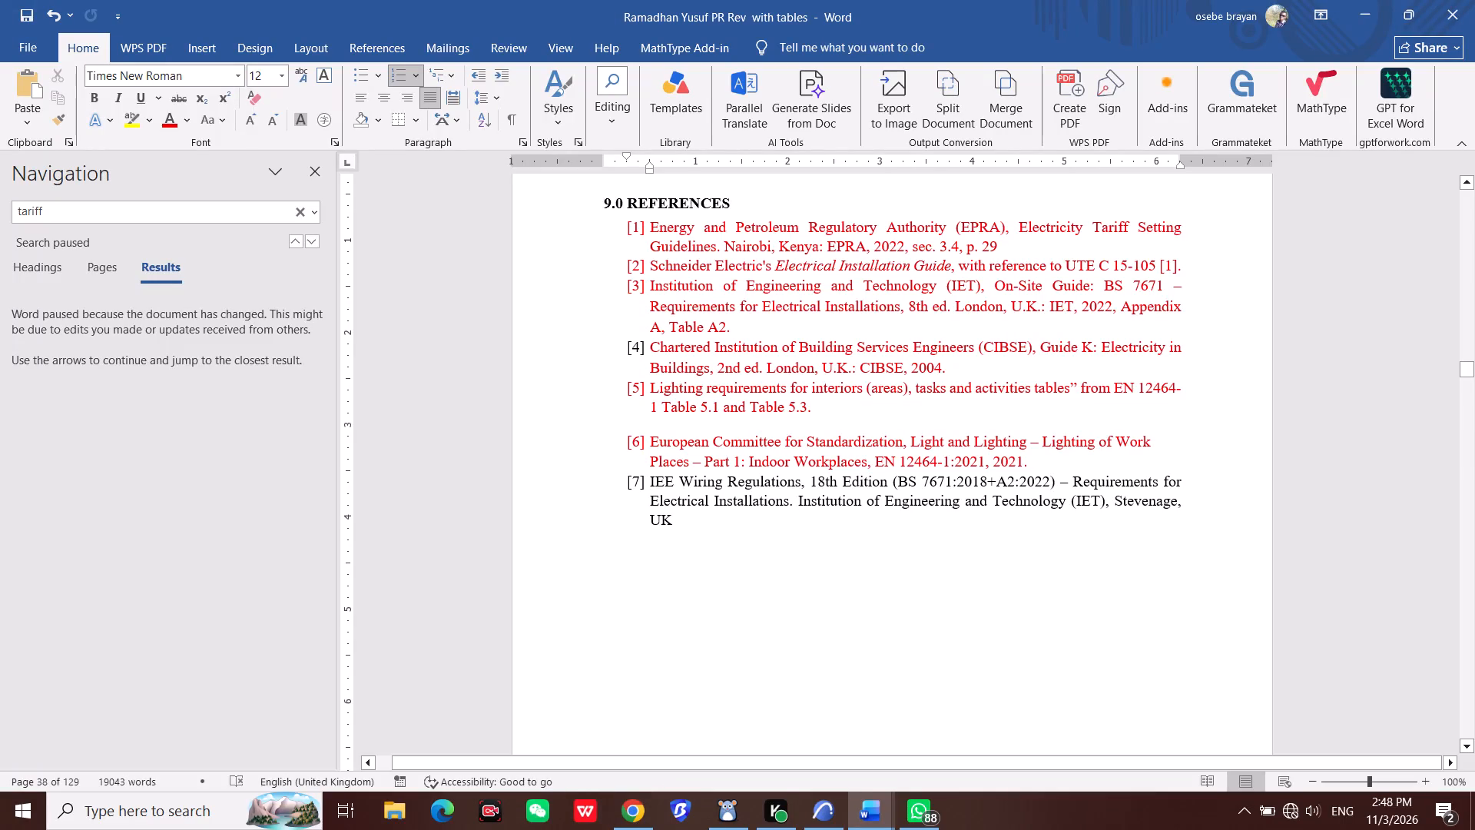
# Close the document search for "tariff" after returning to the top of 9.0 References.
pyautogui.scroll(2, 662, 450)
pyautogui.scroll(3, 639, 345)
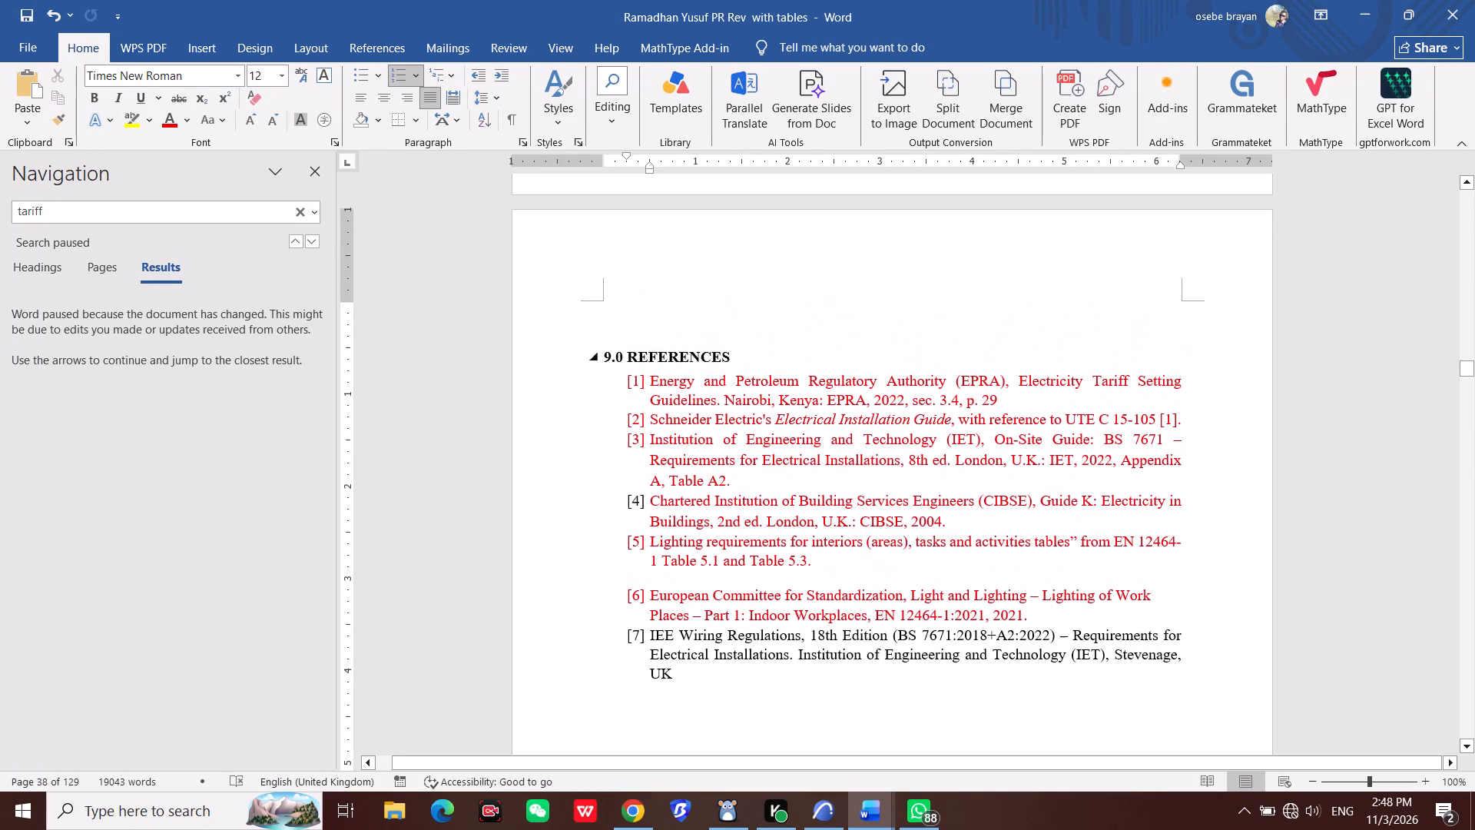
pyautogui.scroll(5, 235, 404)
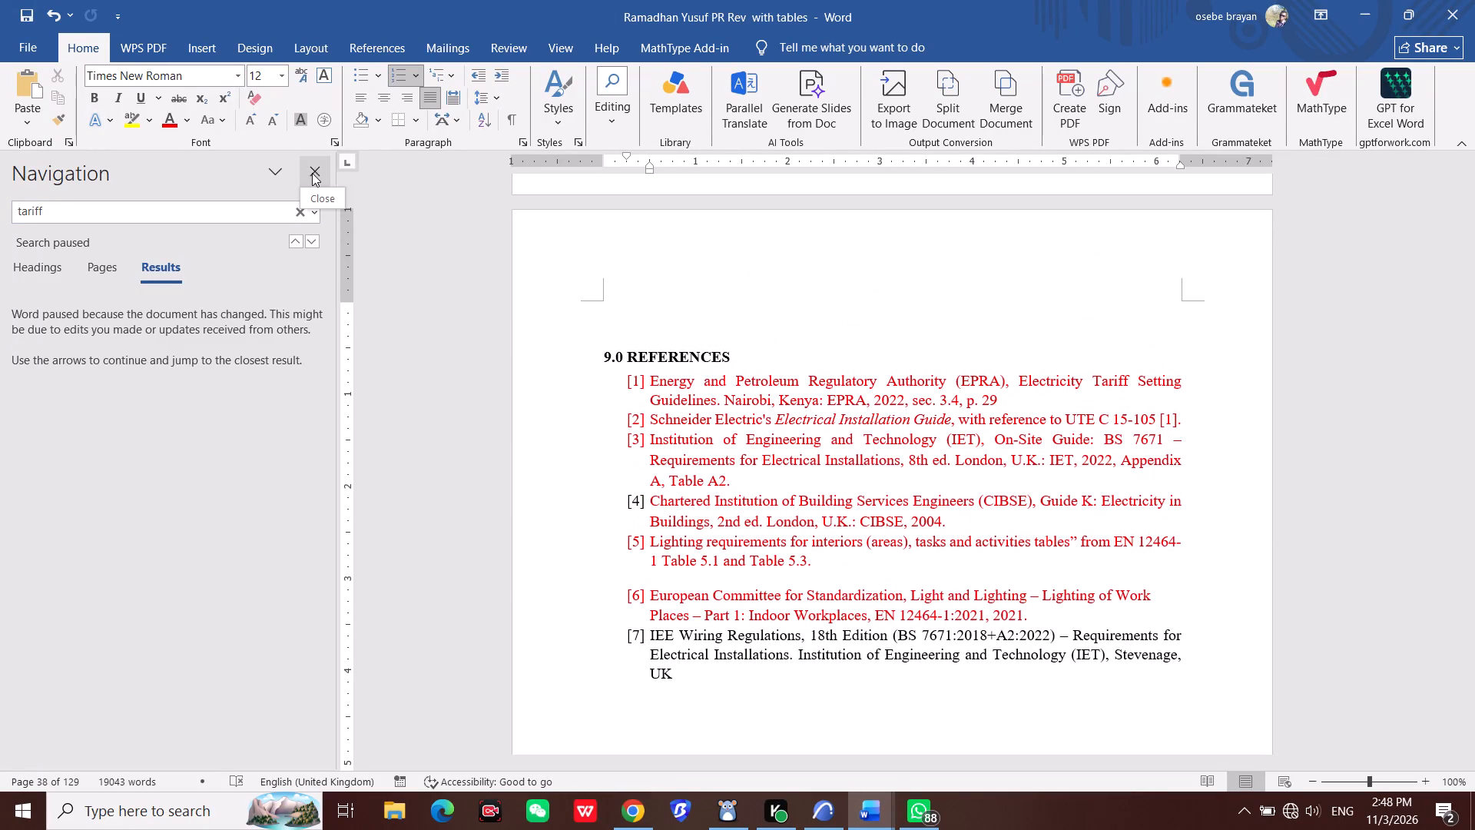
pyautogui.click(312, 173)
# Look through the drawing numbers and titles listed in Appendix A: Drawings, following the references.
pyautogui.scroll(15, 787, 494)
pyautogui.scroll(-4, 786, 486)
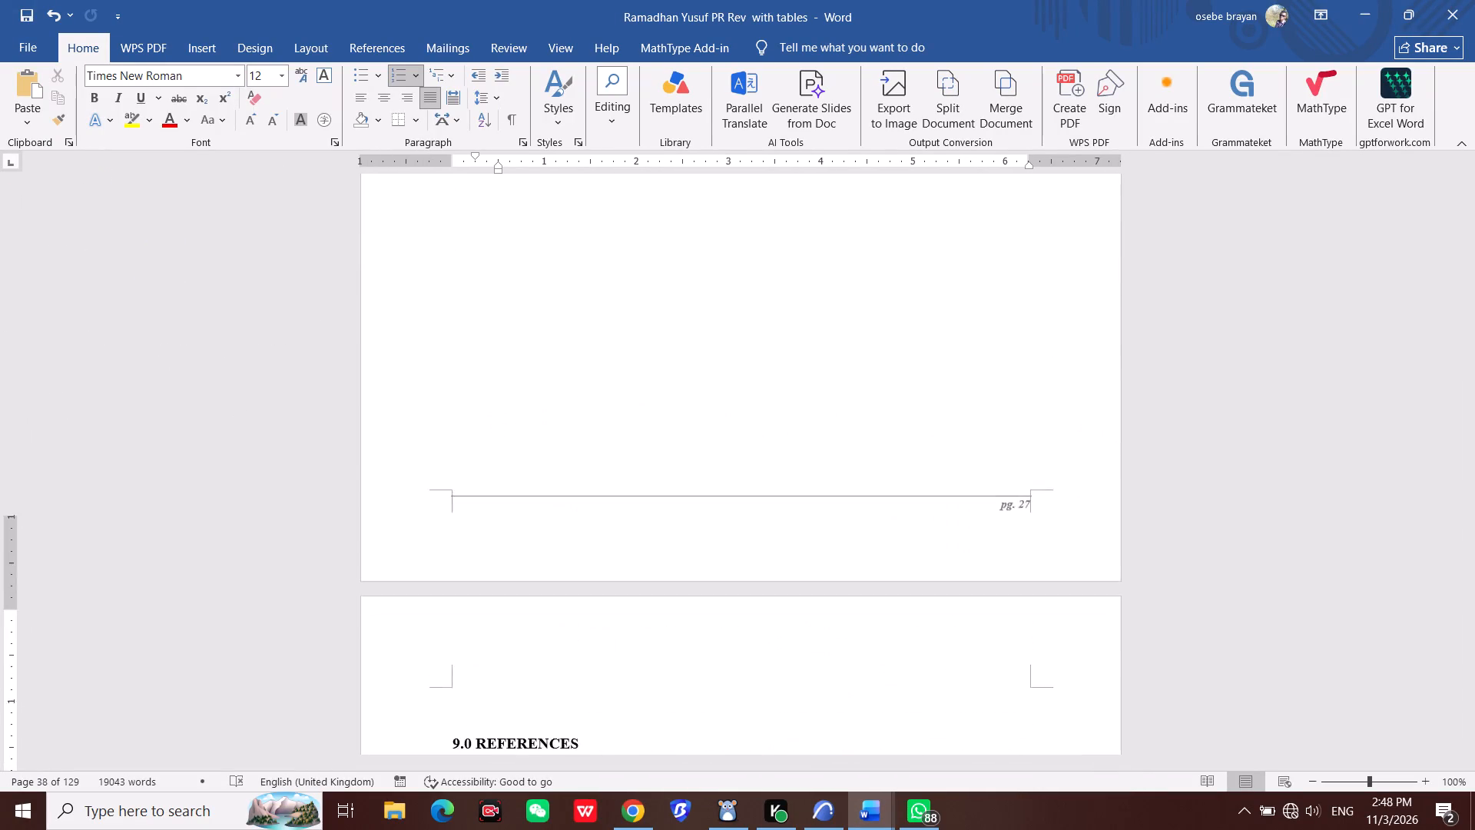
pyautogui.scroll(-20, 791, 486)
pyautogui.scroll(-20, 791, 486)
pyautogui.scroll(-1, 791, 486)
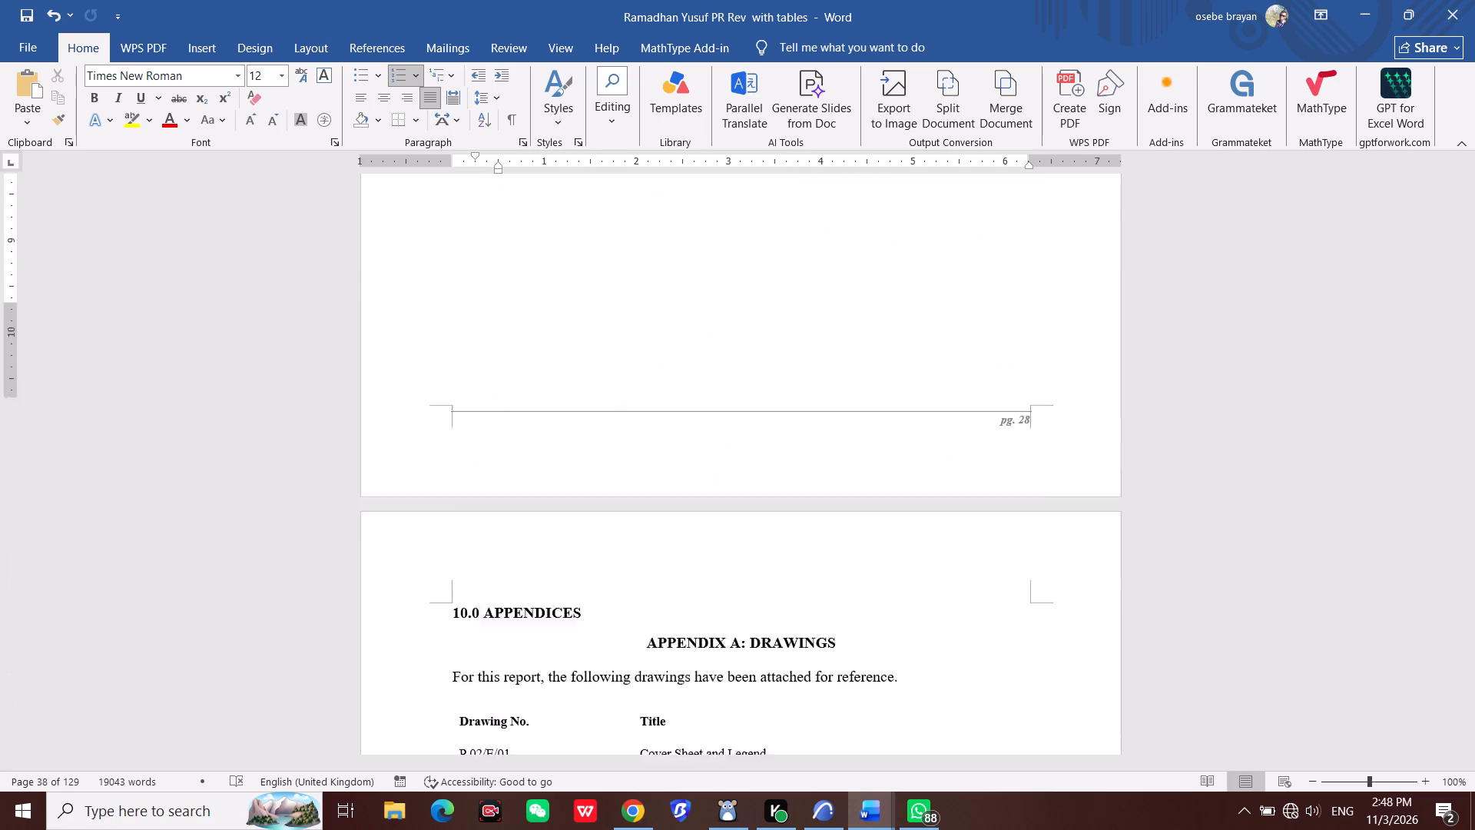
pyautogui.scroll(-15, 857, 588)
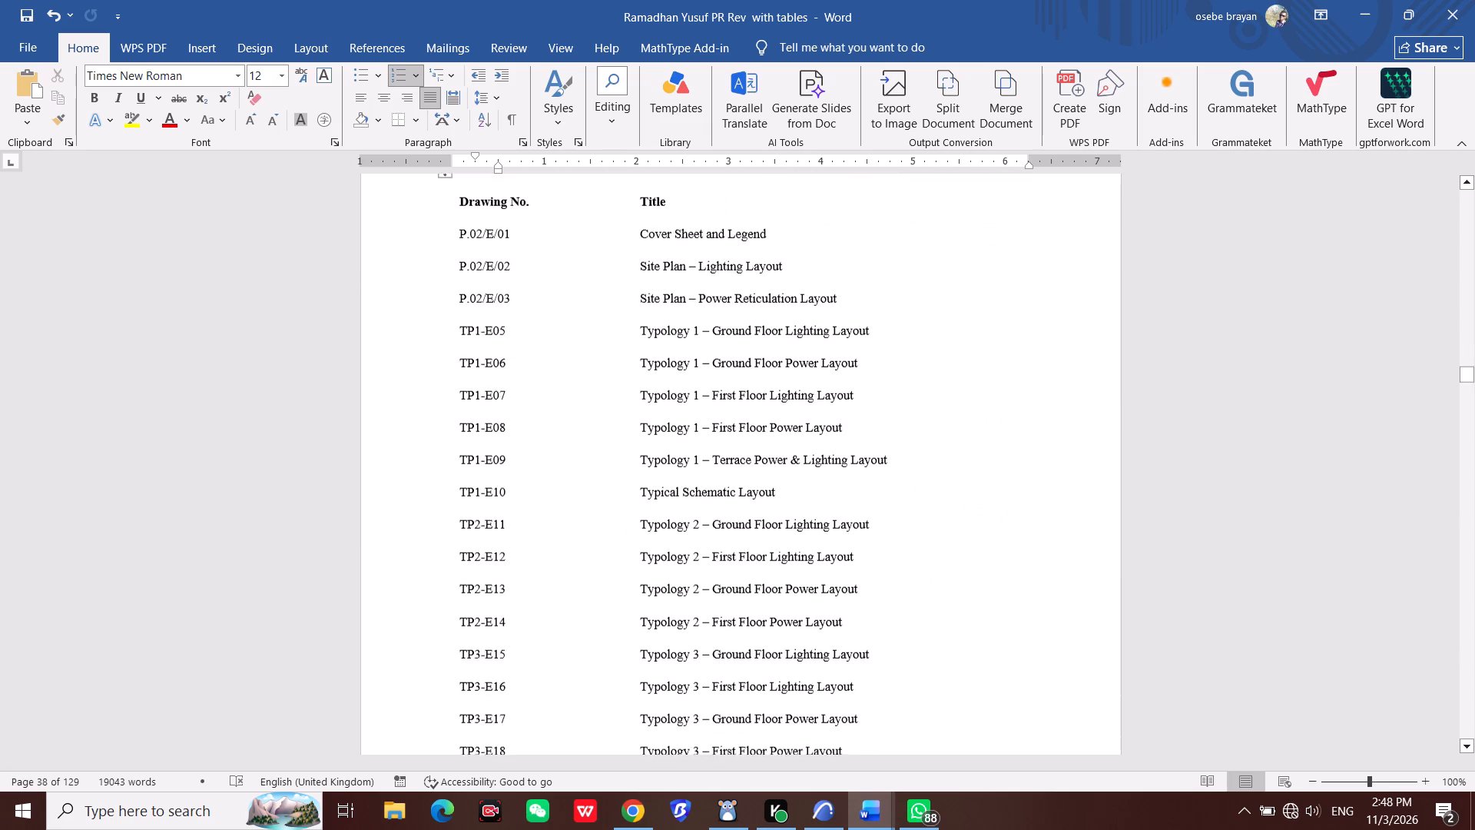
pyautogui.scroll(-18, 857, 588)
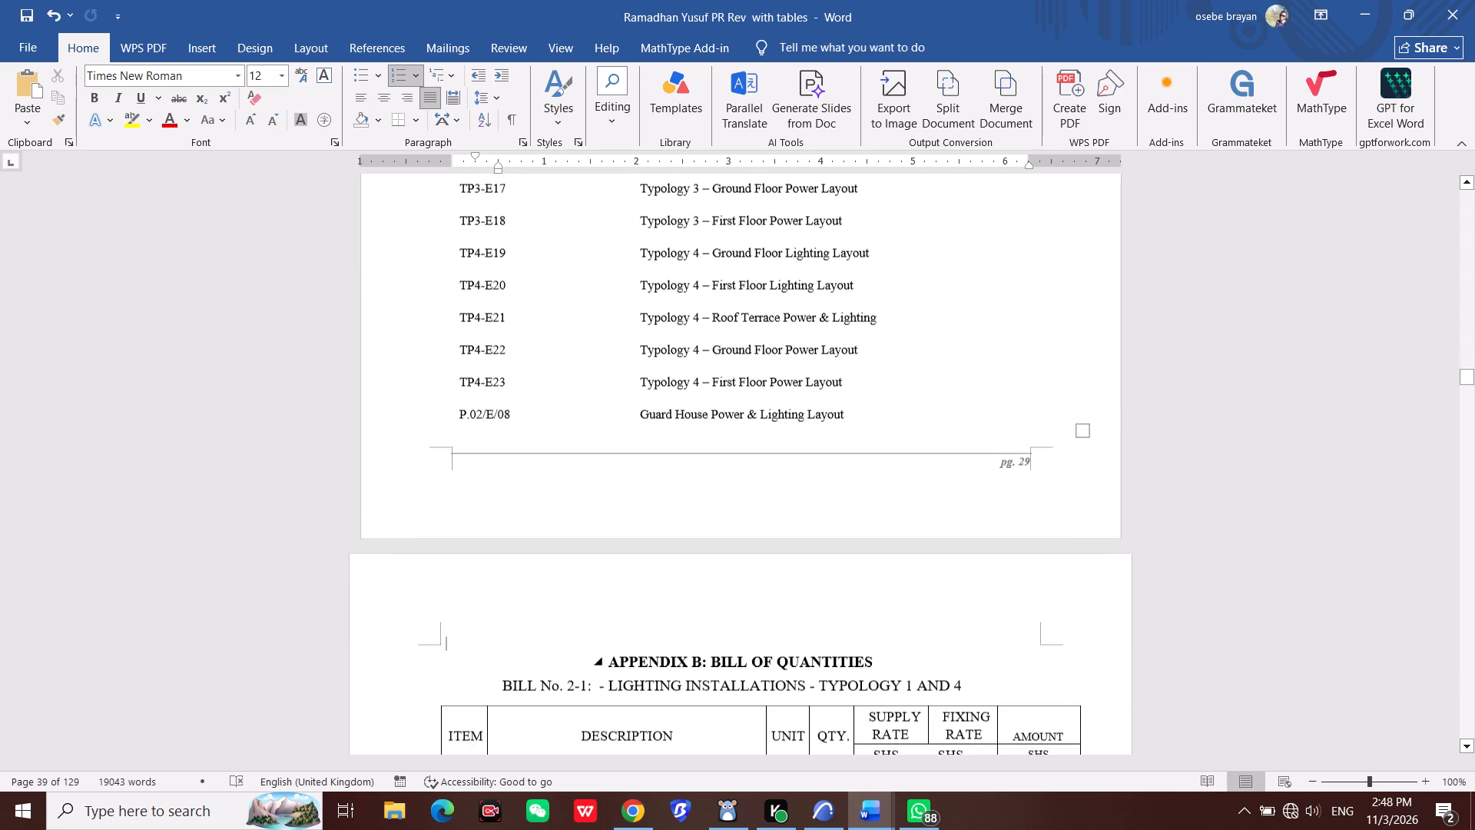
# Review Appendix B: Bill of Quantities, from the Typology 1 and 4 lighting installations through Bill No. 2-2 small power installations.
pyautogui.scroll(-20, 858, 588)
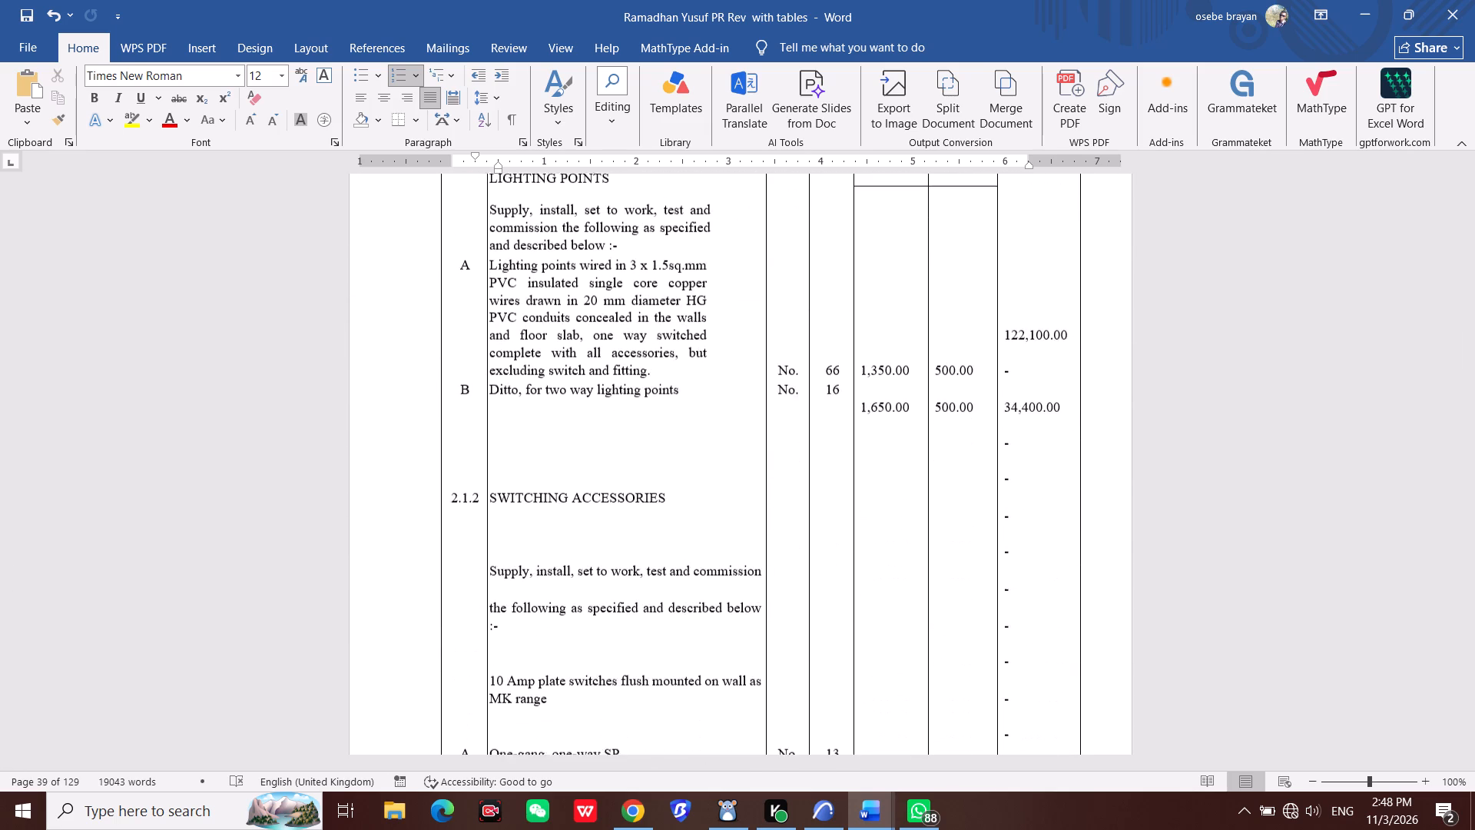
pyautogui.scroll(-14, 858, 588)
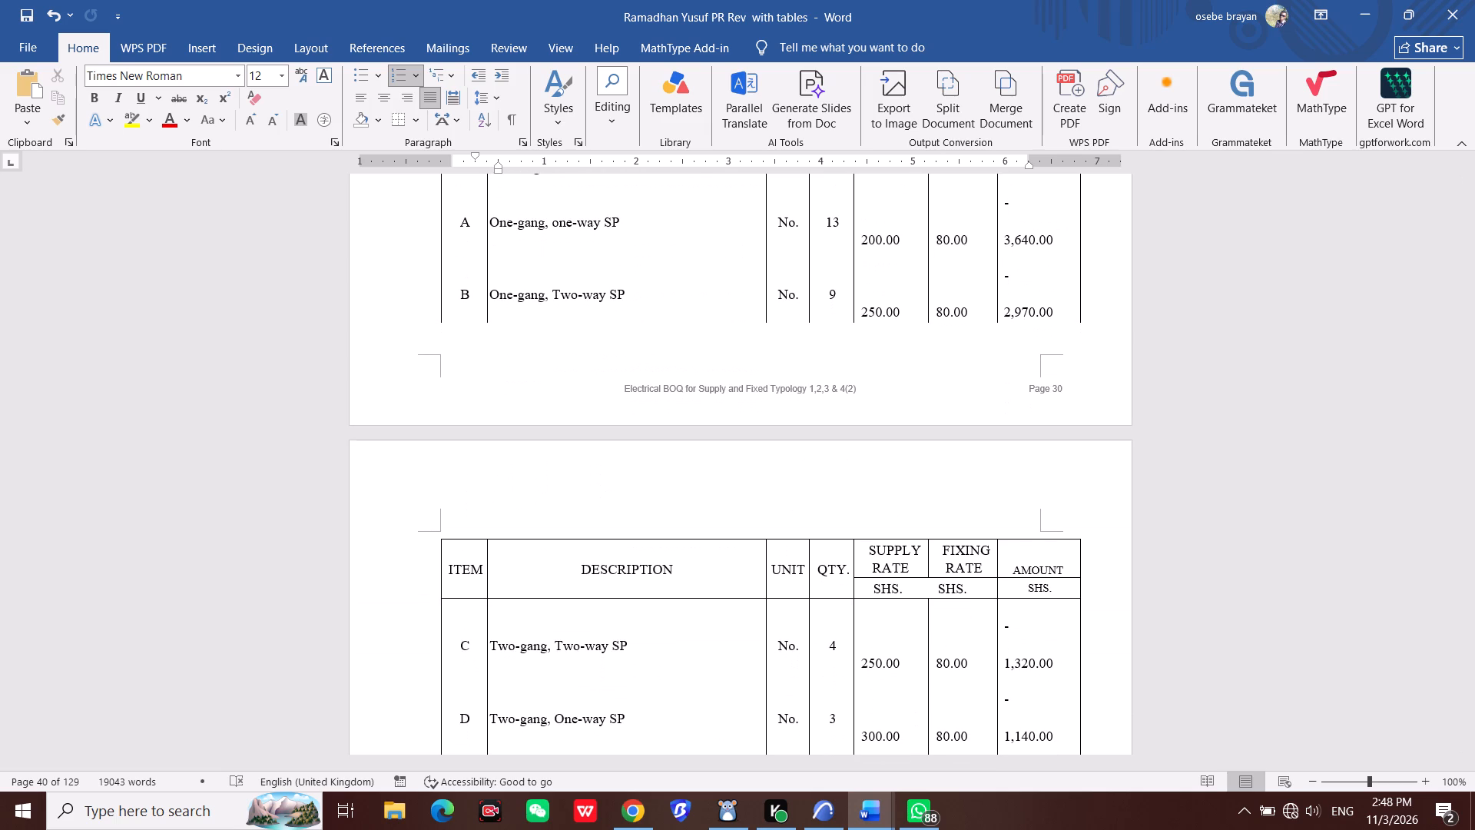
pyautogui.scroll(-17, 863, 588)
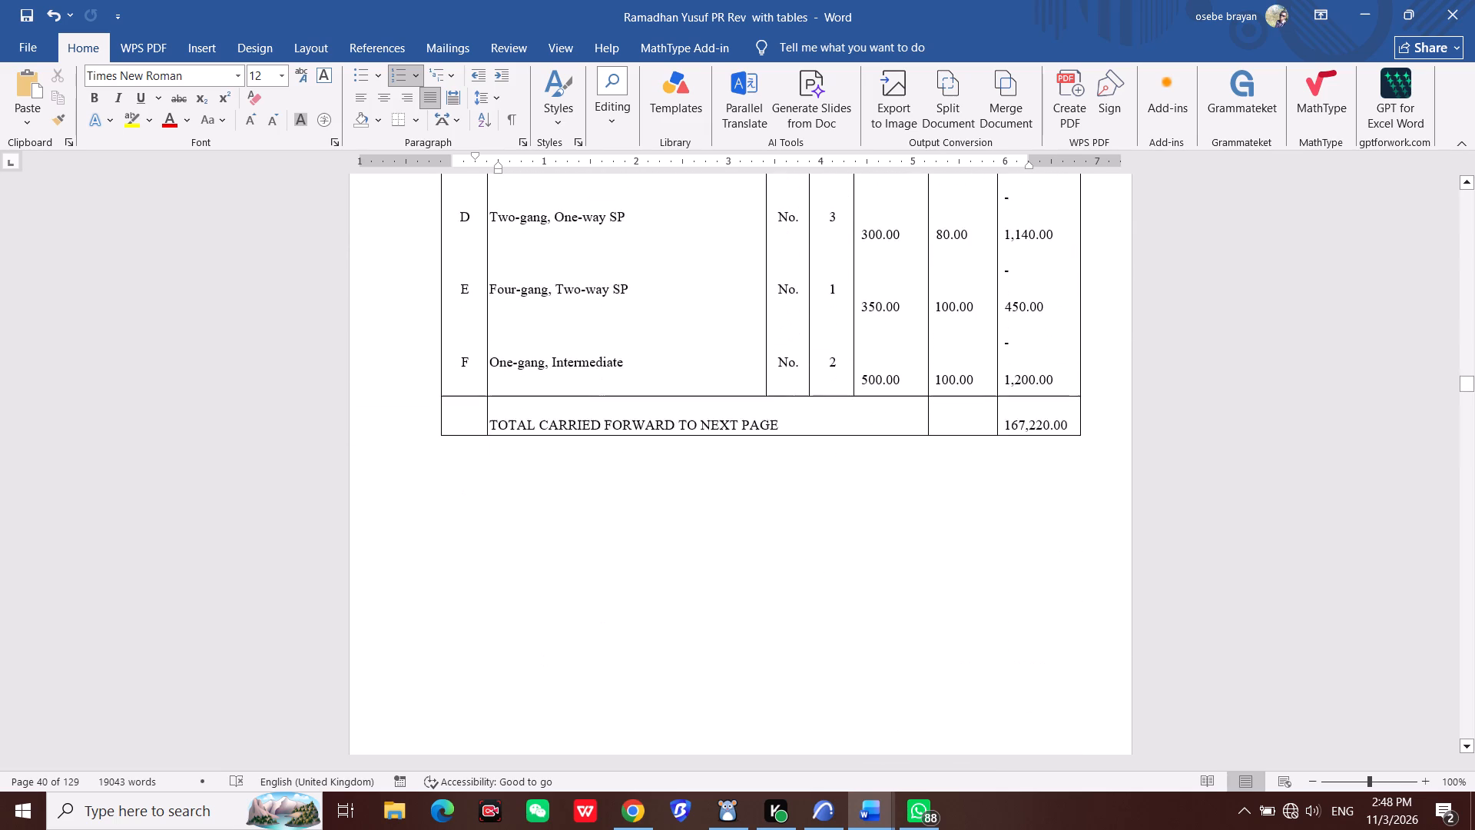
pyautogui.scroll(-20, 859, 588)
pyautogui.scroll(-3, 859, 588)
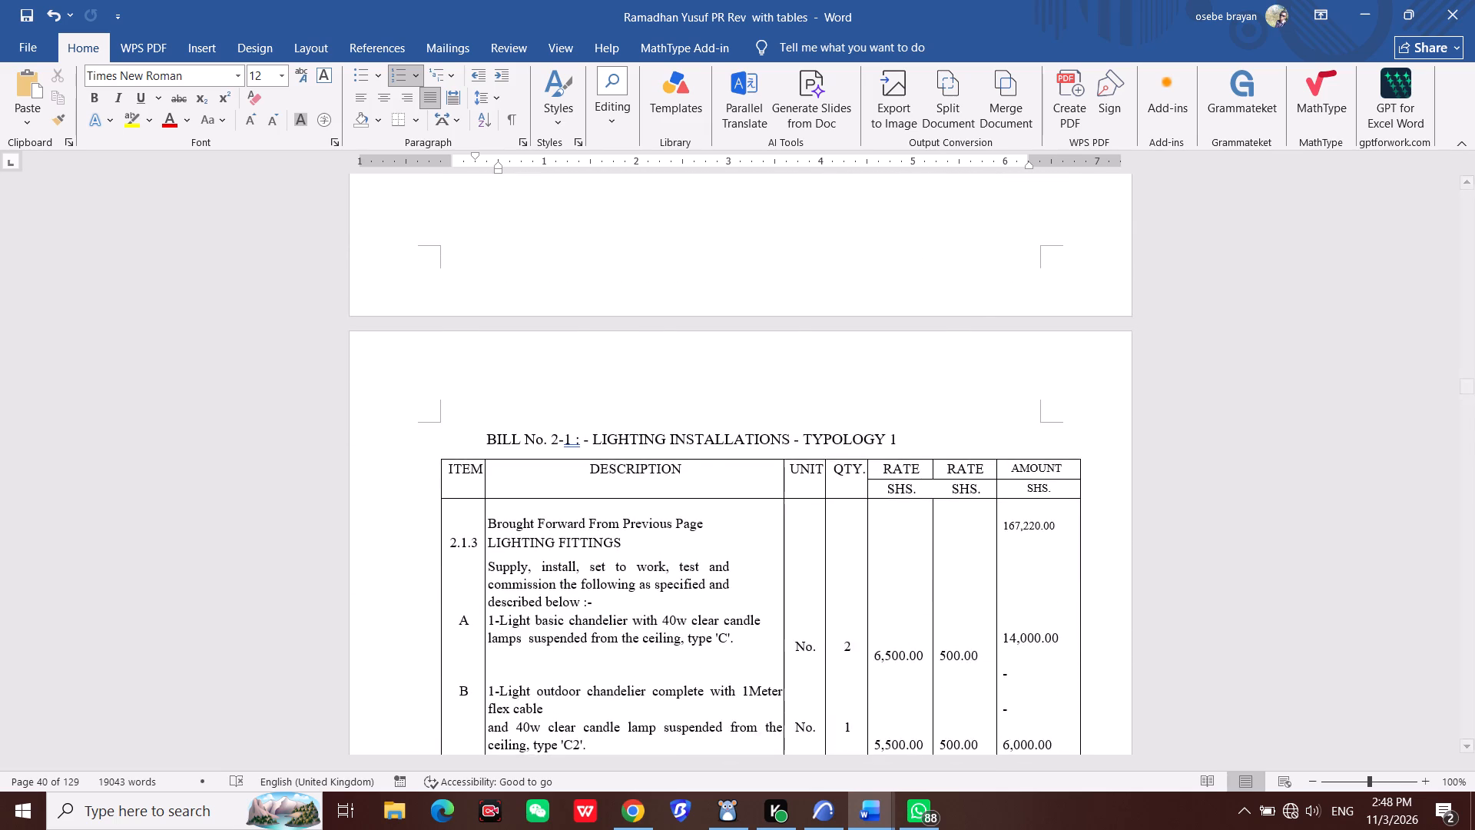
pyautogui.scroll(-19, 859, 588)
pyautogui.scroll(-5, 859, 589)
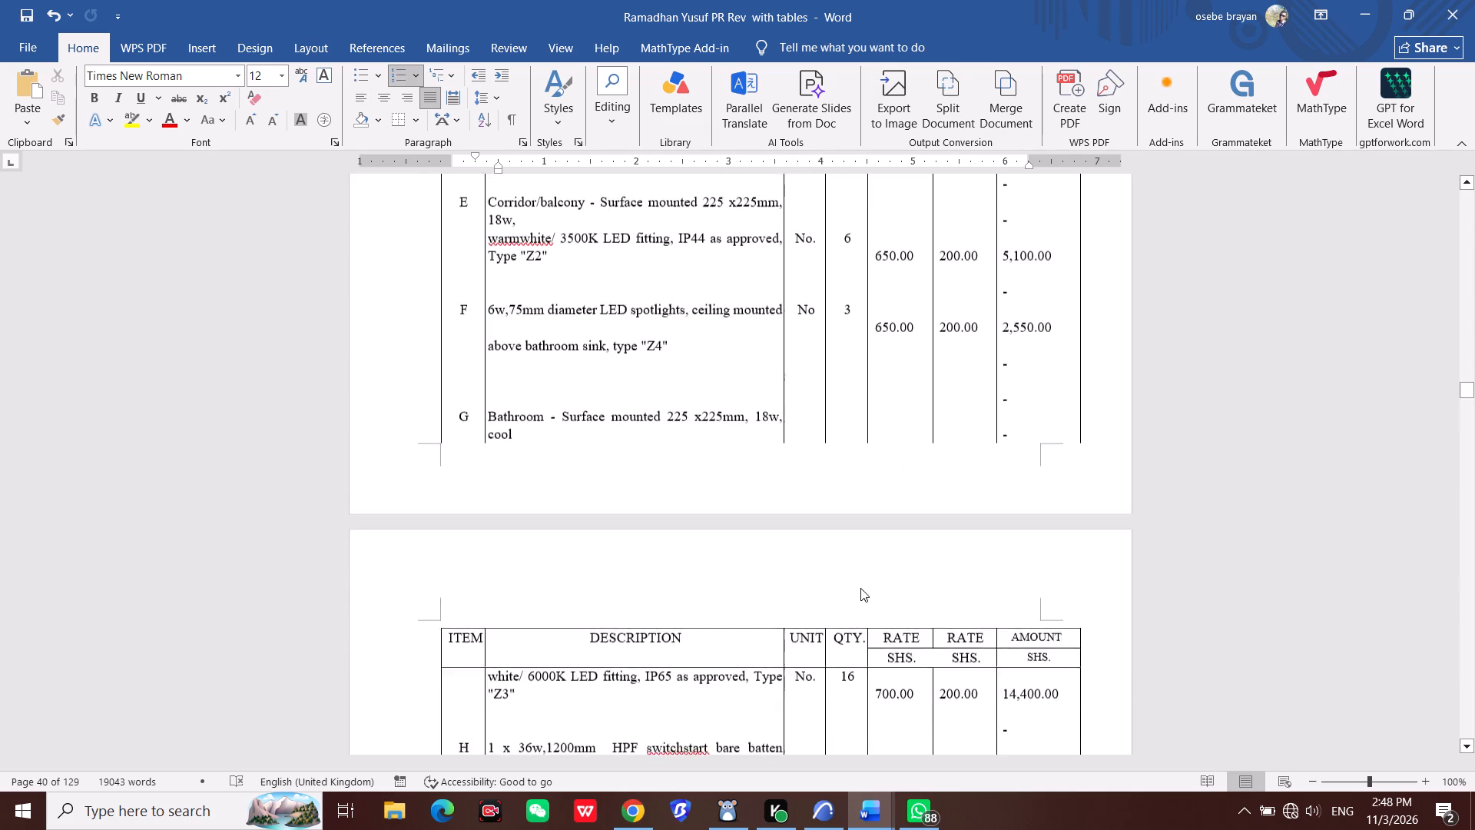
pyautogui.scroll(-19, 860, 588)
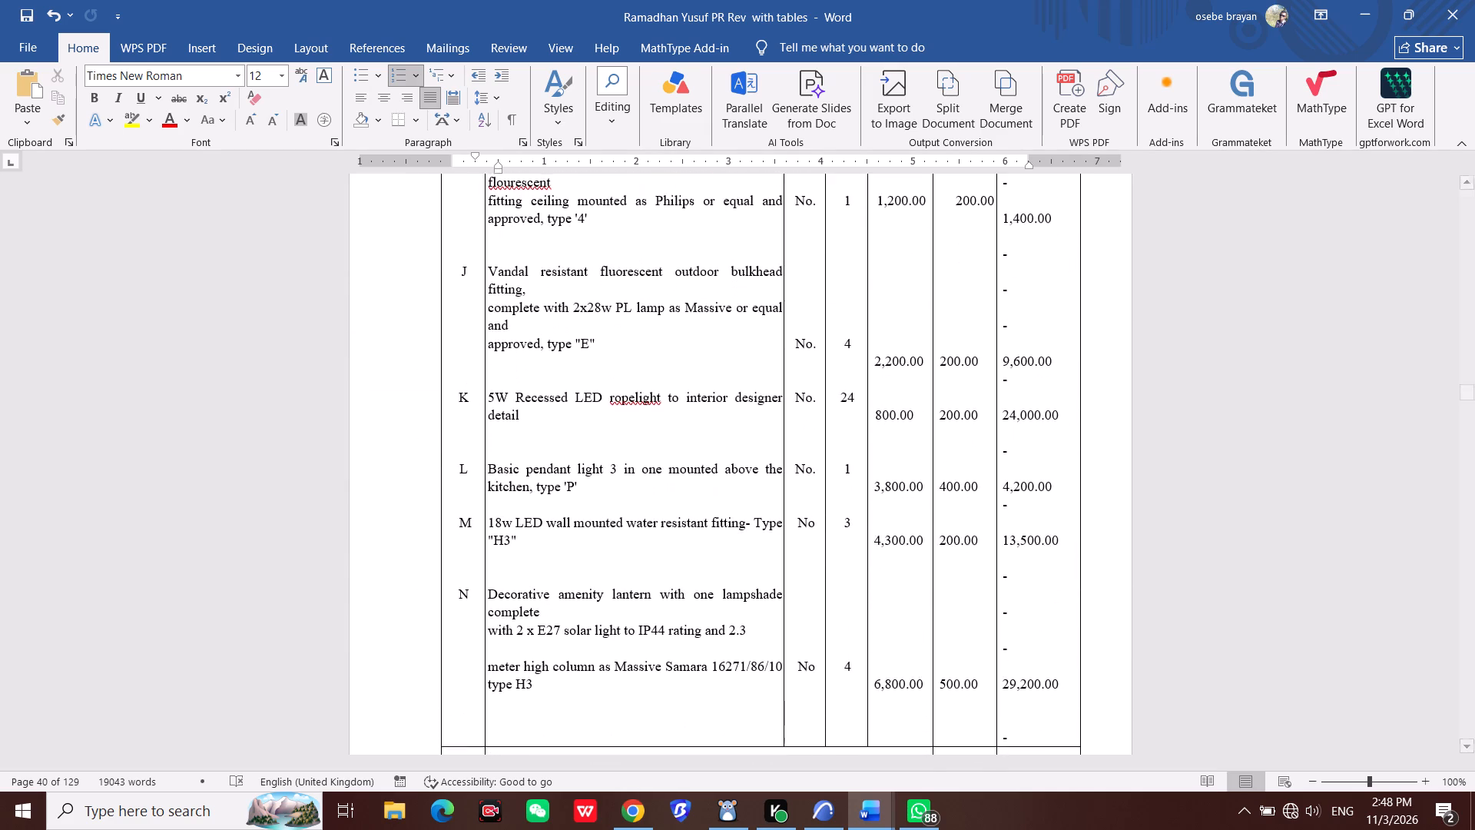
pyautogui.scroll(-15, 860, 588)
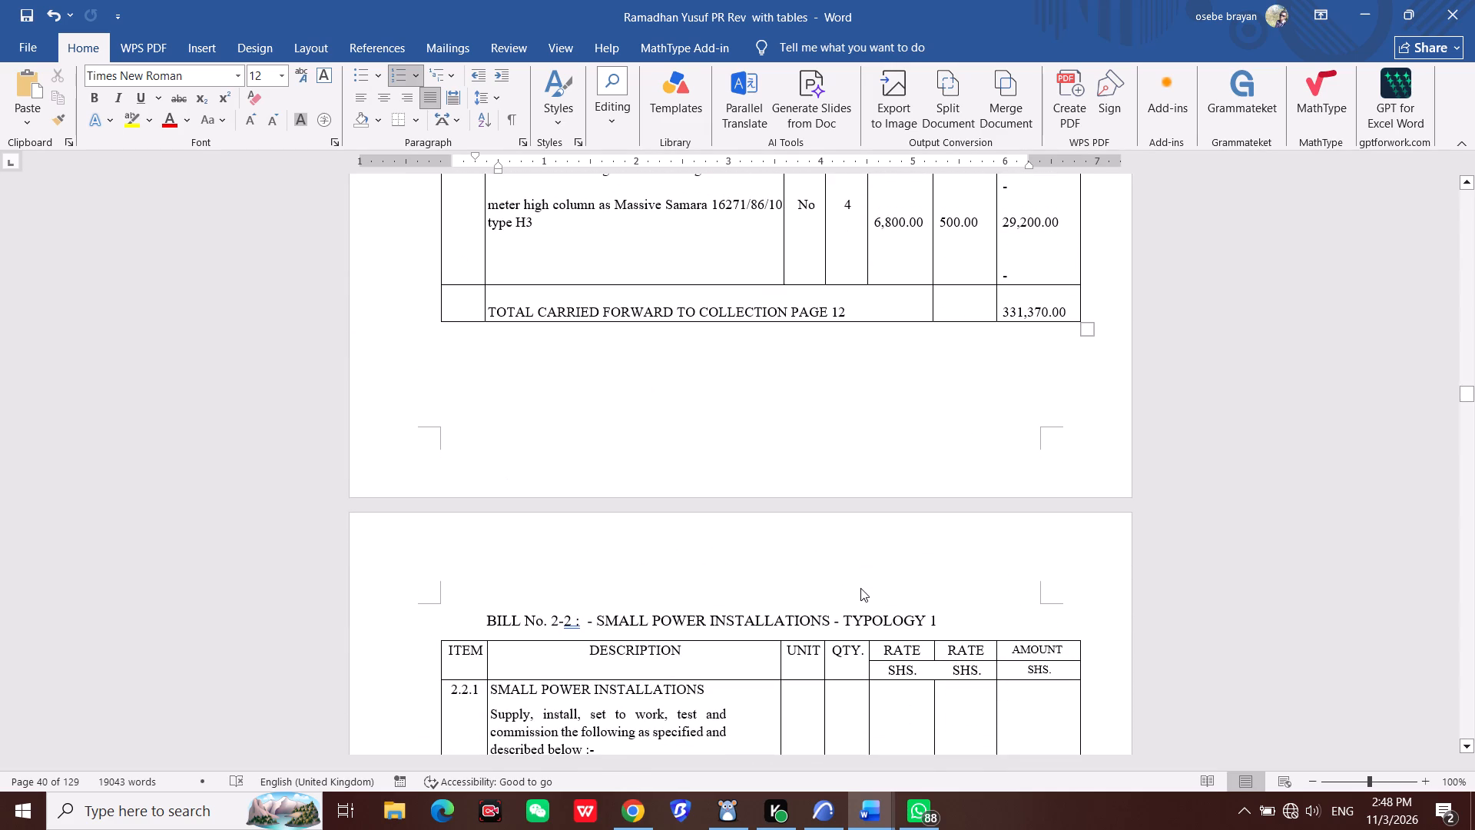
pyautogui.scroll(-12, 860, 588)
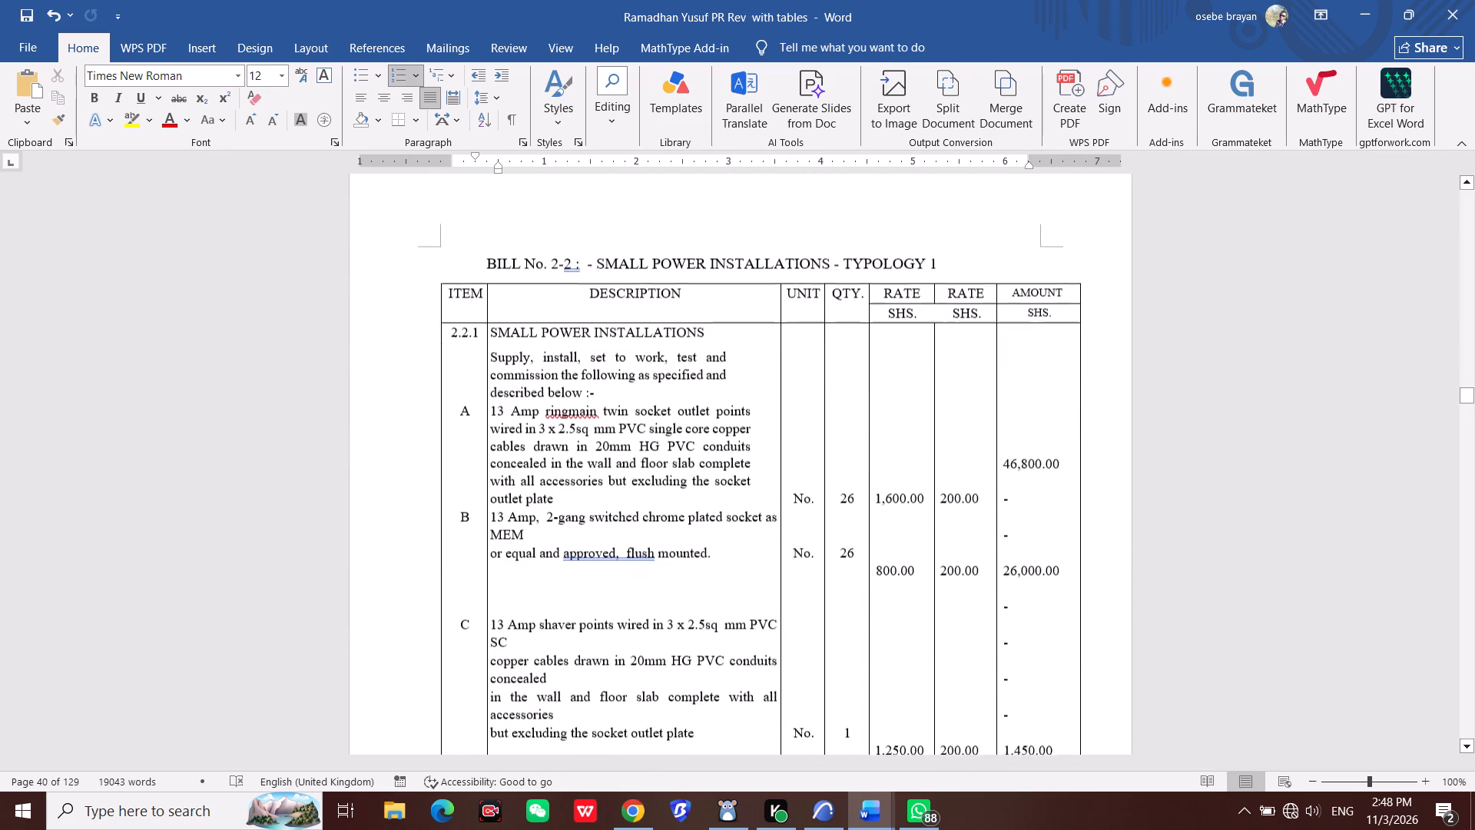
pyautogui.scroll(-16, 865, 588)
pyautogui.scroll(-6, 865, 588)
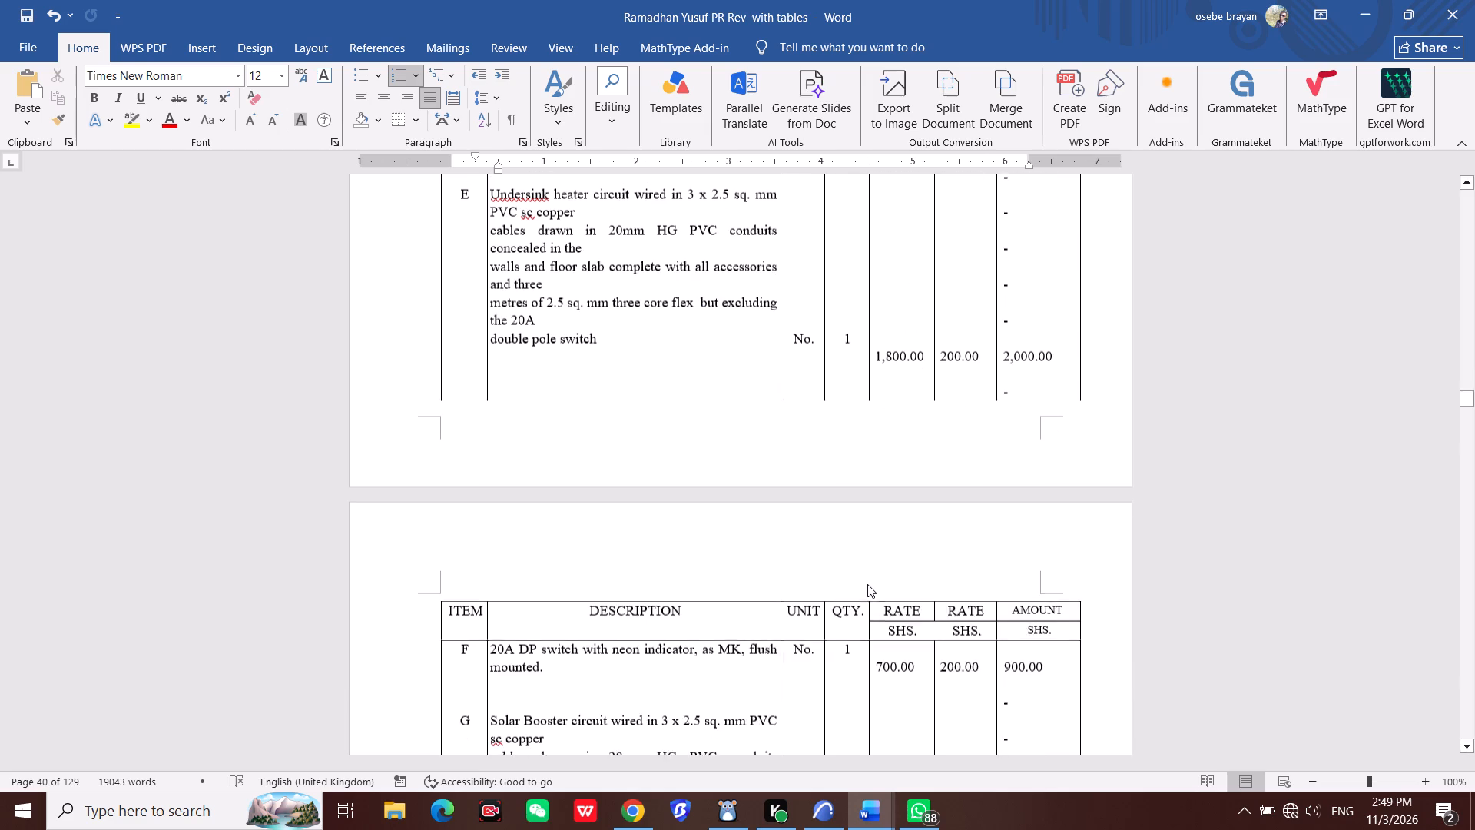
pyautogui.scroll(-14, 867, 584)
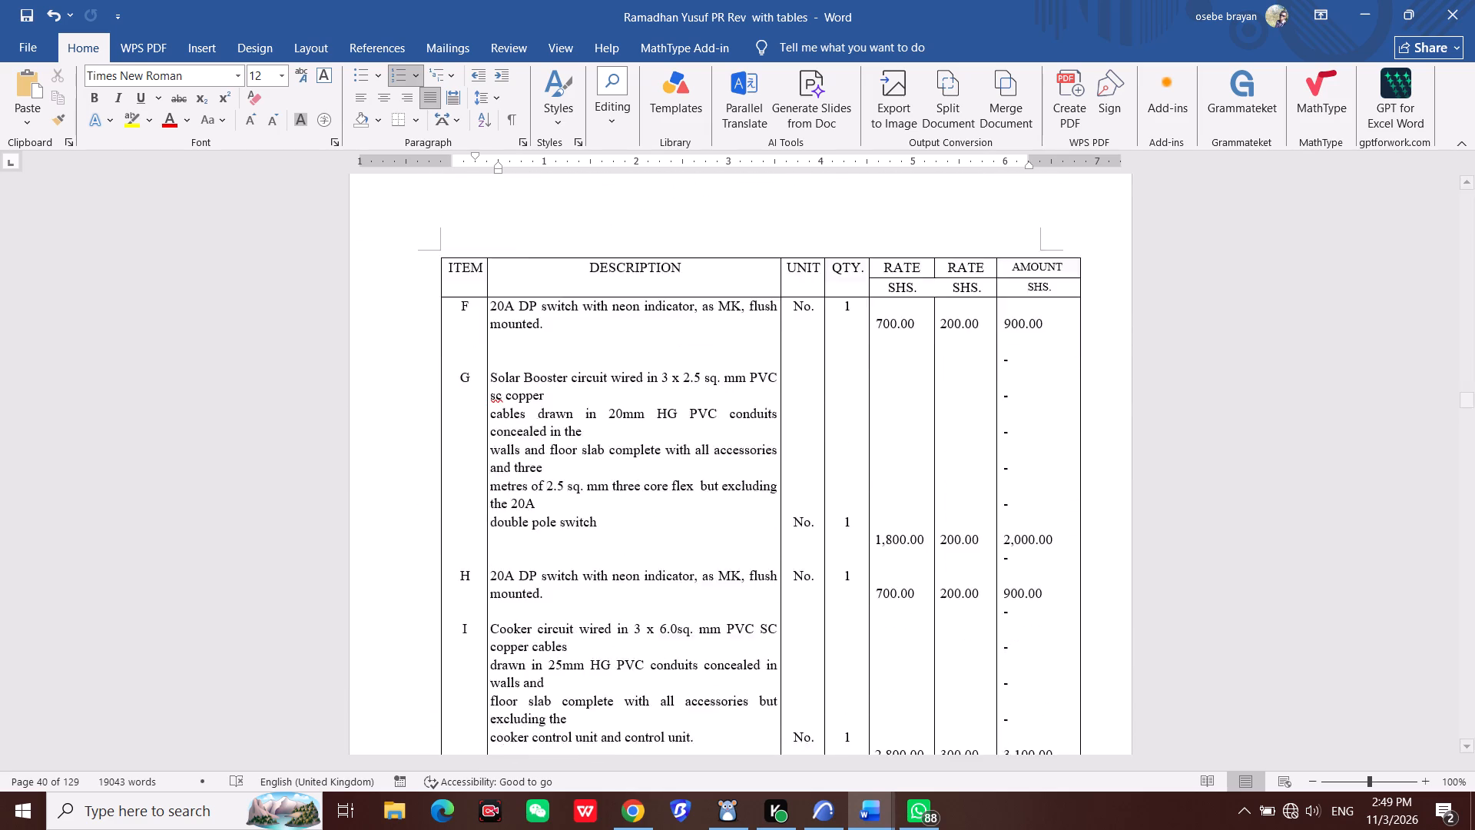
pyautogui.scroll(-16, 878, 603)
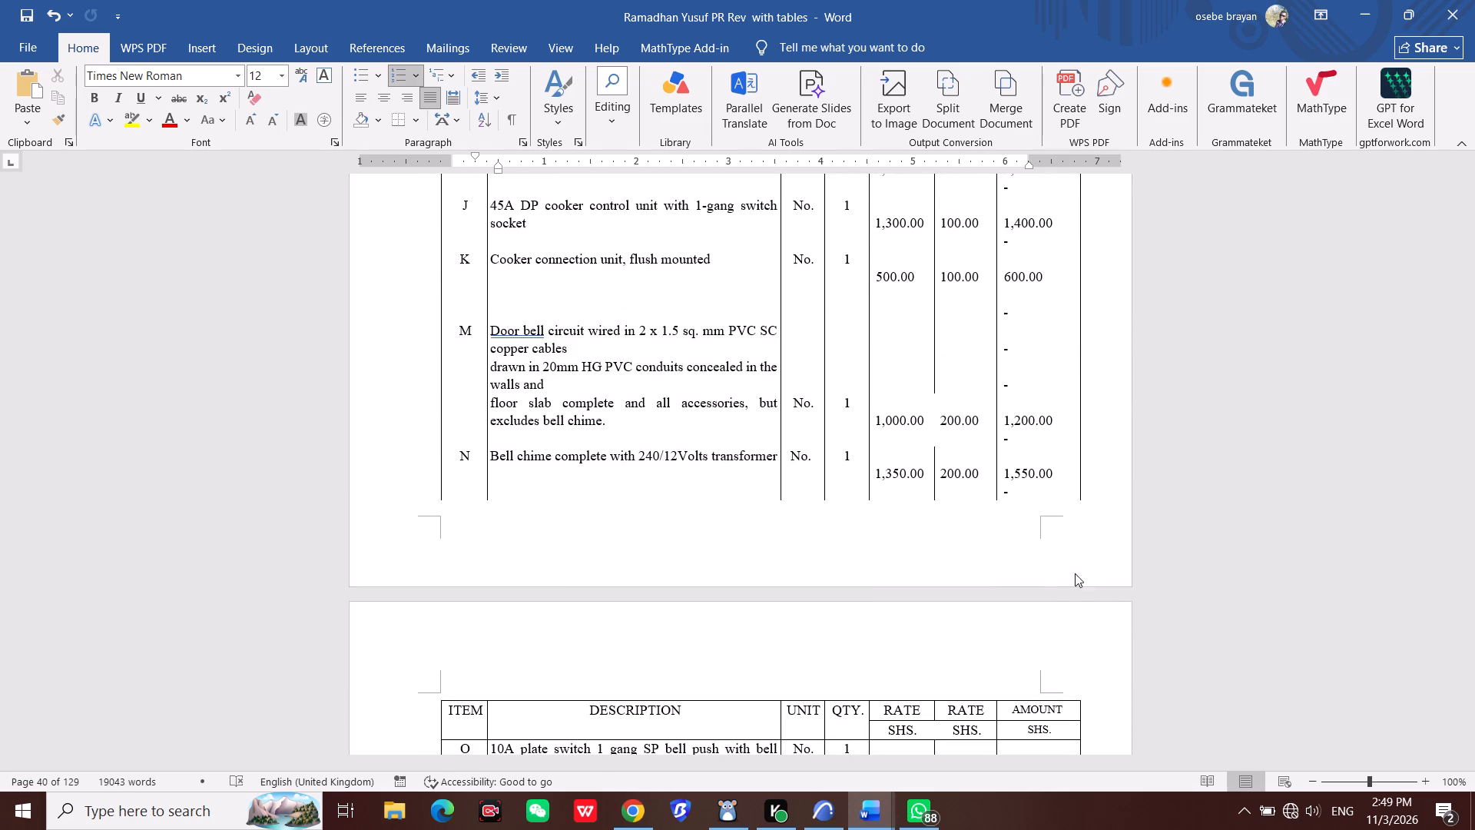
# Return to the front matter and review the table of contents and the List of Abbreviations and Acronyms.
pyautogui.moveTo(1463, 407); pyautogui.dragTo(1458, 212)
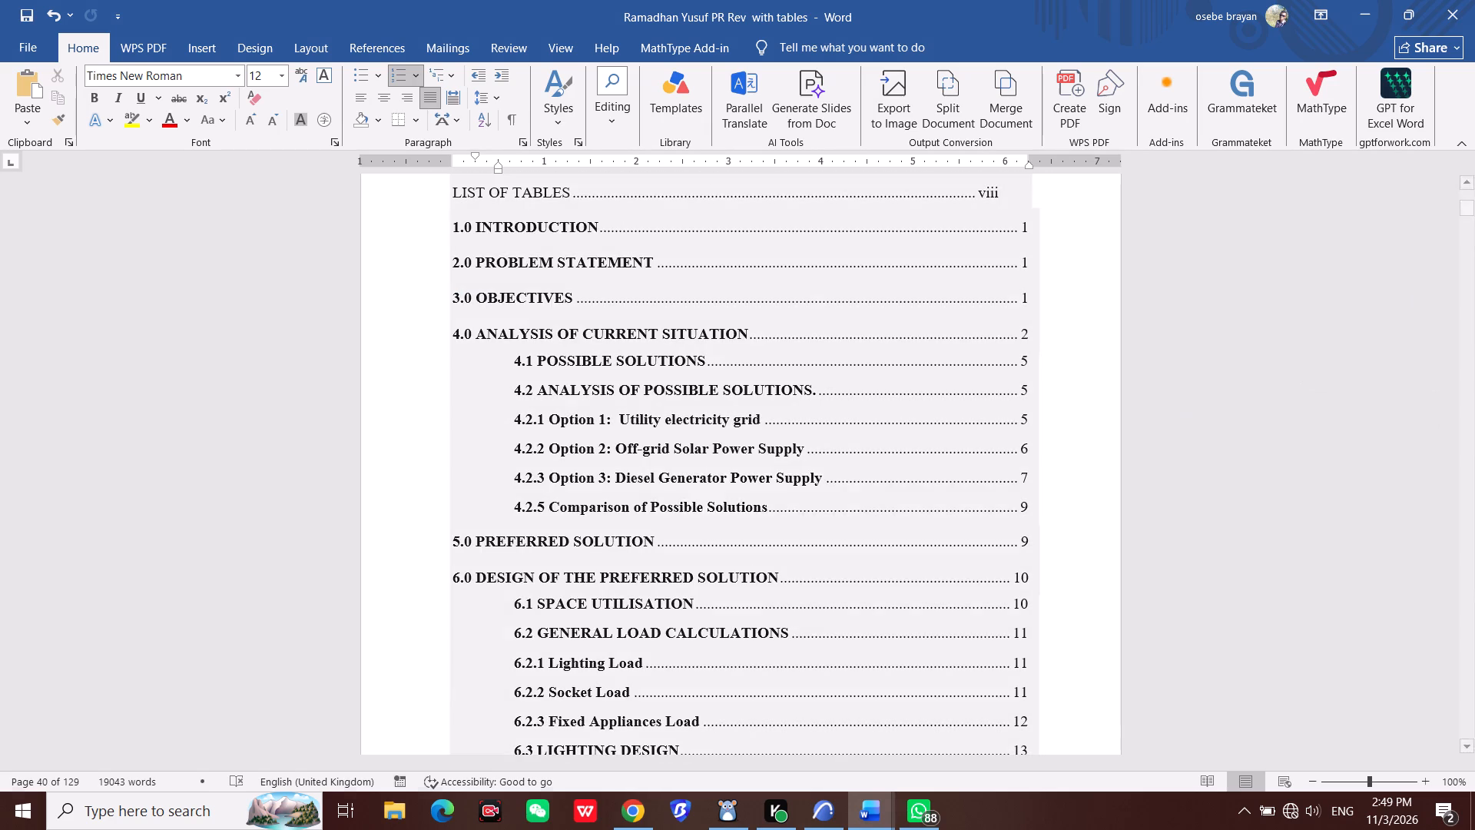
pyautogui.scroll(-20, 777, 546)
pyautogui.scroll(-8, 777, 546)
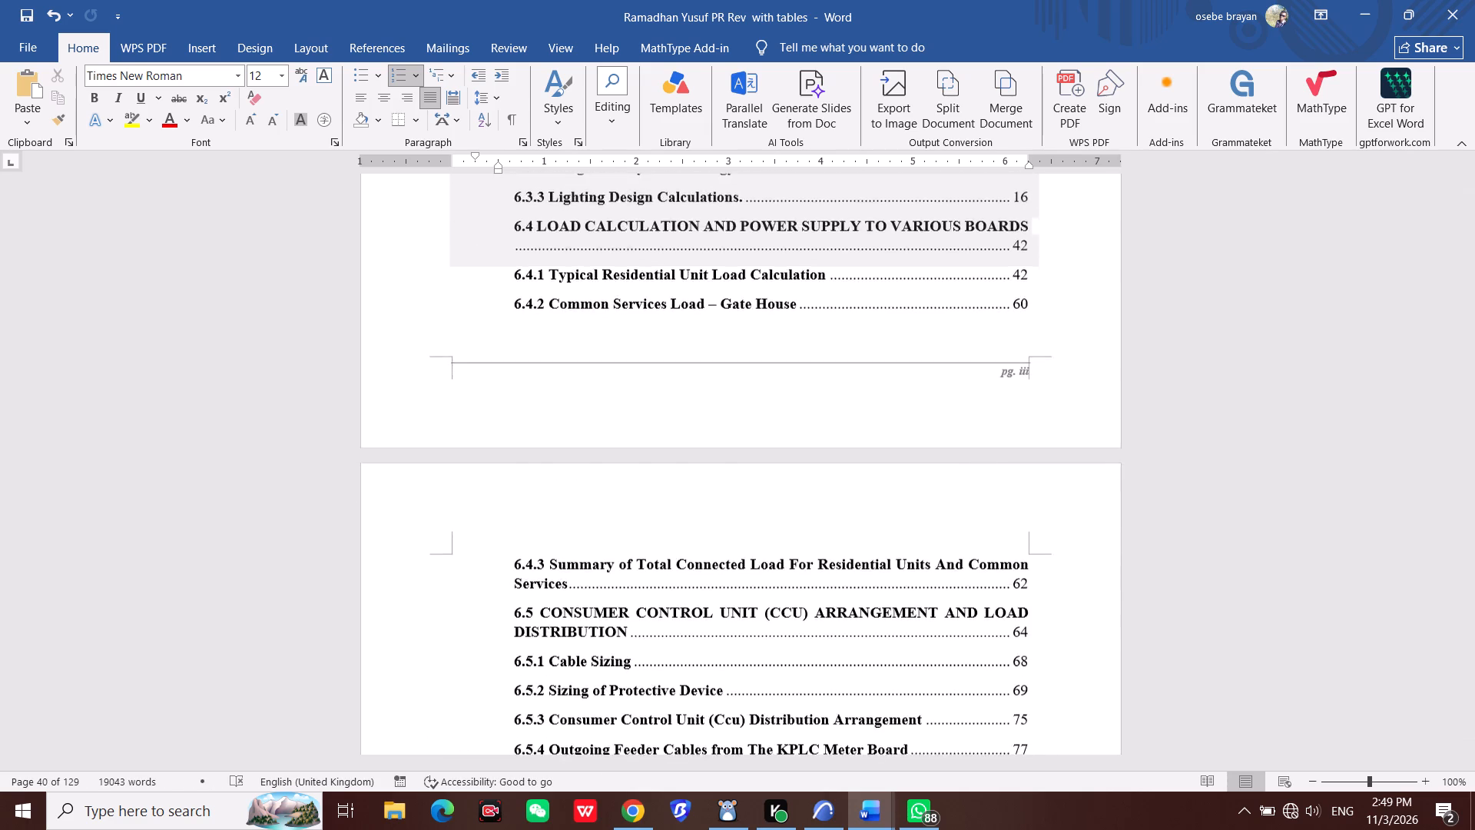
pyautogui.scroll(-20, 790, 571)
pyautogui.scroll(-14, 790, 571)
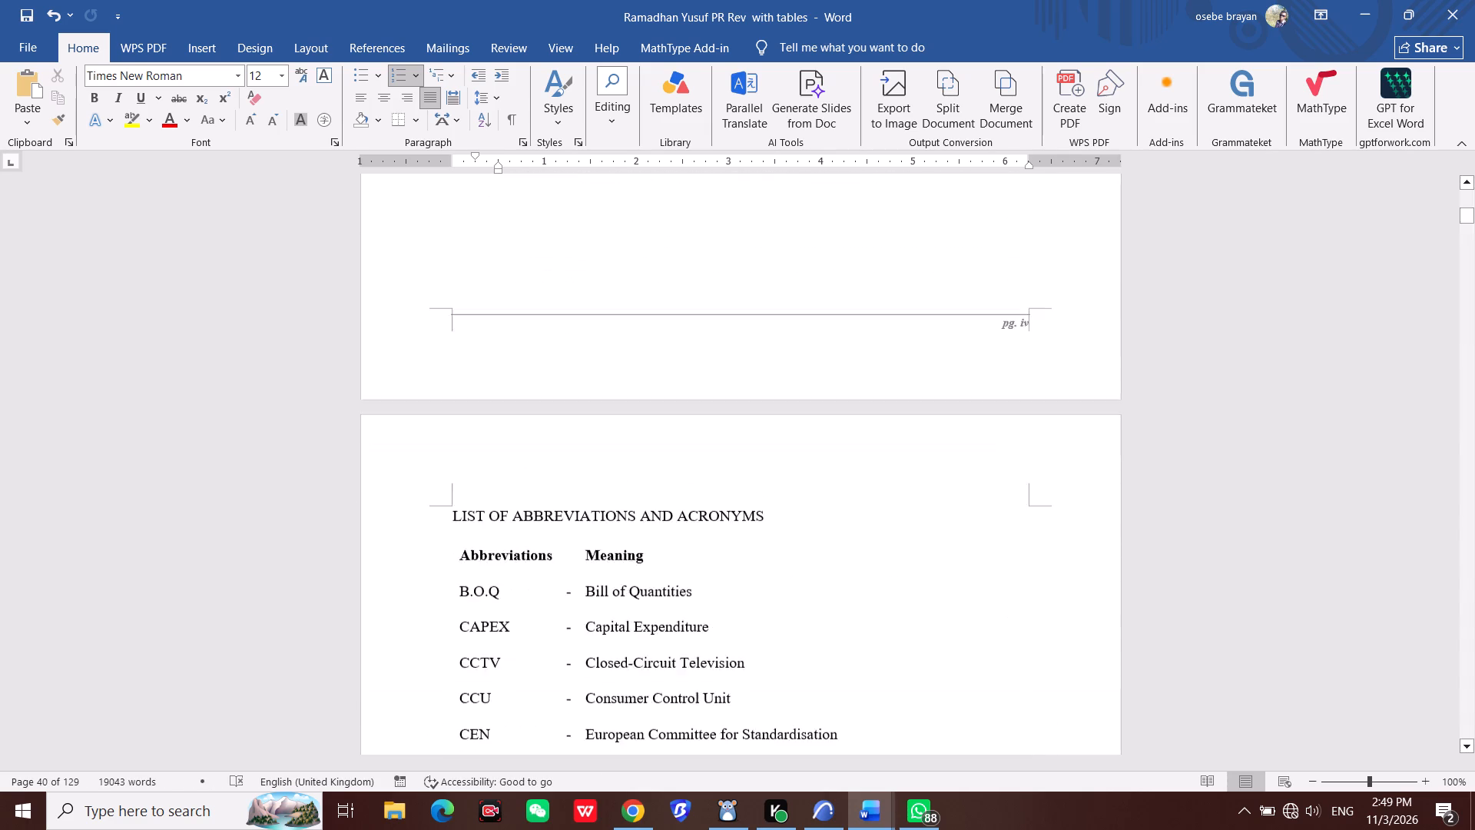
pyautogui.scroll(-14, 790, 573)
pyautogui.scroll(-7, 790, 573)
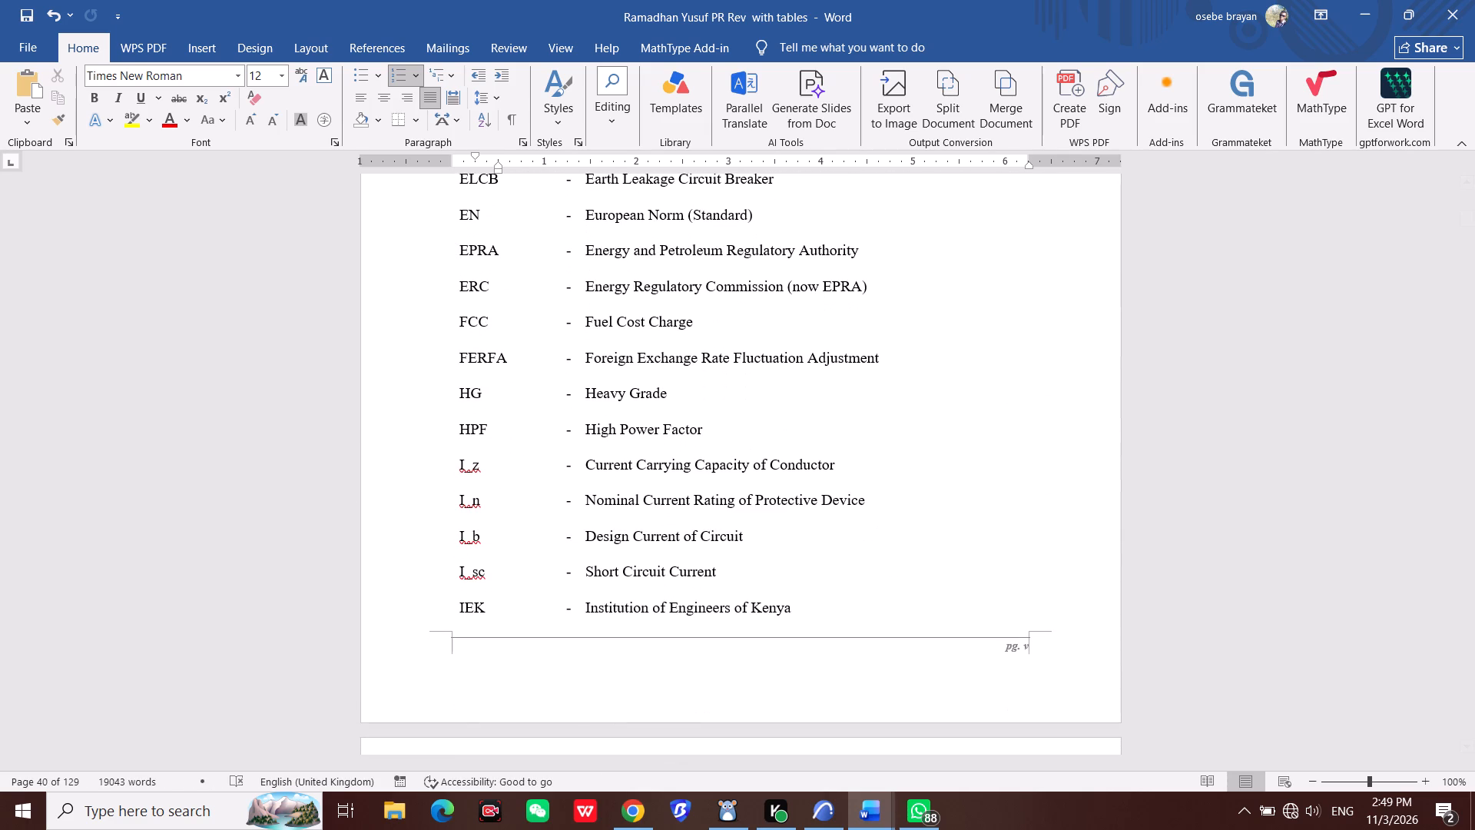
pyautogui.scroll(9, 790, 573)
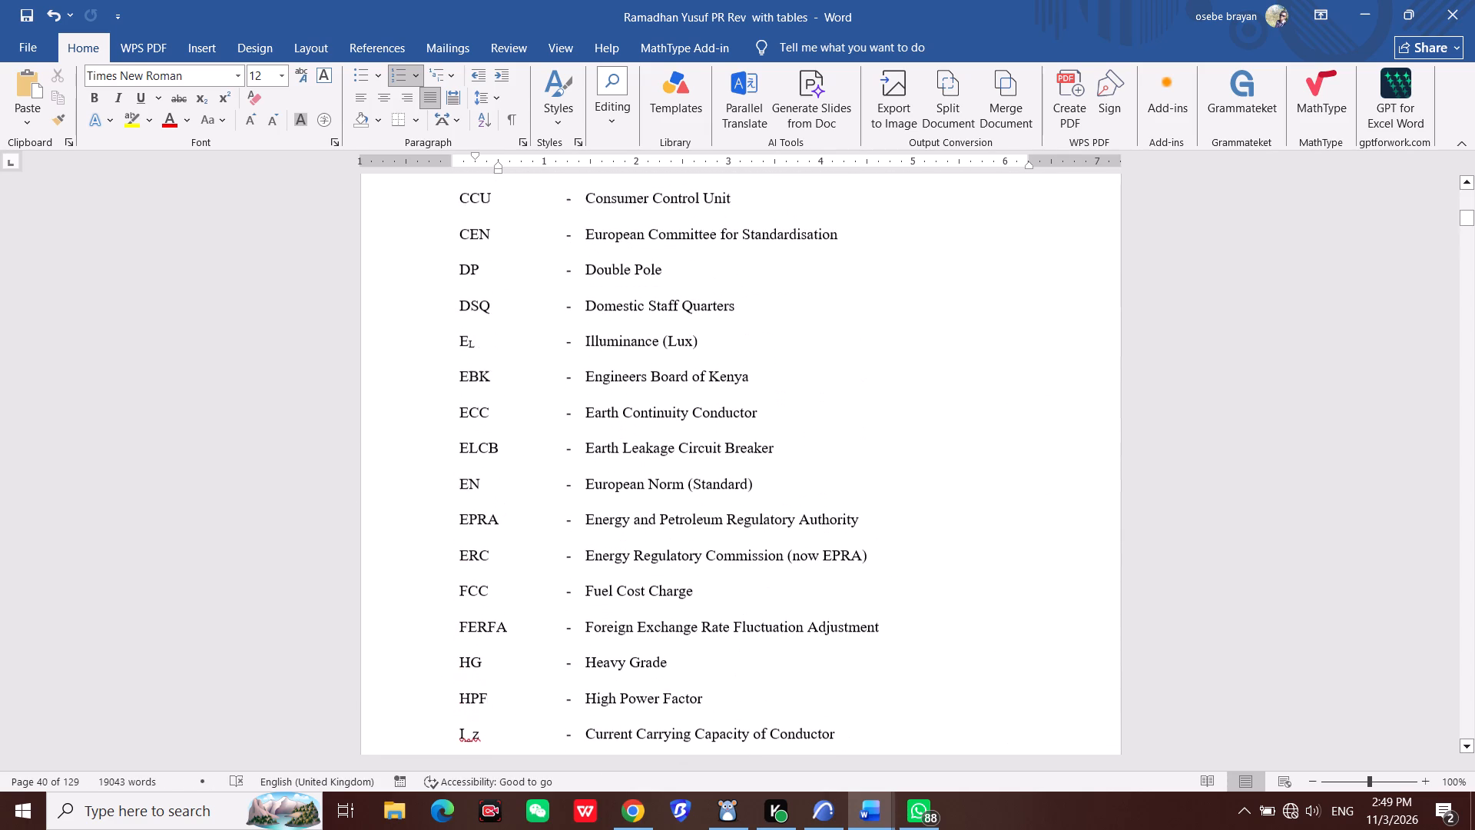
pyautogui.scroll(4, 790, 573)
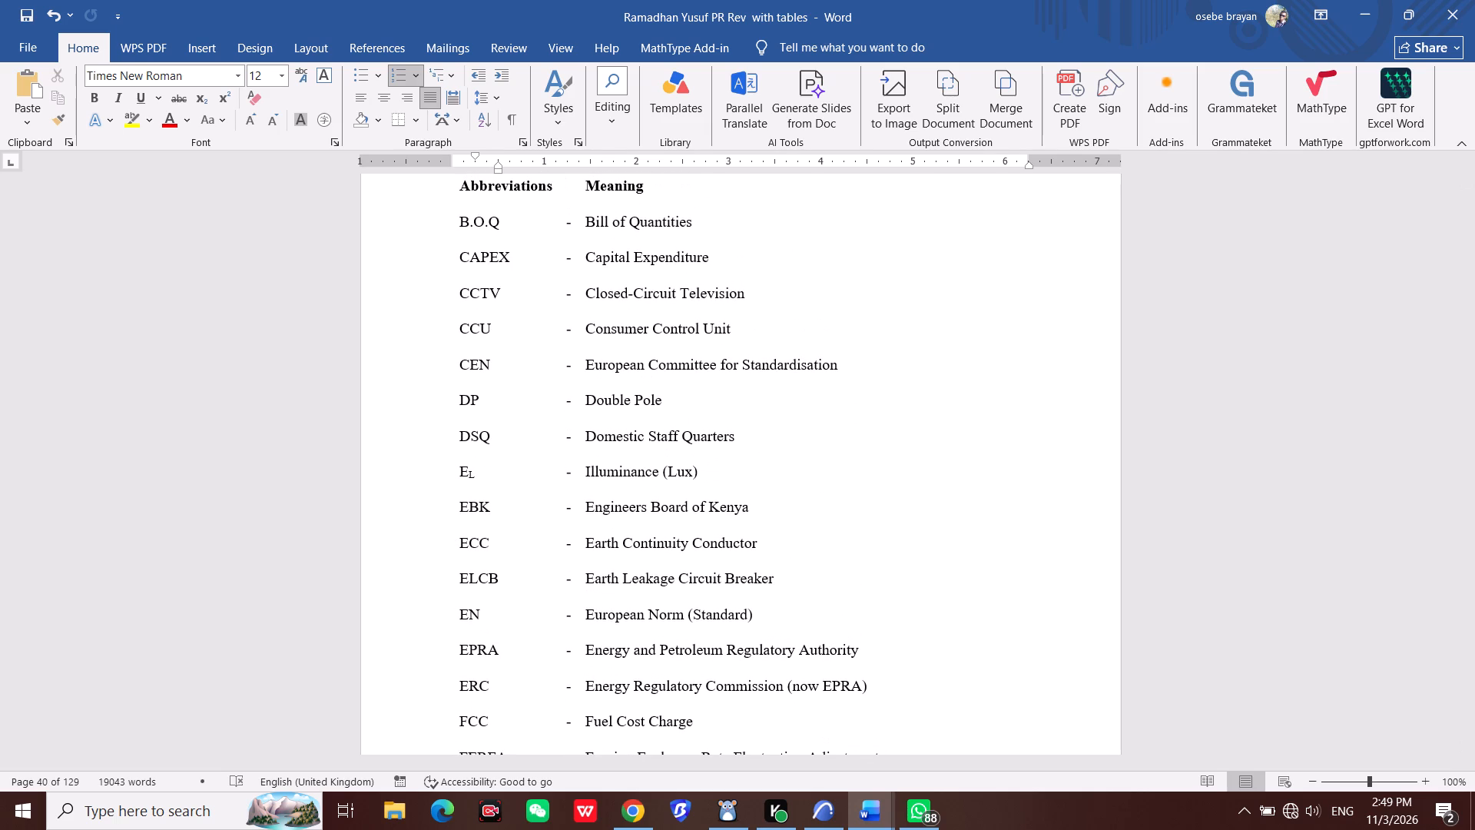
pyautogui.scroll(2, 643, 500)
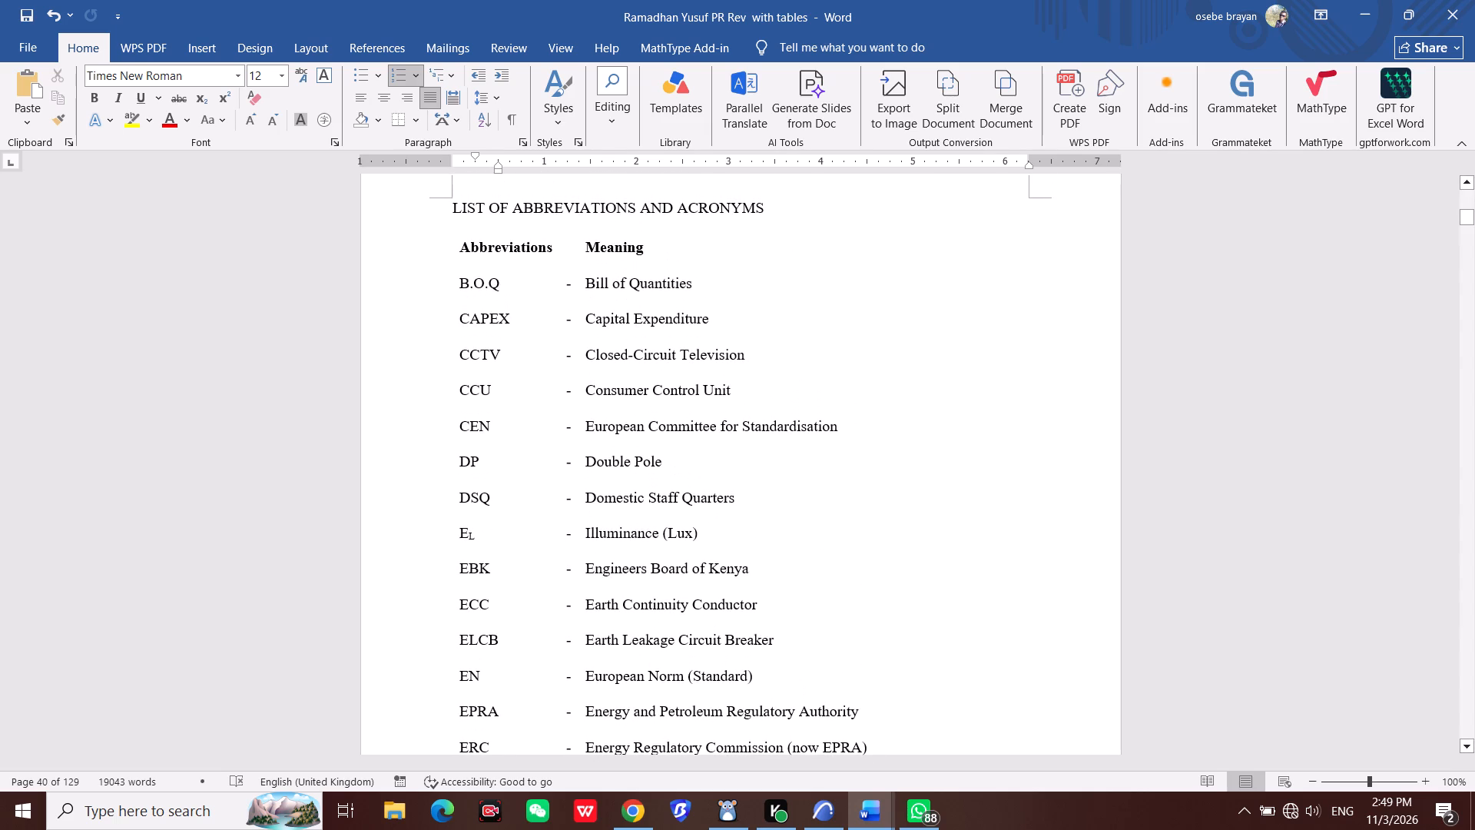
pyautogui.scroll(-18, 643, 500)
pyautogui.scroll(-7, 660, 500)
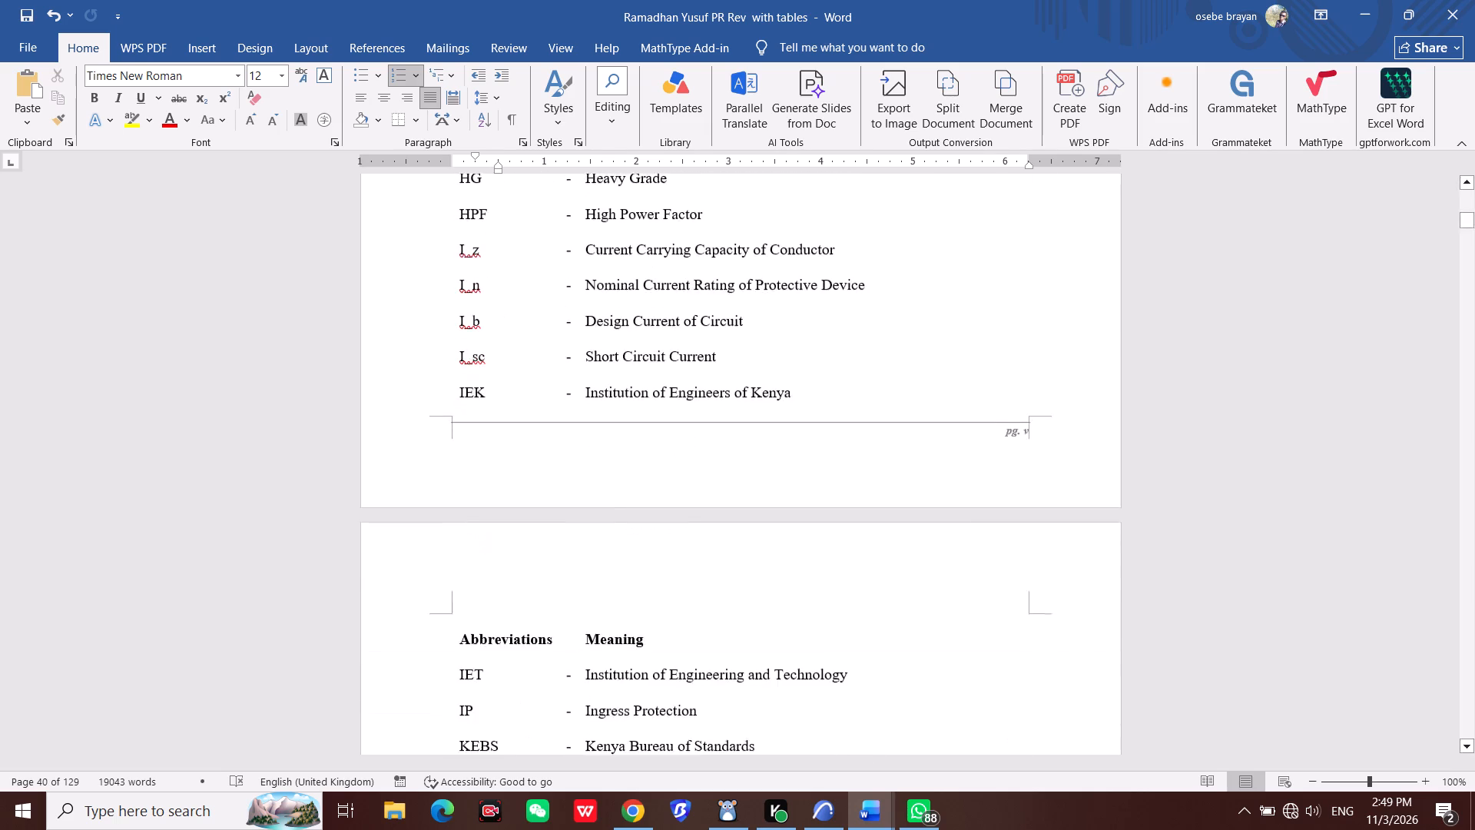
pyautogui.scroll(-7, 666, 500)
pyautogui.scroll(-20, 673, 493)
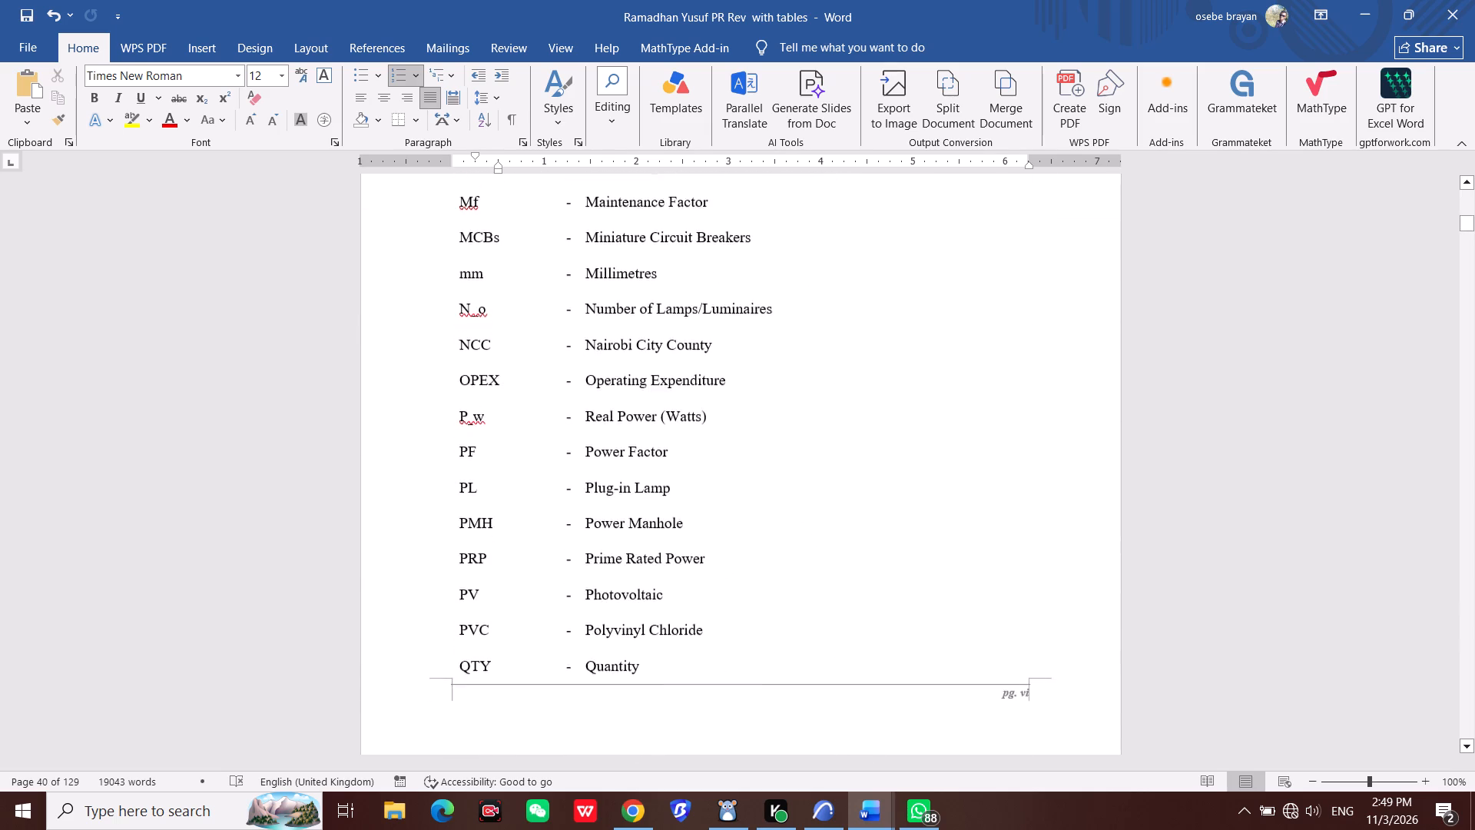
pyautogui.scroll(-20, 688, 481)
pyautogui.scroll(-9, 688, 481)
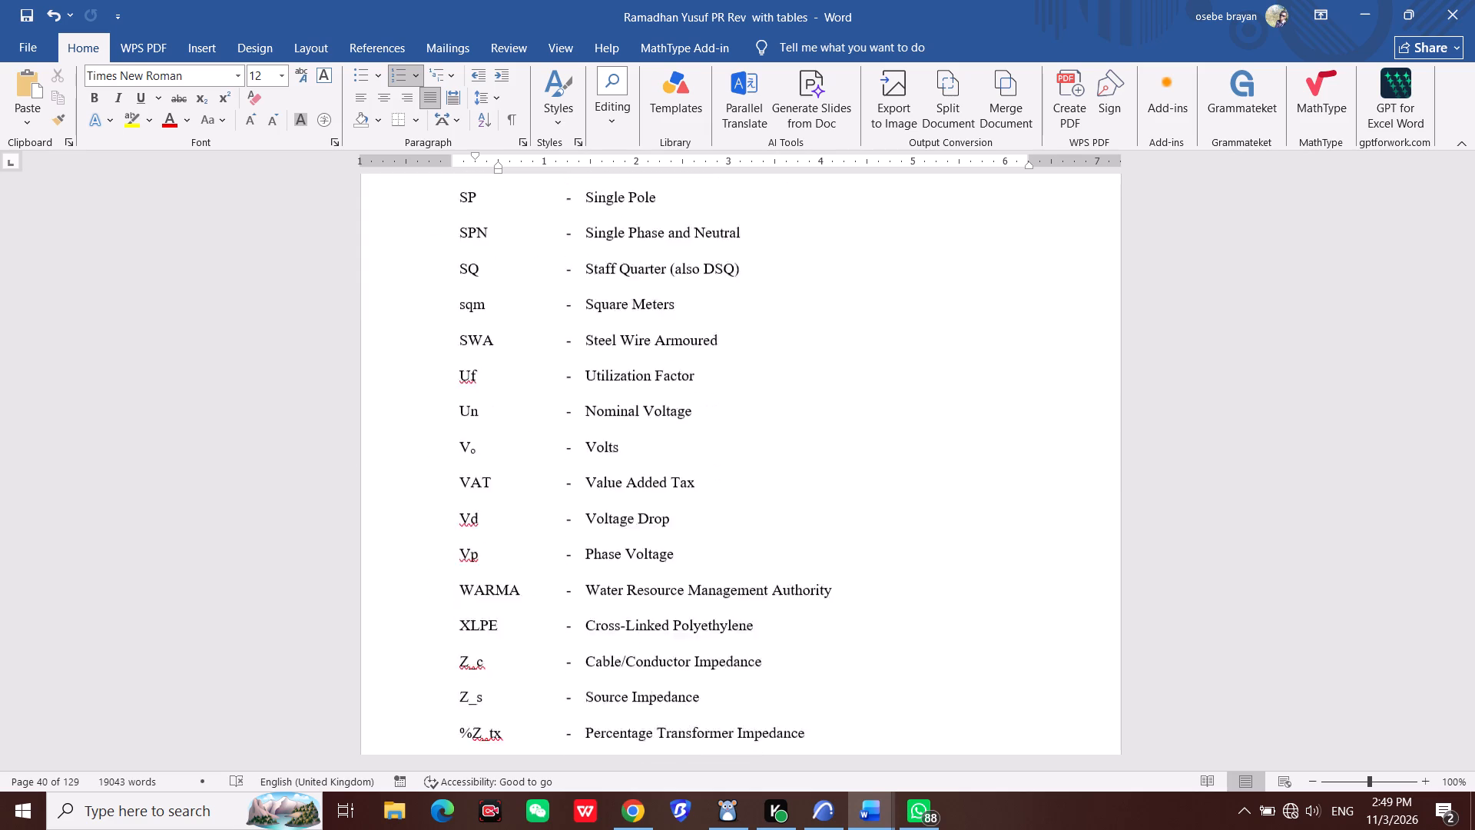
# Review the entries in the List of Tables and the List of Figures.
pyautogui.scroll(-20, 688, 486)
pyautogui.scroll(-1, 688, 486)
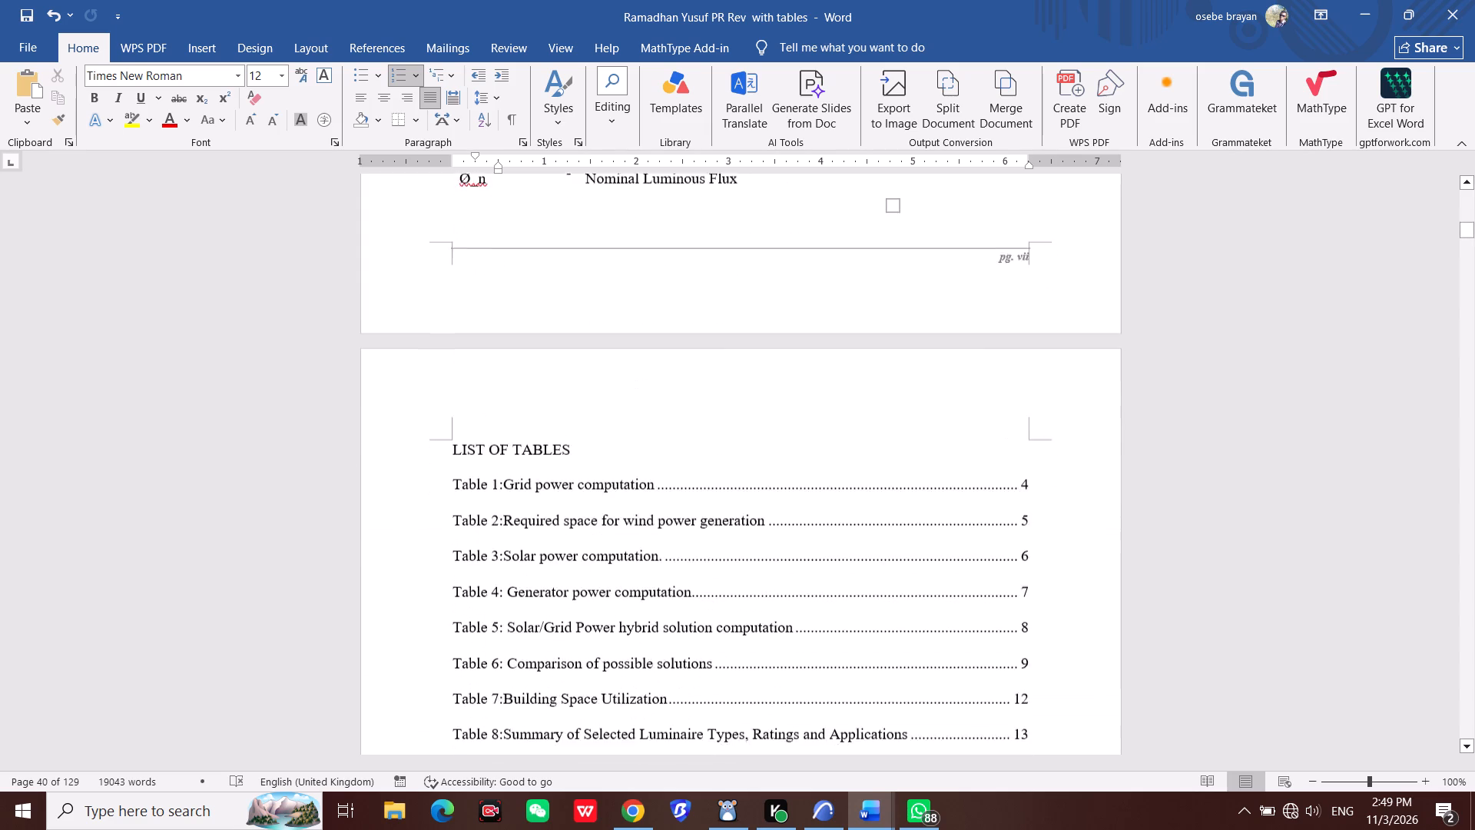
pyautogui.scroll(-16, 690, 493)
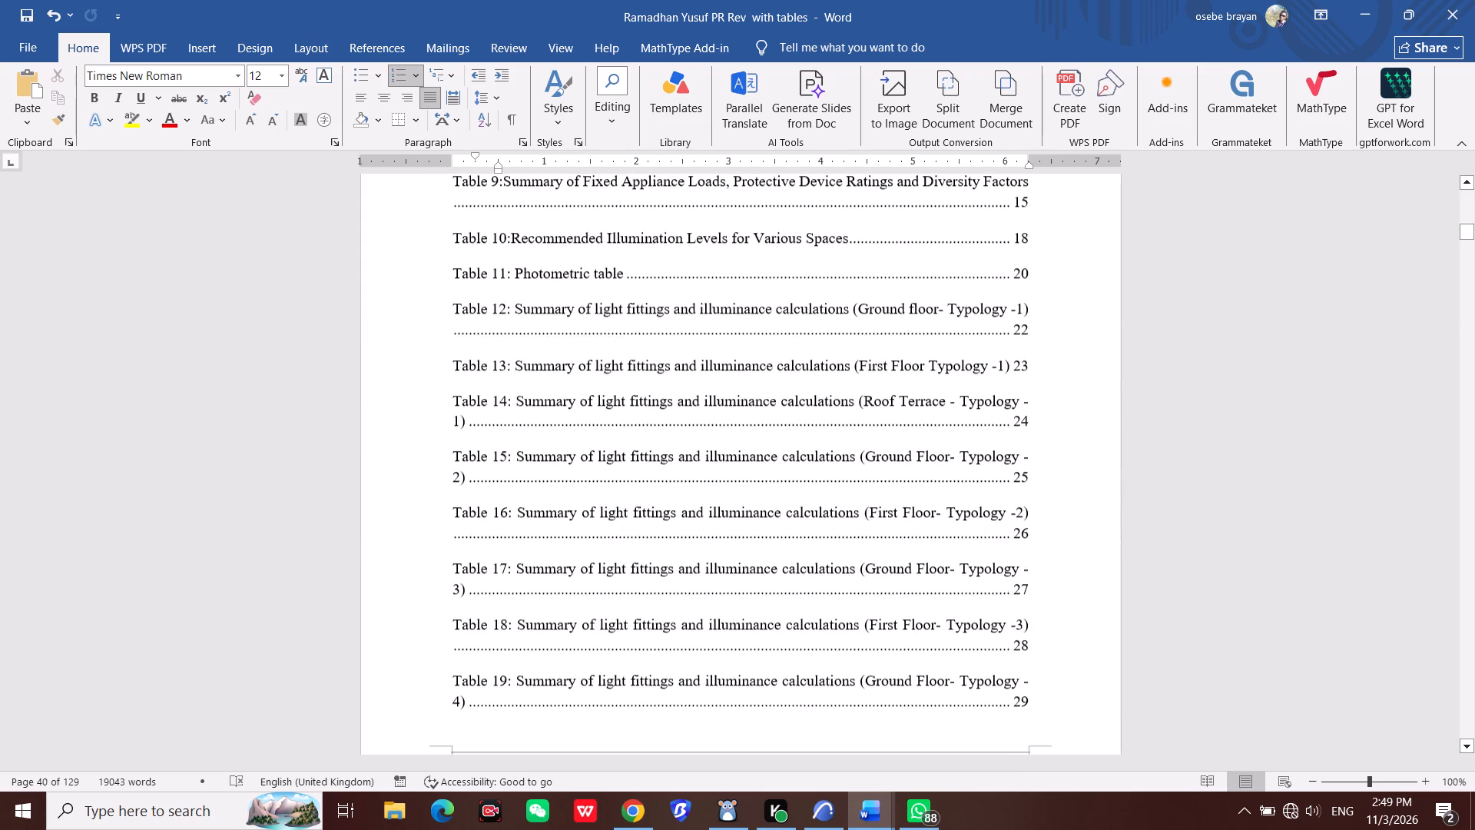
pyautogui.scroll(-20, 687, 501)
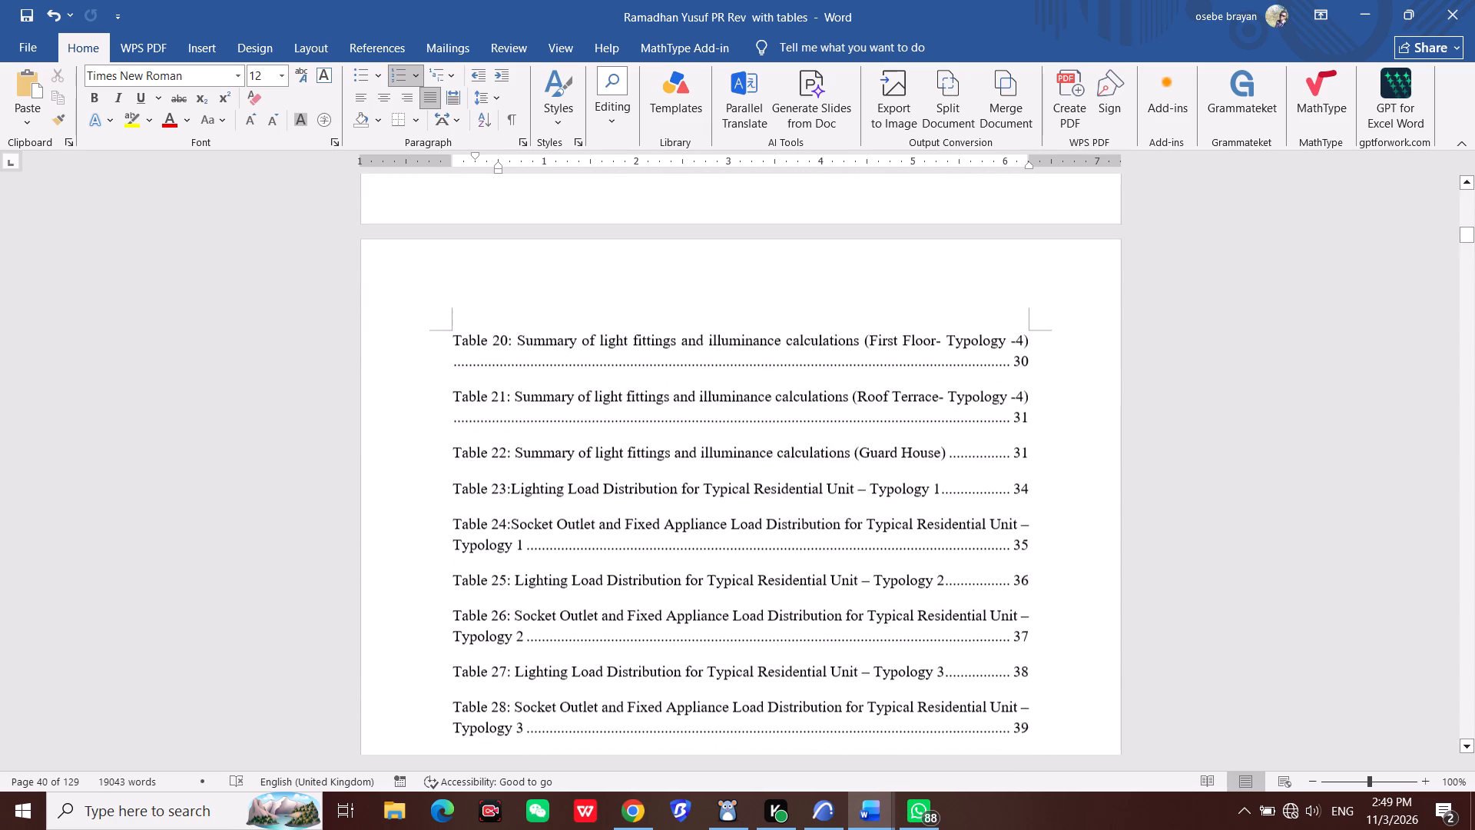
pyautogui.scroll(-16, 687, 501)
pyautogui.scroll(-6, 687, 501)
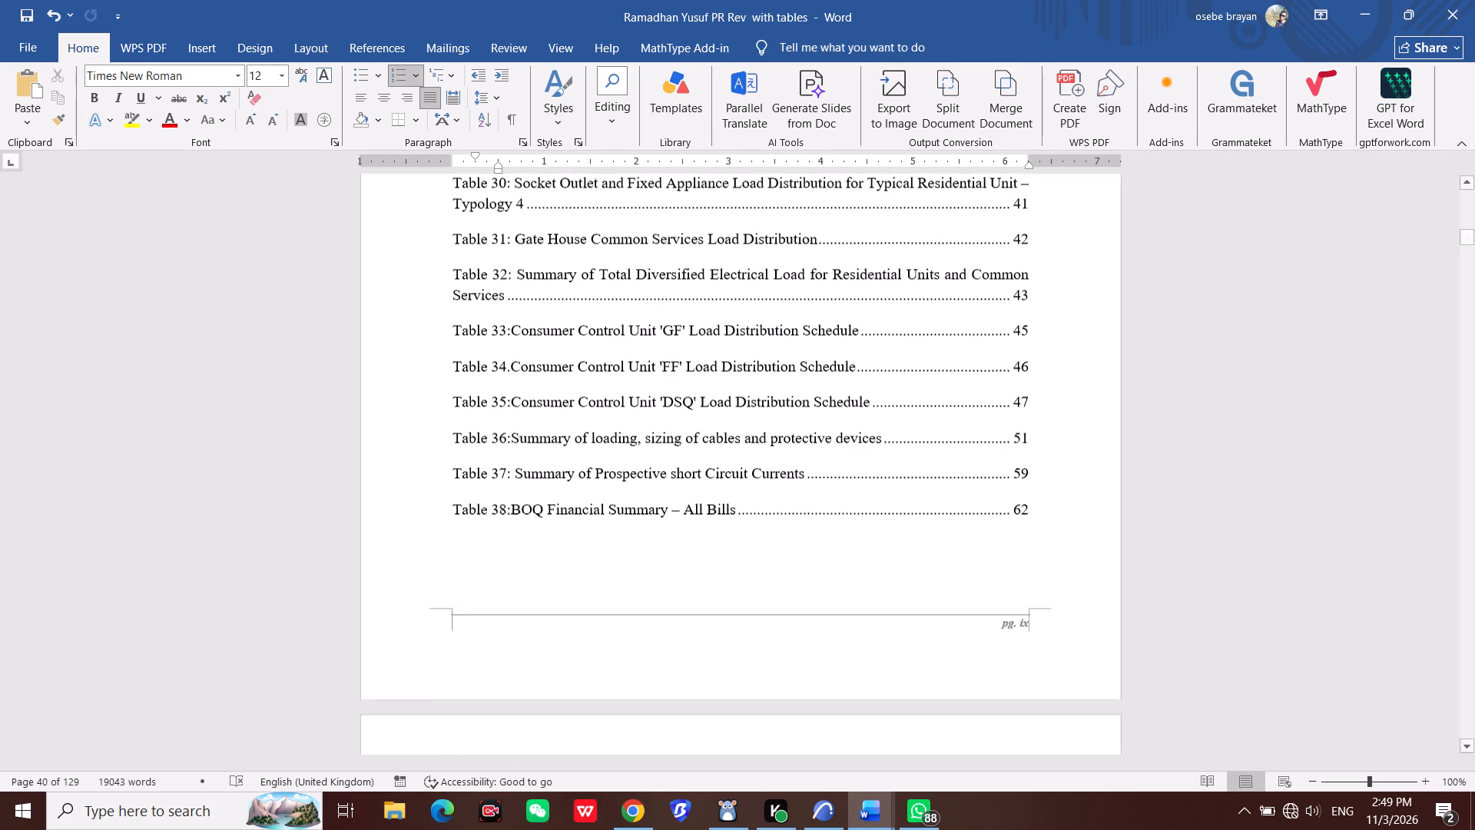
pyautogui.scroll(-14, 687, 501)
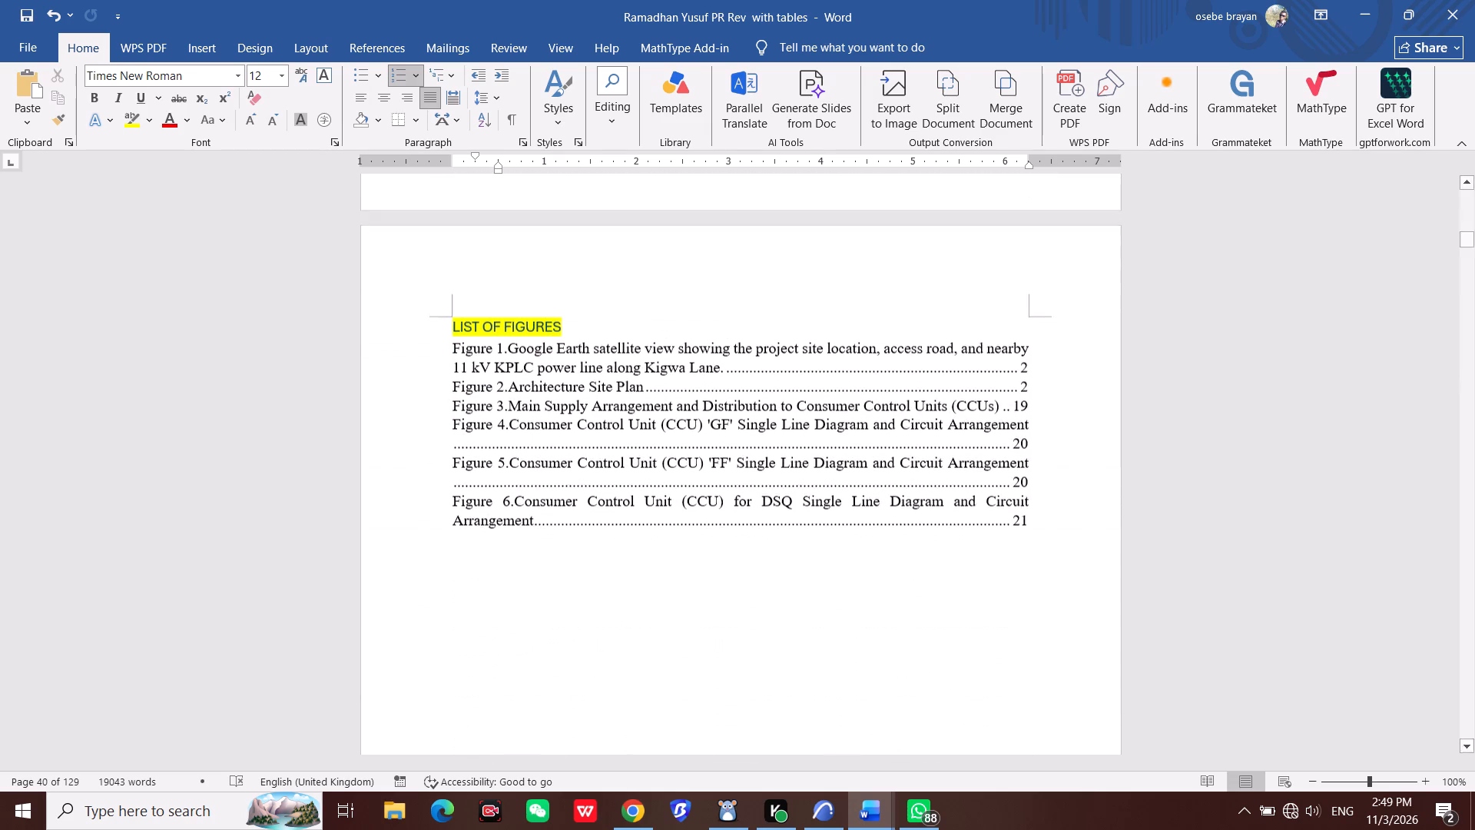
pyautogui.scroll(-18, 687, 501)
pyautogui.scroll(1, 688, 501)
pyautogui.scroll(-9, 688, 501)
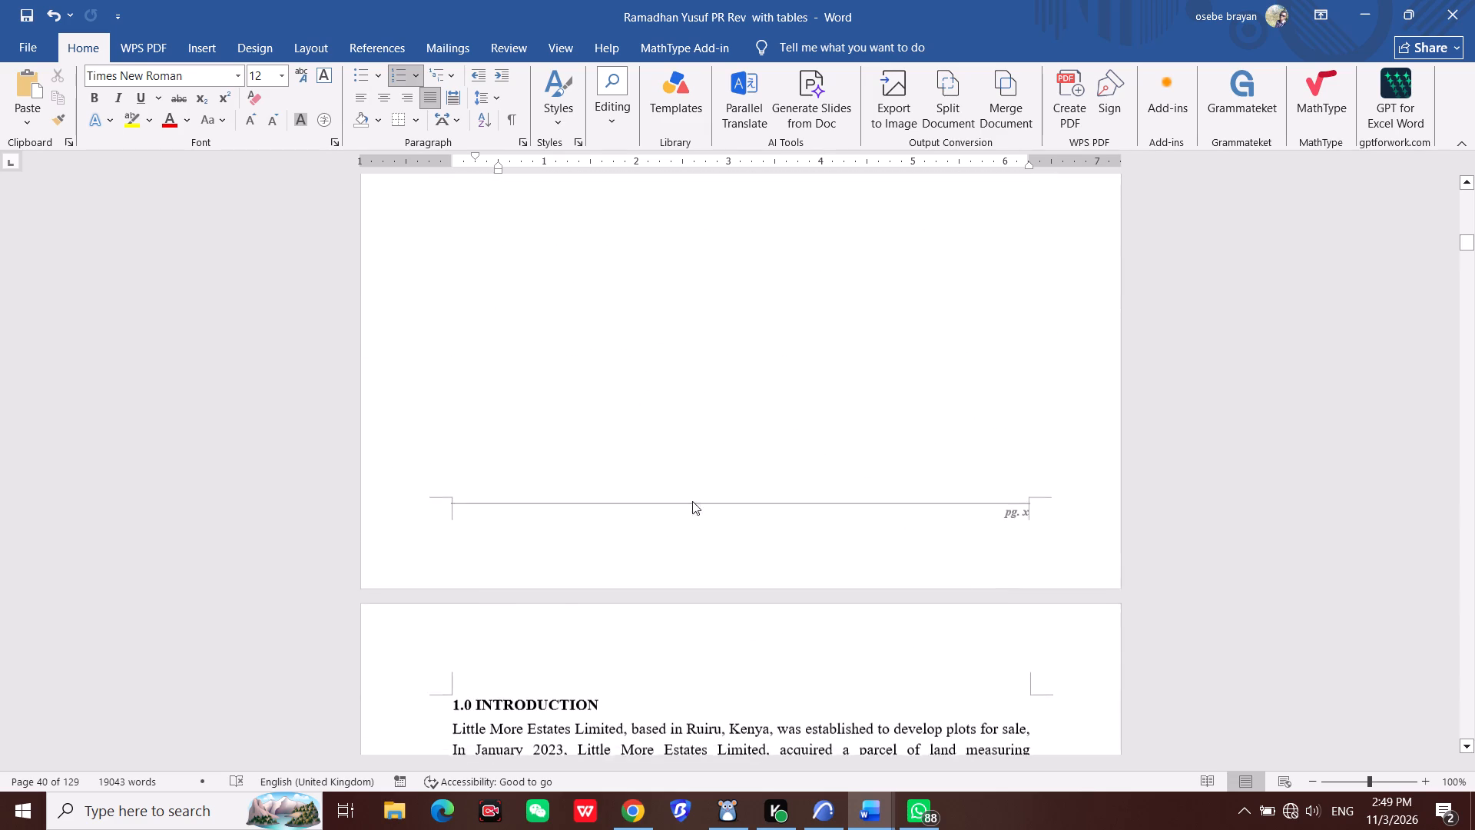
# Read through sections 1.0 Introduction, 2.0 Problem Statement and 3.0 Objectives on the first body page.
pyautogui.scroll(-9, 692, 501)
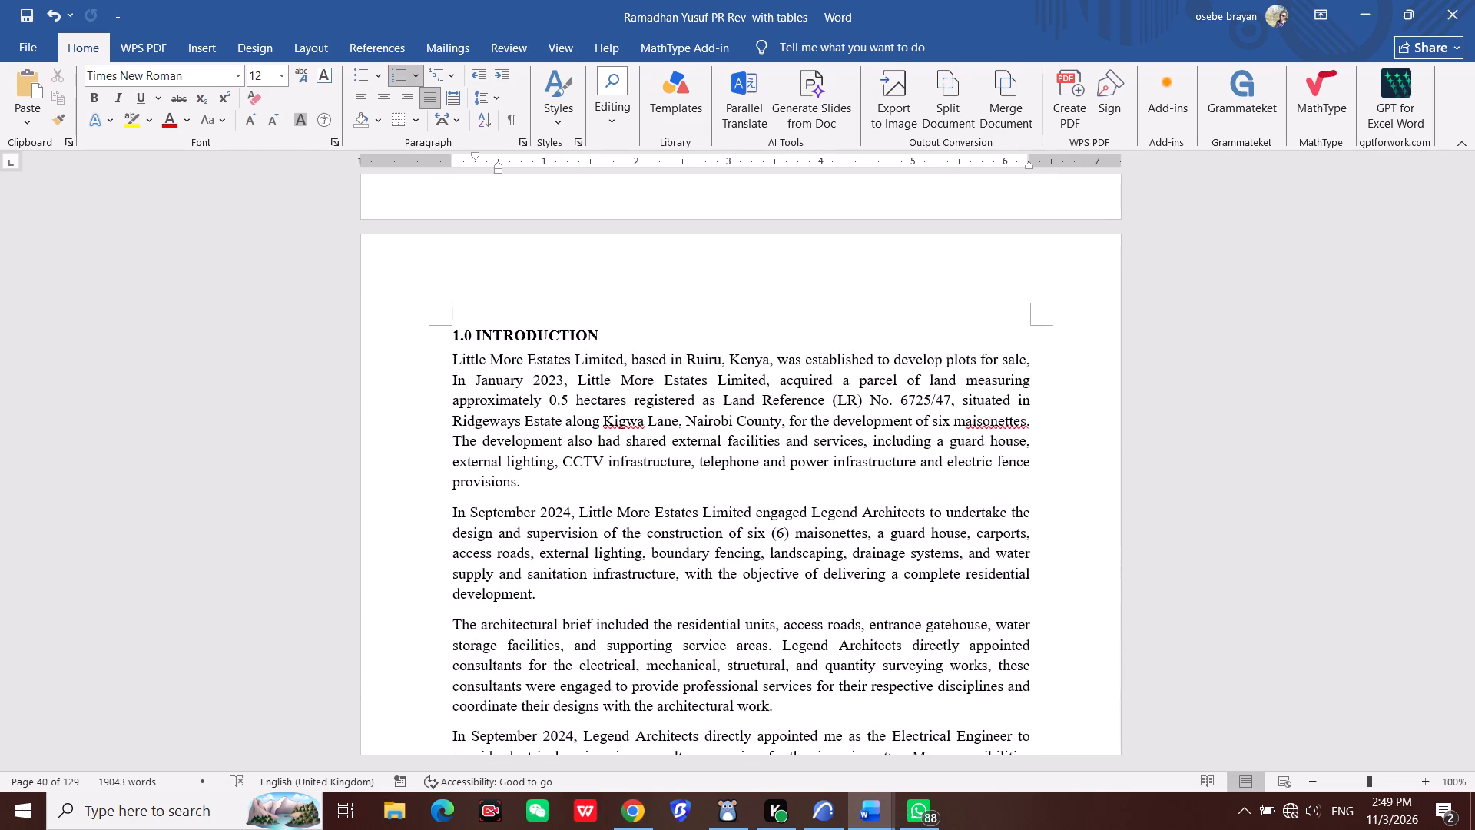
pyautogui.scroll(-8, 694, 501)
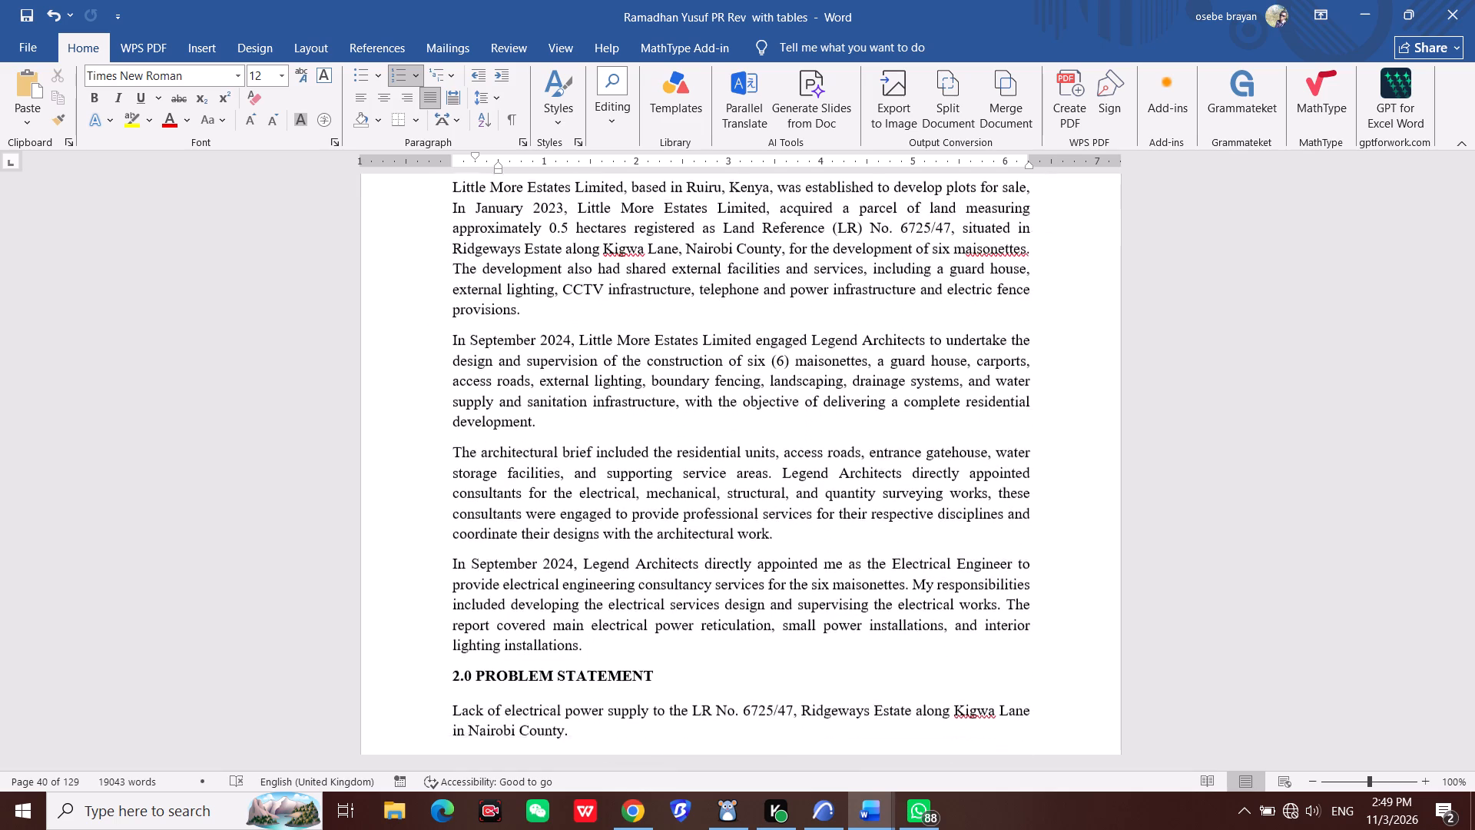
pyautogui.scroll(-1, 694, 501)
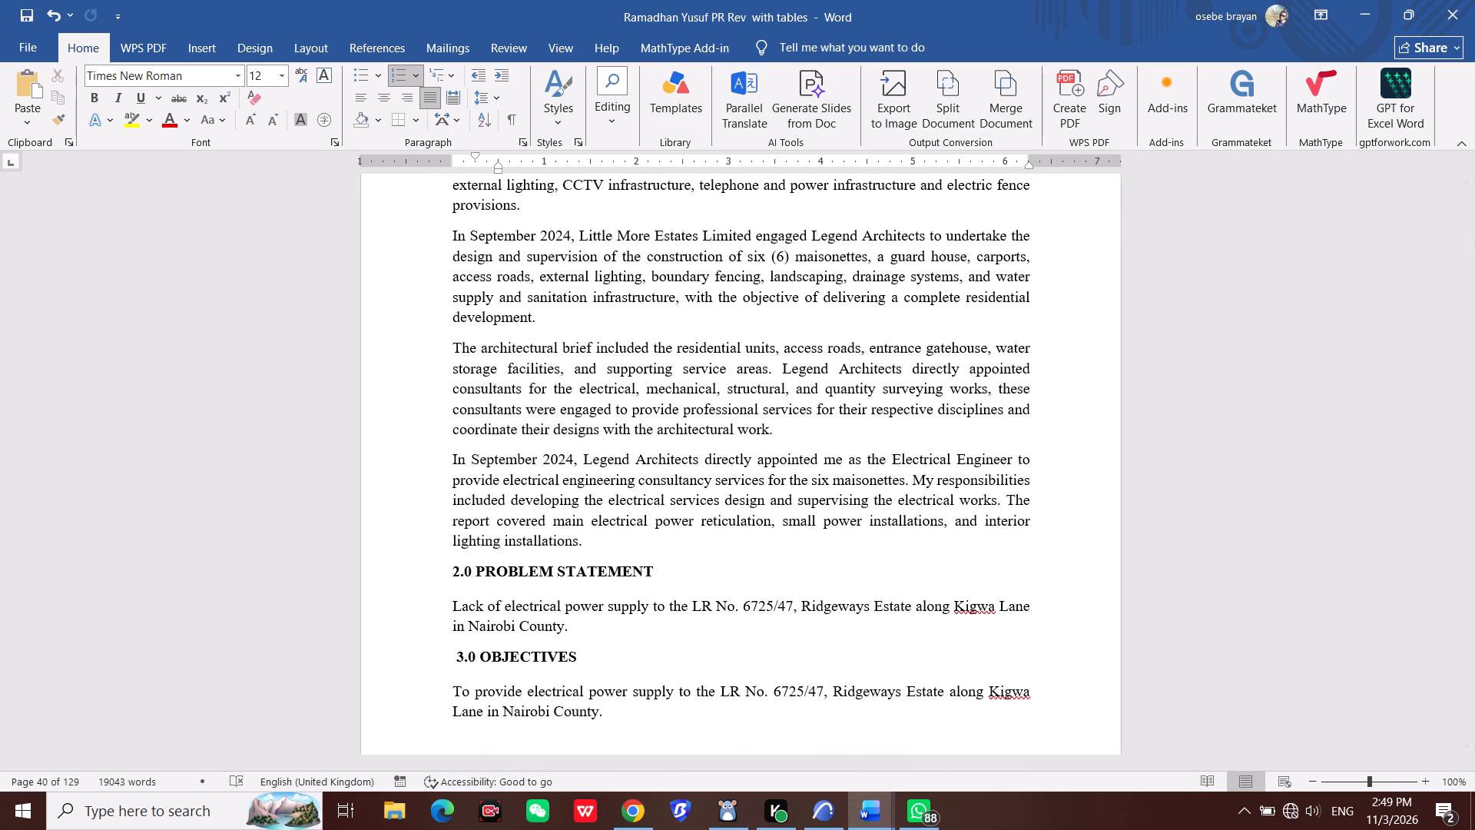
pyautogui.scroll(-16, 694, 501)
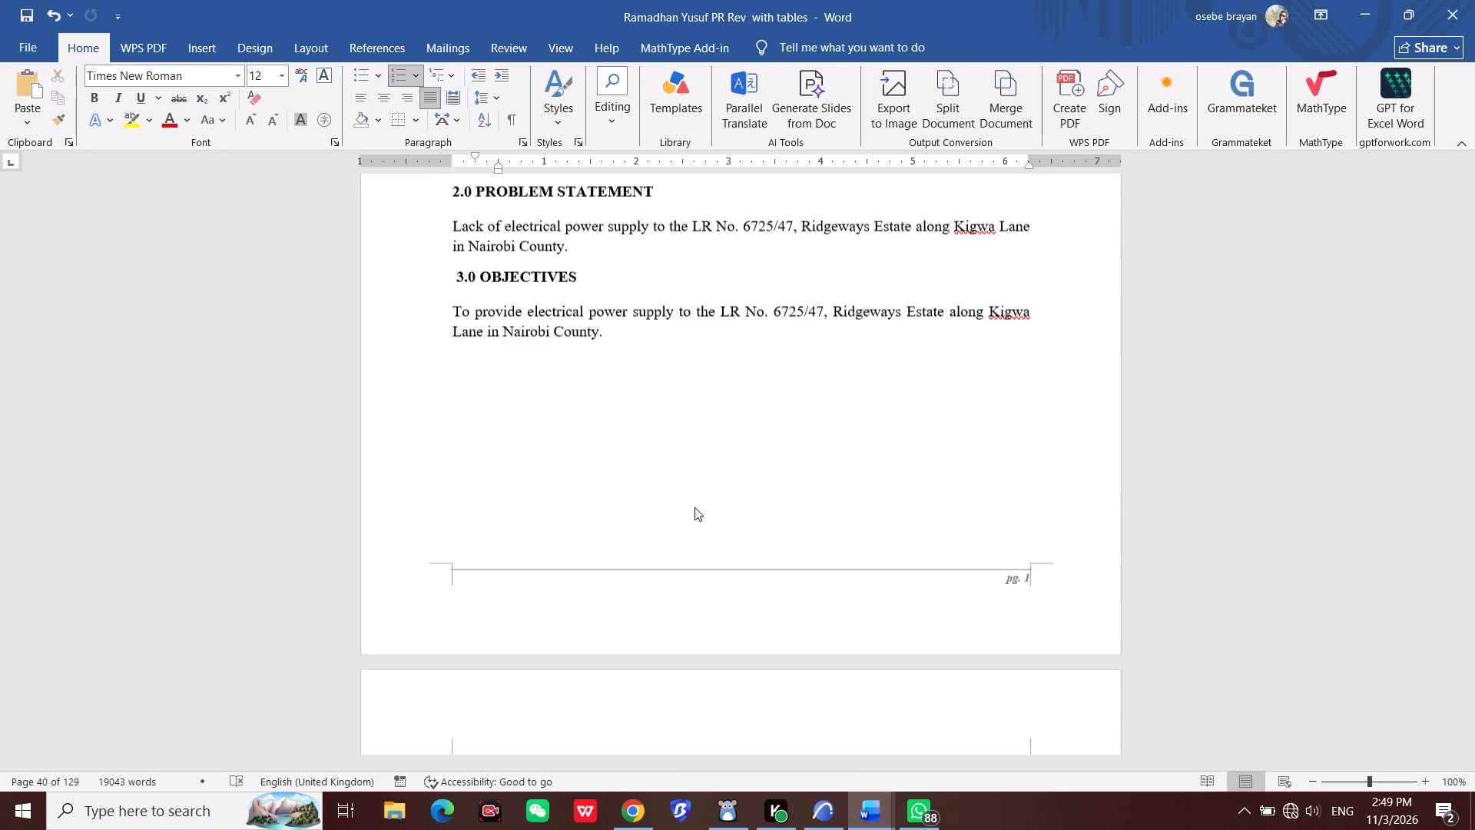
# Review section 4.0 Analysis of Current Situation, including Figures 1 and 2 and the site, house-type and load assessment paragraphs.
pyautogui.scroll(-10, 694, 507)
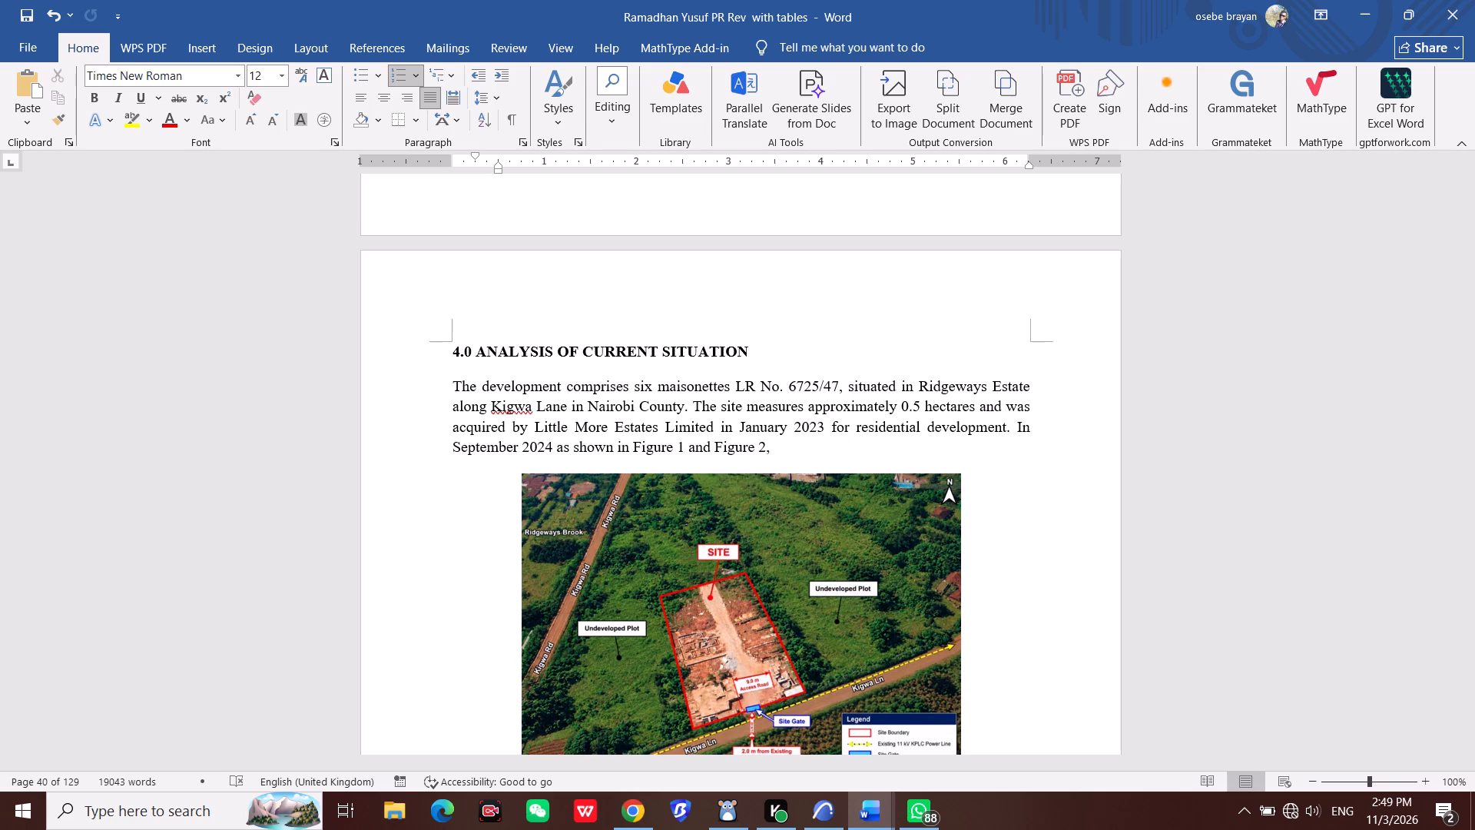
pyautogui.scroll(-12, 694, 507)
pyautogui.scroll(-12, 694, 507)
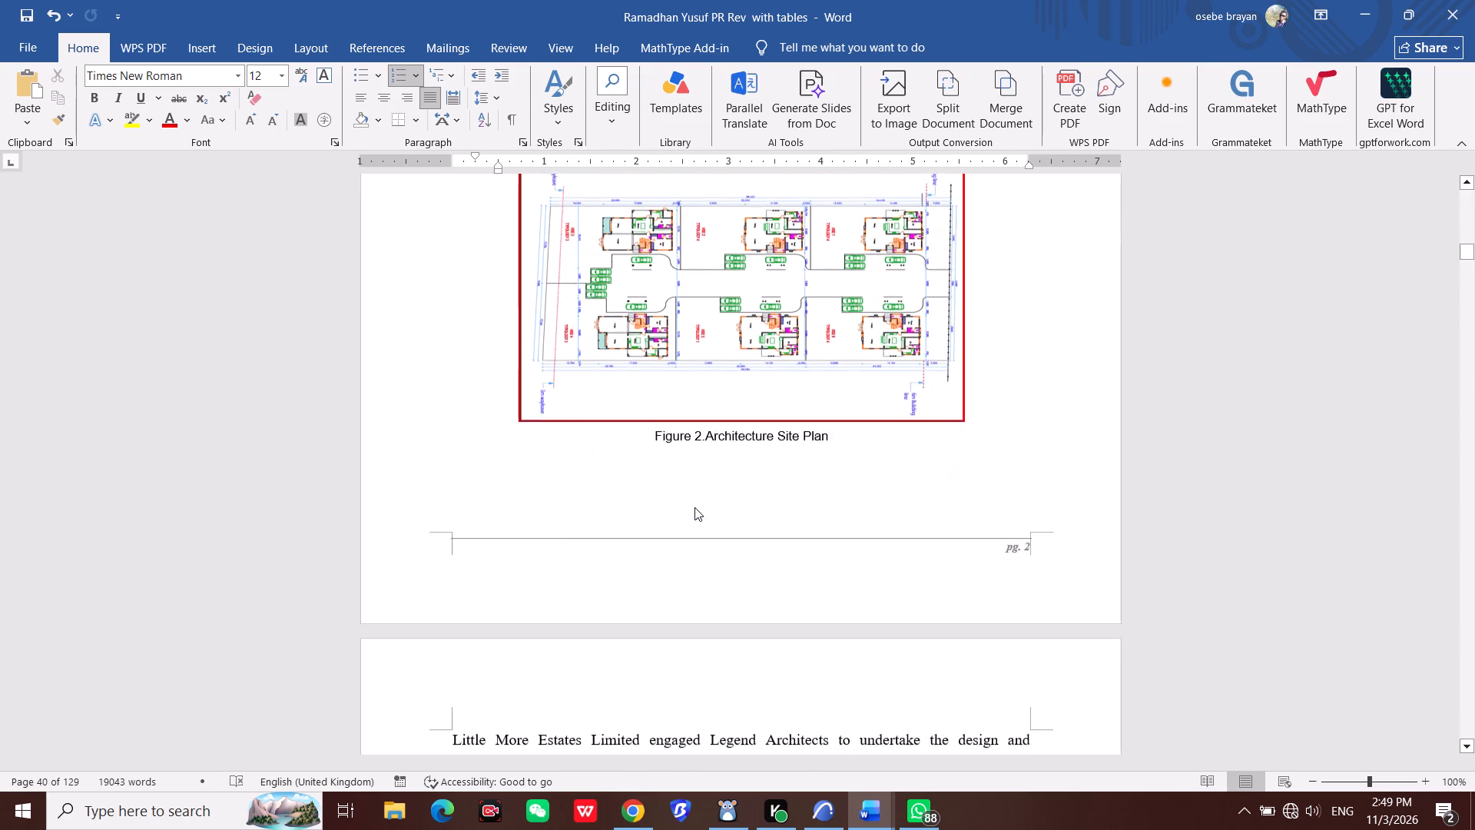
pyautogui.scroll(-12, 694, 507)
pyautogui.scroll(-4, 643, 583)
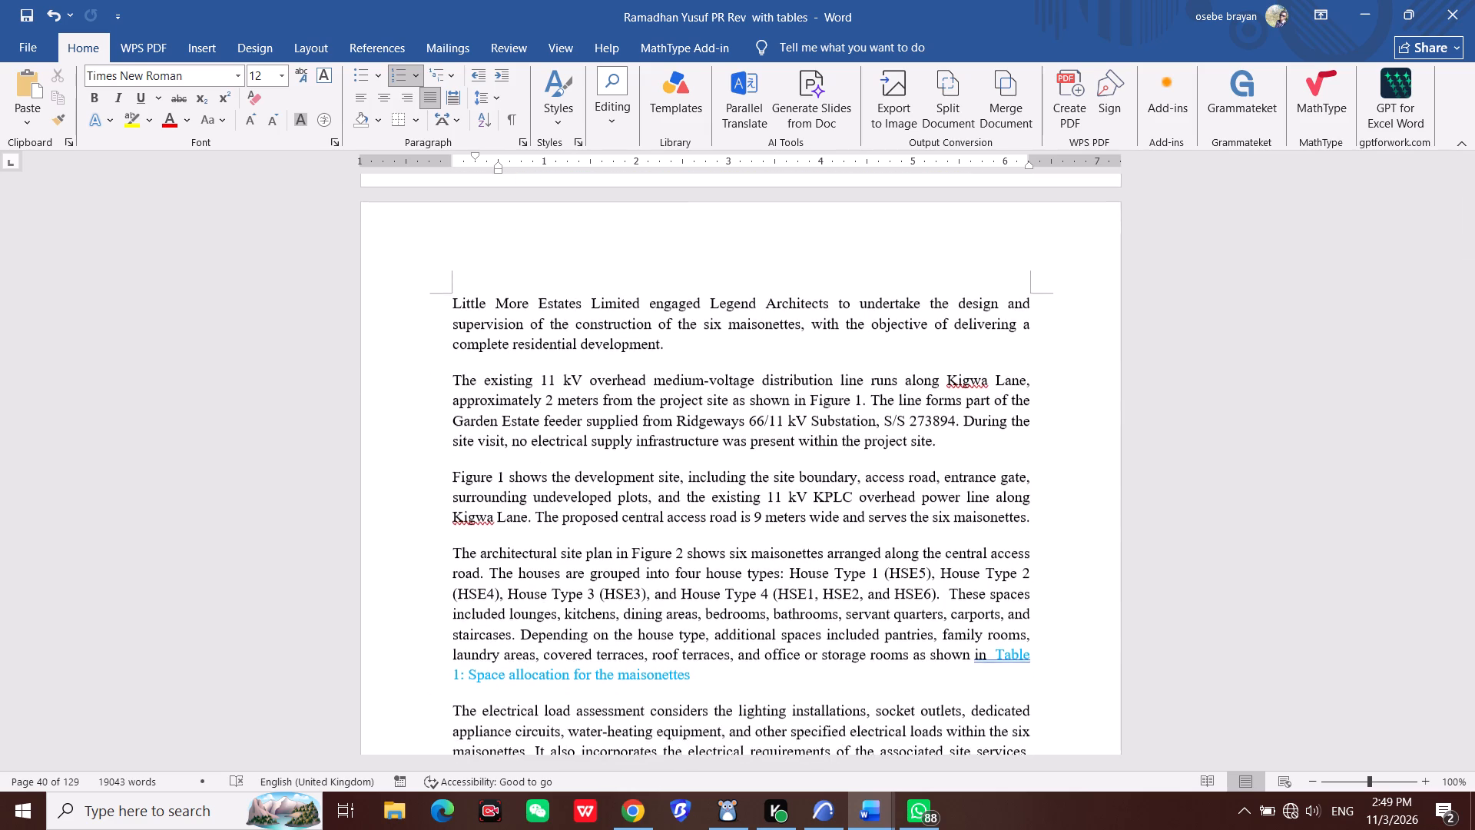
pyautogui.scroll(-3, 645, 589)
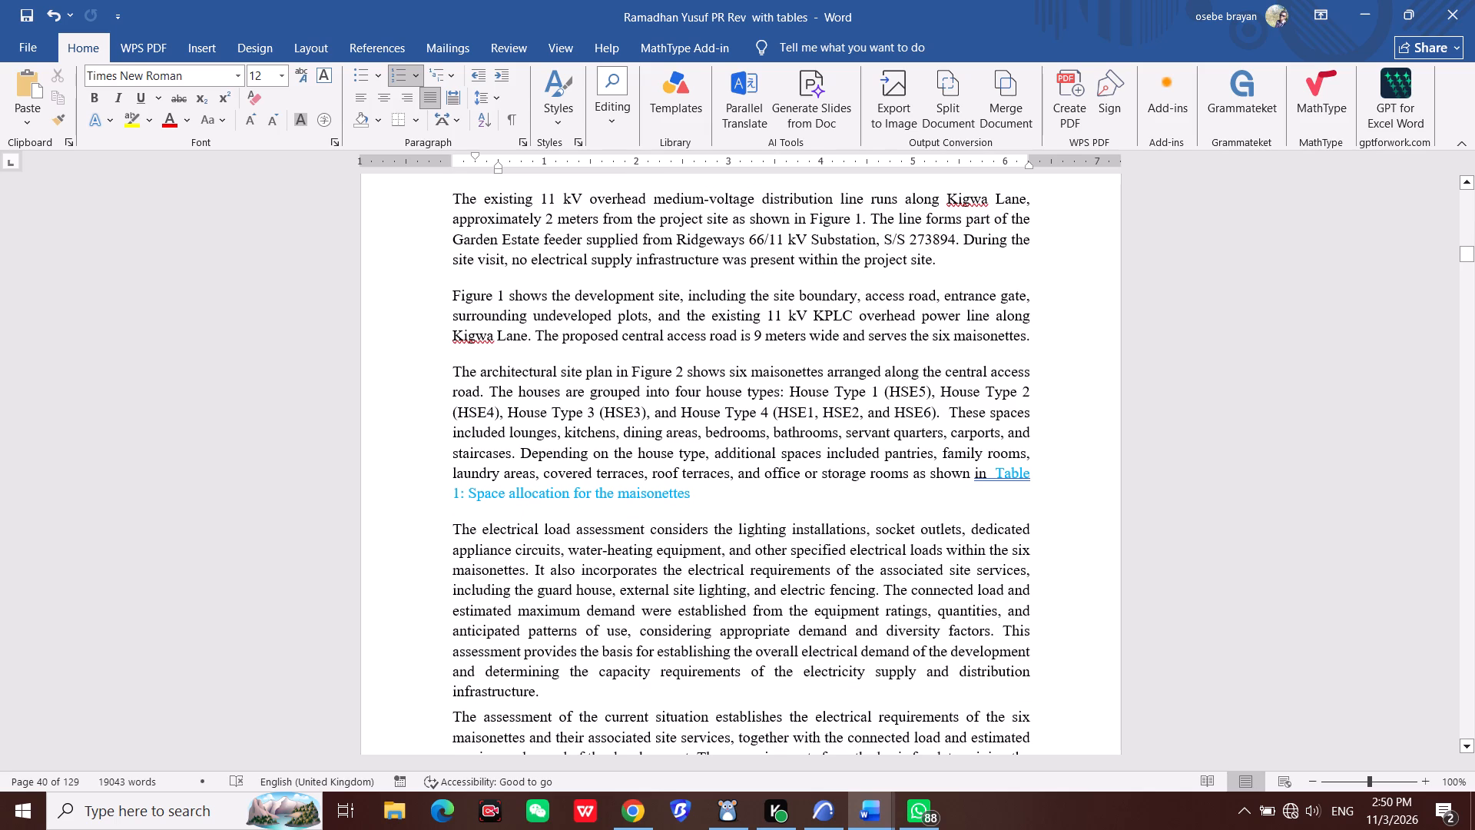
# Place the report side by side with the refer document and clear the tariff search.
pyautogui.hotkey('ctrl', 'f')
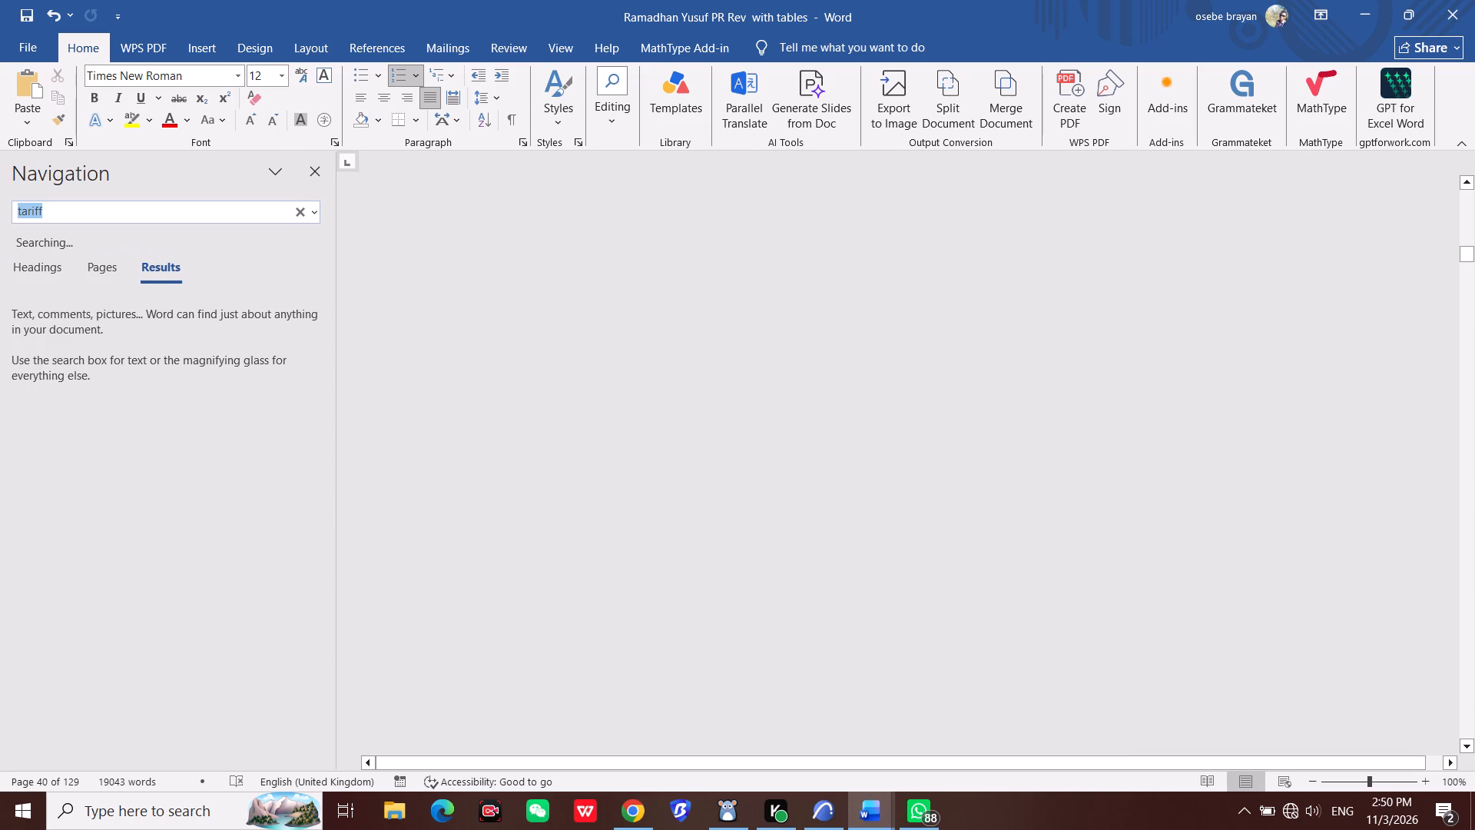
pyautogui.press('super+Right')
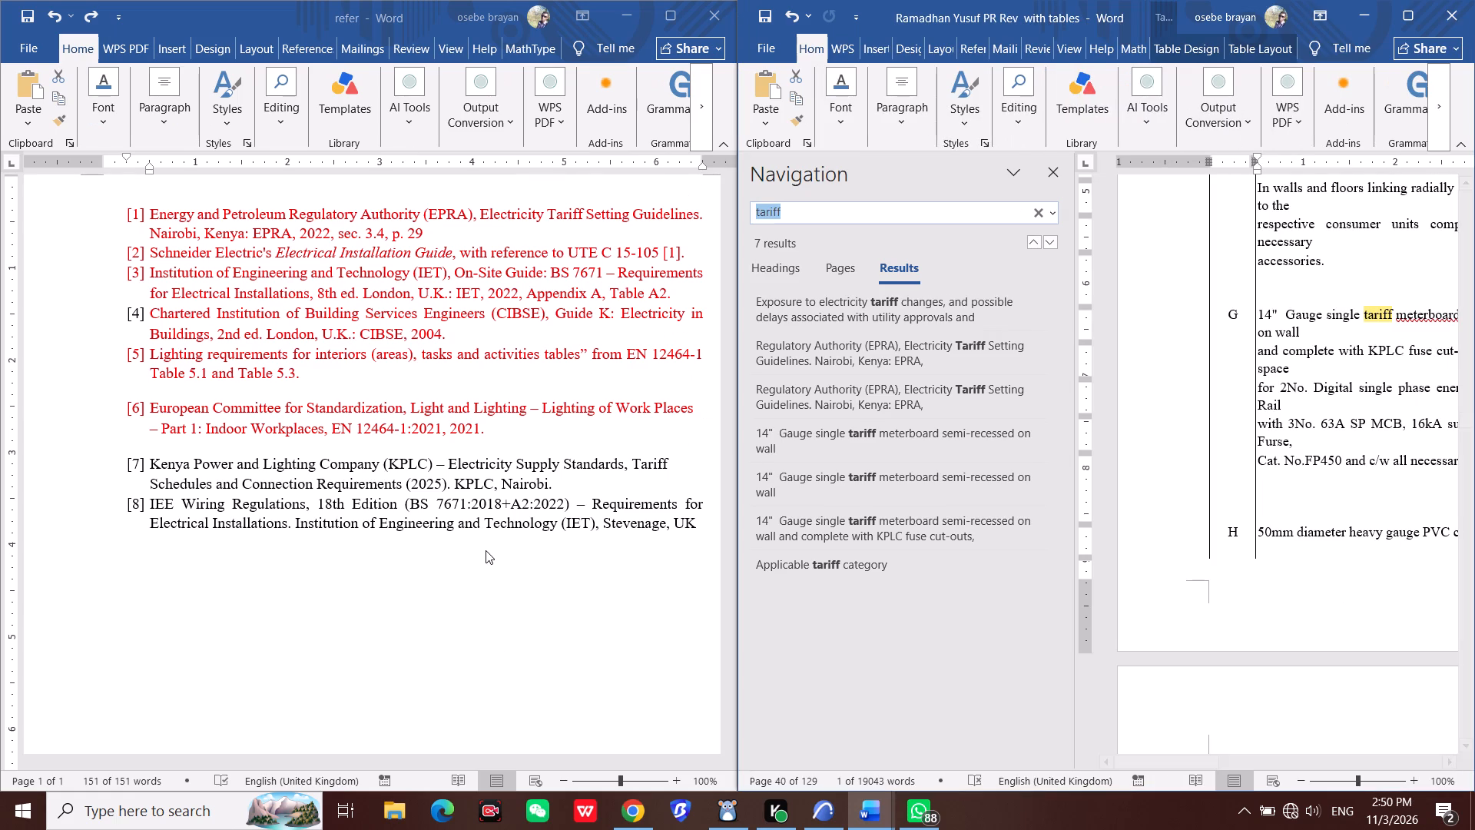
pyautogui.click(1027, 214)
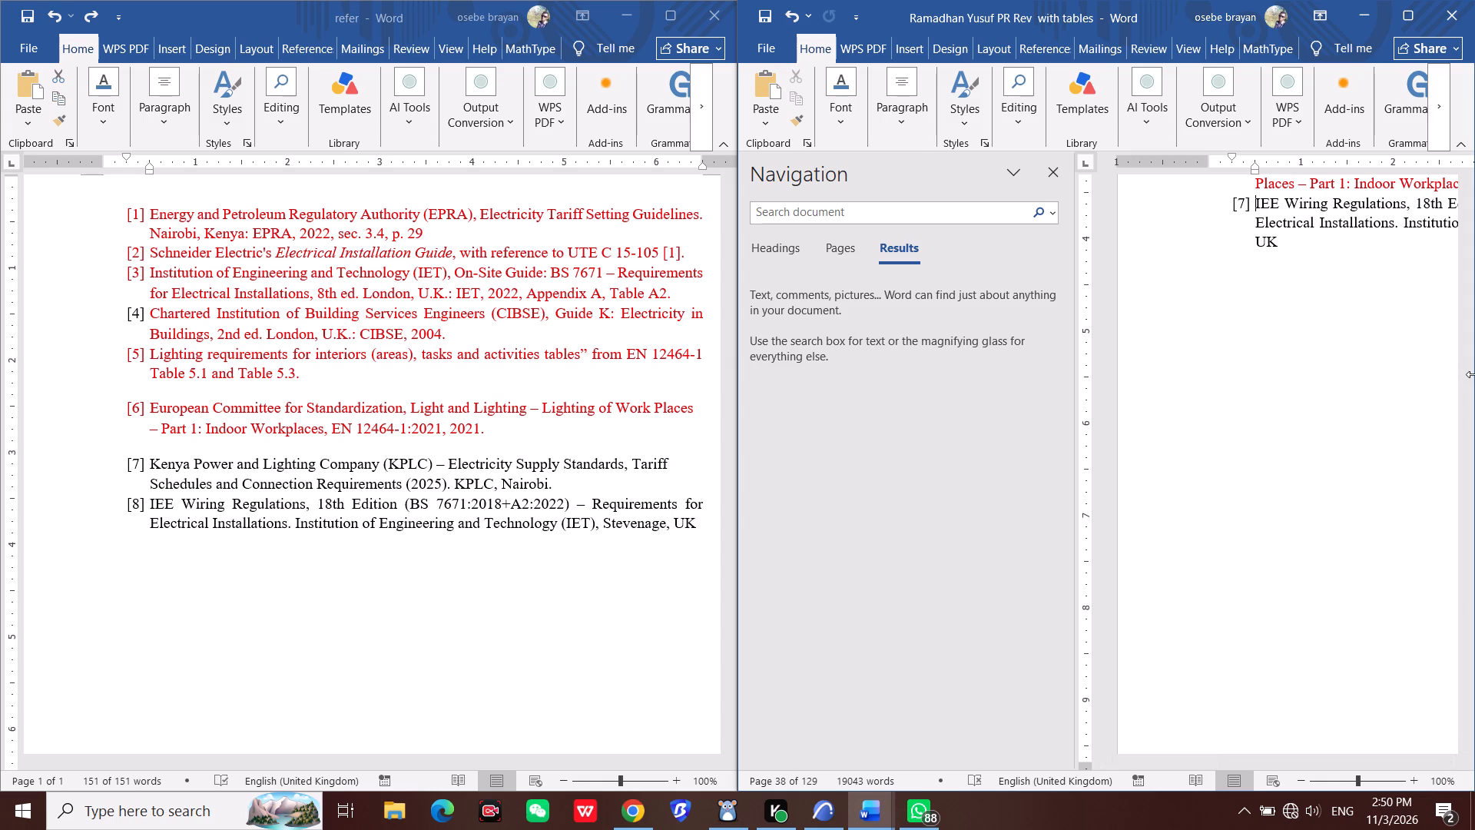
# Return to section 4.0, close the navigation pane, and reread from the Figure 2 site plan through the load assessment paragraphs.
pyautogui.moveTo(1464, 372); pyautogui.dragTo(1464, 307)
pyautogui.scroll(13, 1339, 393)
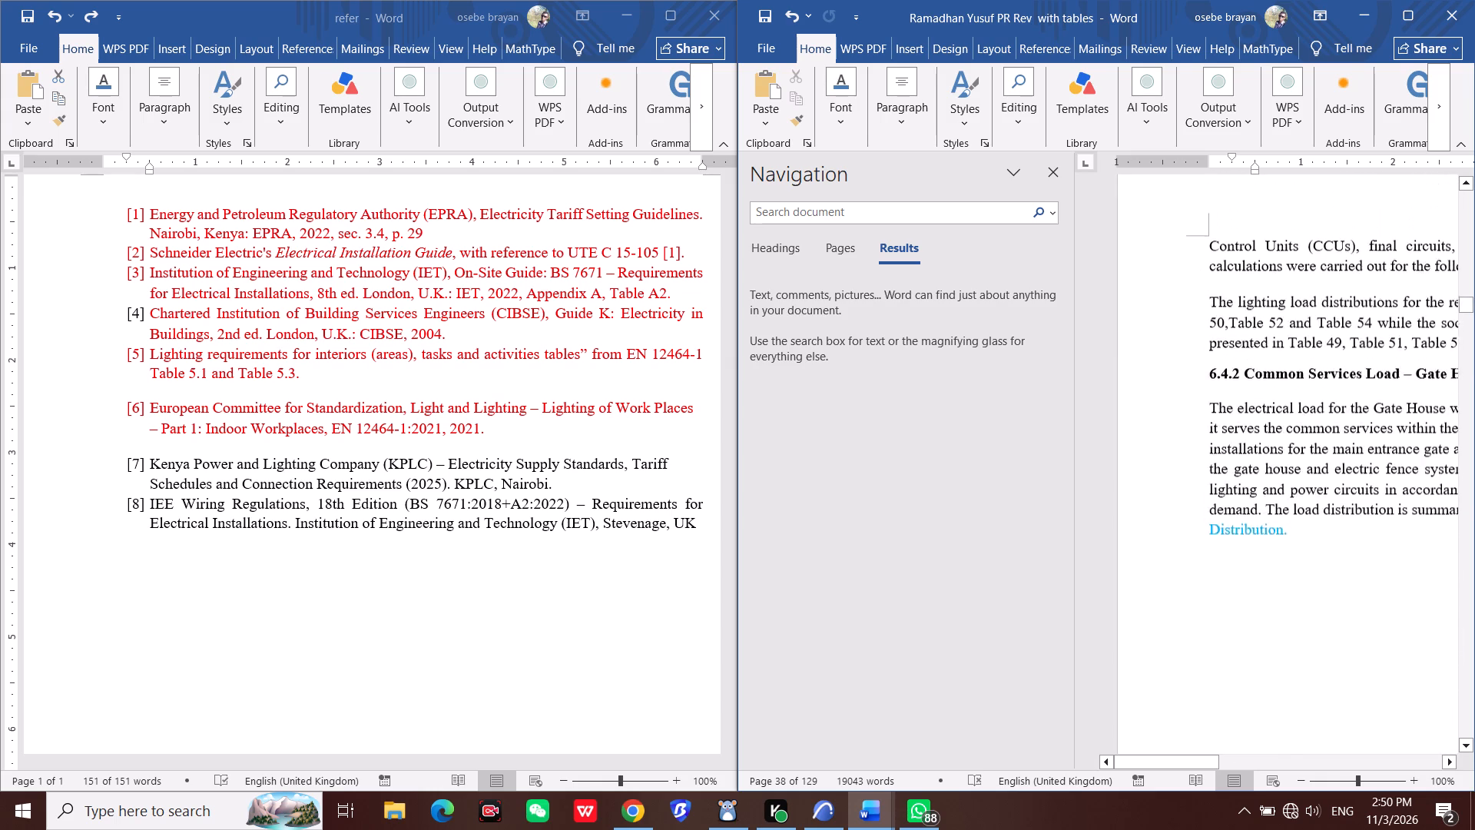
pyautogui.scroll(7, 1326, 387)
pyautogui.scroll(20, 1326, 387)
pyautogui.scroll(8, 1326, 387)
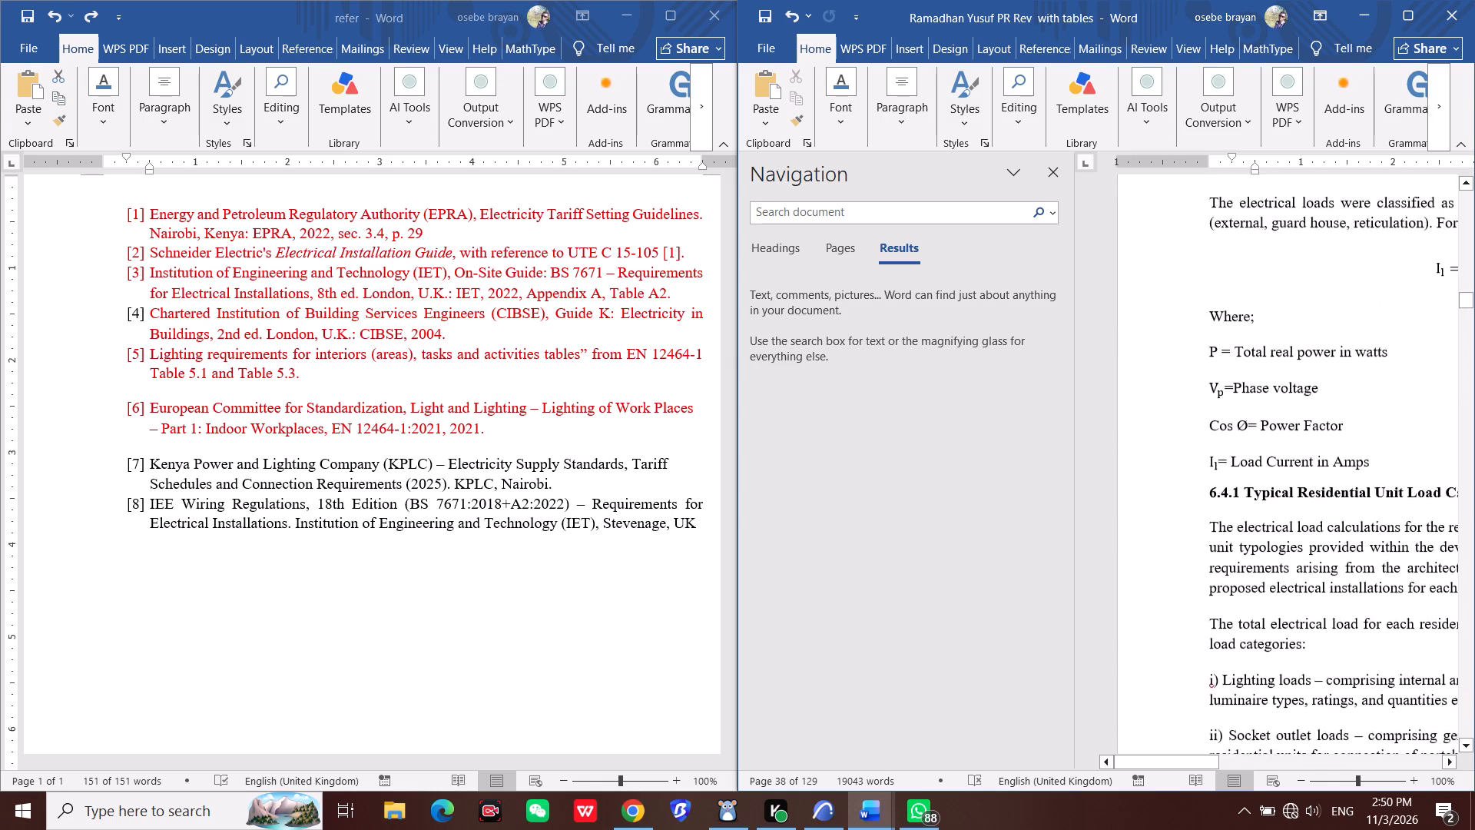
pyautogui.scroll(5, 1326, 387)
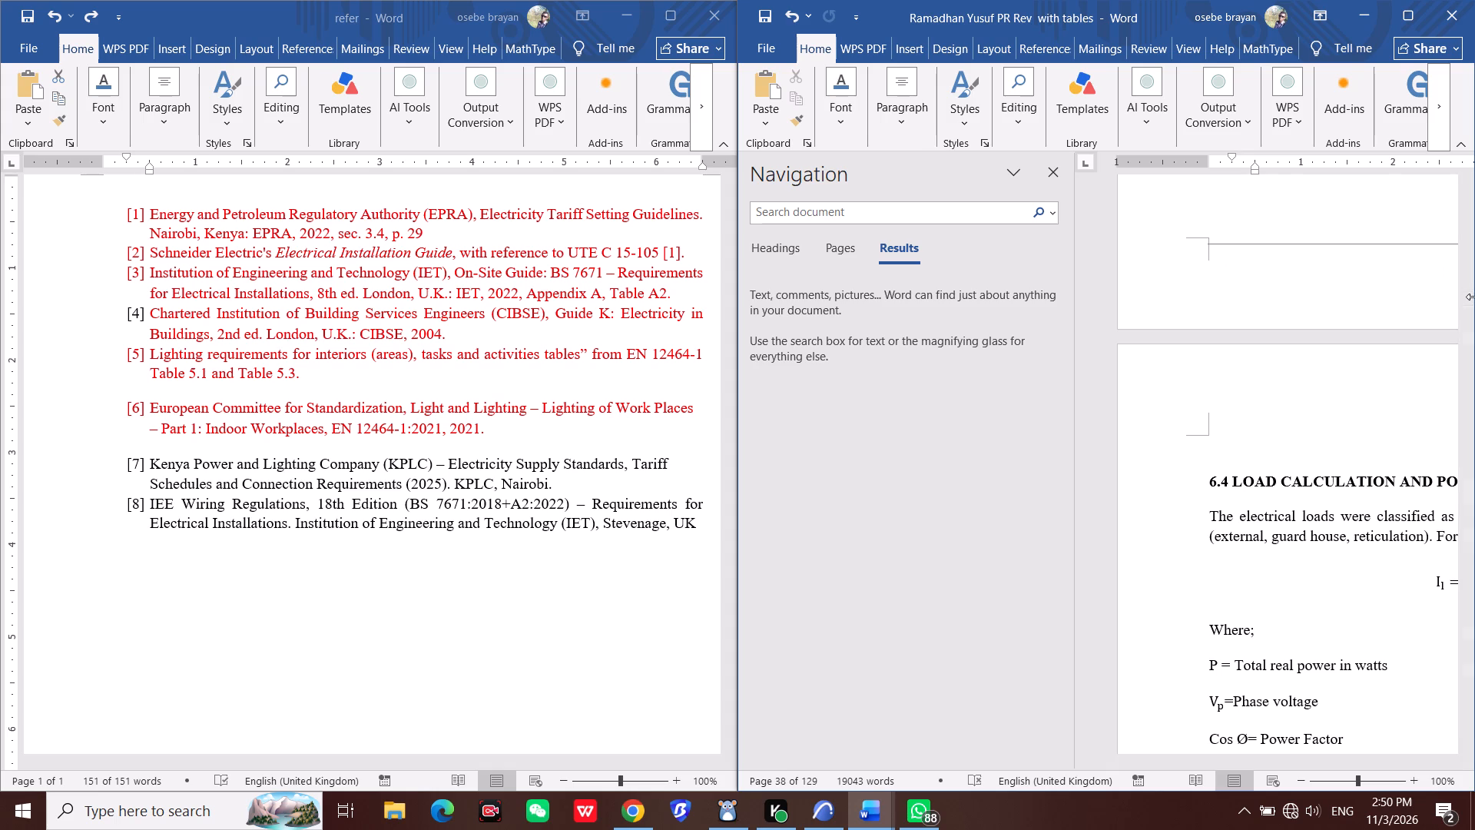
pyautogui.moveTo(1466, 300); pyautogui.dragTo(1474, 251)
pyautogui.scroll(-19, 1352, 376)
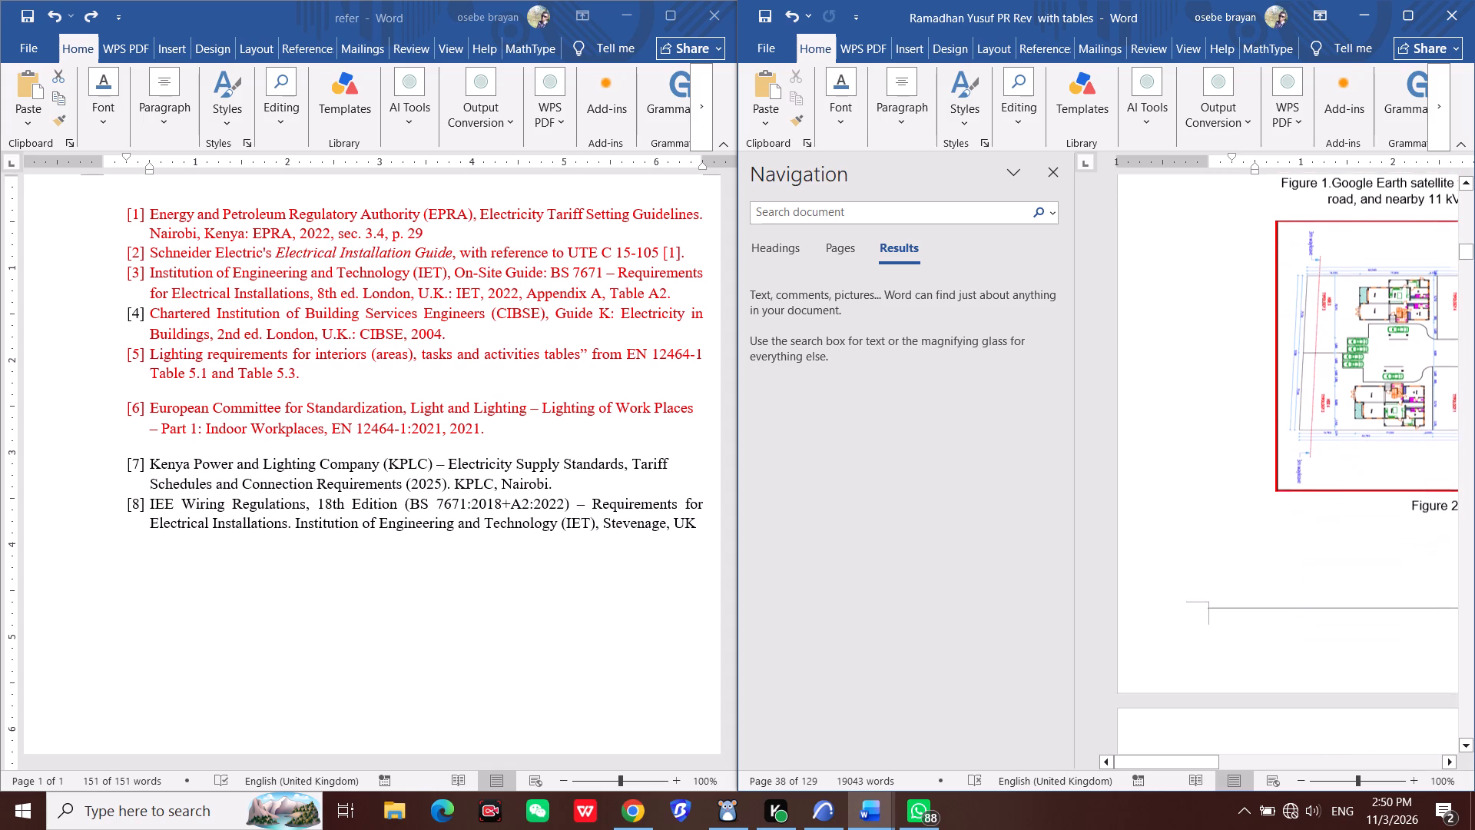
pyautogui.click(1045, 173)
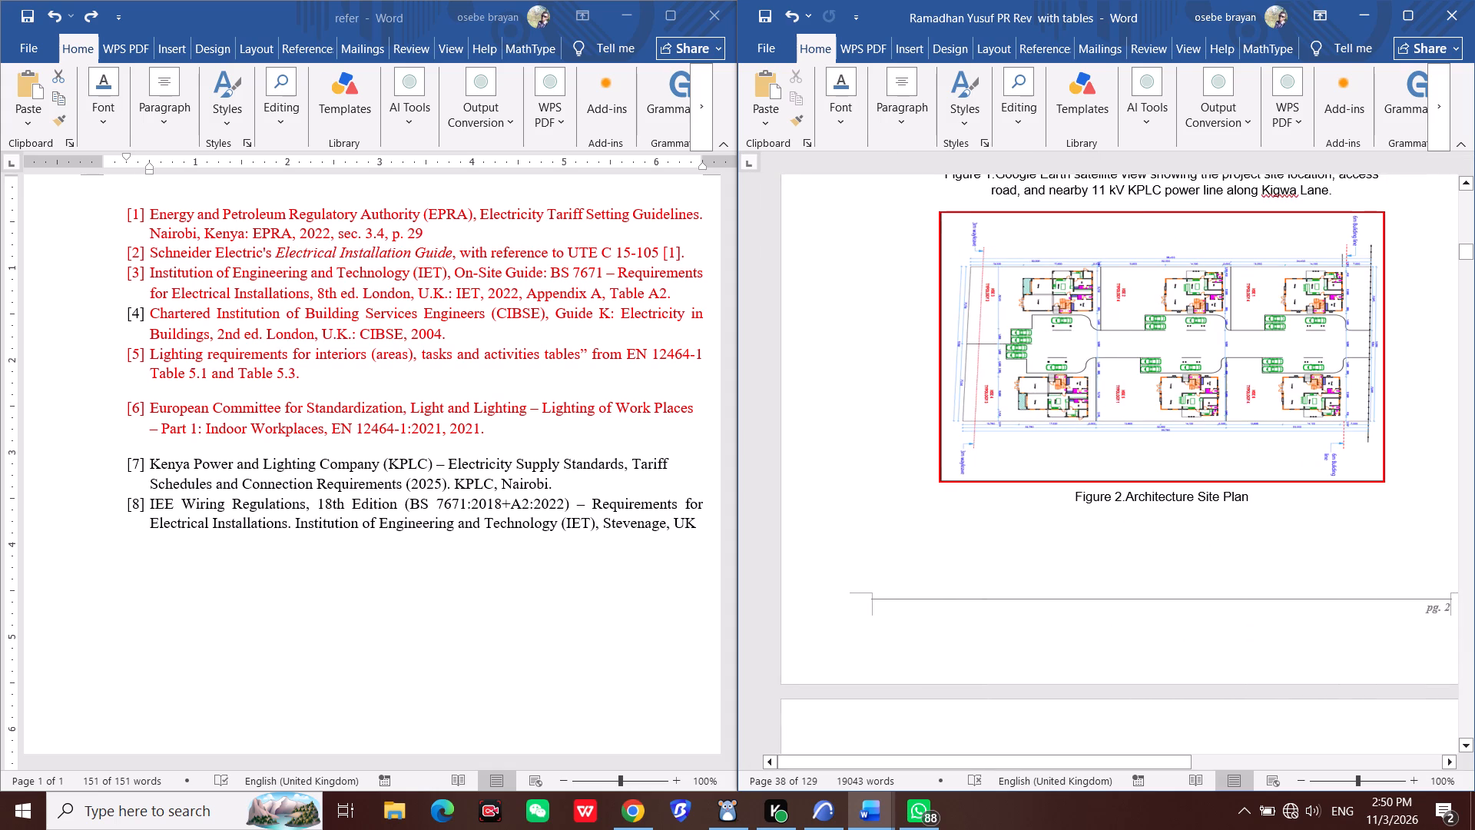
pyautogui.scroll(-17, 993, 589)
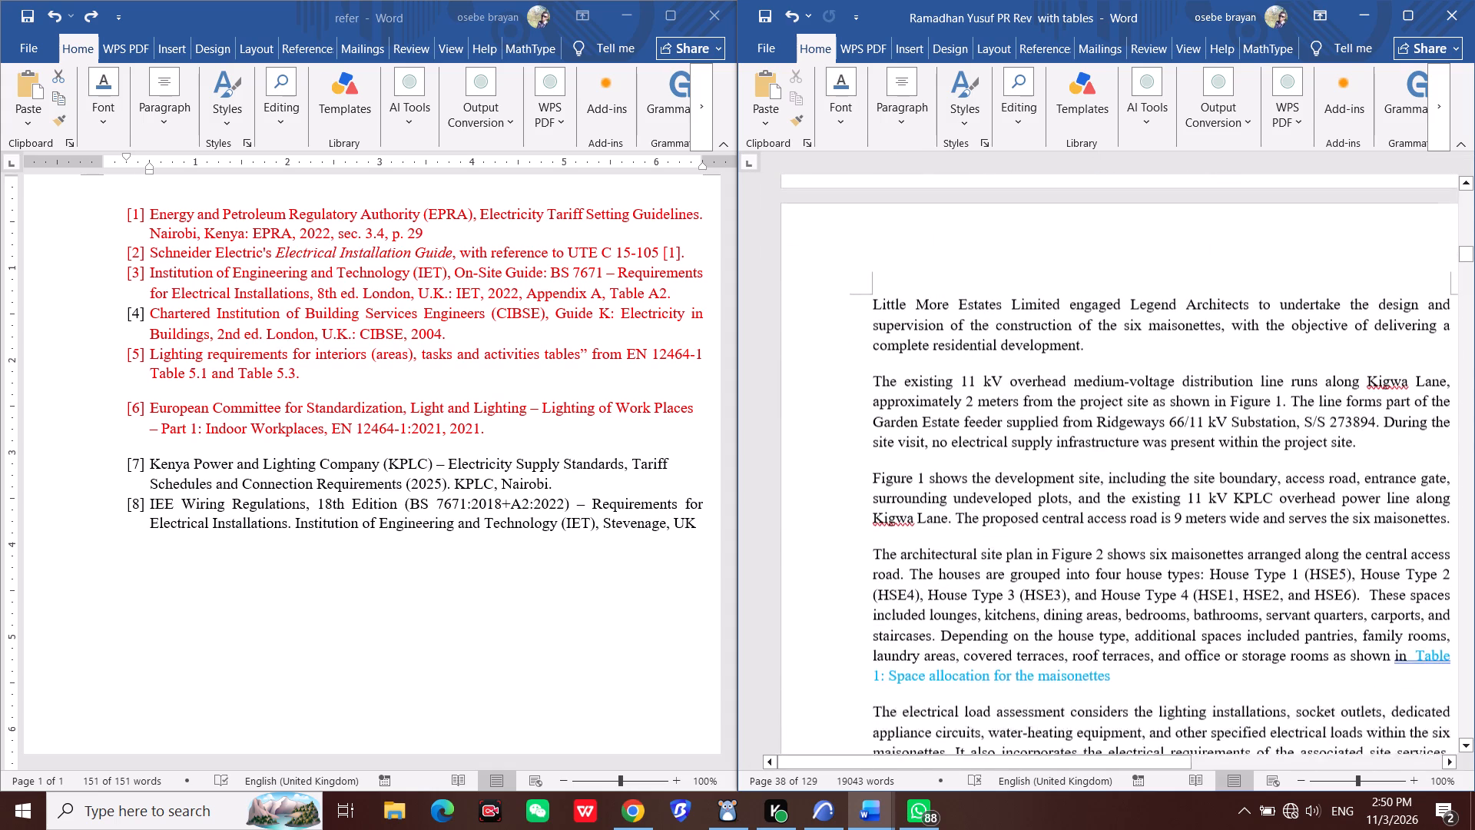
pyautogui.scroll(-11, 977, 625)
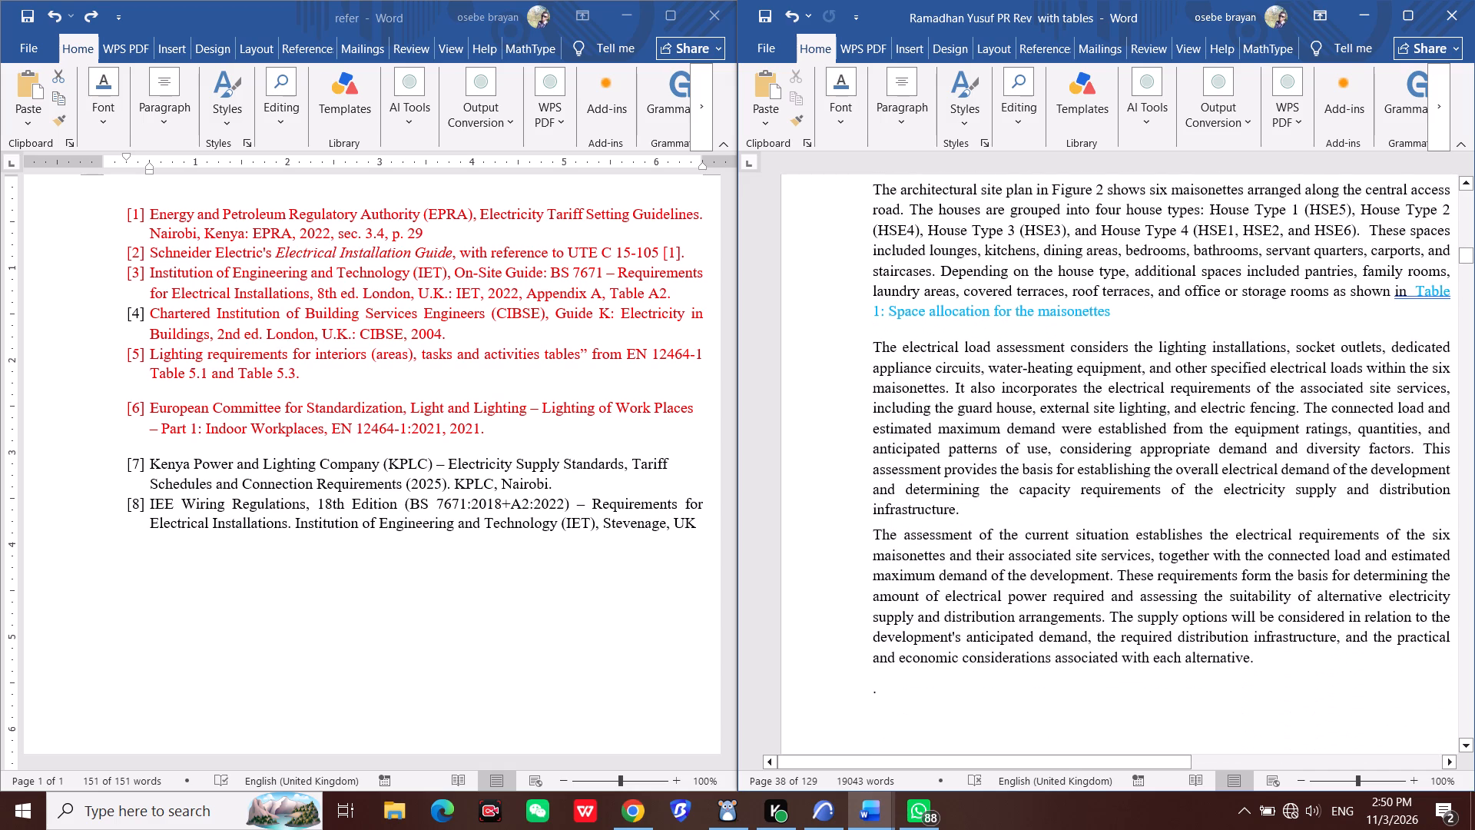
pyautogui.scroll(1, 1012, 596)
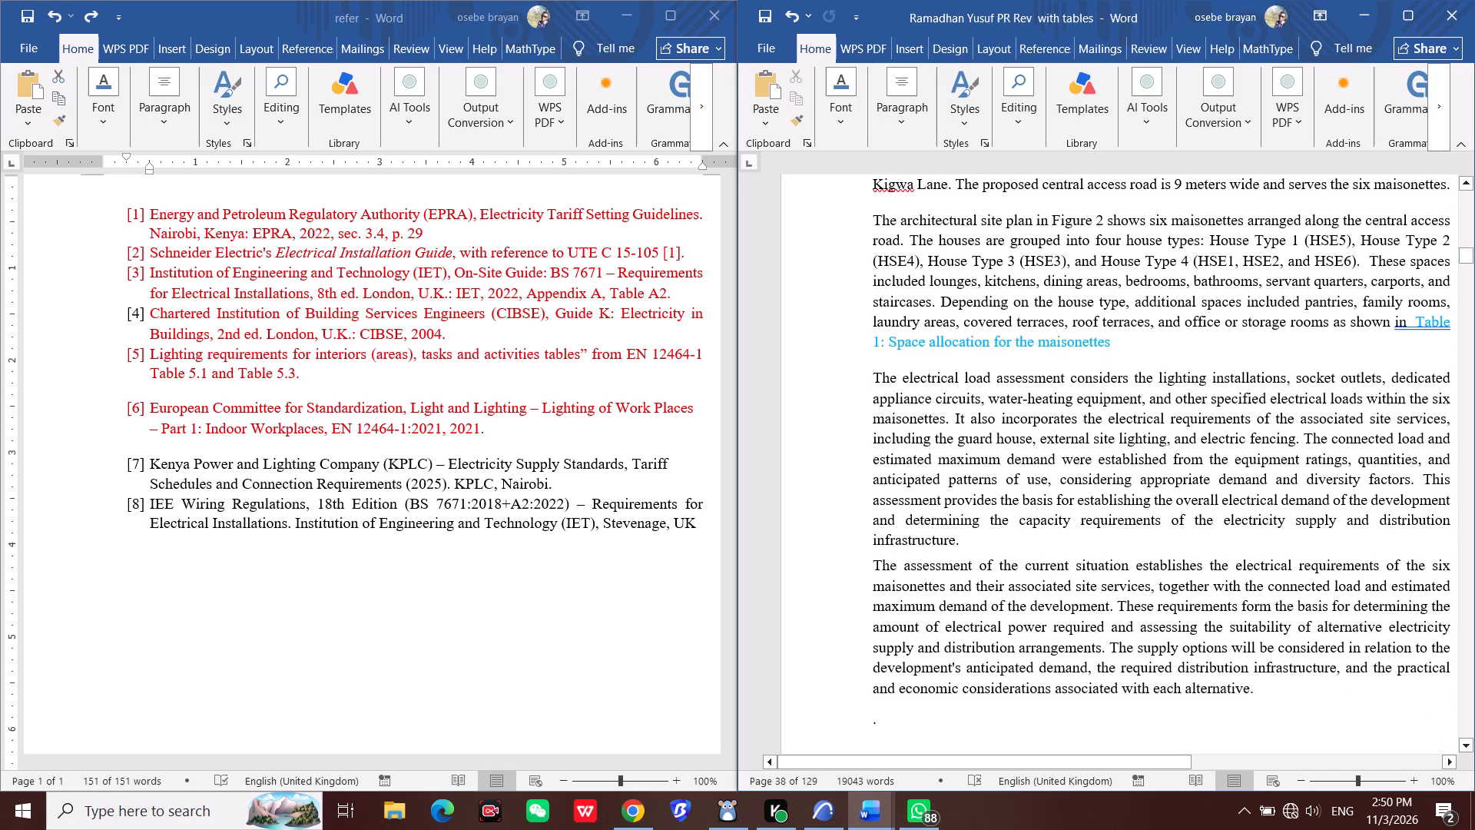
# Go to the List of Tables through the document headings and update its field.
pyautogui.hotkey('ctrl', 'f')
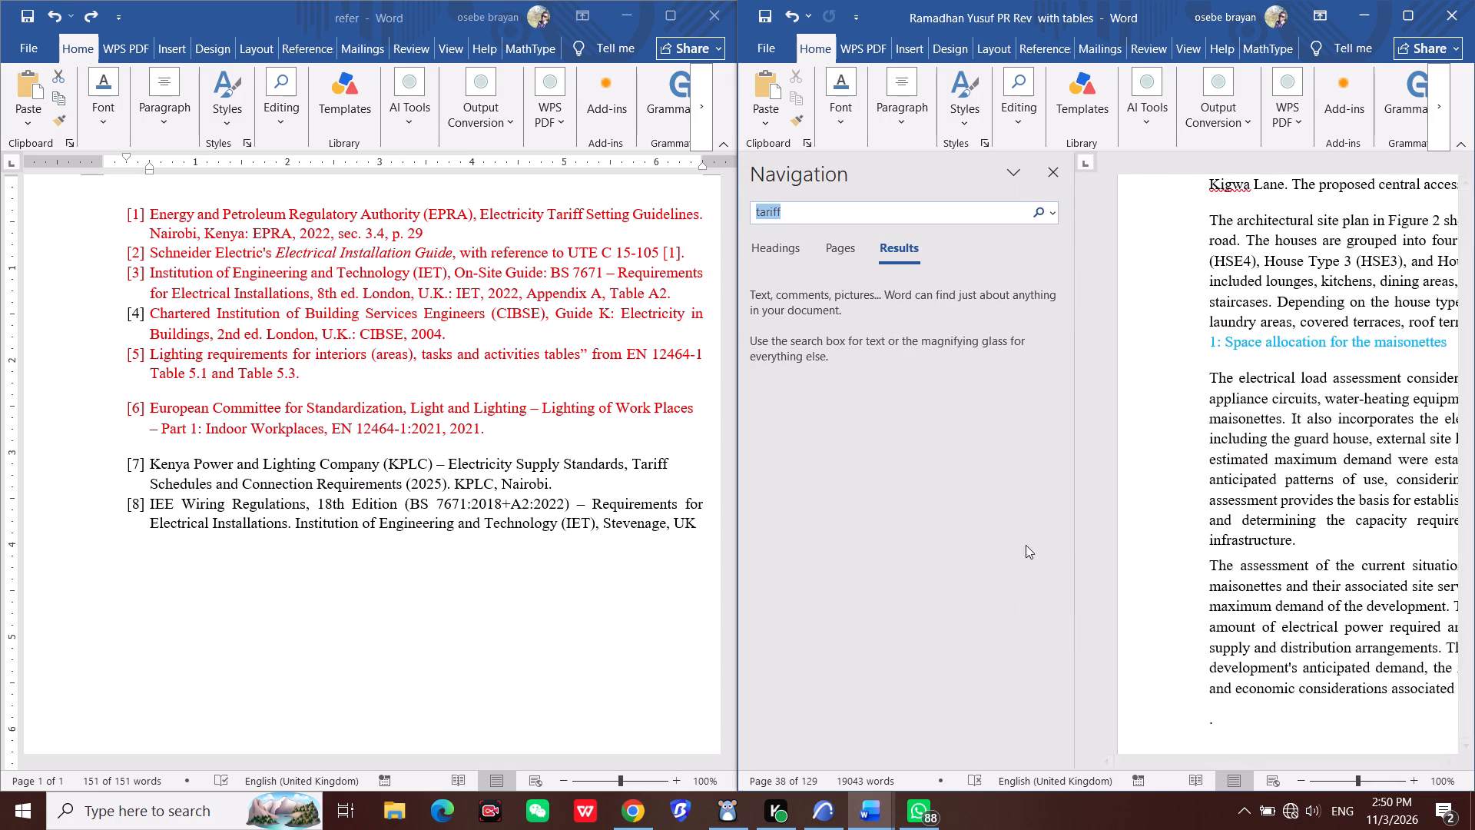
pyautogui.click(784, 276)
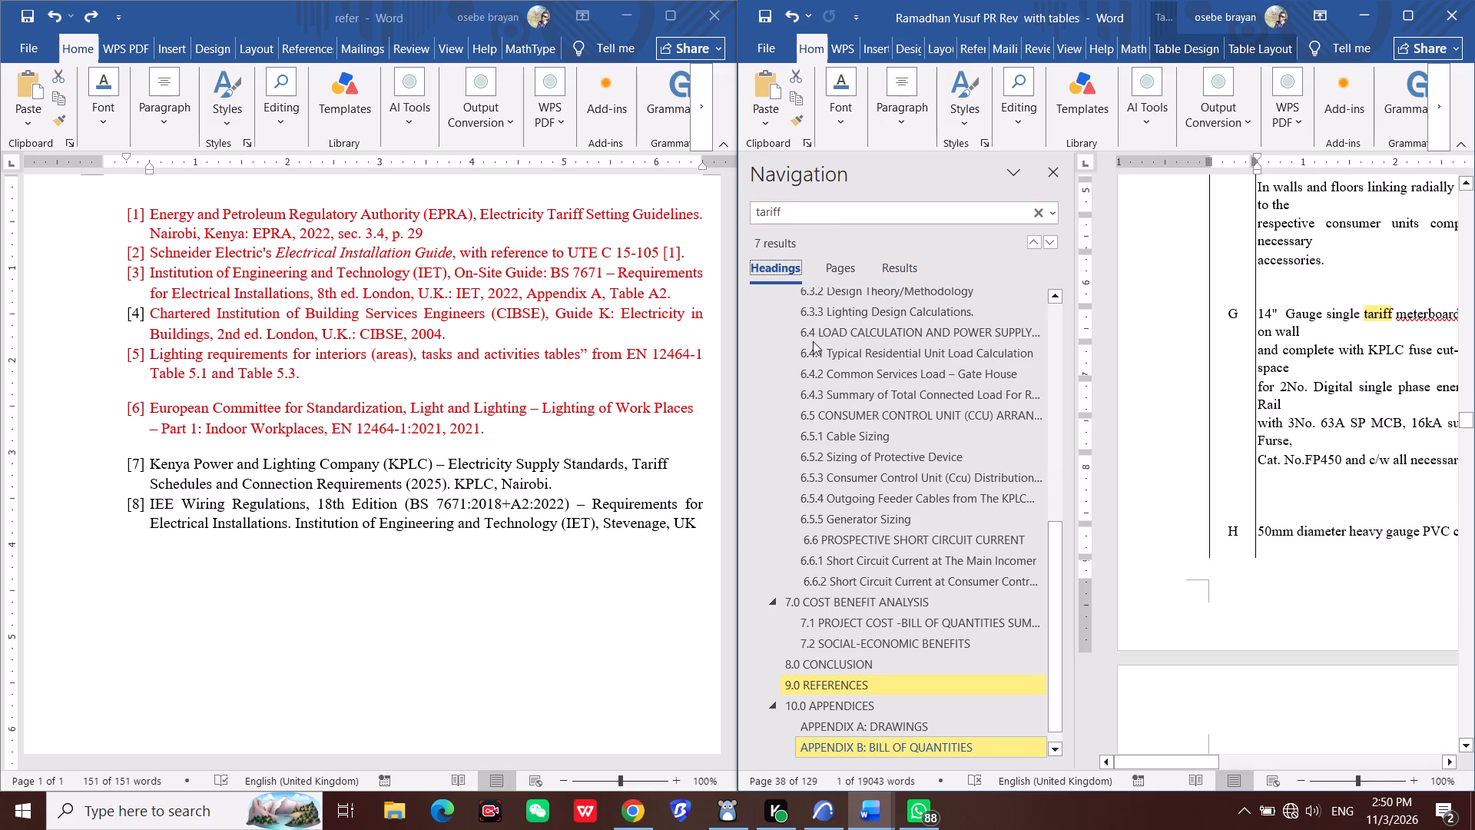
pyautogui.scroll(20, 873, 389)
pyautogui.scroll(9, 873, 389)
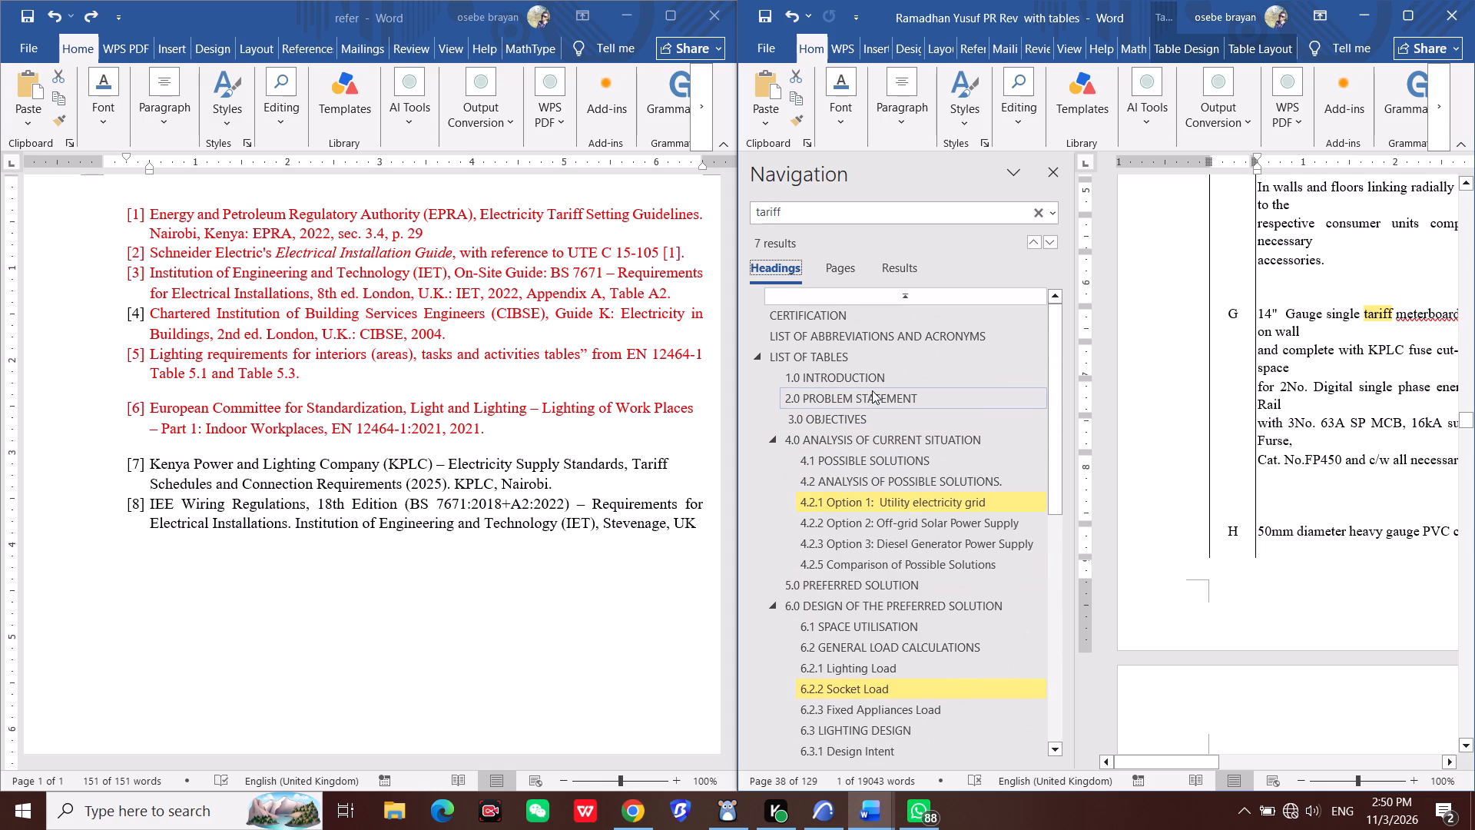
pyautogui.scroll(1, 872, 390)
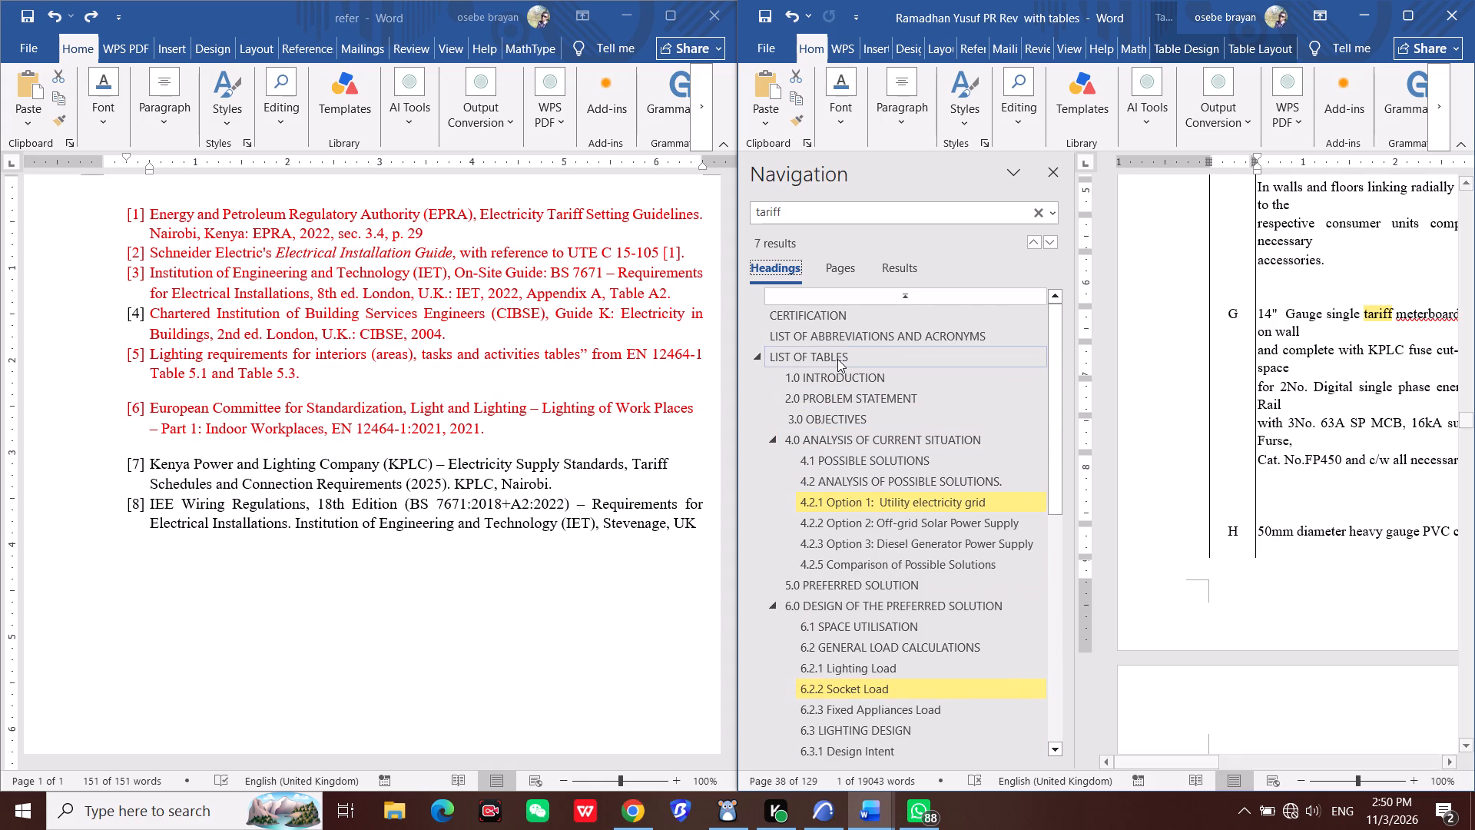
pyautogui.click(837, 359)
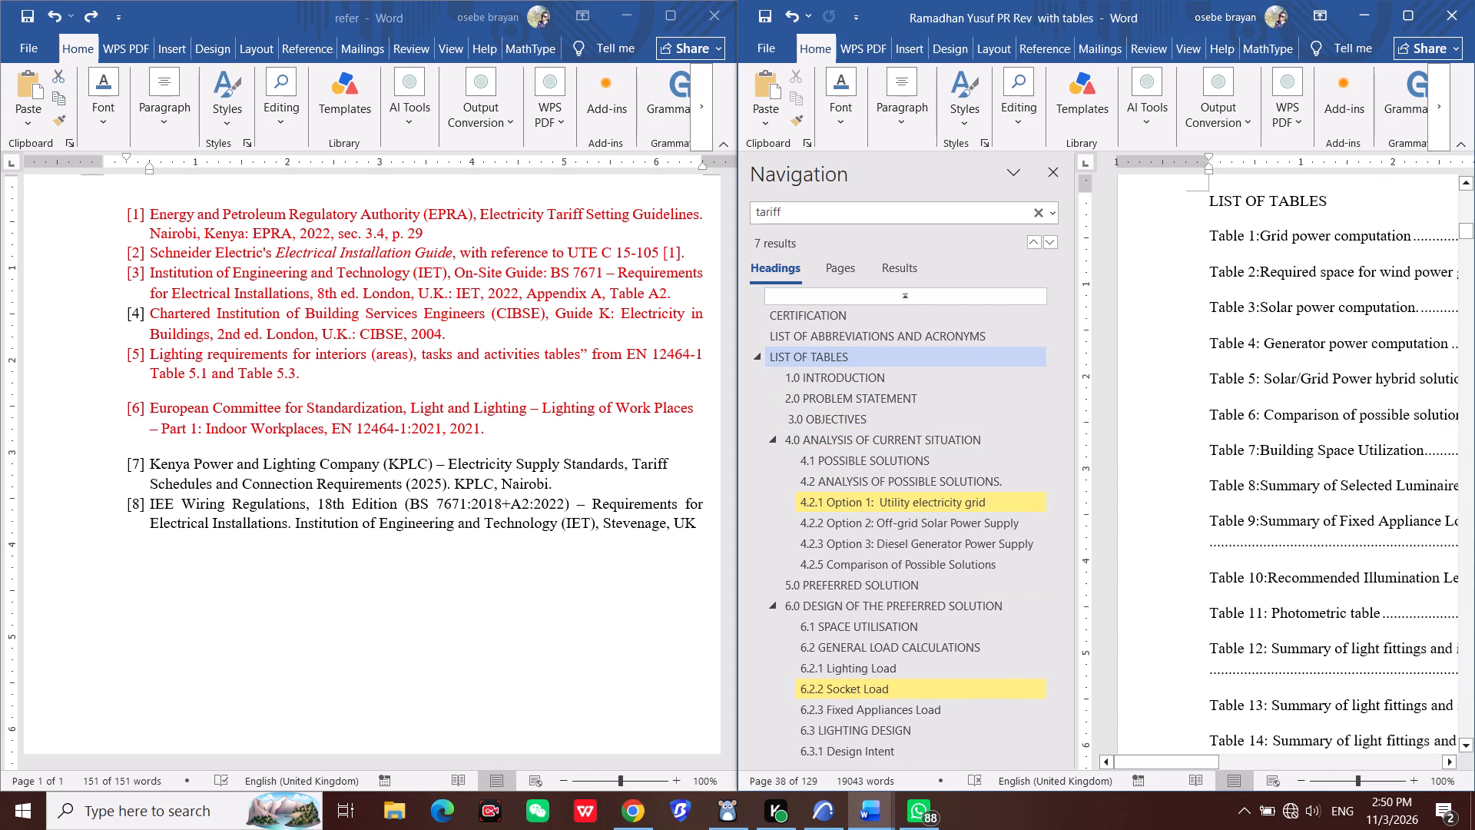
pyautogui.rightClick(1276, 417)
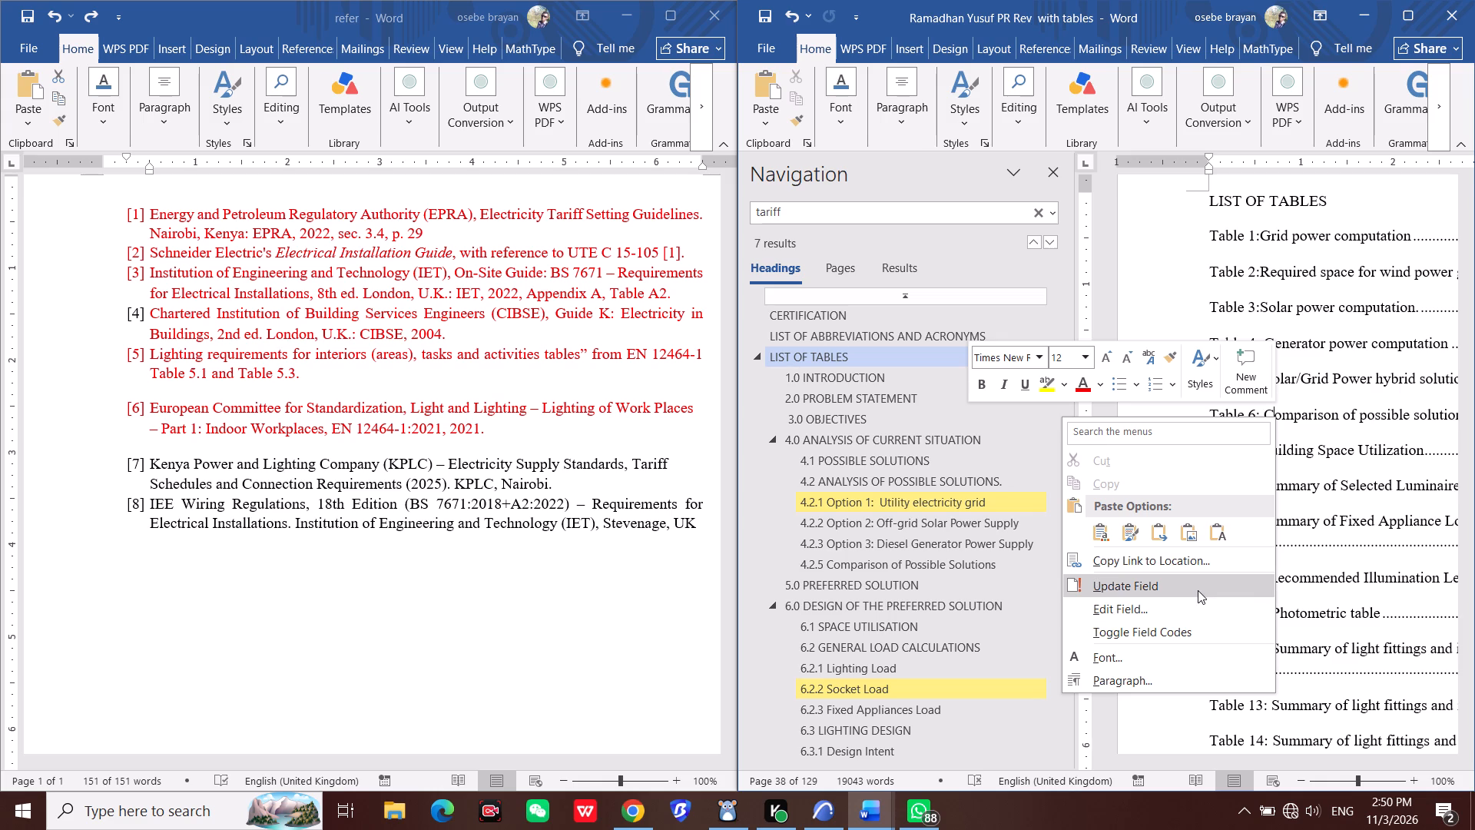
pyautogui.click(1198, 590)
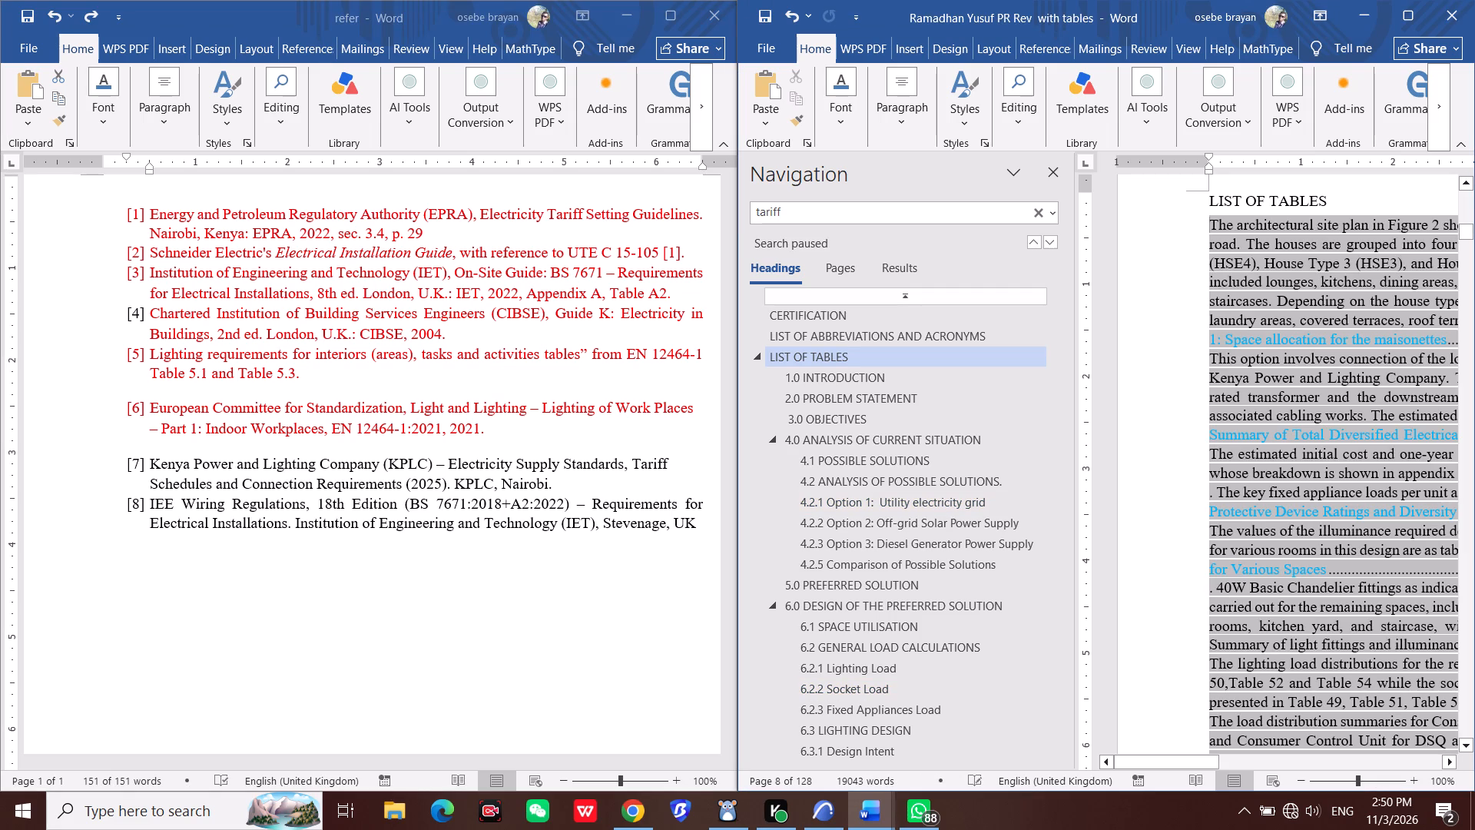
# Maximise the report window and examine the updated List of Tables entries down to the start of the List of Figures.
pyautogui.click(1417, 28)
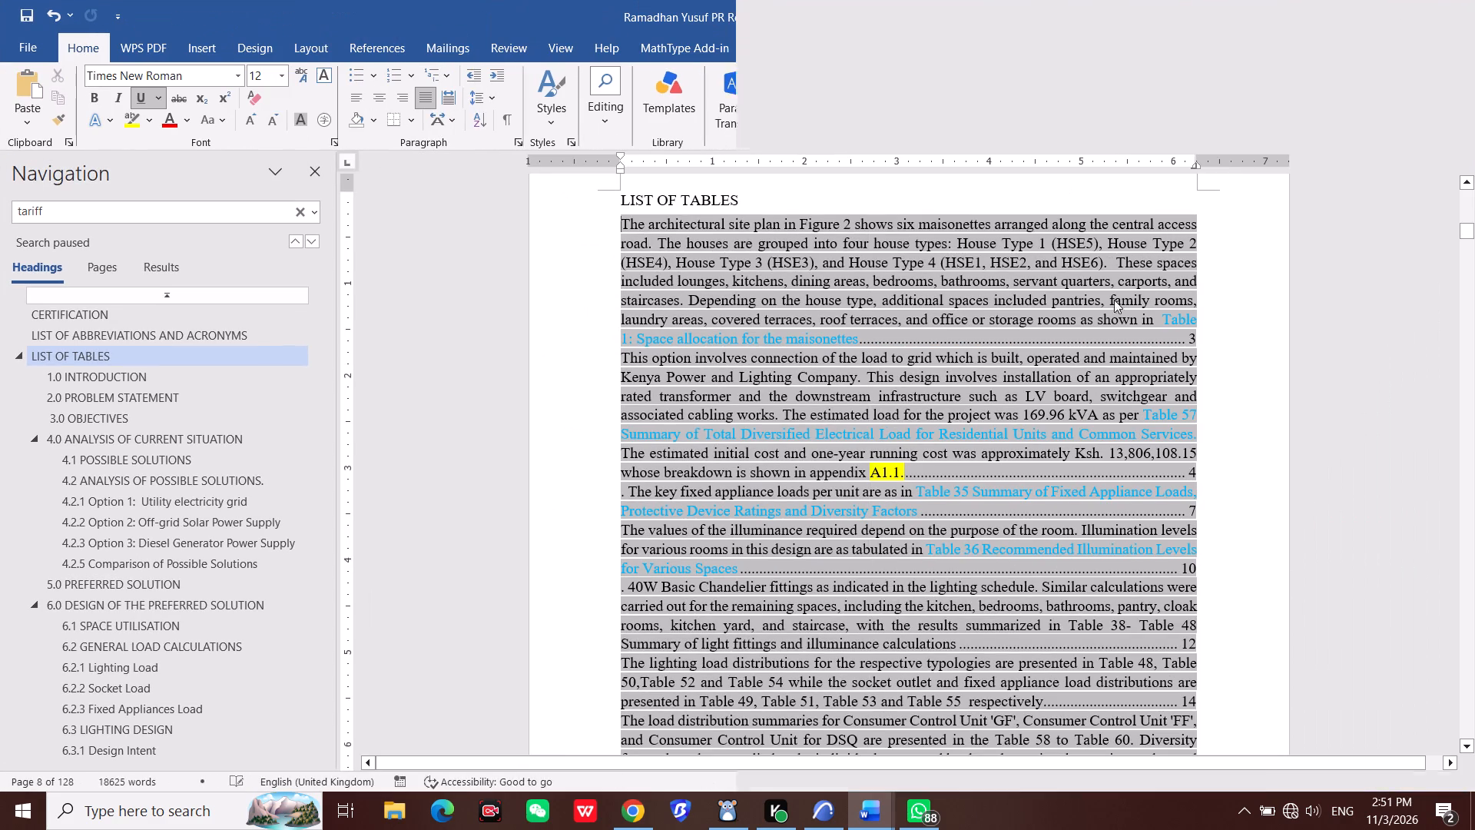
pyautogui.scroll(-6, 956, 504)
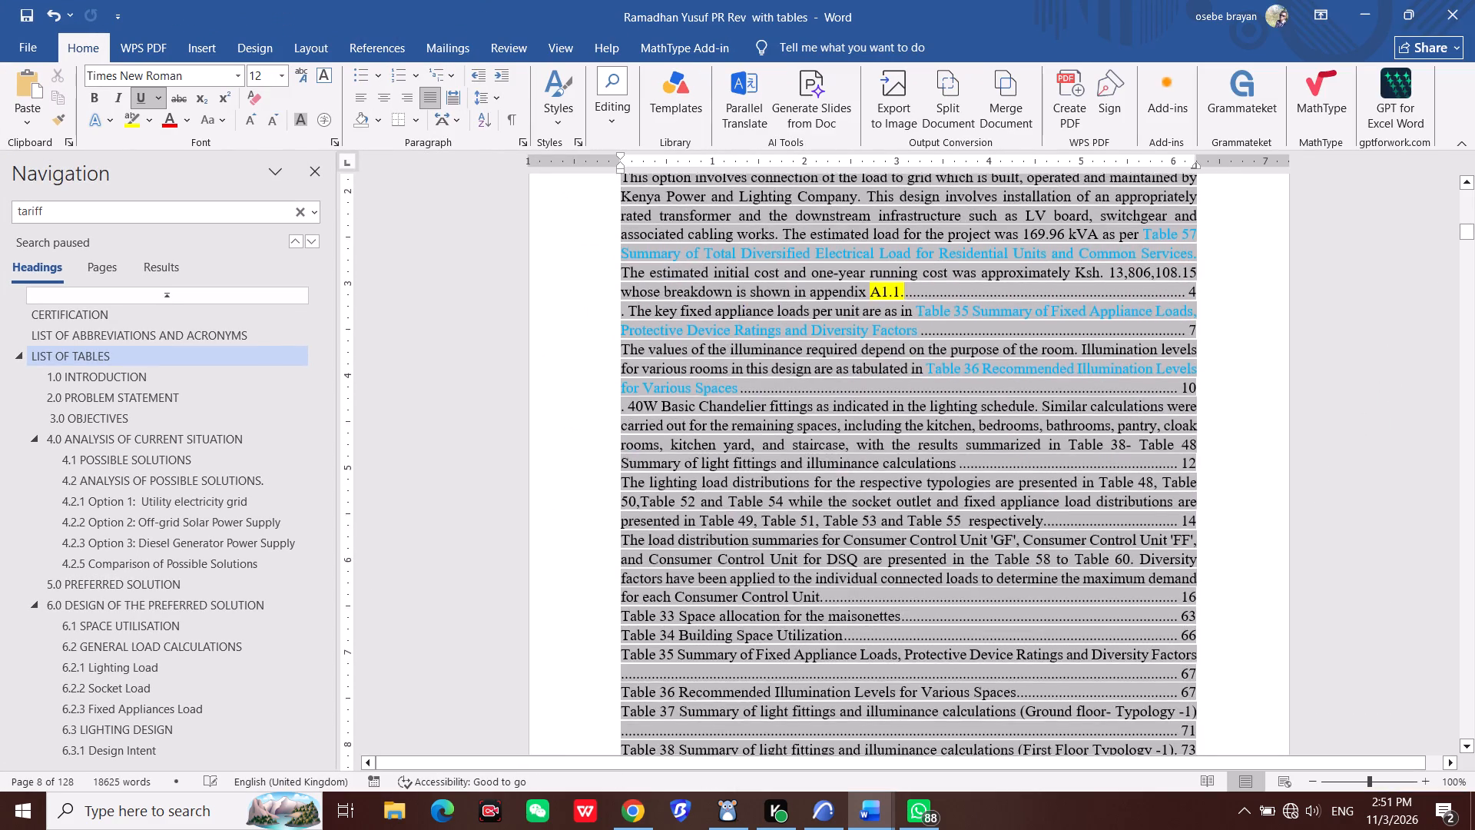
pyautogui.scroll(-5, 952, 502)
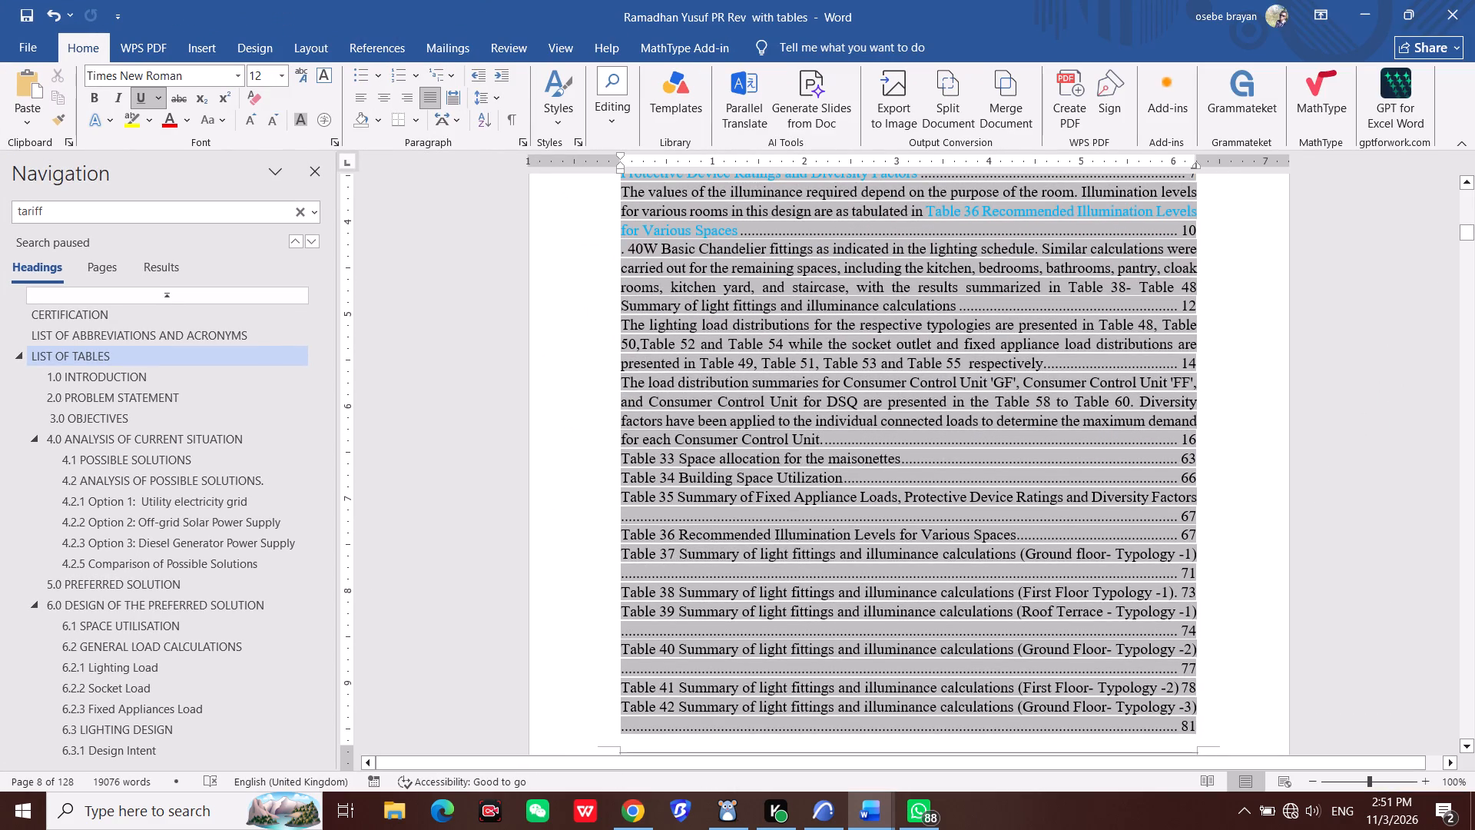
pyautogui.scroll(-6, 958, 491)
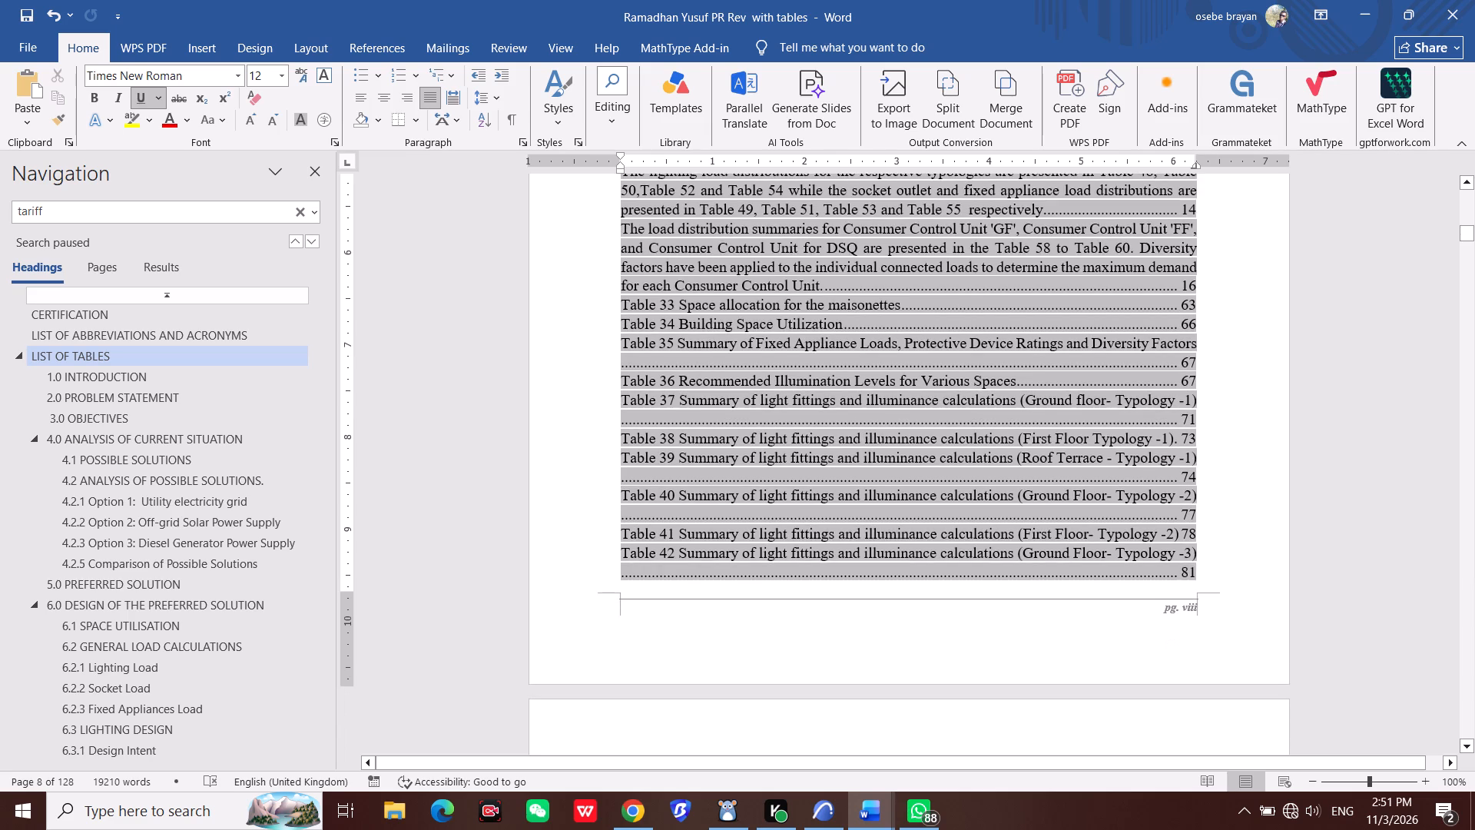
pyautogui.scroll(-18, 958, 491)
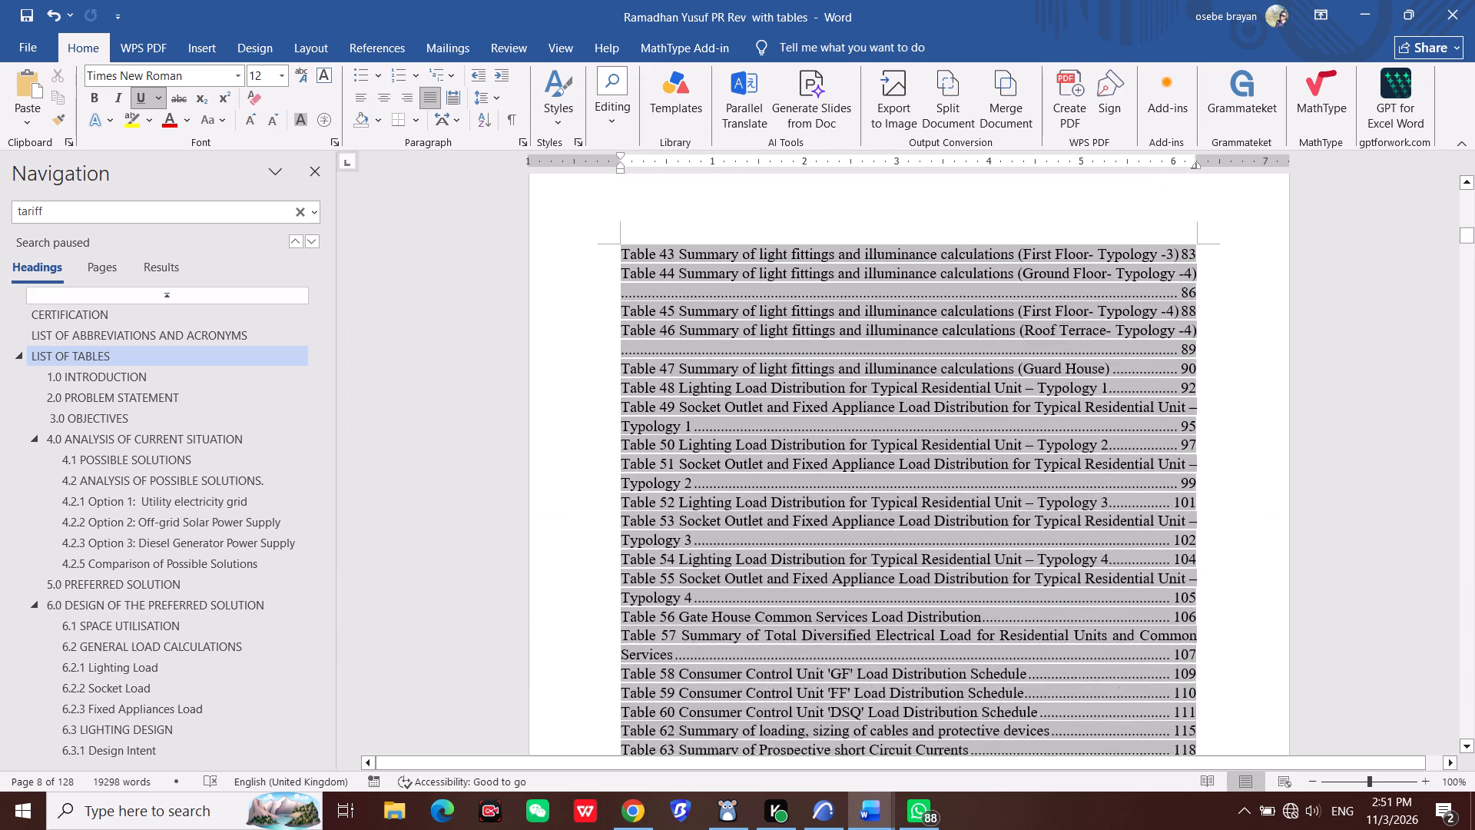
pyautogui.scroll(-5, 958, 491)
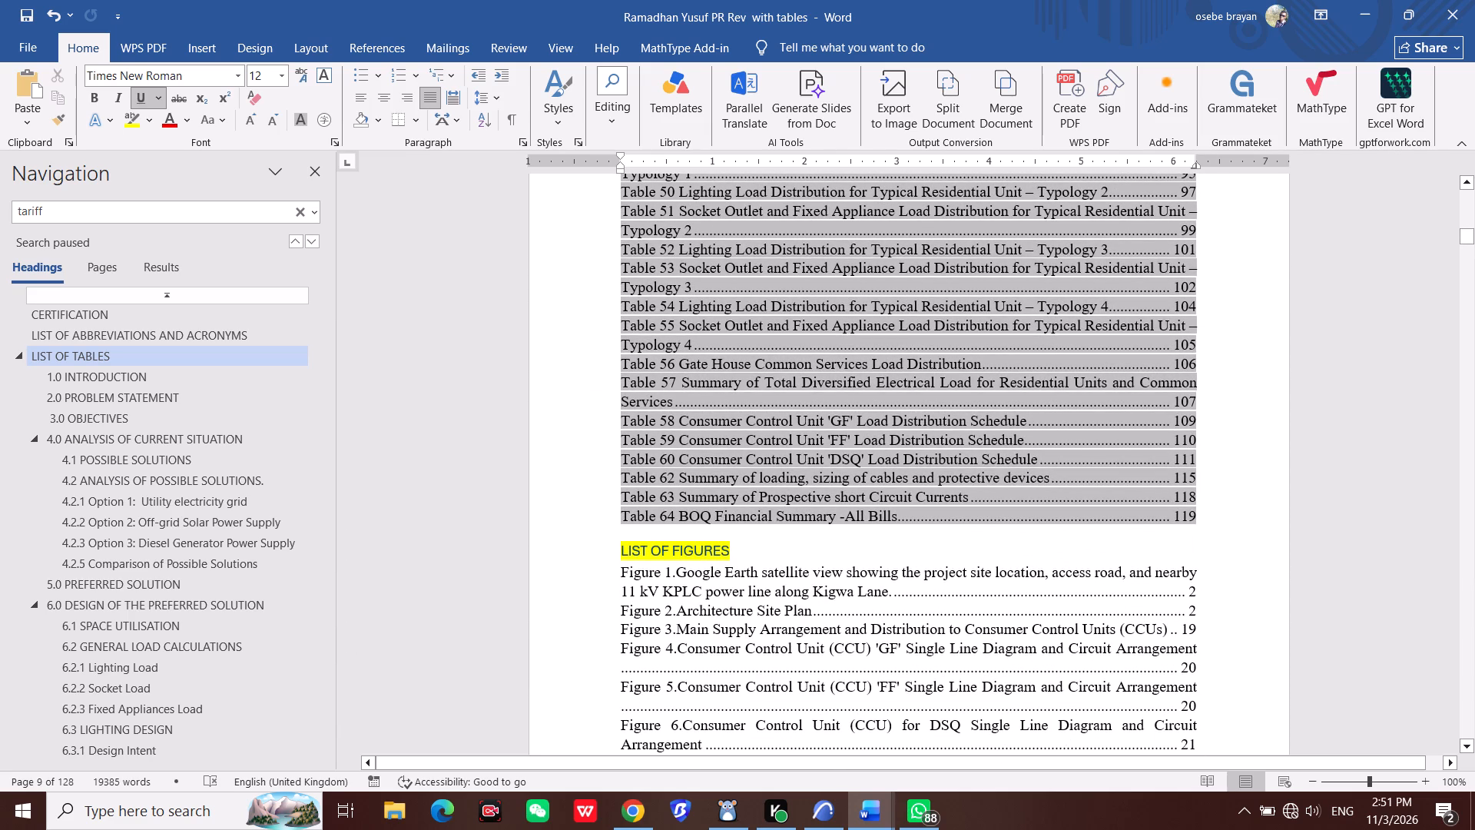
pyautogui.scroll(-1, 958, 491)
pyautogui.scroll(5, 958, 491)
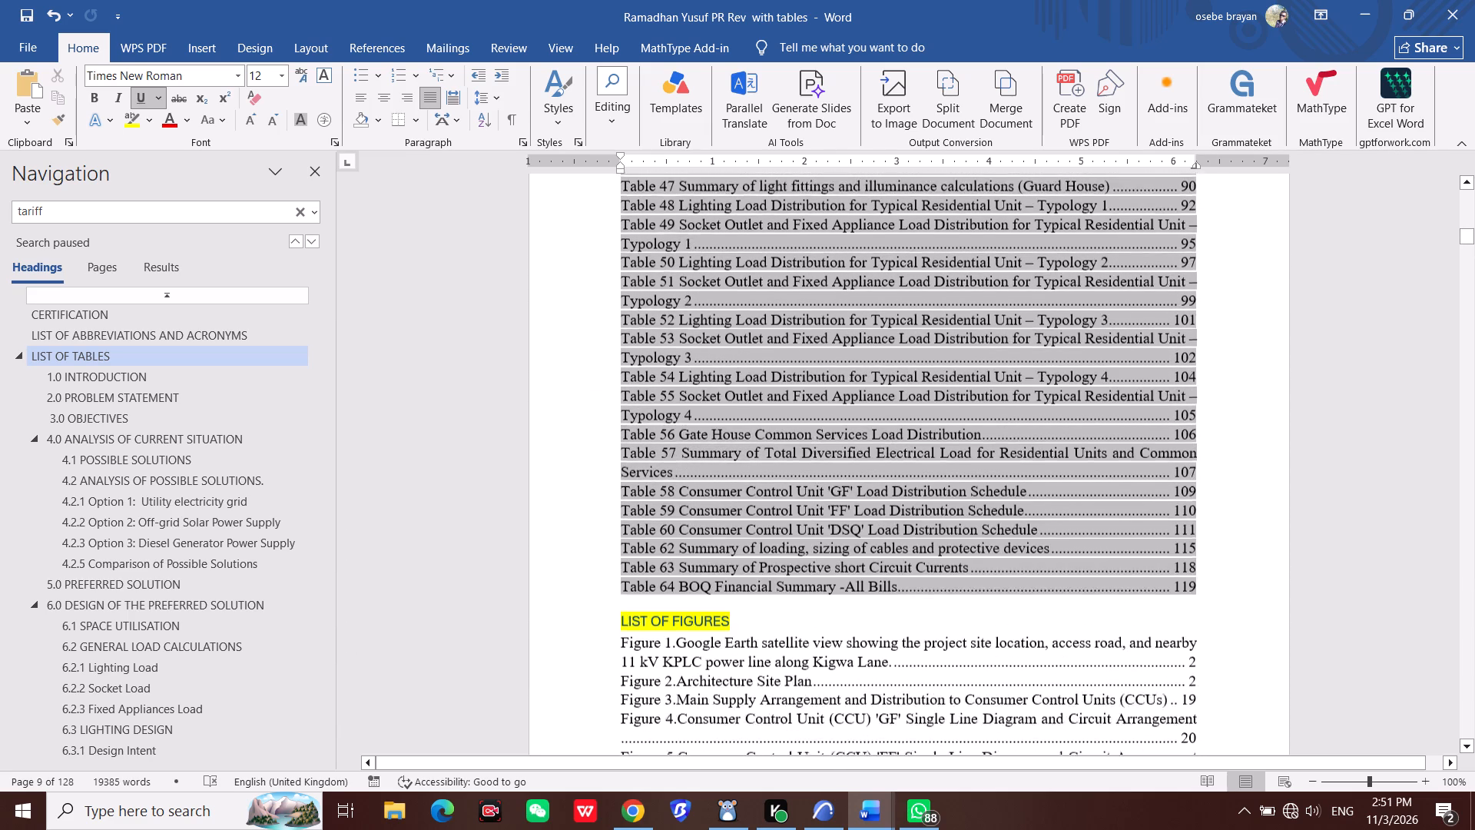
pyautogui.scroll(6, 958, 491)
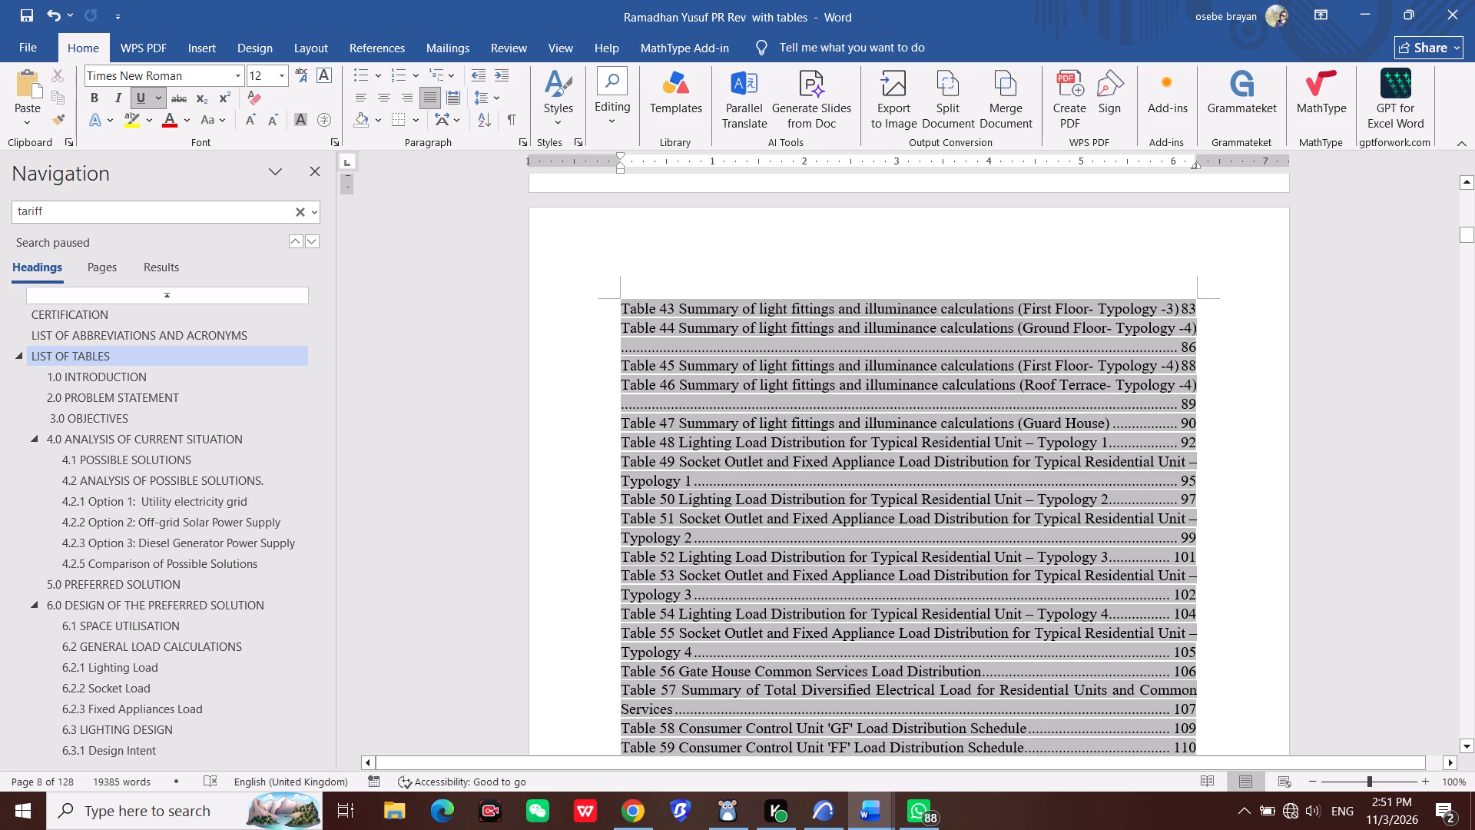
pyautogui.scroll(6, 958, 491)
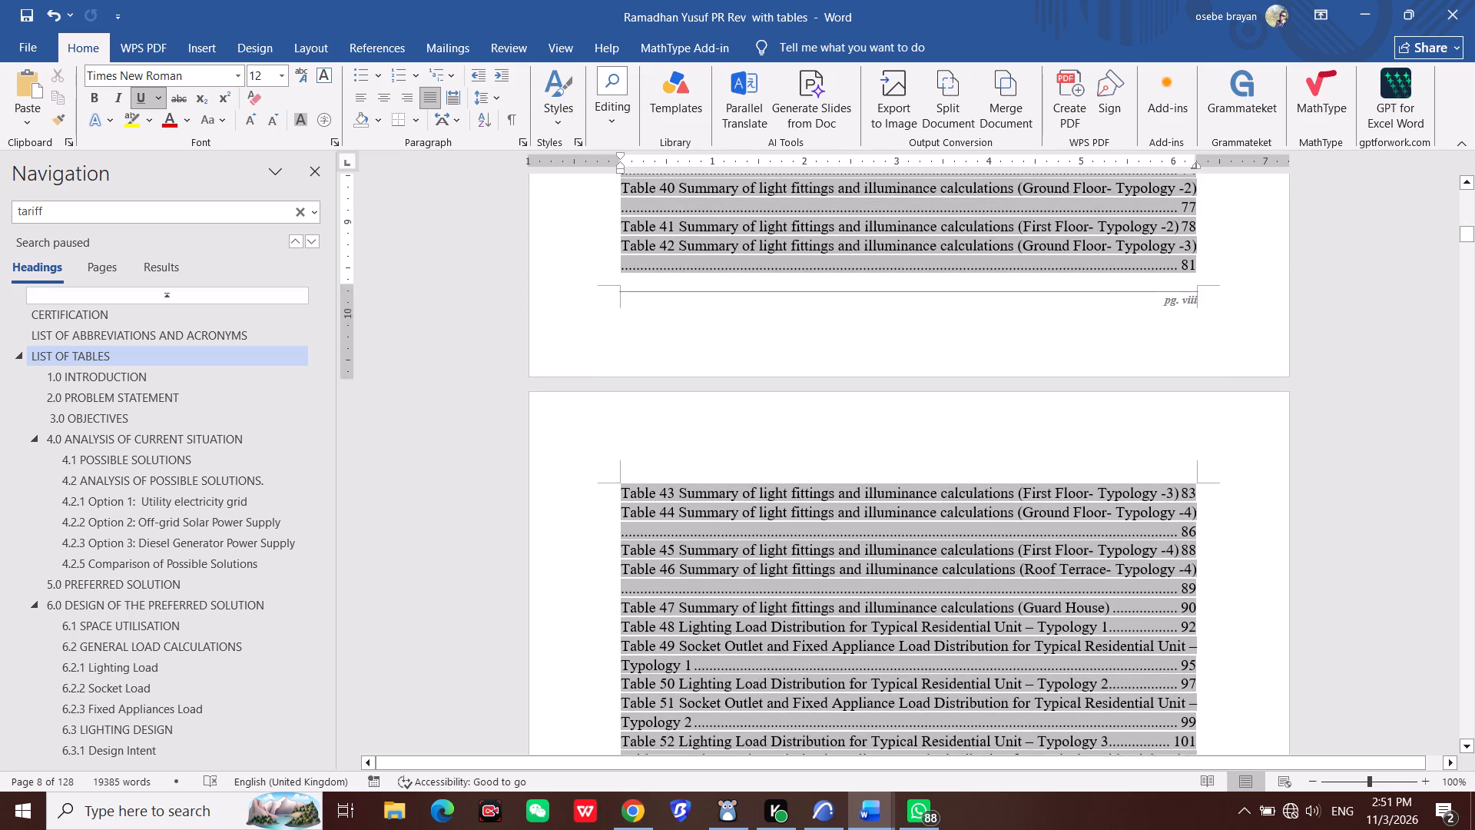
# Return to the start of the List of Tables and examine its paragraph-length entries and the table captions that follow.
pyautogui.scroll(15, 958, 491)
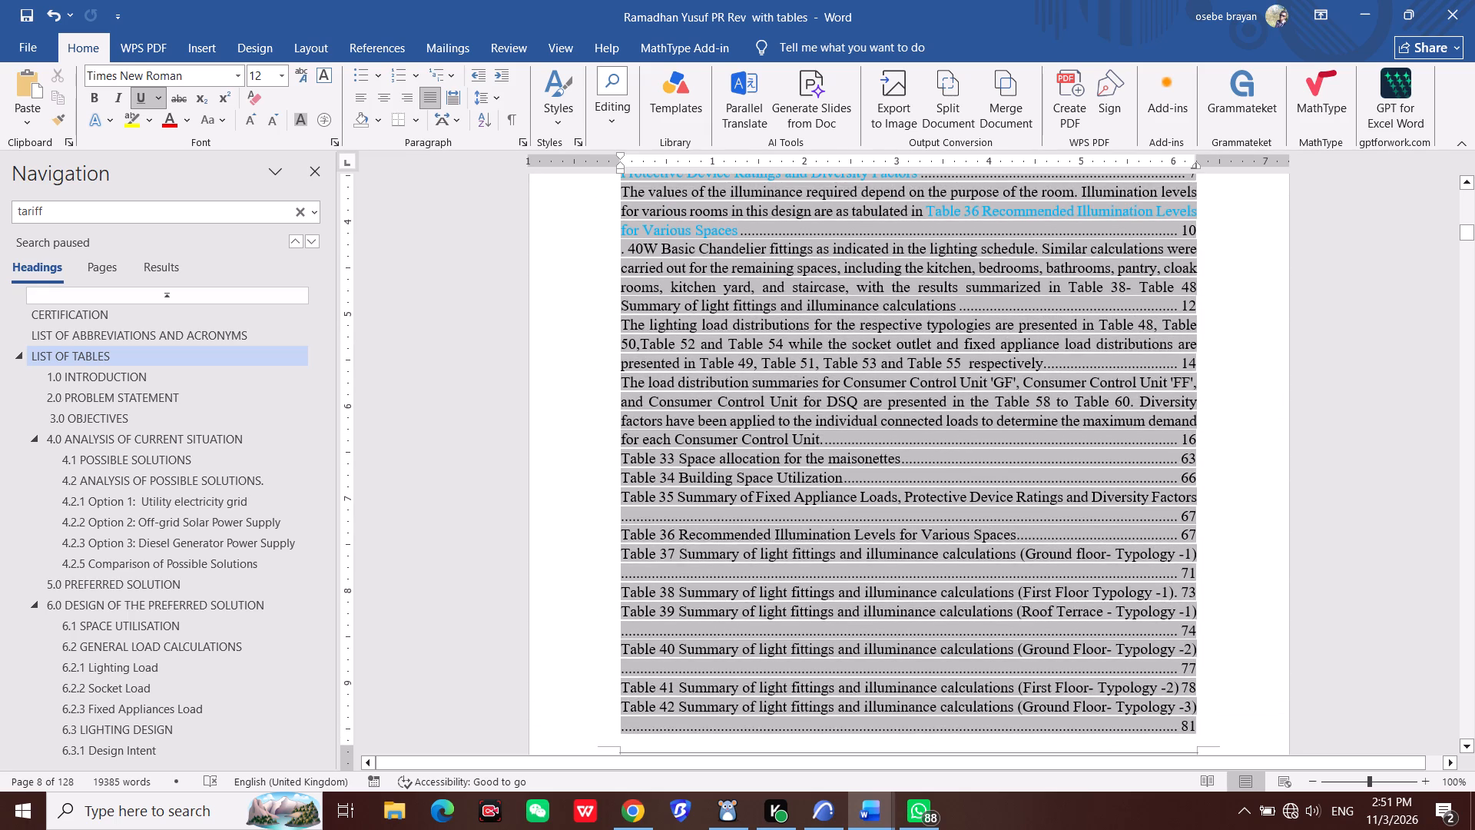
pyautogui.scroll(9, 958, 491)
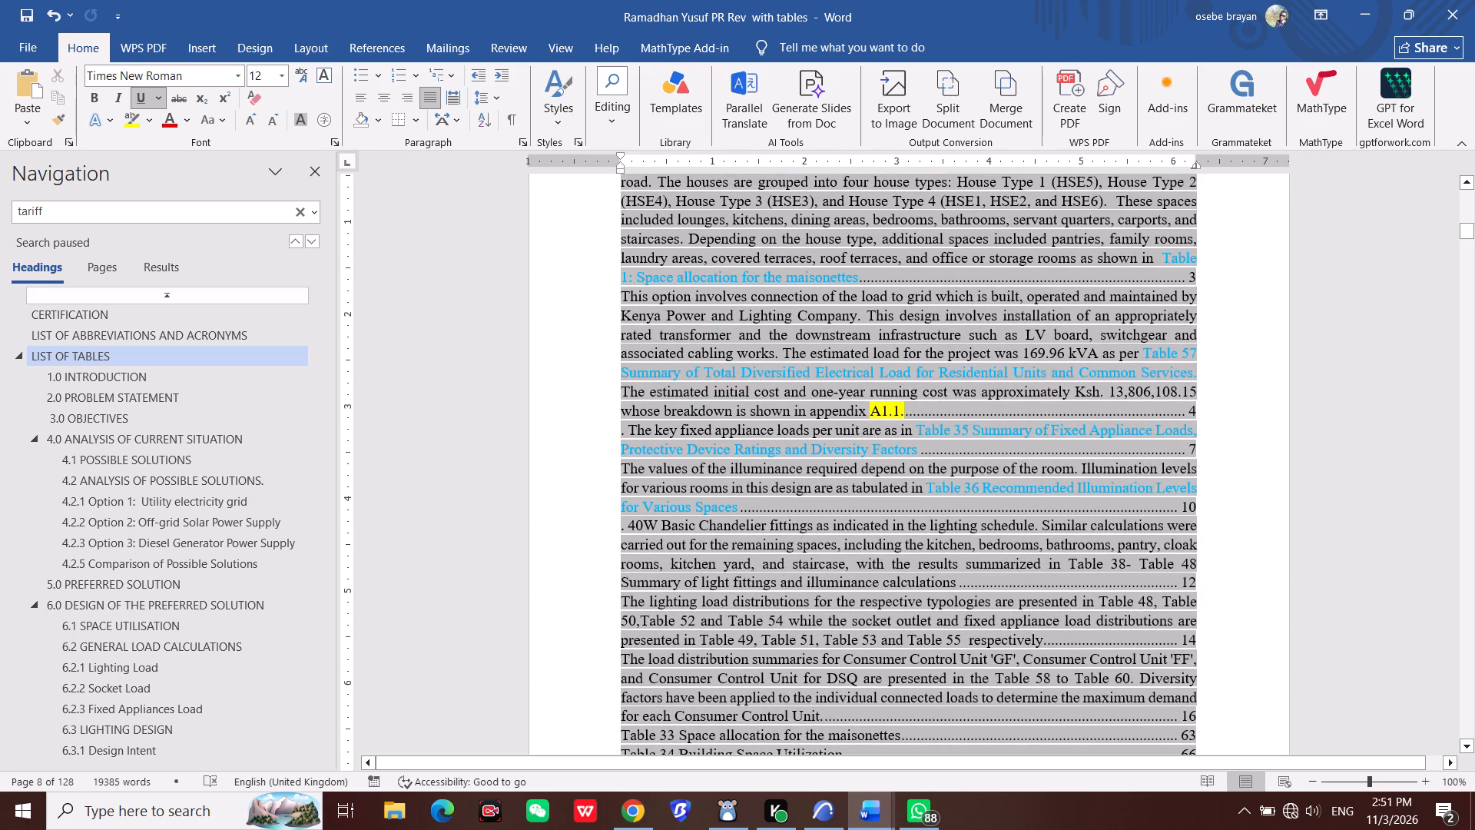
pyautogui.scroll(3, 958, 491)
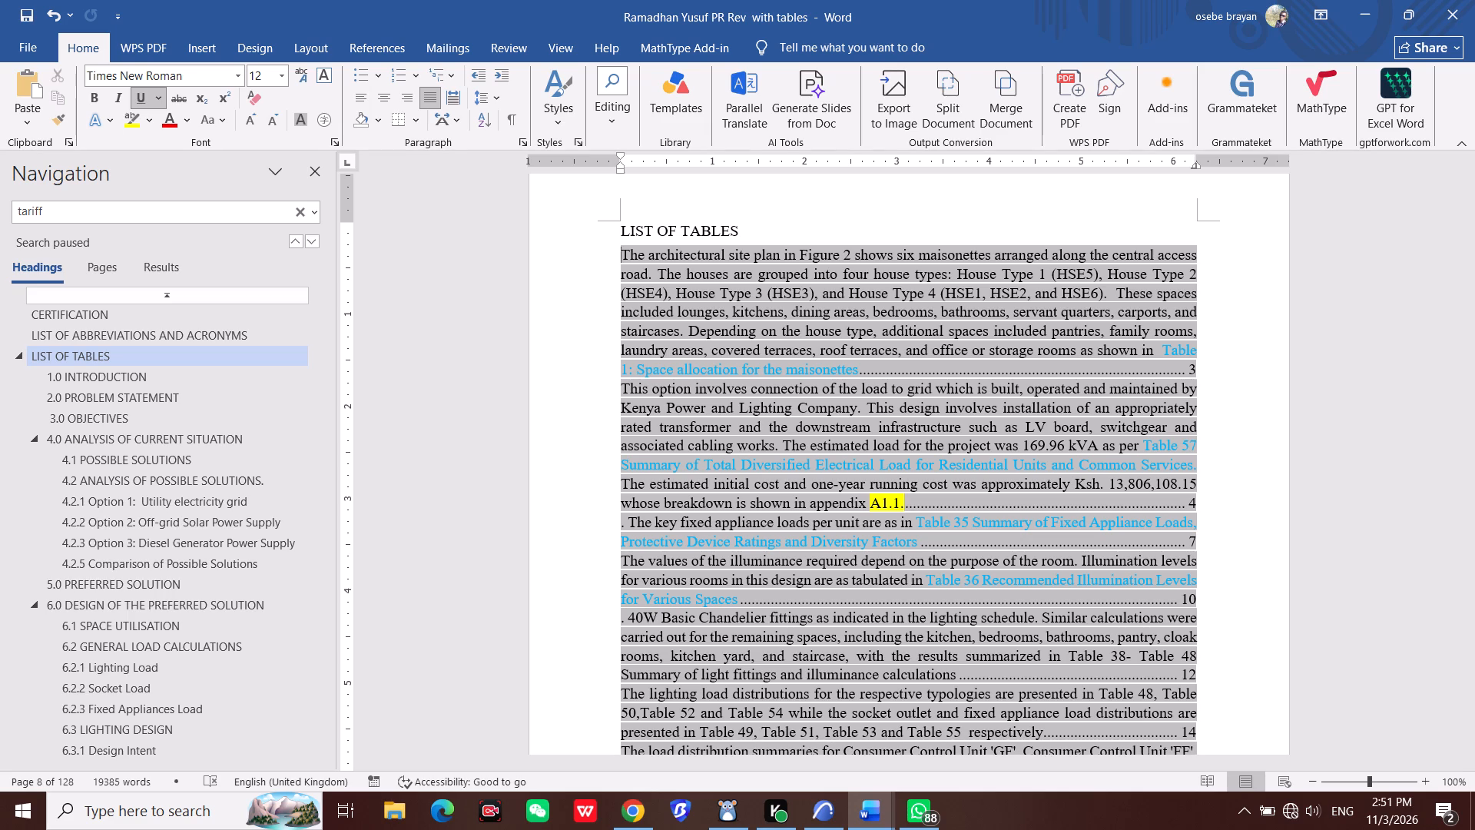
pyautogui.scroll(-2, 958, 491)
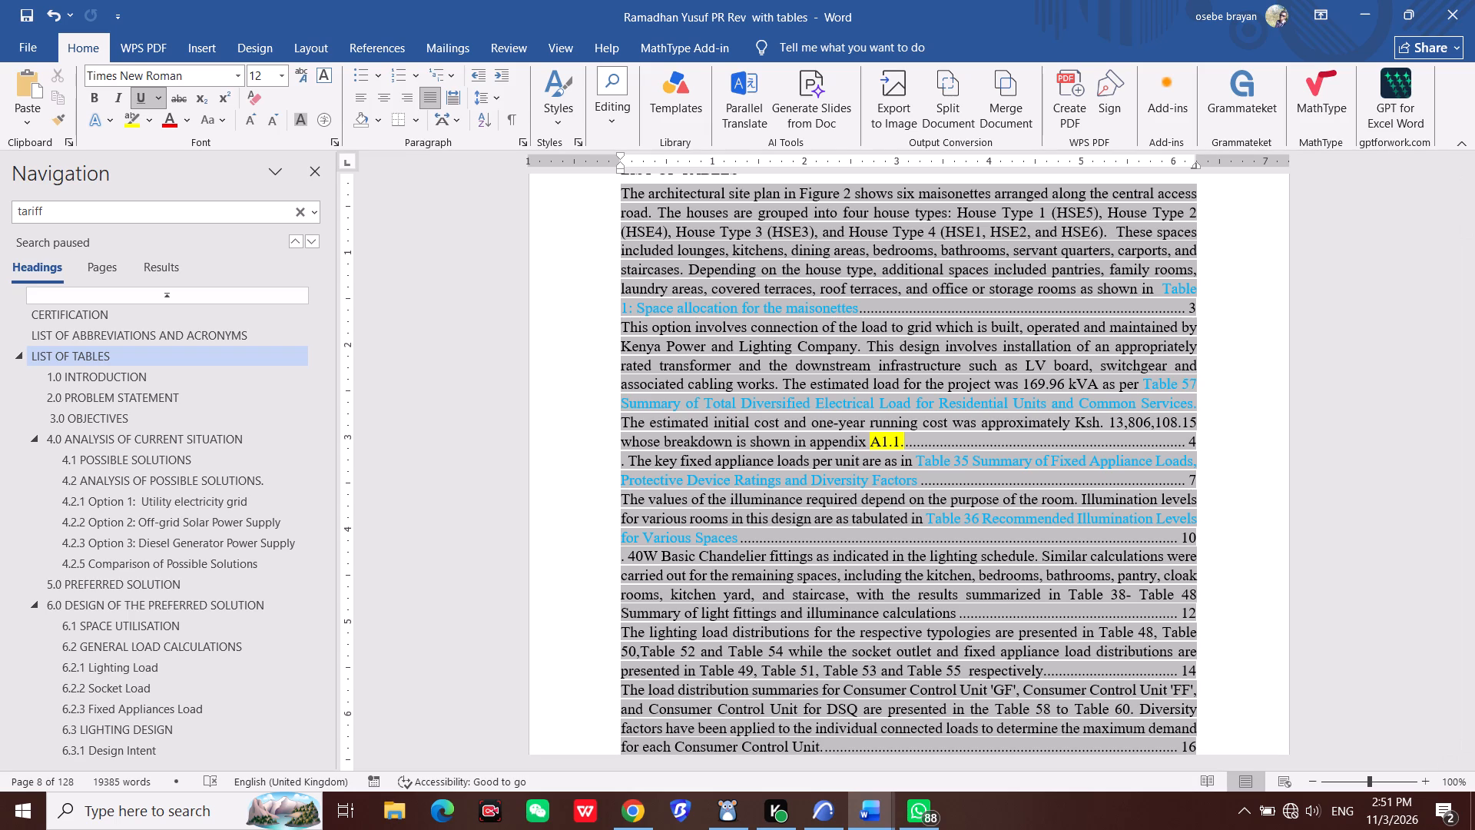
pyautogui.scroll(-2, 897, 458)
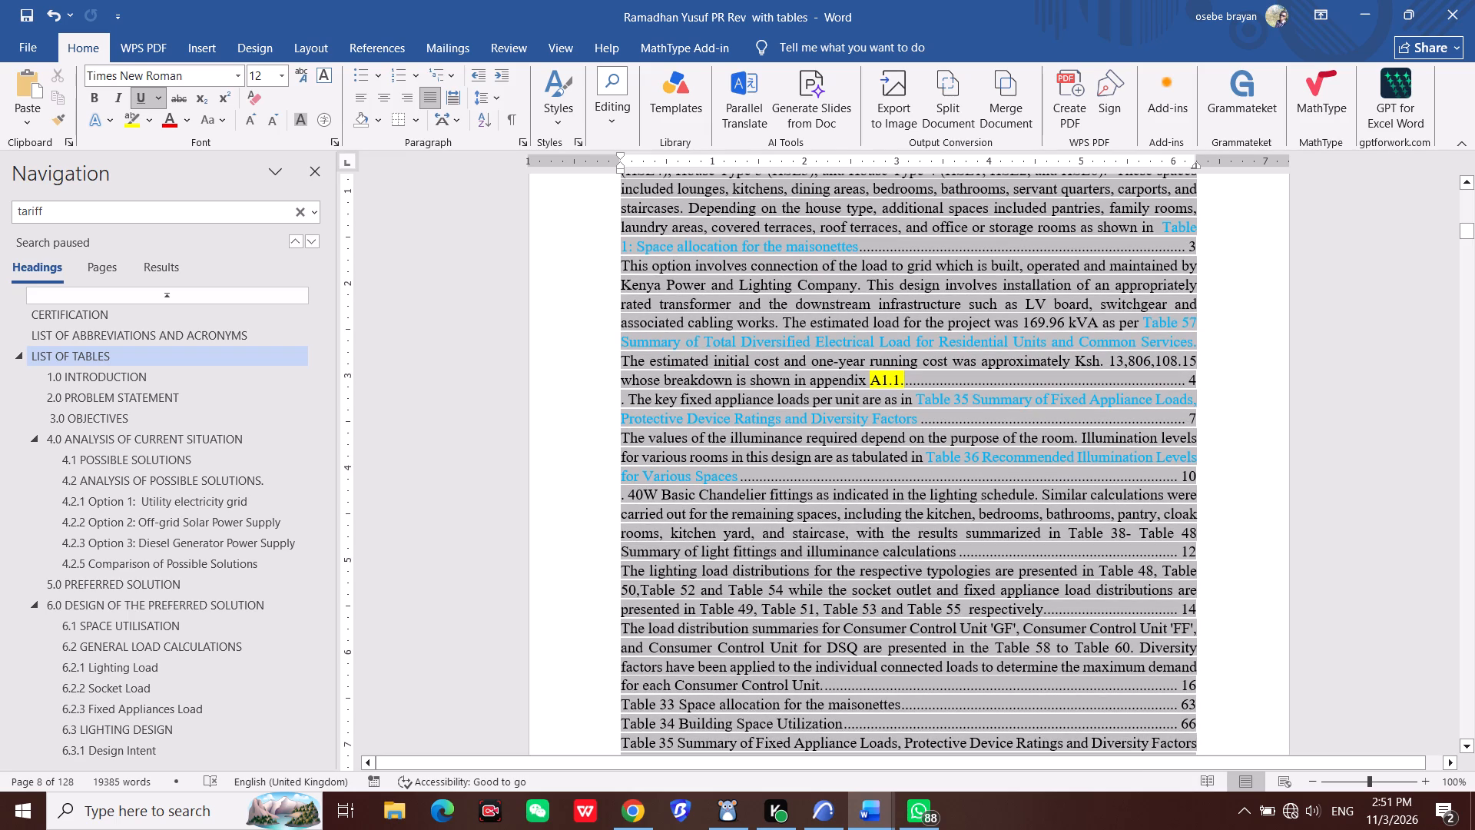
pyautogui.scroll(-4, 847, 505)
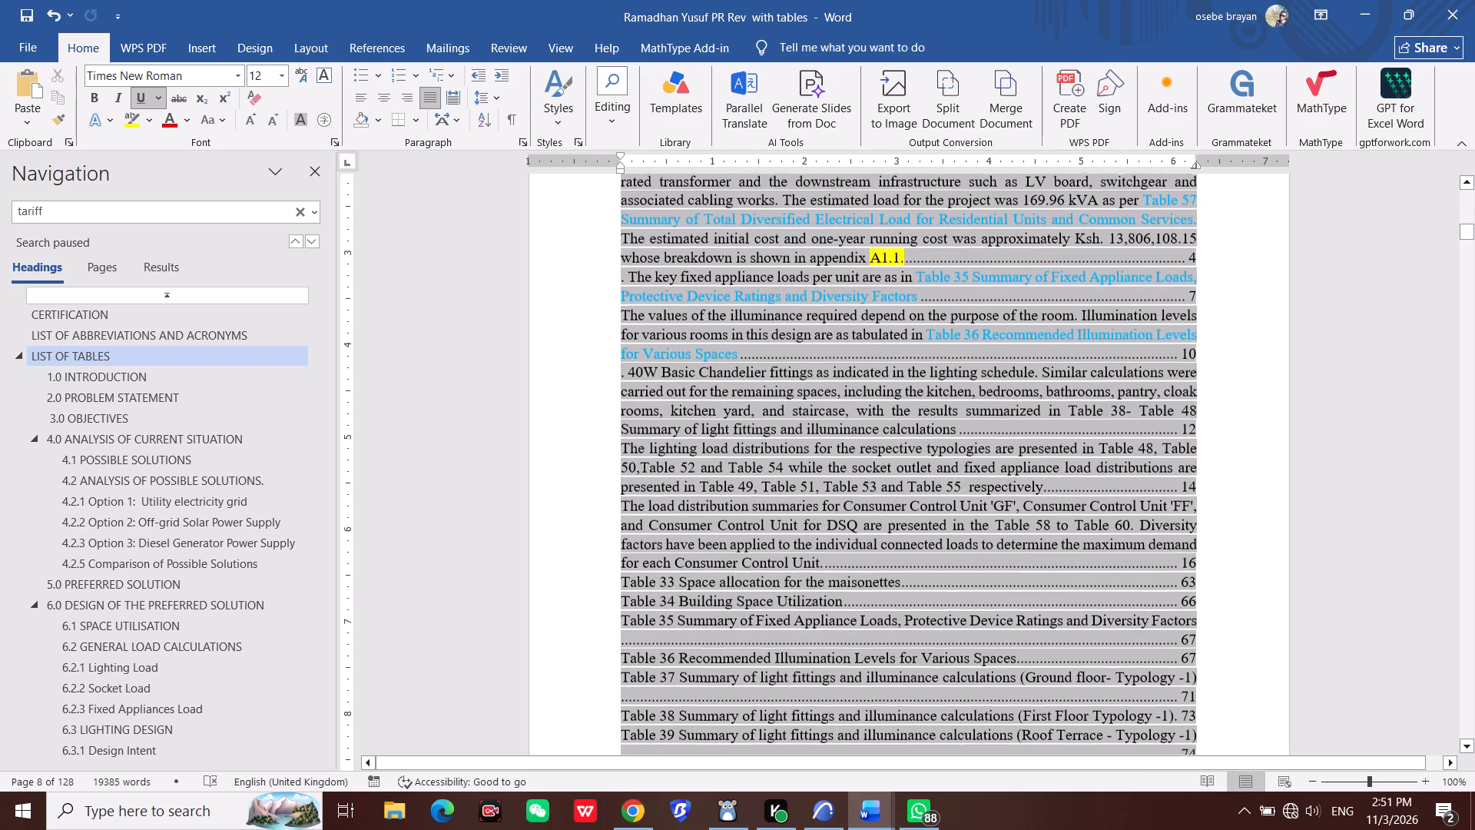
pyautogui.scroll(7, 842, 544)
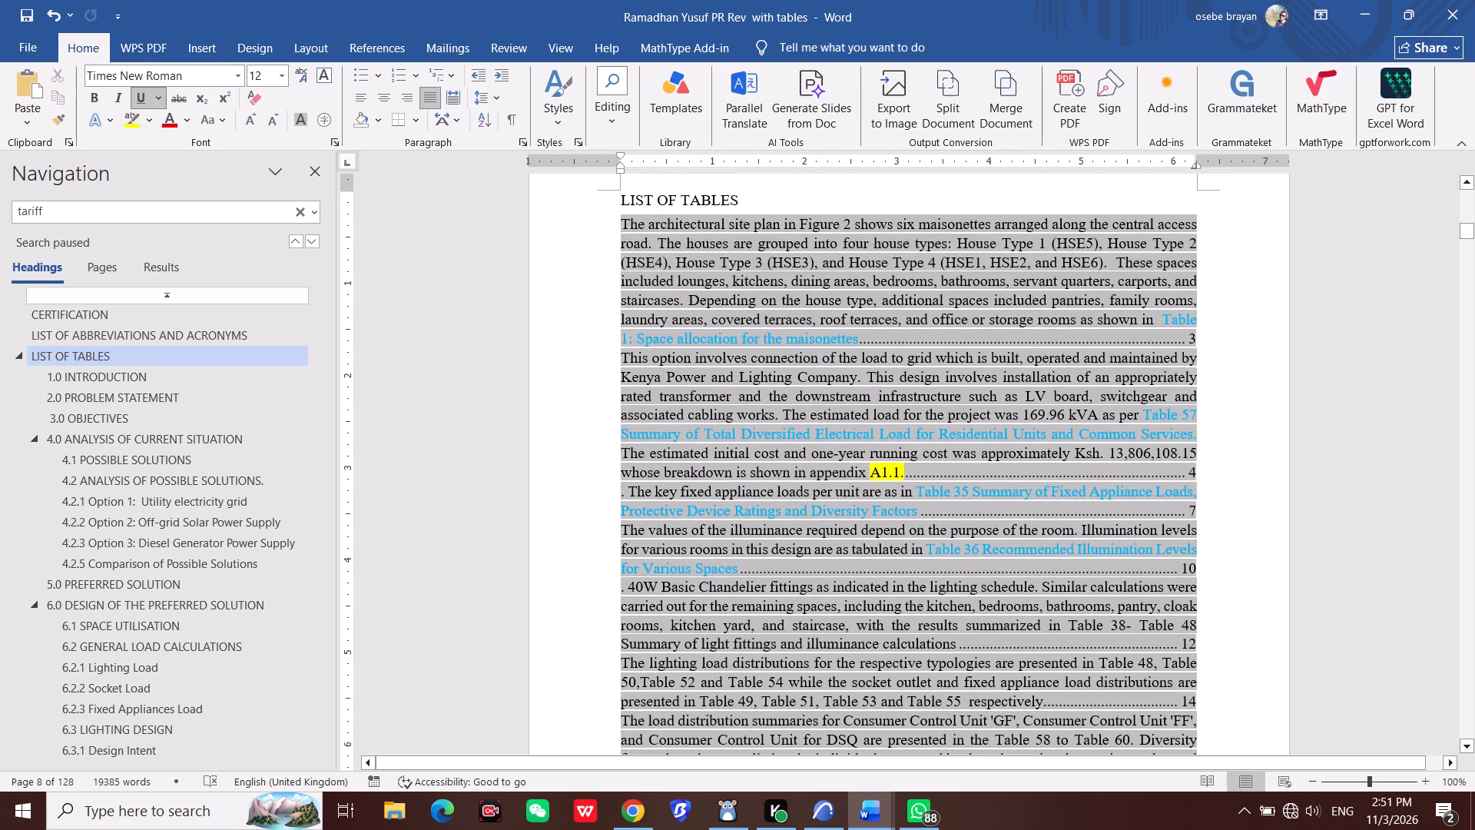
pyautogui.scroll(-4, 863, 526)
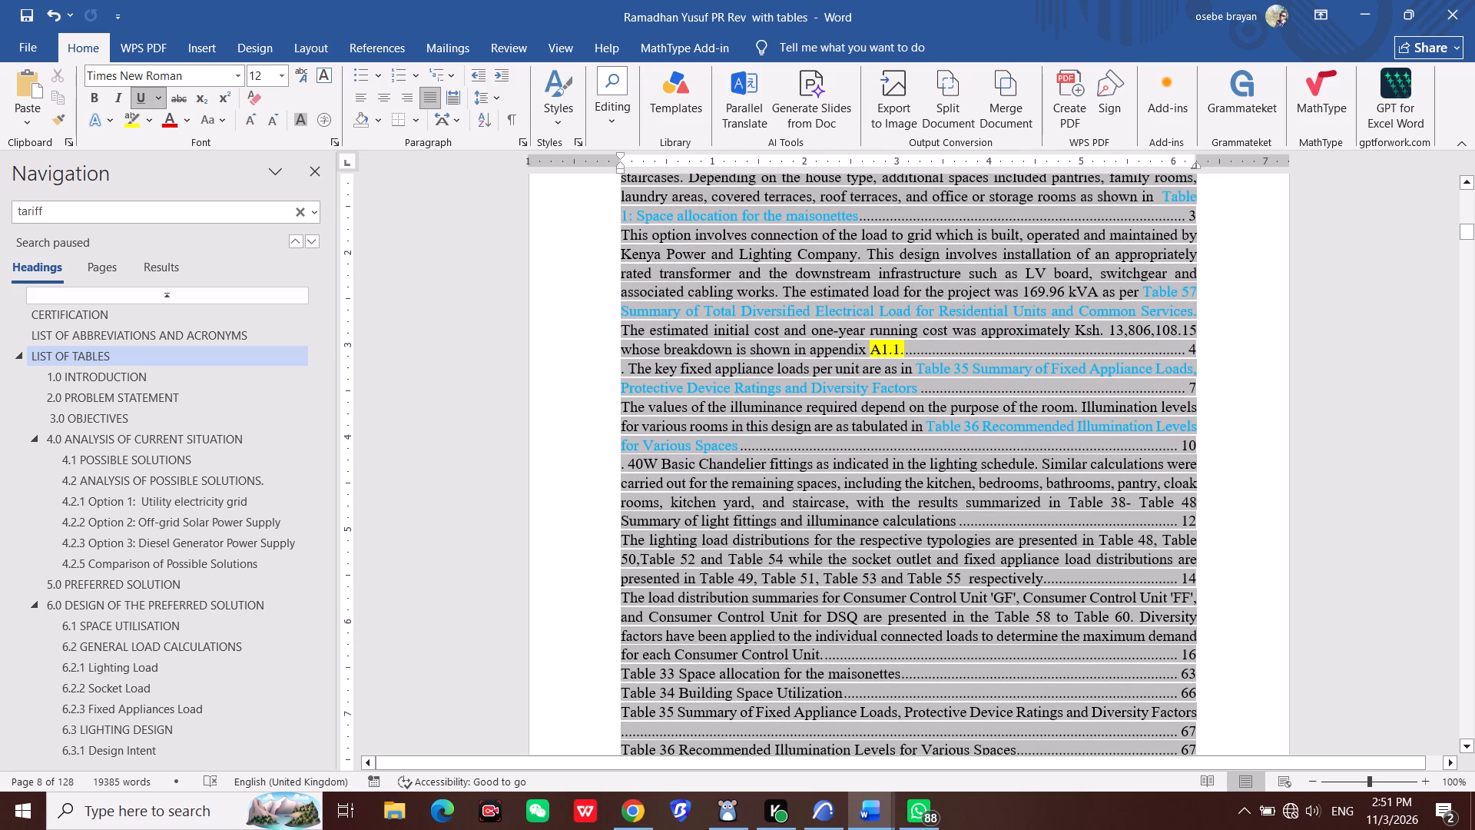
pyautogui.scroll(1, 953, 539)
pyautogui.scroll(-1, 953, 539)
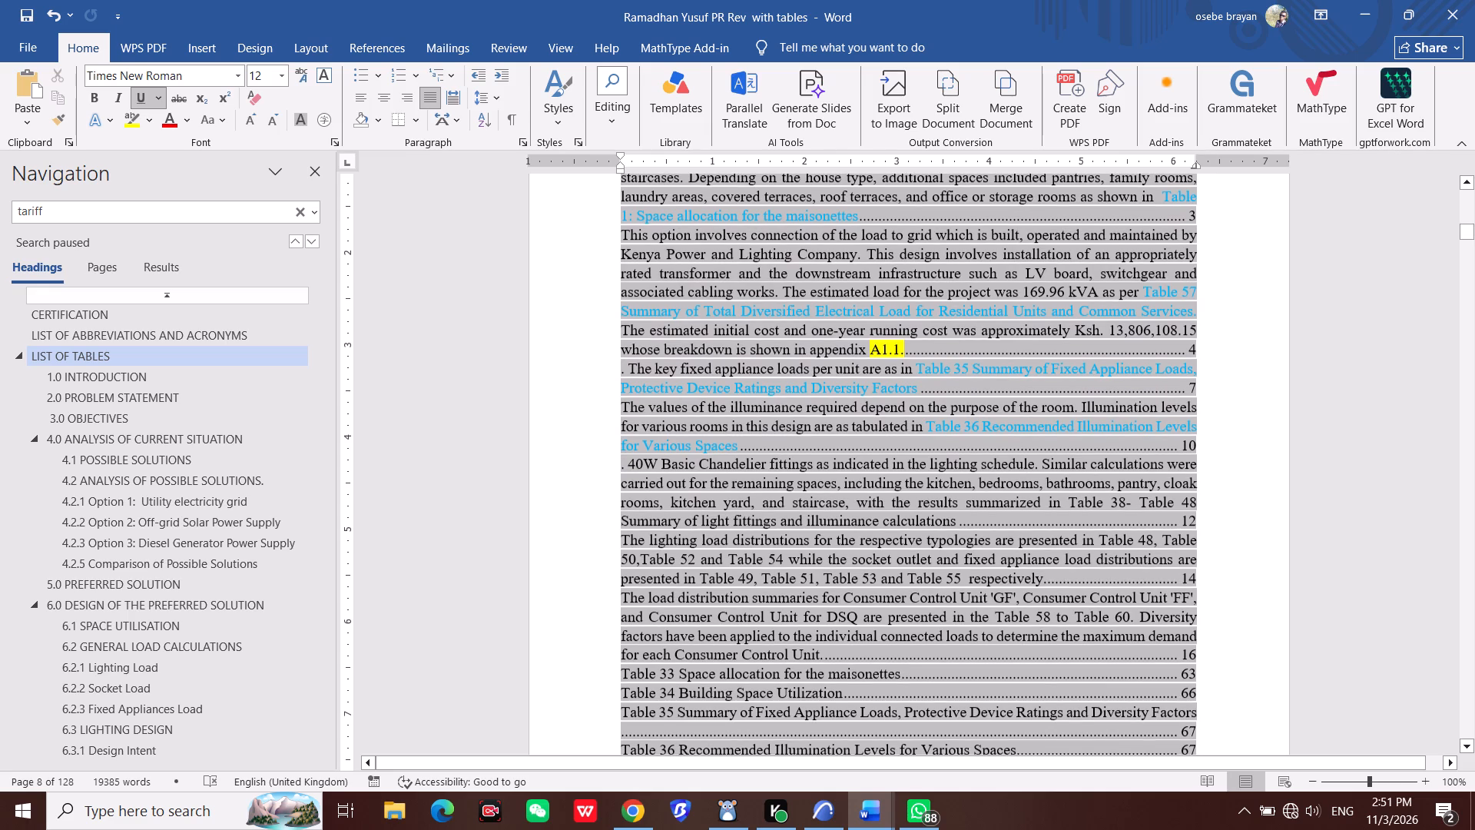
pyautogui.scroll(-4, 970, 584)
pyautogui.scroll(4, 939, 543)
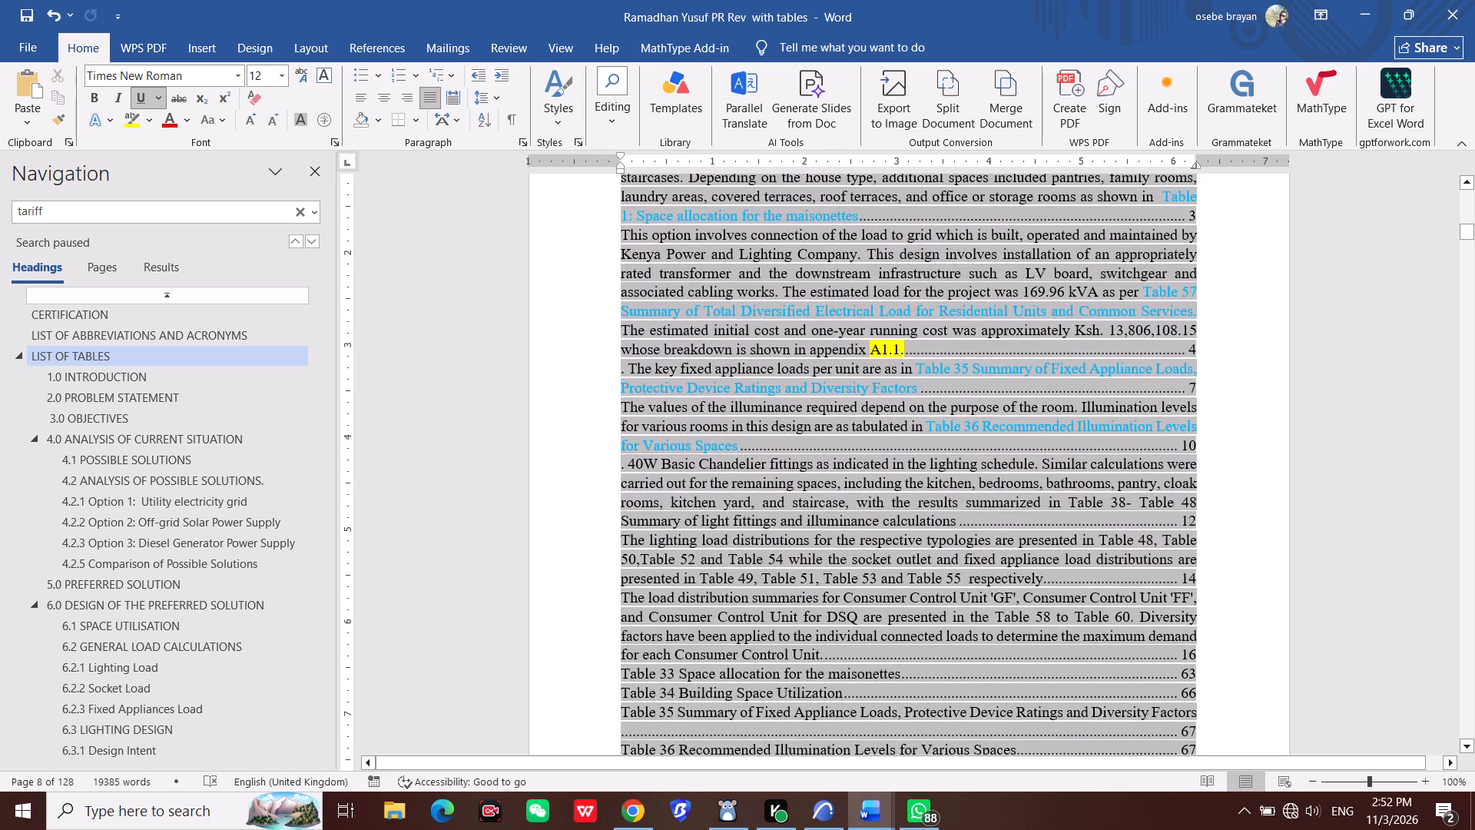
pyautogui.scroll(6, 939, 543)
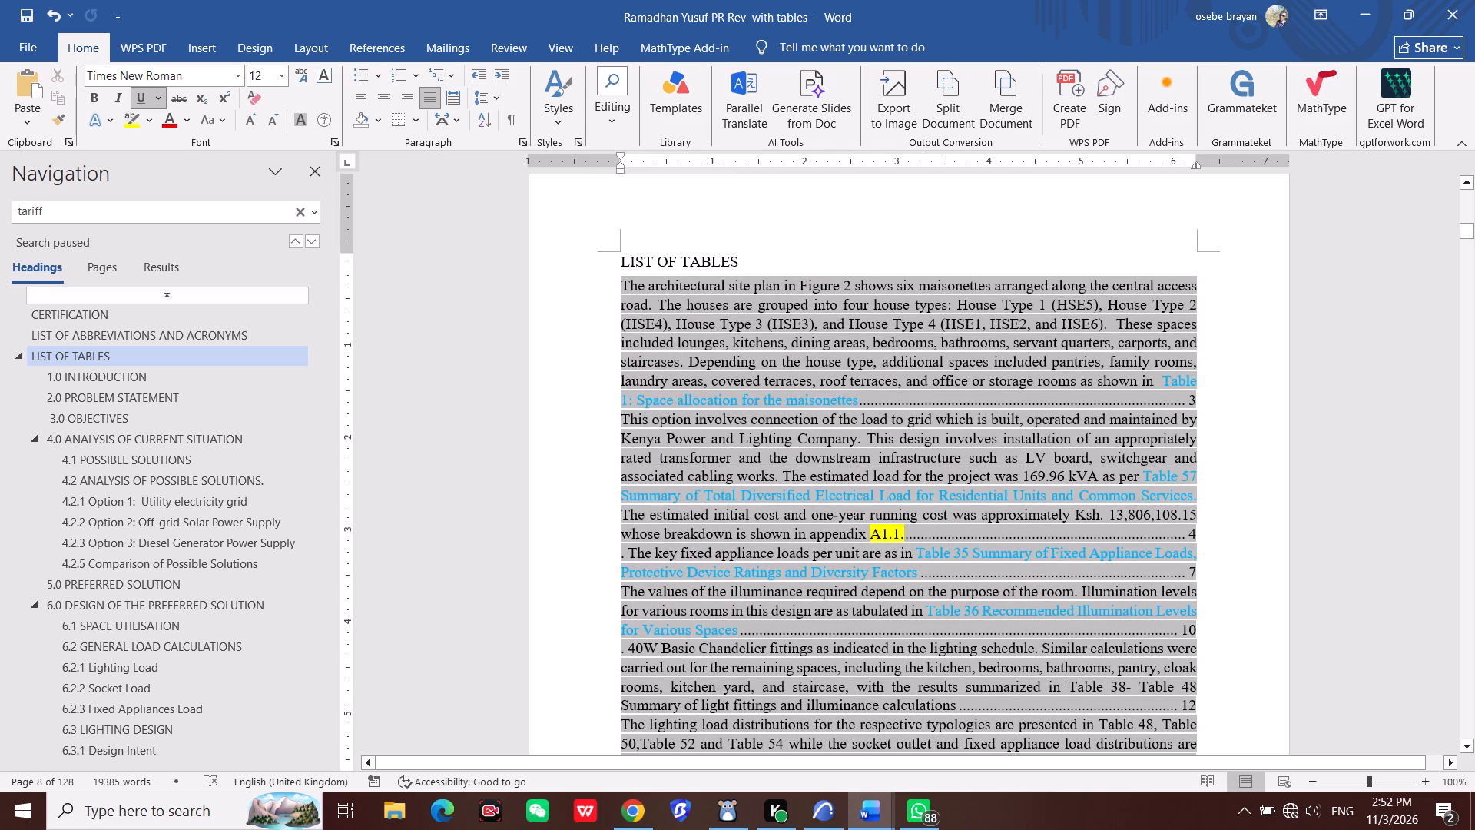
pyautogui.scroll(-1, 921, 436)
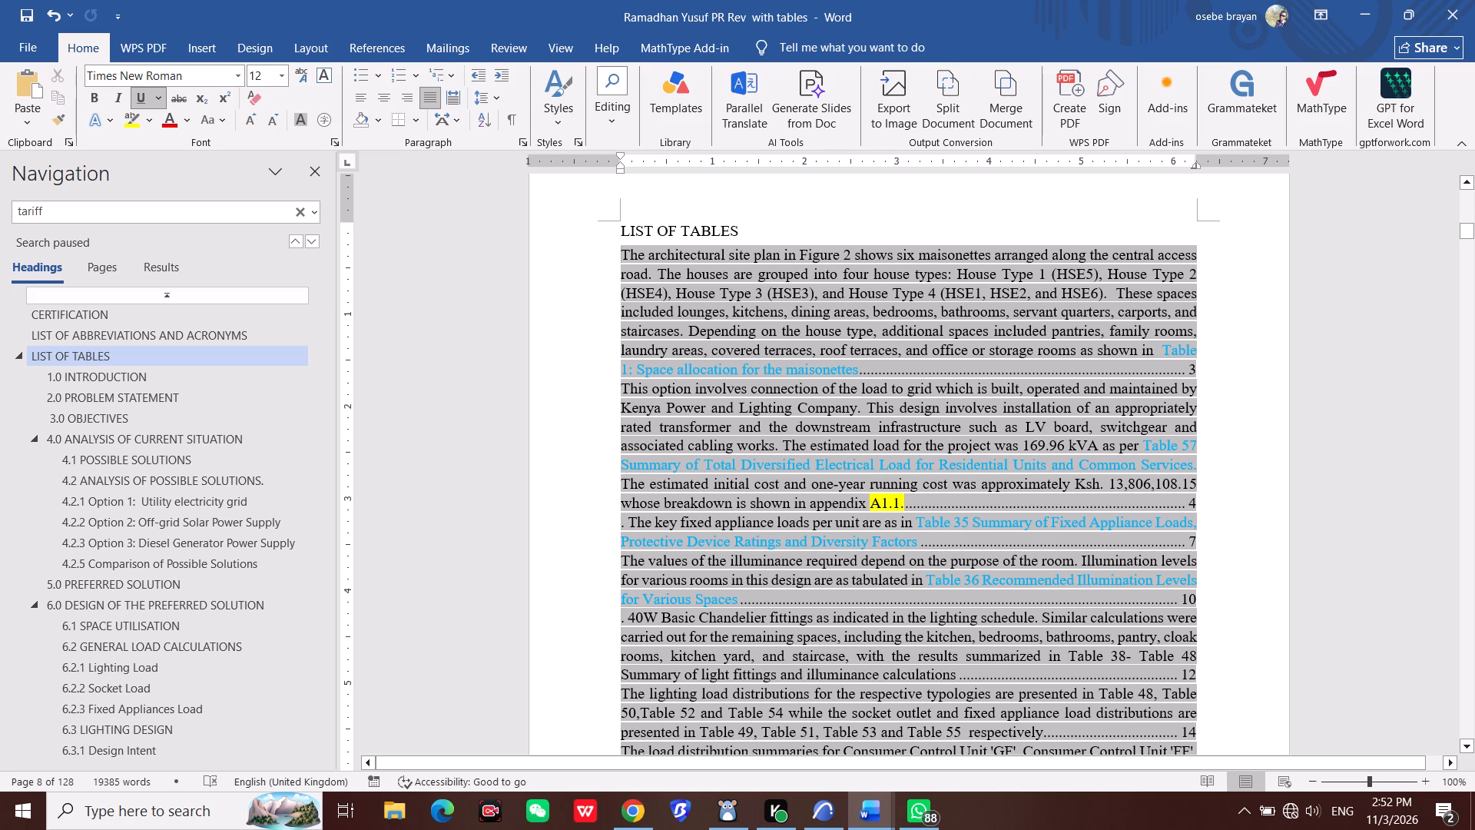
pyautogui.scroll(-1, 909, 395)
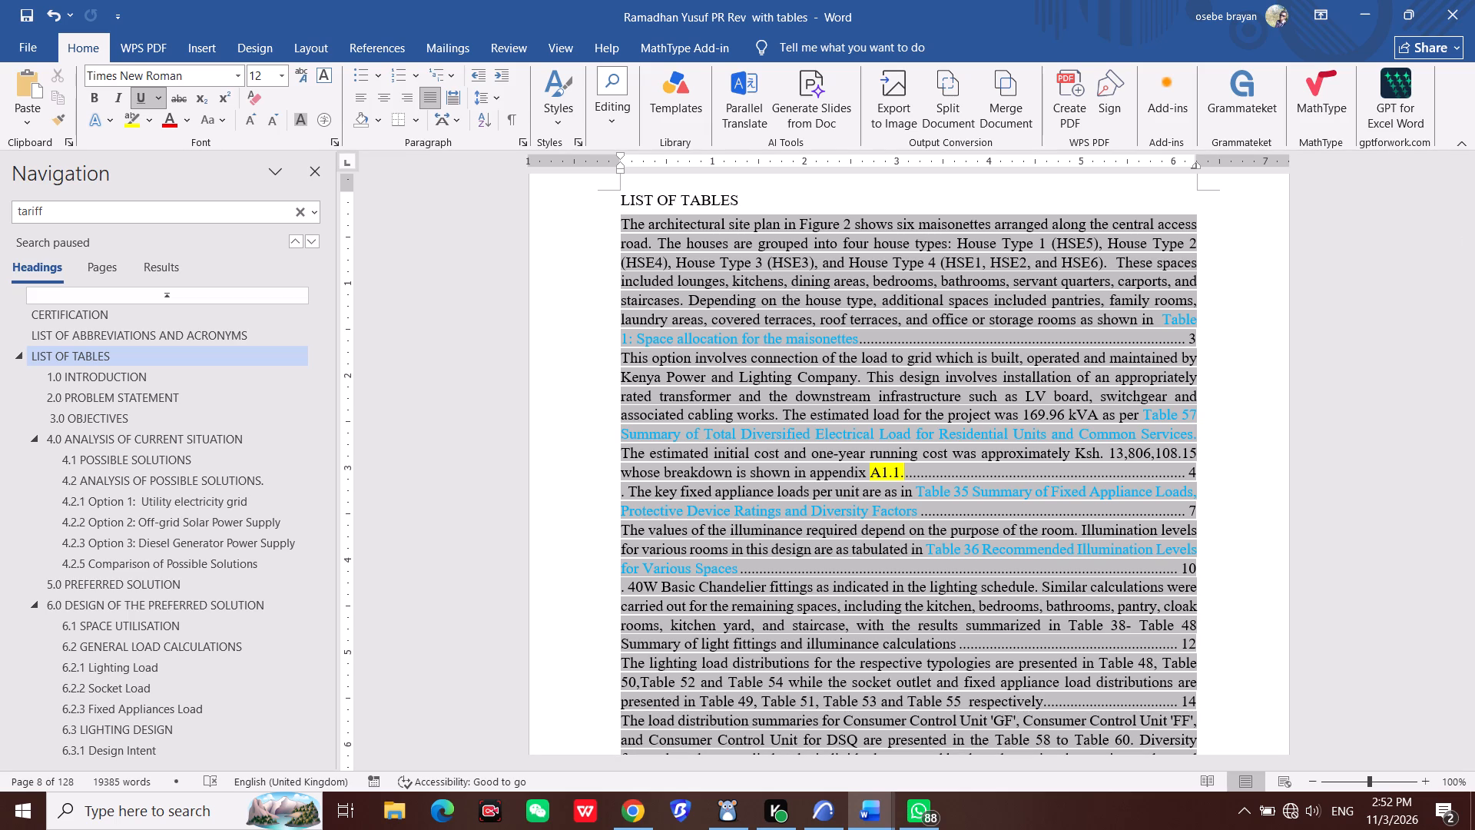
pyautogui.scroll(-3, 908, 437)
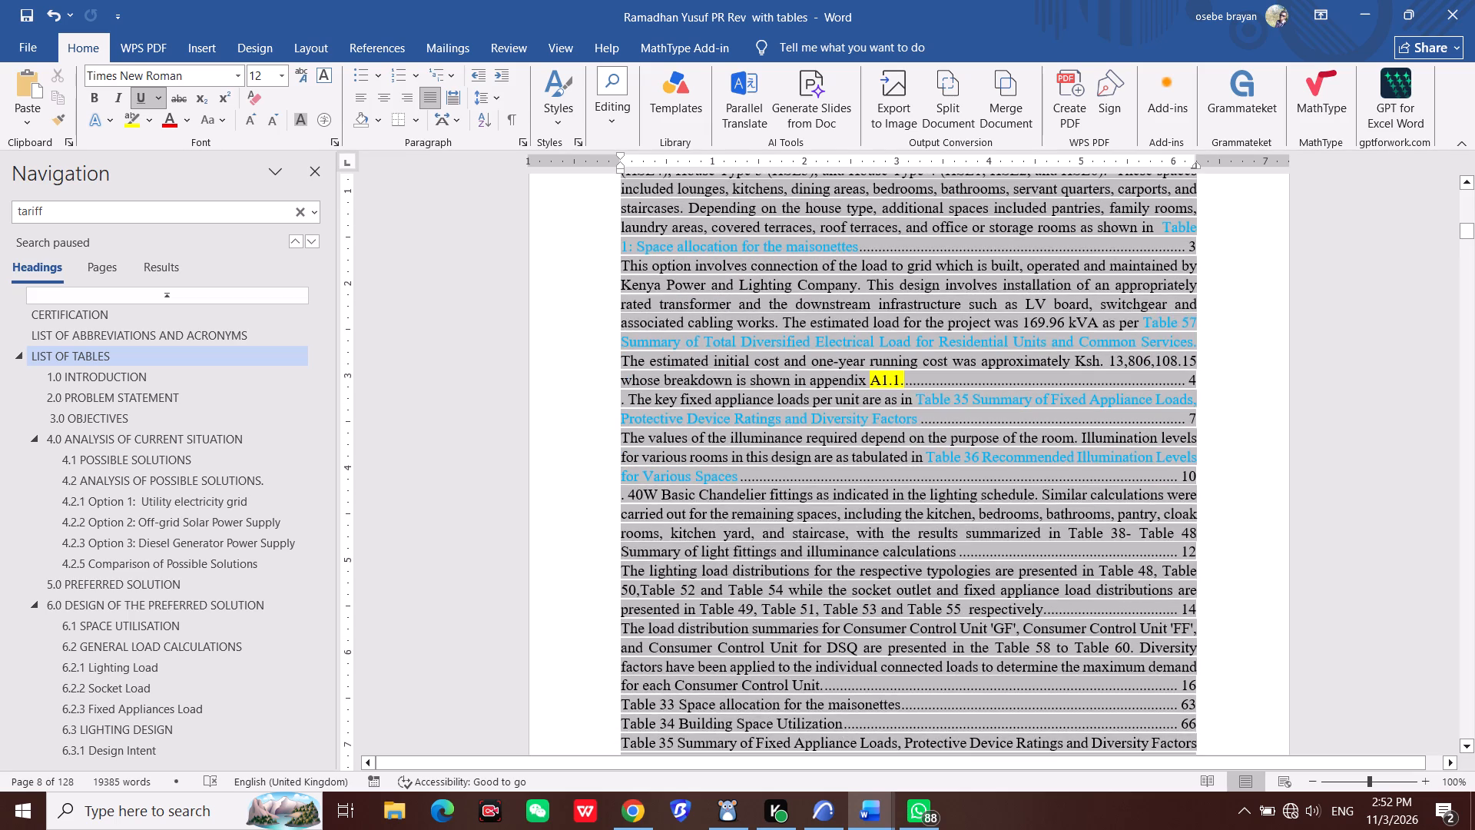
pyautogui.scroll(-2, 927, 436)
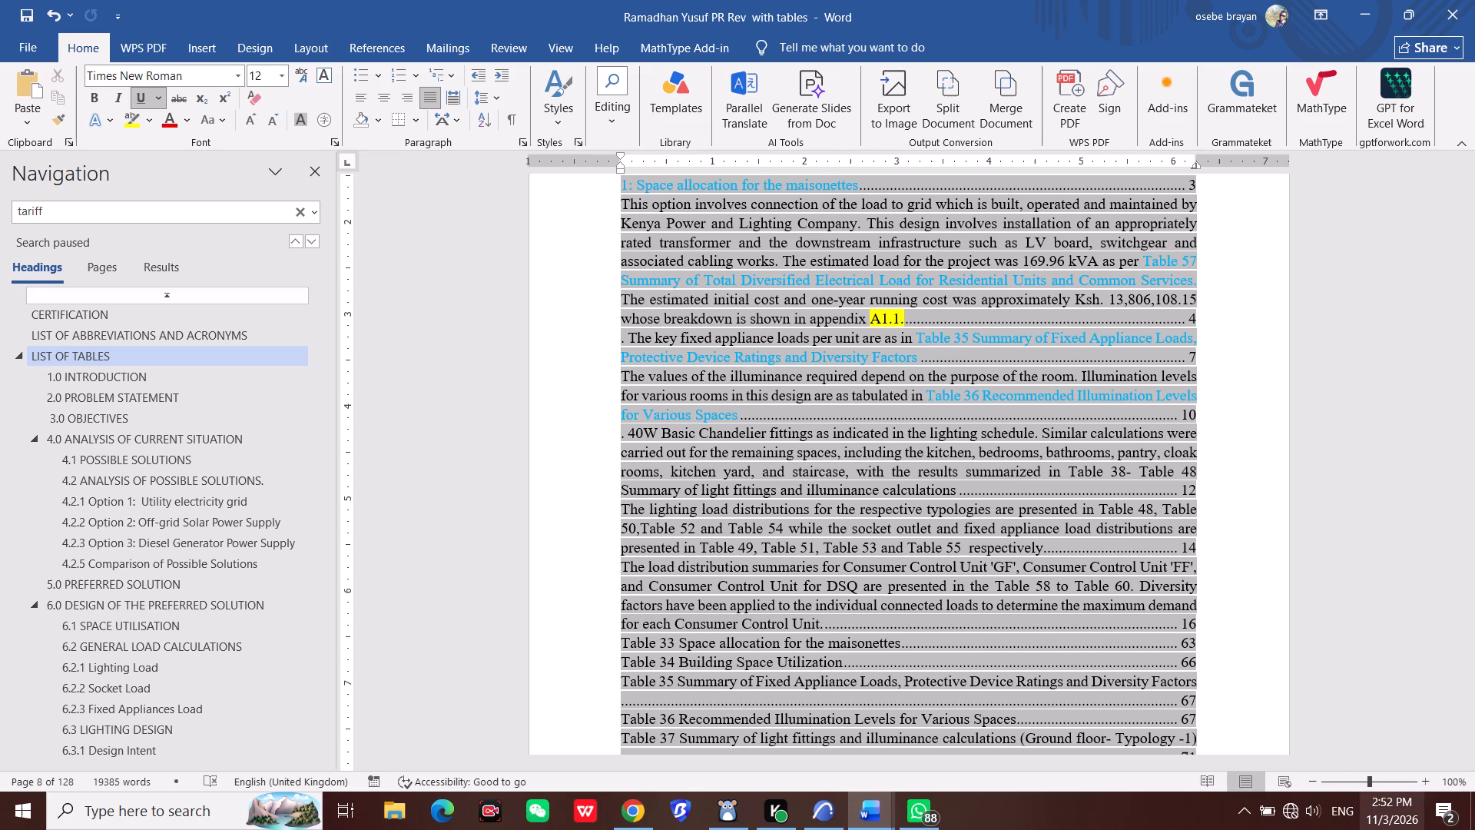
pyautogui.scroll(-1, 969, 503)
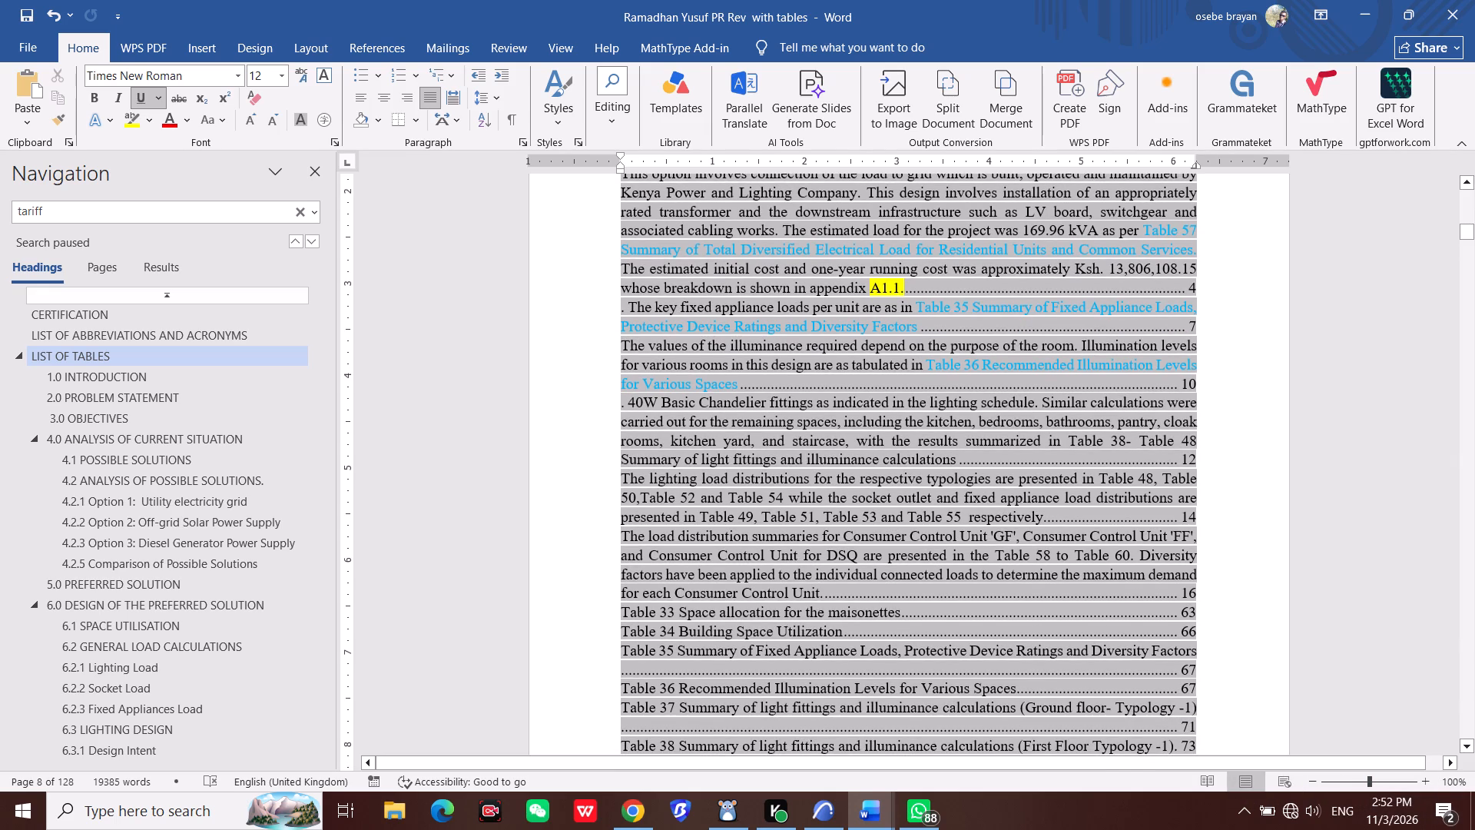
pyautogui.scroll(-1, 969, 503)
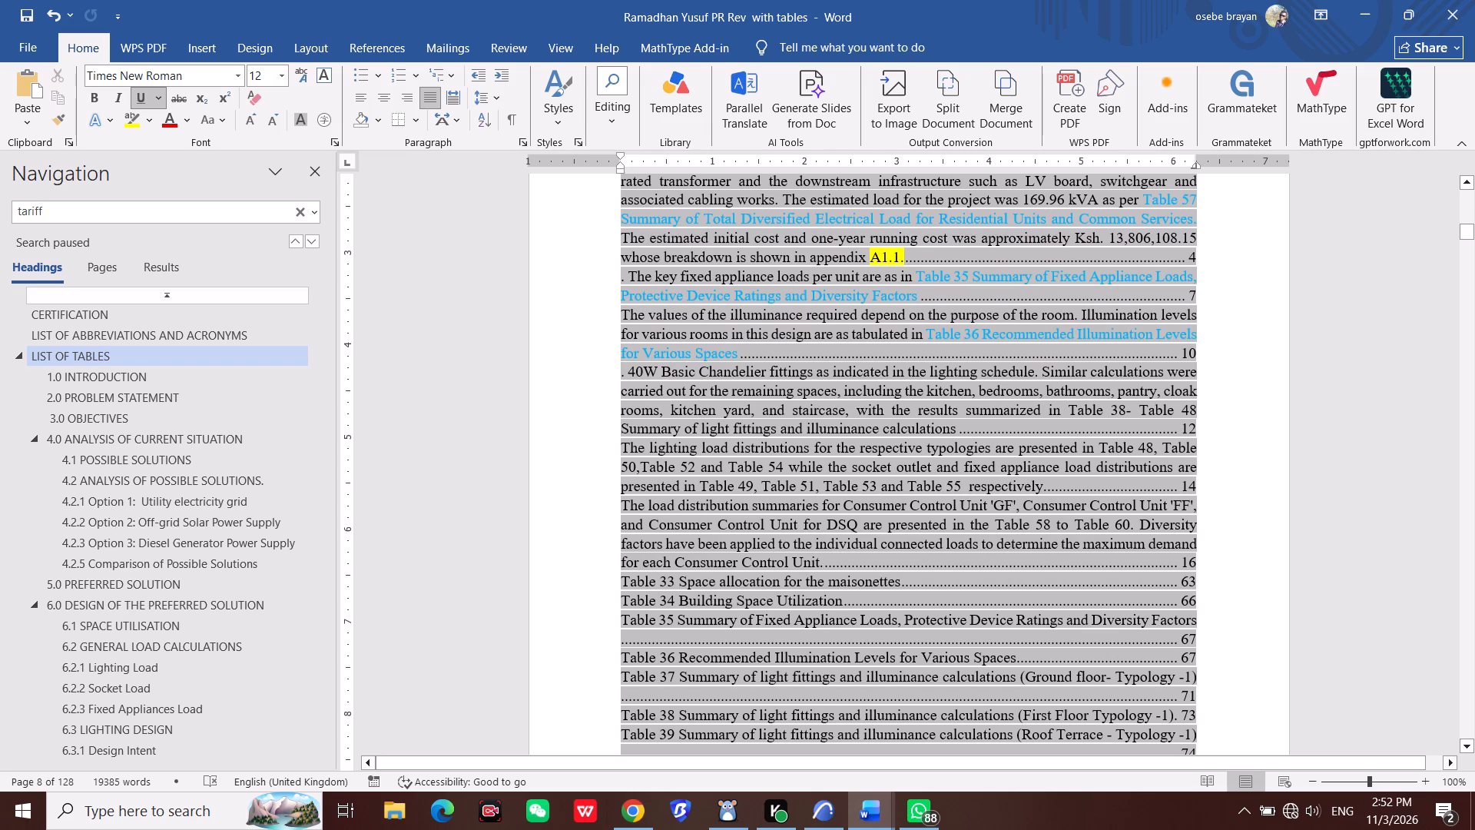
pyautogui.scroll(-1, 969, 503)
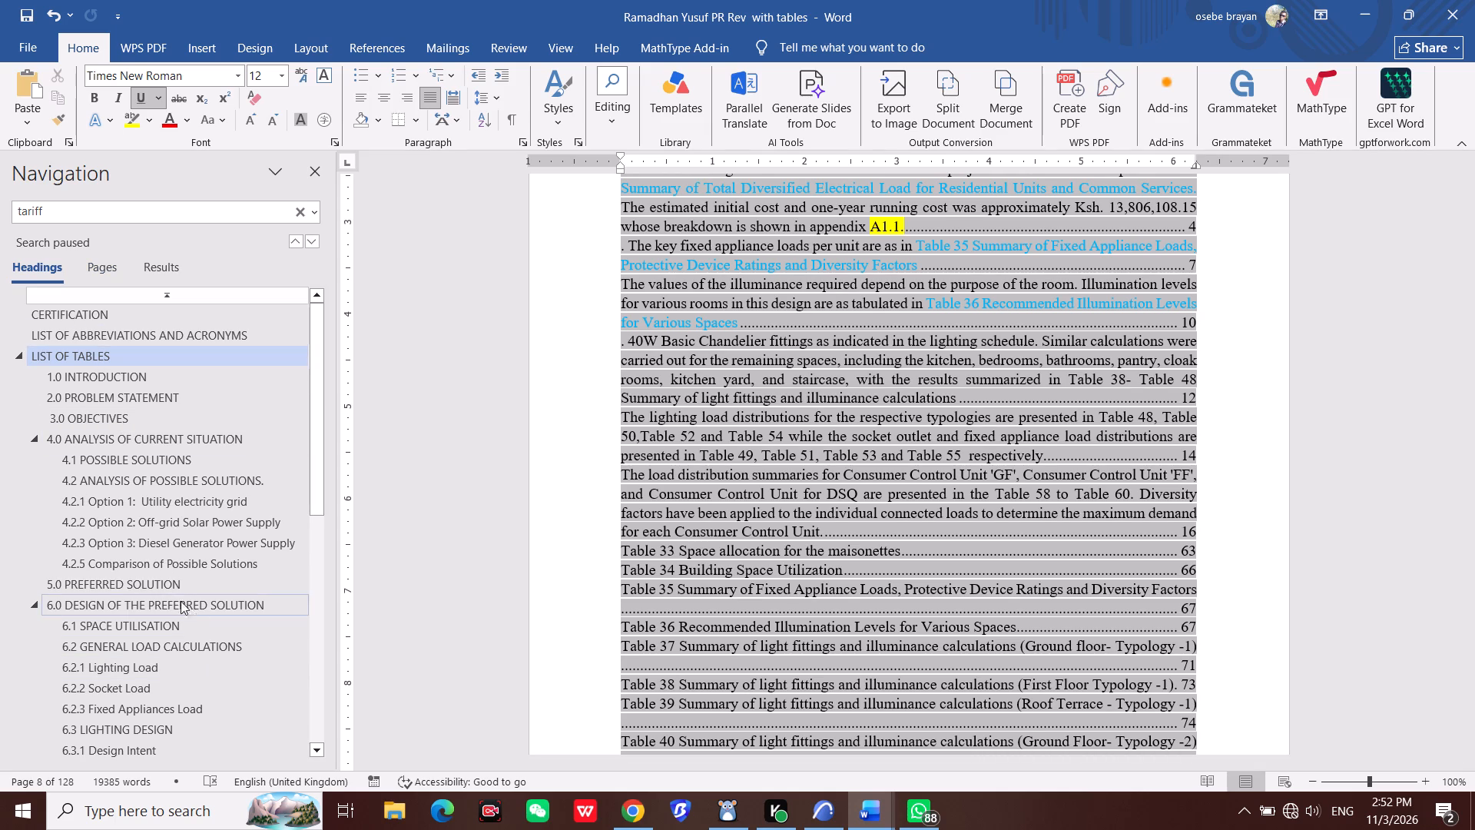
# Look through the document headings between the List of Tables and section 7.0 Cost Benefit Analysis.
pyautogui.scroll(-11, 232, 663)
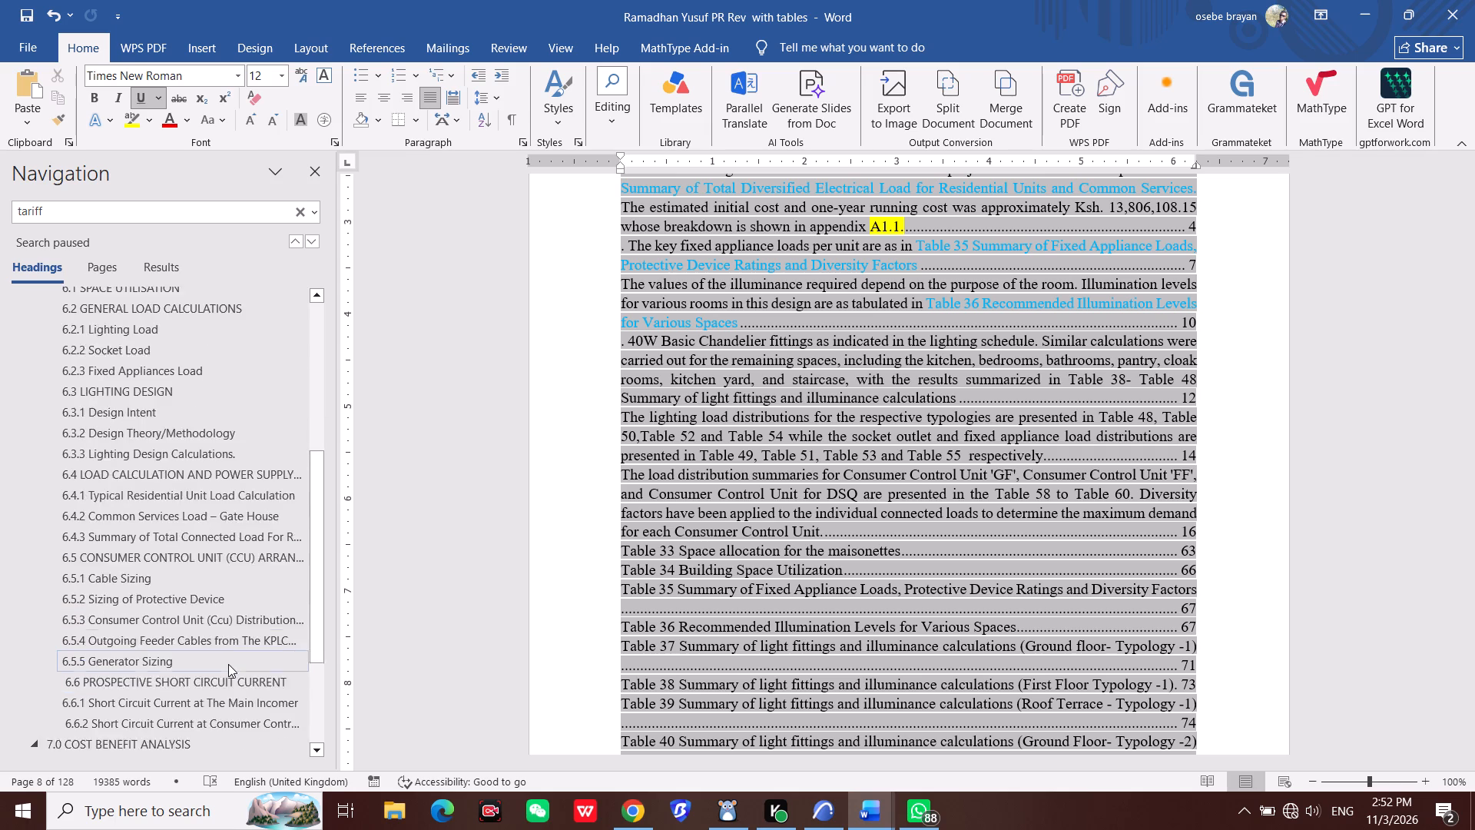
pyautogui.scroll(-3, 228, 664)
pyautogui.scroll(3, 211, 599)
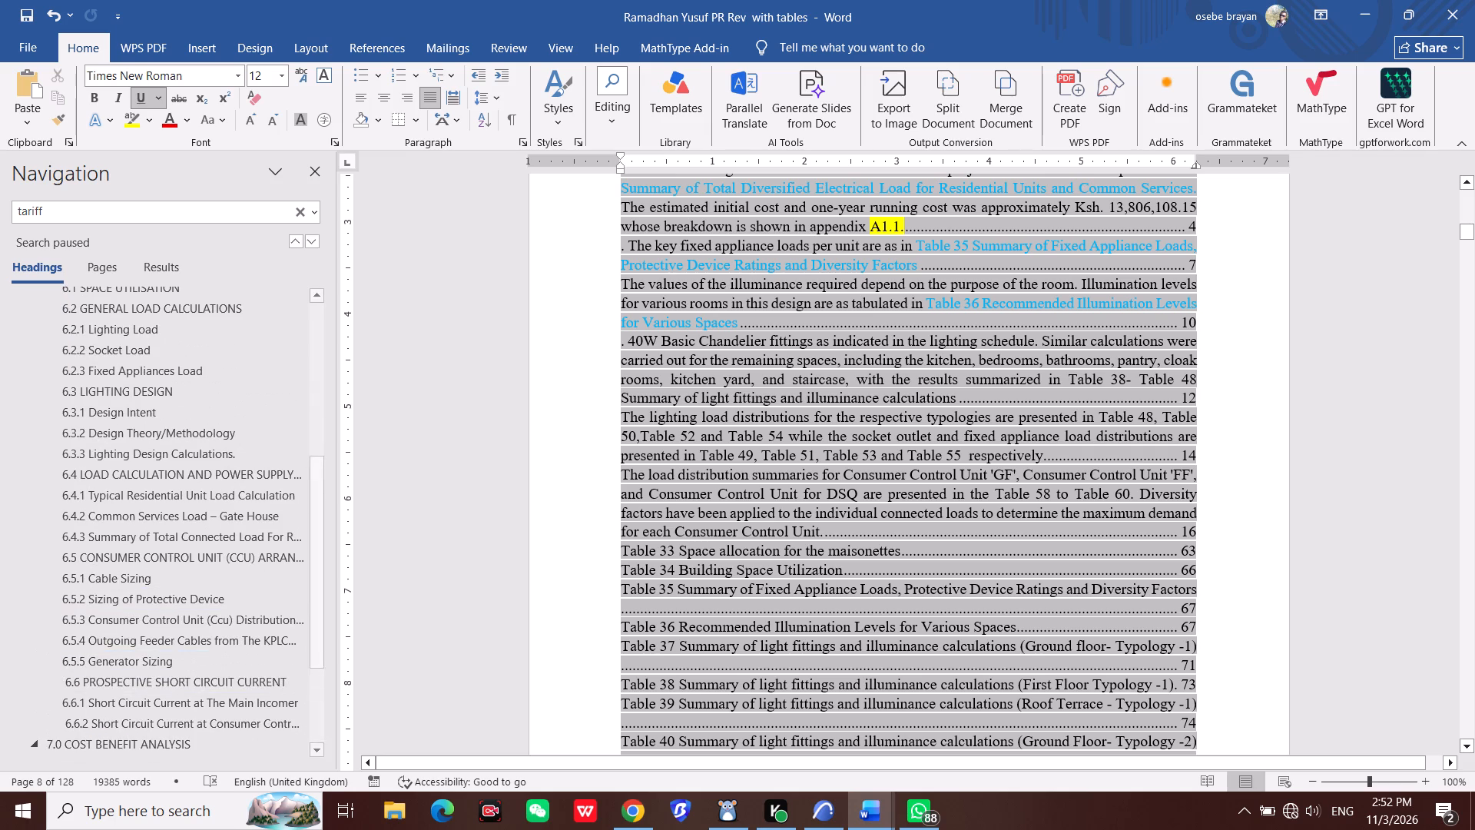
pyautogui.scroll(14, 777, 393)
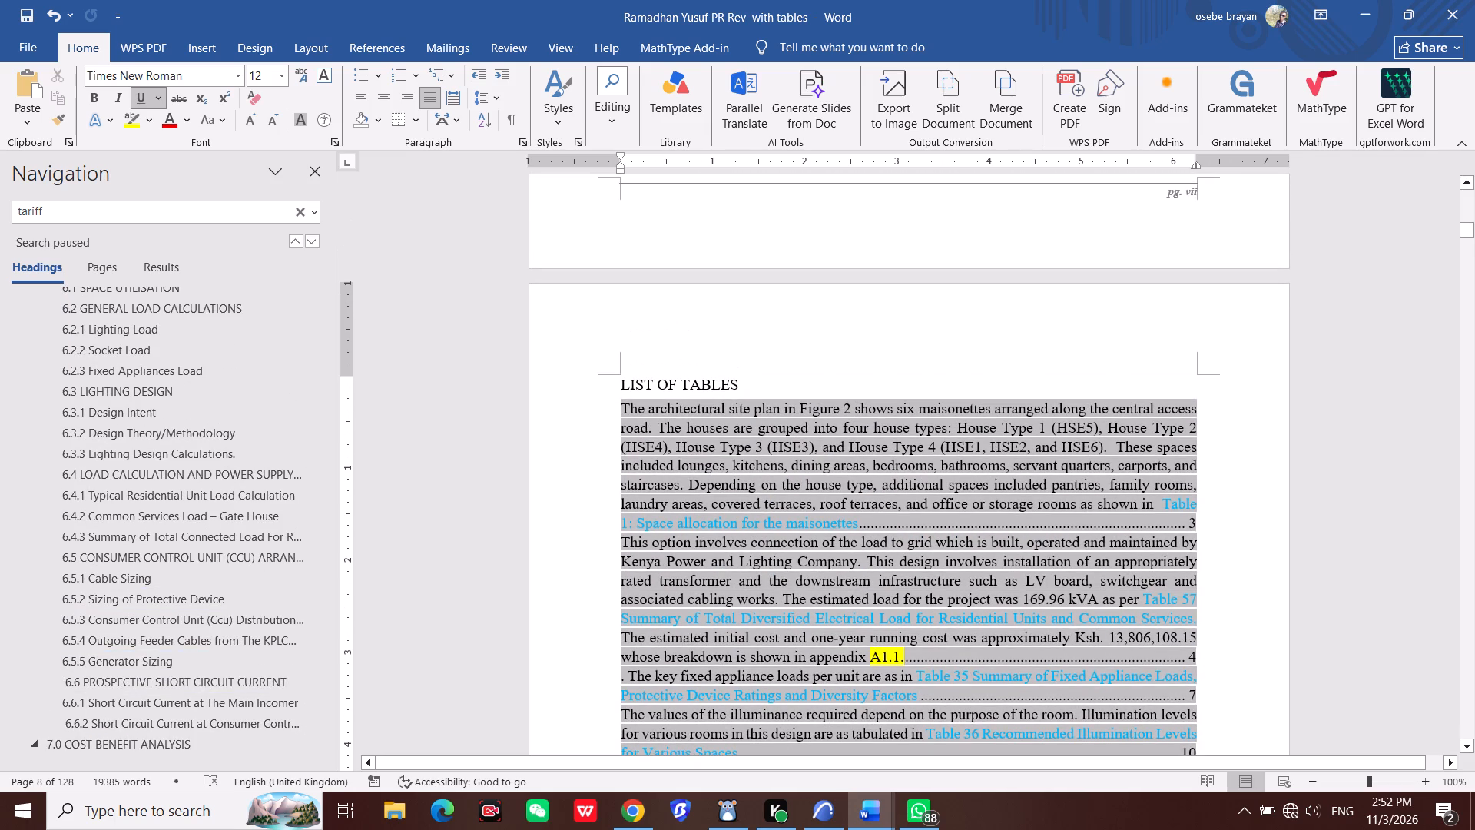
pyautogui.scroll(5, 207, 423)
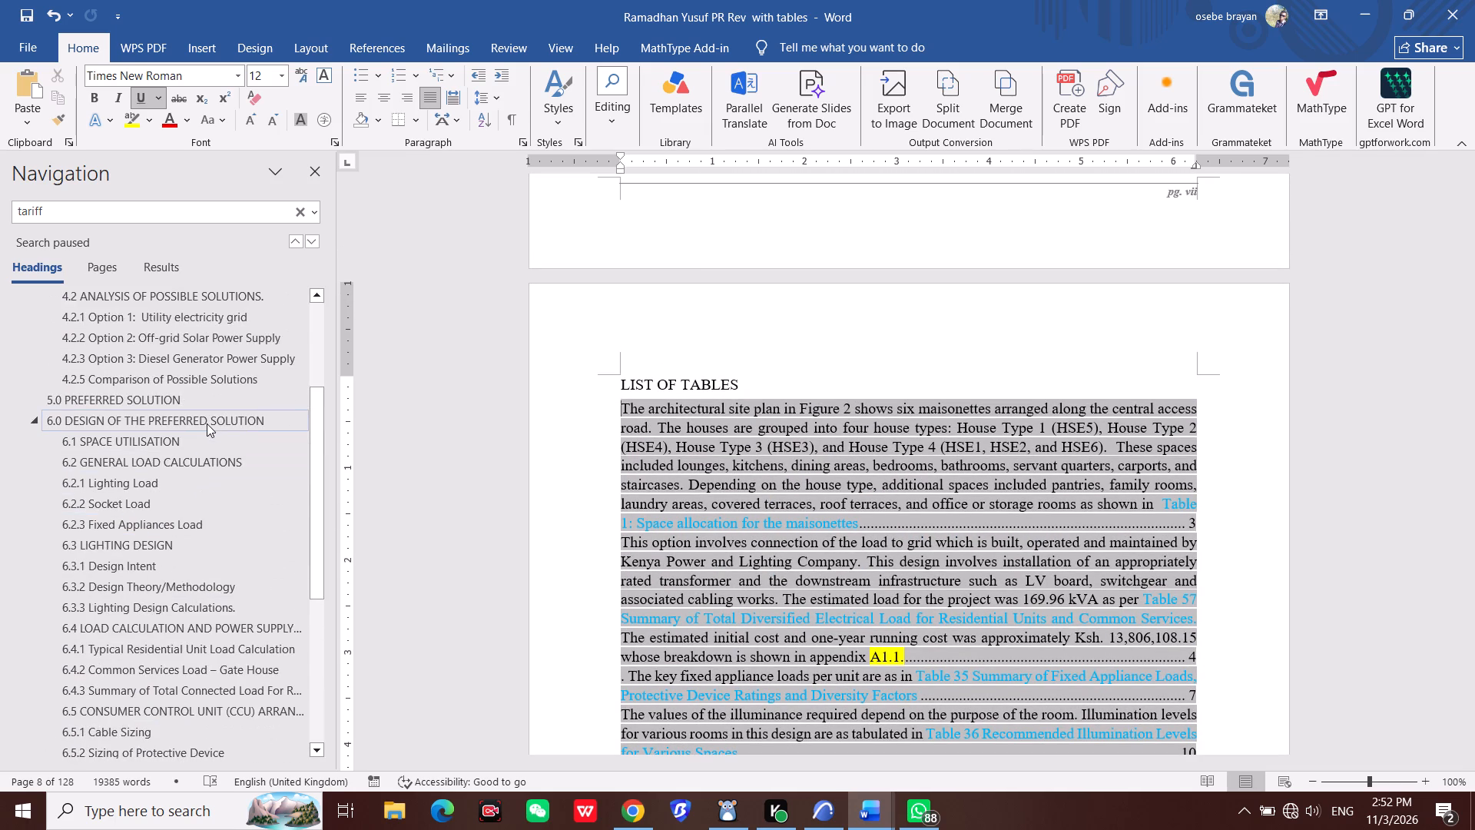
pyautogui.scroll(4, 207, 423)
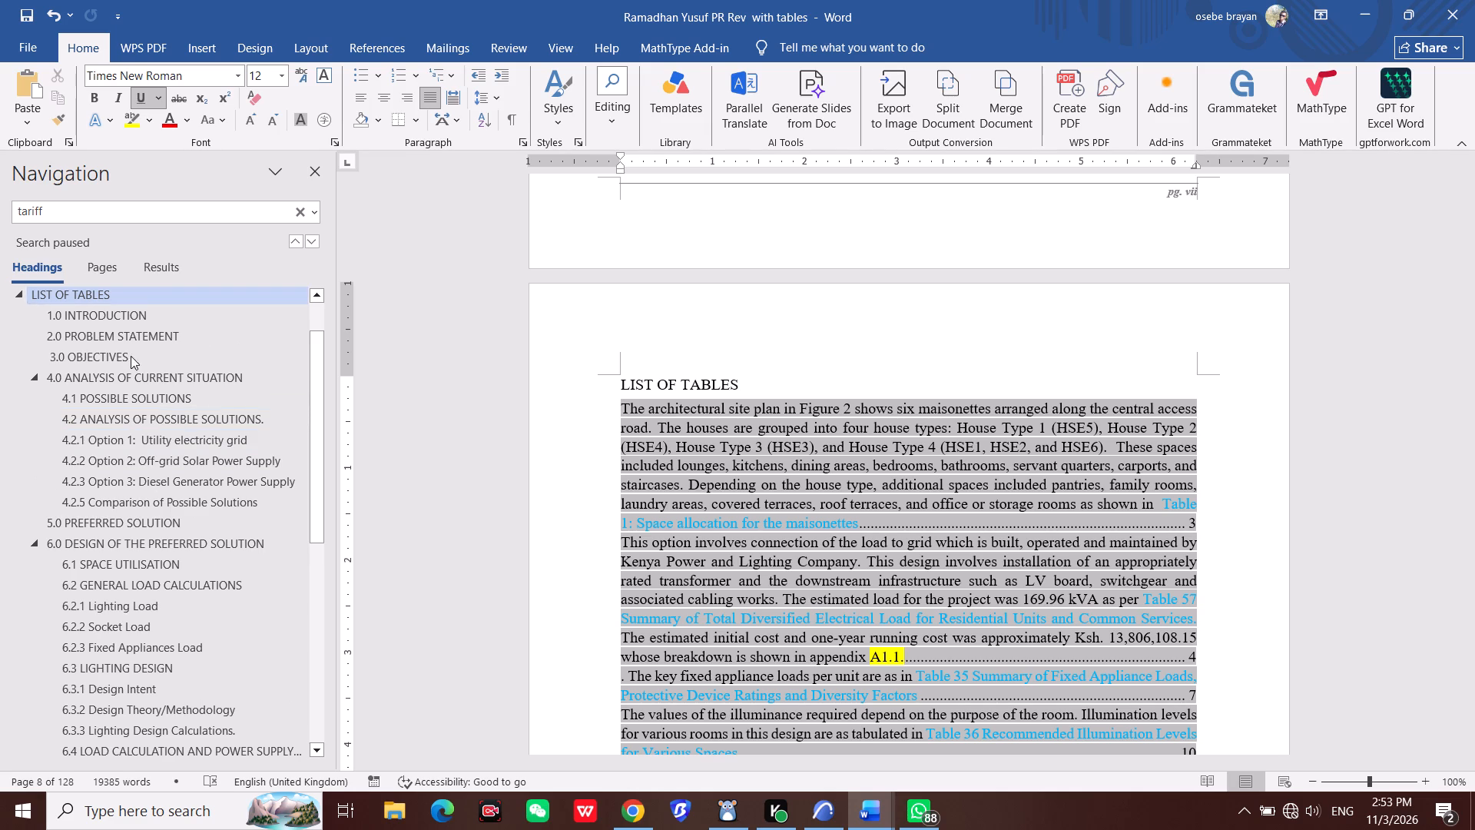
pyautogui.scroll(3, 131, 363)
pyautogui.scroll(-3, 176, 423)
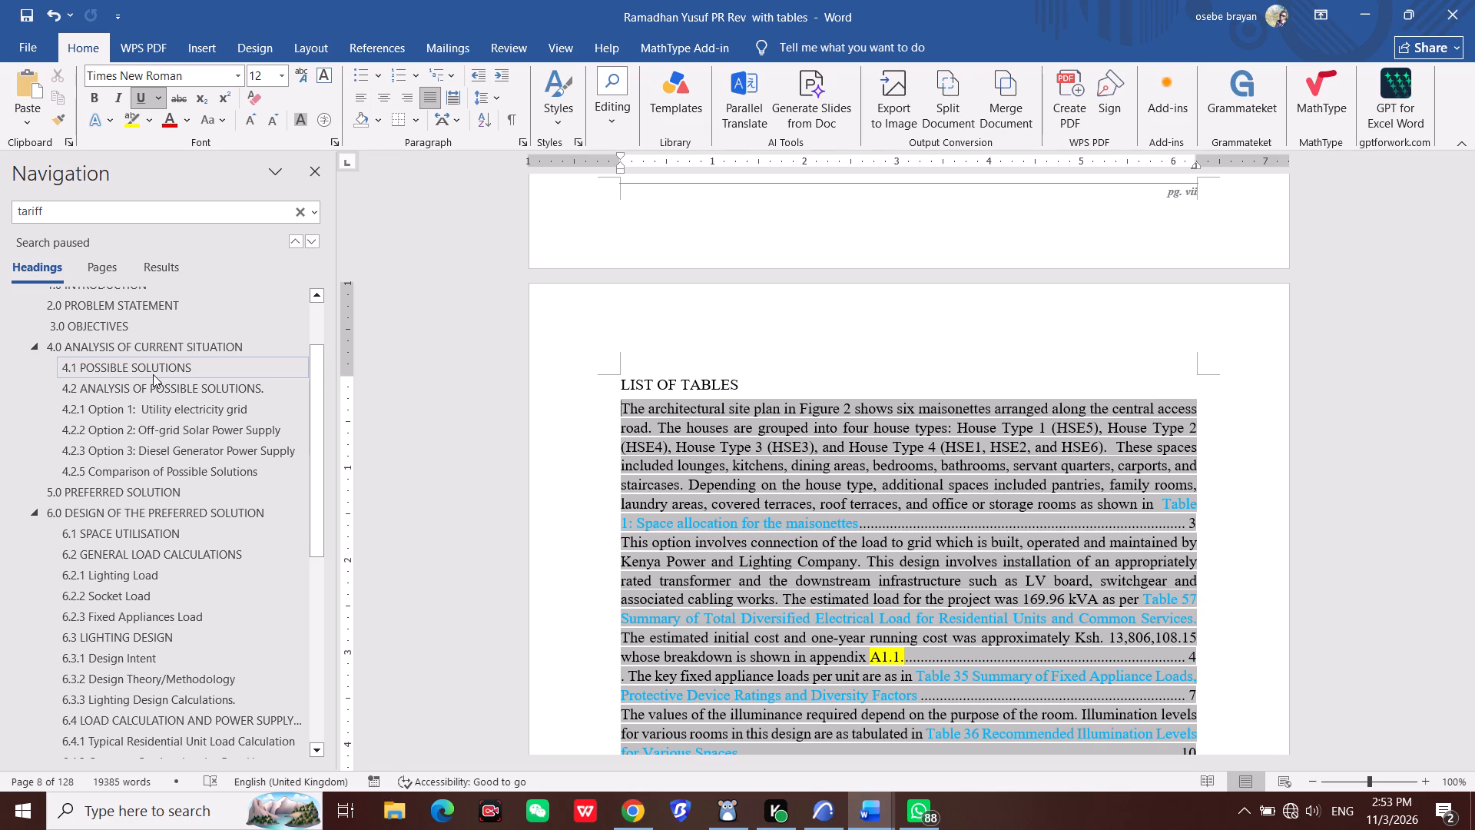
pyautogui.scroll(-1, 153, 374)
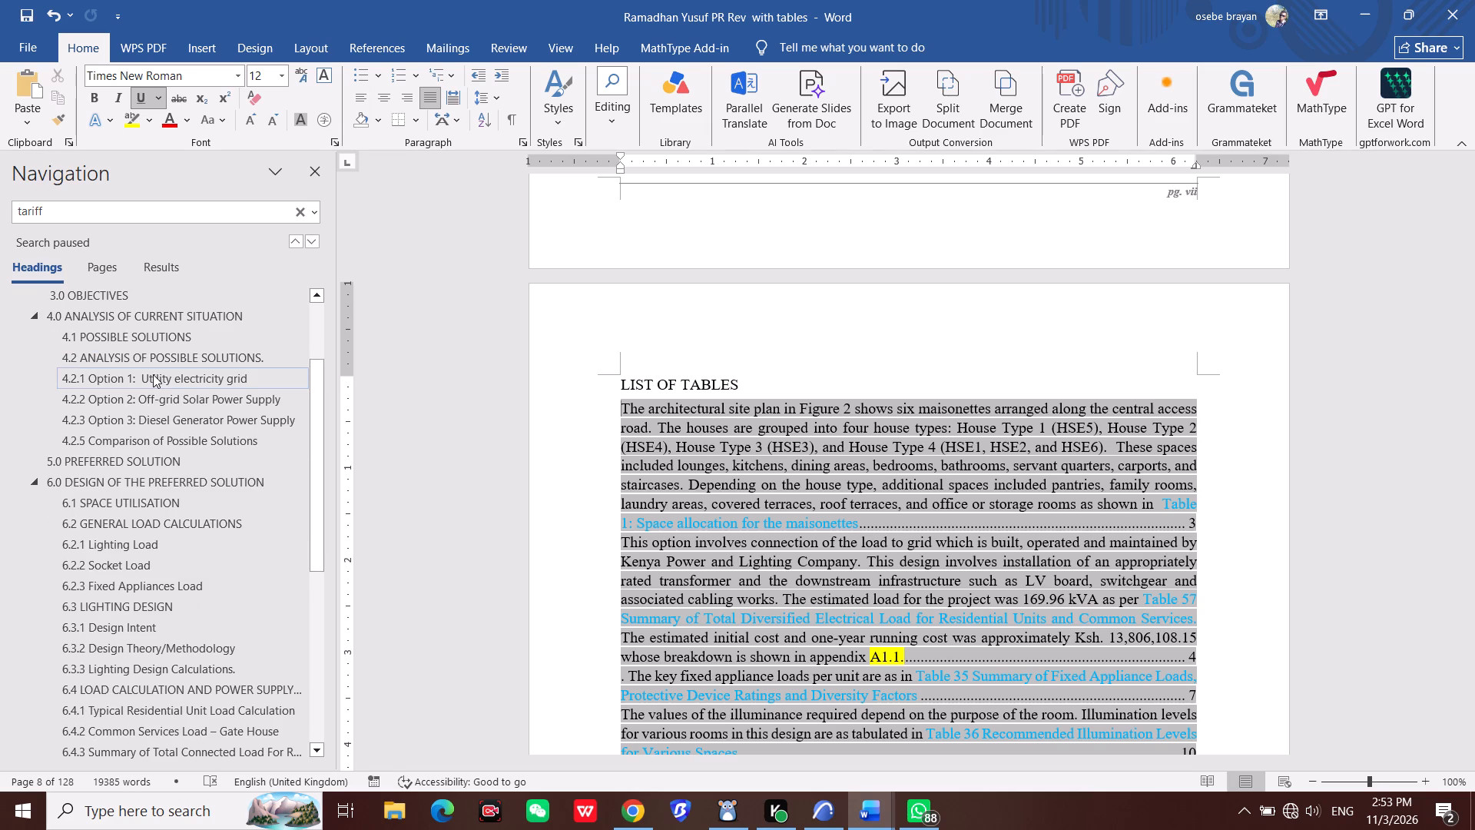
pyautogui.scroll(1, 151, 363)
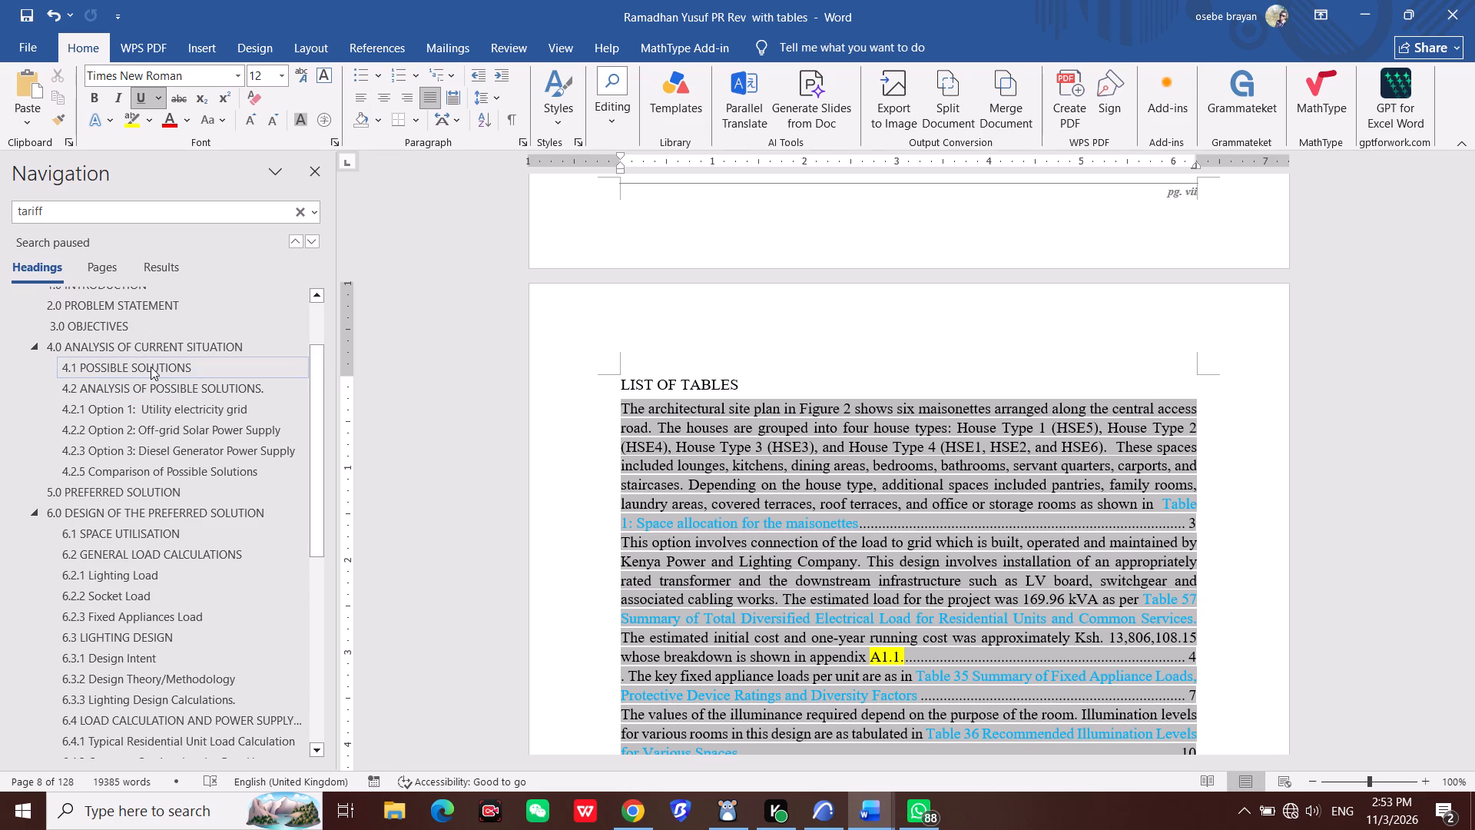
pyautogui.scroll(-1, 155, 419)
pyautogui.scroll(2, 153, 417)
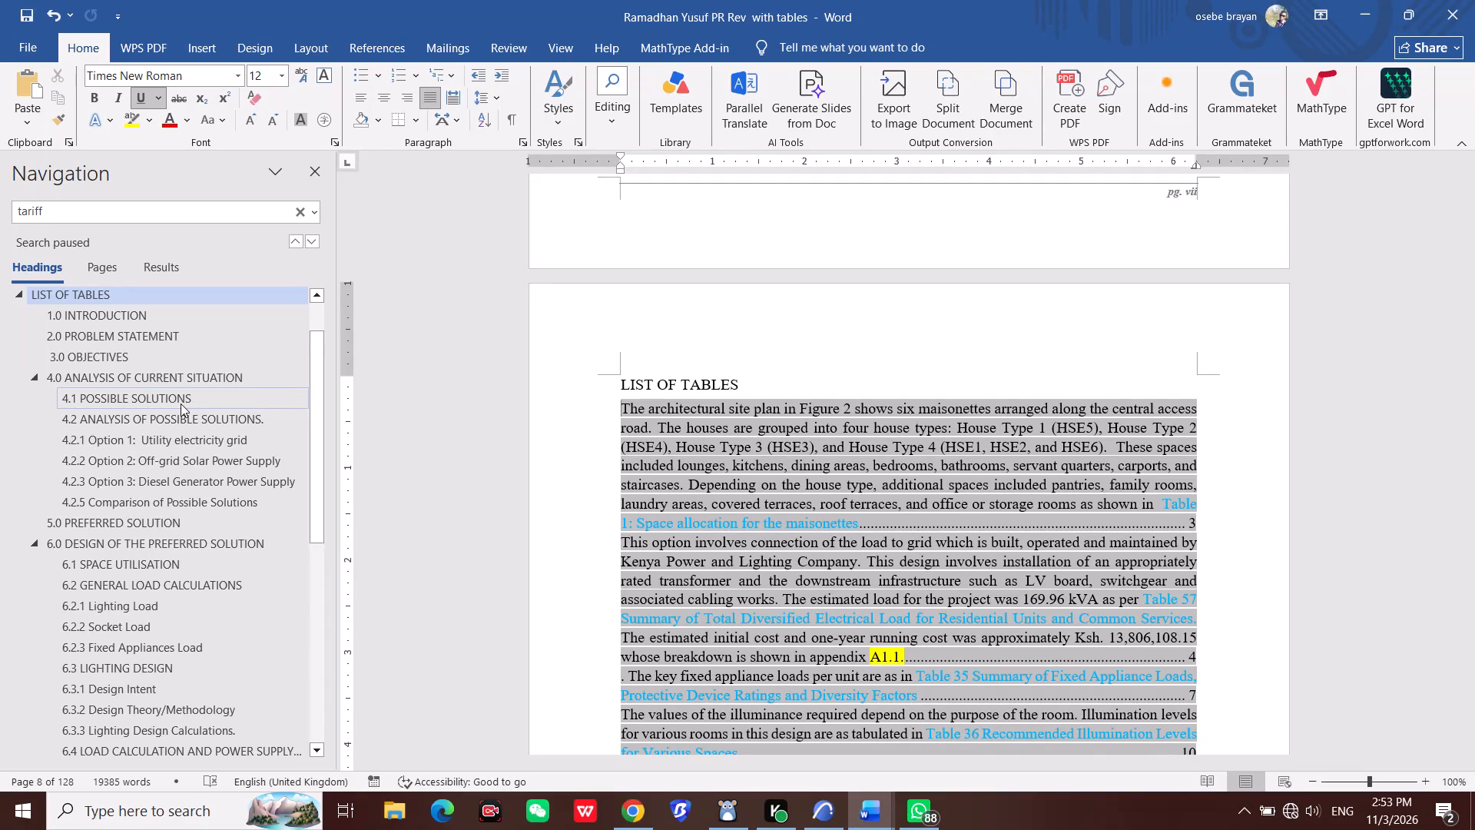
pyautogui.scroll(-1, 181, 403)
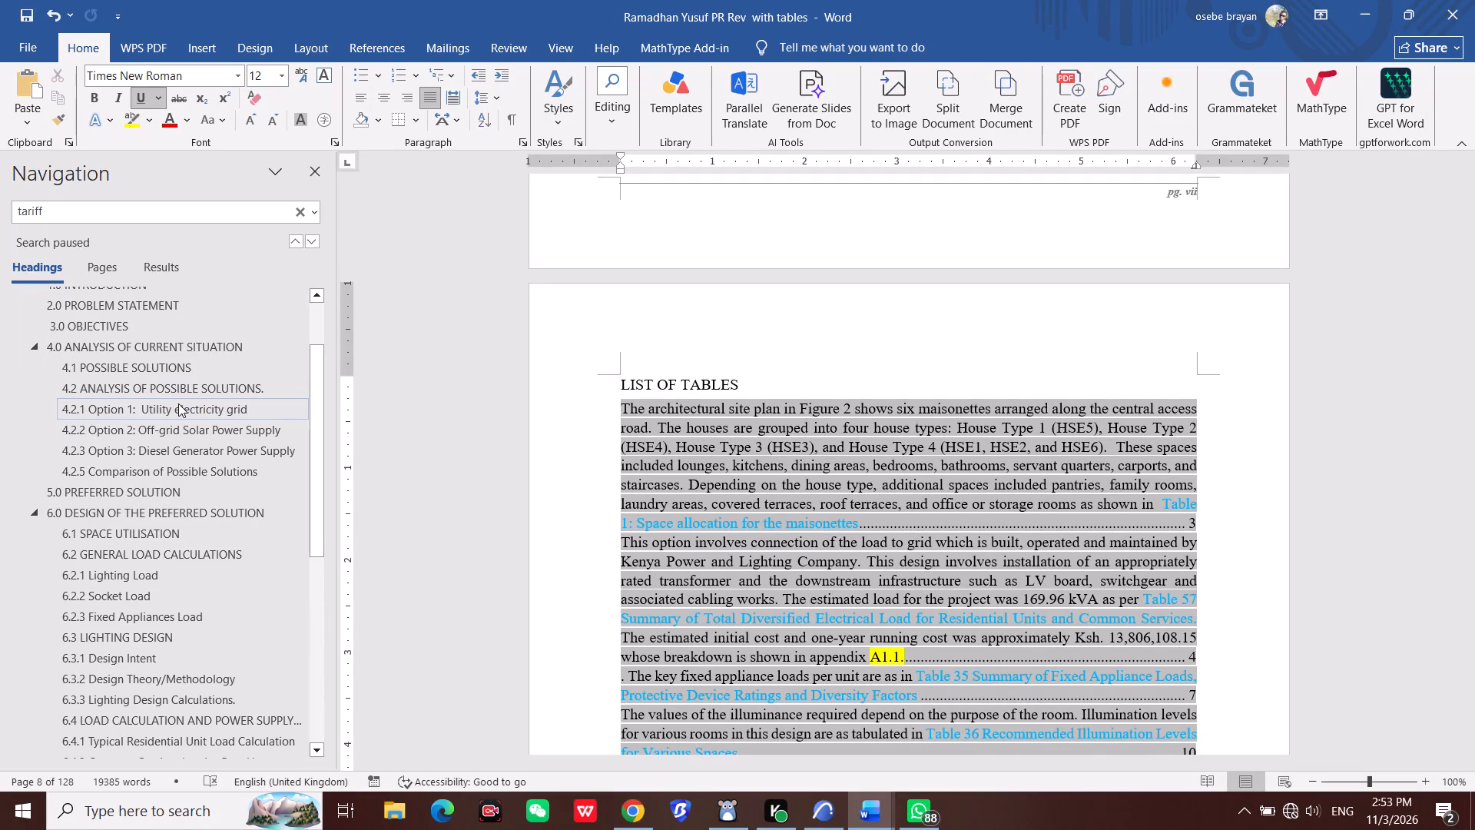
pyautogui.scroll(-1, 193, 447)
pyautogui.scroll(1, 193, 447)
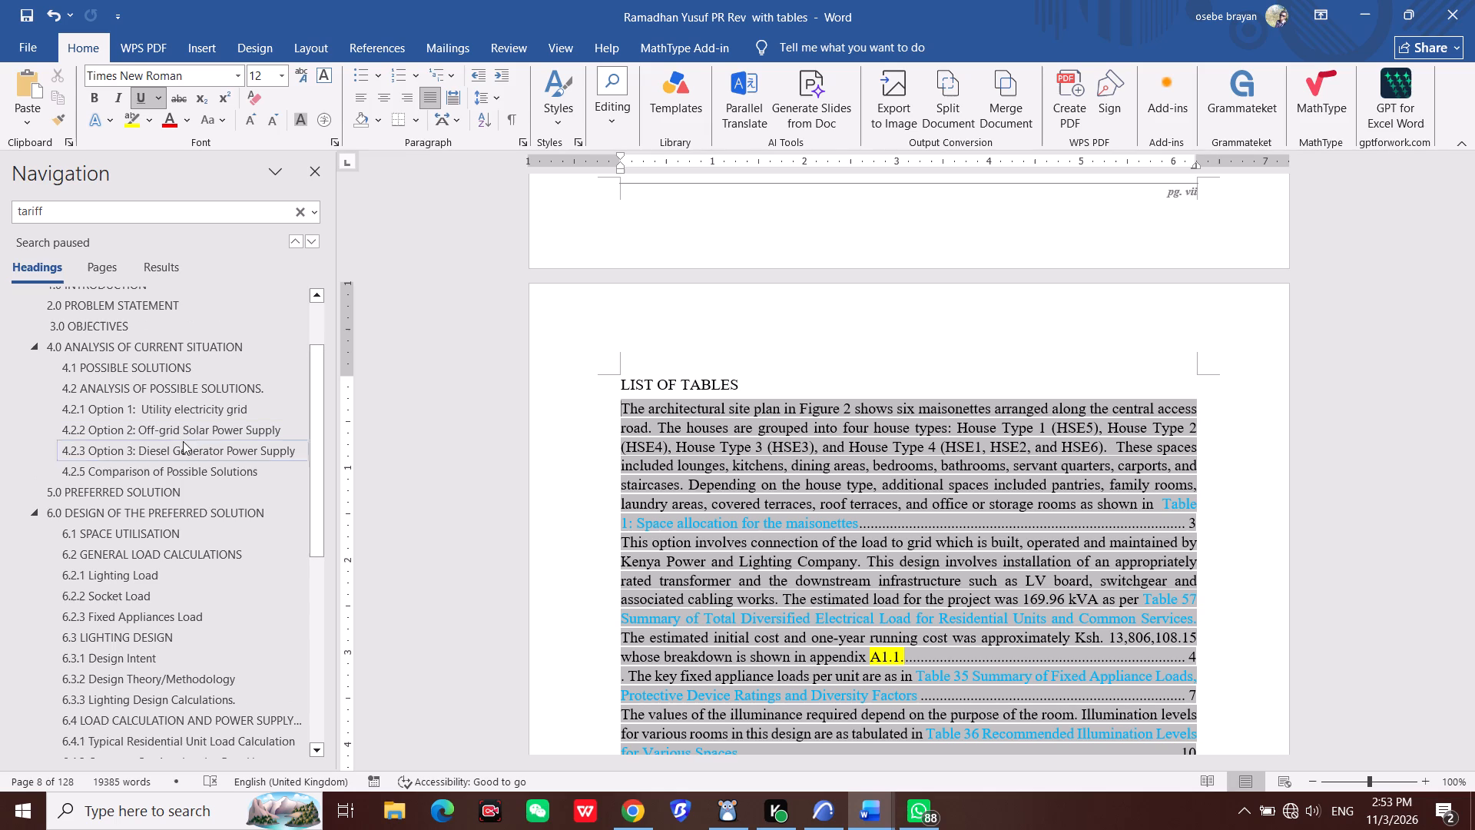
# Go to sections 4.1 Possible Solutions and 4.2 Analysis of Possible Solutions in turn and check their headings and text.
pyautogui.click(163, 360)
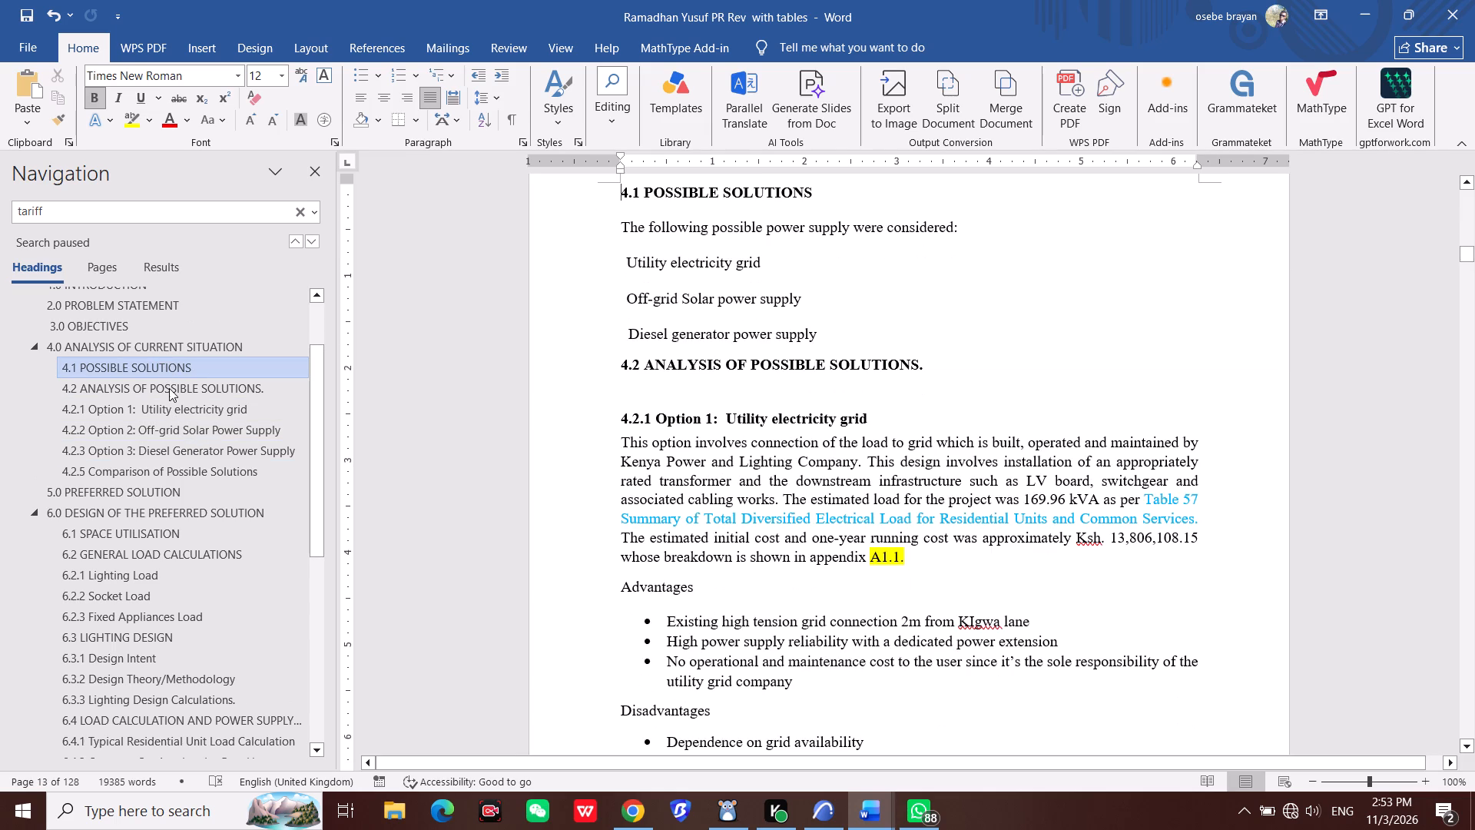
pyautogui.click(156, 388)
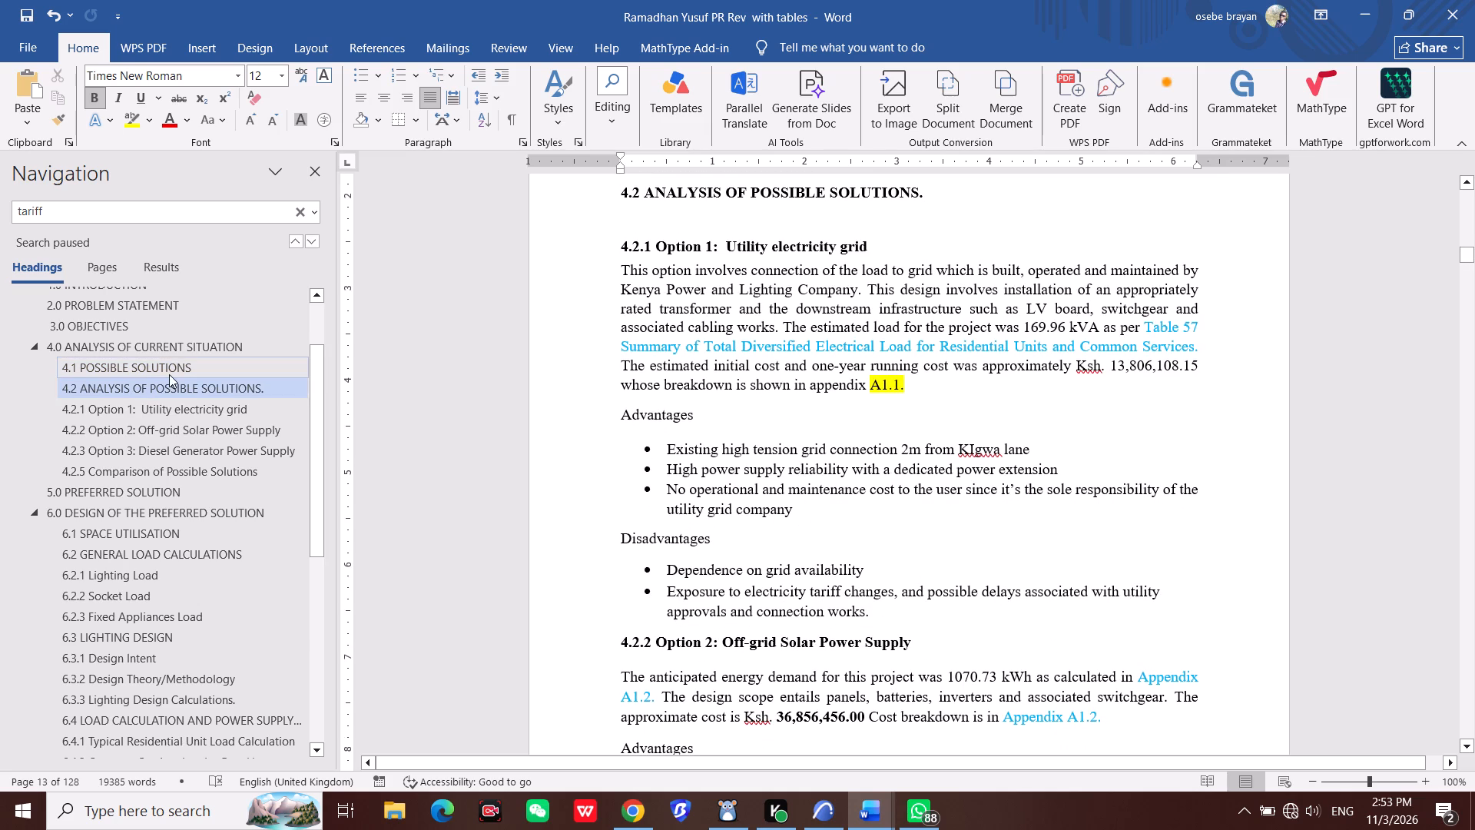
pyautogui.click(169, 367)
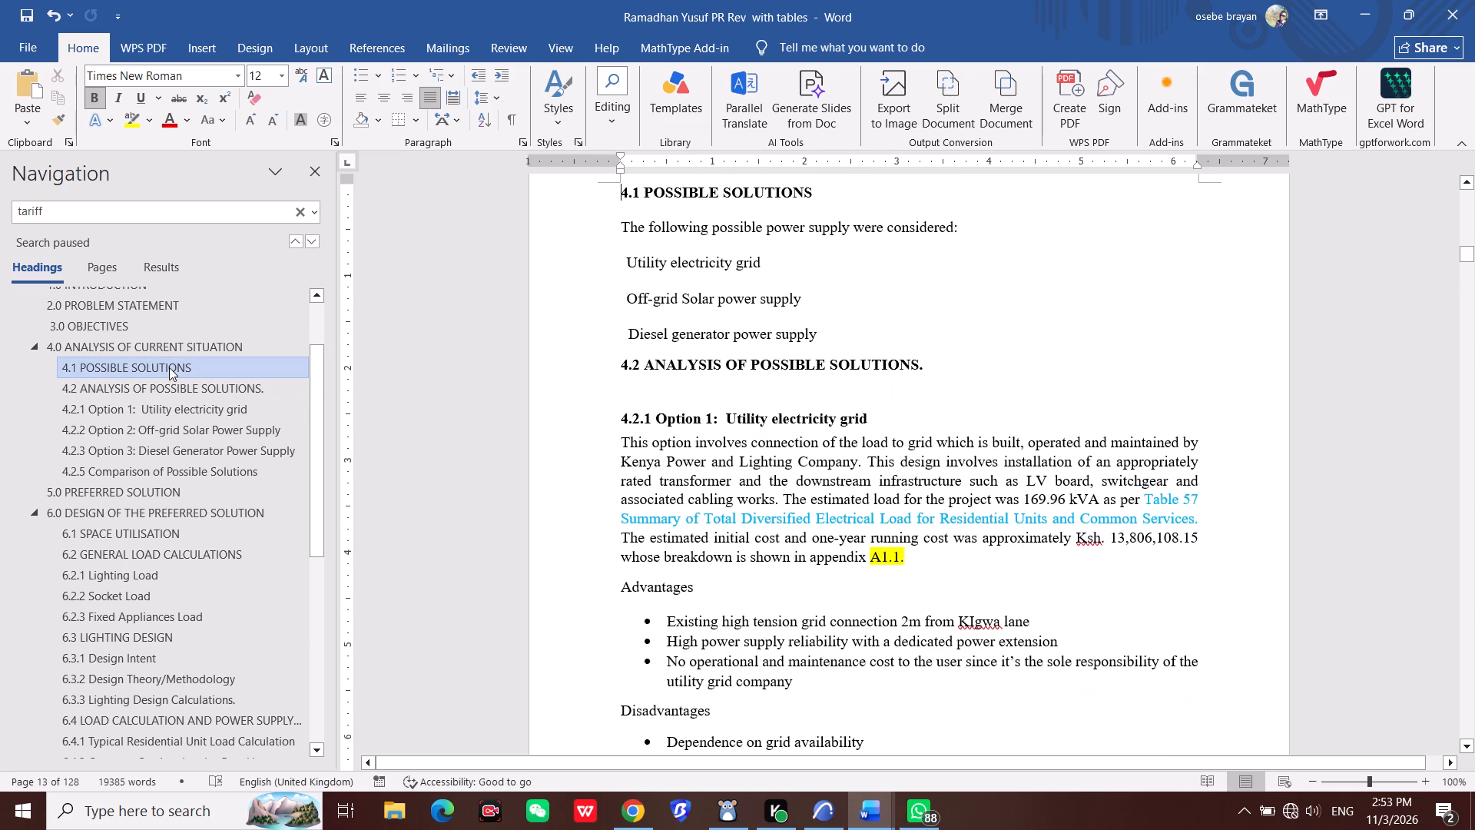
pyautogui.click(215, 391)
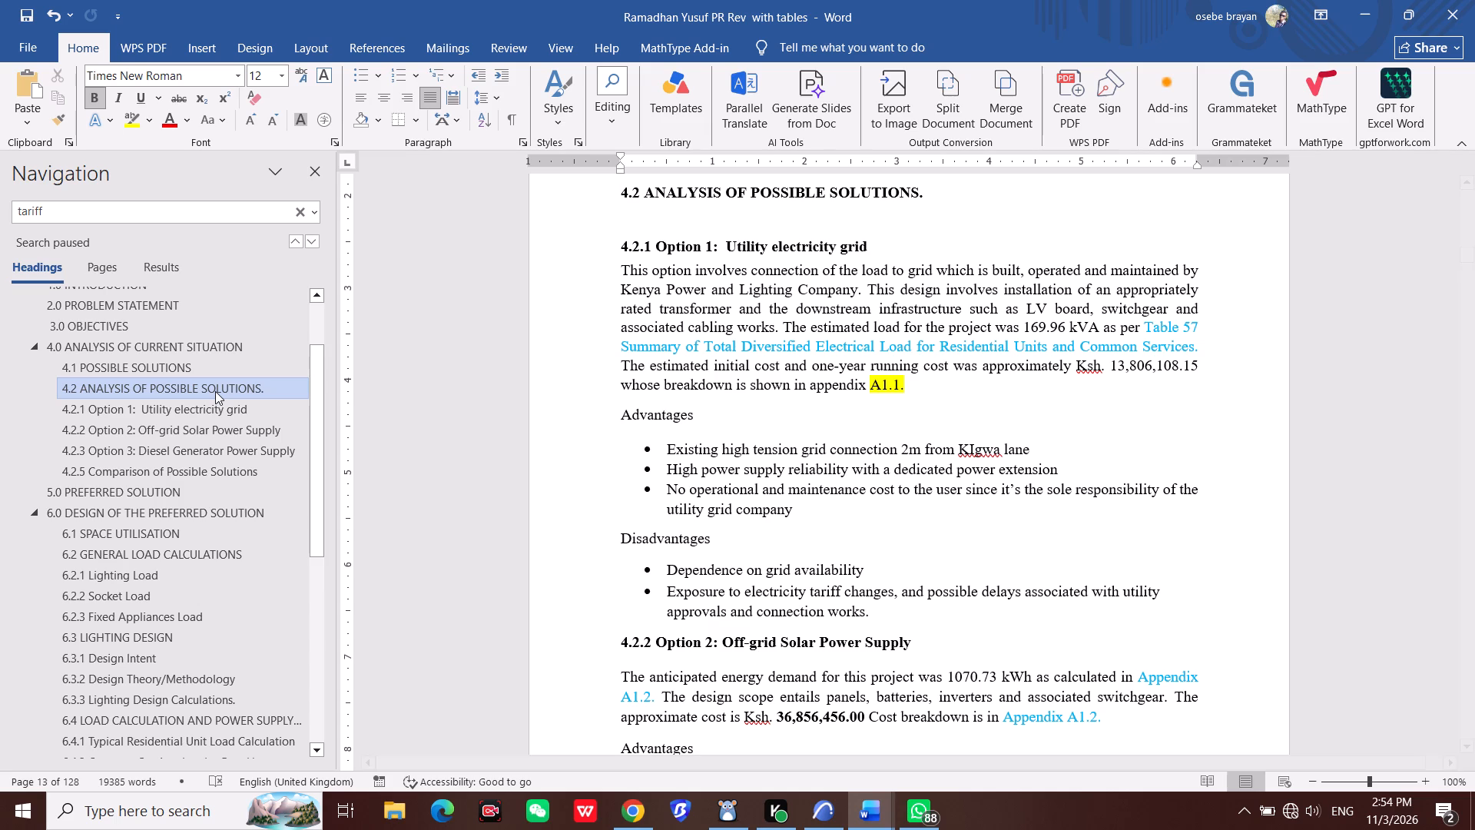
pyautogui.scroll(-1, 221, 401)
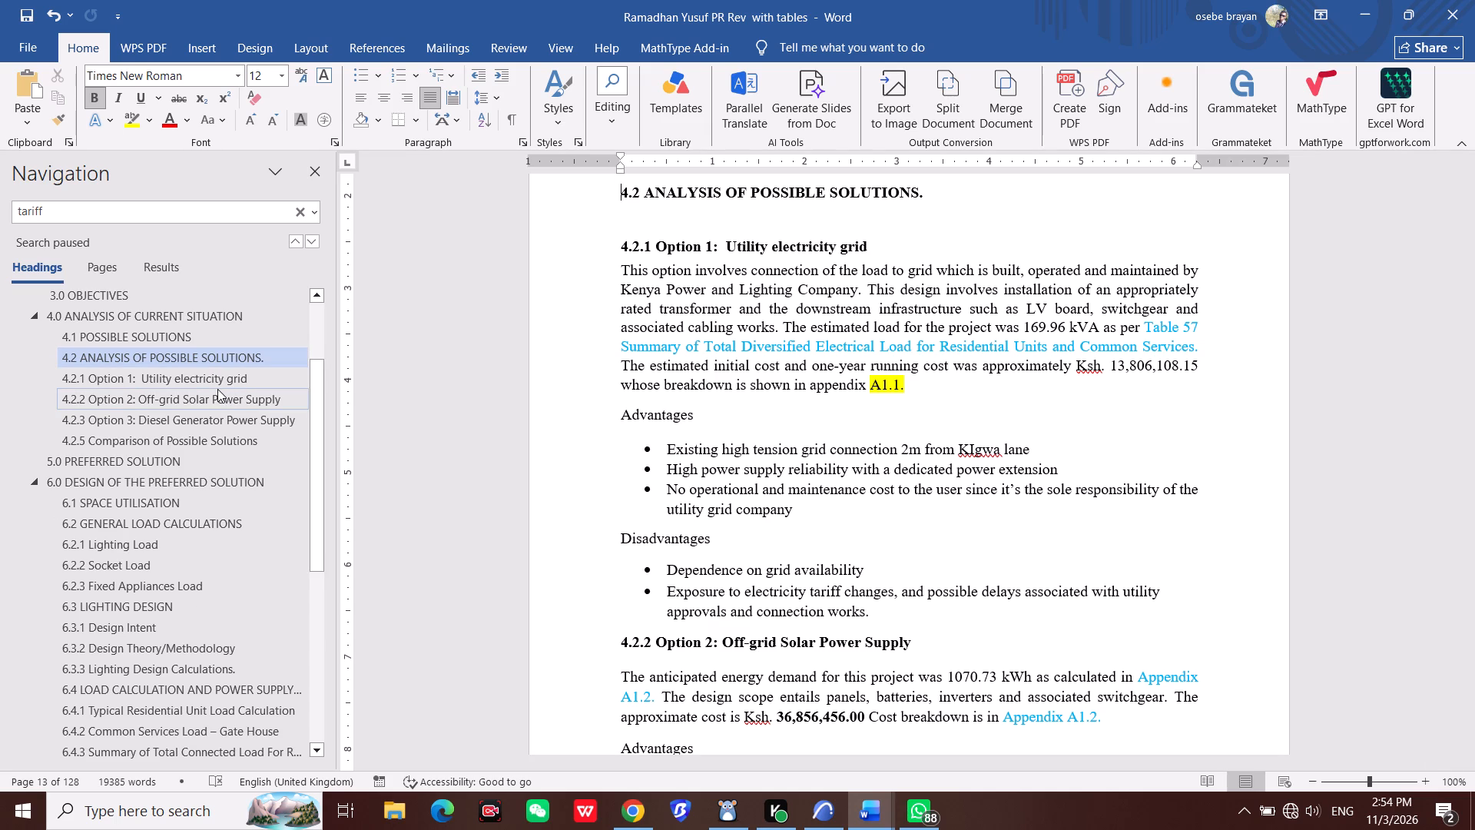
# Go back and forth between sections 4.1 Possible Solutions and 4.2 Analysis of Possible Solutions to check their headings and layout.
pyautogui.scroll(1, 217, 389)
pyautogui.click(128, 364)
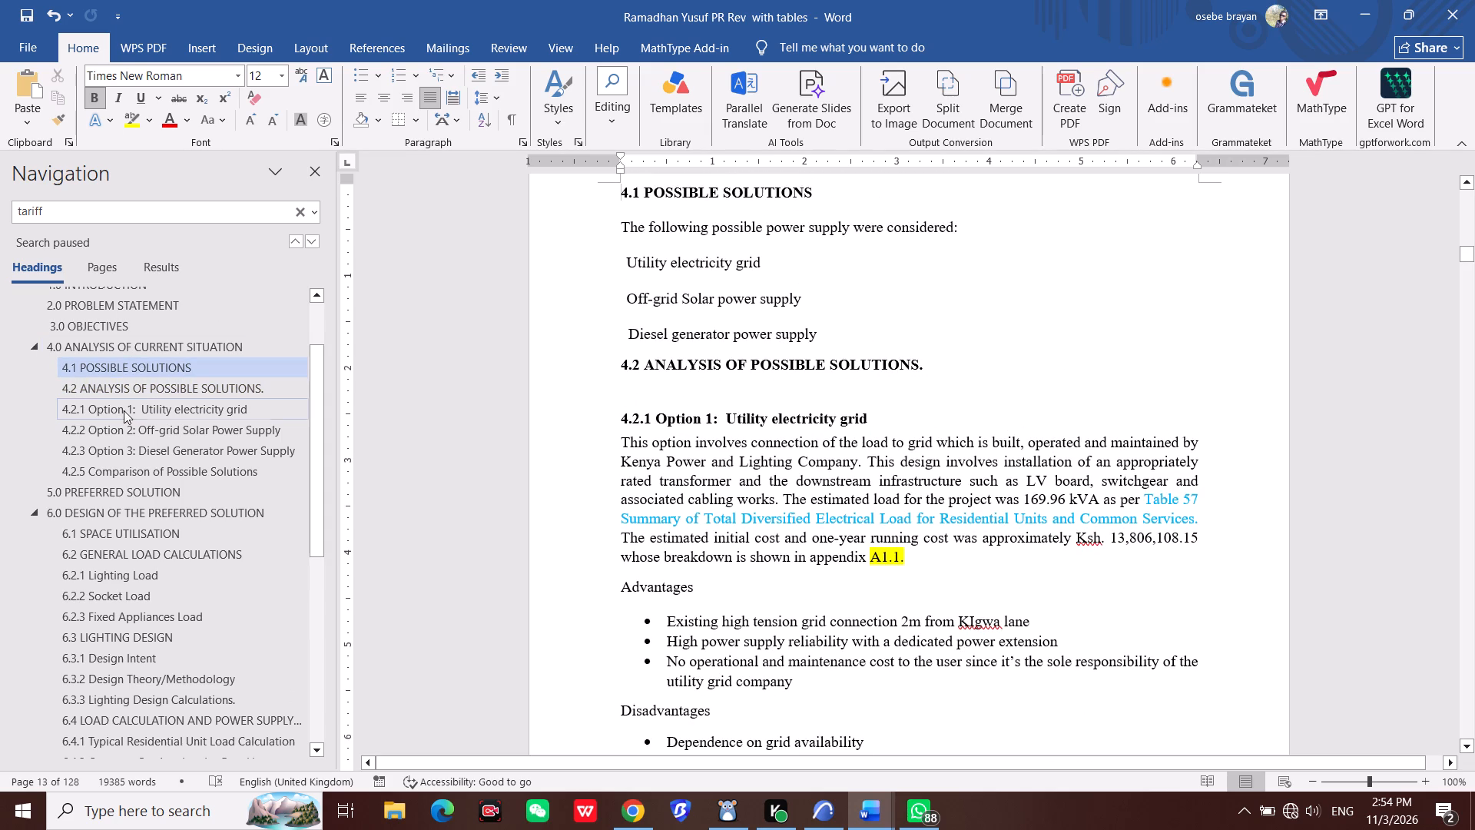
pyautogui.scroll(1, 170, 437)
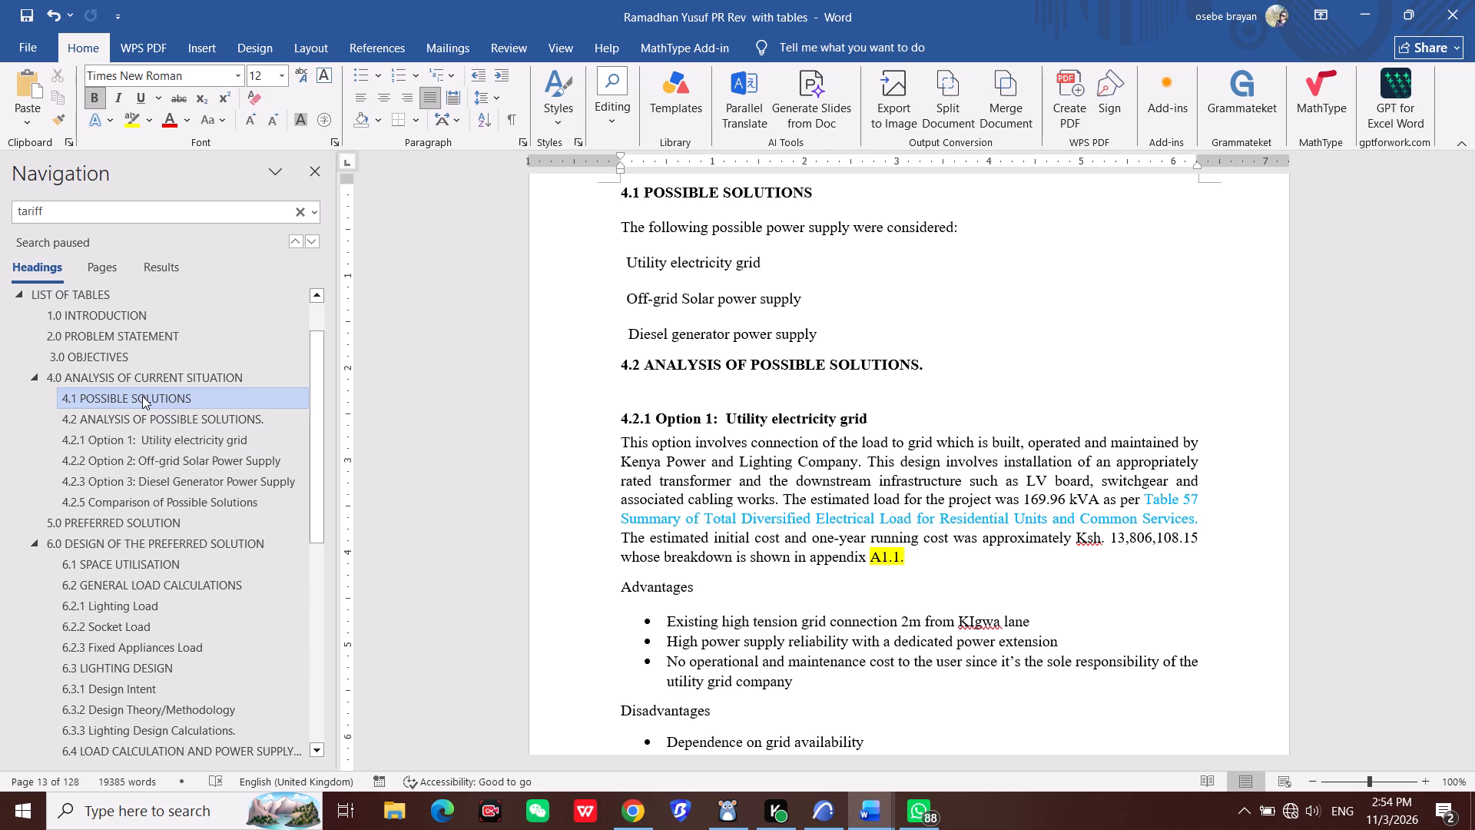
pyautogui.click(150, 423)
pyautogui.scroll(2, 751, 483)
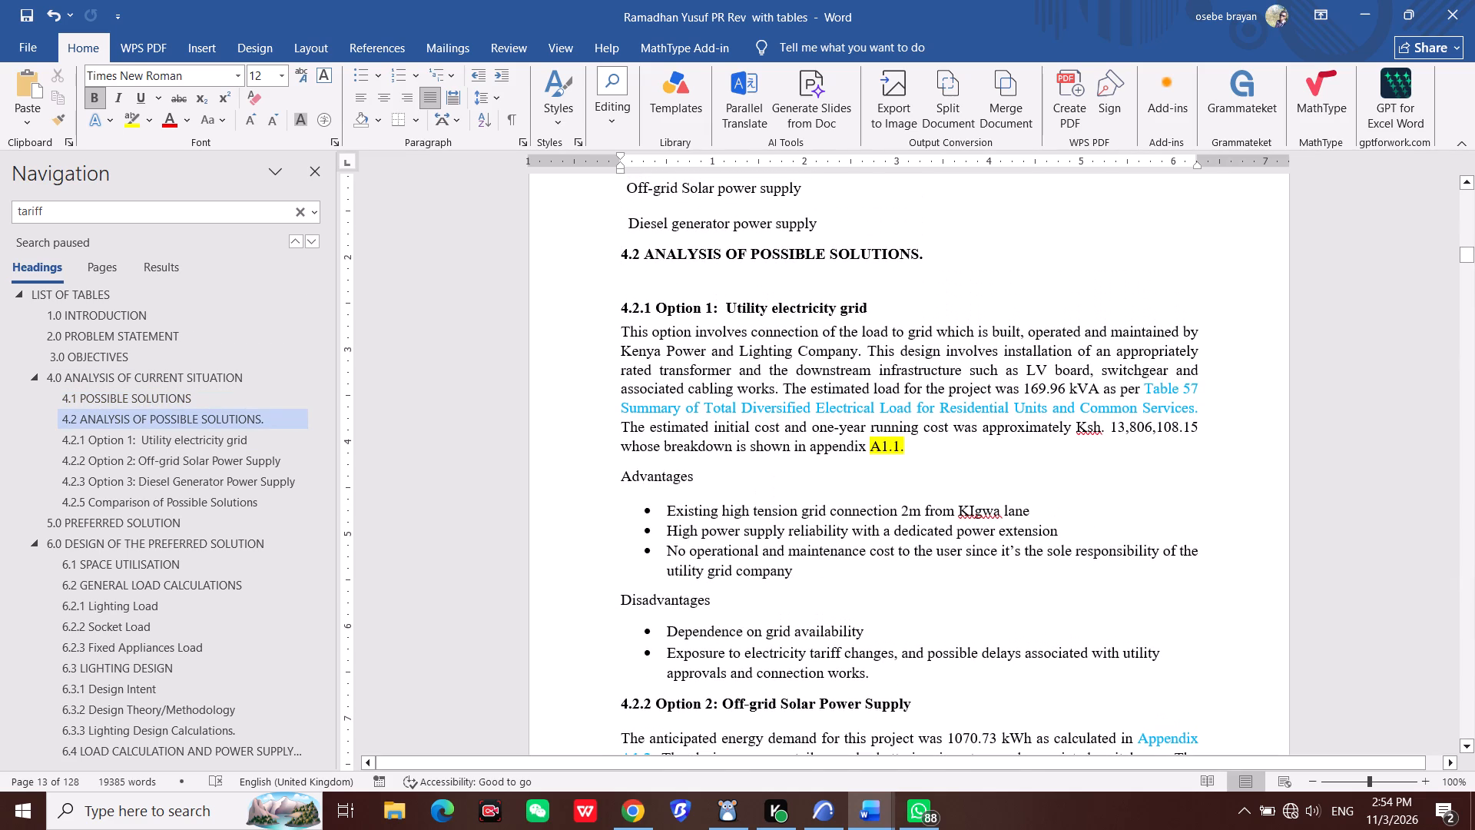
pyautogui.scroll(2, 613, 536)
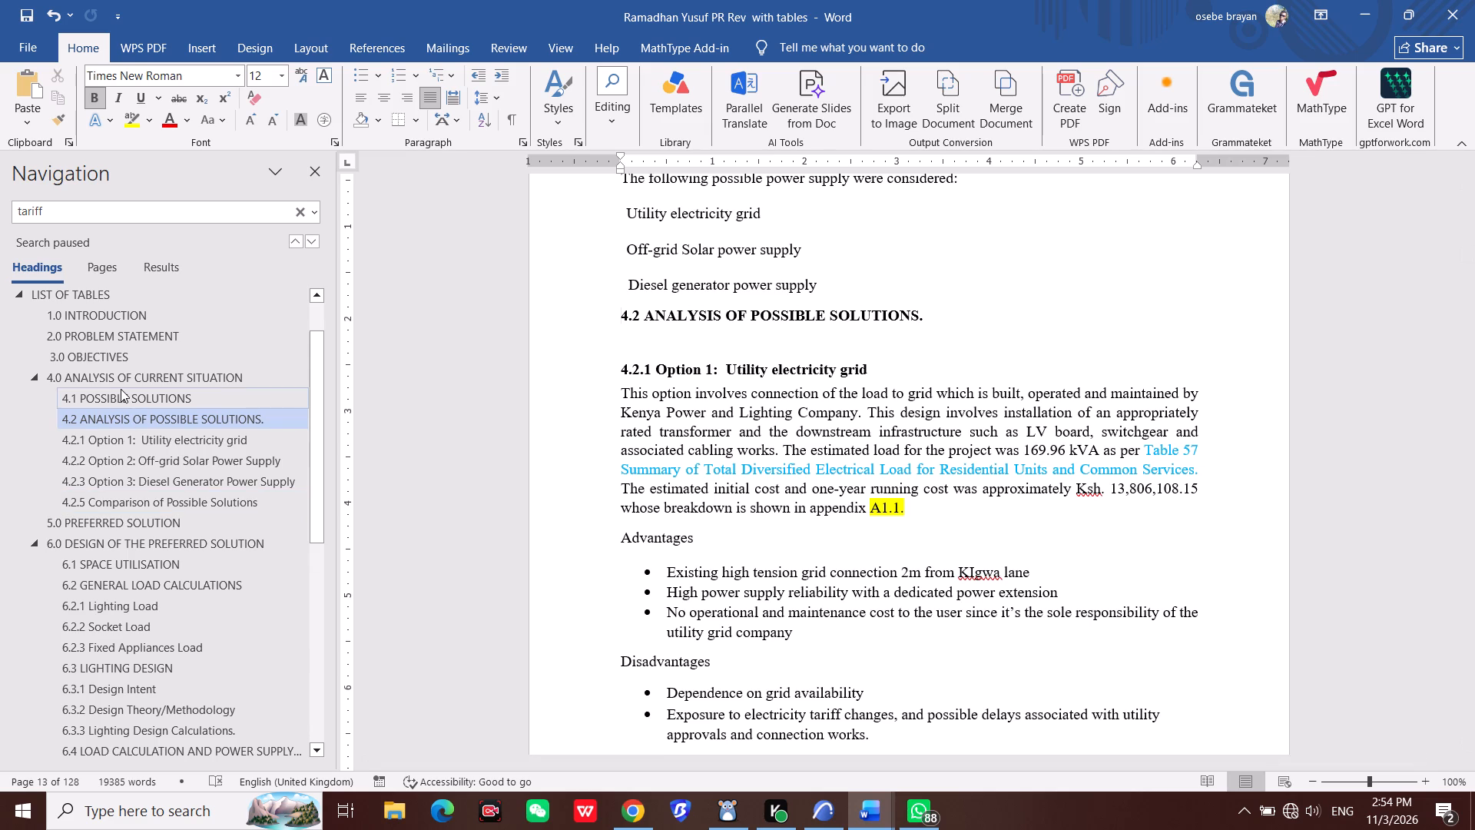
pyautogui.click(121, 389)
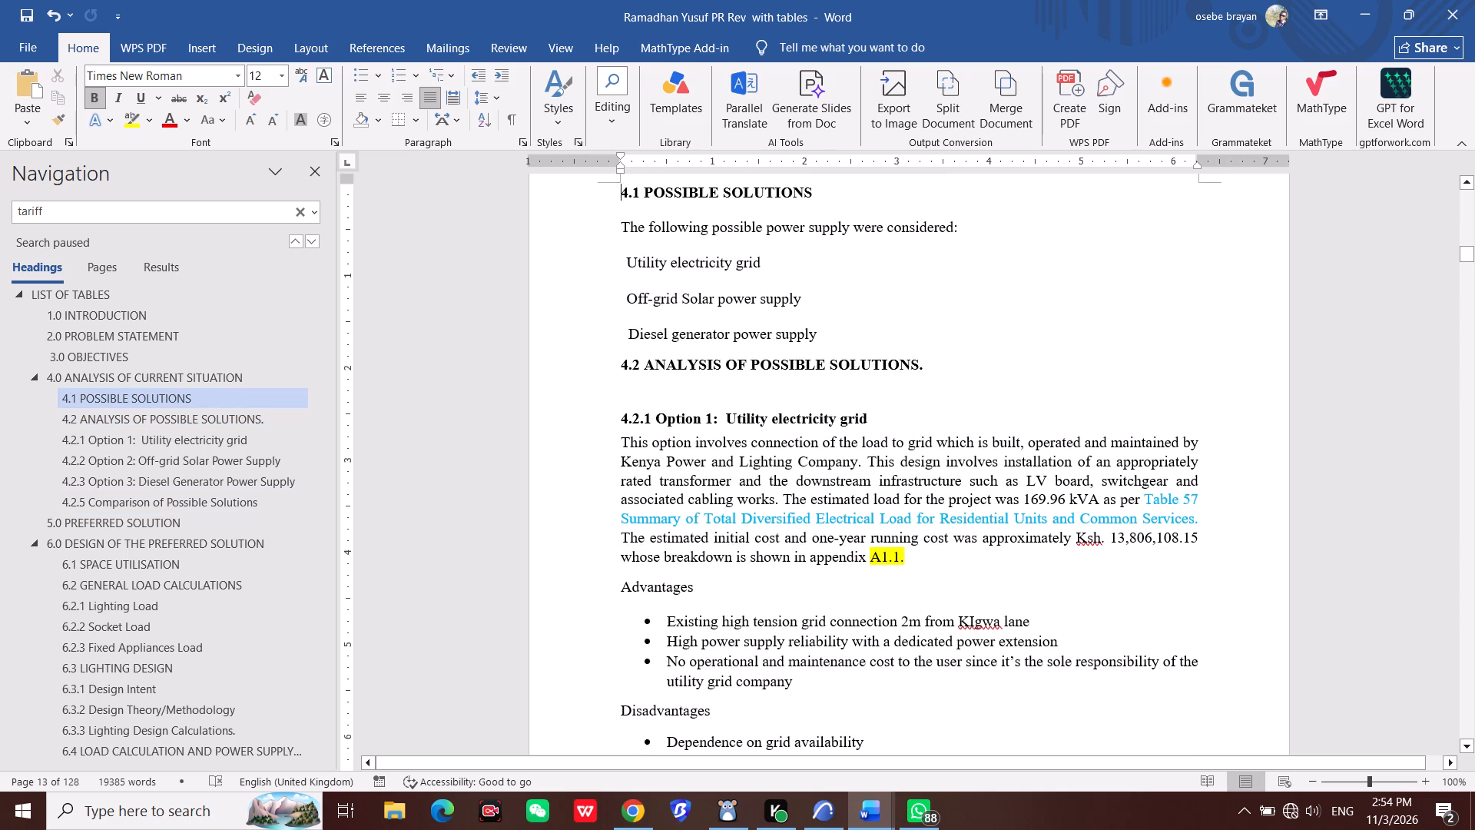
pyautogui.scroll(4, 731, 508)
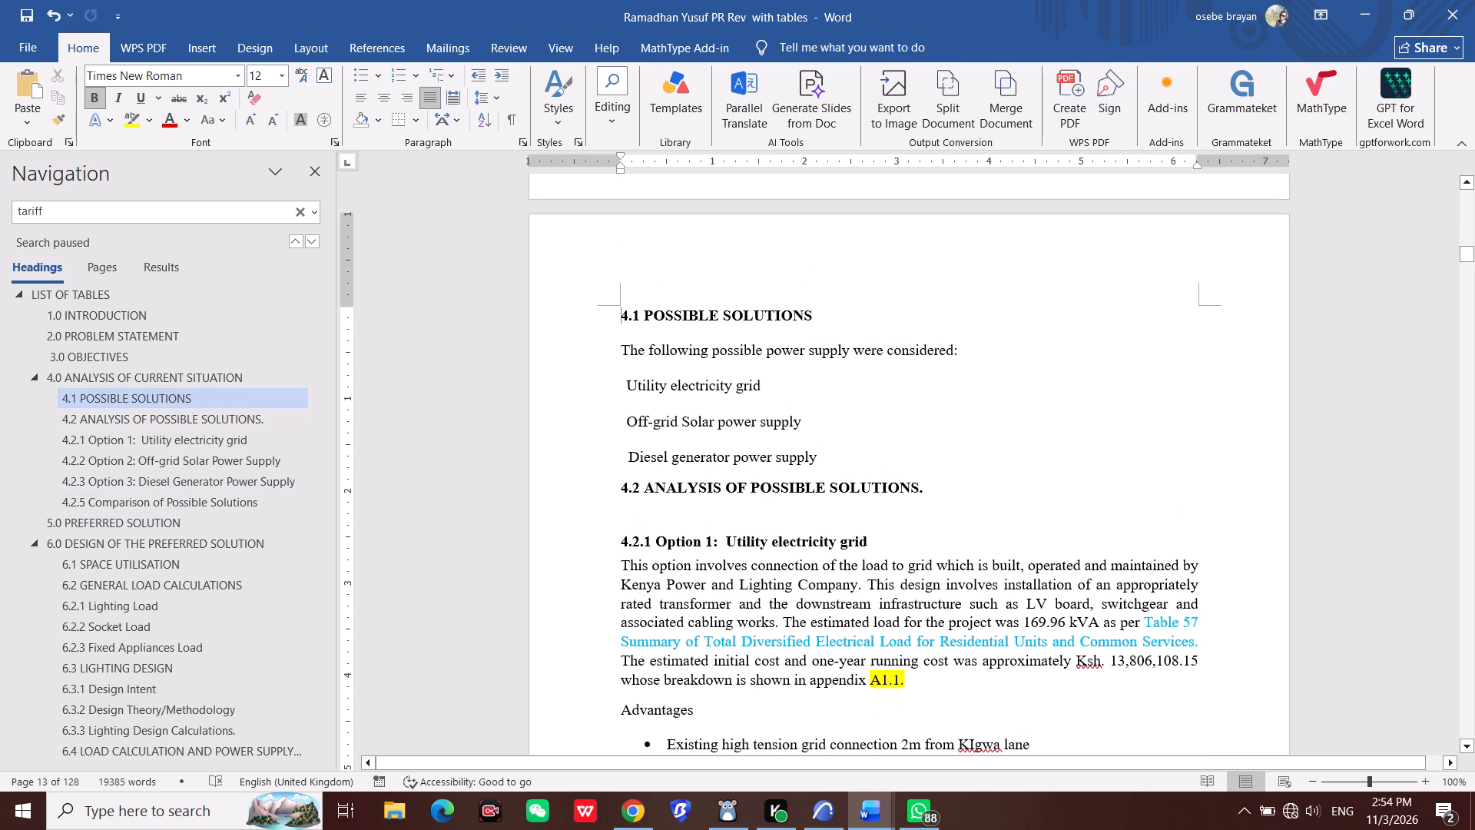
# Read through 4.2.1 Utility electricity grid and 4.2.2 Off-grid Solar Power Supply, checking their text, advantages, disadvantages and appendix references.
pyautogui.scroll(-5, 731, 508)
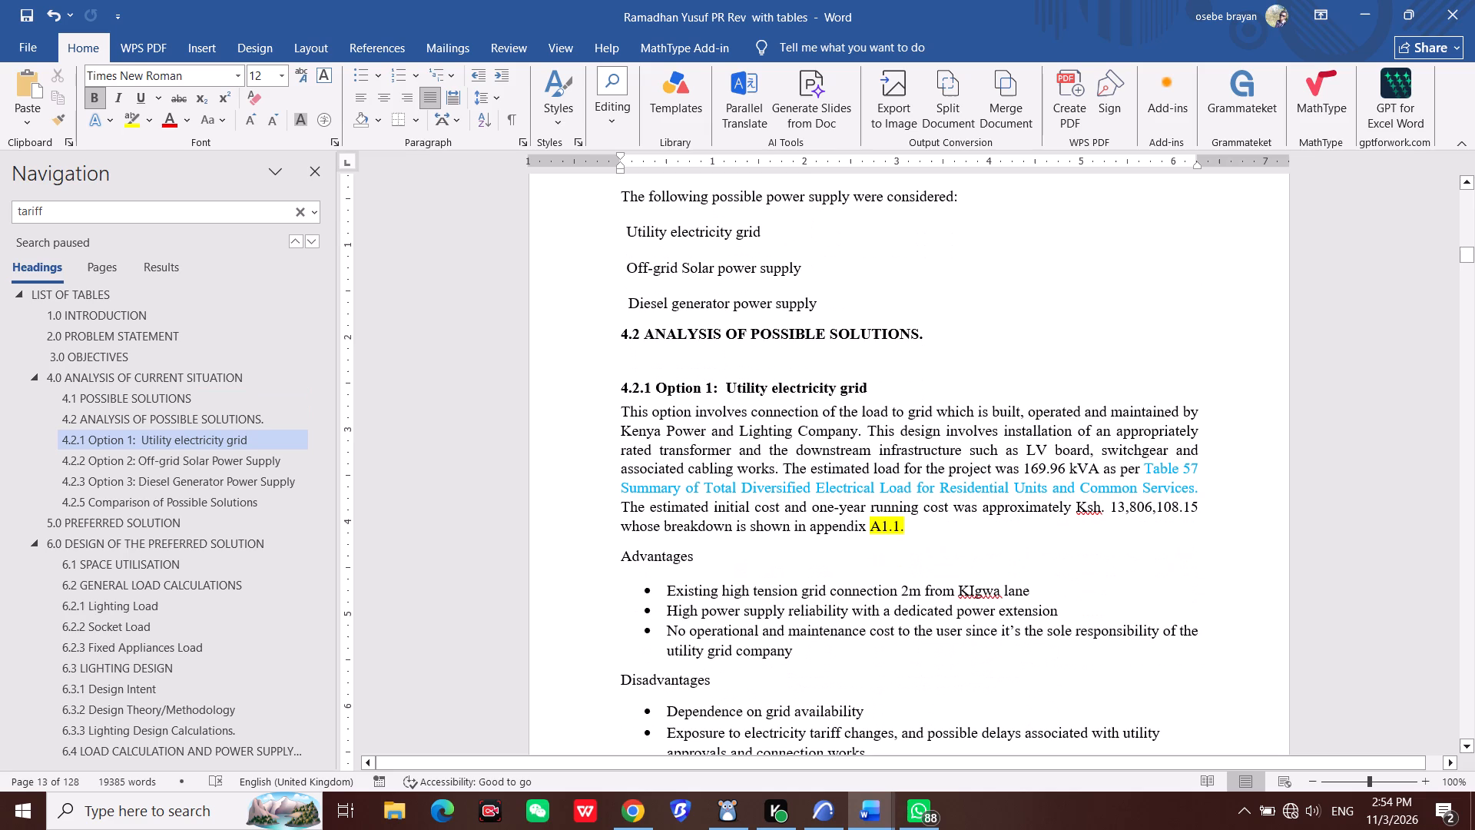
pyautogui.scroll(-1, 731, 508)
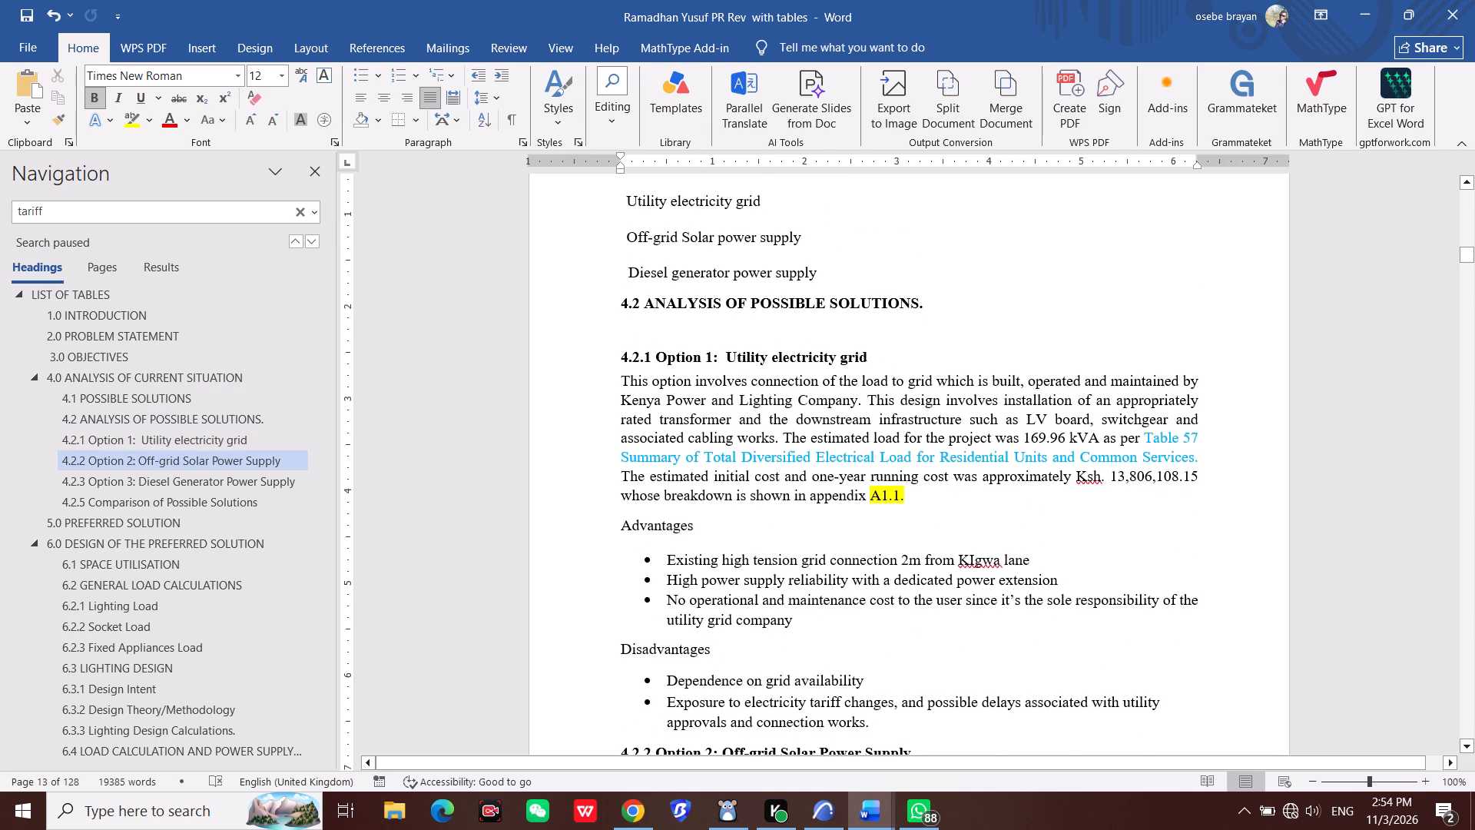
pyautogui.scroll(-3, 820, 592)
pyautogui.scroll(-1, 803, 491)
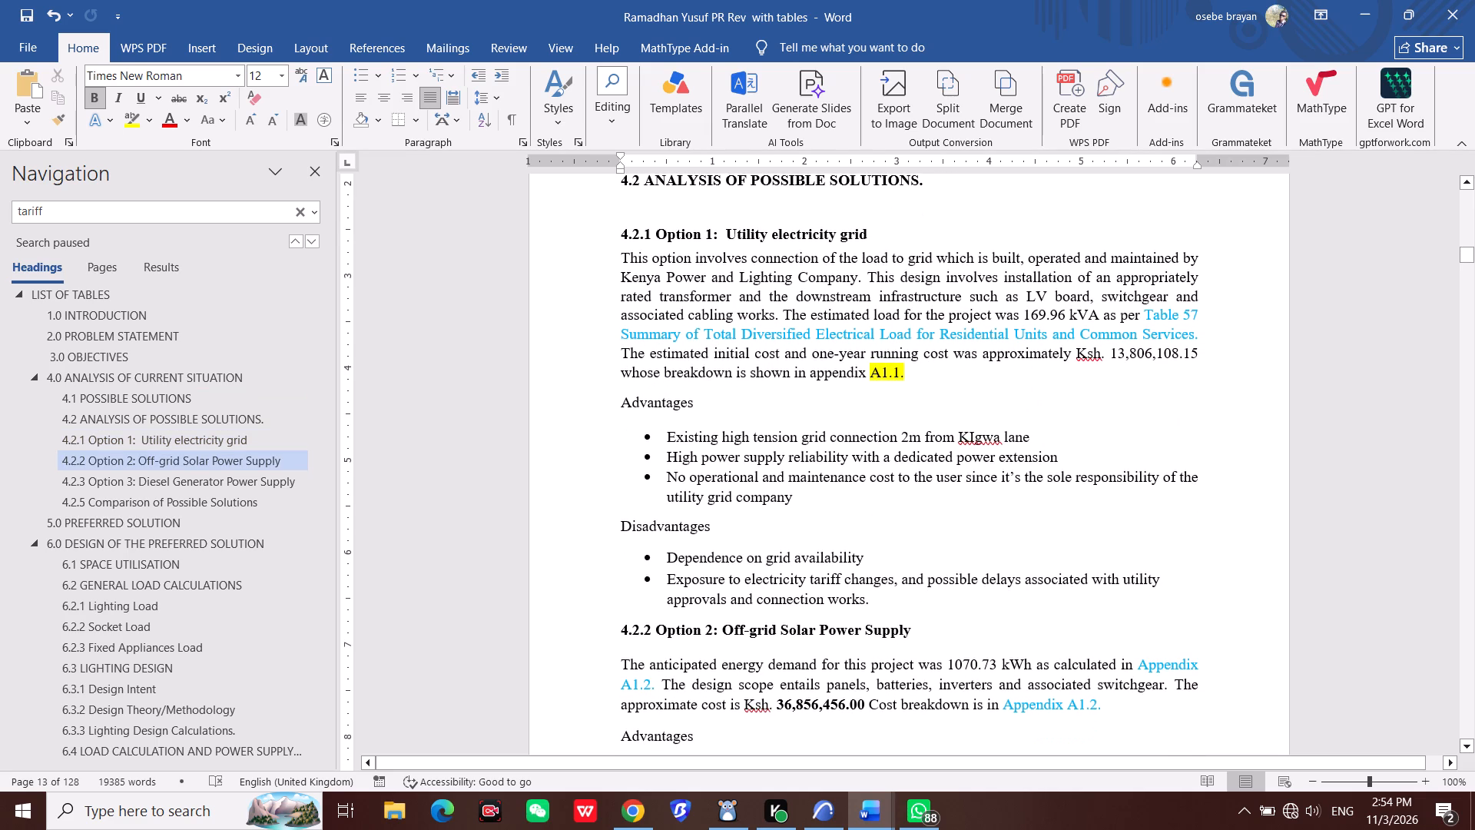
pyautogui.scroll(-7, 803, 491)
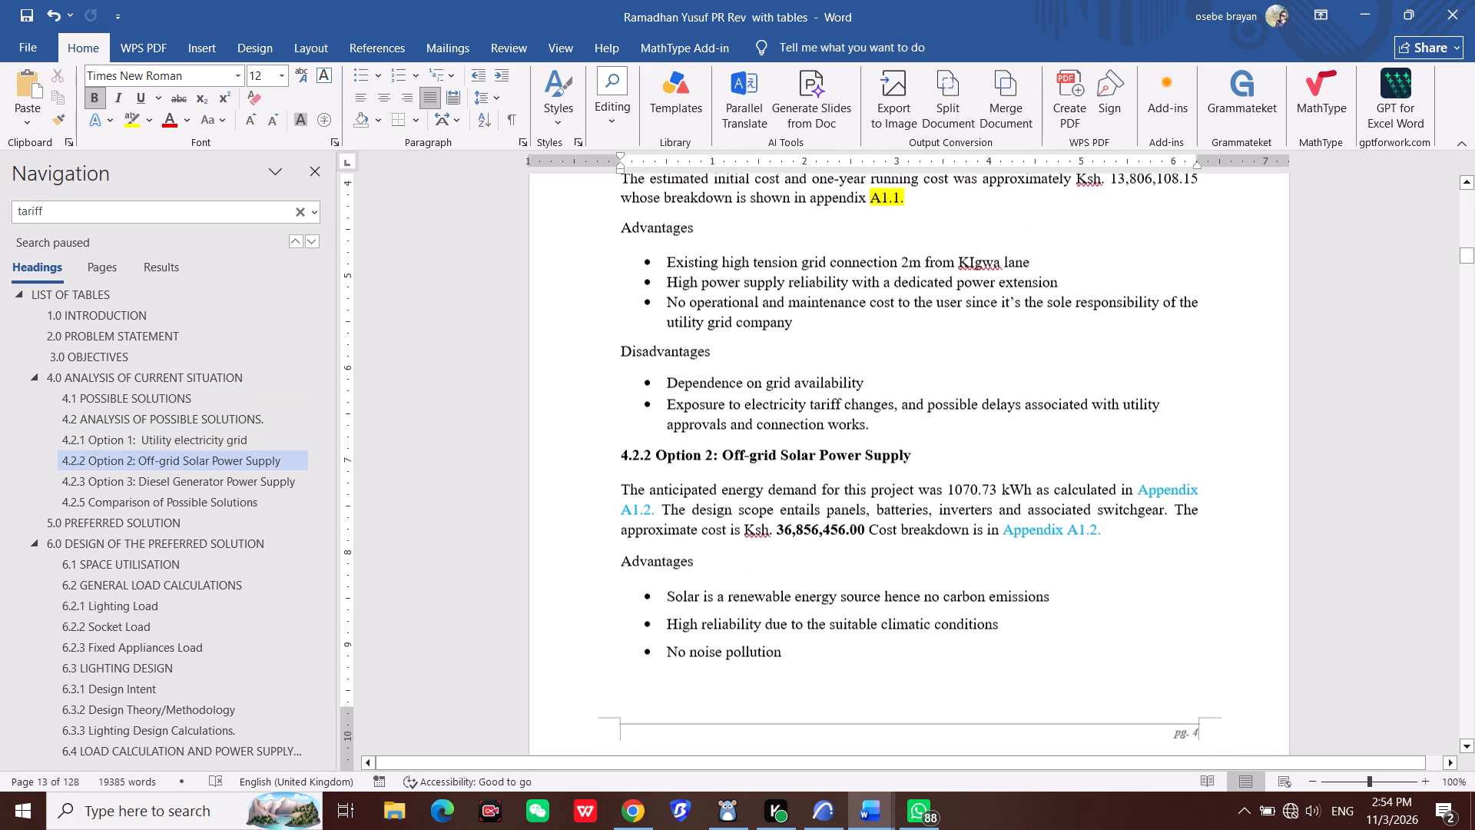
pyautogui.scroll(-11, 803, 491)
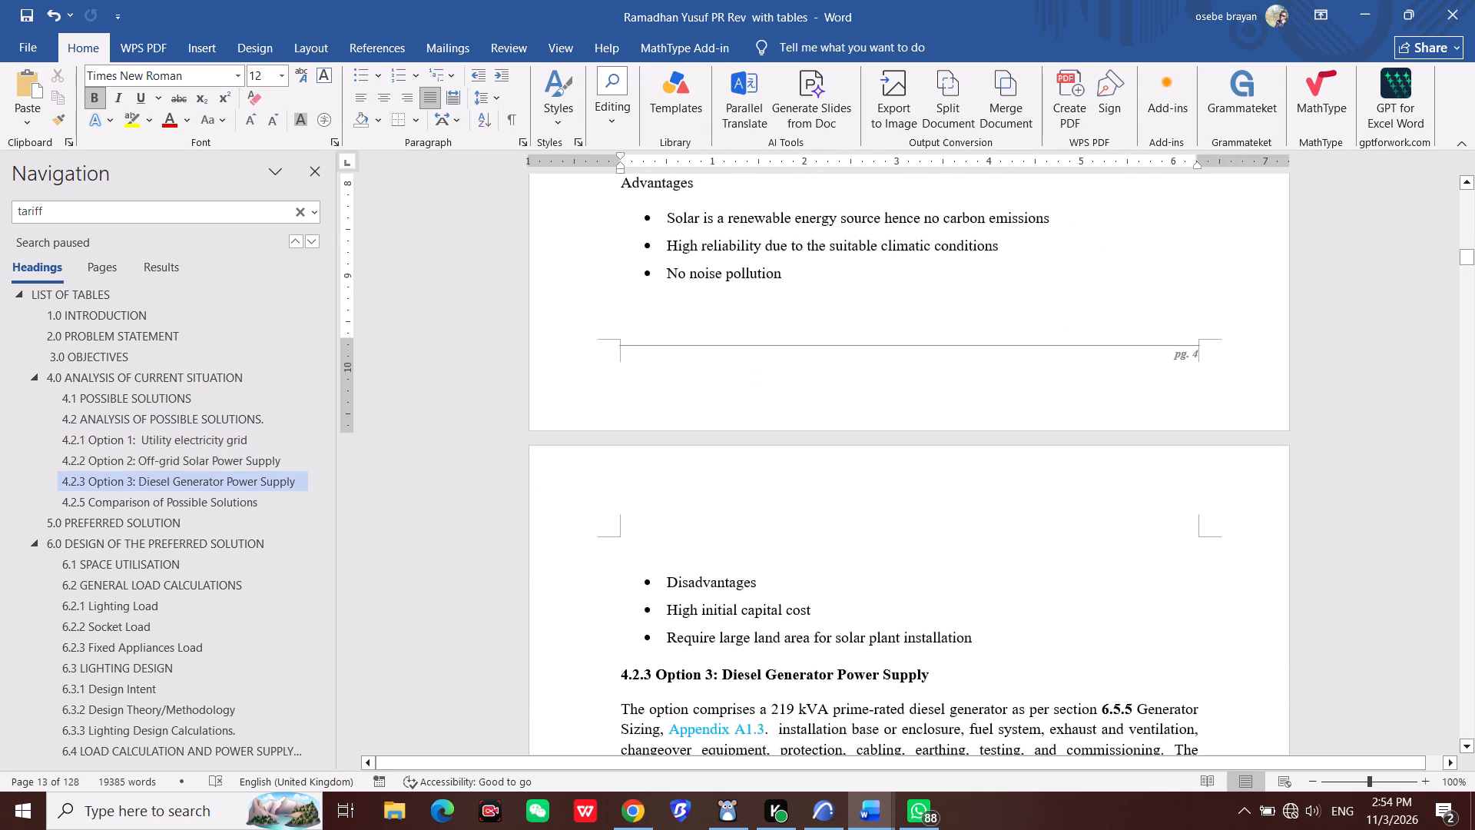
# Examine 4.2.3 Diesel Generator Power Supply and the 4.2.5 Comparison of Possible Solutions table down to section 5.0.
pyautogui.scroll(-11, 803, 491)
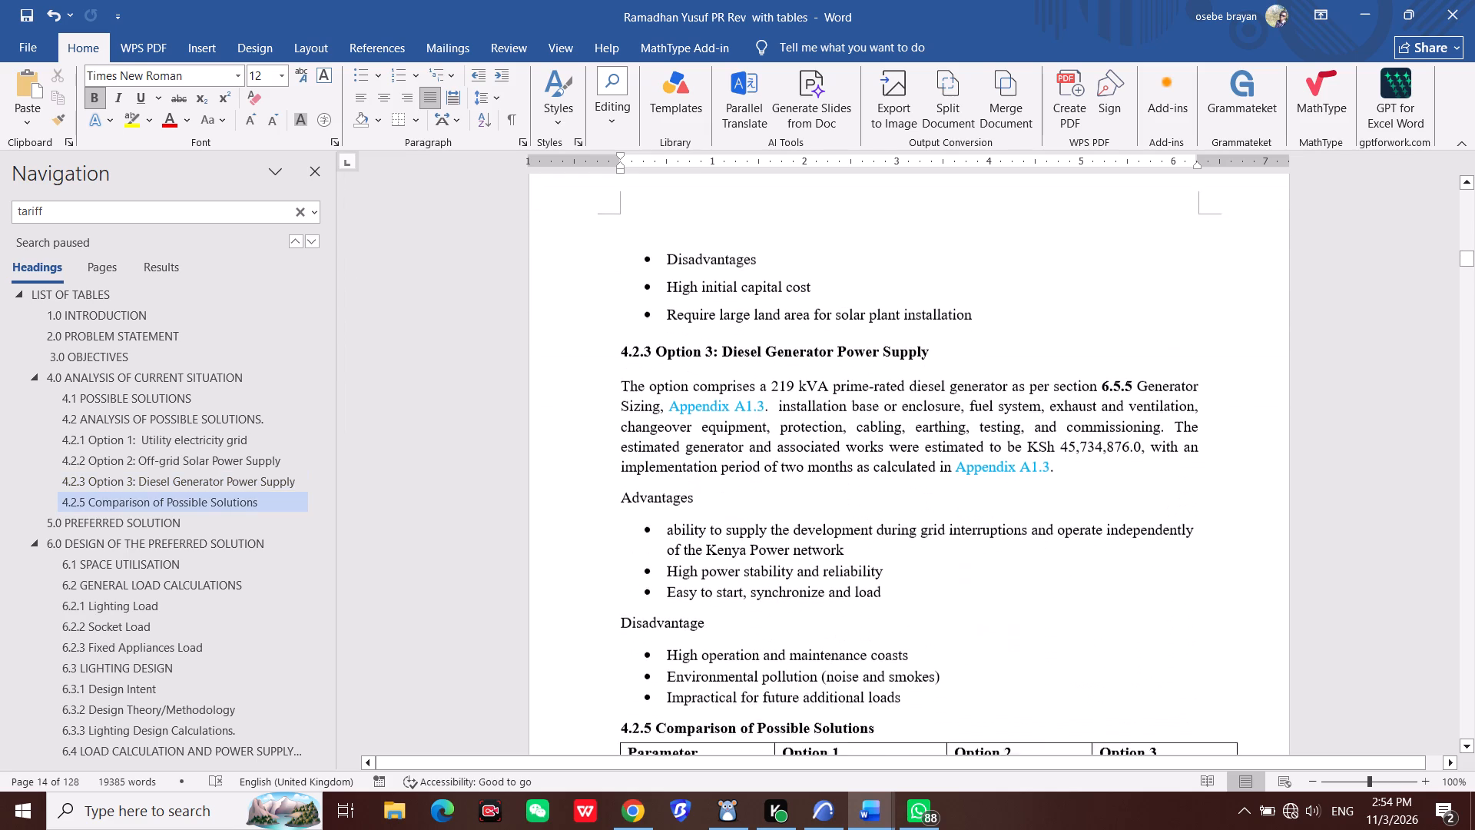
pyautogui.scroll(-9, 803, 491)
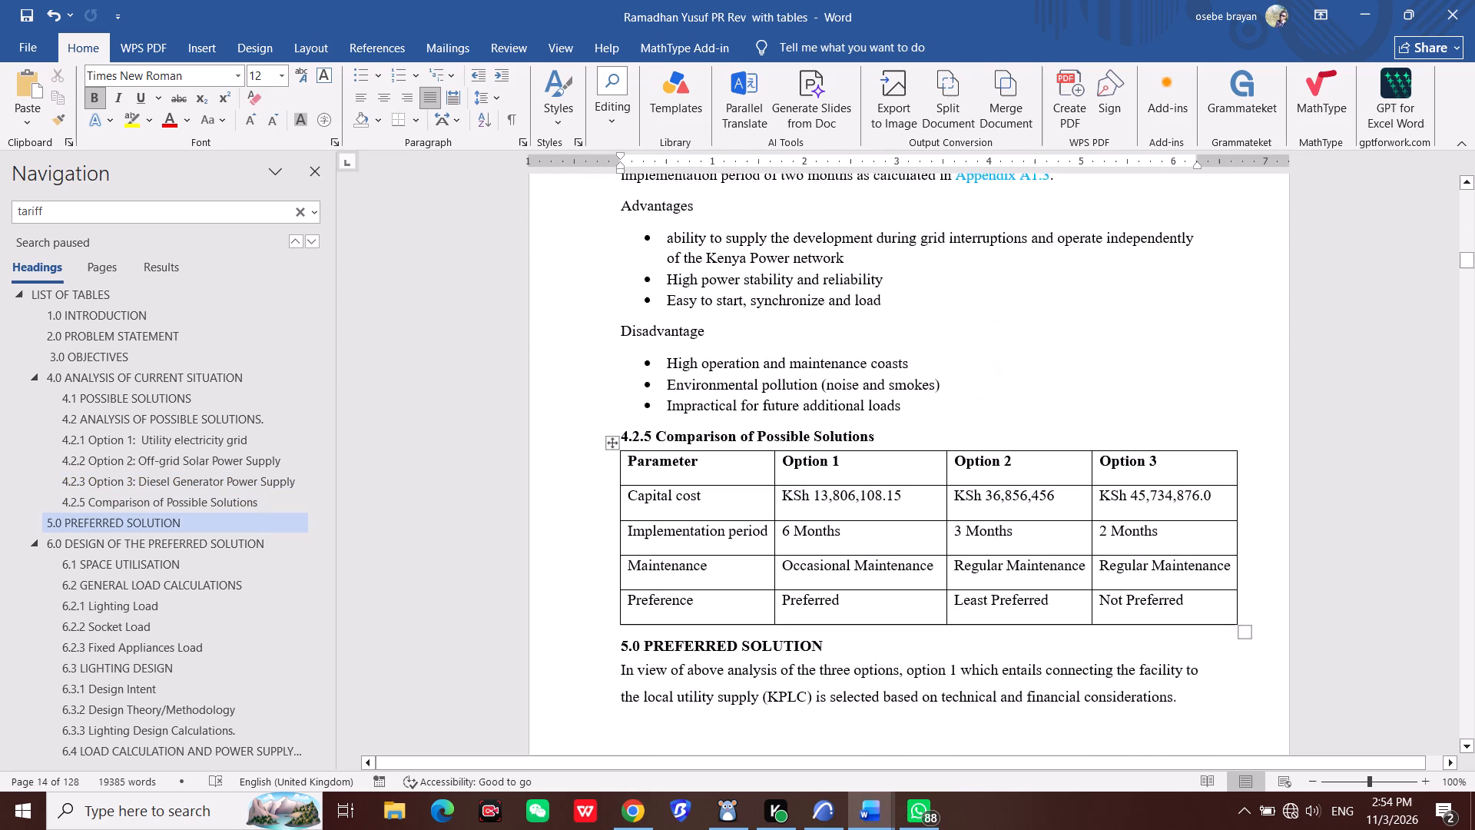
pyautogui.scroll(-2, 803, 491)
# Return to 4.2.3 Diesel Generator Power Supply and recheck its text and the comparison table through to 5.0 Preferred Solution.
pyautogui.scroll(4, 803, 491)
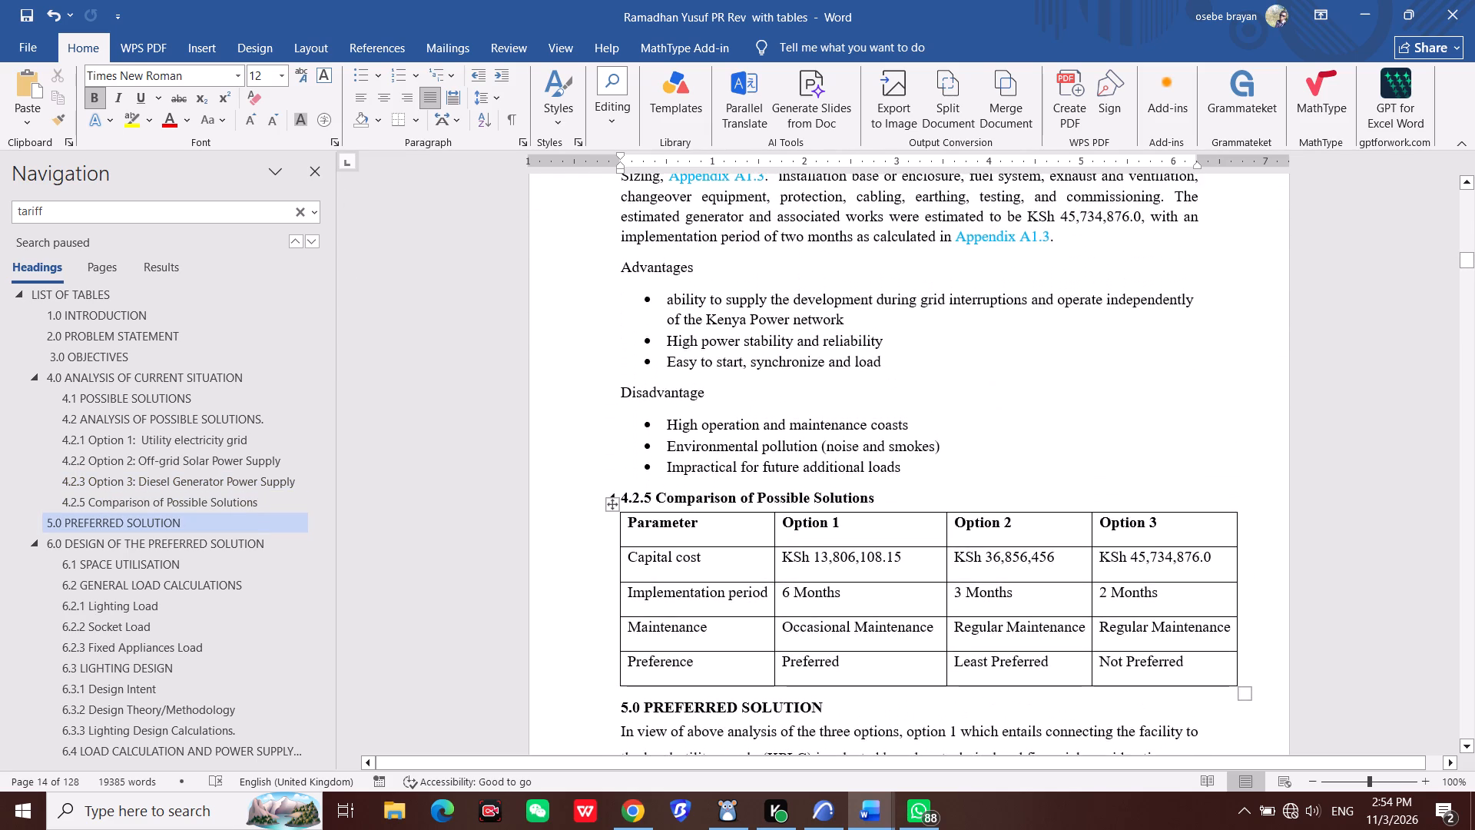
pyautogui.scroll(12, 803, 491)
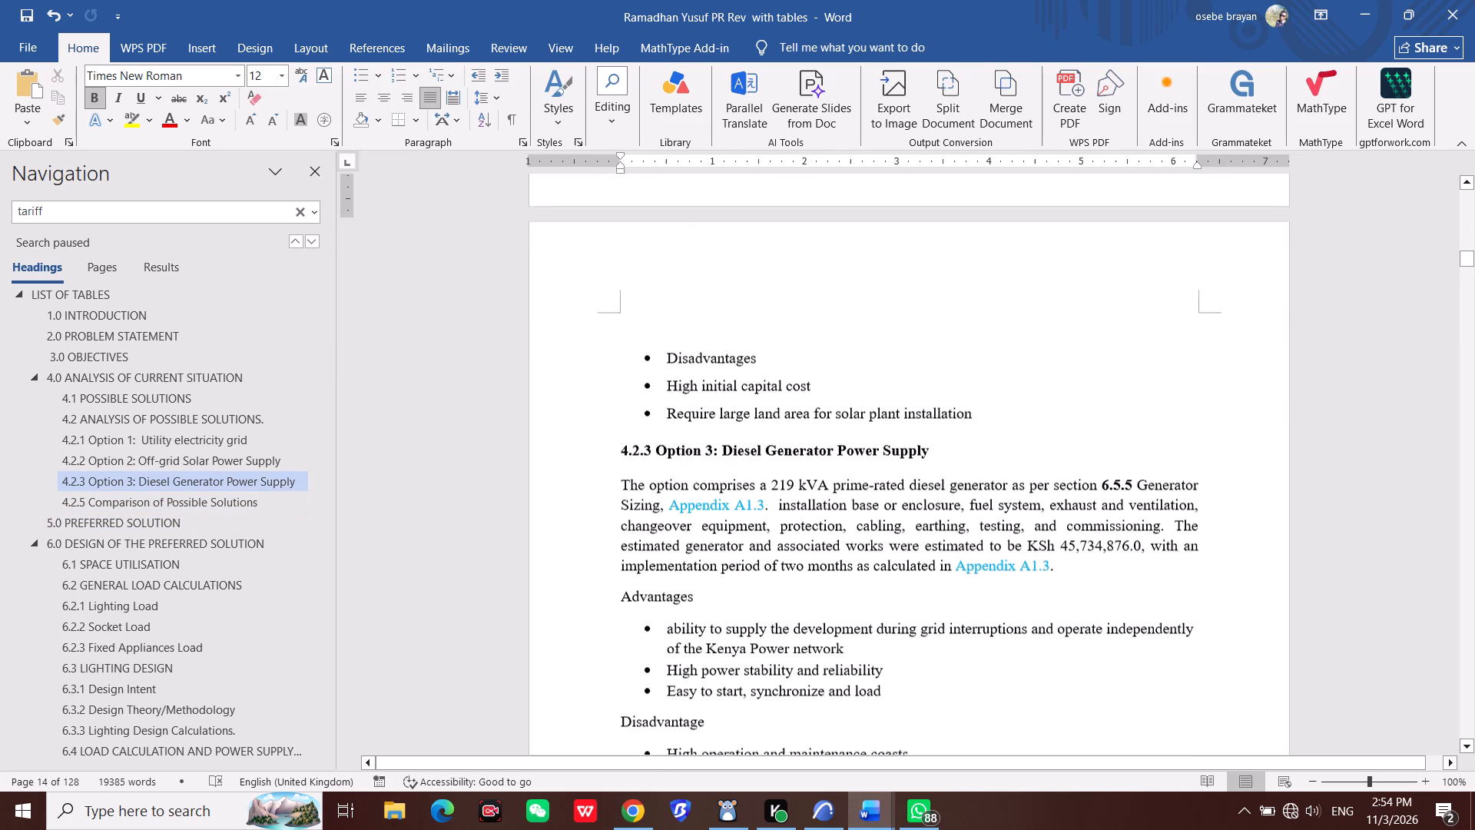
pyautogui.scroll(-5, 804, 484)
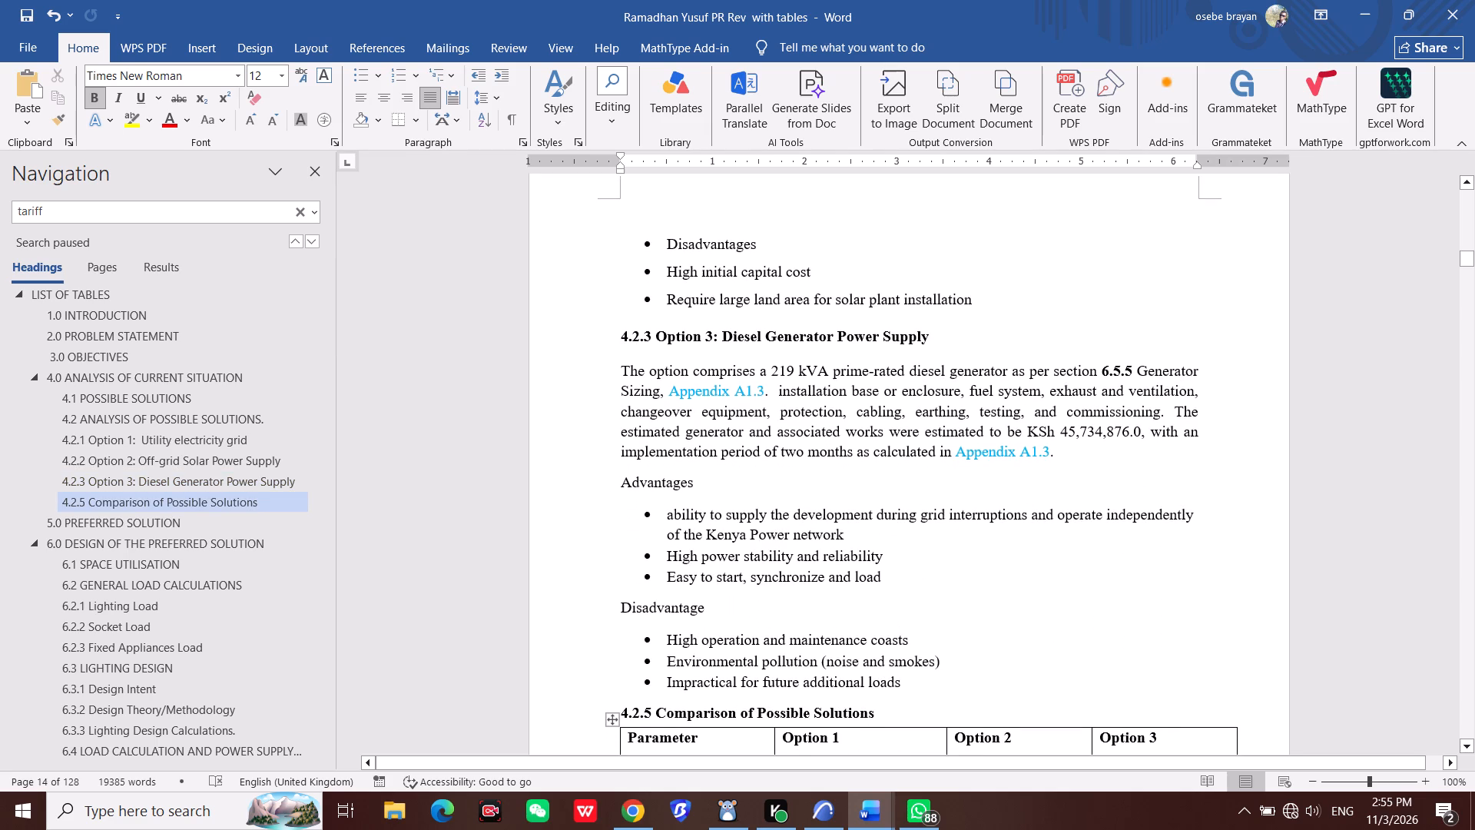
pyautogui.scroll(-5, 813, 534)
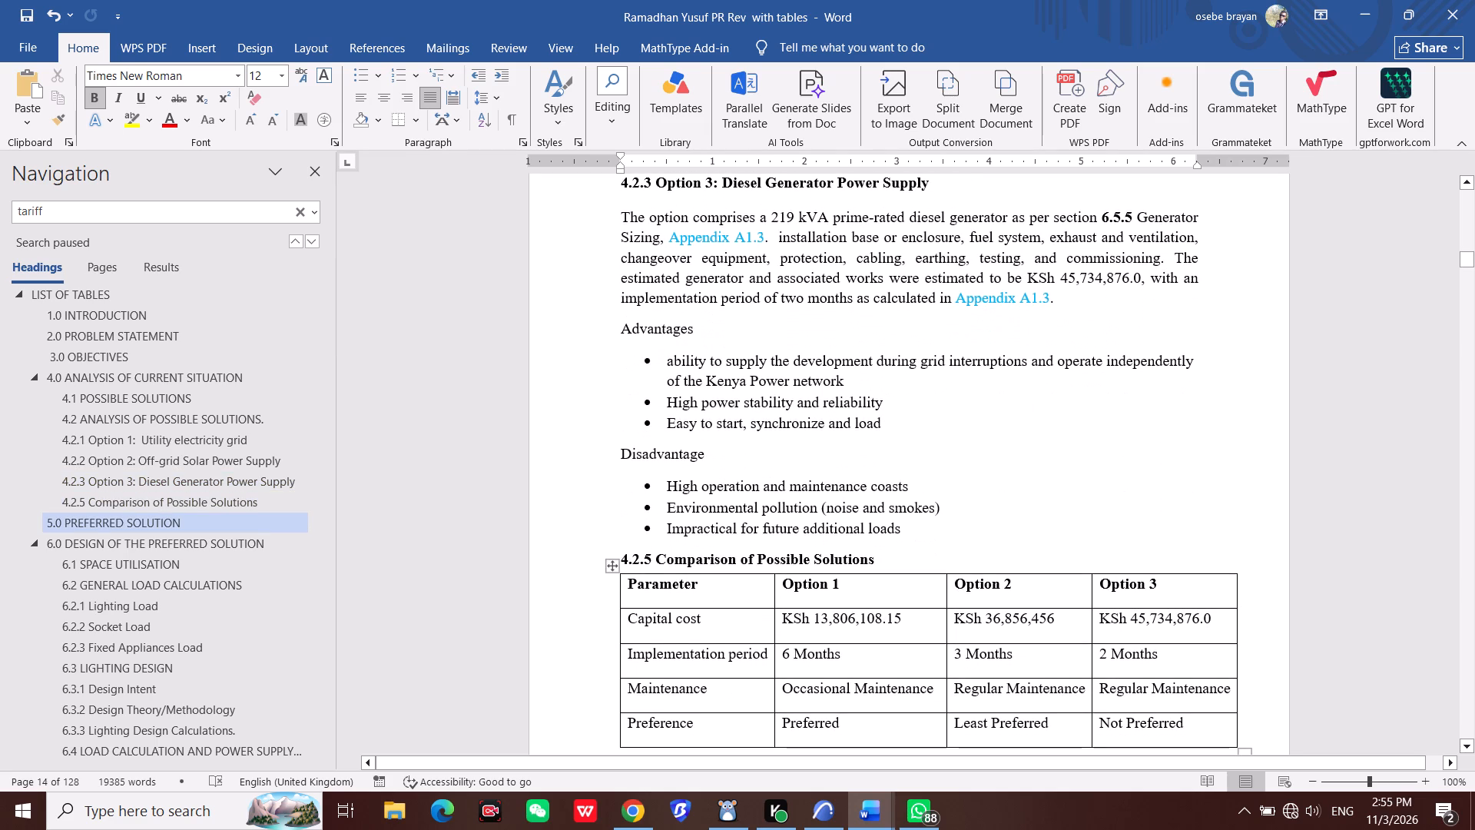
pyautogui.scroll(-5, 826, 538)
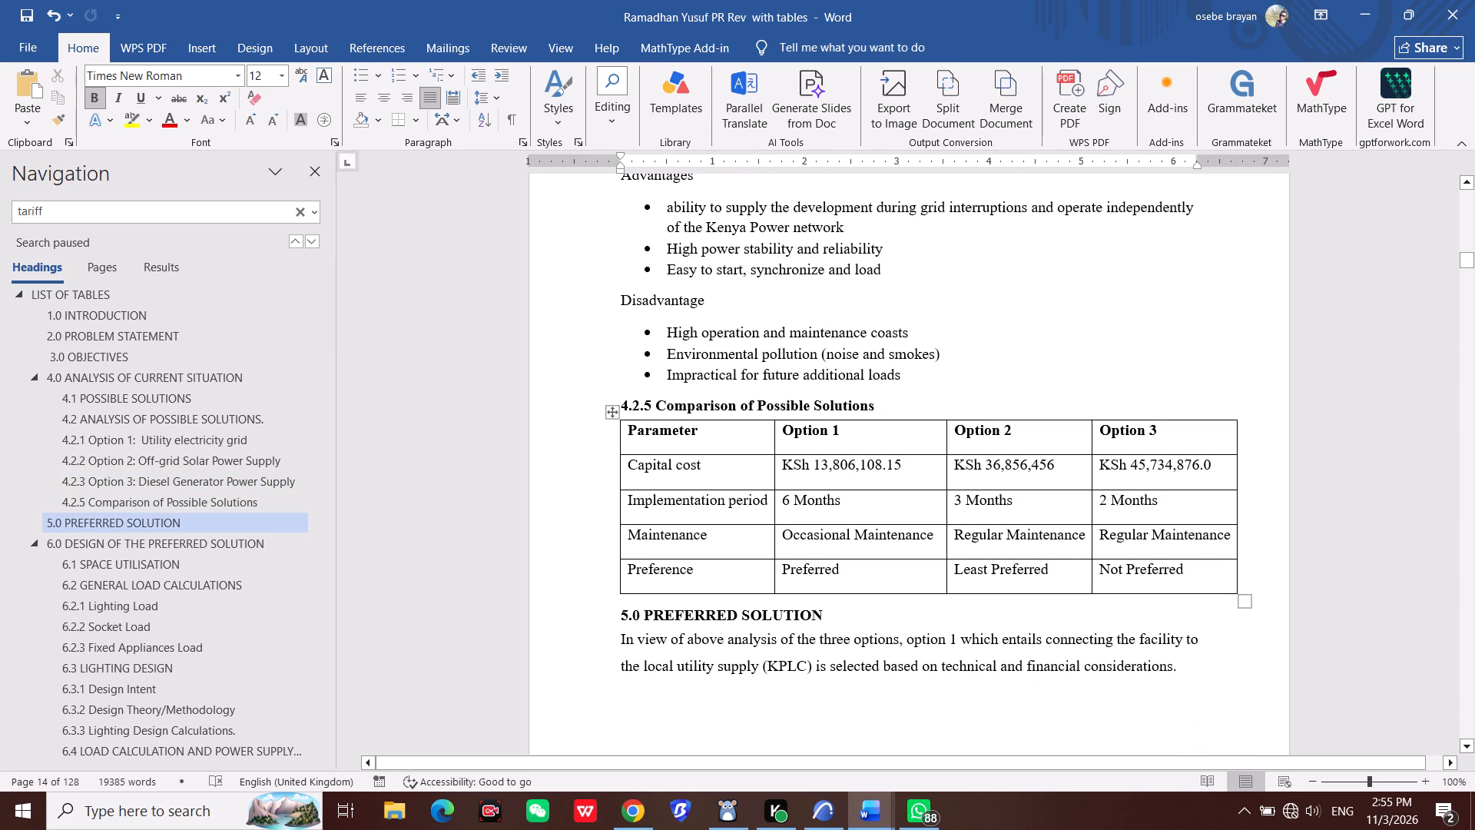
pyautogui.scroll(-4, 830, 527)
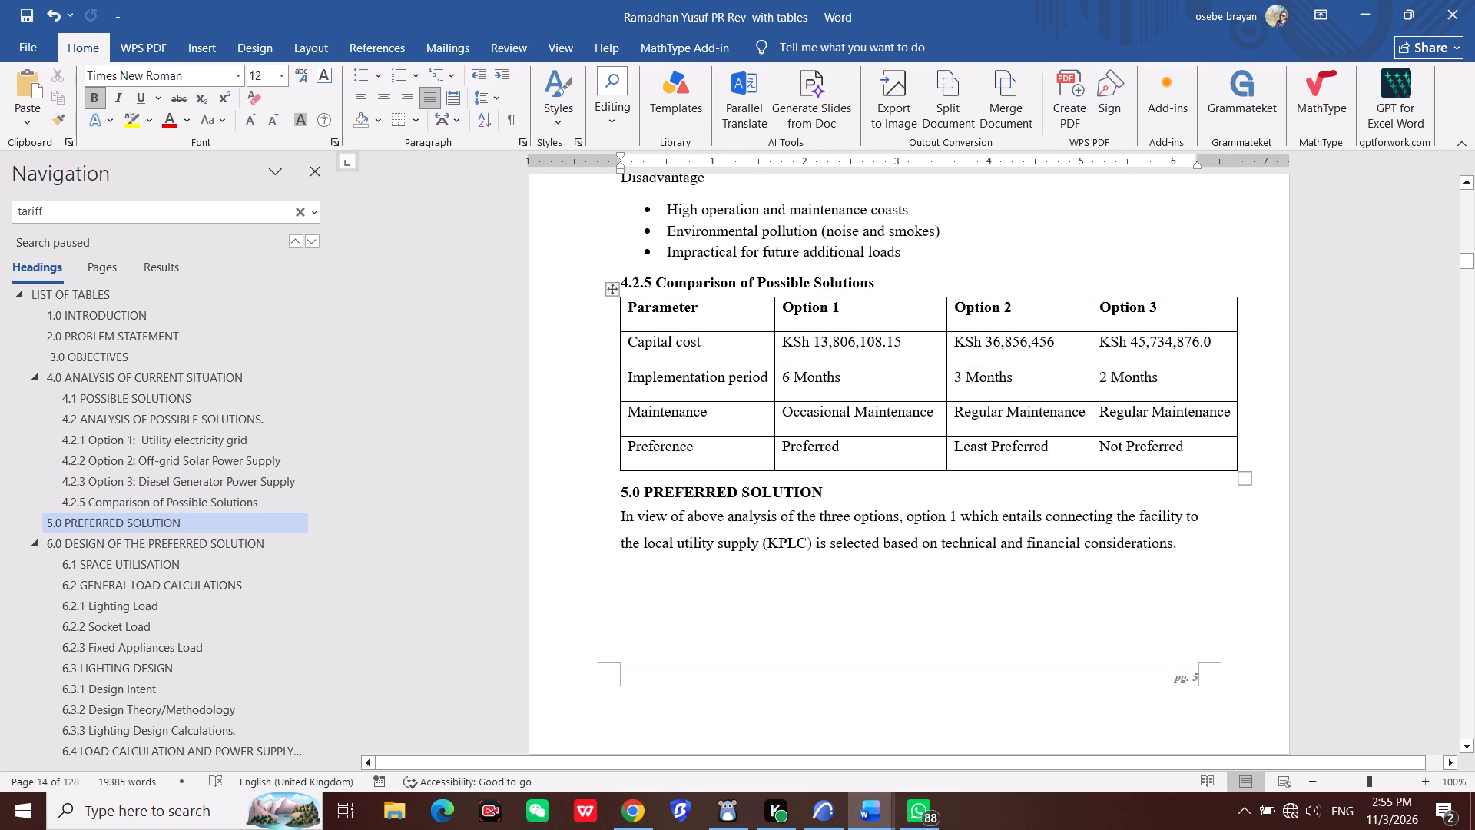
# Examine 5.0 Preferred Solution and the page transition to 6.0 Design of the Preferred Solution and 6.1 Space Utilisation.
pyautogui.scroll(-2, 824, 526)
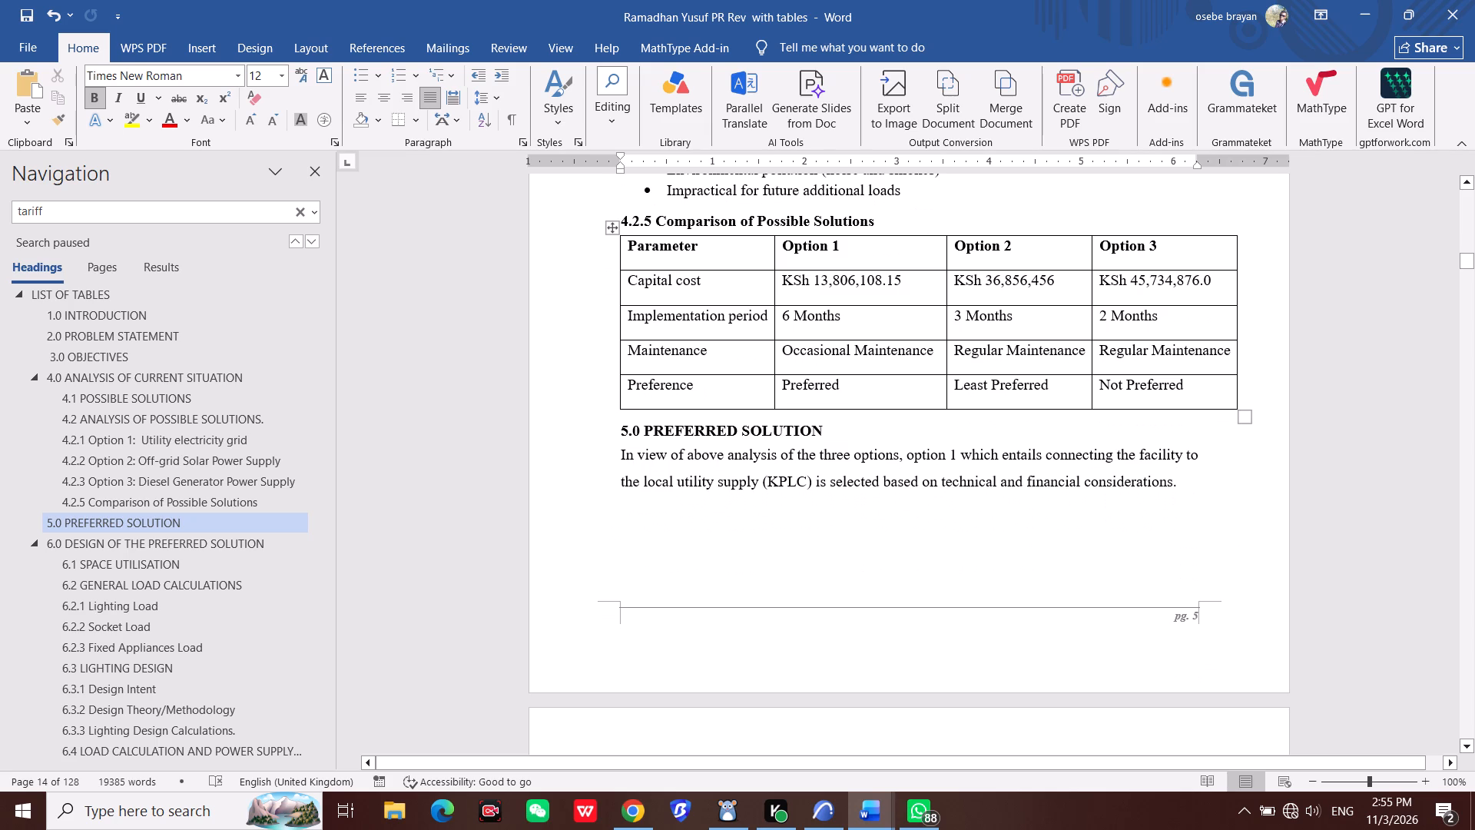
pyautogui.scroll(-5, 824, 519)
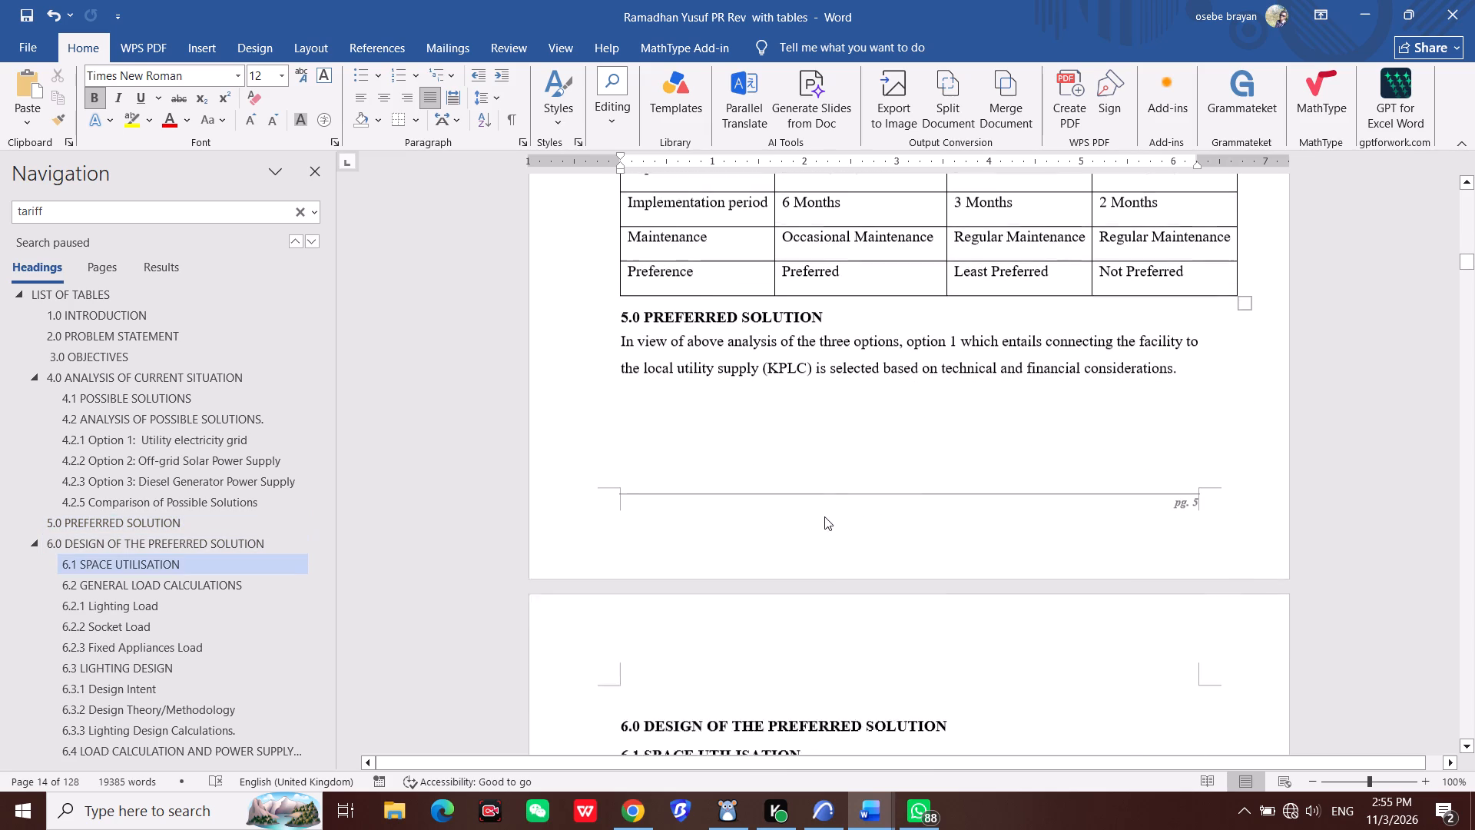
pyautogui.scroll(-5, 824, 510)
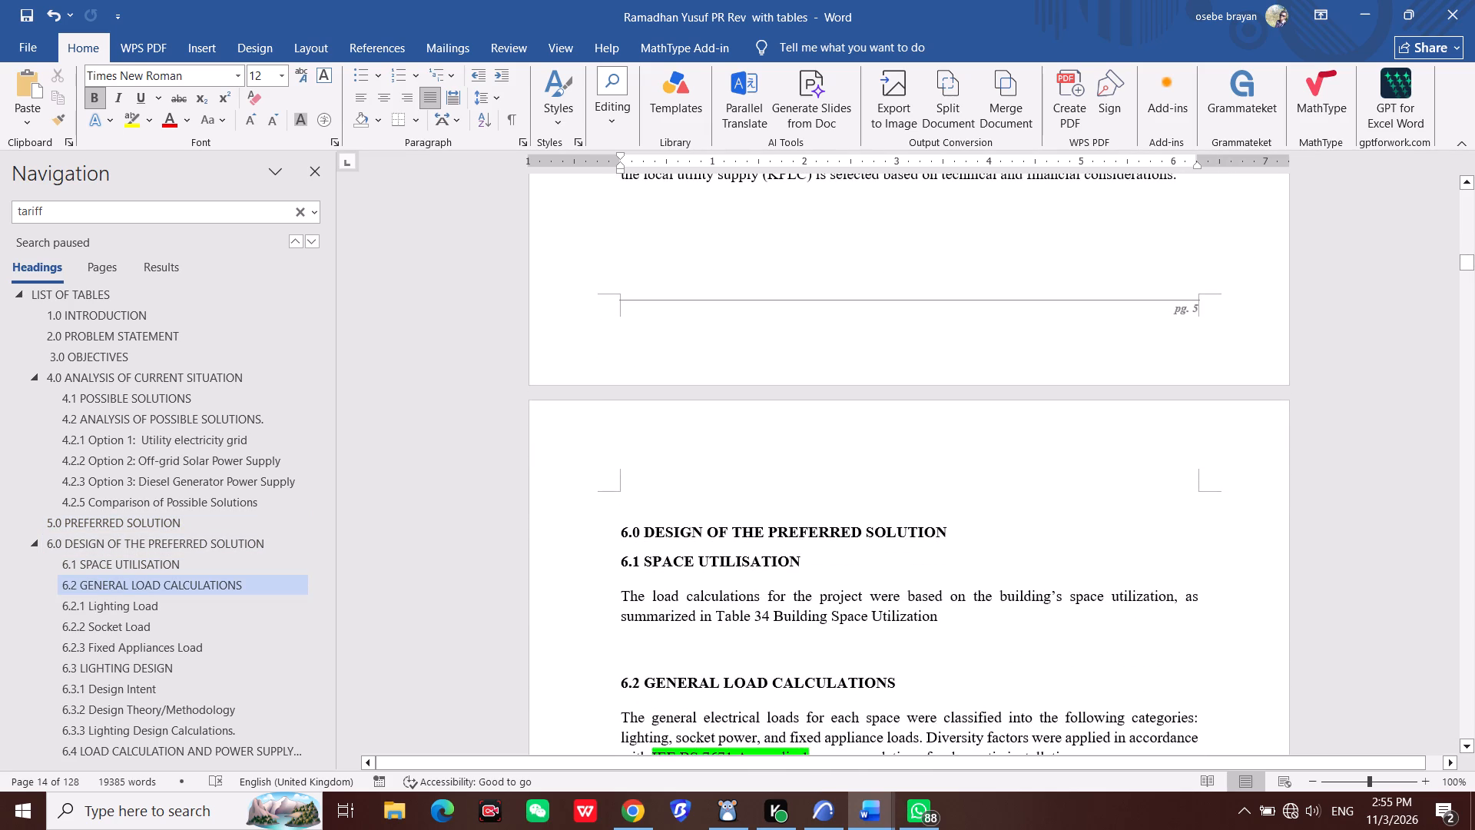
pyautogui.scroll(6, 824, 510)
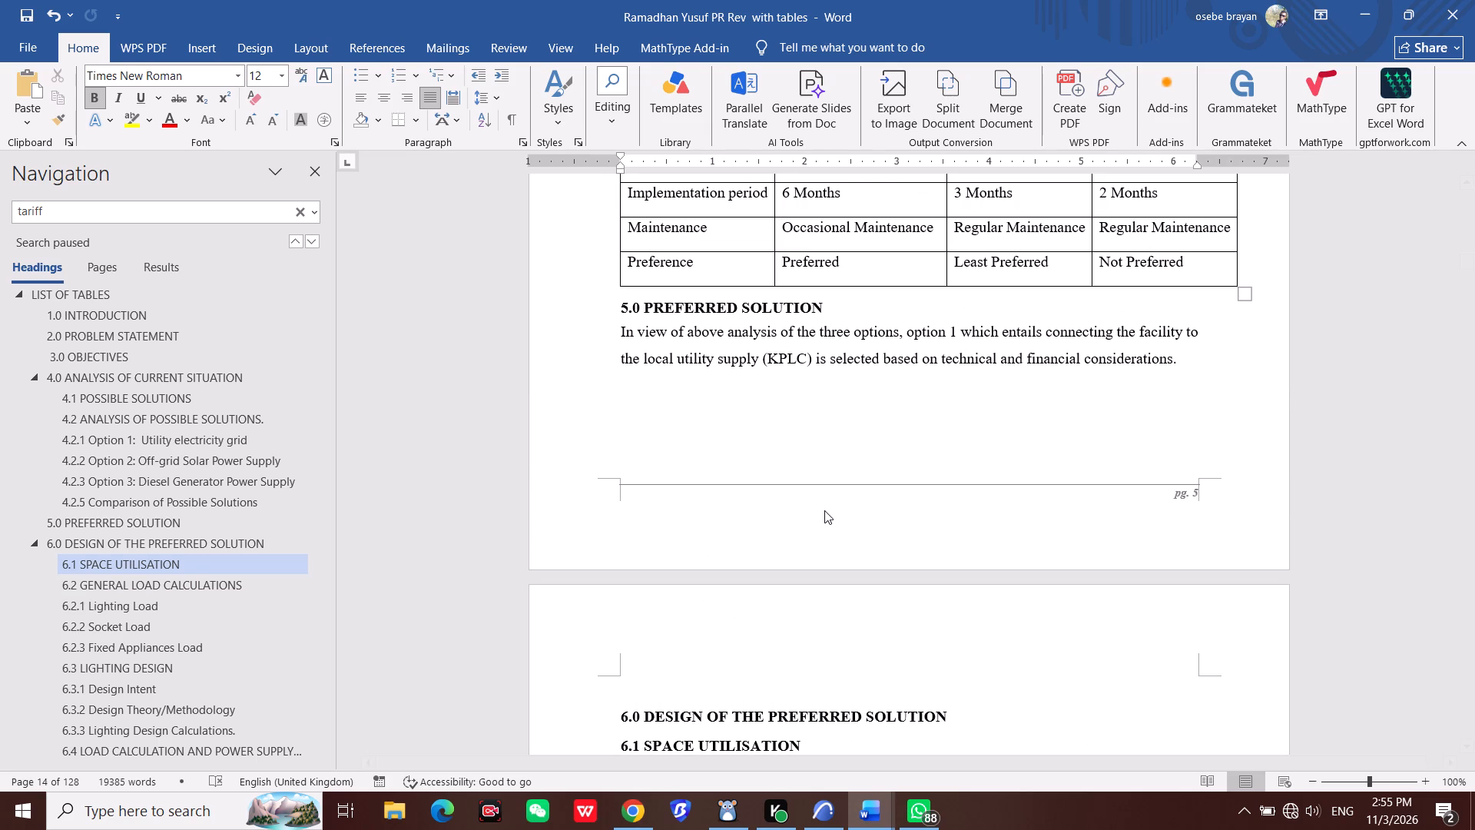
pyautogui.scroll(-1, 858, 525)
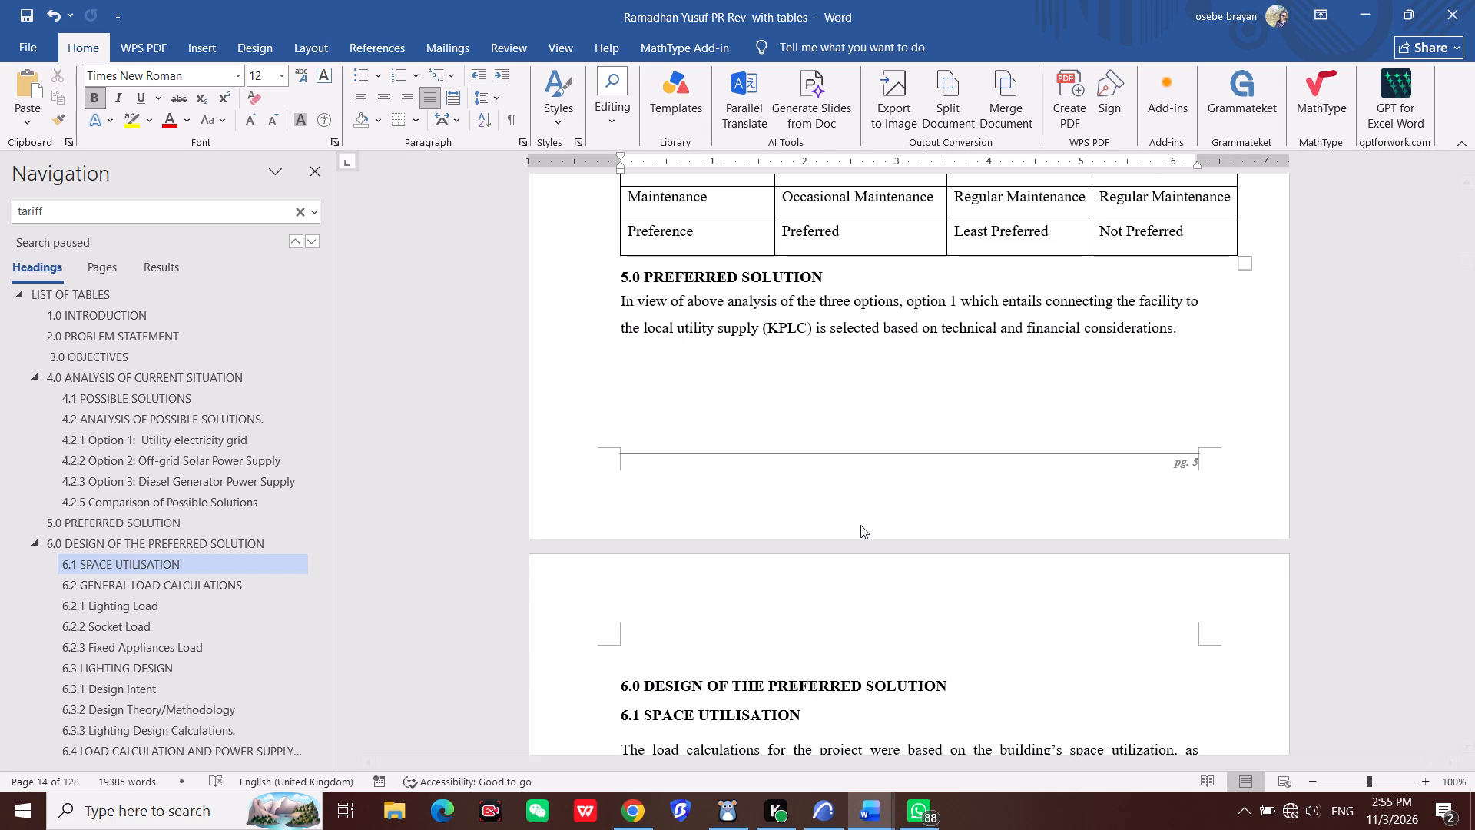
pyautogui.scroll(-6, 865, 519)
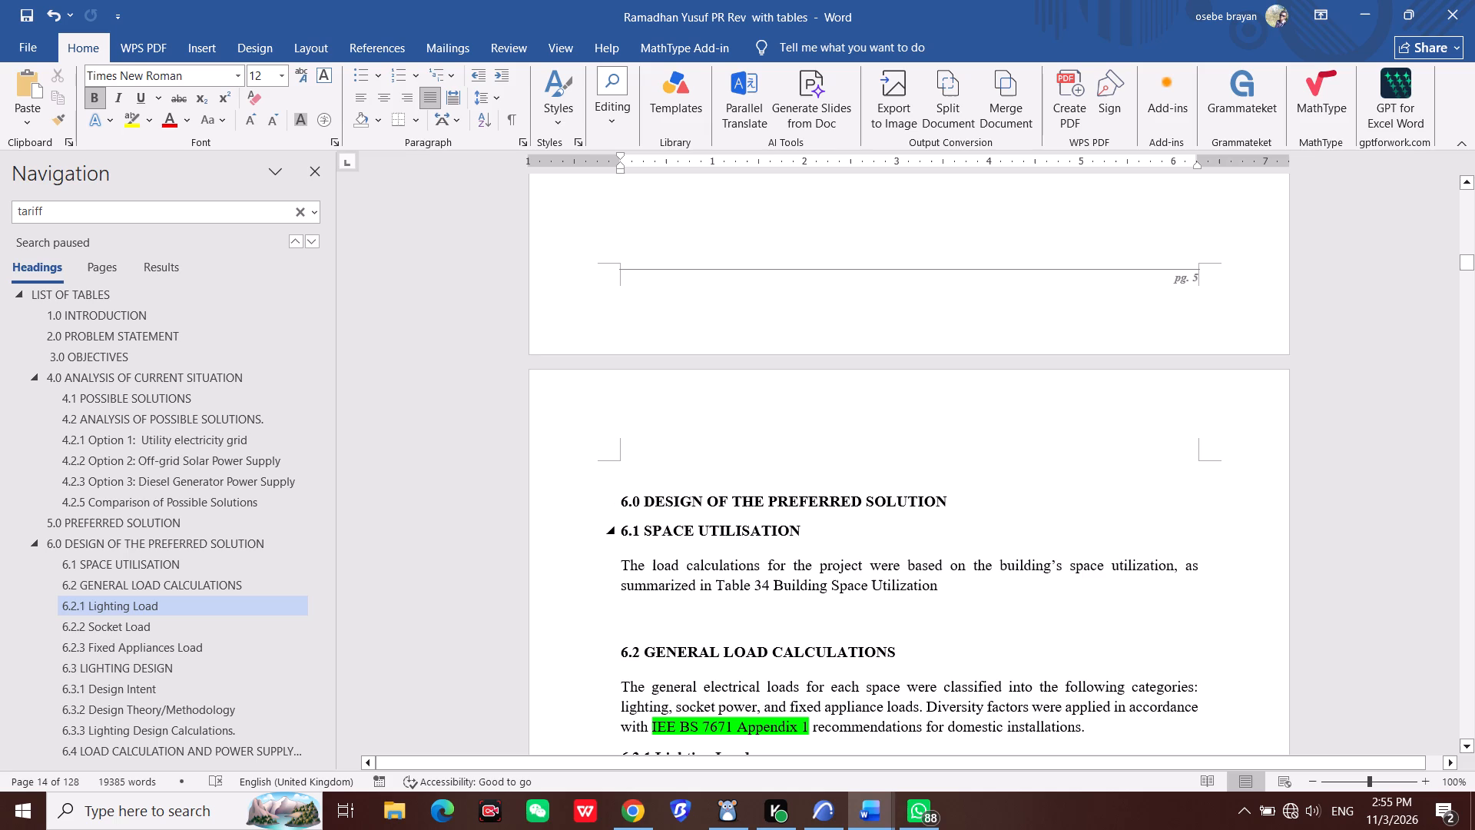
pyautogui.scroll(4, 848, 526)
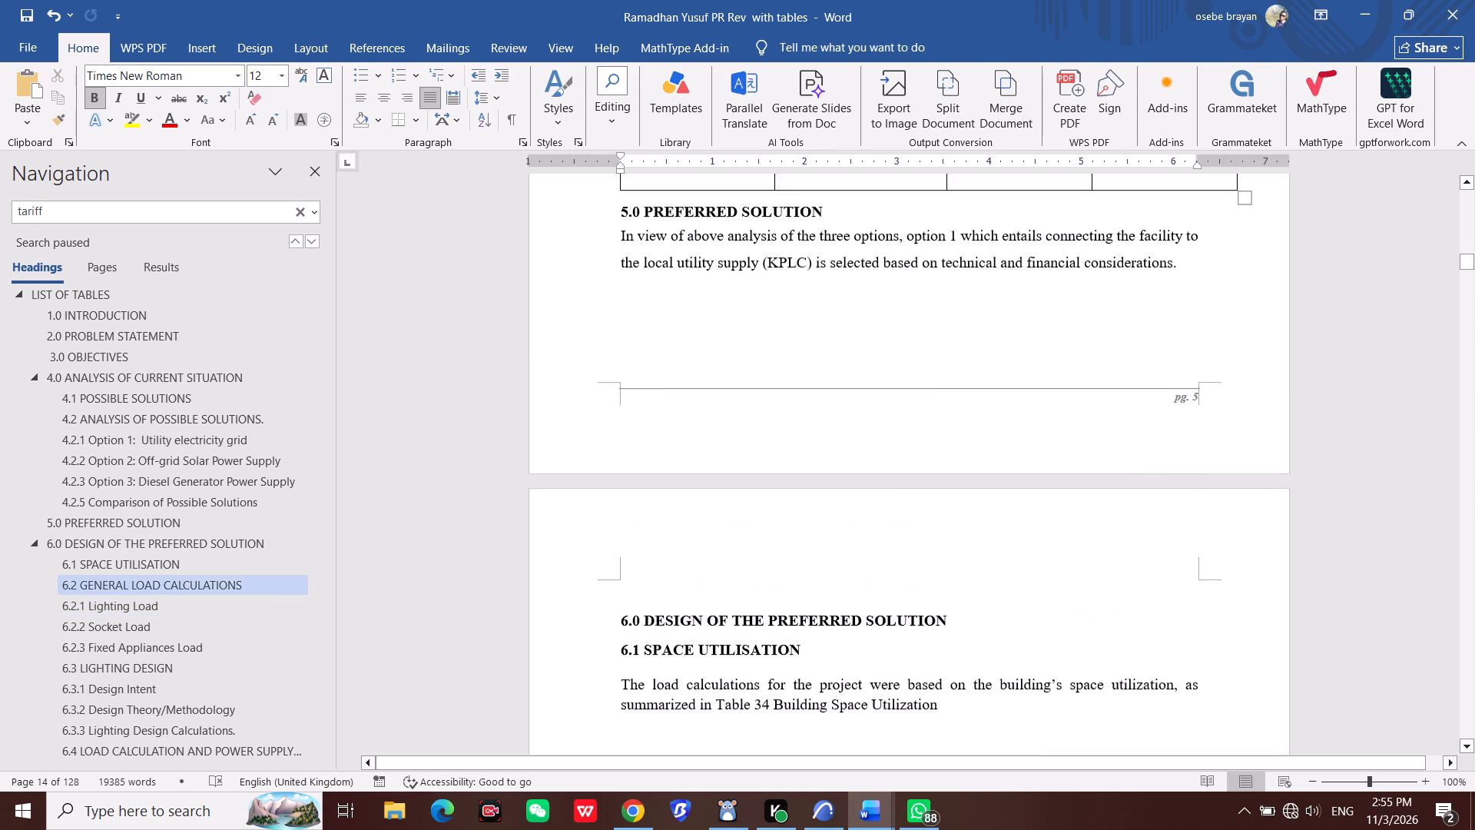
# Read sections 6.1 Space Utilisation, 6.2 General Load Calculations and the start of 6.2.1 Lighting Load.
pyautogui.scroll(-5, 848, 526)
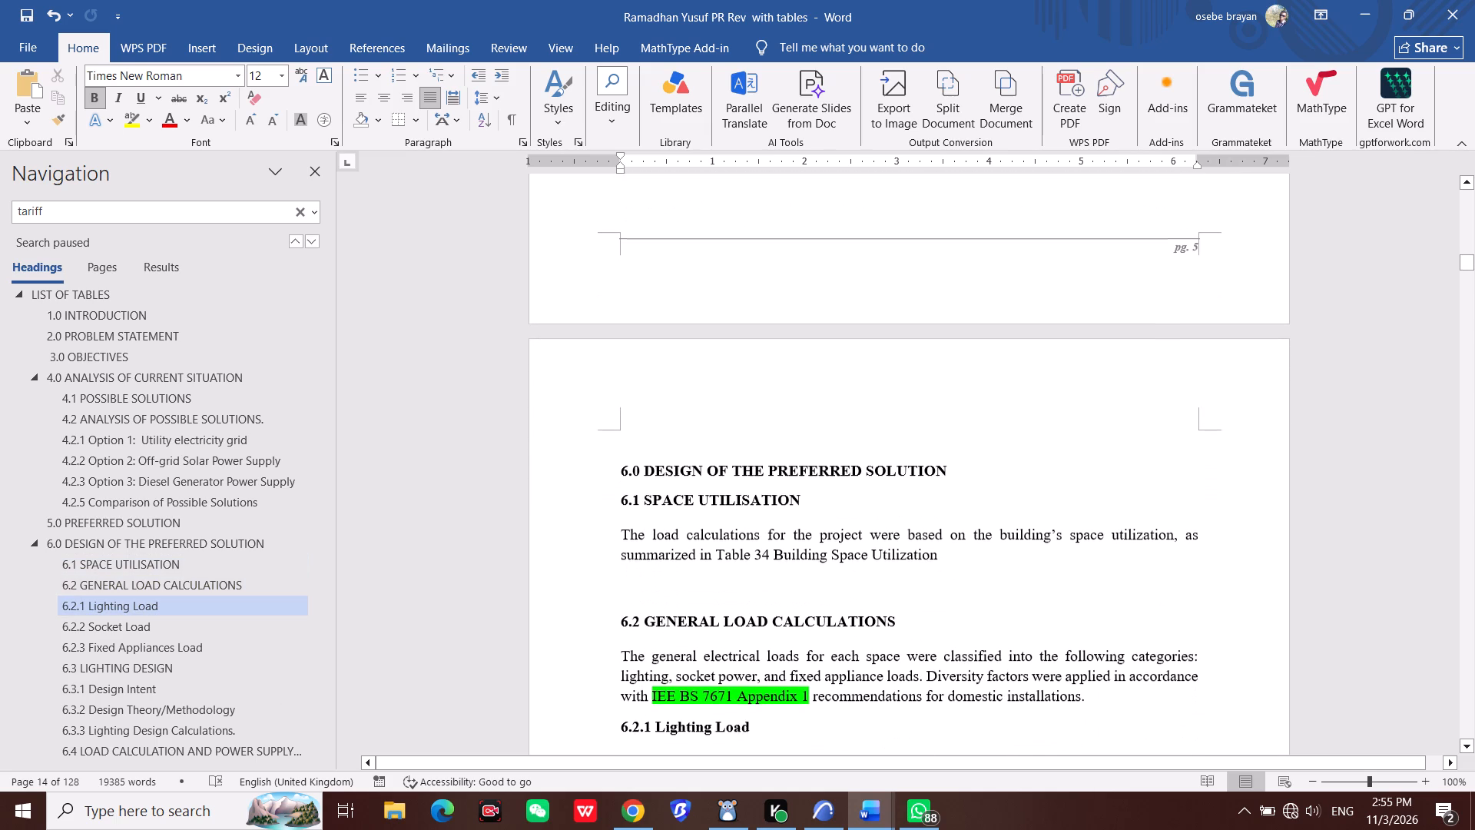
pyautogui.scroll(-1, 848, 526)
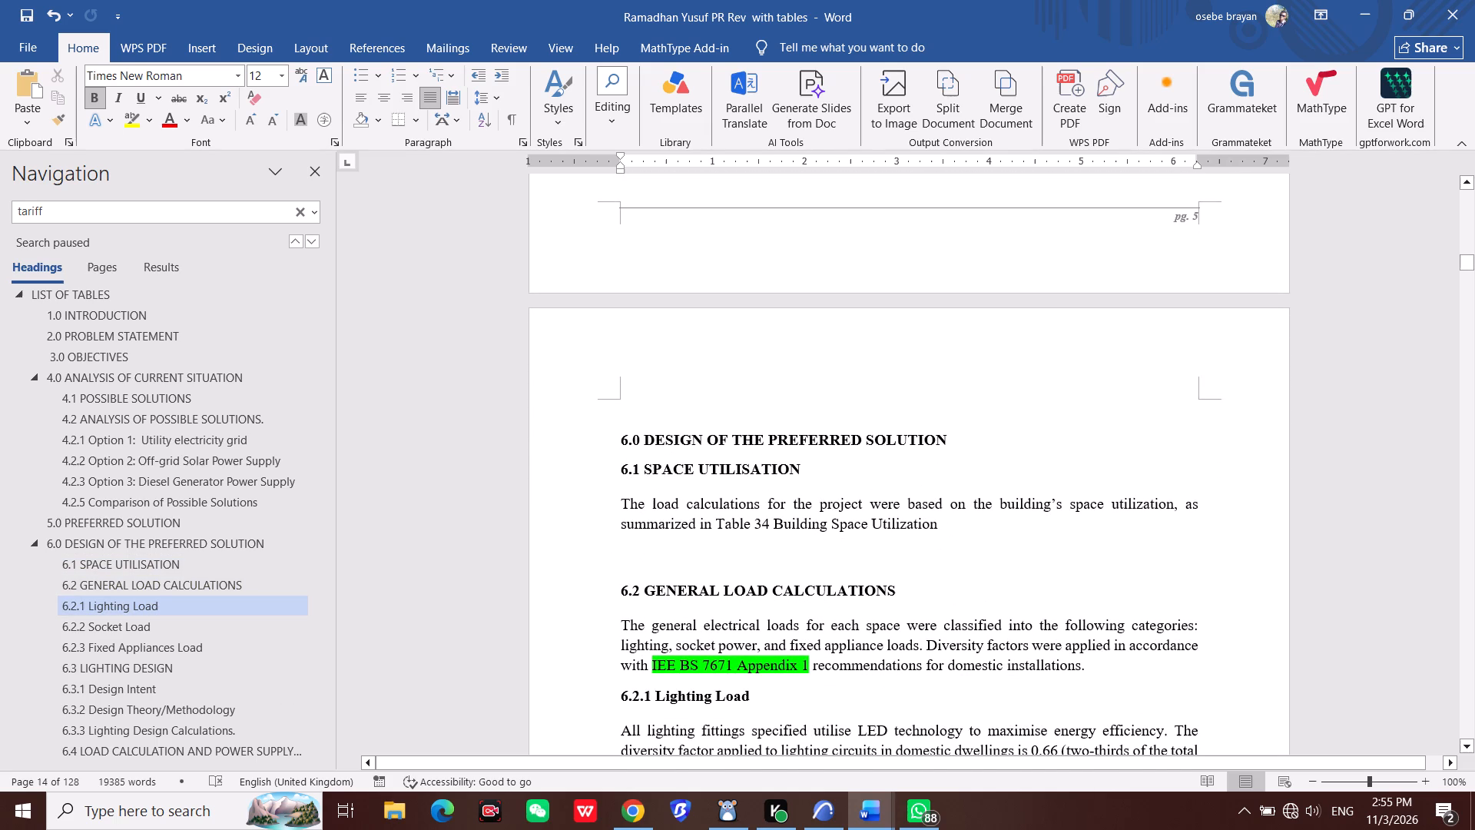
pyautogui.scroll(-3, 858, 526)
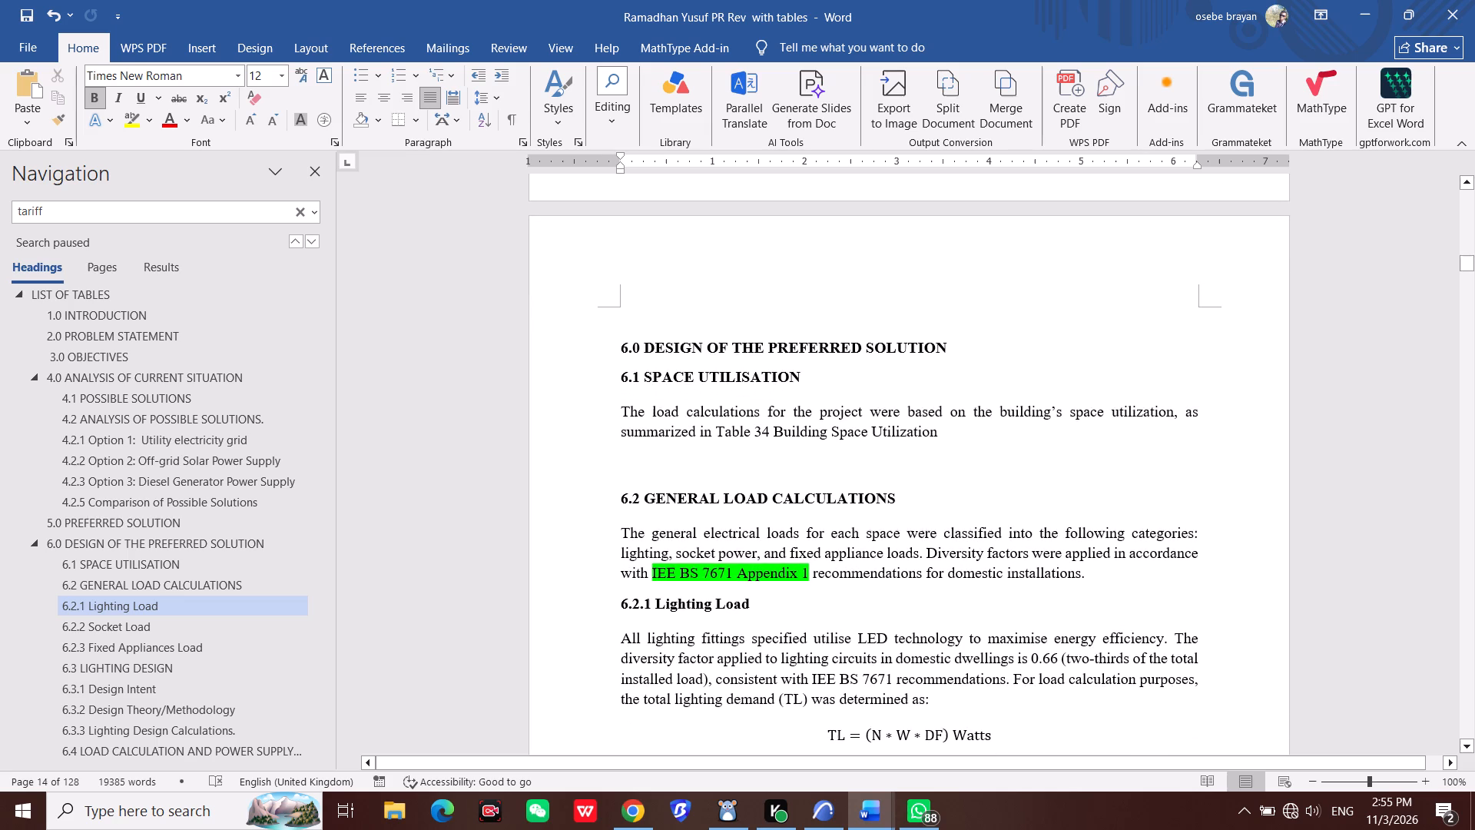
pyautogui.scroll(-3, 884, 533)
pyautogui.scroll(-3, 921, 616)
pyautogui.scroll(11, 812, 494)
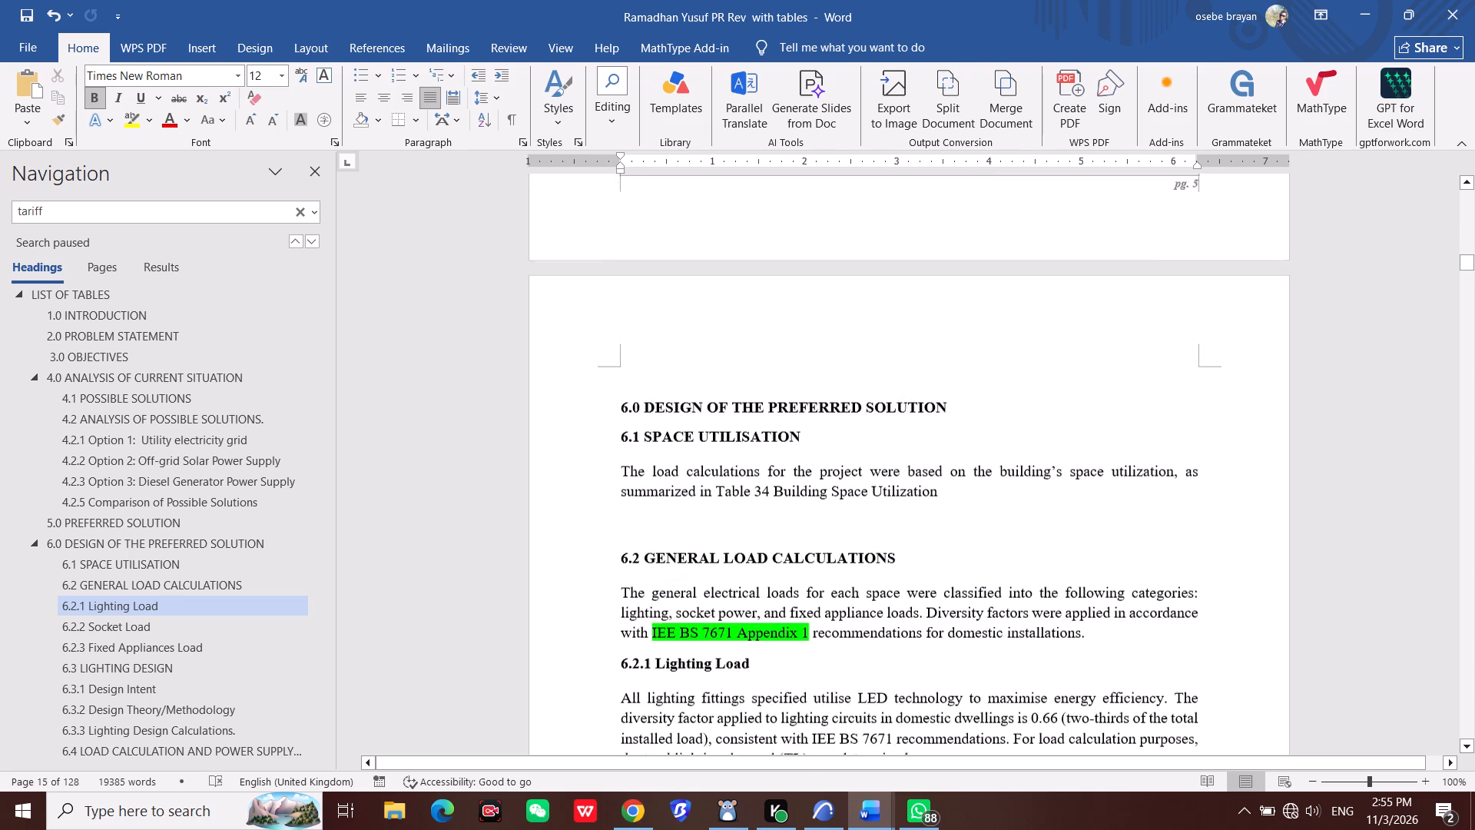
# Look back through the report from 6.2 General Load Calculations to 4.2.1 Option 1: Utility electricity grid.
pyautogui.scroll(18, 812, 494)
pyautogui.scroll(7, 812, 494)
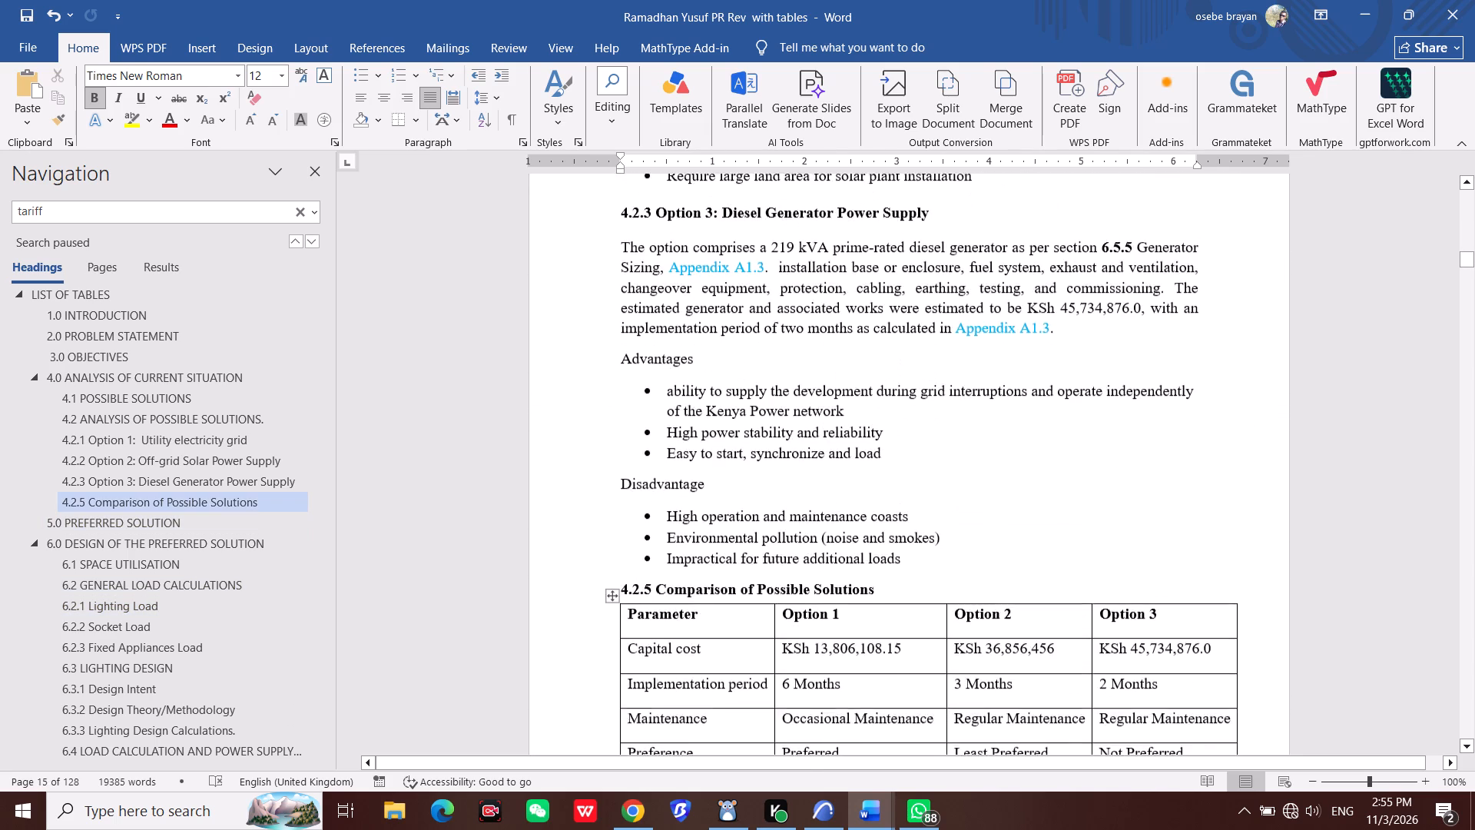
pyautogui.scroll(3, 812, 494)
pyautogui.scroll(5, 876, 471)
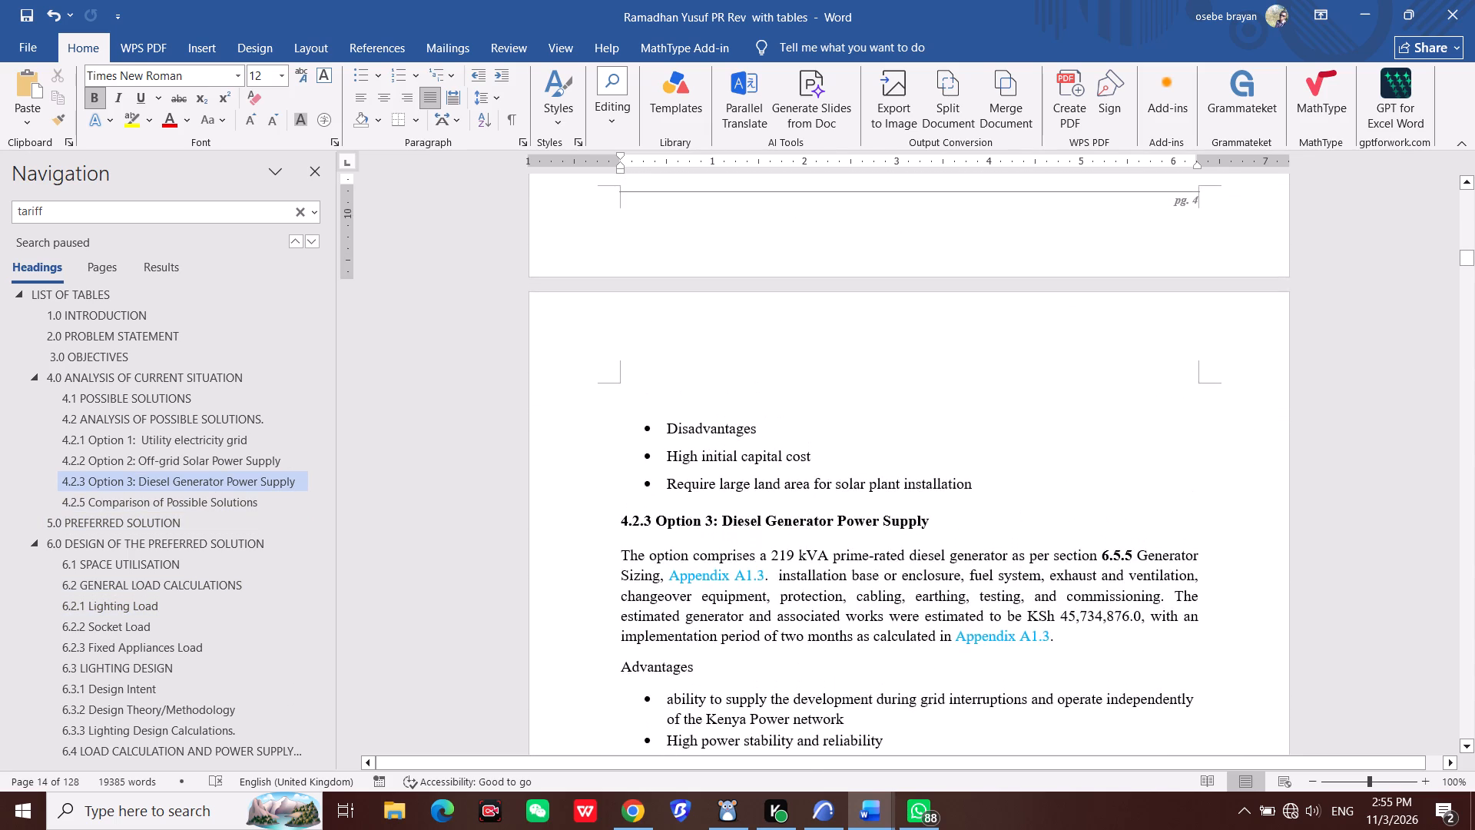
pyautogui.scroll(6, 876, 454)
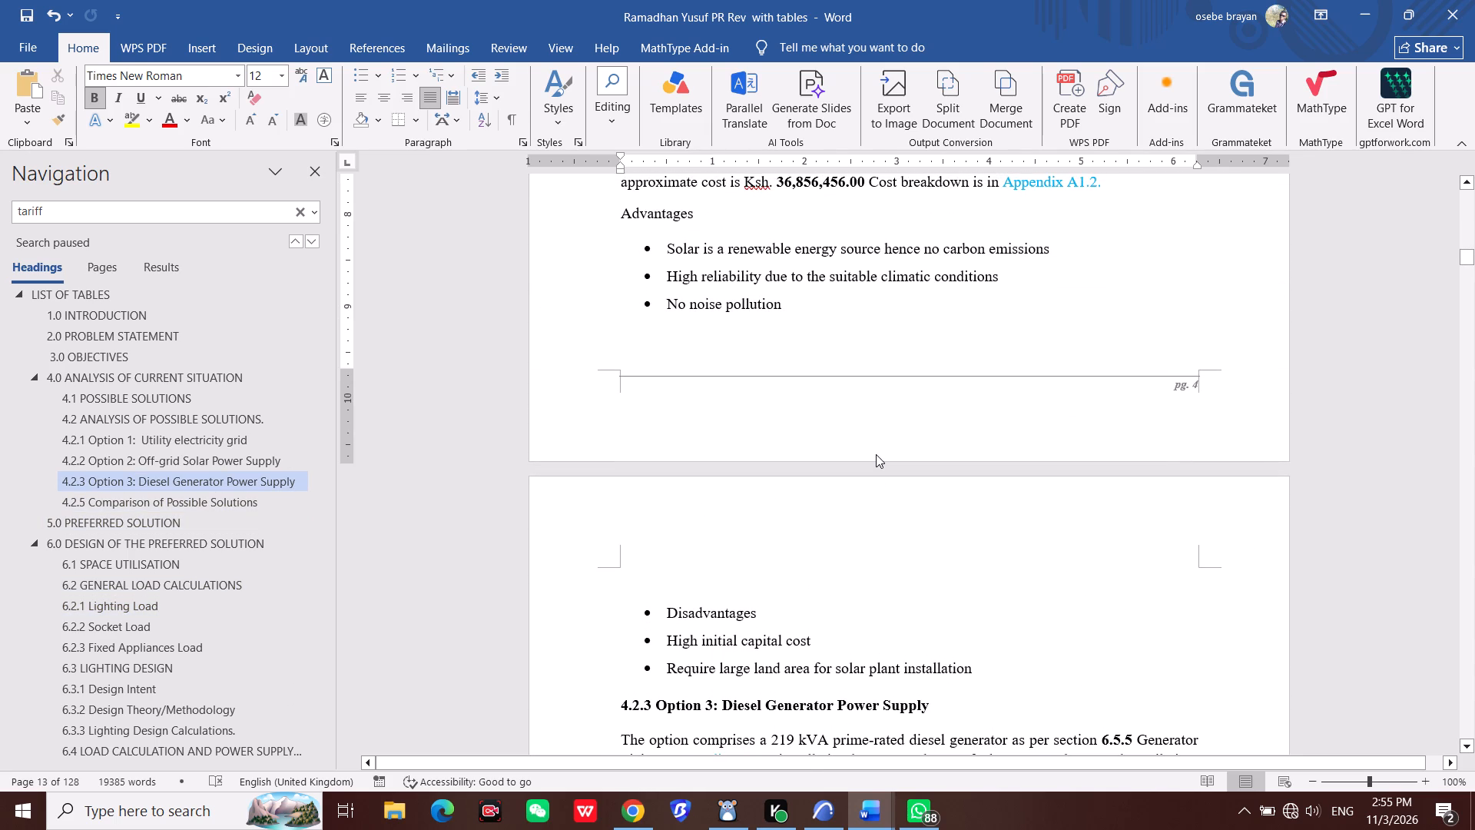
pyautogui.scroll(5, 876, 454)
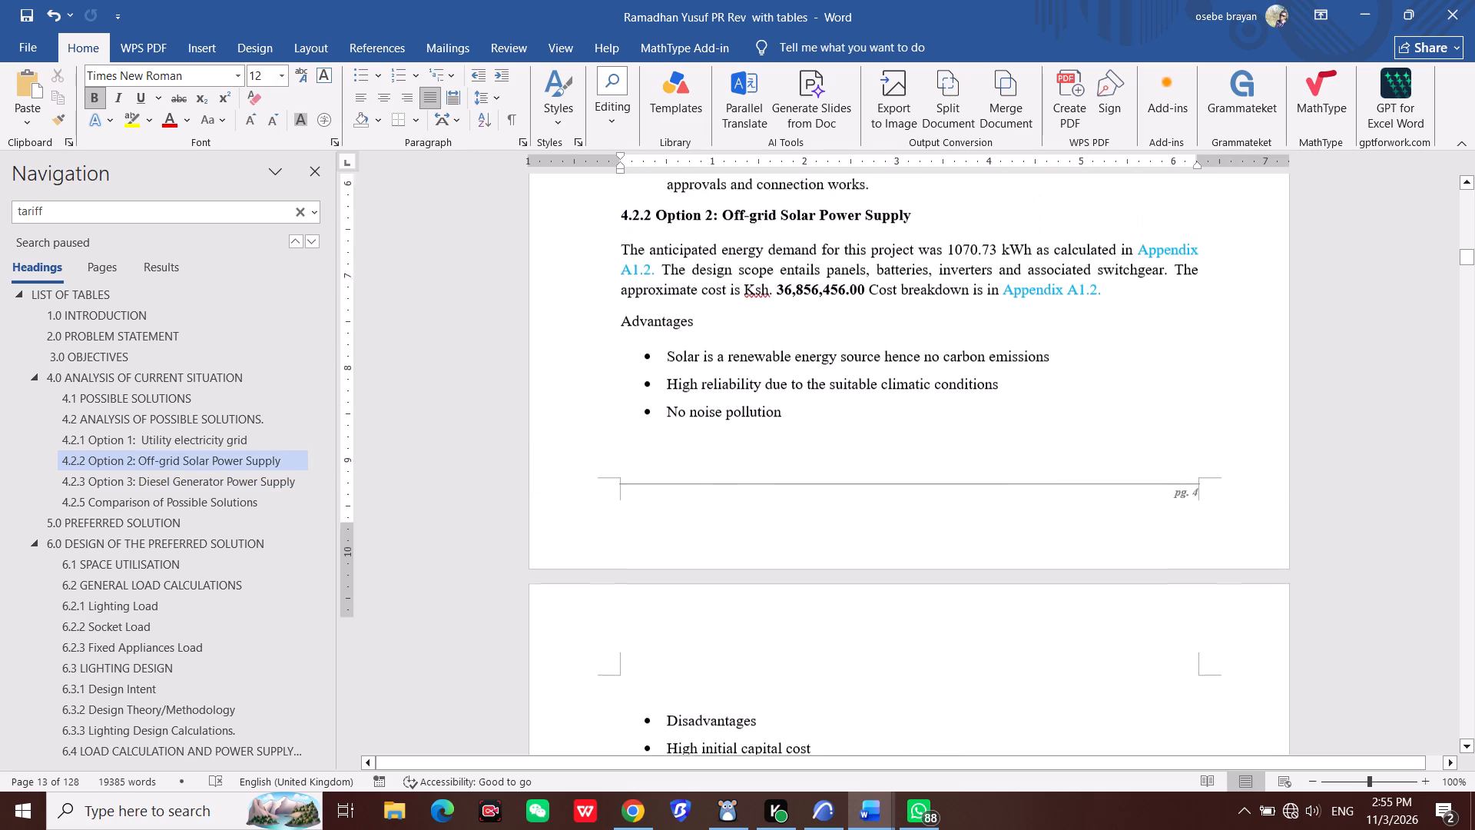
pyautogui.scroll(11, 876, 454)
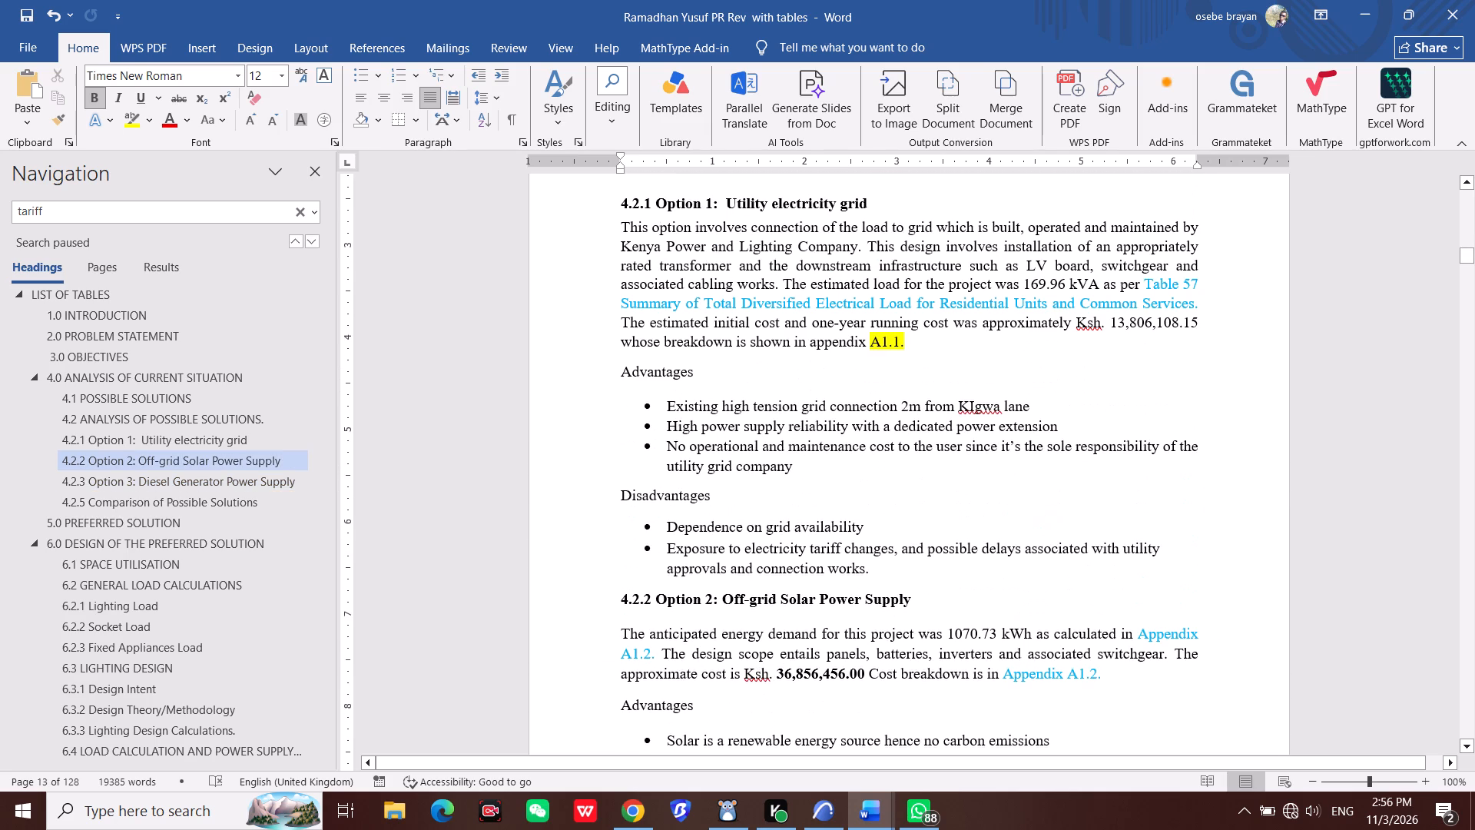
pyautogui.scroll(2, 893, 367)
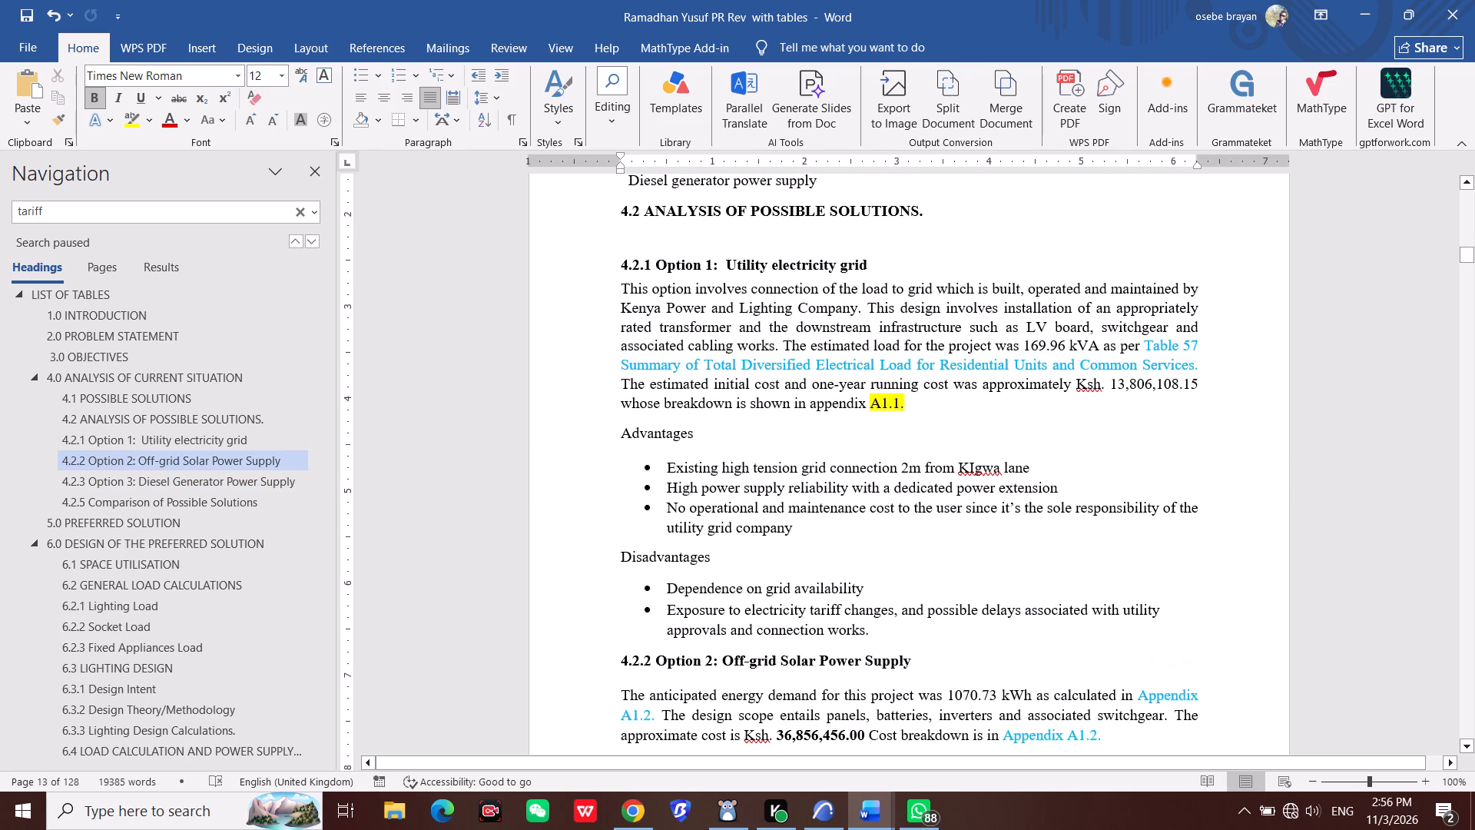
# Apply the Normal style to the 4.2.1 Utility electricity grid paragraph from its beginning up to the Table 57 reference.
pyautogui.moveTo(624, 287); pyautogui.dragTo(904, 417)
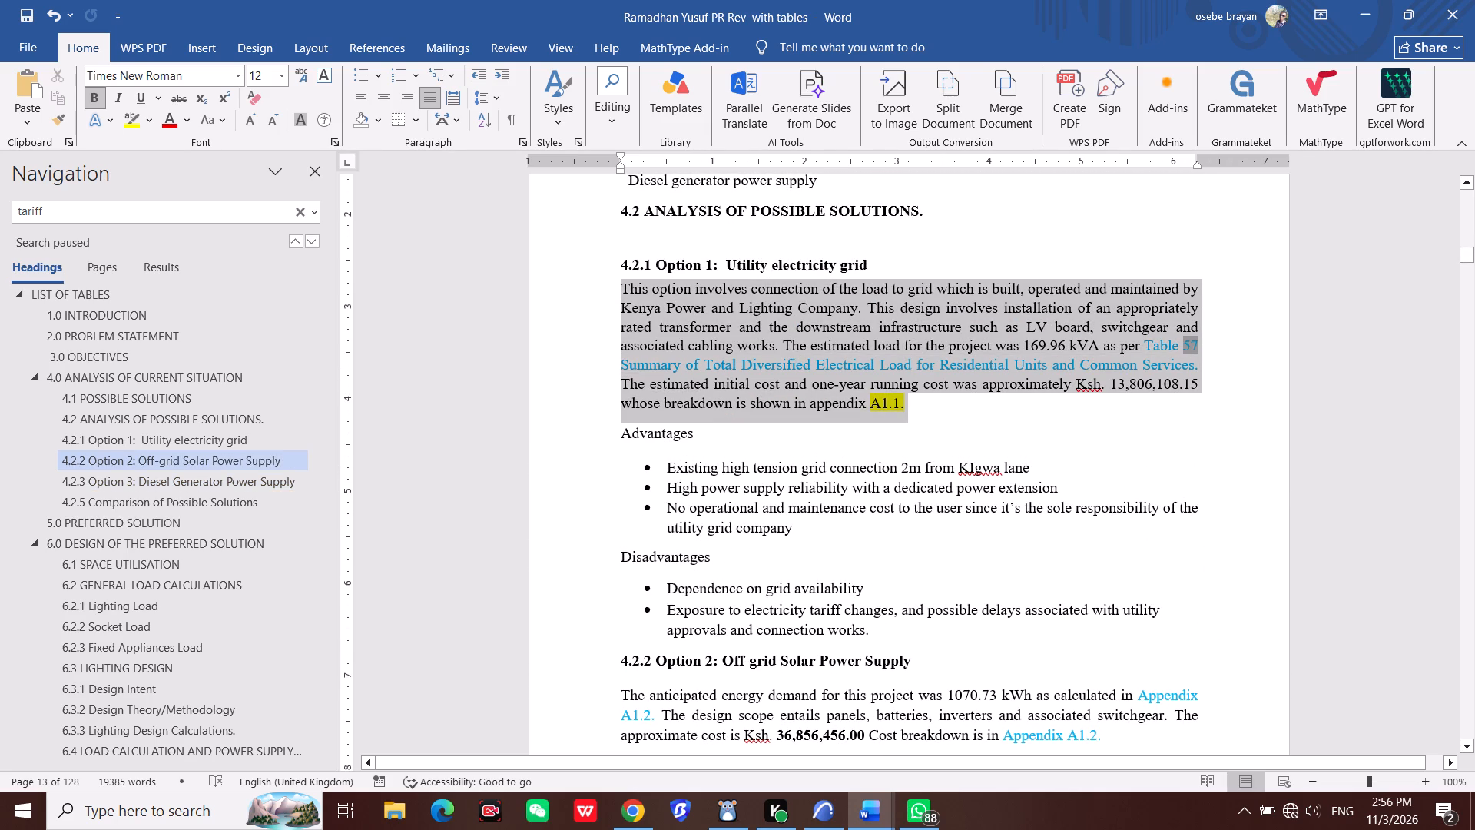
pyautogui.moveTo(904, 417); pyautogui.dragTo(910, 409)
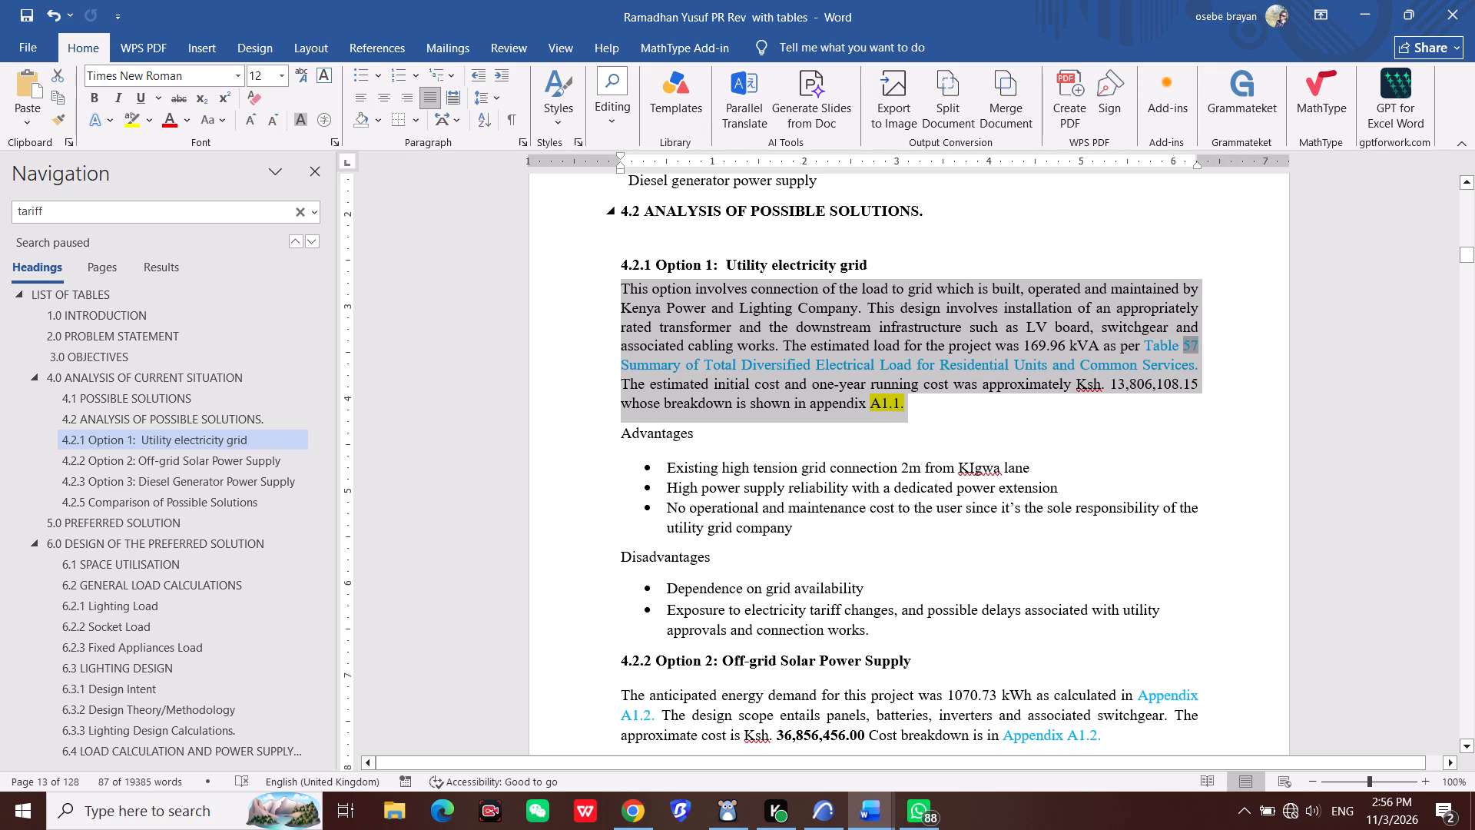
pyautogui.click(950, 404)
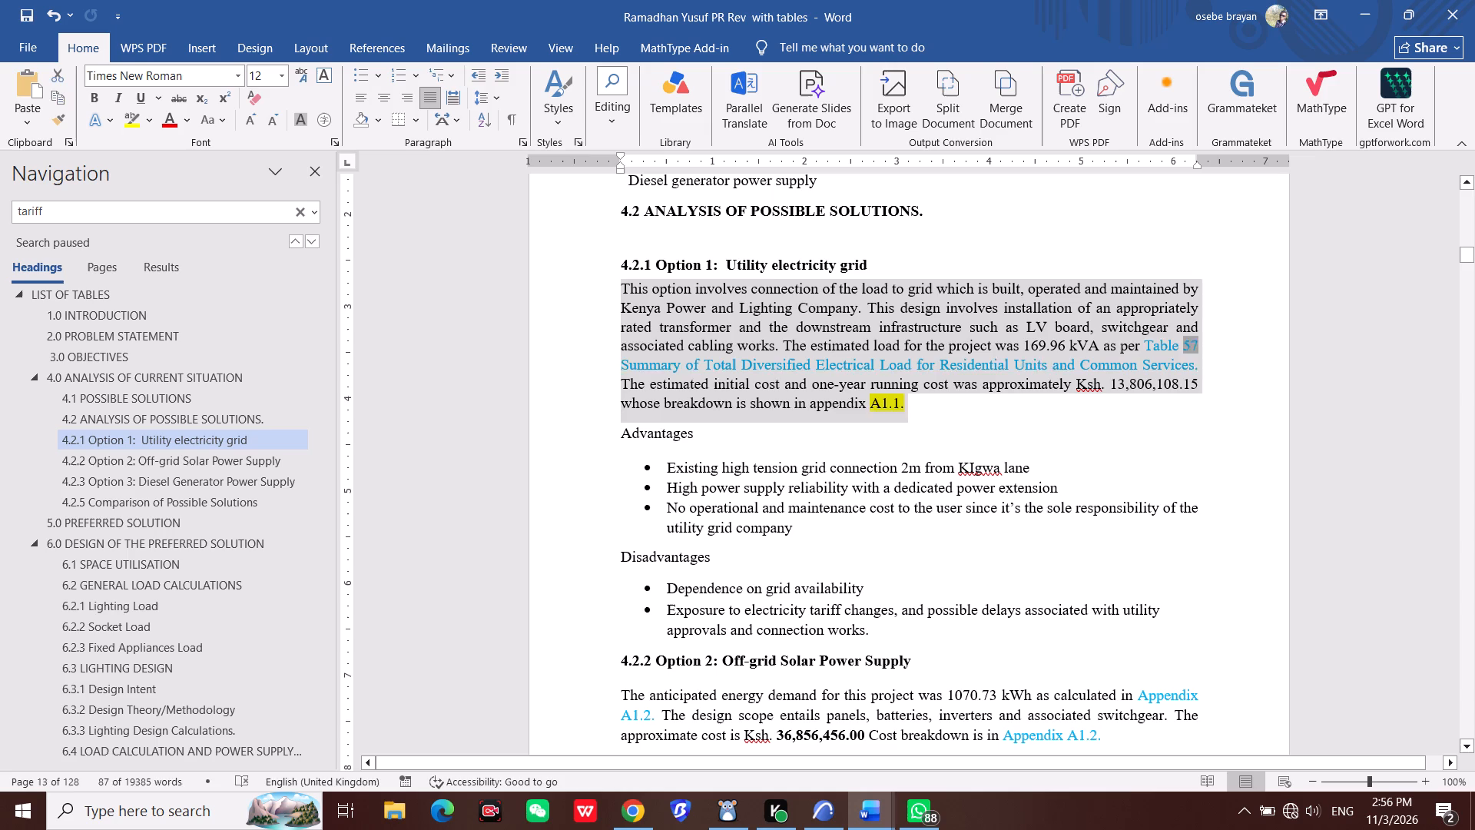
pyautogui.moveTo(617, 287); pyautogui.dragTo(748, 295)
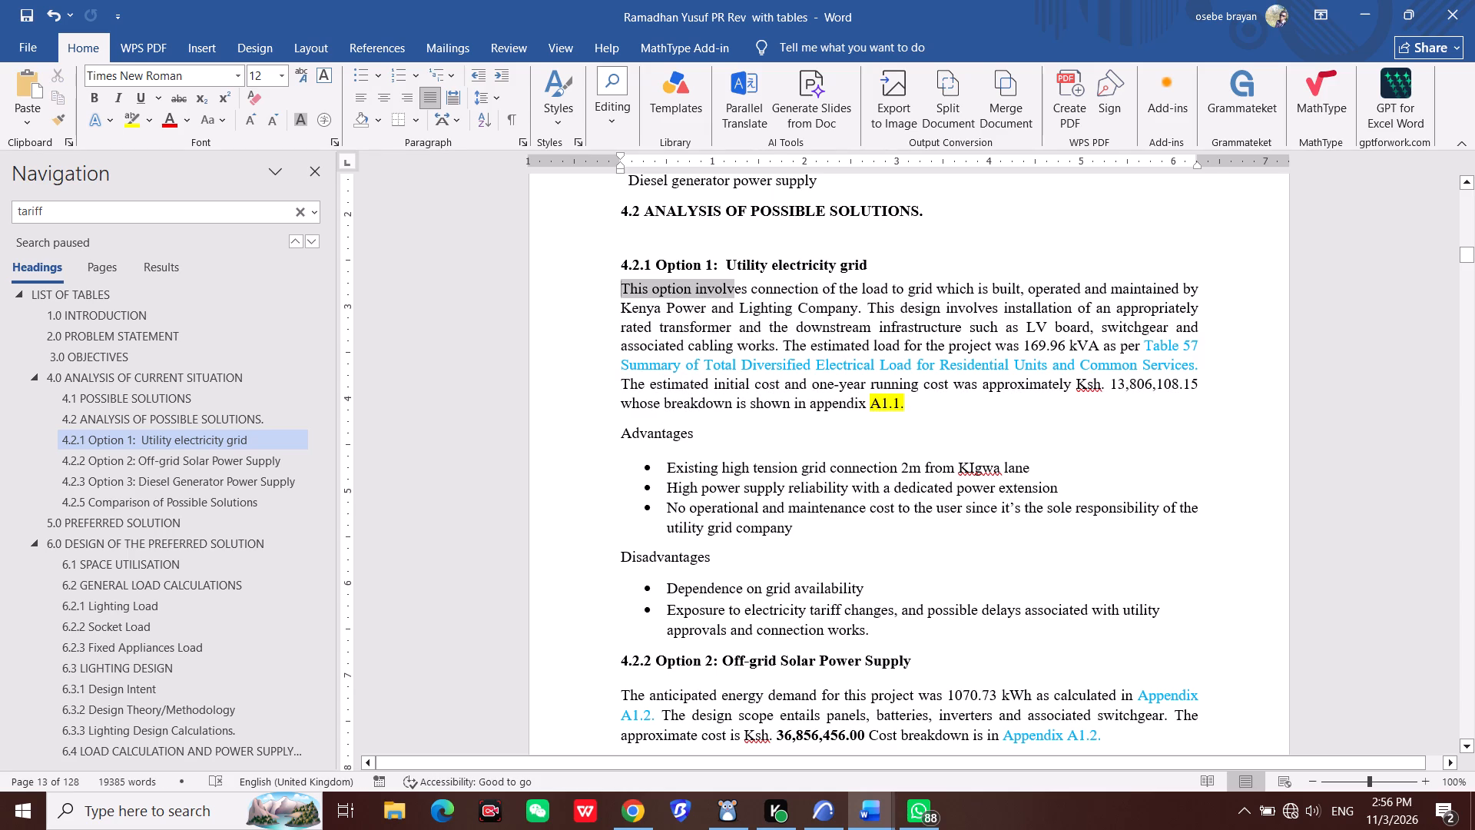
pyautogui.moveTo(748, 295); pyautogui.dragTo(1137, 354)
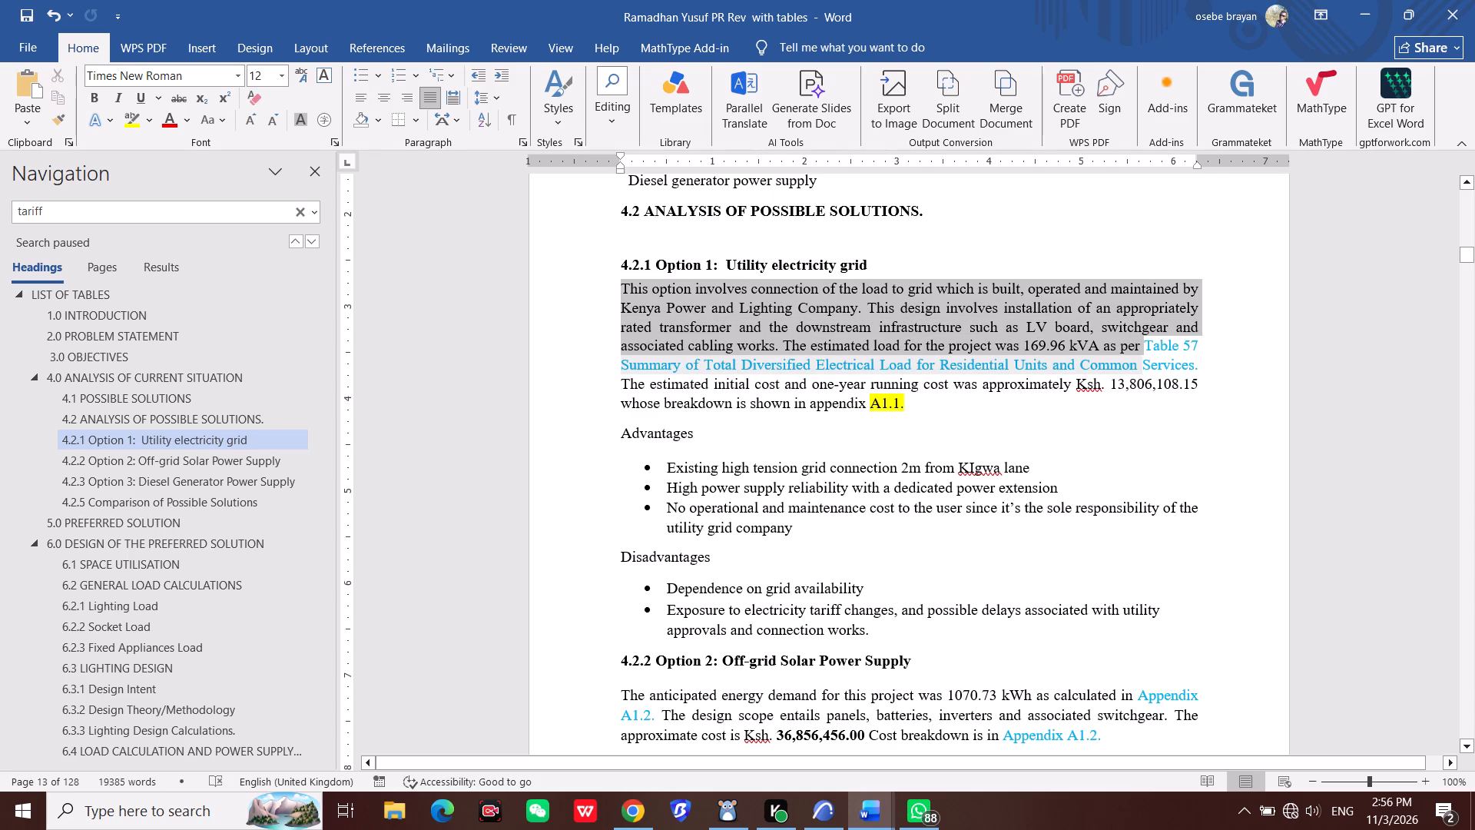
pyautogui.moveTo(1137, 354); pyautogui.dragTo(1137, 348)
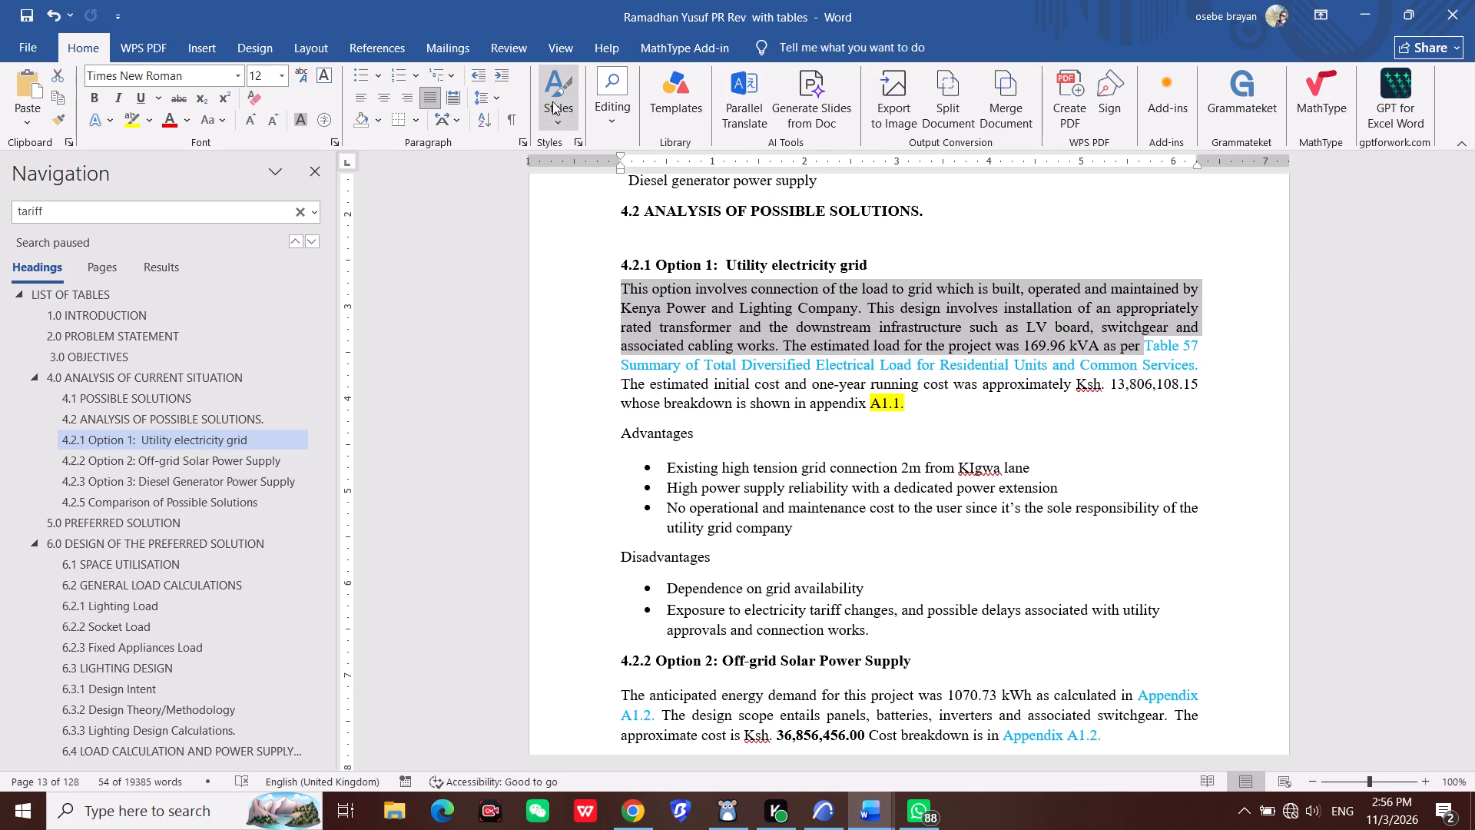
pyautogui.click(559, 121)
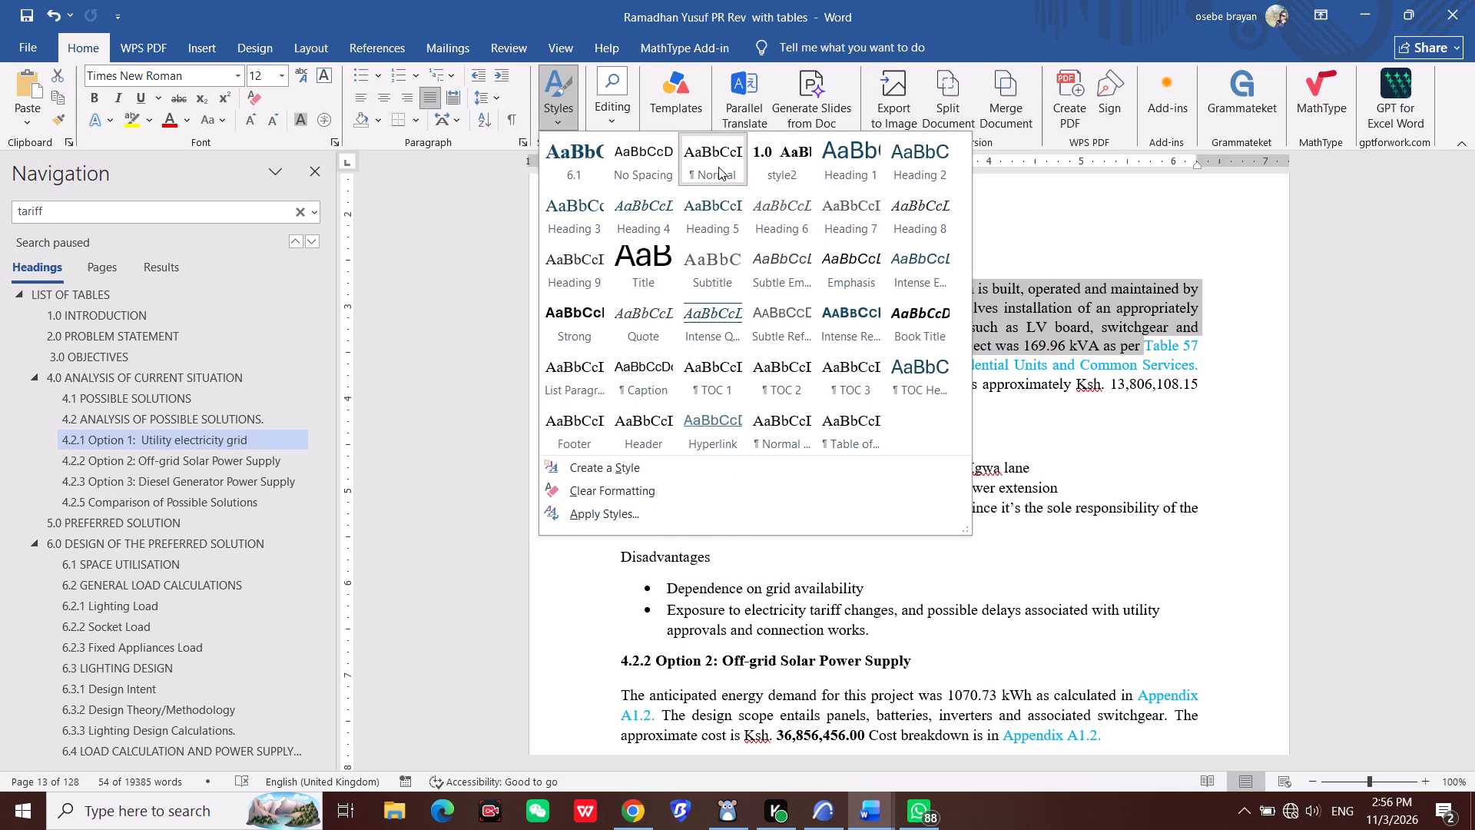
pyautogui.click(718, 167)
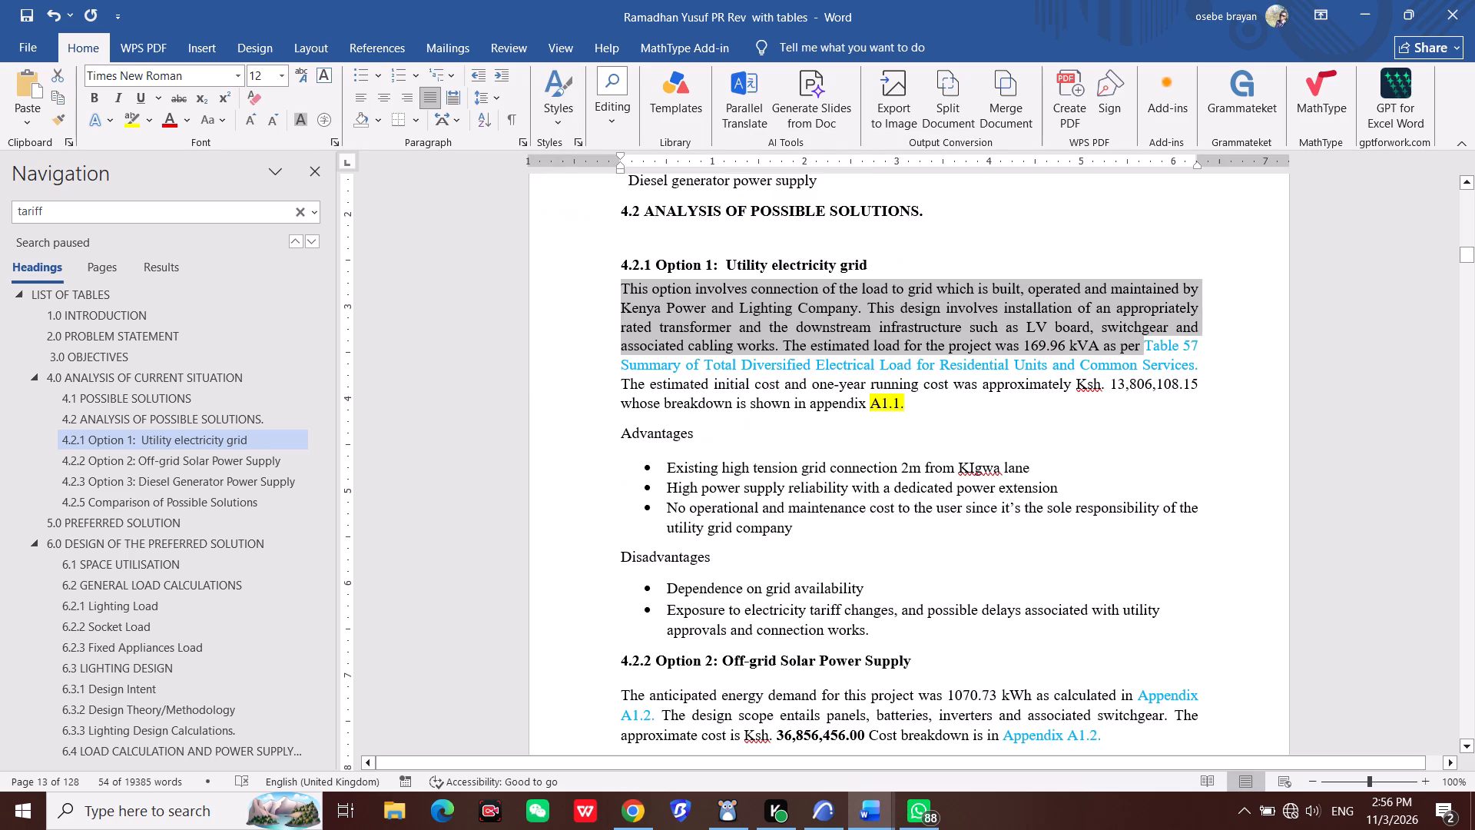
pyautogui.click(906, 427)
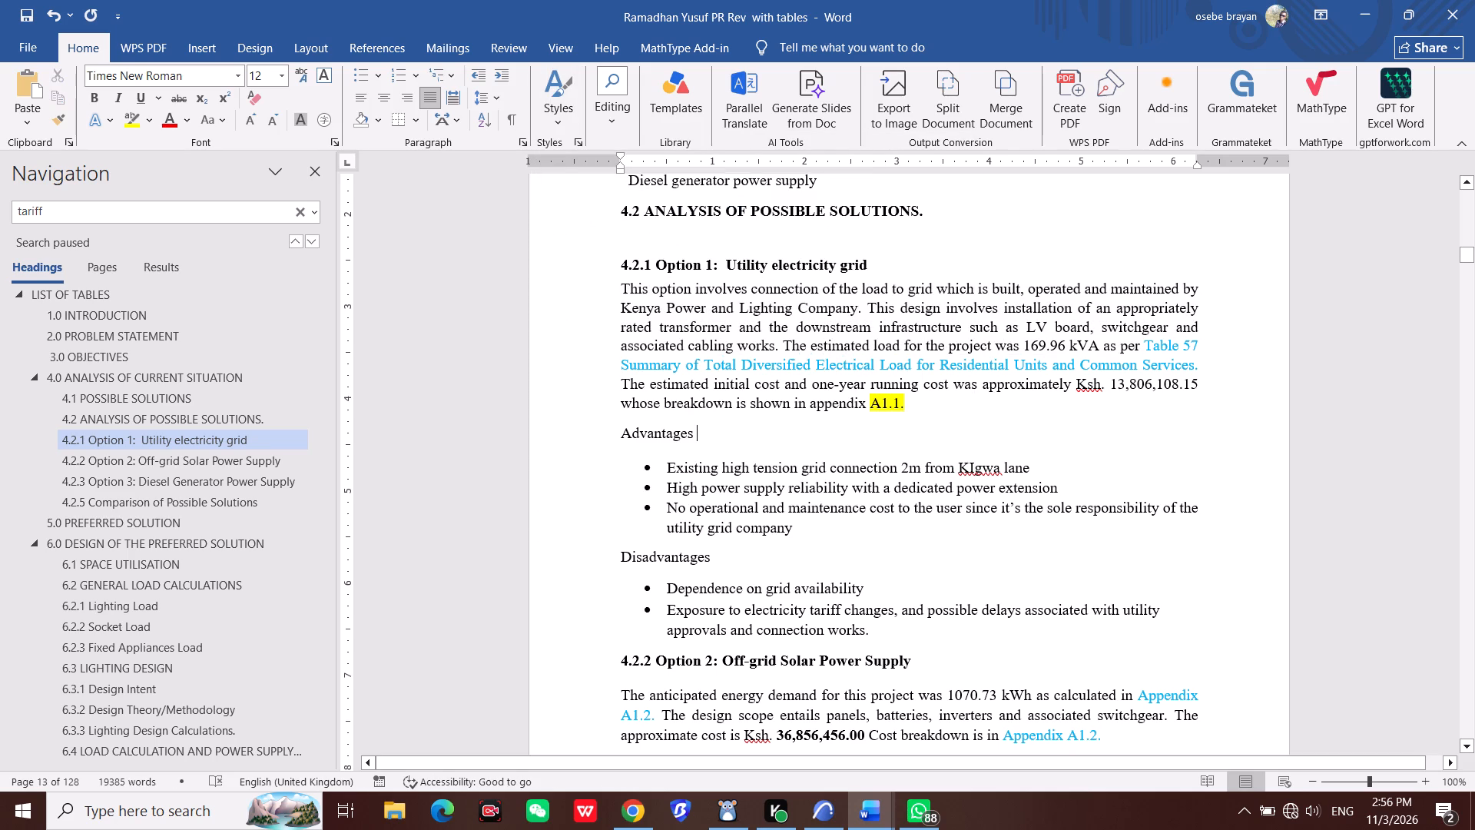
# Apply the Normal style to the closing sentence of the 4.2.1 paragraph, covering the estimated initial cost and appendix A1.1.
pyautogui.moveTo(616, 389); pyautogui.dragTo(926, 393)
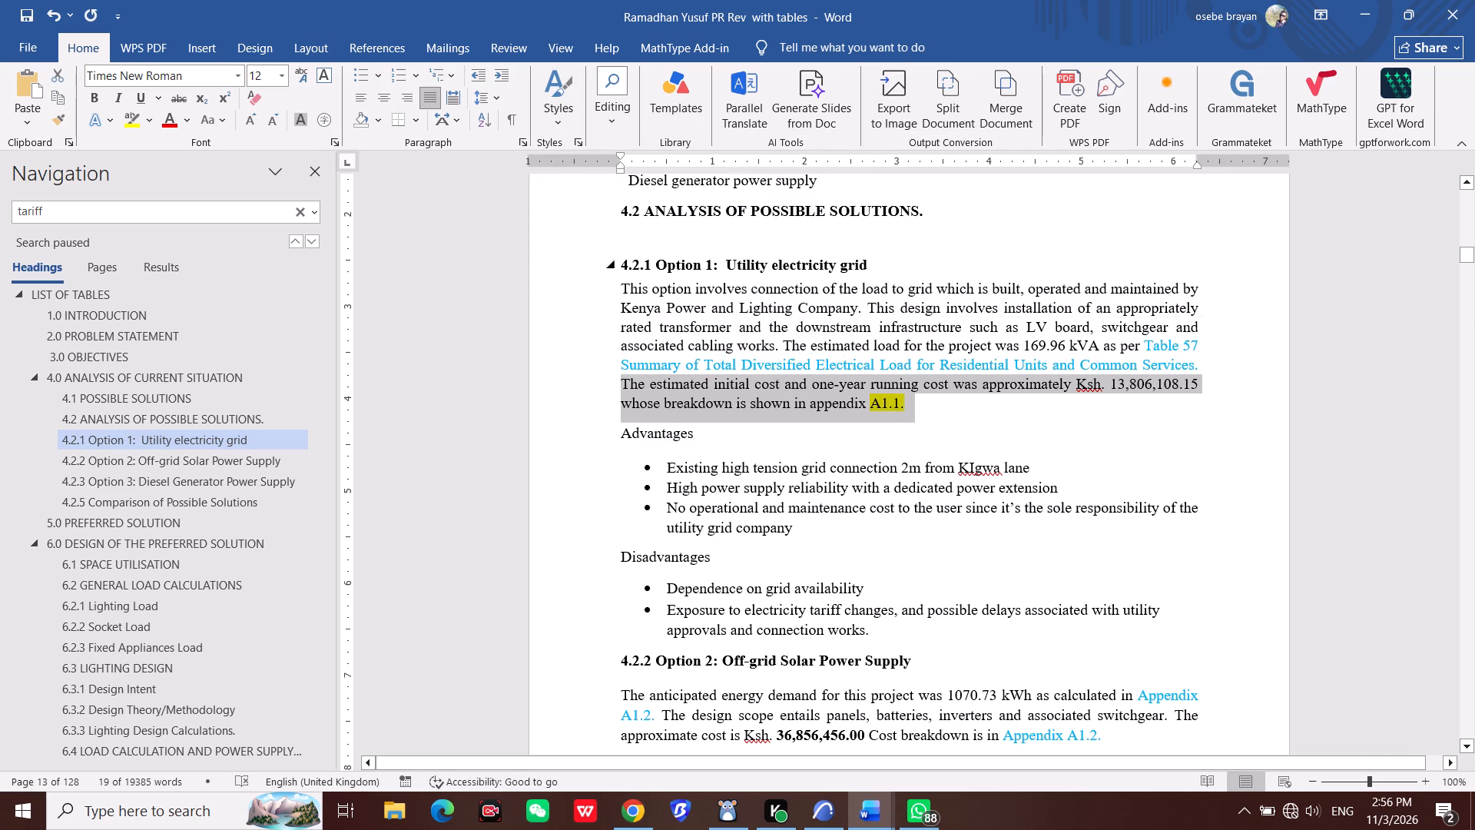
pyautogui.click(559, 123)
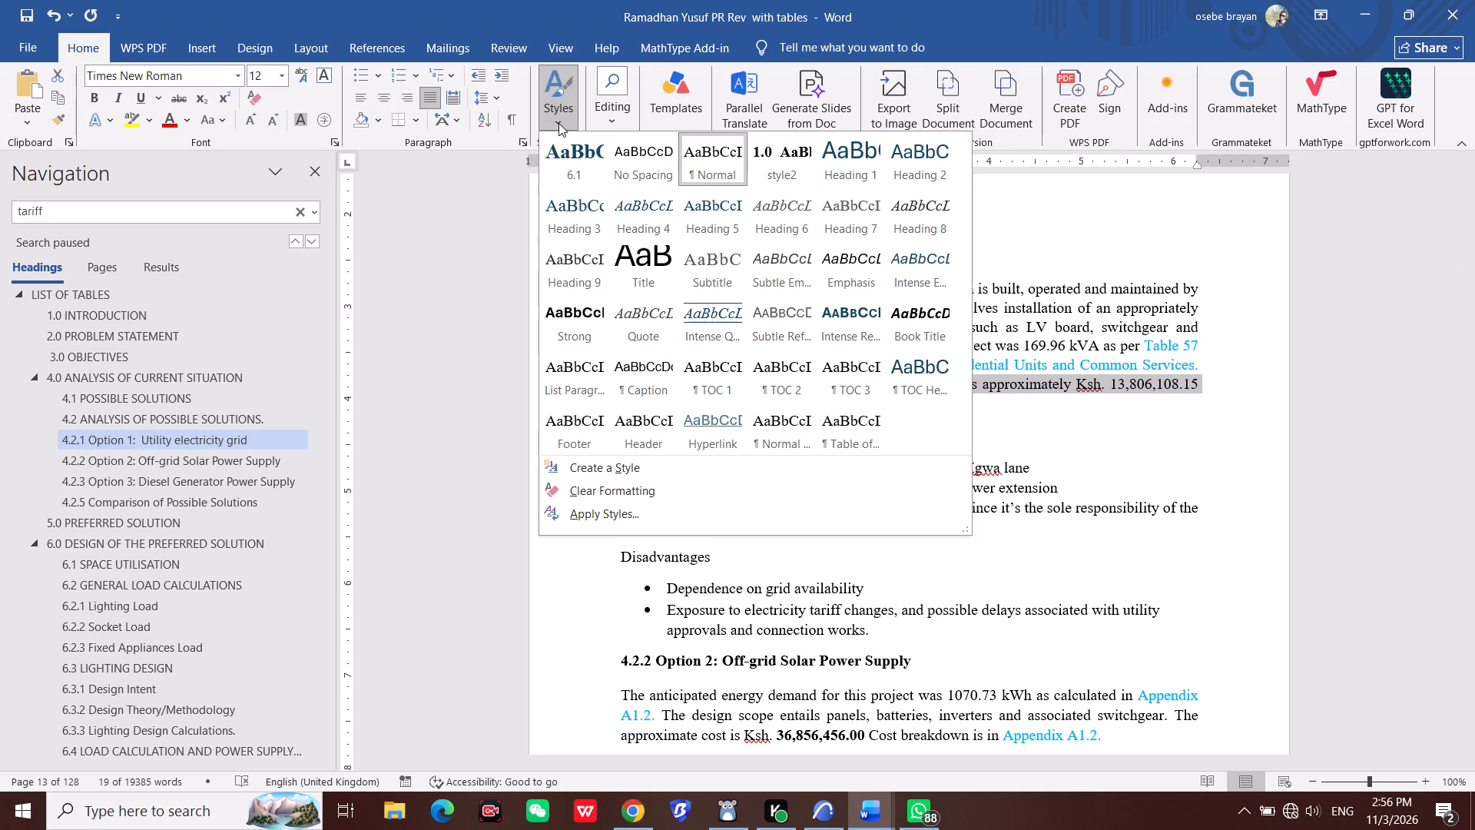
pyautogui.click(703, 166)
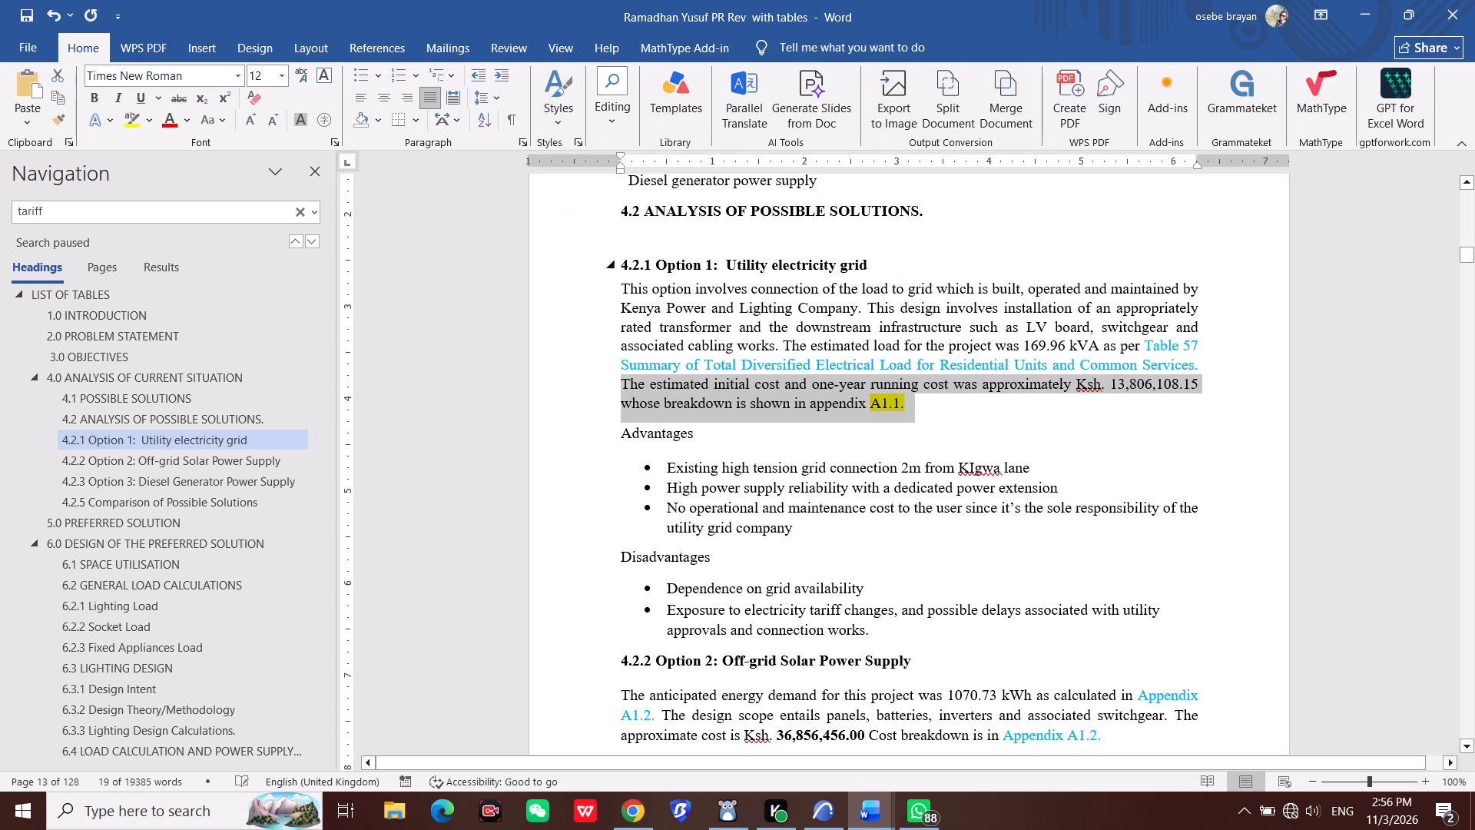
pyautogui.click(973, 427)
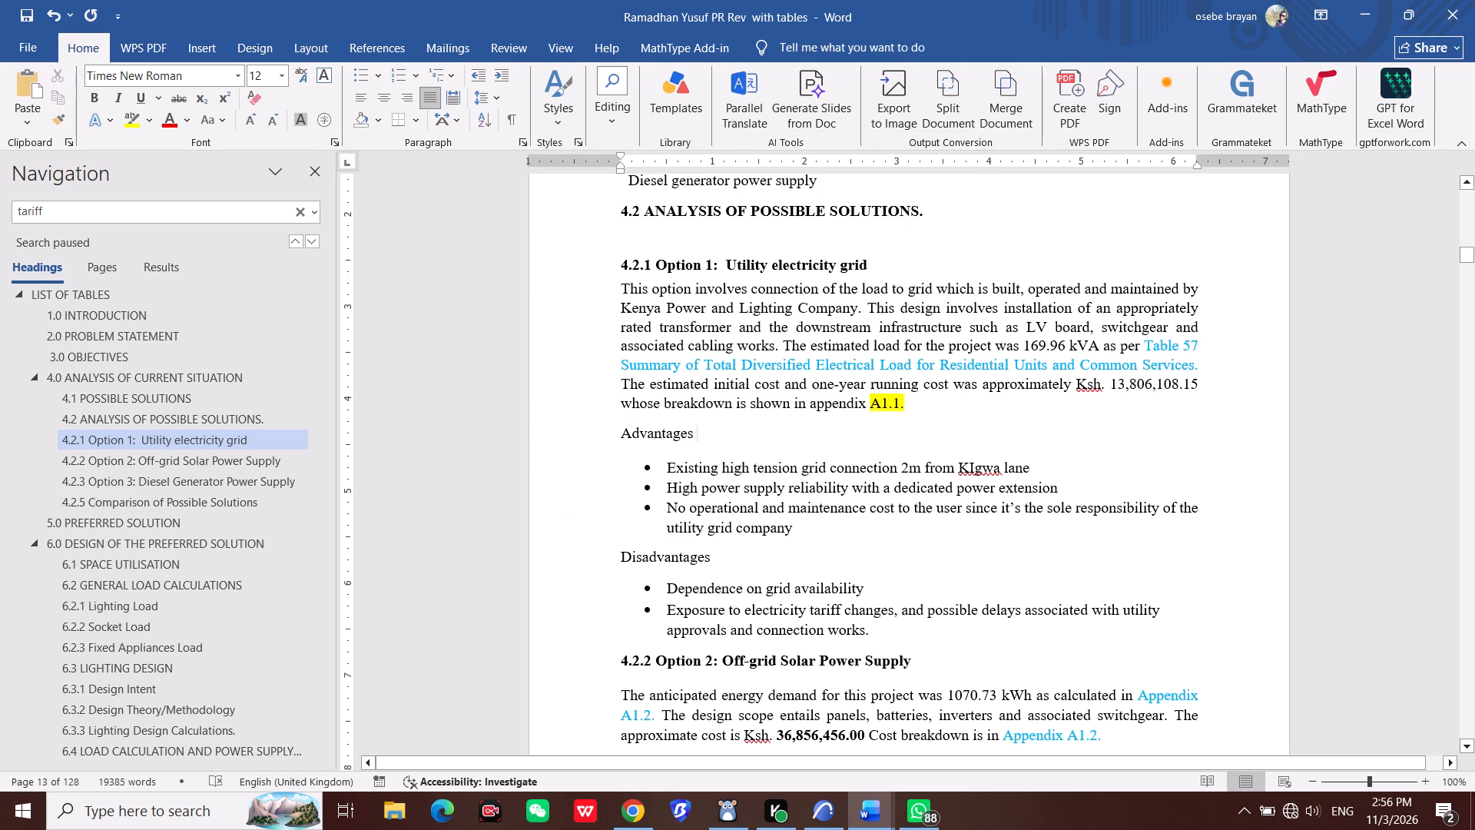
# Update the entire List of Tables, including its entries as well as the page numbers.
pyautogui.scroll(3, 159, 409)
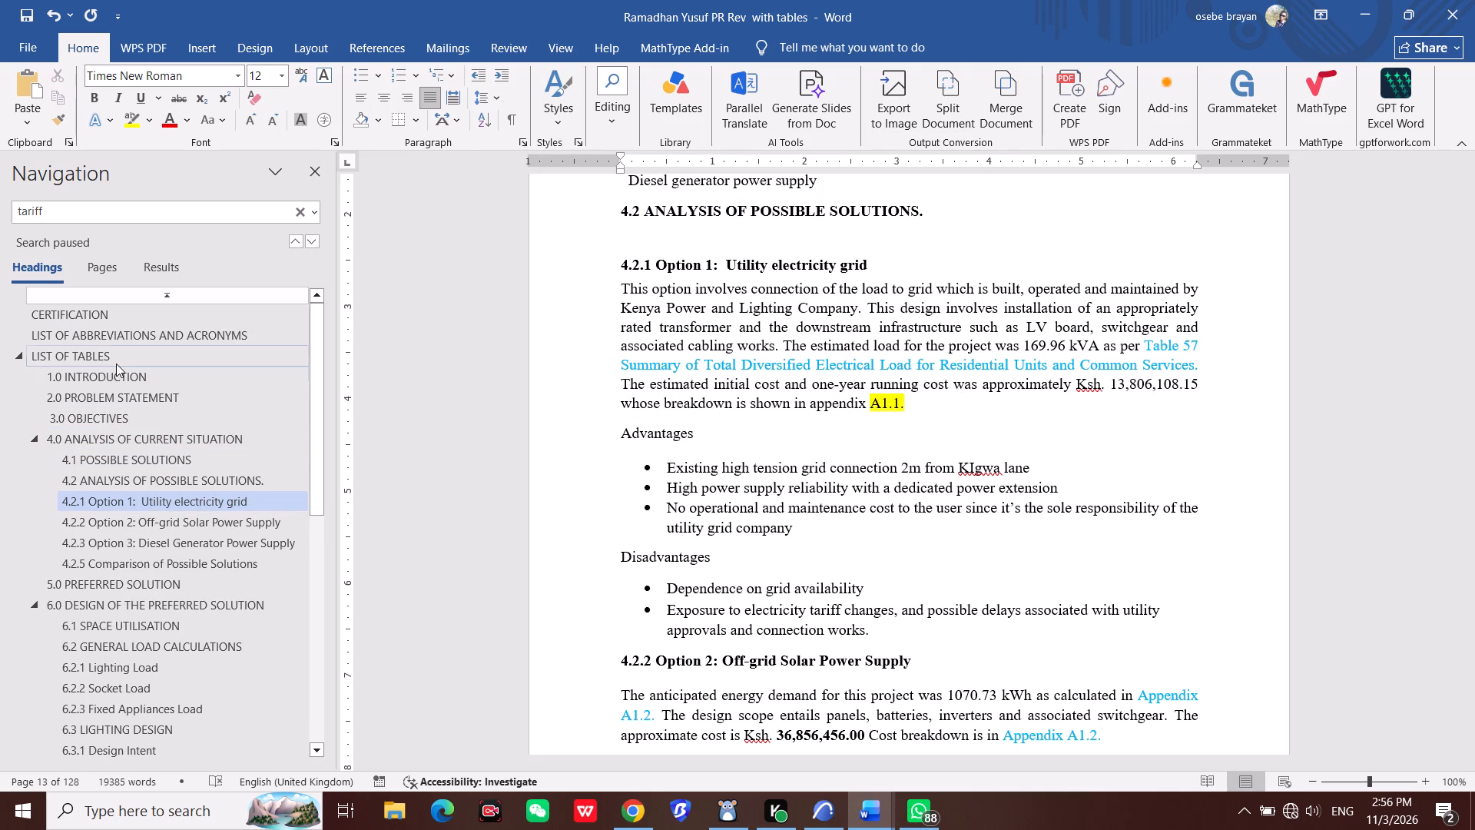
pyautogui.click(116, 364)
pyautogui.rightClick(701, 367)
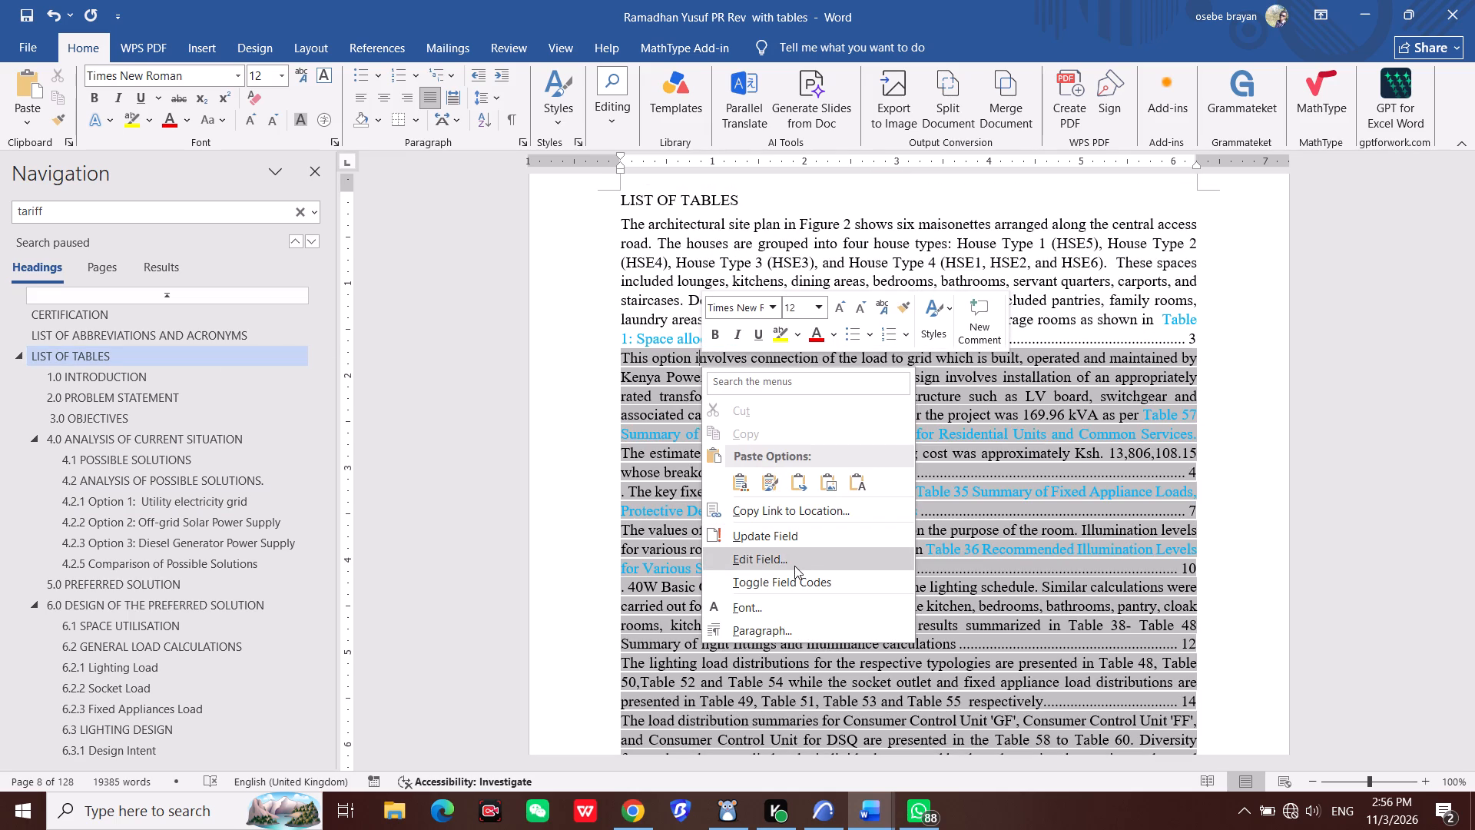
pyautogui.click(792, 536)
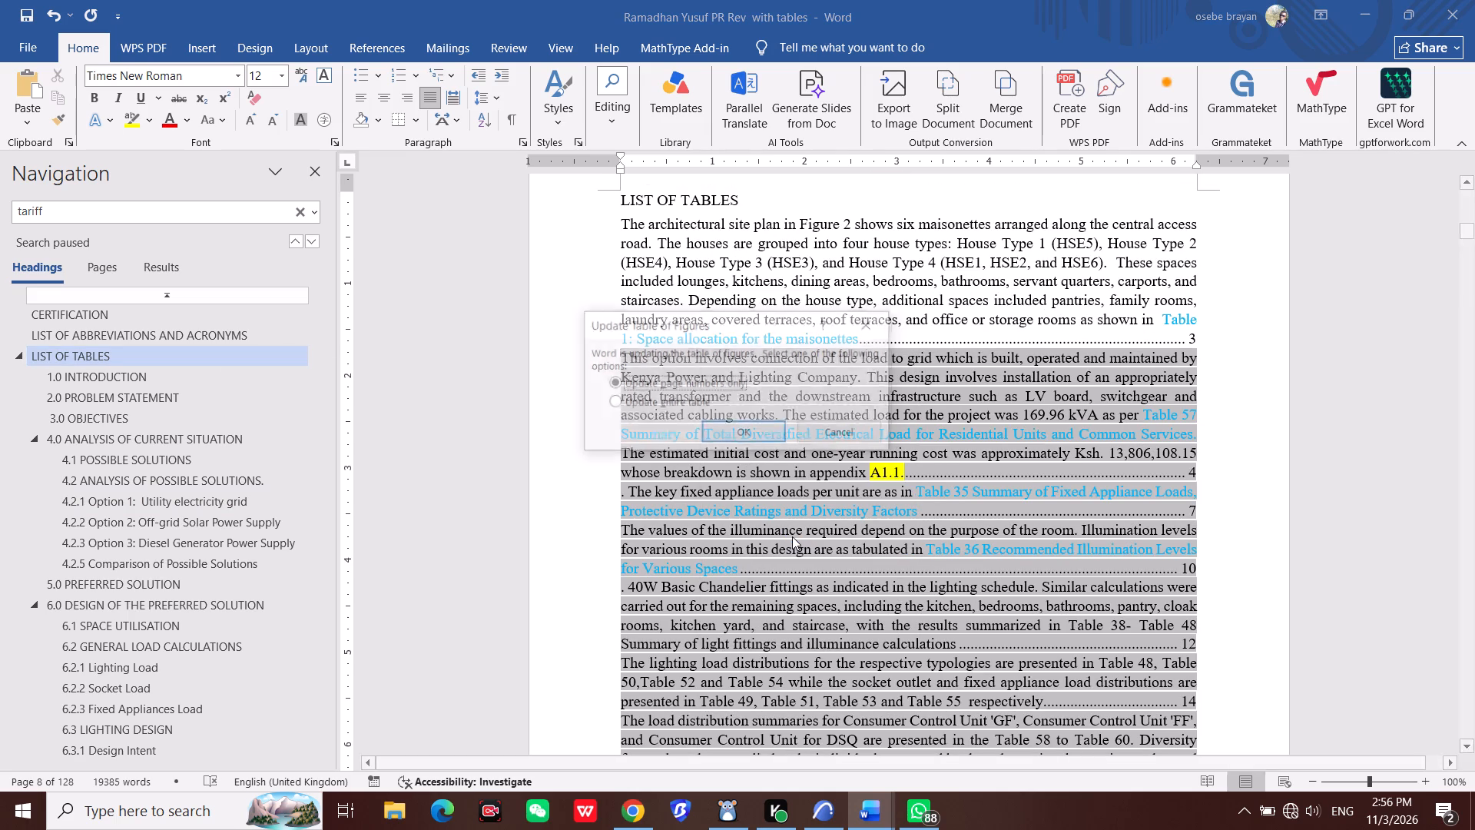
pyautogui.click(666, 398)
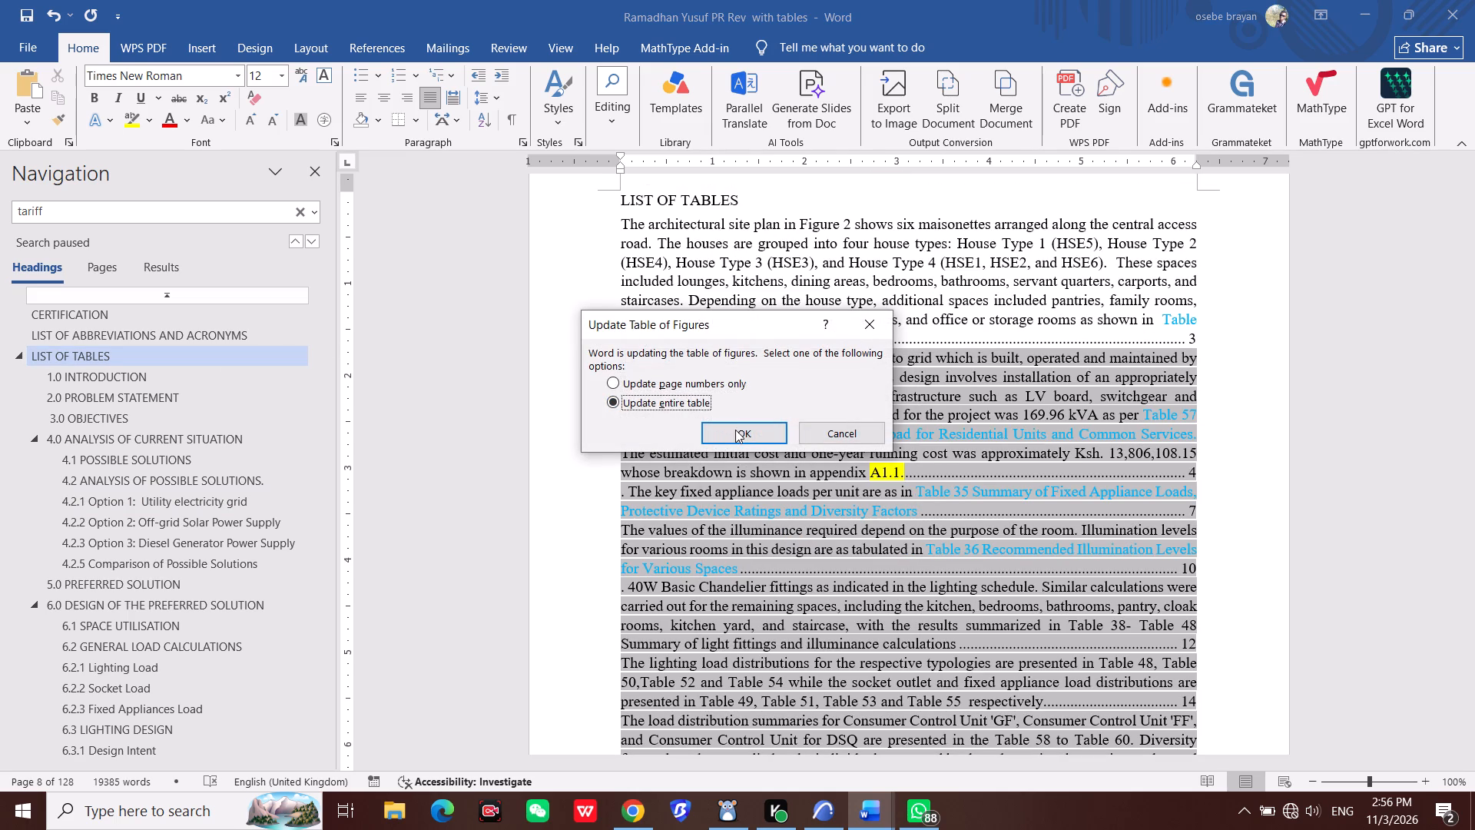
pyautogui.click(735, 430)
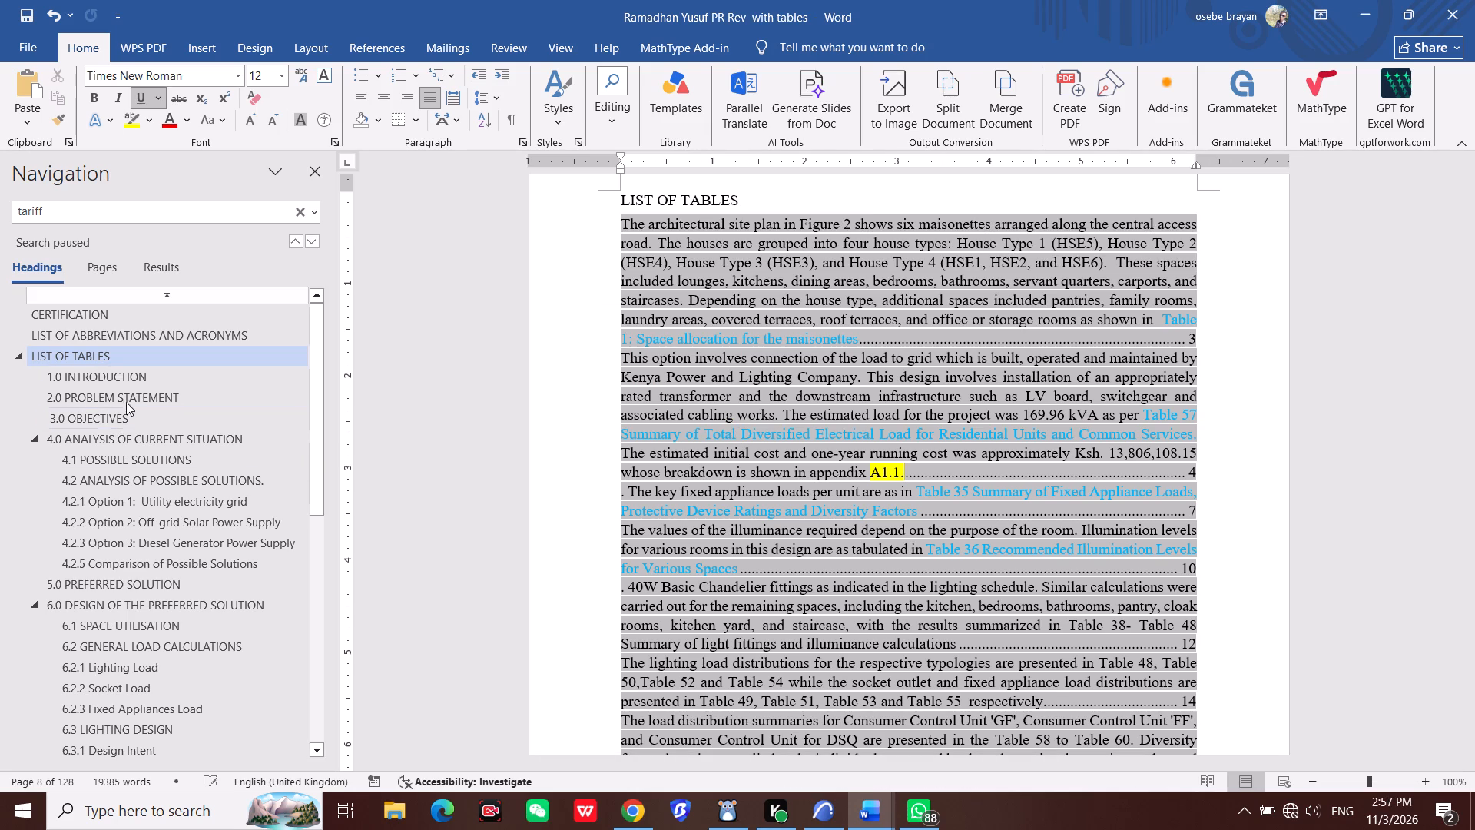
# Apply the Normal style to the architectural site plan paragraph in section 4.0, up to the Table 1 reference.
pyautogui.click(139, 383)
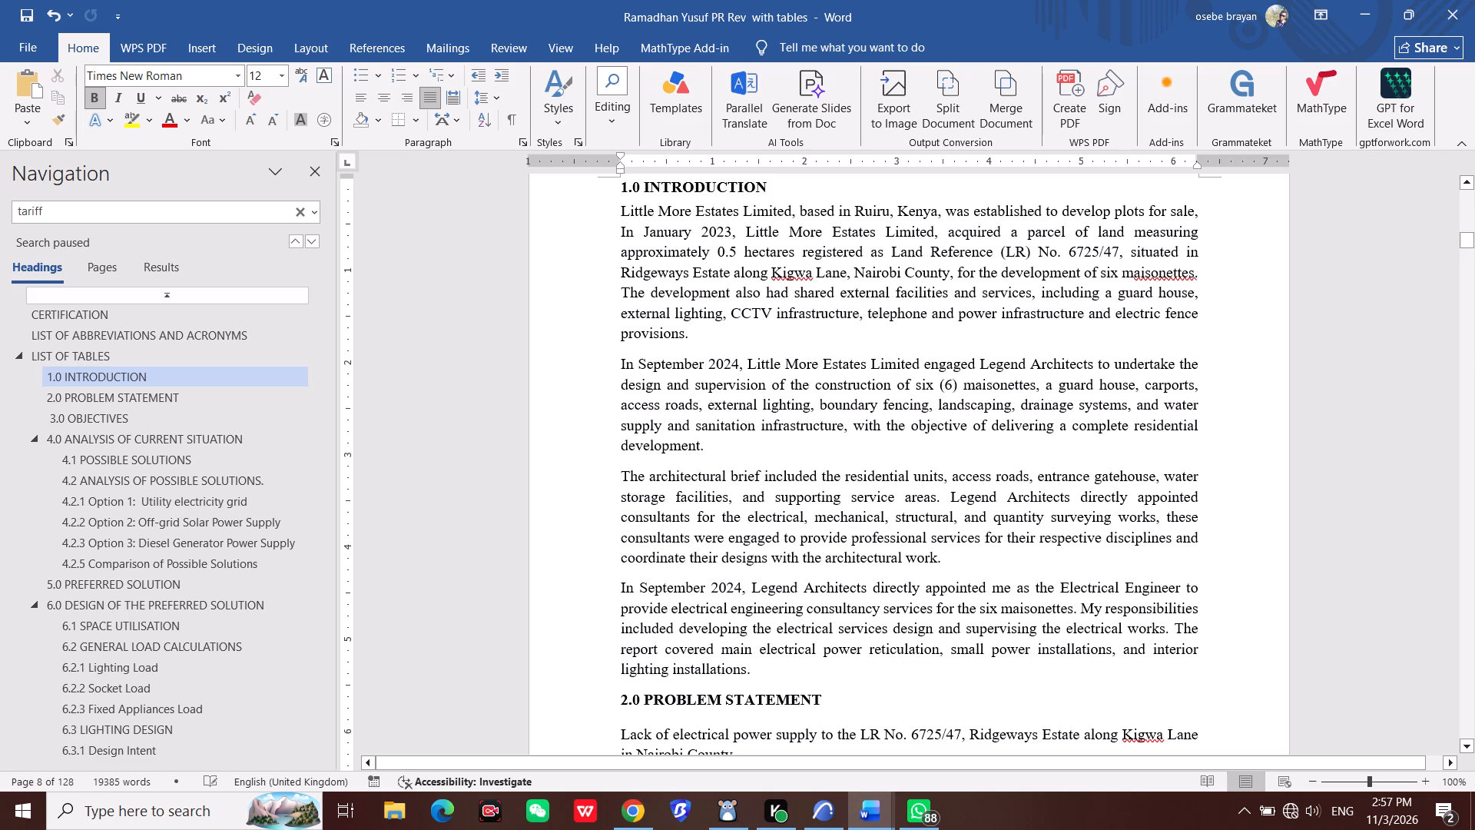
pyautogui.scroll(-20, 813, 537)
pyautogui.scroll(-10, 813, 537)
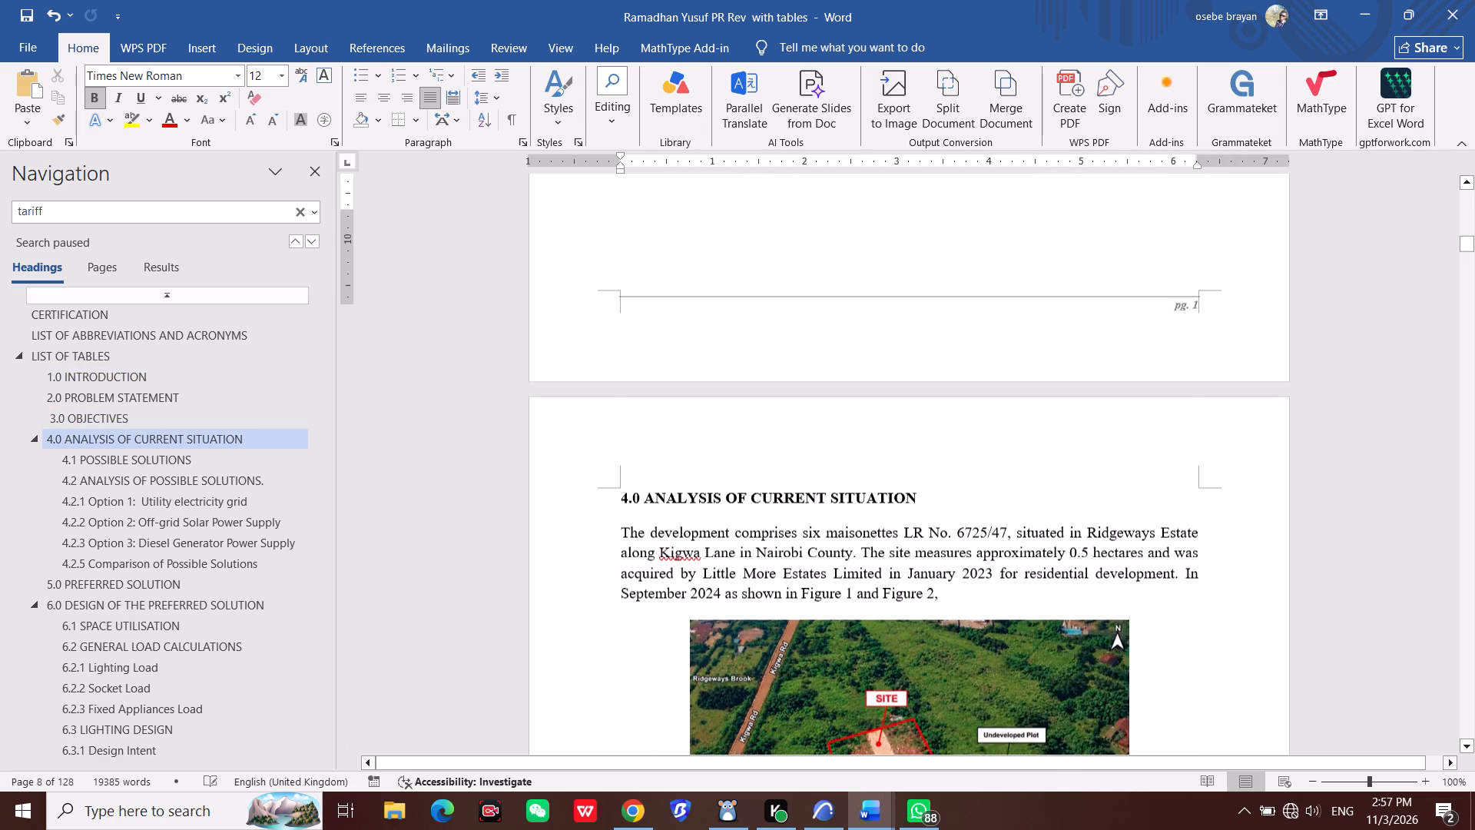
pyautogui.scroll(-20, 840, 516)
pyautogui.scroll(-9, 840, 516)
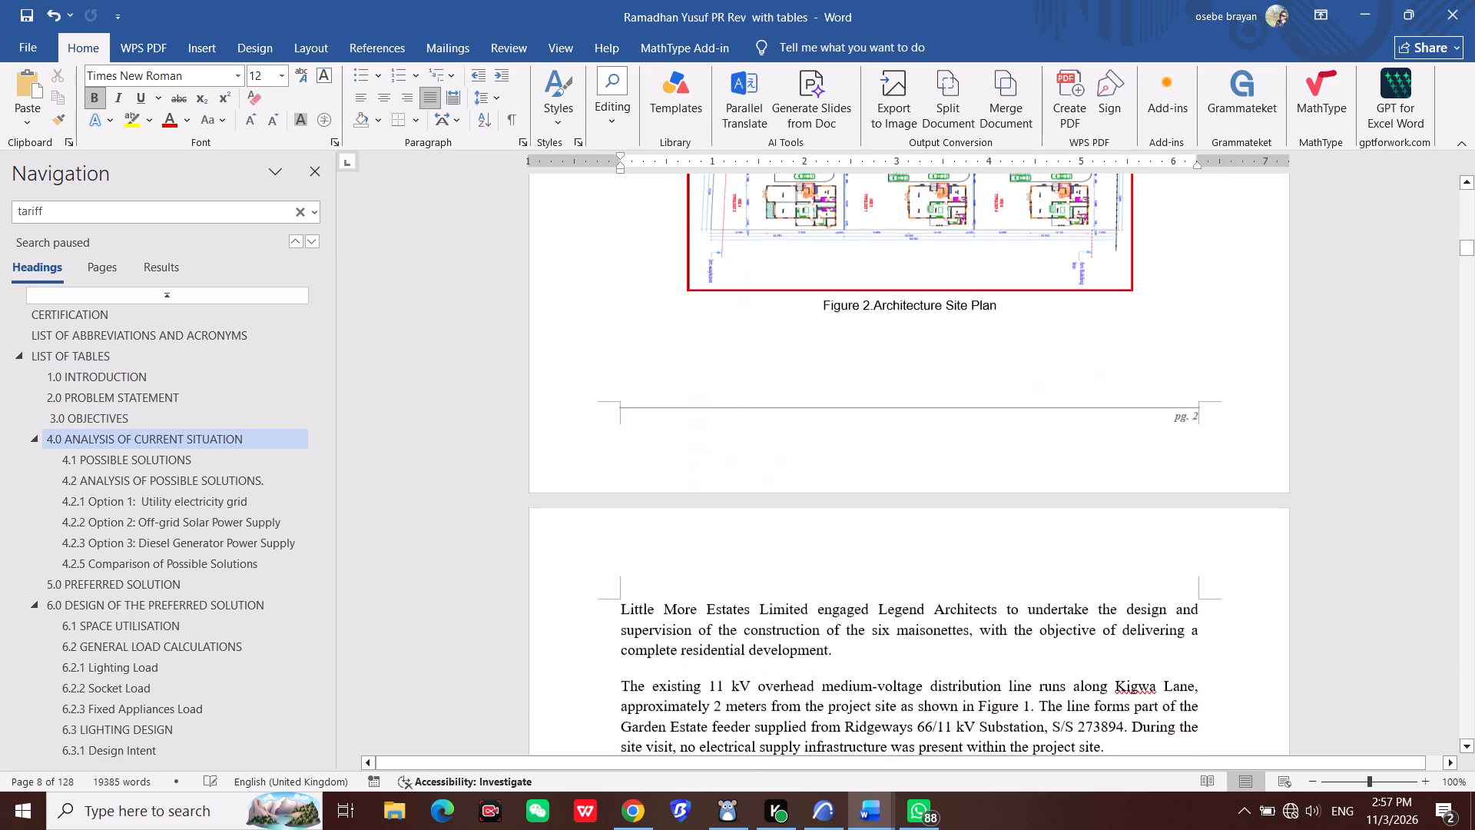
pyautogui.scroll(-15, 835, 516)
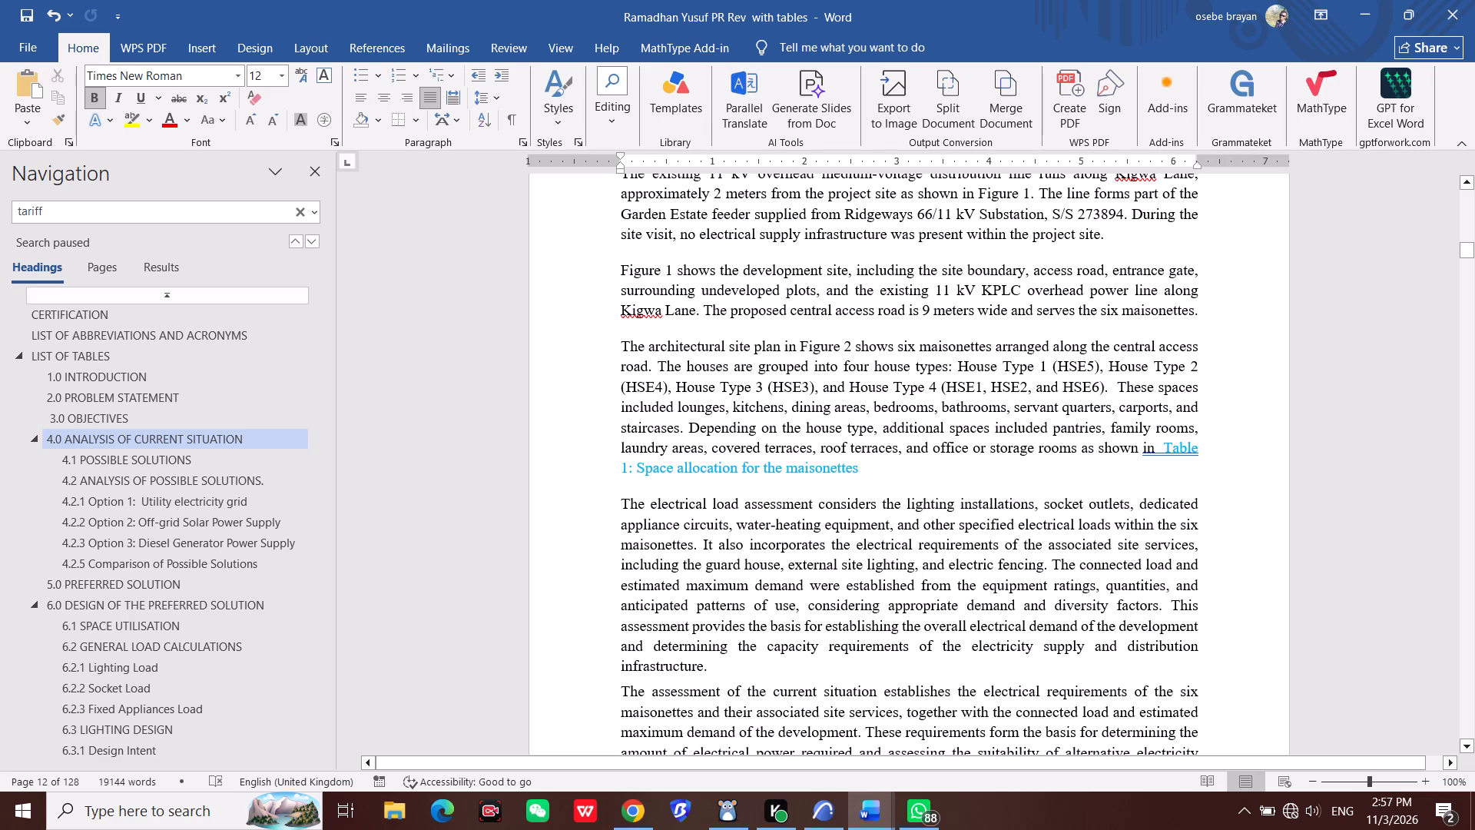
pyautogui.moveTo(619, 341); pyautogui.dragTo(1094, 434)
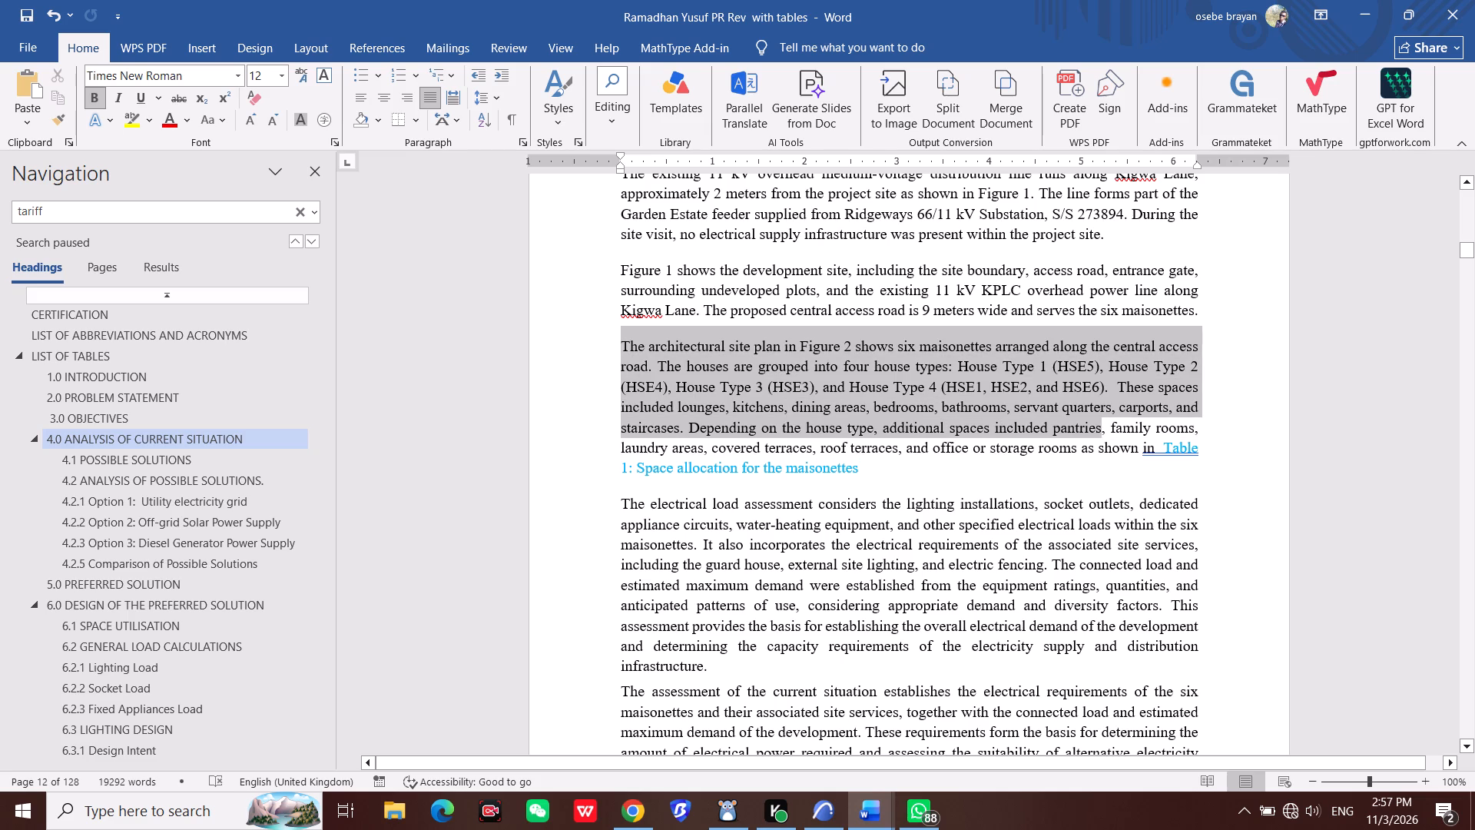
pyautogui.moveTo(1094, 434); pyautogui.dragTo(1152, 443)
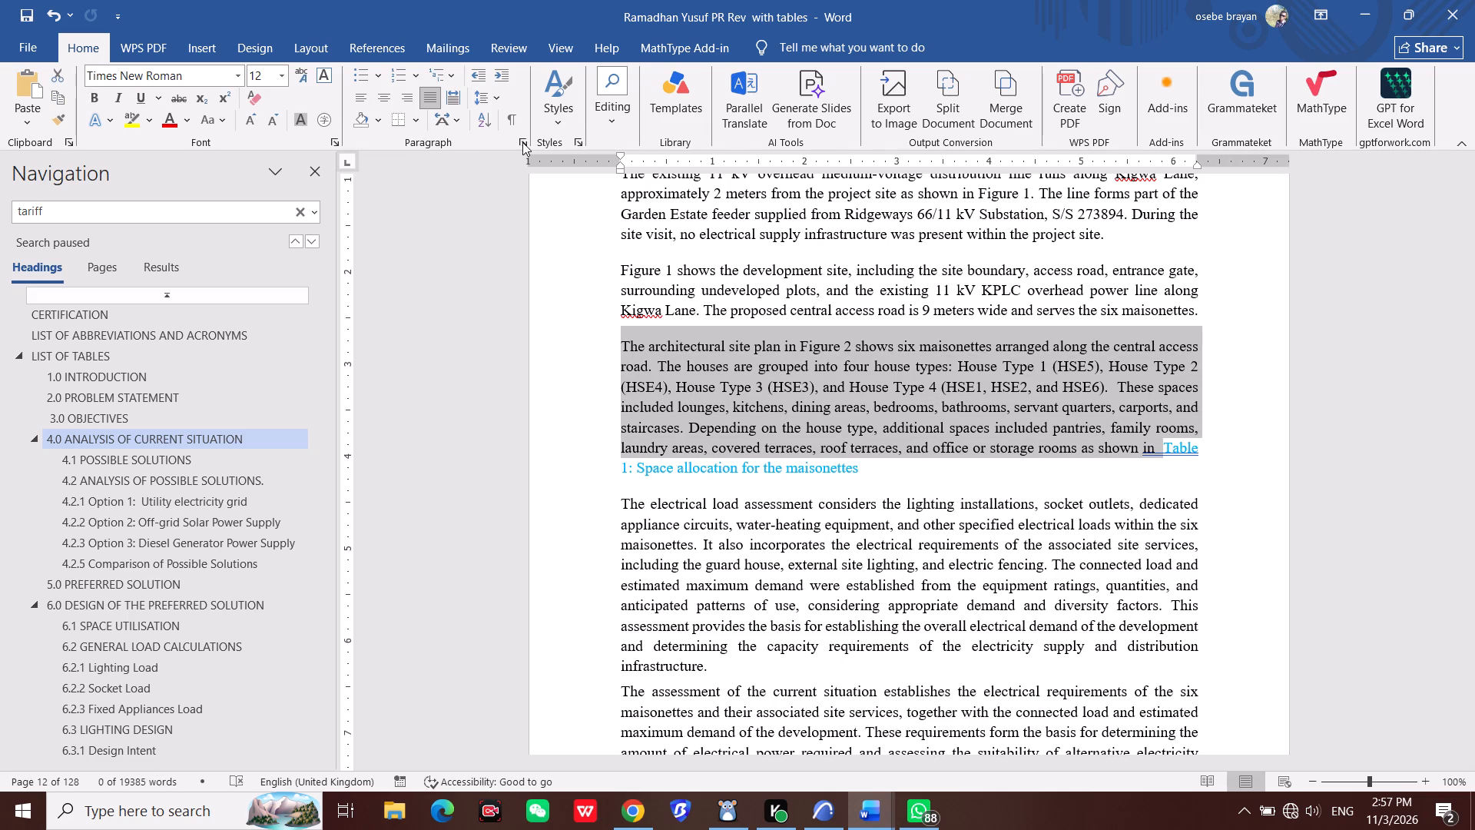
pyautogui.click(545, 130)
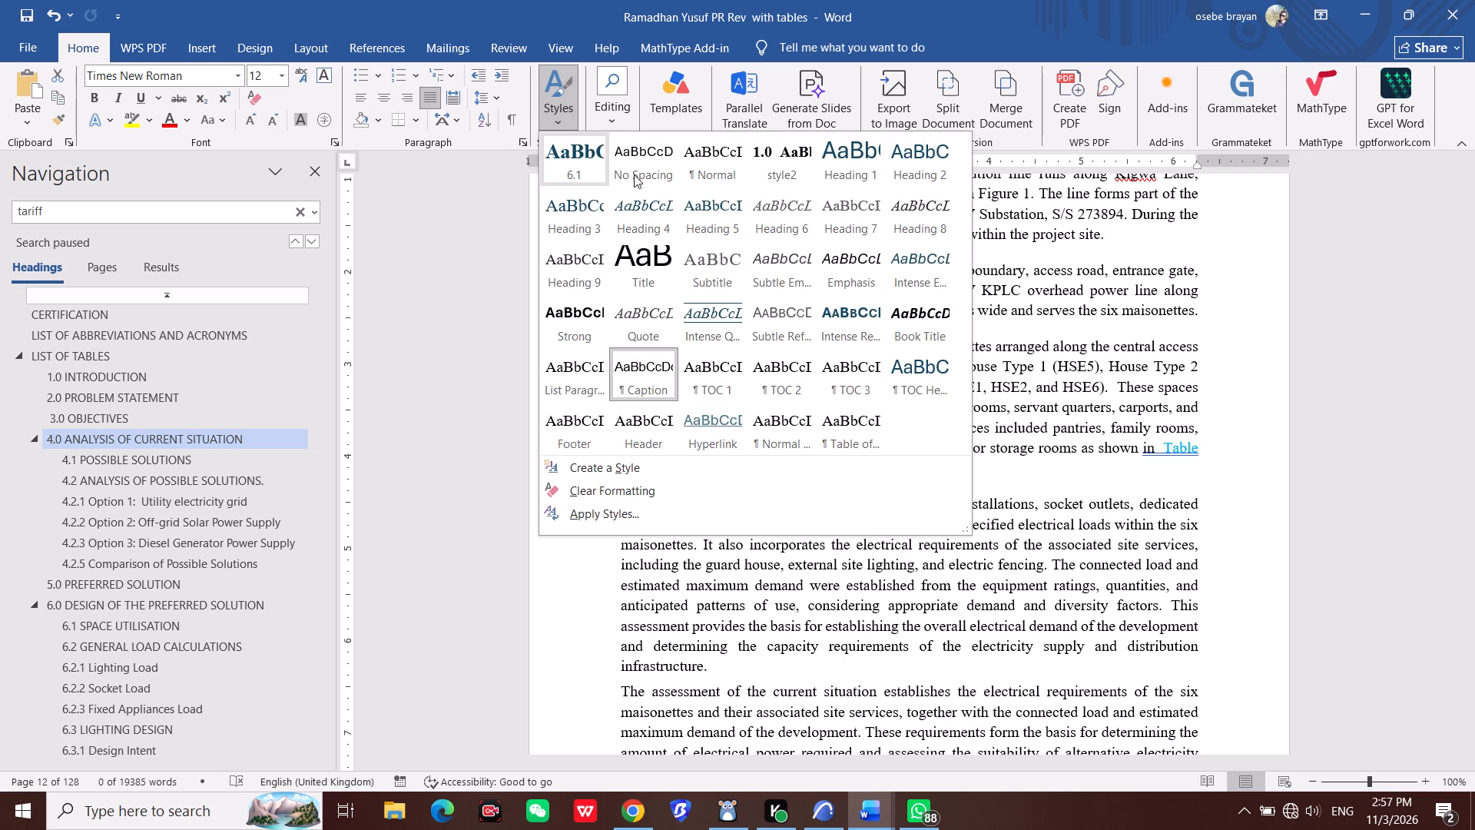
pyautogui.click(712, 178)
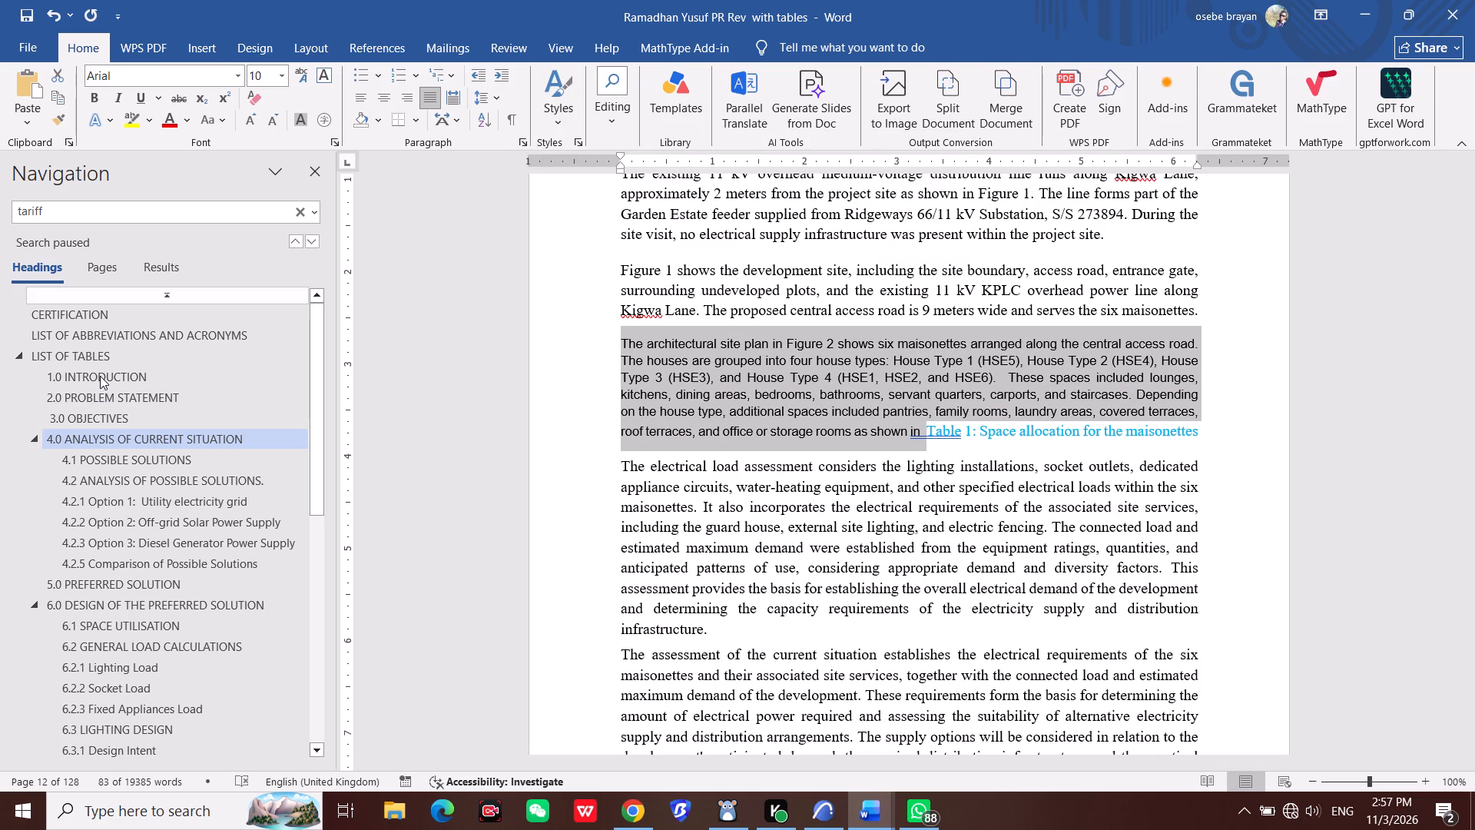
# Update the entire List of Tables again, refreshing its entries as well as the page numbers.
pyautogui.click(132, 364)
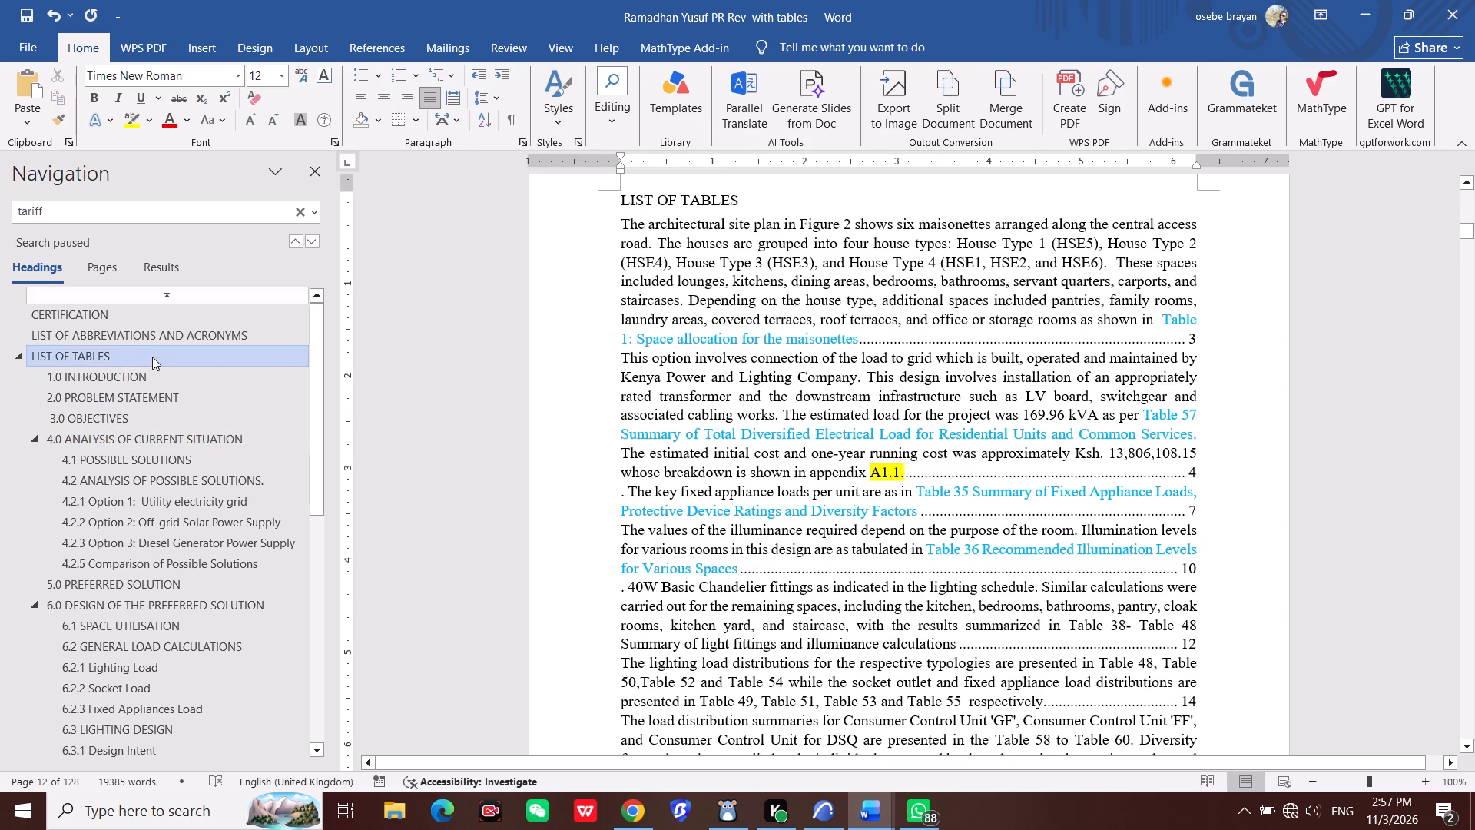
pyautogui.rightClick(828, 402)
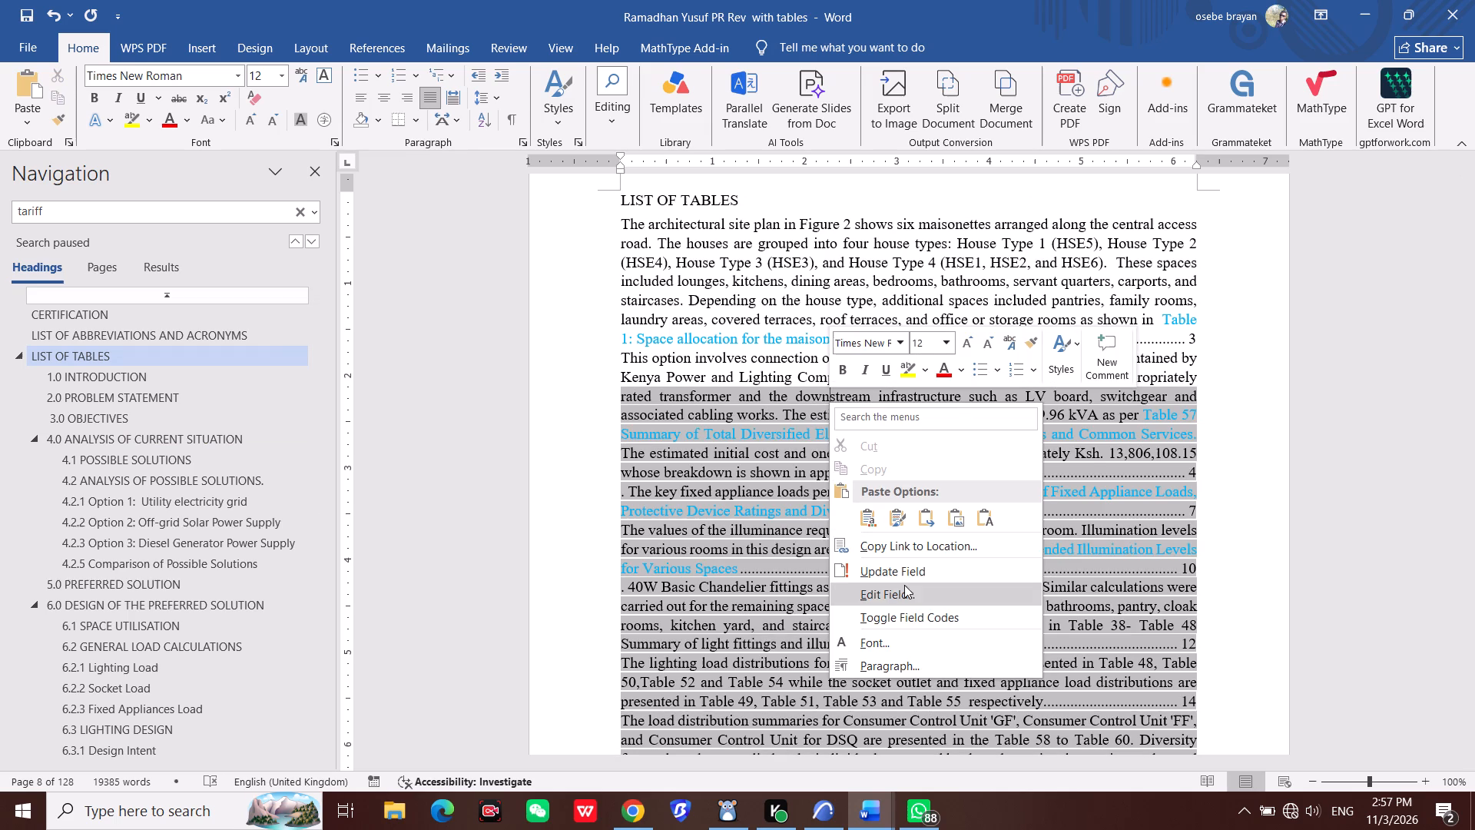
pyautogui.click(906, 577)
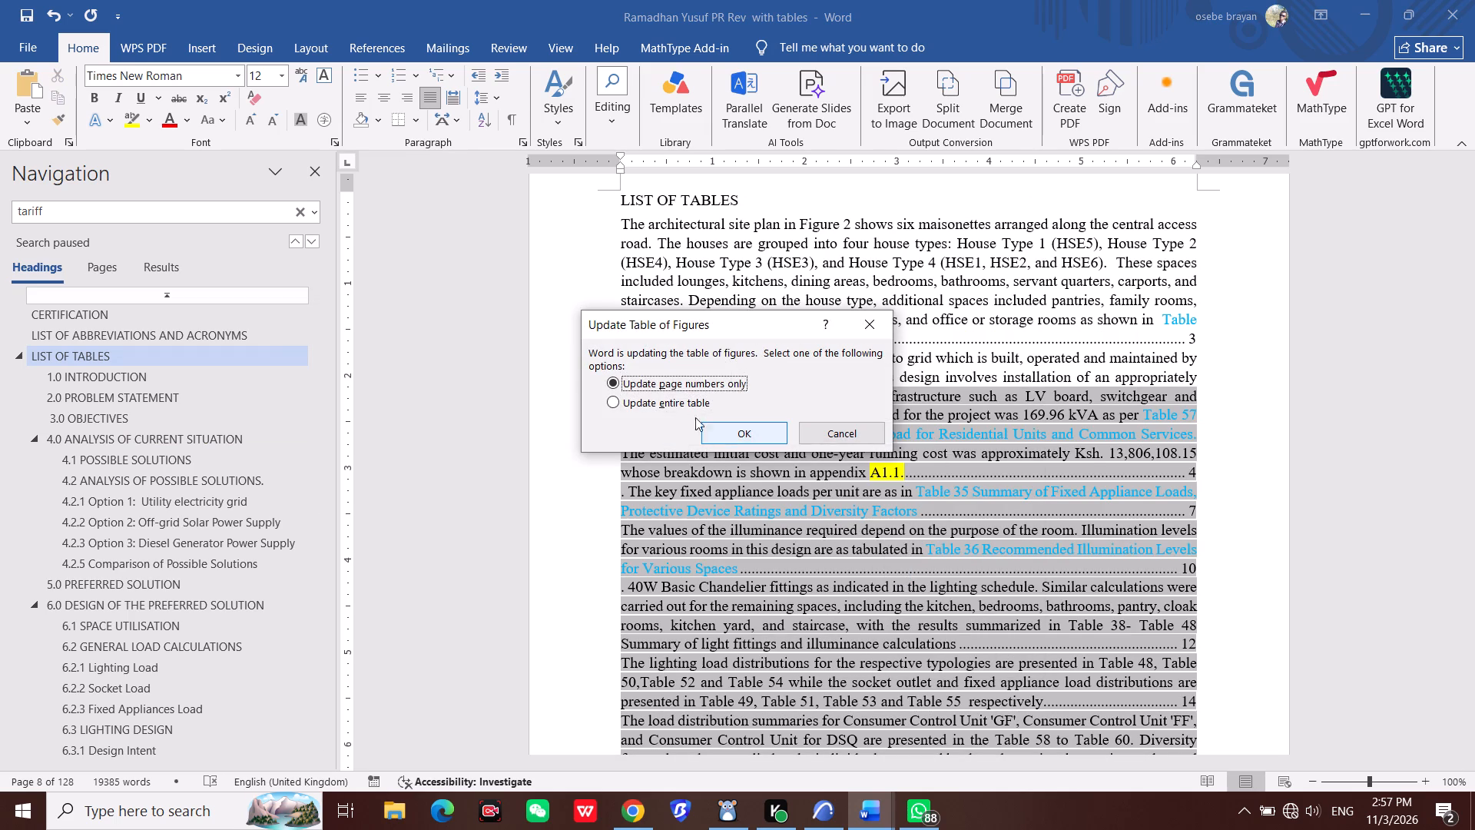
pyautogui.click(691, 410)
pyautogui.click(695, 407)
pyautogui.click(740, 430)
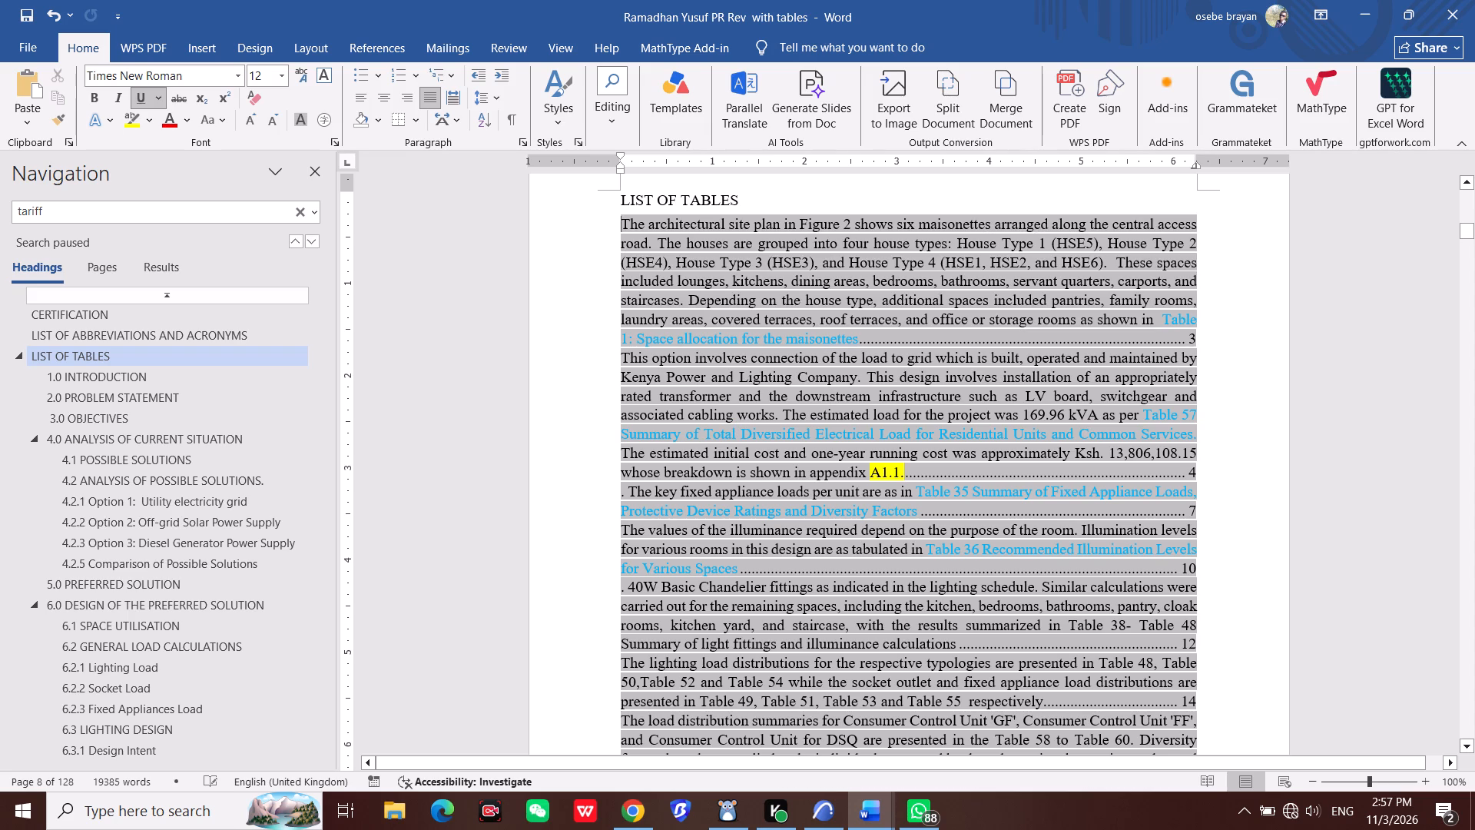
pyautogui.click(722, 374)
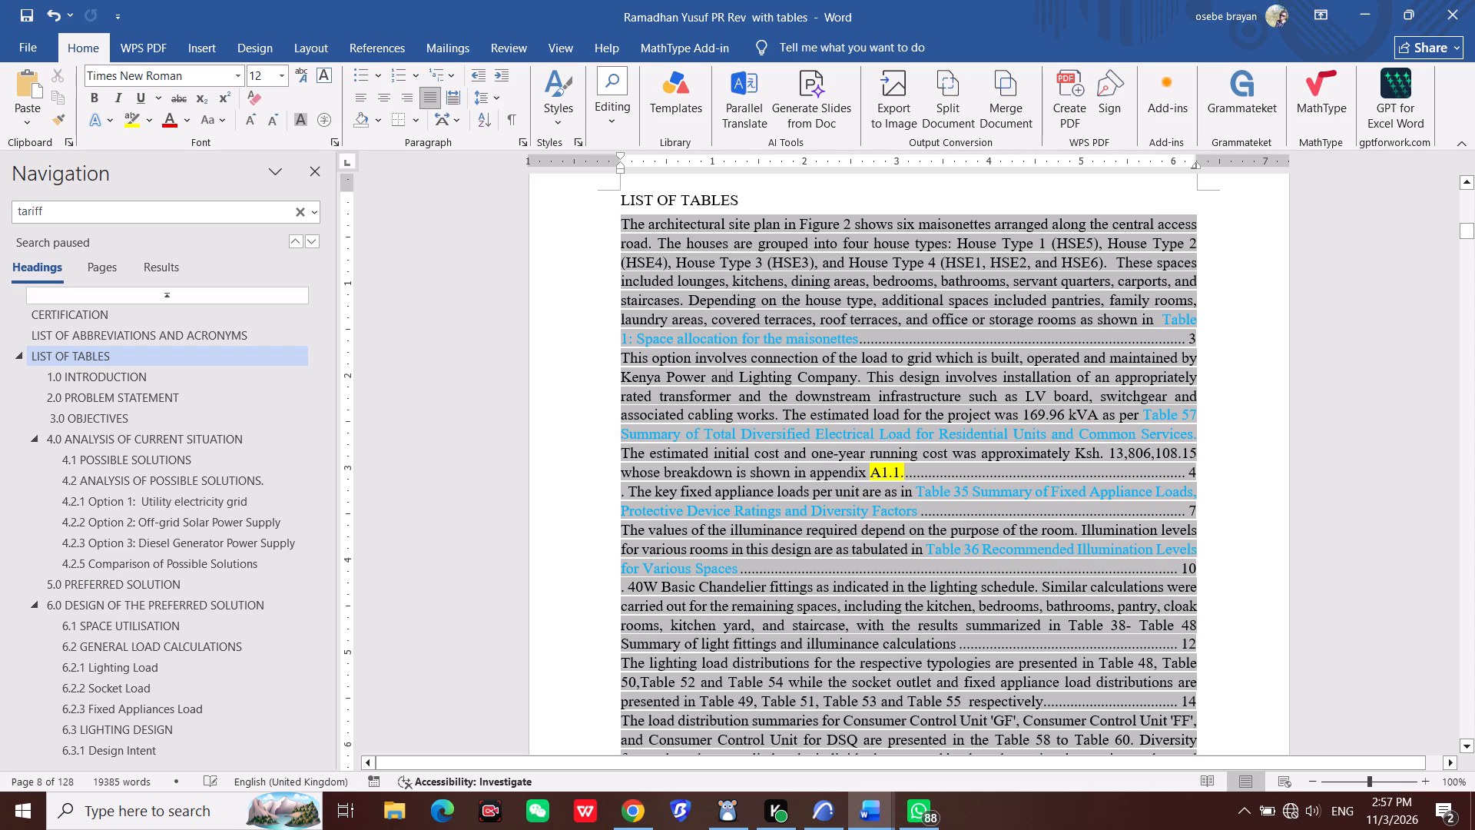
pyautogui.click(826, 361)
pyautogui.click(1238, 321)
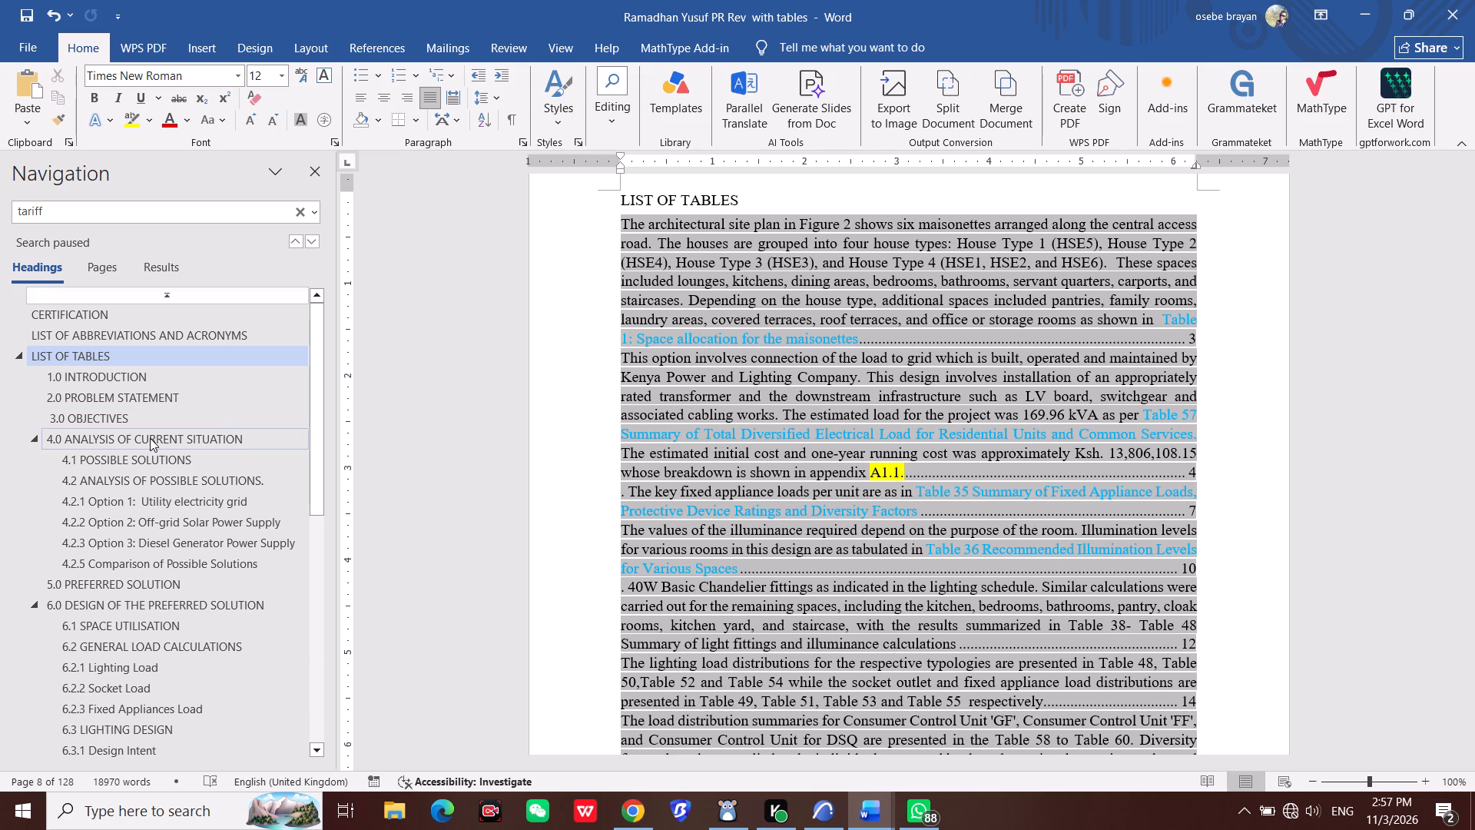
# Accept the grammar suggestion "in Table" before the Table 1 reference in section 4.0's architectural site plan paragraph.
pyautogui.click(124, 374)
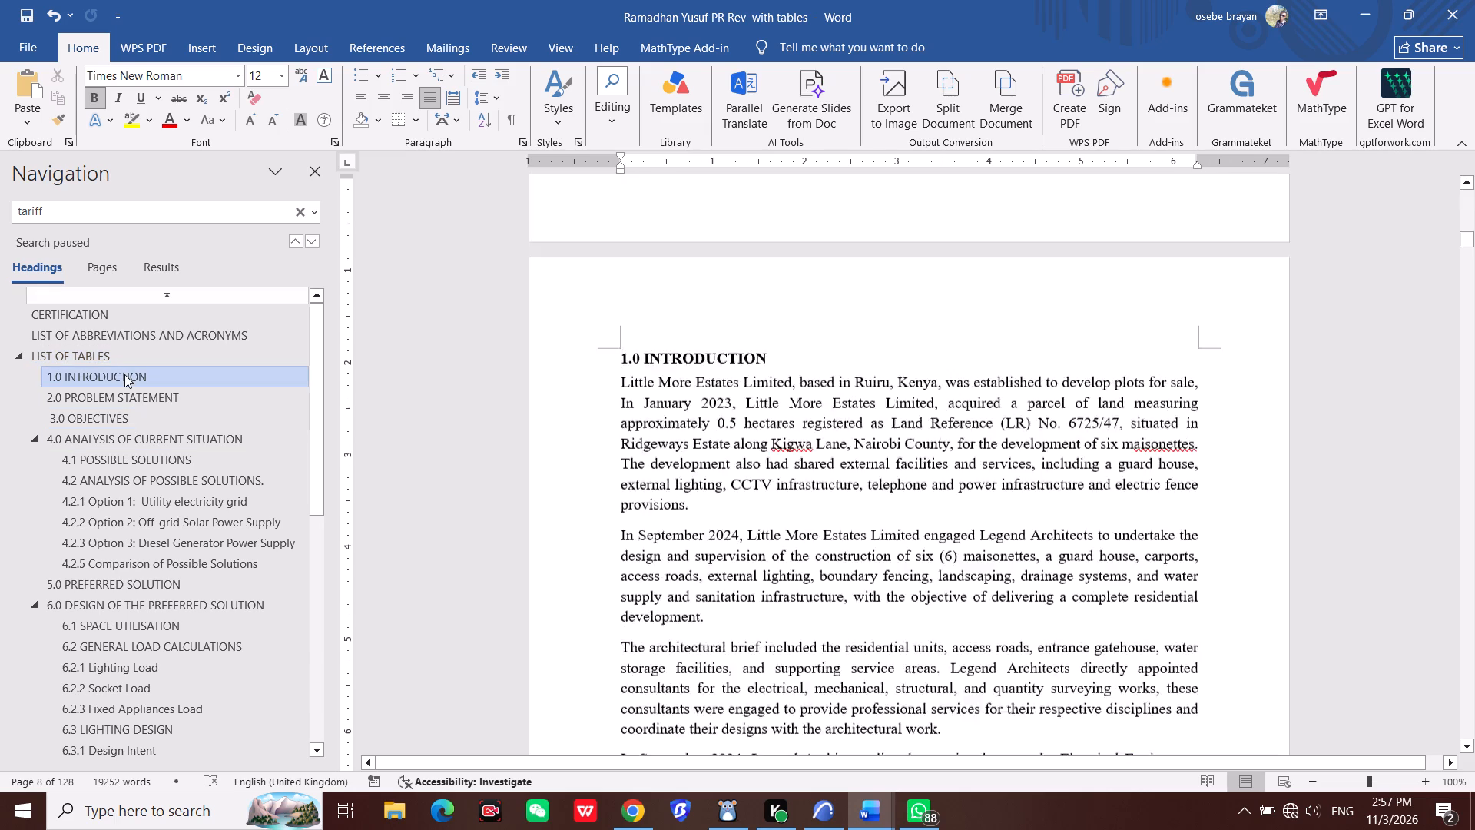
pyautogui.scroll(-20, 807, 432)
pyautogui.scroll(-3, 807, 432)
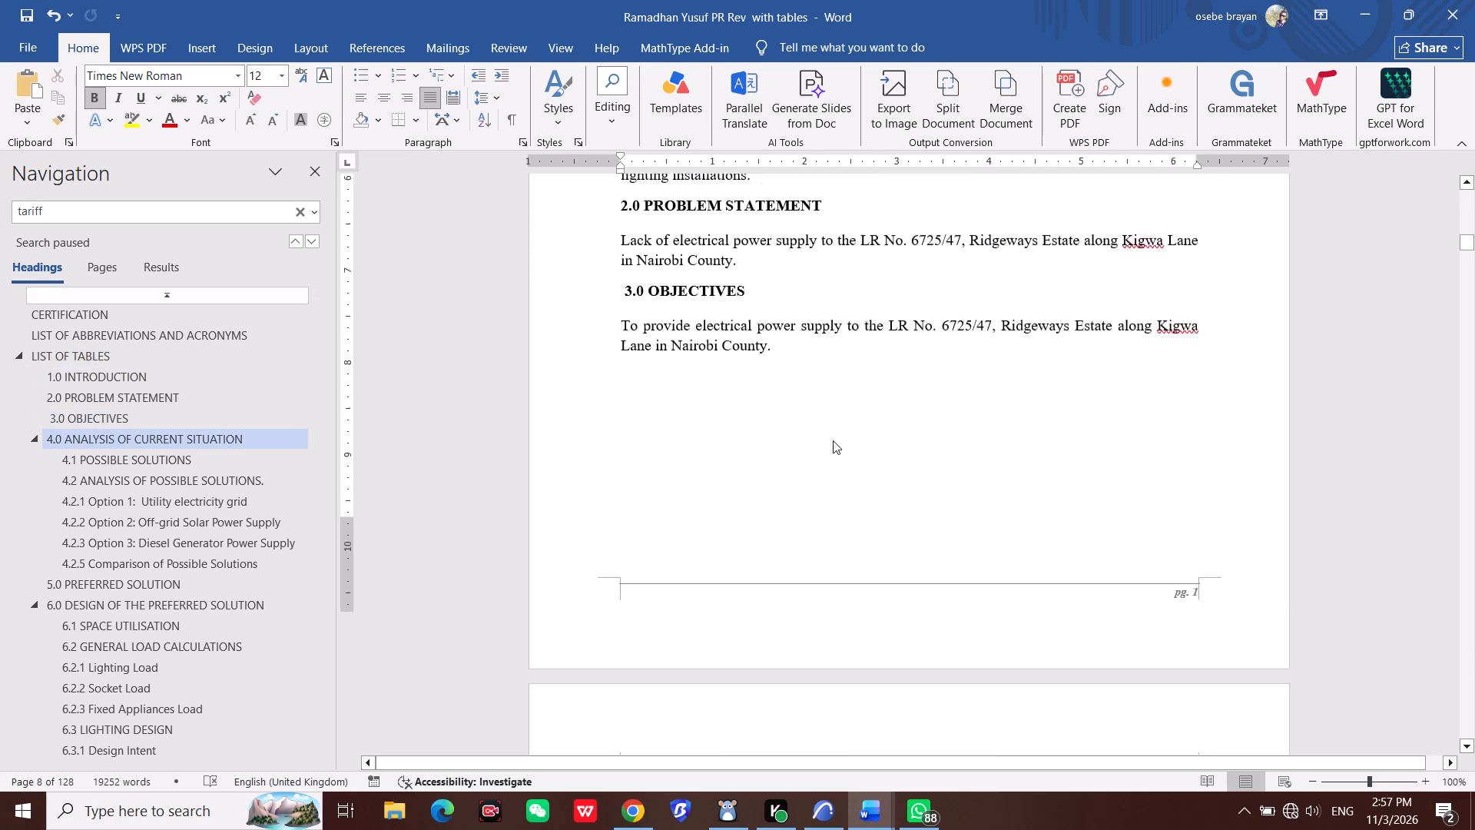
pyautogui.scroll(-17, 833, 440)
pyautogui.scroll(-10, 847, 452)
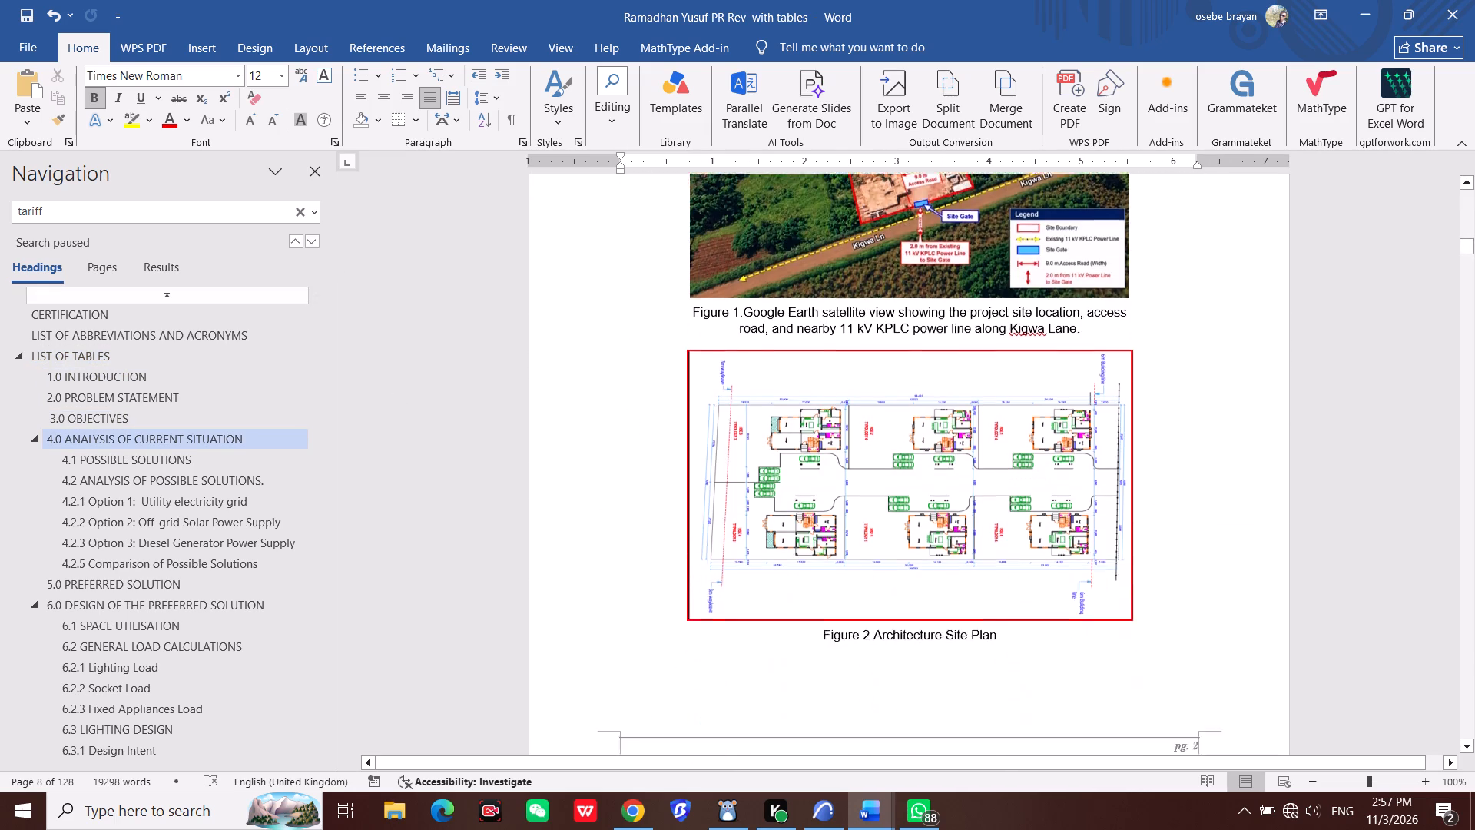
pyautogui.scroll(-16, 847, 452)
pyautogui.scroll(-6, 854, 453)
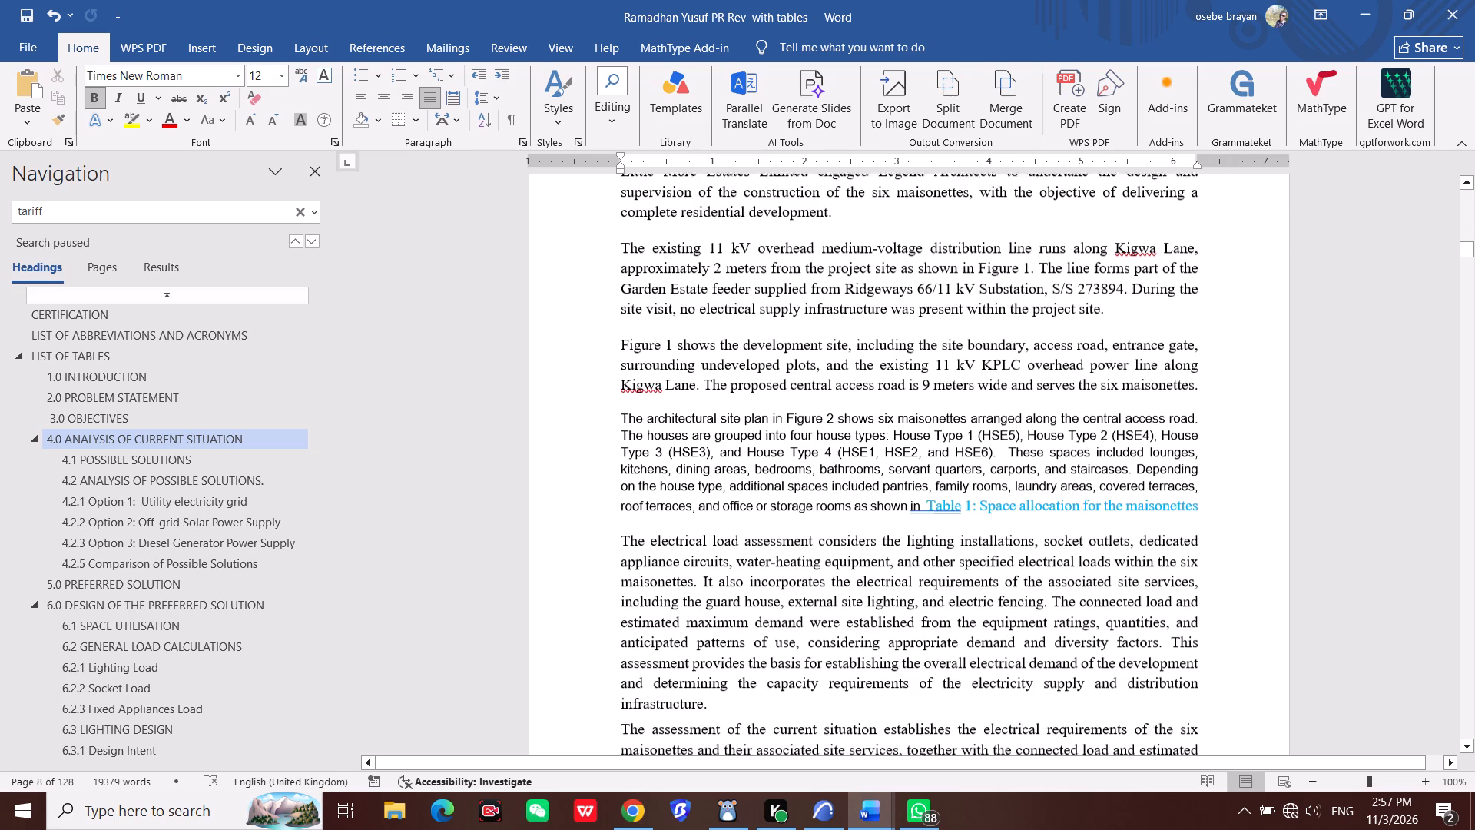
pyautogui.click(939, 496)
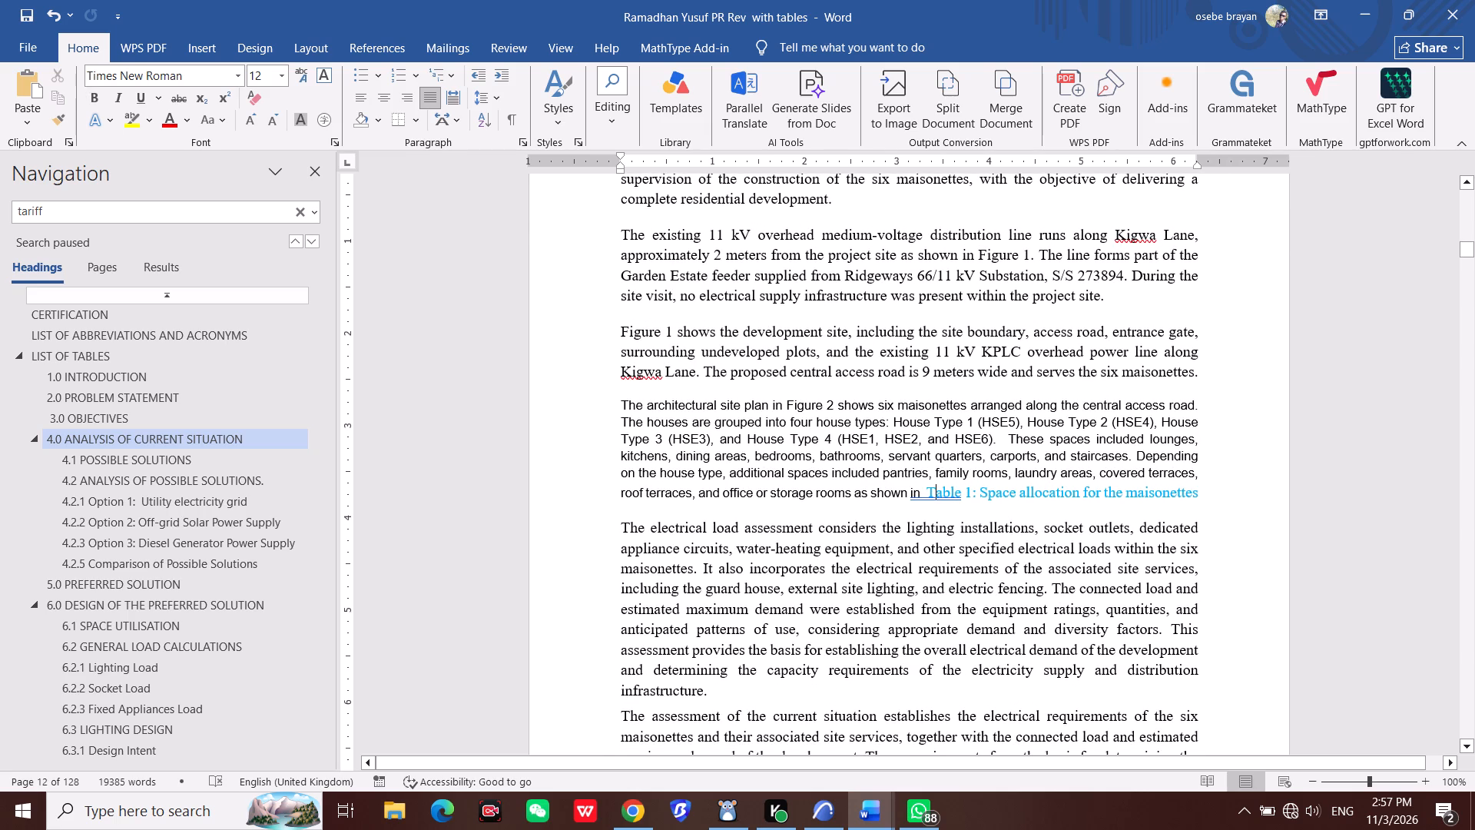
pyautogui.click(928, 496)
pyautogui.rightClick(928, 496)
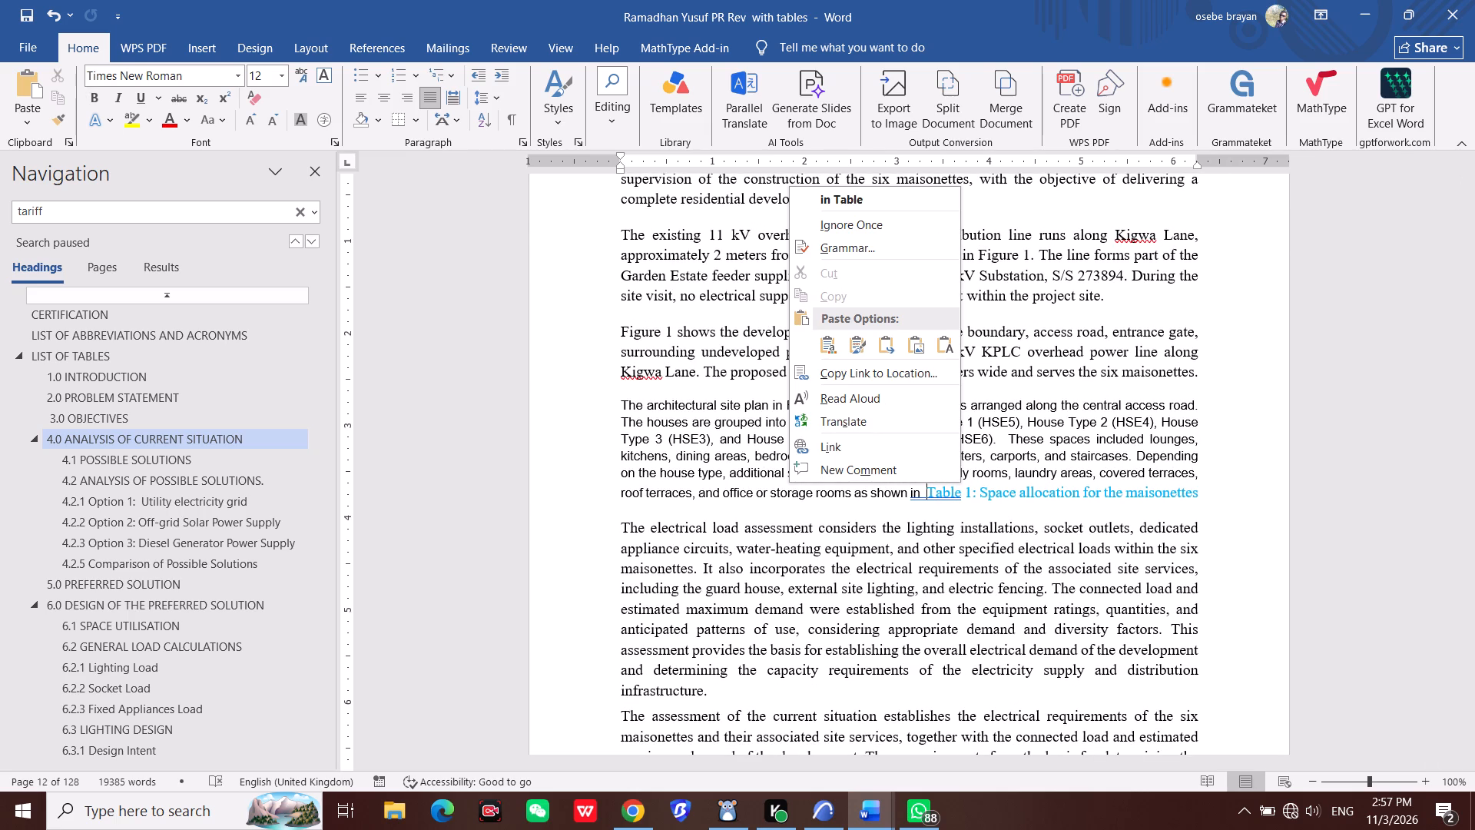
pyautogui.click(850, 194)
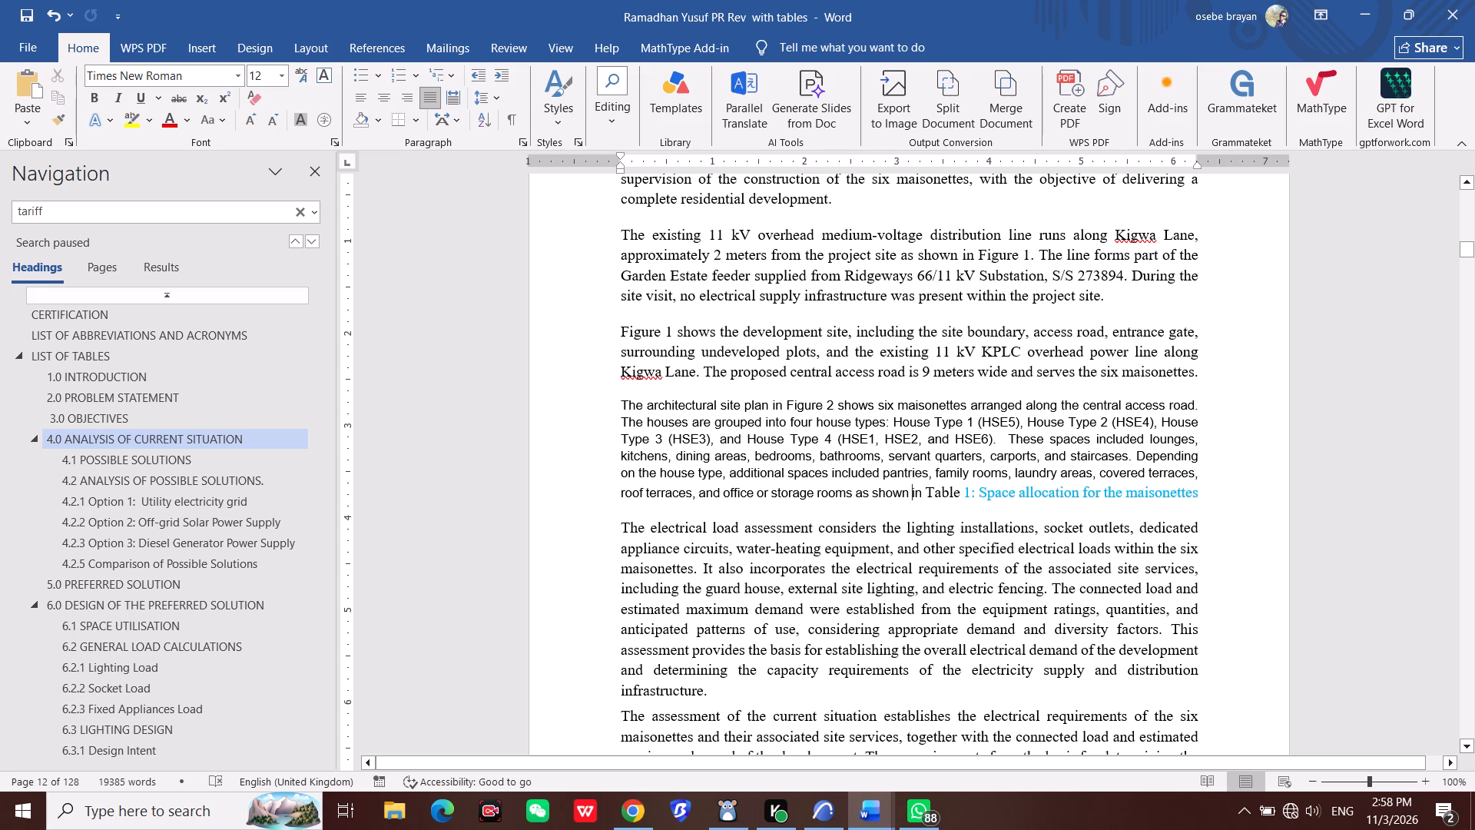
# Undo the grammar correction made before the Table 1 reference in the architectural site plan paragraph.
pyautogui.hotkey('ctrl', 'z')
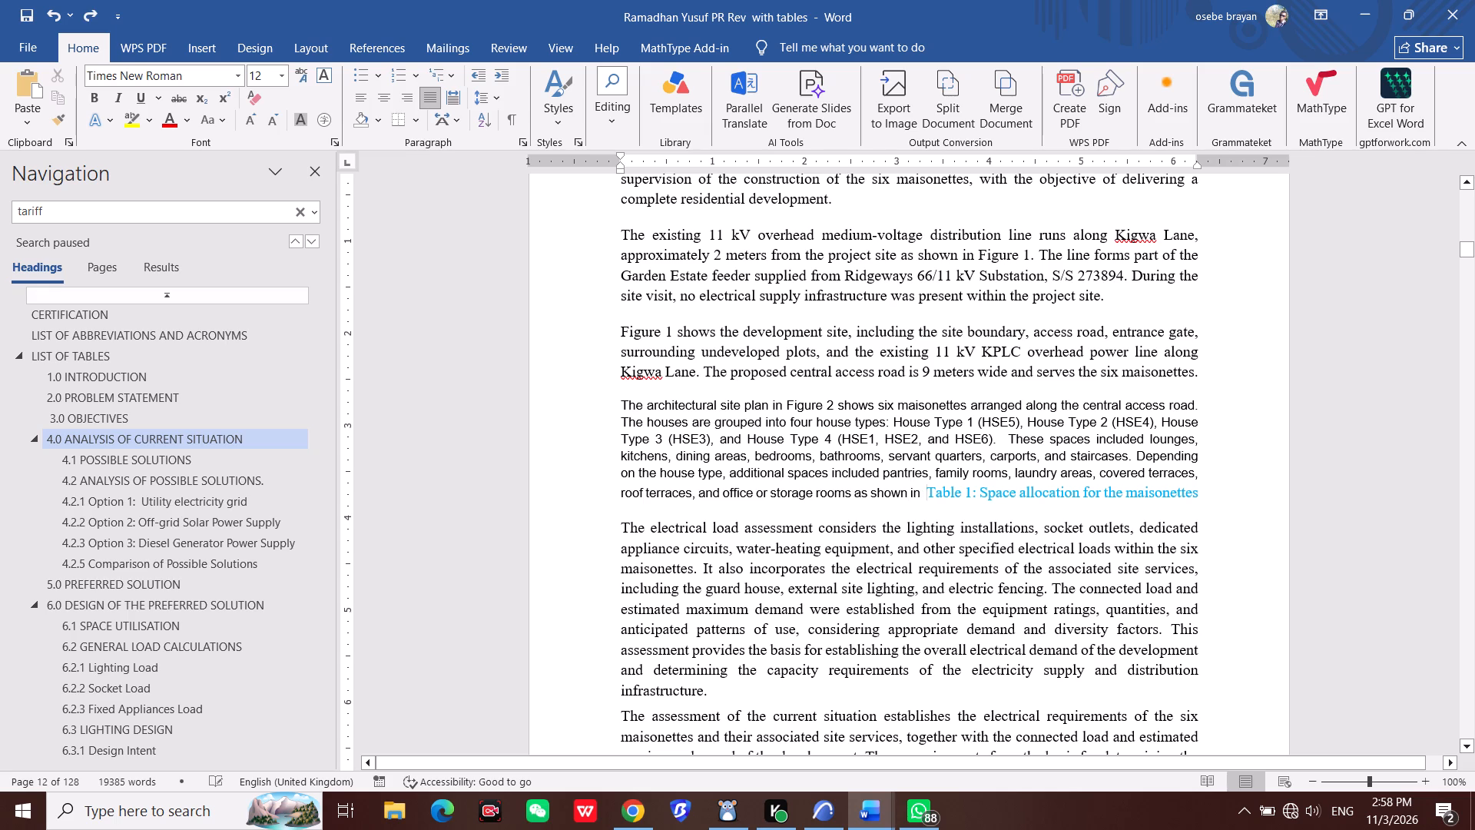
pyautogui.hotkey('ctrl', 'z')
# Select the architectural site plan paragraph in section 4.0 from its beginning up to the Table 1 reference.
pyautogui.scroll(1, 909, 482)
pyautogui.click(684, 452)
pyautogui.click(635, 404)
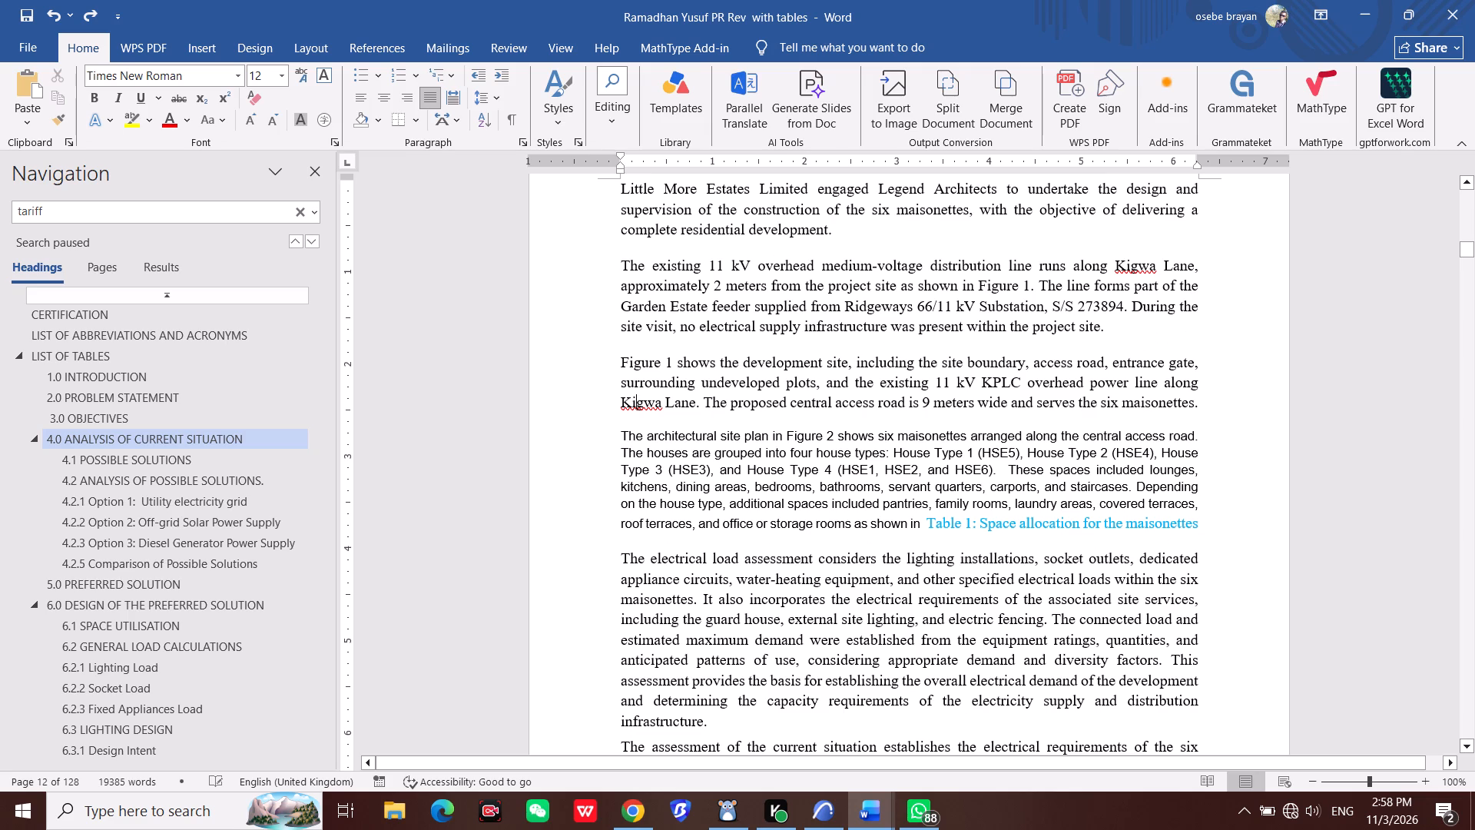
pyautogui.moveTo(613, 427); pyautogui.dragTo(919, 537)
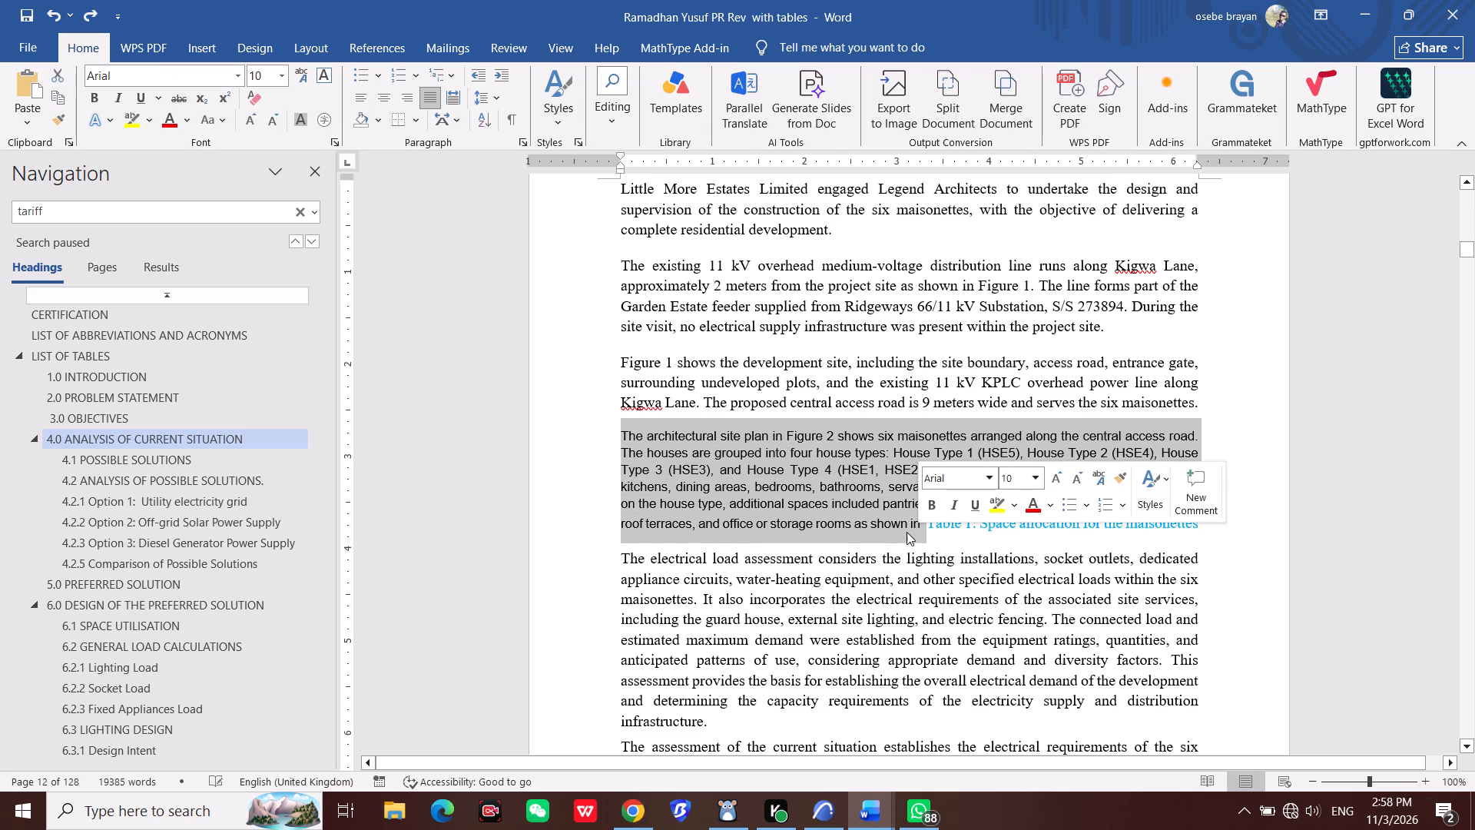
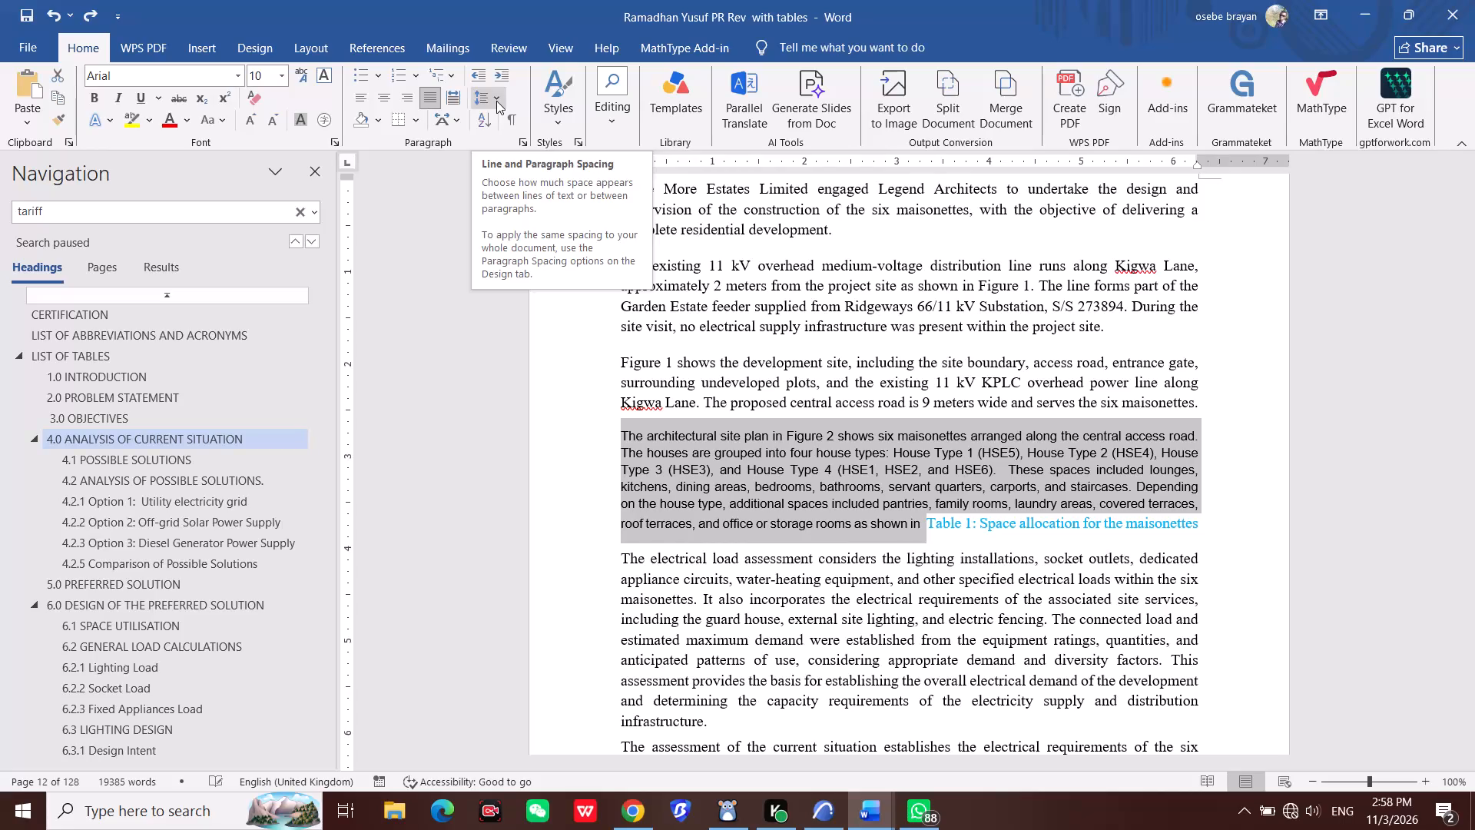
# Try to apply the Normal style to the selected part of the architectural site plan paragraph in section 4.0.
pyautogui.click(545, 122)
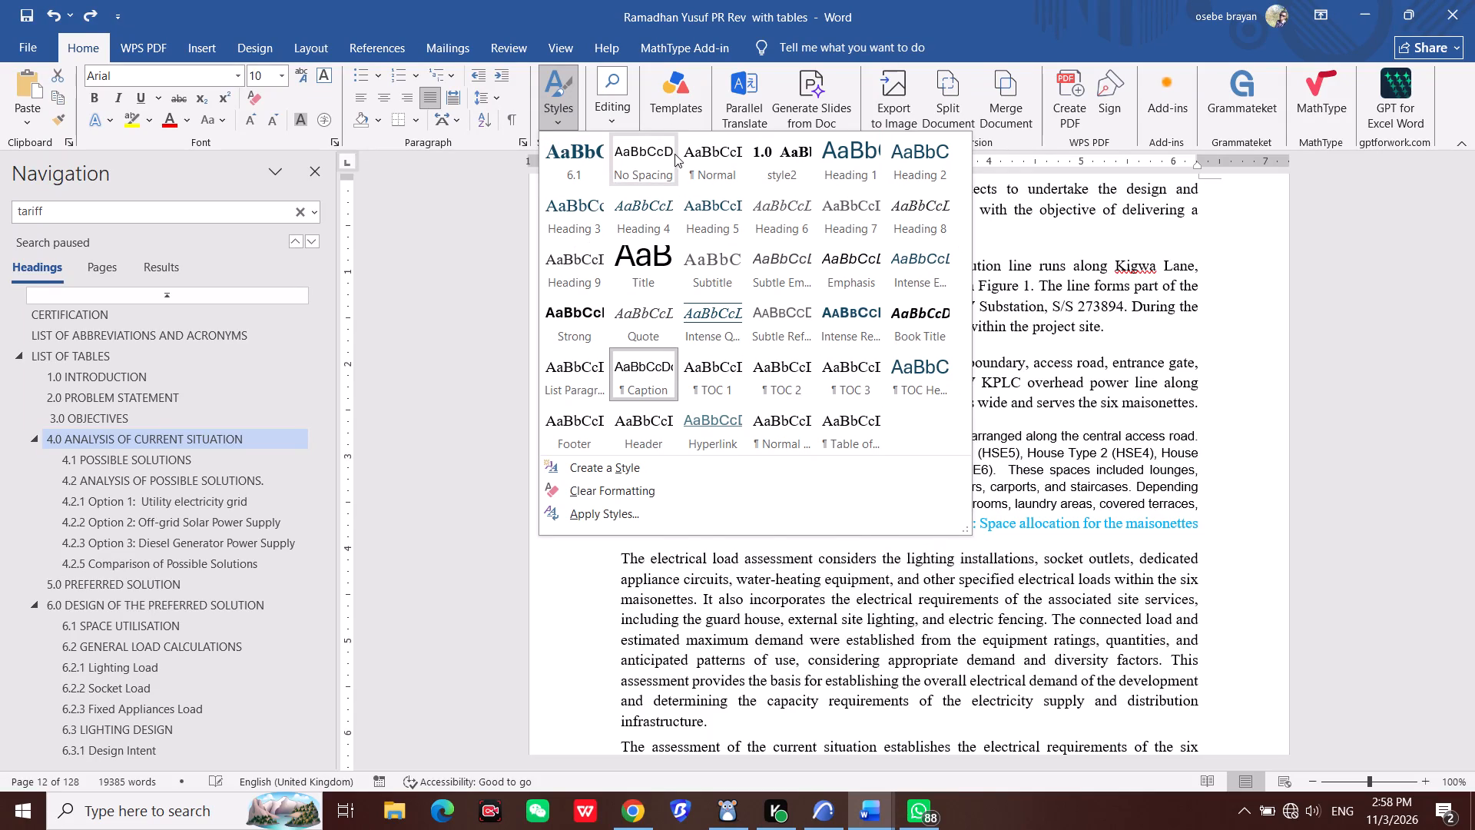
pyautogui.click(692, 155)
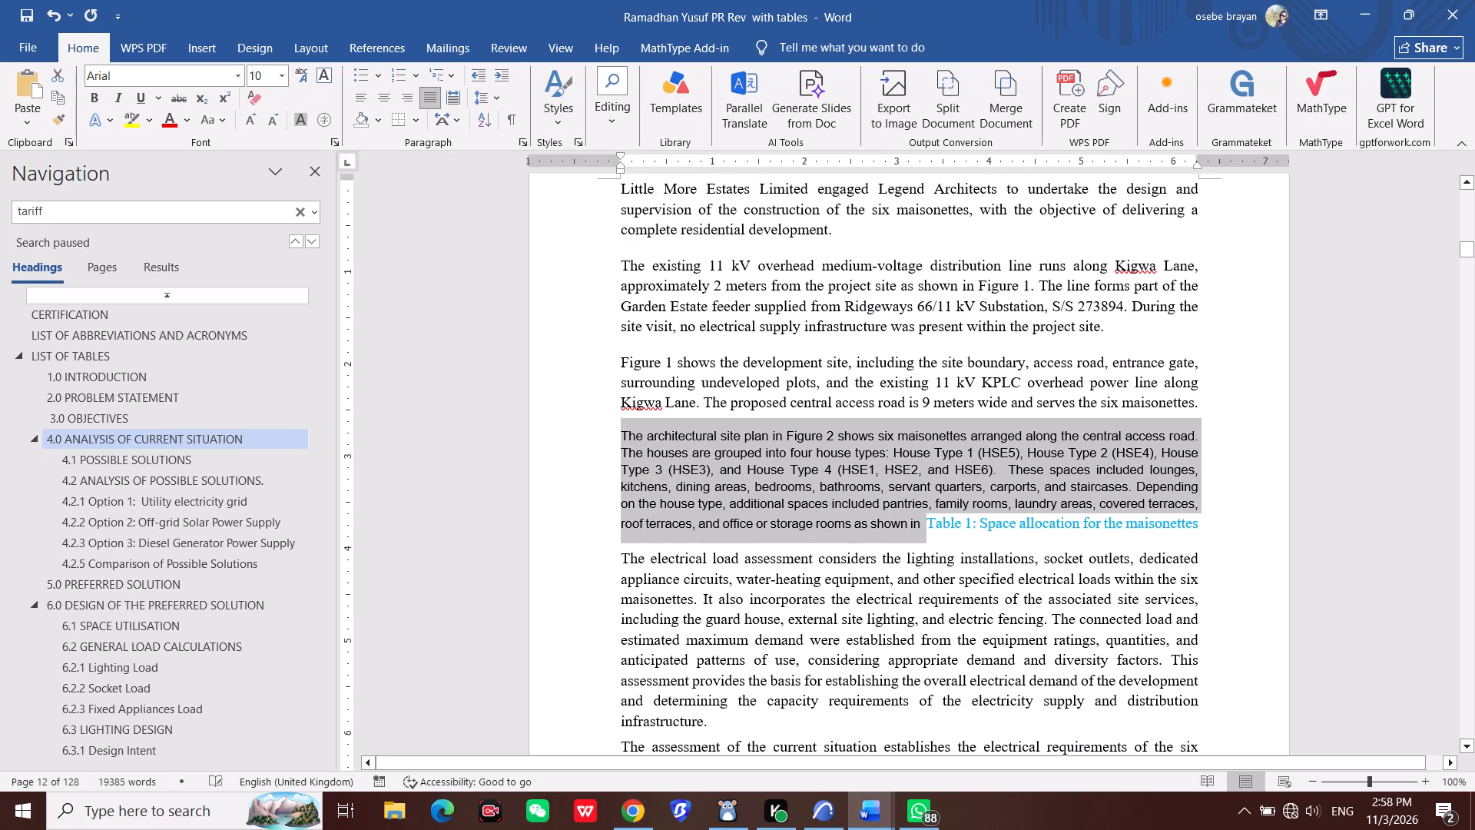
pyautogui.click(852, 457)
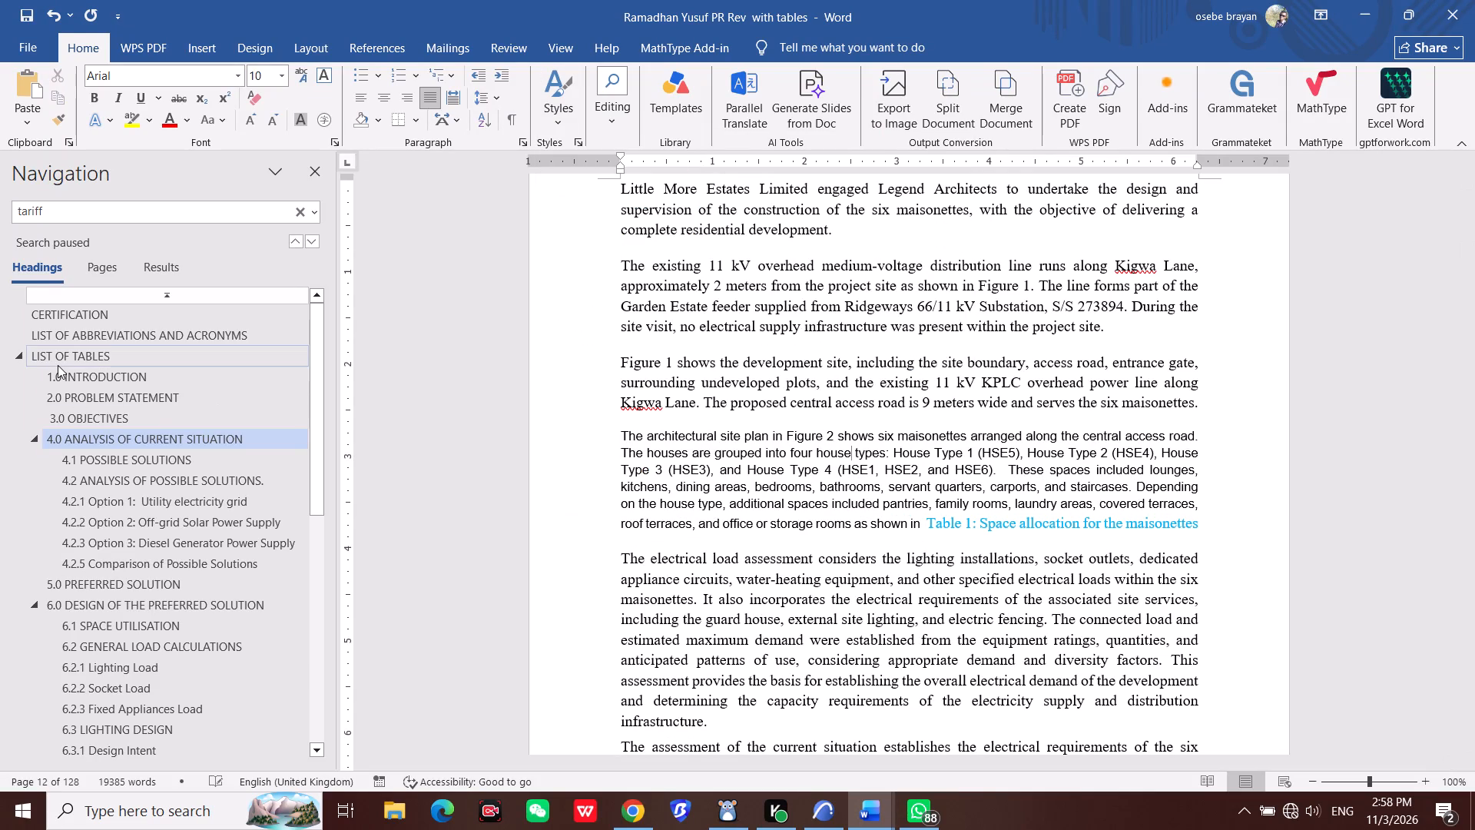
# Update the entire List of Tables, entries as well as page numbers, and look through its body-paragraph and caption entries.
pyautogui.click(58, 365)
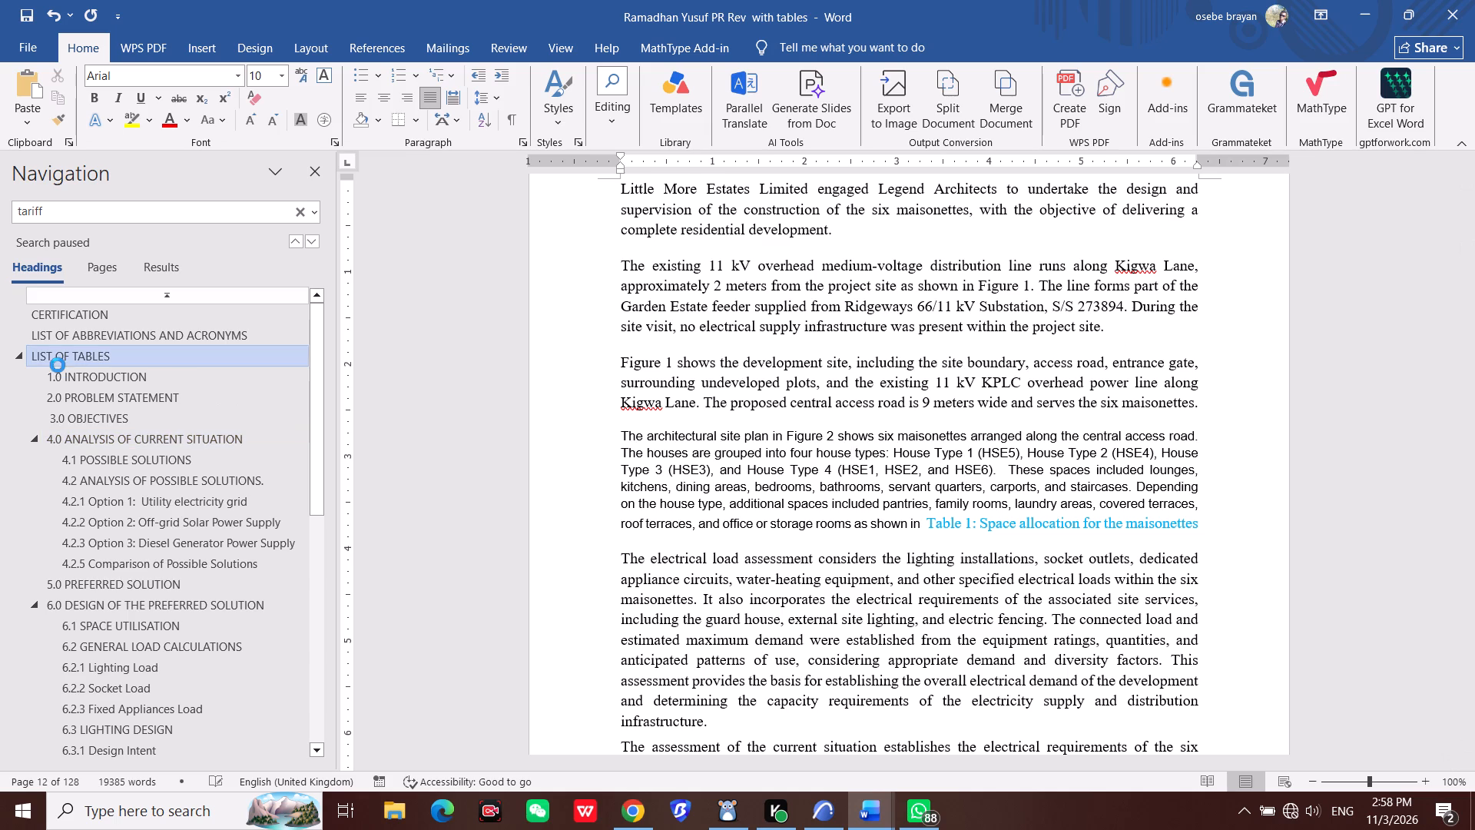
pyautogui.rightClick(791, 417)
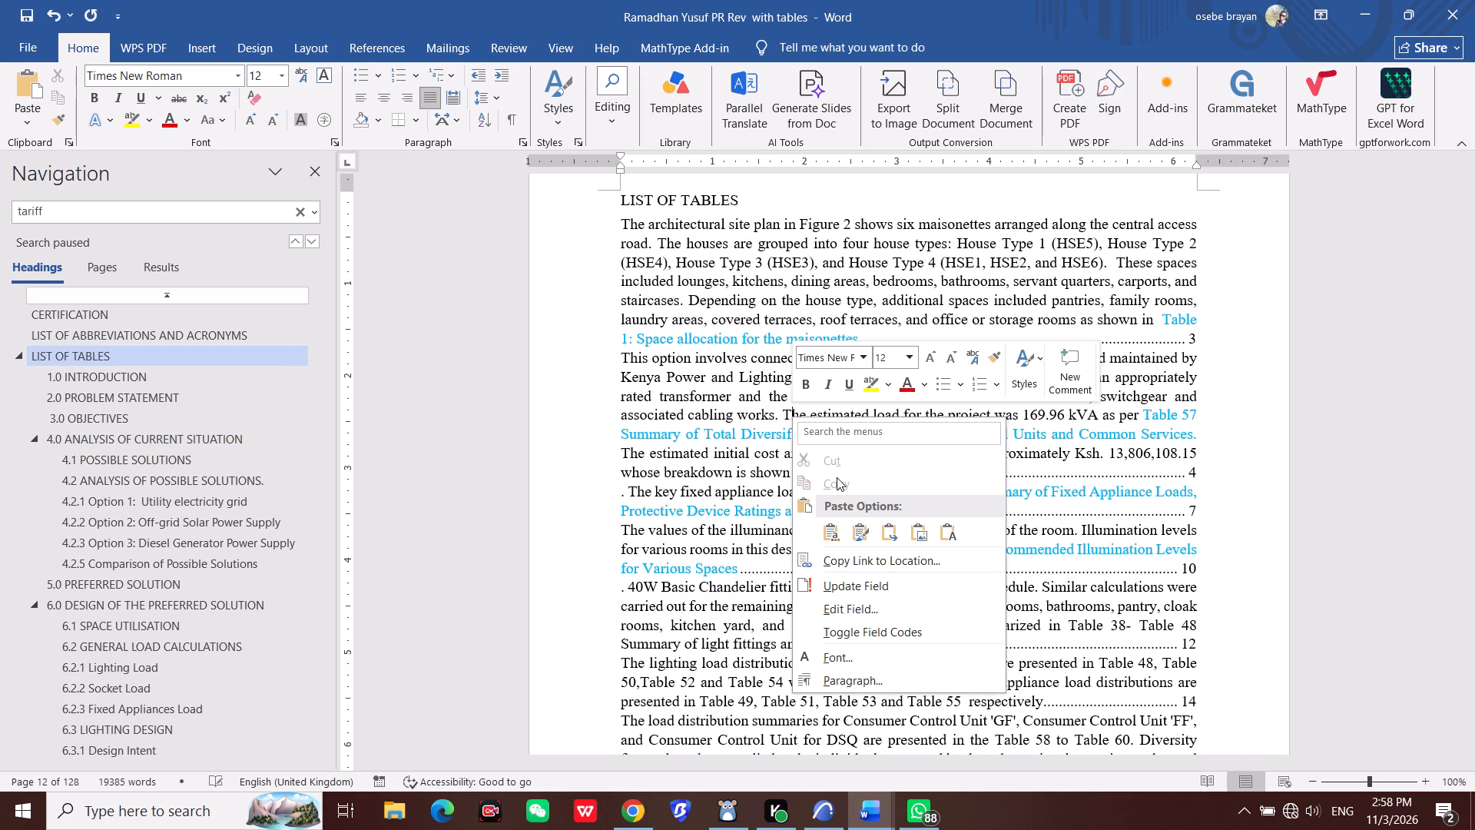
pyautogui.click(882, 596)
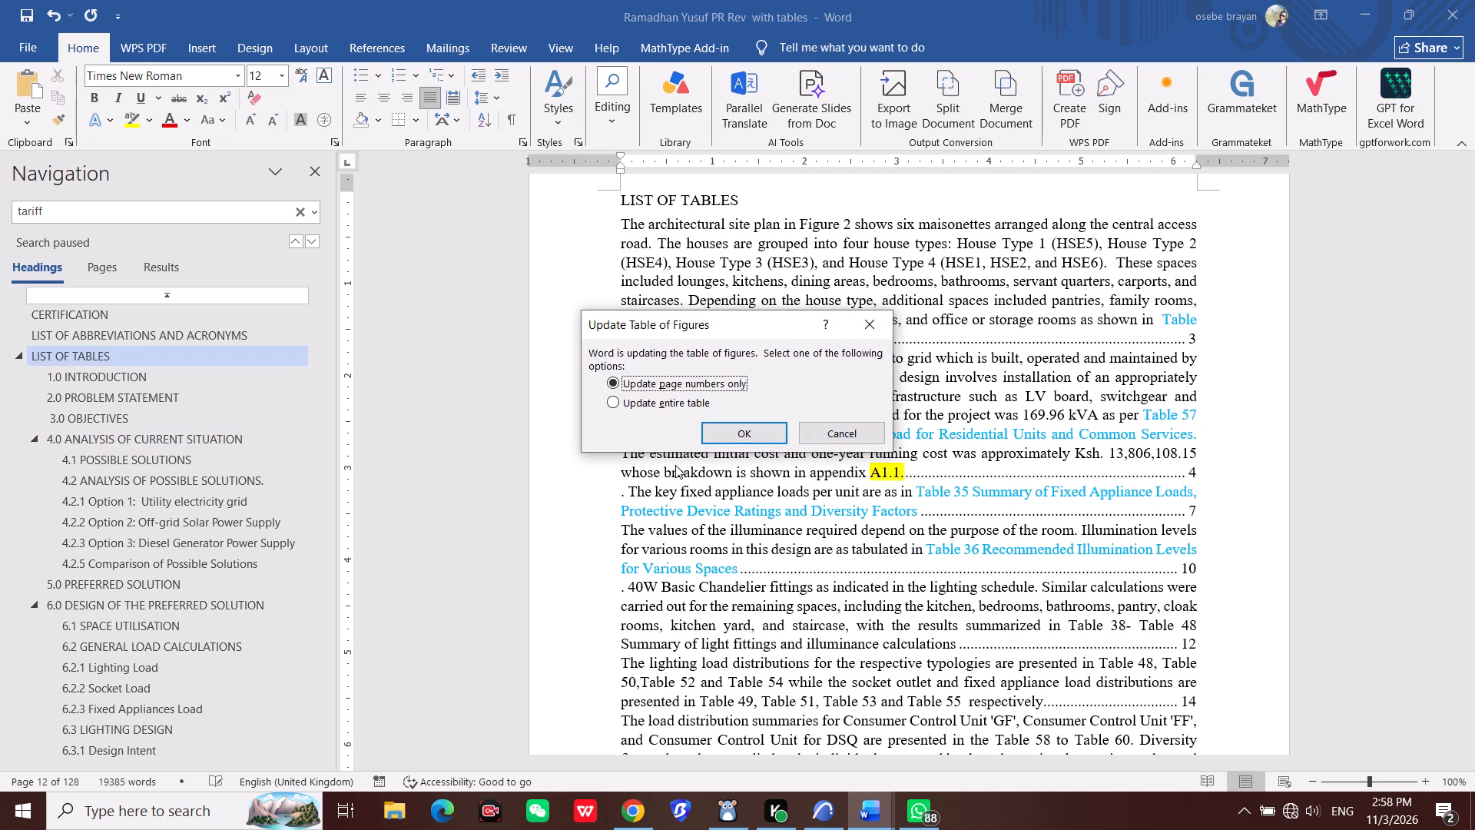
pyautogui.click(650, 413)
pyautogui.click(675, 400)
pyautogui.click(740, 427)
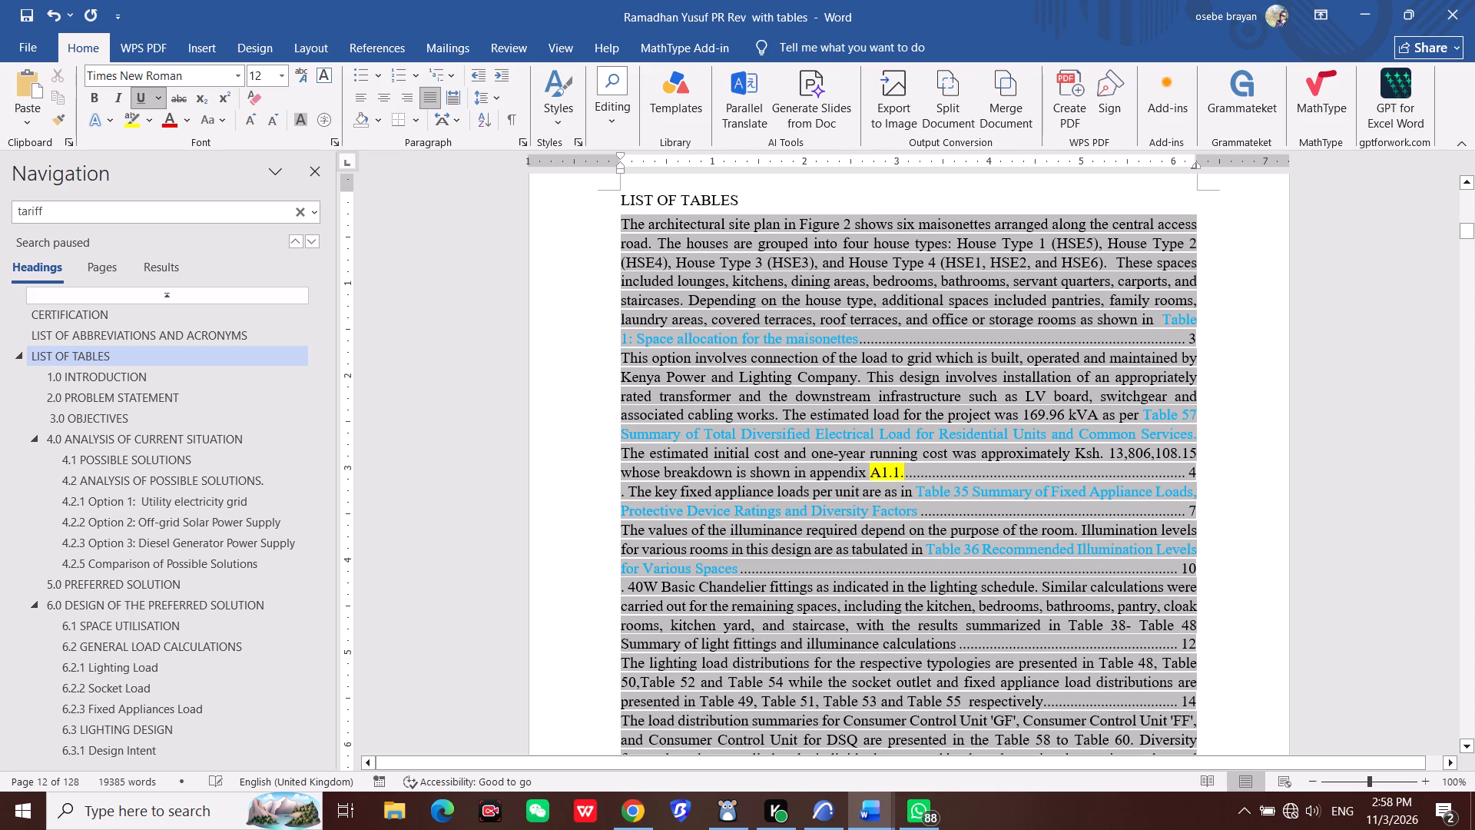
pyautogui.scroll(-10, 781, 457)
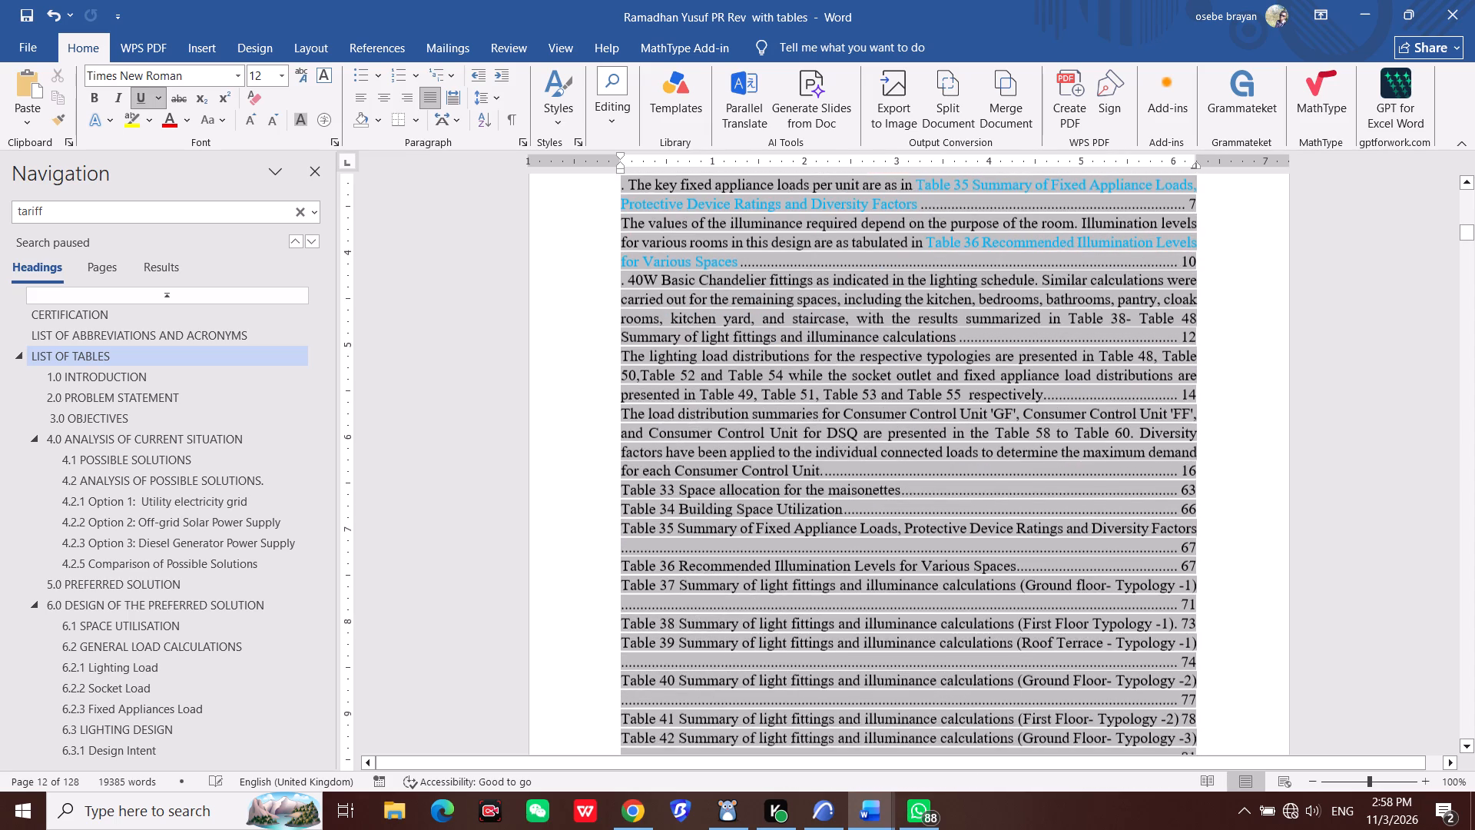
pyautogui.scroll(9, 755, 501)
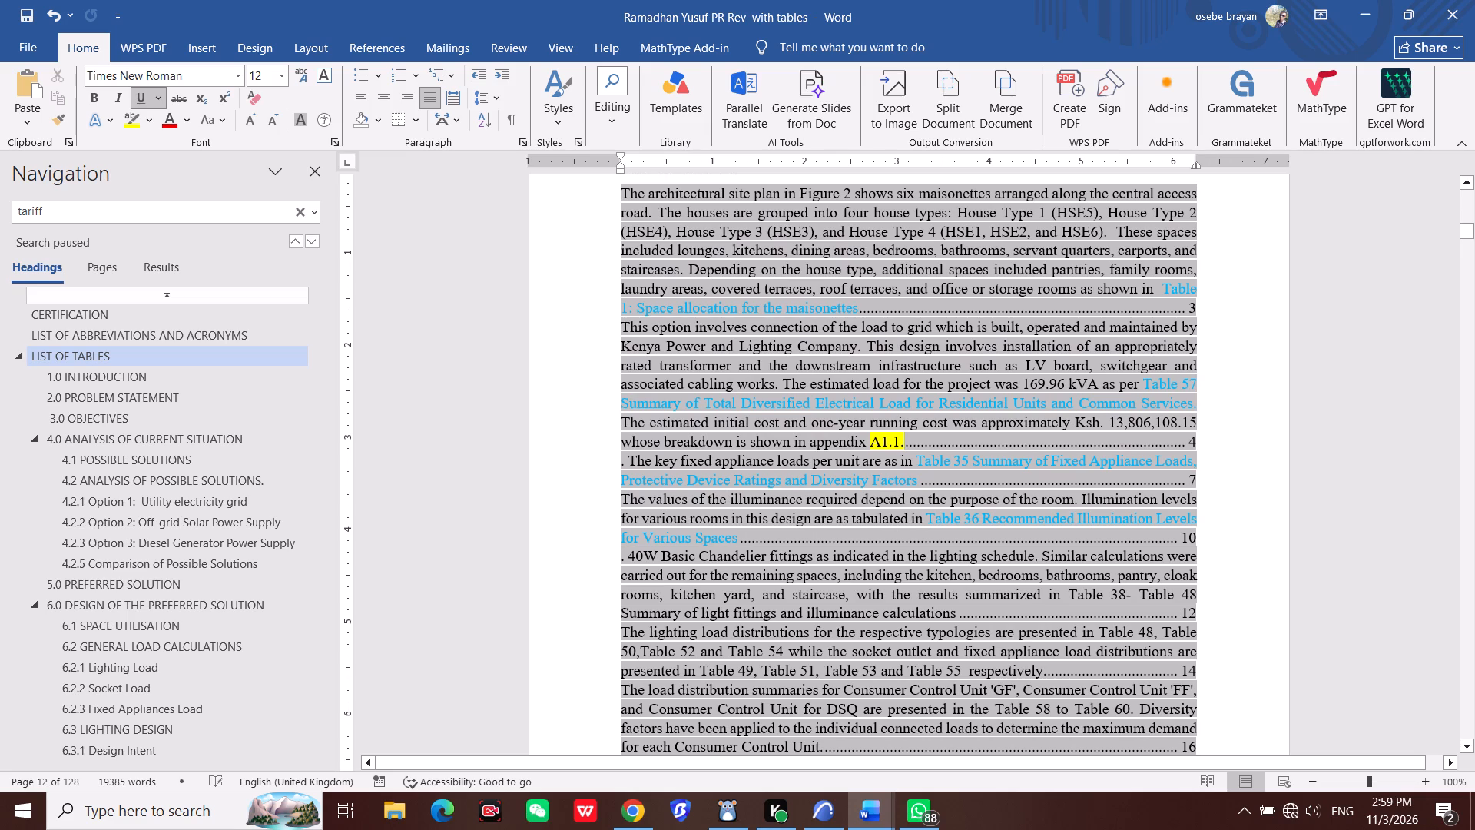
# Apply the Normal style to the whole architectural site plan paragraph in section 4.0, with no text selected.
pyautogui.click(181, 439)
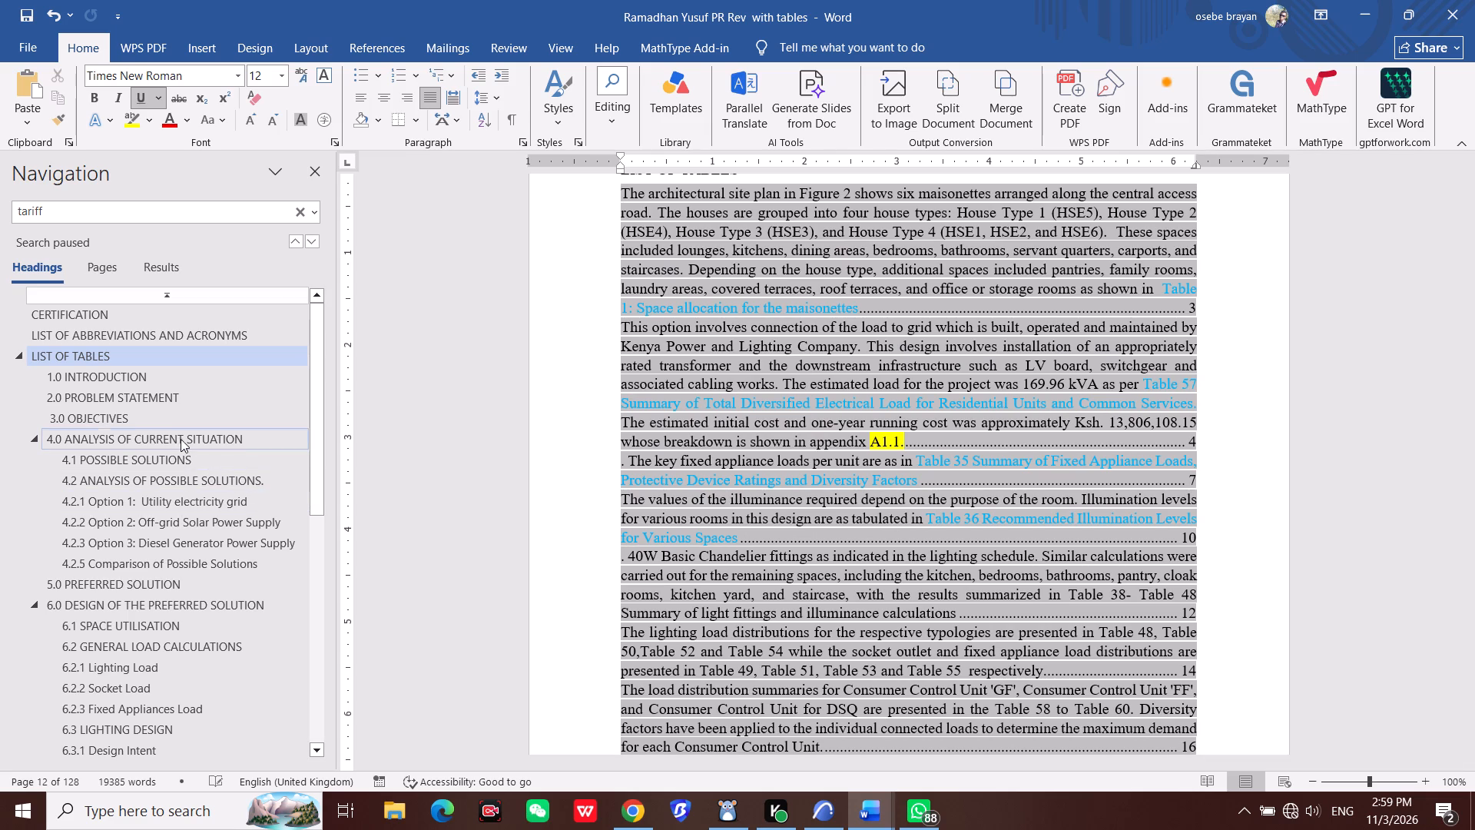
pyautogui.scroll(-3, 847, 679)
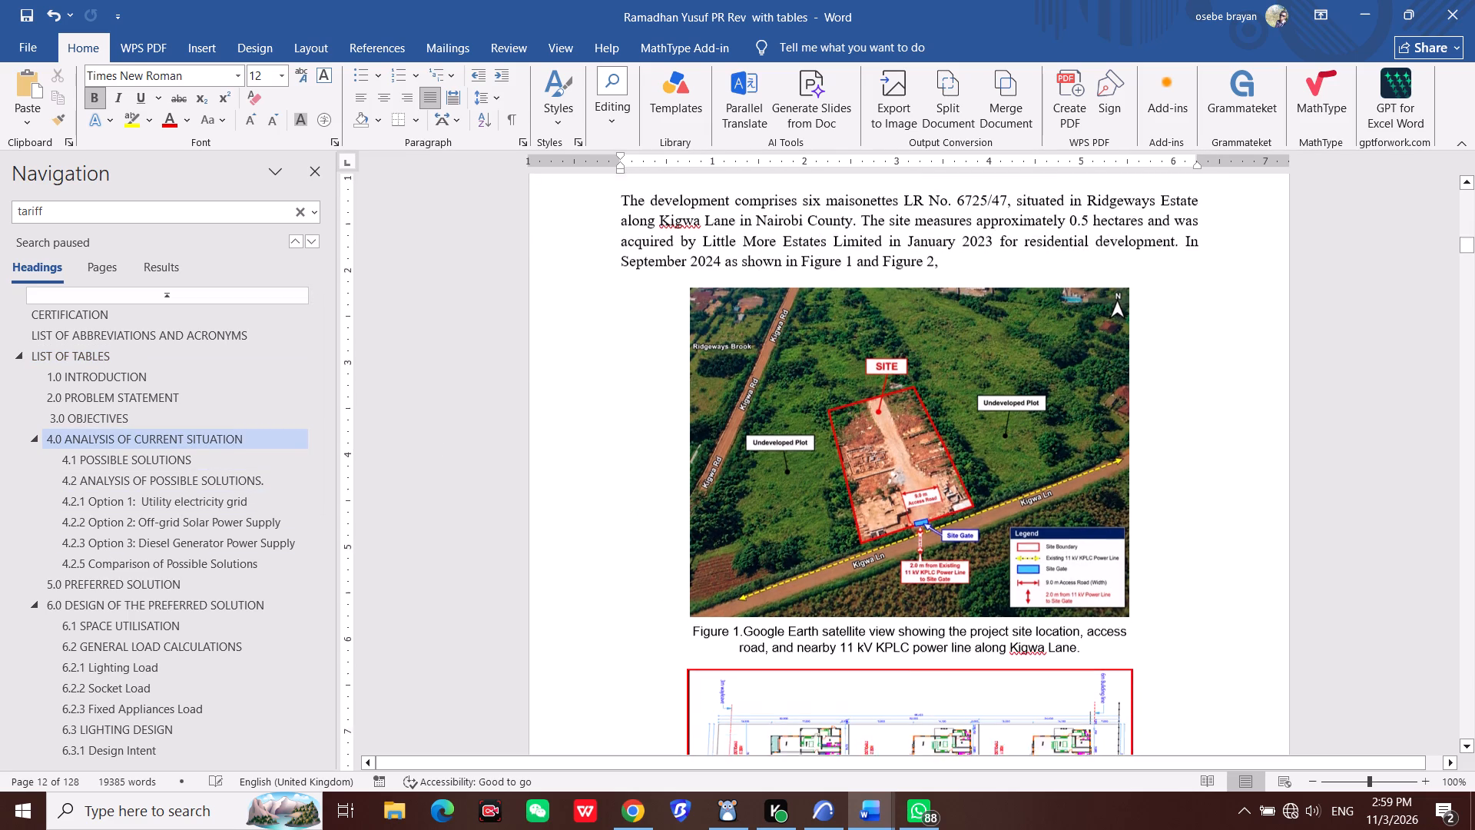
pyautogui.scroll(-20, 847, 682)
pyautogui.scroll(-7, 847, 682)
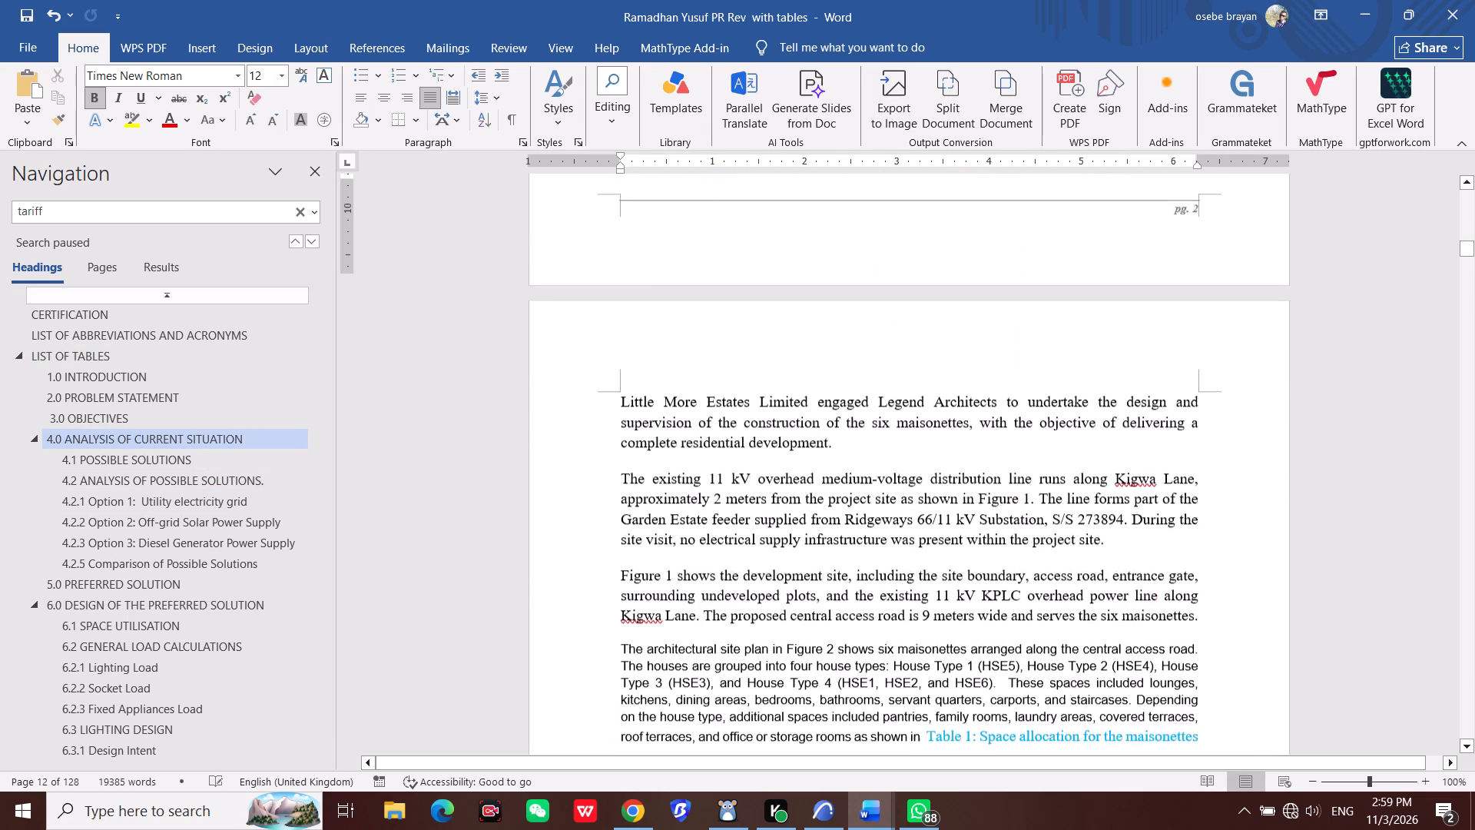
pyautogui.scroll(-8, 853, 601)
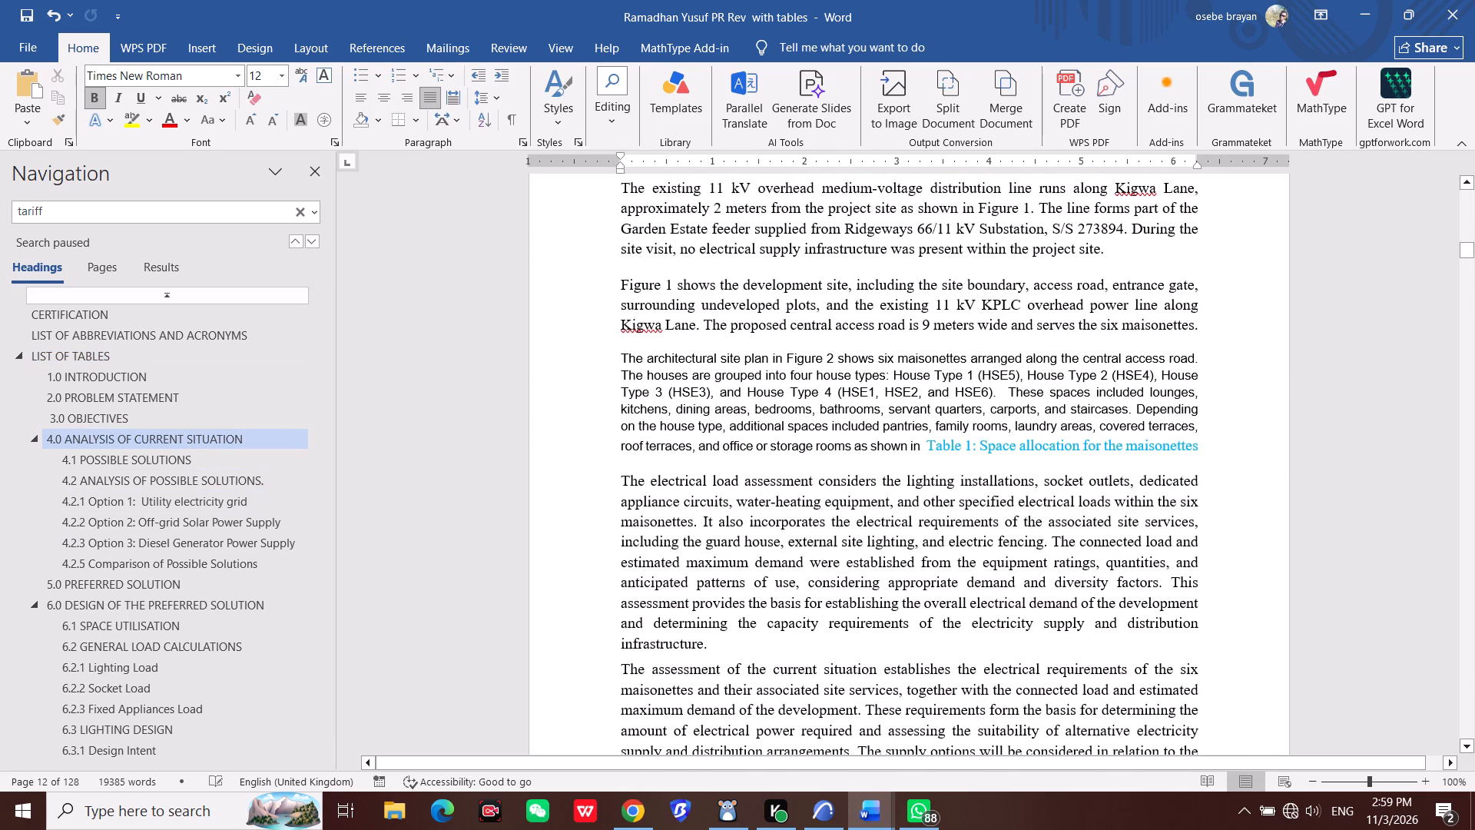
pyautogui.scroll(-4, 813, 451)
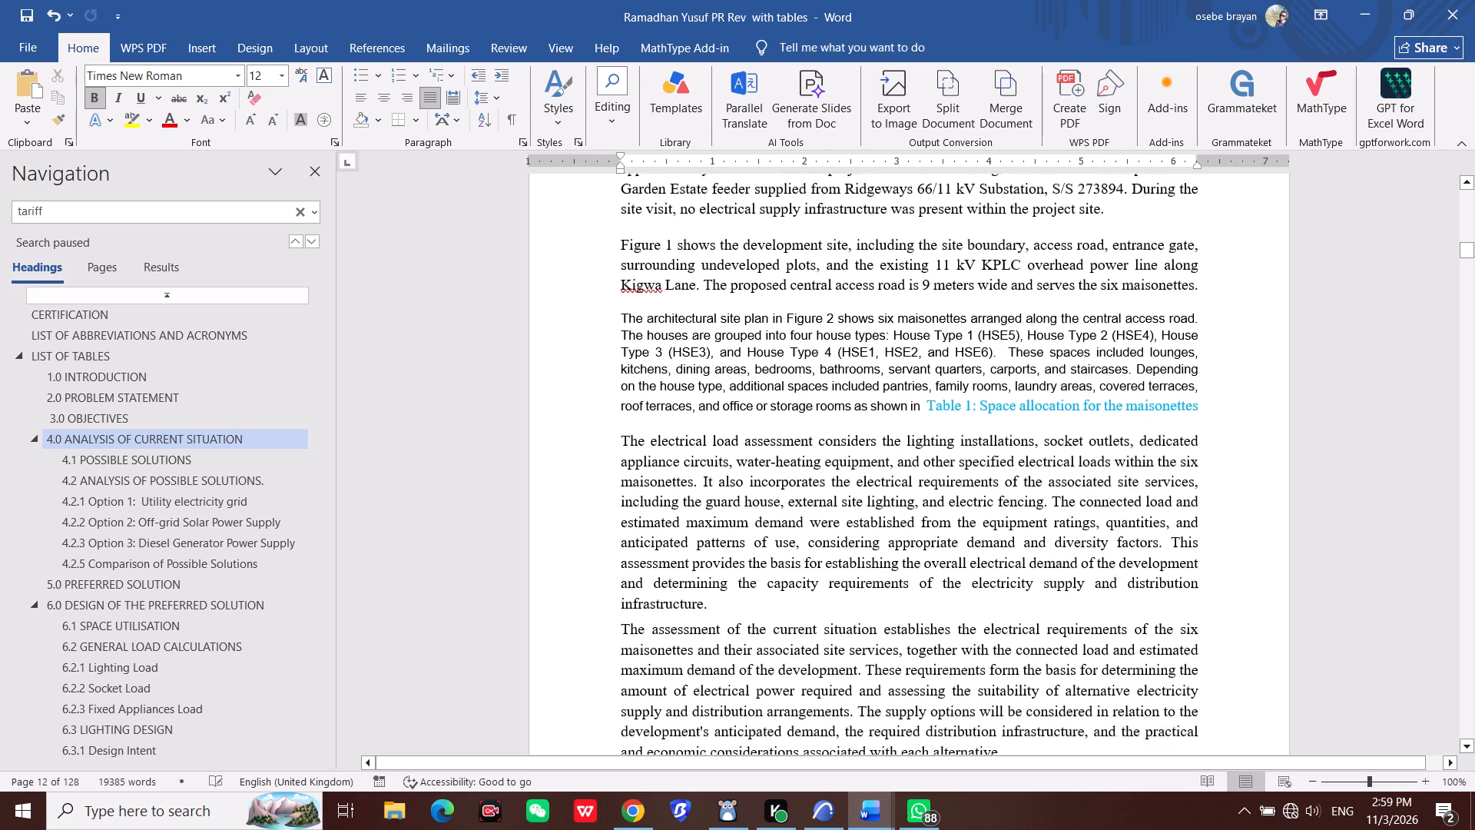
pyautogui.scroll(-1, 817, 451)
pyautogui.scroll(5, 817, 451)
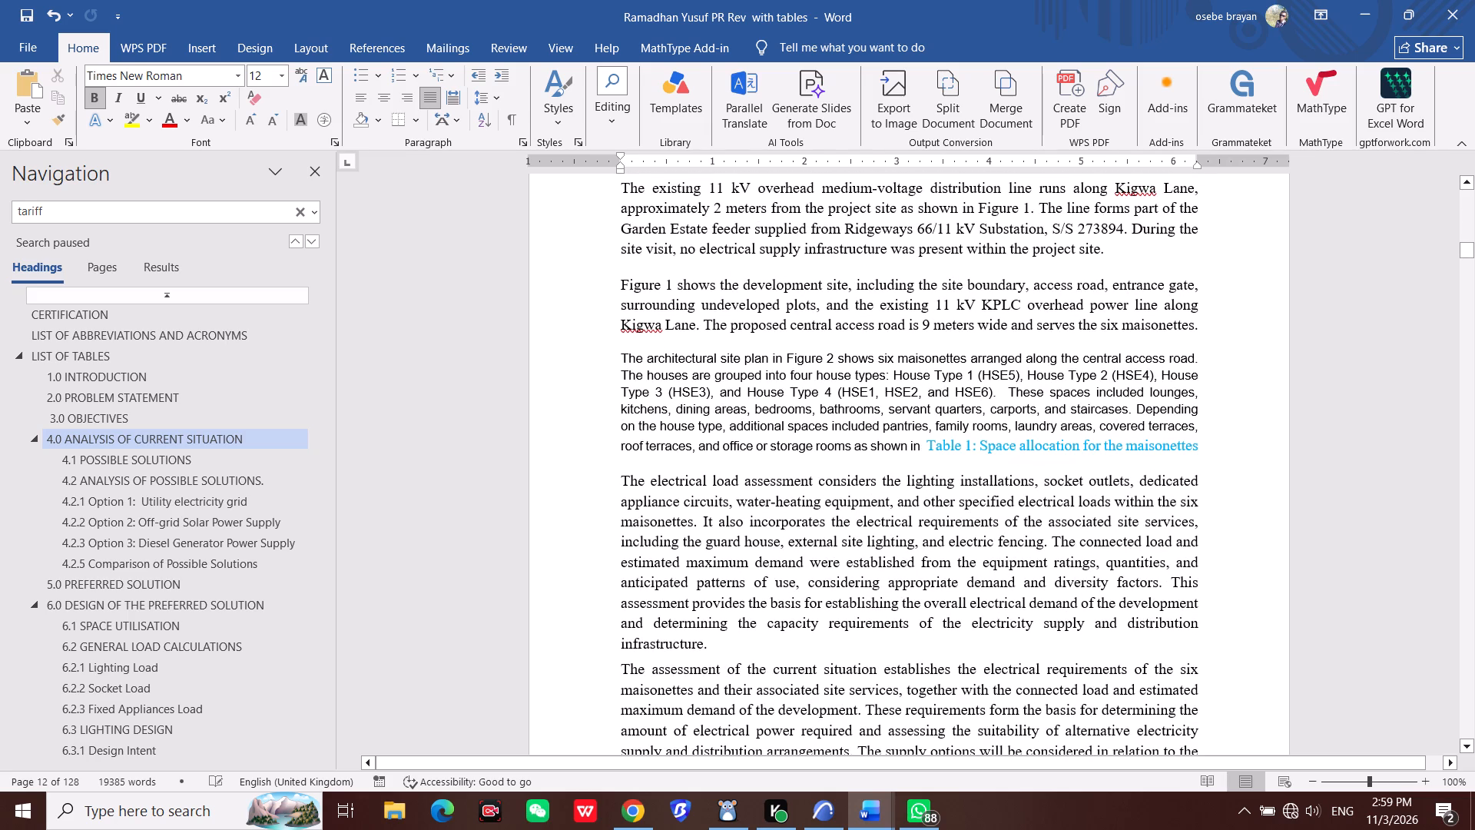
pyautogui.click(820, 398)
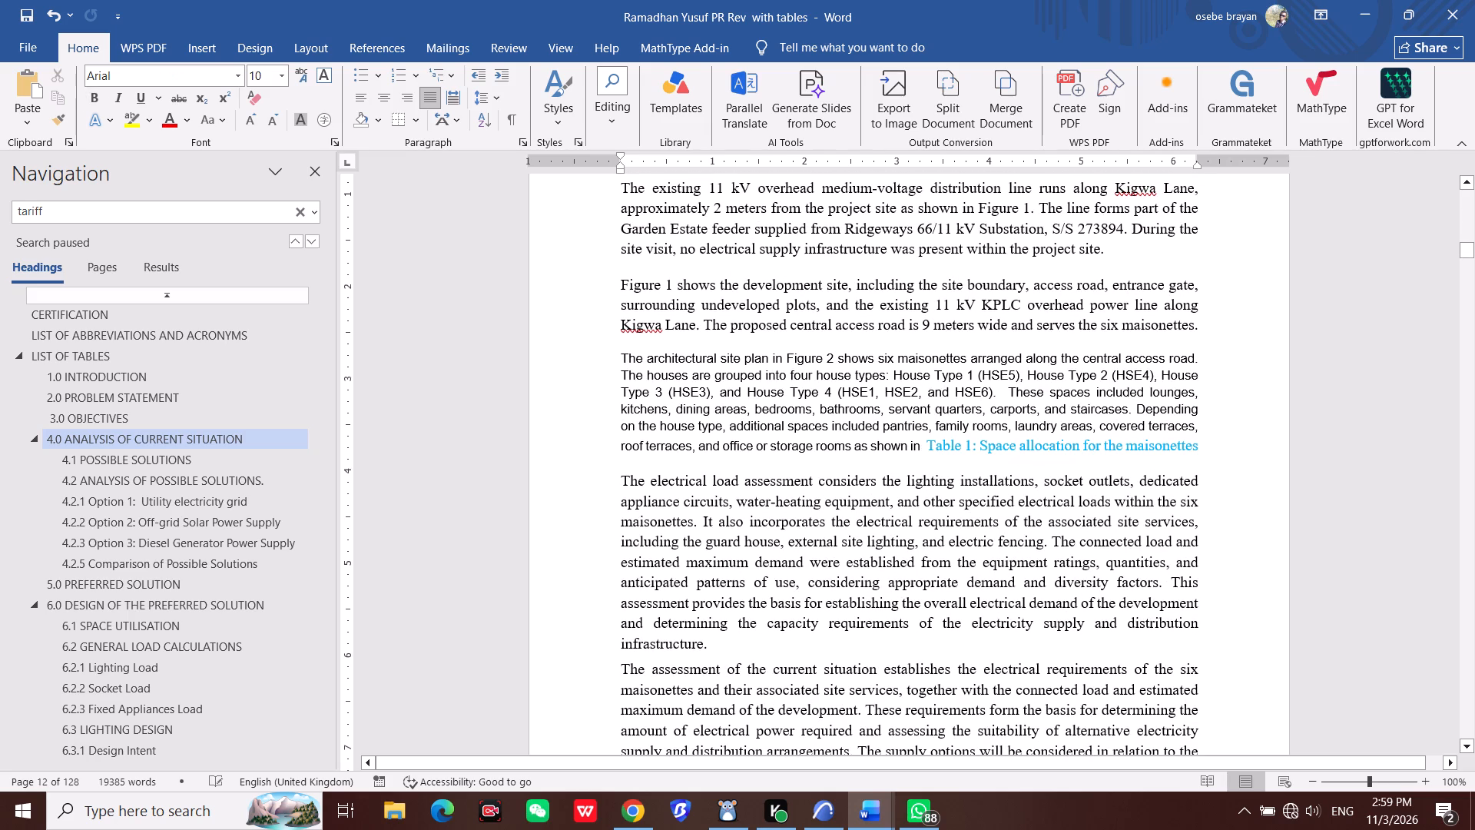
pyautogui.click(556, 130)
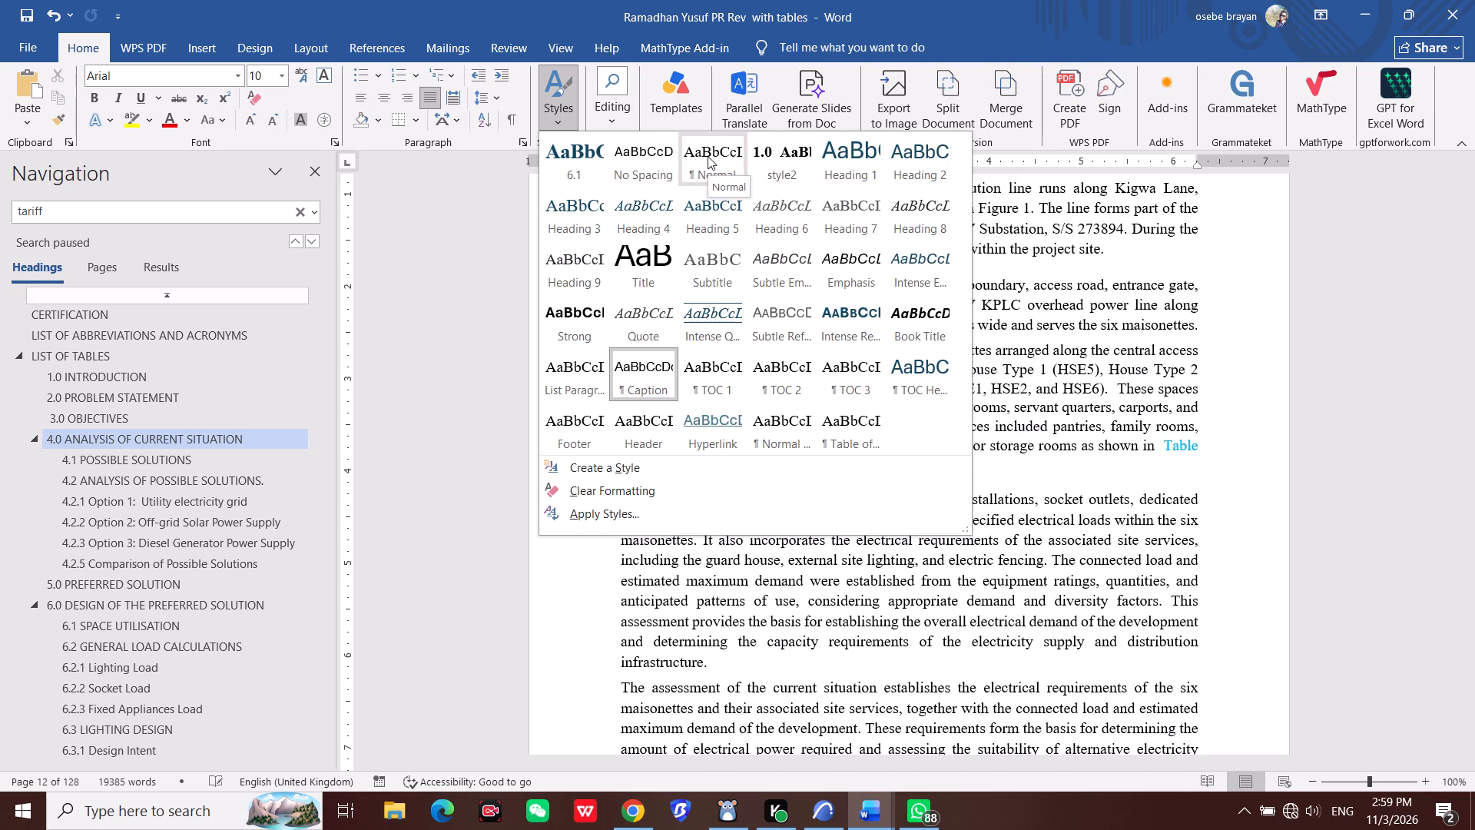
pyautogui.click(708, 156)
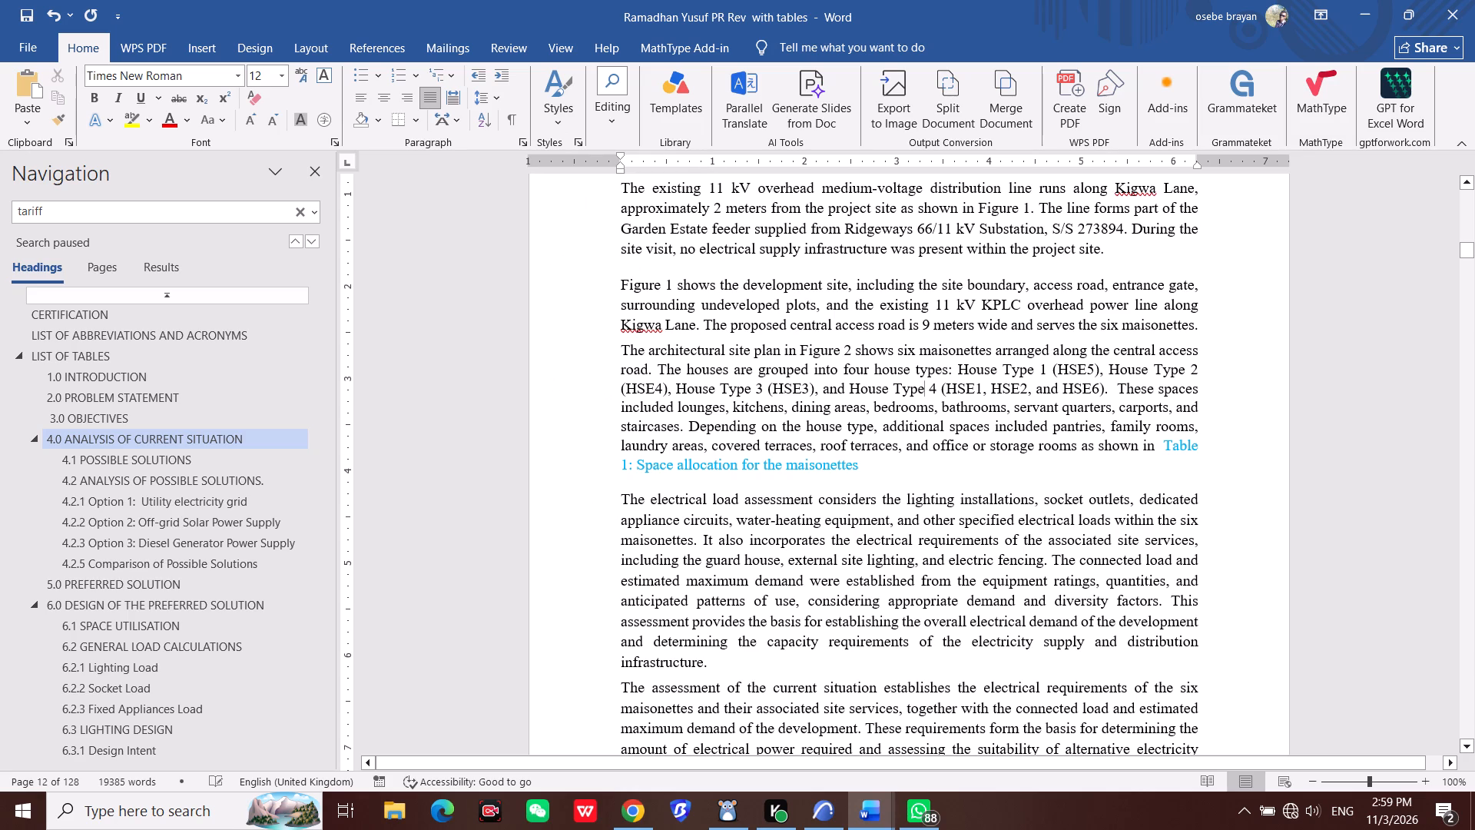
# Check which style is applied to the architectural site plan paragraph and to its blue Table 1 reference.
pyautogui.click(730, 450)
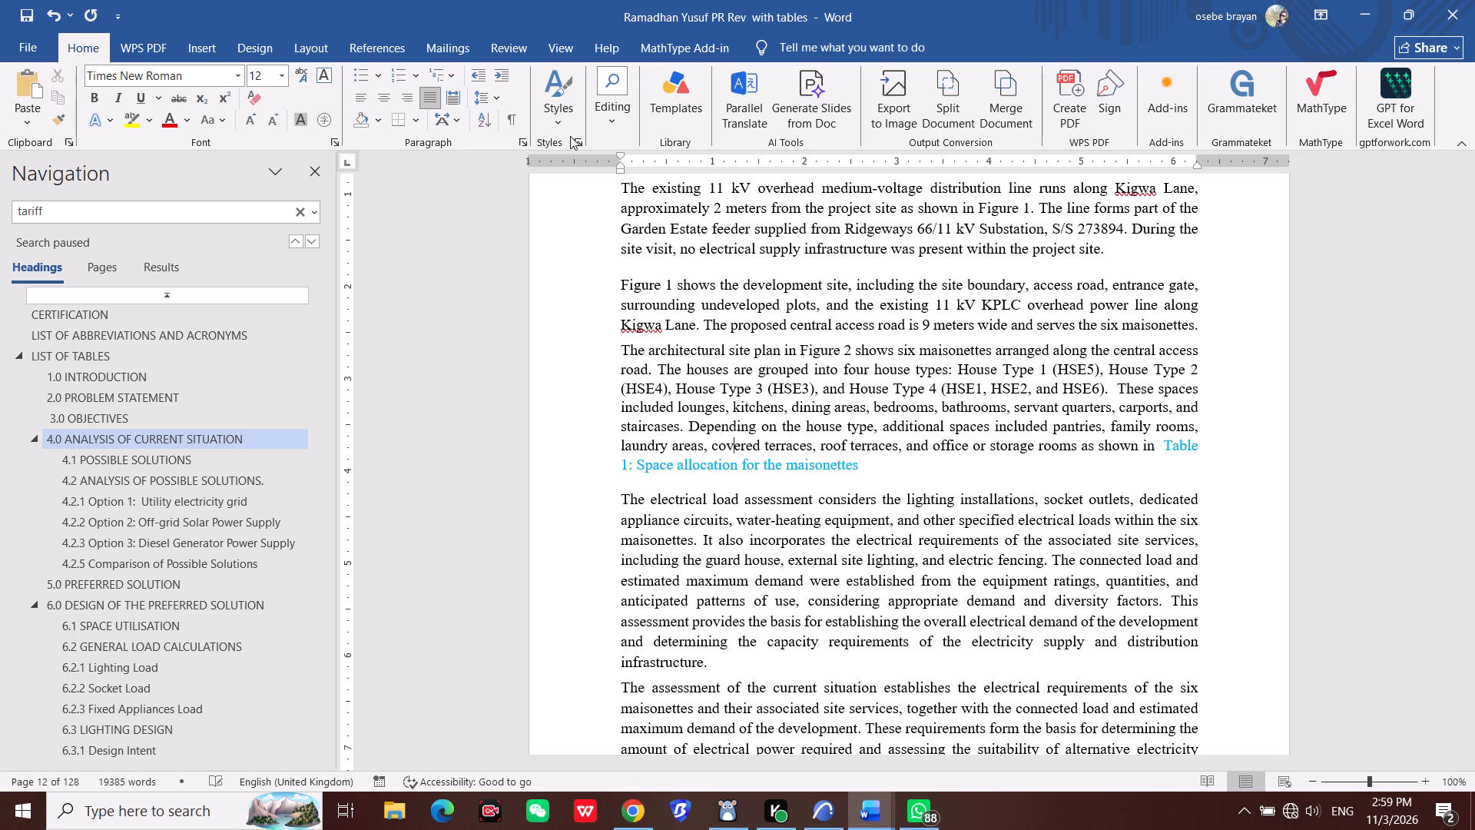
pyautogui.click(561, 123)
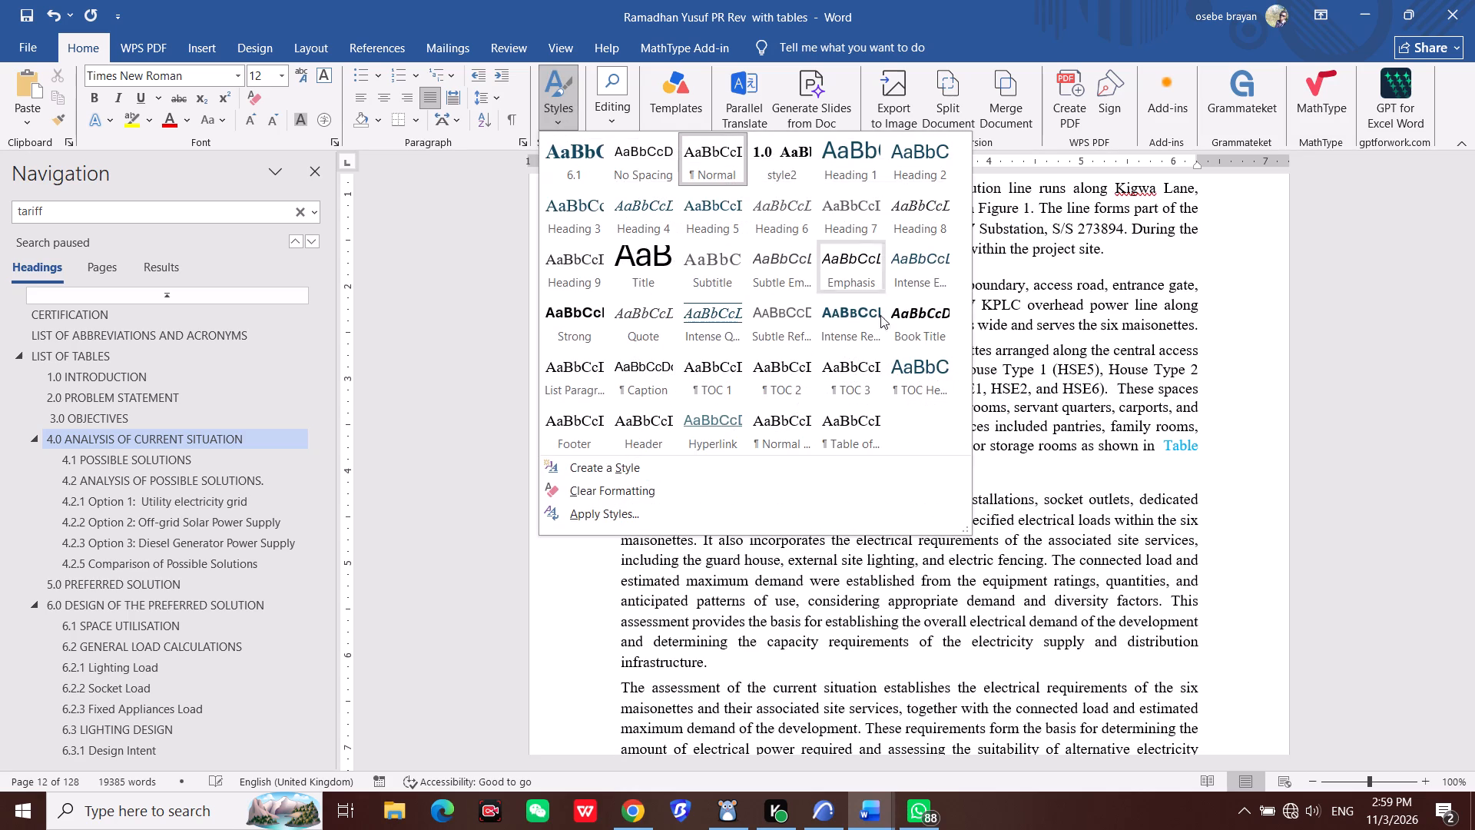
pyautogui.click(1089, 443)
pyautogui.click(1172, 445)
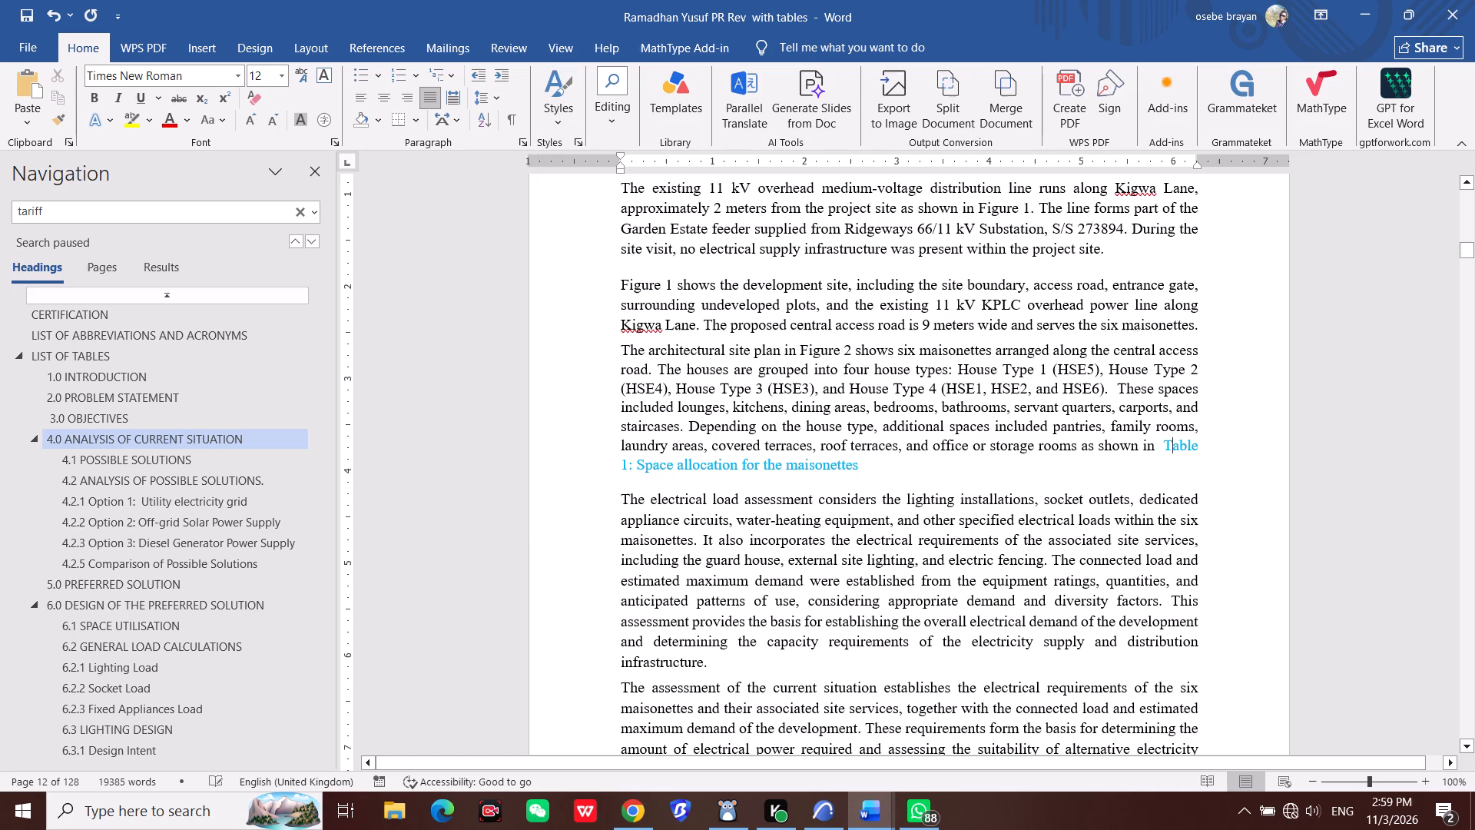
pyautogui.click(616, 121)
pyautogui.click(616, 121)
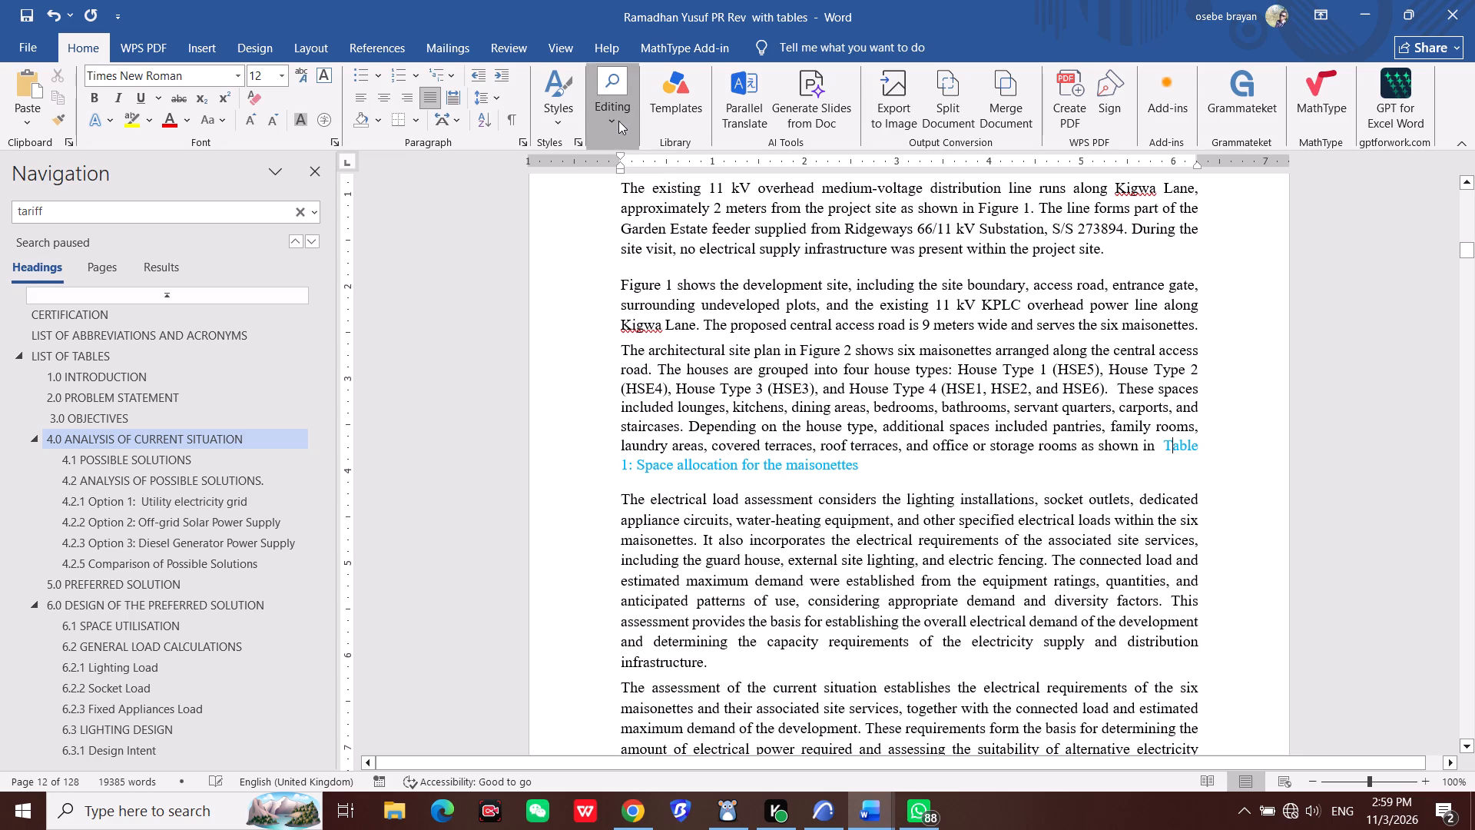
pyautogui.click(557, 127)
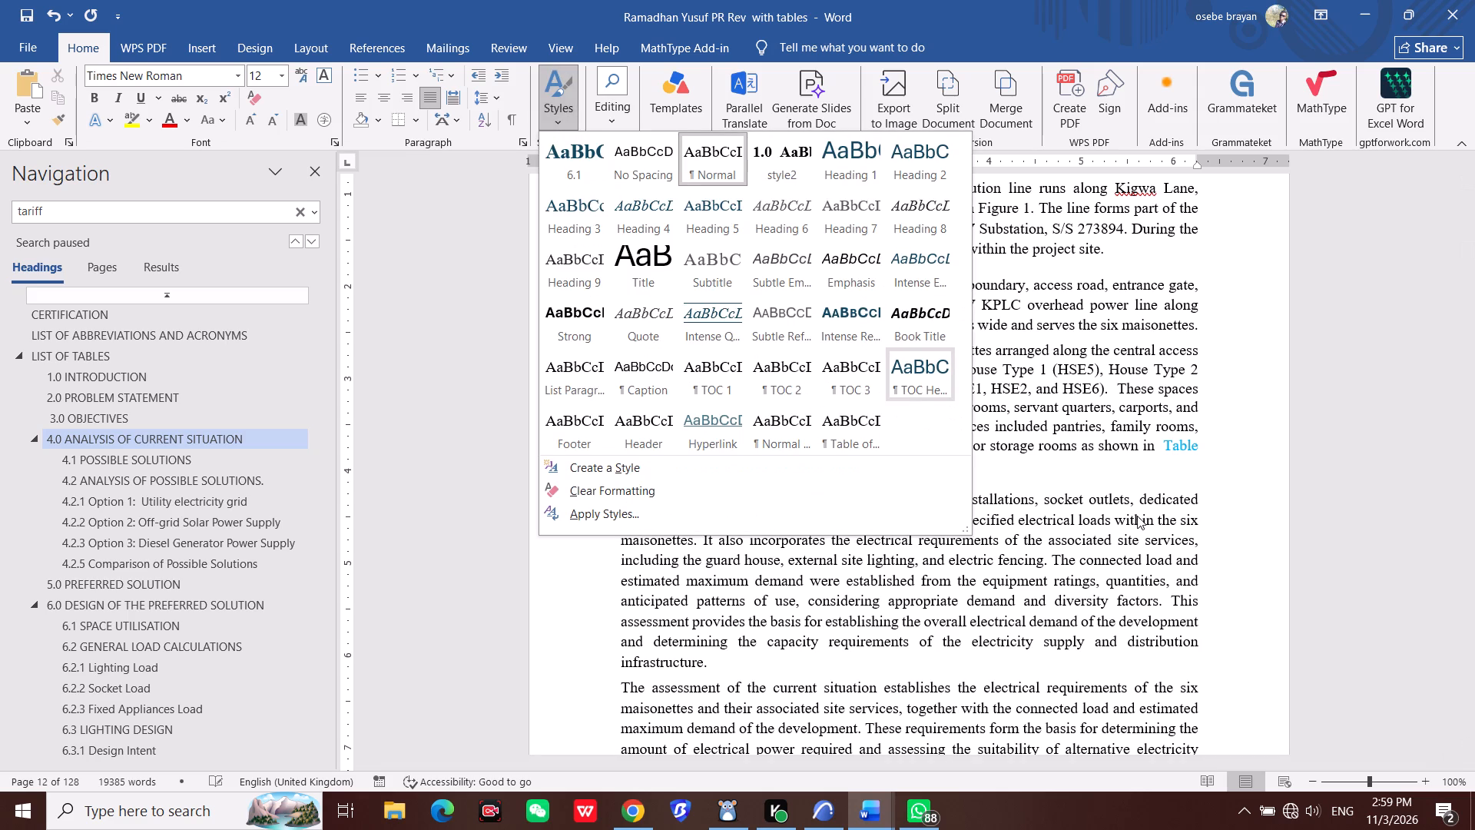
pyautogui.click(1114, 467)
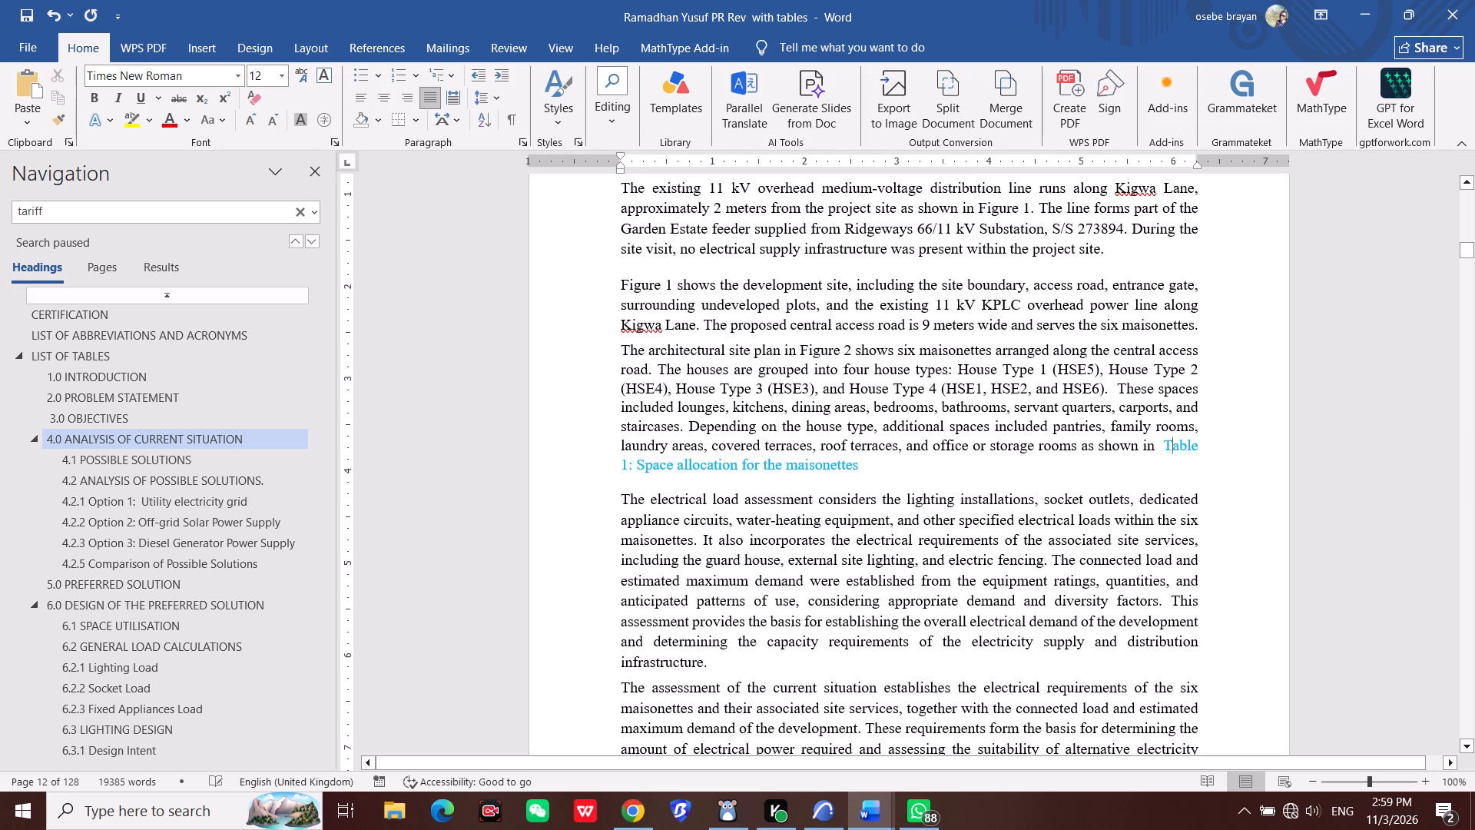
pyautogui.click(817, 466)
pyautogui.click(571, 128)
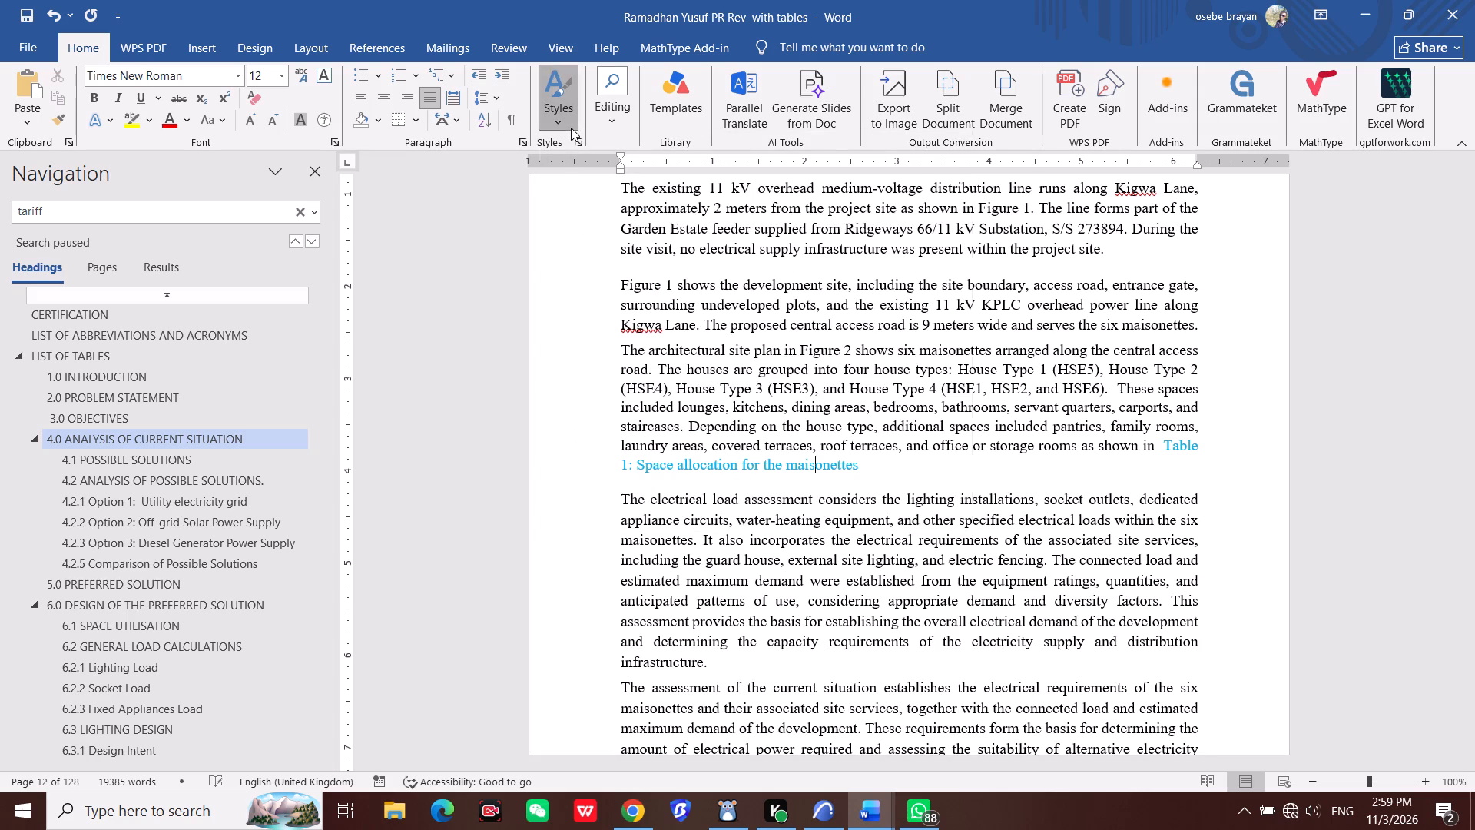
pyautogui.click(1072, 473)
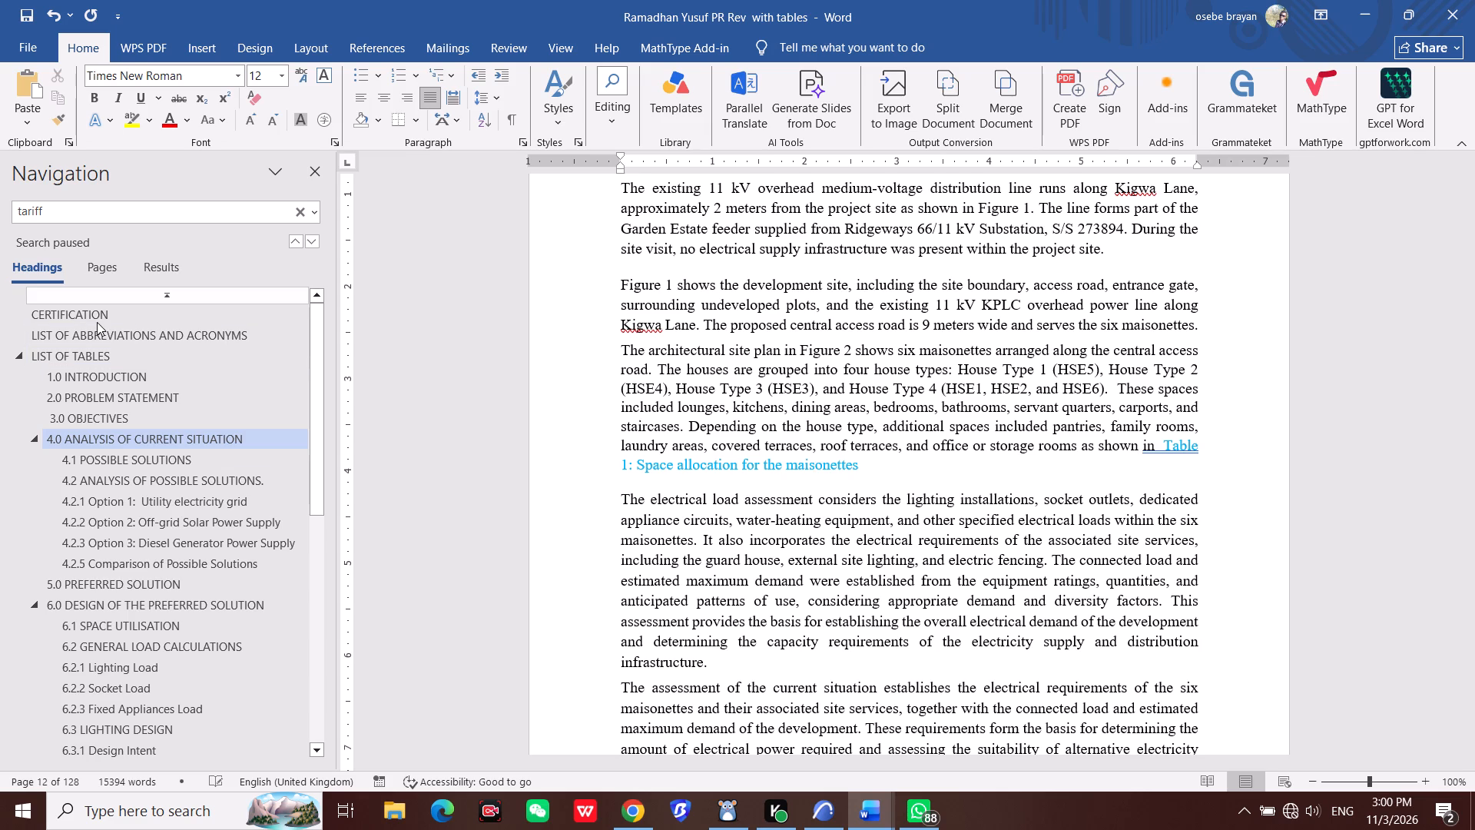
# Update the entire List of Tables again, refreshing its entries as well as the page numbers.
pyautogui.scroll(2, 104, 334)
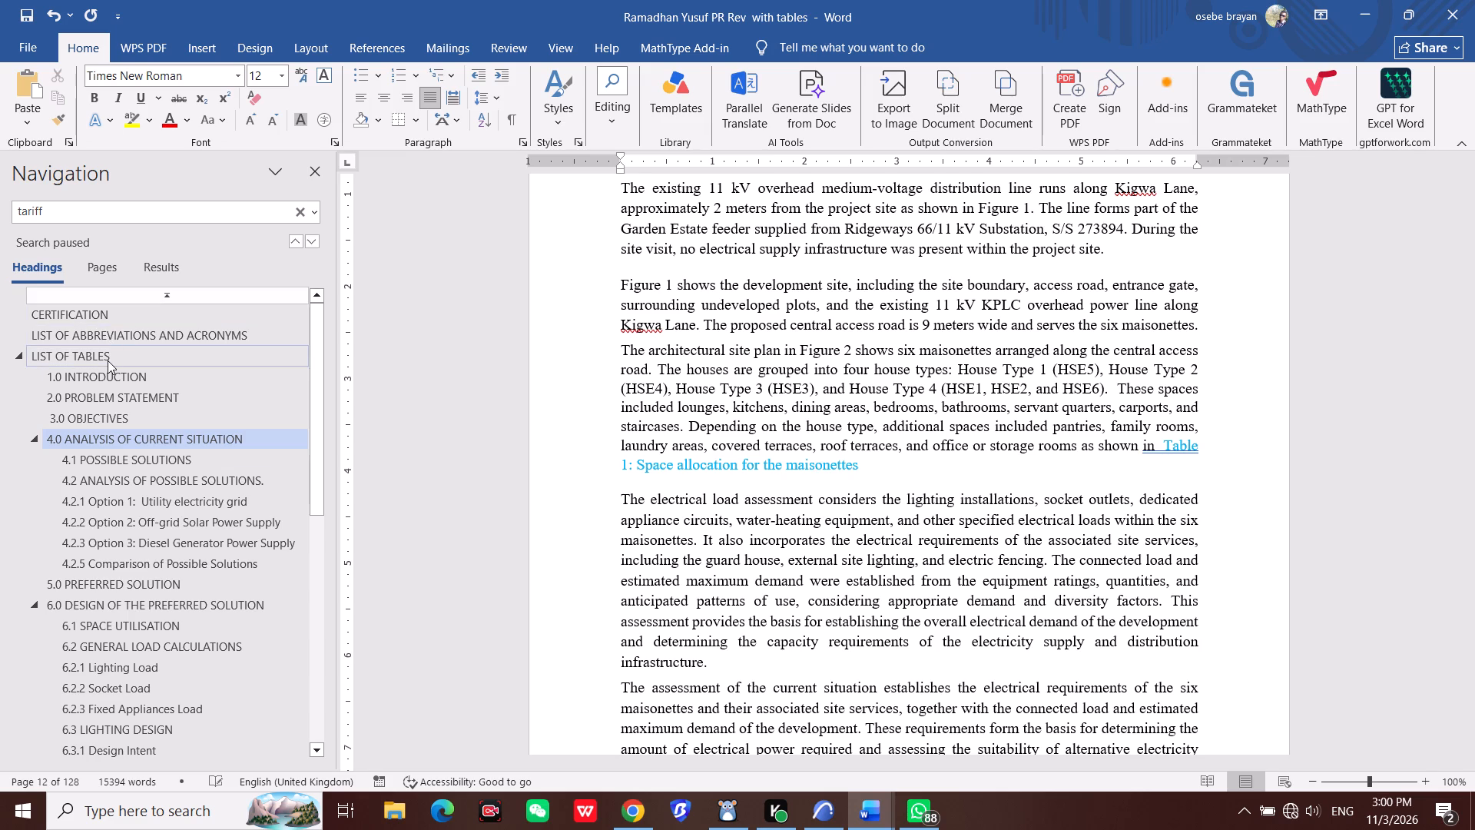
pyautogui.click(108, 360)
pyautogui.rightClick(703, 343)
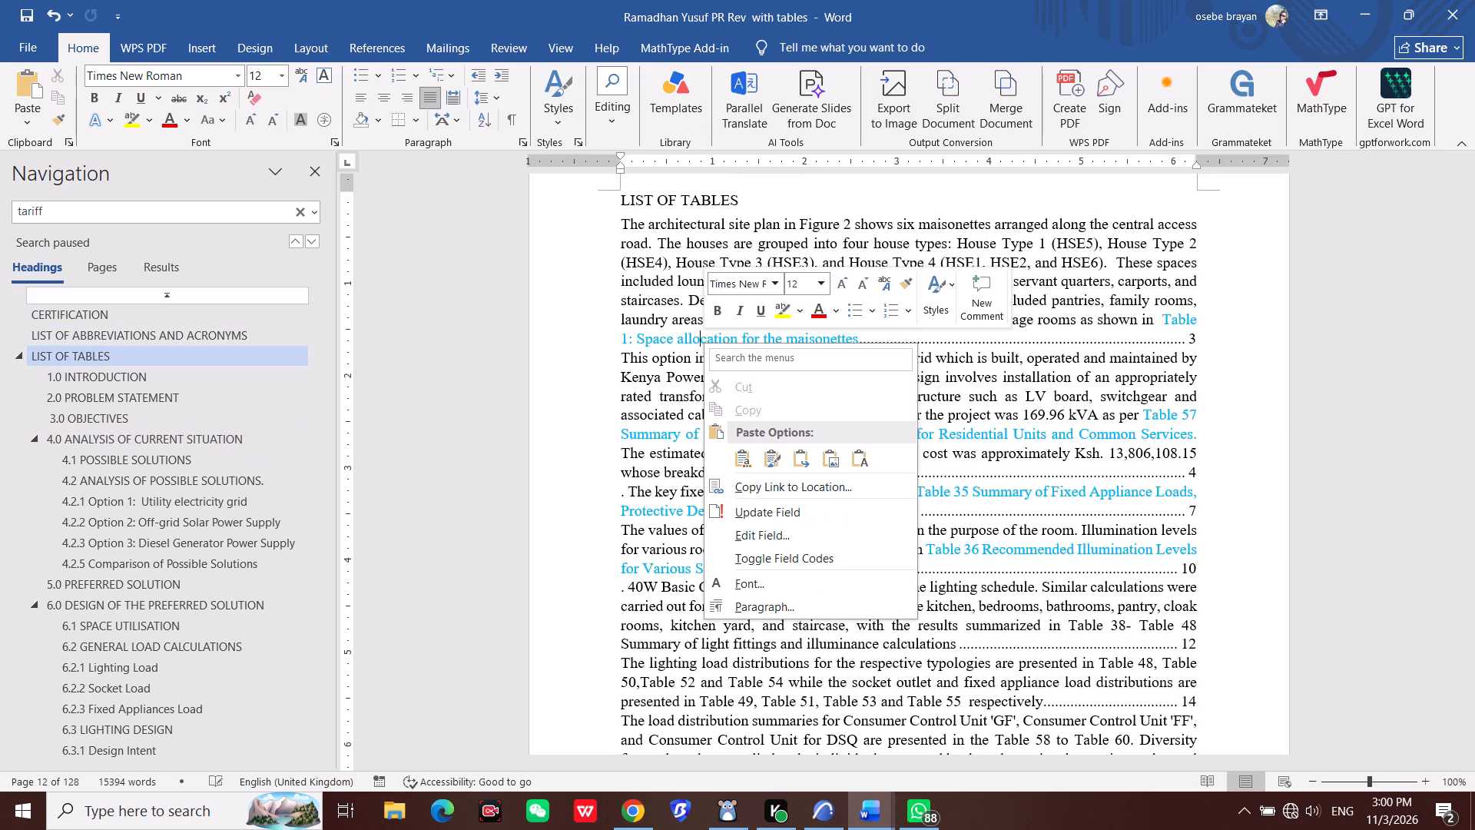
pyautogui.click(796, 514)
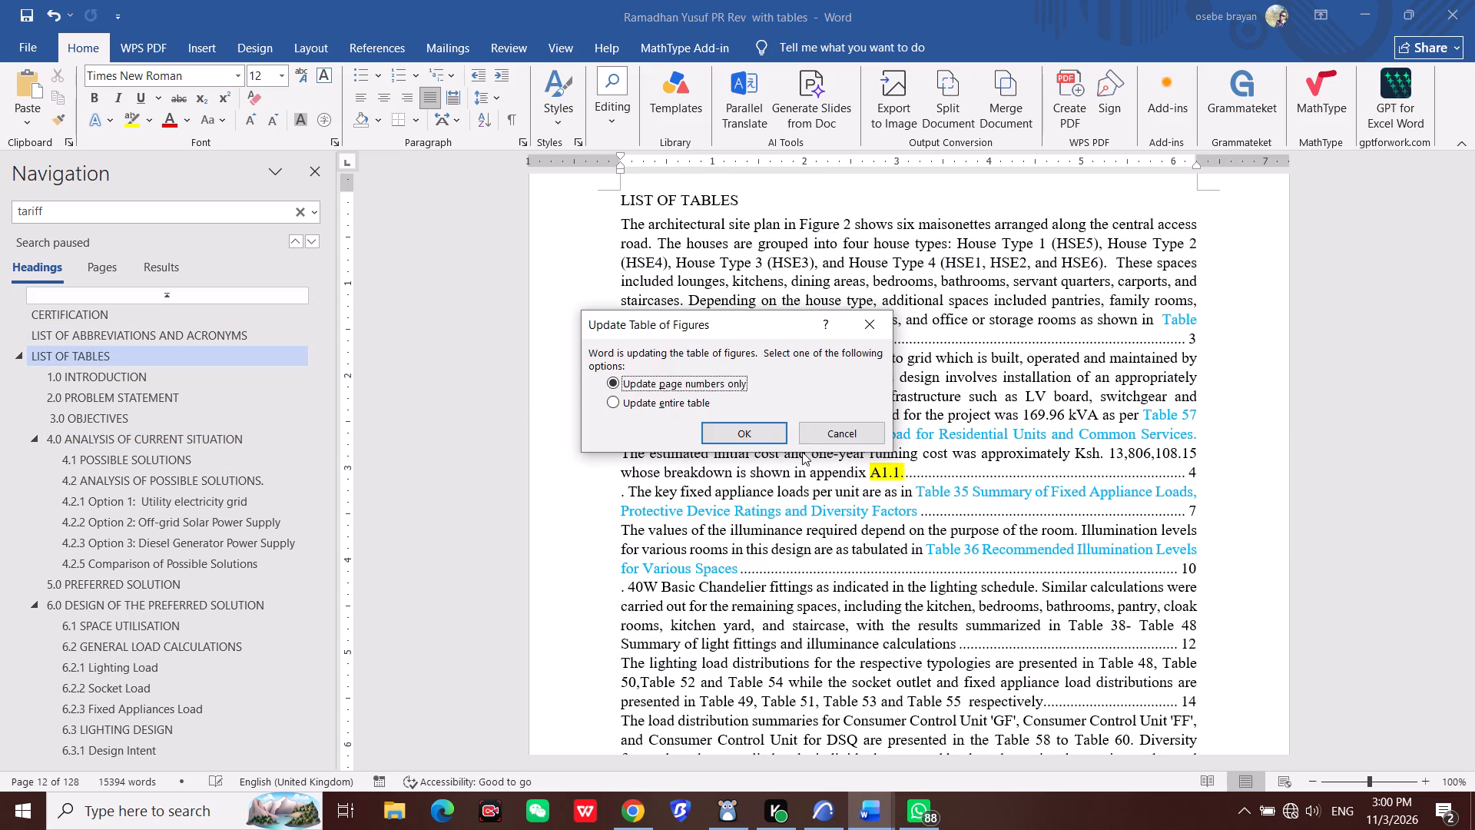
pyautogui.click(679, 396)
pyautogui.click(761, 432)
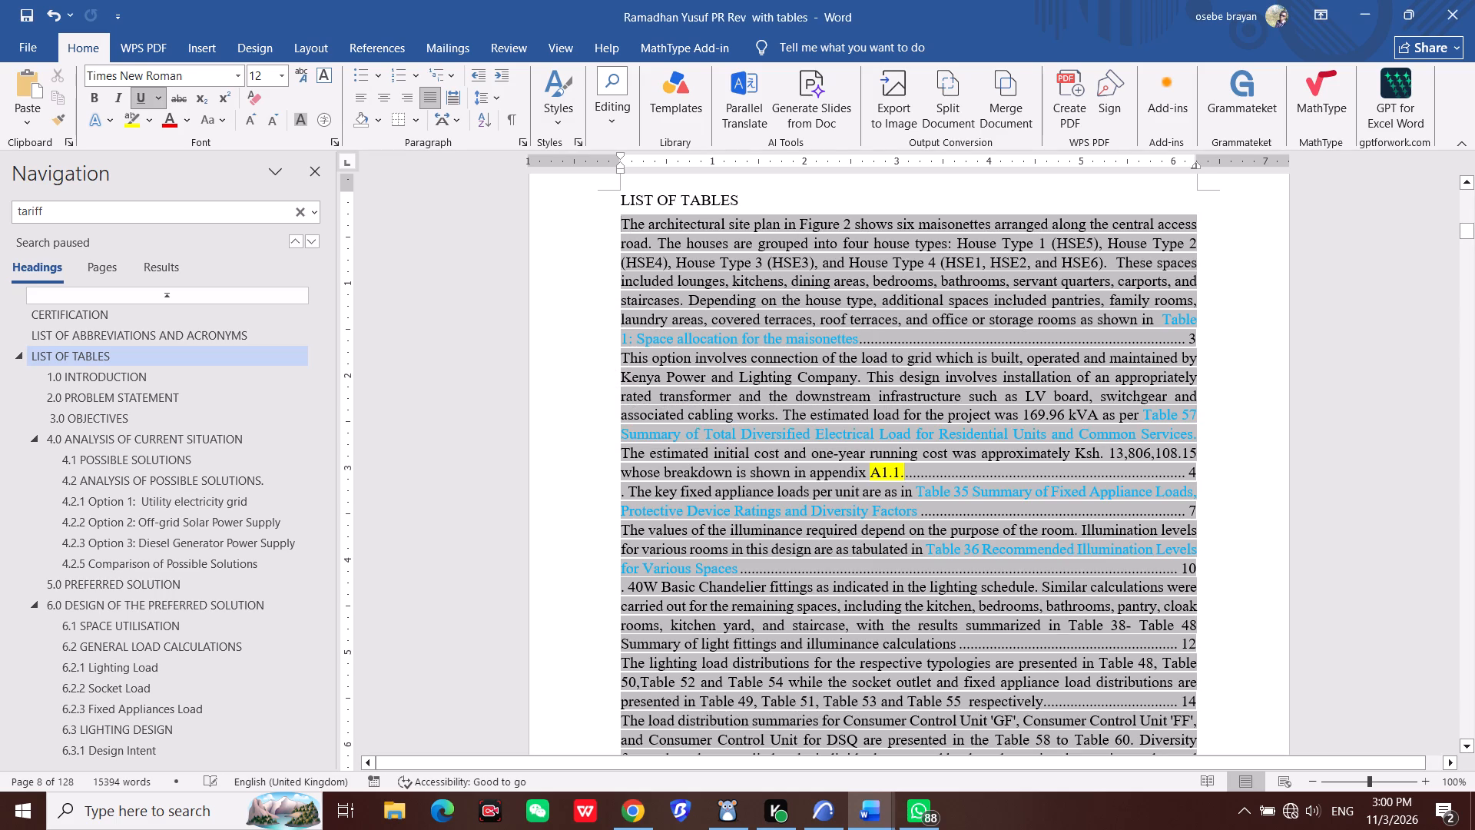
pyautogui.click(841, 333)
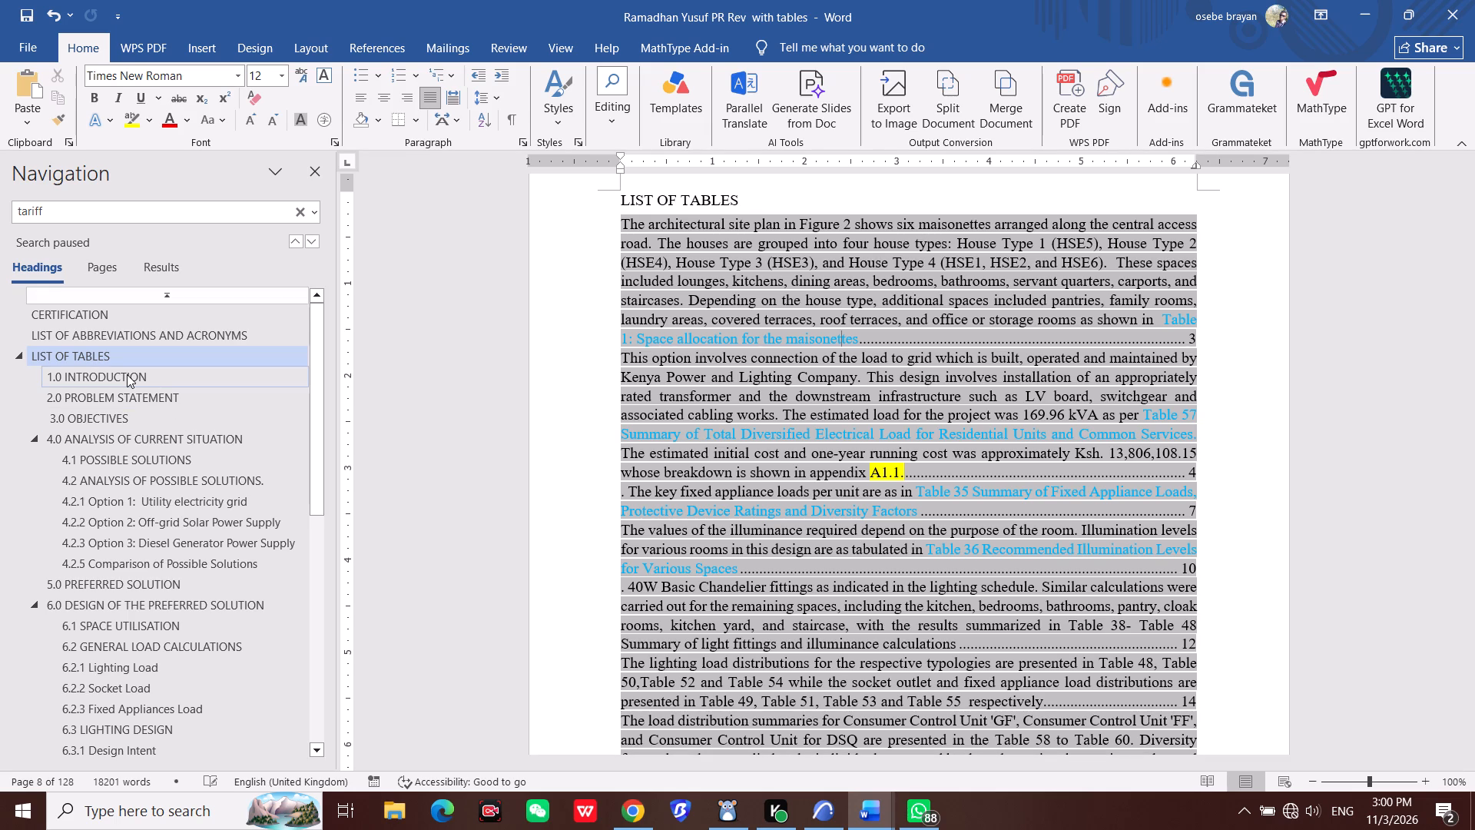
# Check which style is applied to the utility grid paragraph in section 4.2.1, at its body text and just before the blue reference.
pyautogui.click(180, 440)
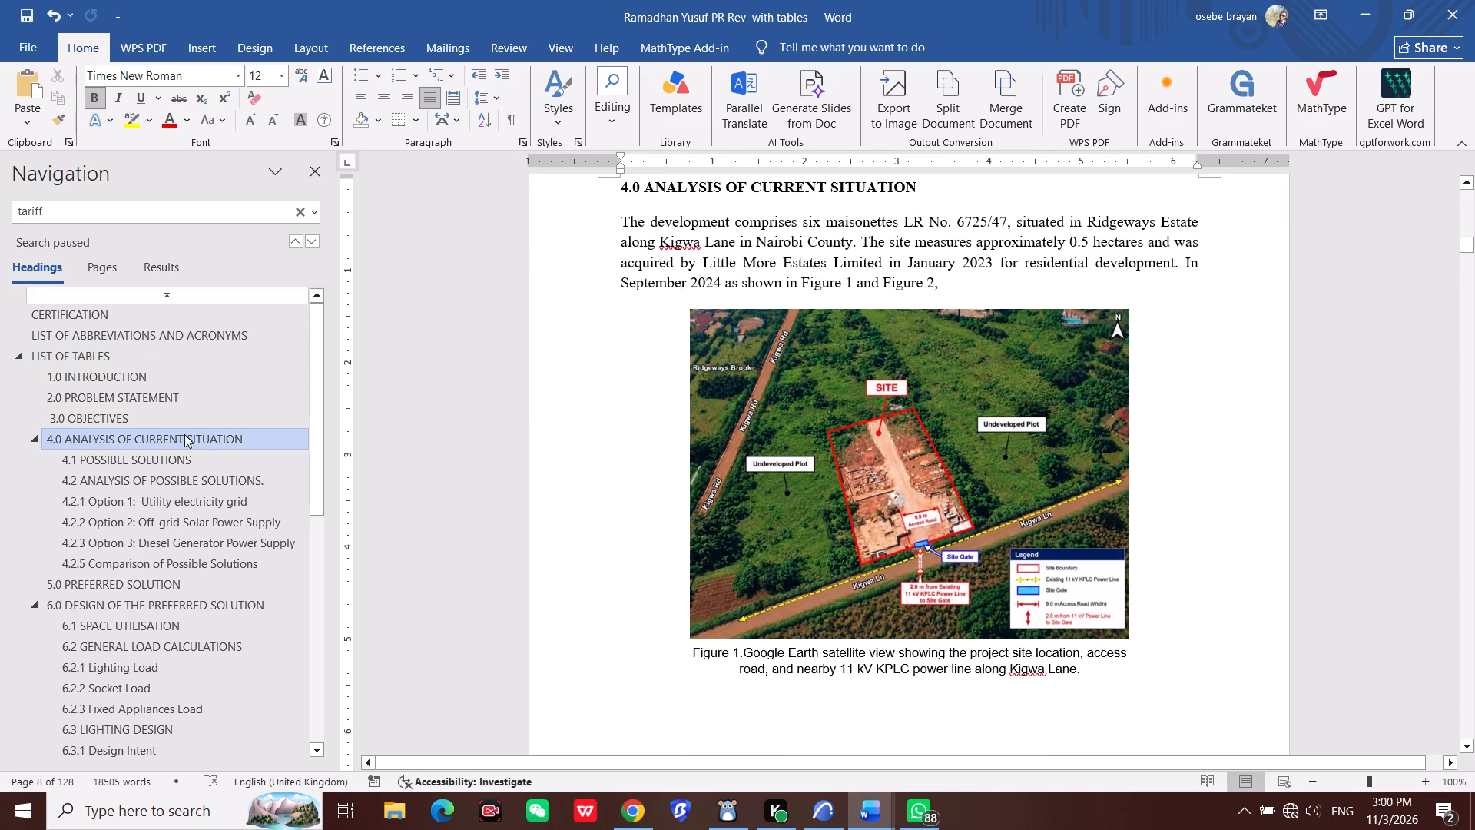
pyautogui.scroll(-20, 616, 430)
pyautogui.scroll(-6, 616, 430)
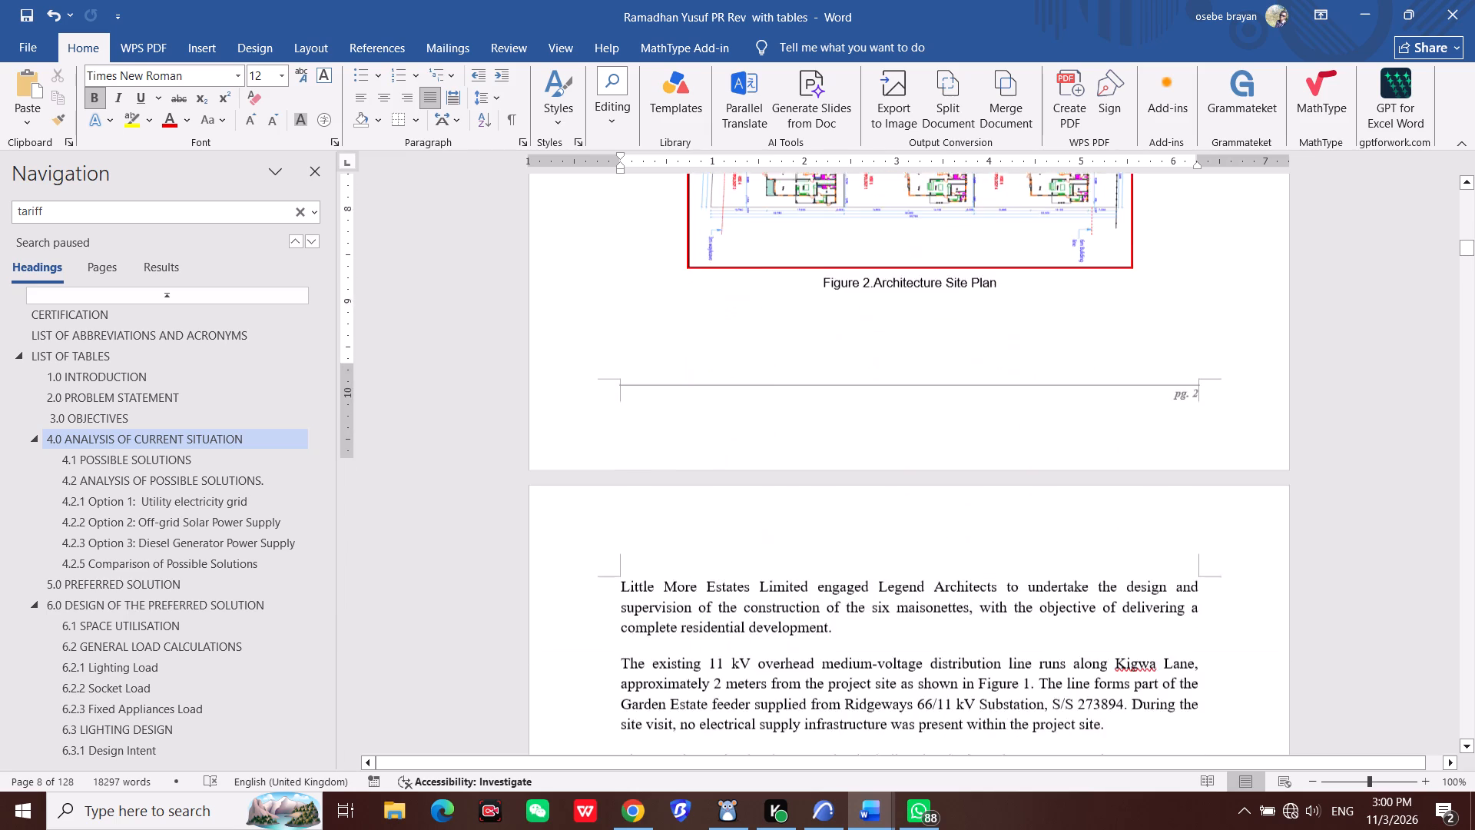
pyautogui.scroll(-18, 692, 458)
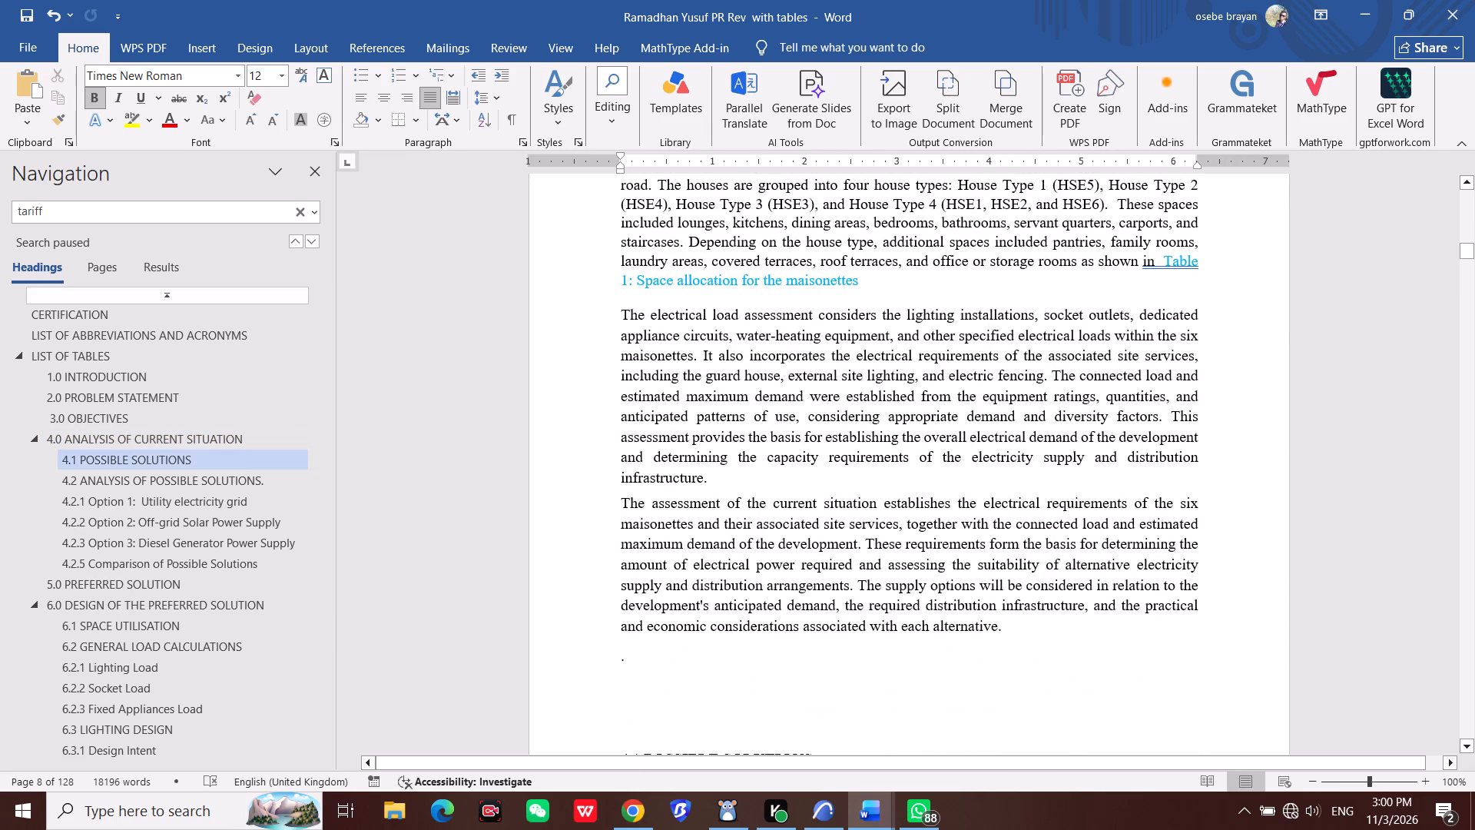
pyautogui.scroll(-17, 705, 458)
pyautogui.scroll(-7, 727, 423)
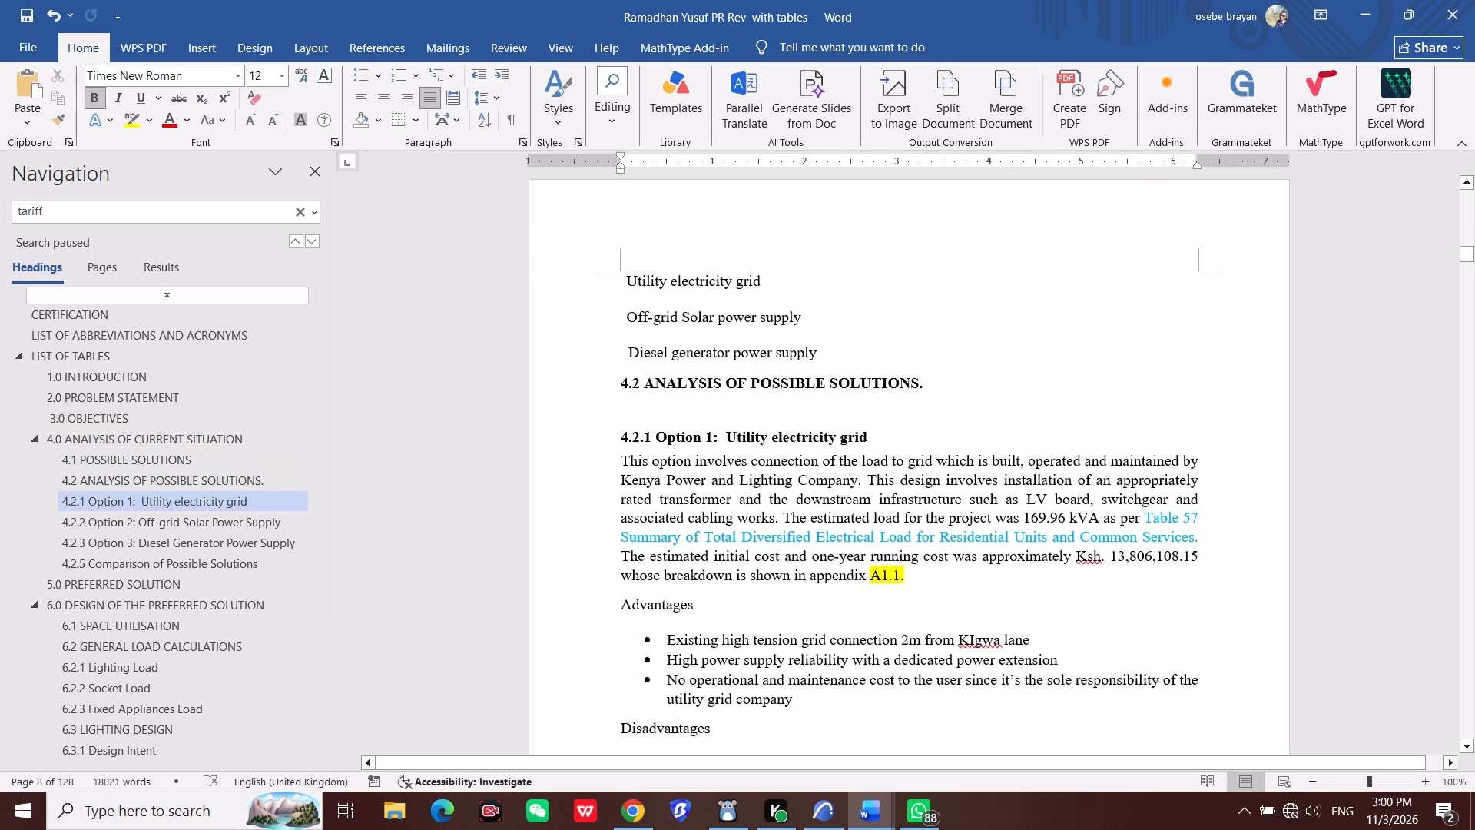
pyautogui.scroll(-4, 727, 432)
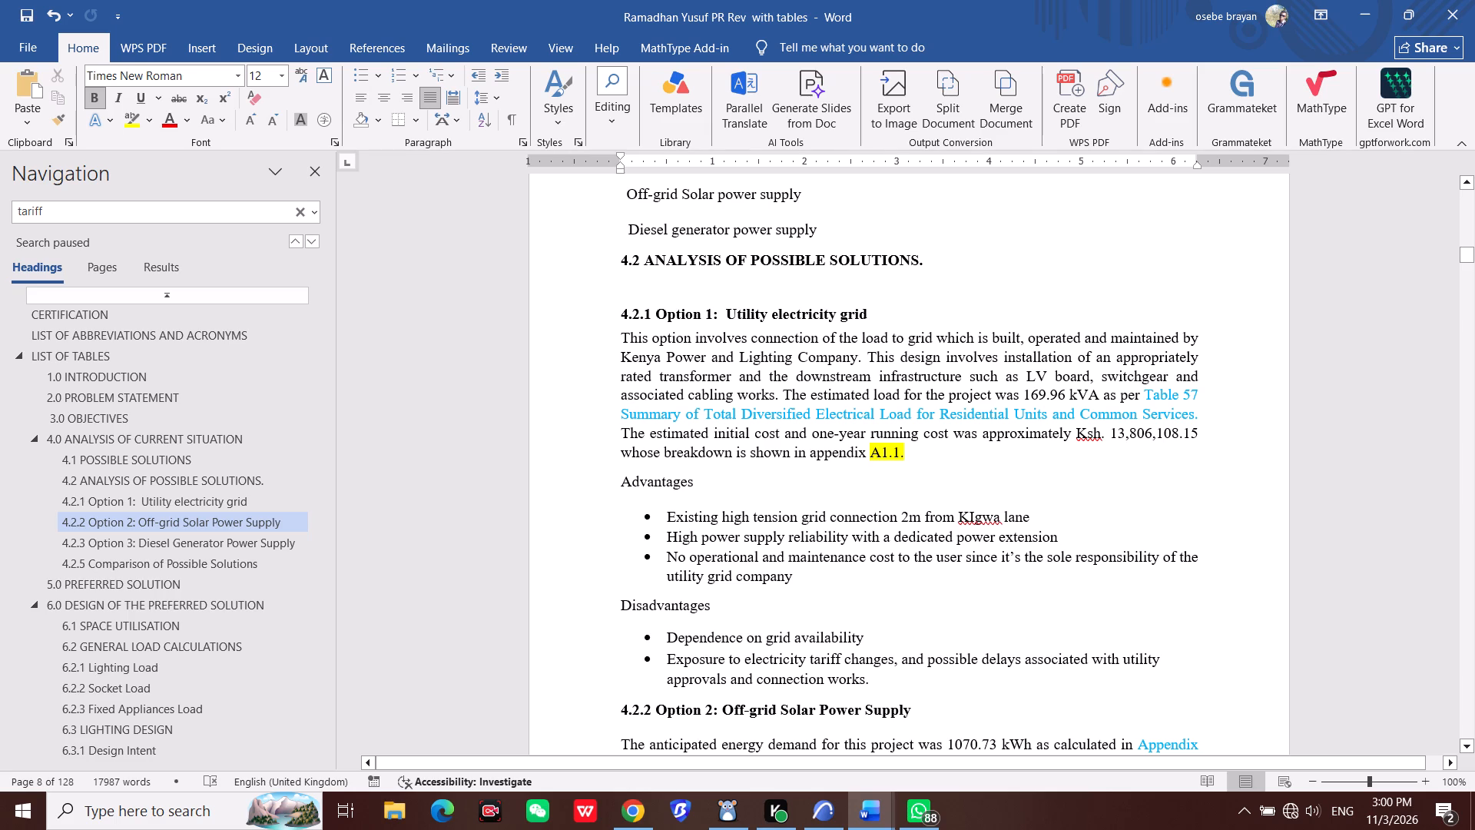
pyautogui.click(1148, 390)
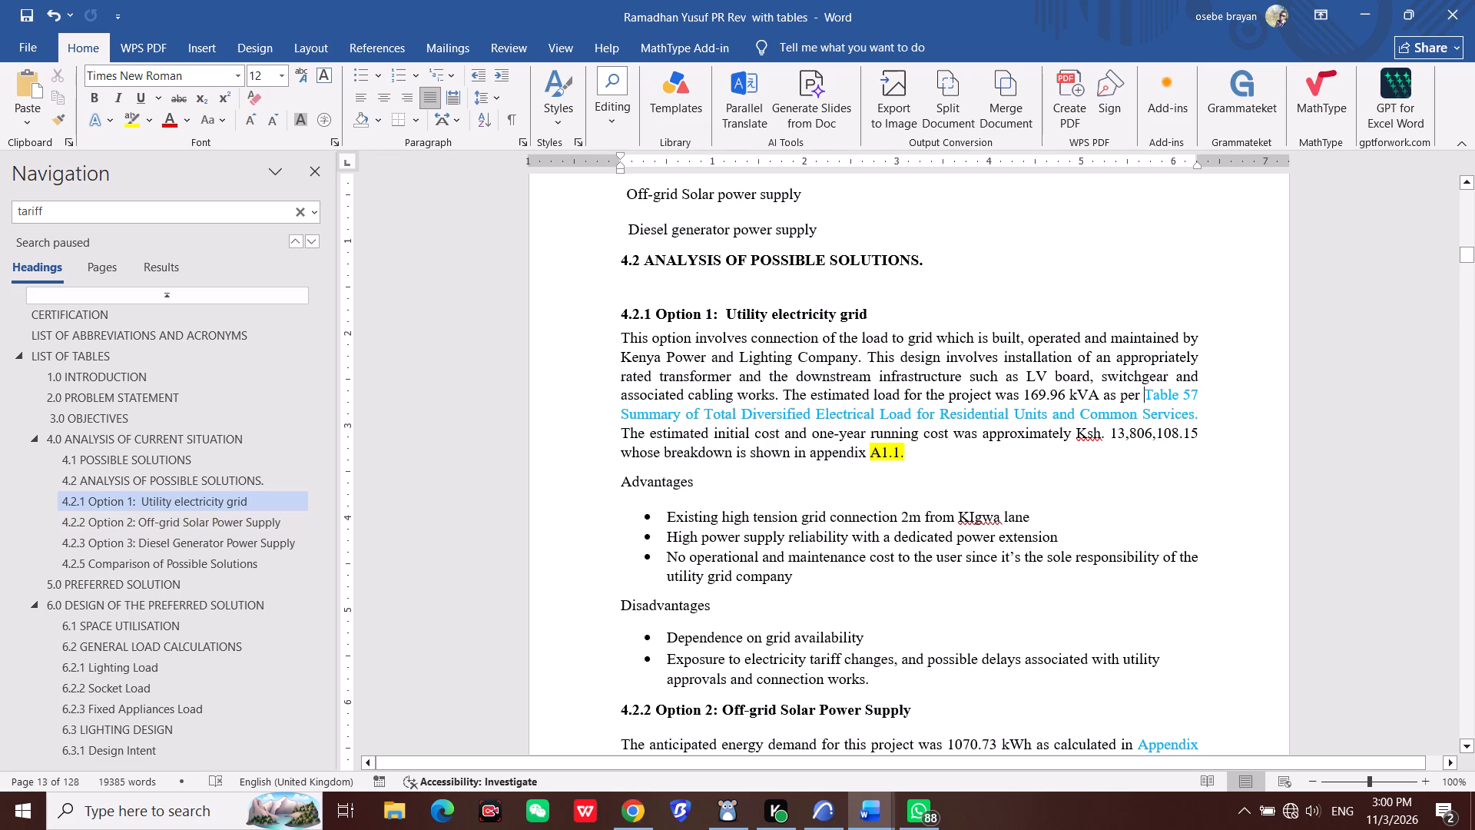
pyautogui.click(541, 124)
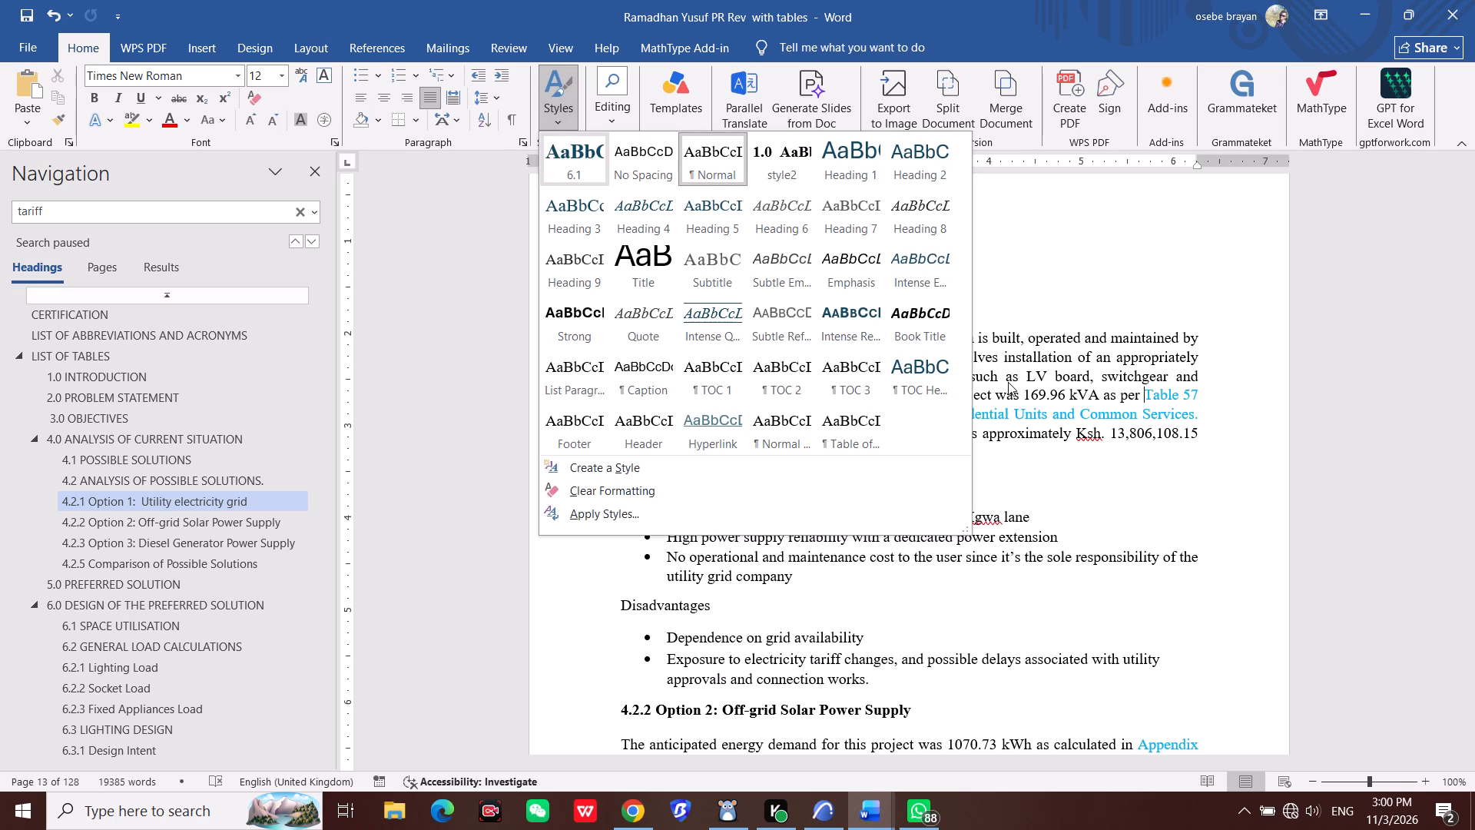
pyautogui.click(1008, 382)
pyautogui.click(1008, 382)
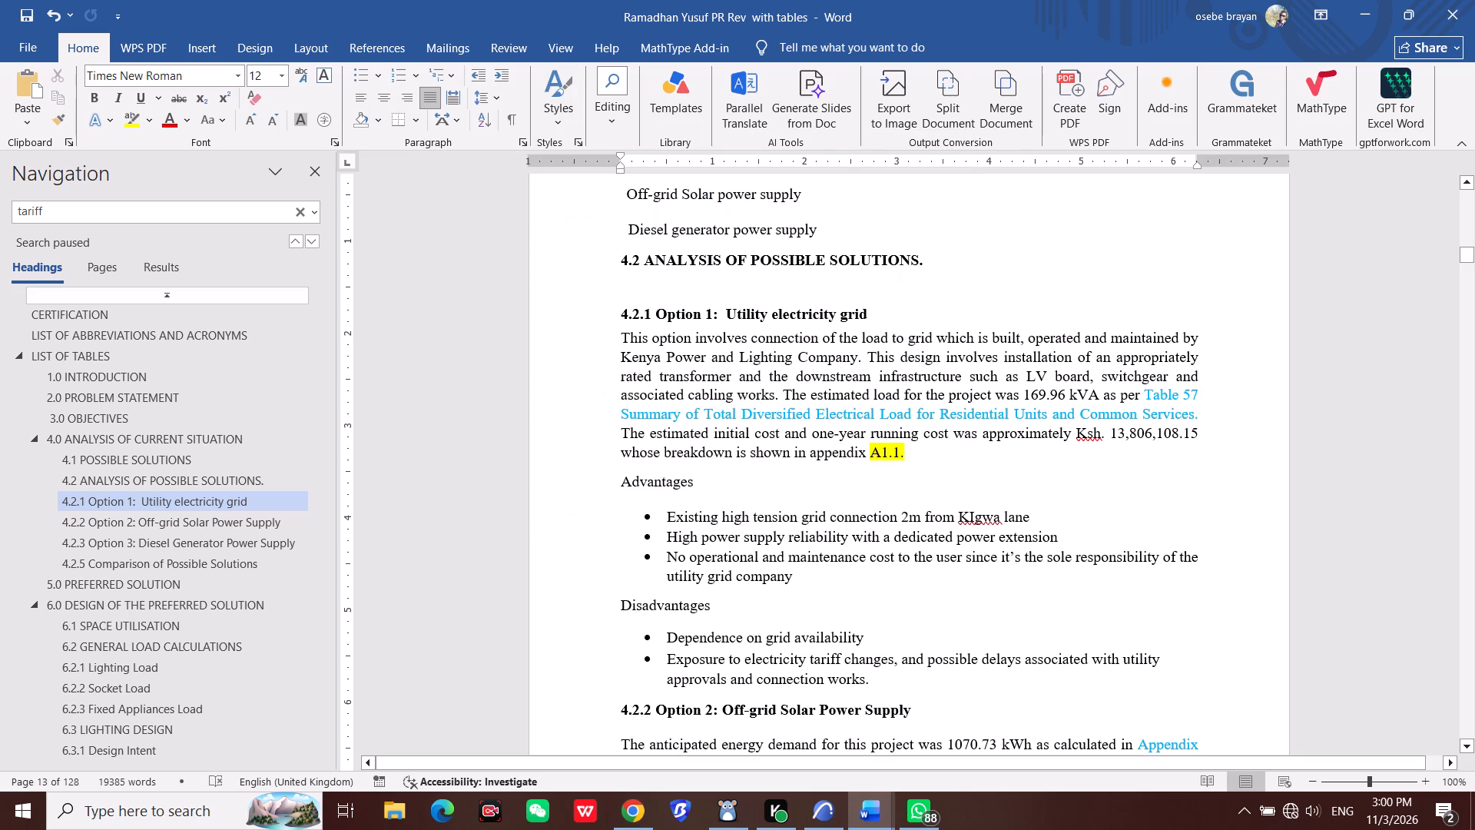
pyautogui.click(933, 365)
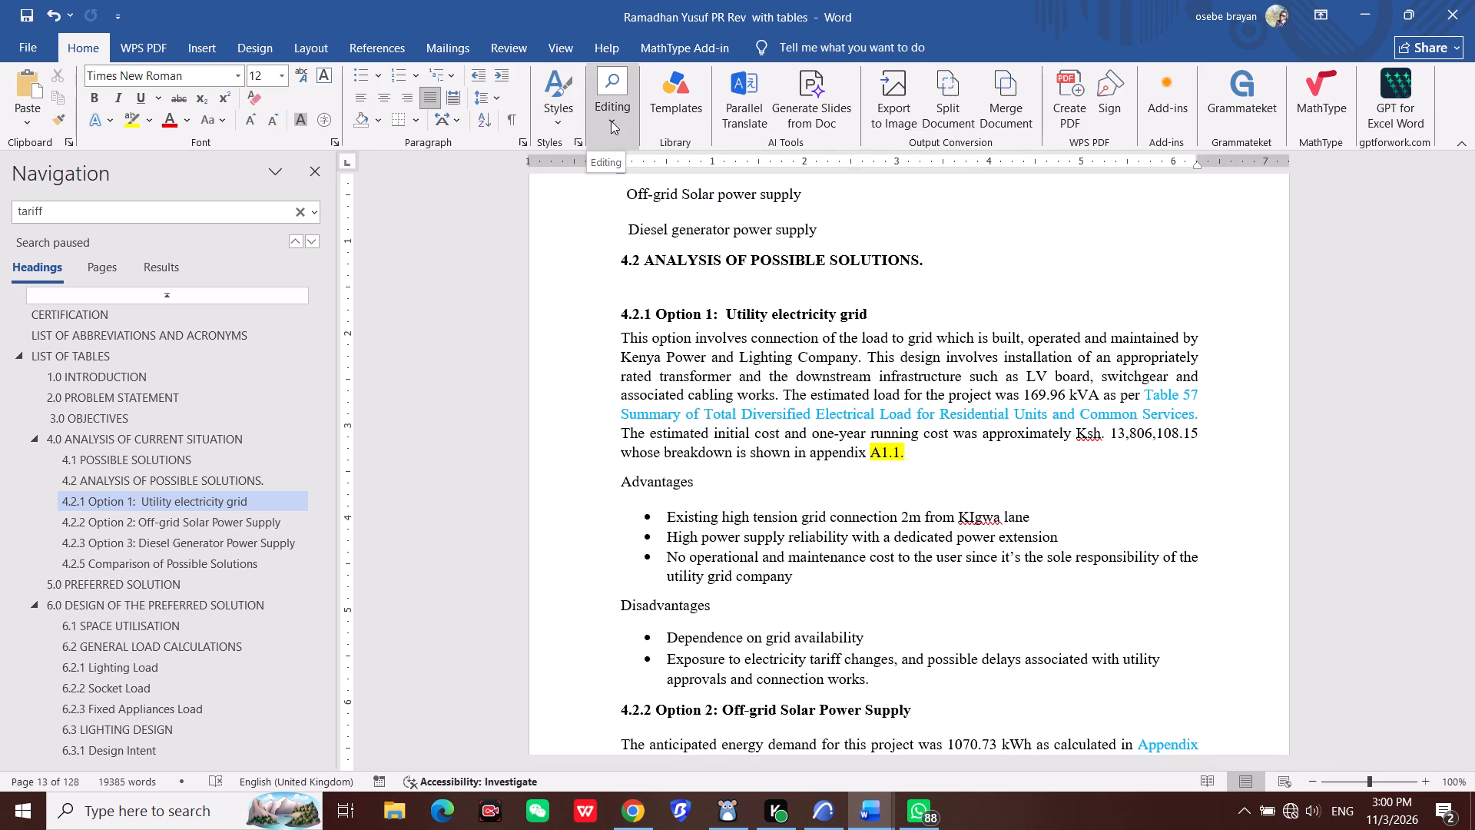
pyautogui.click(568, 117)
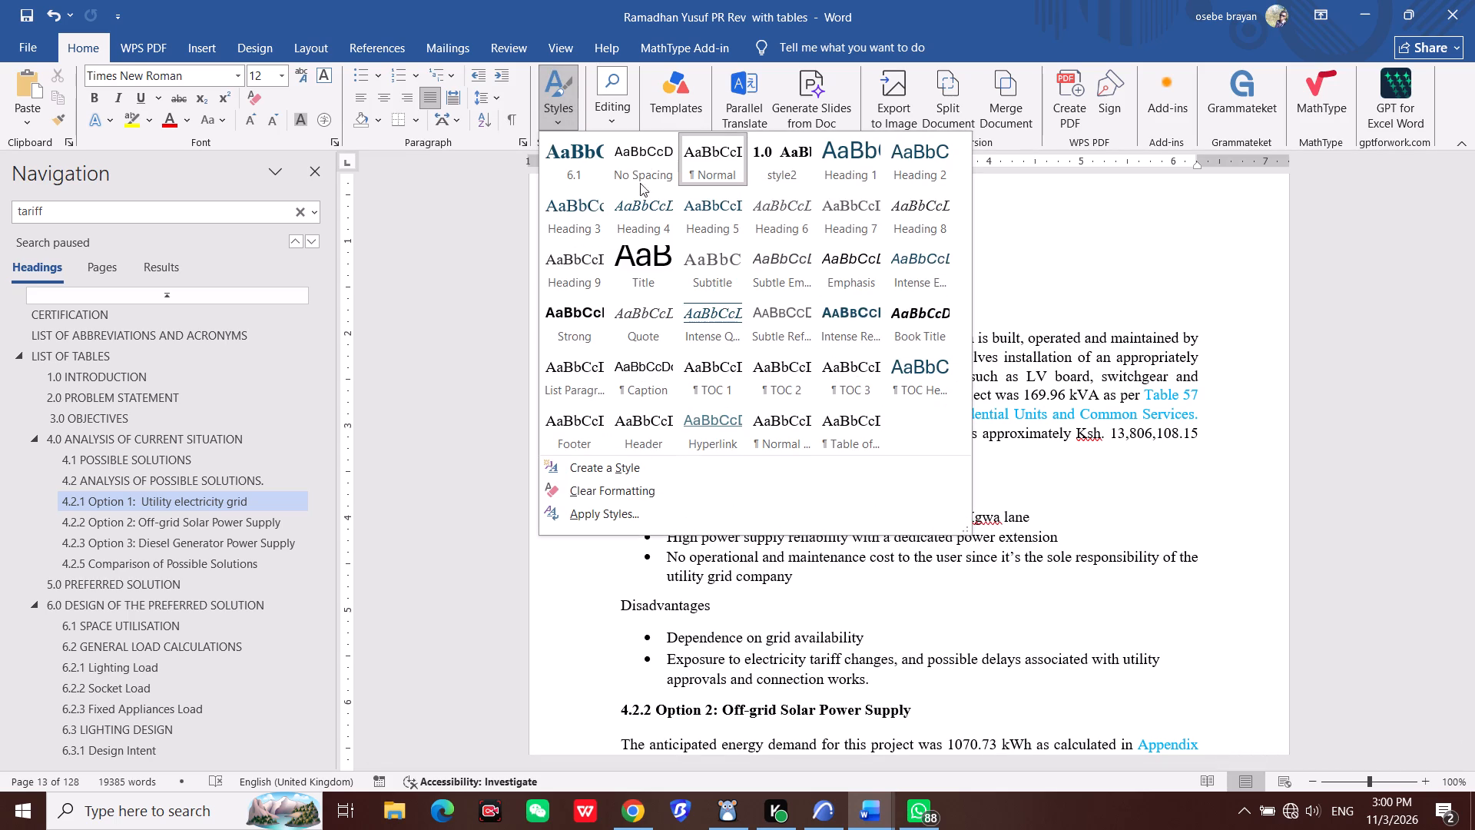
pyautogui.click(1040, 399)
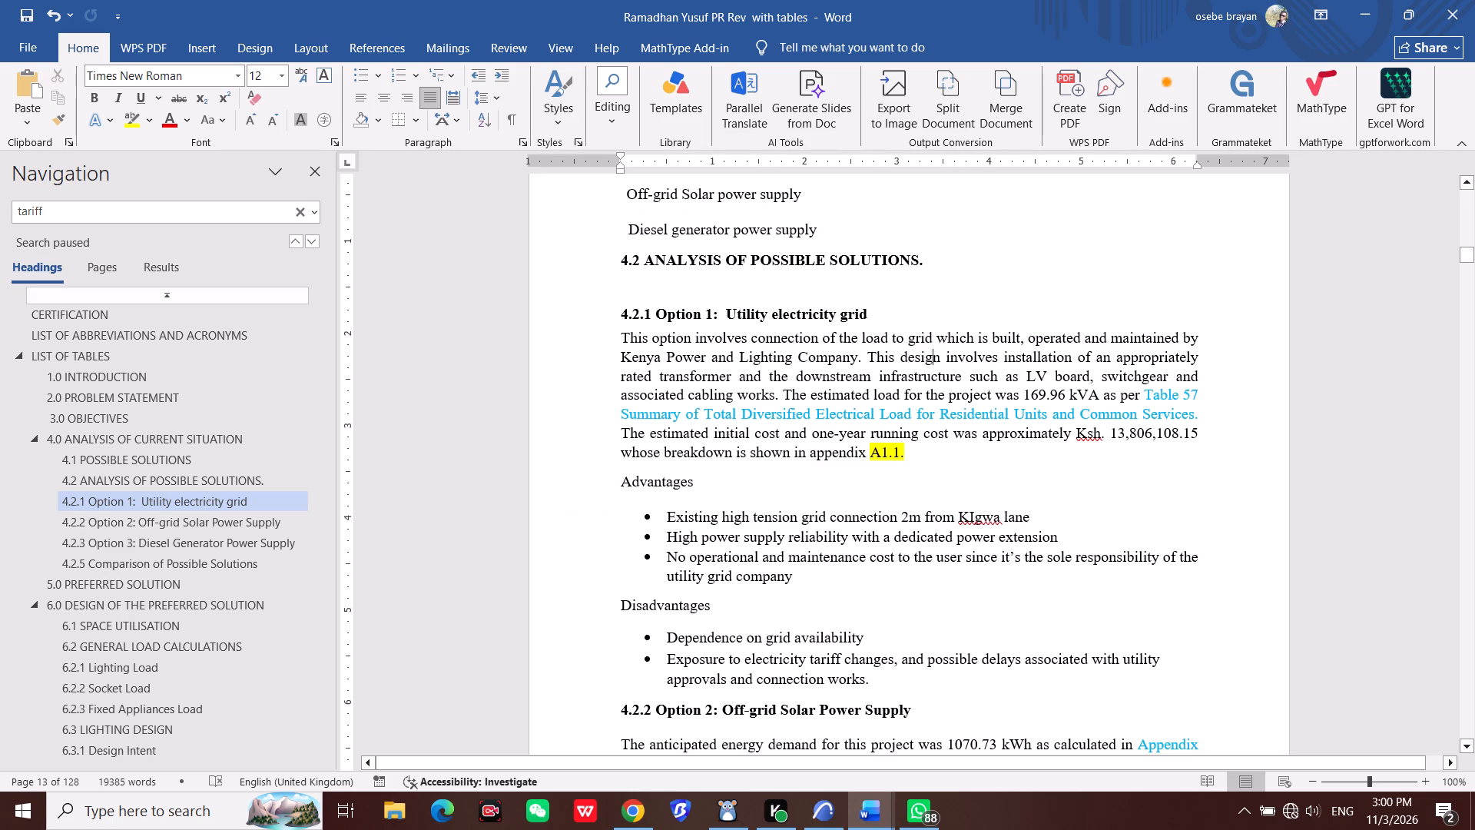
# Check which style is applied within the blue Table 57 reference of the section 4.2.1 paragraph.
pyautogui.scroll(-4, 859, 421)
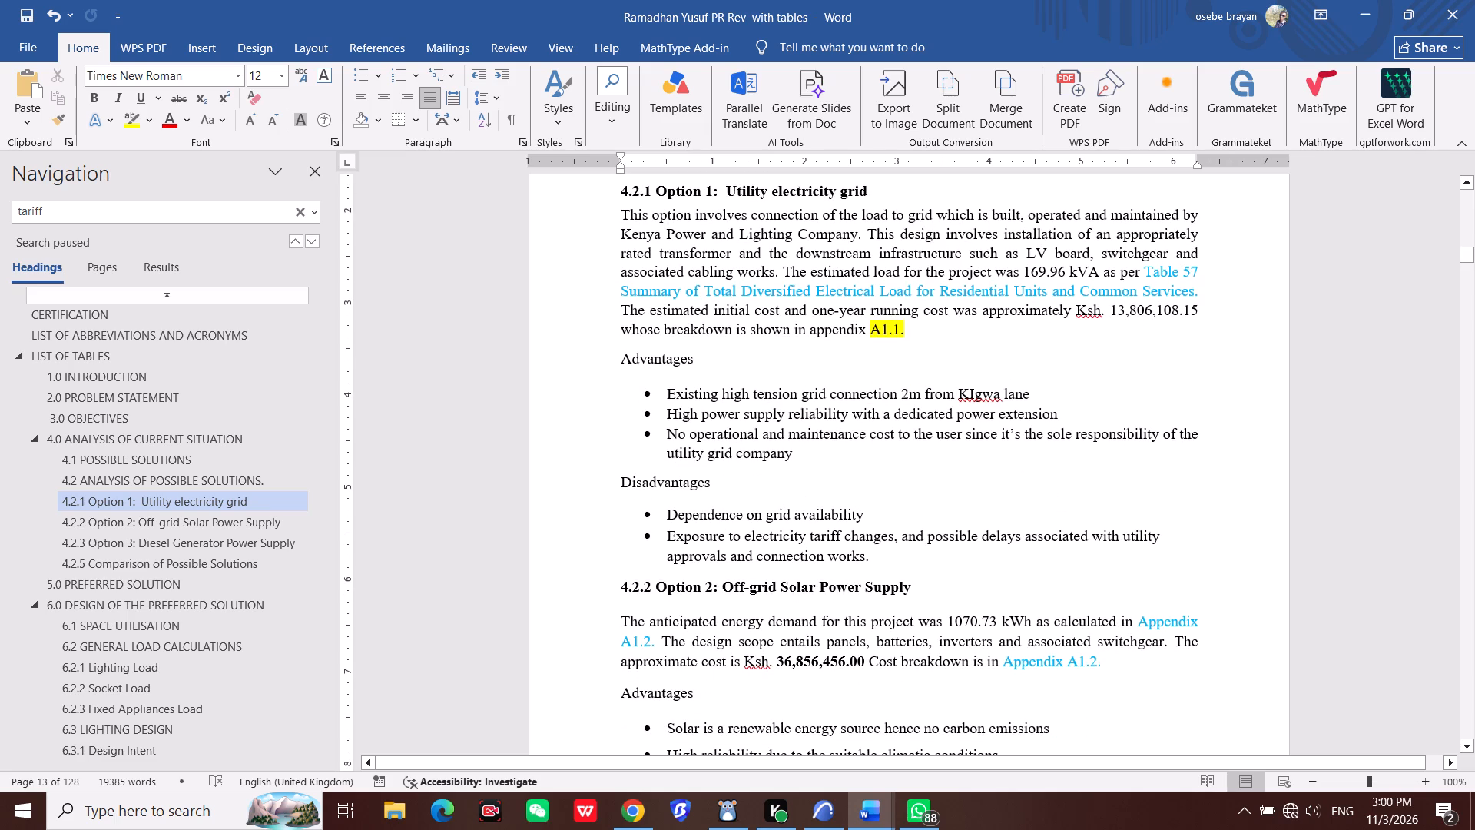
pyautogui.scroll(4, 811, 361)
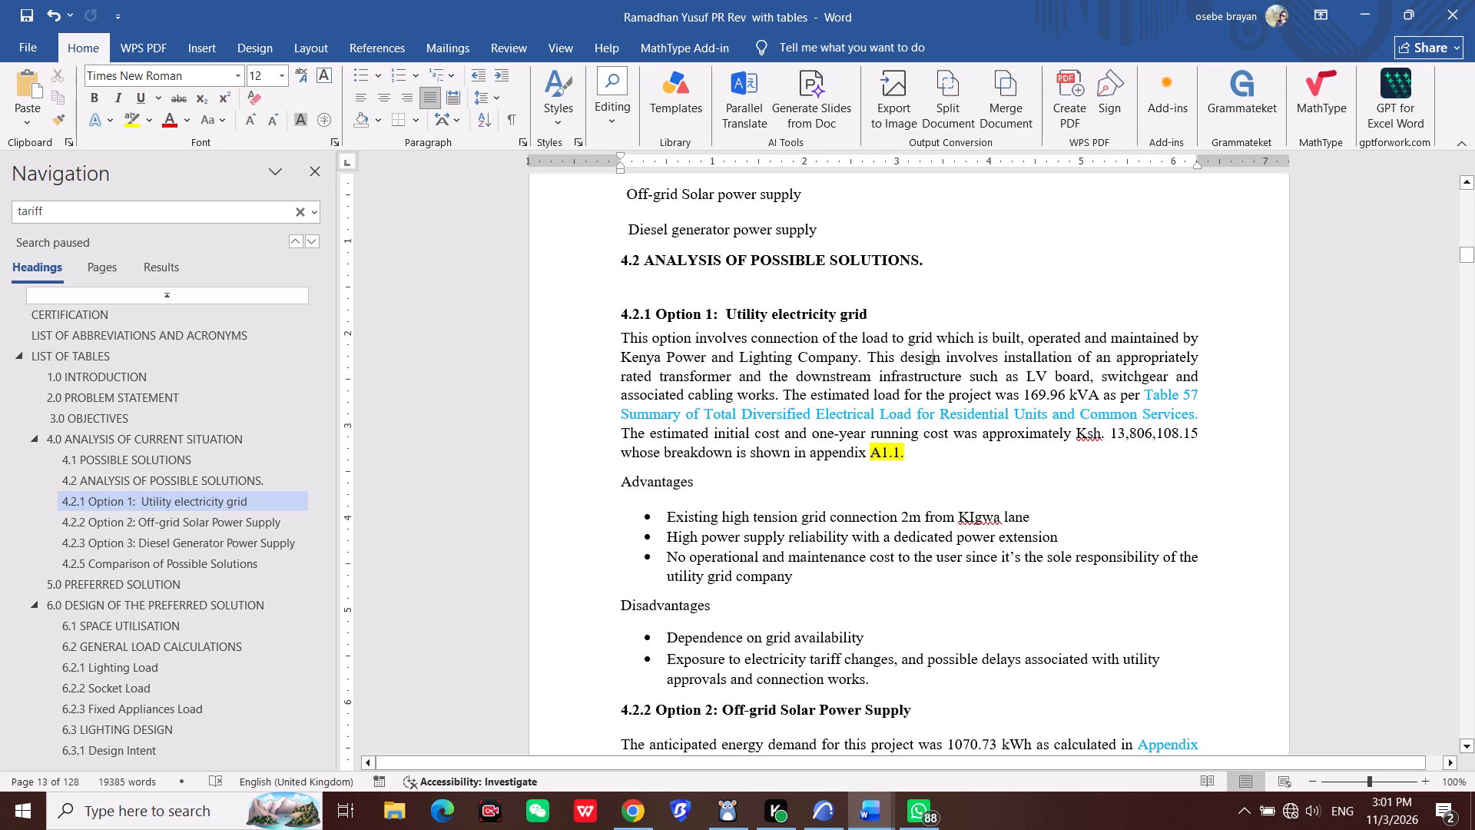
pyautogui.click(1036, 413)
pyautogui.click(555, 115)
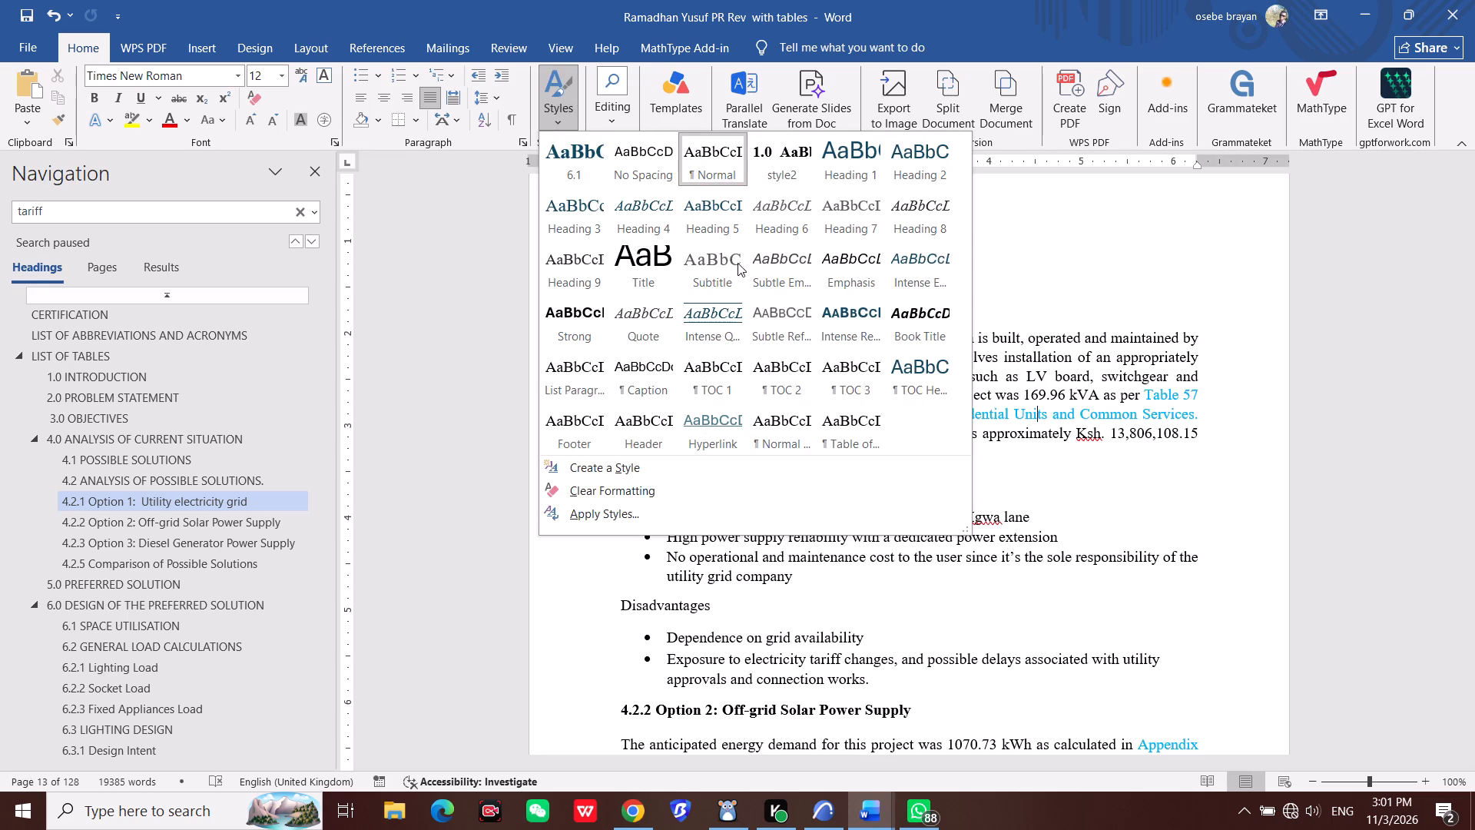
pyautogui.click(1023, 390)
# Return to the List of Tables heading and save the document.
pyautogui.scroll(-3, 959, 417)
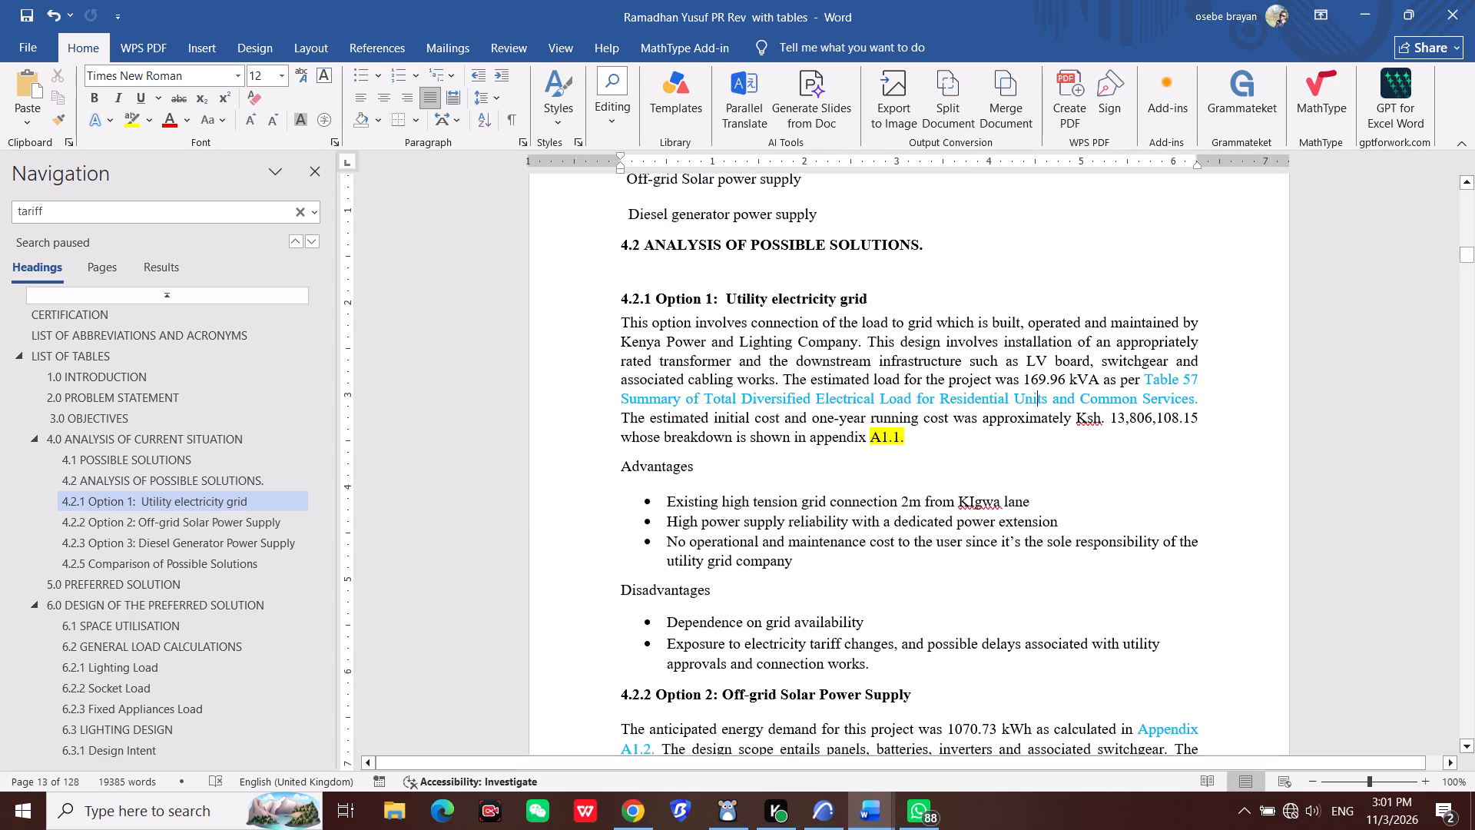
pyautogui.scroll(-8, 941, 438)
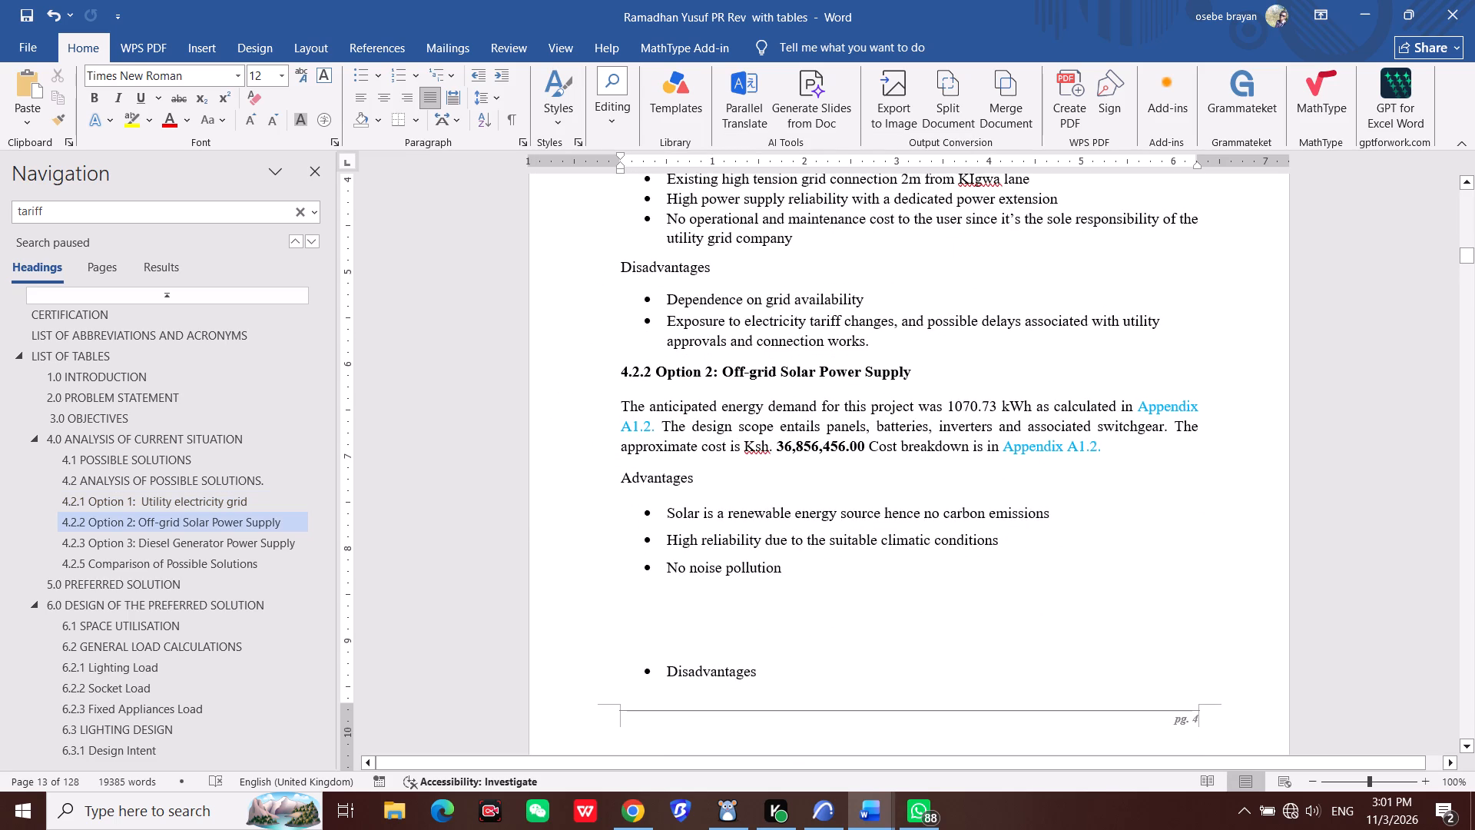
pyautogui.scroll(5, 144, 348)
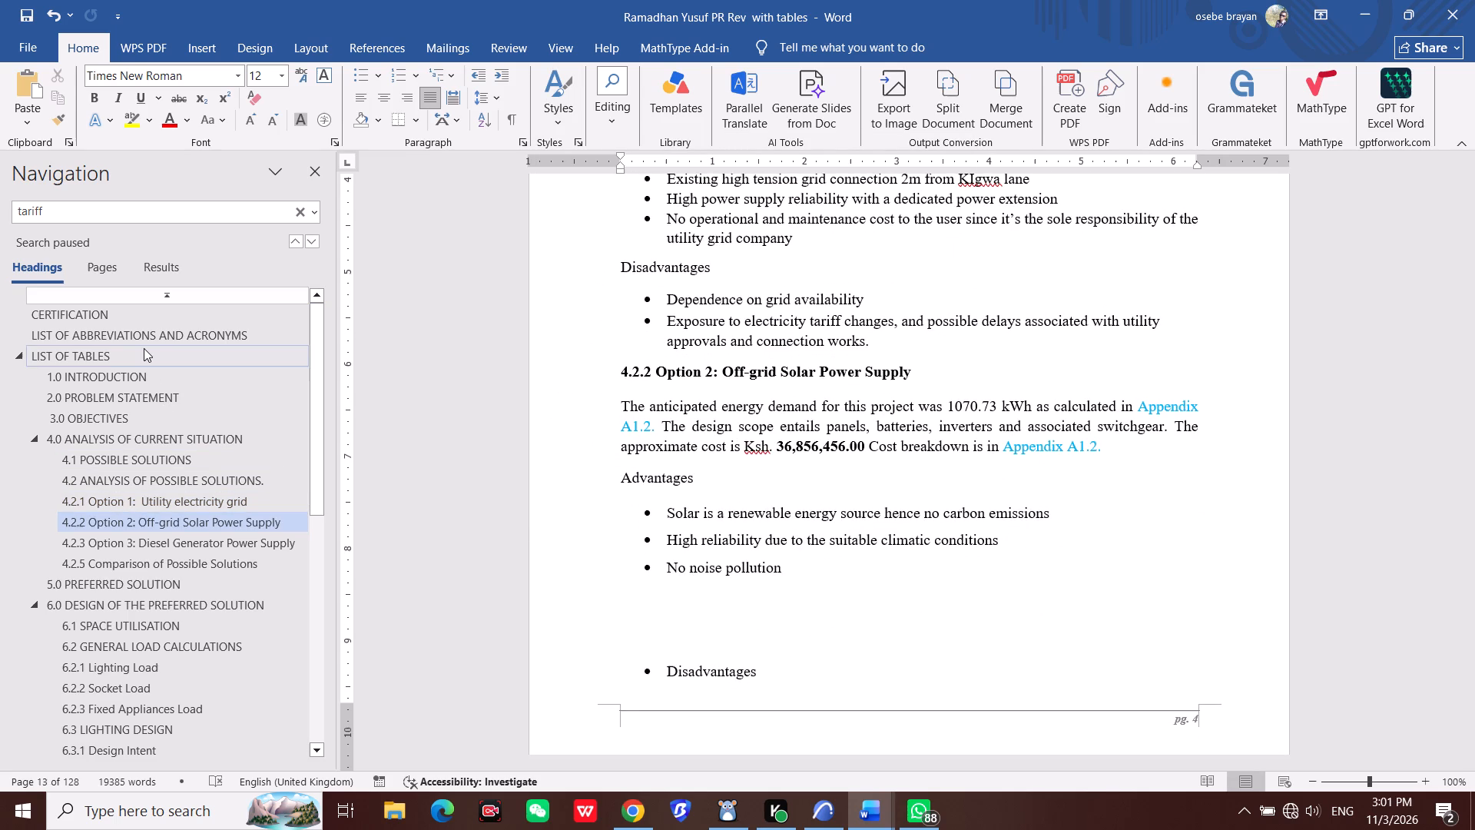
pyautogui.click(105, 361)
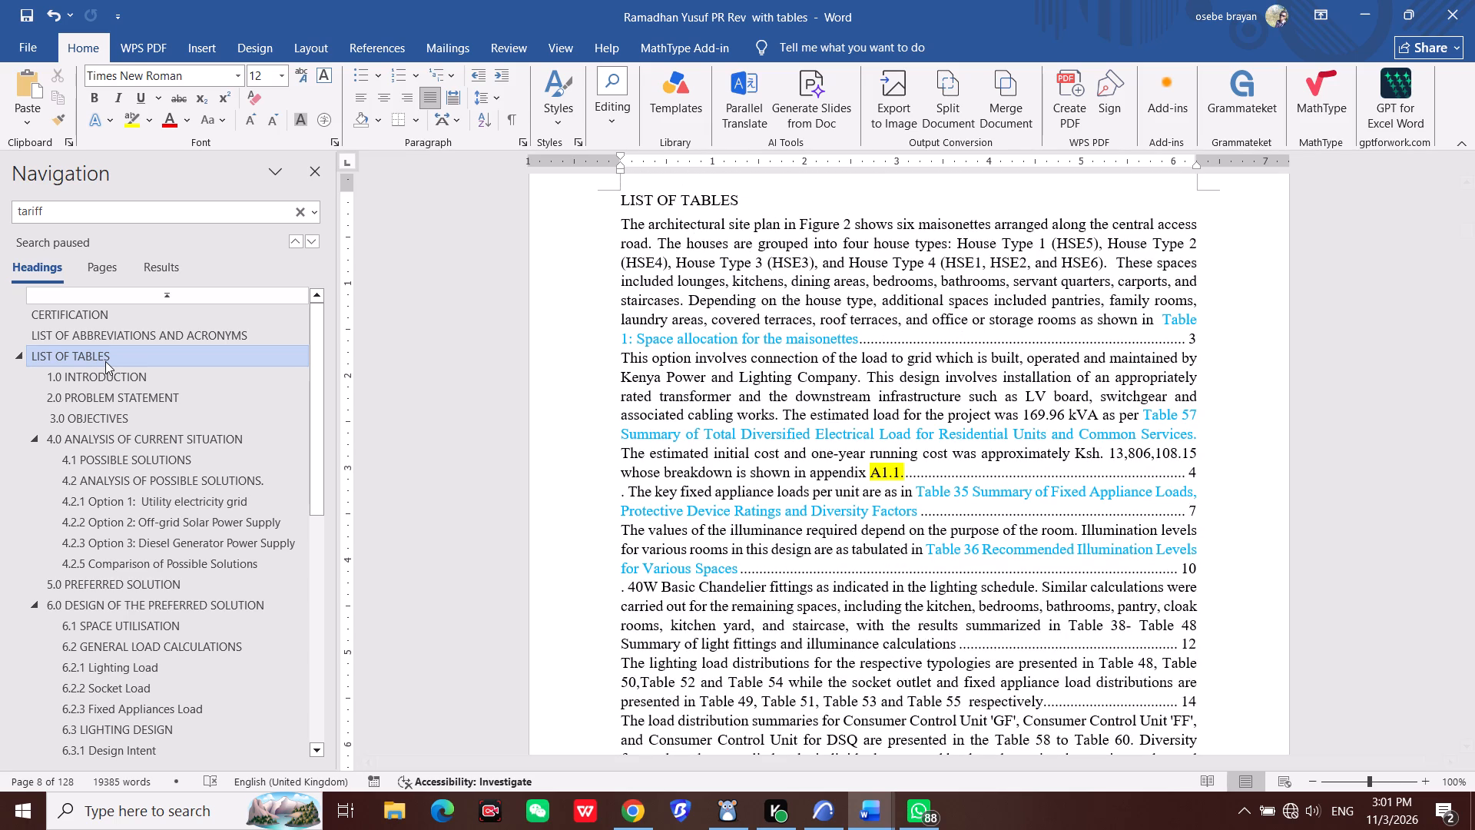
pyautogui.hotkey('ctrl', 's')
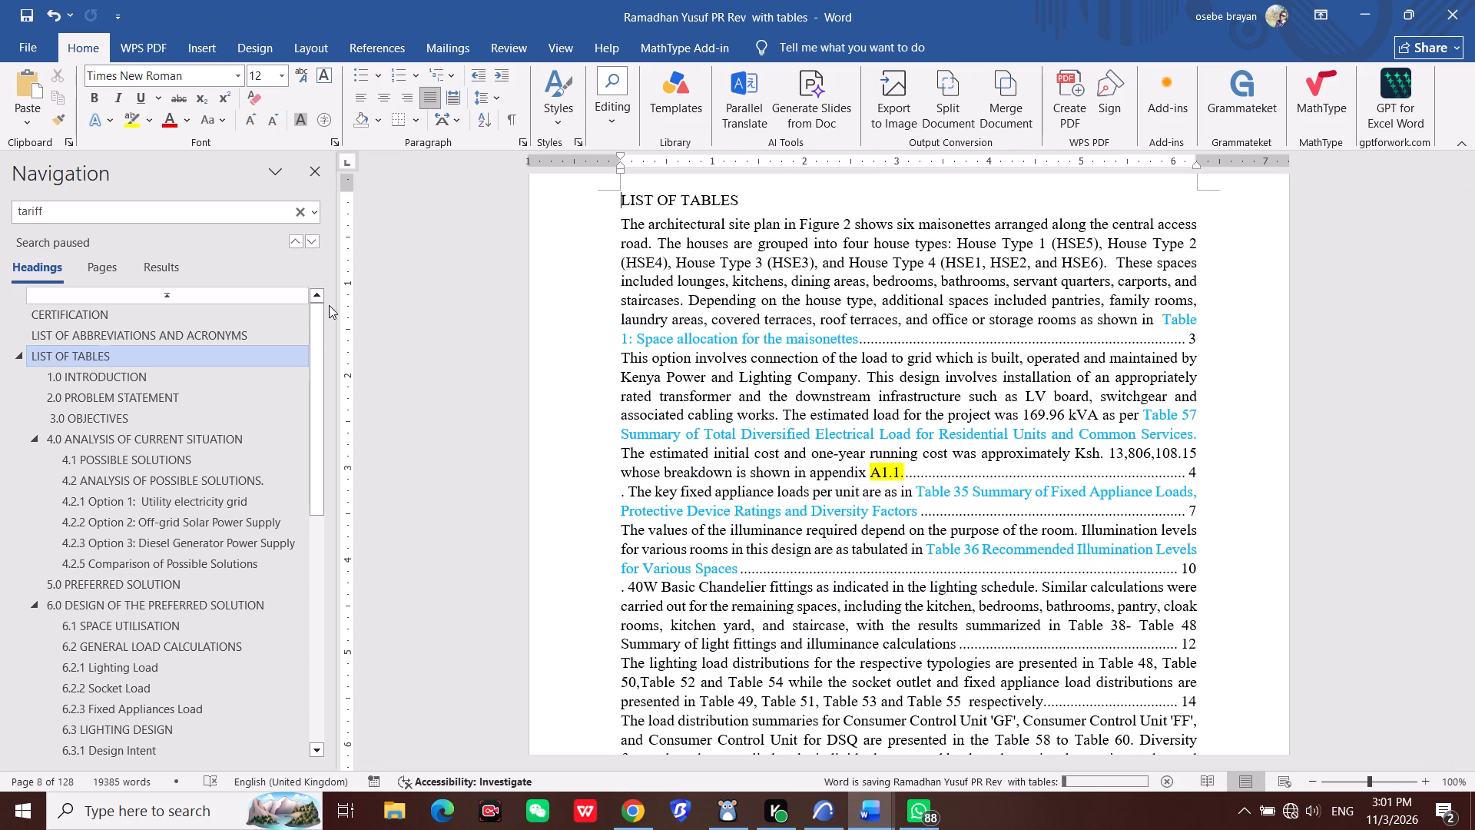
# Look through the List of Tables for body-paragraph entries and real captions, continuing through the List of Figures.
pyautogui.scroll(-4, 511, 242)
pyautogui.scroll(-2, 830, 436)
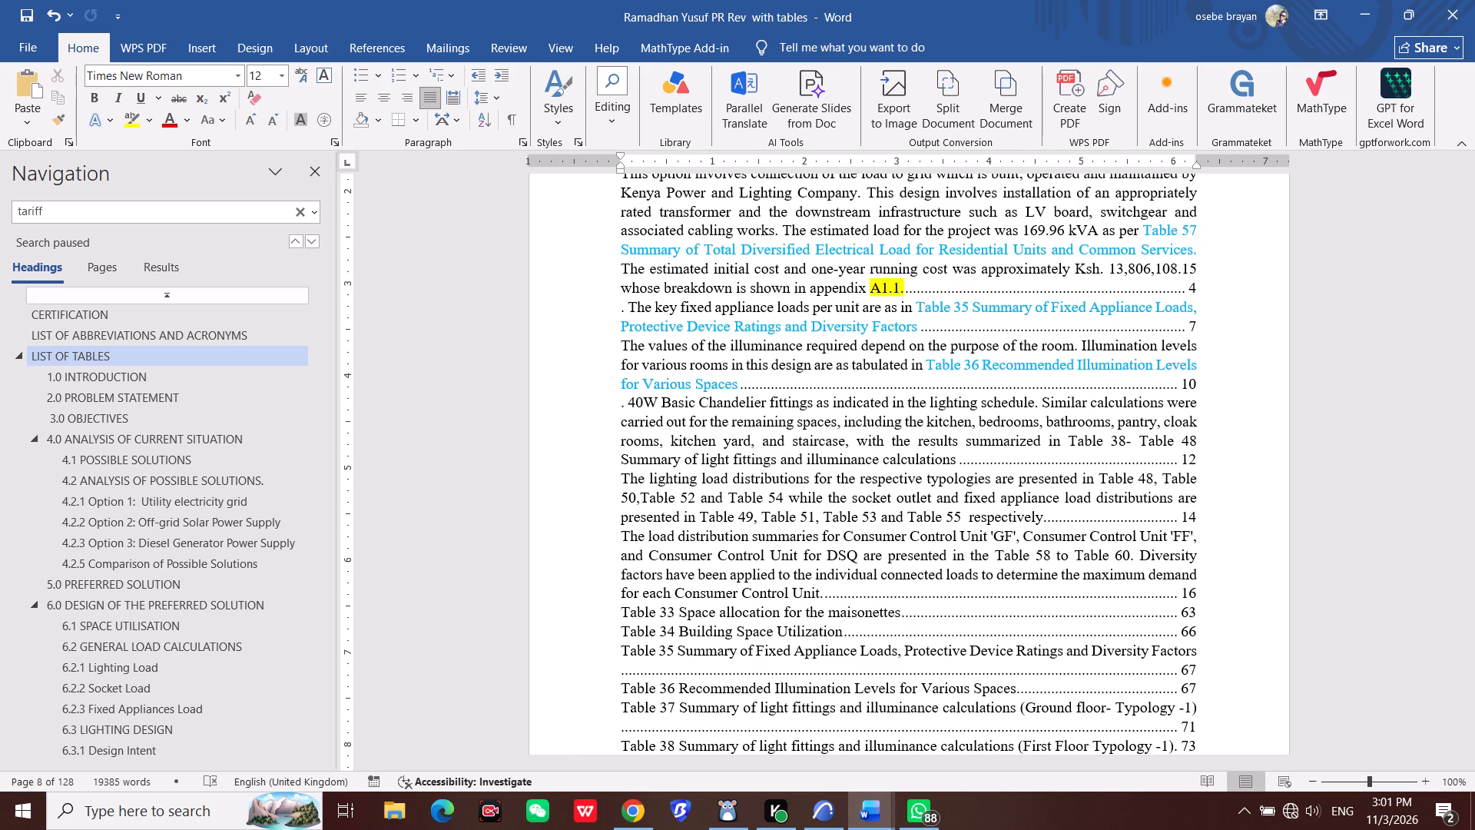
pyautogui.scroll(-16, 830, 430)
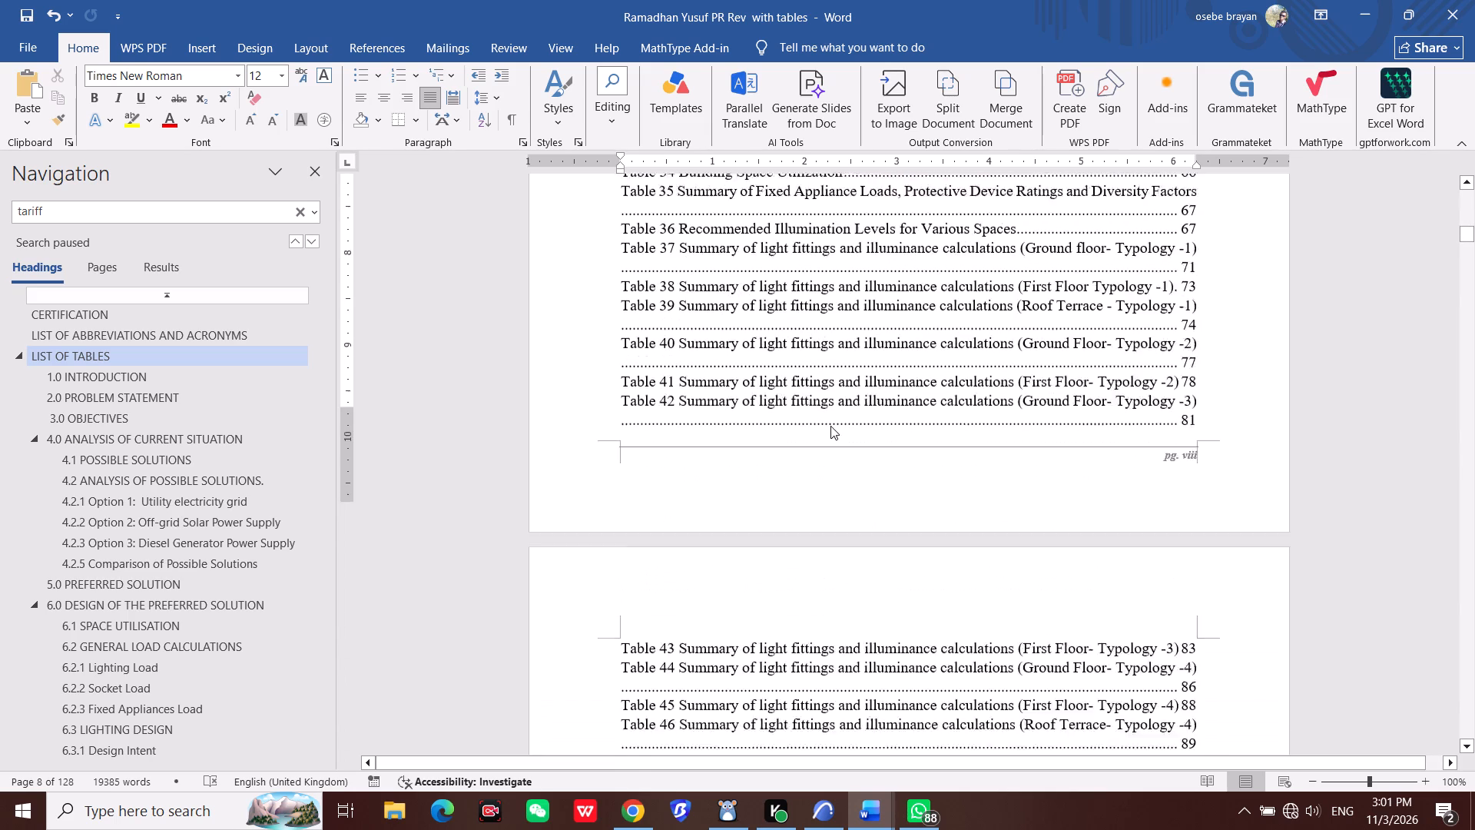
pyautogui.scroll(-6, 833, 426)
pyautogui.scroll(-10, 873, 372)
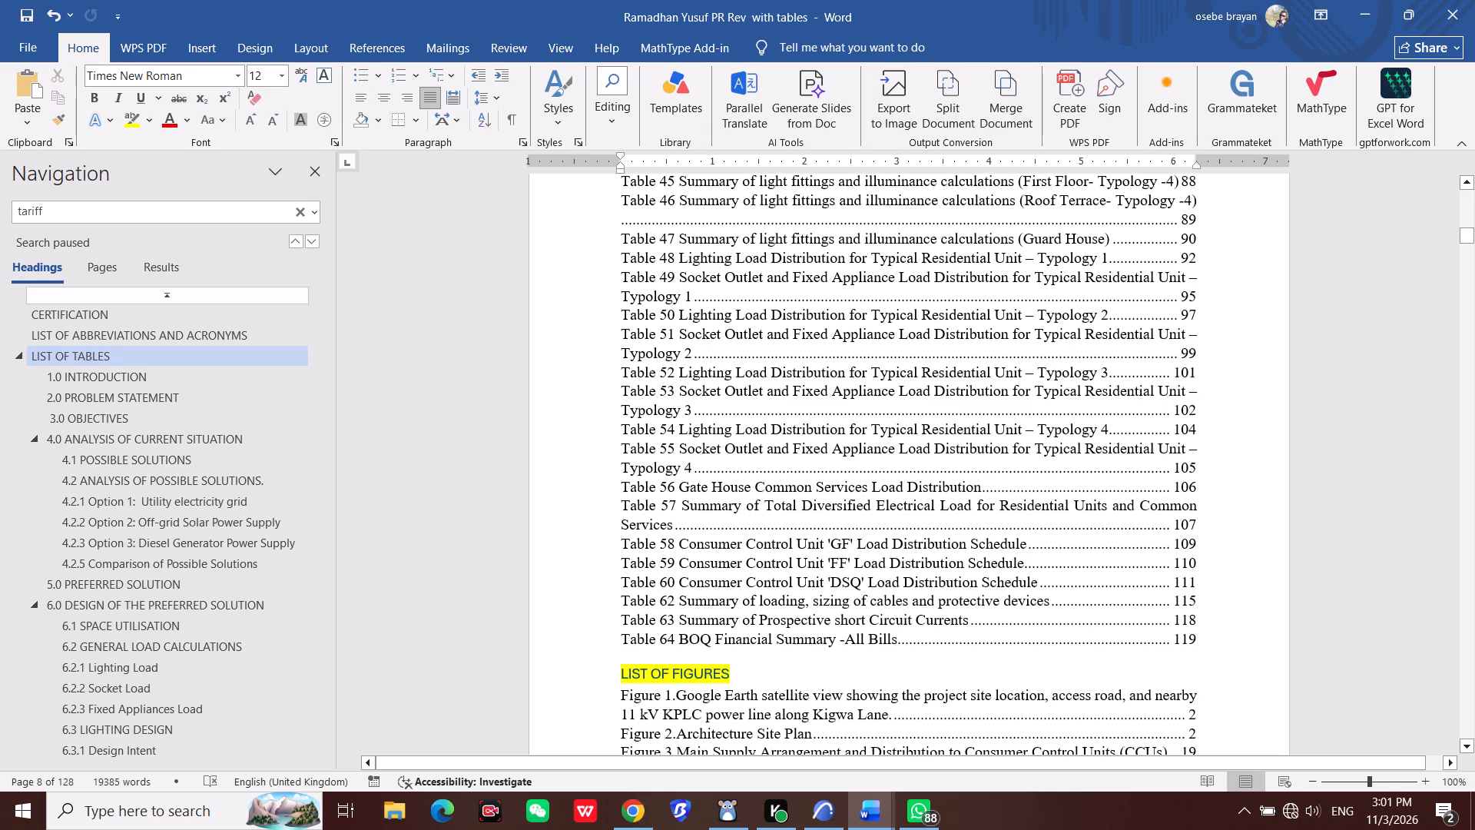
pyautogui.scroll(-2, 962, 525)
pyautogui.scroll(-3, 898, 513)
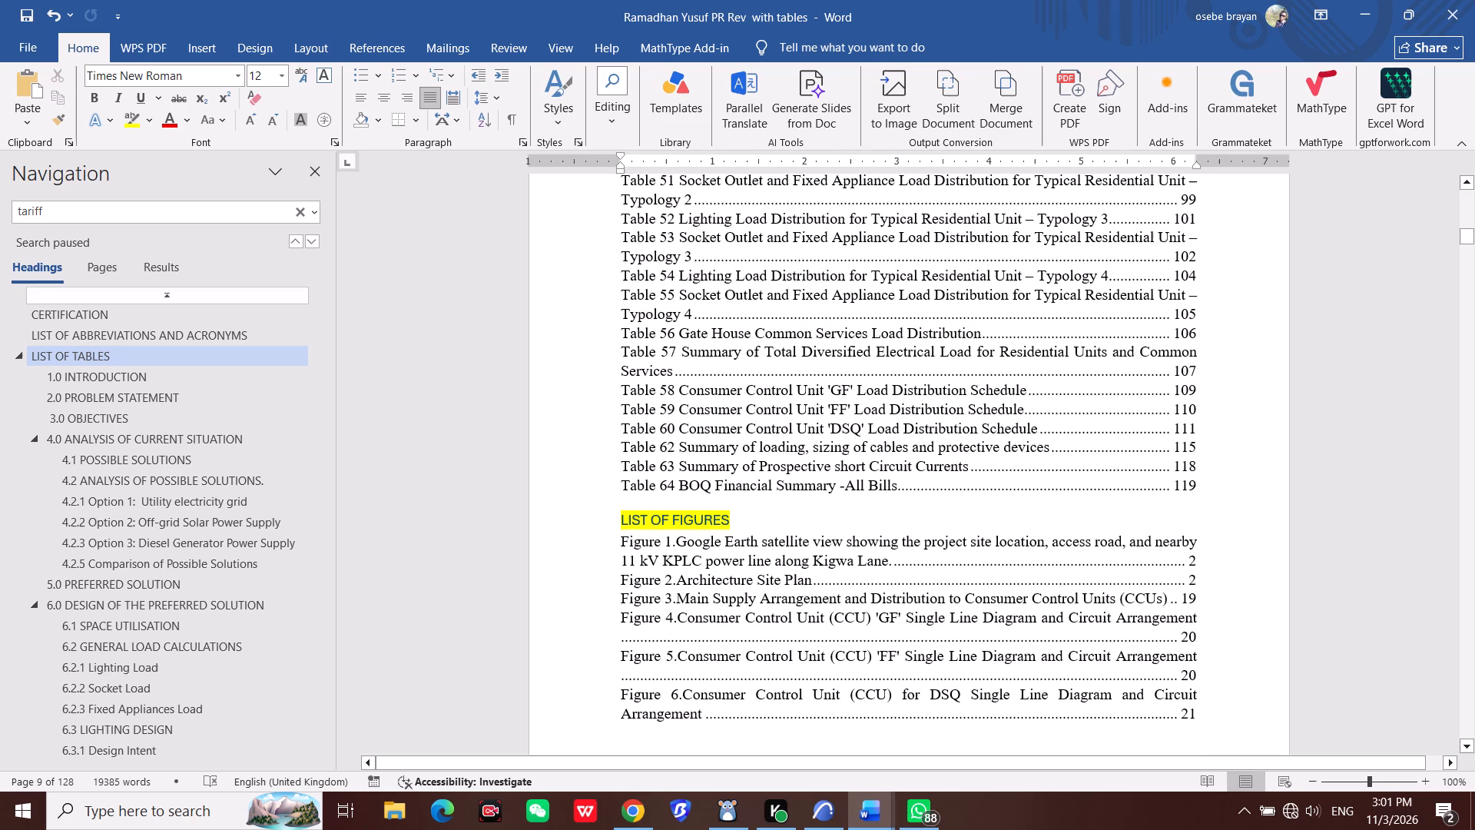
pyautogui.scroll(-7, 921, 450)
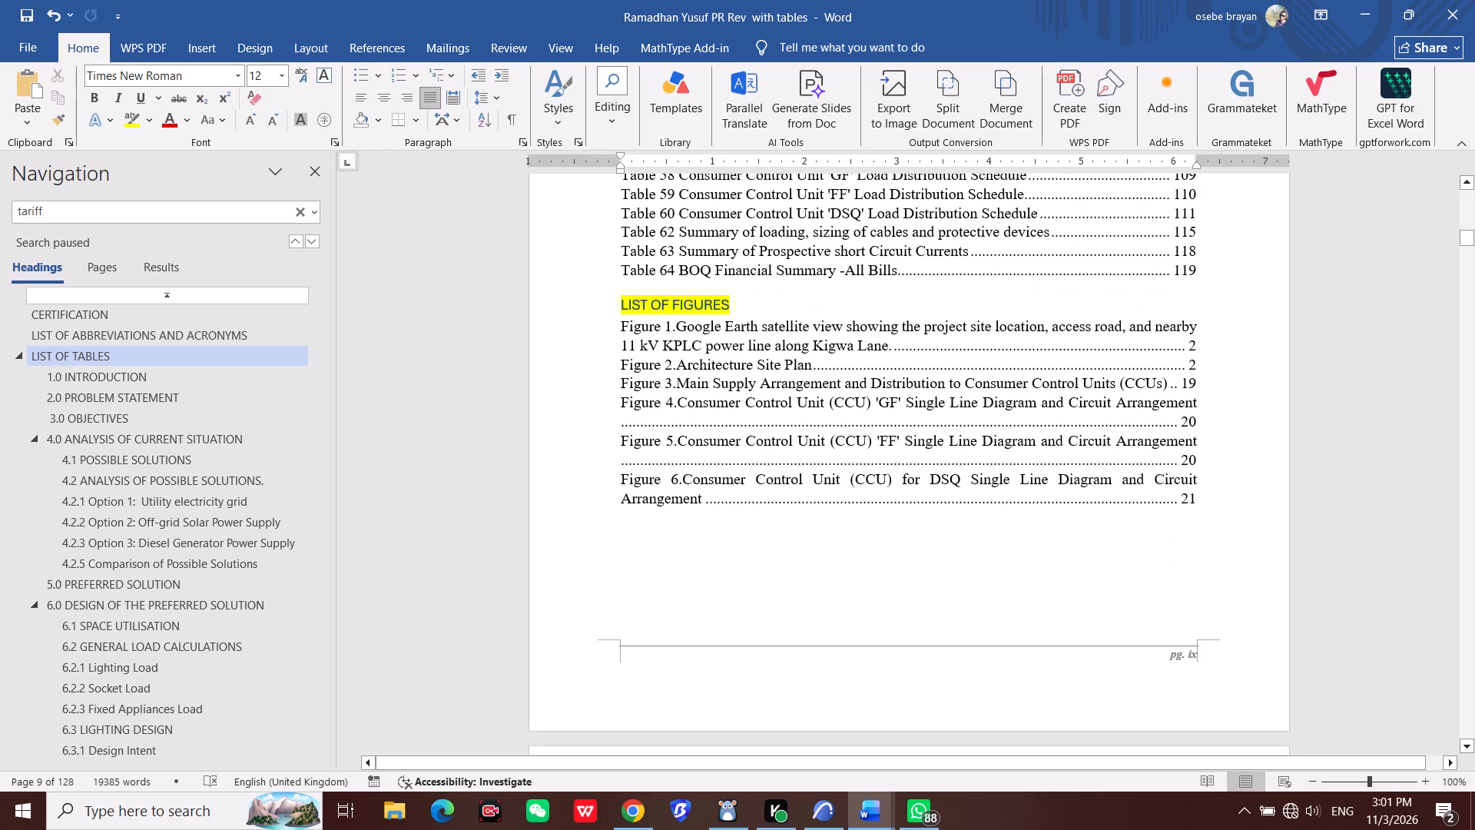
pyautogui.scroll(-11, 926, 450)
# Recheck the last List of Tables entries and the List of Figures, continuing to the 1.0 Introduction section.
pyautogui.scroll(3, 927, 450)
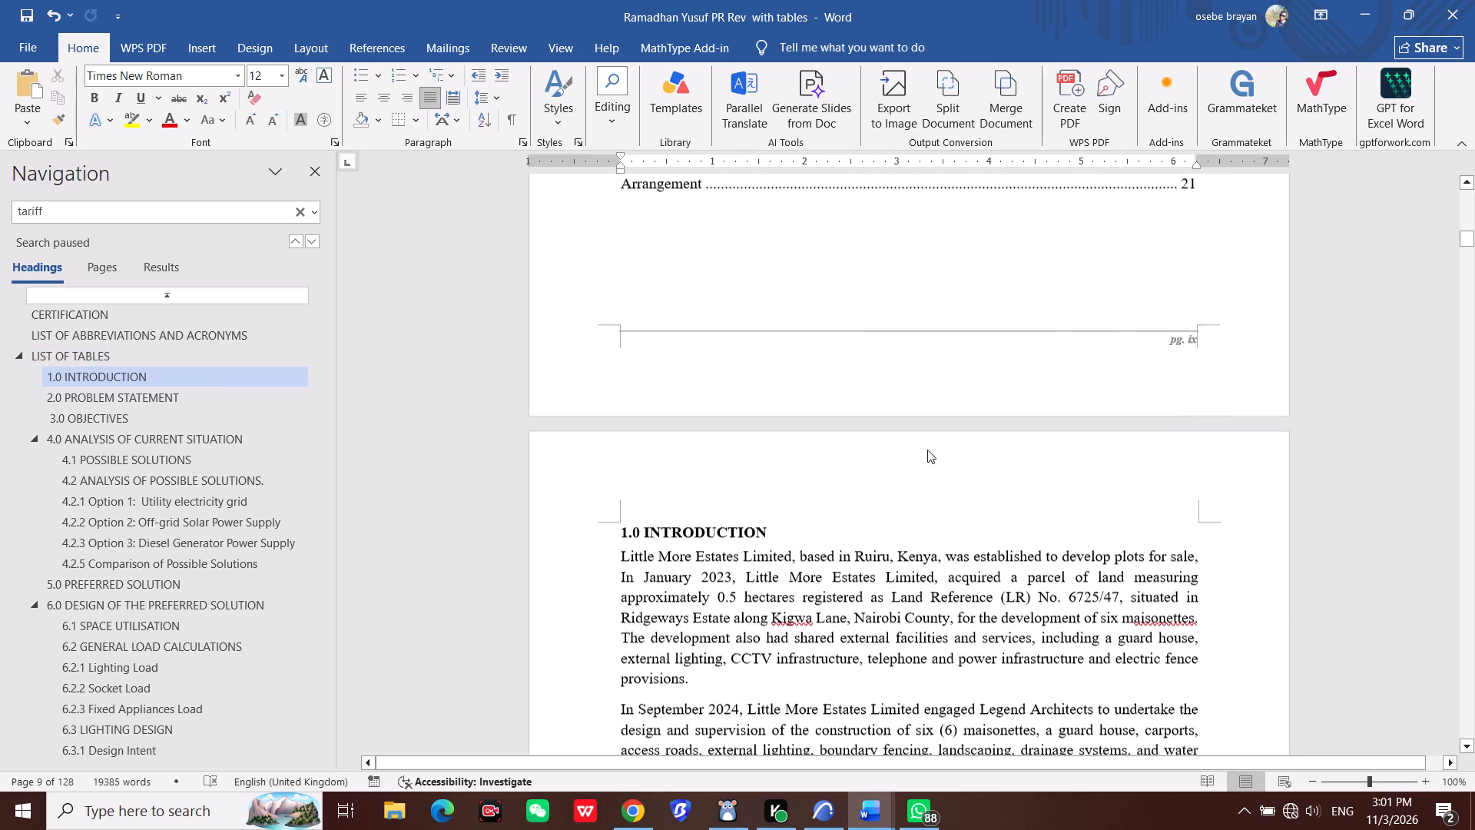
pyautogui.scroll(13, 927, 450)
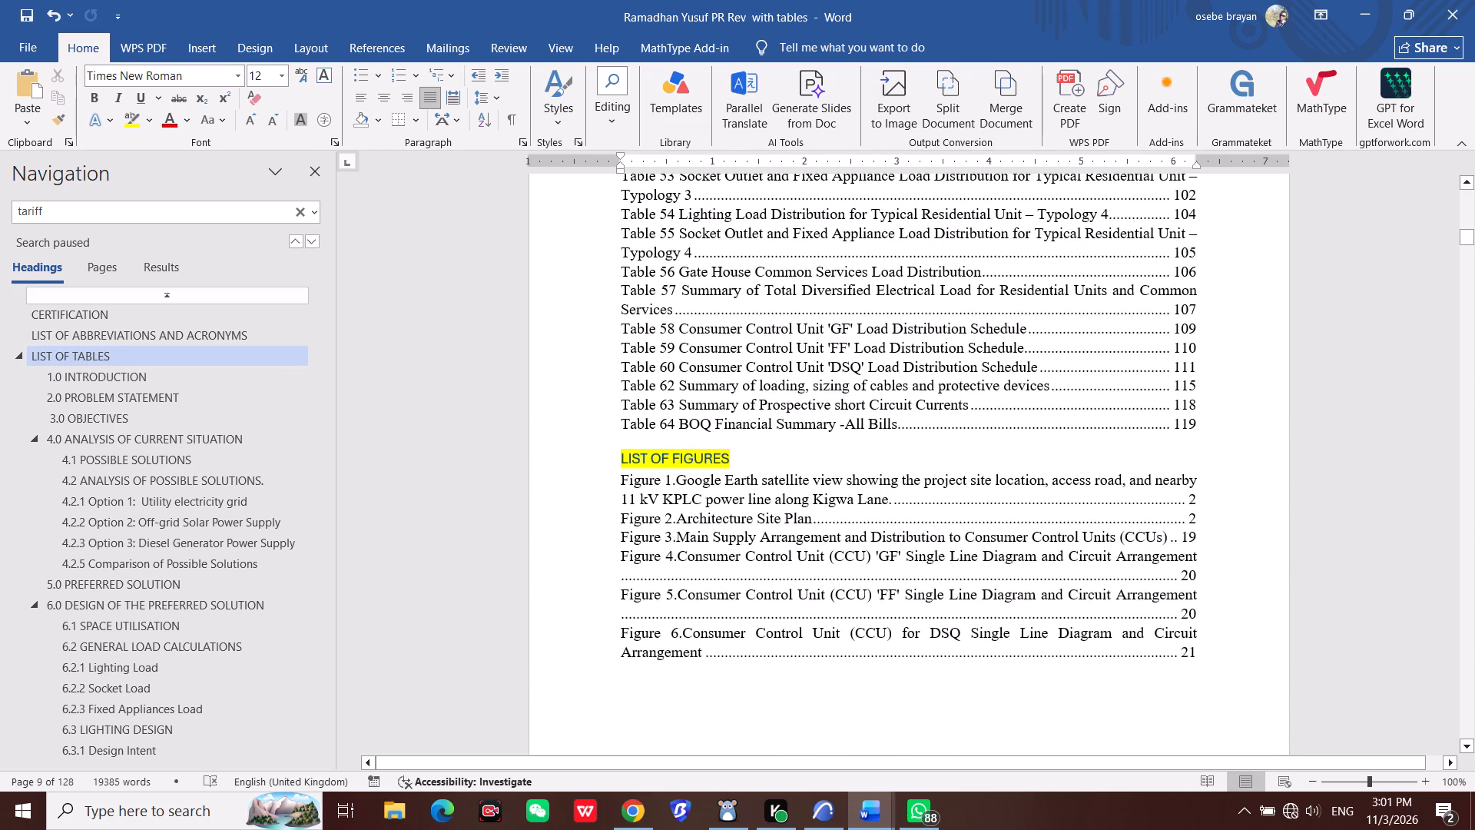
pyautogui.scroll(5, 927, 450)
pyautogui.scroll(-6, 927, 450)
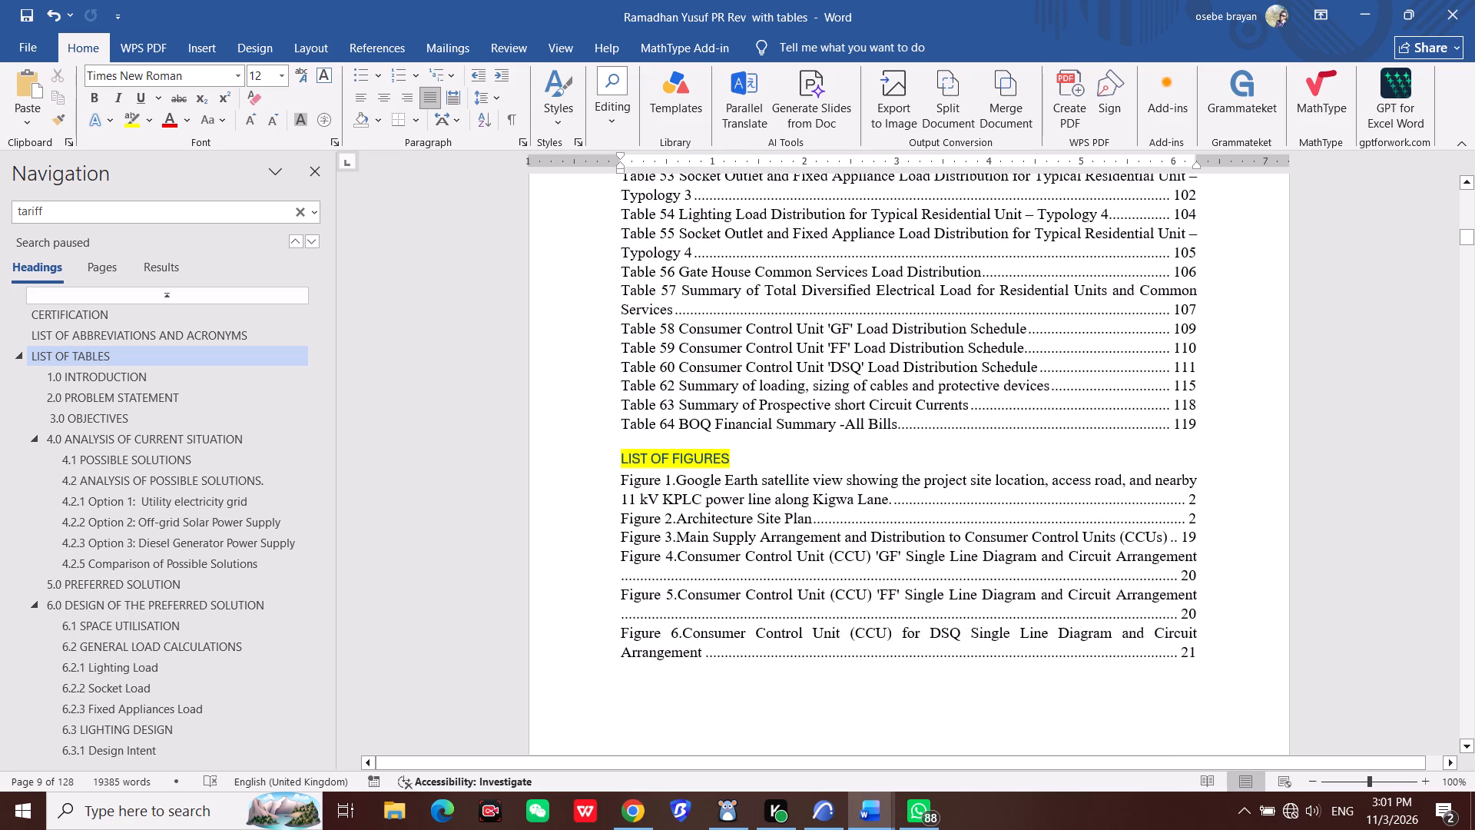
pyautogui.scroll(-10, 927, 445)
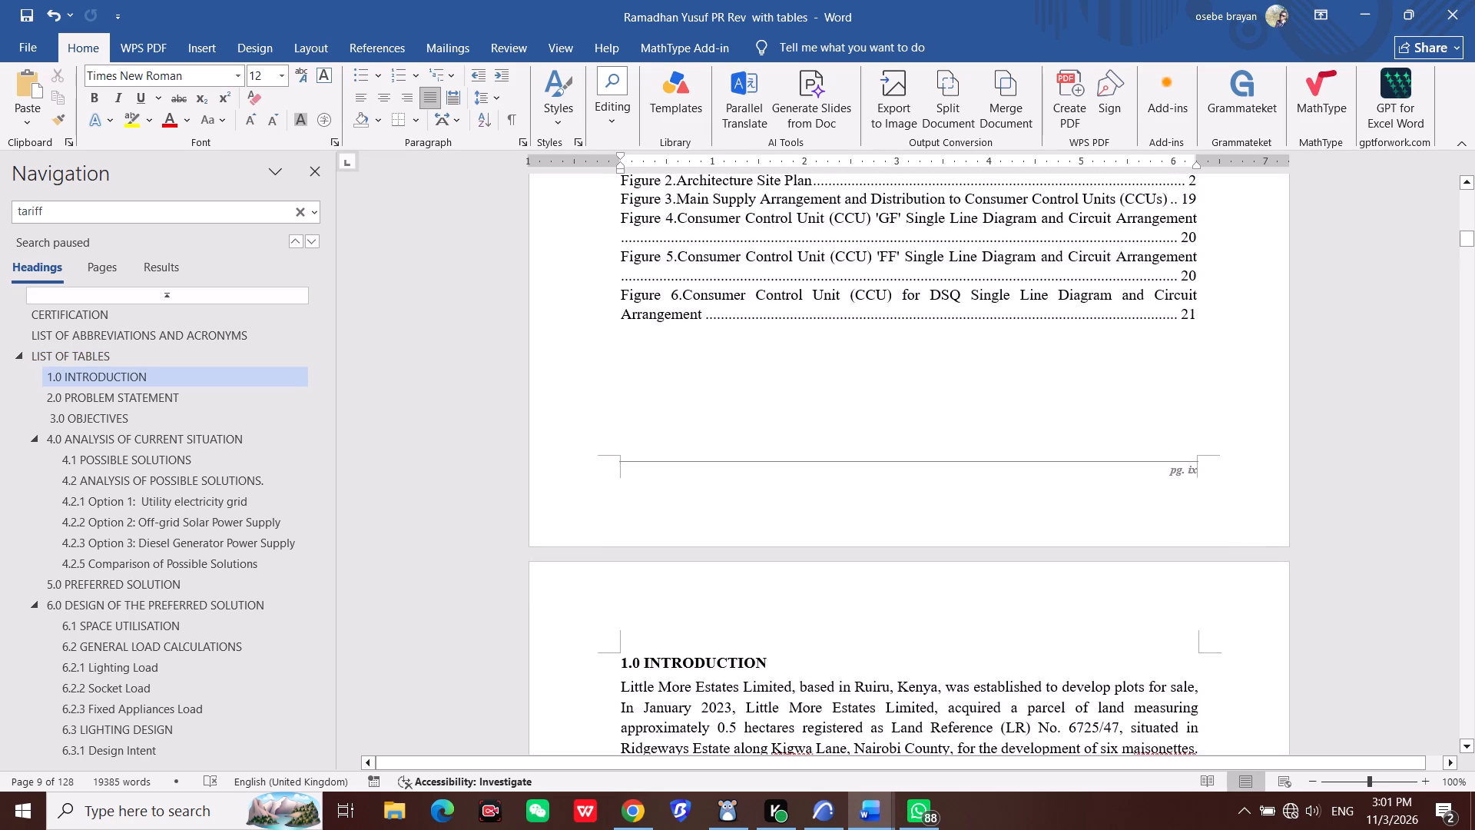
pyautogui.scroll(-11, 1051, 520)
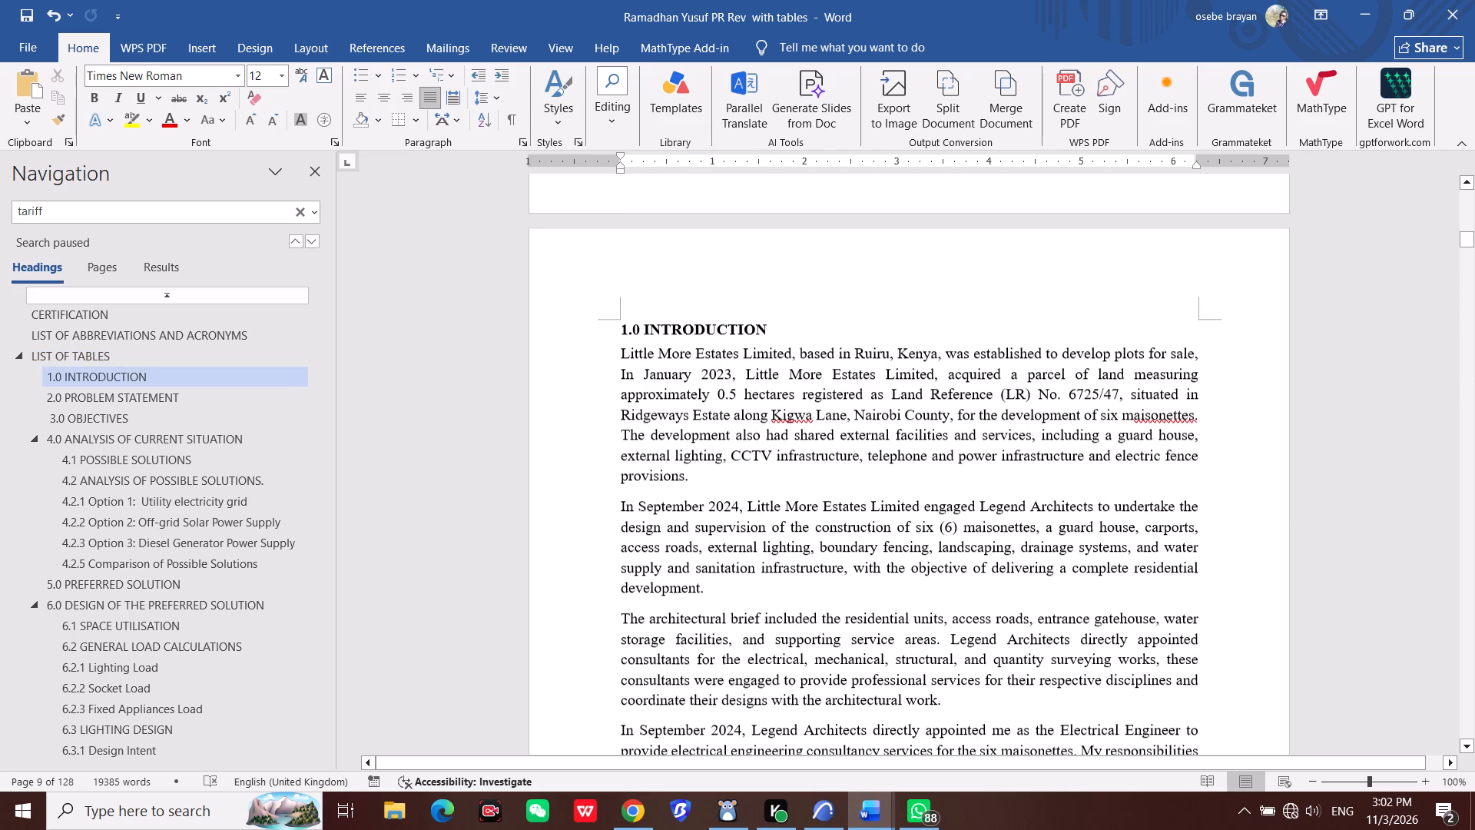
pyautogui.scroll(-4, 1199, 438)
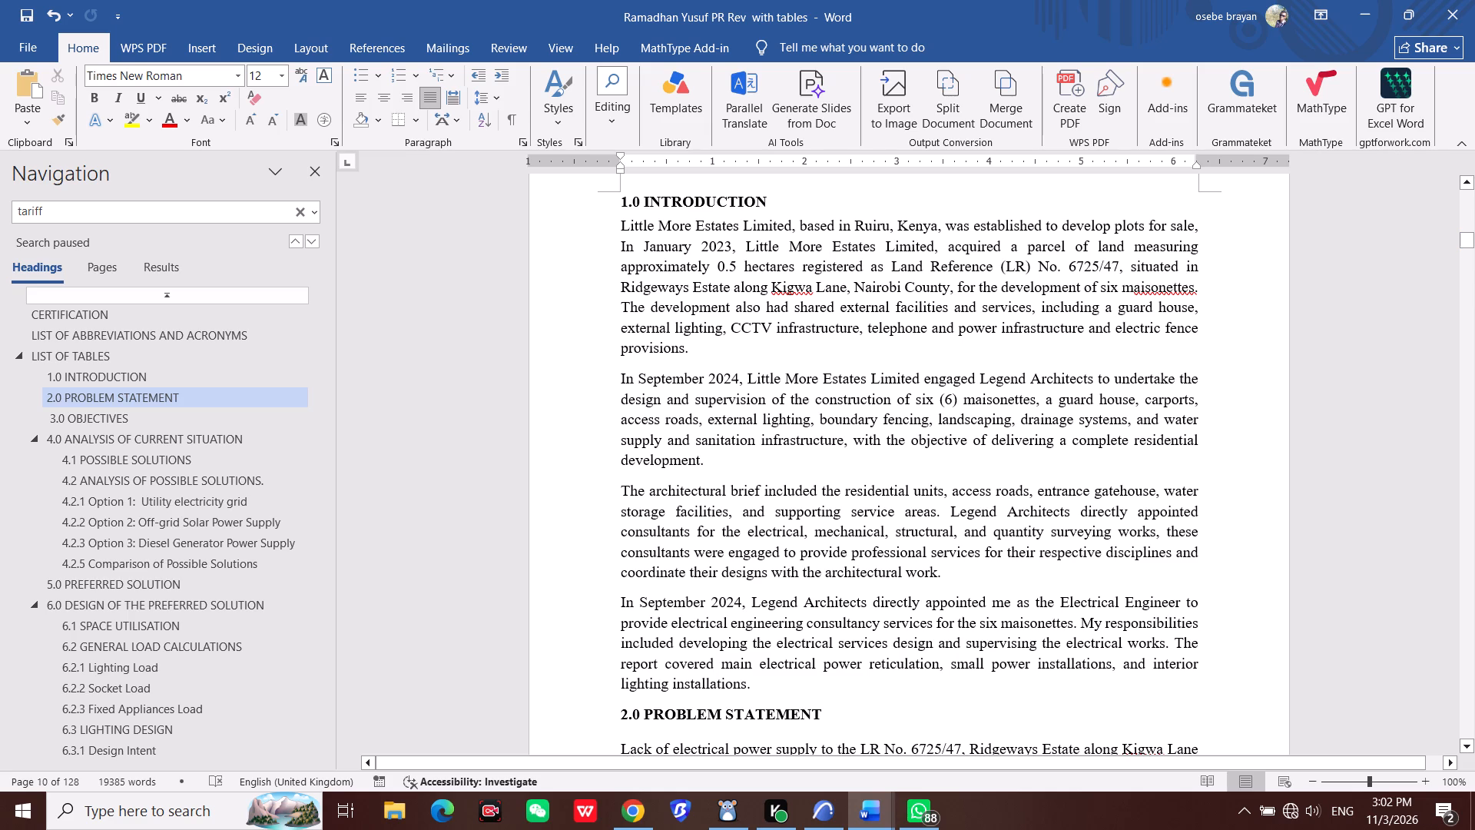
# Save the document.
pyautogui.hotkey('ctrl', 's')
# Review the body text from 1.0 Introduction through the possible solutions to 5.0 Preferred Solution.
pyautogui.scroll(-3, 1095, 473)
pyautogui.scroll(-20, 1092, 488)
pyautogui.scroll(-16, 1092, 488)
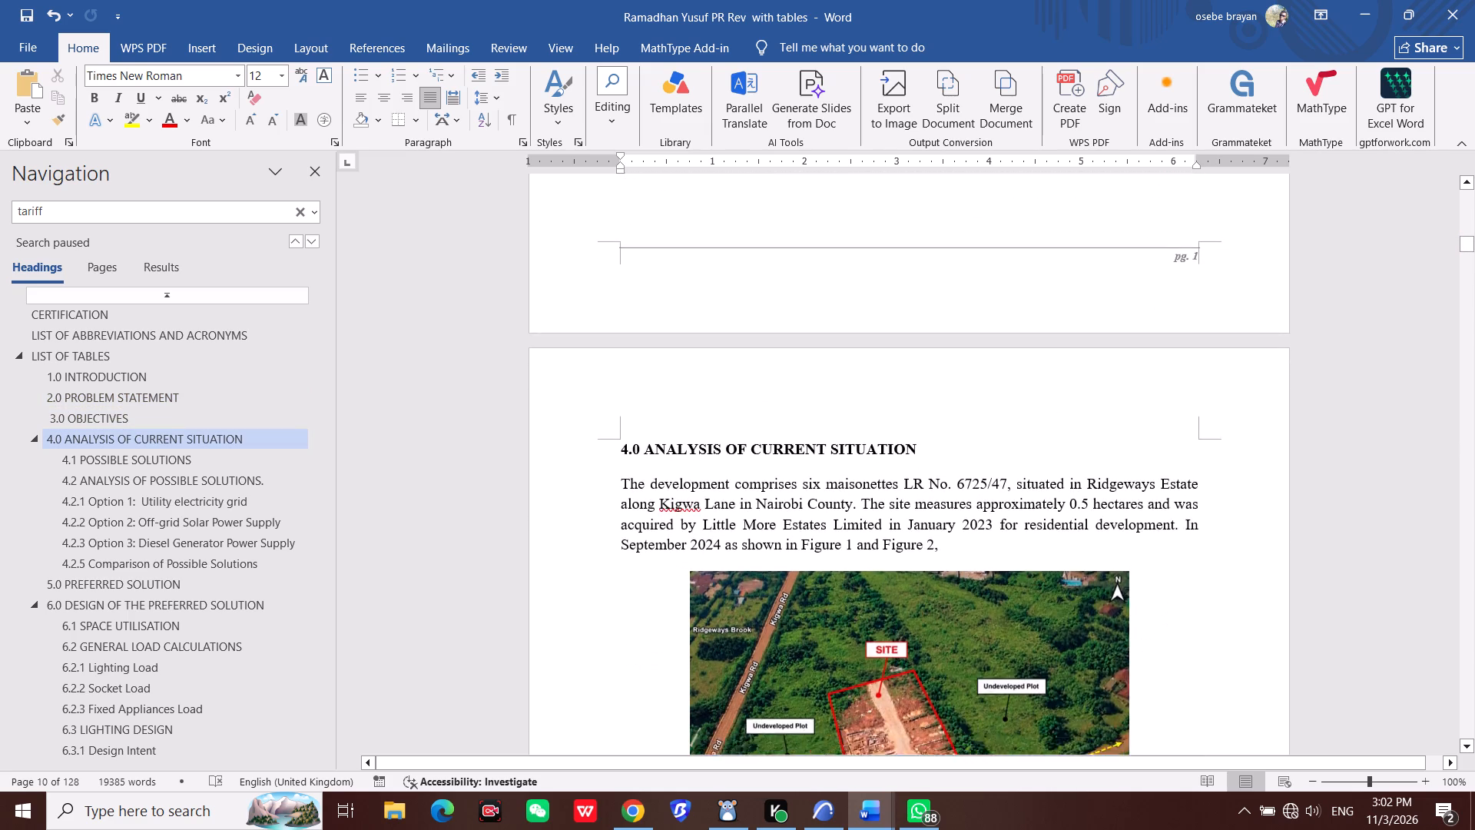
pyautogui.scroll(-20, 1109, 503)
pyautogui.scroll(-16, 1109, 503)
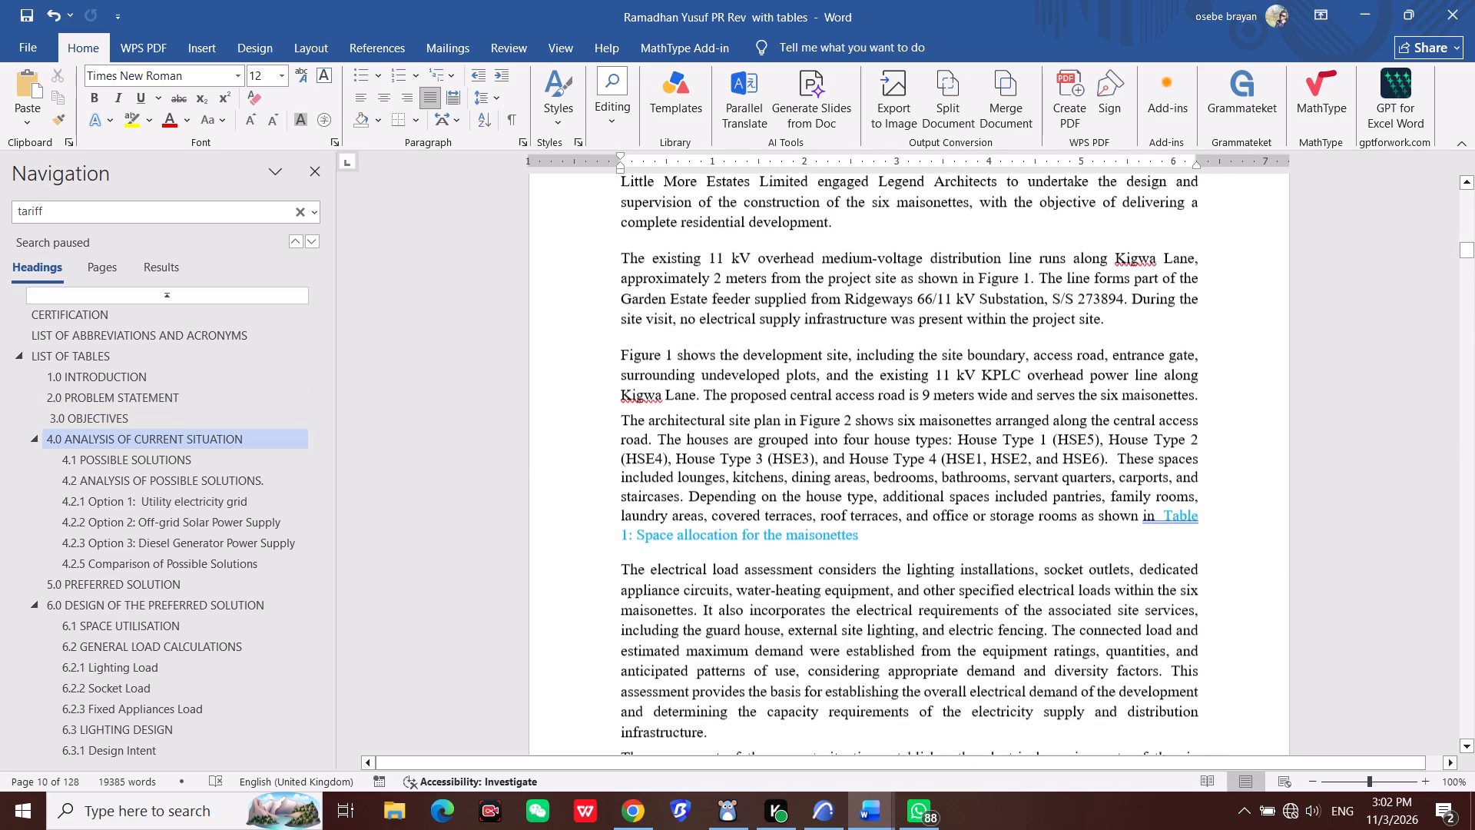
pyautogui.scroll(-3, 1109, 507)
pyautogui.scroll(-6, 936, 536)
pyautogui.scroll(1, 938, 550)
pyautogui.scroll(-13, 938, 550)
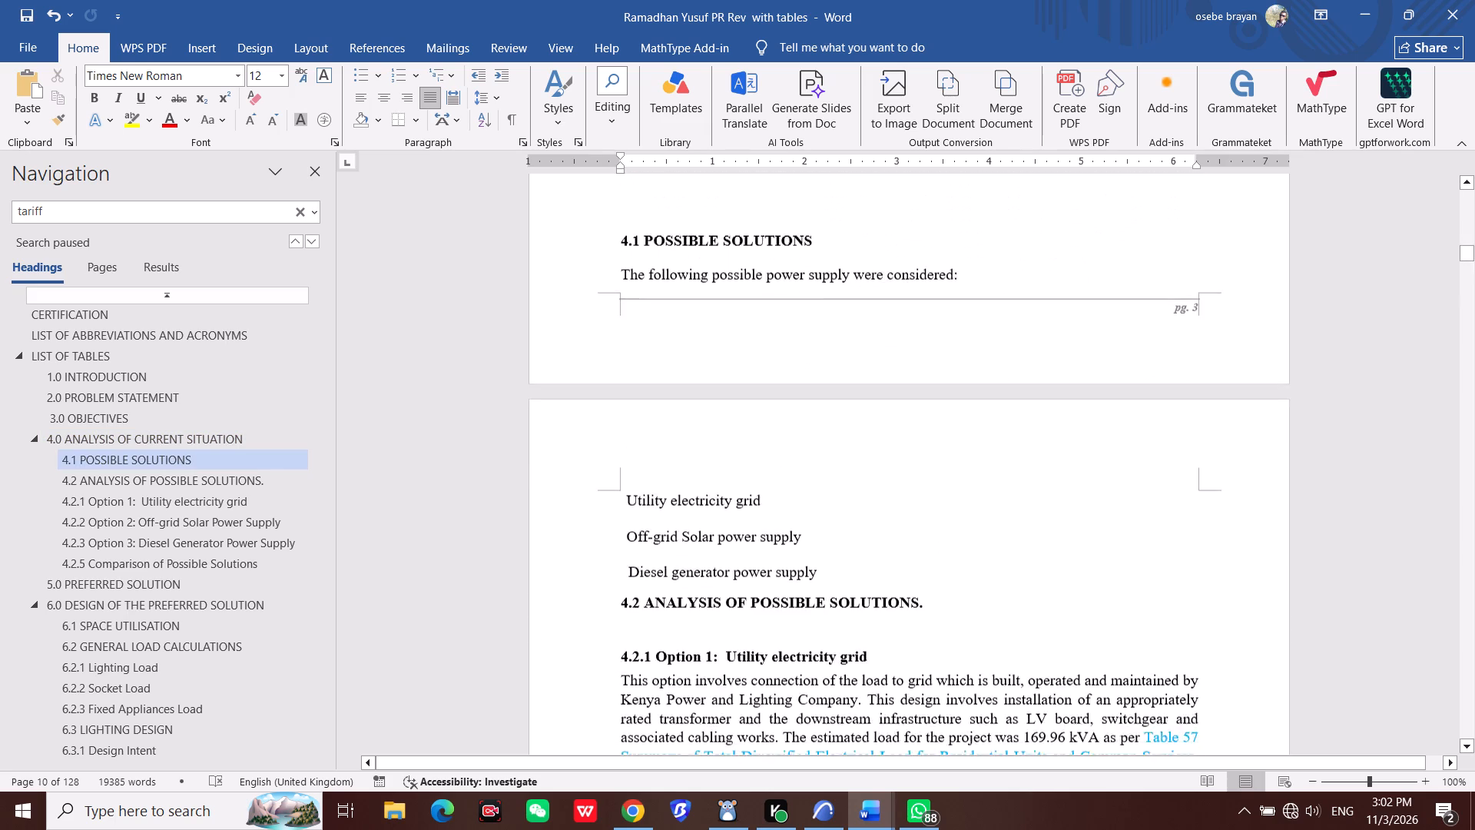
pyautogui.scroll(-20, 938, 550)
pyautogui.scroll(-19, 938, 550)
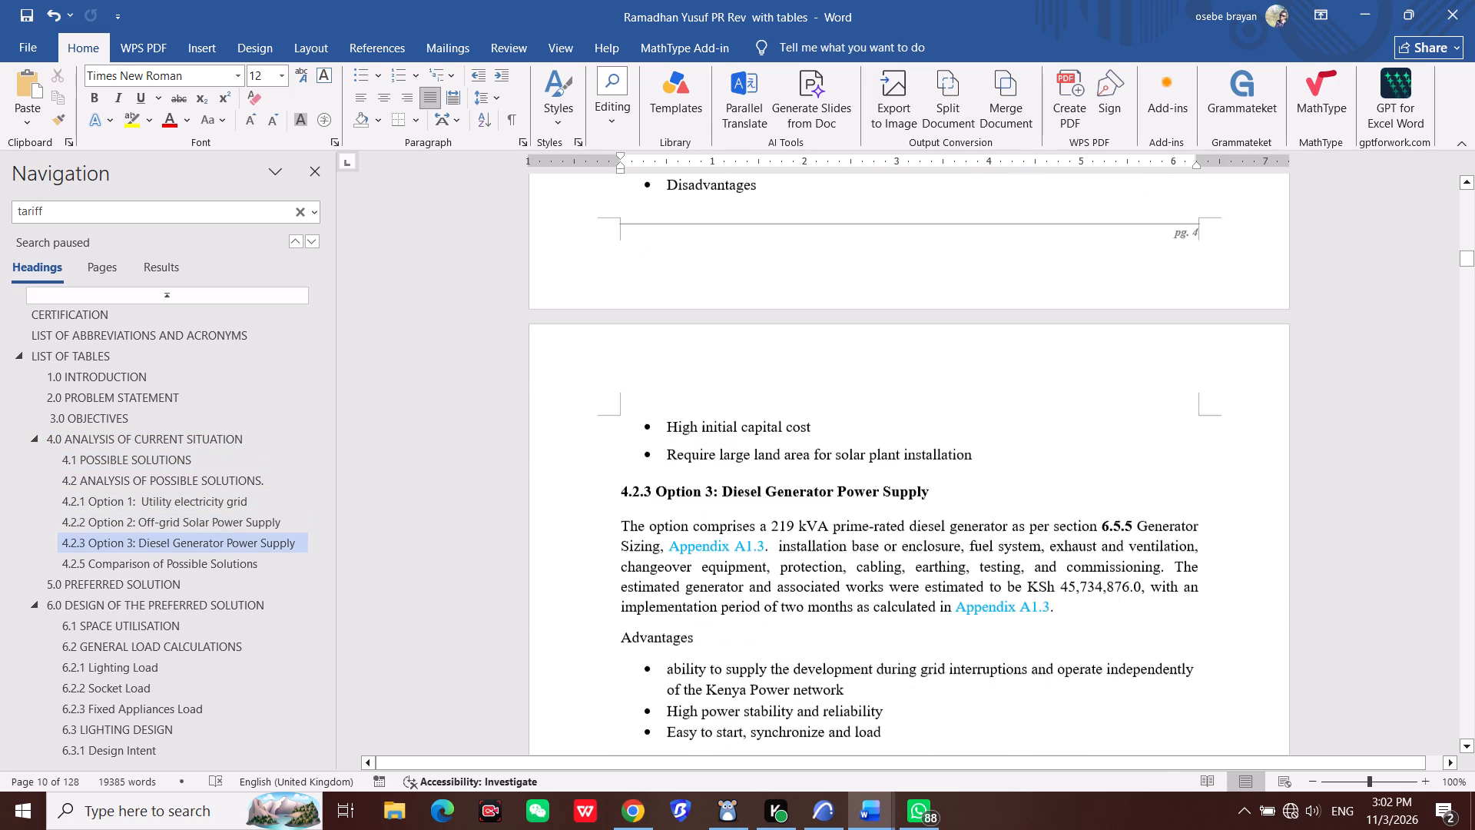
pyautogui.scroll(-6, 938, 550)
pyautogui.scroll(-20, 938, 550)
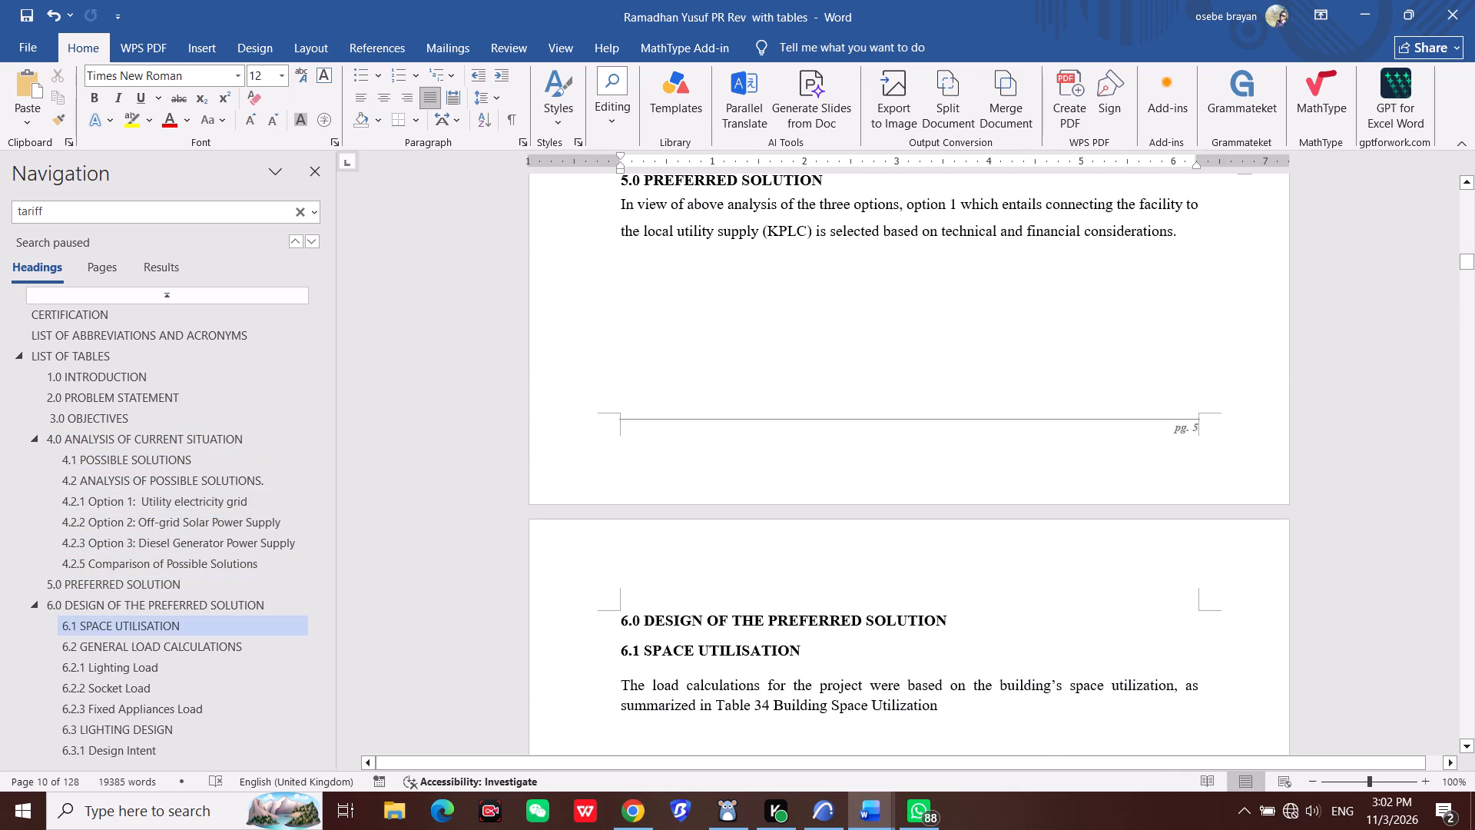
# Review section 6.2 General Load Calculations, covering the lighting, socket and fixed appliances load text and its table references.
pyautogui.scroll(-20, 938, 550)
pyautogui.scroll(-4, 938, 550)
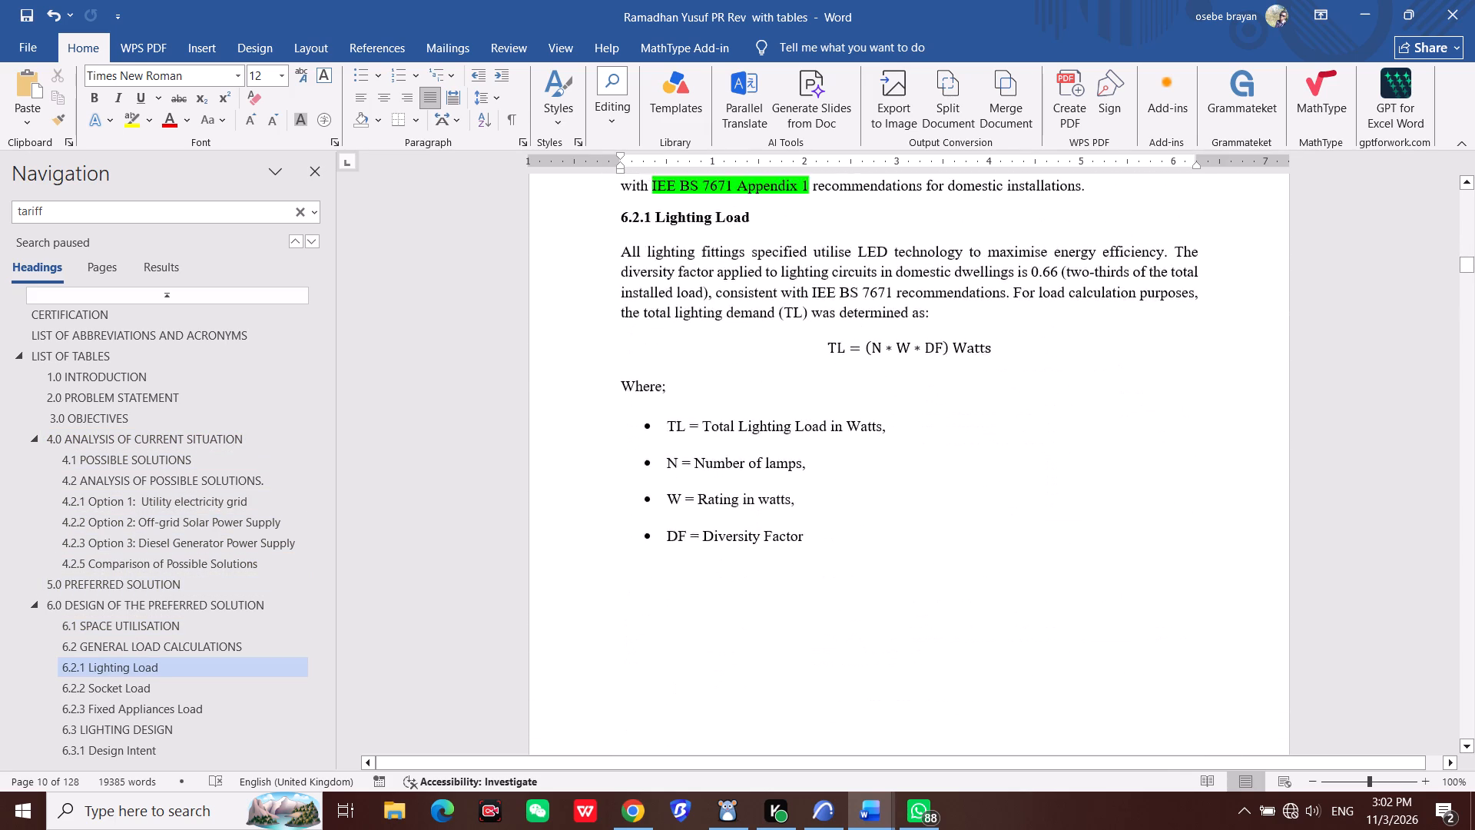
pyautogui.scroll(-18, 938, 550)
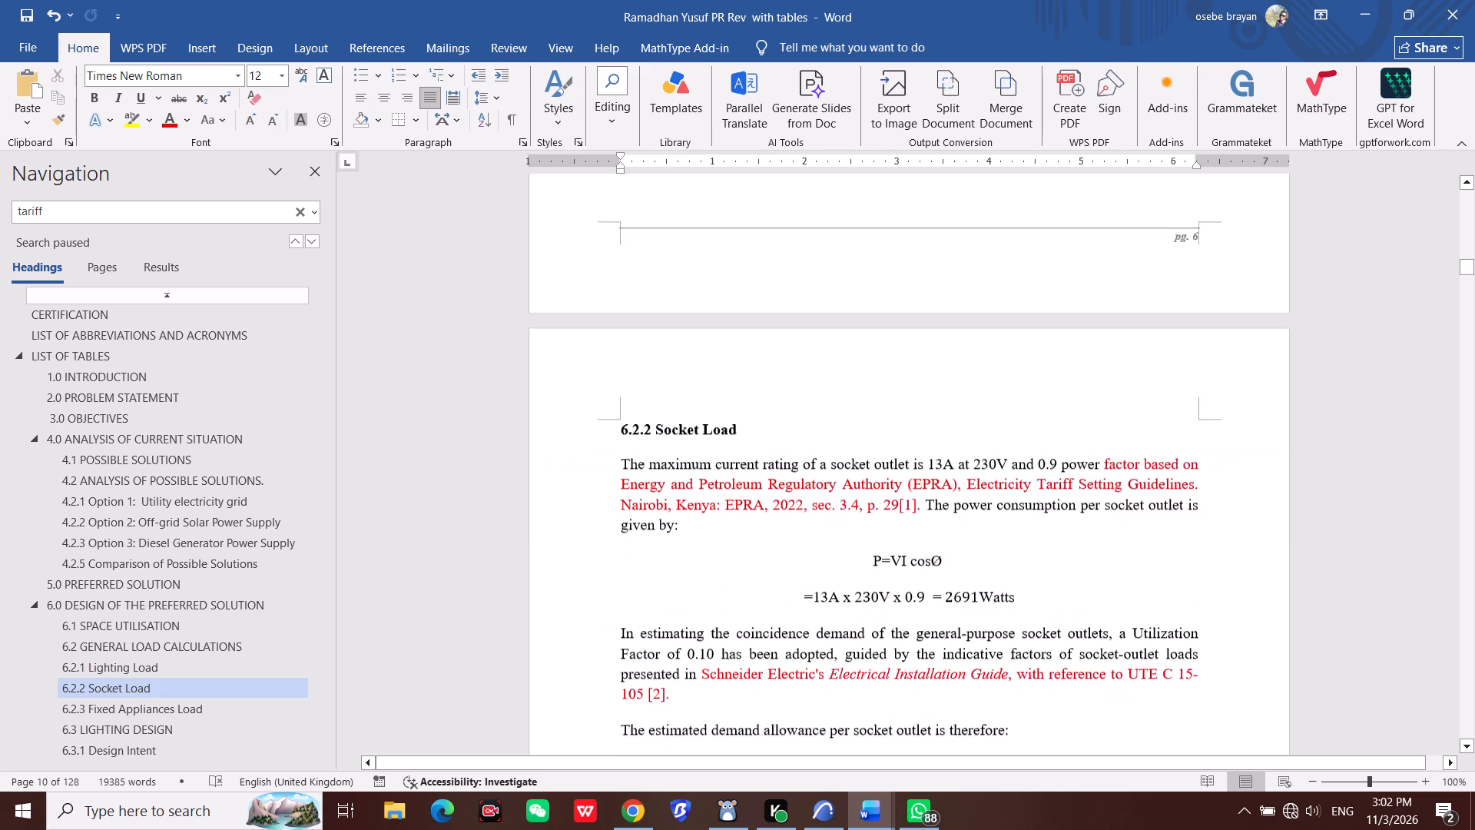
pyautogui.scroll(-10, 938, 550)
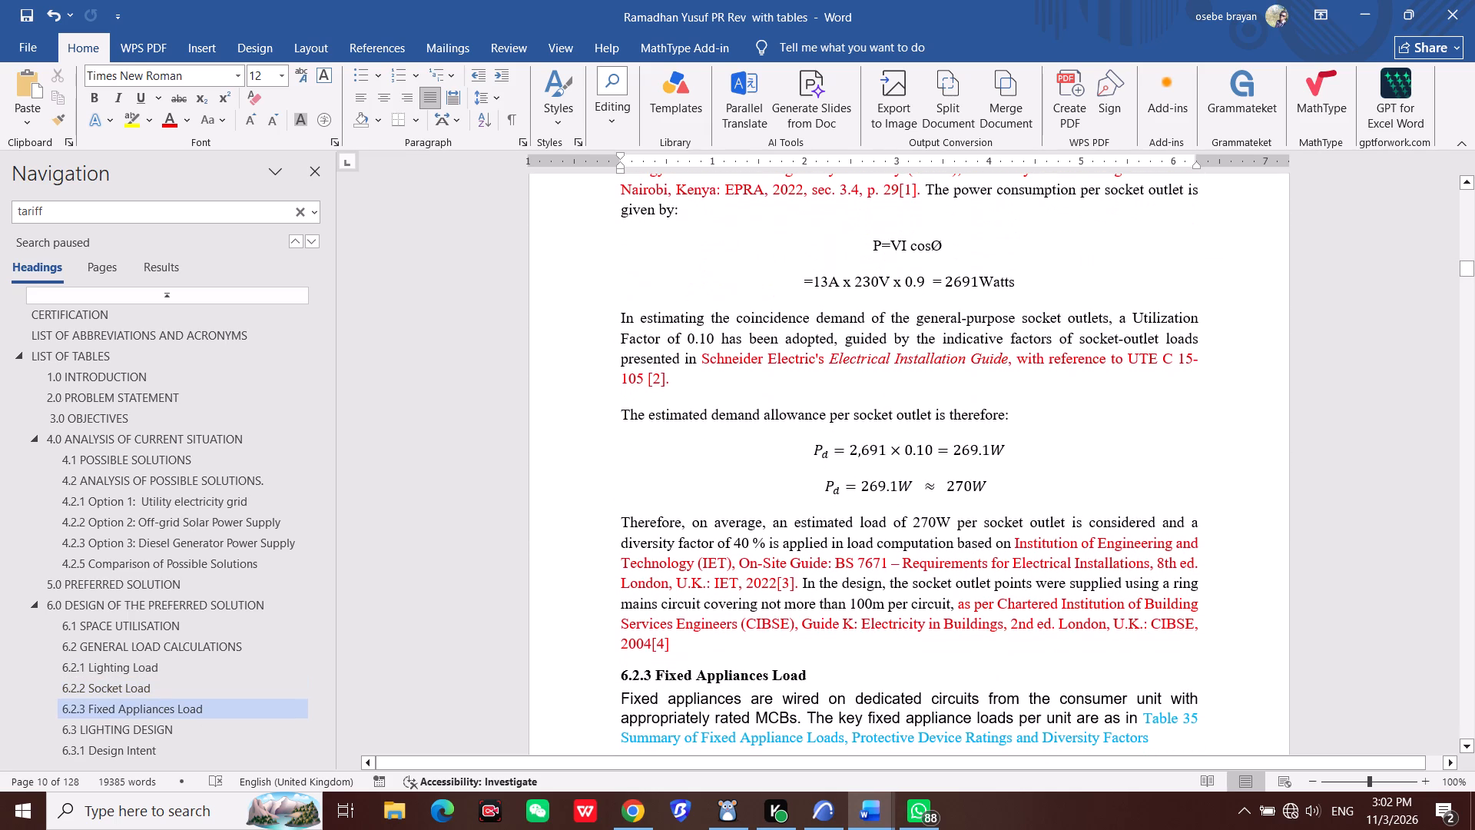
pyautogui.scroll(-7, 938, 550)
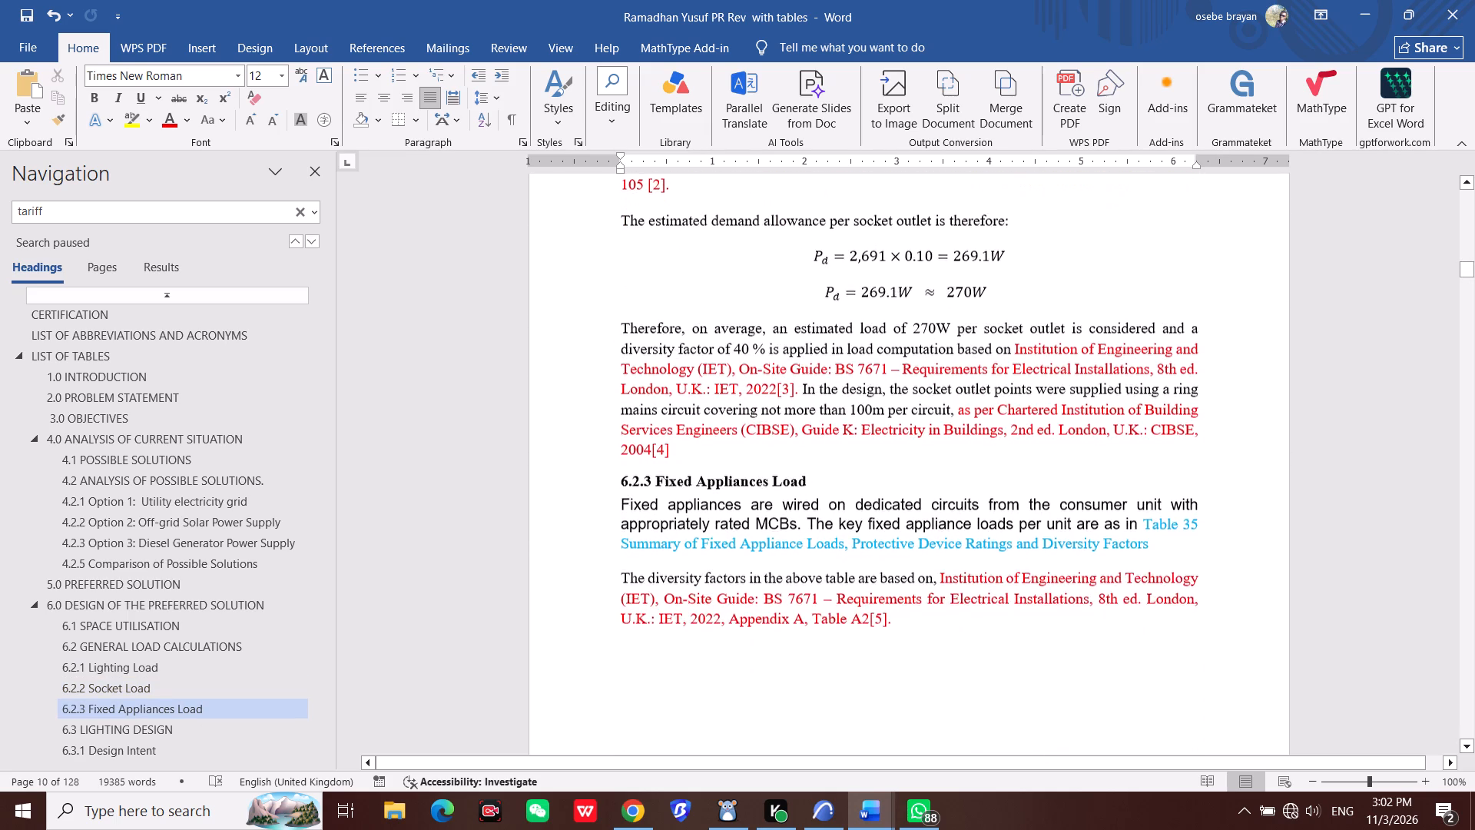
pyautogui.scroll(-2, 938, 550)
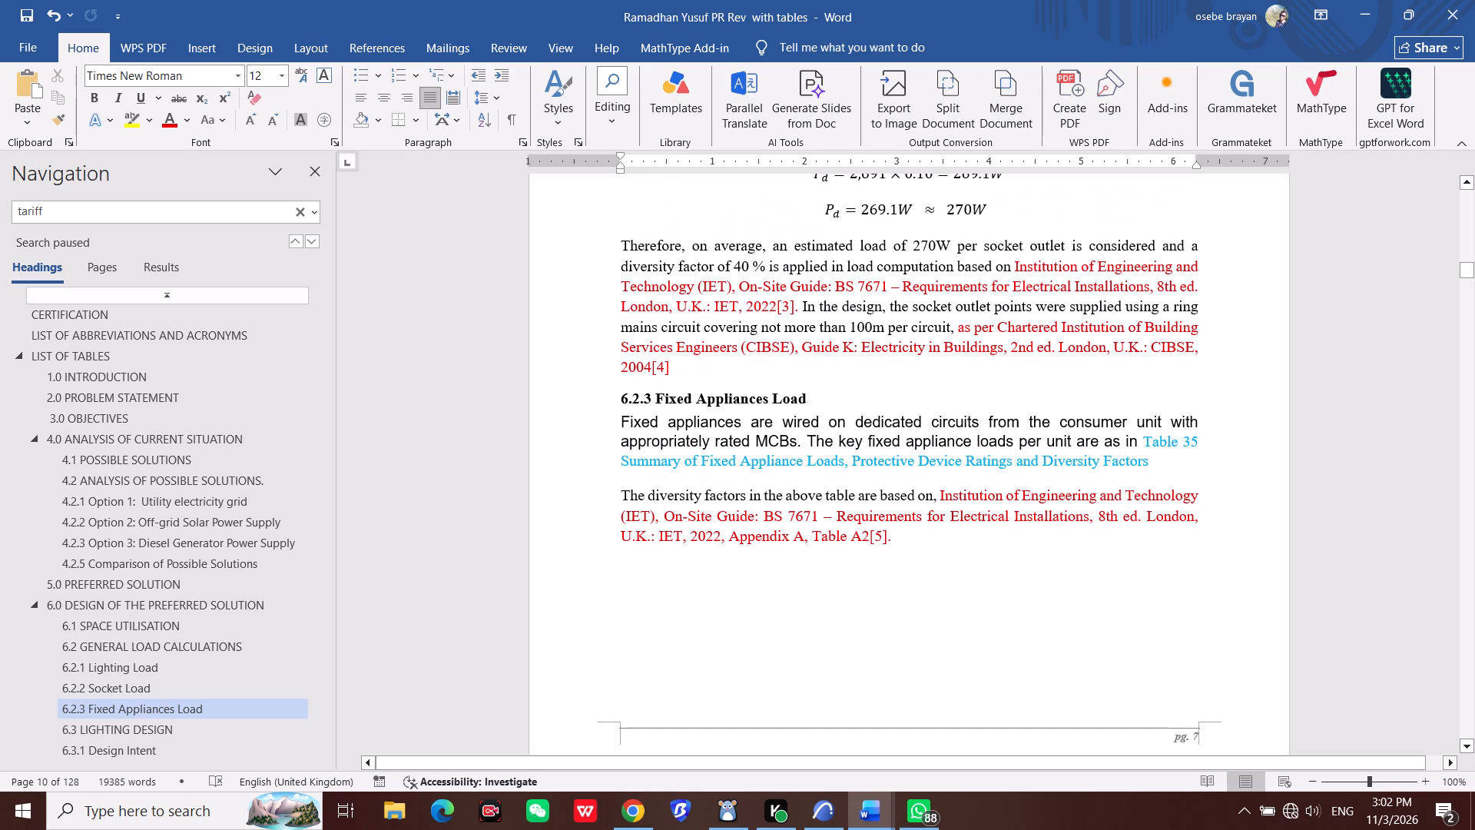
# Review section 6.3 Lighting Design, from the design intent through the 6.3.2 Design Theory/Methodology subsections on maintenance, utilization, illumination and flux.
pyautogui.scroll(-20, 966, 545)
pyautogui.scroll(-15, 966, 545)
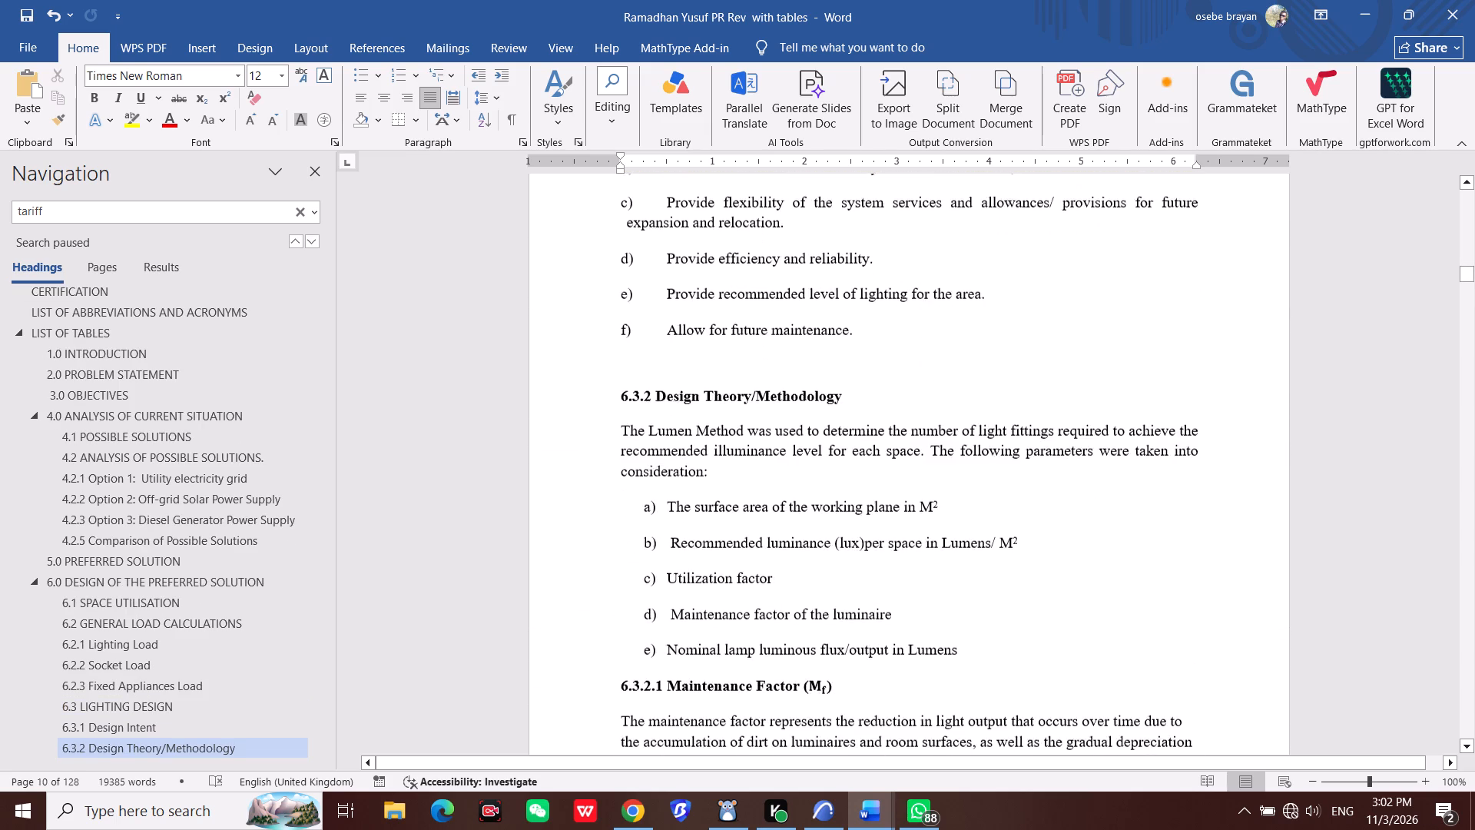
pyautogui.scroll(-20, 990, 532)
pyautogui.scroll(-1, 990, 532)
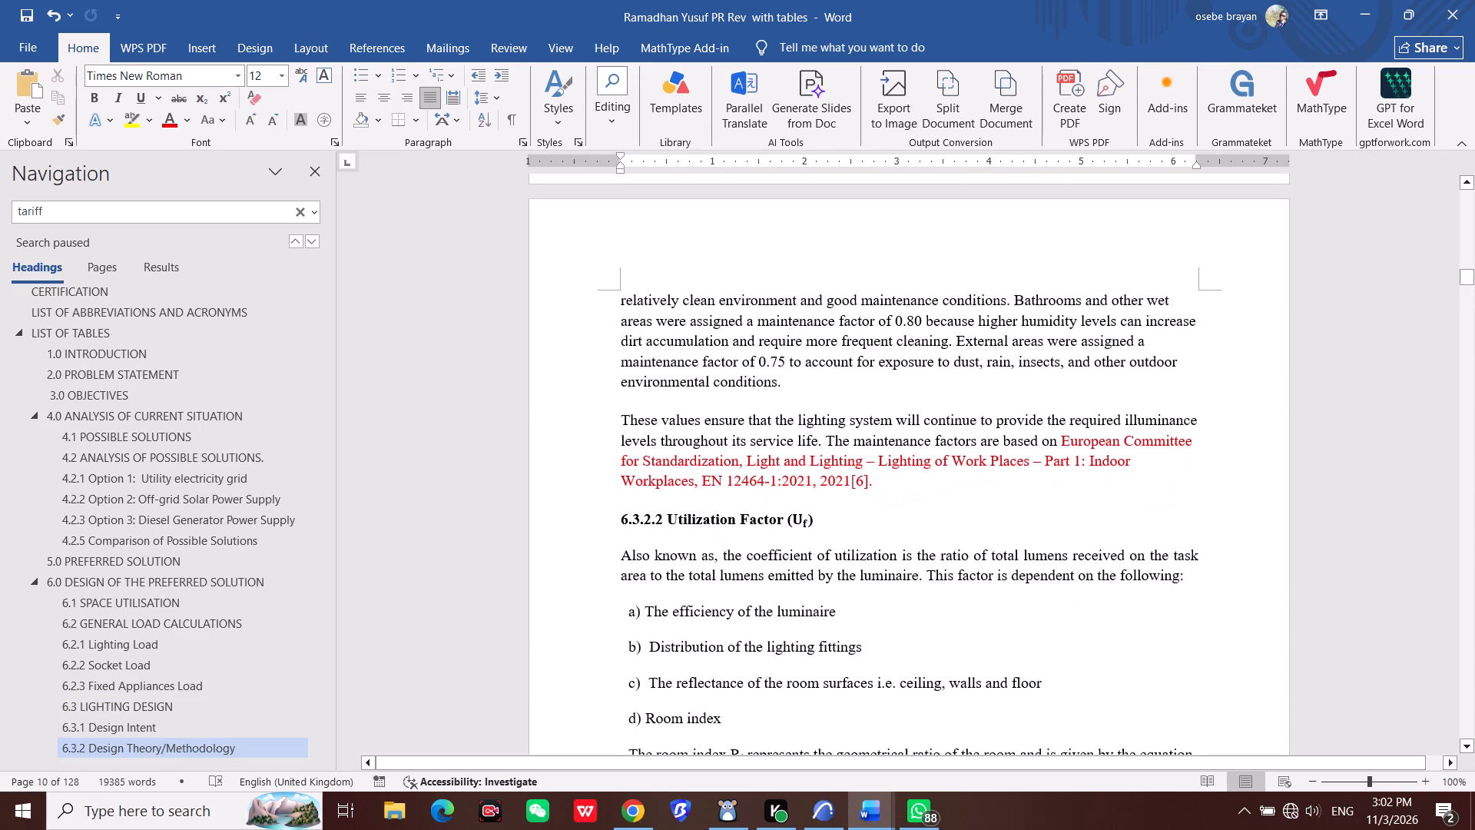
pyautogui.scroll(-20, 990, 532)
pyautogui.scroll(-3, 1015, 525)
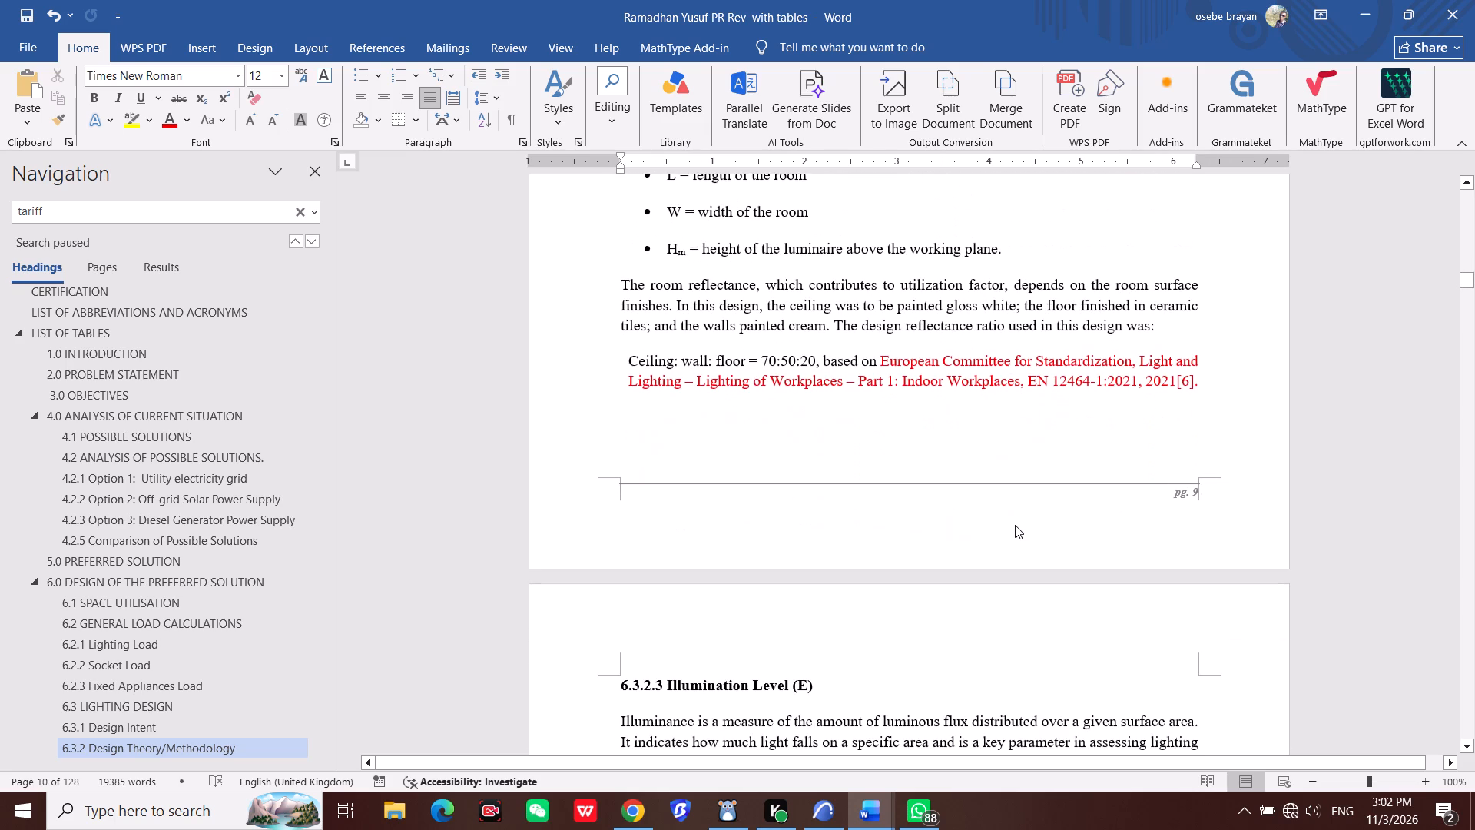
pyautogui.scroll(-10, 1015, 525)
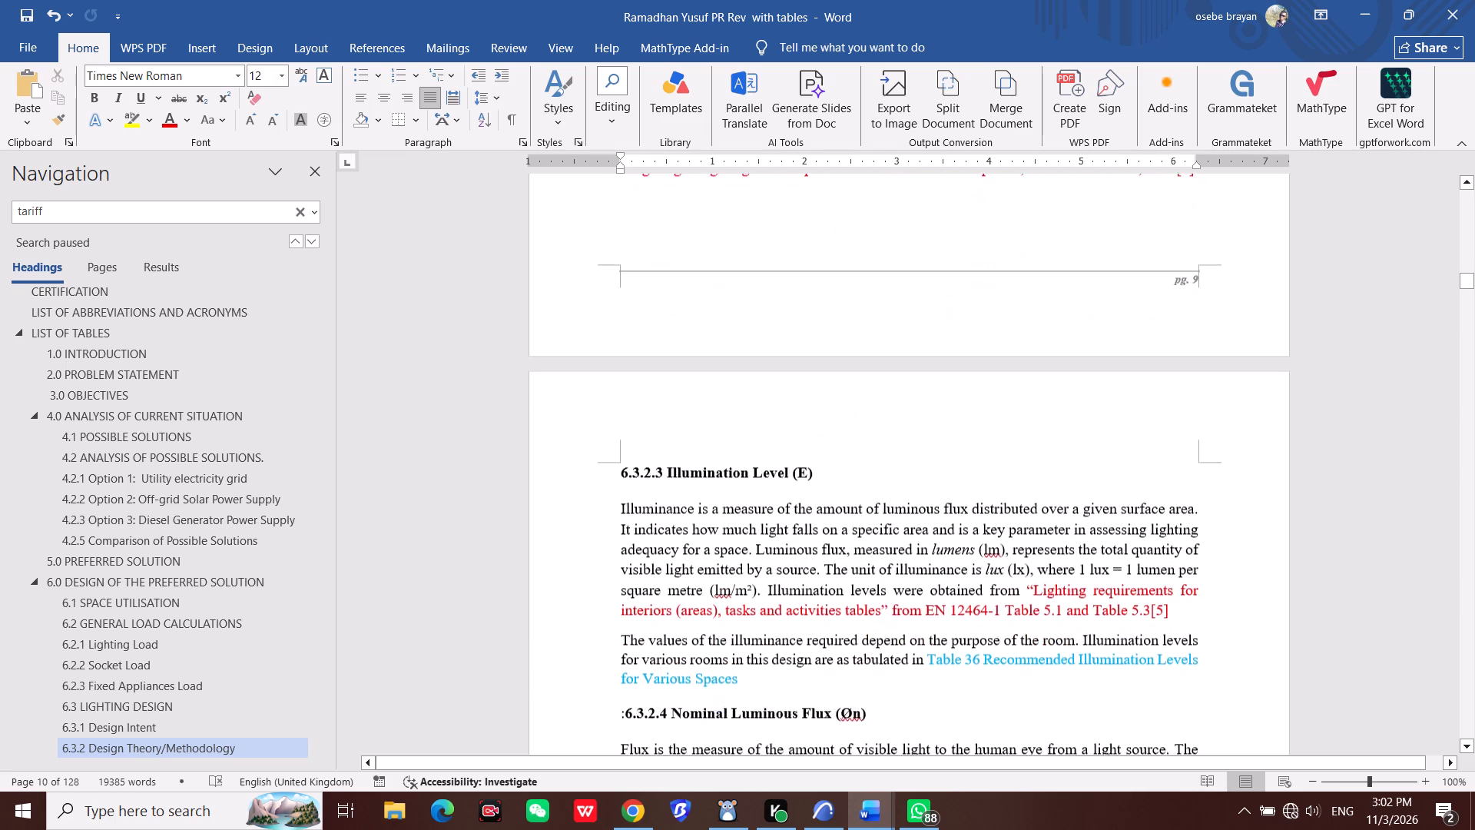
pyautogui.scroll(-8, 1017, 531)
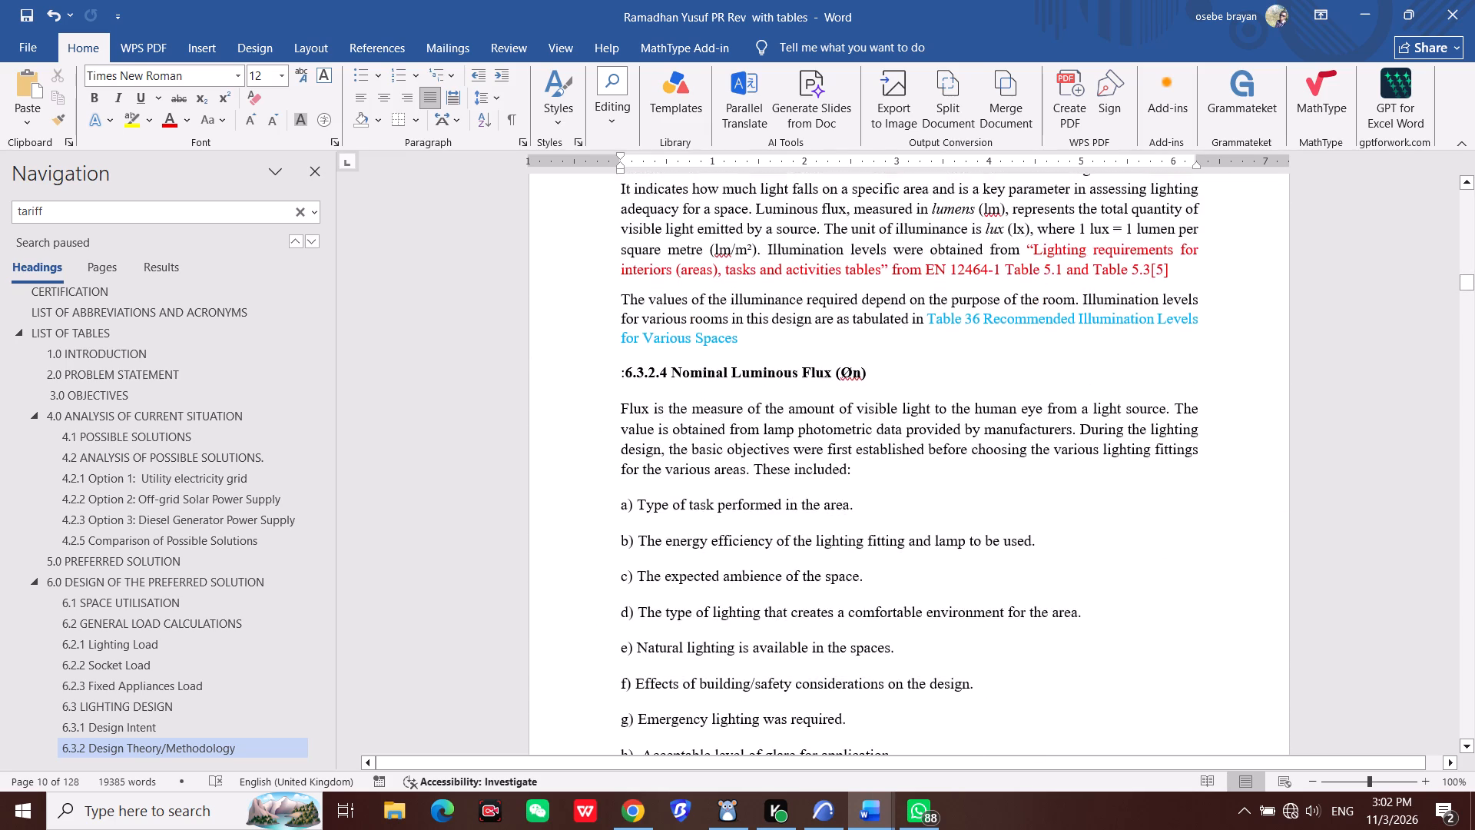
pyautogui.scroll(-19, 1013, 537)
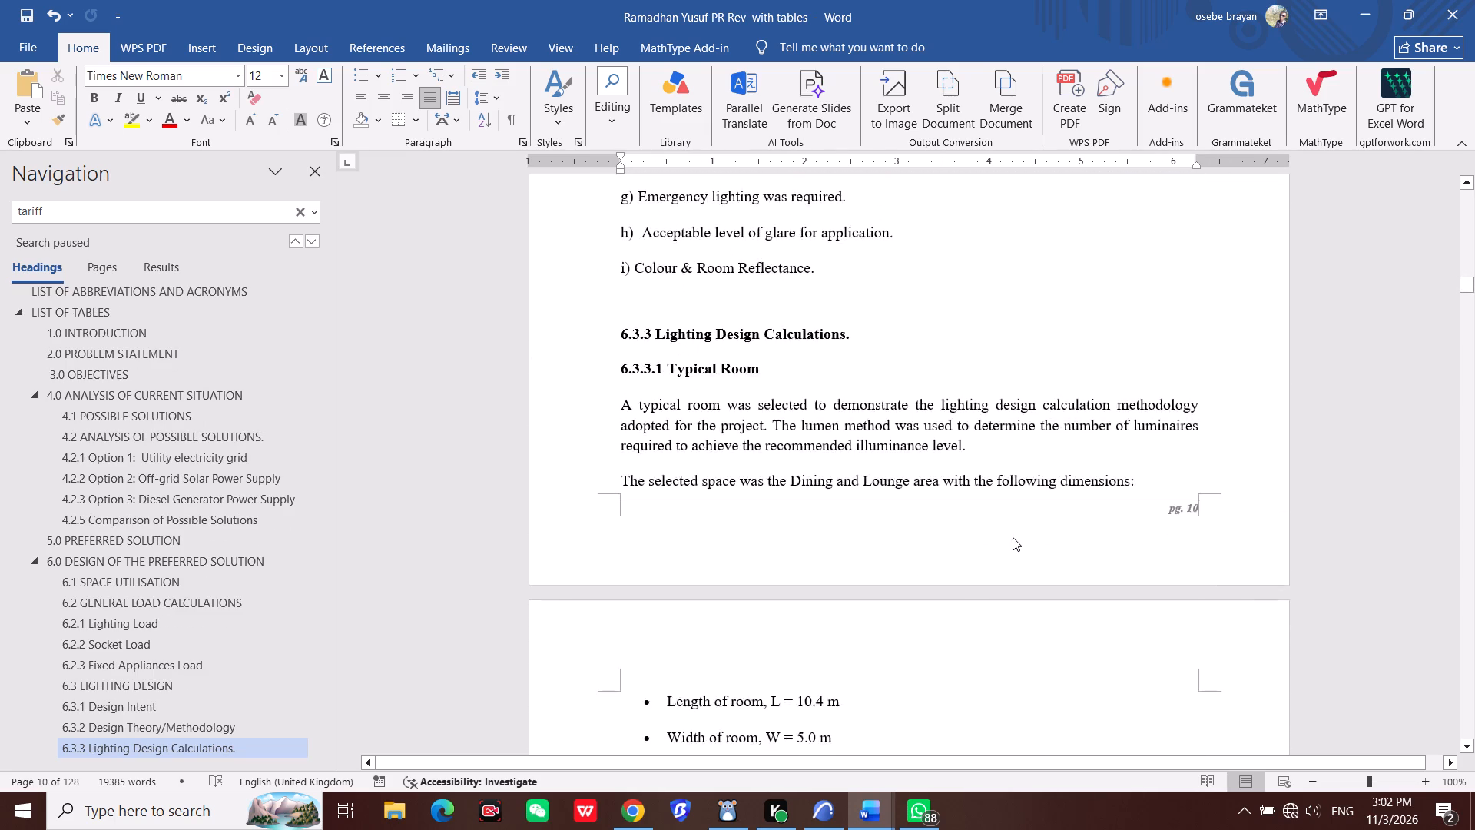
# Examine the 6.3.3 Lighting Design Calculations for the typical room, including the photometric table and the luminaire count text.
pyautogui.scroll(-18, 1013, 537)
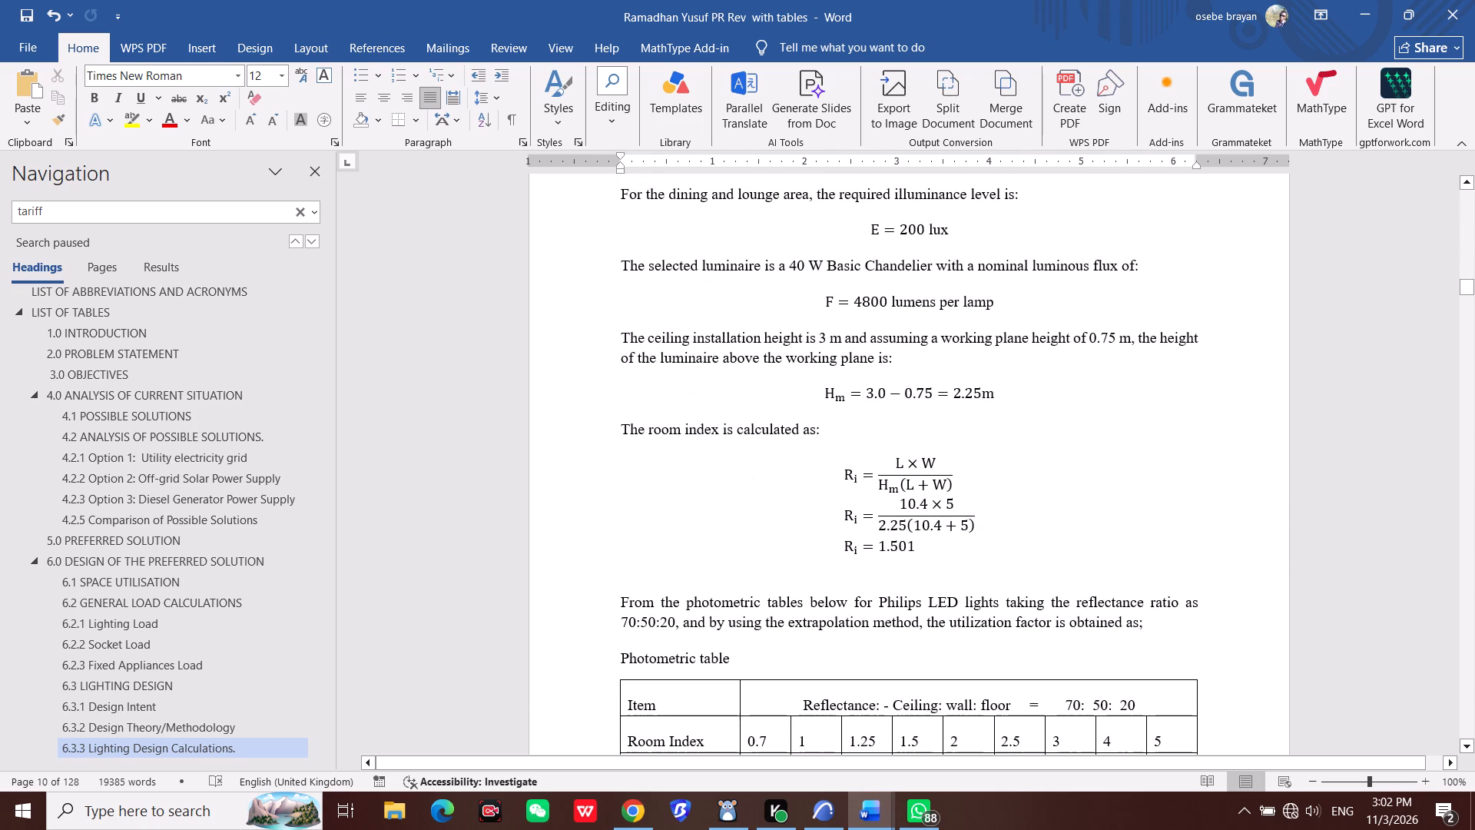
pyautogui.scroll(-5, 980, 561)
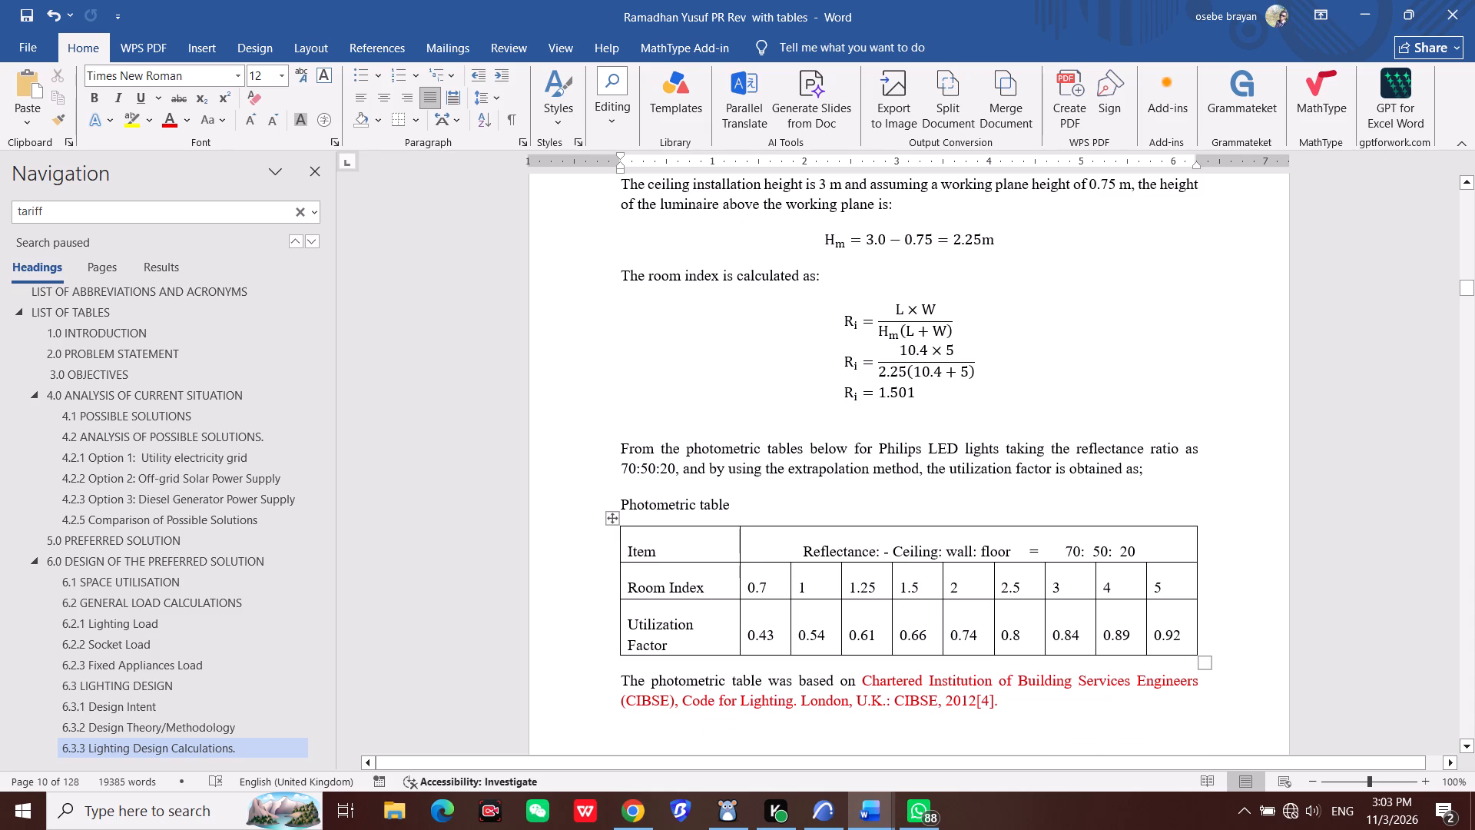
pyautogui.scroll(-5, 1064, 569)
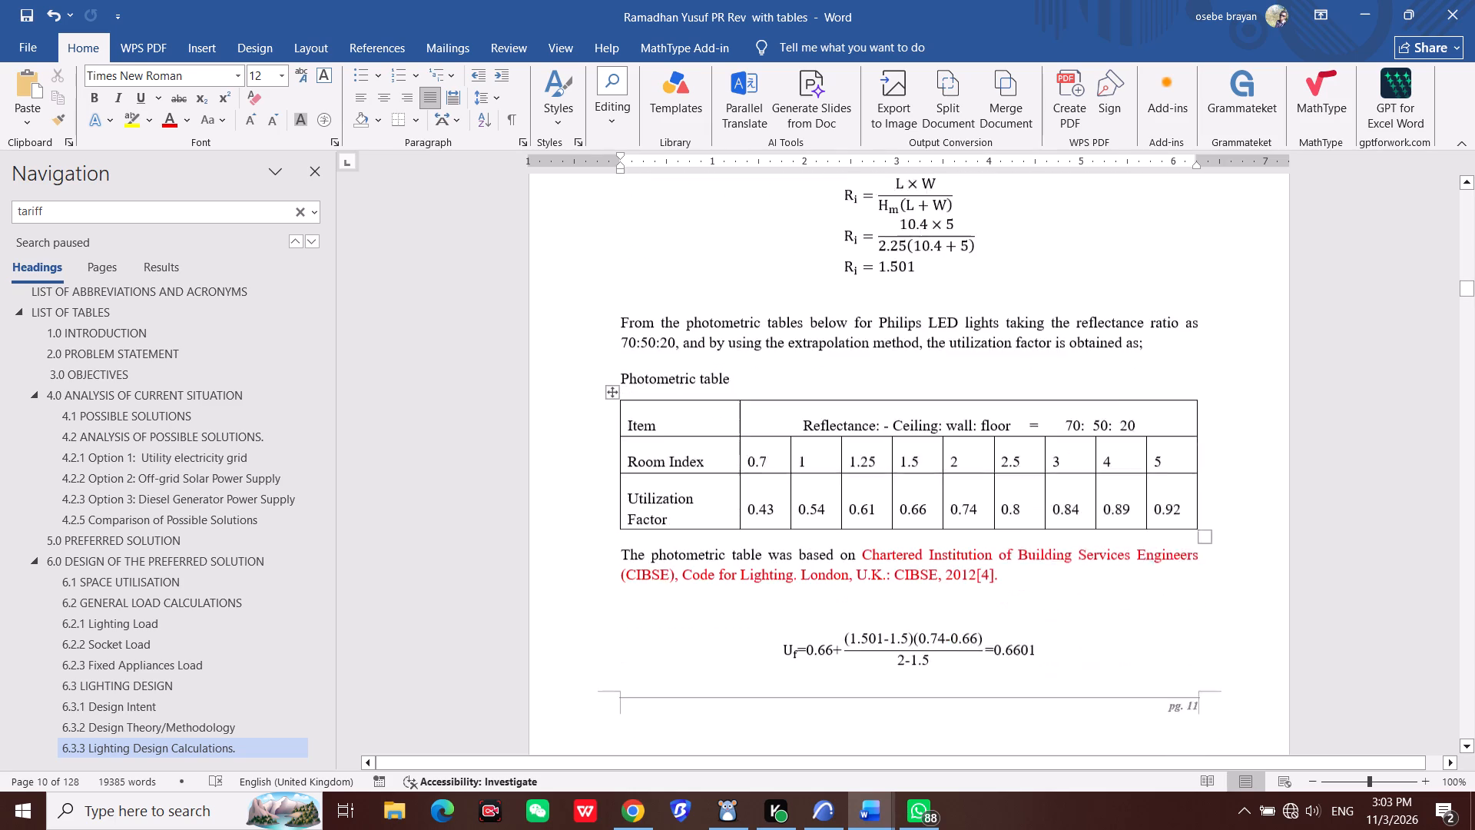
pyautogui.scroll(-15, 1060, 564)
pyautogui.scroll(1, 1079, 489)
pyautogui.scroll(-19, 1079, 489)
pyautogui.scroll(-5, 1079, 484)
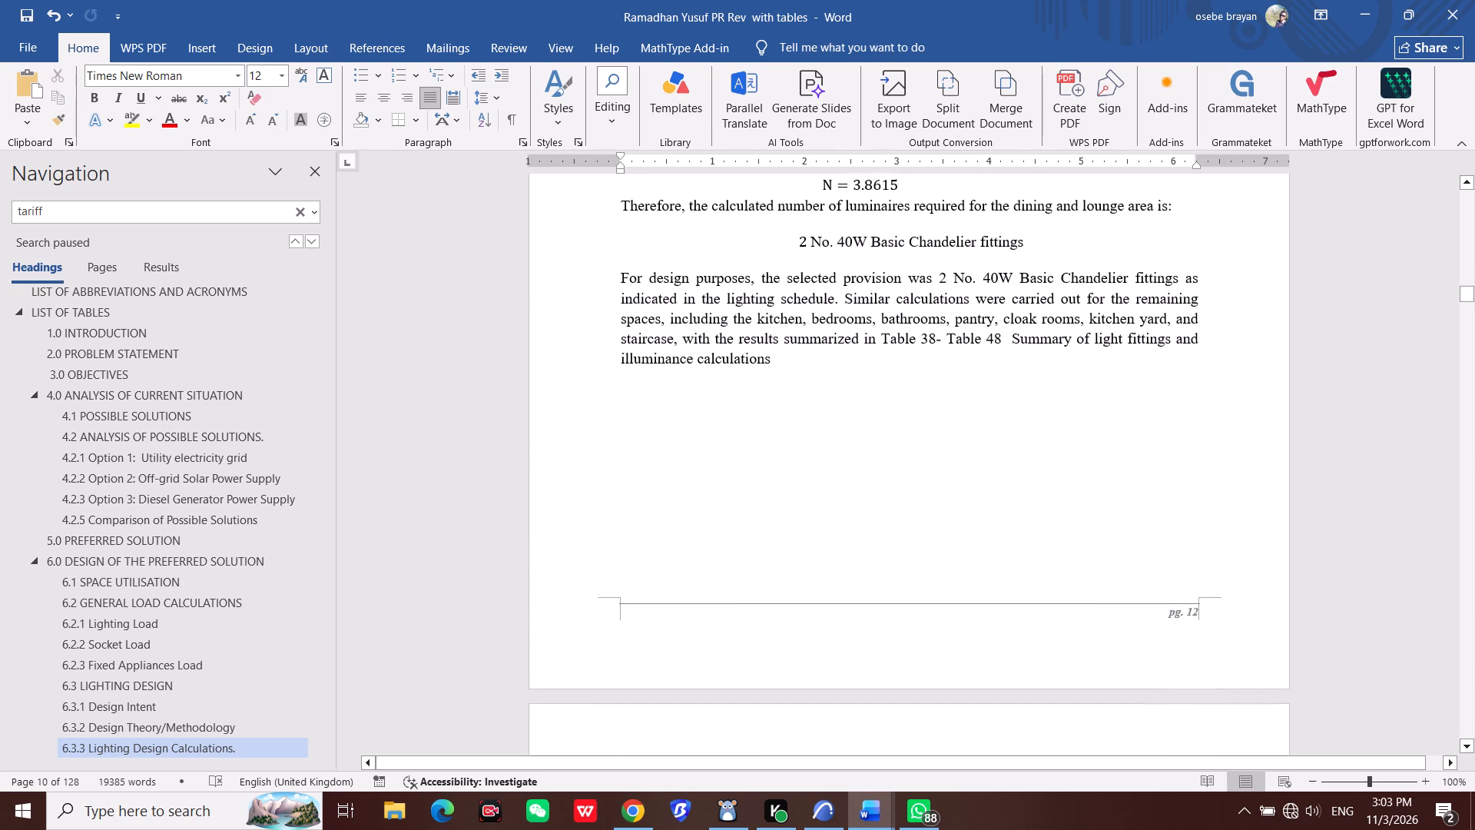
# Review the section 6.4 load calculations and table references for the residential units, gate house and total connected load.
pyautogui.scroll(-16, 1079, 484)
pyautogui.scroll(-8, 1092, 484)
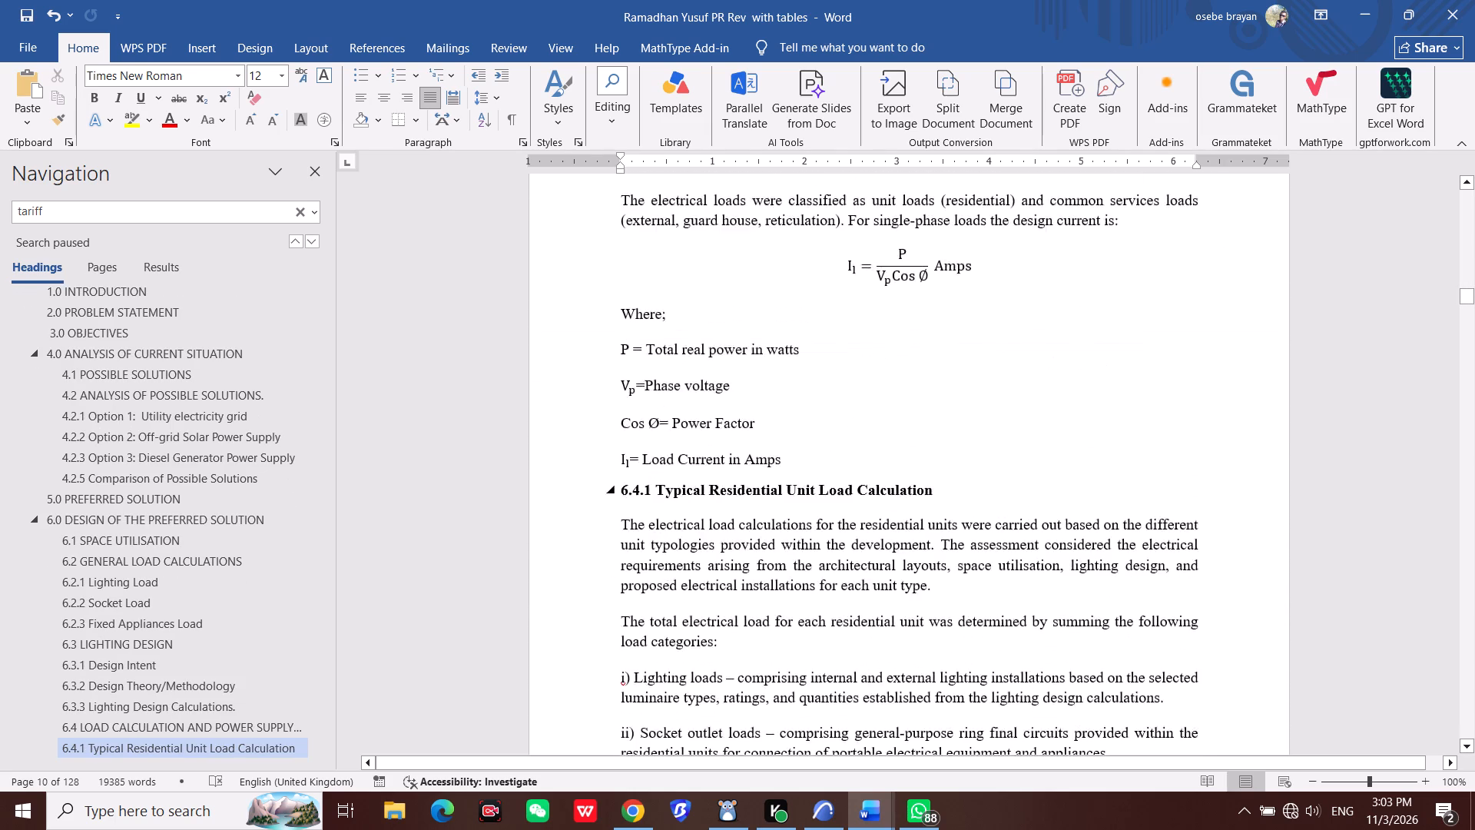
pyautogui.scroll(-20, 1094, 499)
pyautogui.scroll(-13, 1094, 499)
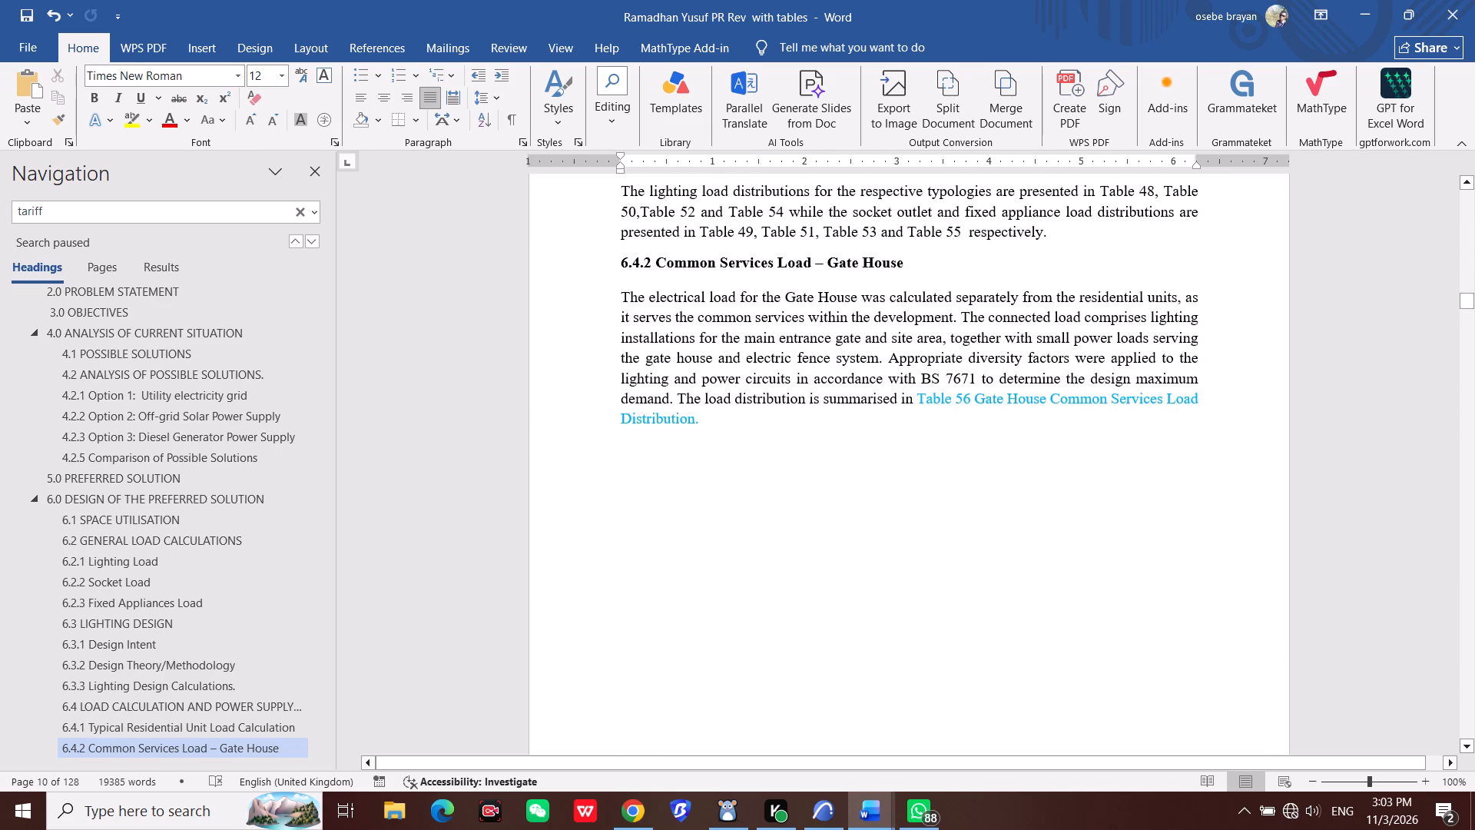
pyautogui.scroll(-5, 977, 410)
pyautogui.scroll(-20, 977, 410)
pyautogui.scroll(-2, 977, 410)
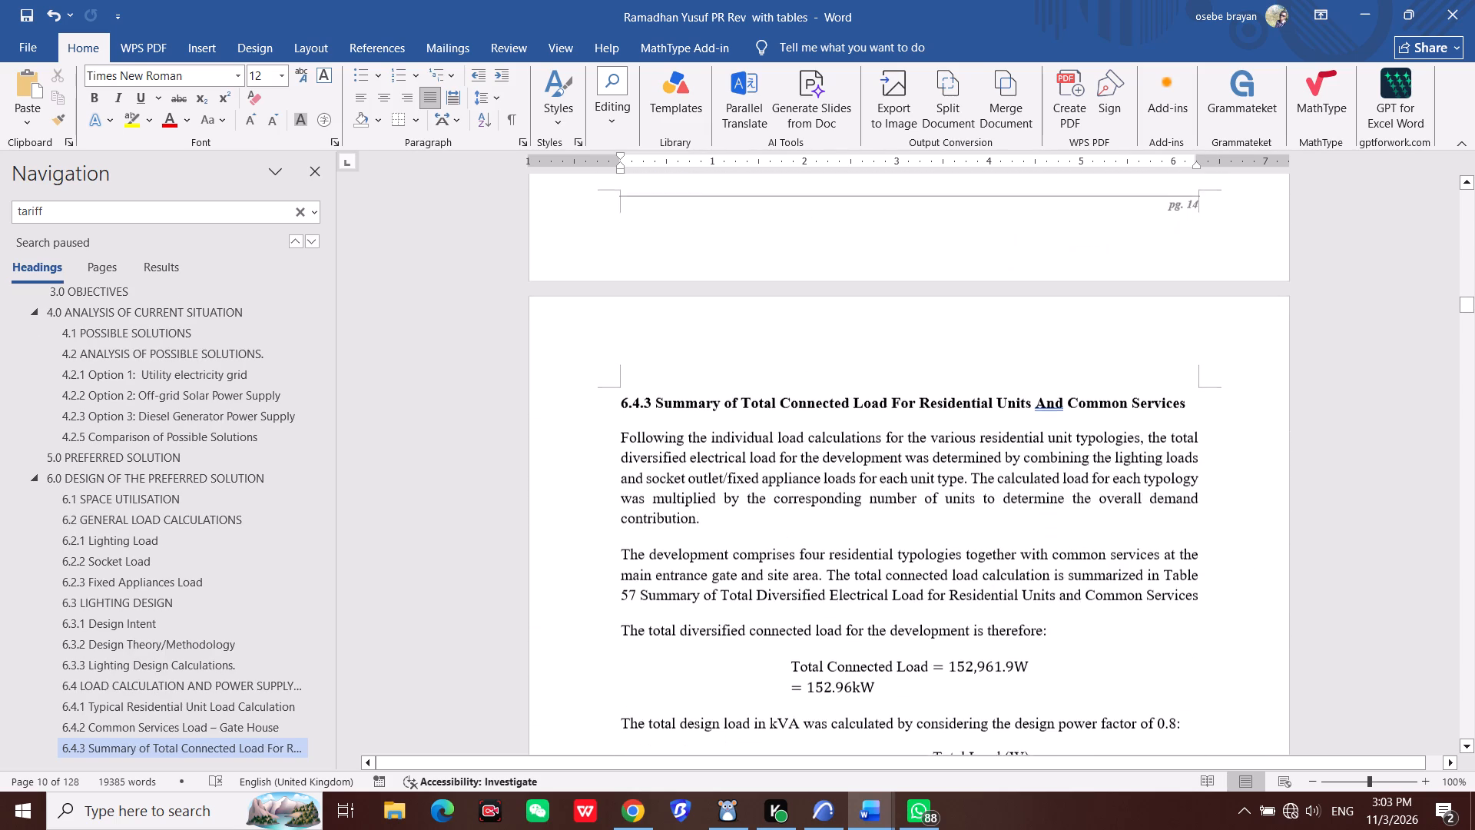
pyautogui.scroll(-5, 976, 421)
pyautogui.scroll(-19, 976, 421)
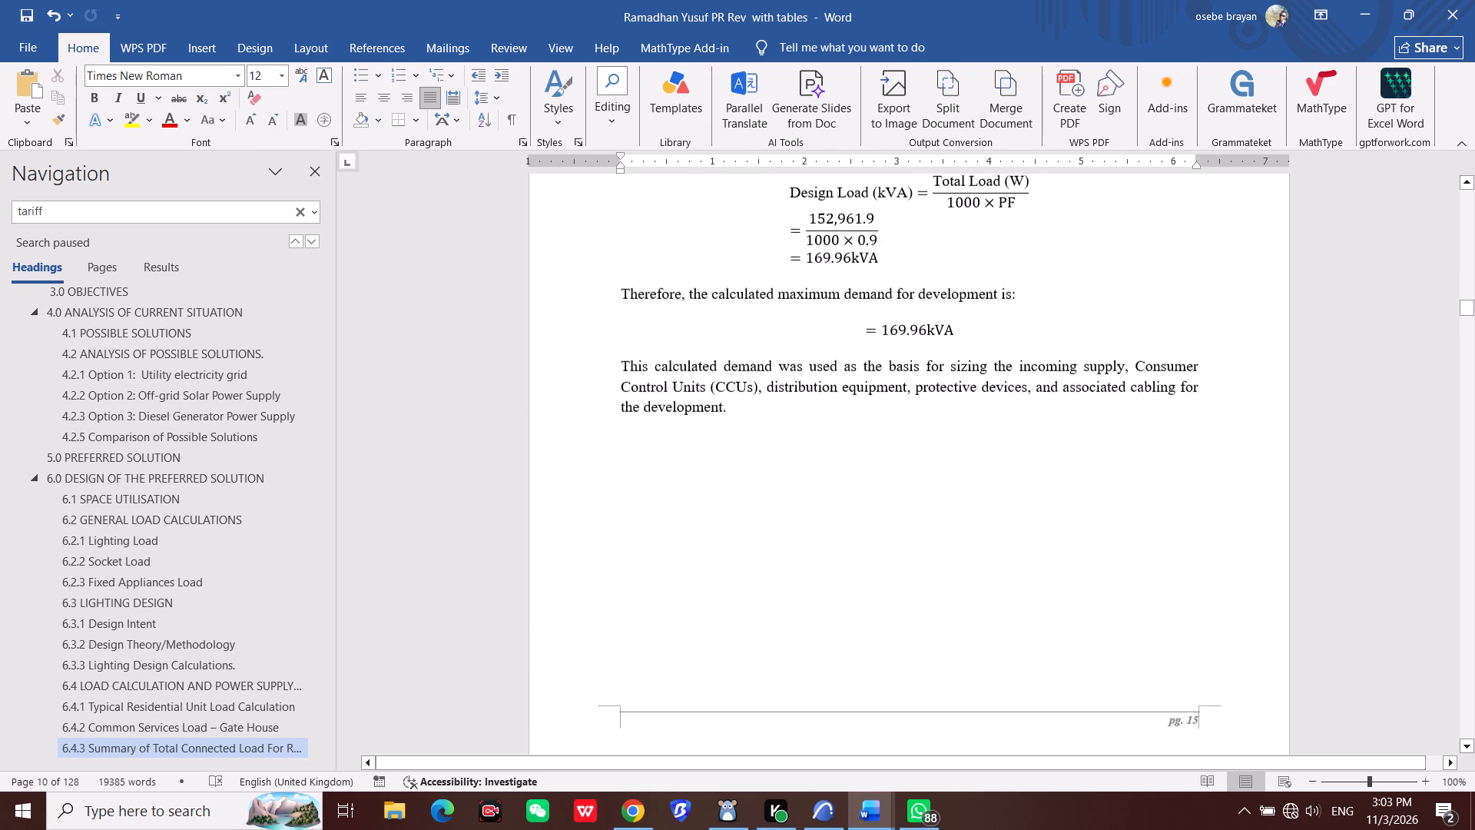
# Review section 6.5 on the consumer control units, including the 'GF' design load, 6.5.1 Cable Sizing and 6.5.2 Sizing of Protective Device.
pyautogui.scroll(-20, 977, 427)
pyautogui.scroll(-8, 977, 427)
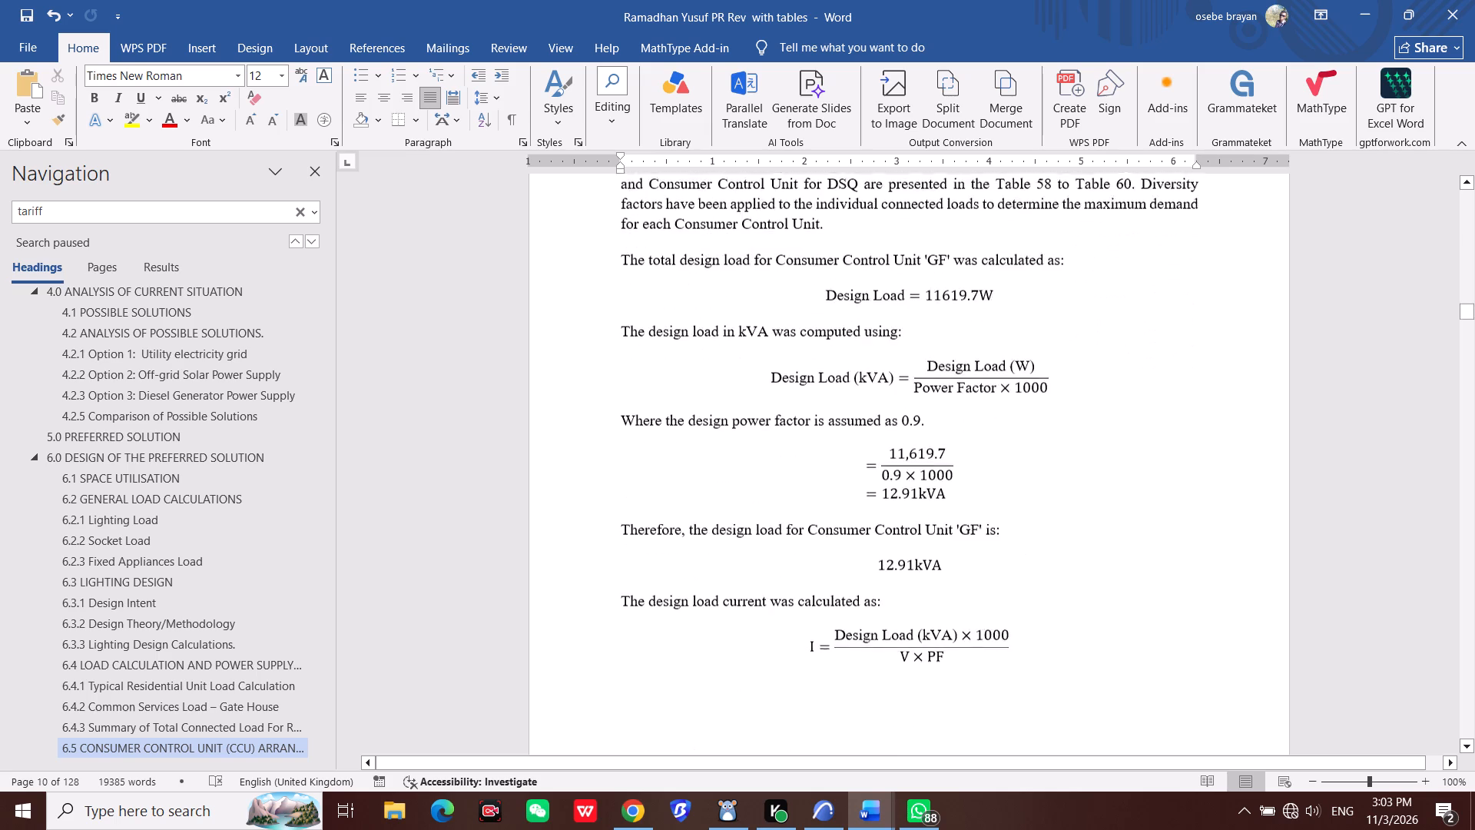
pyautogui.scroll(-20, 982, 436)
pyautogui.scroll(-3, 986, 443)
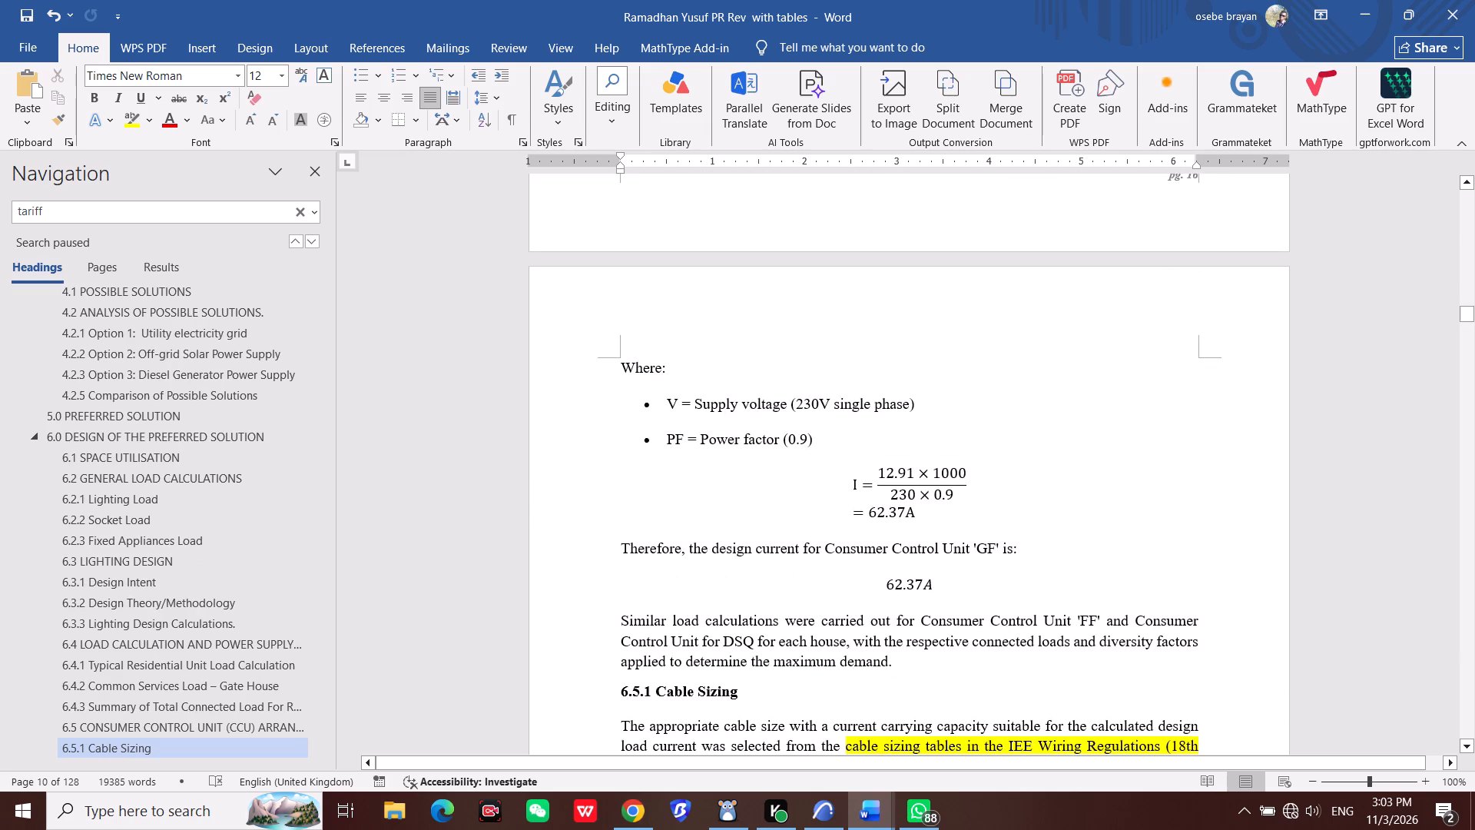
pyautogui.scroll(-9, 986, 453)
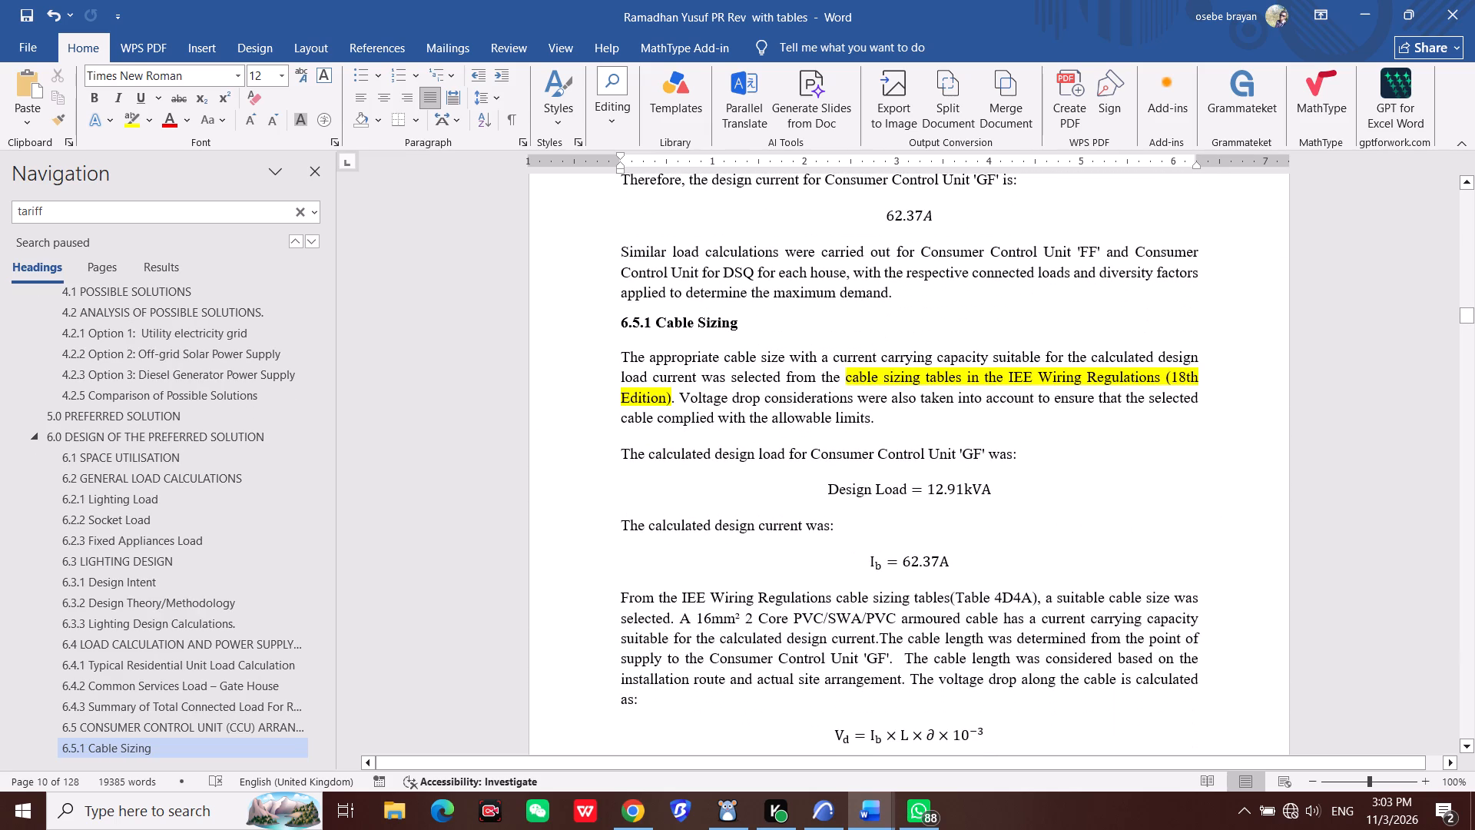
pyautogui.scroll(-3, 983, 475)
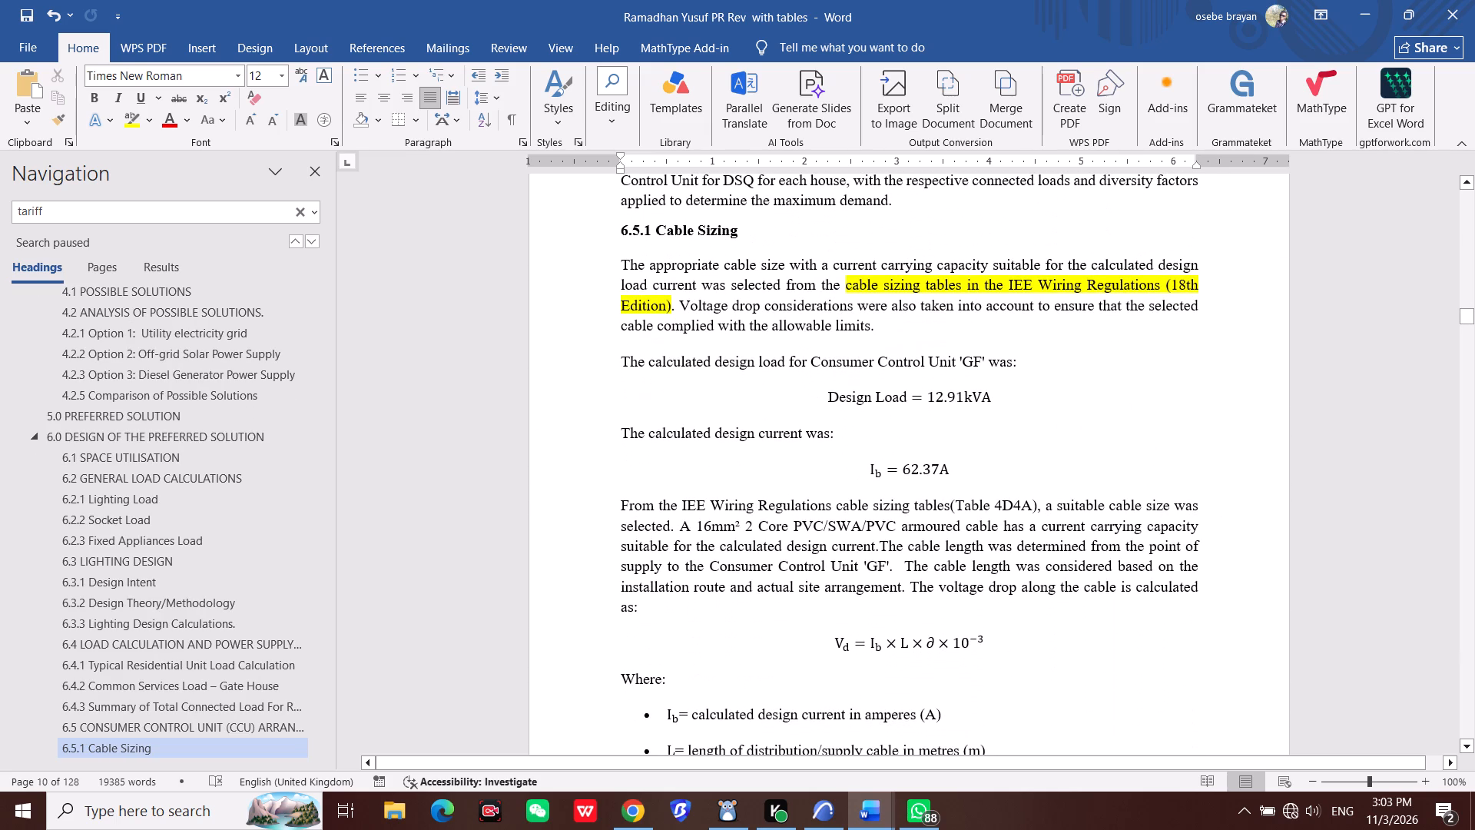
pyautogui.scroll(-9, 983, 475)
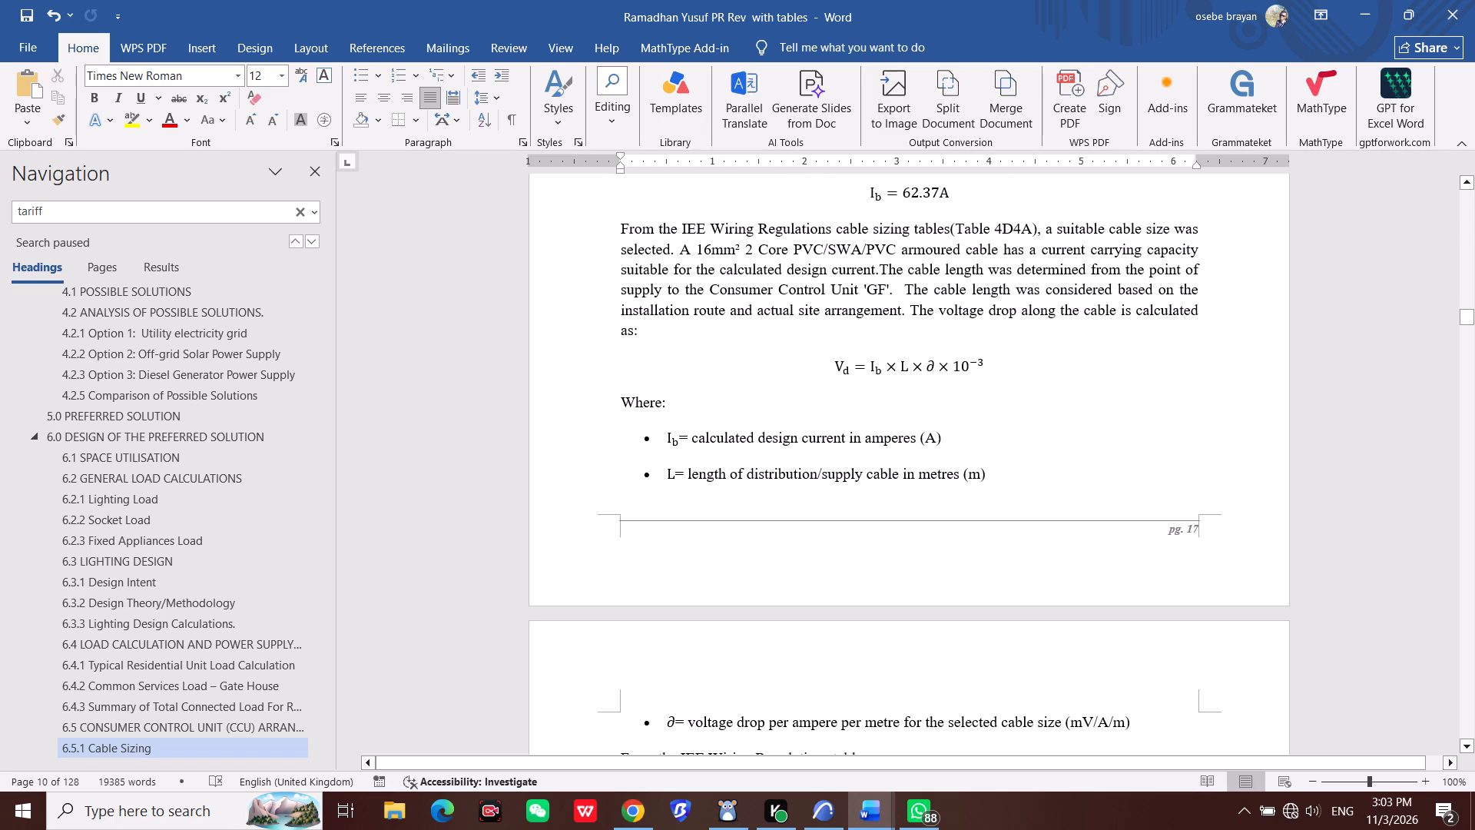
pyautogui.scroll(-18, 983, 475)
pyautogui.scroll(-6, 983, 475)
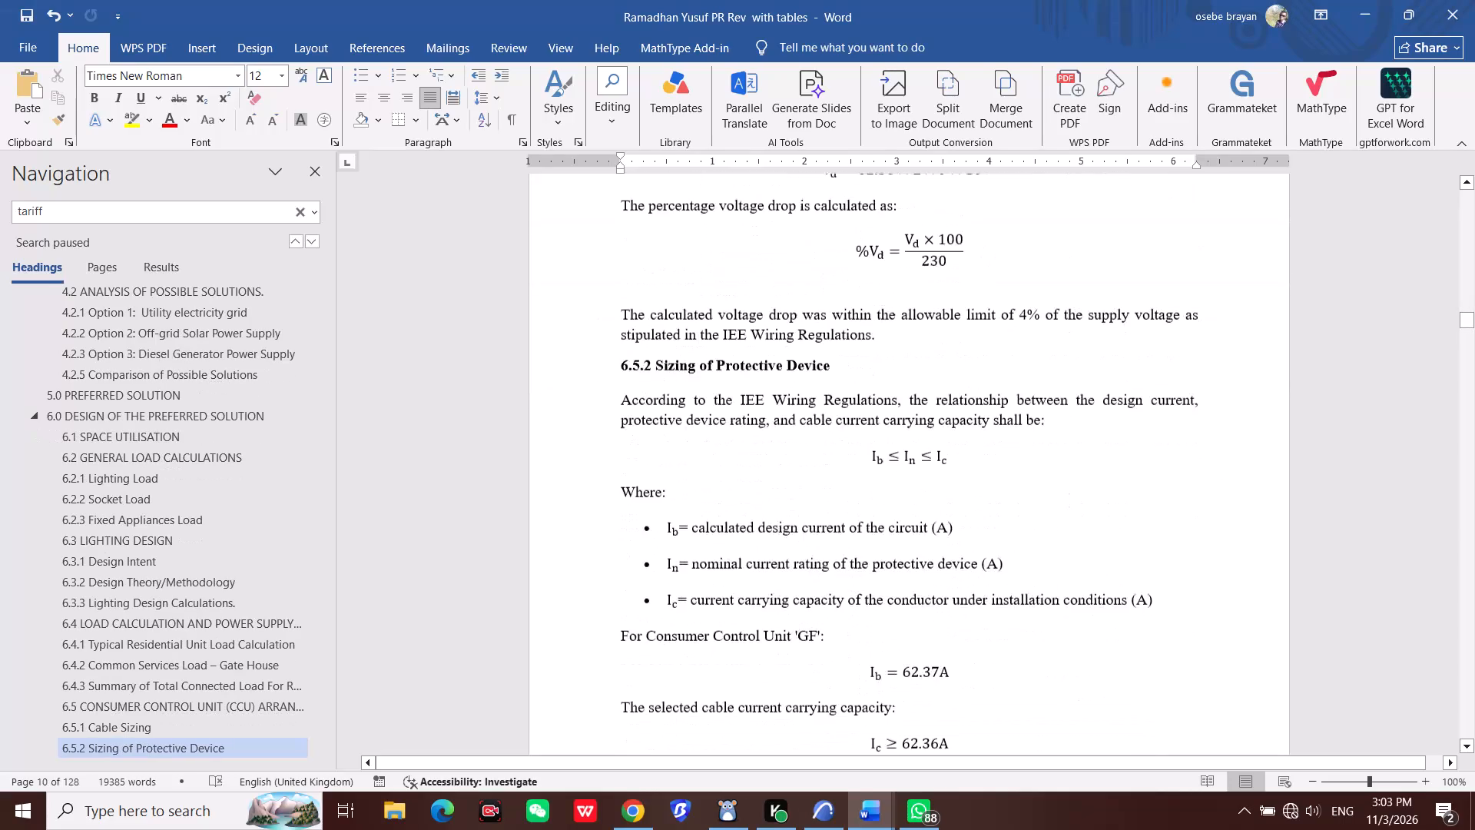
# Review section 6.5.3 with the CCU distribution Figures 3 to 6, and section 6.5.4 on outgoing feeder cables from the KPLC meter board.
pyautogui.scroll(-10, 983, 475)
pyautogui.scroll(-15, 983, 475)
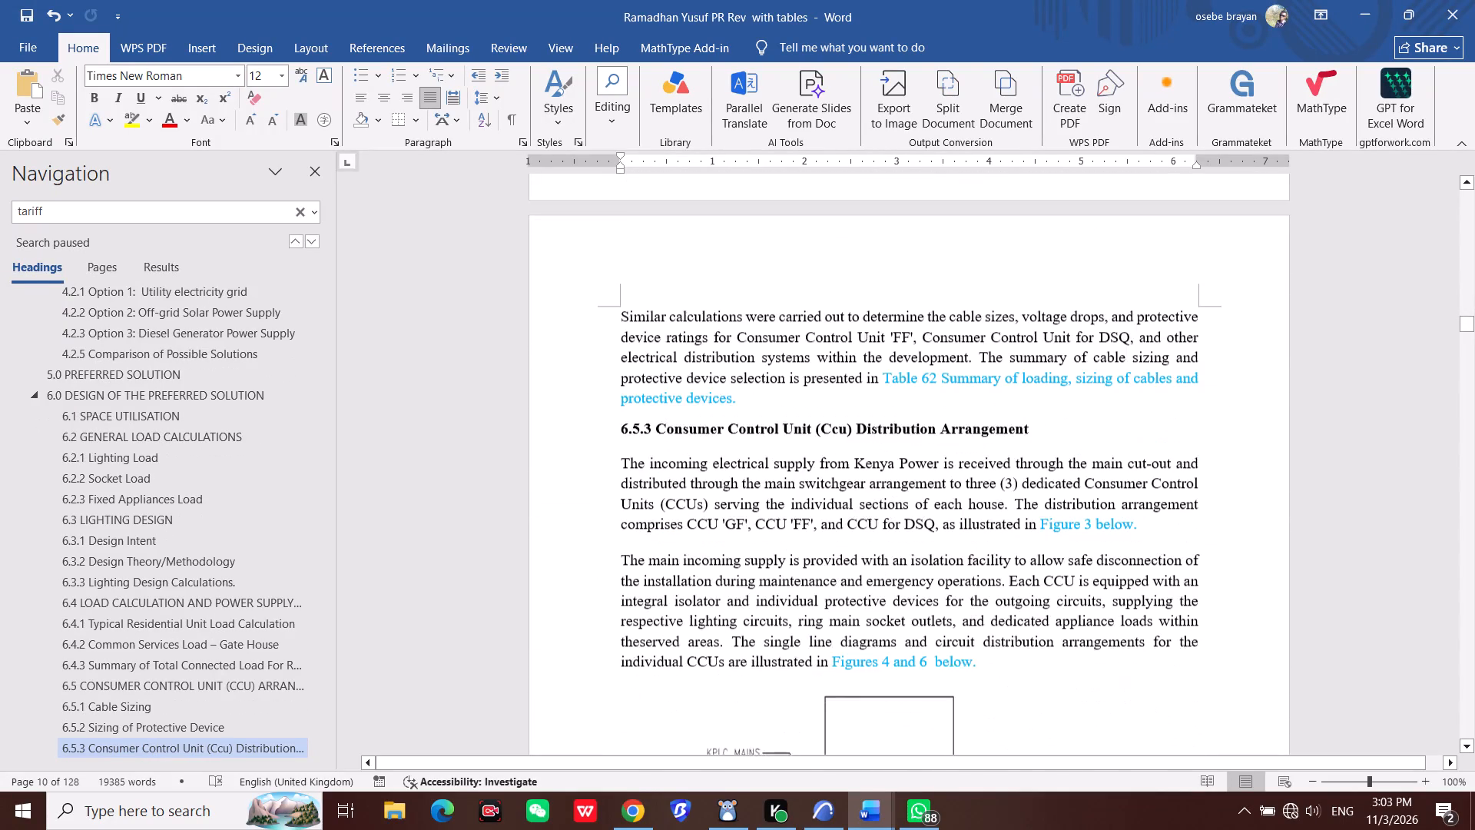
pyautogui.scroll(-6, 990, 481)
pyautogui.scroll(3, 989, 482)
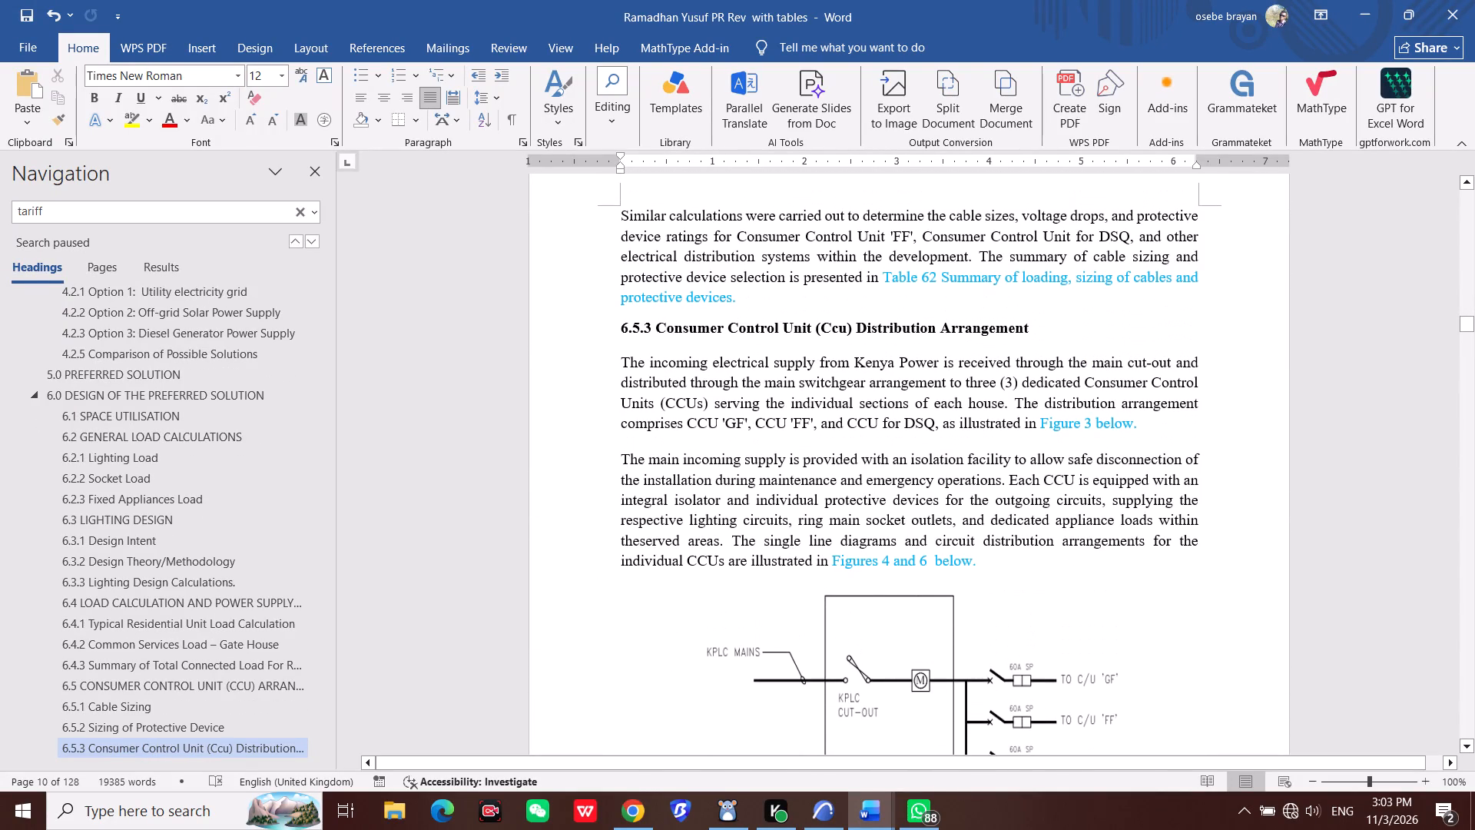
pyautogui.scroll(-14, 989, 478)
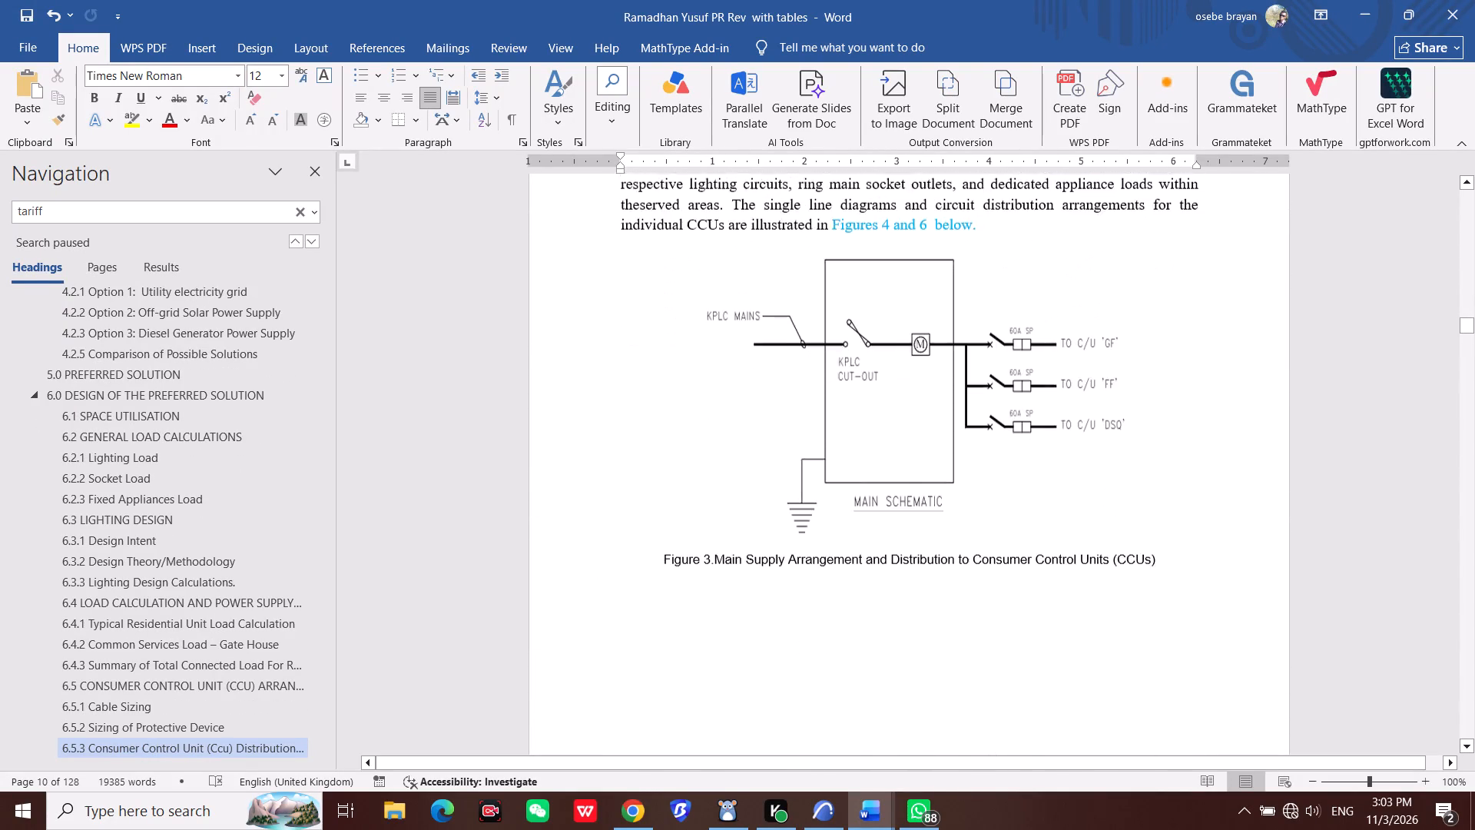
pyautogui.scroll(-20, 989, 478)
pyautogui.scroll(-11, 989, 478)
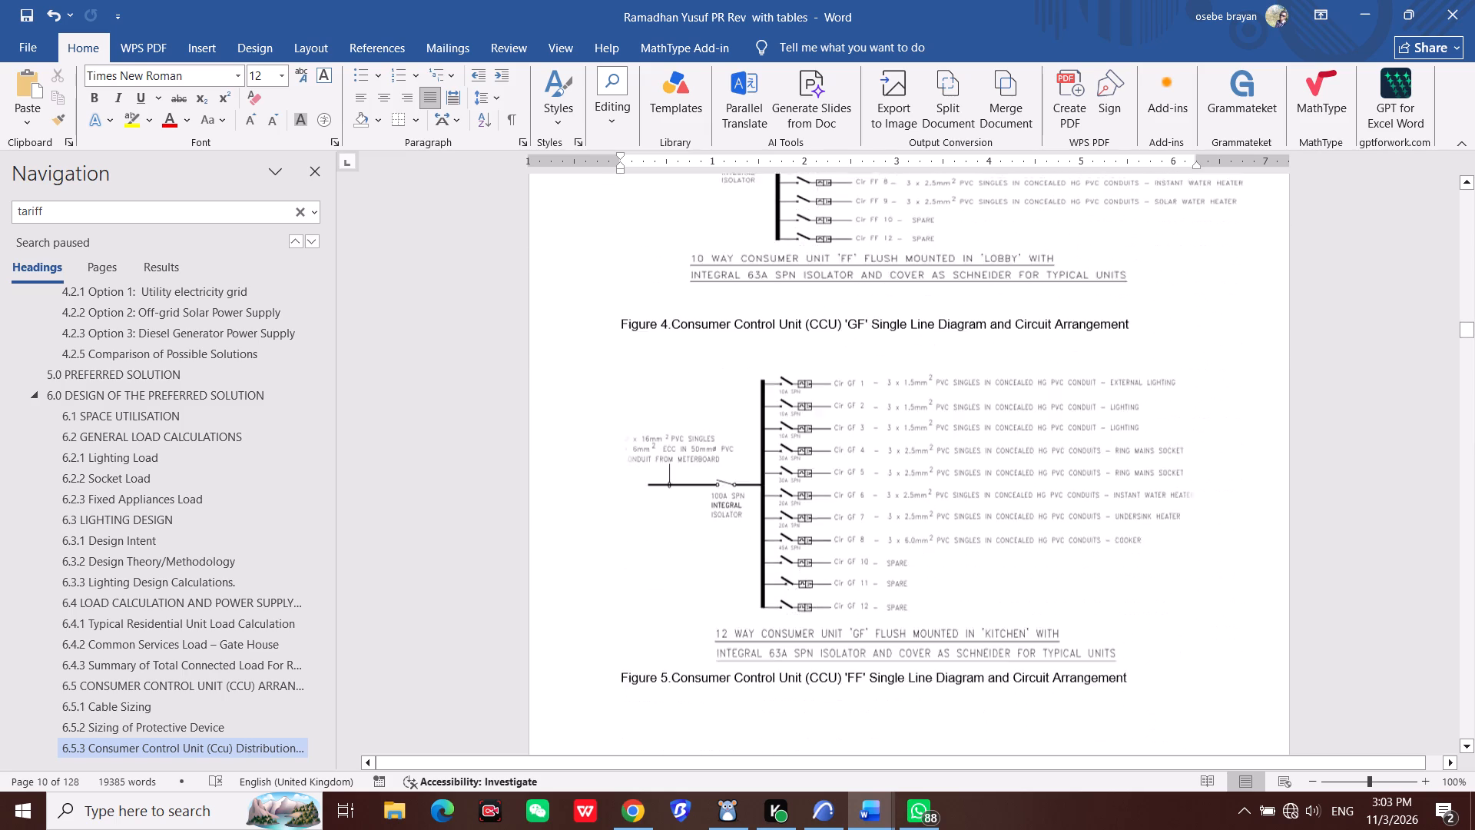
pyautogui.scroll(-20, 993, 468)
pyautogui.scroll(-11, 993, 468)
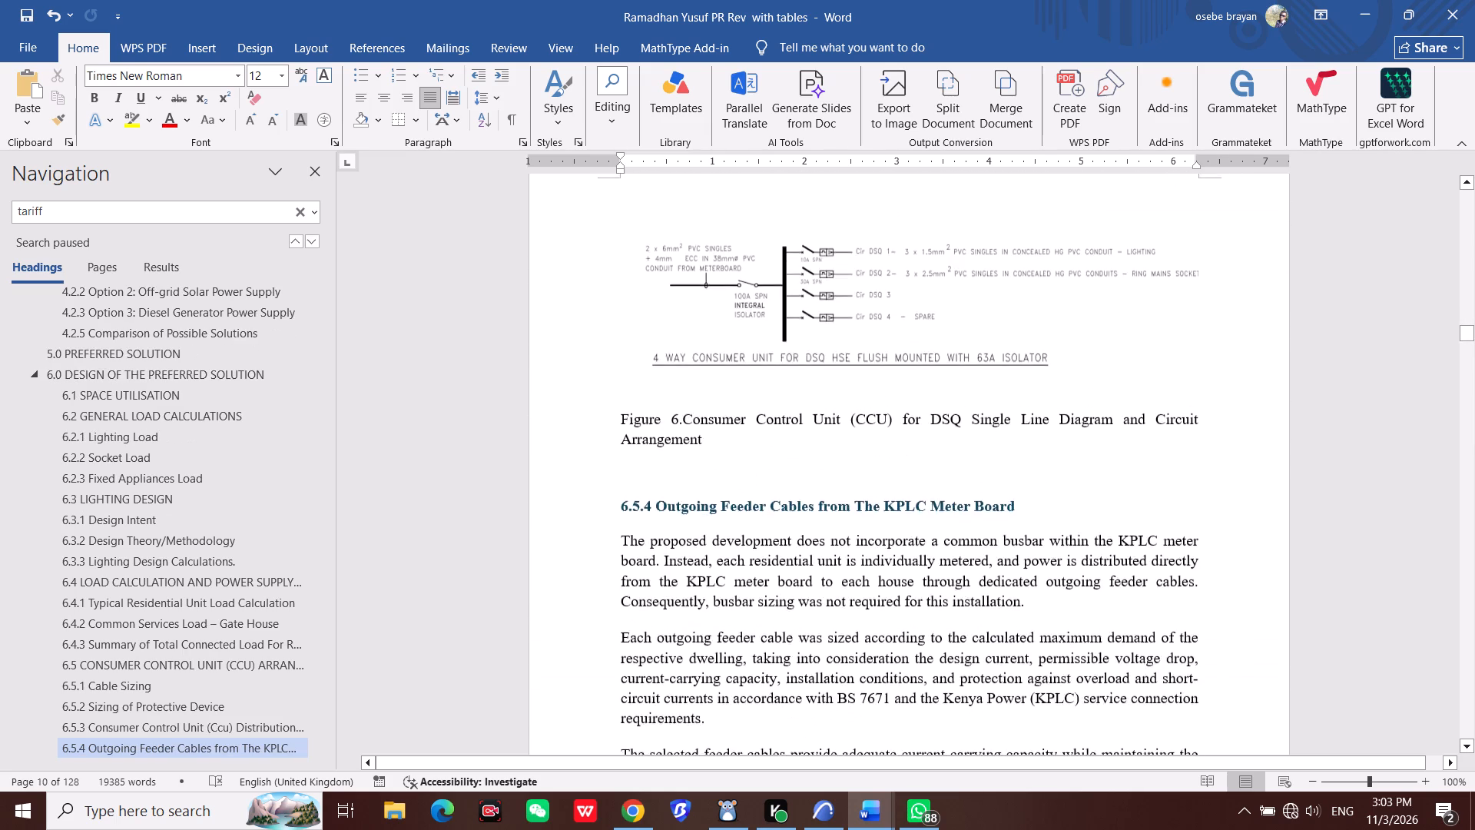
pyautogui.scroll(-2, 994, 458)
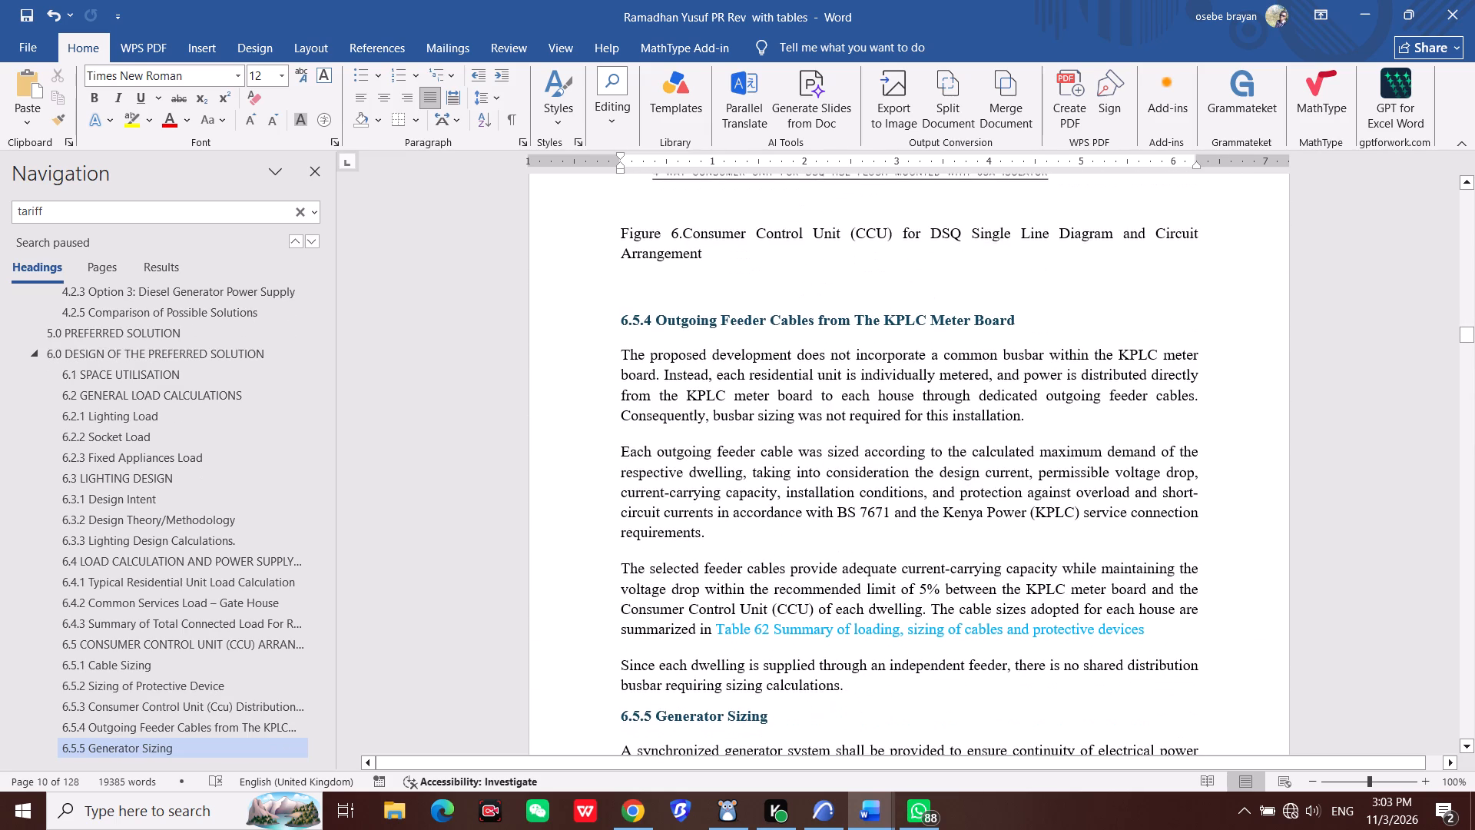
# Review section 6.5.5 Generator Sizing, from the load assessment through the altitude derating and spare capacity calculations to the recommended generator.
pyautogui.scroll(-4, 986, 457)
pyautogui.scroll(-14, 959, 620)
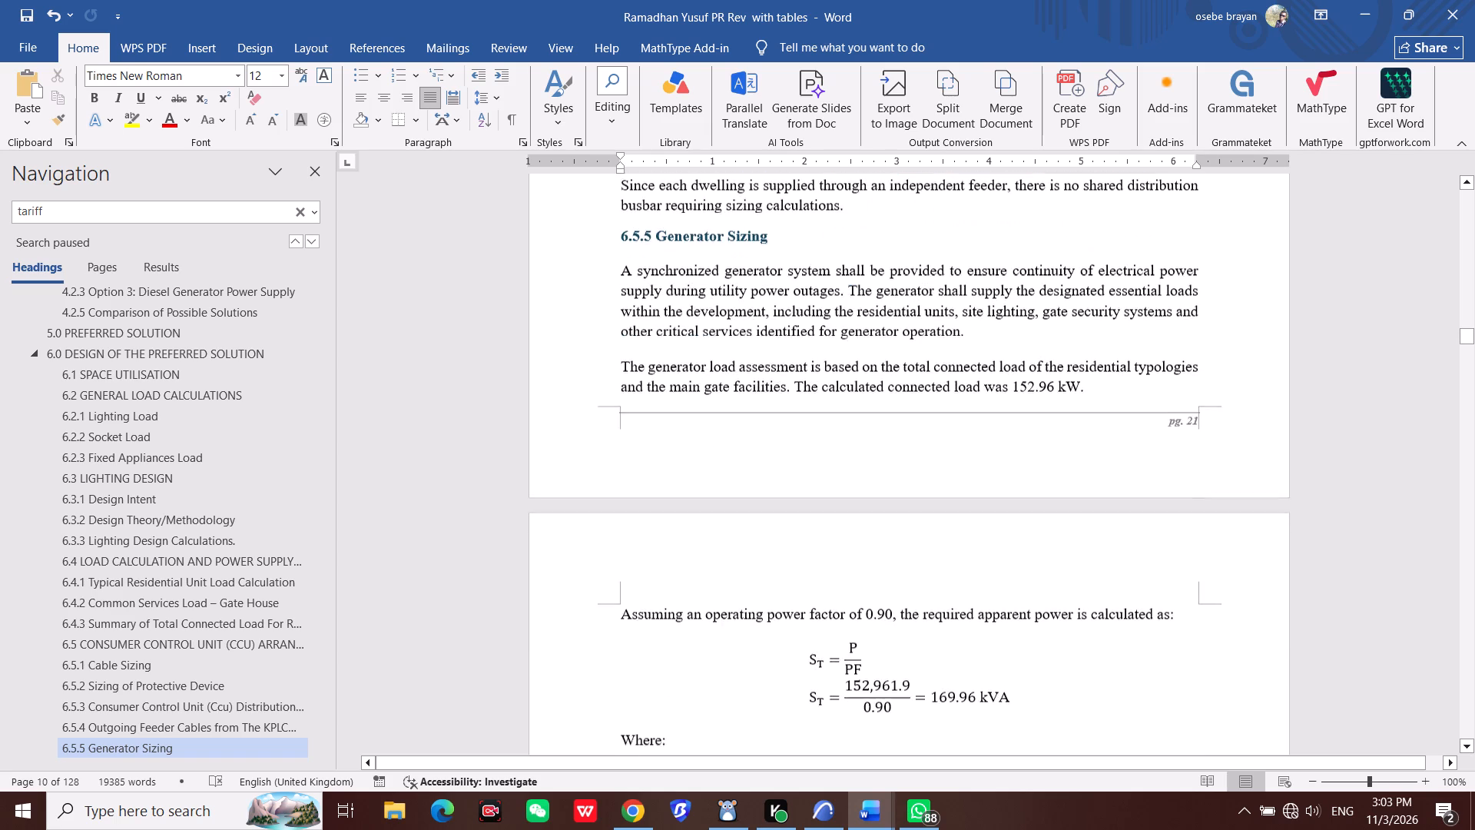
pyautogui.scroll(-15, 930, 607)
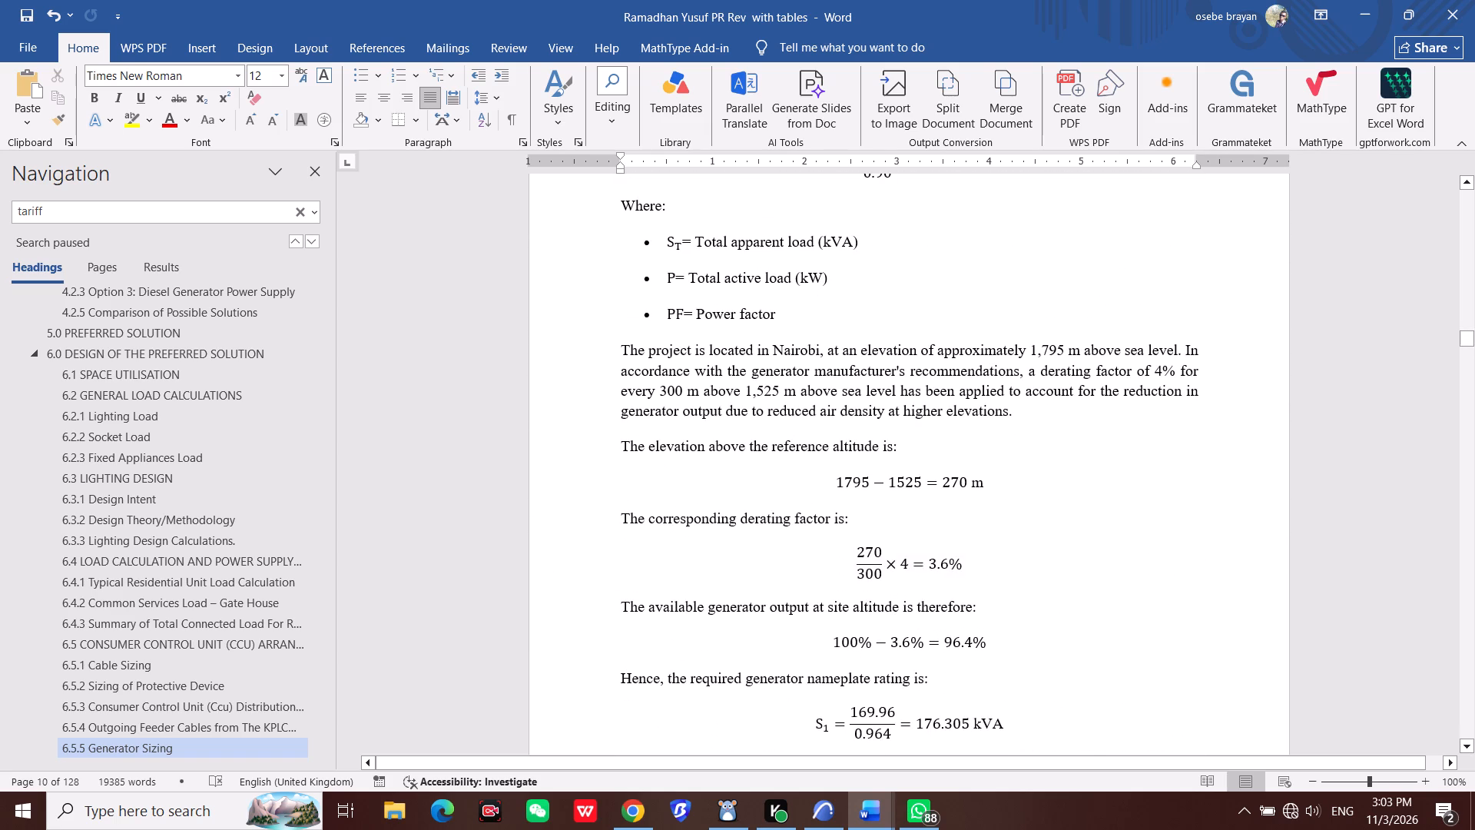
pyautogui.scroll(-13, 891, 502)
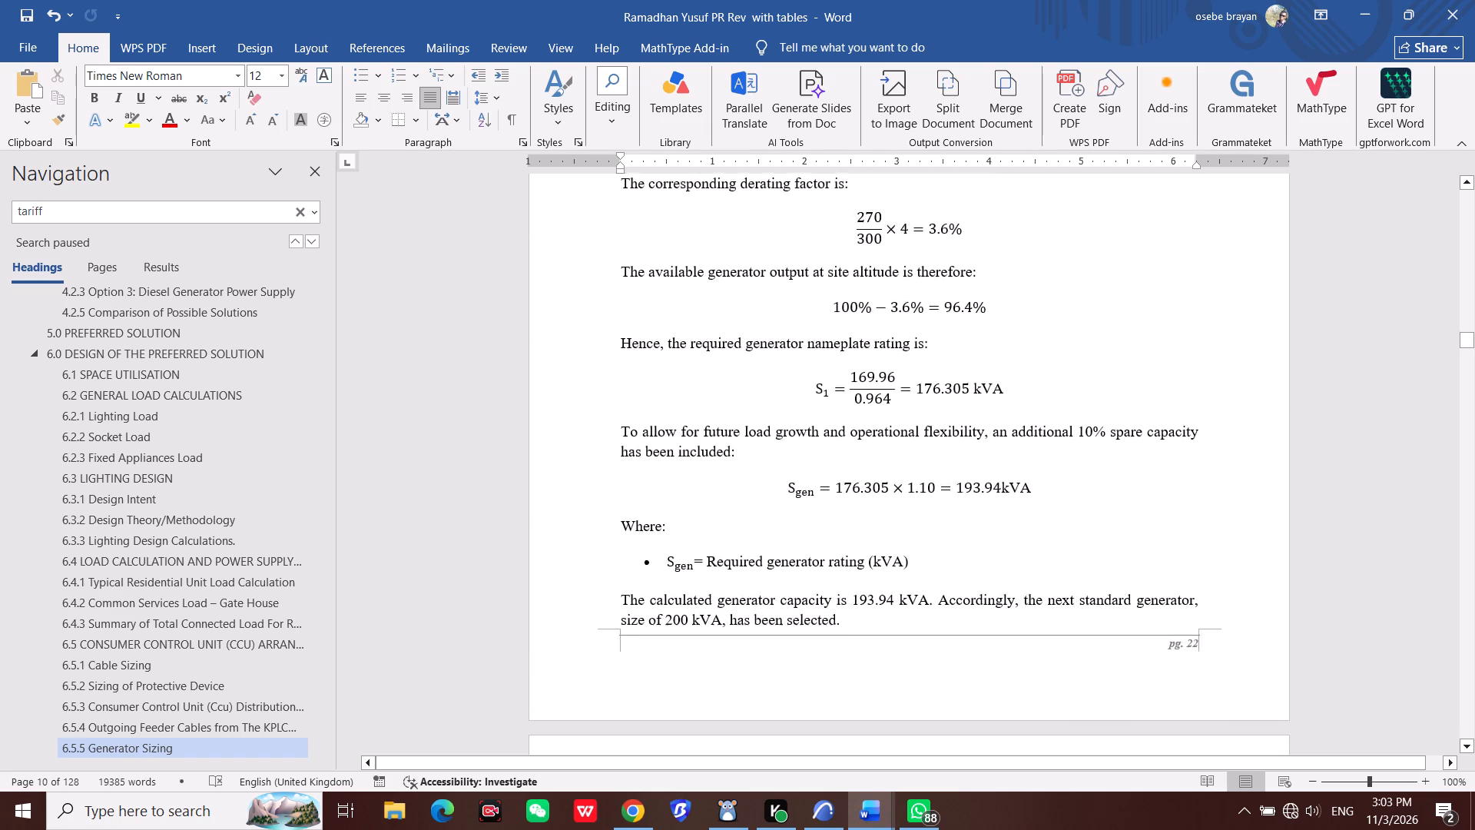
pyautogui.scroll(-14, 887, 512)
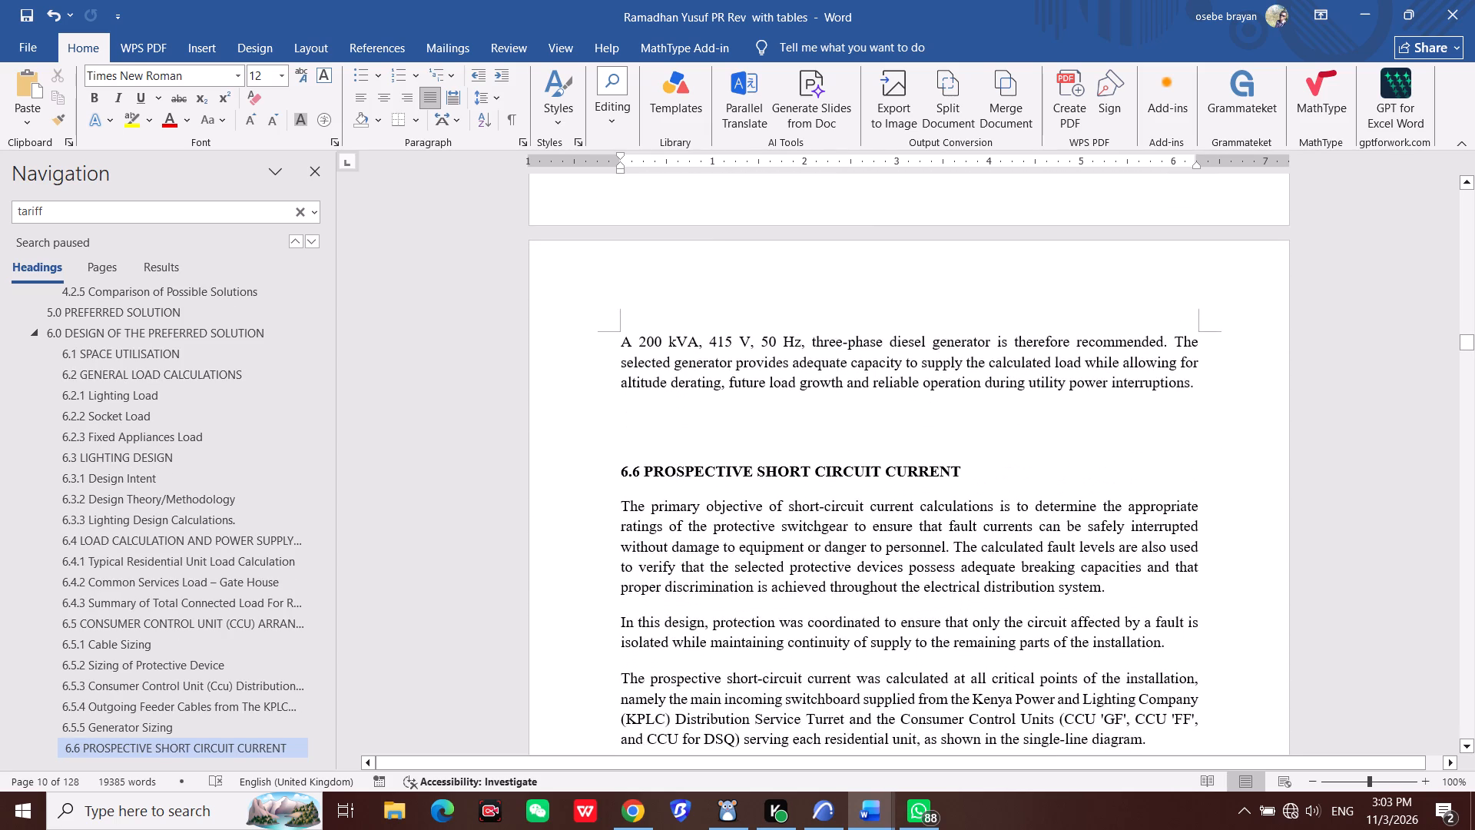
# Review section 6.6 Prospective Short Circuit Current, including the main incomer and consumer control unit calculations and their table references.
pyautogui.scroll(-20, 694, 447)
pyautogui.scroll(1, 711, 496)
pyautogui.scroll(-7, 711, 496)
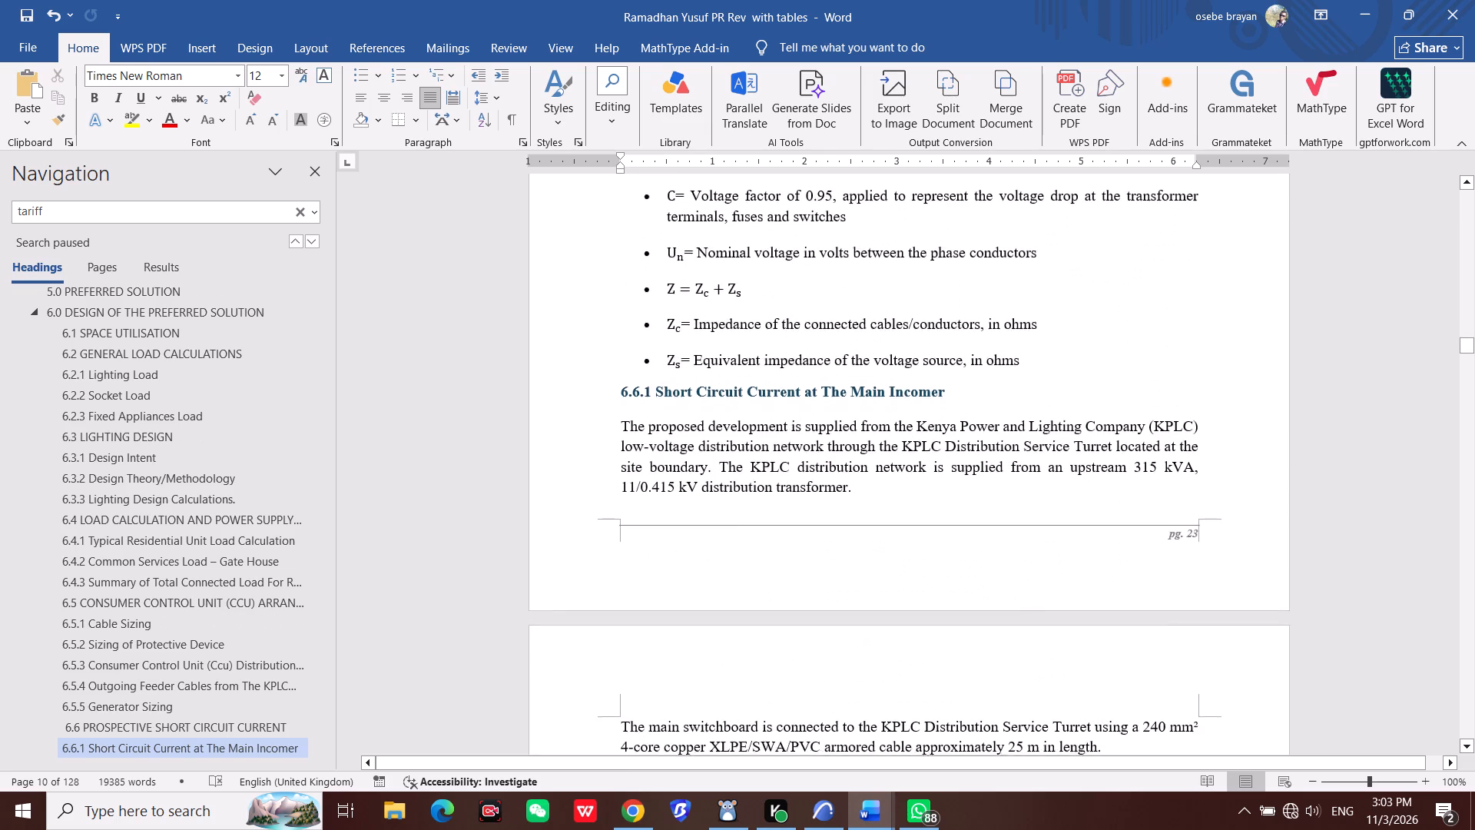
pyautogui.scroll(-13, 737, 488)
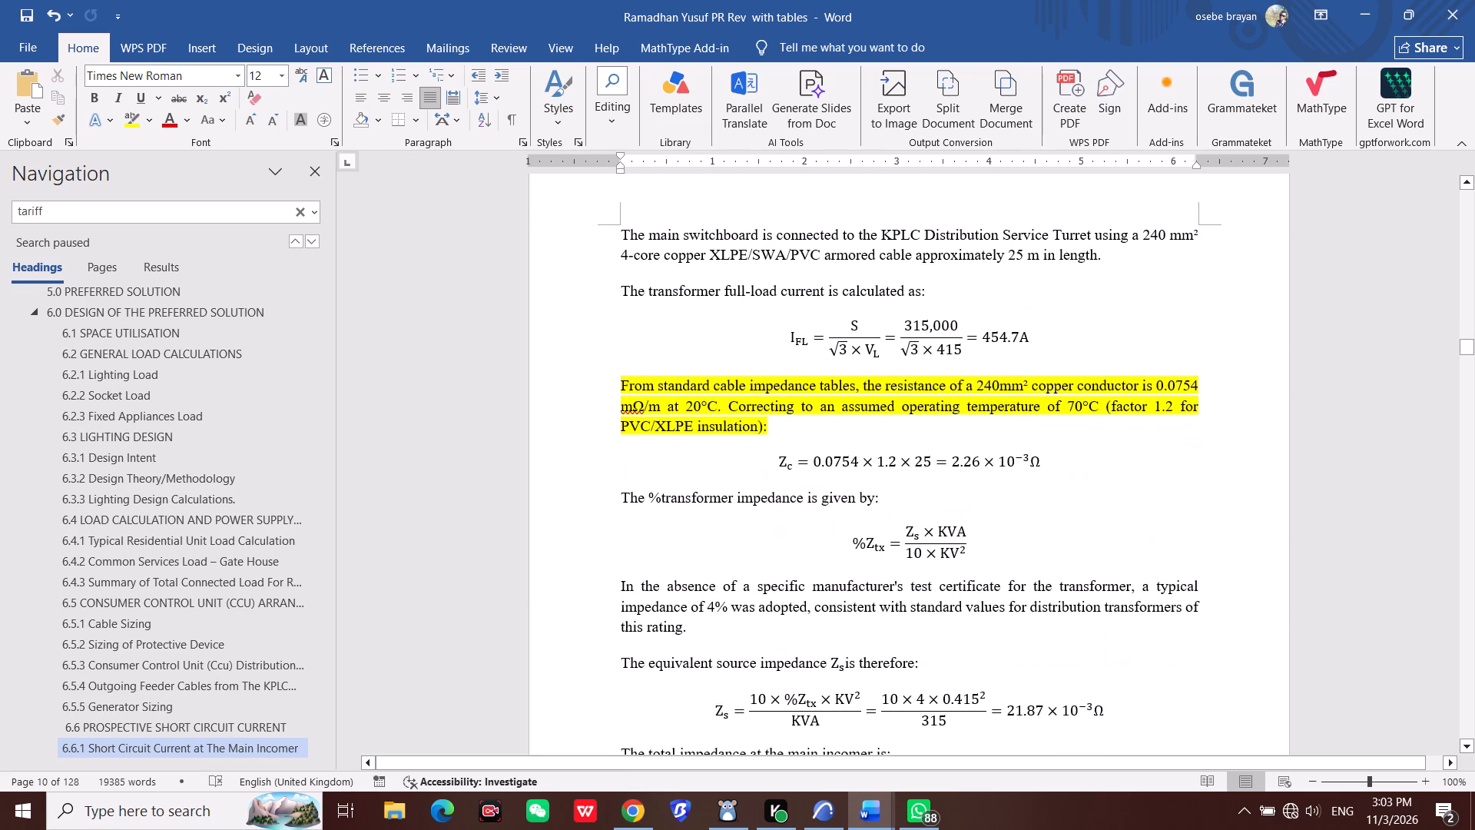
pyautogui.scroll(-15, 748, 471)
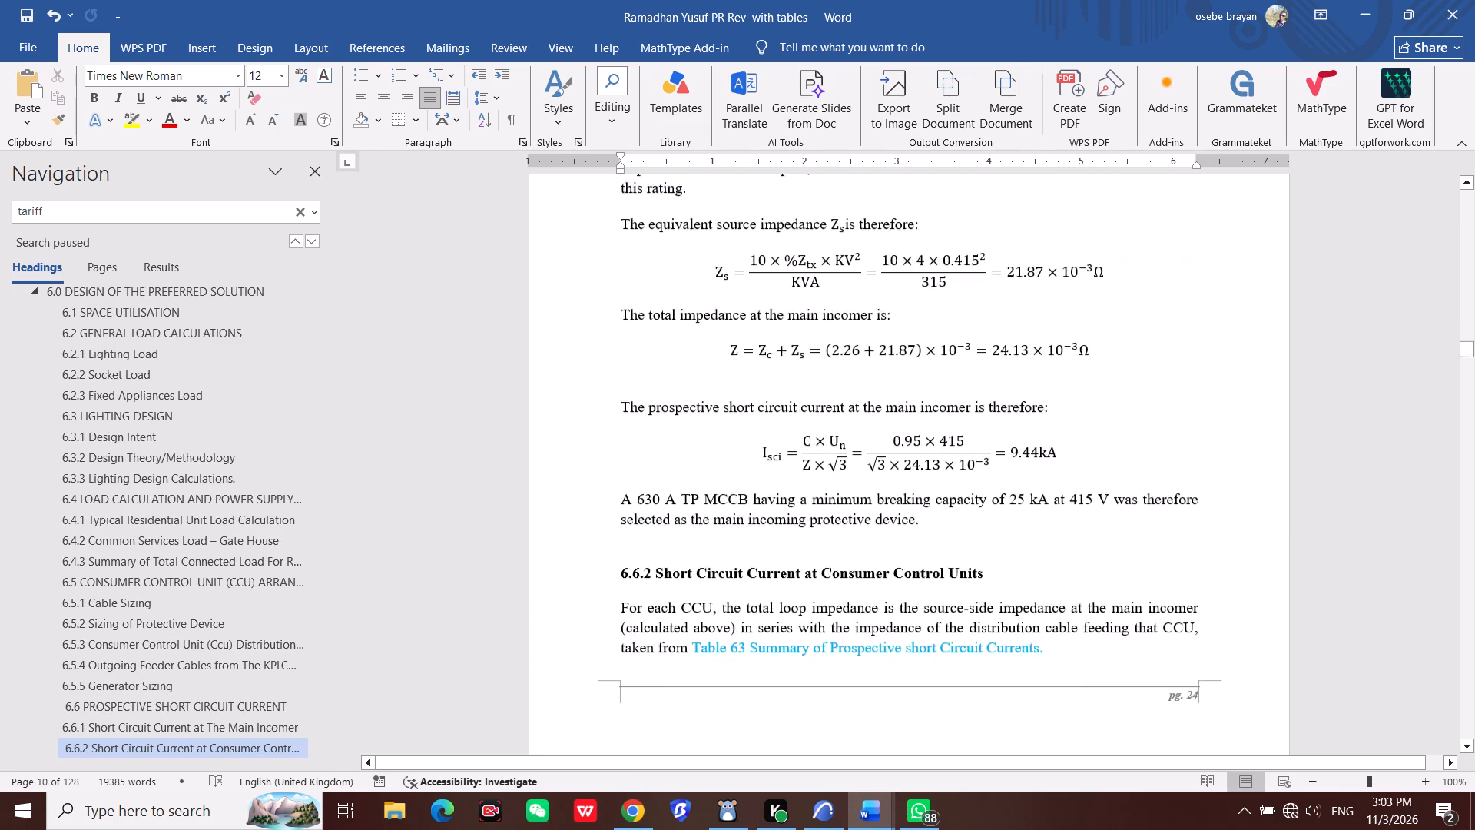
pyautogui.scroll(-6, 748, 471)
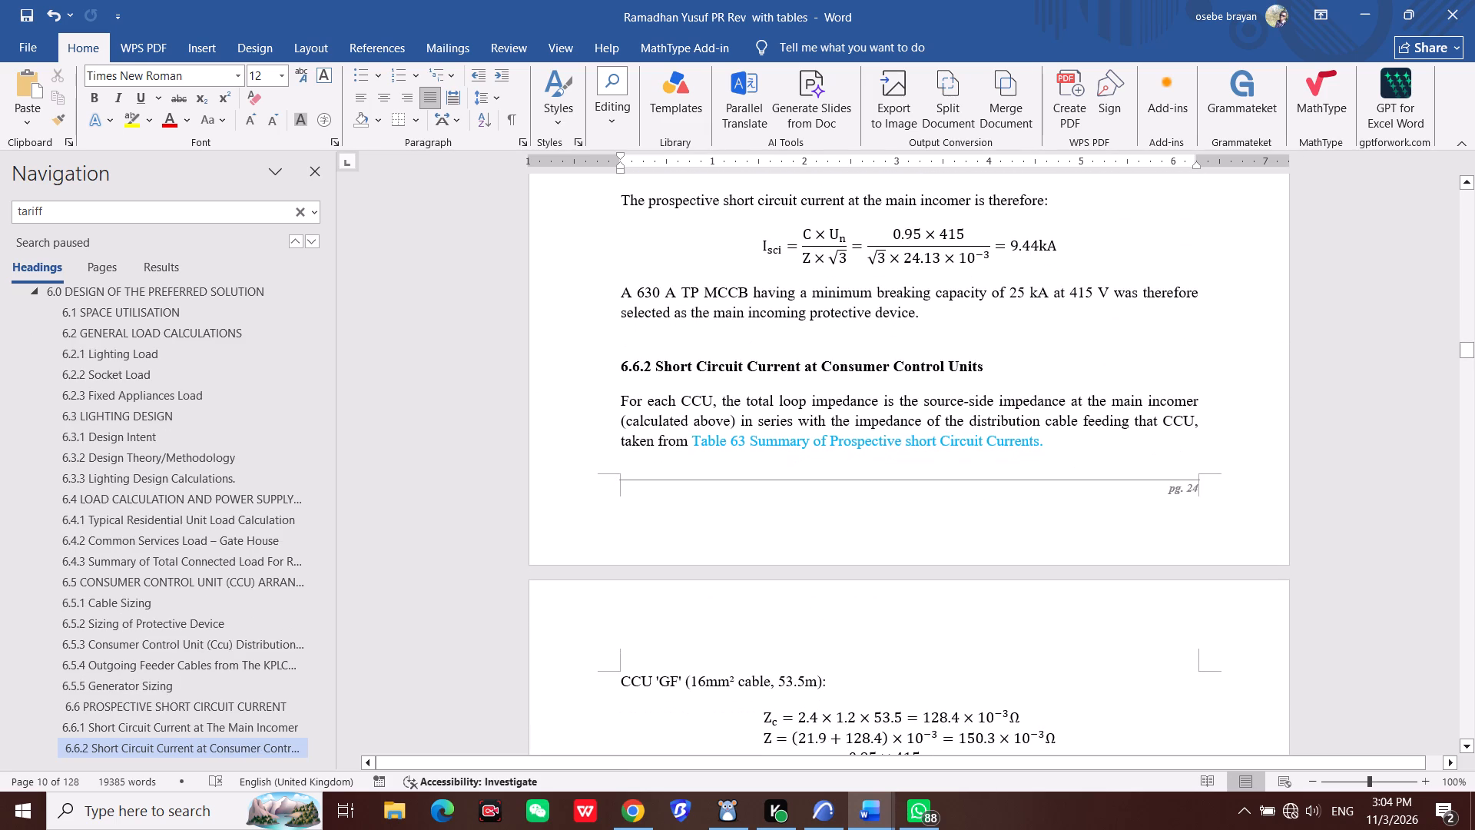
pyautogui.scroll(-2, 748, 471)
pyautogui.scroll(-20, 748, 471)
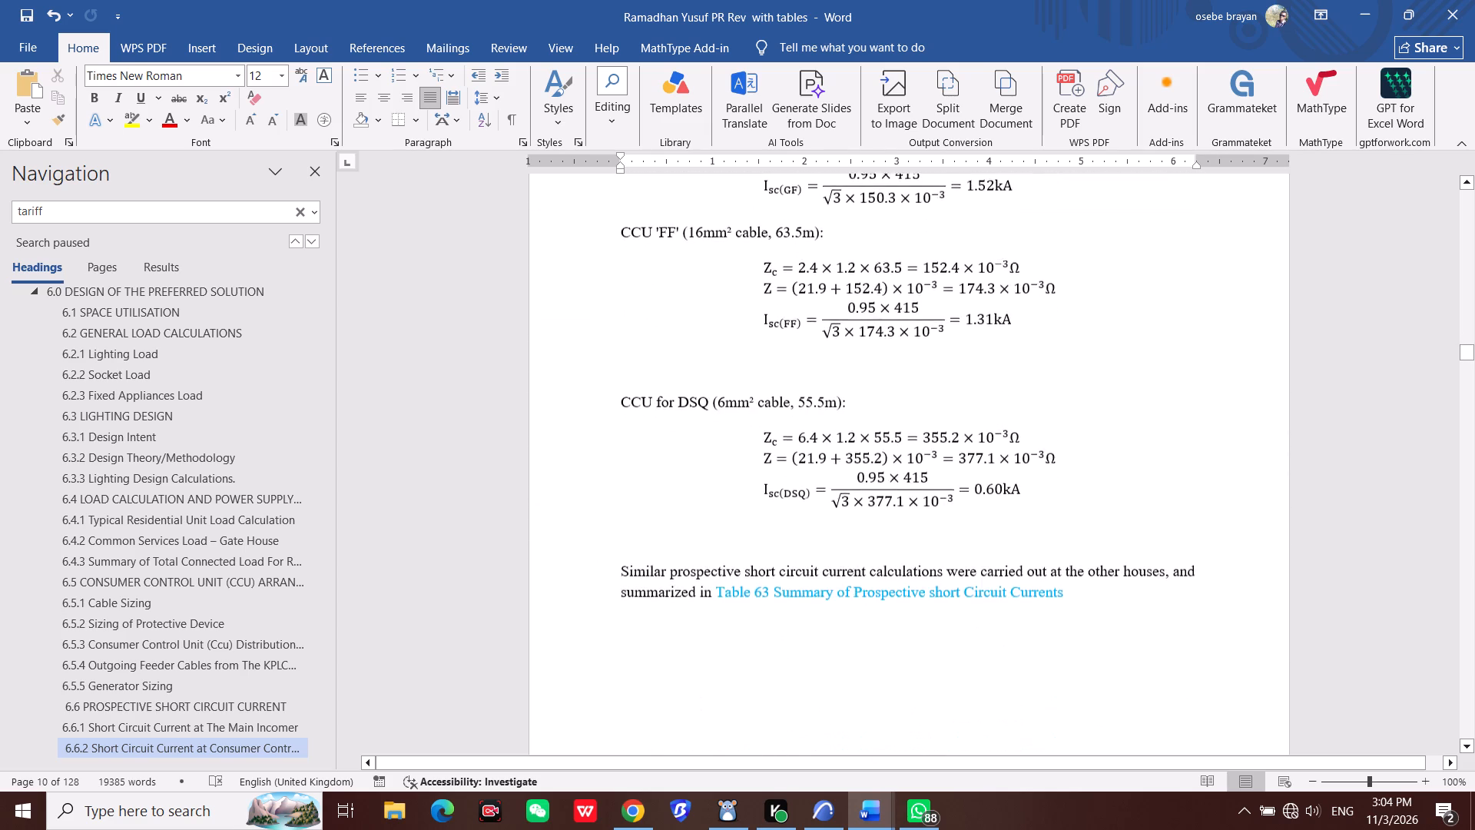
pyautogui.scroll(-15, 748, 471)
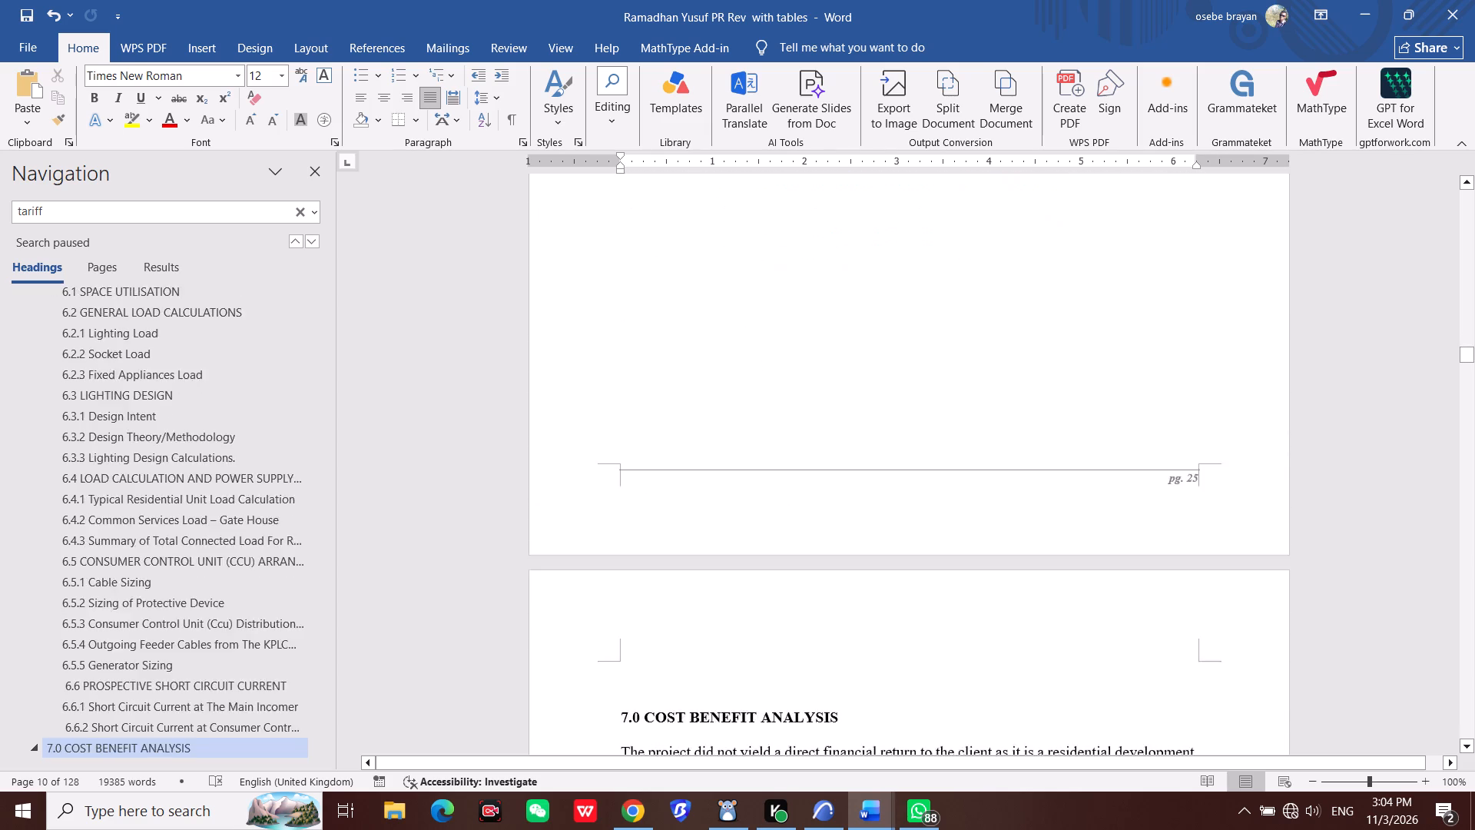
# Review section 7.0 Cost Benefit Analysis, the 8.0 Conclusion and the 9.0 References list.
pyautogui.scroll(-7, 754, 475)
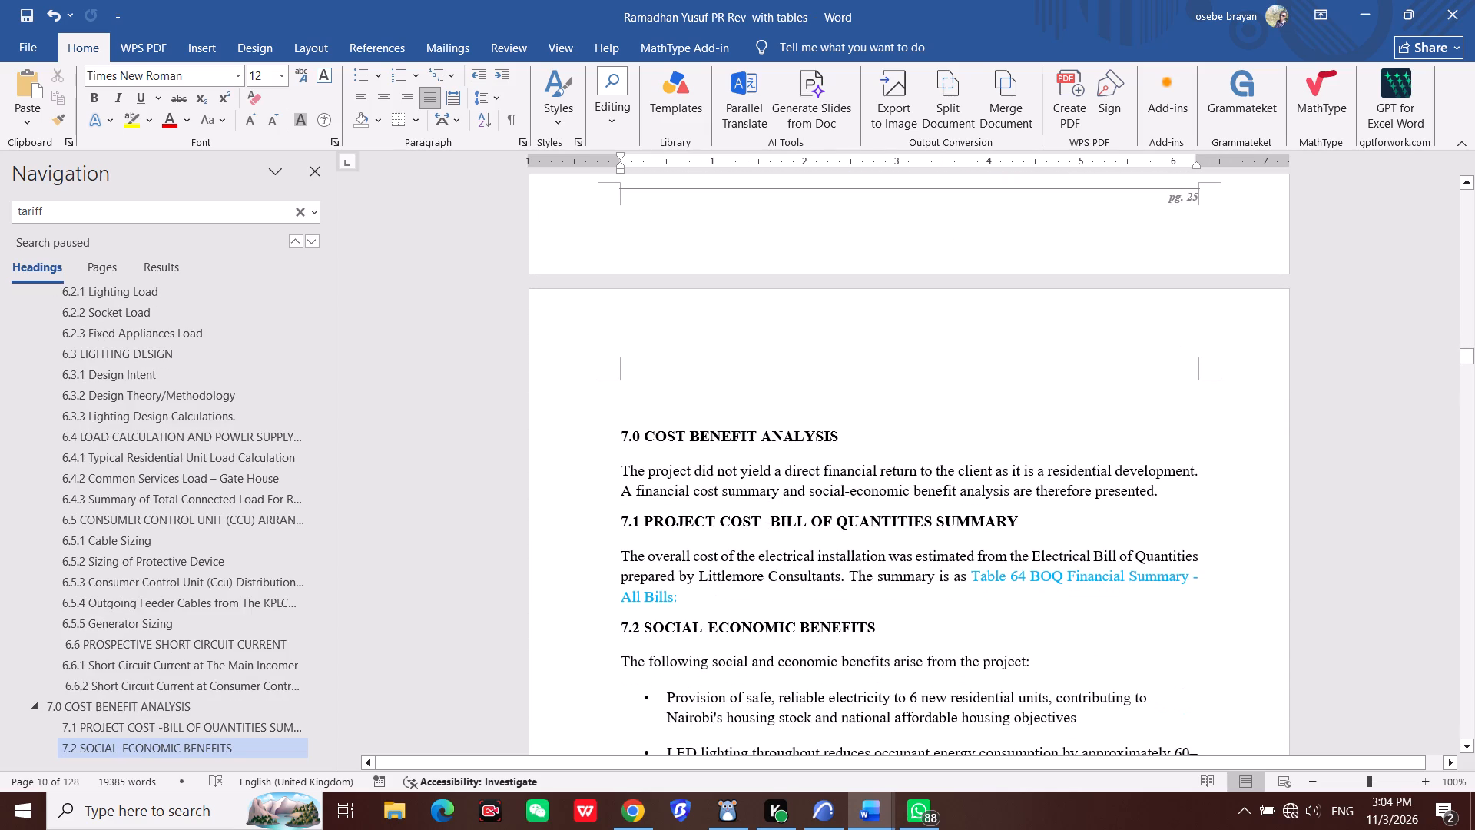
pyautogui.scroll(-6, 761, 475)
pyautogui.scroll(-20, 761, 475)
pyautogui.scroll(-6, 761, 475)
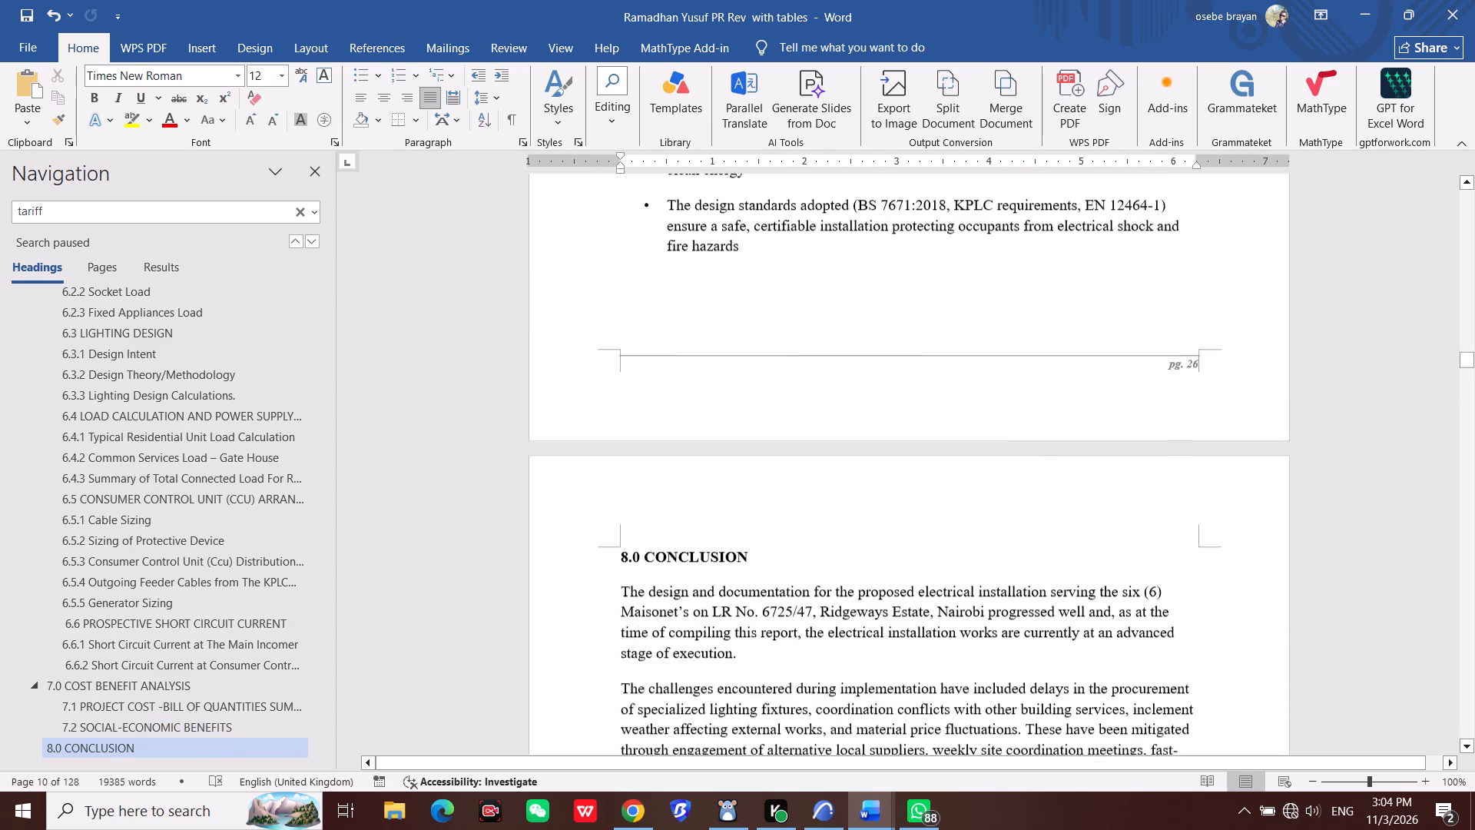
pyautogui.scroll(-20, 761, 475)
pyautogui.scroll(-6, 761, 475)
pyautogui.scroll(1, 760, 475)
pyautogui.scroll(-8, 760, 475)
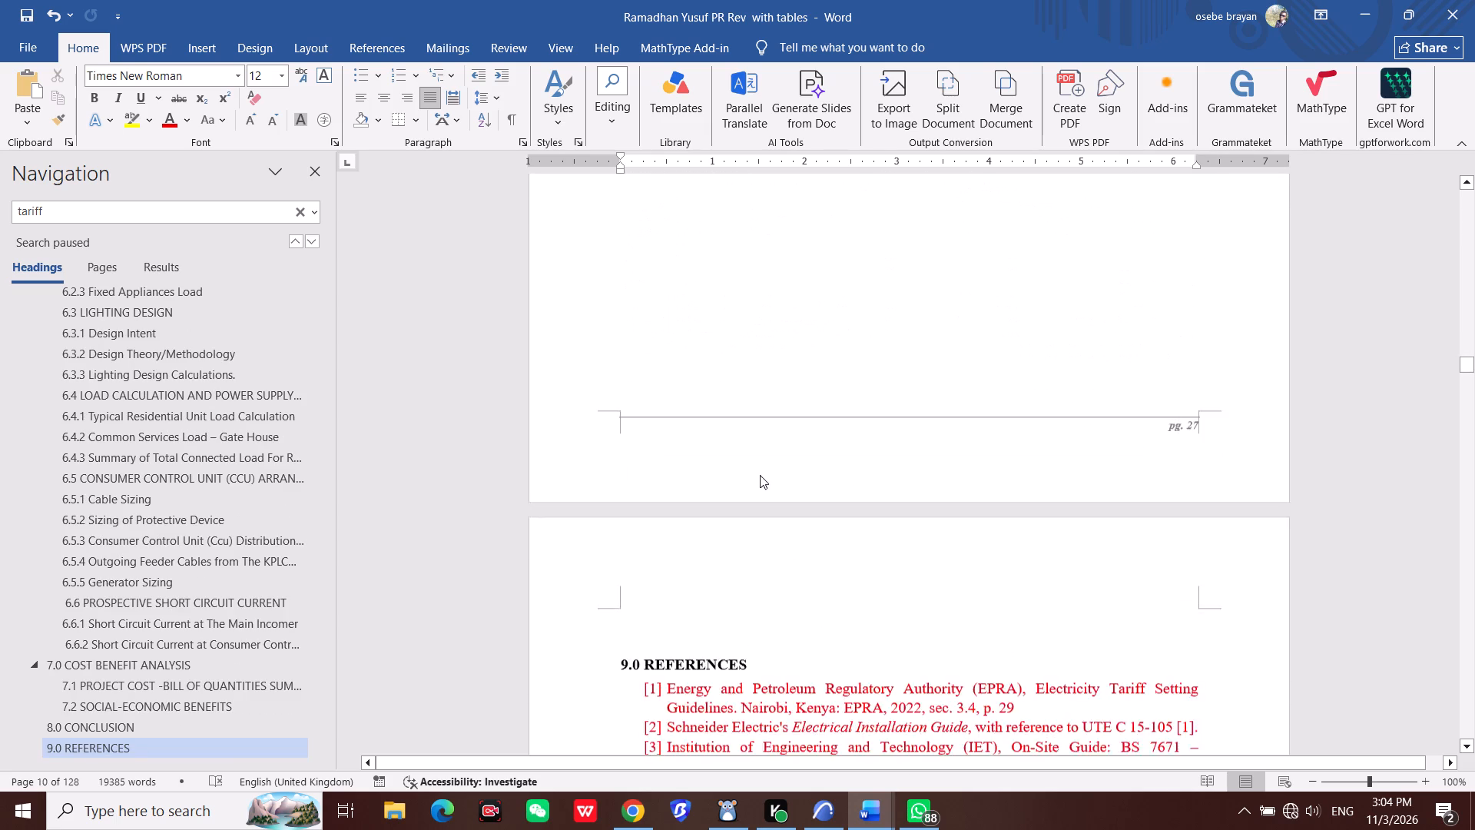
pyautogui.scroll(-20, 760, 475)
pyautogui.scroll(-13, 760, 475)
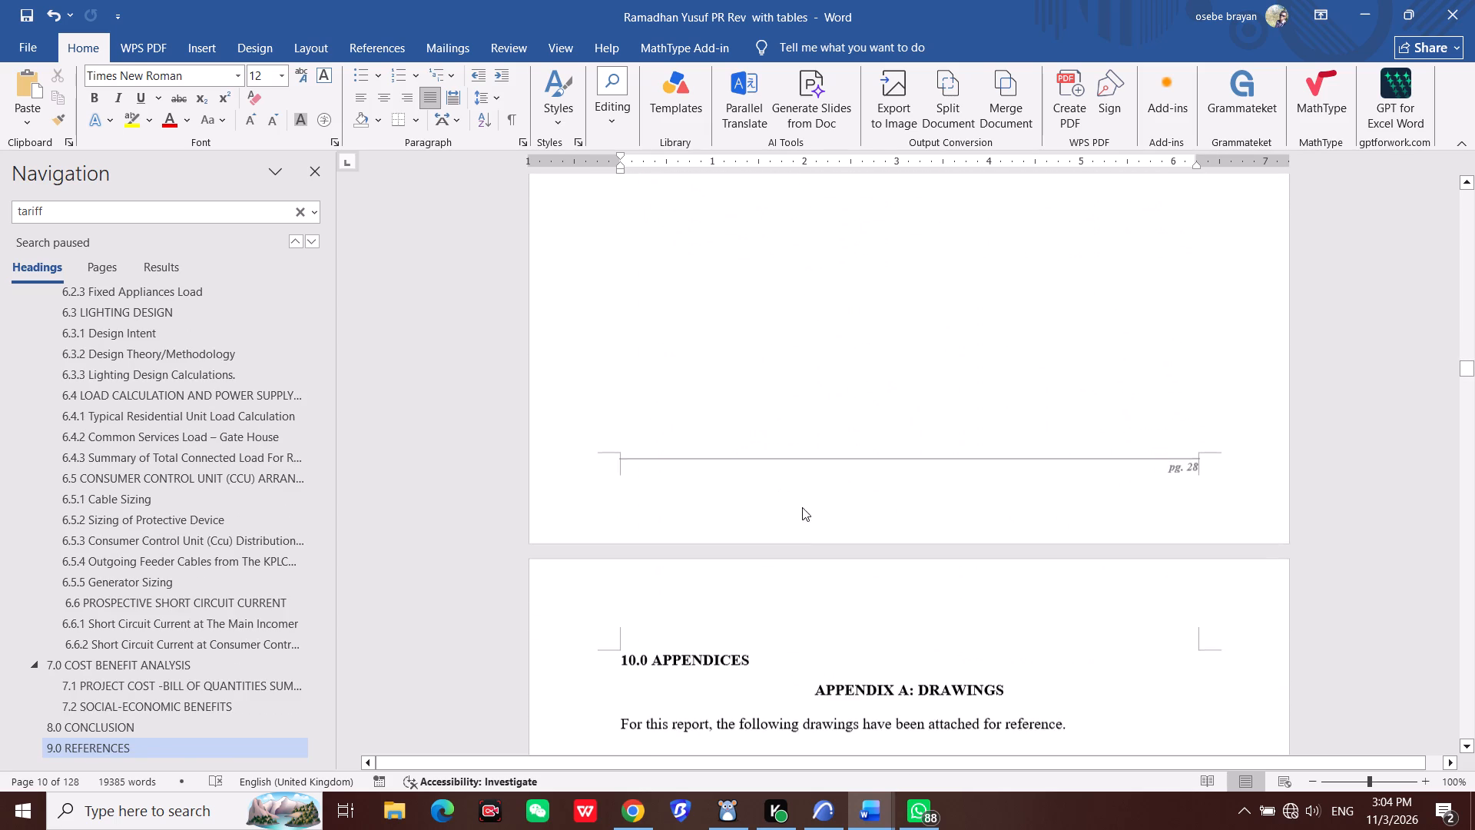
# Examine the Appendix A drawings list and the start of the Appendix B Bill of Quantities.
pyautogui.scroll(-17, 837, 526)
pyautogui.scroll(-11, 829, 513)
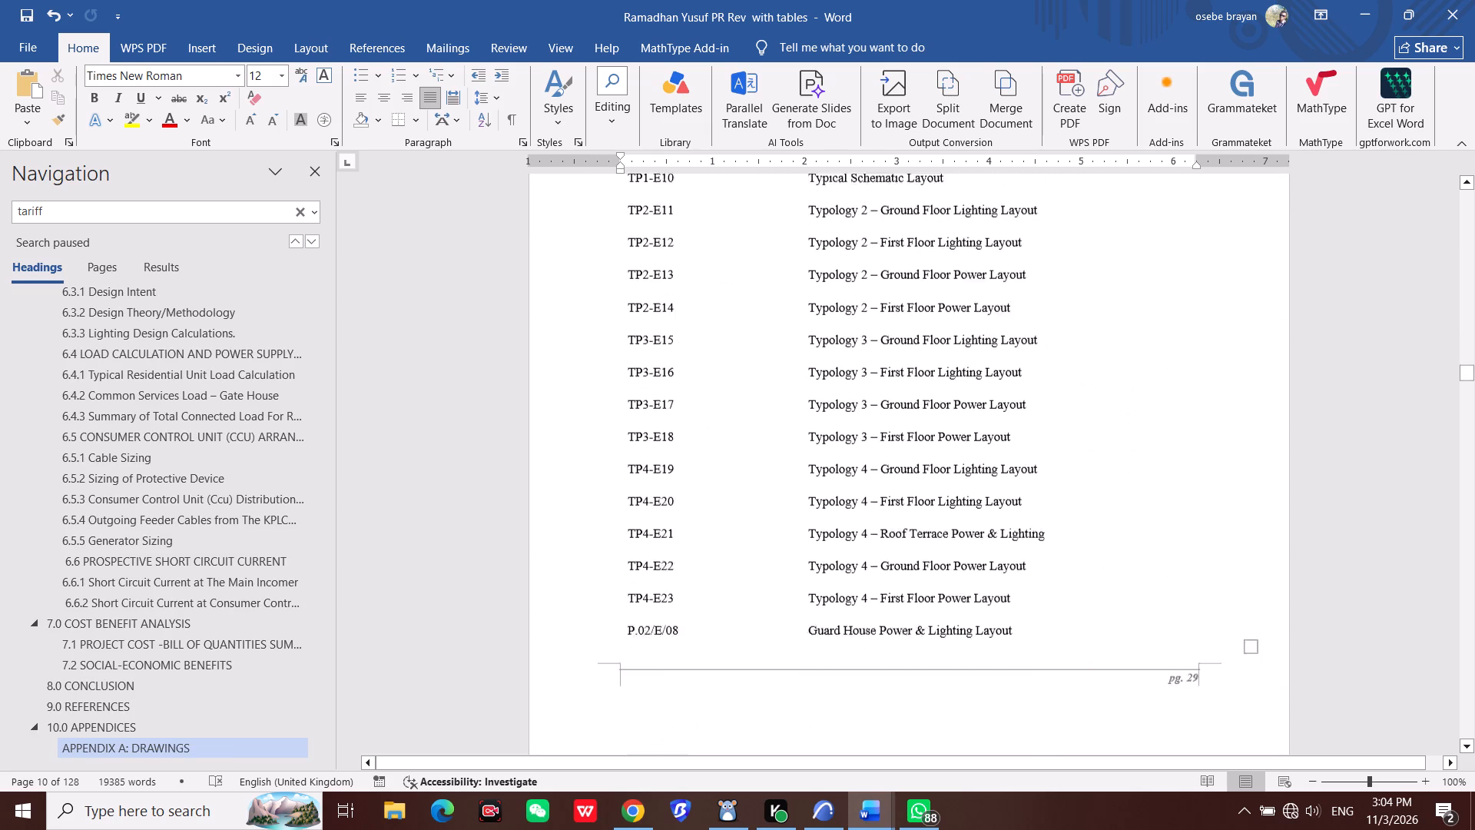
pyautogui.scroll(-19, 824, 508)
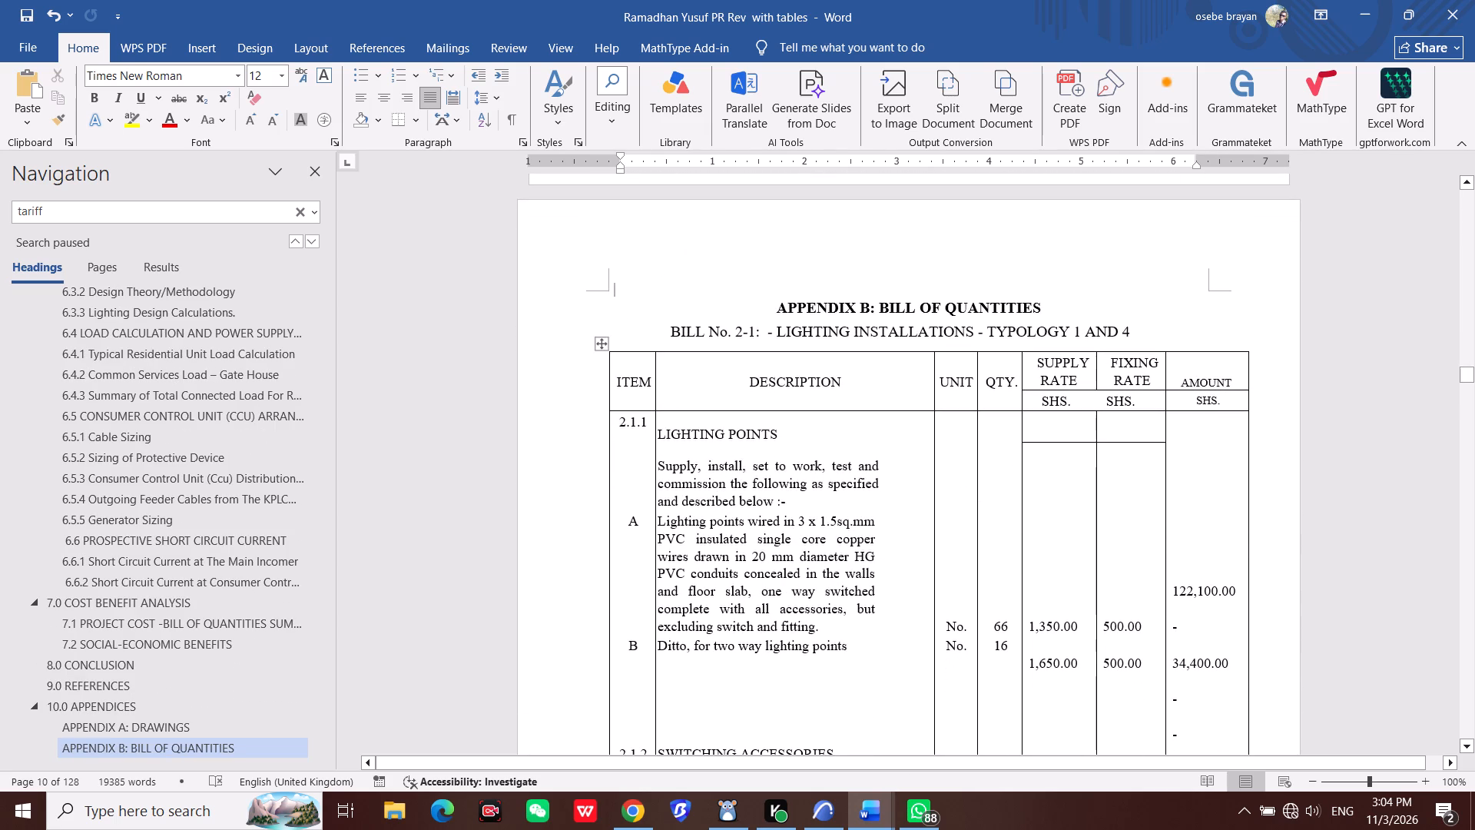
pyautogui.scroll(15, 818, 493)
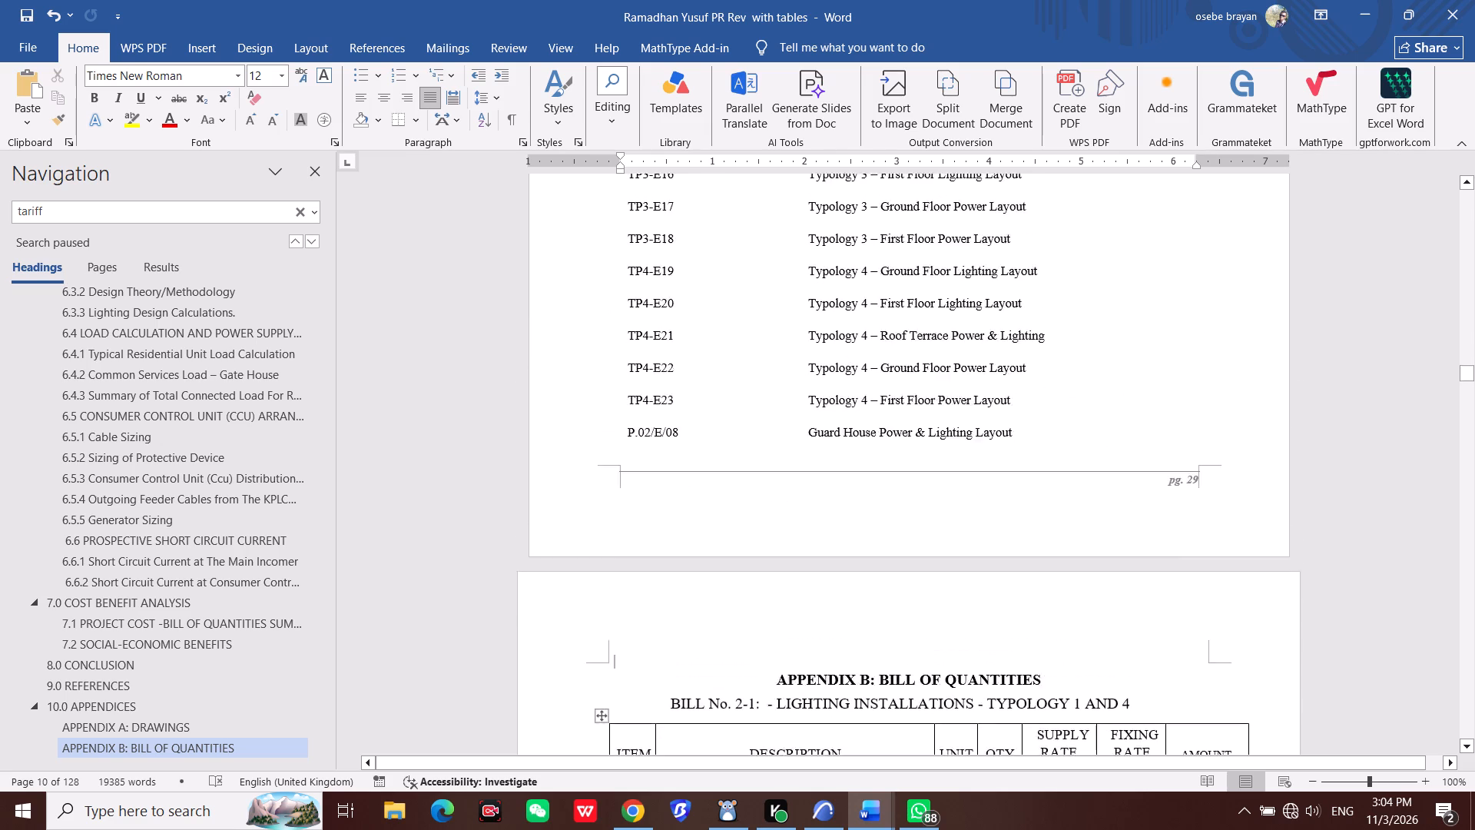
pyautogui.scroll(18, 811, 489)
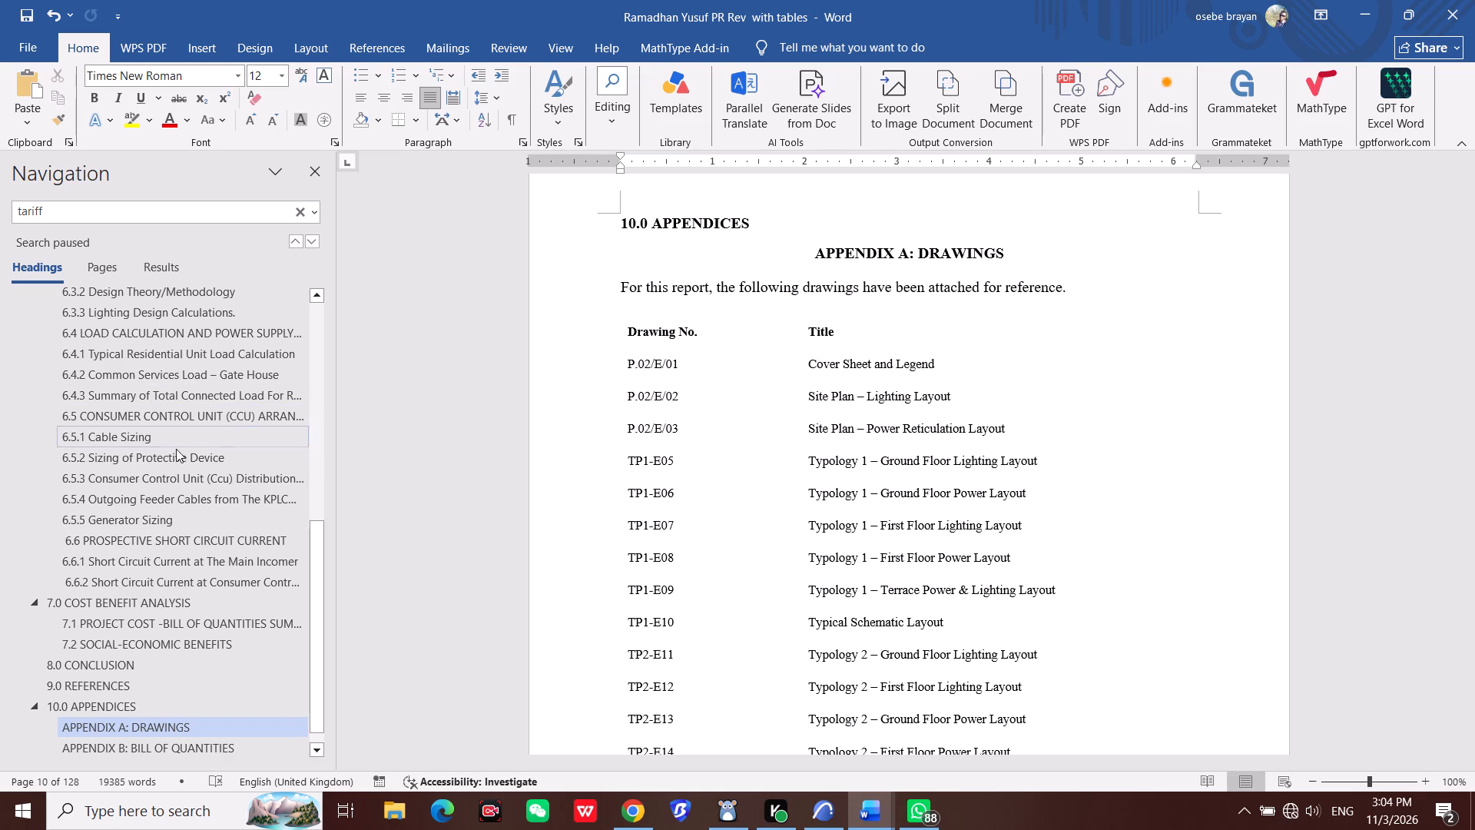
# Go to the Appendix C: Tables heading through the document outline and inspect the space allocation table at its start.
pyautogui.scroll(5, 126, 519)
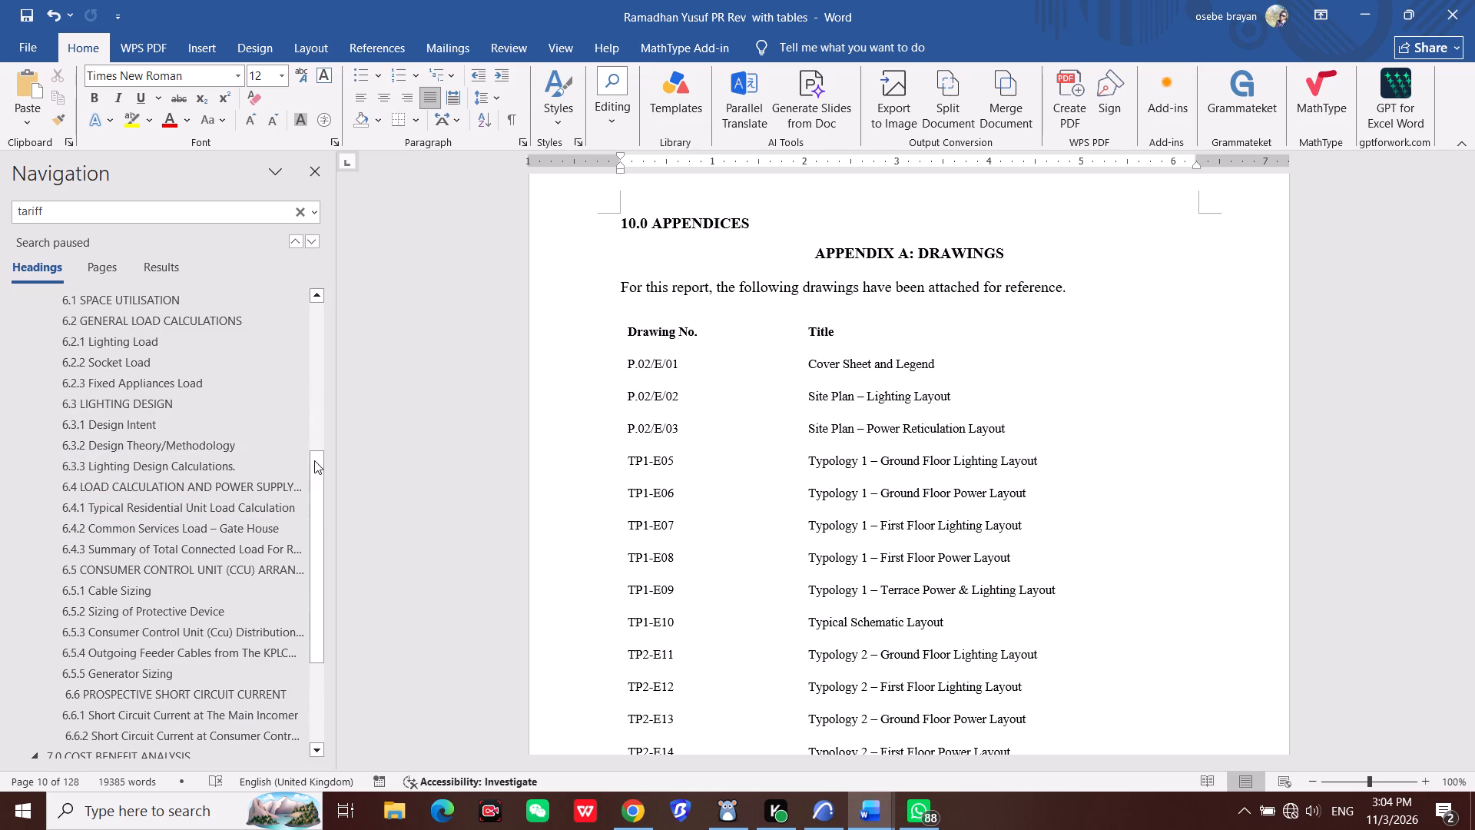
pyautogui.moveTo(318, 458); pyautogui.dragTo(326, 281)
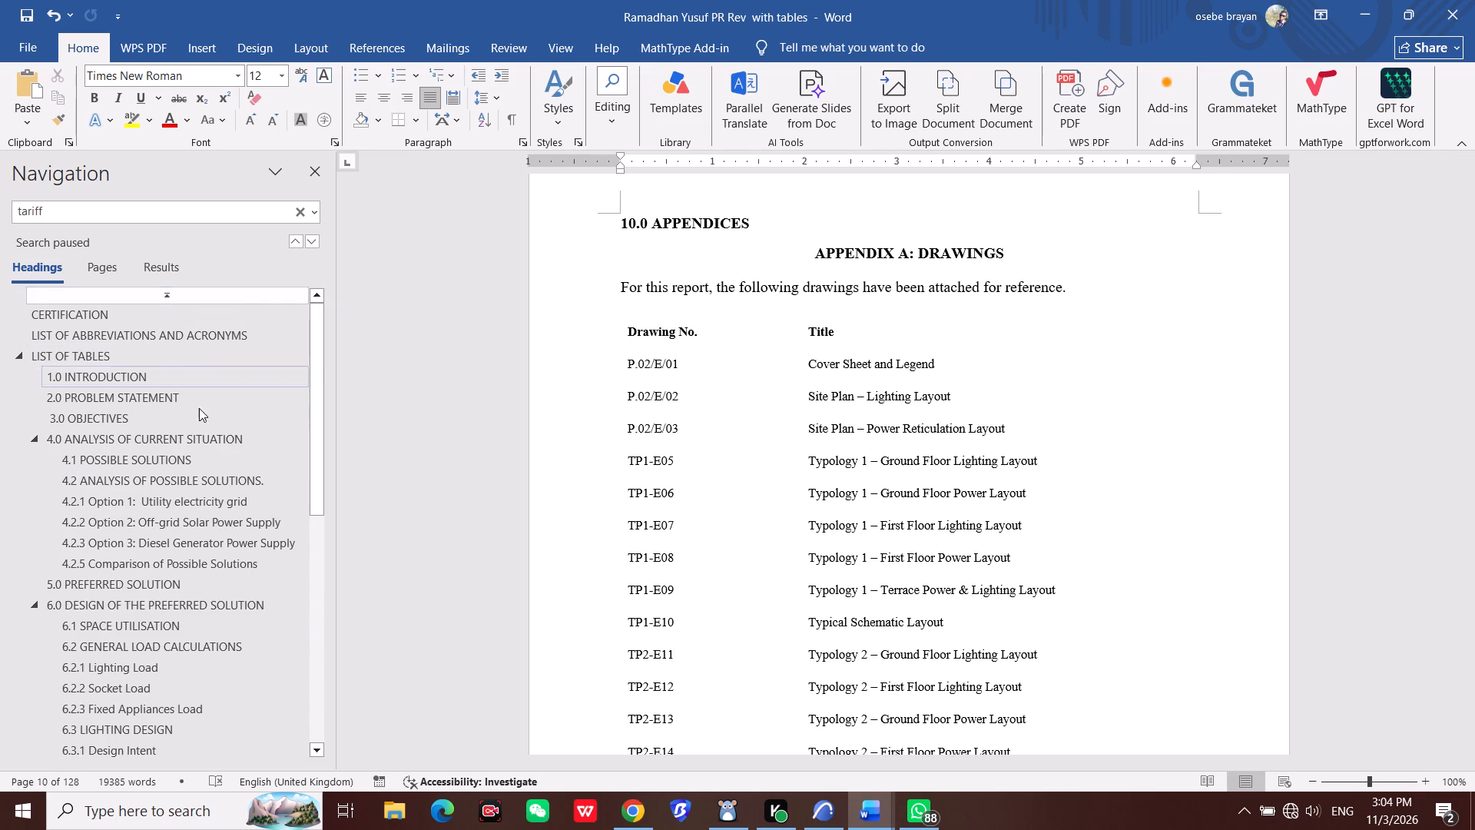
pyautogui.scroll(-5, 225, 451)
pyautogui.scroll(6, 228, 422)
pyautogui.scroll(-12, 164, 501)
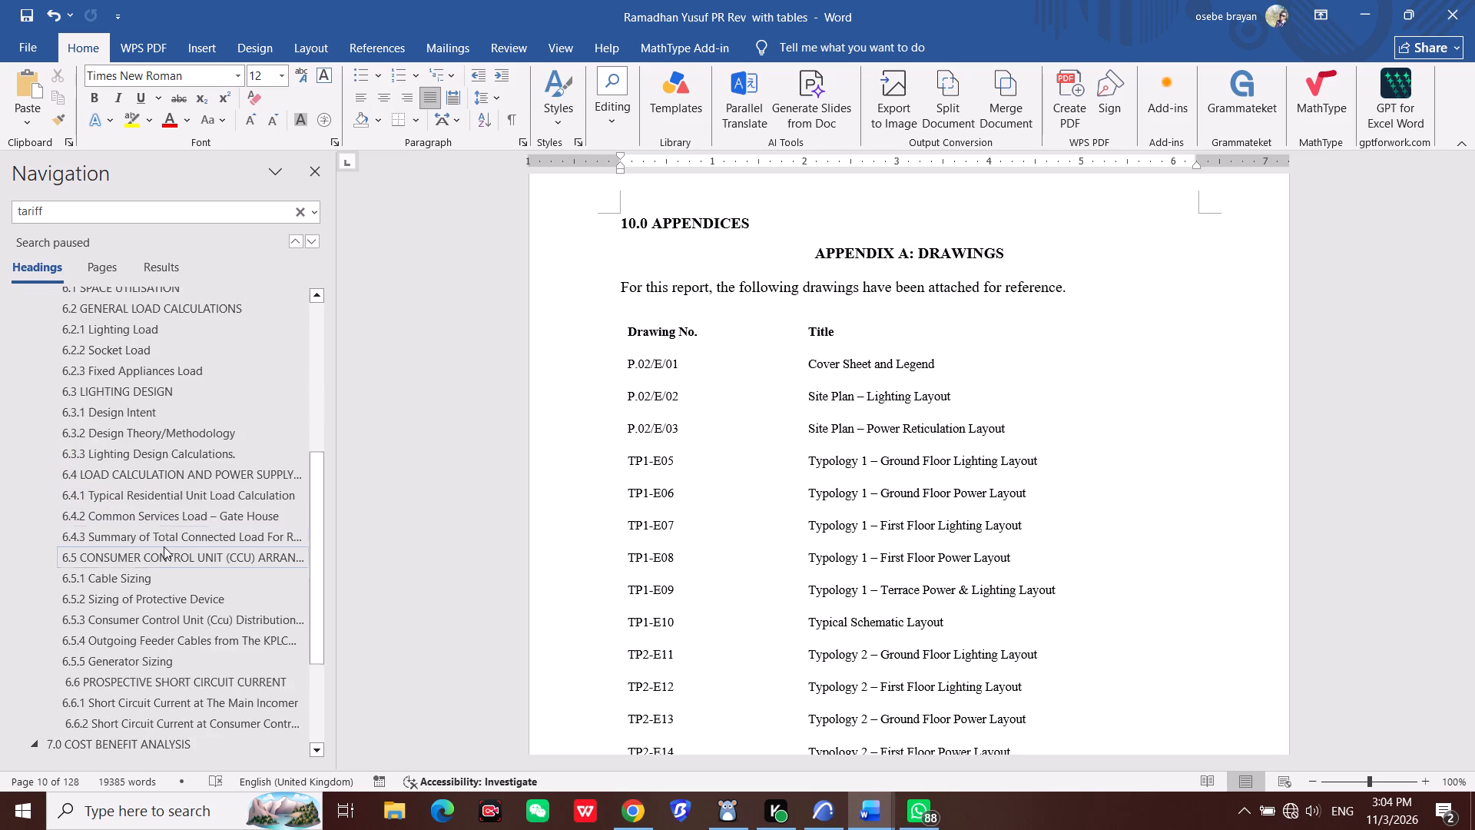
pyautogui.scroll(-9, 164, 546)
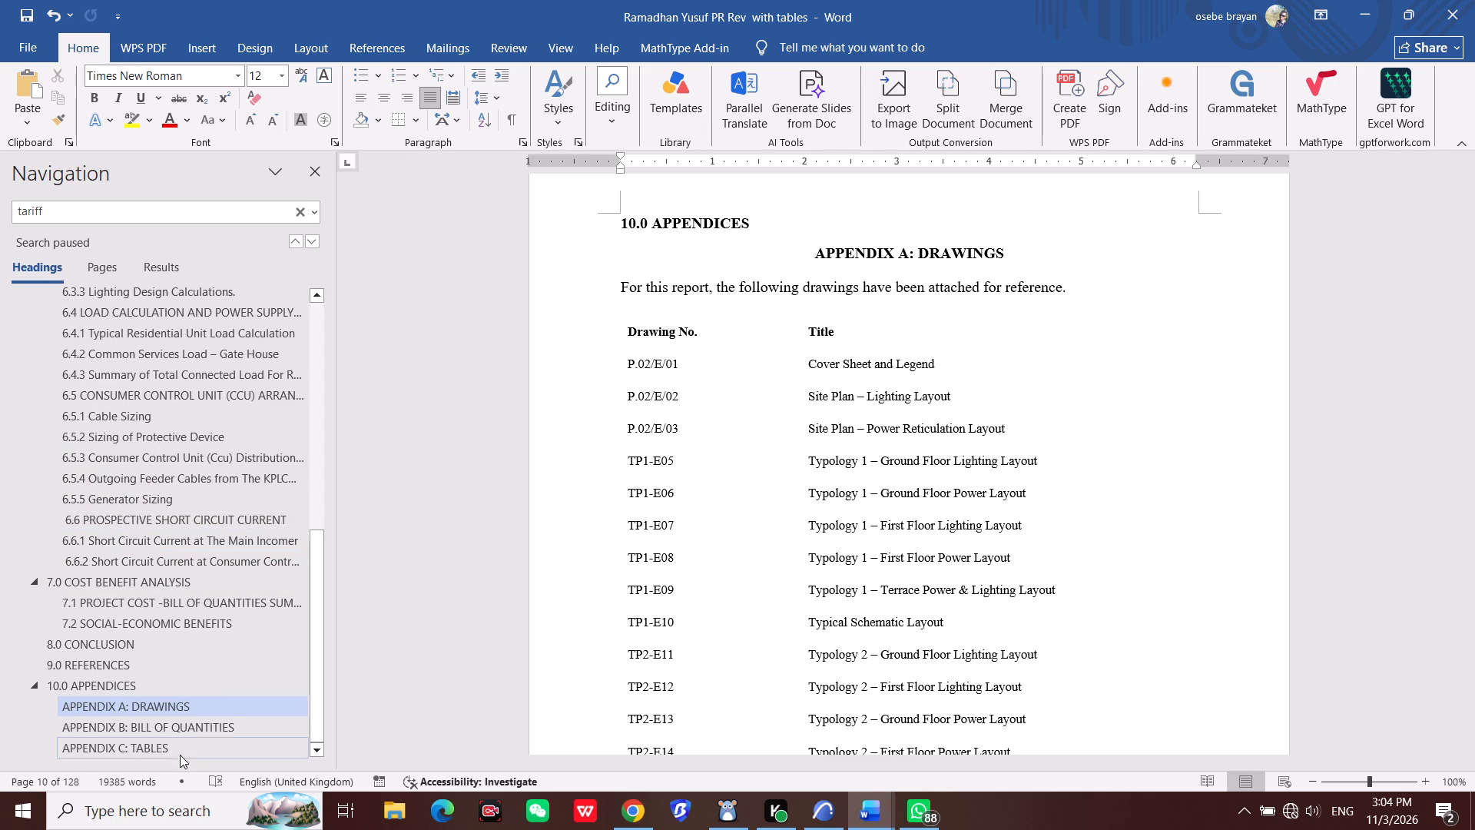
pyautogui.click(184, 742)
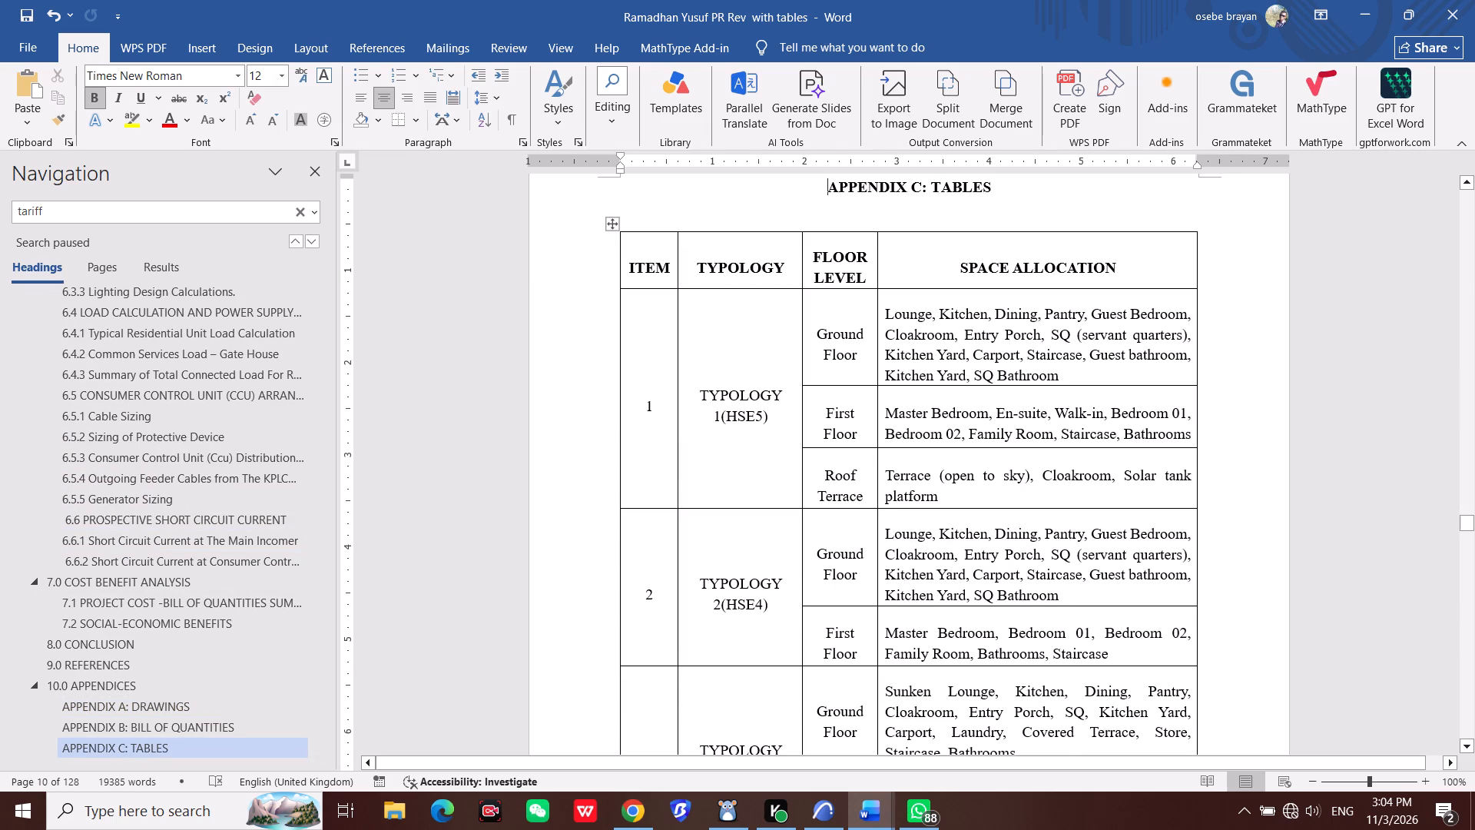
pyautogui.scroll(3, 765, 549)
pyautogui.scroll(-1, 772, 559)
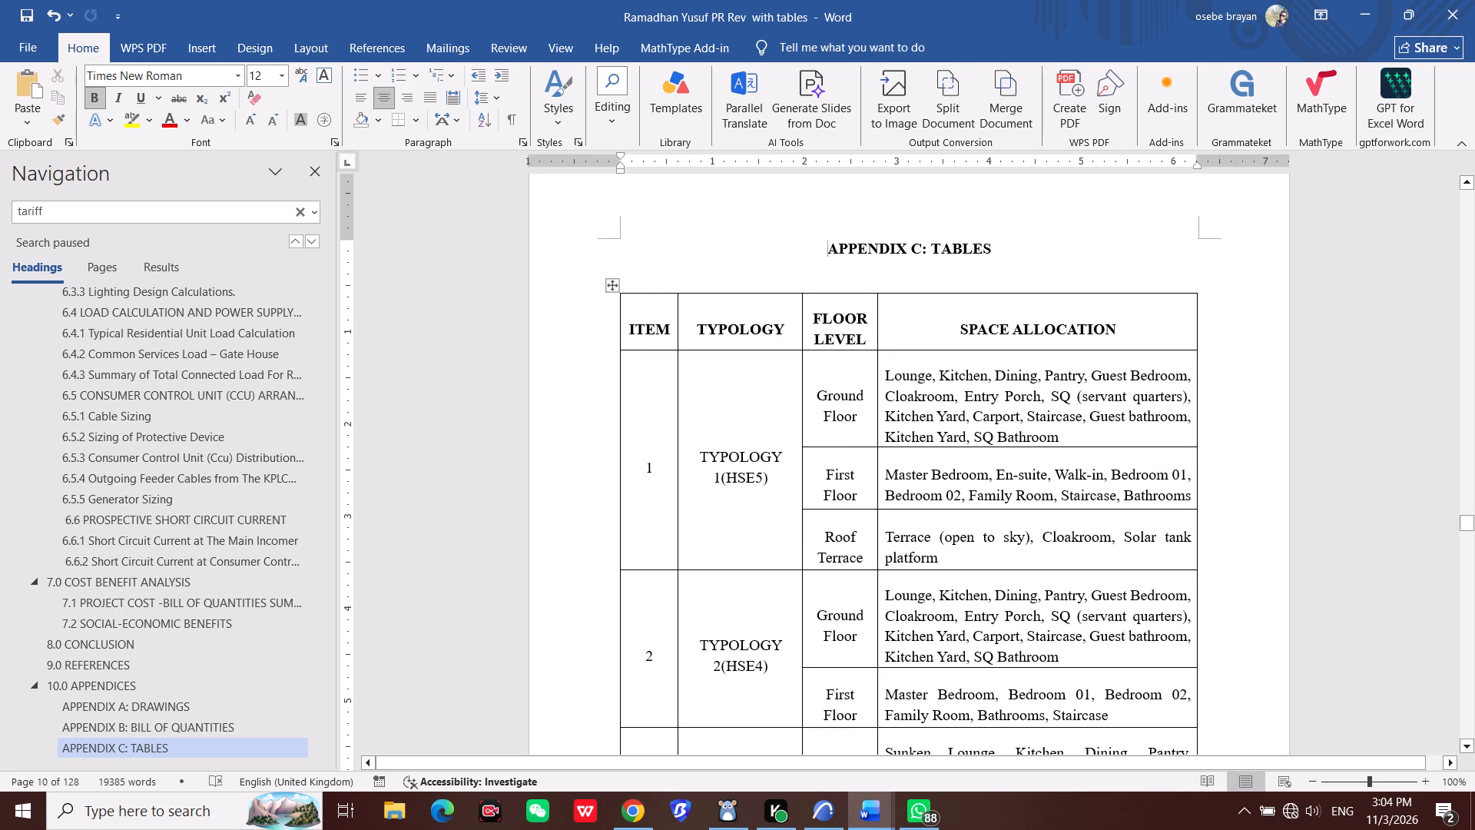
pyautogui.scroll(2, 774, 563)
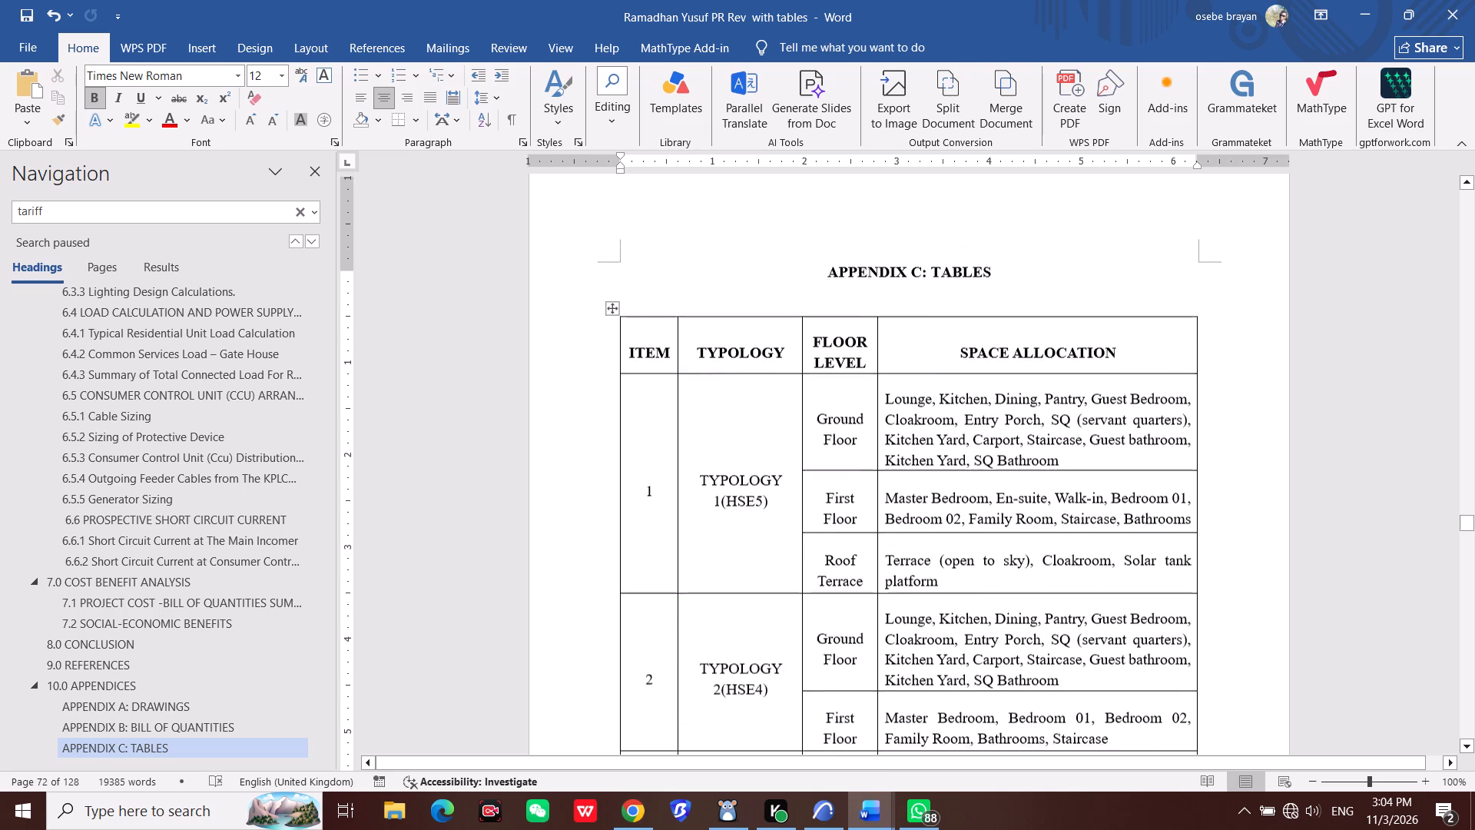
# Review the end of the Appendix B Bill of Quantities, including the main summary page and the electrical installations total.
pyautogui.scroll(17, 774, 563)
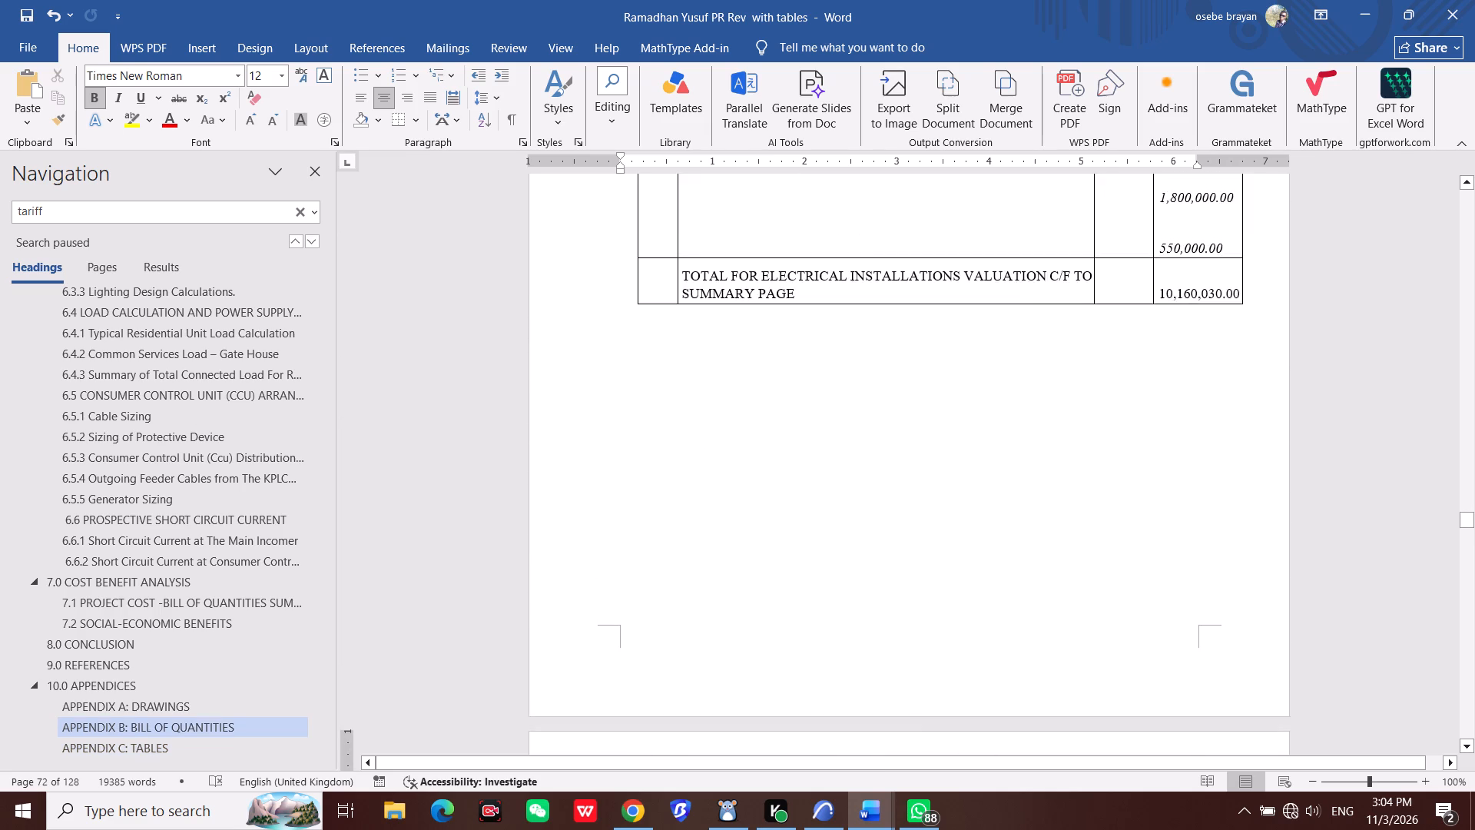
pyautogui.scroll(14, 774, 563)
pyautogui.scroll(13, 774, 563)
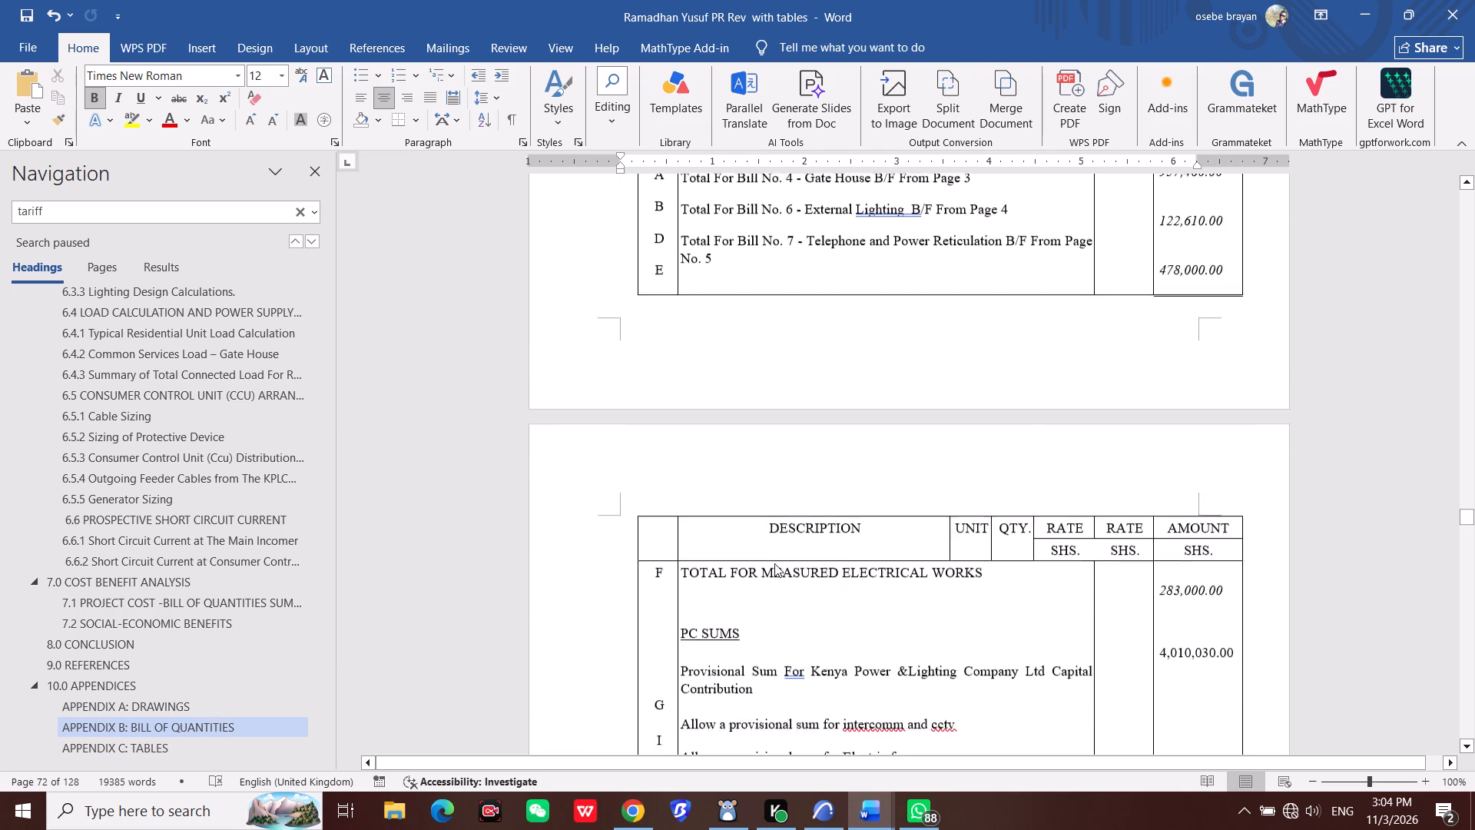
pyautogui.scroll(14, 774, 563)
pyautogui.scroll(7, 774, 563)
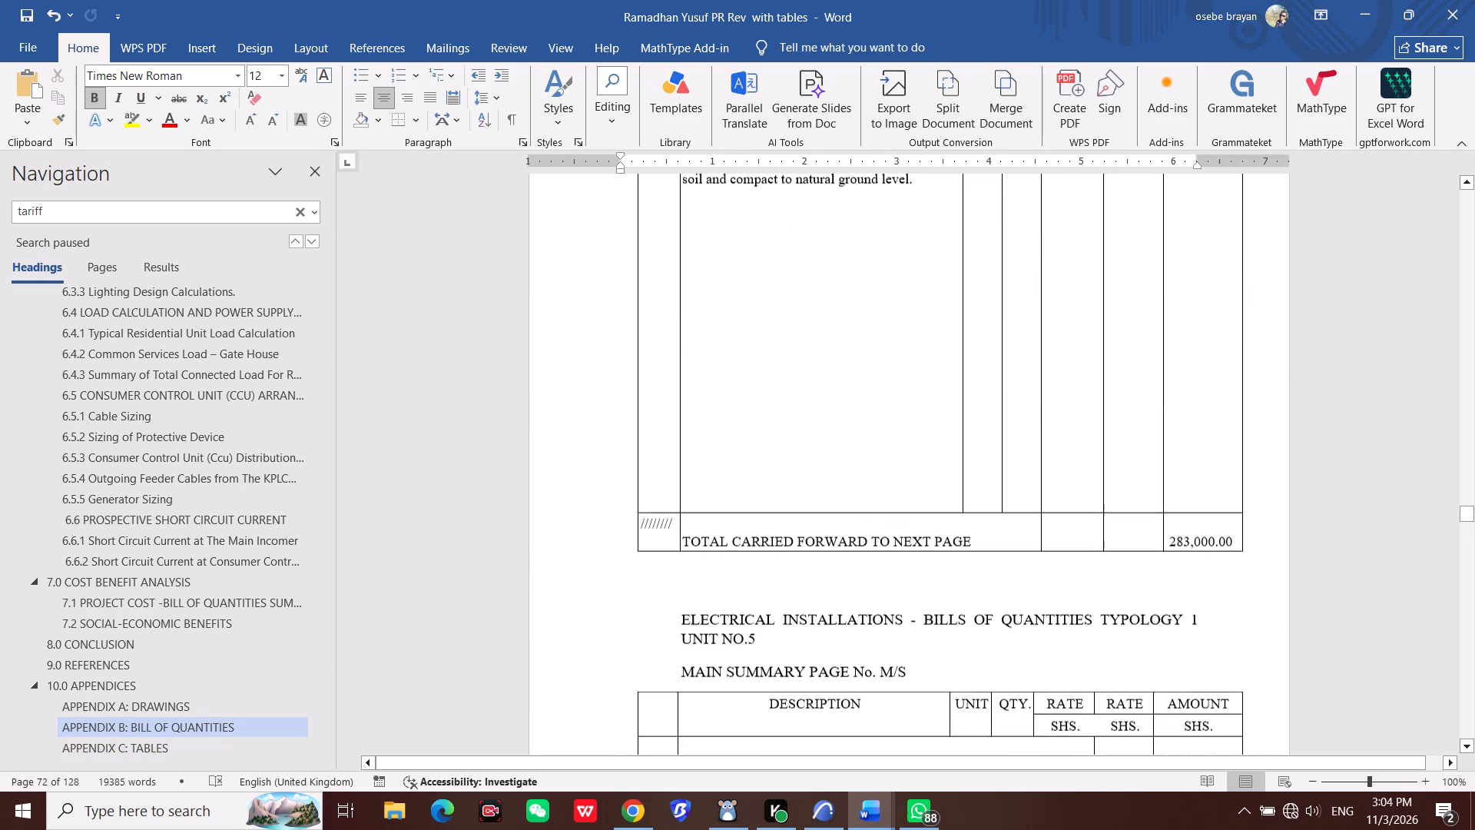
pyautogui.scroll(1, 774, 563)
pyautogui.scroll(-6, 774, 563)
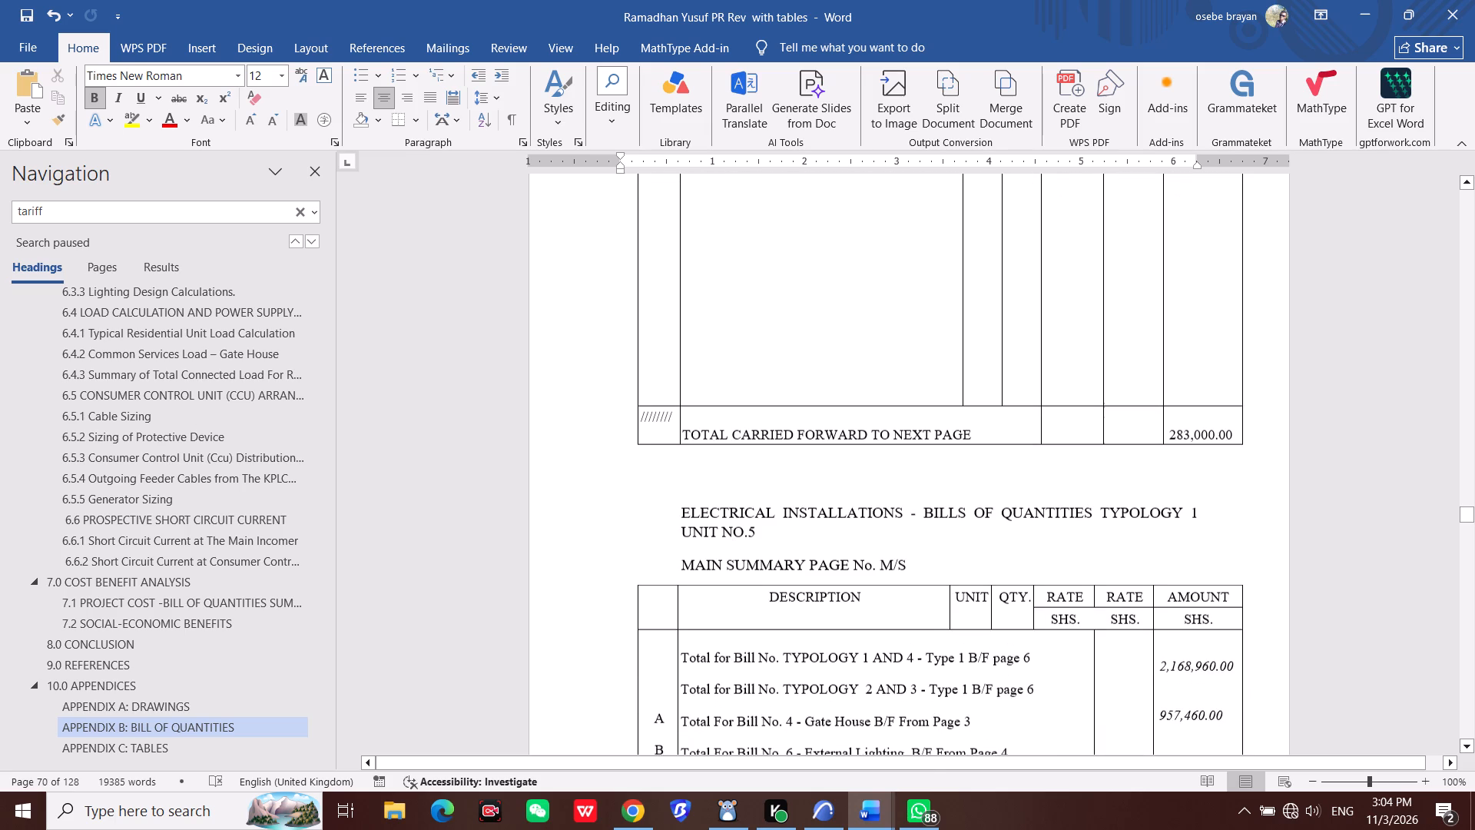
pyautogui.scroll(-5, 1102, 456)
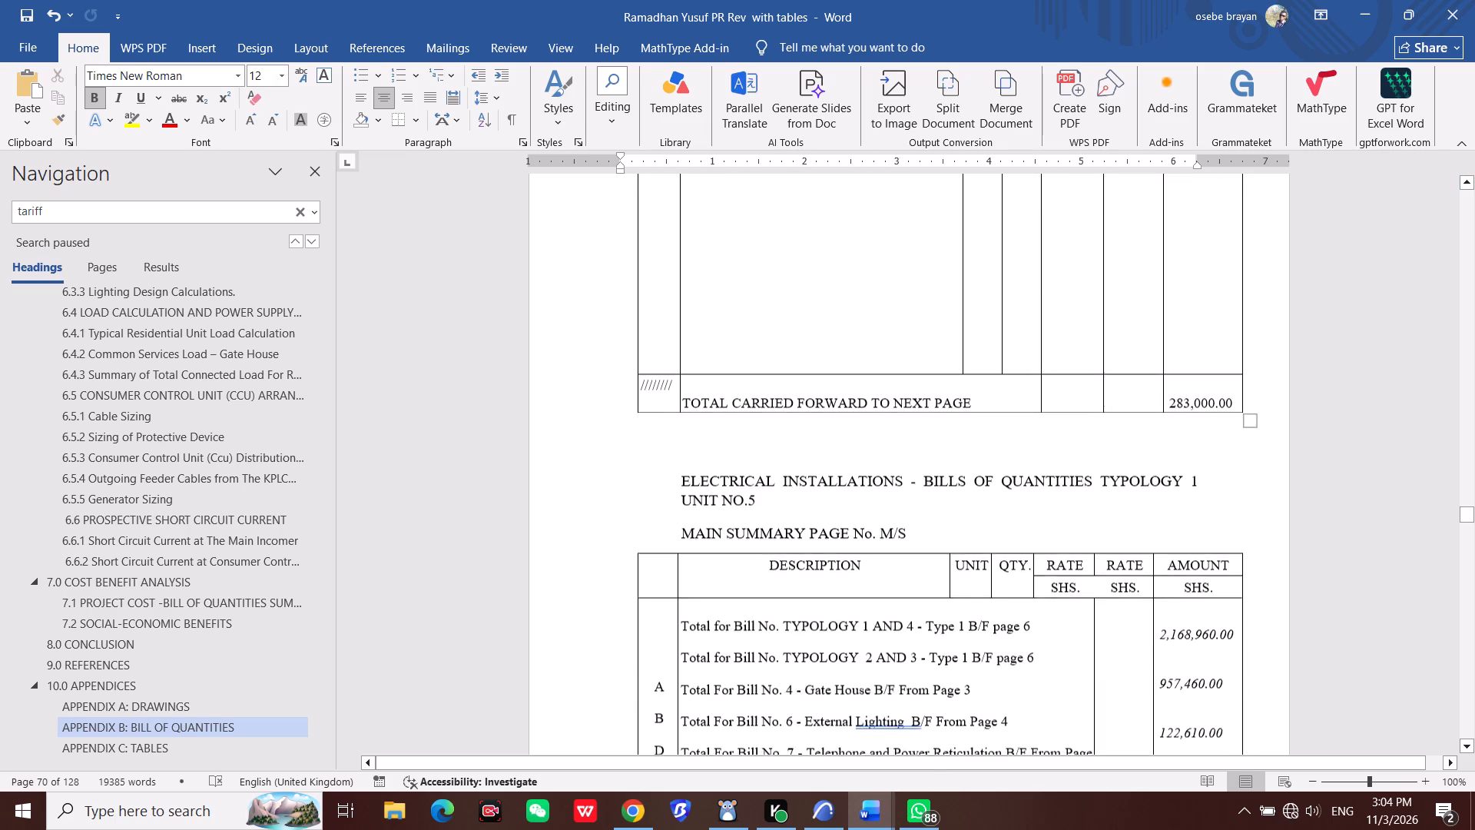
pyautogui.scroll(-9, 1126, 469)
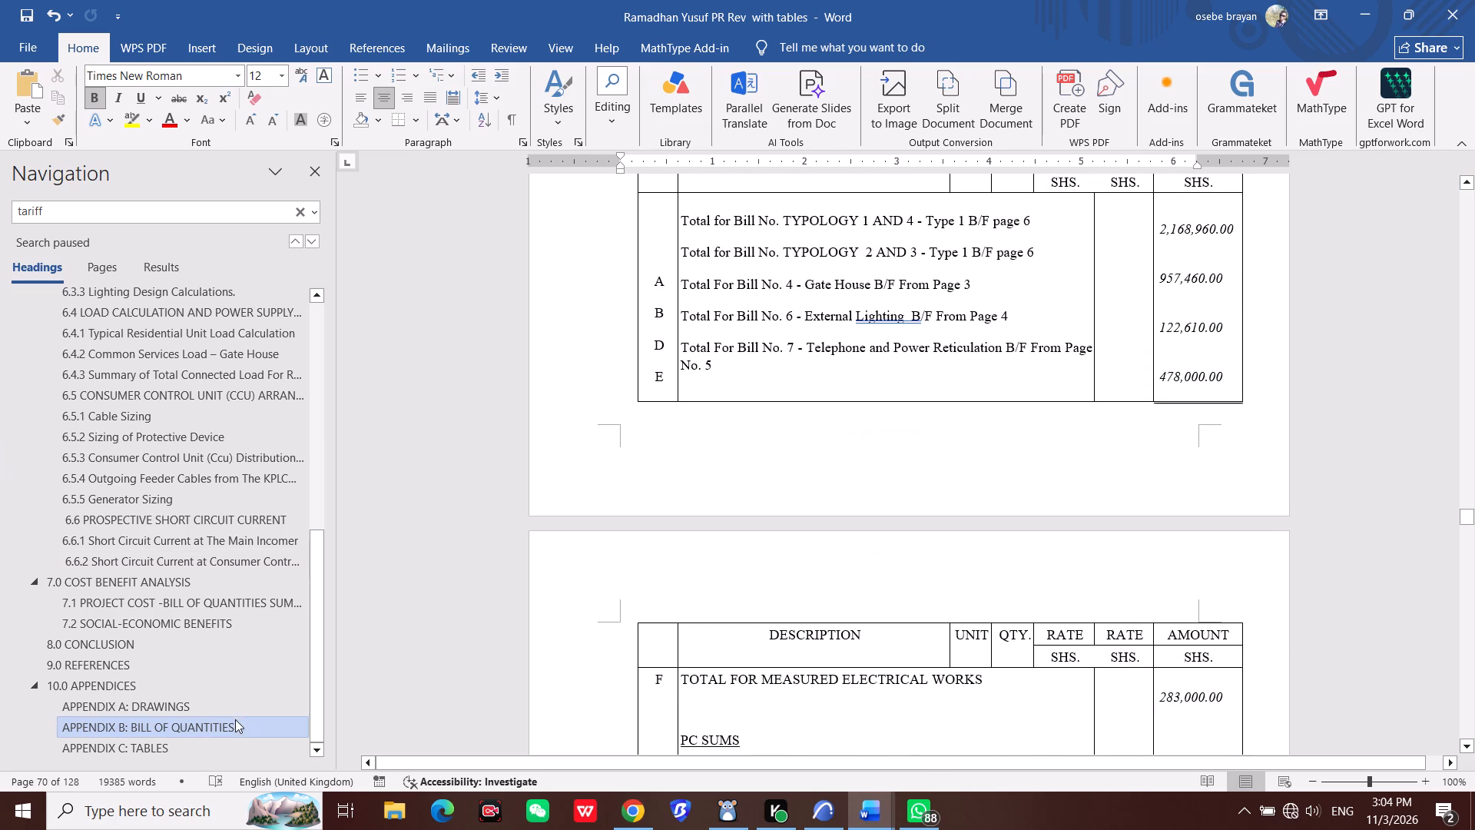
pyautogui.scroll(-20, 293, 705)
pyautogui.scroll(-11, 293, 705)
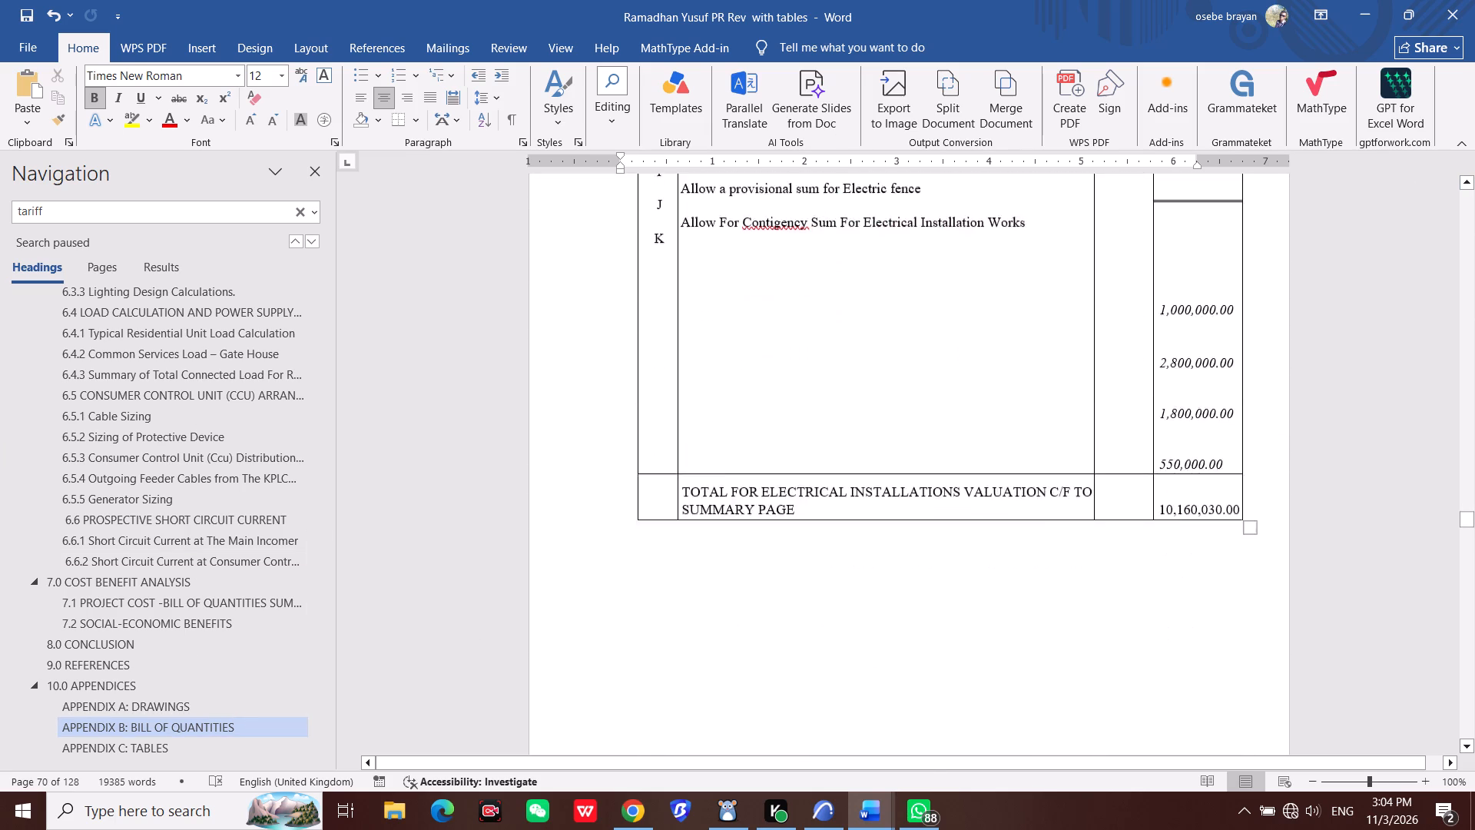
# Inspect the Appendix C space allocation table and its caption, the Appendix A1.1 table and the start of Appendix A1.2.
pyautogui.scroll(-20, 745, 545)
pyautogui.scroll(-14, 745, 545)
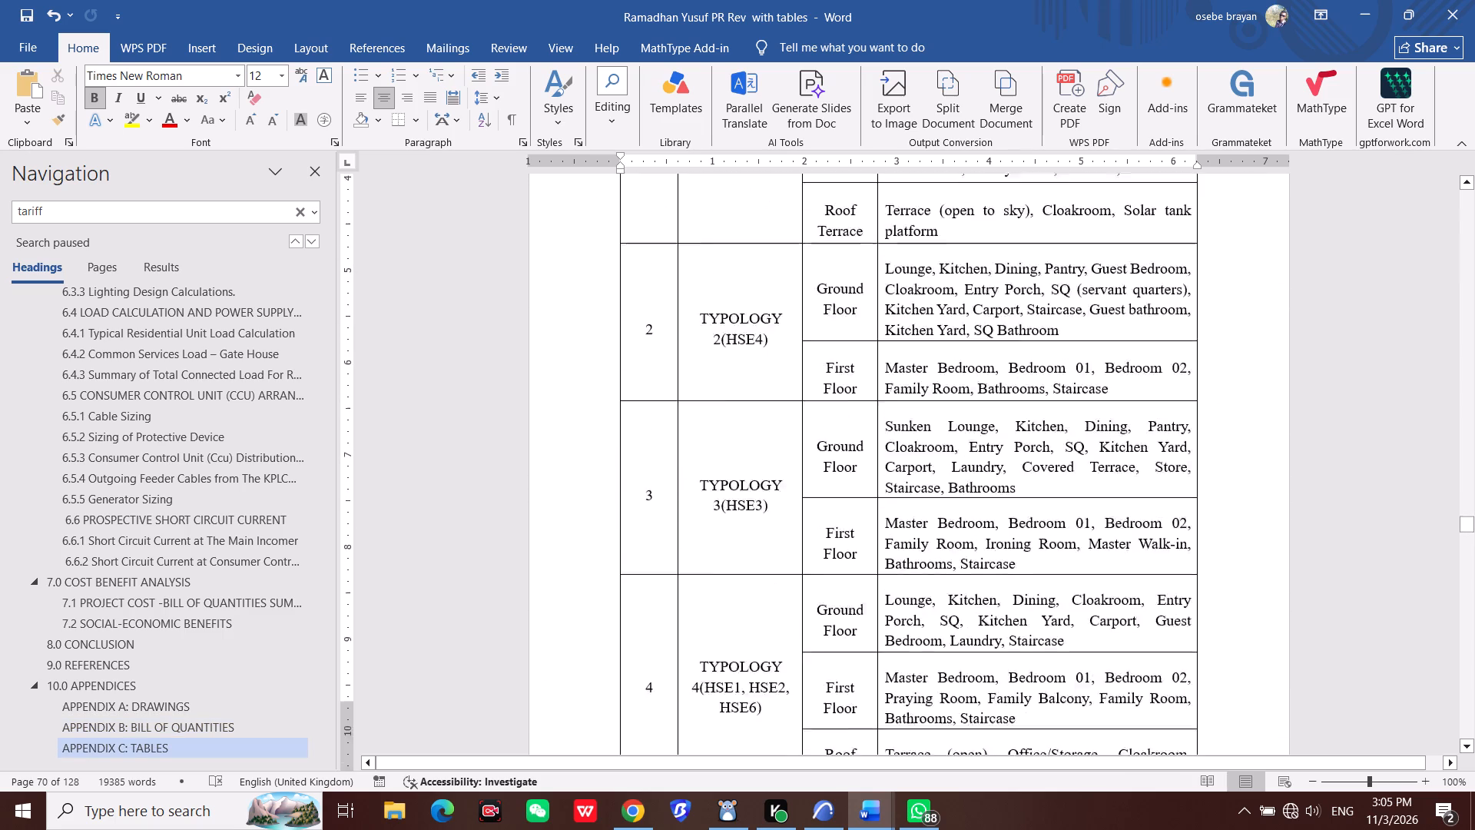
pyautogui.scroll(-15, 754, 547)
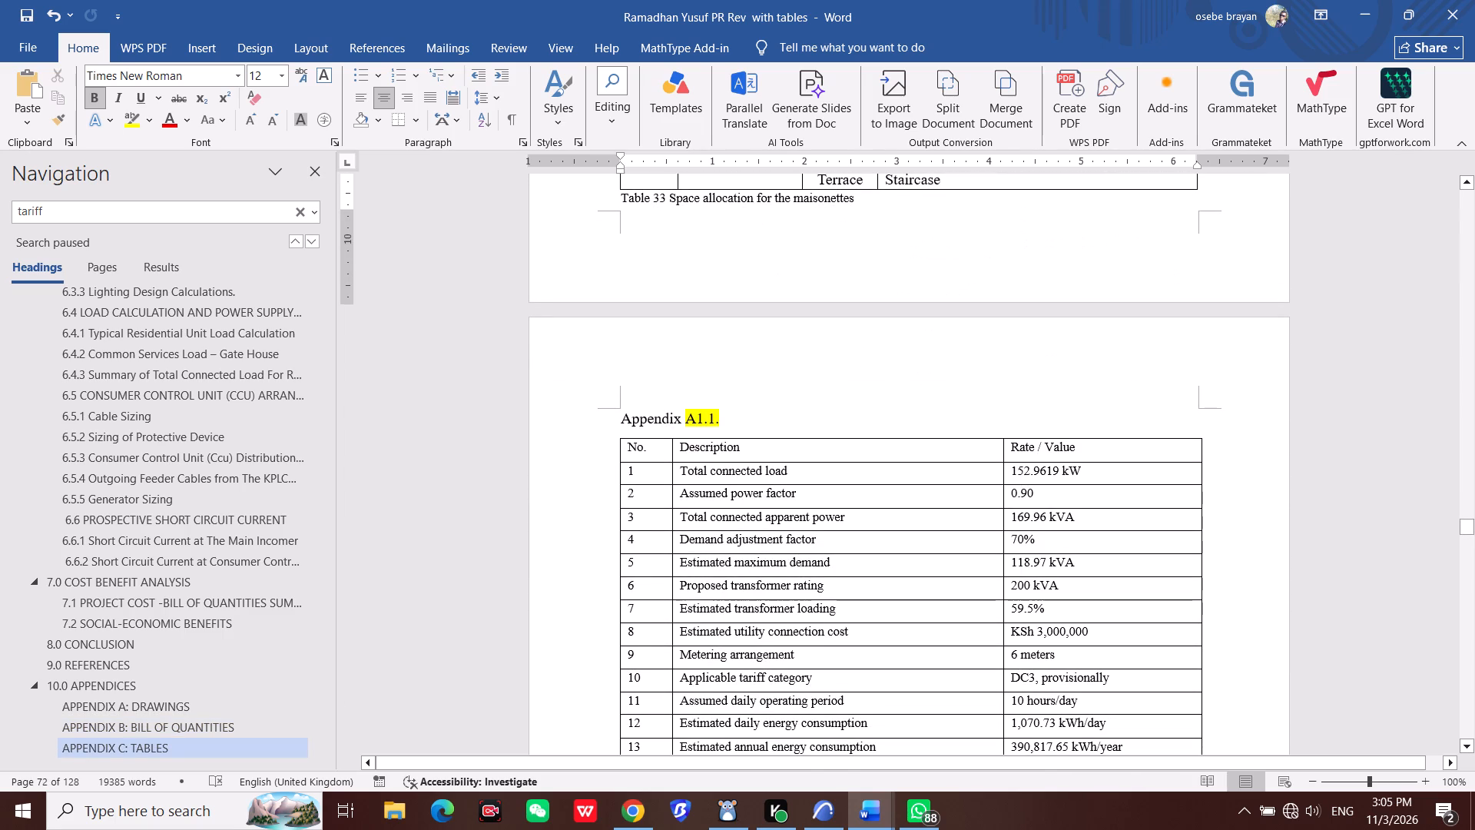
pyautogui.scroll(-9, 728, 589)
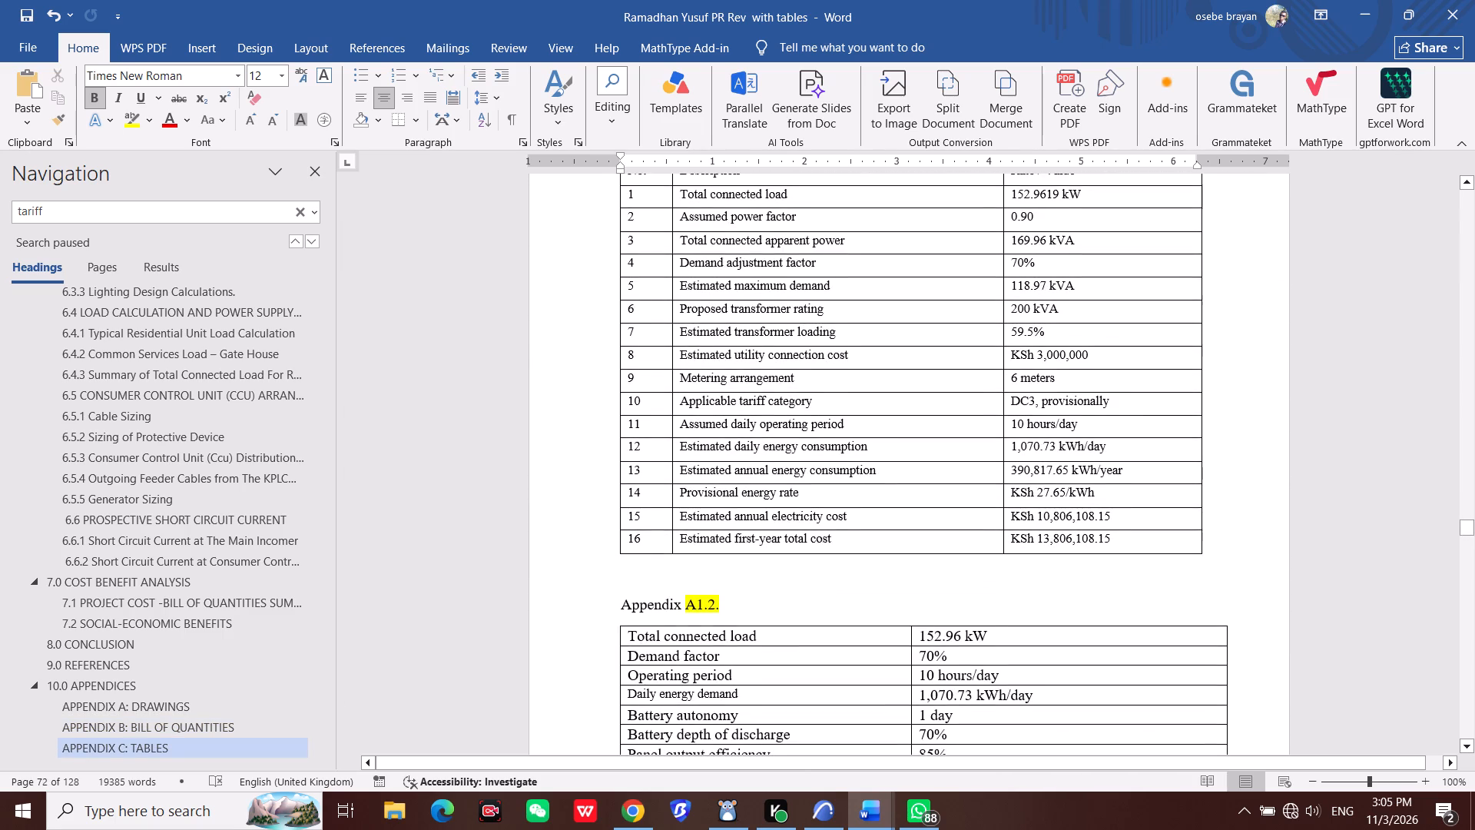
pyautogui.scroll(-13, 728, 589)
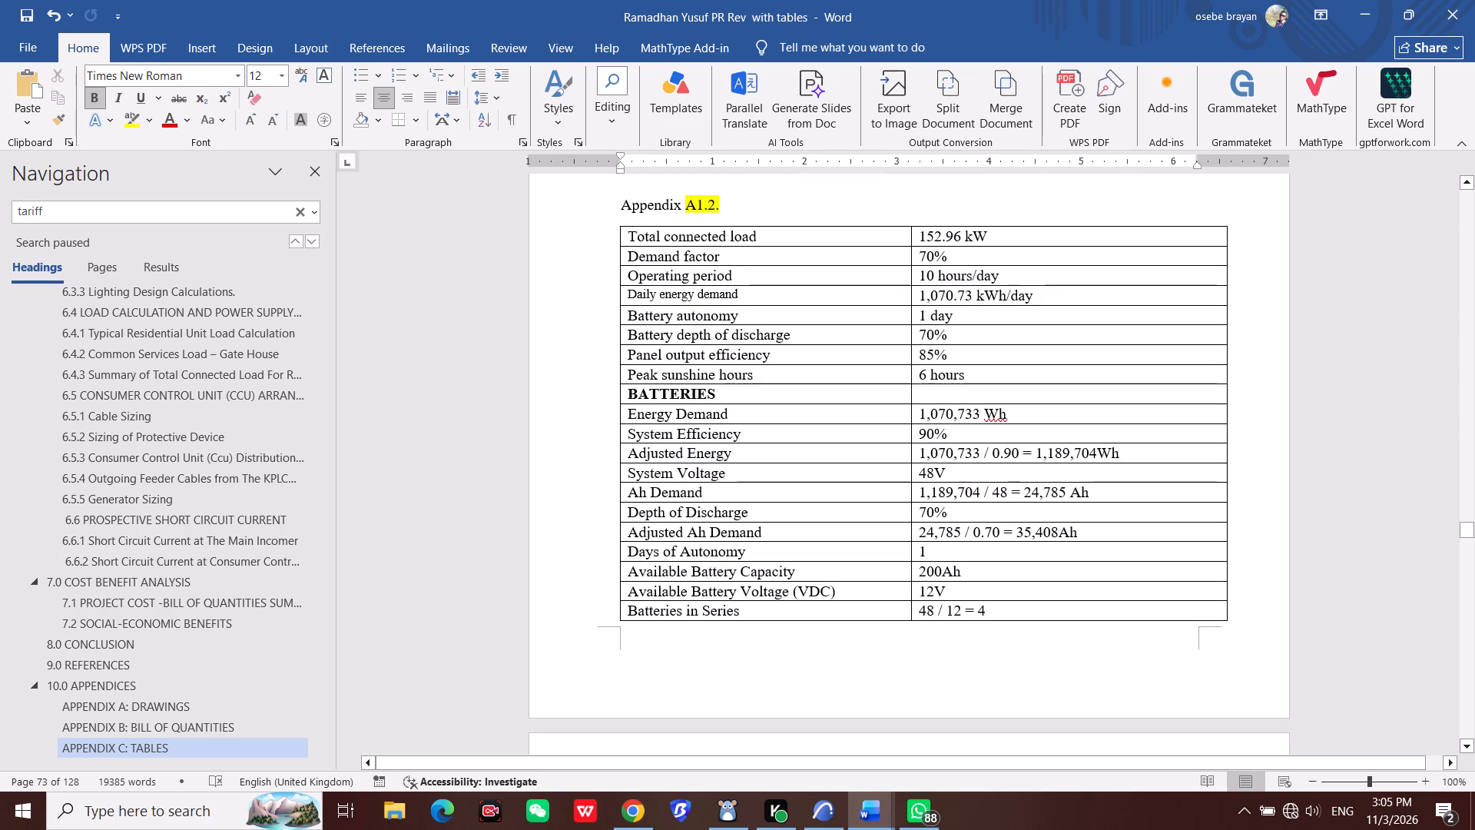
# Examine the rest of the Appendix A1.2 battery, panel and inverter costing table and the Appendix A1.3 generator table.
pyautogui.scroll(-19, 728, 589)
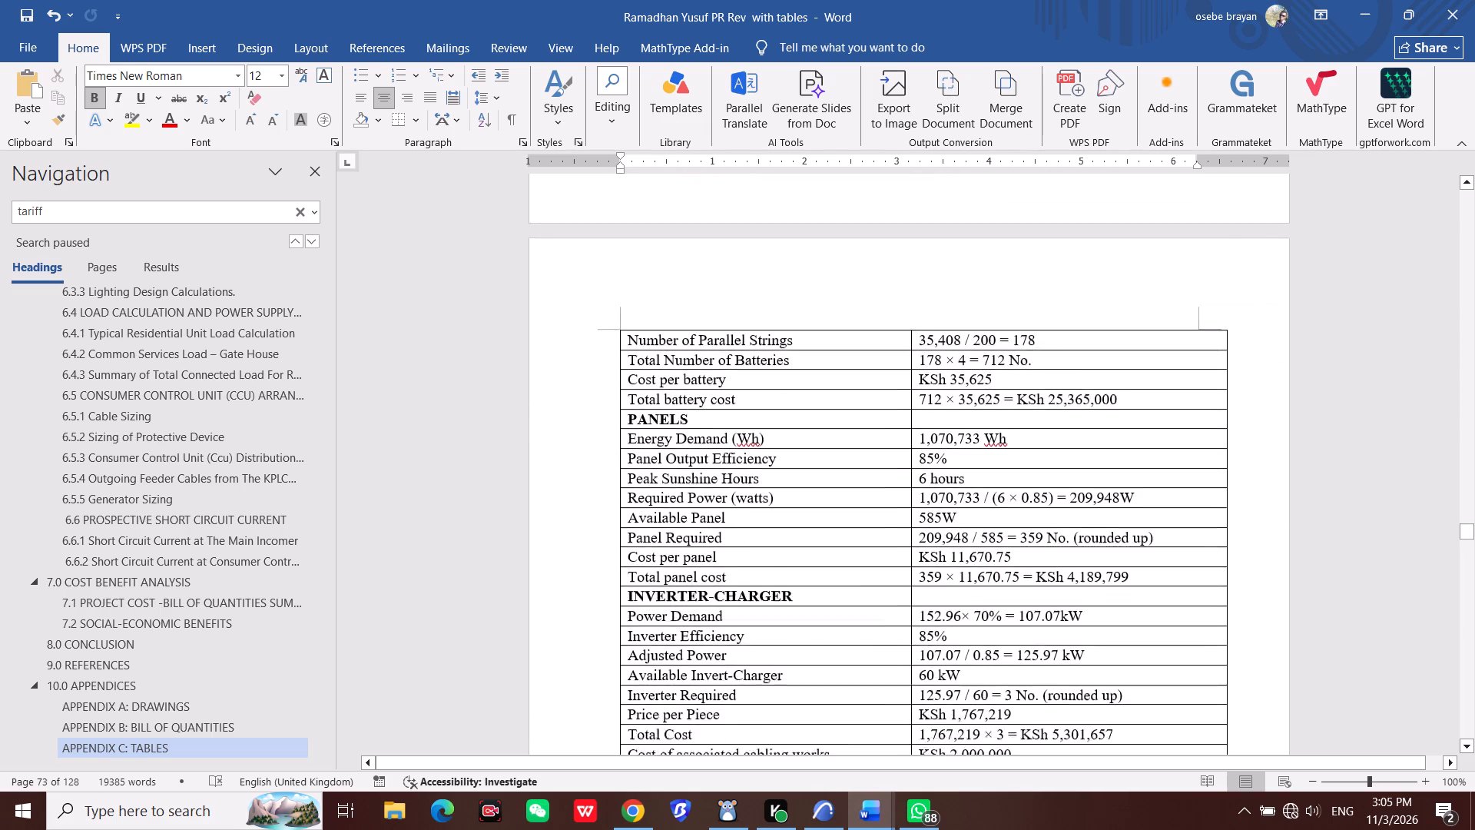
pyautogui.scroll(-8, 724, 577)
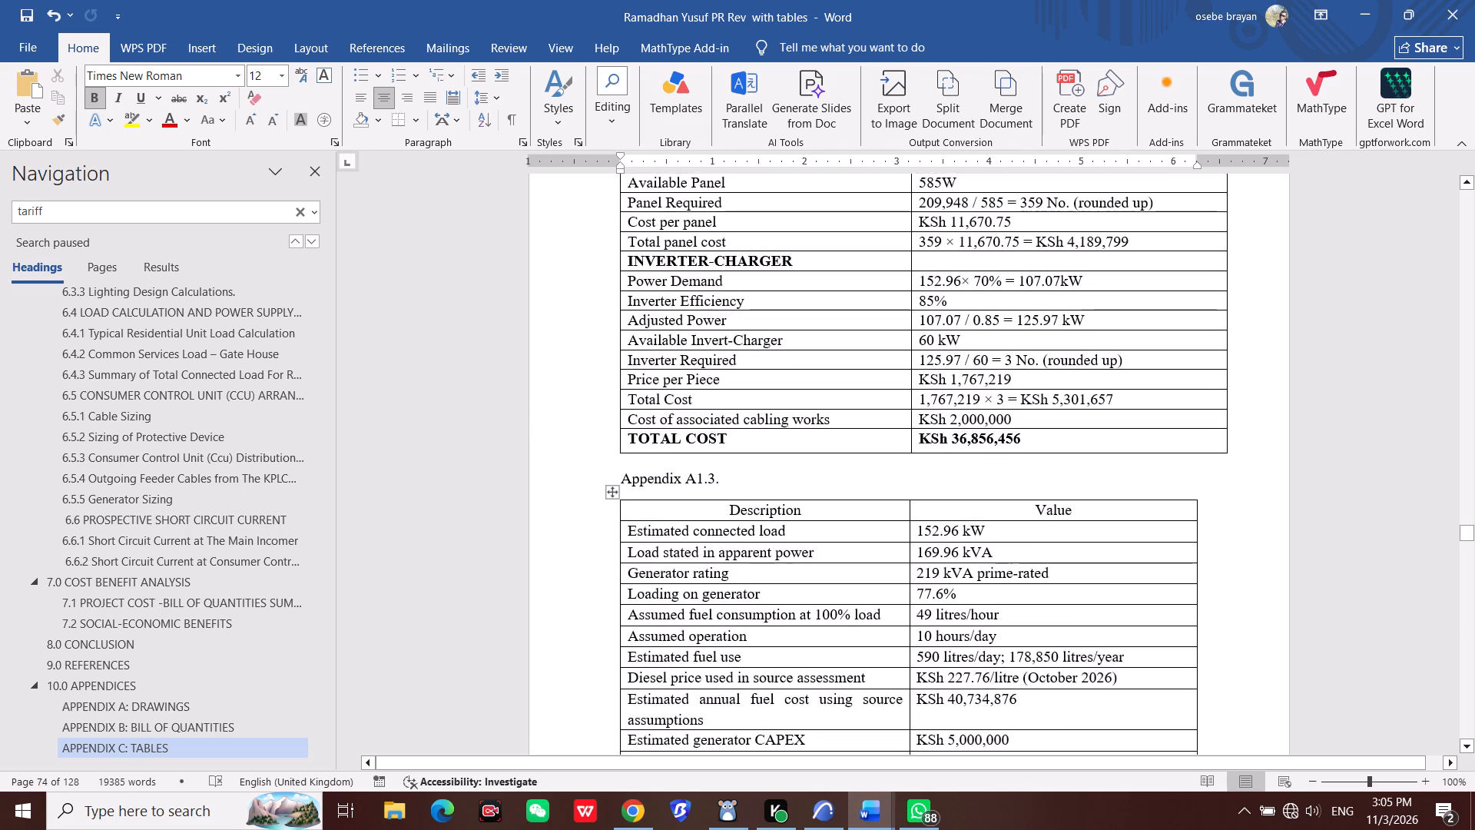
pyautogui.scroll(-10, 724, 577)
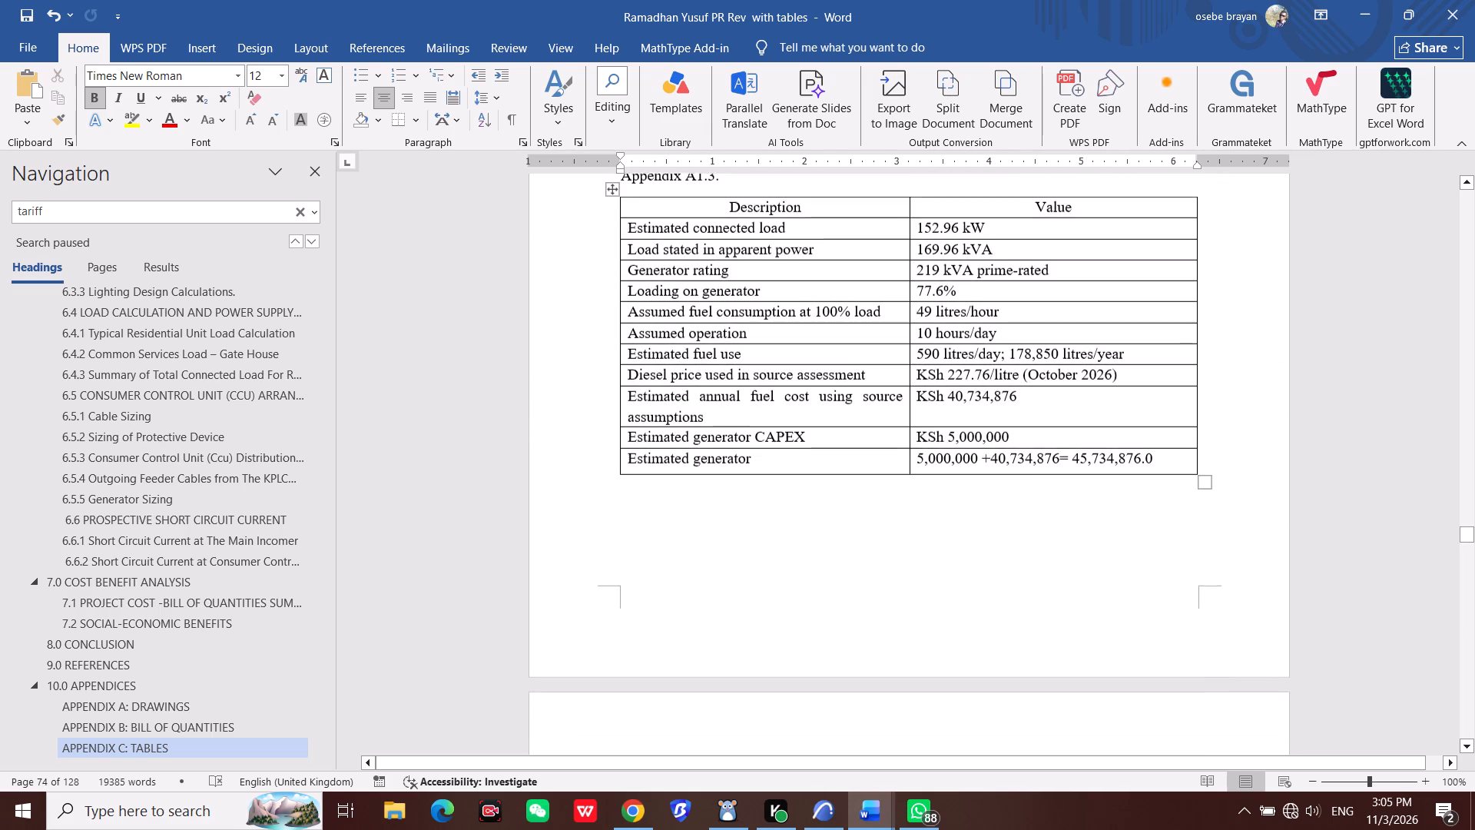
pyautogui.scroll(-10, 724, 577)
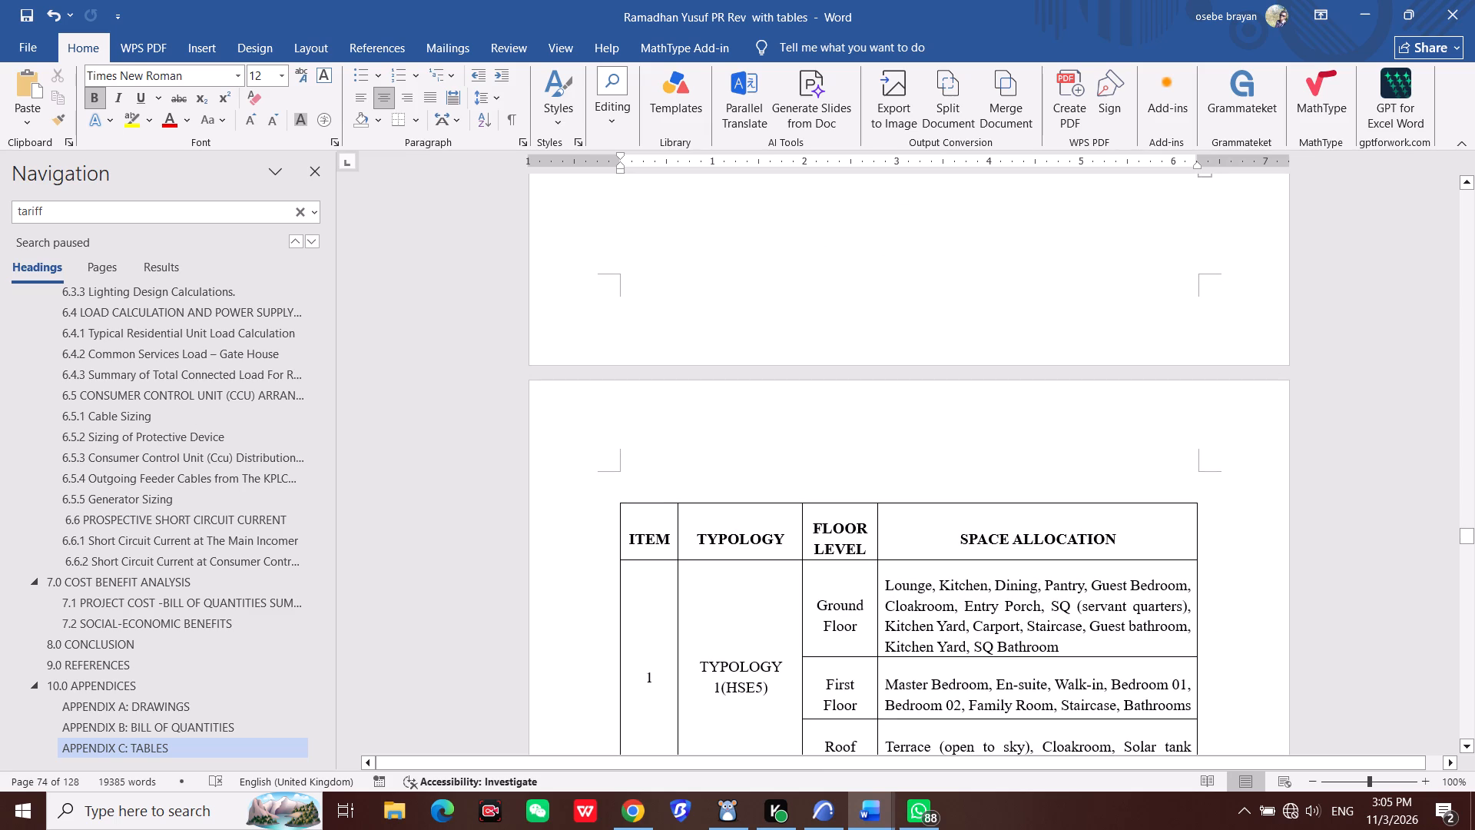
# Recheck the Appendix A1.1 to A1.3 tables and their labels against the captioned space allocation table before them.
pyautogui.scroll(8, 728, 579)
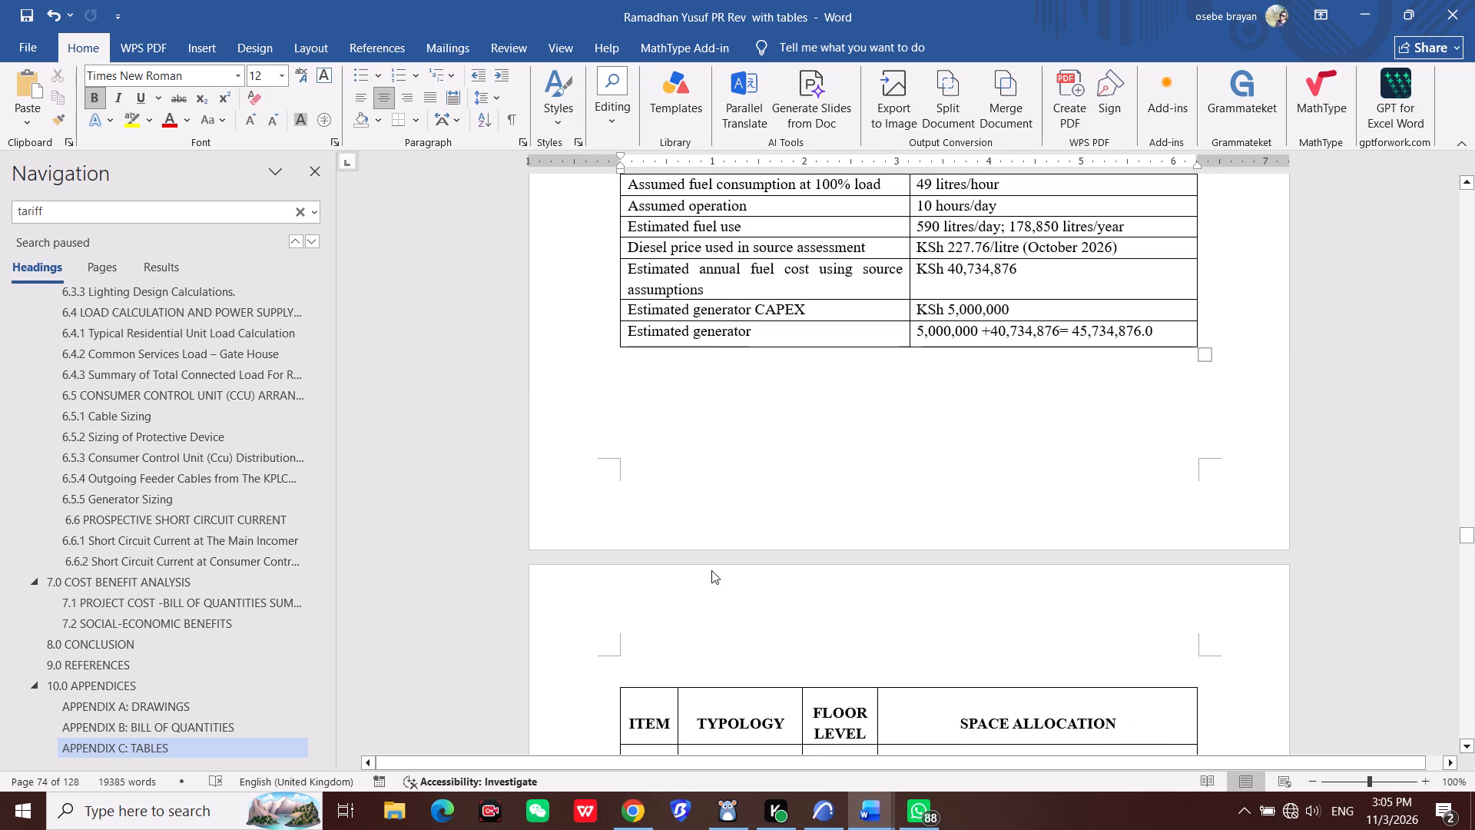
pyautogui.scroll(4, 711, 570)
pyautogui.scroll(20, 711, 570)
pyautogui.scroll(7, 711, 570)
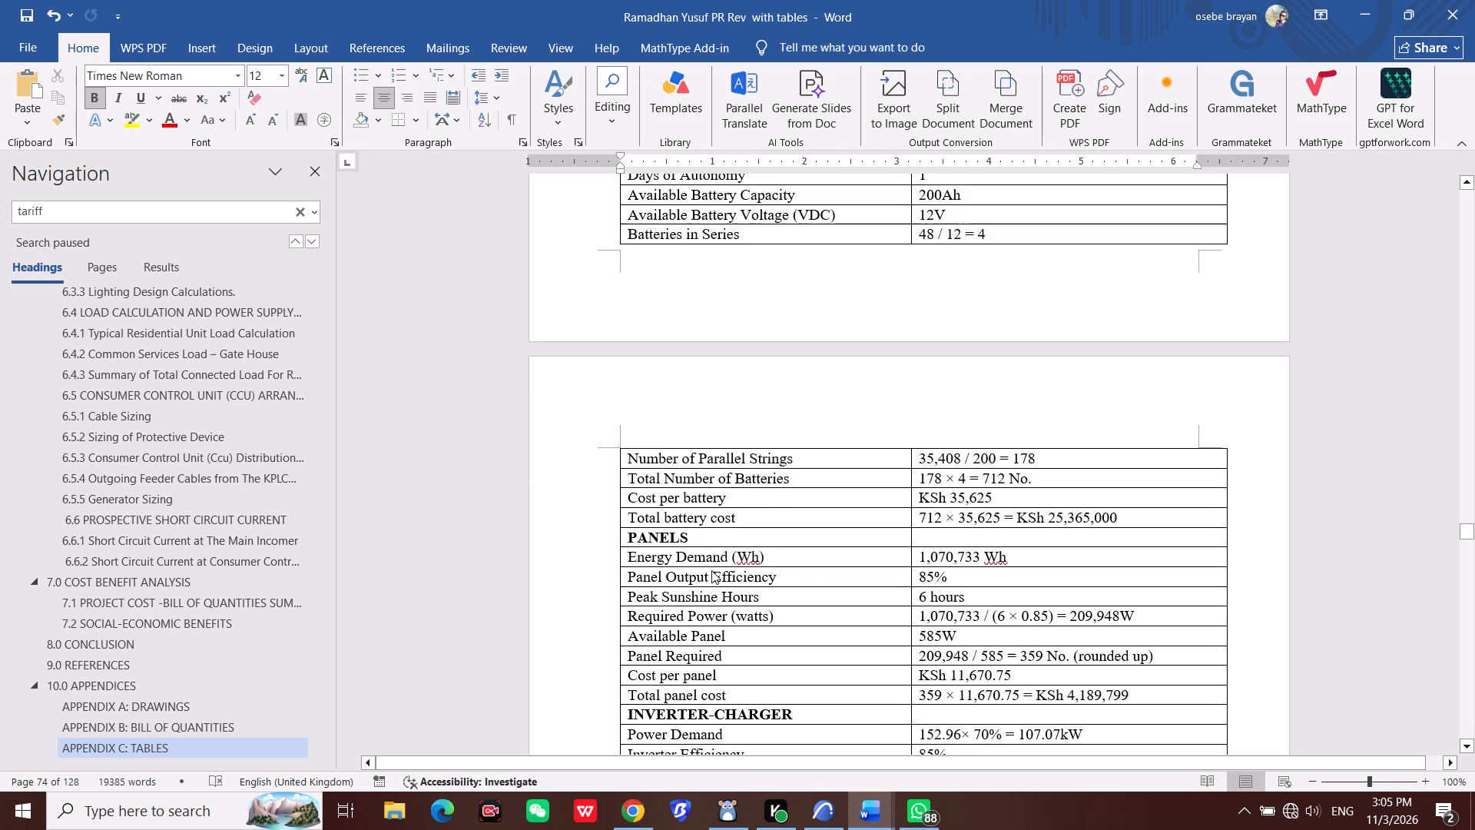
pyautogui.scroll(20, 711, 570)
pyautogui.scroll(10, 711, 570)
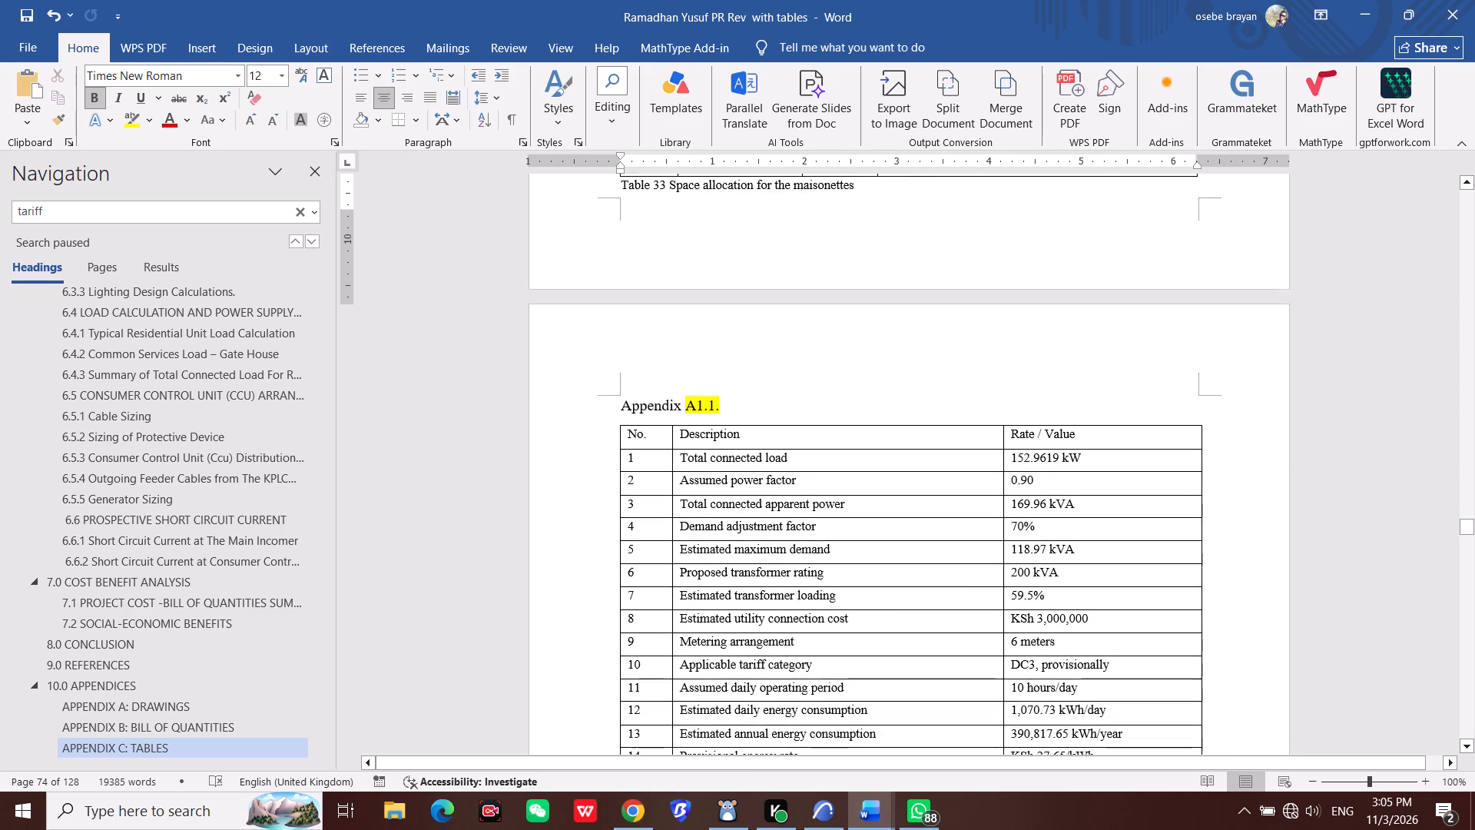
pyautogui.scroll(11, 711, 570)
pyautogui.scroll(-8, 751, 547)
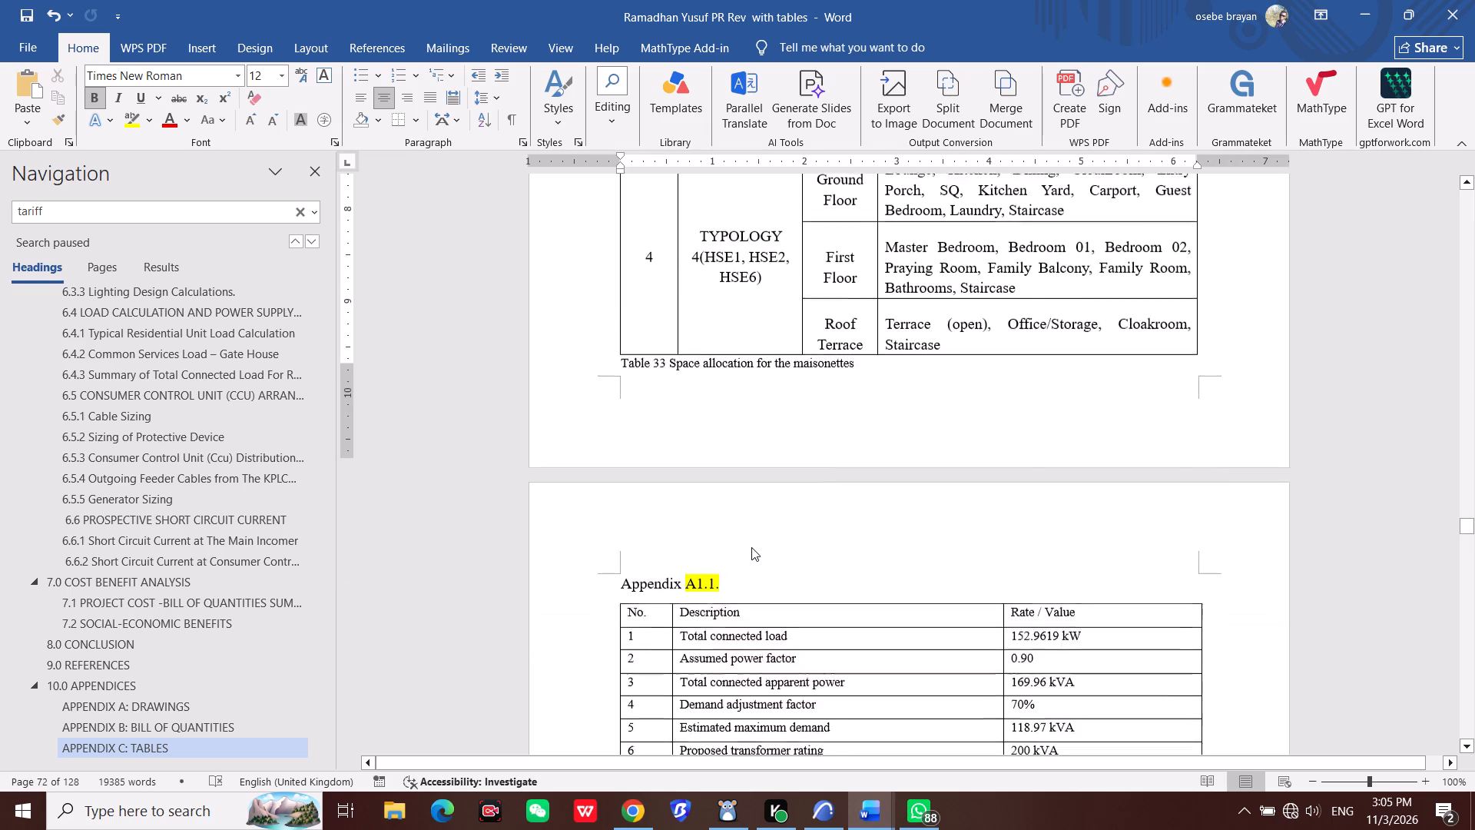
pyautogui.scroll(-20, 751, 547)
pyautogui.scroll(-19, 751, 547)
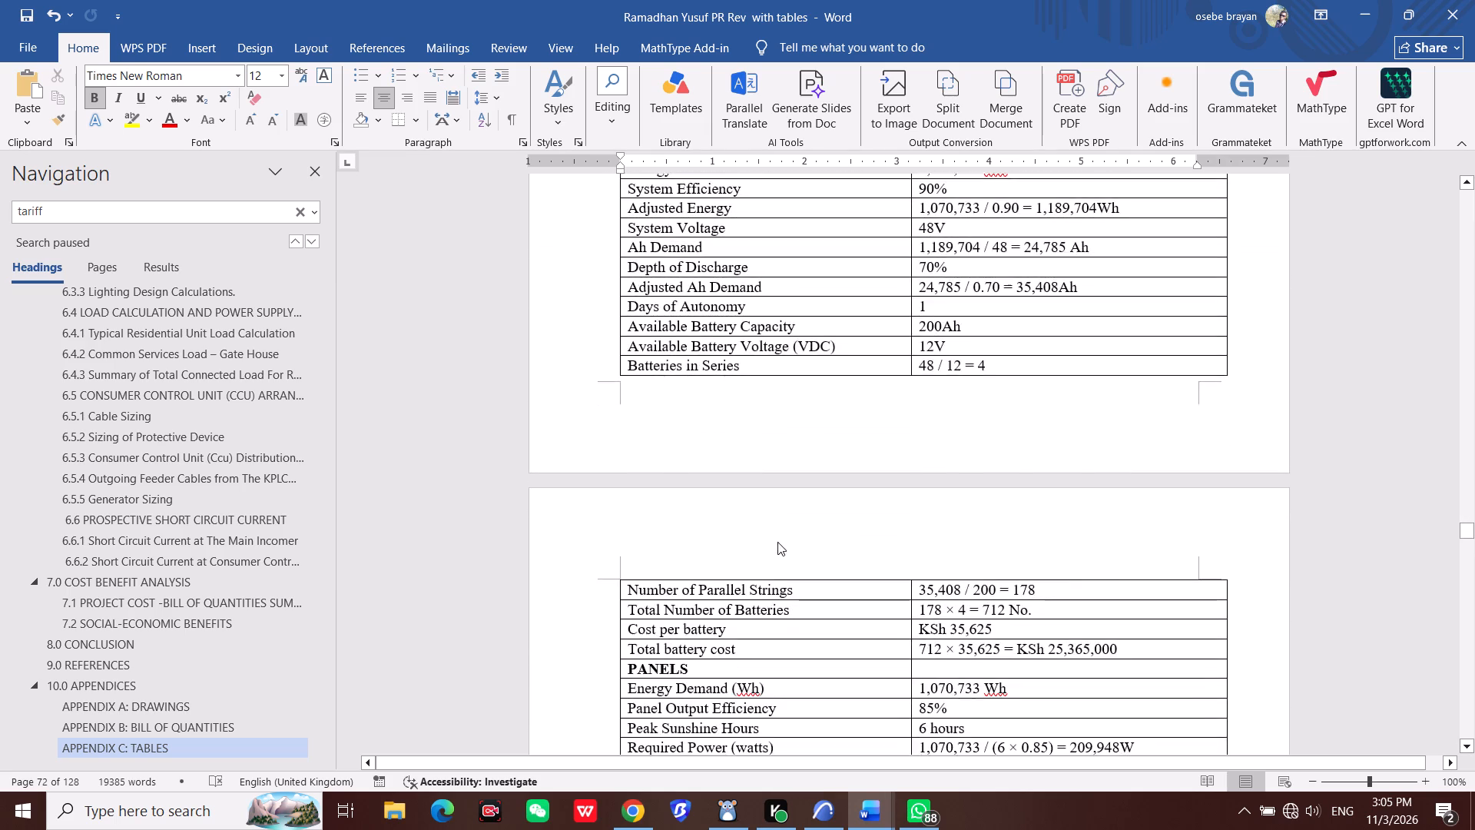
pyautogui.scroll(-20, 777, 542)
pyautogui.scroll(-17, 777, 542)
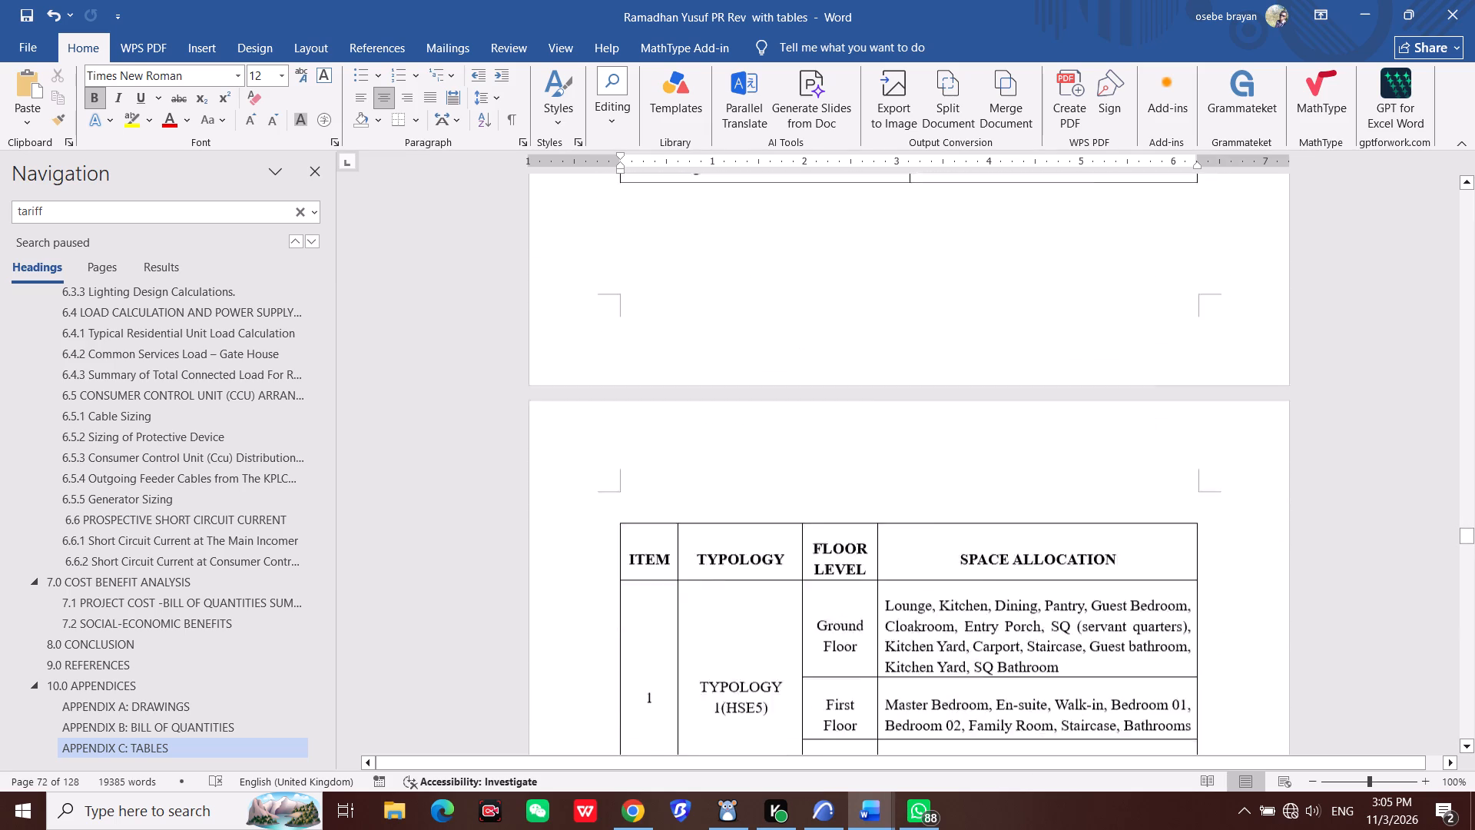
# Review the Building Space Utilization, fixed appliance loads and recommended illumination levels tables with their captions in Appendix C.
pyautogui.scroll(-20, 791, 546)
pyautogui.scroll(-7, 791, 546)
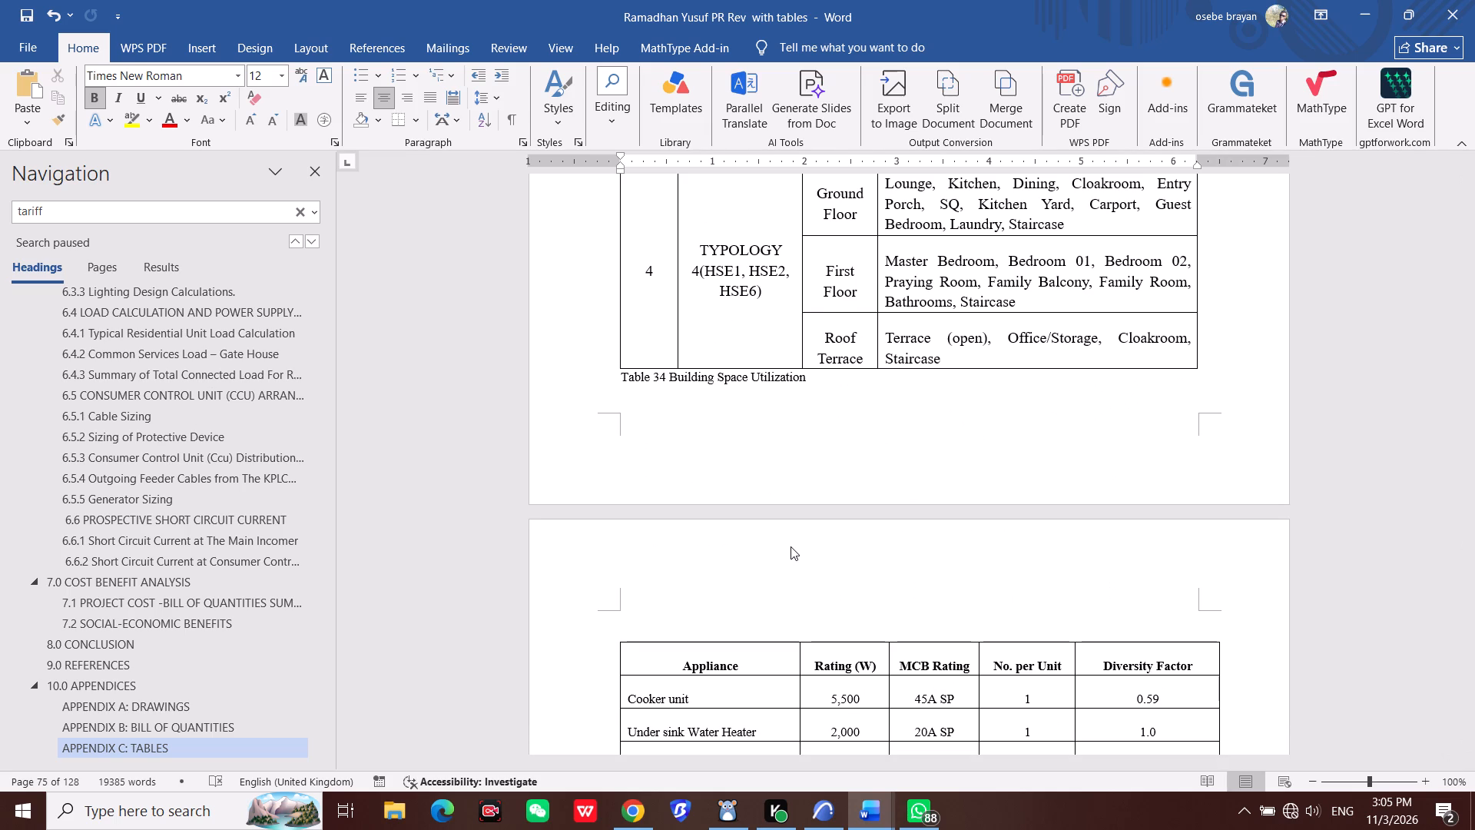
pyautogui.scroll(-9, 791, 546)
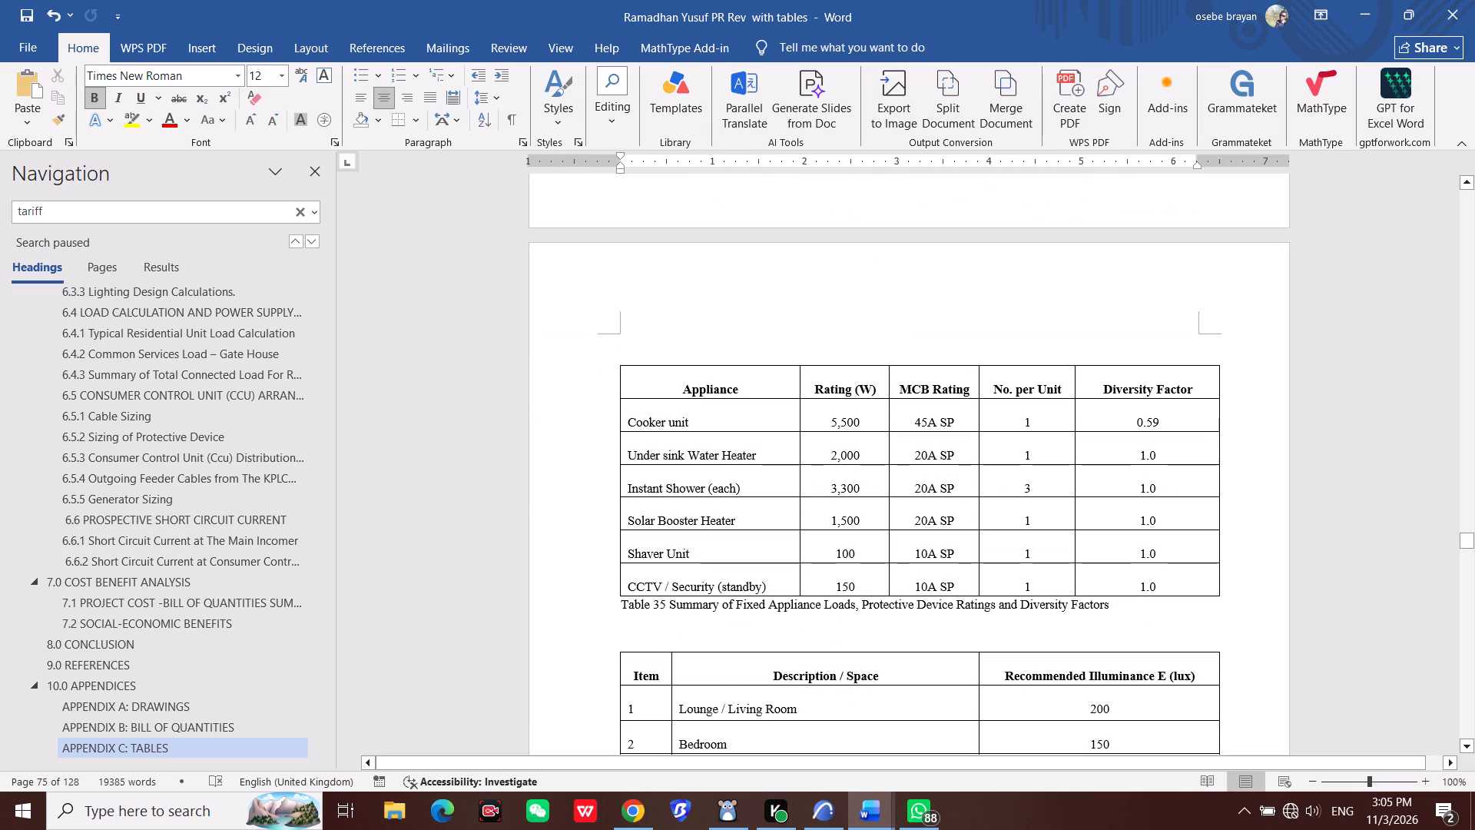
pyautogui.scroll(-4, 791, 546)
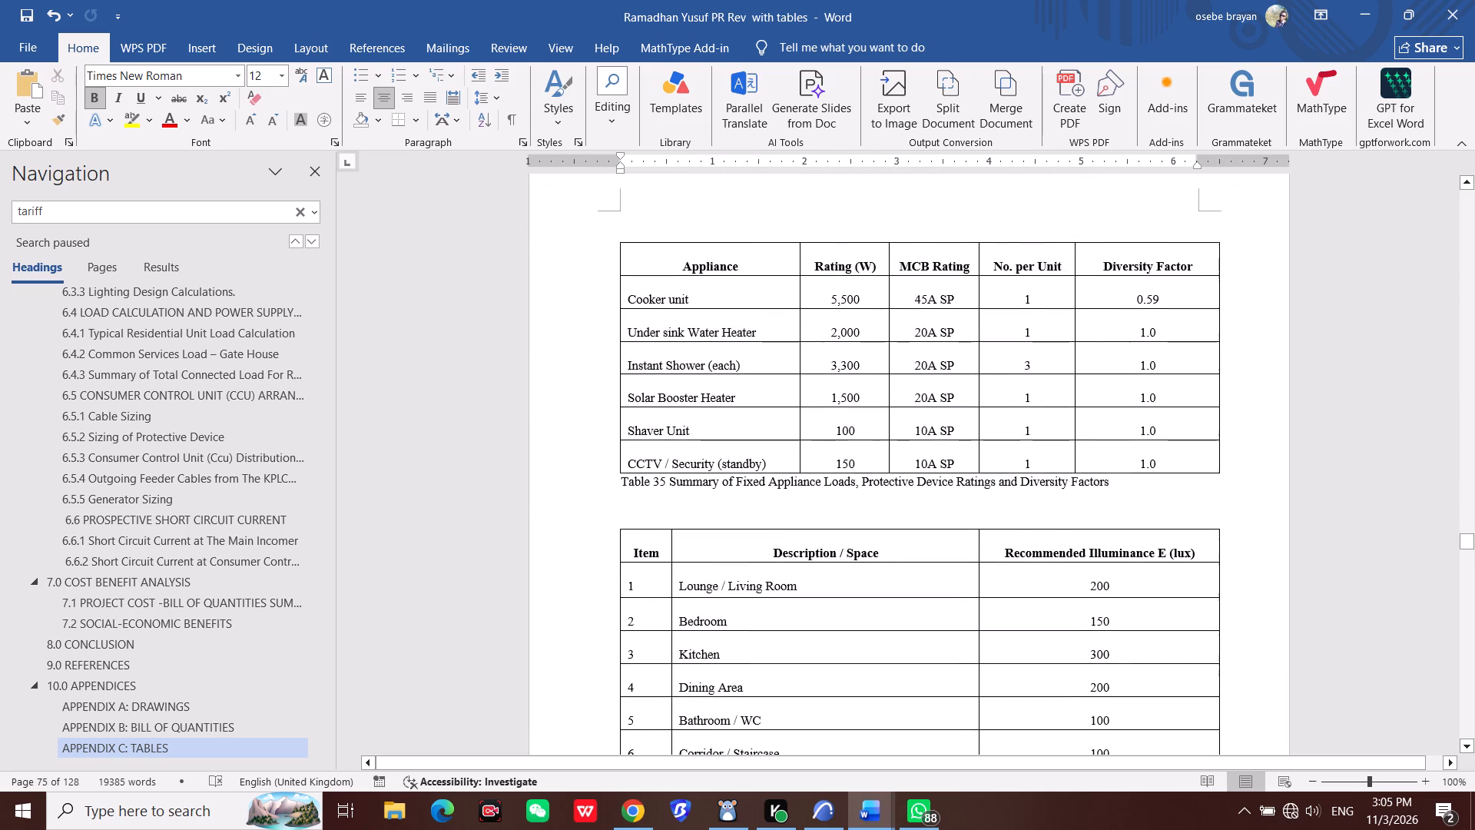
pyautogui.scroll(-4, 791, 546)
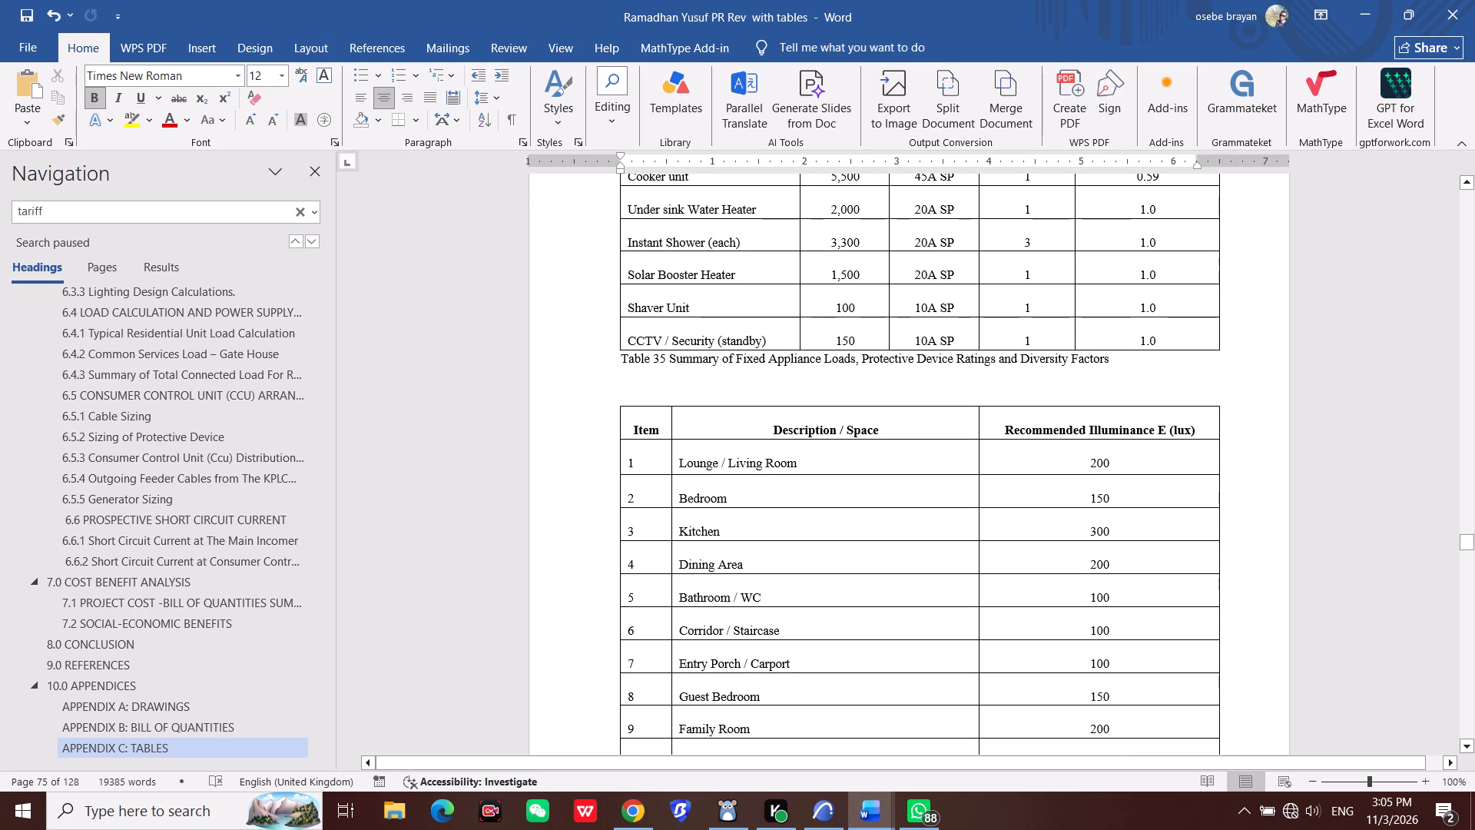
pyautogui.scroll(-4, 791, 546)
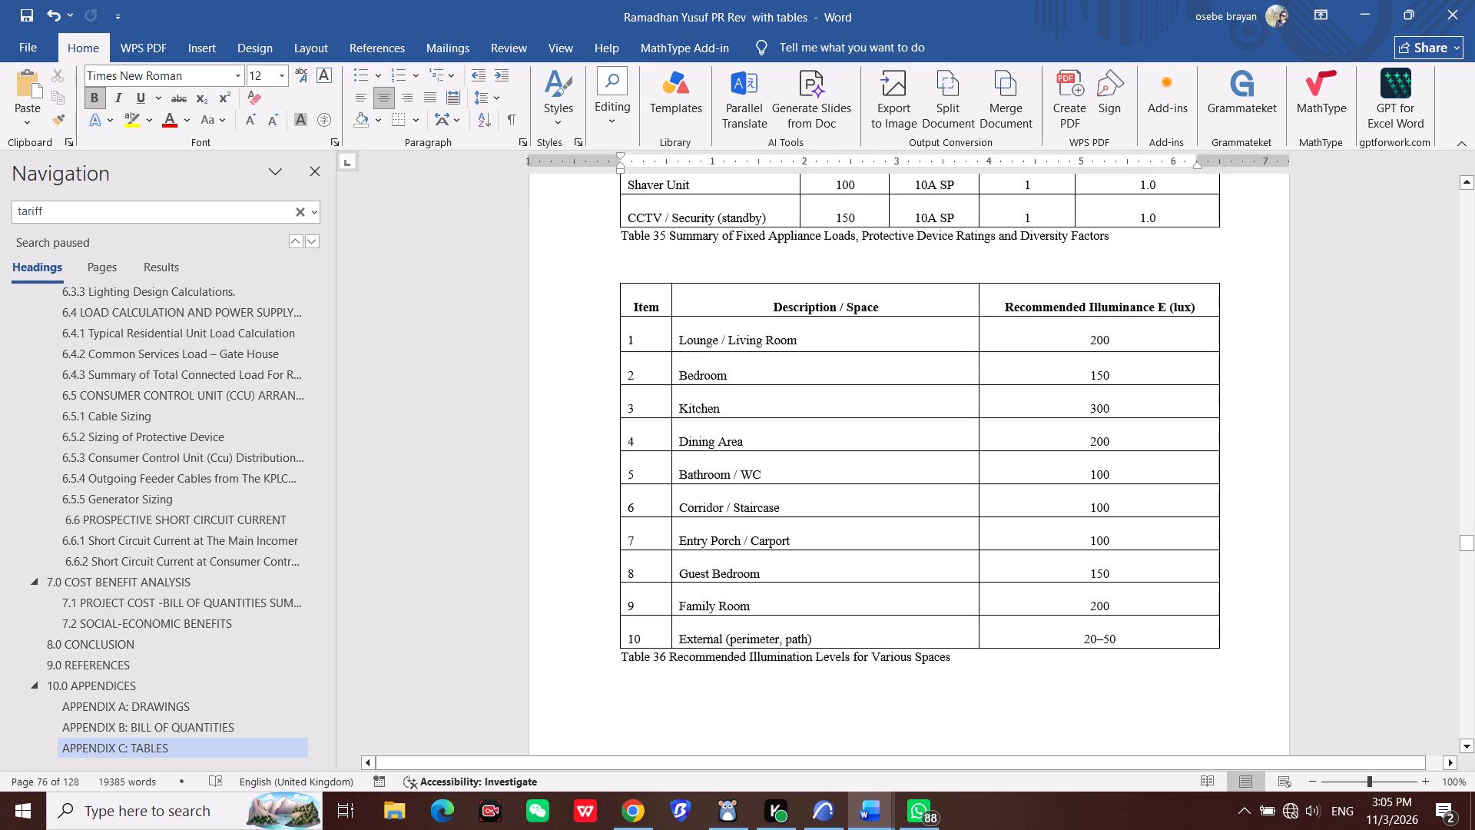
pyautogui.scroll(-16, 791, 548)
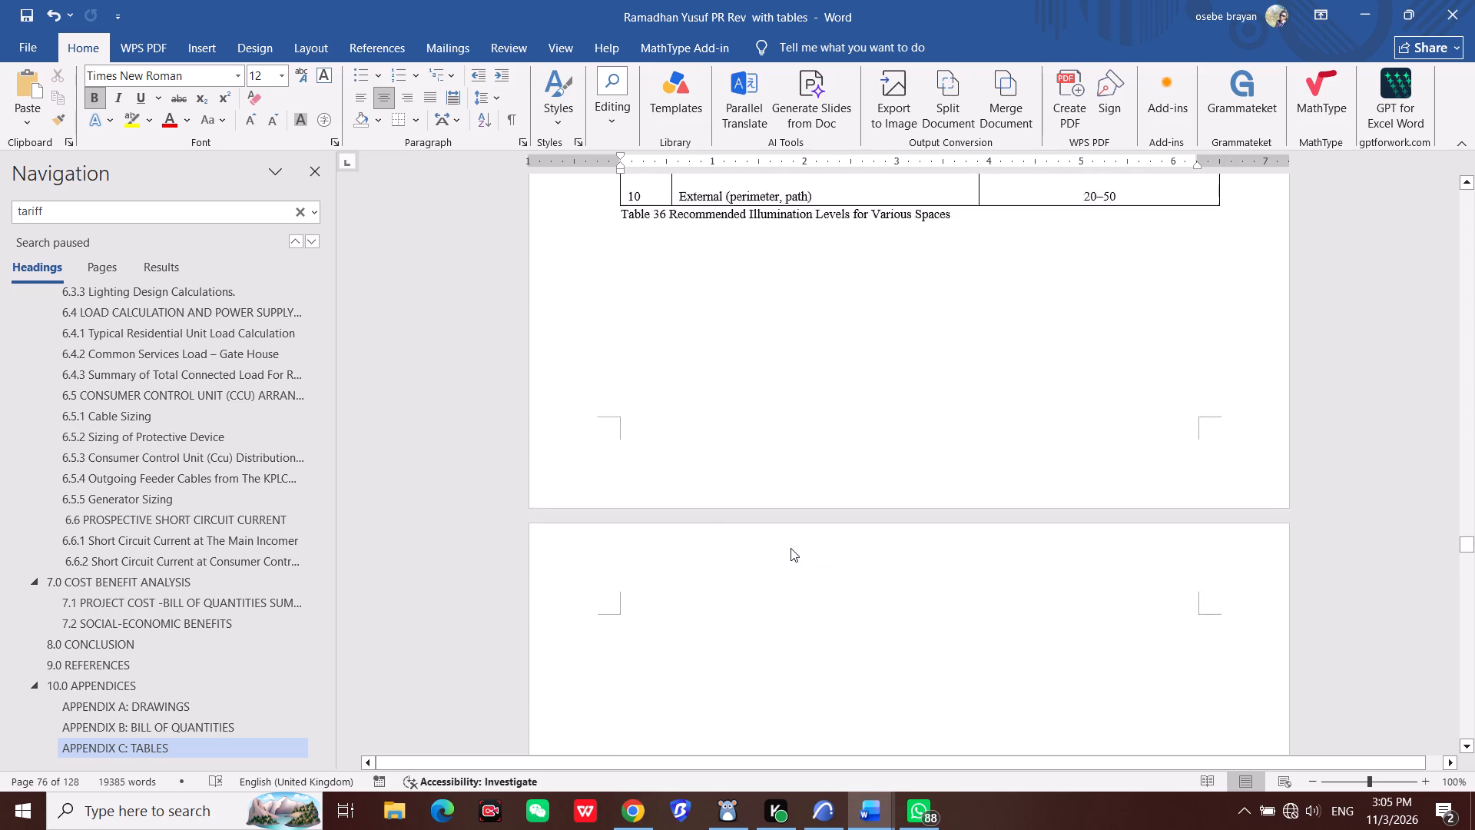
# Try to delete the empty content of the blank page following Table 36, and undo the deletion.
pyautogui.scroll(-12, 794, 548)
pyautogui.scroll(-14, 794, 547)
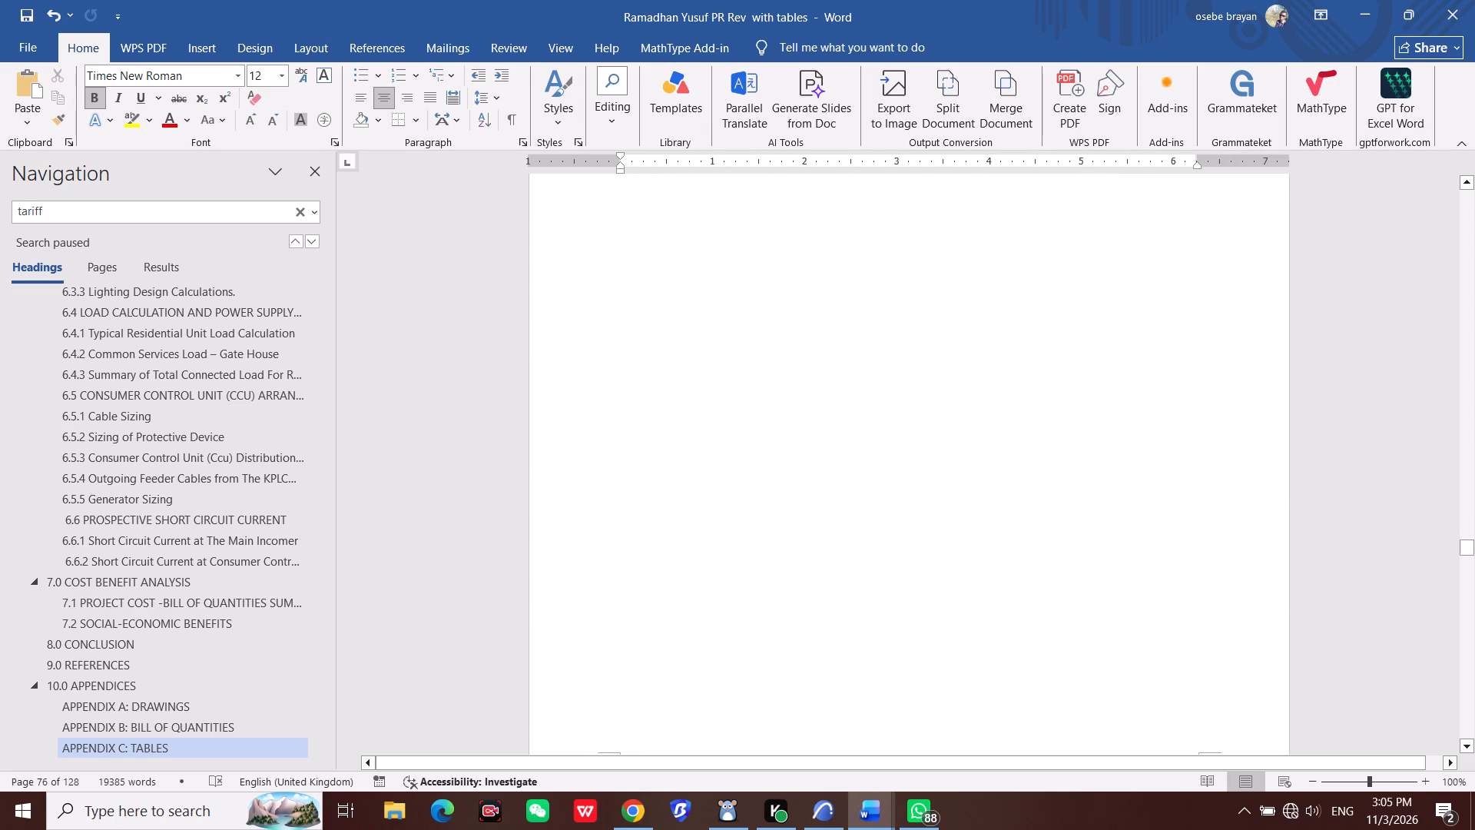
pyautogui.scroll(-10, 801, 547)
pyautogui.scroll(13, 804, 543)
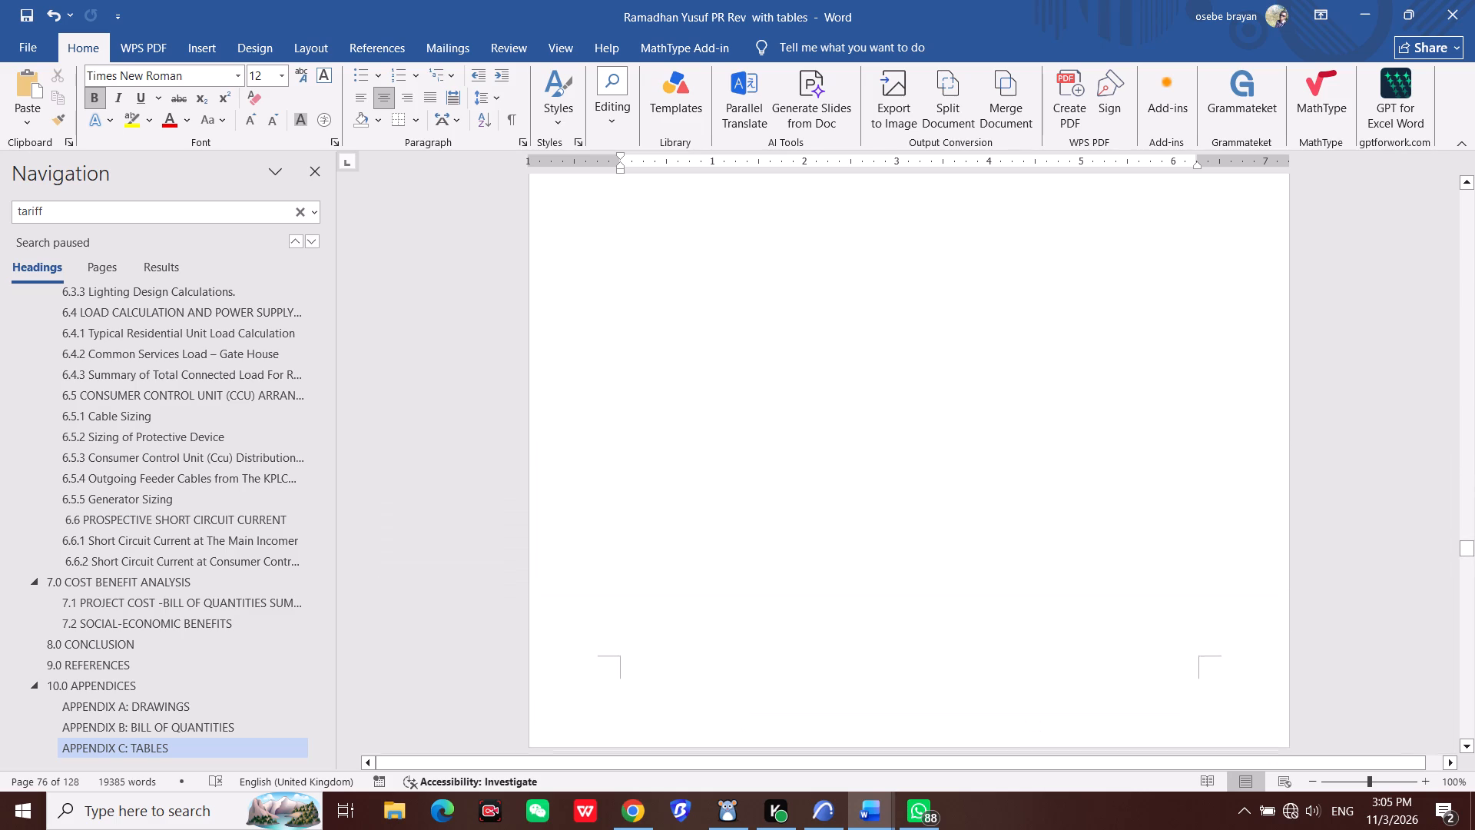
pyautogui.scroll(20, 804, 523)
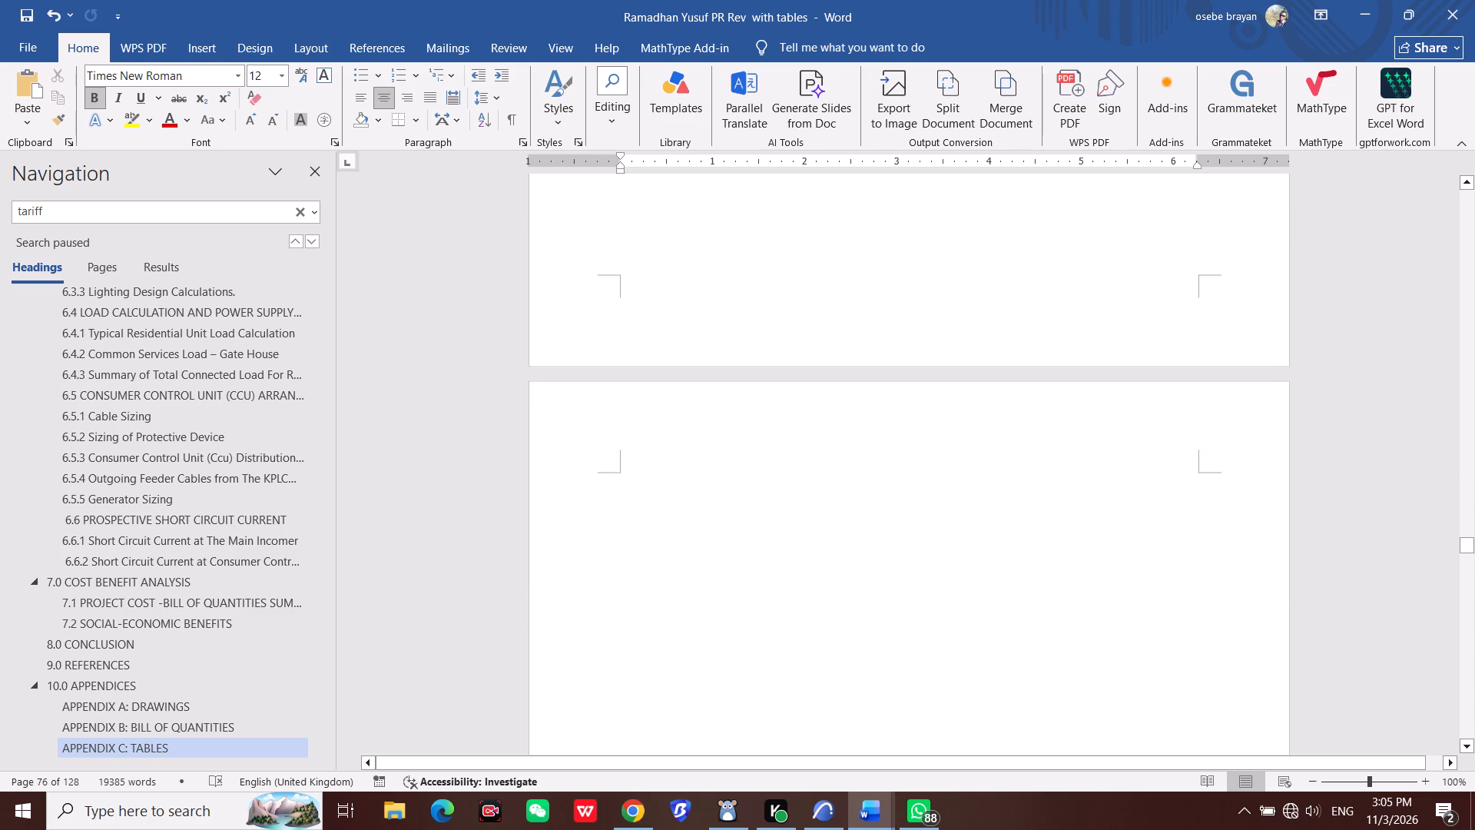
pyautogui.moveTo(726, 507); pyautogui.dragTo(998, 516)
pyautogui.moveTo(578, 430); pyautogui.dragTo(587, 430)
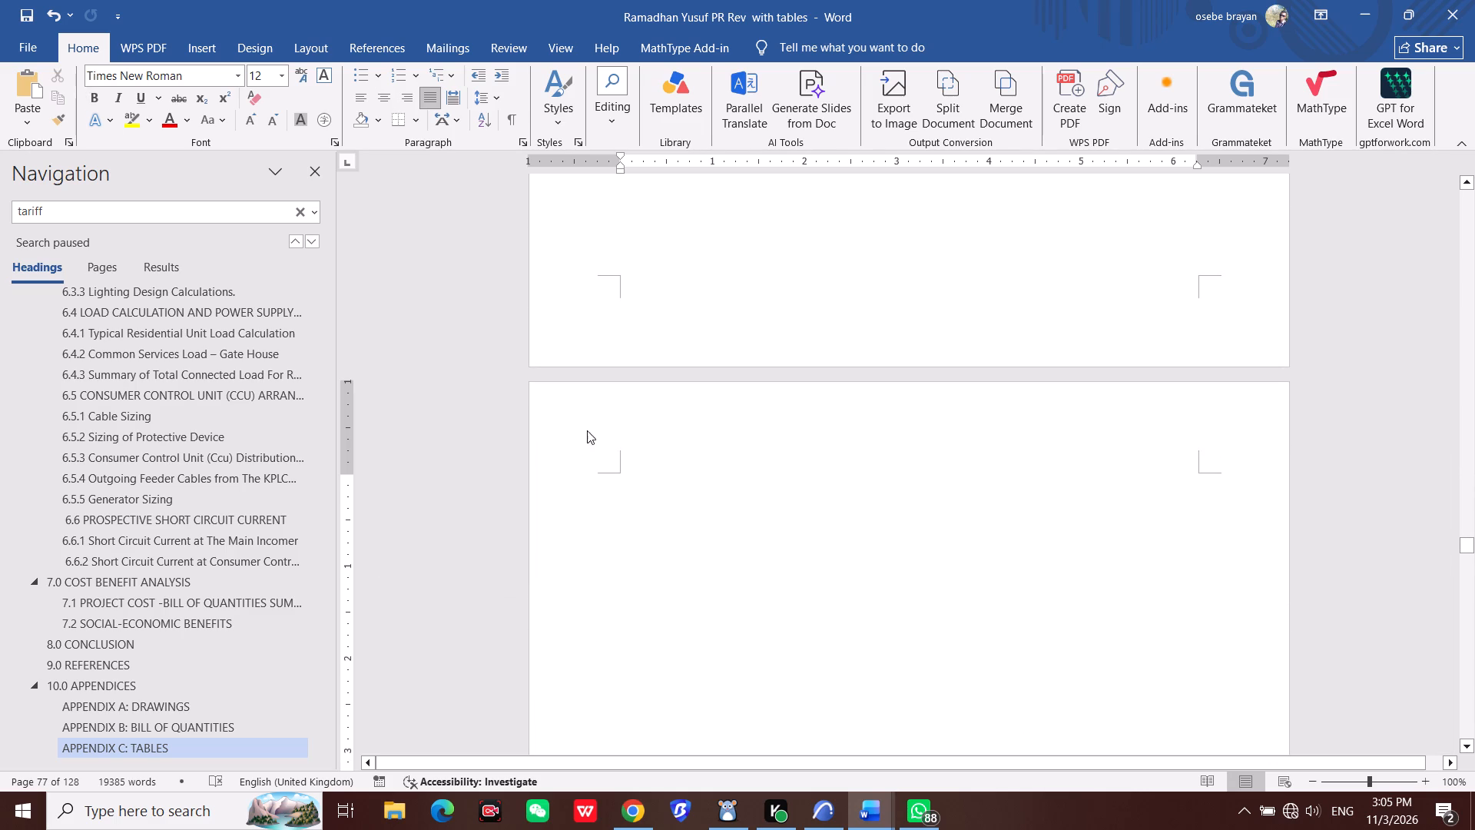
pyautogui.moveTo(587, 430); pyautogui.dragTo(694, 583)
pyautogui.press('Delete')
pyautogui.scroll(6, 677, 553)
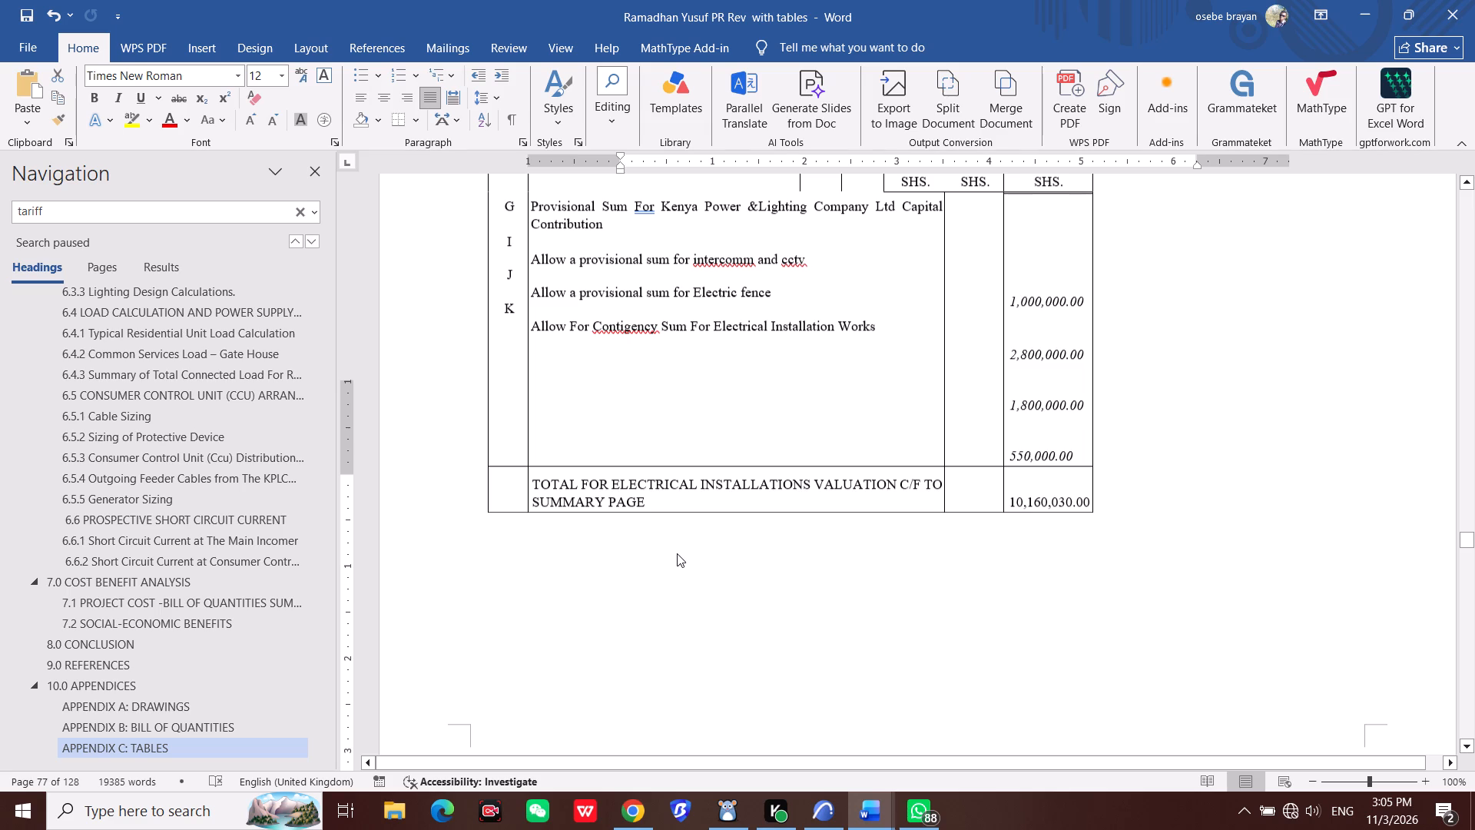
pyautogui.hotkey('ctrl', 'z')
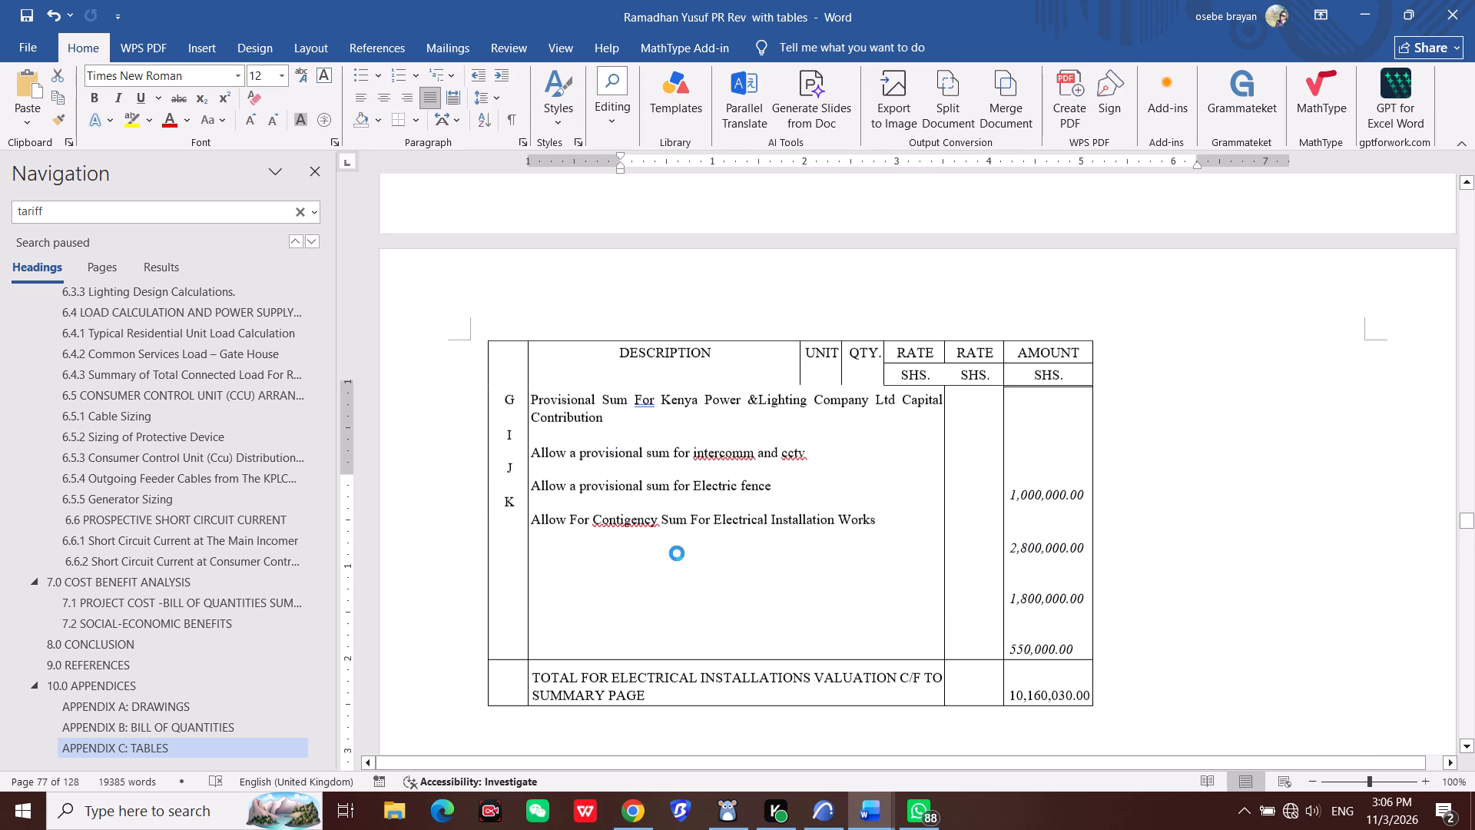
# Examine the blank page following Table 36 and the illumination levels table before it.
pyautogui.scroll(-7, 677, 553)
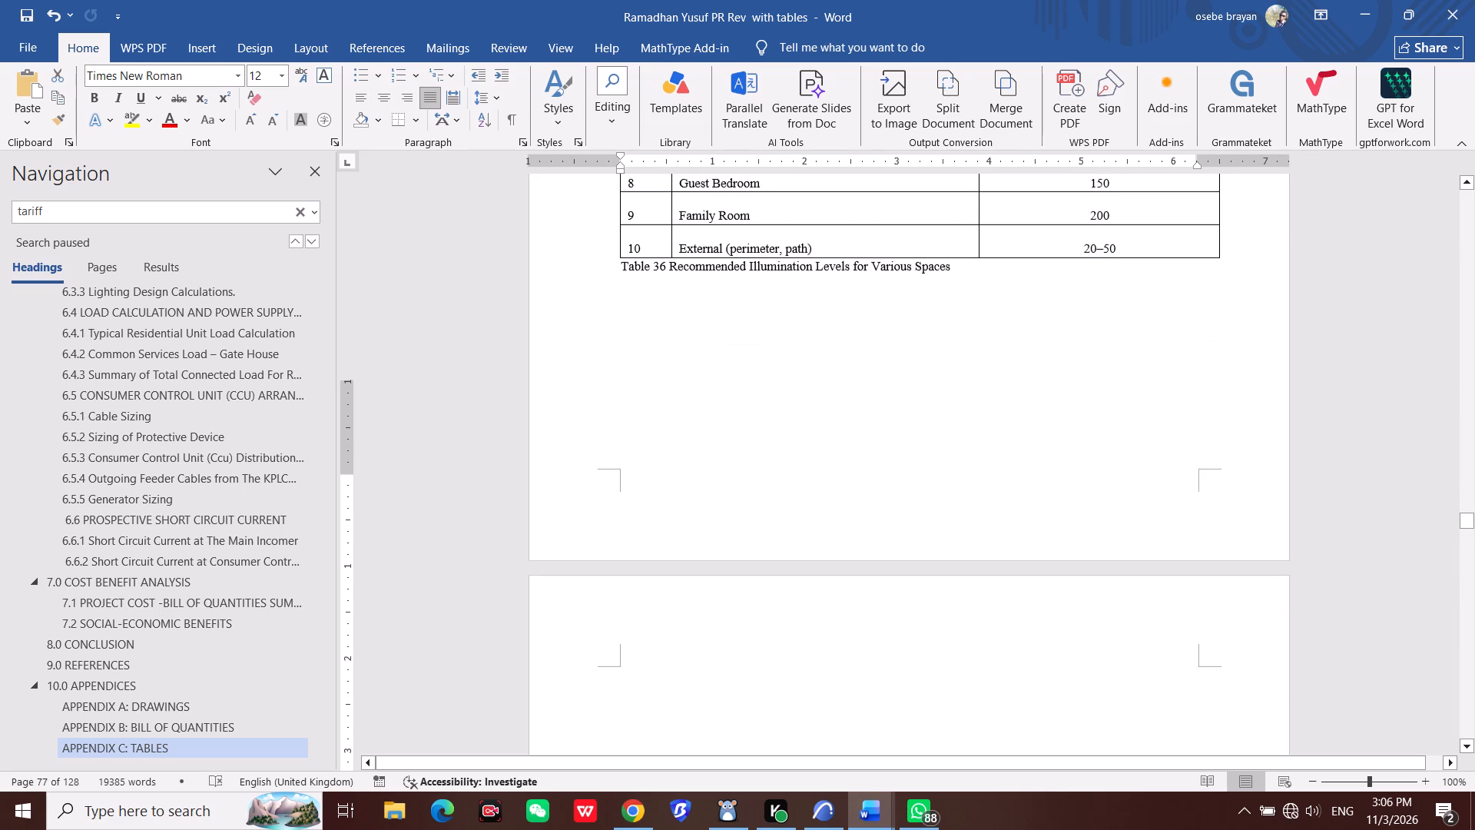
pyautogui.scroll(-5, 714, 519)
pyautogui.scroll(-16, 714, 519)
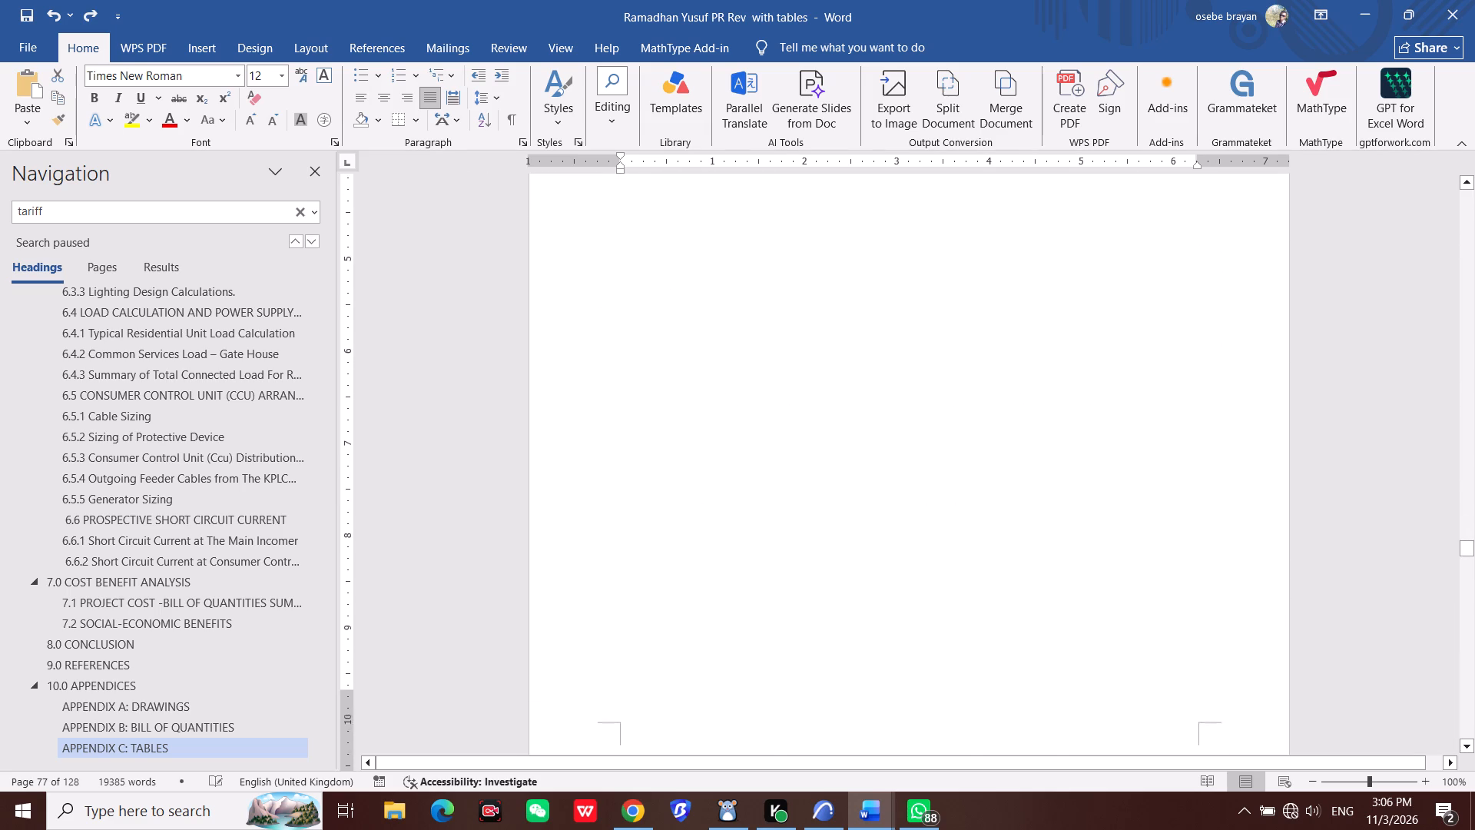
pyautogui.scroll(-8, 714, 523)
pyautogui.scroll(19, 714, 523)
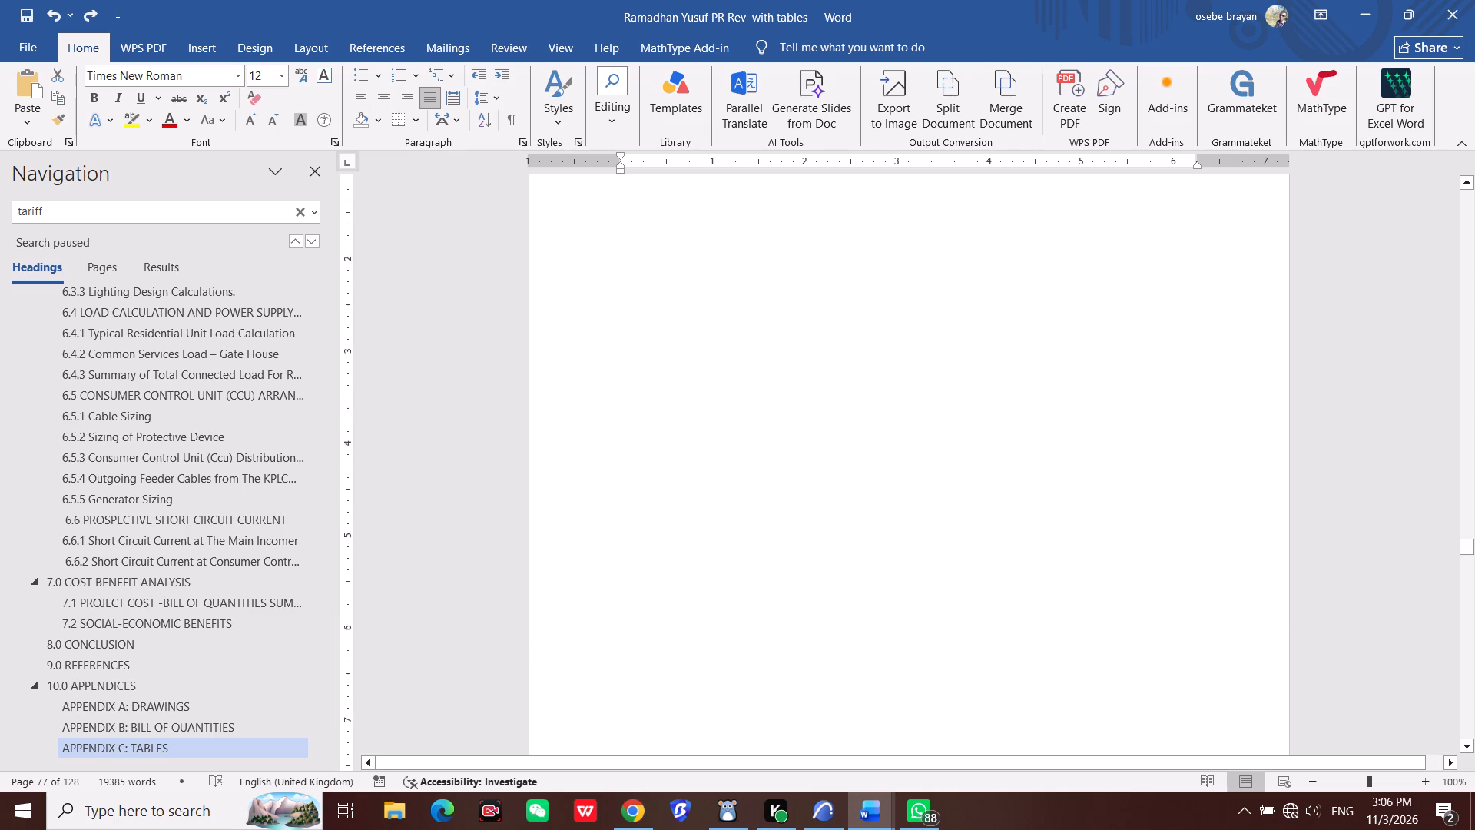
pyautogui.scroll(18, 714, 523)
pyautogui.scroll(5, 714, 523)
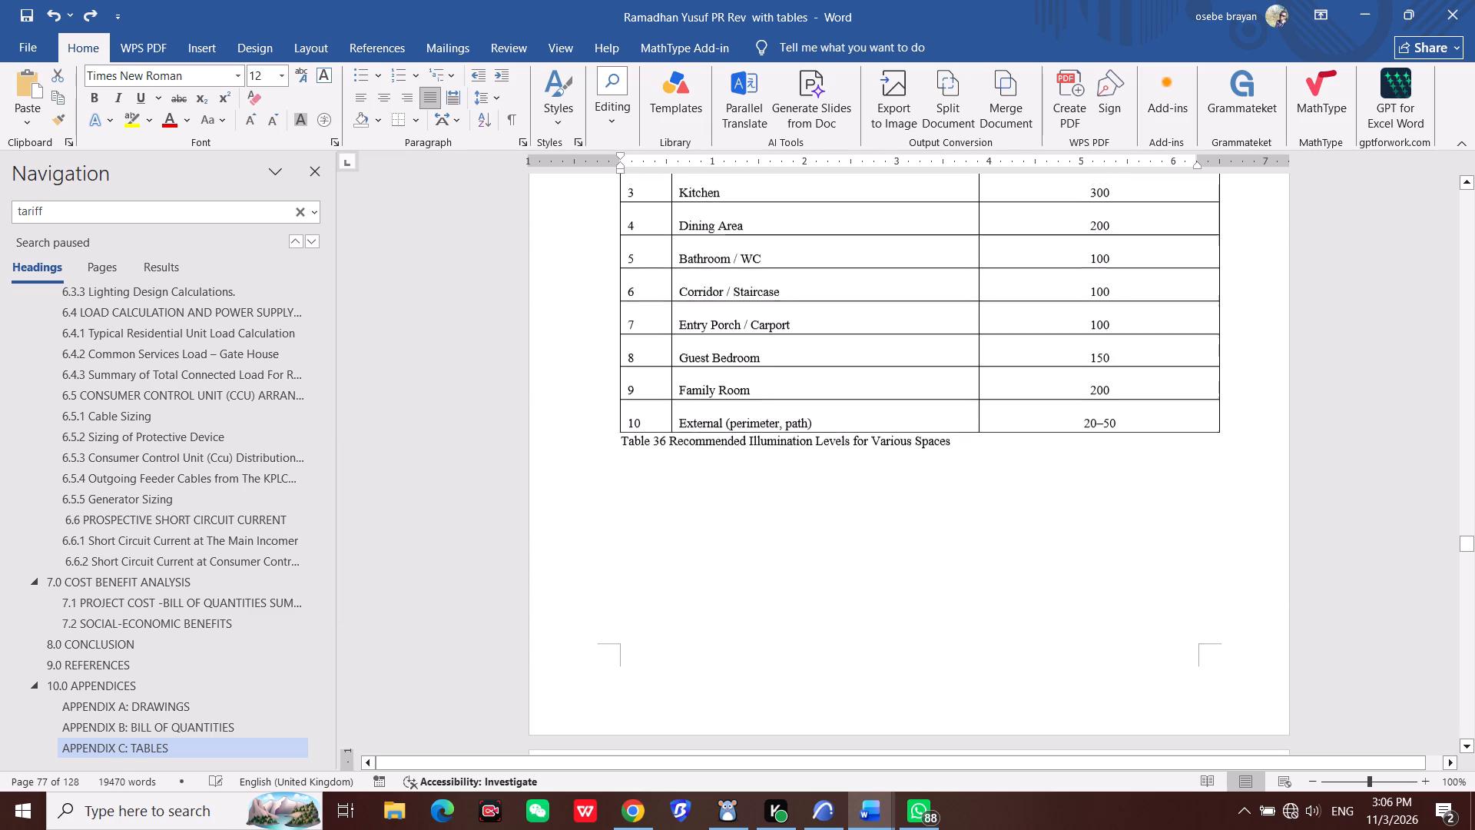
pyautogui.scroll(1, 714, 523)
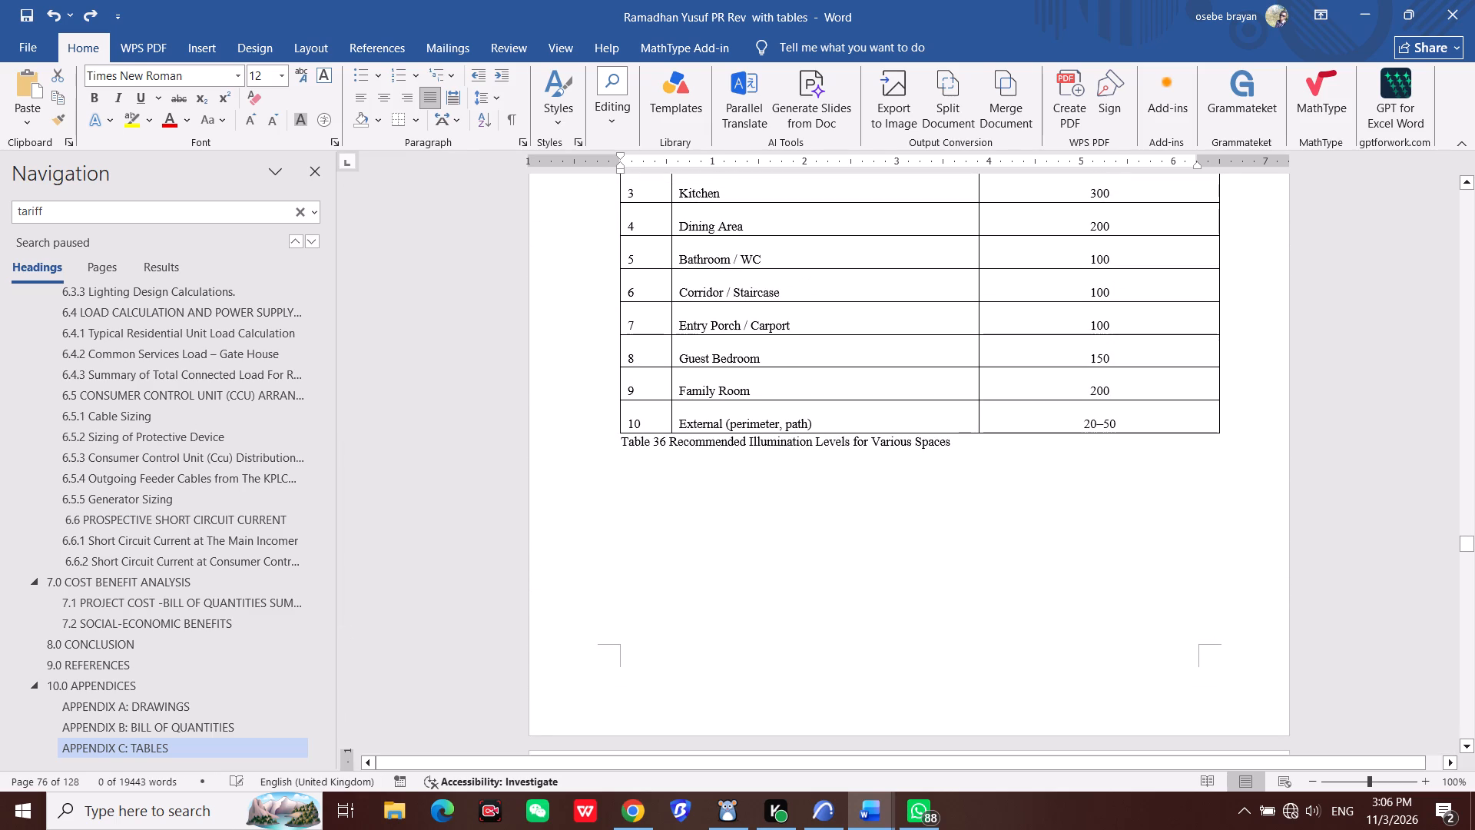
pyautogui.scroll(7, 714, 523)
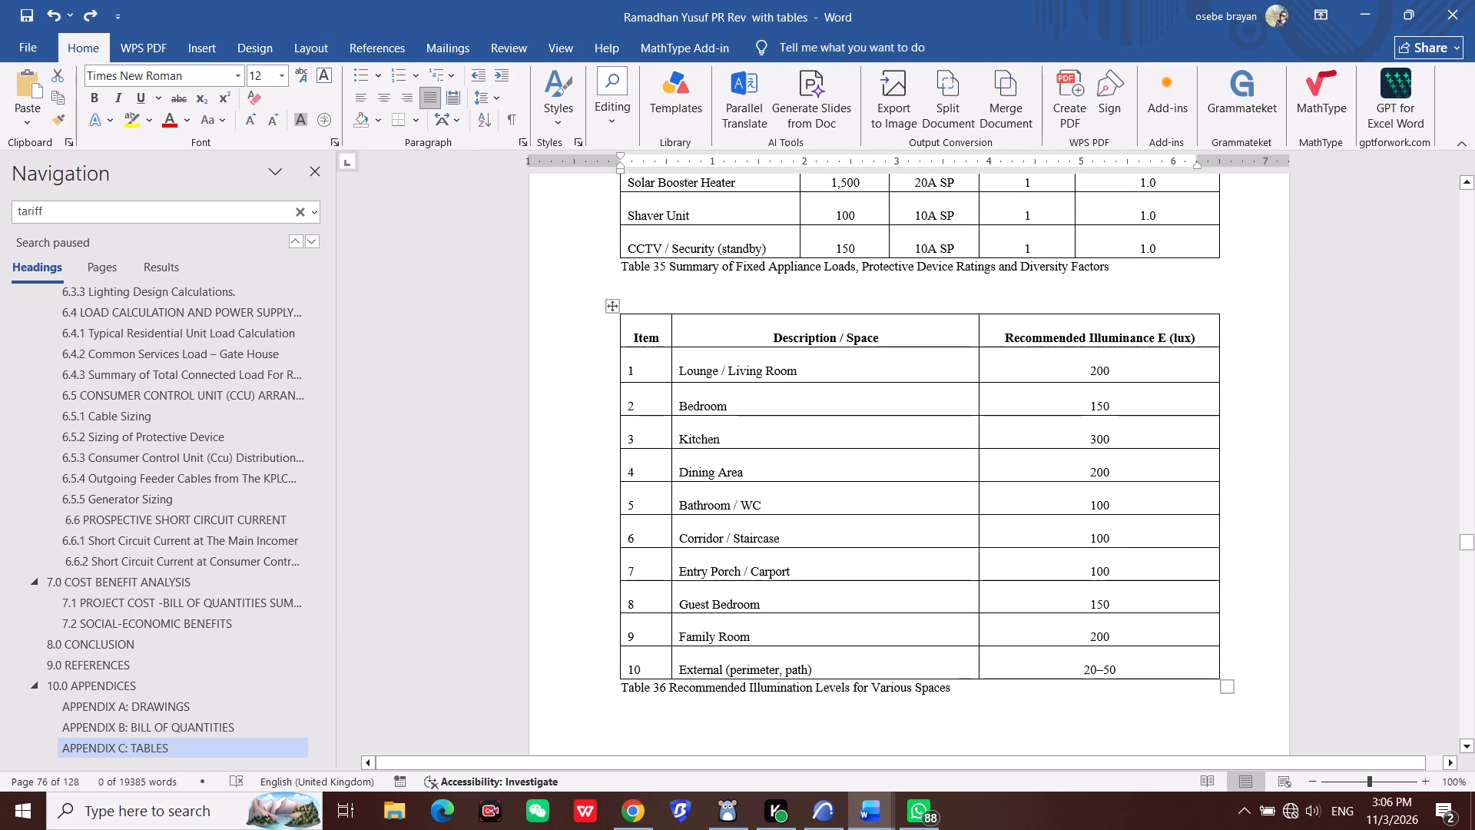
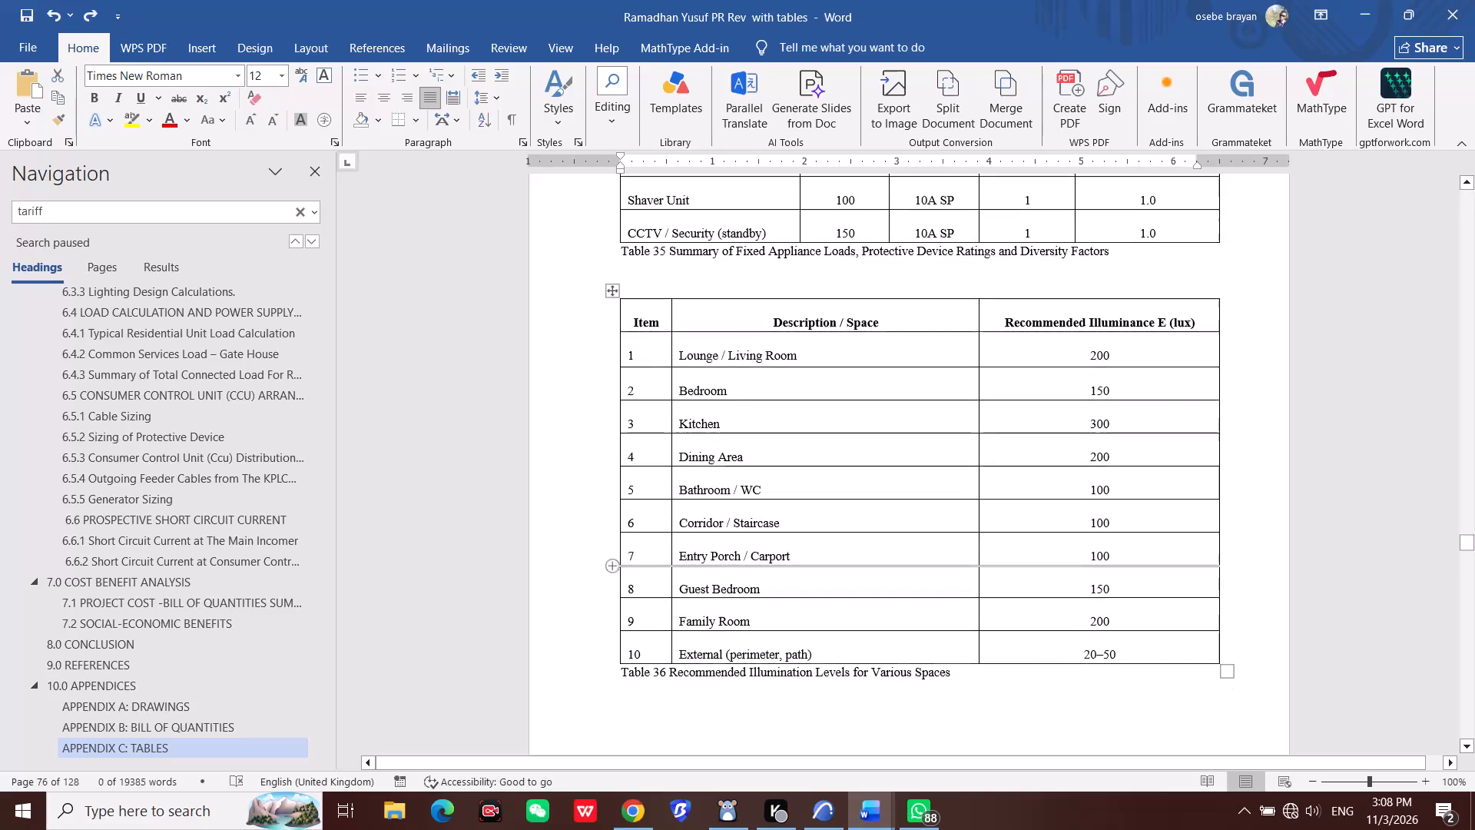
# Review the tables under Appendix C, including the space allocation table and the Appendix A1.1 and A1.2 calculation tables.
pyautogui.scroll(-20, 635, 516)
pyautogui.scroll(-5, 635, 516)
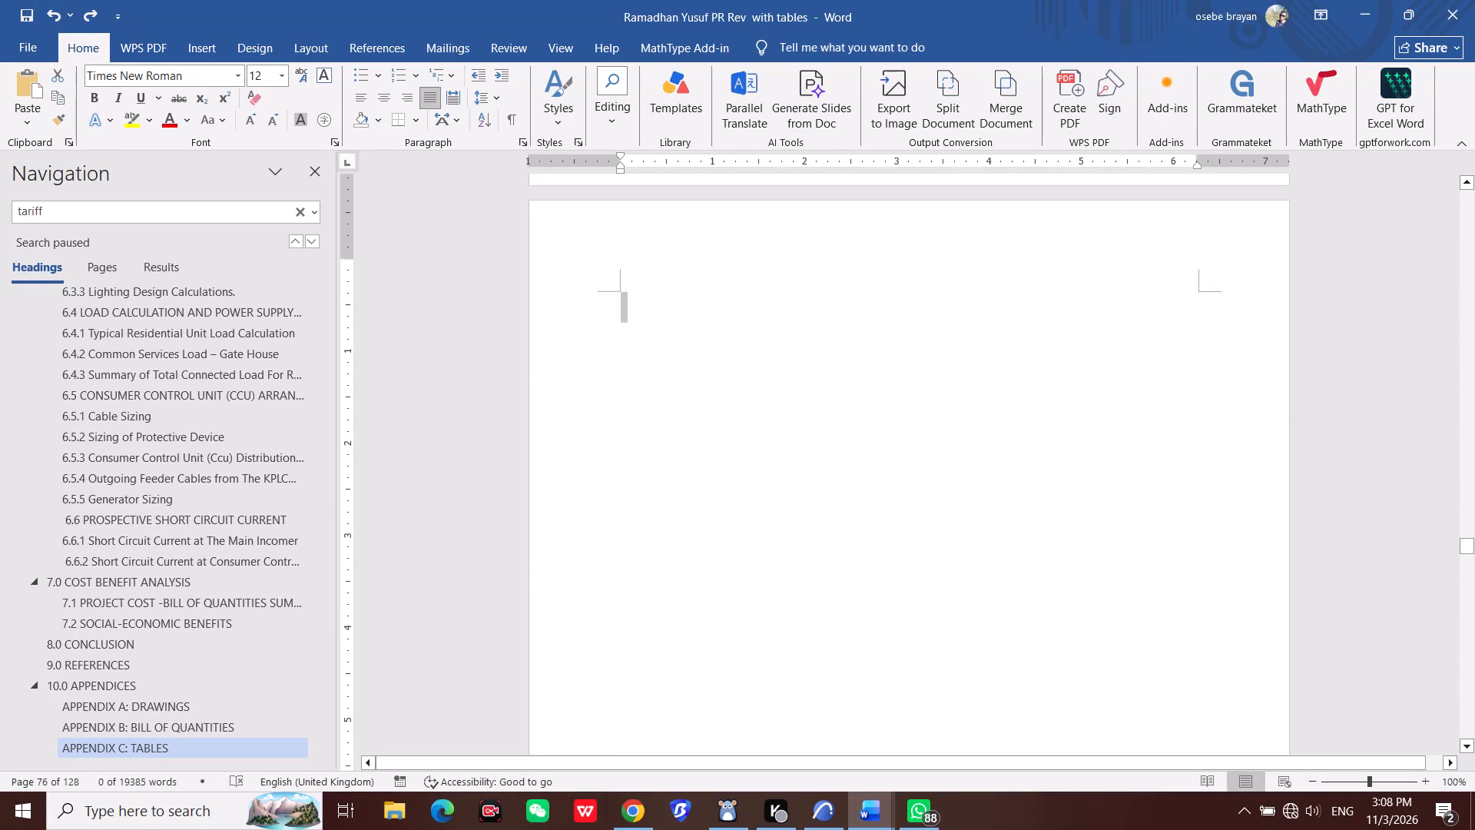
pyautogui.scroll(-10, 736, 466)
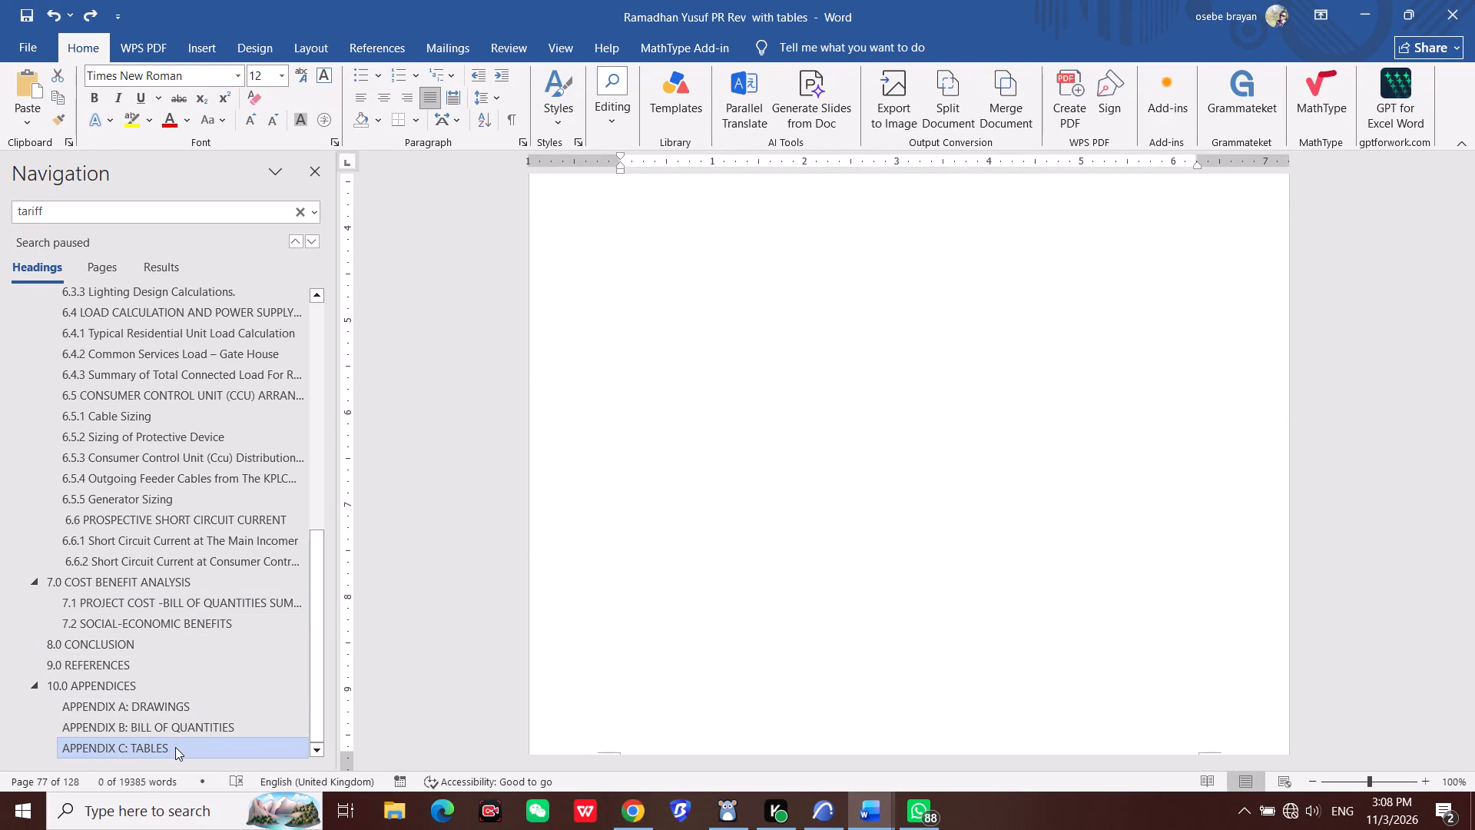
pyautogui.click(175, 747)
pyautogui.scroll(-6, 788, 547)
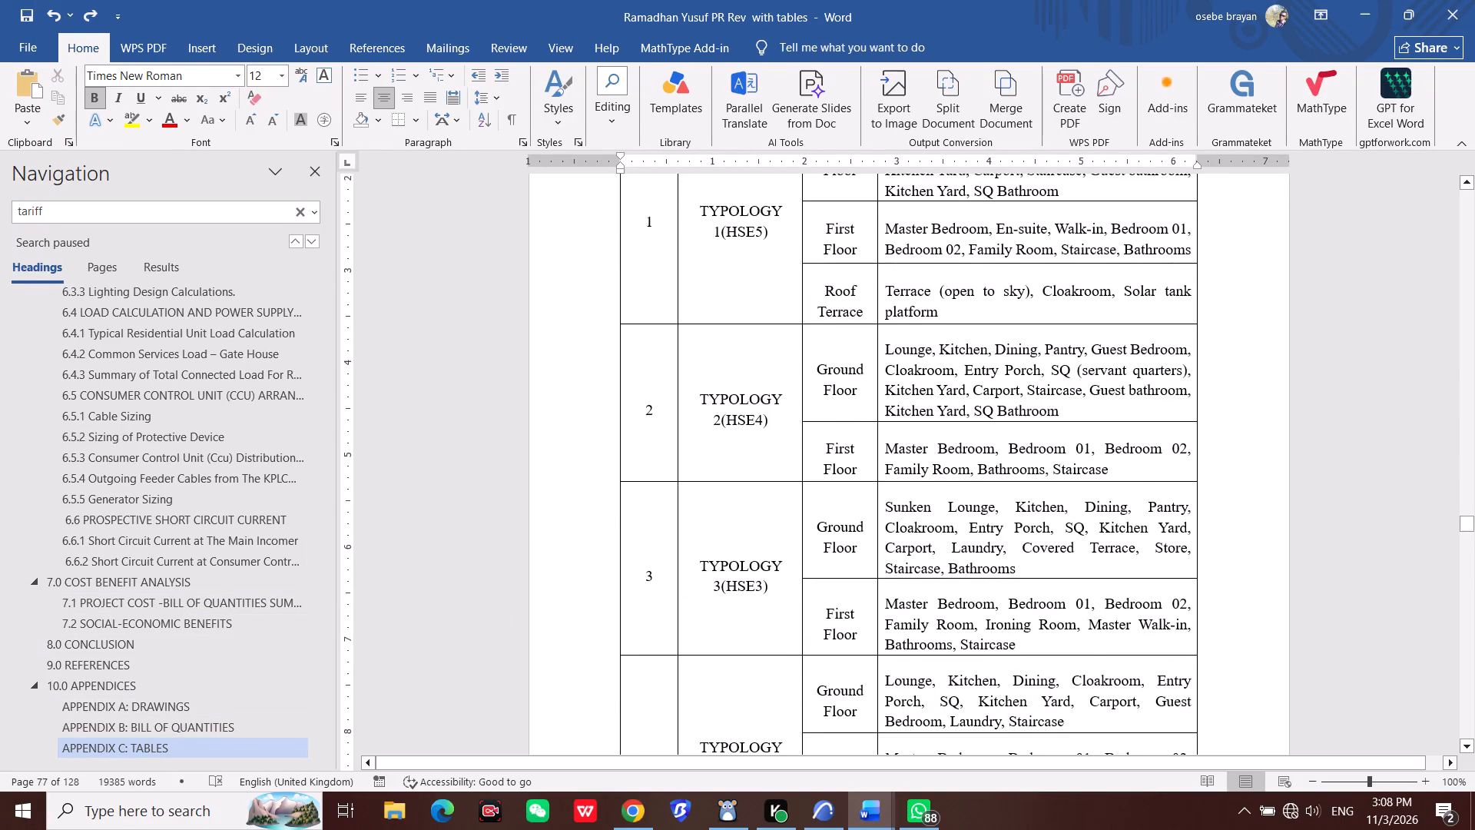
pyautogui.scroll(19, 825, 556)
pyautogui.scroll(-18, 819, 556)
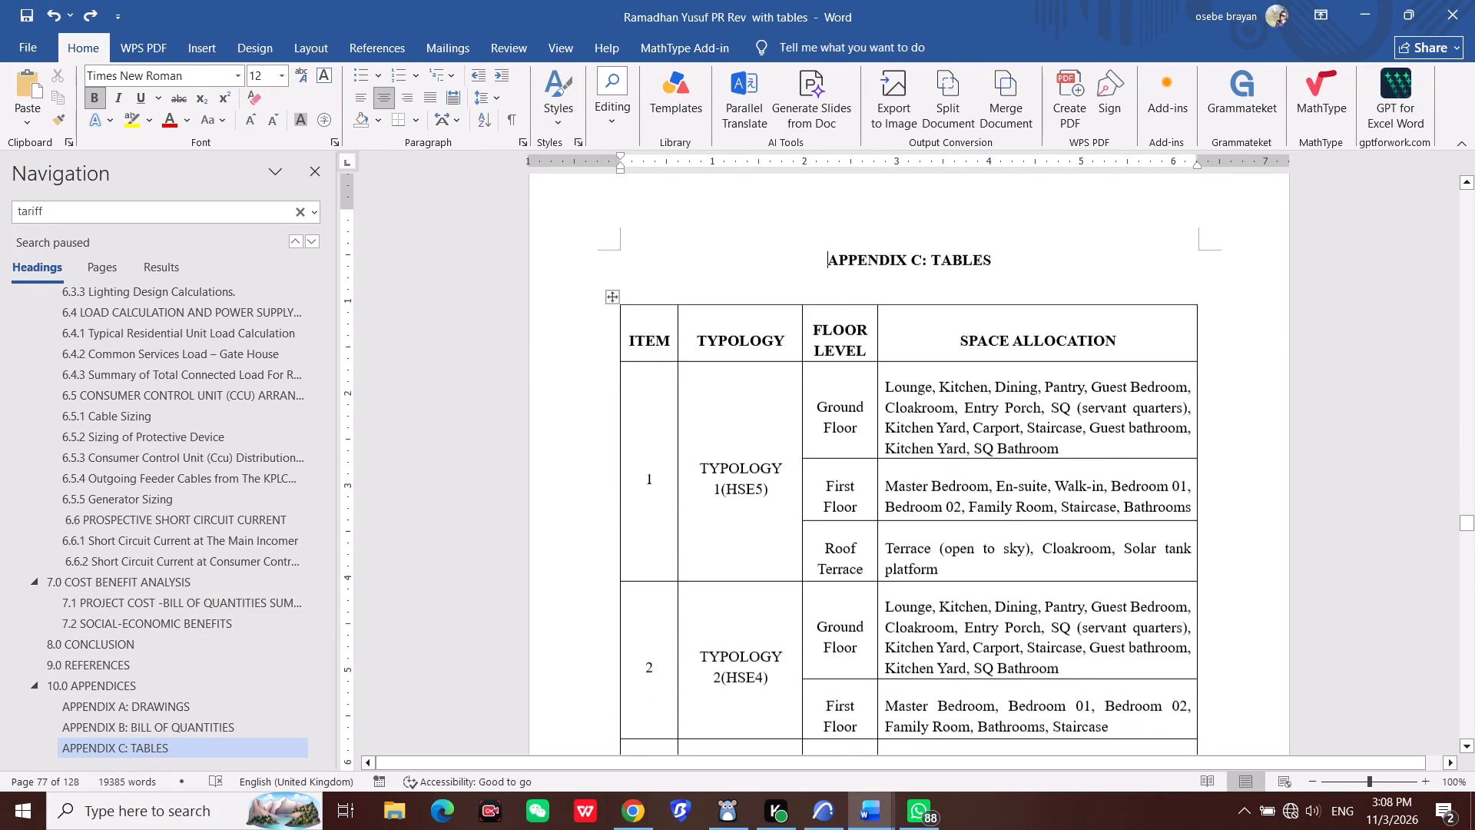
pyautogui.scroll(-20, 873, 512)
pyautogui.scroll(-6, 873, 512)
pyautogui.scroll(-5, 967, 513)
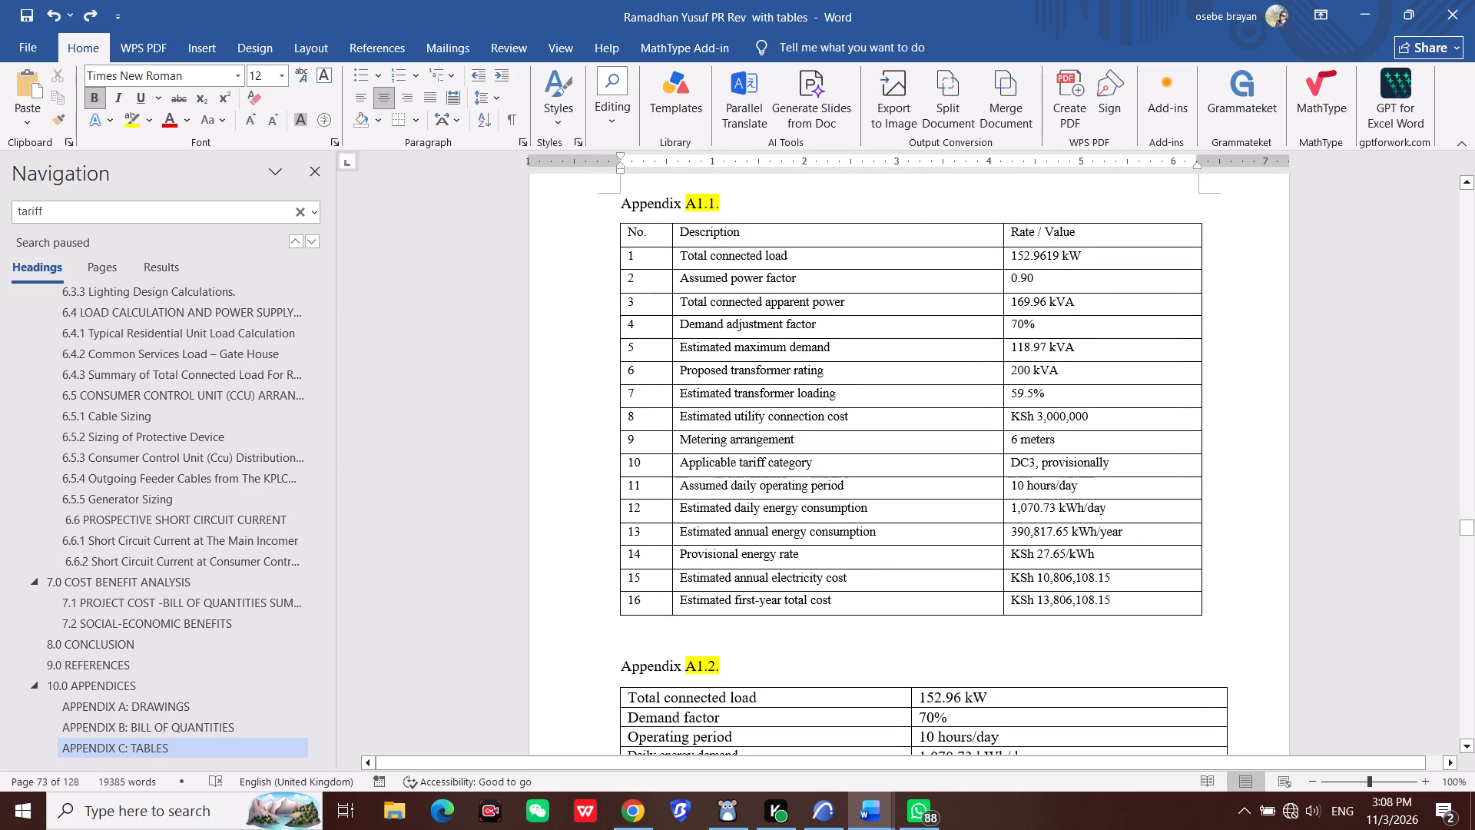
pyautogui.scroll(-4, 957, 533)
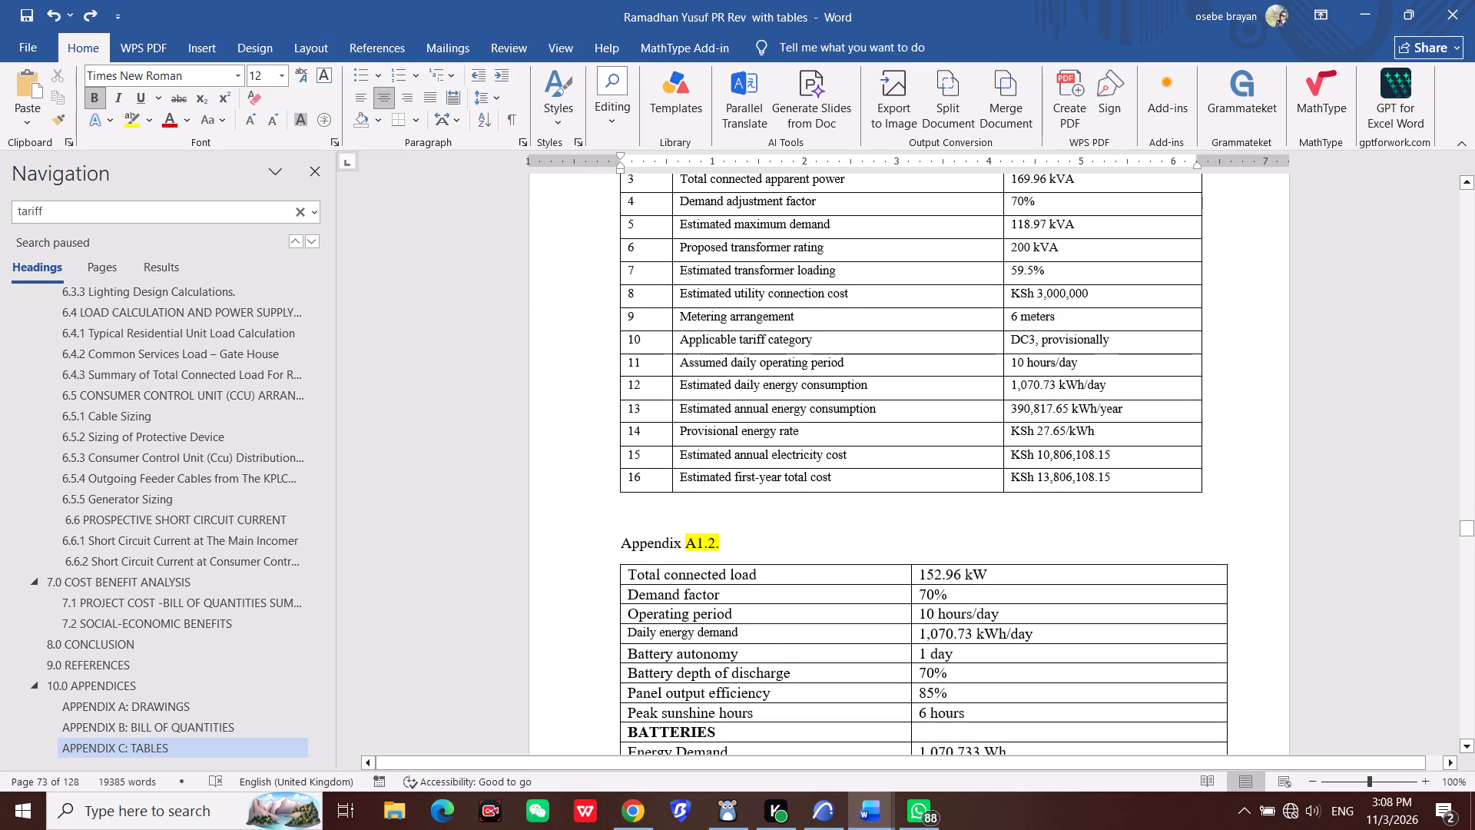
pyautogui.scroll(-10, 961, 527)
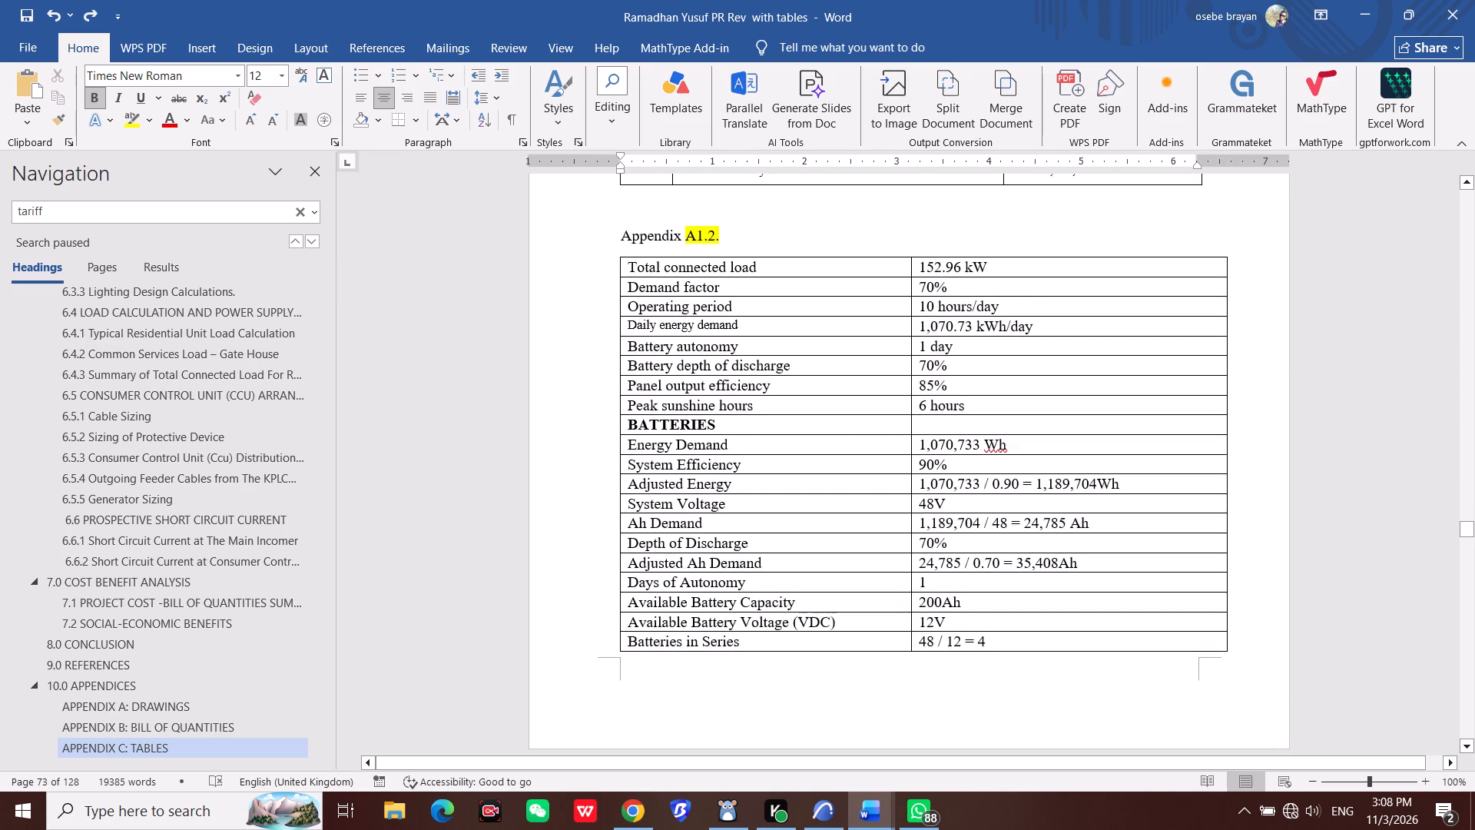
pyautogui.scroll(-19, 967, 527)
pyautogui.scroll(-4, 970, 523)
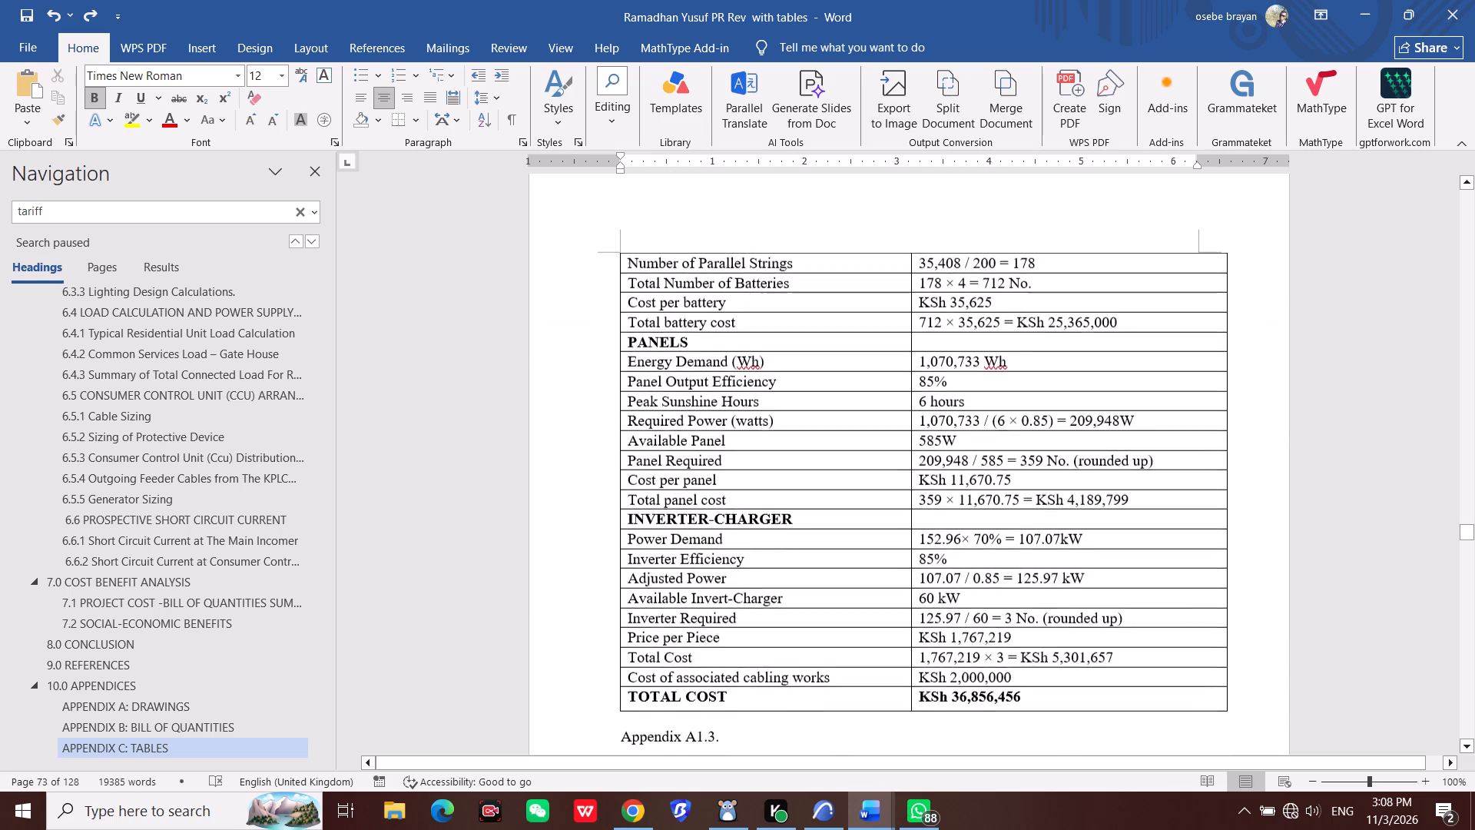
pyautogui.scroll(-5, 970, 523)
pyautogui.scroll(19, 970, 523)
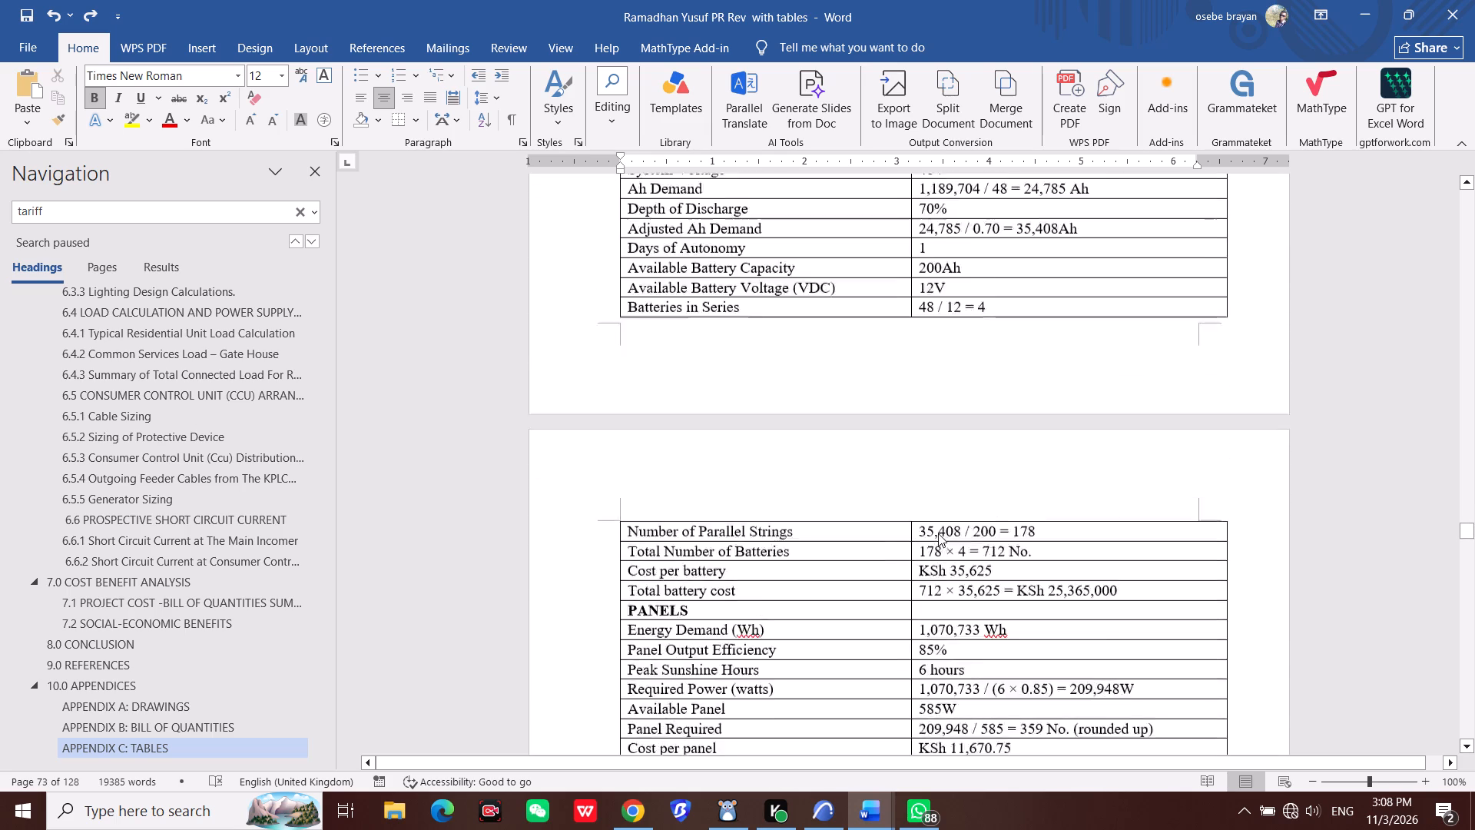
pyautogui.scroll(9, 938, 533)
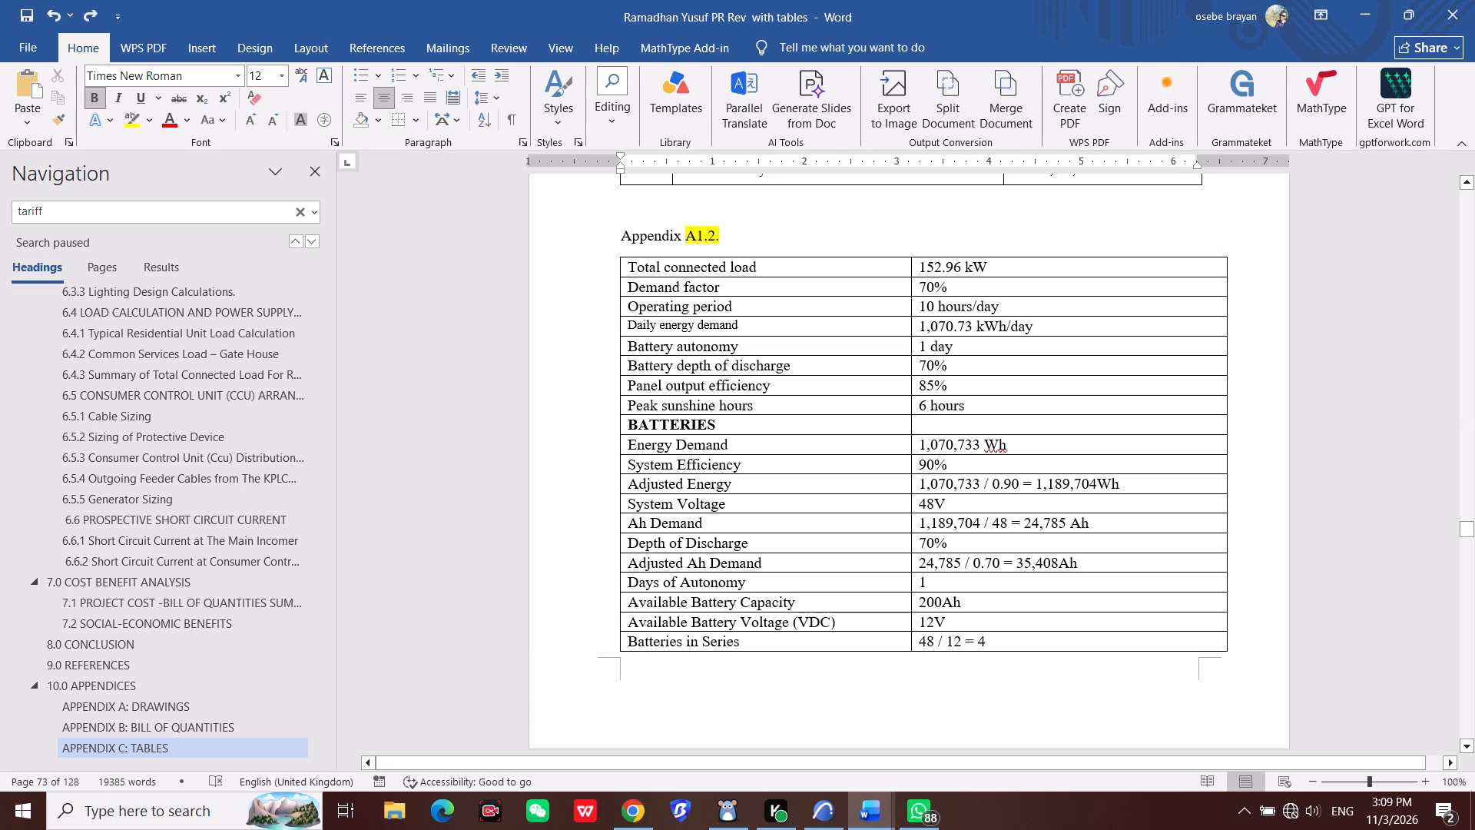
# Review the drawing list in Appendix A and the start of the Appendix B bill of quantities.
pyautogui.click(155, 720)
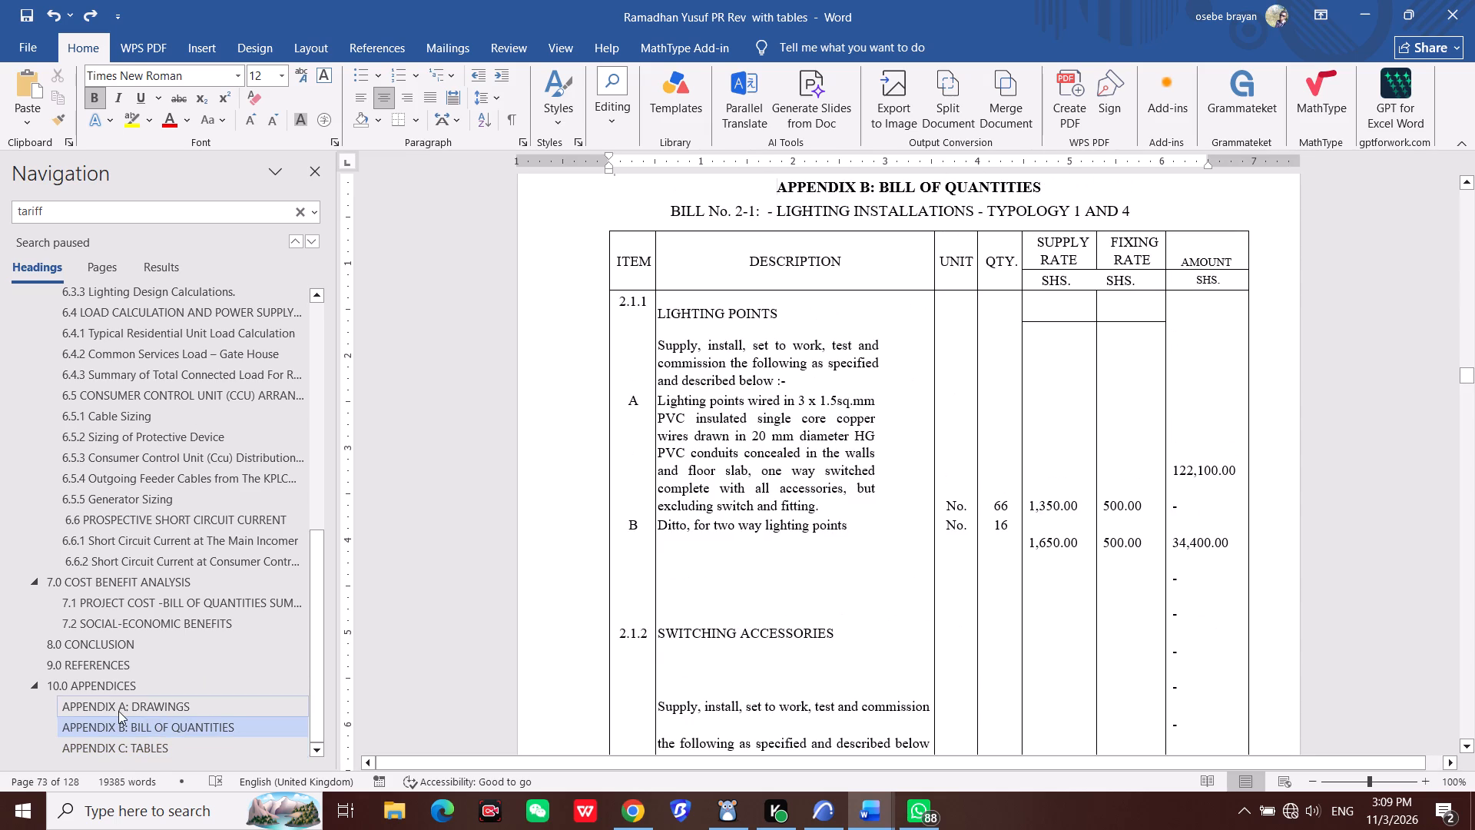
pyautogui.click(118, 711)
pyautogui.scroll(-6, 788, 553)
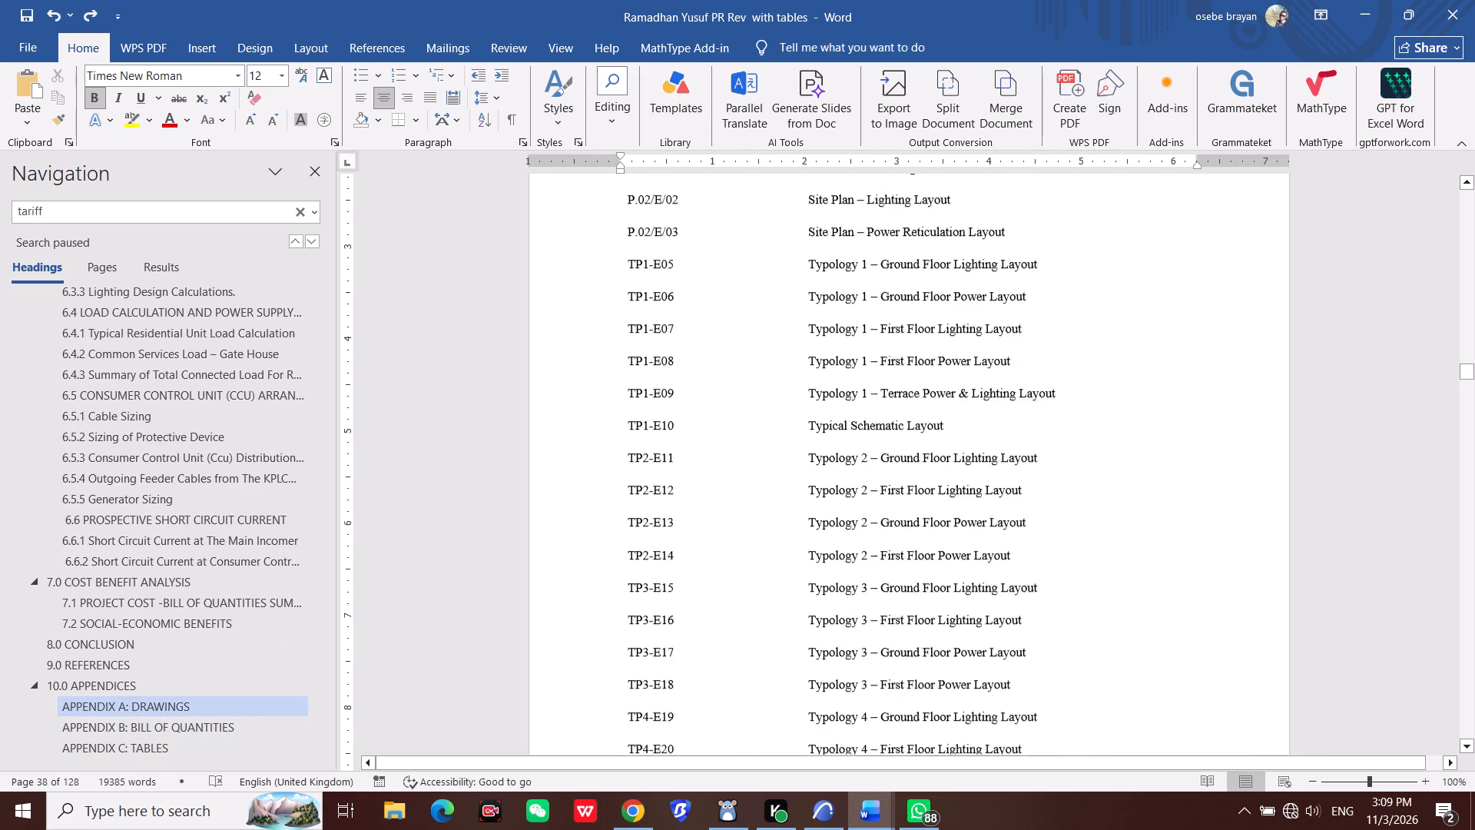
pyautogui.scroll(-17, 788, 553)
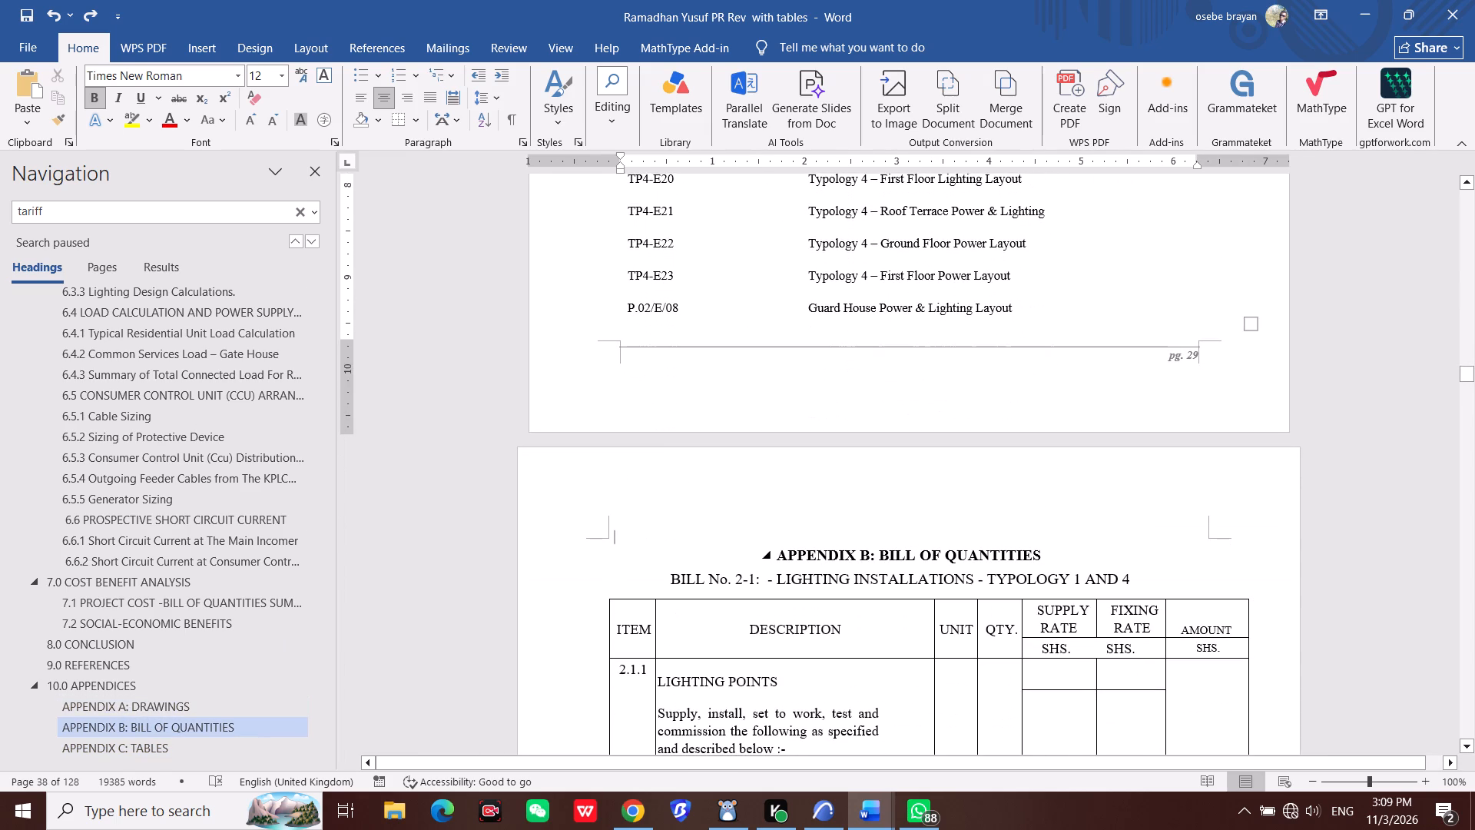
pyautogui.scroll(11, 794, 556)
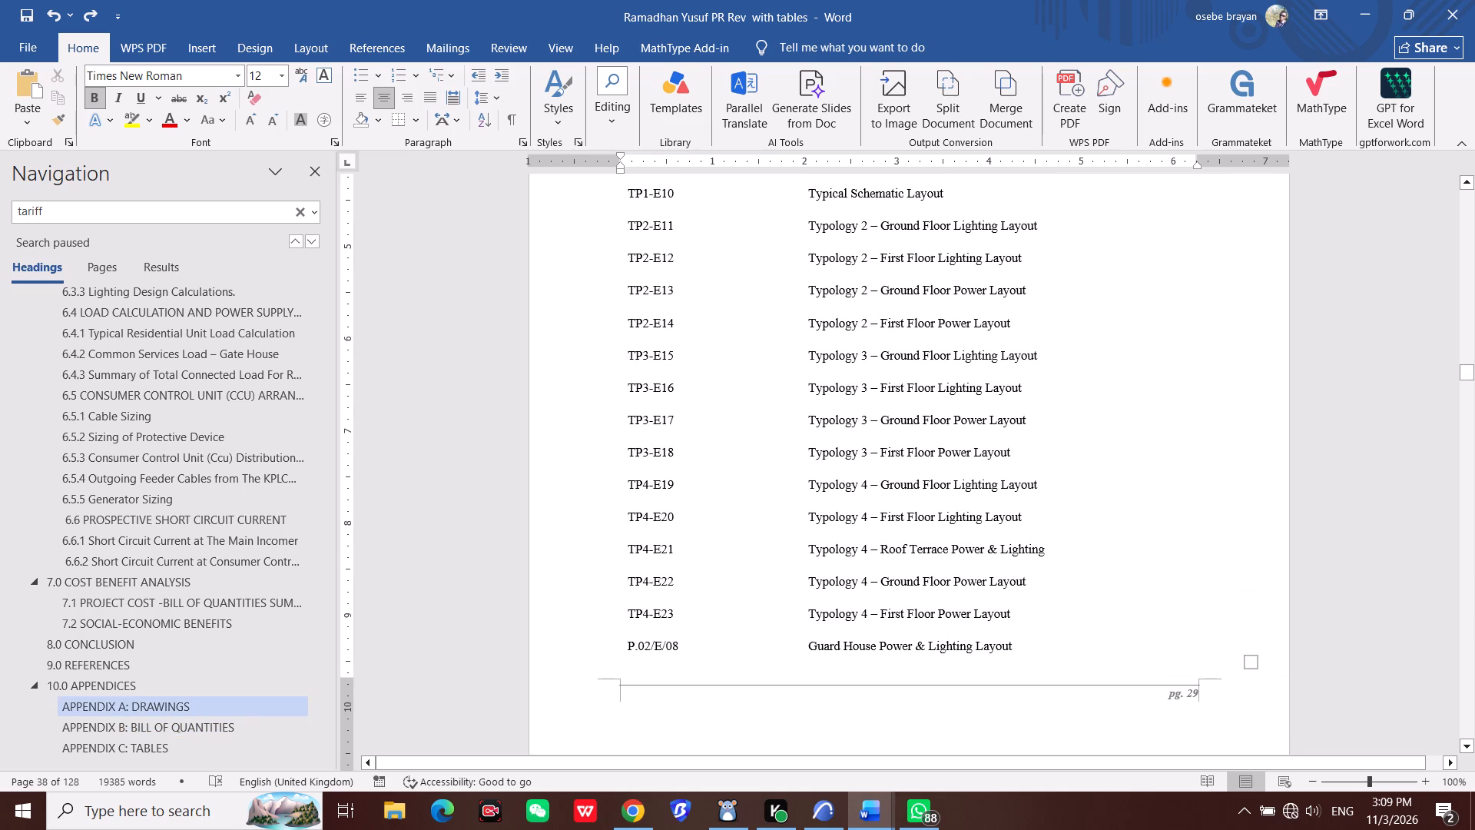
pyautogui.scroll(-9, 741, 476)
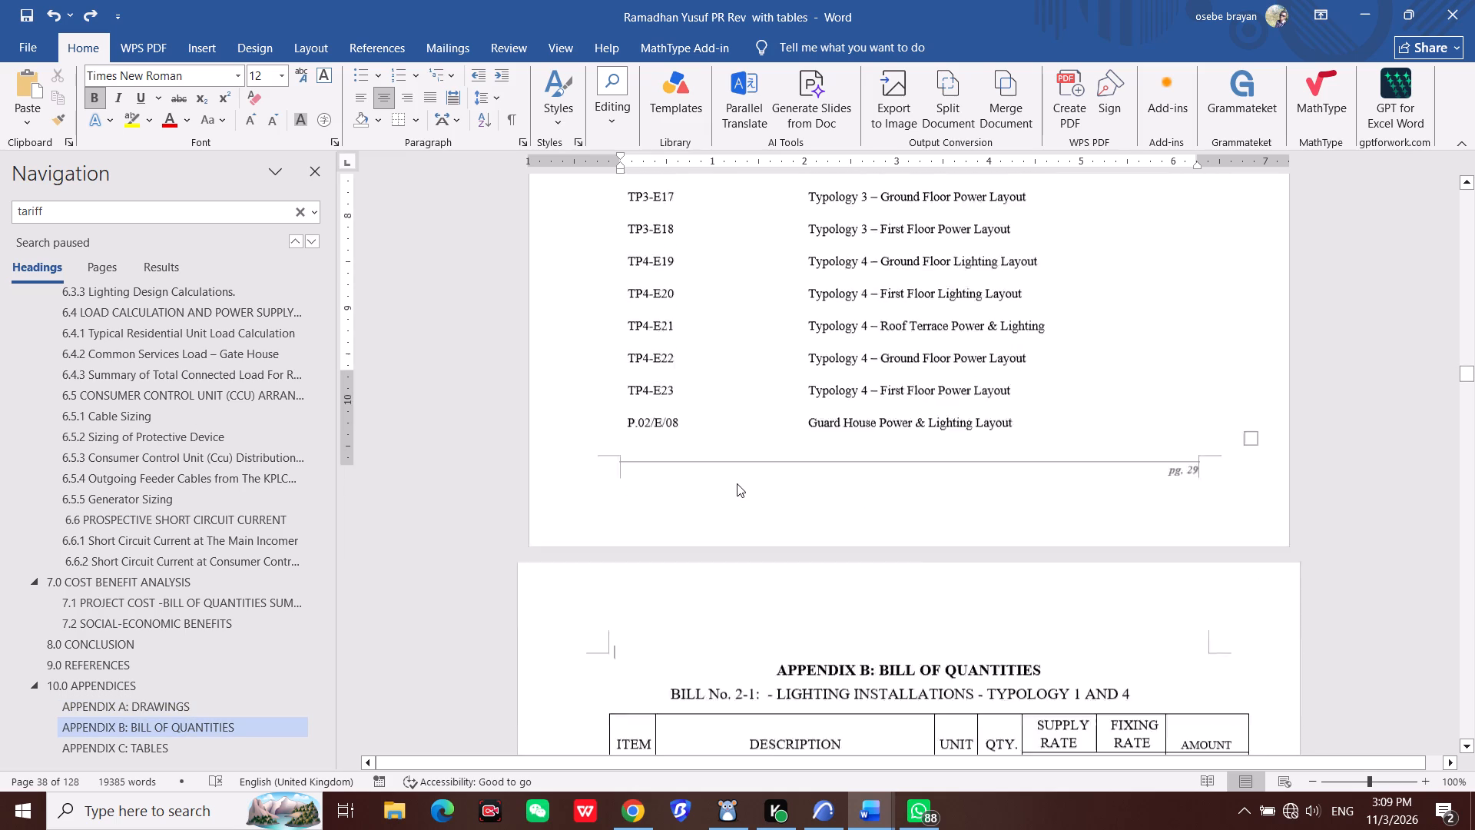
pyautogui.scroll(-19, 737, 483)
pyautogui.scroll(6, 741, 460)
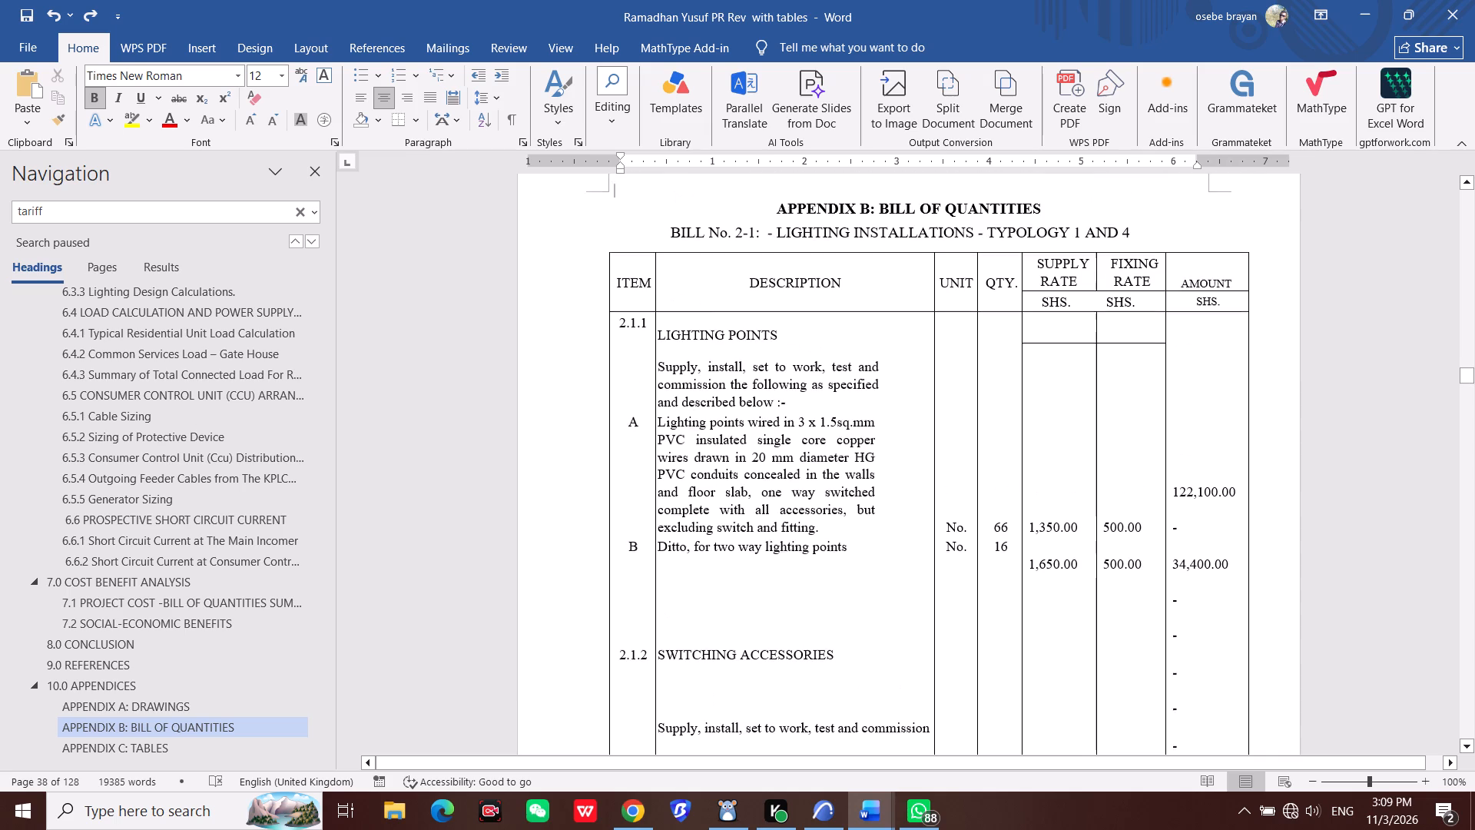
# Return to the report's start and examine sections 4.2.2 to 4.2.5 on the solar and diesel options and their comparison.
pyautogui.moveTo(1464, 377); pyautogui.dragTo(1464, 268)
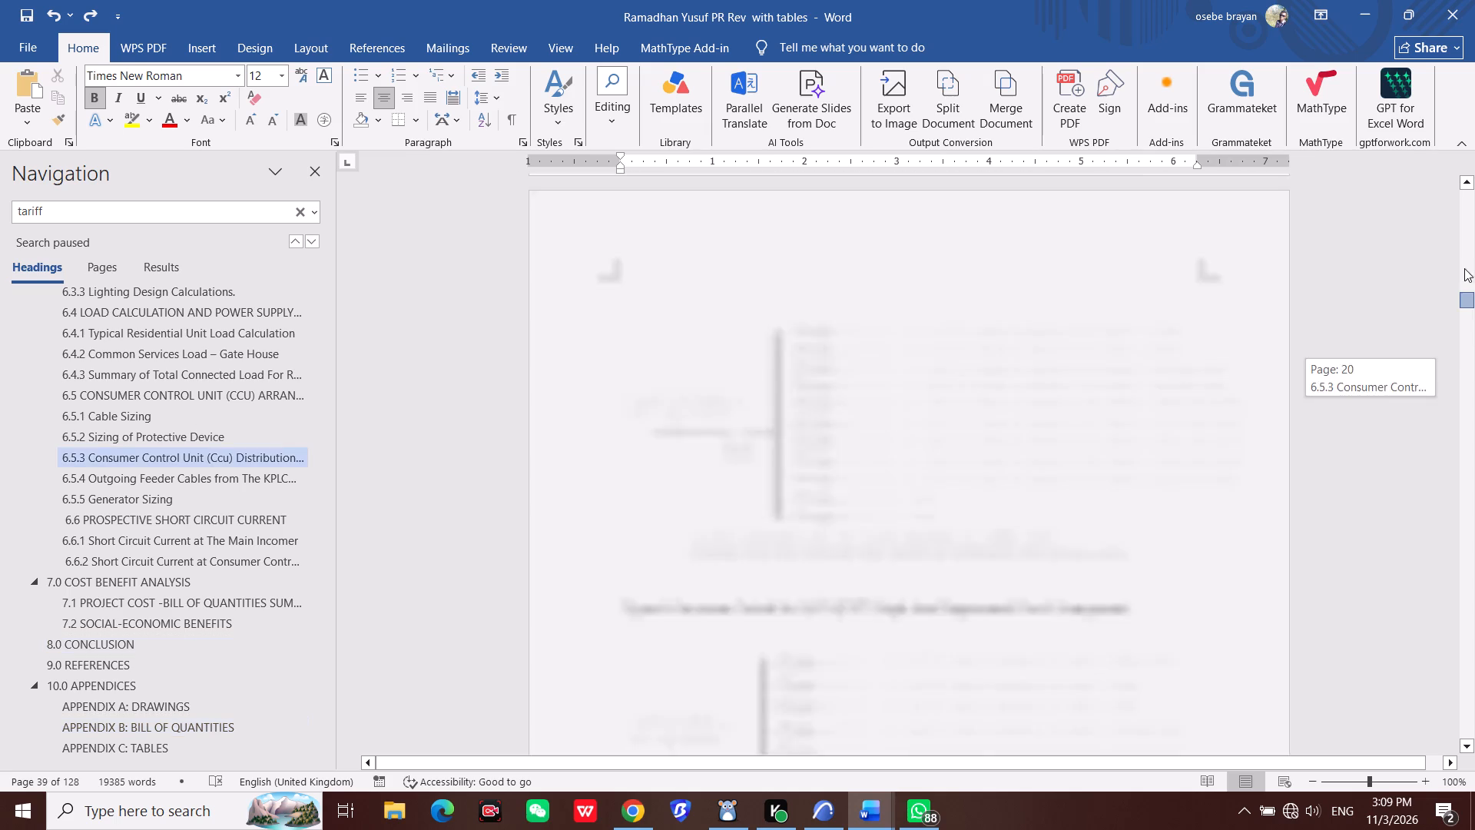
pyautogui.moveTo(1464, 268); pyautogui.dragTo(1474, 201)
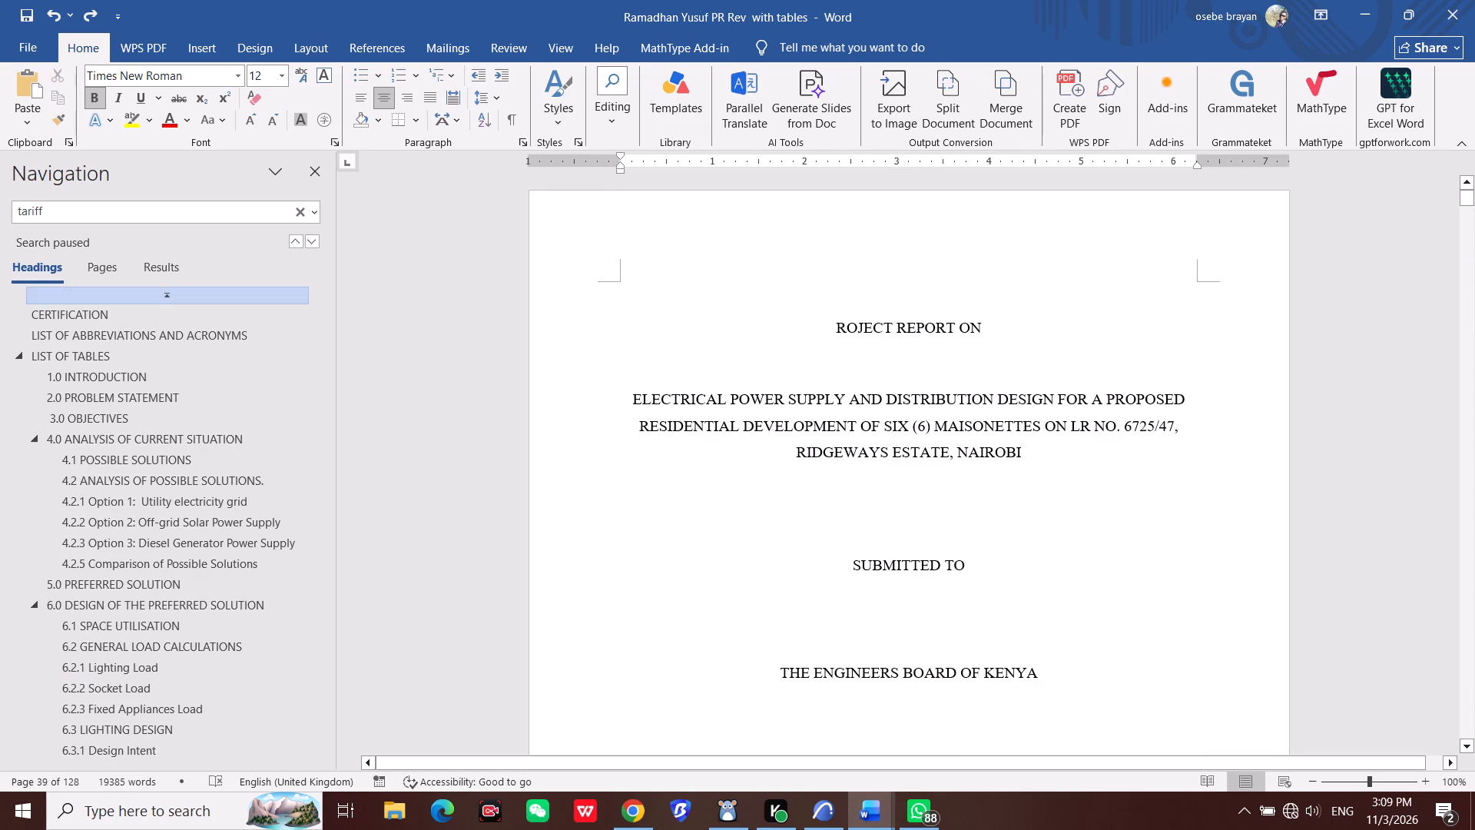
pyautogui.scroll(1, 112, 559)
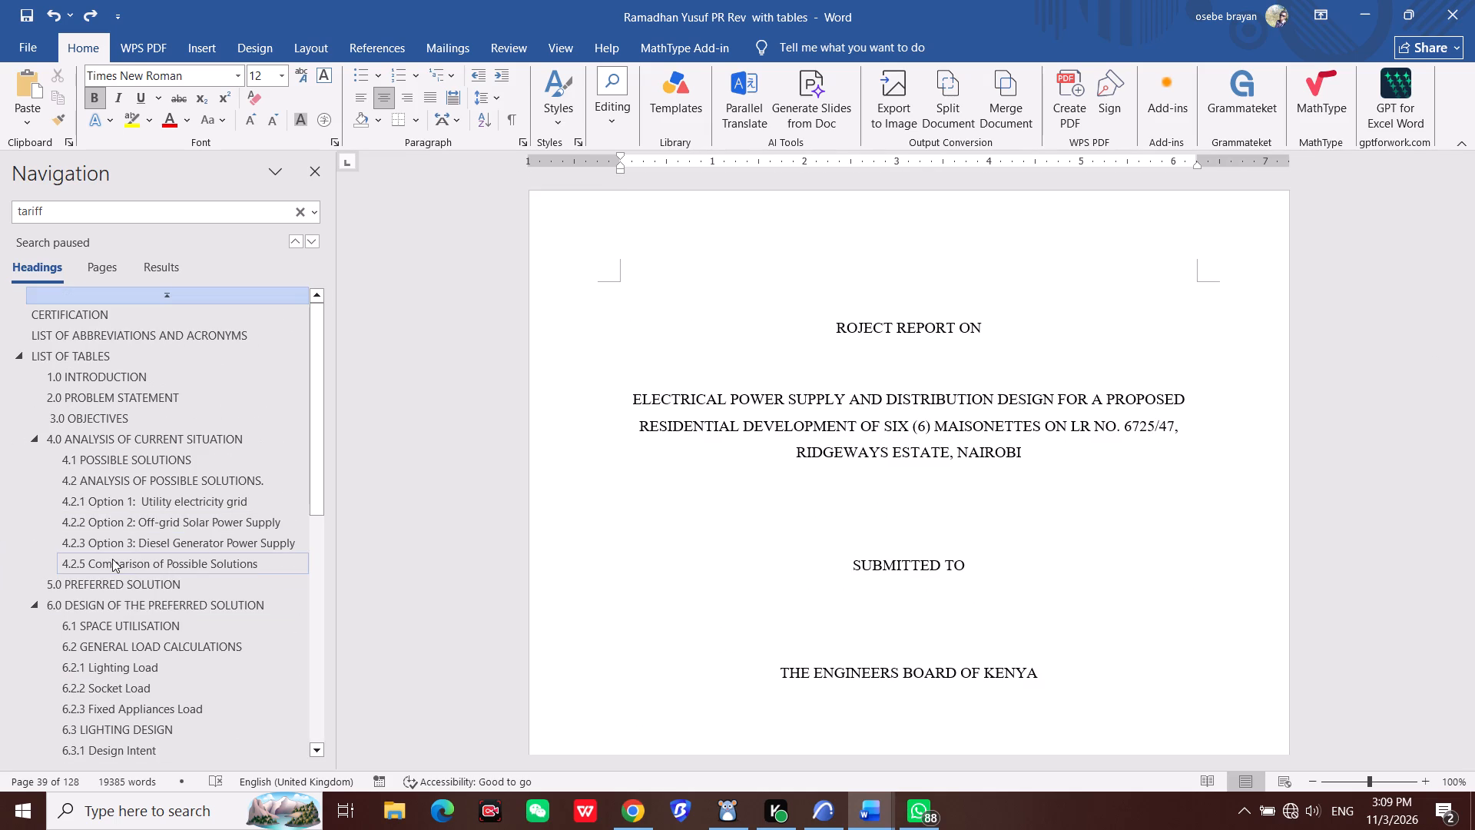
pyautogui.scroll(1, 112, 559)
pyautogui.click(209, 547)
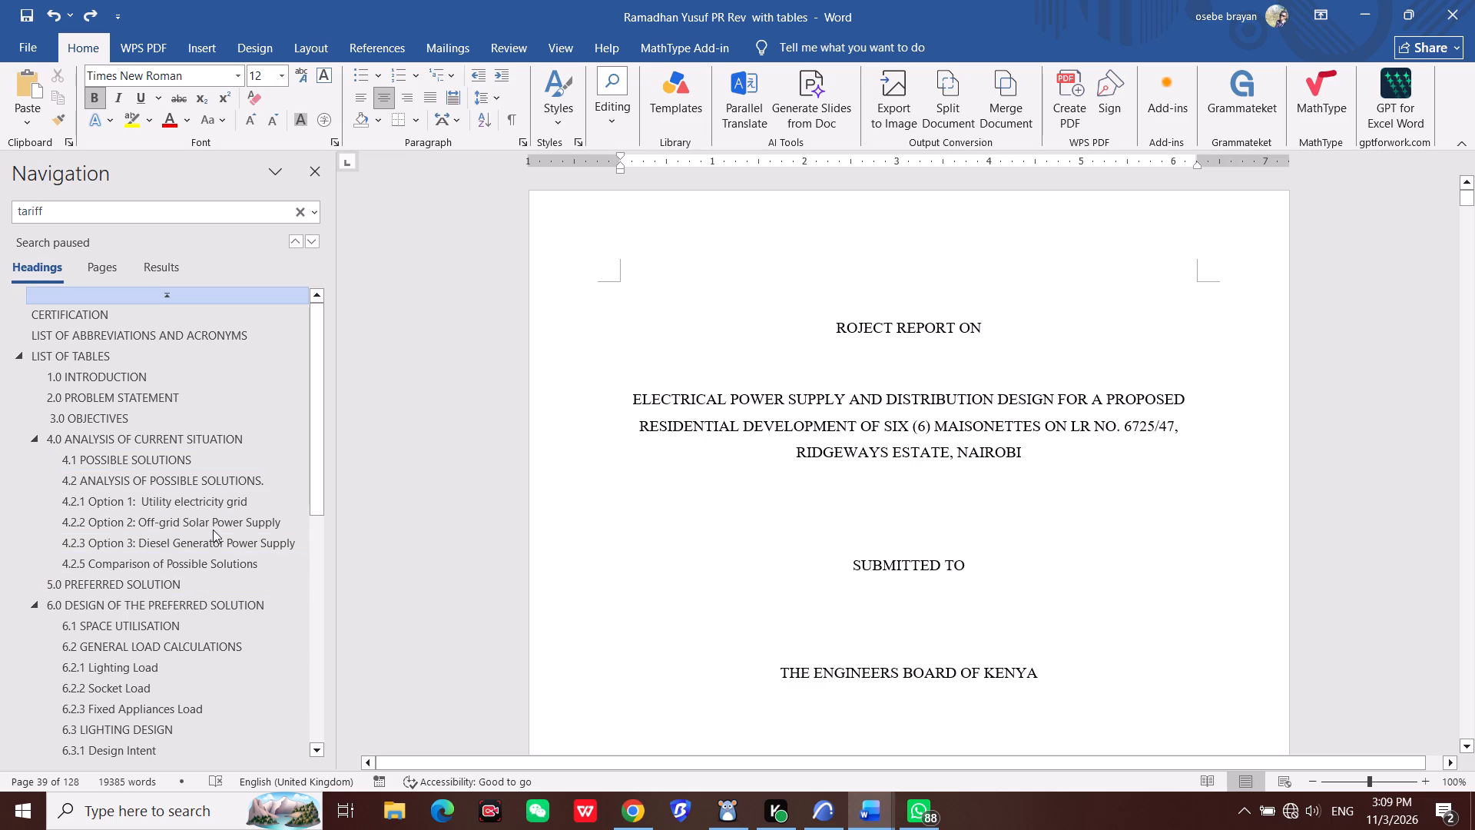
pyautogui.click(213, 530)
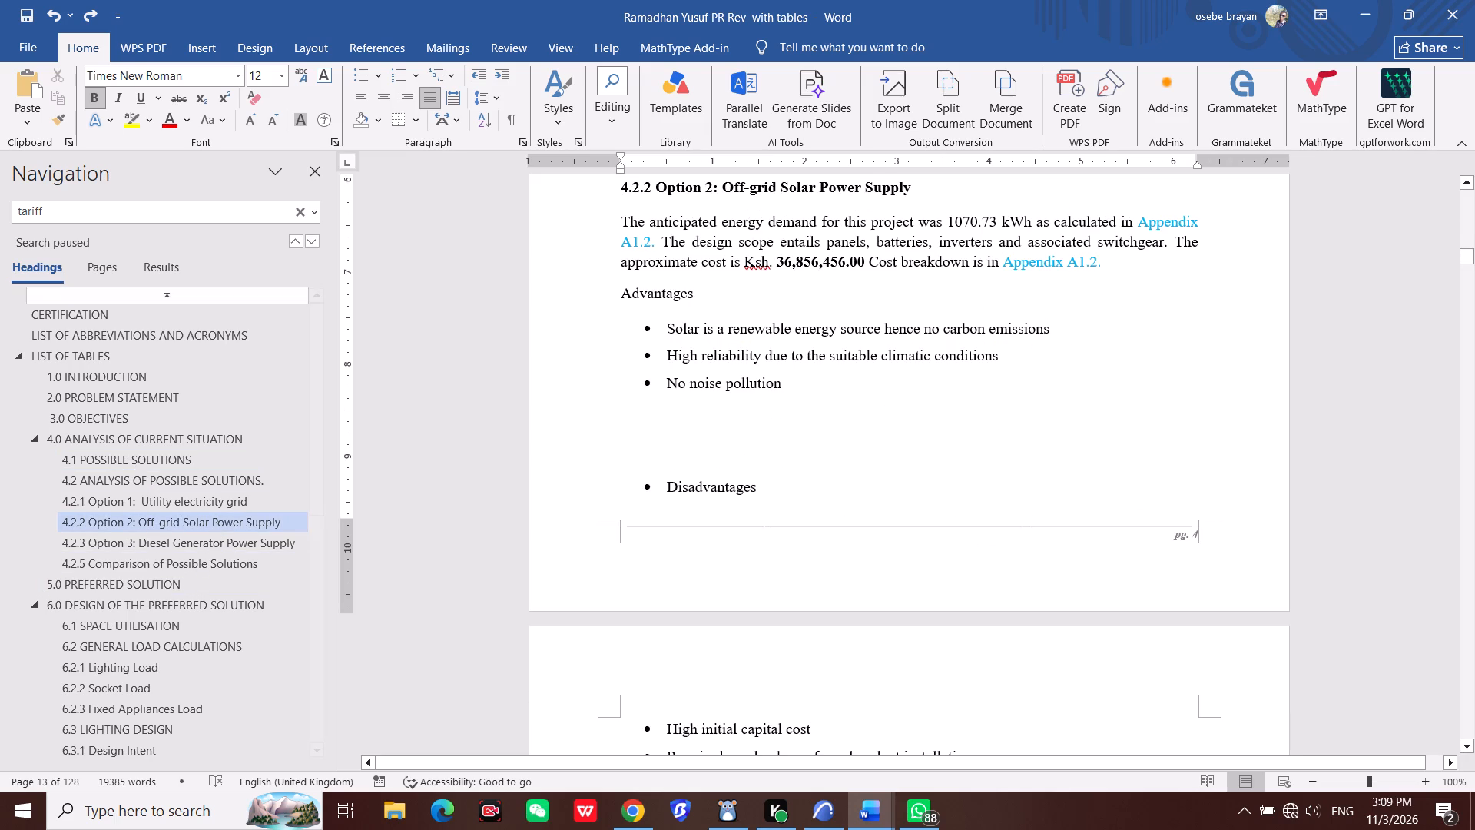
pyautogui.scroll(4, 760, 493)
pyautogui.scroll(-14, 760, 493)
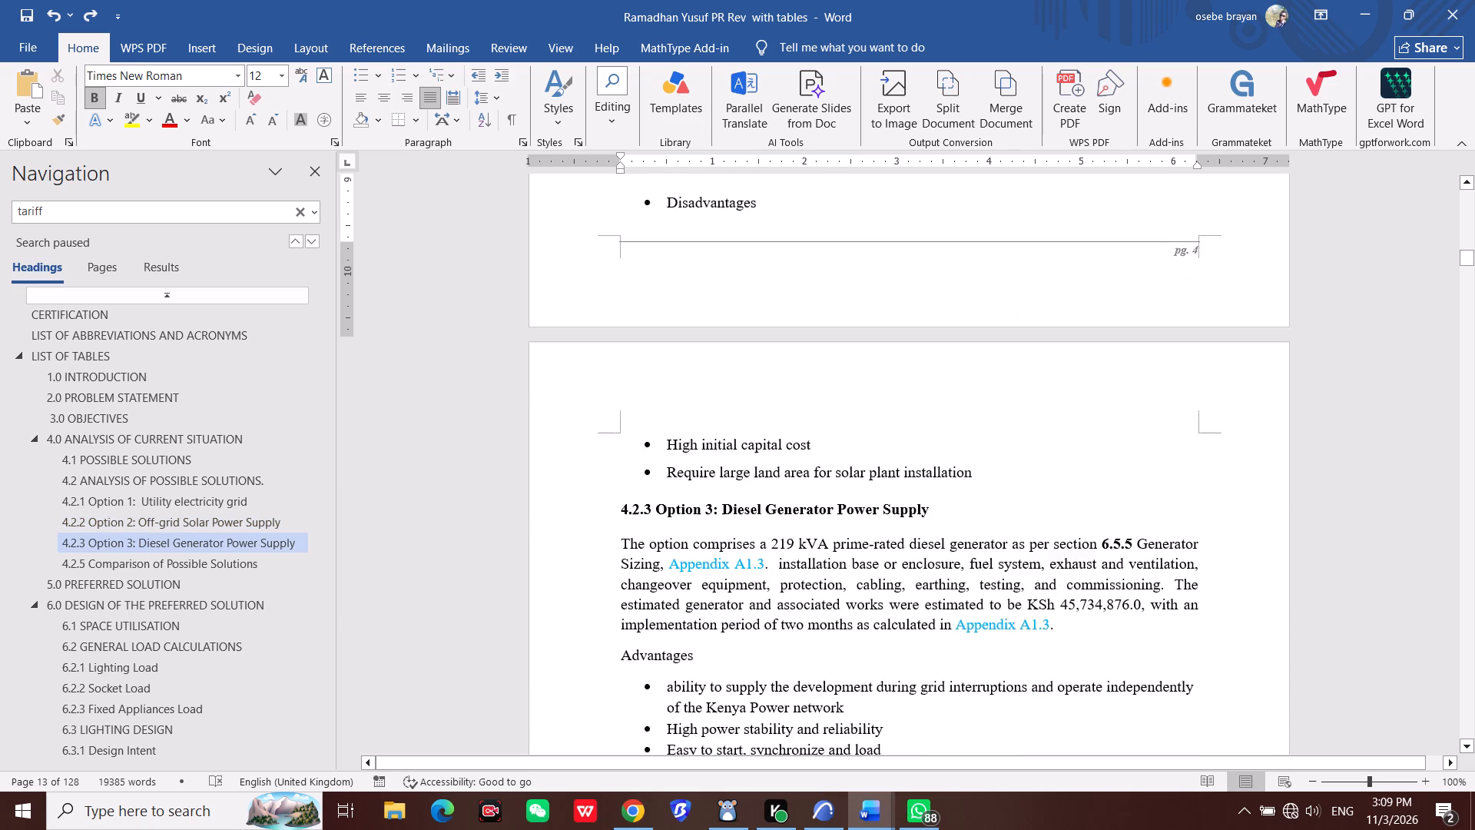
pyautogui.scroll(-16, 745, 507)
pyautogui.scroll(1, 745, 507)
pyautogui.scroll(-5, 745, 507)
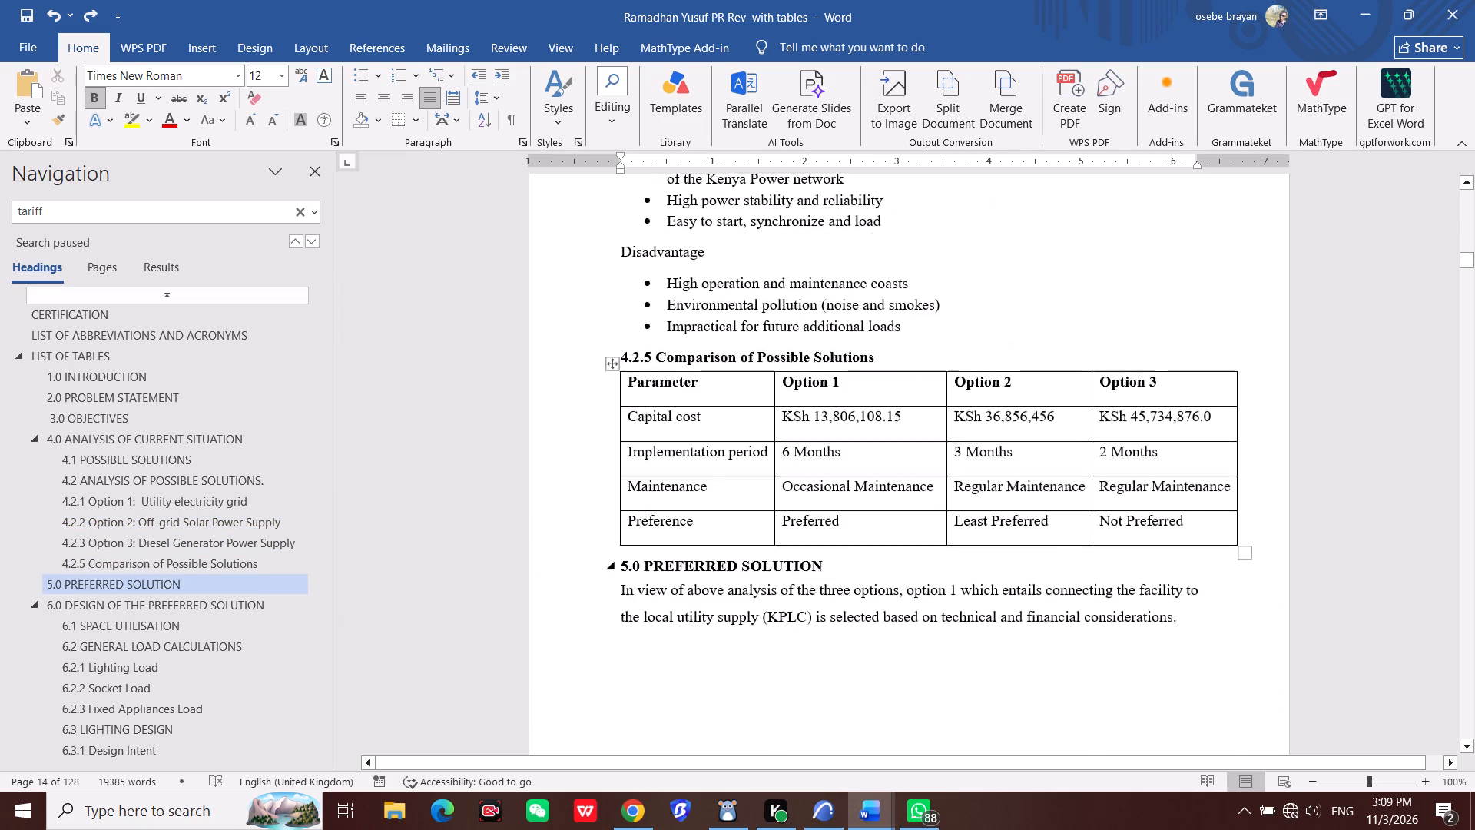
# Read sections 6.1 to 6.2.3, checking the table and standards references for space utilisation, lighting, socket and fixed appliance loads.
pyautogui.scroll(-15, 745, 507)
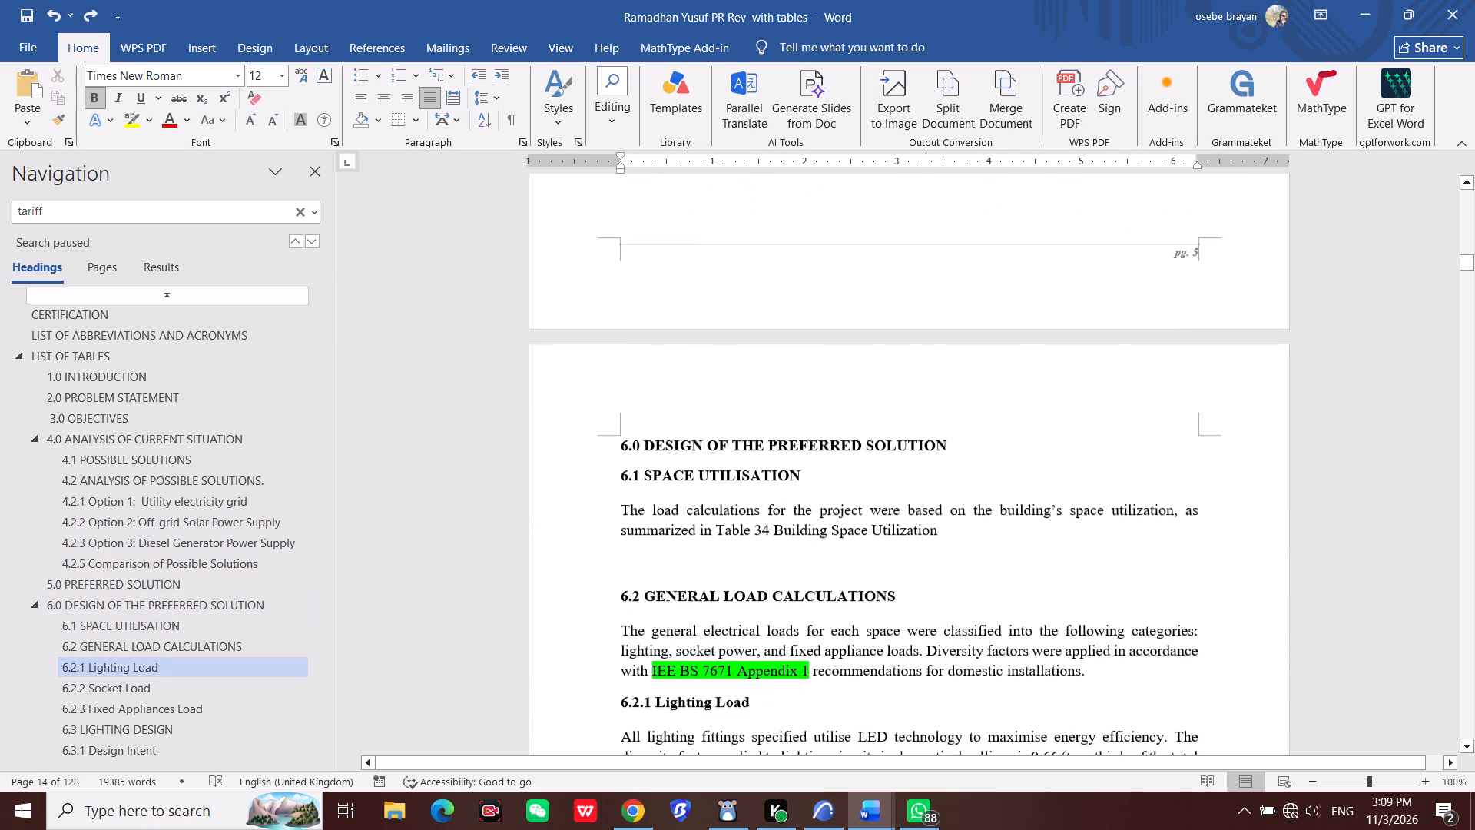
pyautogui.scroll(-15, 745, 507)
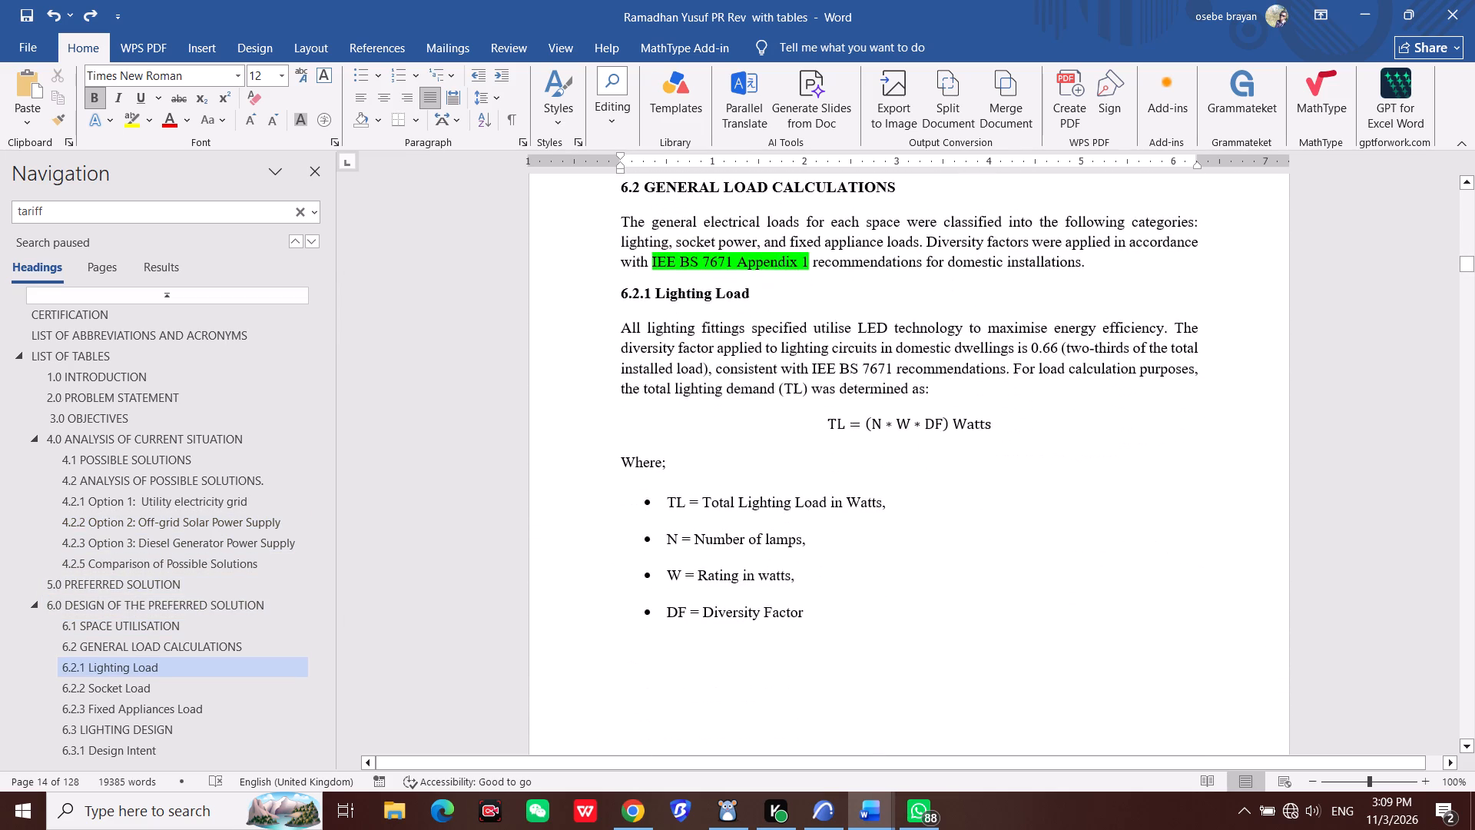
pyautogui.scroll(-20, 745, 507)
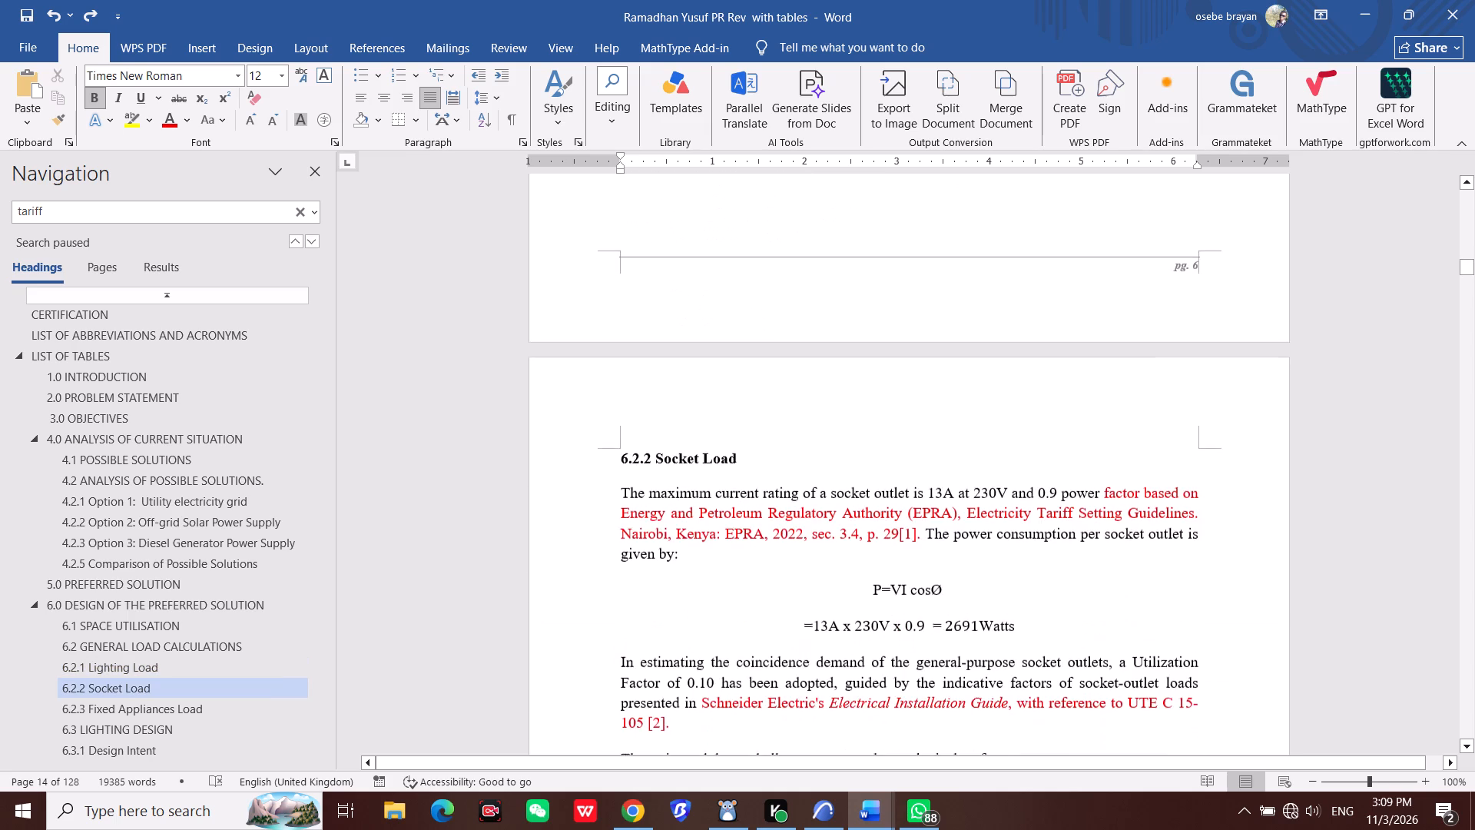
pyautogui.scroll(-14, 794, 473)
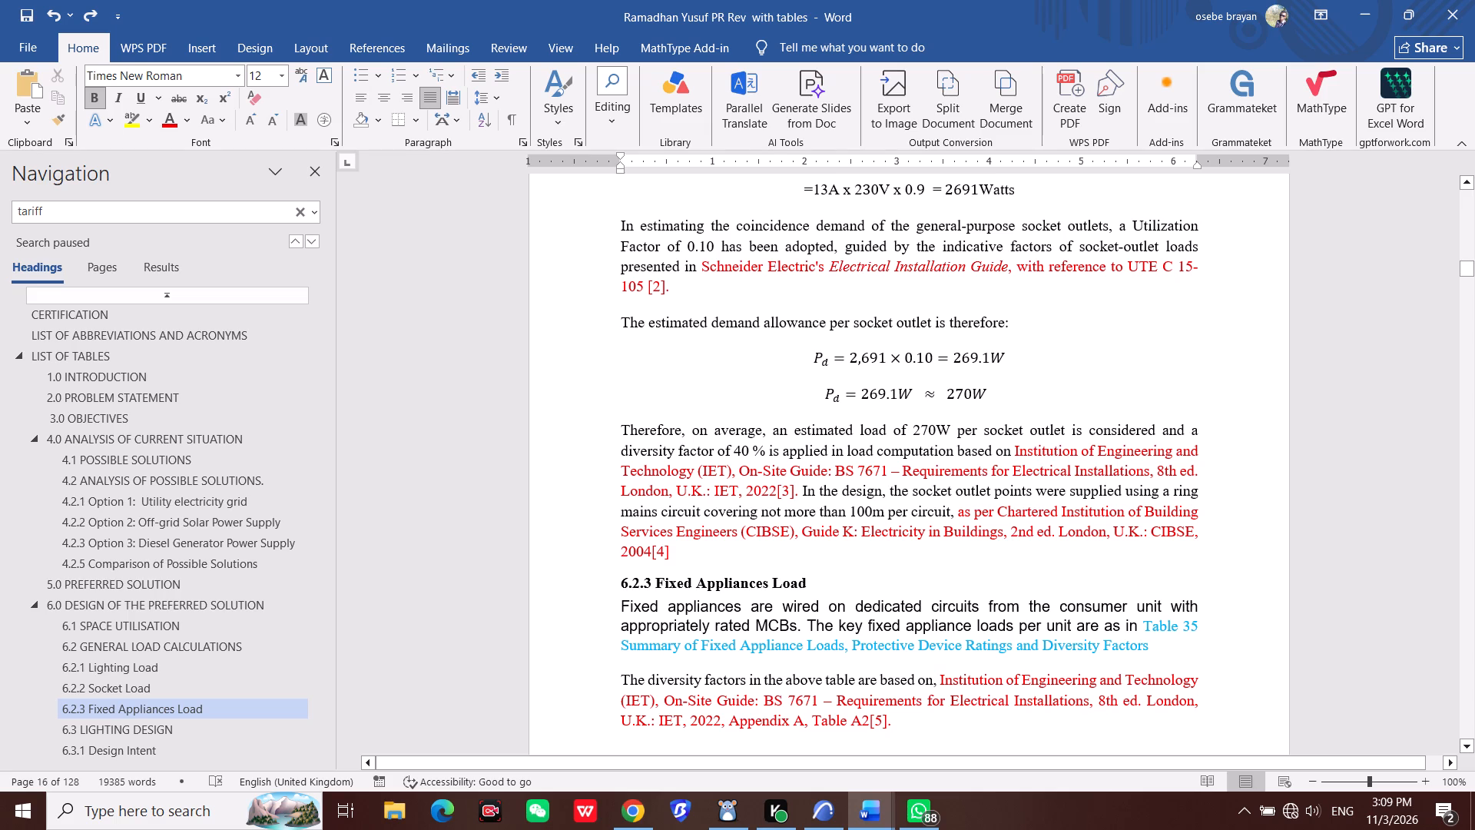
pyautogui.scroll(-3, 967, 625)
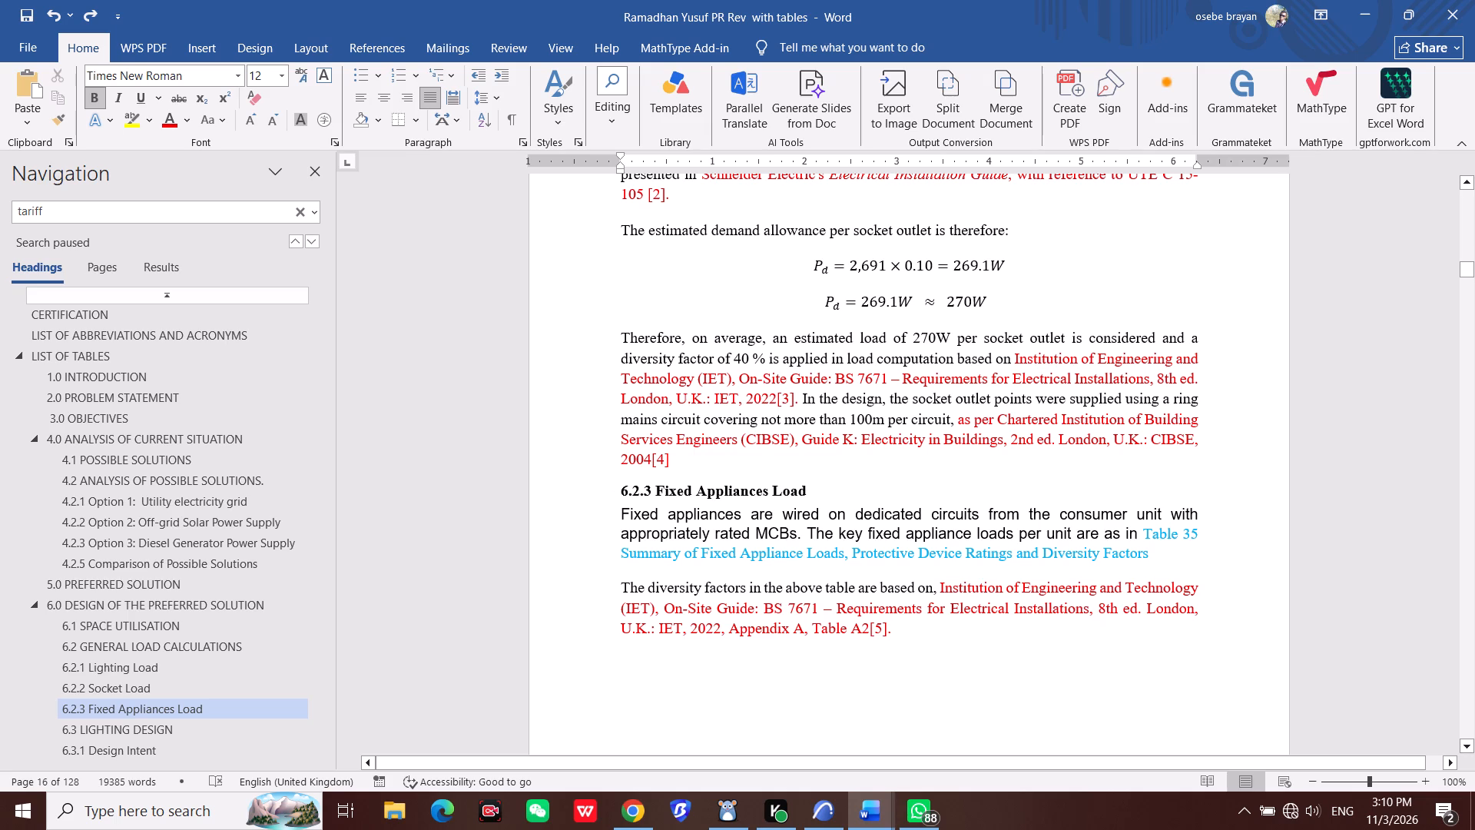
# Check the font and style of the 6.2.3 Fixed Appliances Load paragraph and its Table 35 cross-reference.
pyautogui.moveTo(620, 516); pyautogui.dragTo(963, 574)
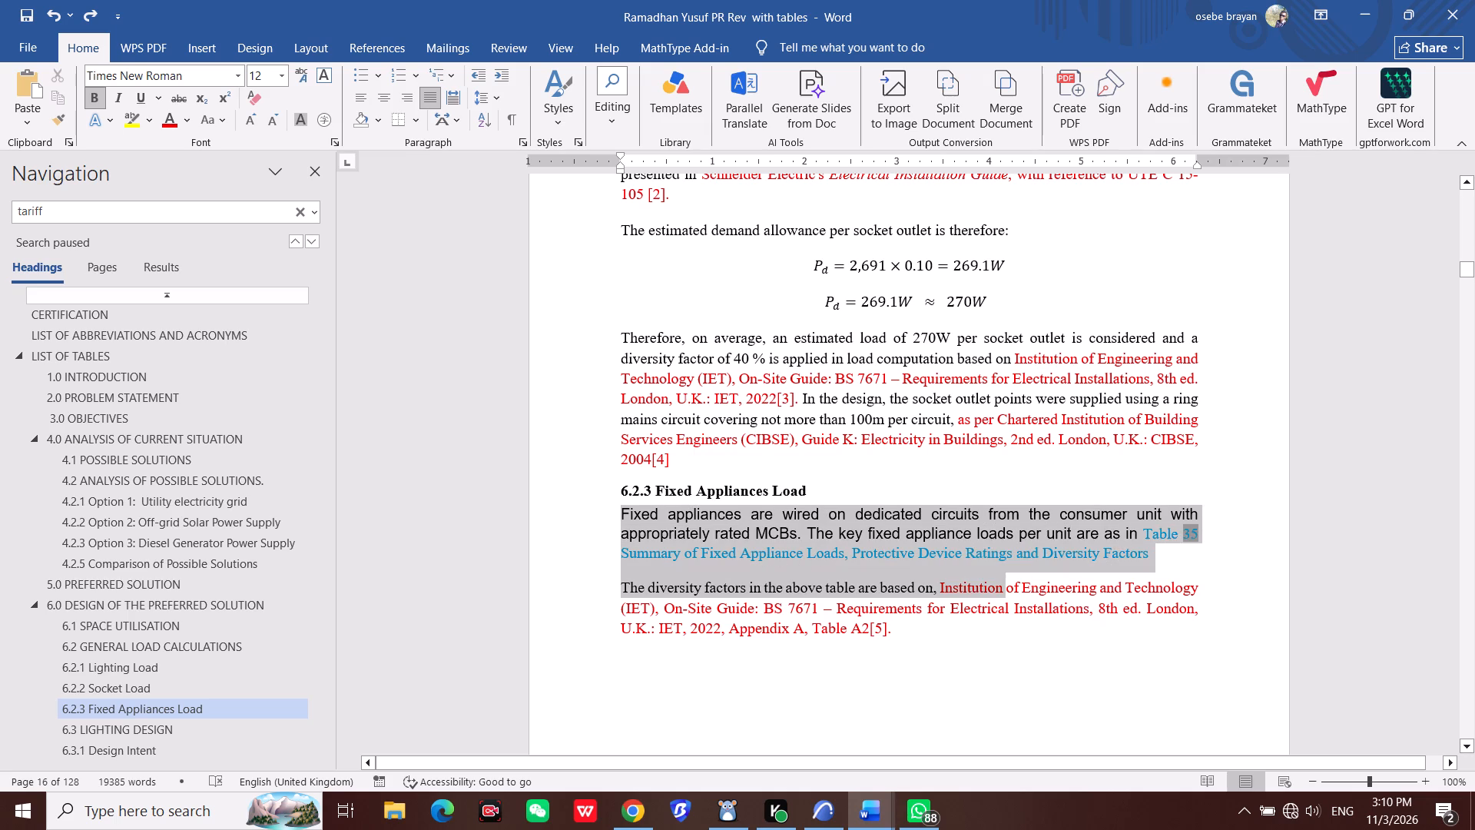
pyautogui.click(894, 547)
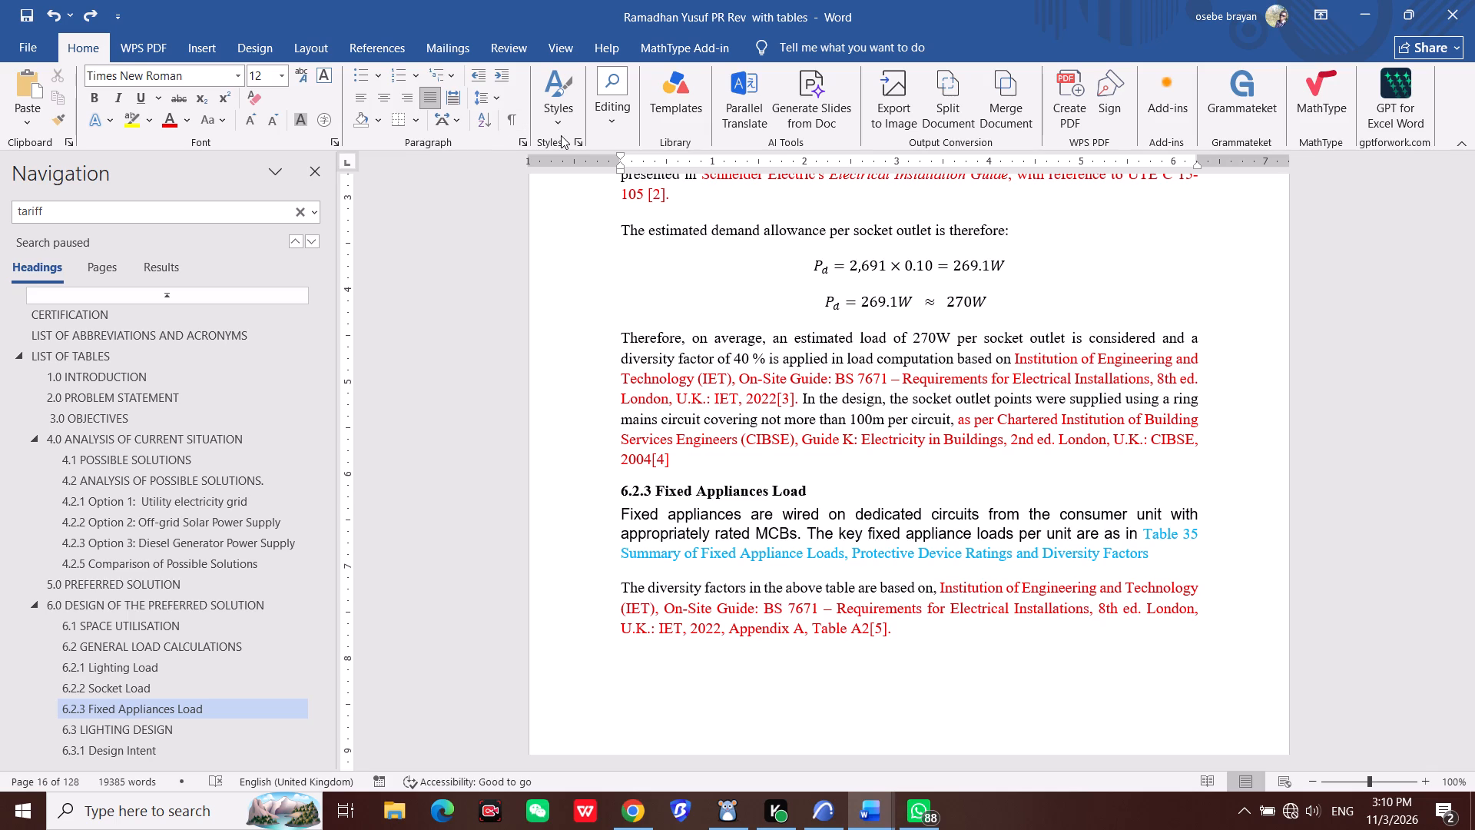
pyautogui.click(811, 542)
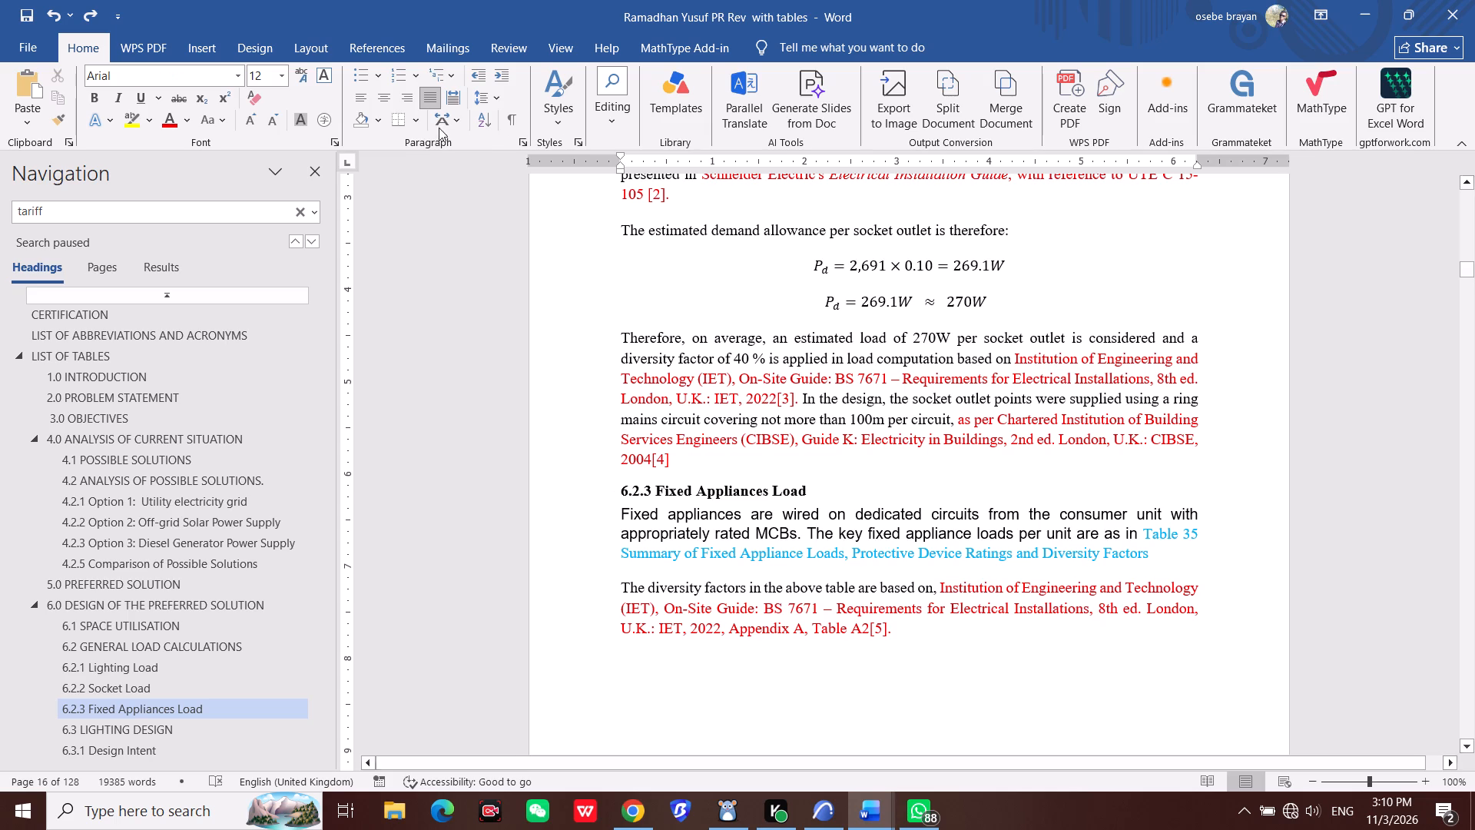
pyautogui.click(550, 115)
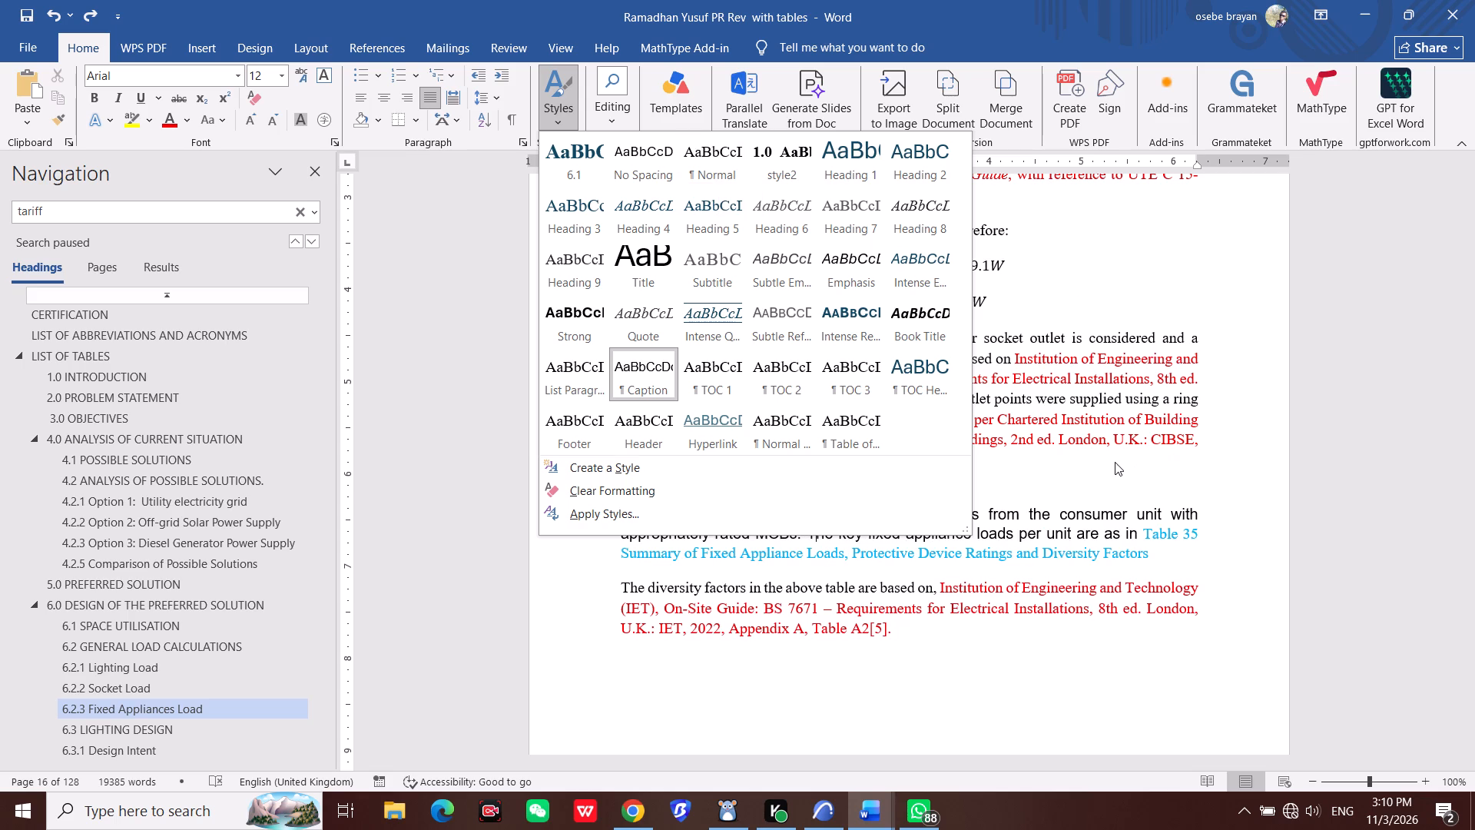
pyautogui.click(1109, 492)
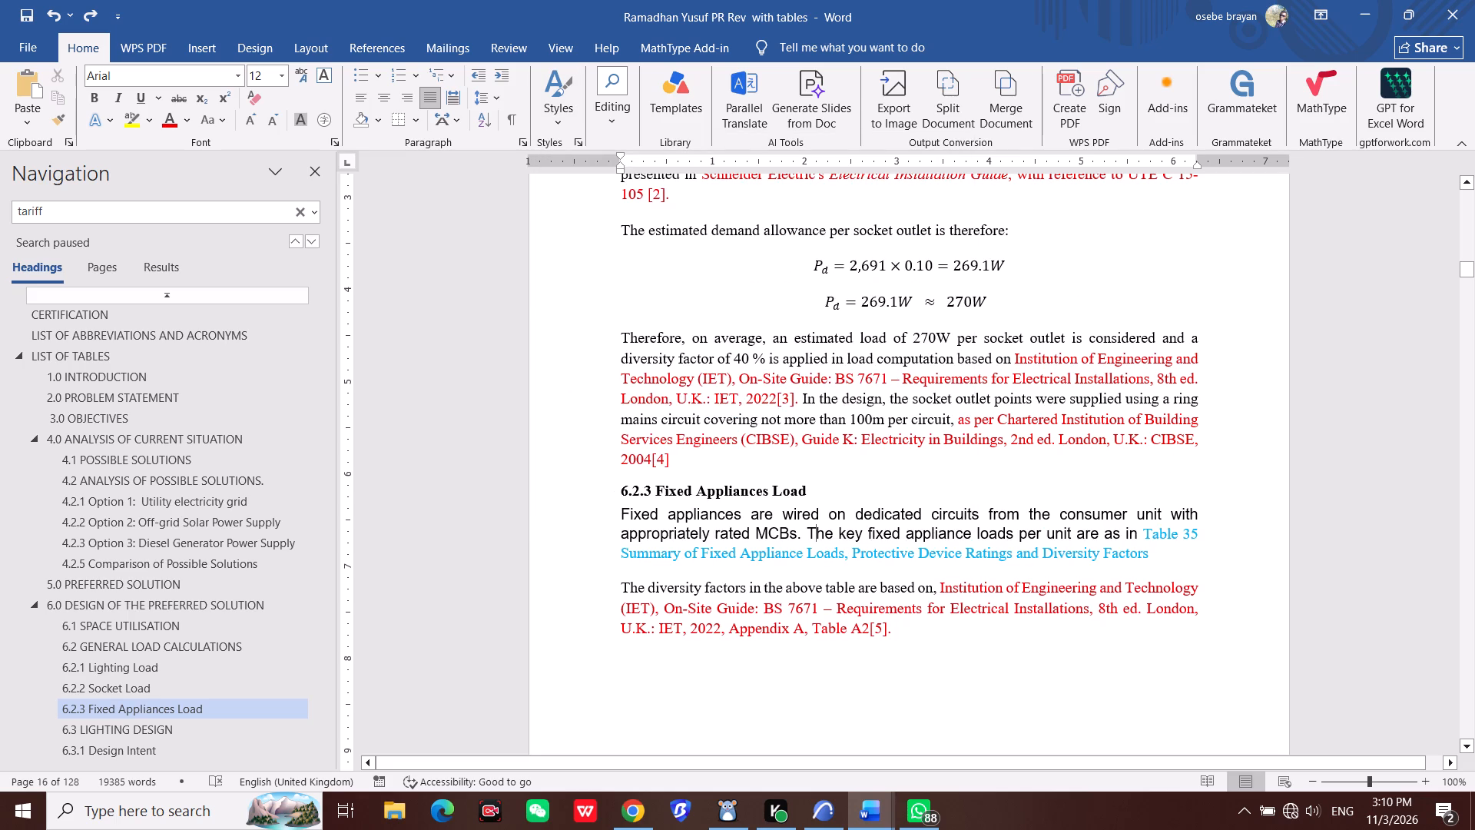
pyautogui.click(1134, 538)
pyautogui.moveTo(1134, 538); pyautogui.dragTo(913, 550)
pyautogui.click(913, 550)
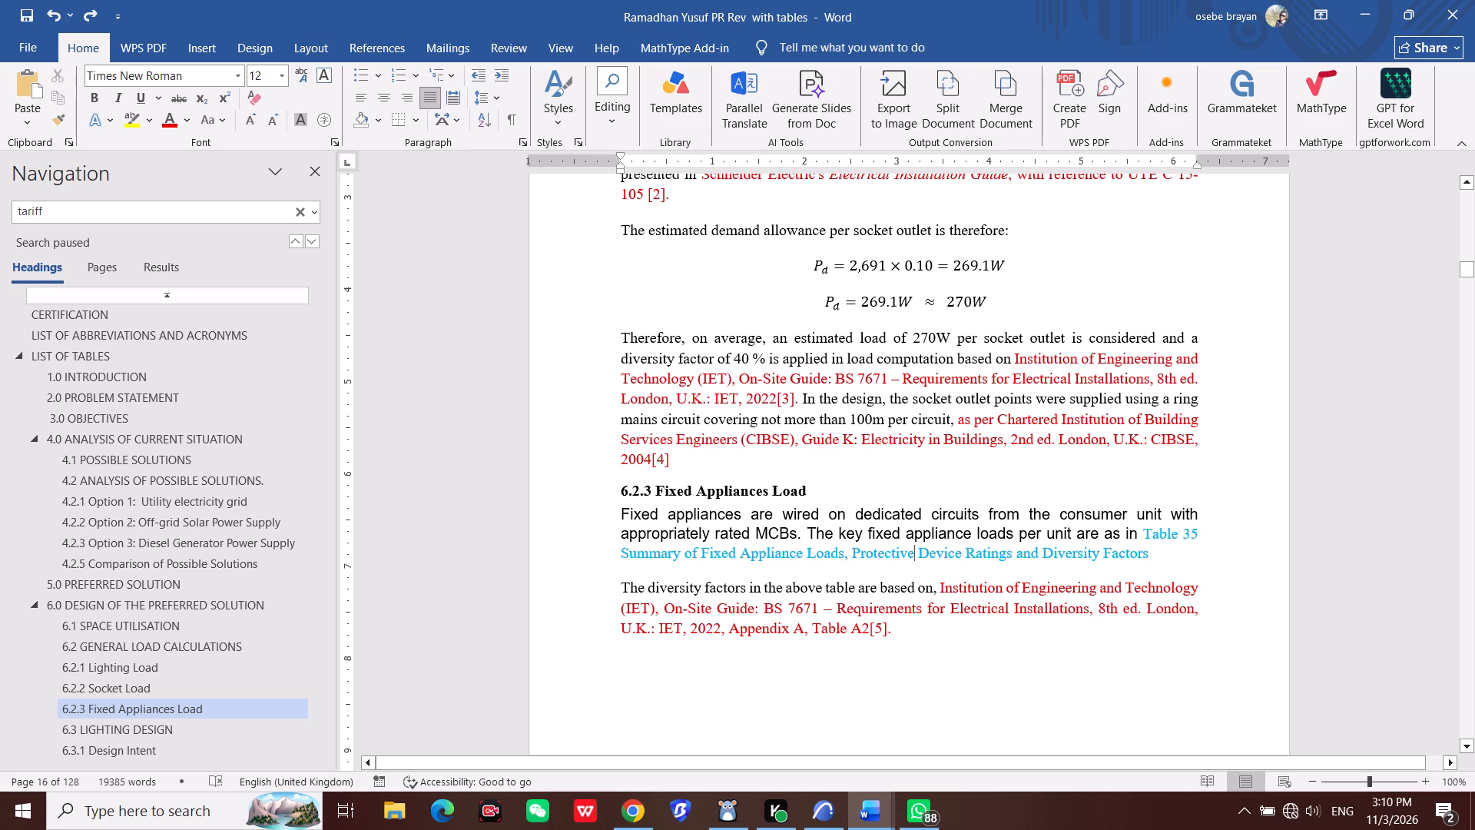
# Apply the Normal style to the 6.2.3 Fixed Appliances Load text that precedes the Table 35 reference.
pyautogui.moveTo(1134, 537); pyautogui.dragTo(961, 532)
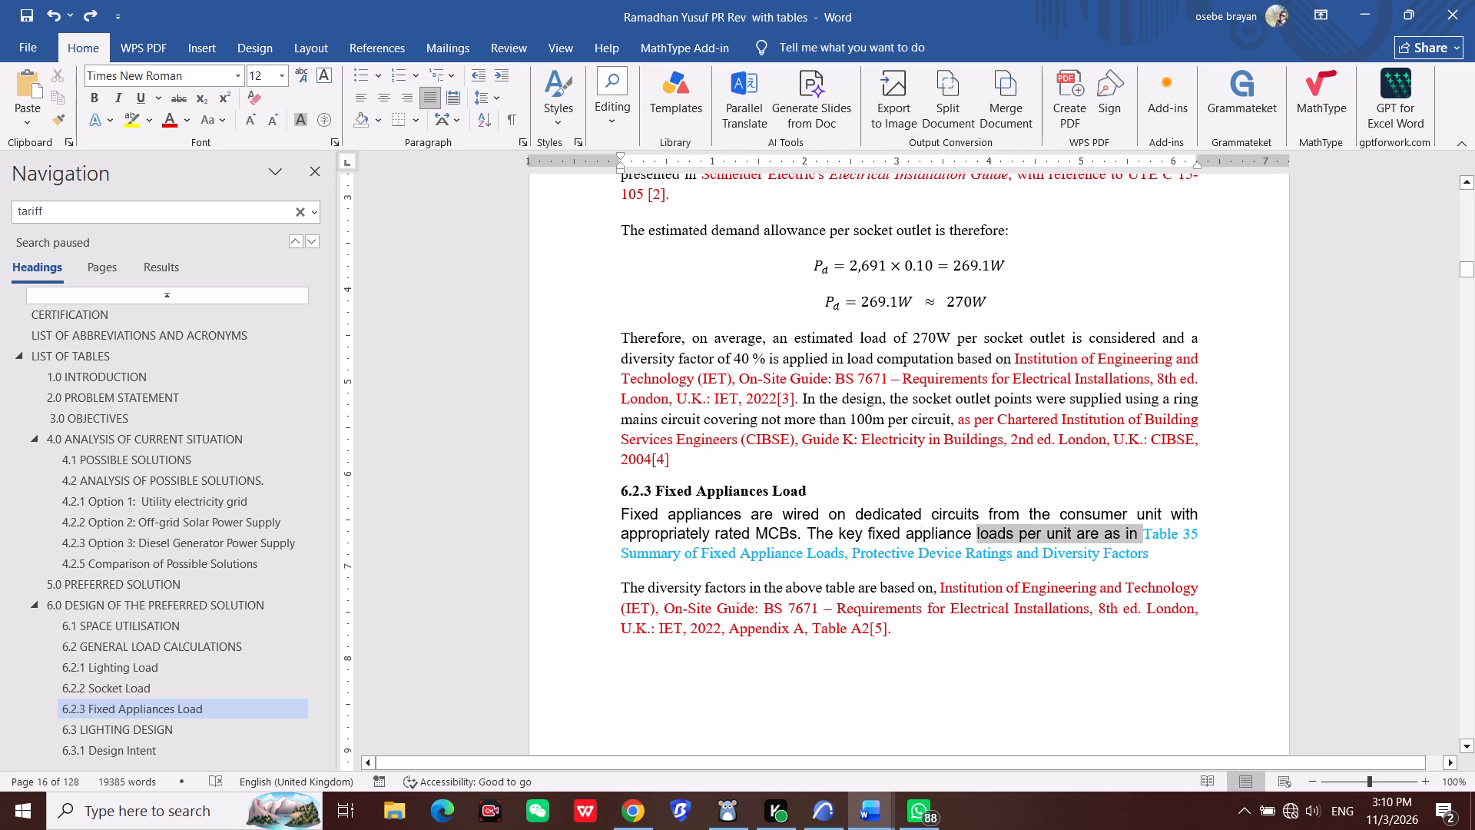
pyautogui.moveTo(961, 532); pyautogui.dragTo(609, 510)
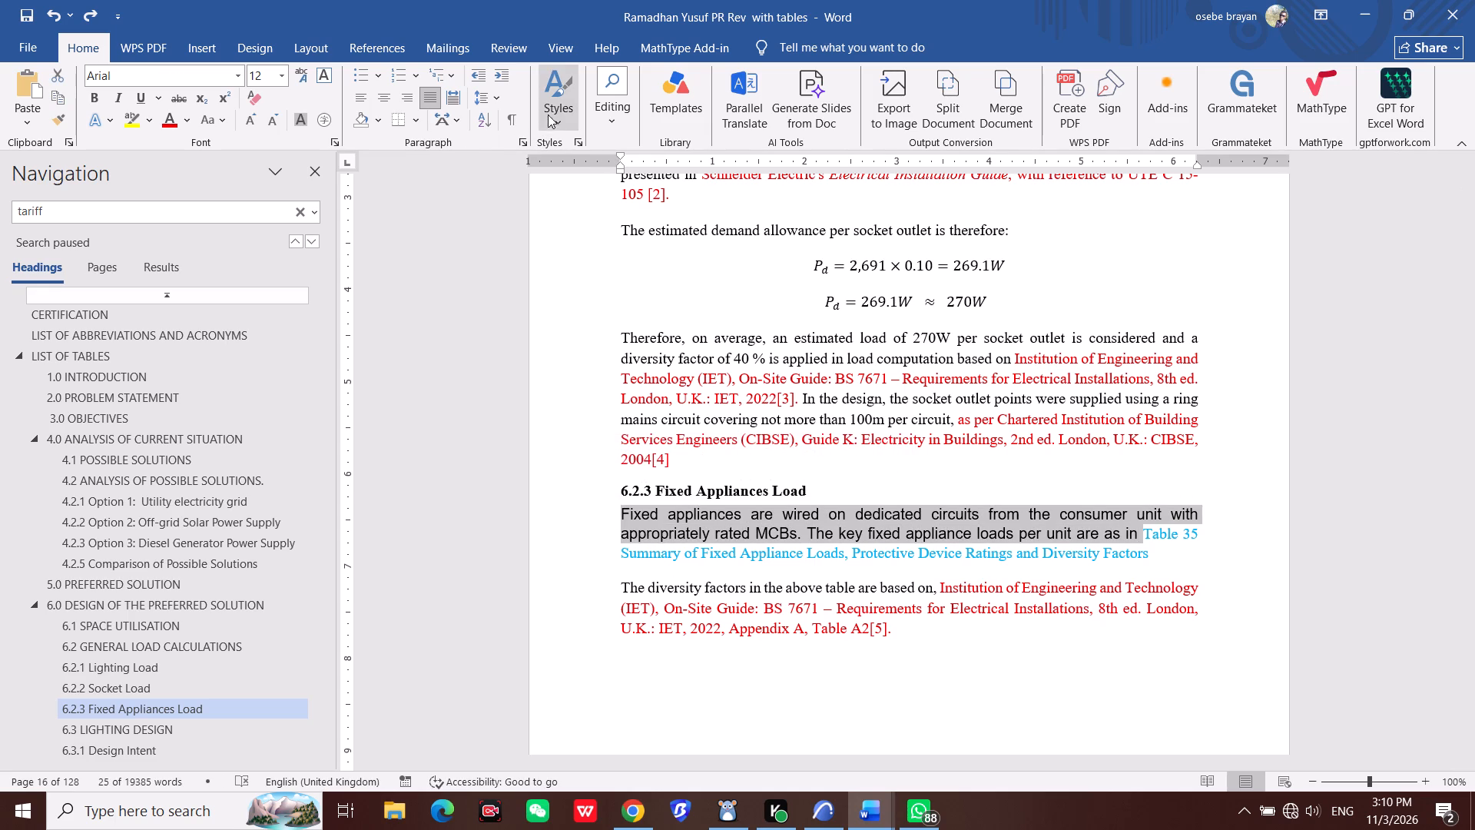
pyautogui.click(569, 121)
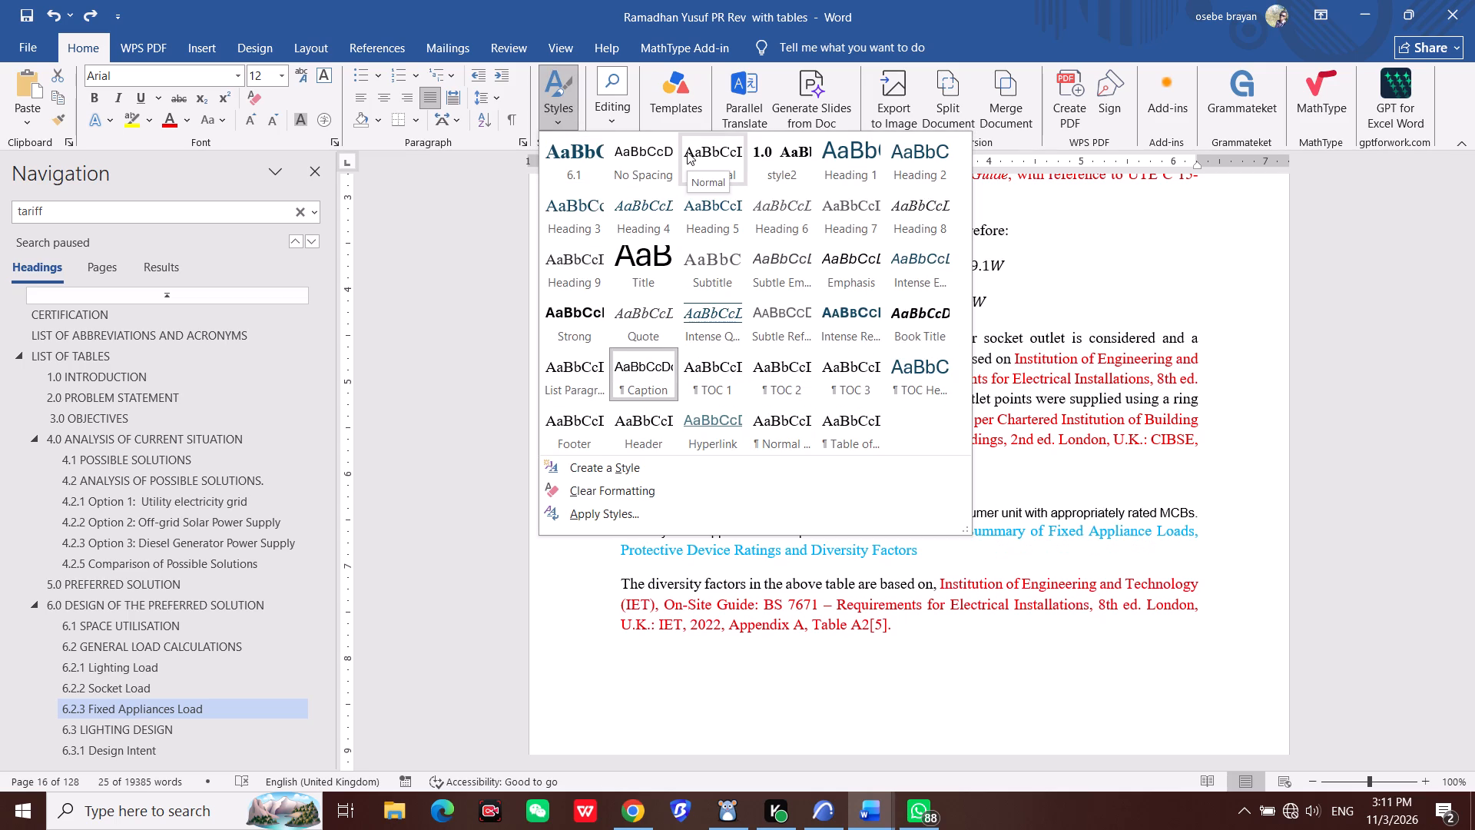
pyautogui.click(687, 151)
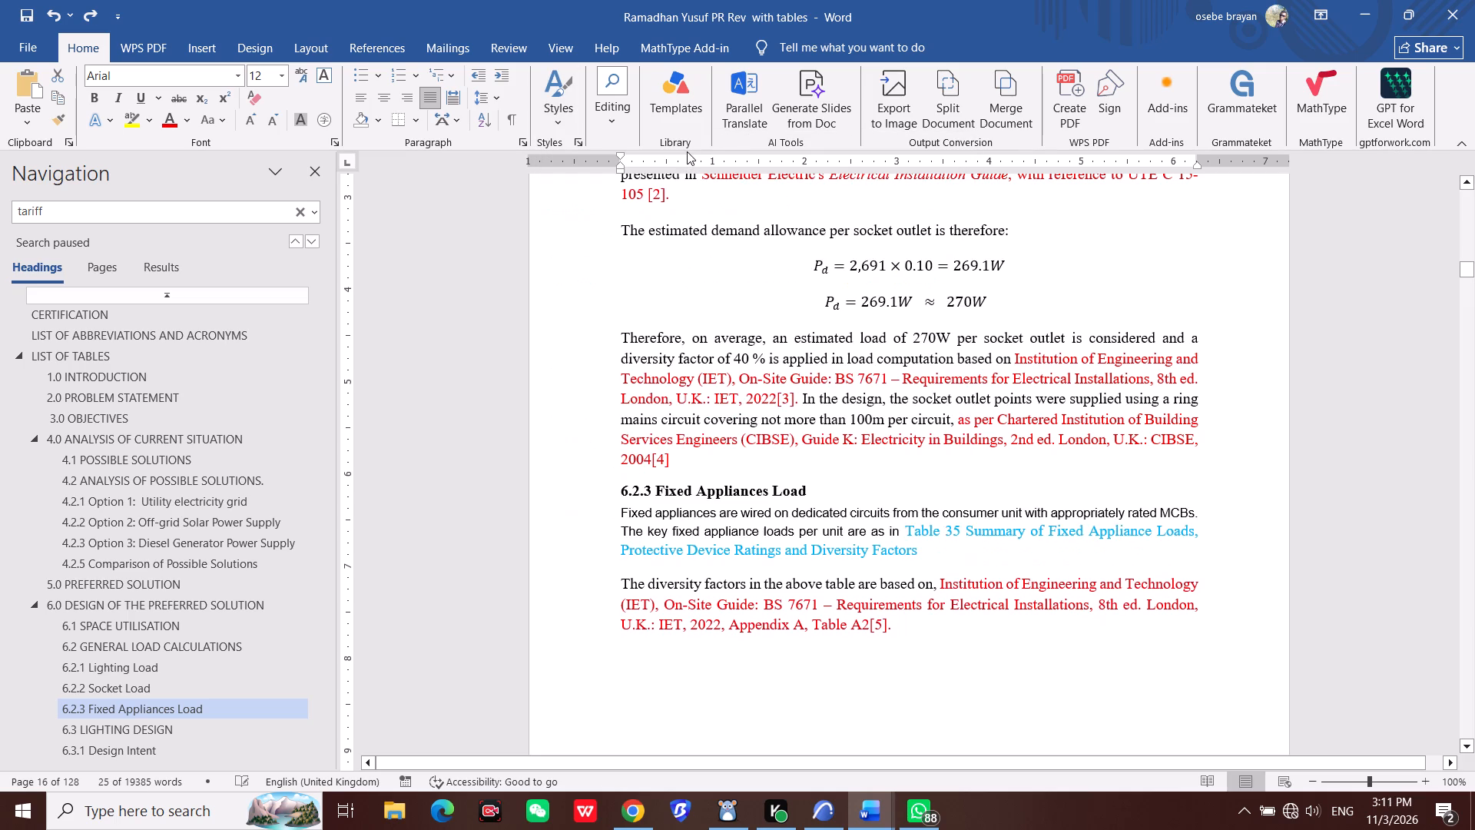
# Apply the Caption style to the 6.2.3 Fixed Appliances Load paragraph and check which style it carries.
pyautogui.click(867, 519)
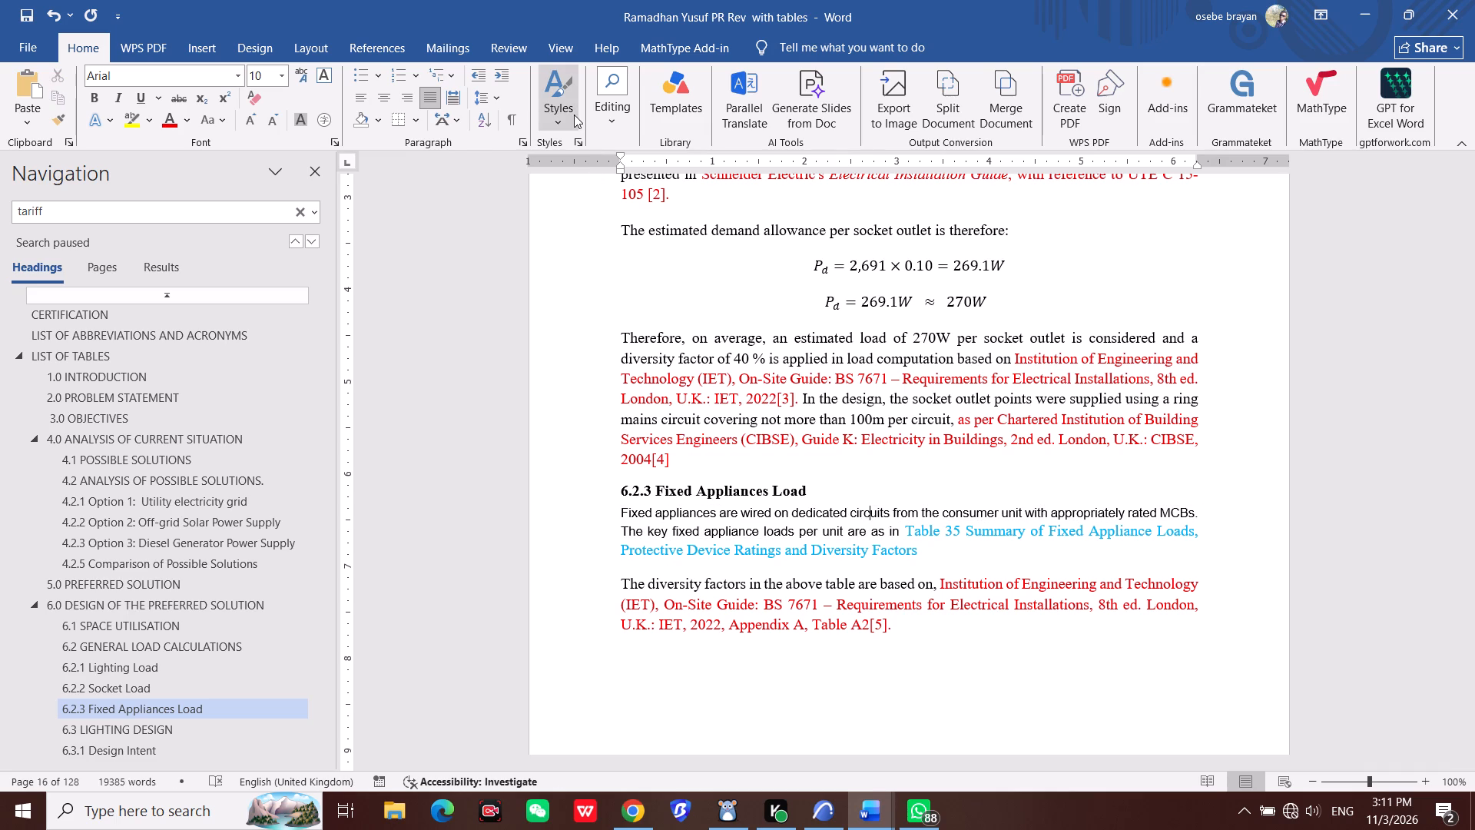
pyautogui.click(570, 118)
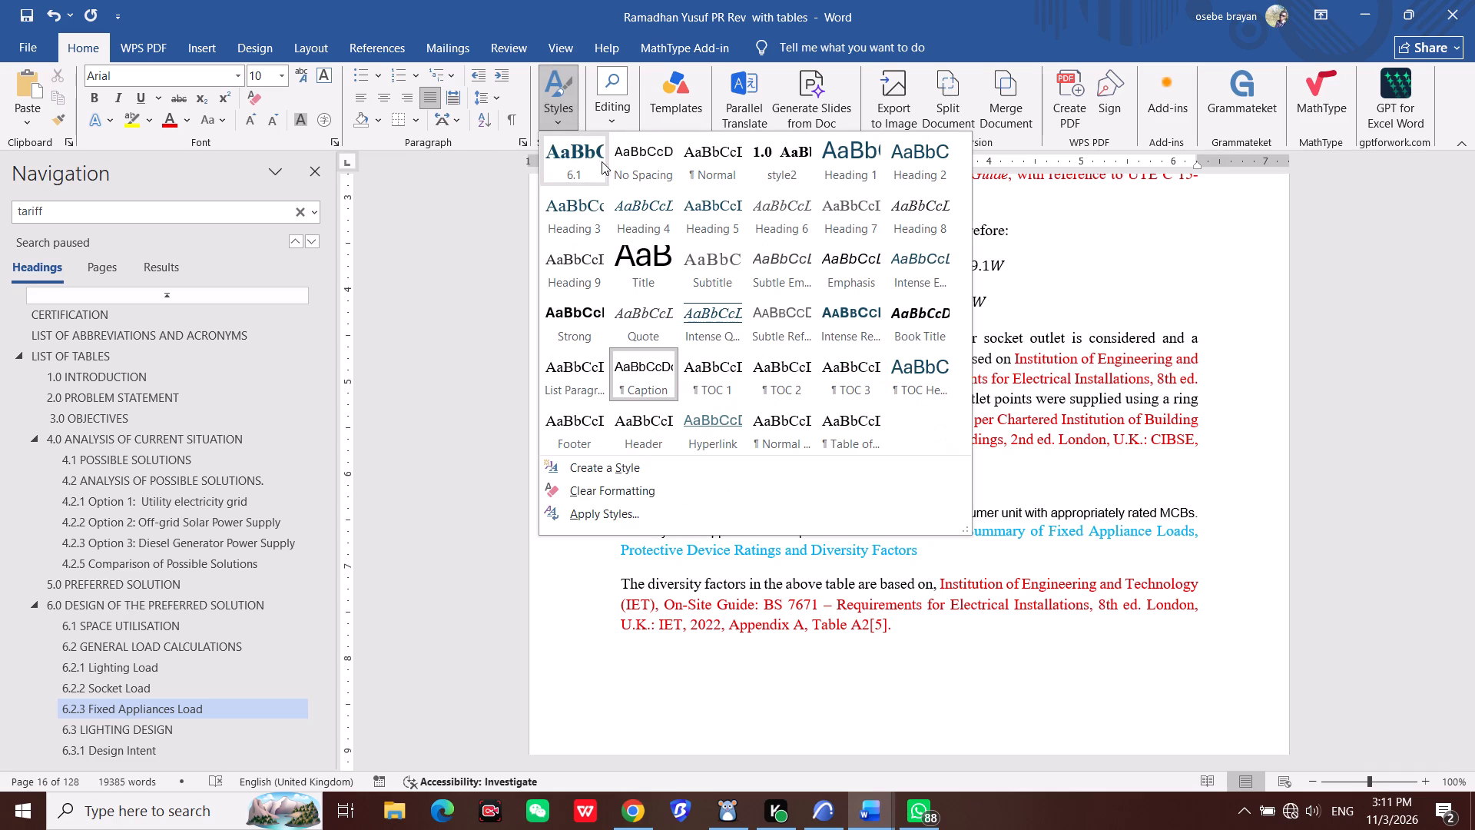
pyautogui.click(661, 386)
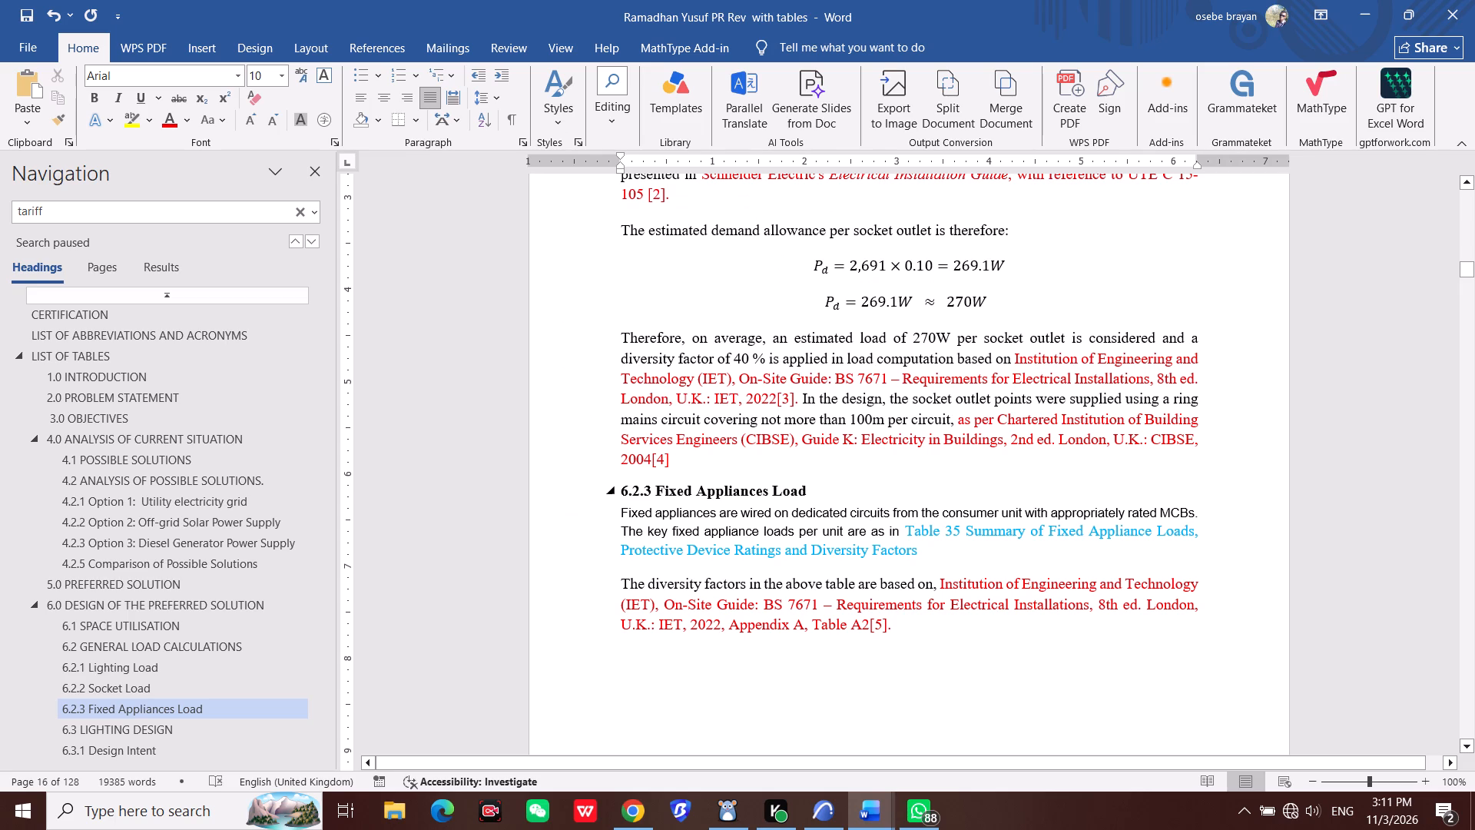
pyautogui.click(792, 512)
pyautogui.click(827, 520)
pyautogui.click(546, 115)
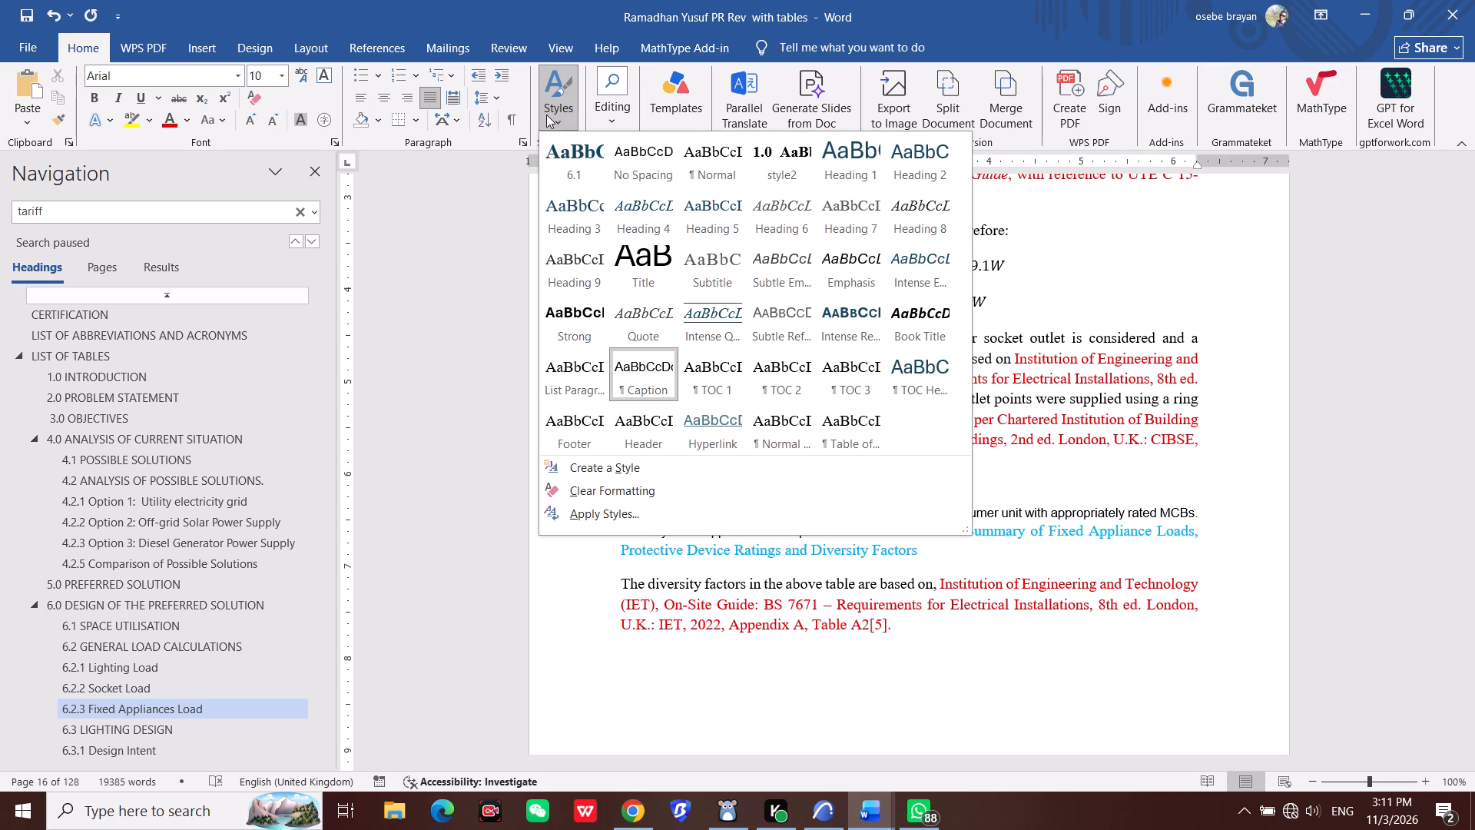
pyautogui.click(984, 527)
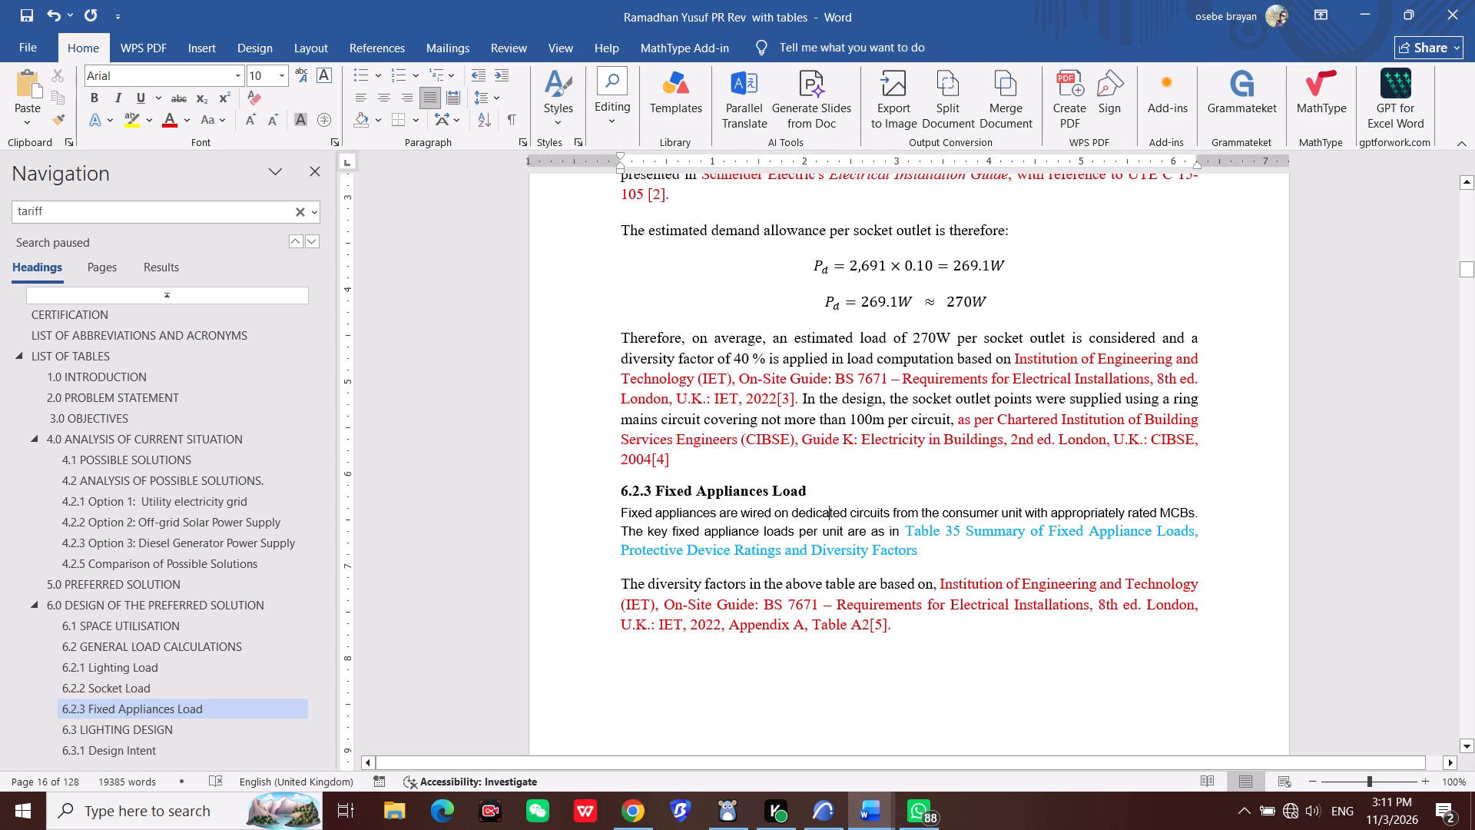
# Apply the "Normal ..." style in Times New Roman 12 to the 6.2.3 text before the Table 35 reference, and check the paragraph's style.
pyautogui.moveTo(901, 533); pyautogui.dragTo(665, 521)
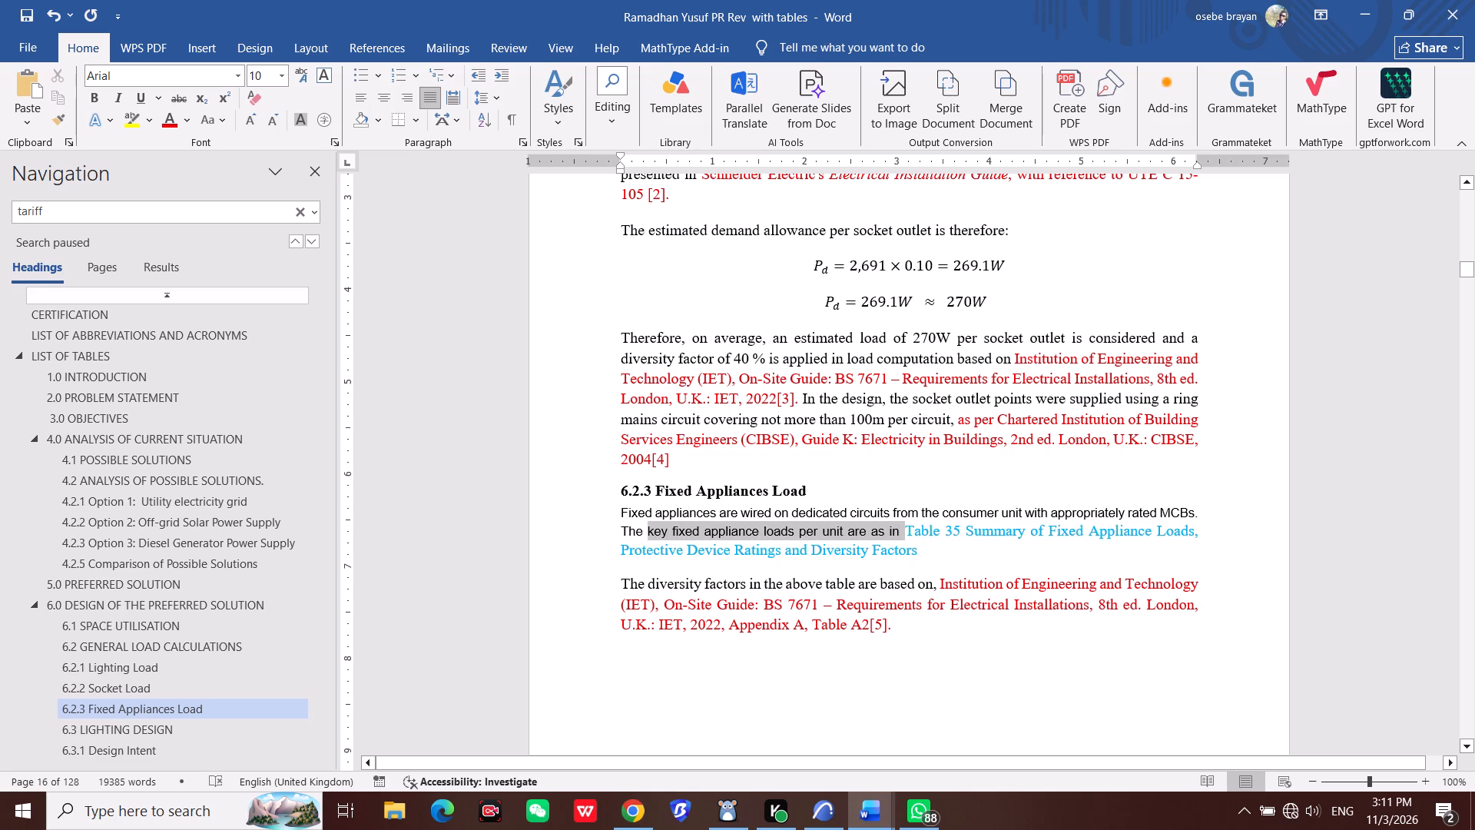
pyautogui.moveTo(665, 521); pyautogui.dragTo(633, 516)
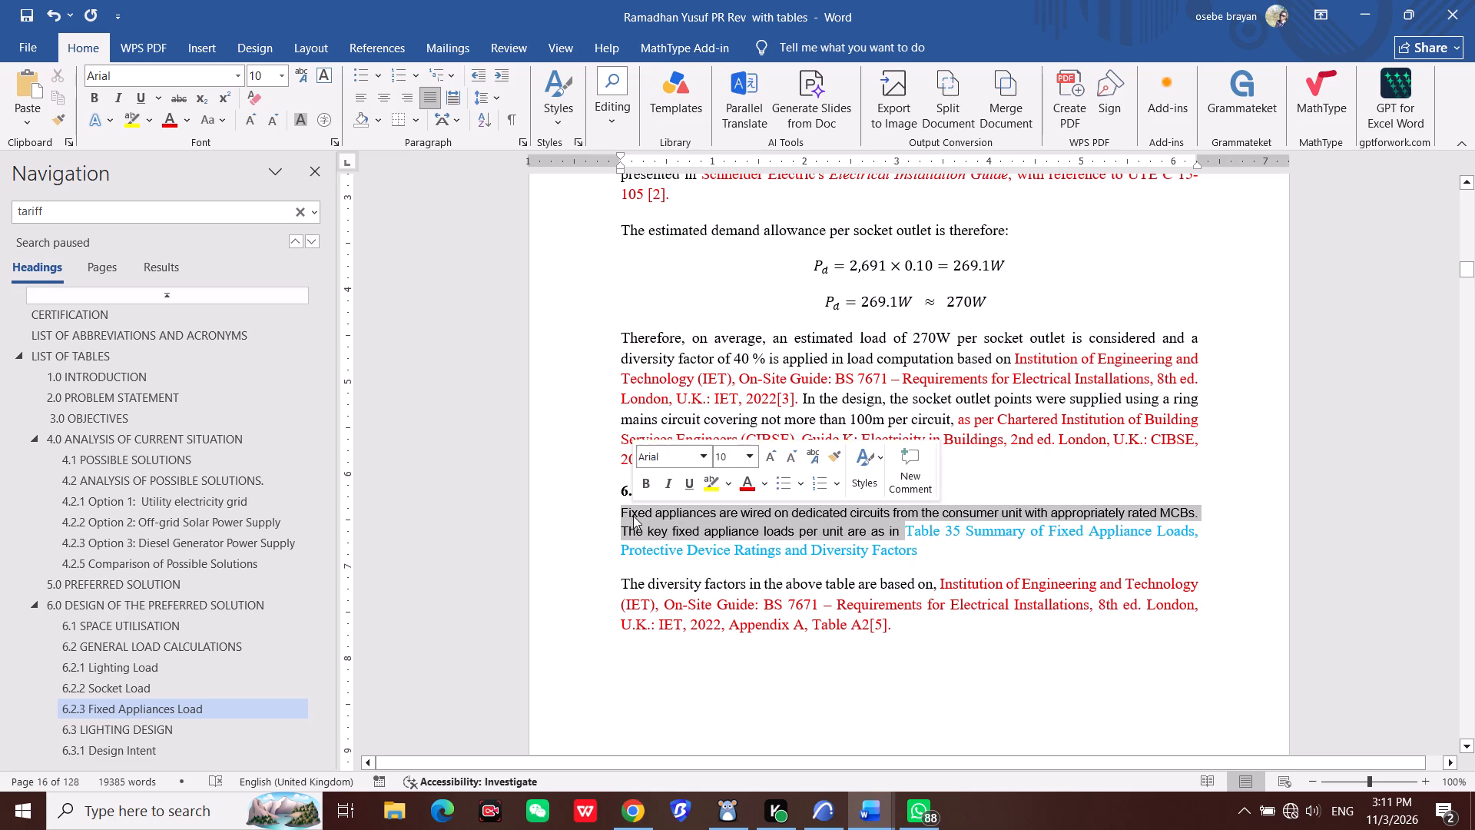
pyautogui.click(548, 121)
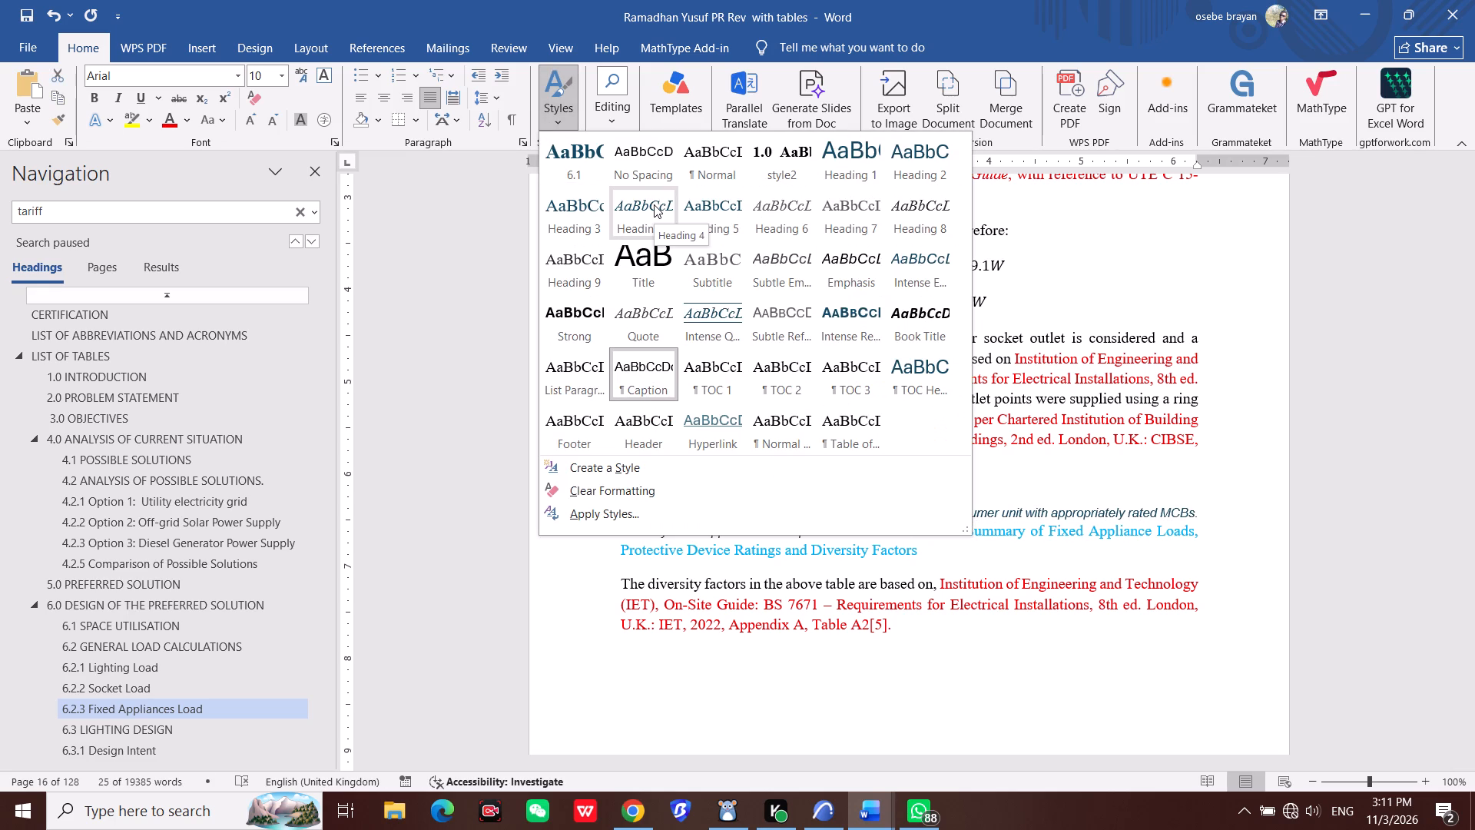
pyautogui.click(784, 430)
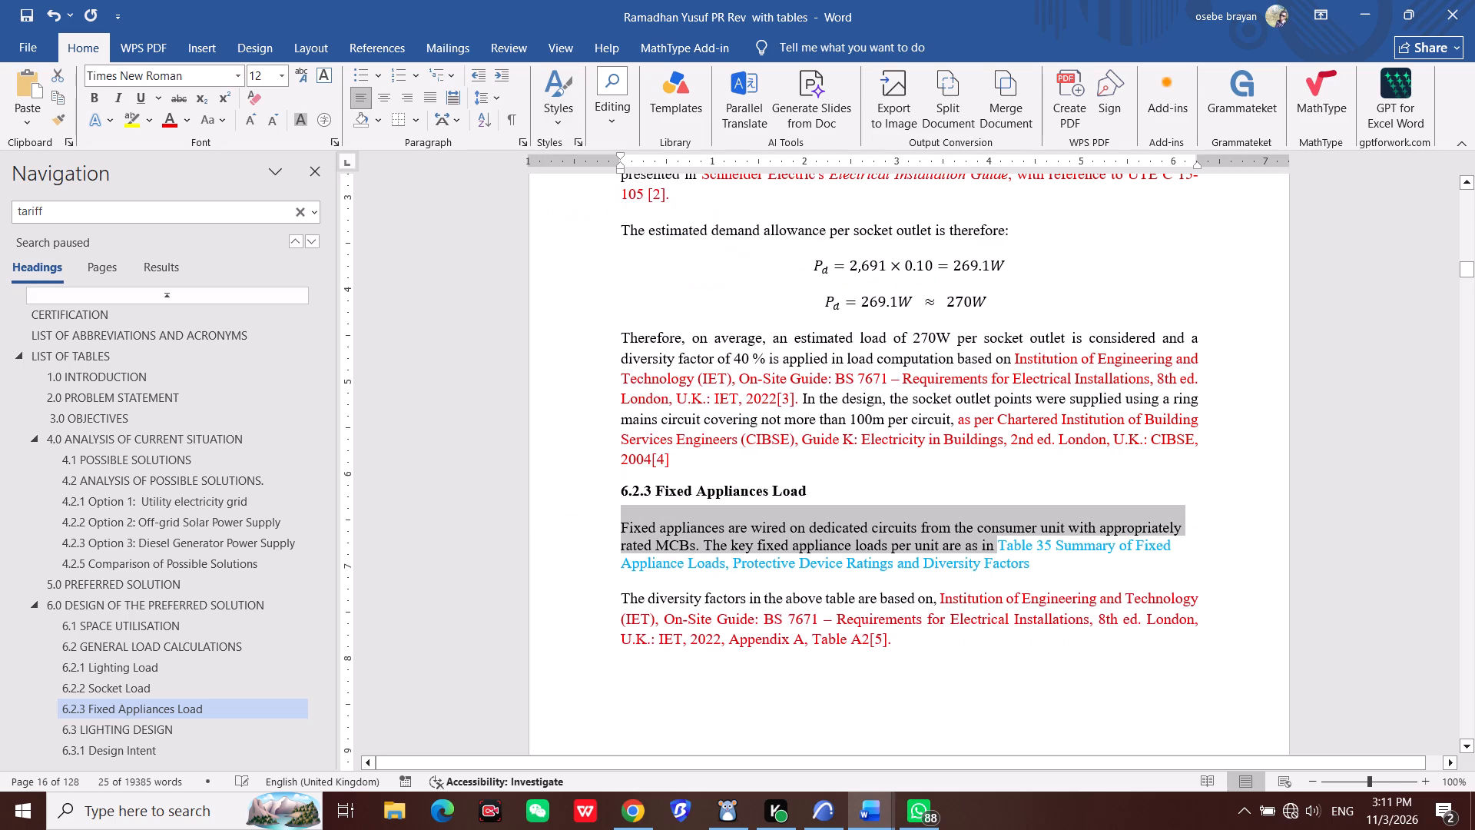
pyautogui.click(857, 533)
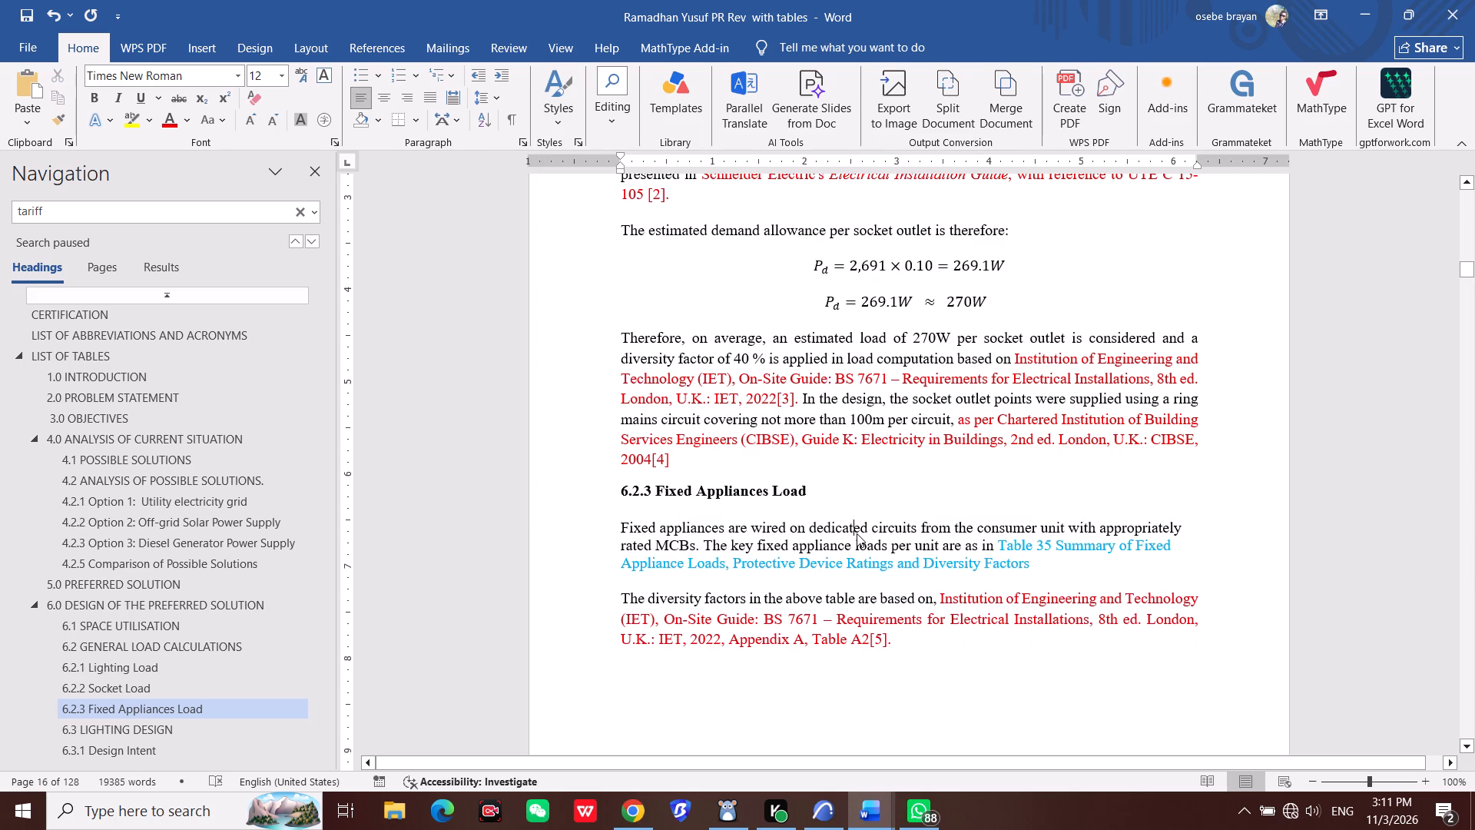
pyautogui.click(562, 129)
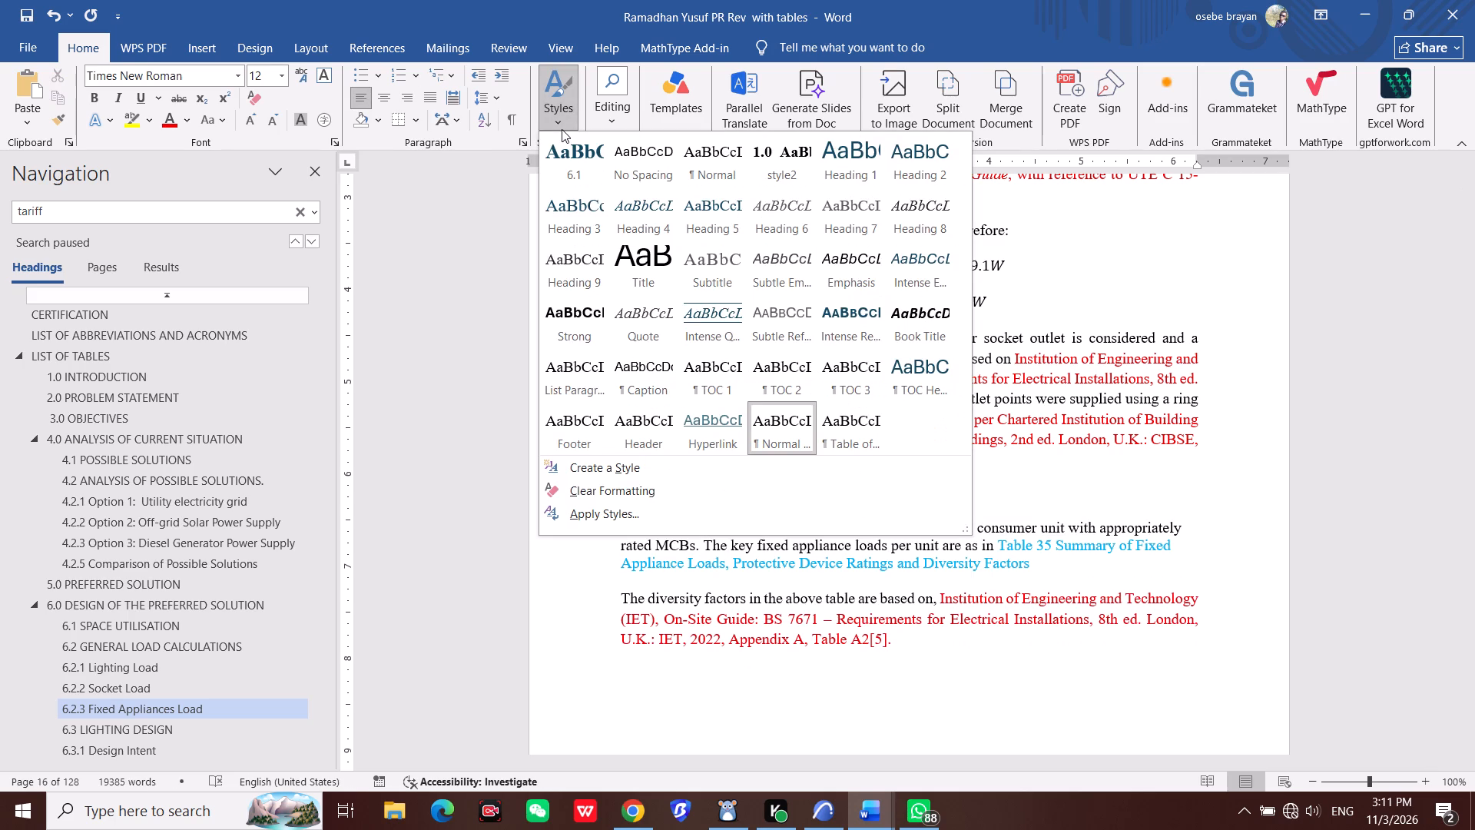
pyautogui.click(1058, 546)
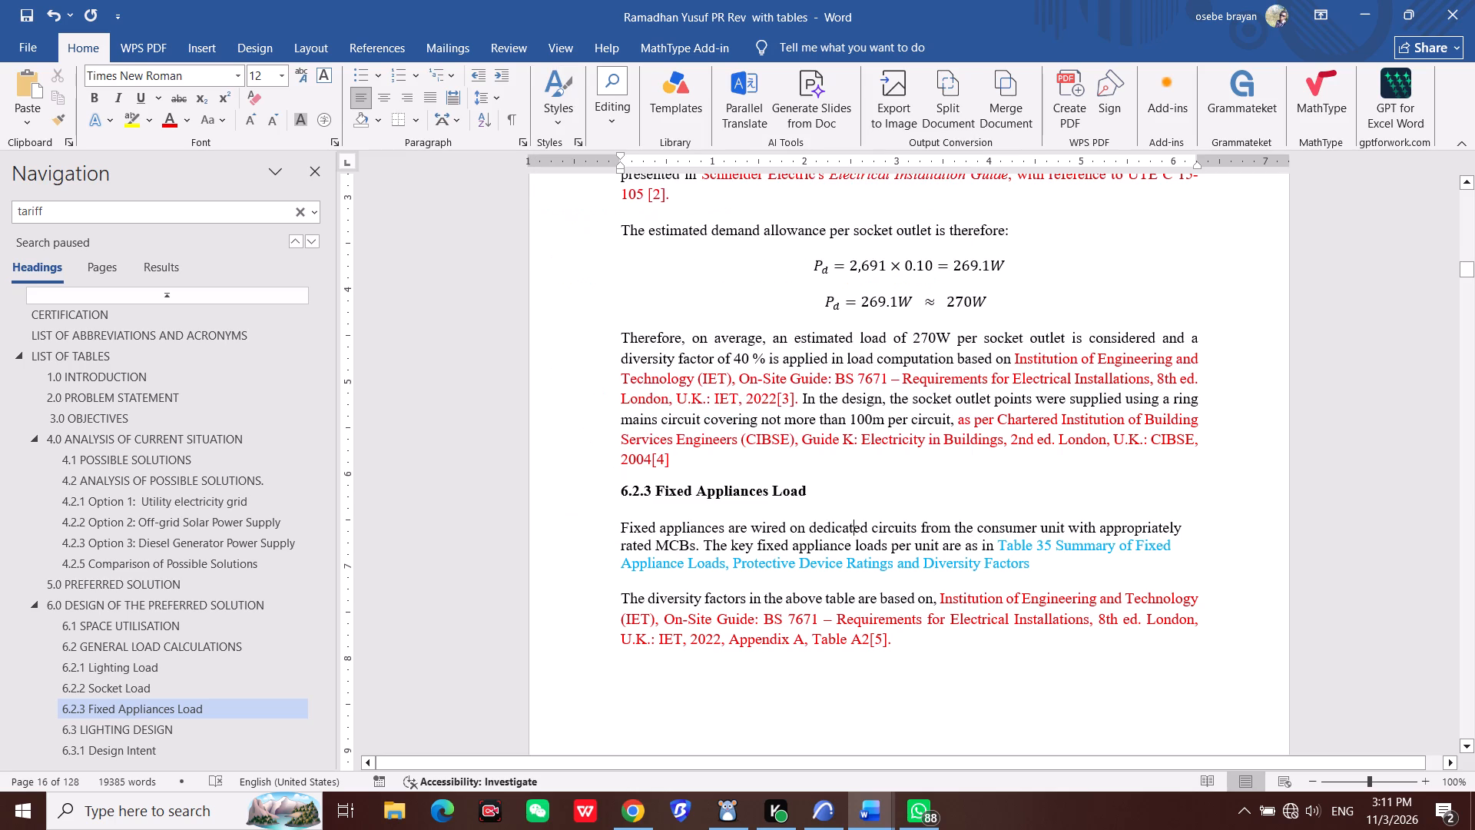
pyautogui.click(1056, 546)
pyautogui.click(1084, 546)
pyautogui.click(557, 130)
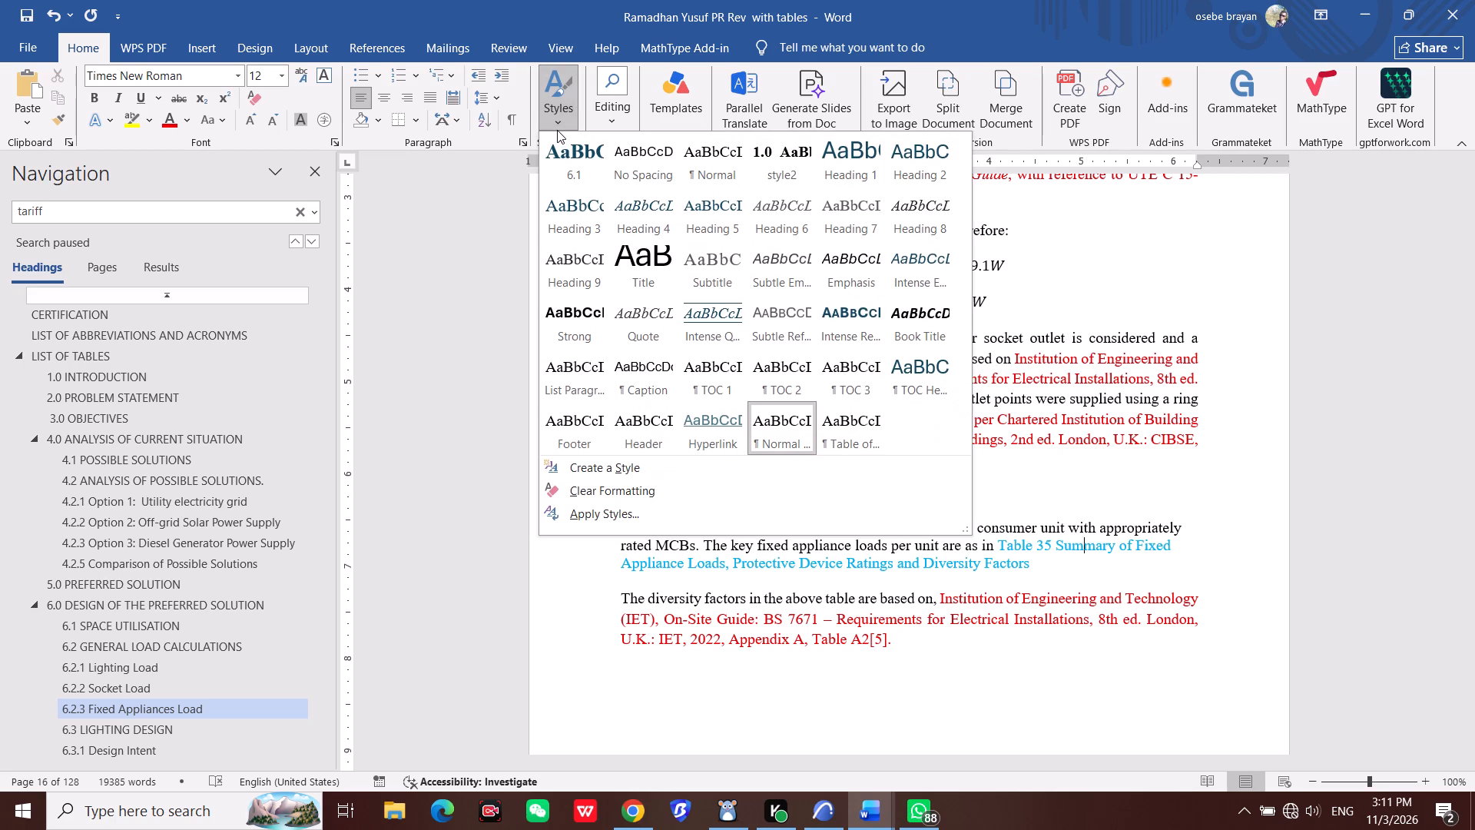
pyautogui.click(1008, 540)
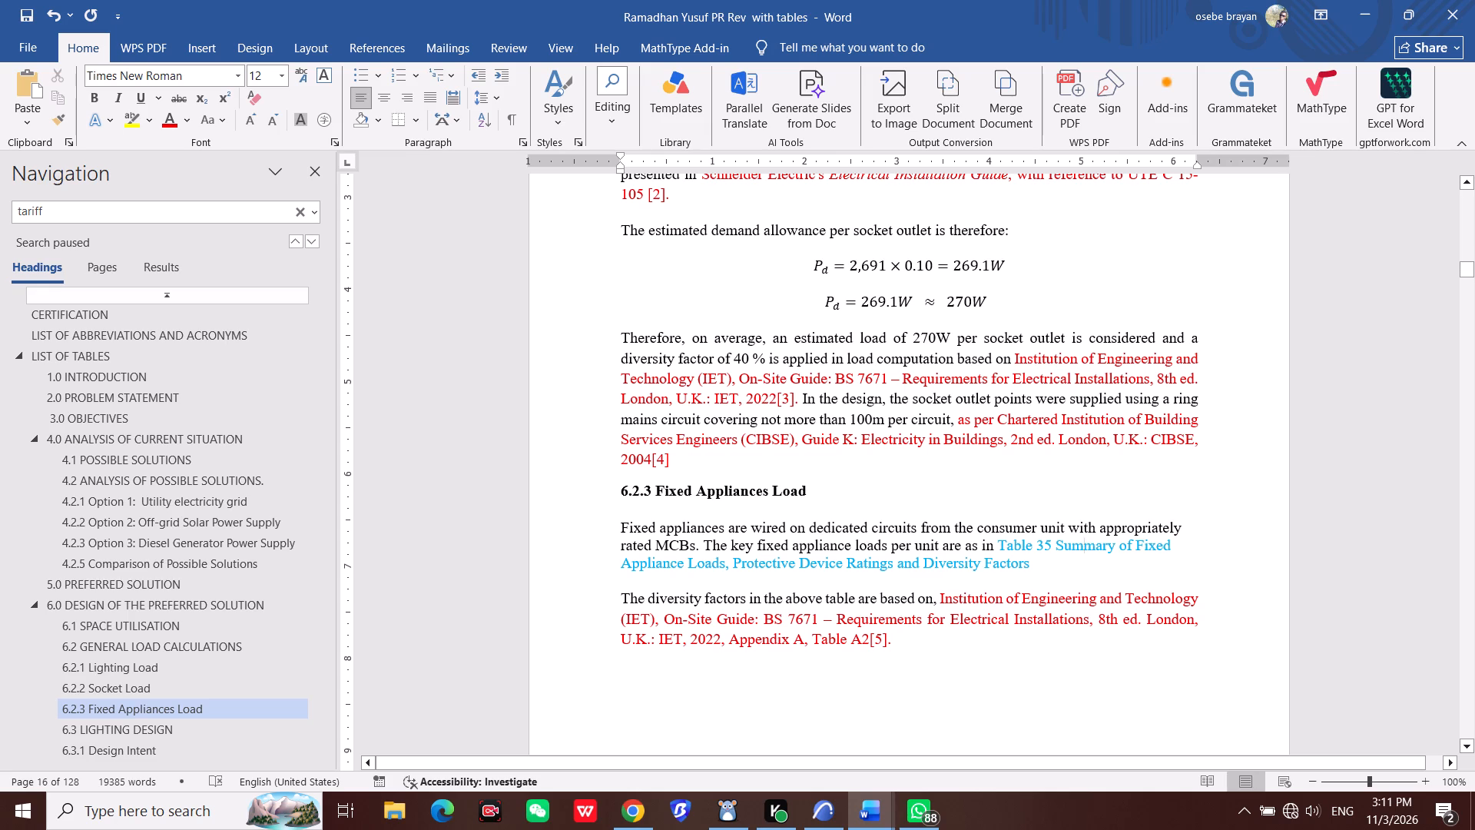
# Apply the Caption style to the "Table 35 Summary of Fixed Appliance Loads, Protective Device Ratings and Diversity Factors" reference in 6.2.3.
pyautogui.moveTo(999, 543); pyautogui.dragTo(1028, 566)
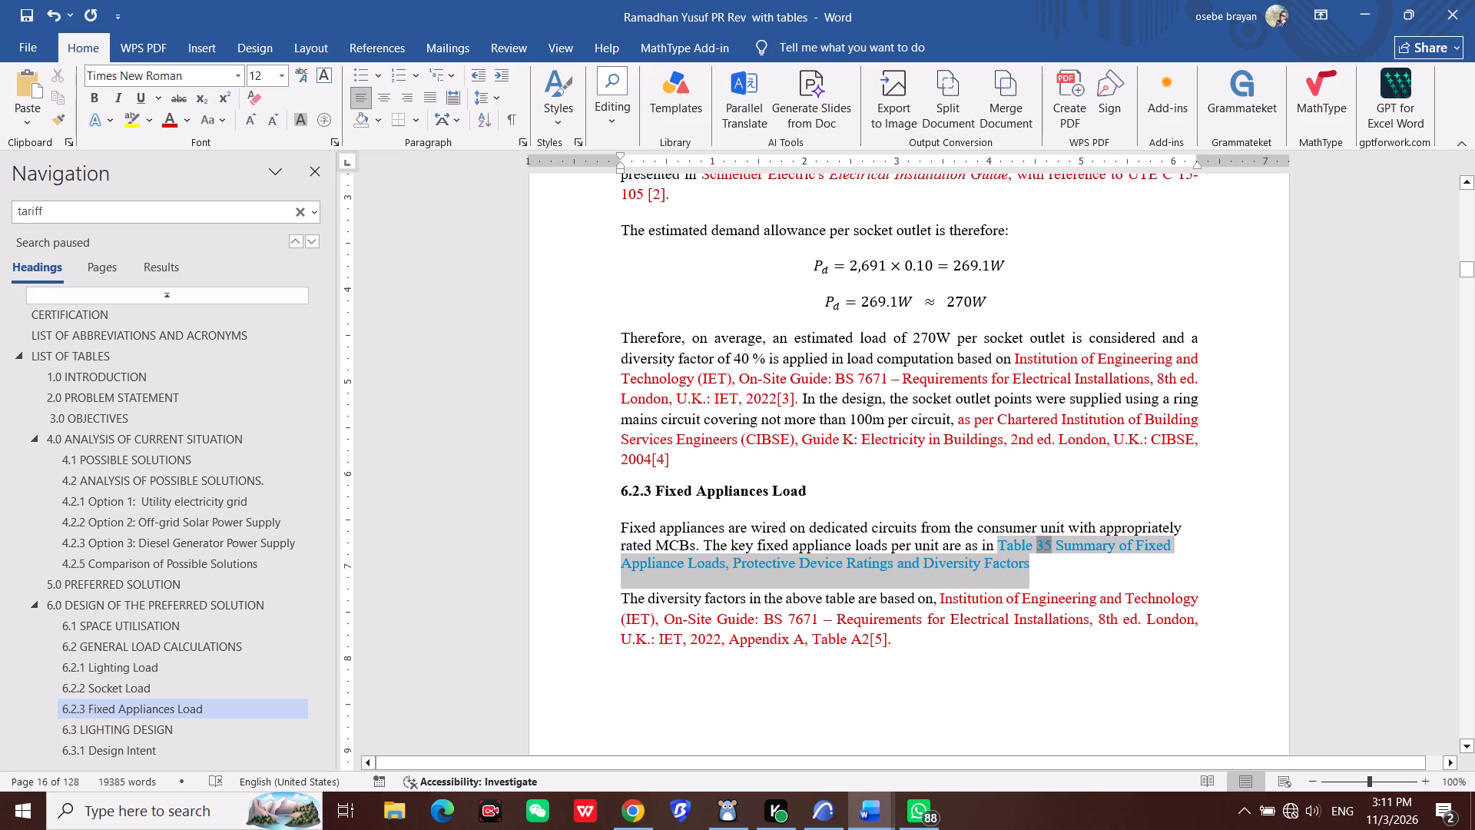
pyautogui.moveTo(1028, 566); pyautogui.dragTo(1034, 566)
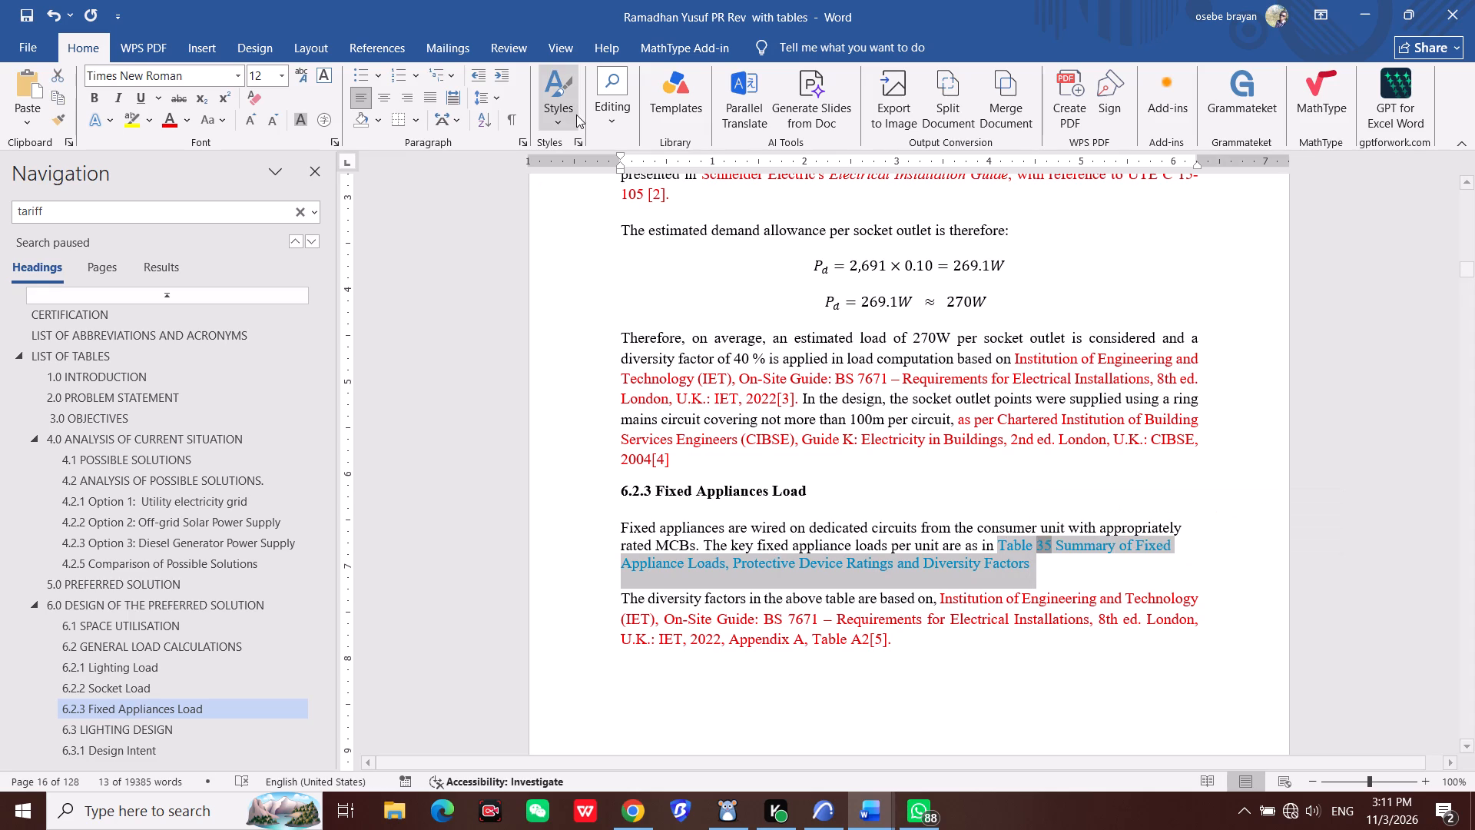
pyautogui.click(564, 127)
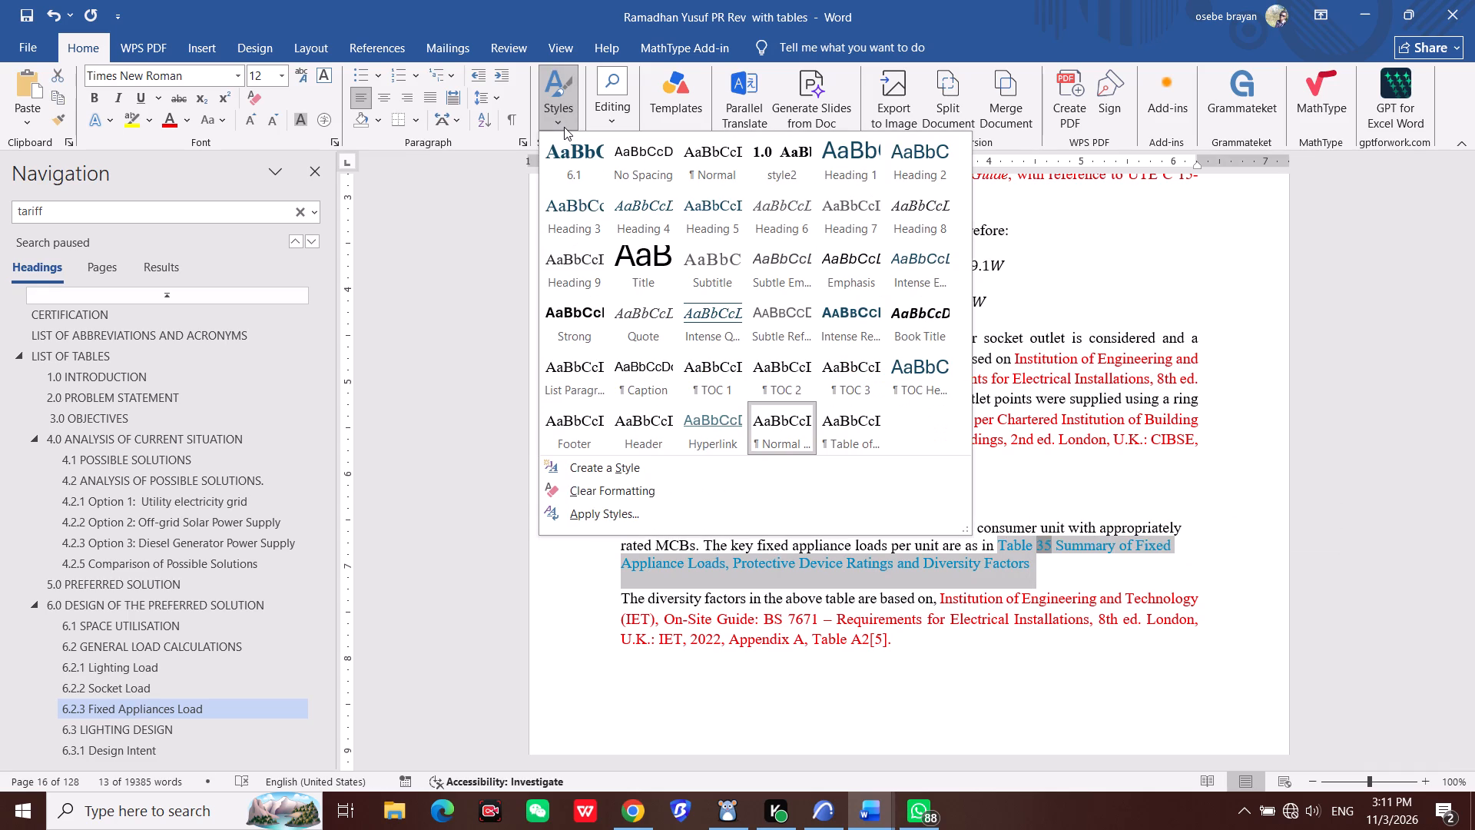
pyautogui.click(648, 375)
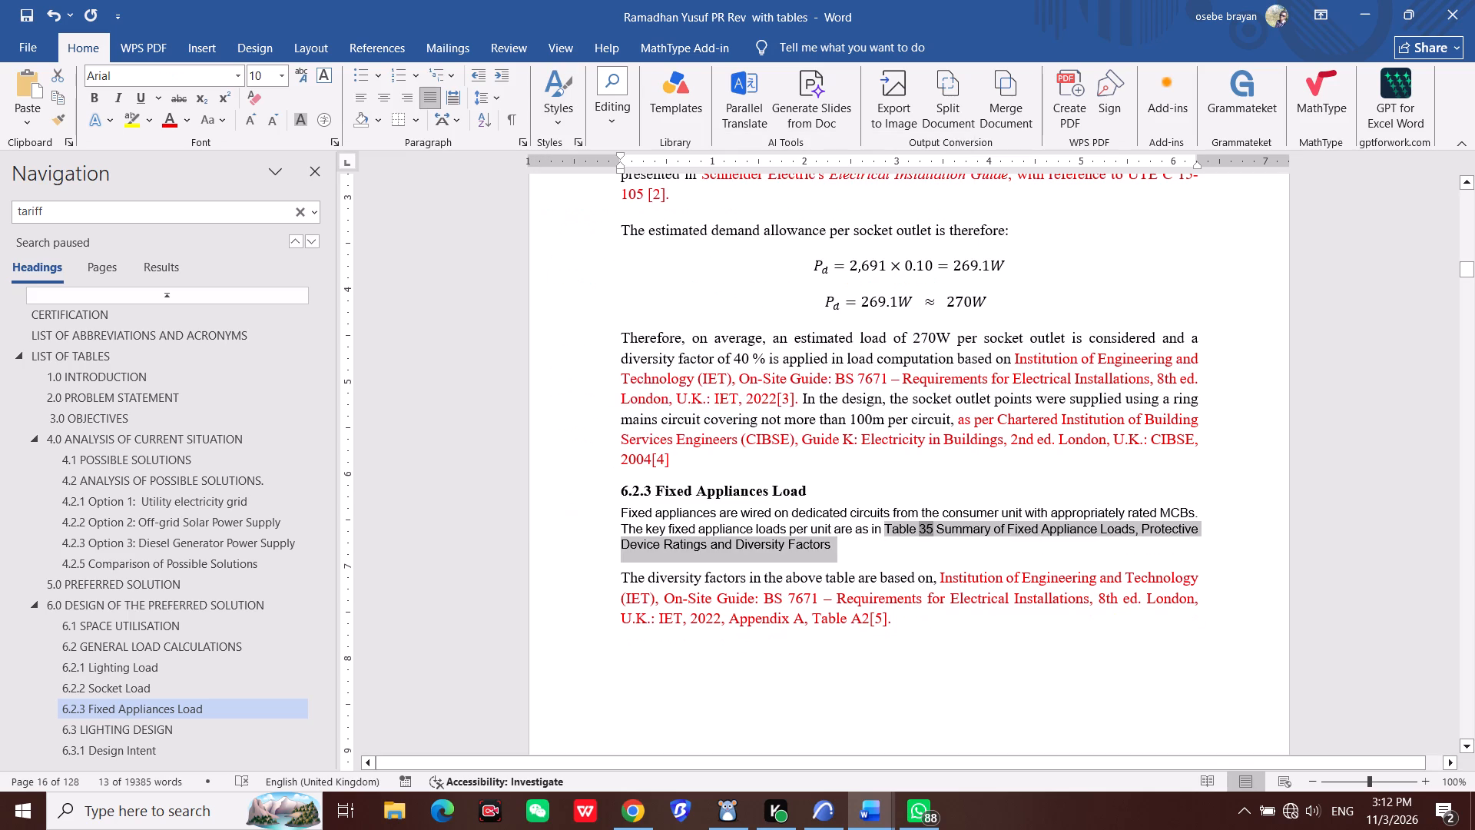
# Set the font colour of the selected Table 35 reference to Turquoise, Accent 4.
pyautogui.click(190, 123)
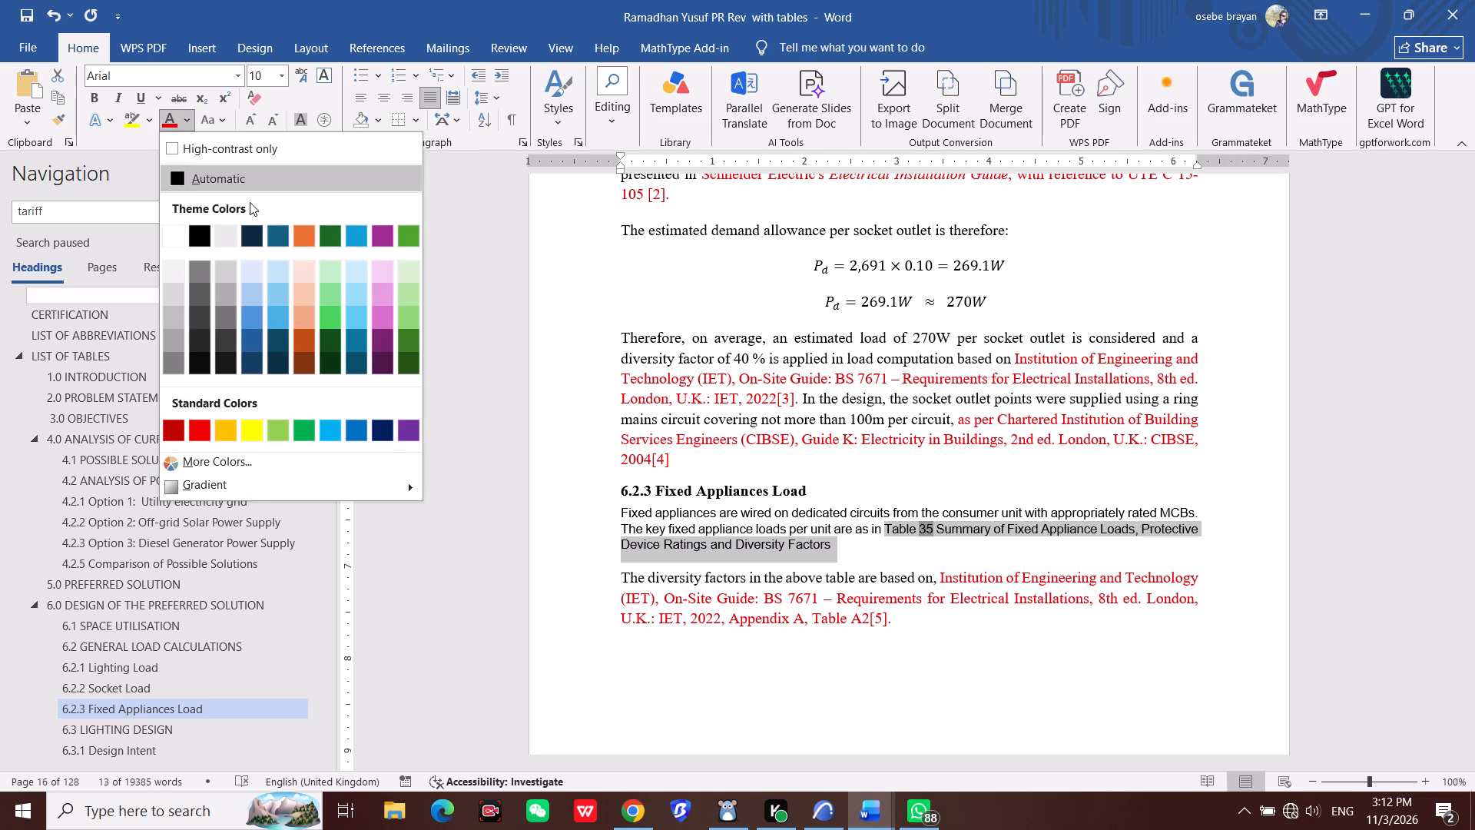
pyautogui.click(356, 237)
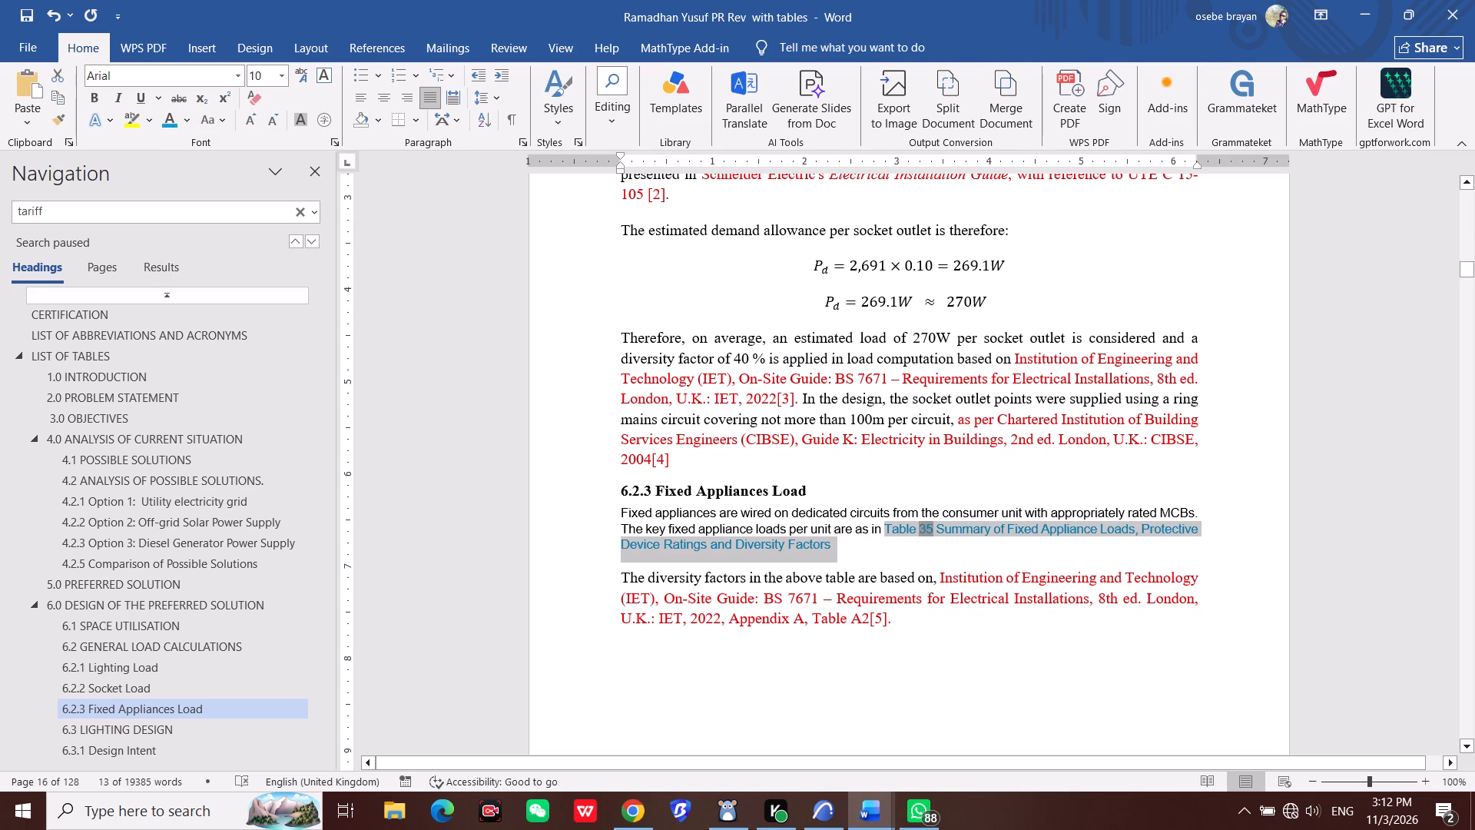
# Apply the "Normal ..." style in Times New Roman 12 to the whole 6.2.3 Fixed Appliances Load paragraph, including the Table 35 reference.
pyautogui.click(797, 519)
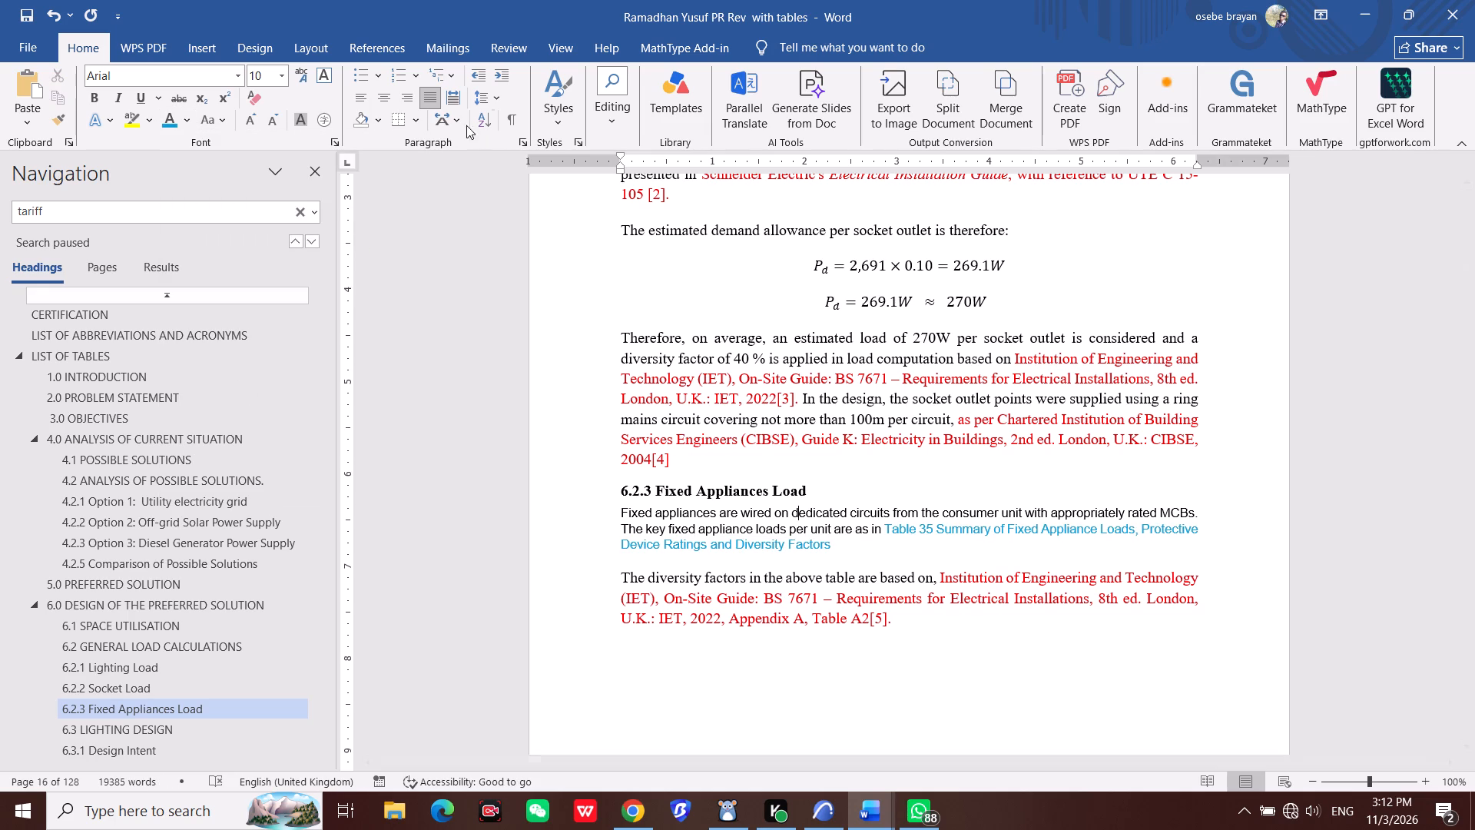
pyautogui.click(563, 125)
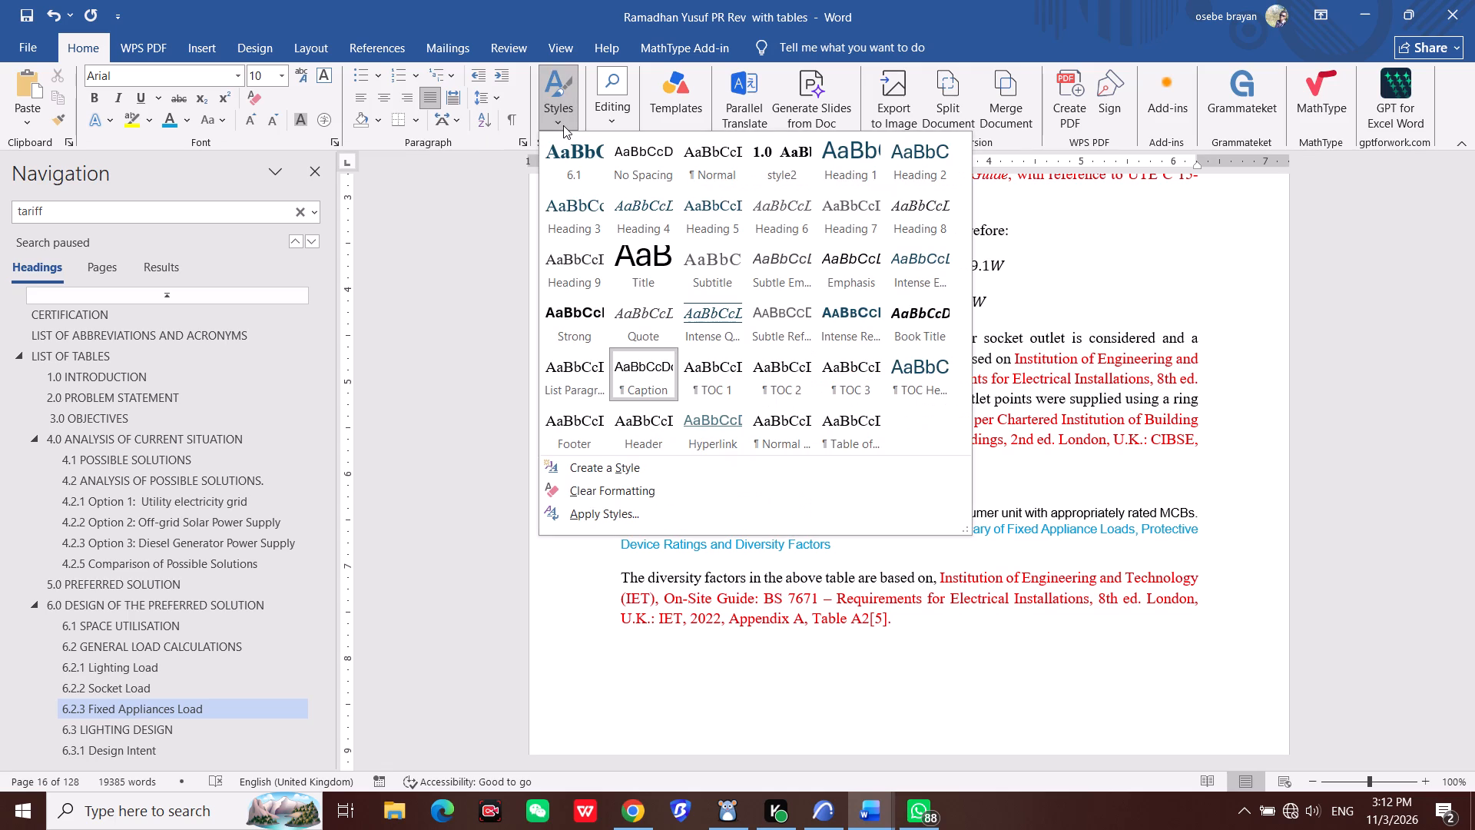
pyautogui.click(998, 553)
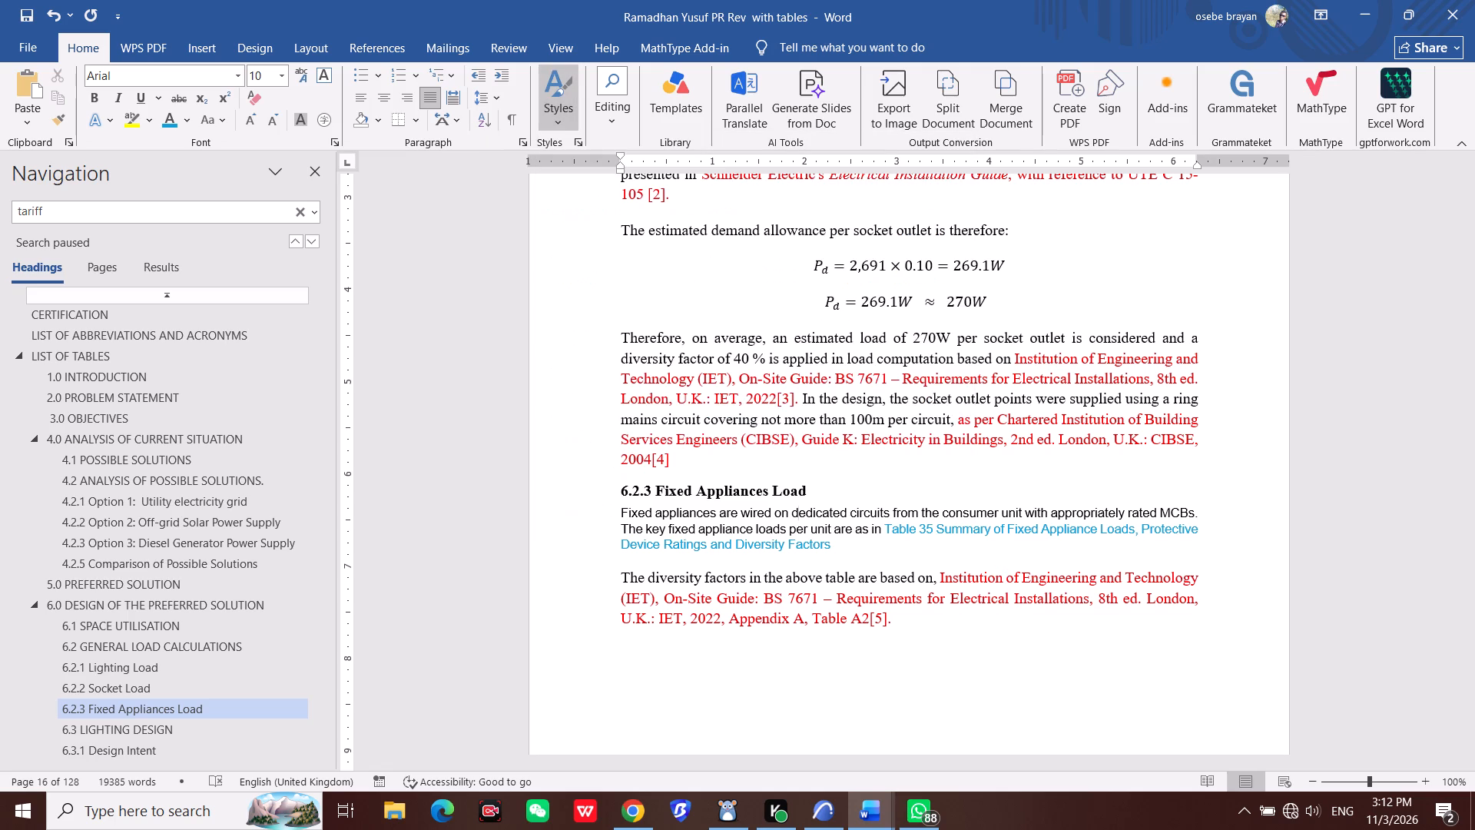
pyautogui.moveTo(620, 514); pyautogui.dragTo(829, 556)
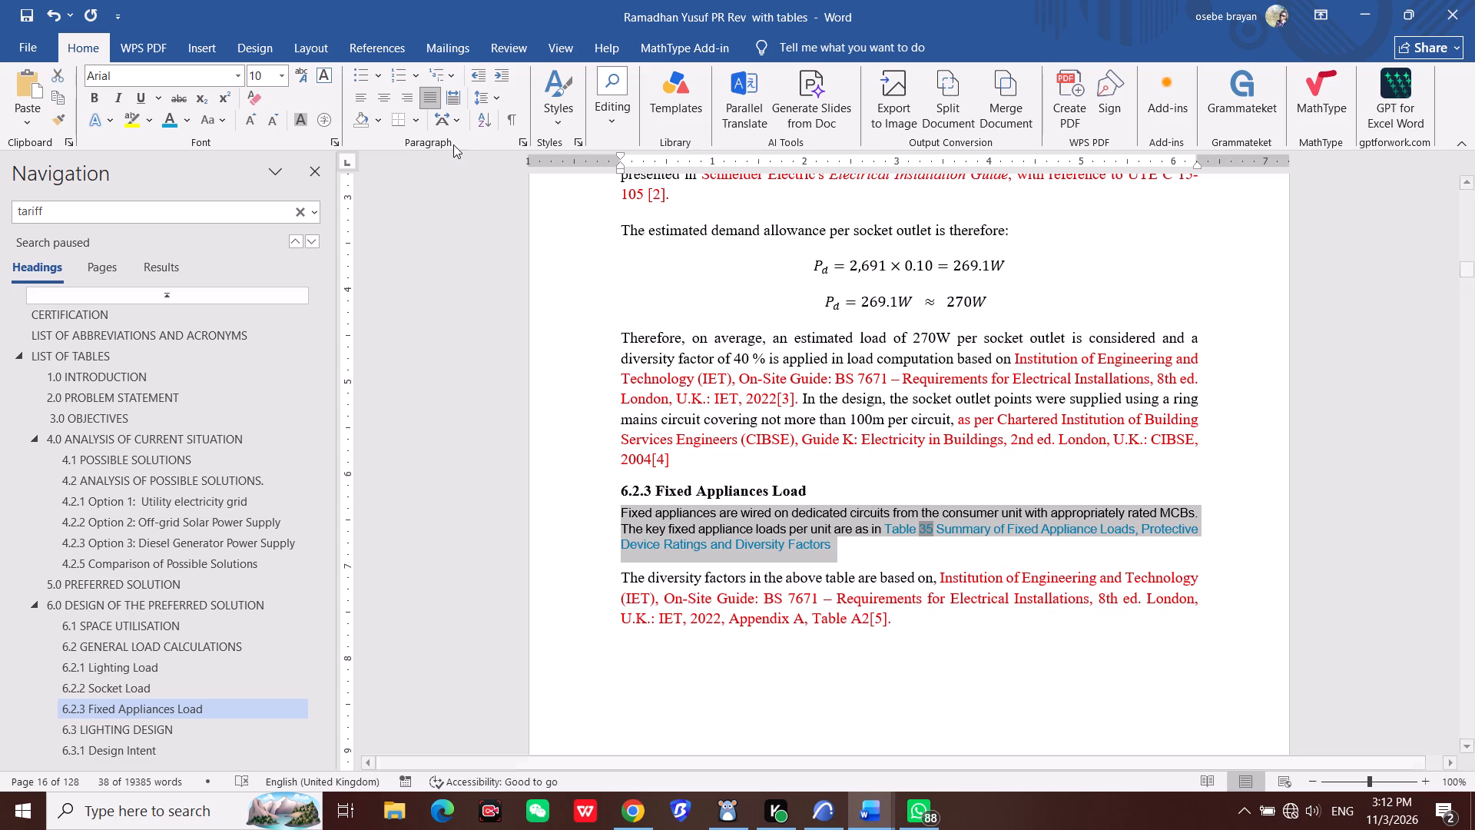
pyautogui.click(555, 127)
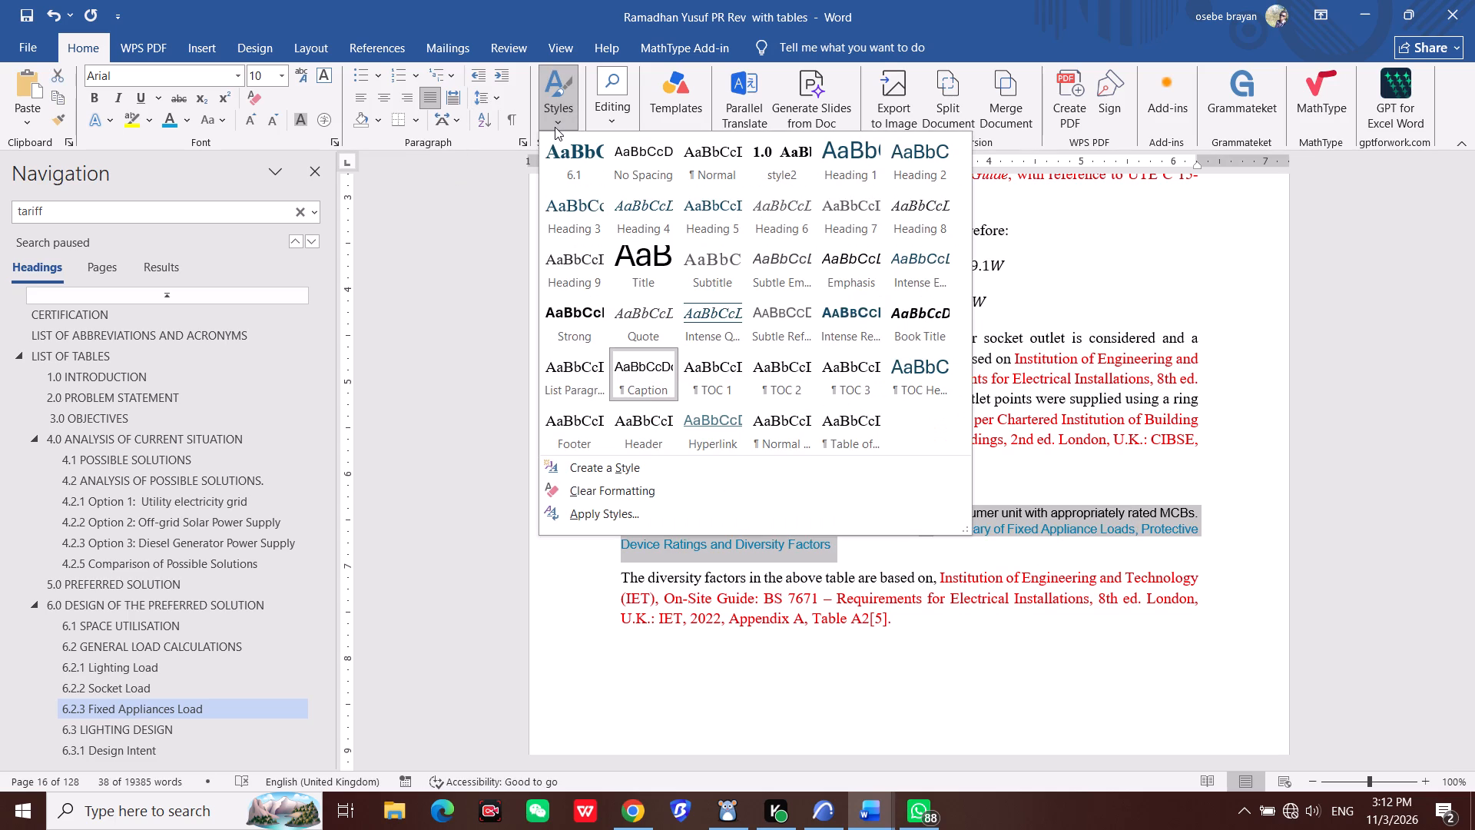
pyautogui.click(771, 430)
pyautogui.click(915, 563)
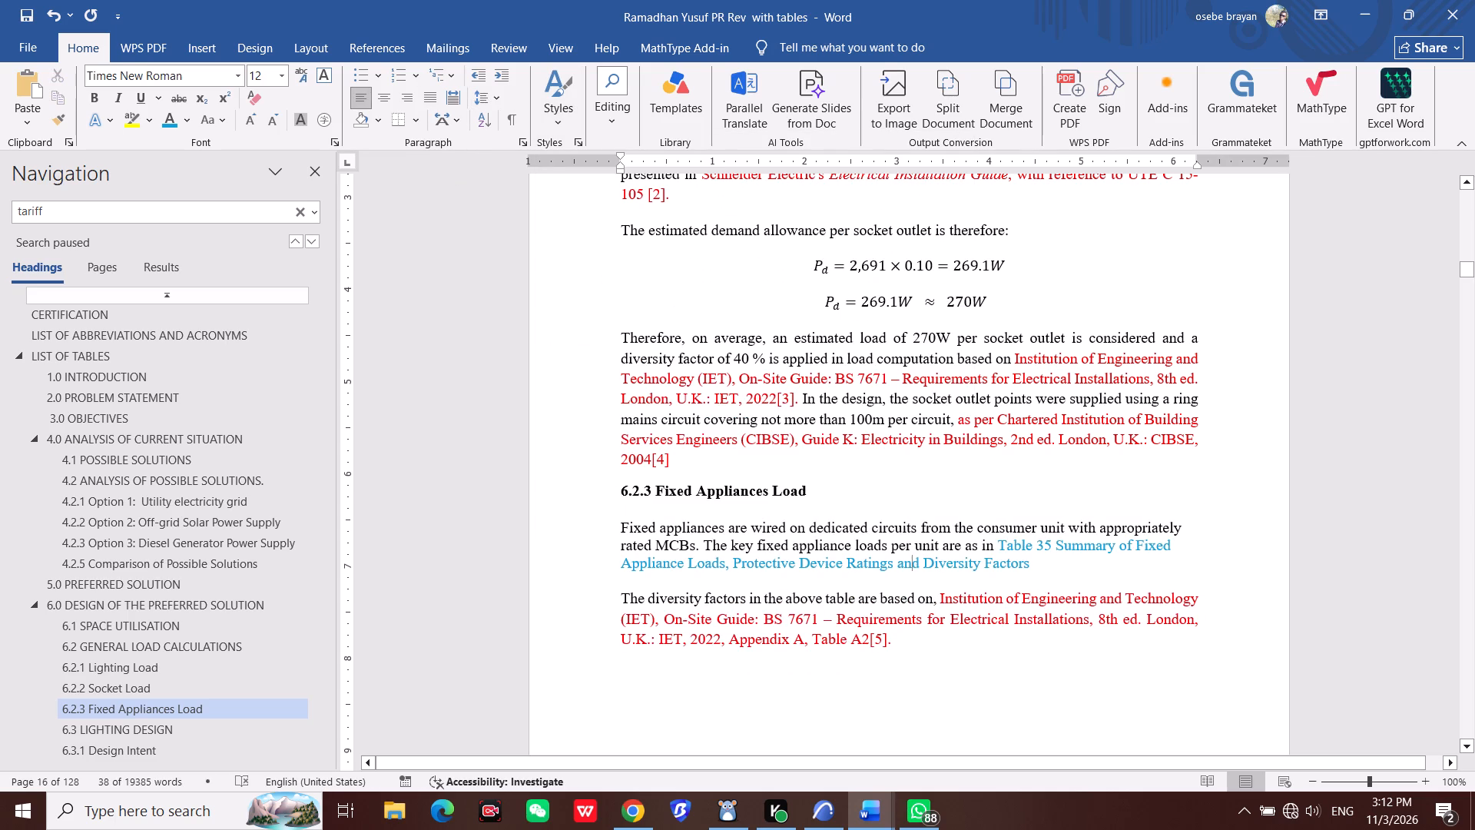
# Insert a space between "as in" and the Table 35 reference in the 6.2.3 paragraph.
pyautogui.click(1000, 545)
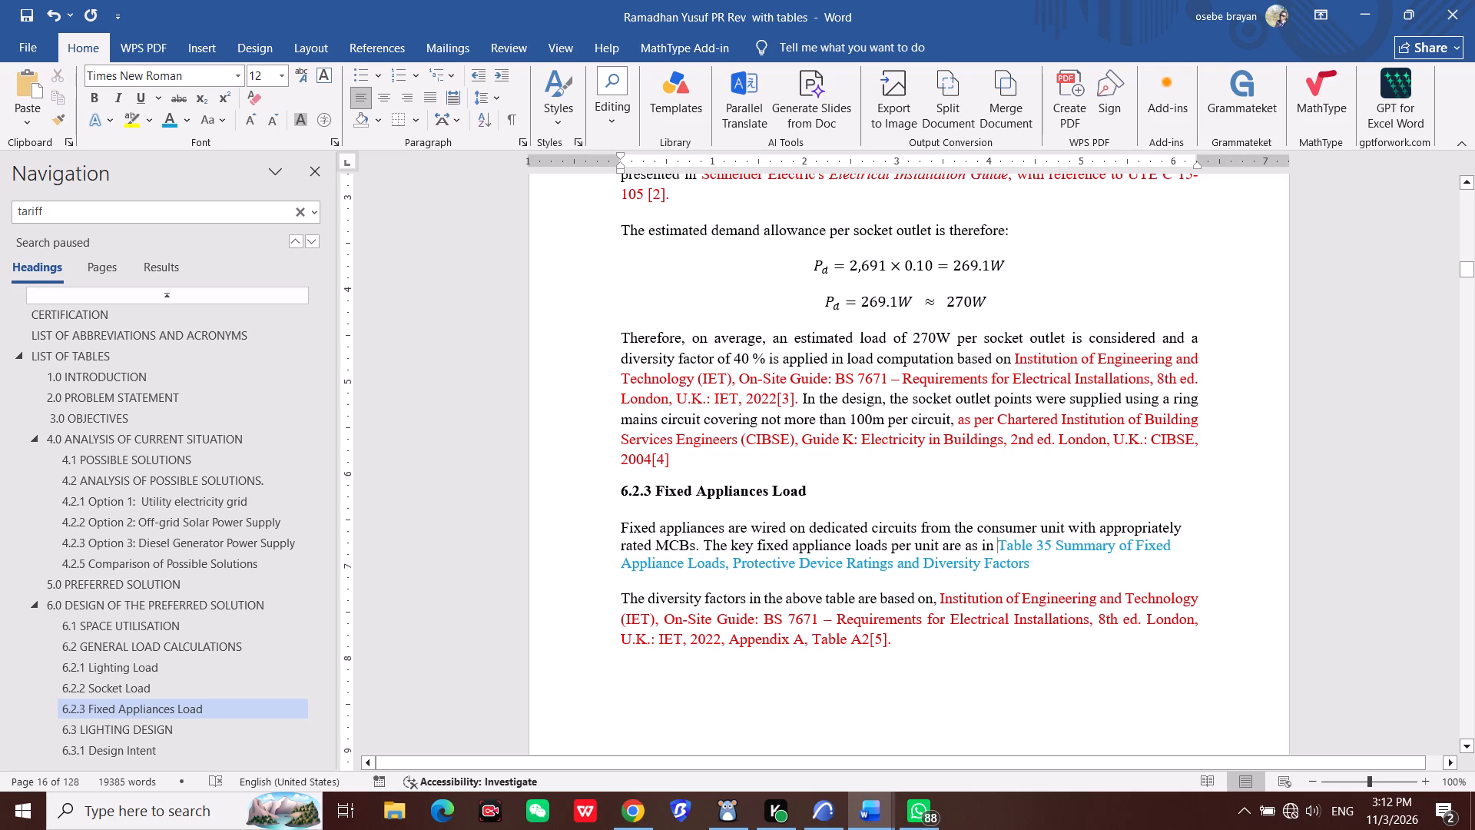
pyautogui.press('space')
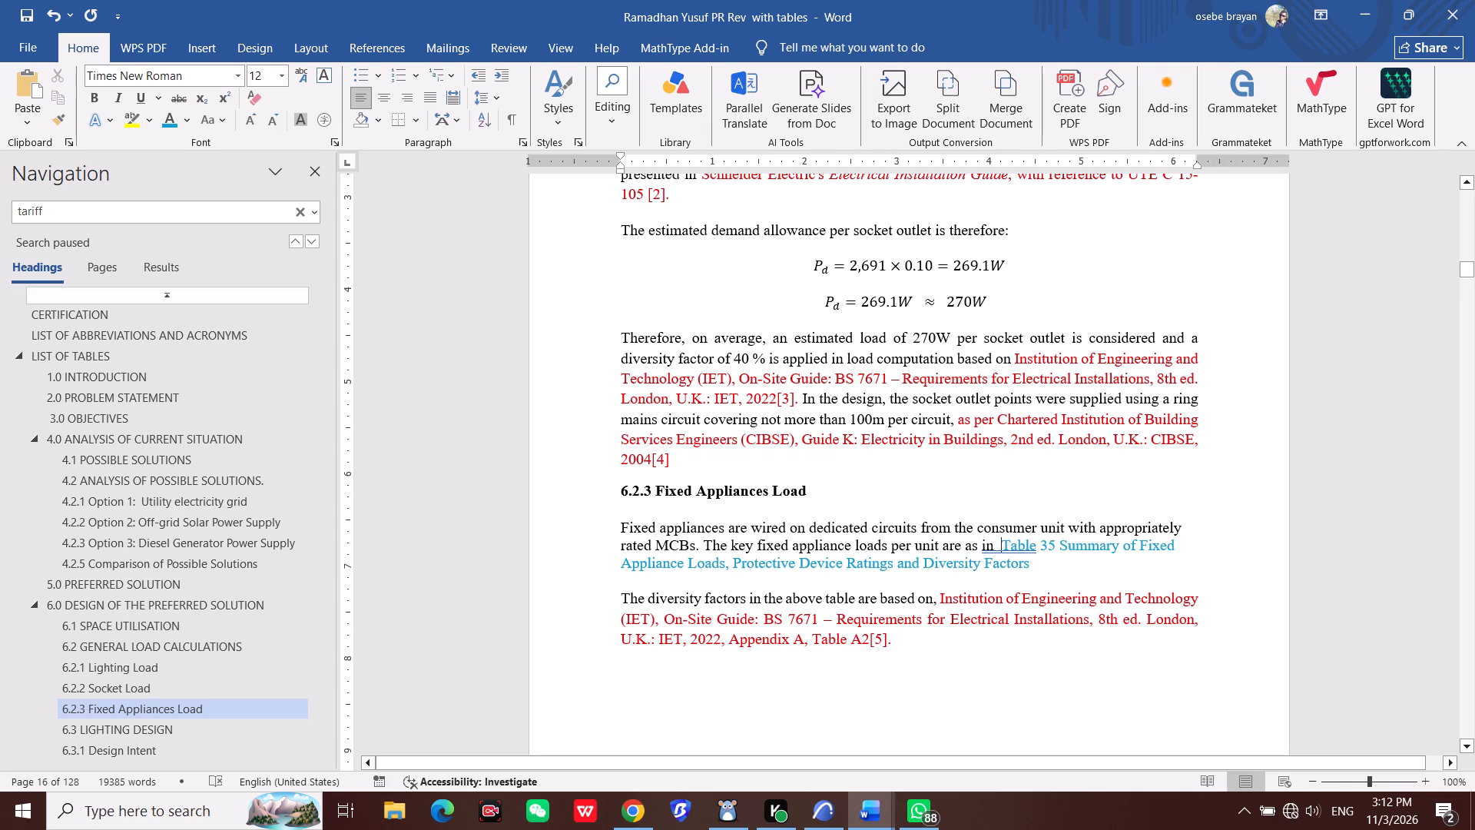
pyautogui.moveTo(625, 525); pyautogui.dragTo(632, 529)
pyautogui.click(638, 525)
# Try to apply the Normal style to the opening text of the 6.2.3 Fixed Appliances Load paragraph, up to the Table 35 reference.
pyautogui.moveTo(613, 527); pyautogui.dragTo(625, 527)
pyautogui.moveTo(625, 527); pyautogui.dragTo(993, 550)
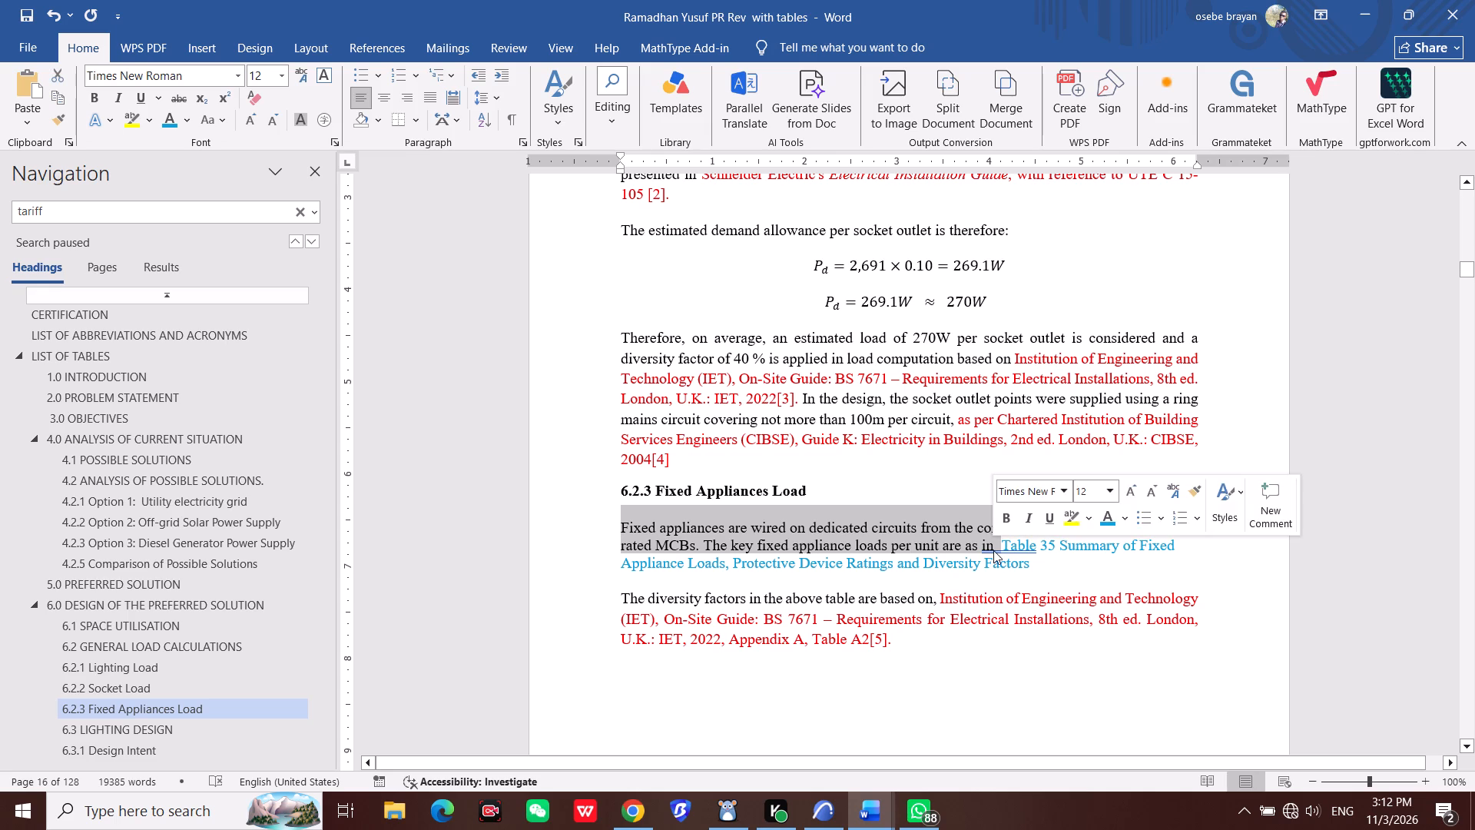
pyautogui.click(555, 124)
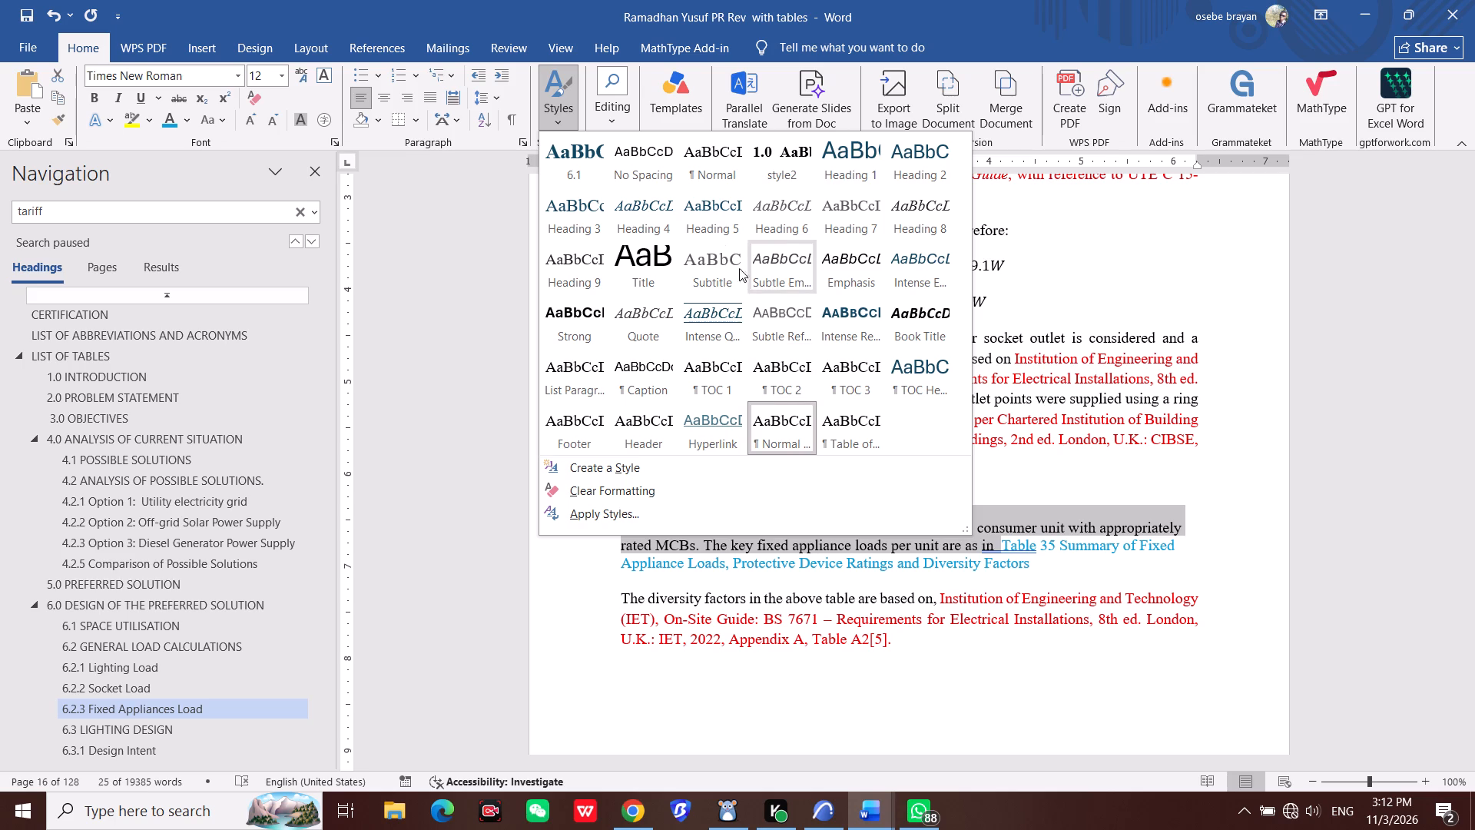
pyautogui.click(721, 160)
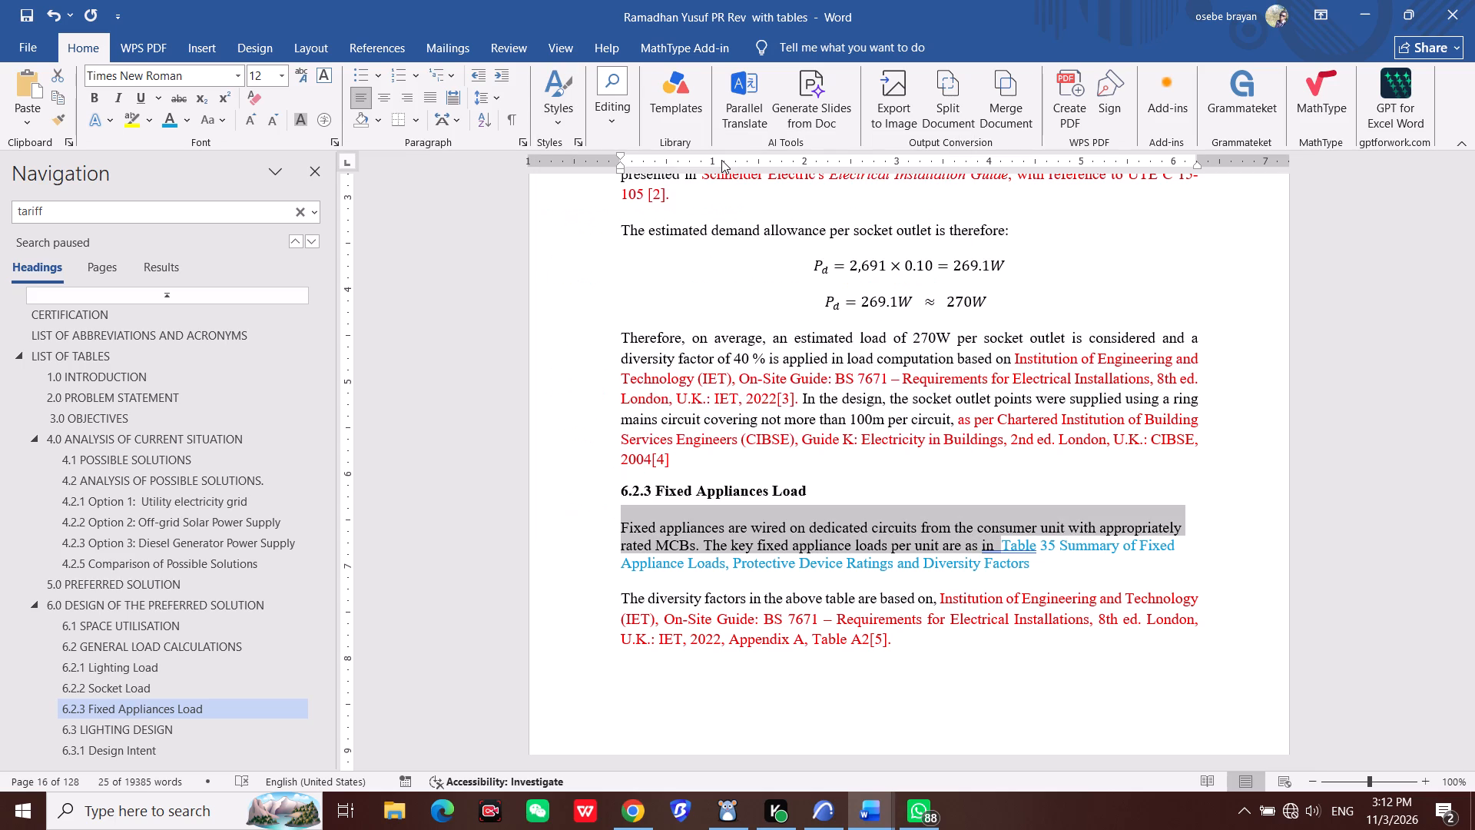
# Check which styles are applied to the 6.2.3 paragraph text and to its Table 35 reference.
pyautogui.click(1058, 563)
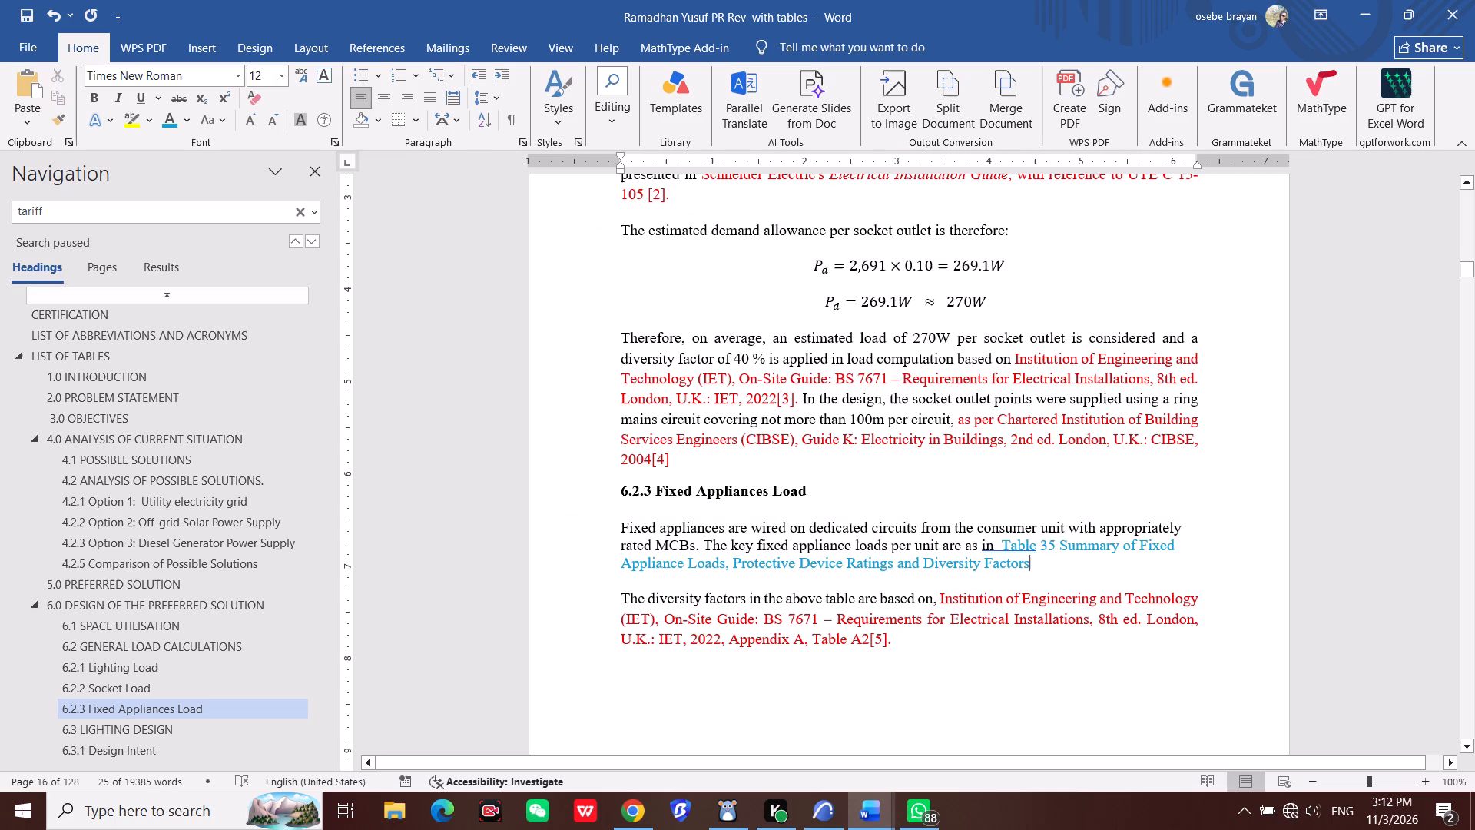
pyautogui.click(1016, 536)
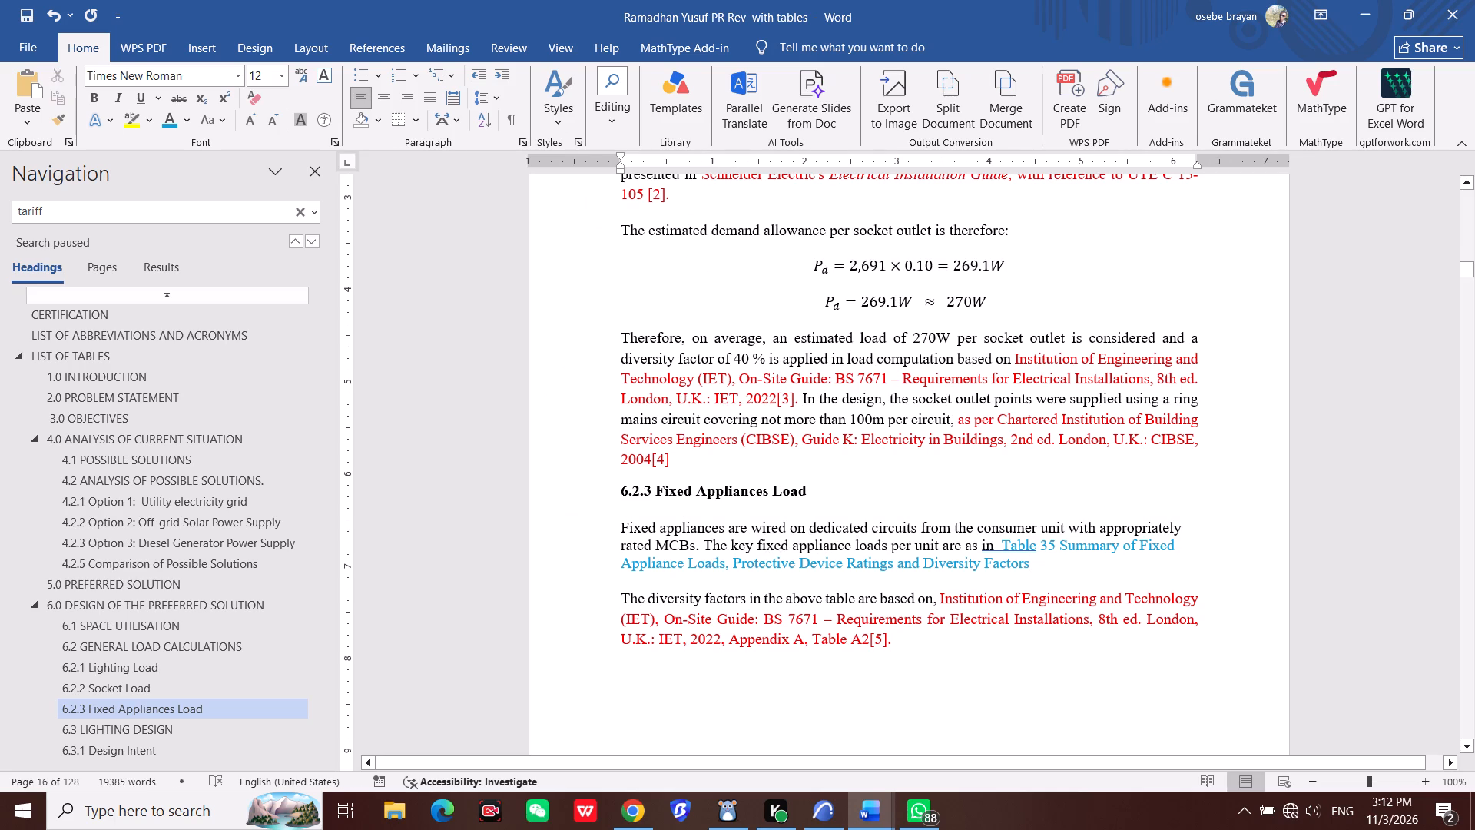
pyautogui.rightClick(1019, 539)
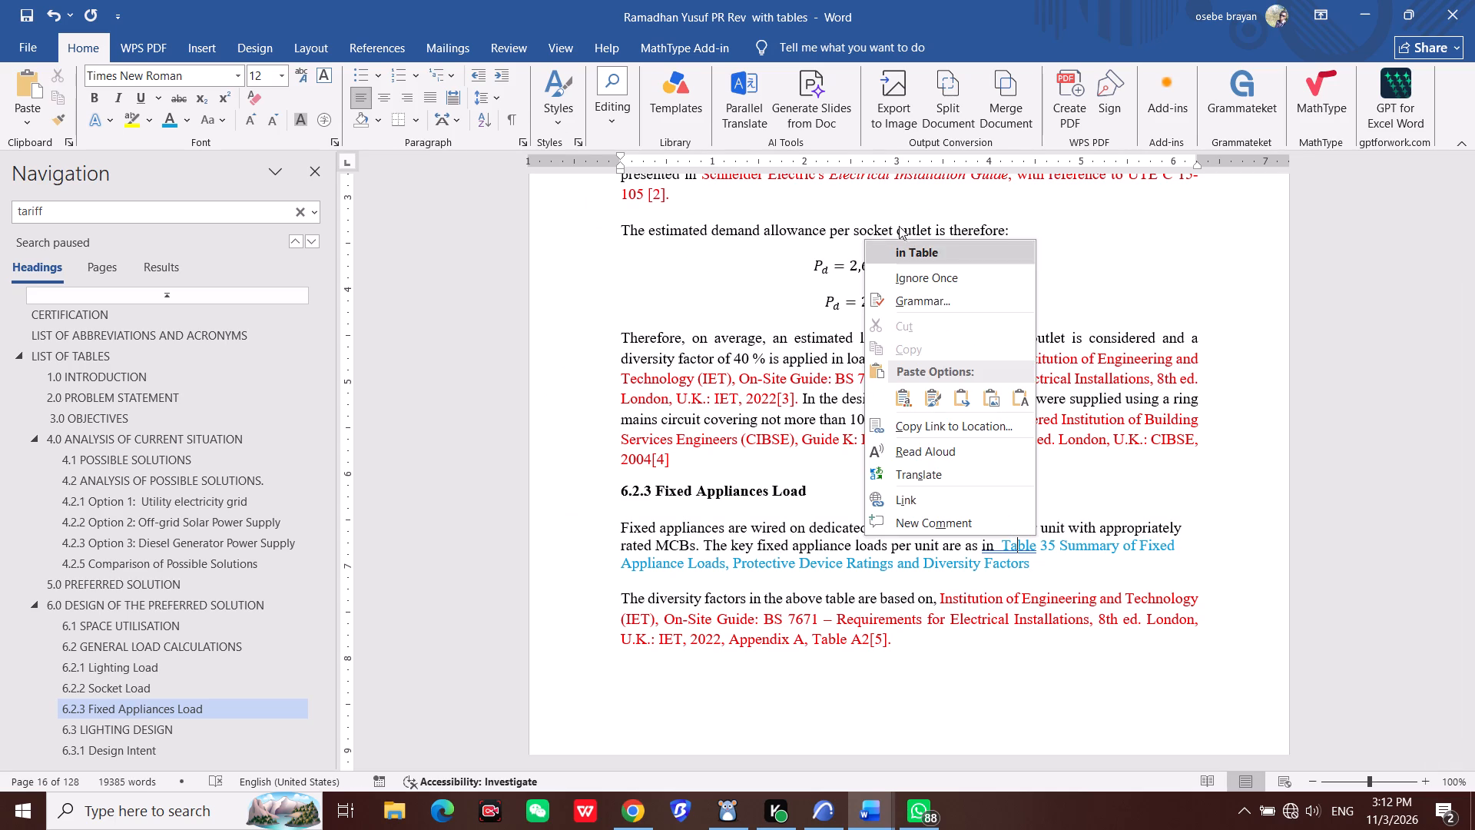
pyautogui.click(601, 523)
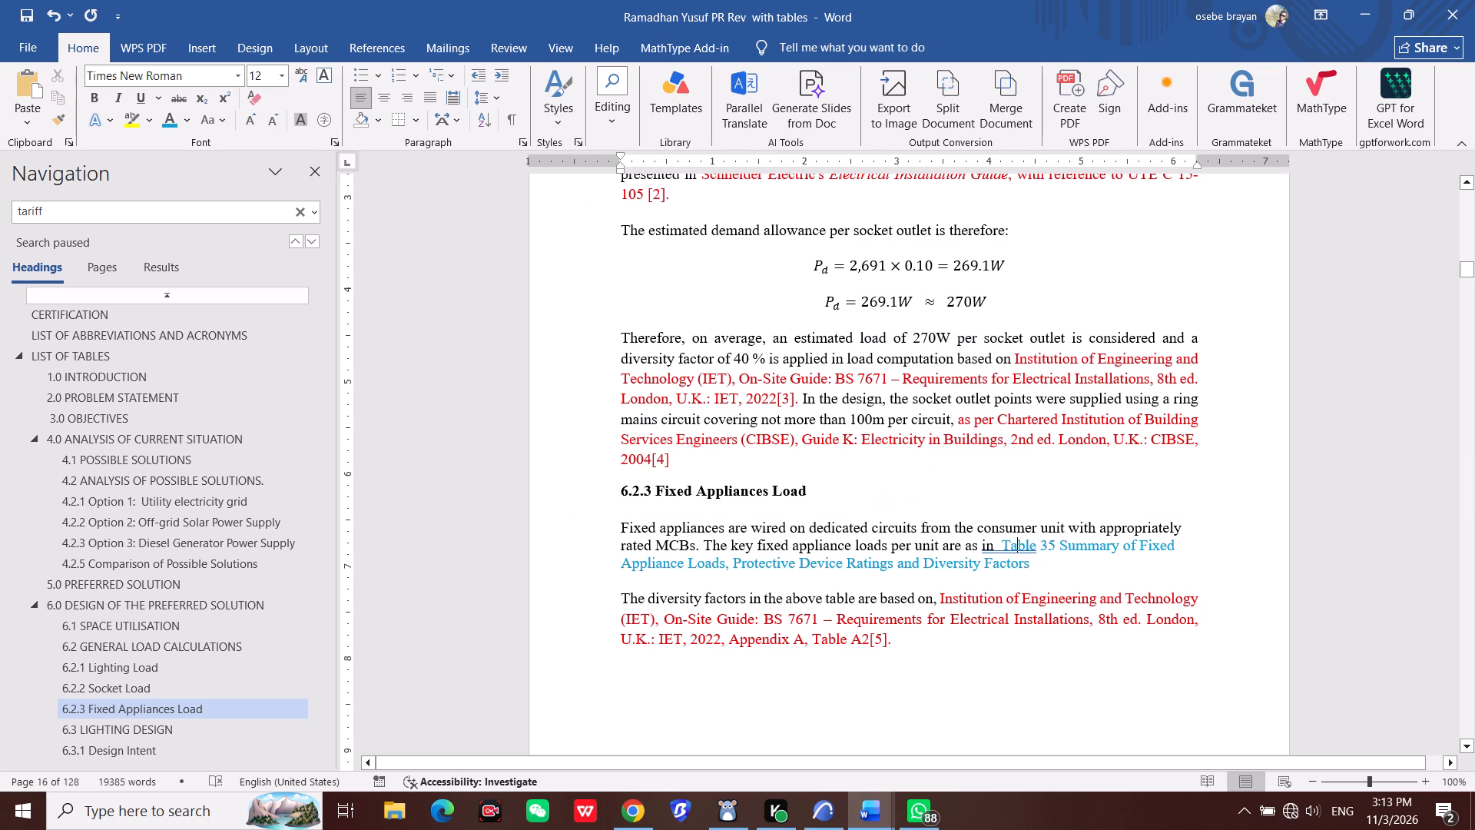
pyautogui.click(738, 533)
pyautogui.click(544, 114)
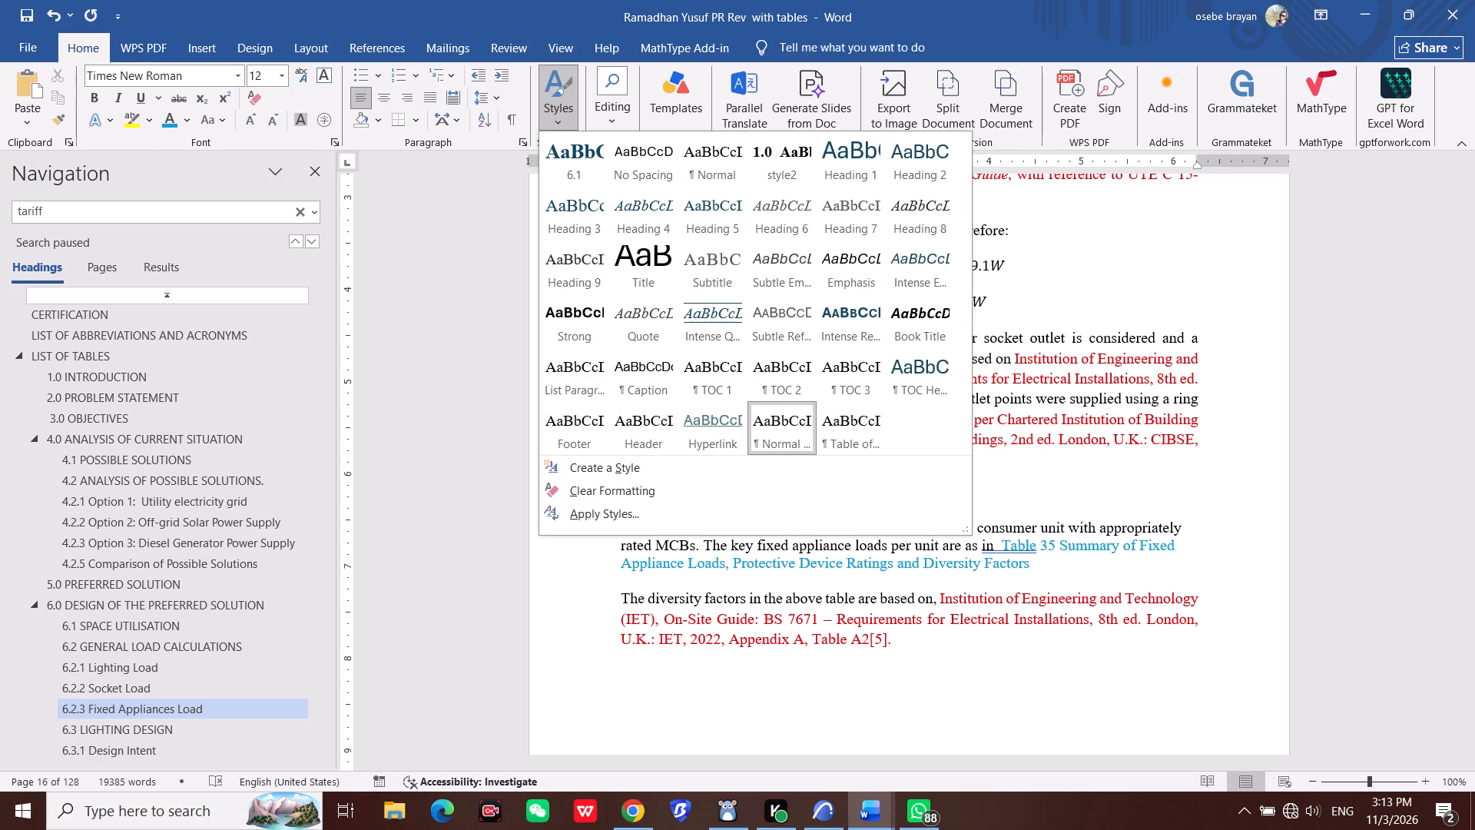
pyautogui.click(1039, 547)
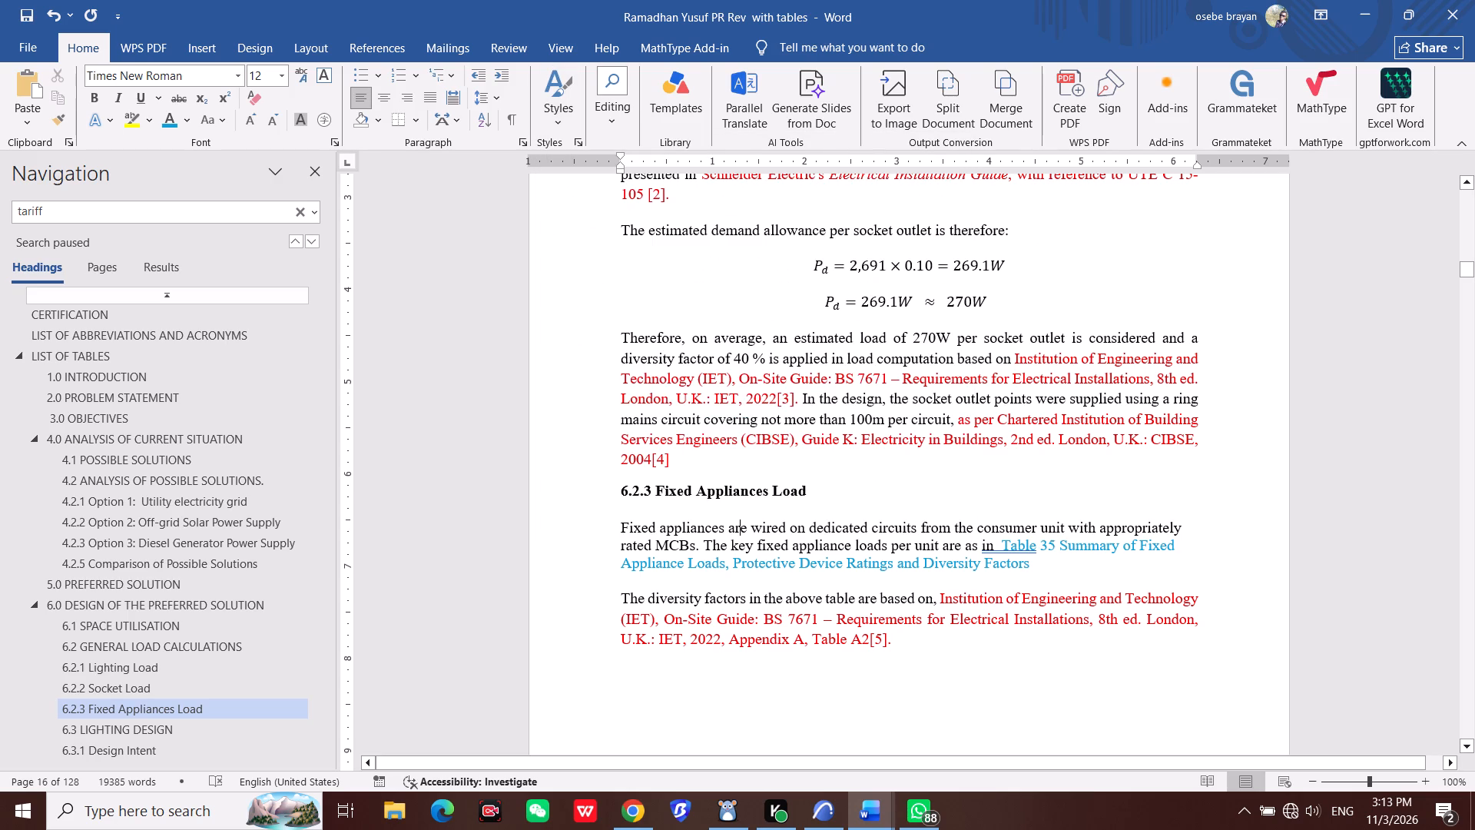
pyautogui.click(1019, 566)
pyautogui.click(563, 116)
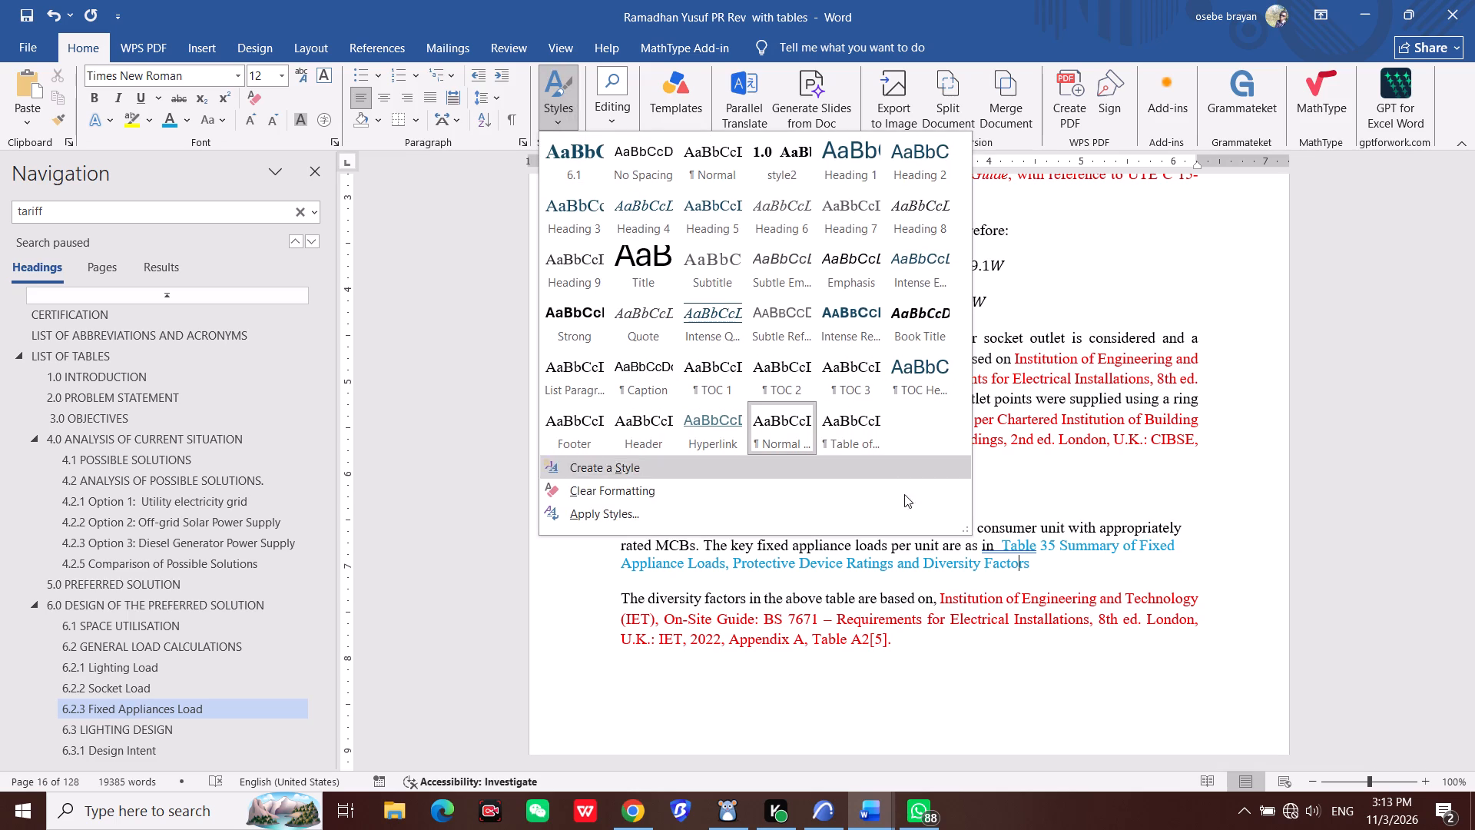
pyautogui.click(995, 563)
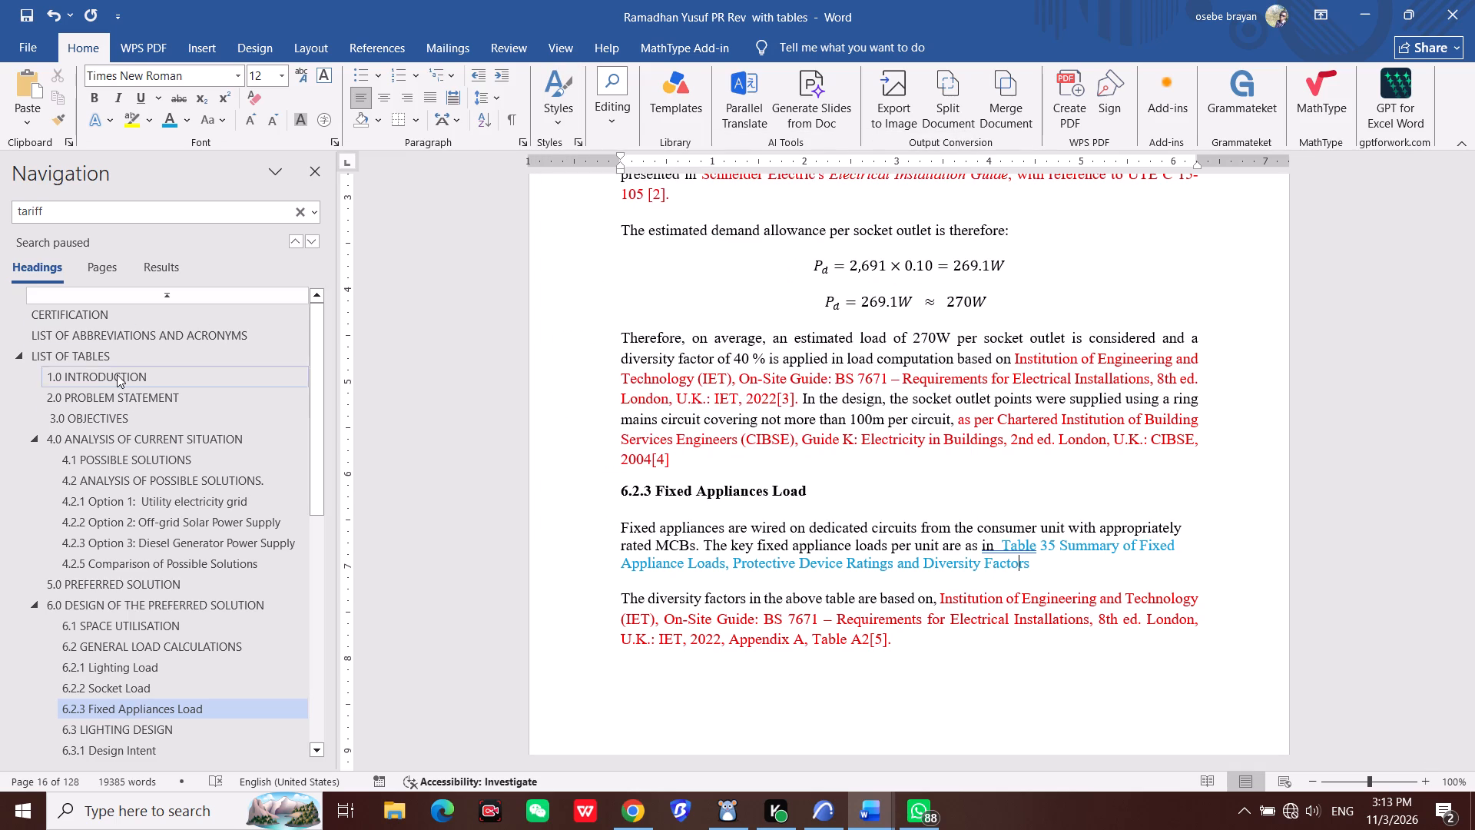
# Update the entire table of figures under the LIST OF TABLES heading.
pyautogui.click(91, 354)
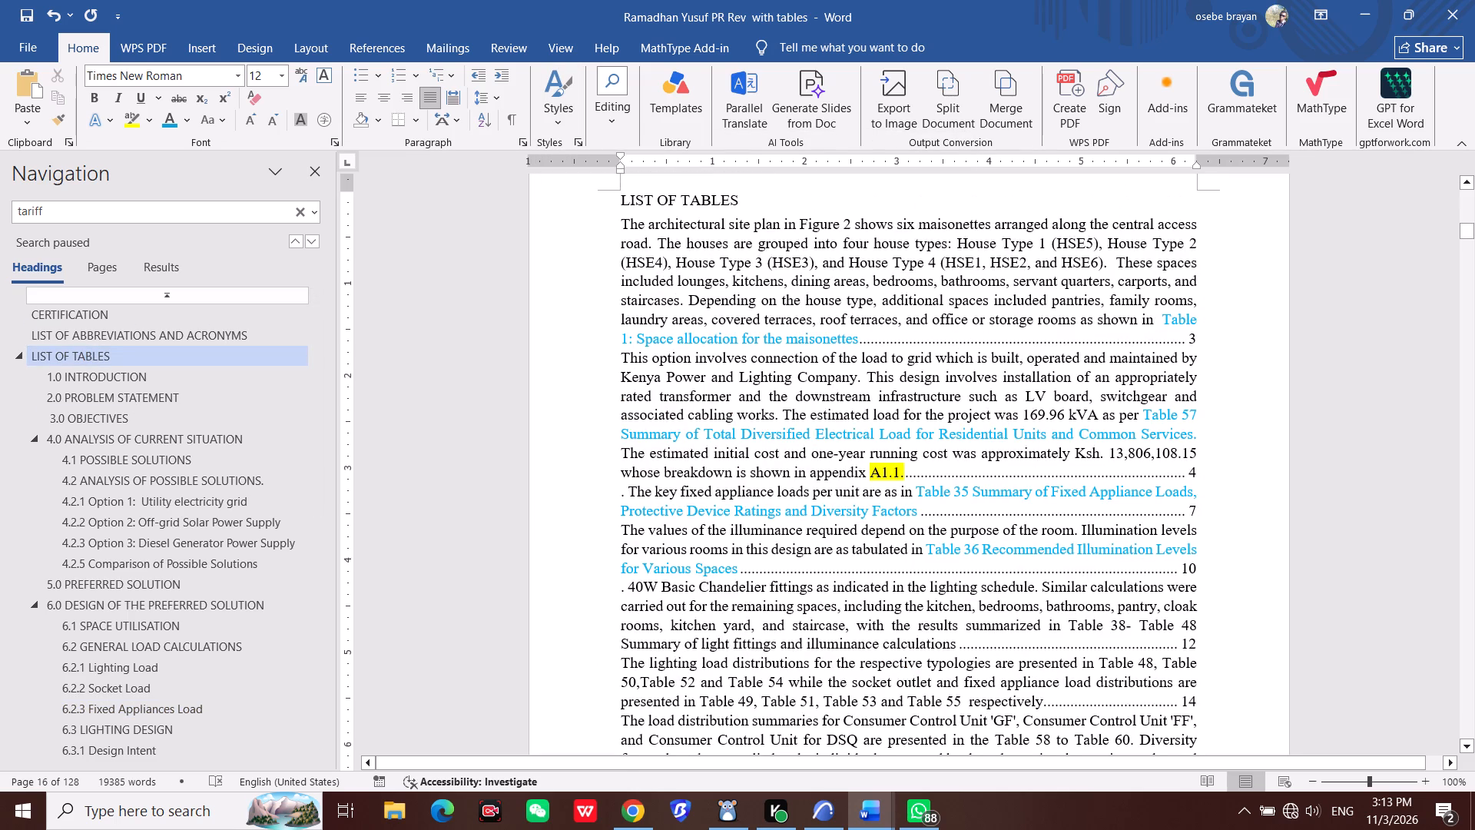
pyautogui.scroll(-1, 768, 544)
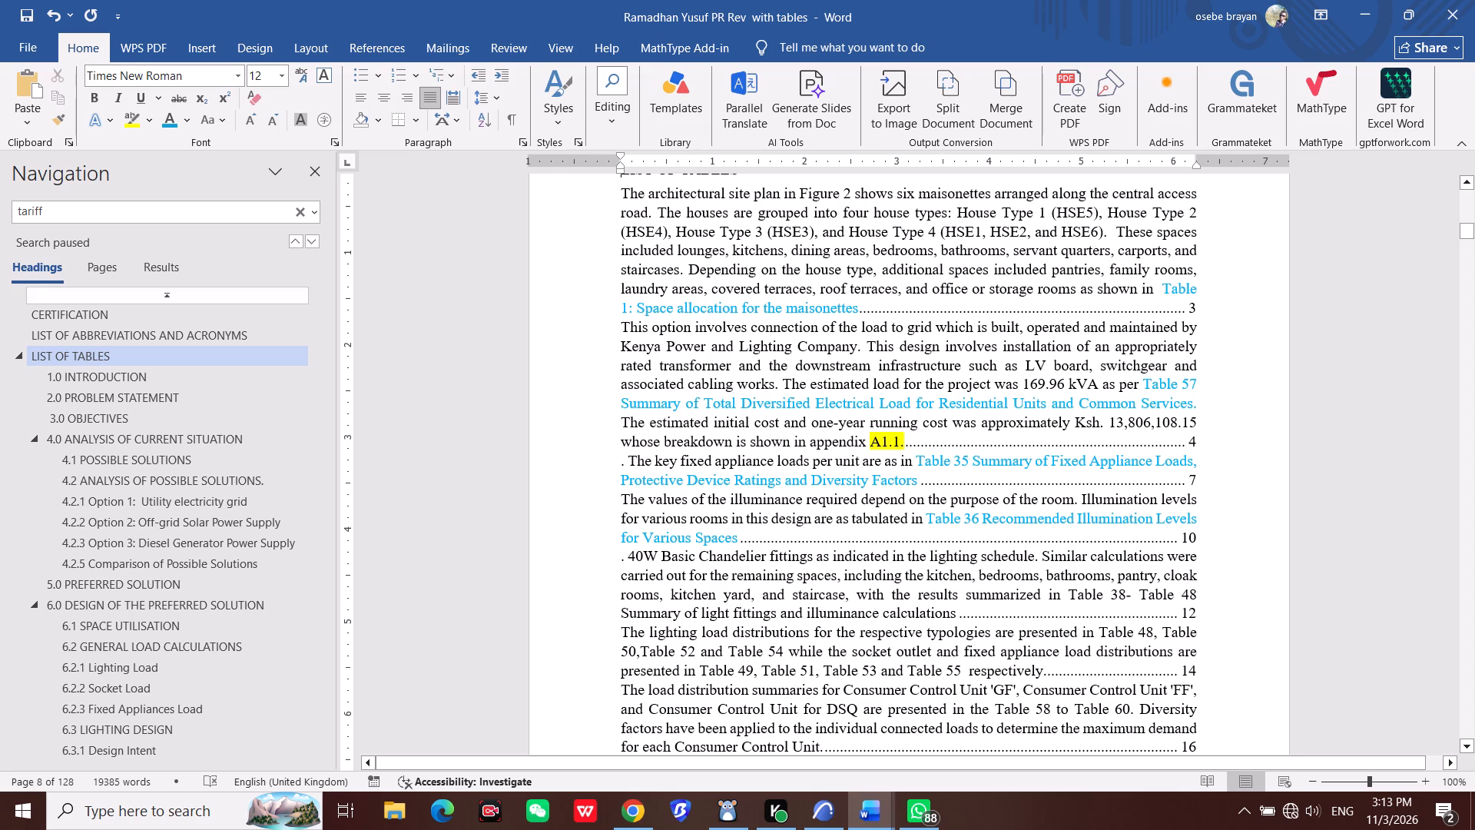
pyautogui.rightClick(798, 506)
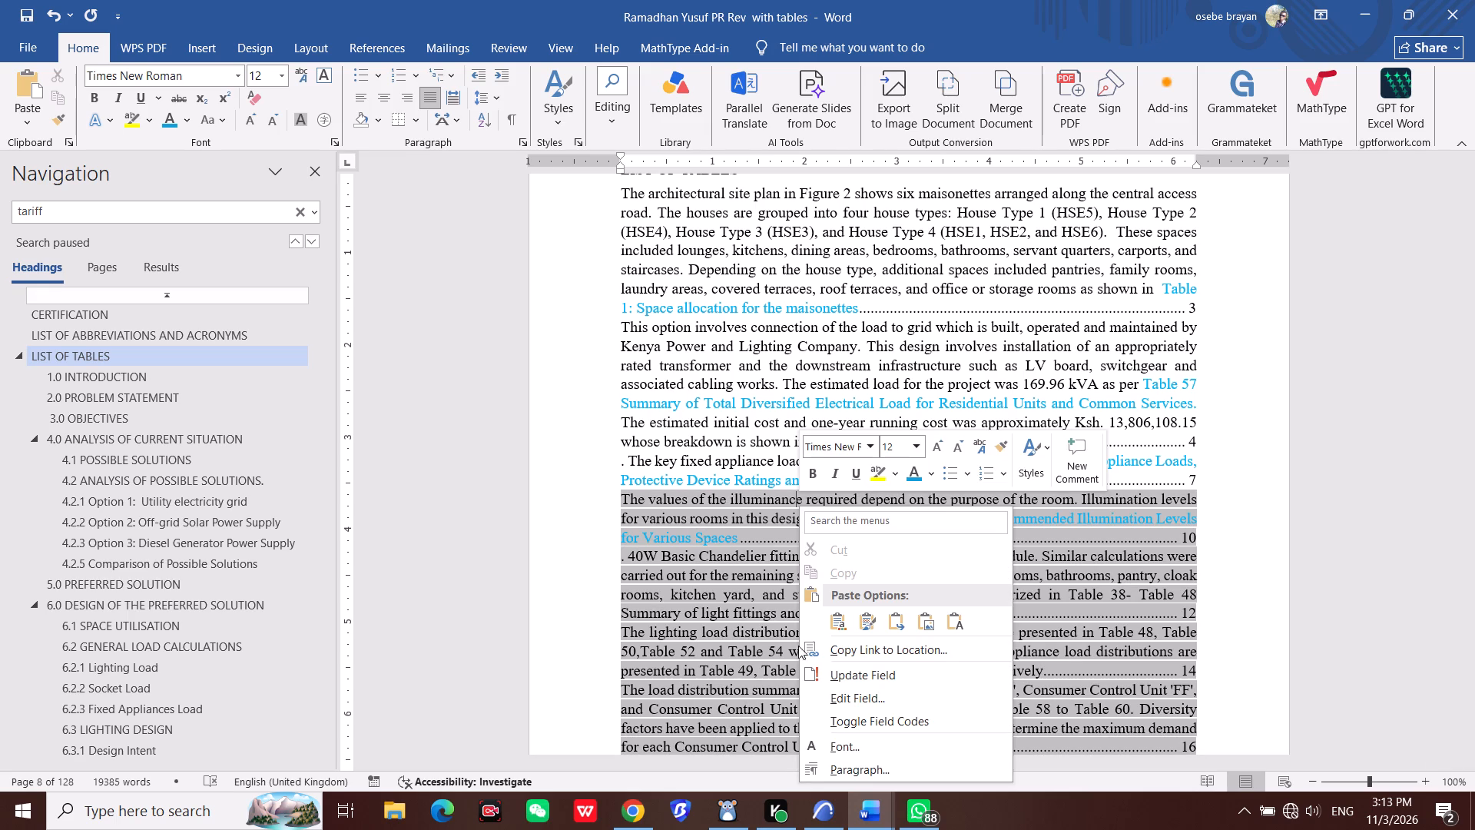
pyautogui.click(835, 666)
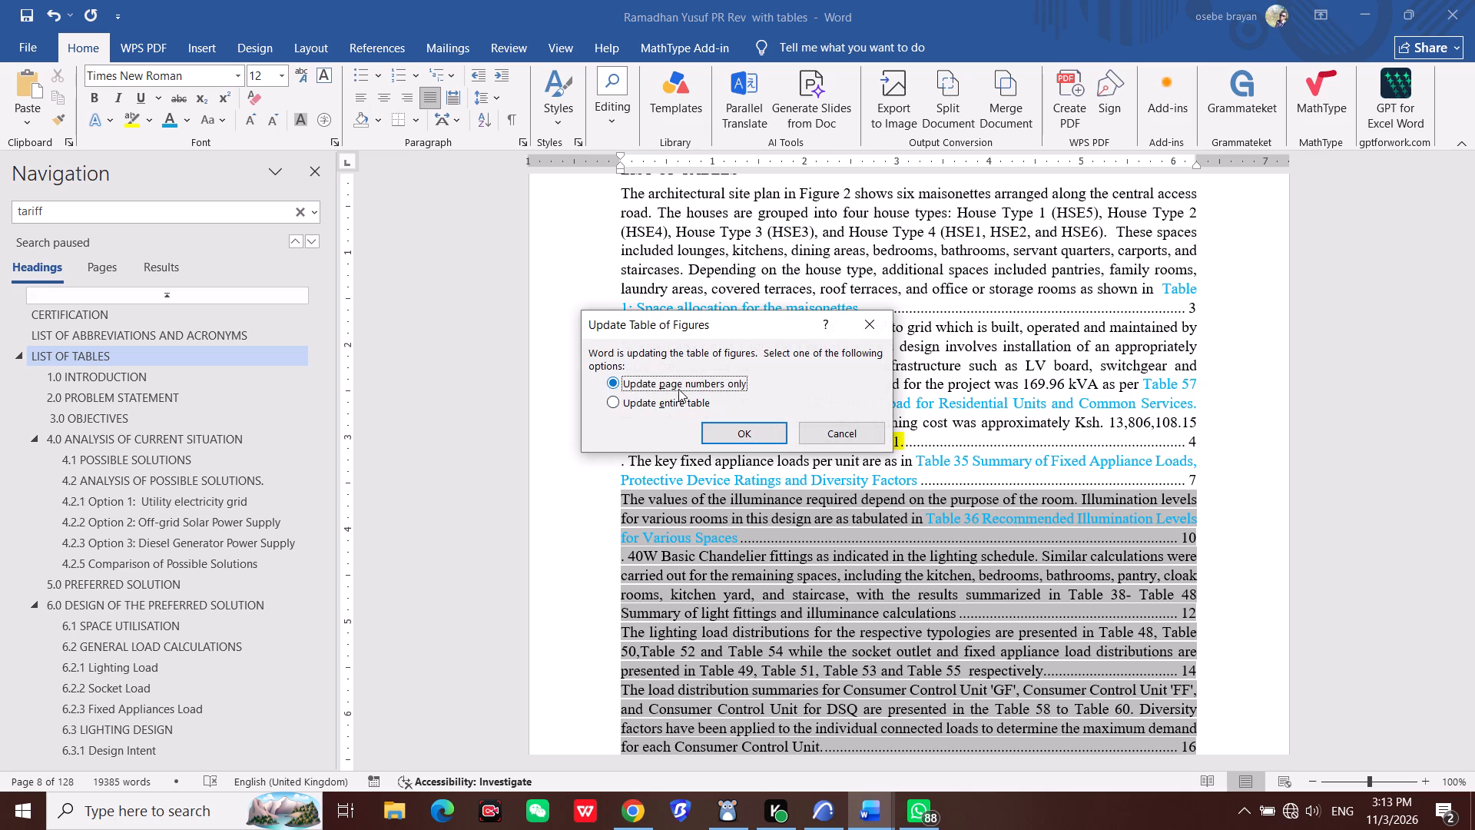
pyautogui.click(674, 397)
pyautogui.click(731, 425)
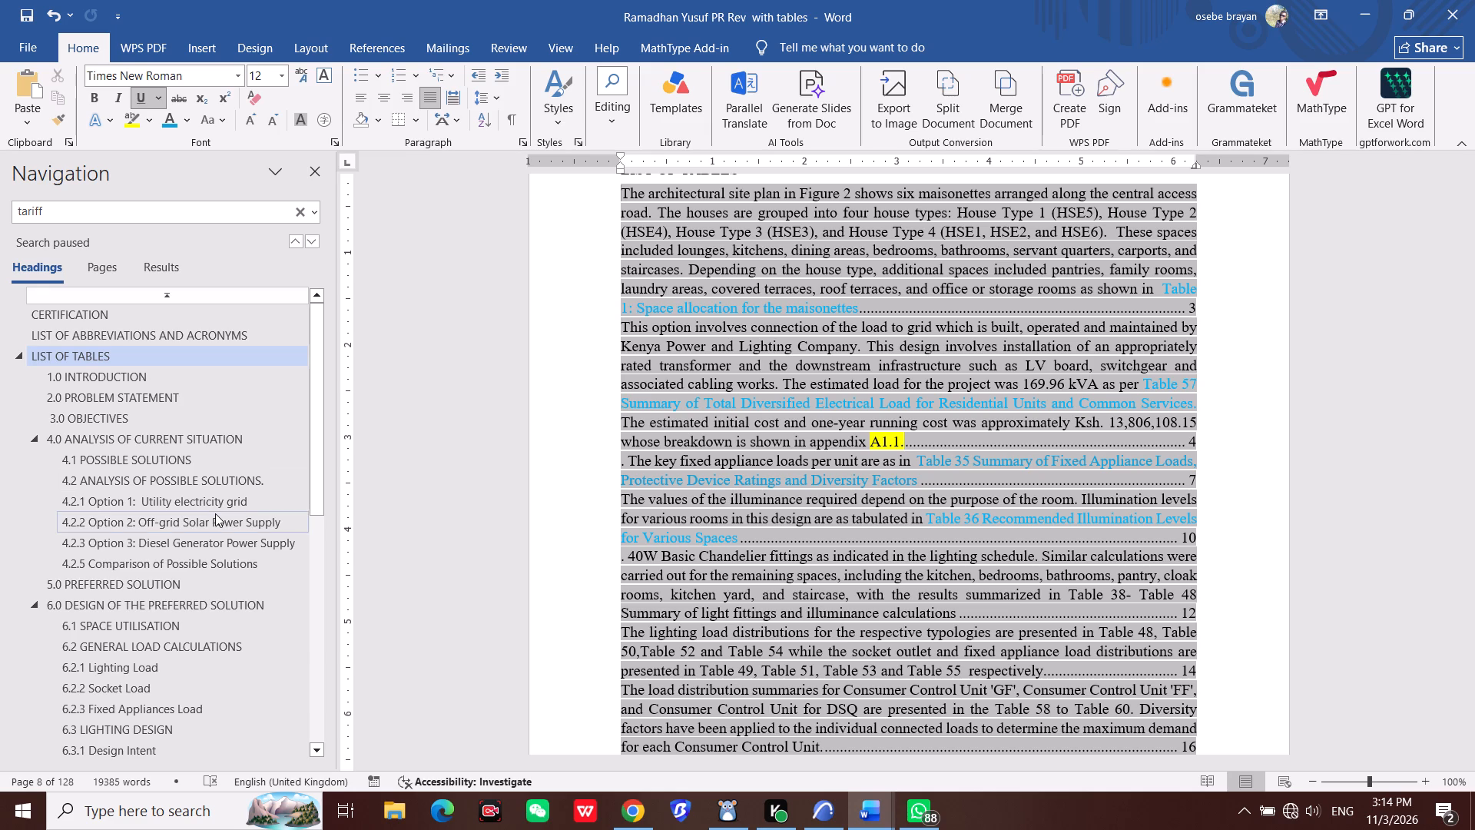
# Examine the captions and labels of the tables in Appendix C, from the space allocation table to Appendix A1.1.
pyautogui.scroll(-2, 203, 592)
pyautogui.scroll(-5, 194, 654)
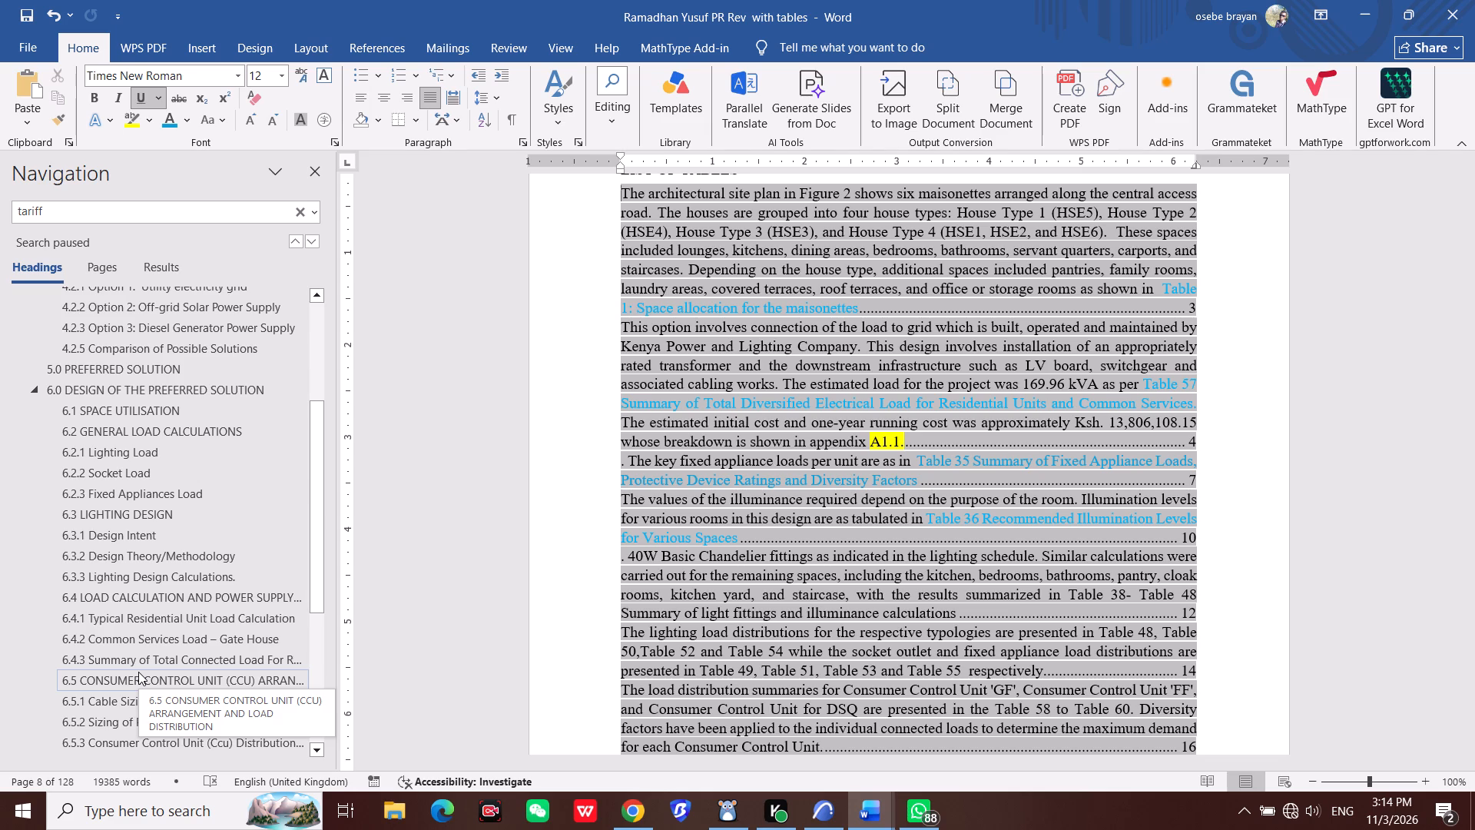
pyautogui.scroll(-4, 255, 566)
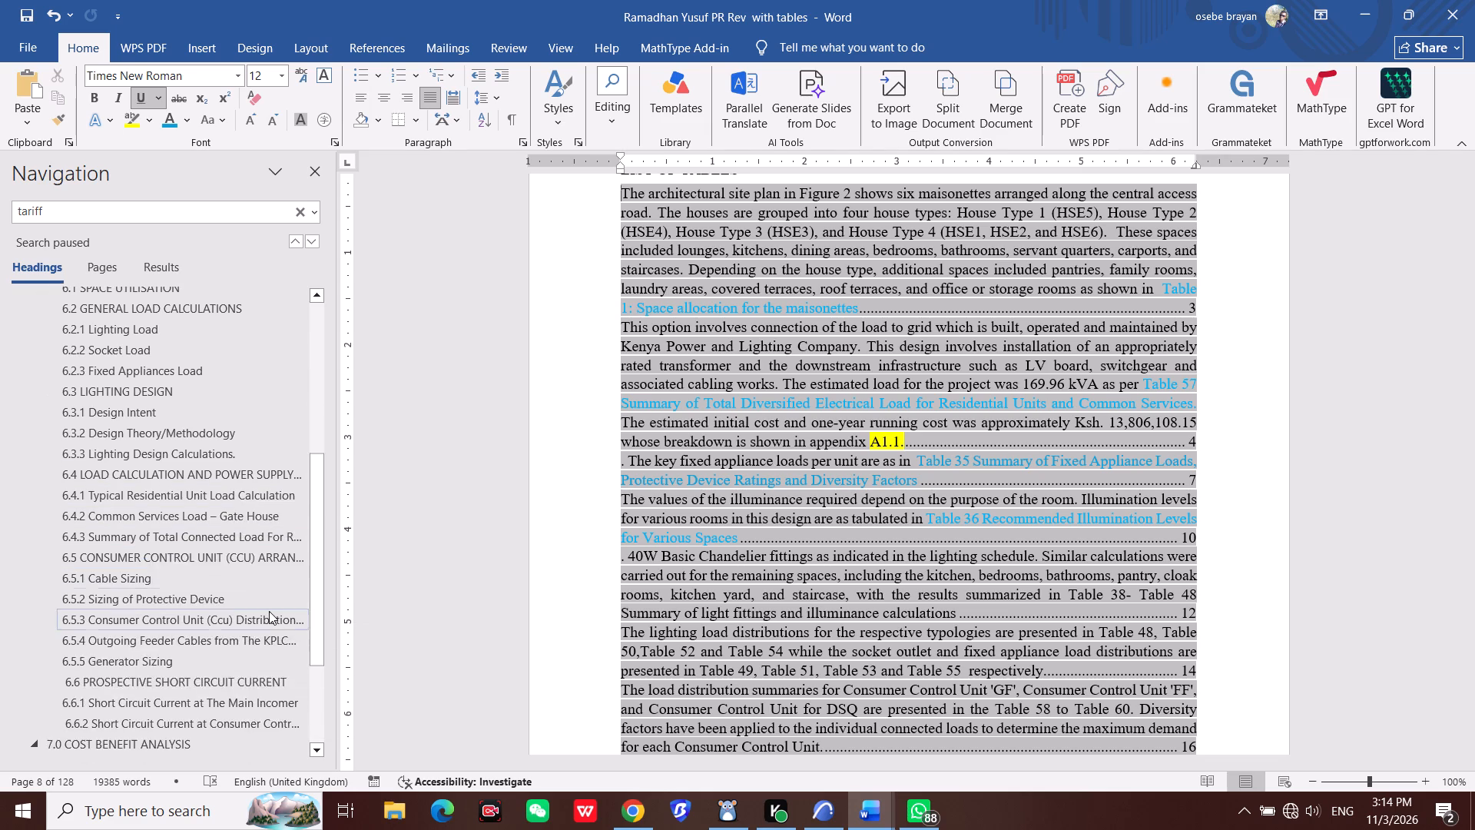
pyautogui.scroll(-9, 278, 601)
pyautogui.scroll(-1, 222, 648)
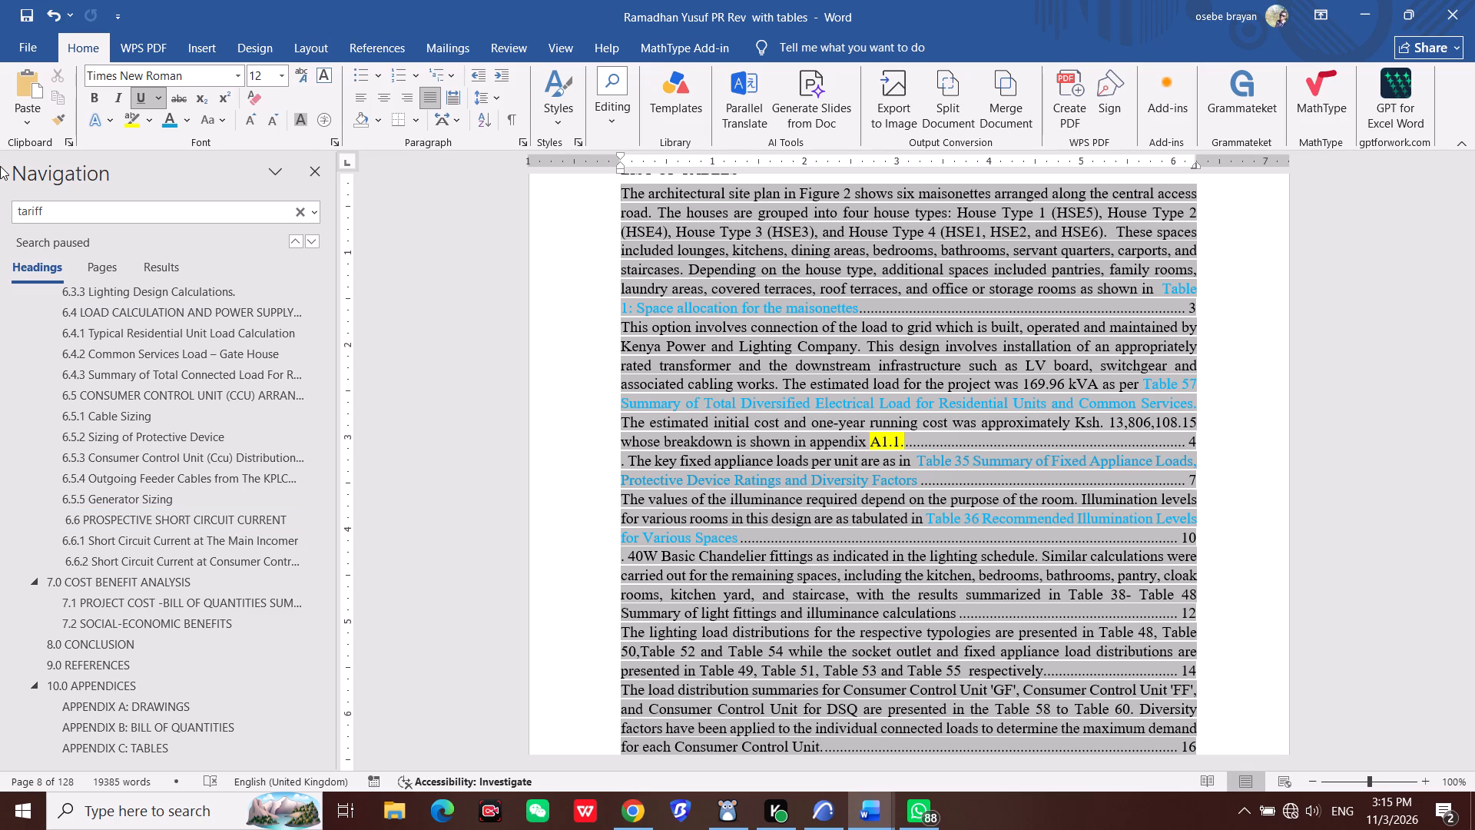
pyautogui.scroll(-2, 198, 598)
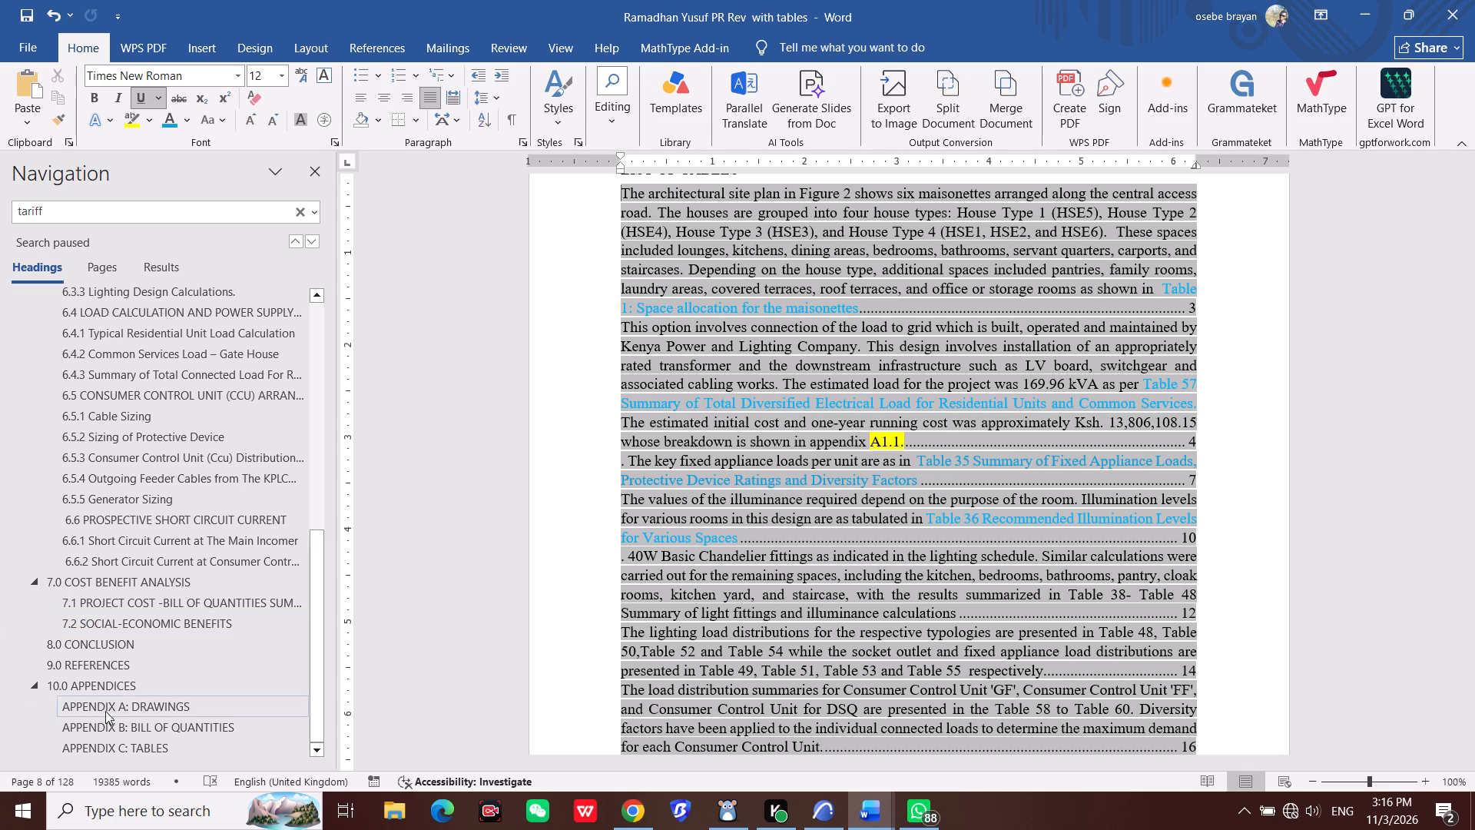
pyautogui.click(154, 749)
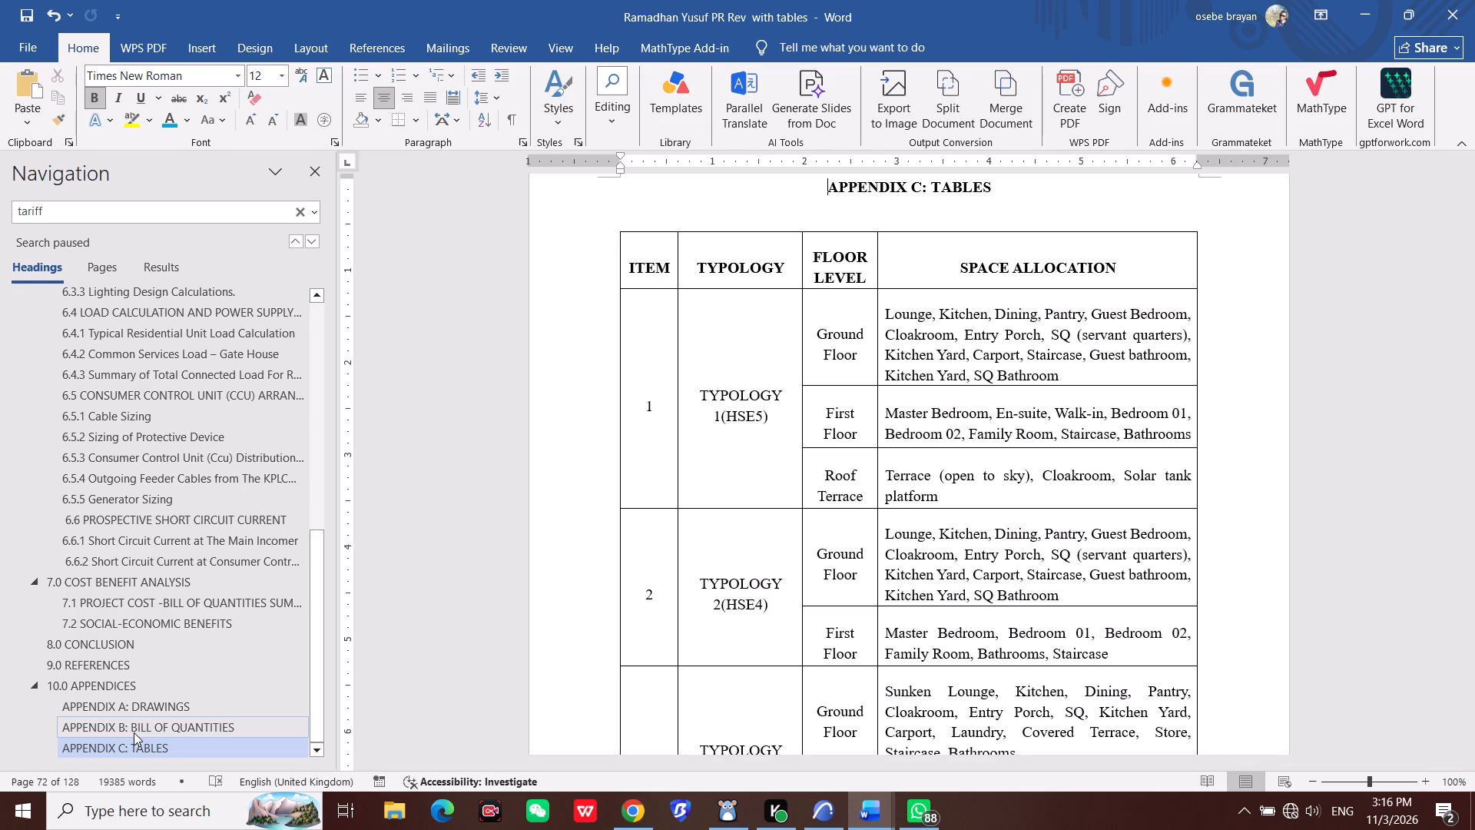
pyautogui.click(134, 732)
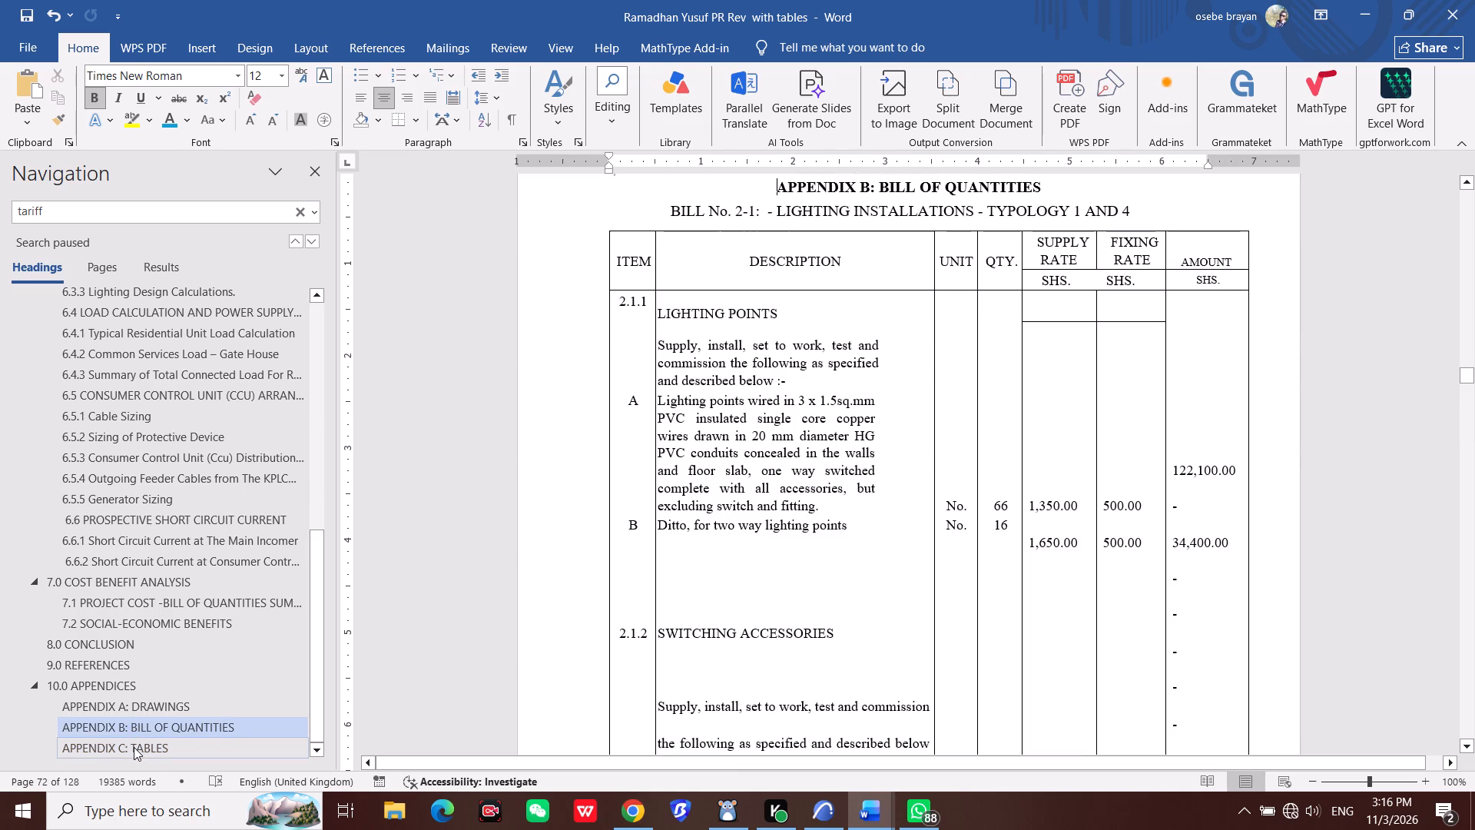
pyautogui.click(134, 747)
pyautogui.scroll(-8, 648, 545)
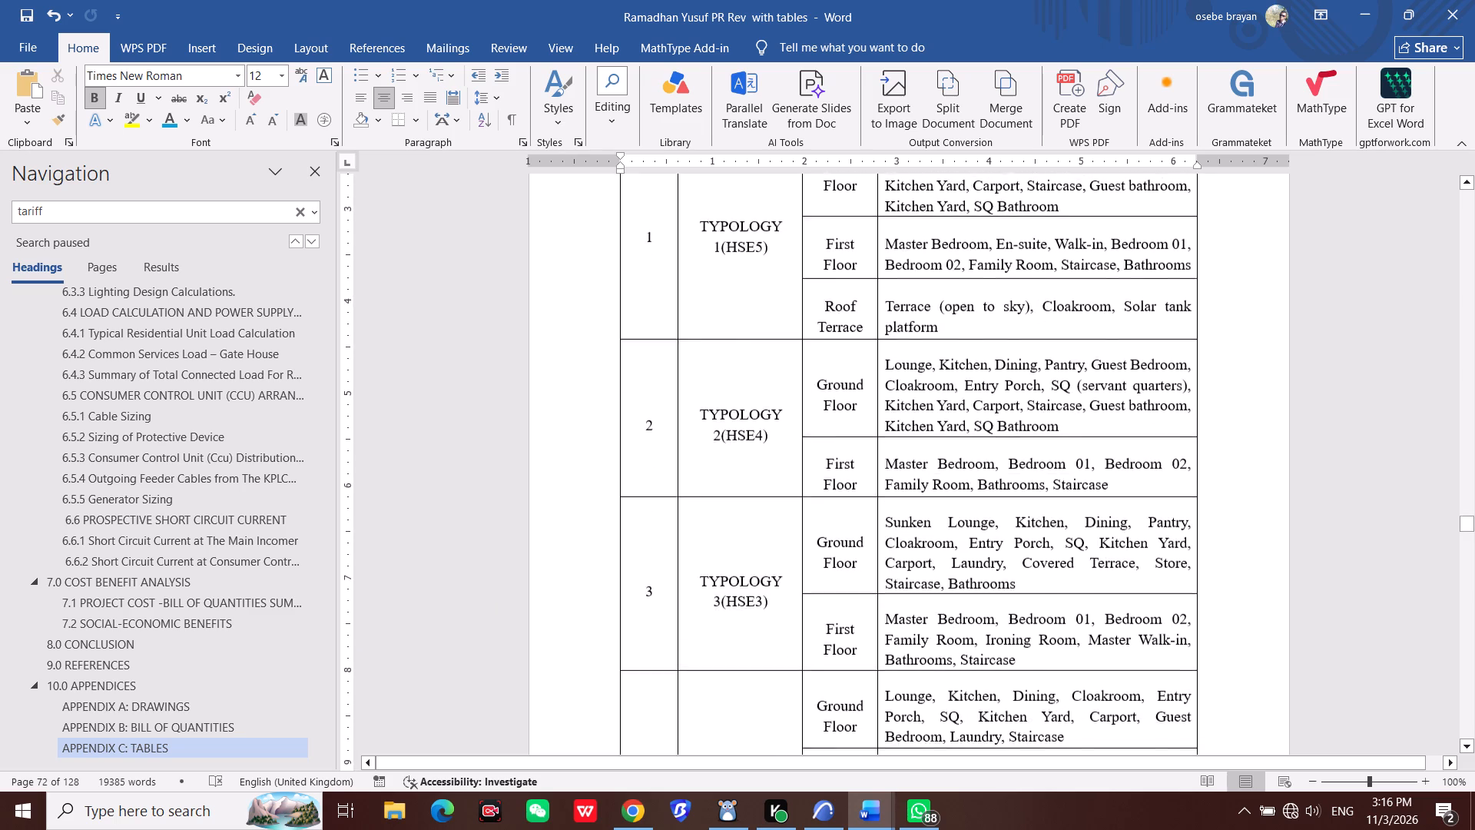
pyautogui.scroll(-15, 648, 545)
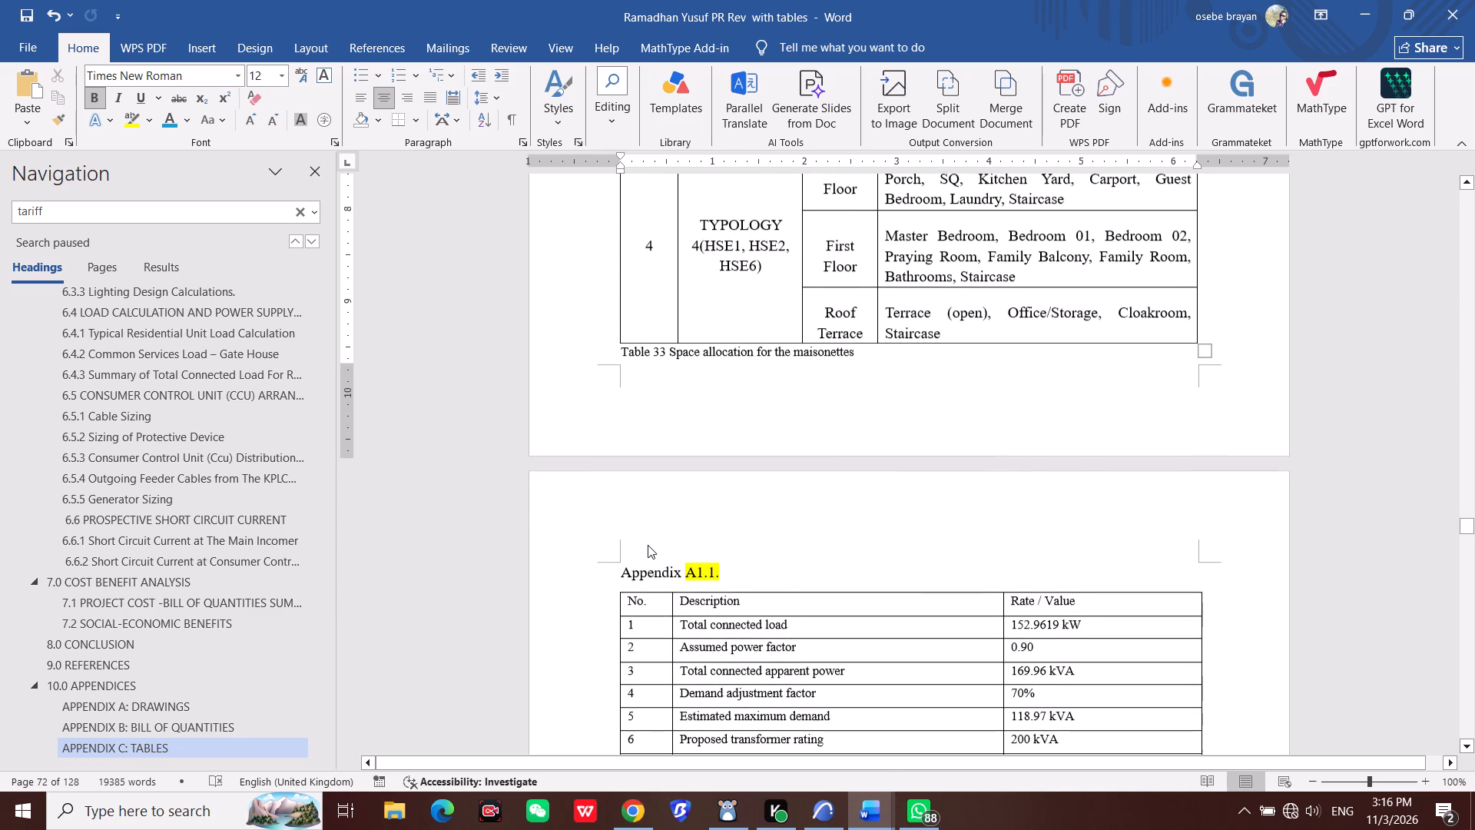
pyautogui.scroll(-3, 648, 545)
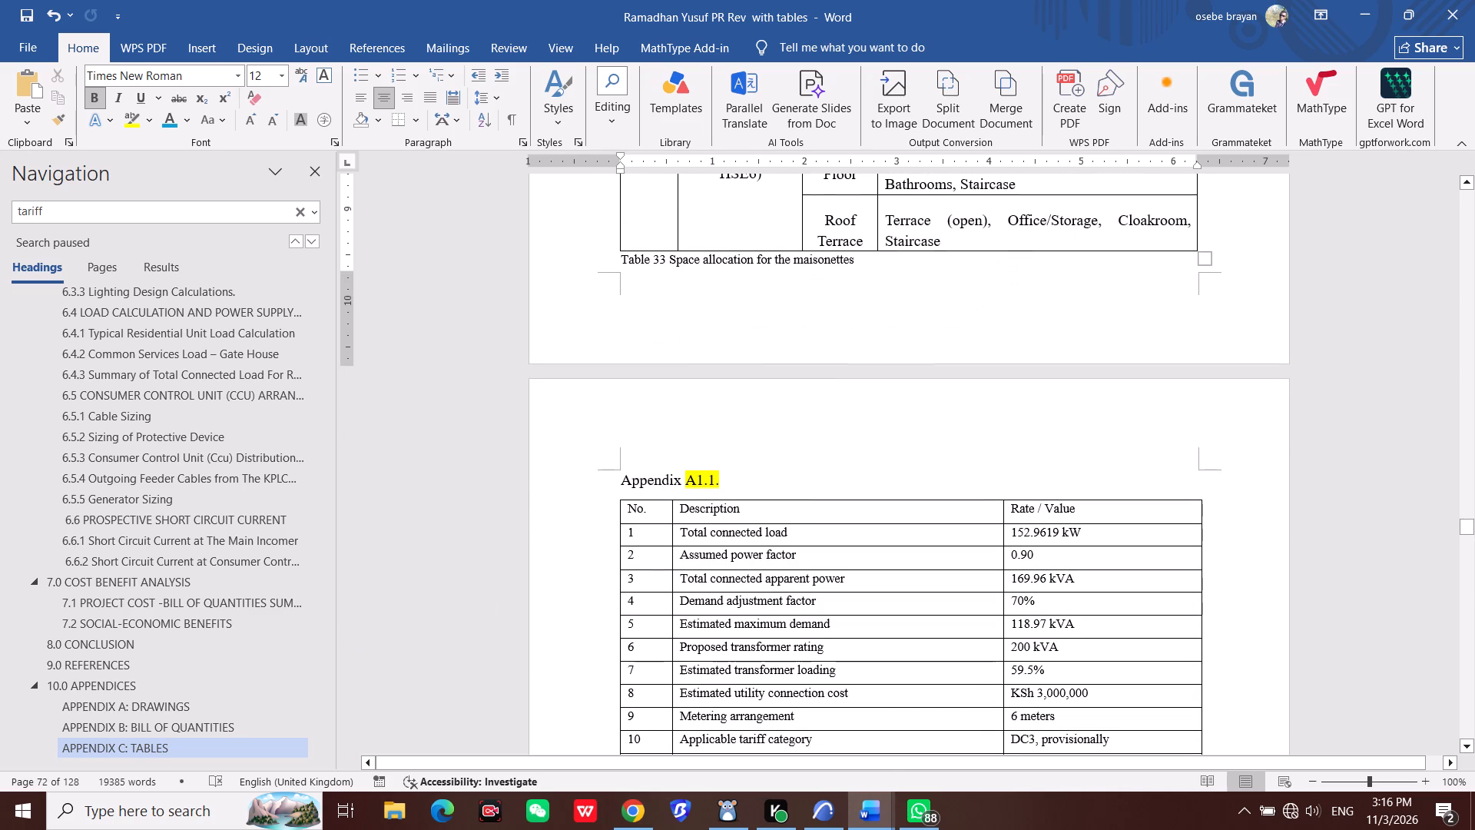
pyautogui.scroll(-8, 648, 540)
pyautogui.scroll(4, 731, 555)
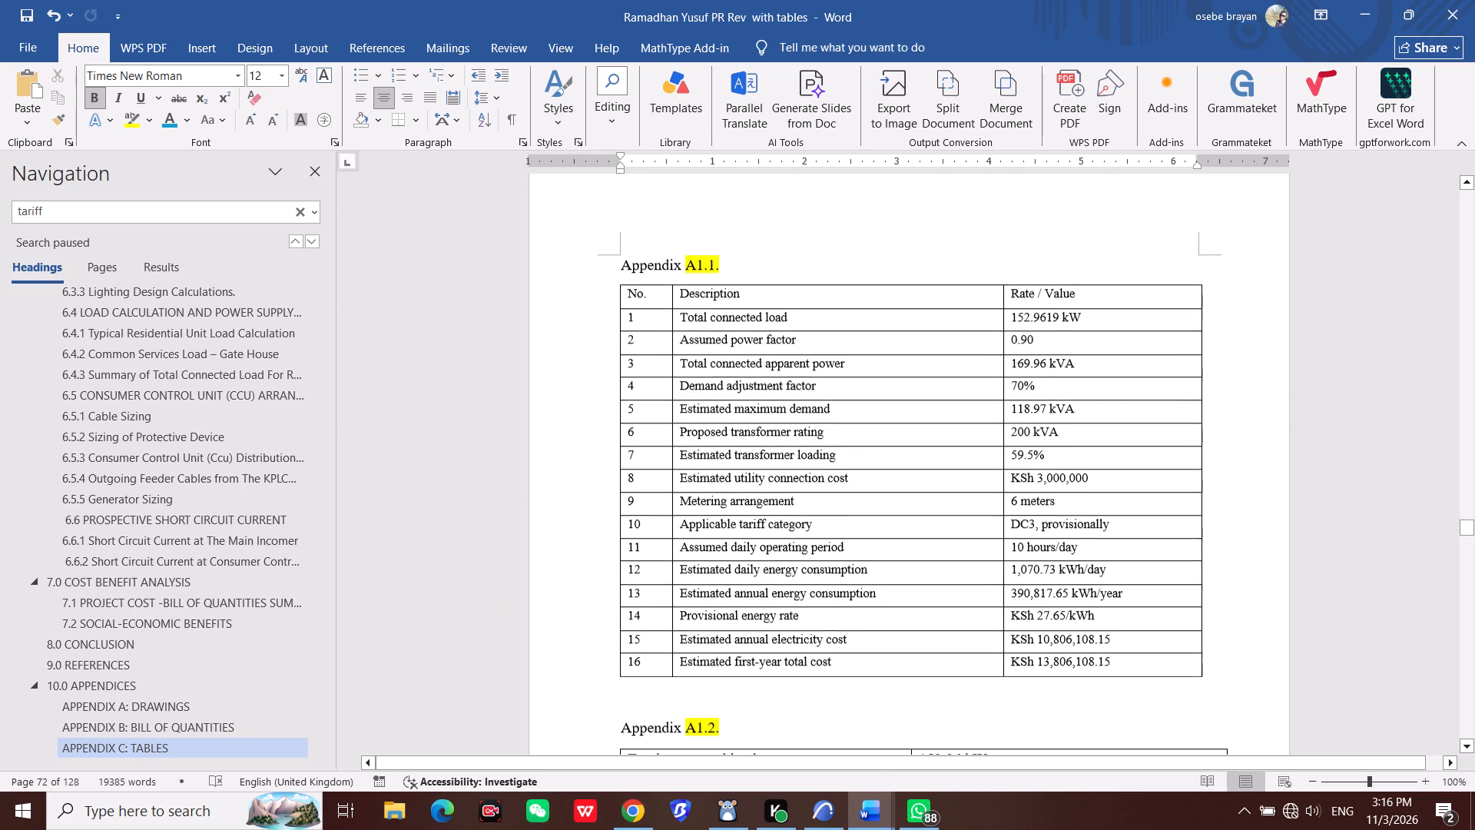
pyautogui.scroll(12, 731, 555)
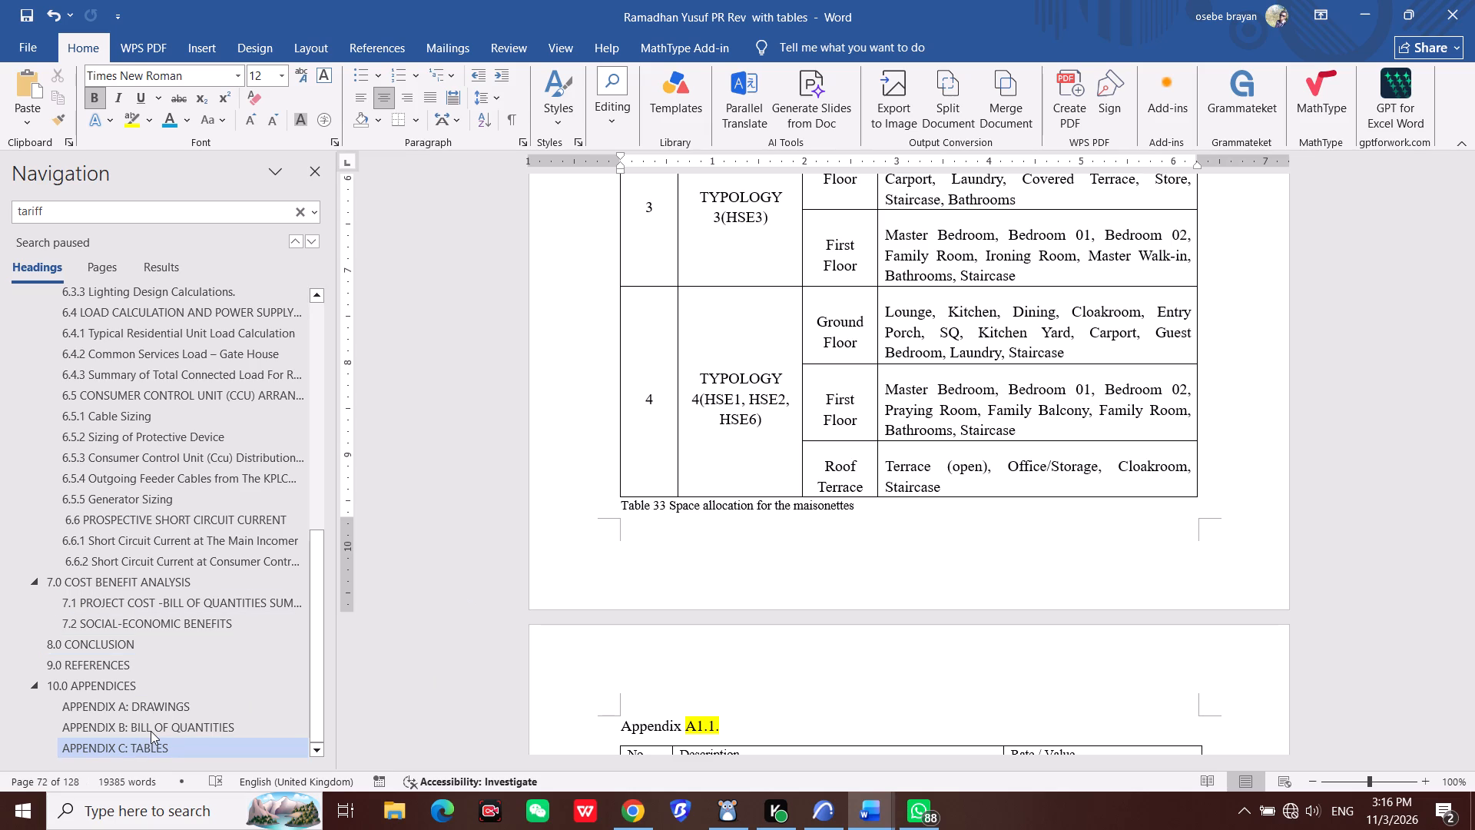
# Look through the report's headings and examine the item tables in Appendix B, the bill of quantities.
pyautogui.scroll(4, 151, 731)
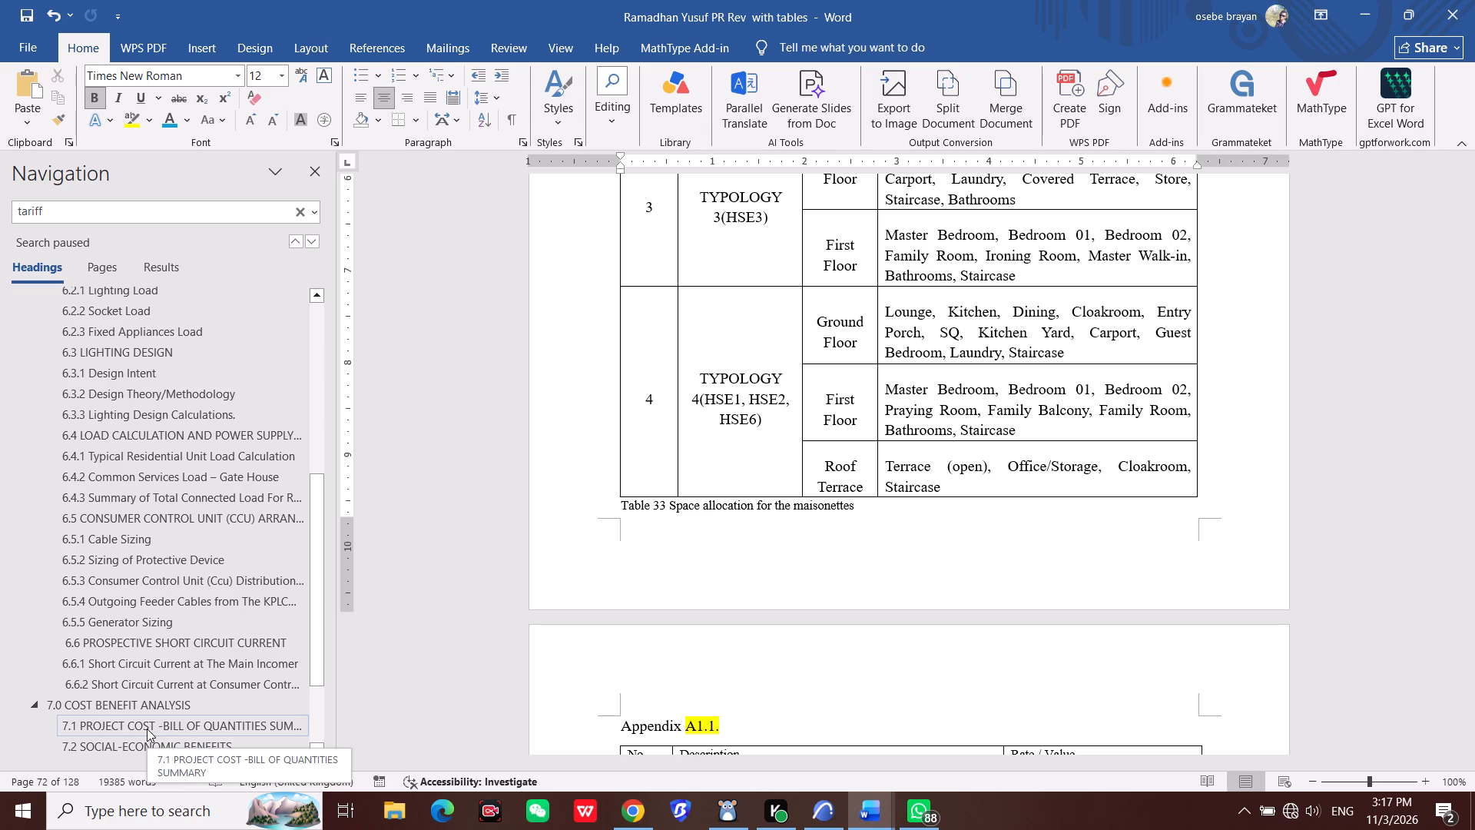
pyautogui.scroll(1, 147, 729)
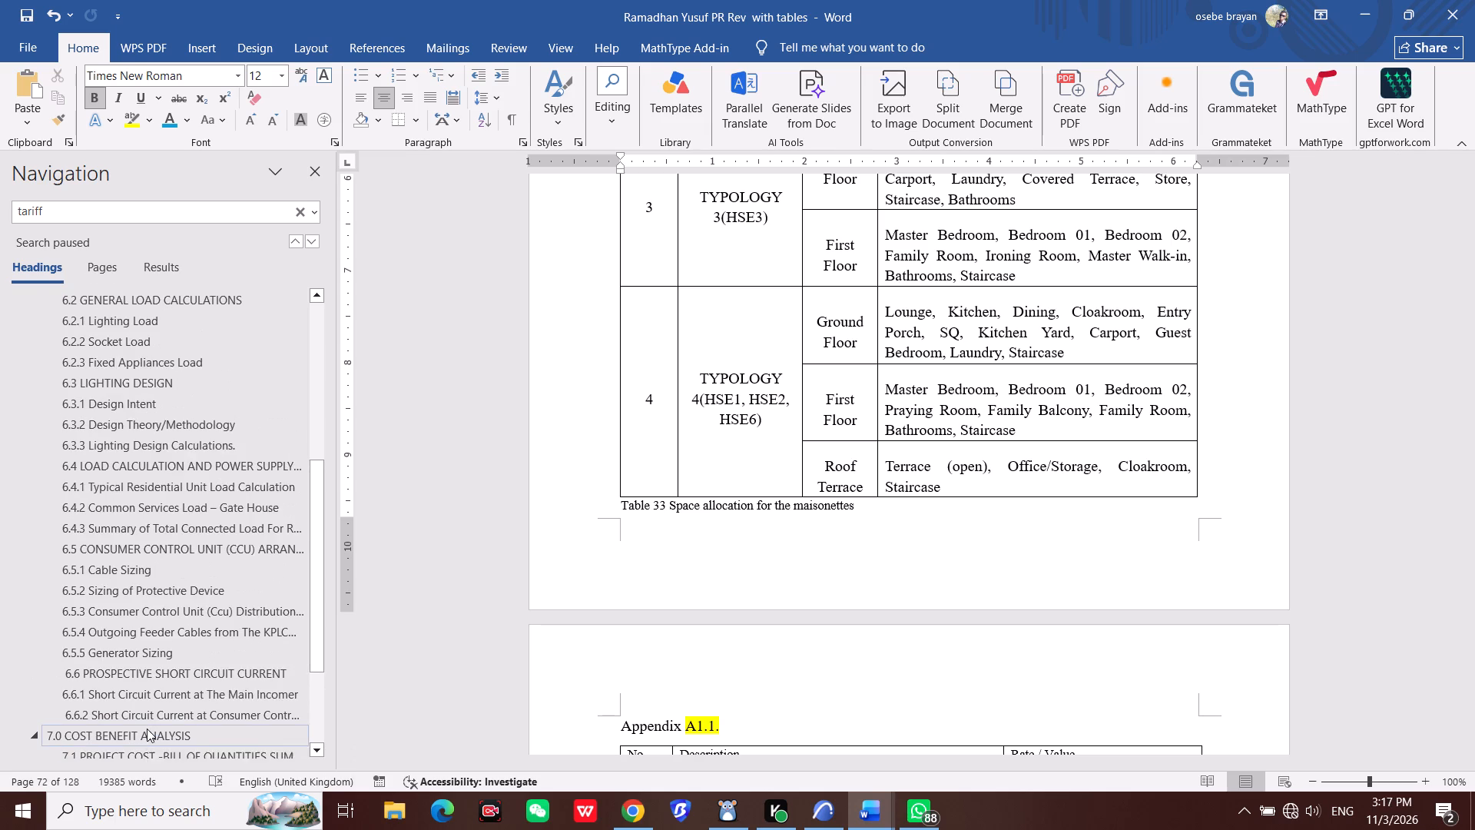
pyautogui.scroll(3, 147, 729)
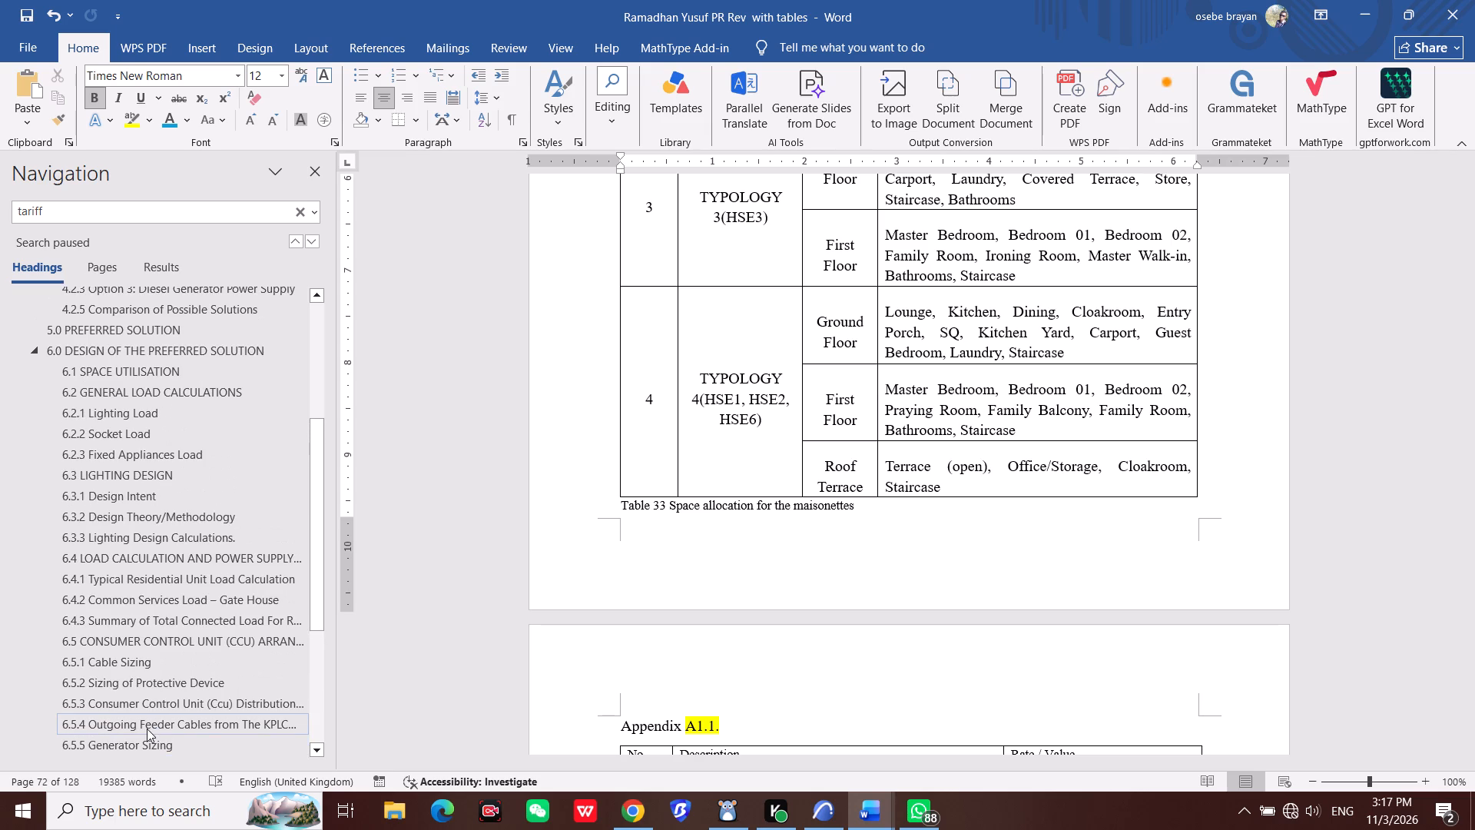
pyautogui.scroll(-2, 147, 729)
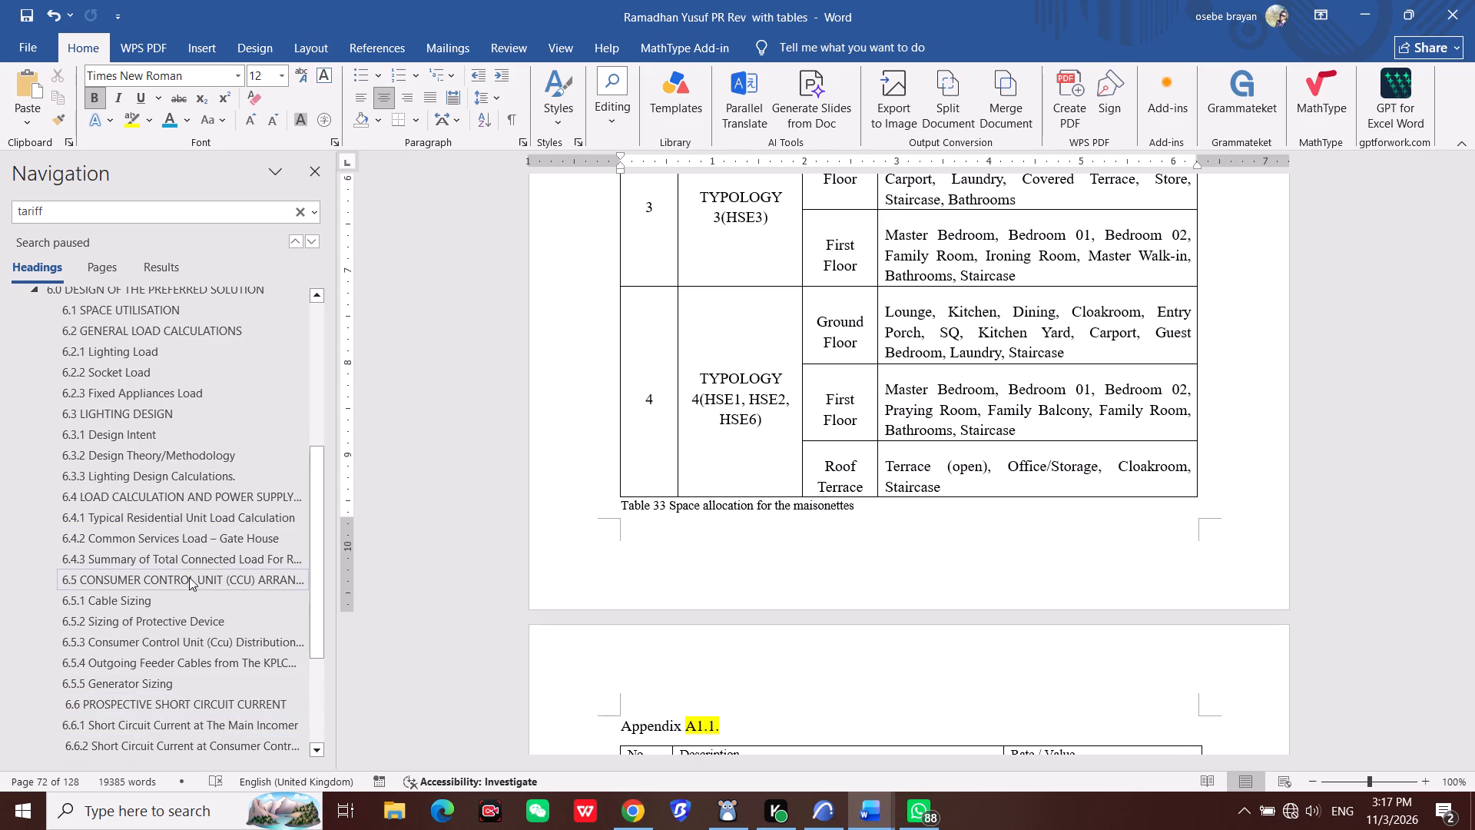
pyautogui.scroll(-10, 196, 562)
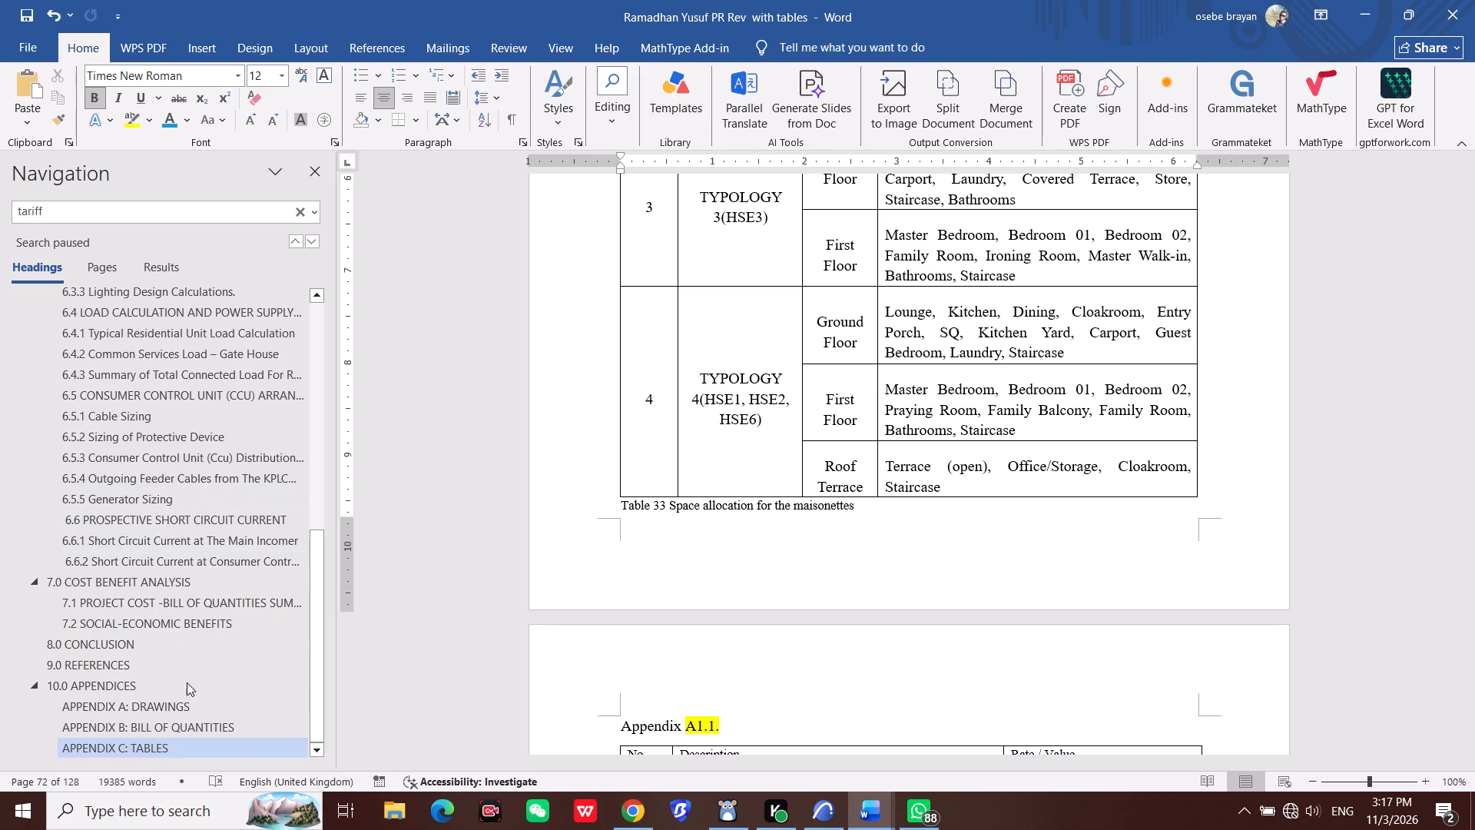
pyautogui.click(207, 702)
pyautogui.click(226, 722)
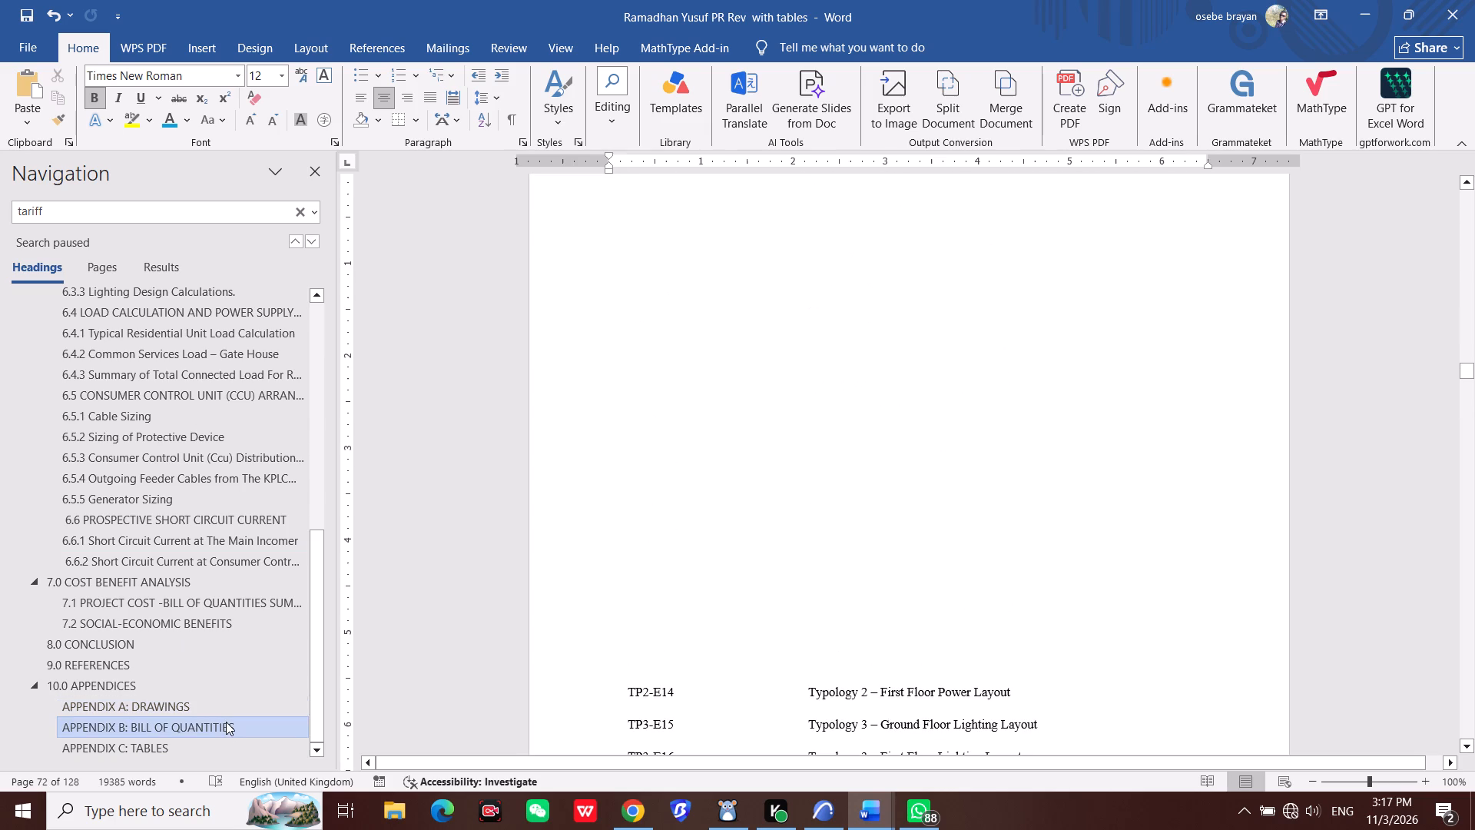
pyautogui.scroll(-20, 898, 507)
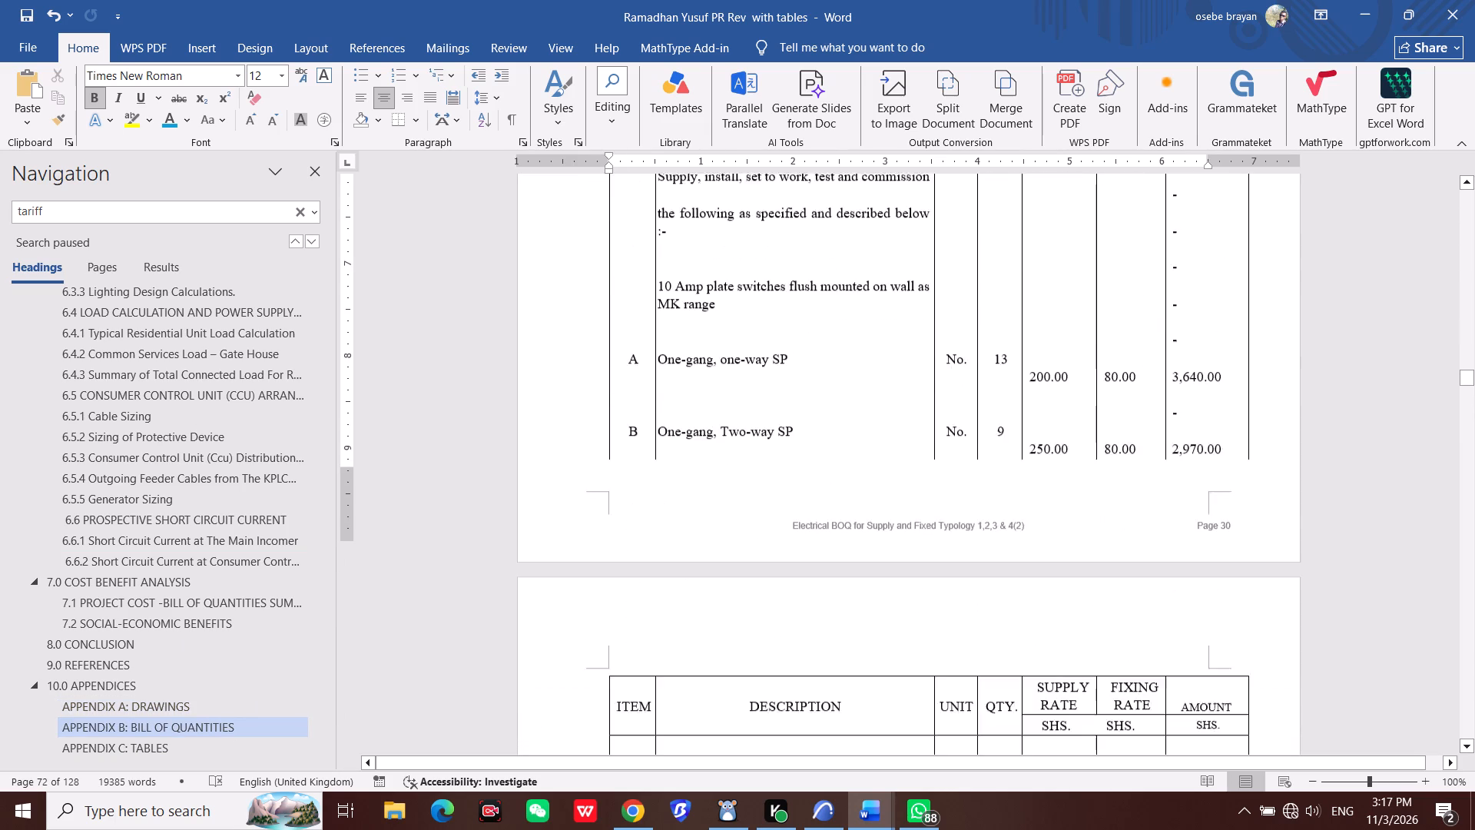
pyautogui.scroll(-3, 936, 486)
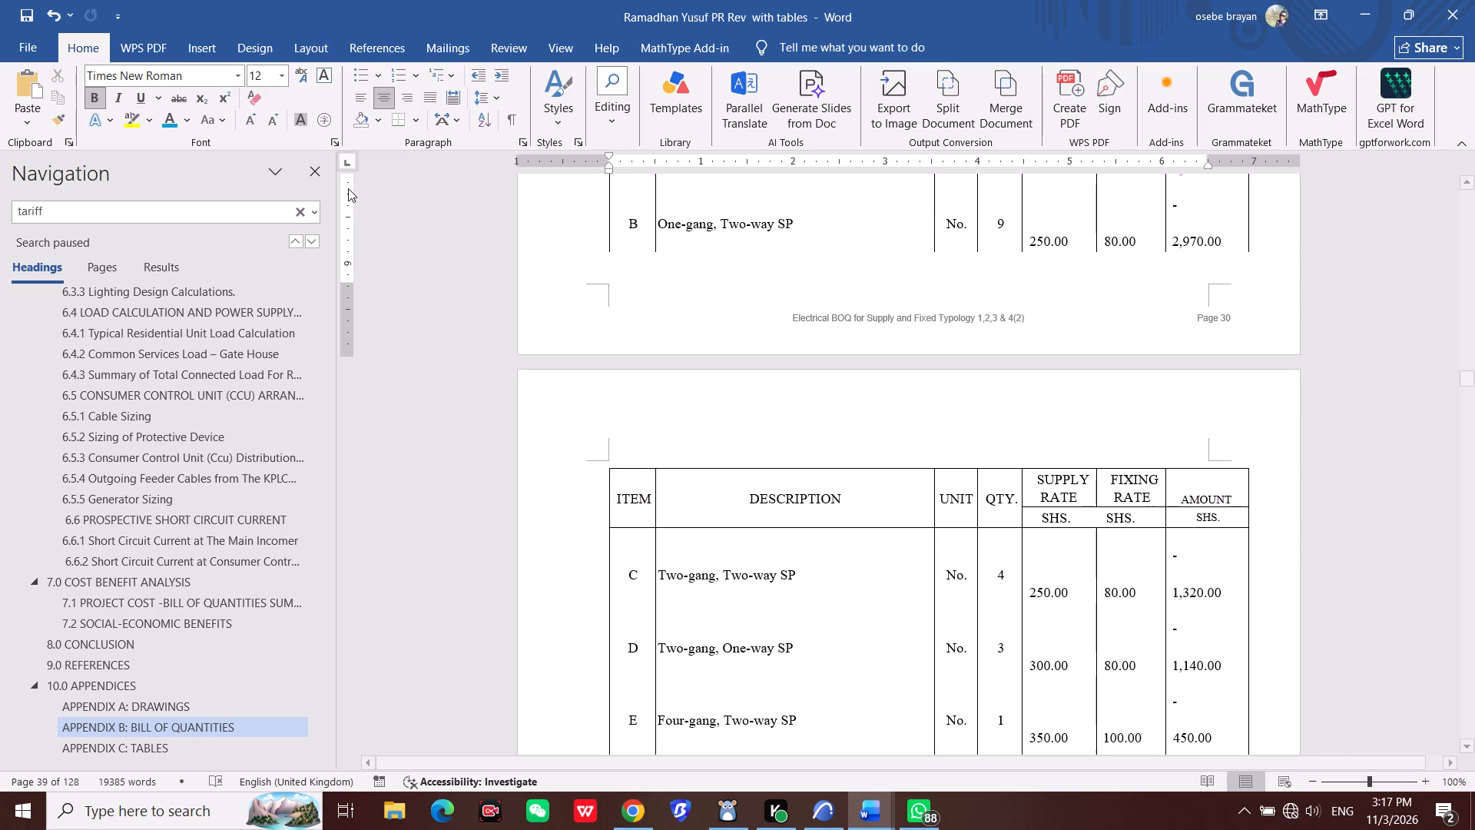
# Review the body text from 1.0 Introduction to 5.0 Preferred Solution, checking its table and appendix references.
pyautogui.scroll(-3, 350, 270)
pyautogui.scroll(-6, 207, 496)
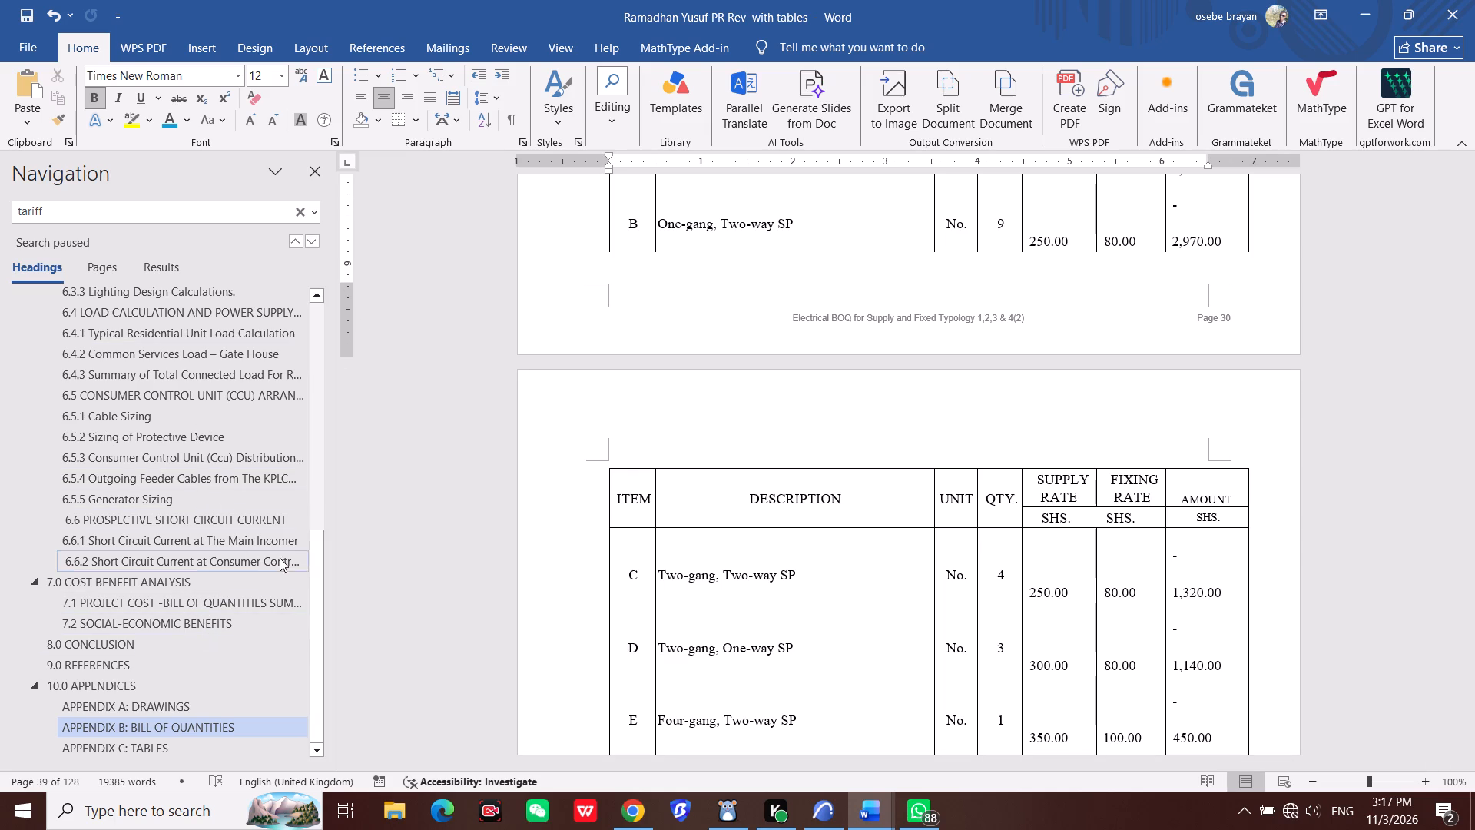
pyautogui.scroll(20, 211, 439)
pyautogui.scroll(6, 211, 439)
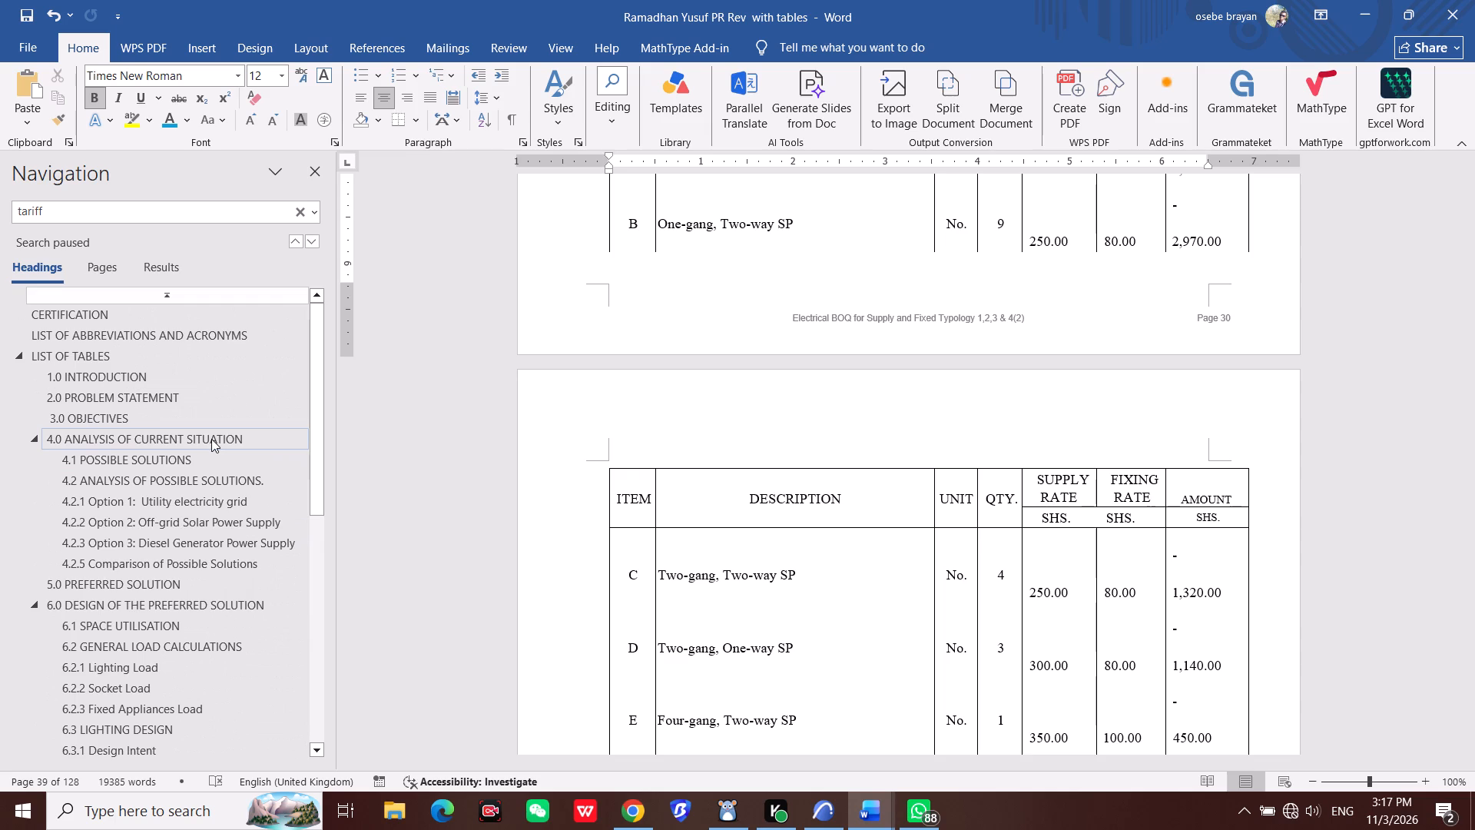
pyautogui.click(181, 371)
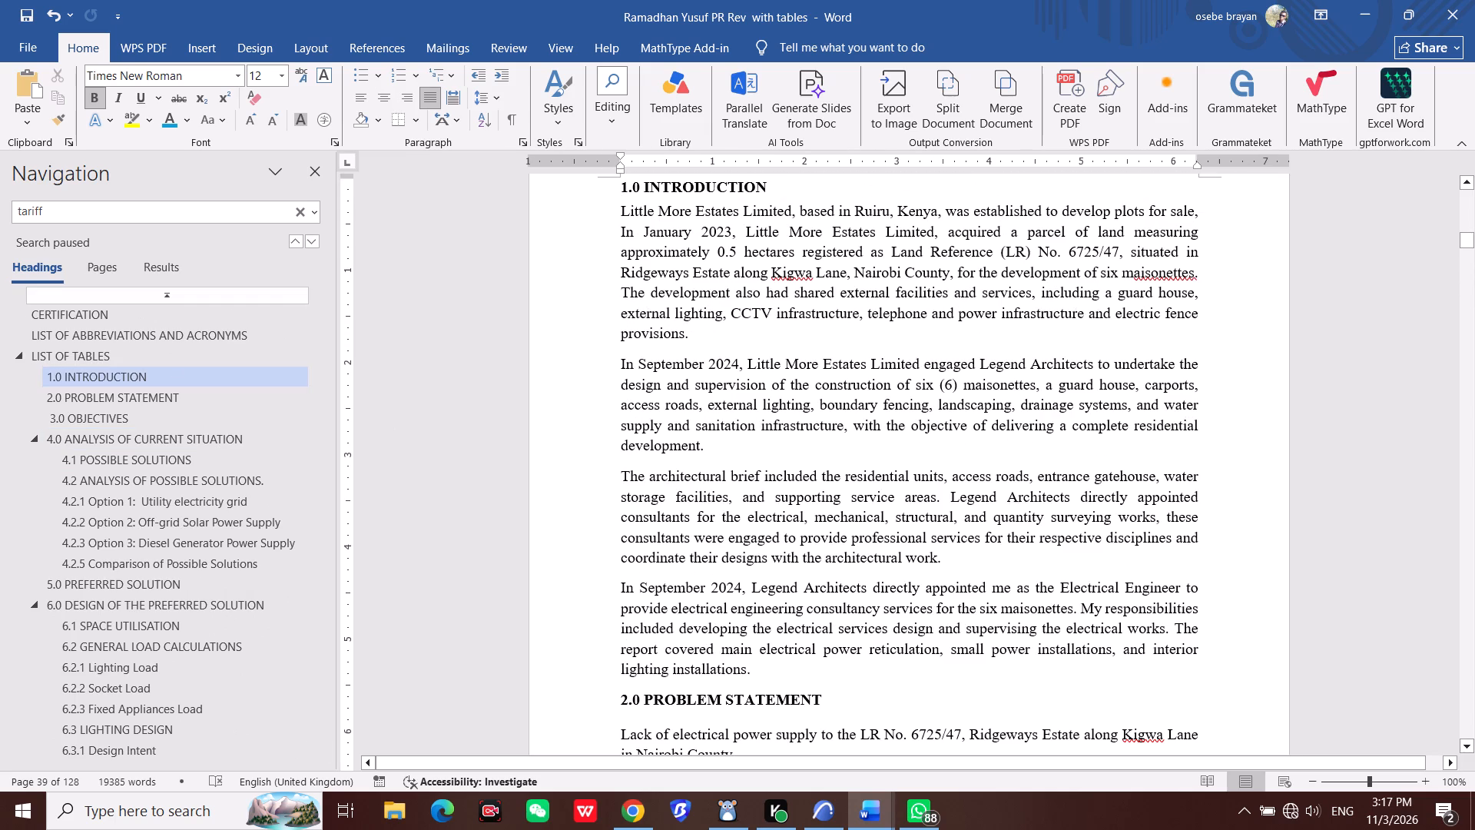
pyautogui.scroll(-5, 768, 553)
pyautogui.scroll(-20, 781, 566)
pyautogui.scroll(-3, 781, 566)
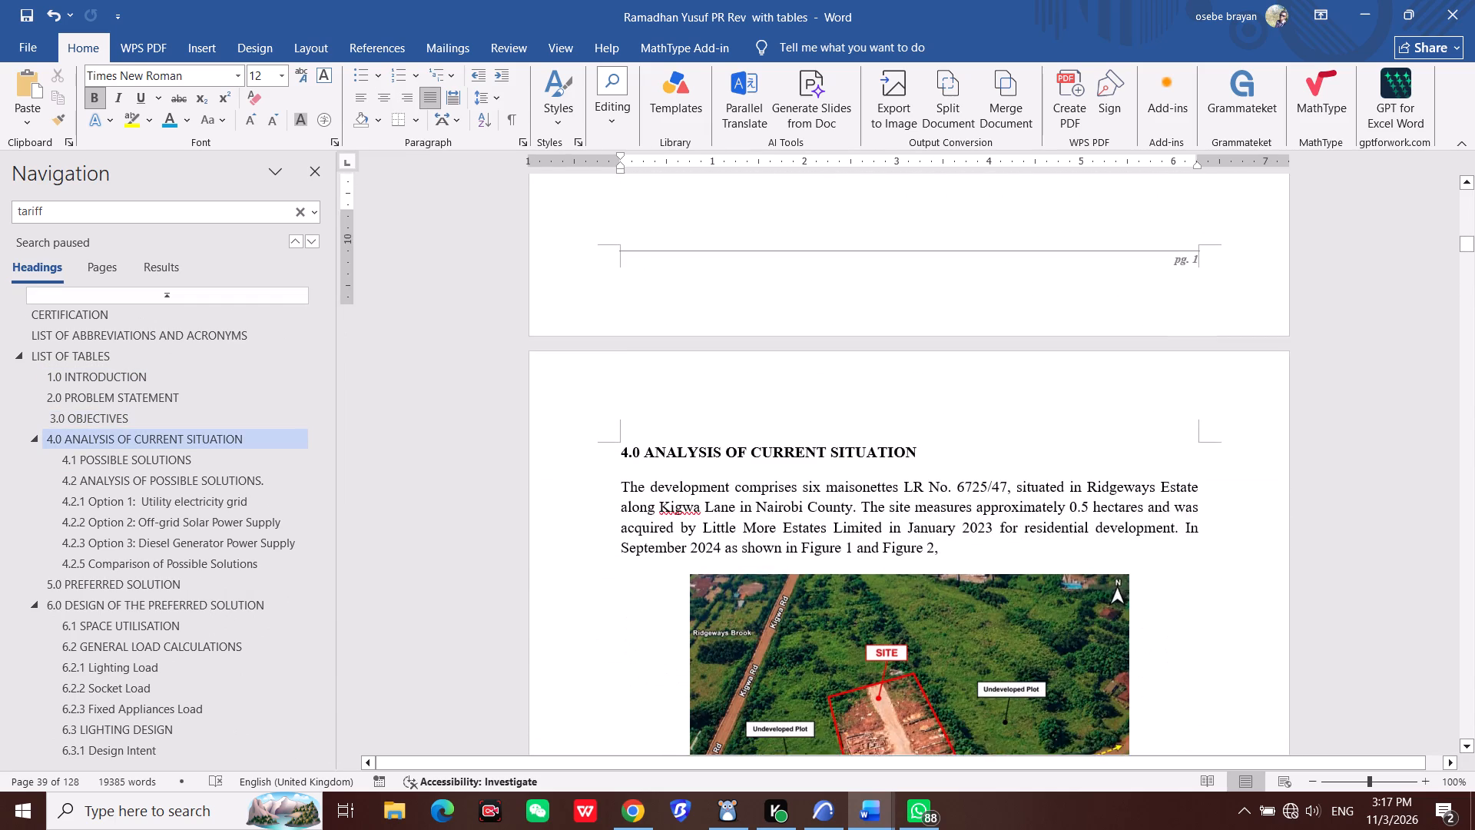
pyautogui.scroll(-20, 837, 612)
pyautogui.scroll(-16, 837, 612)
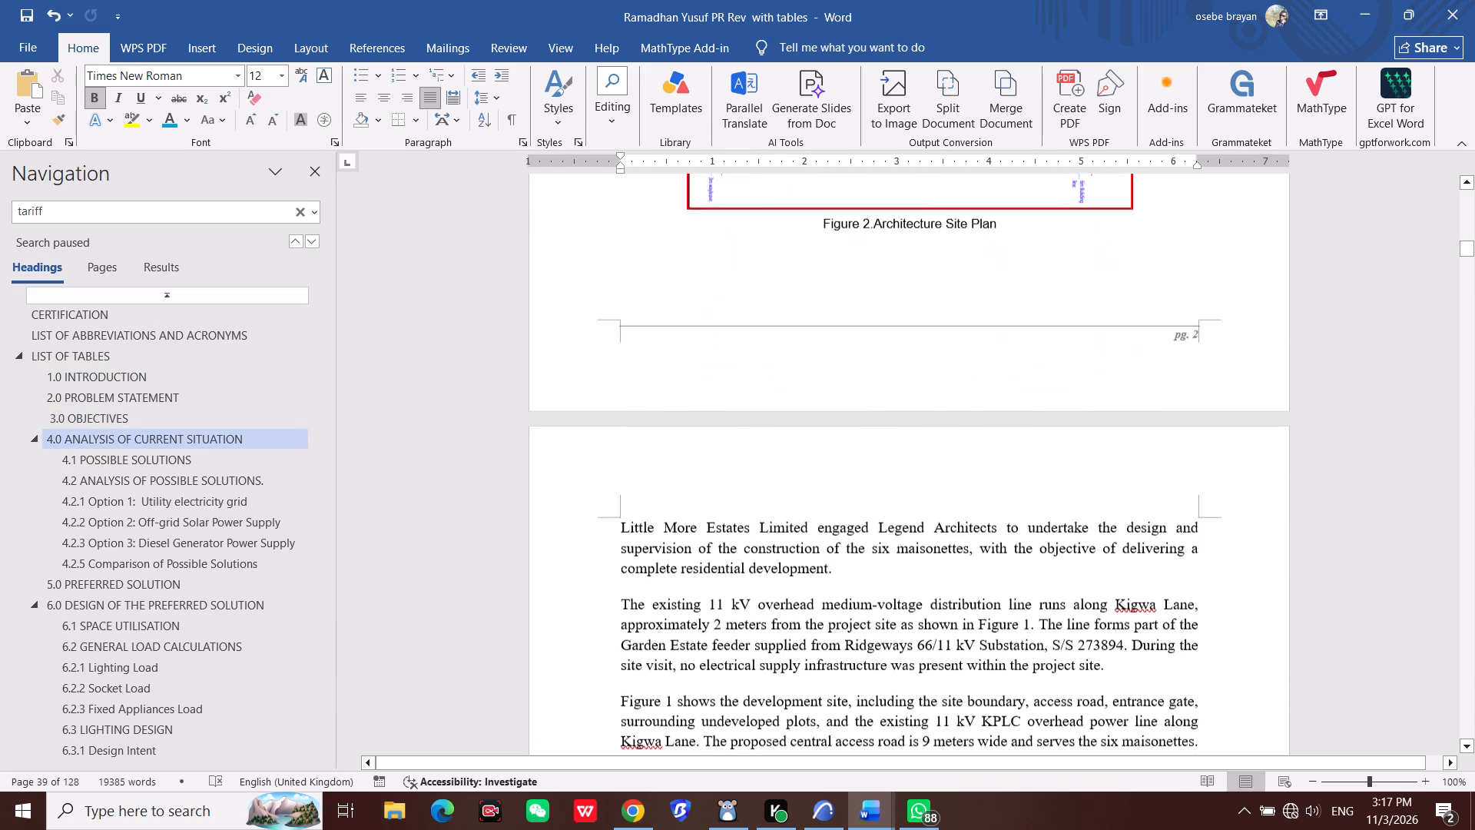
pyautogui.scroll(-13, 850, 598)
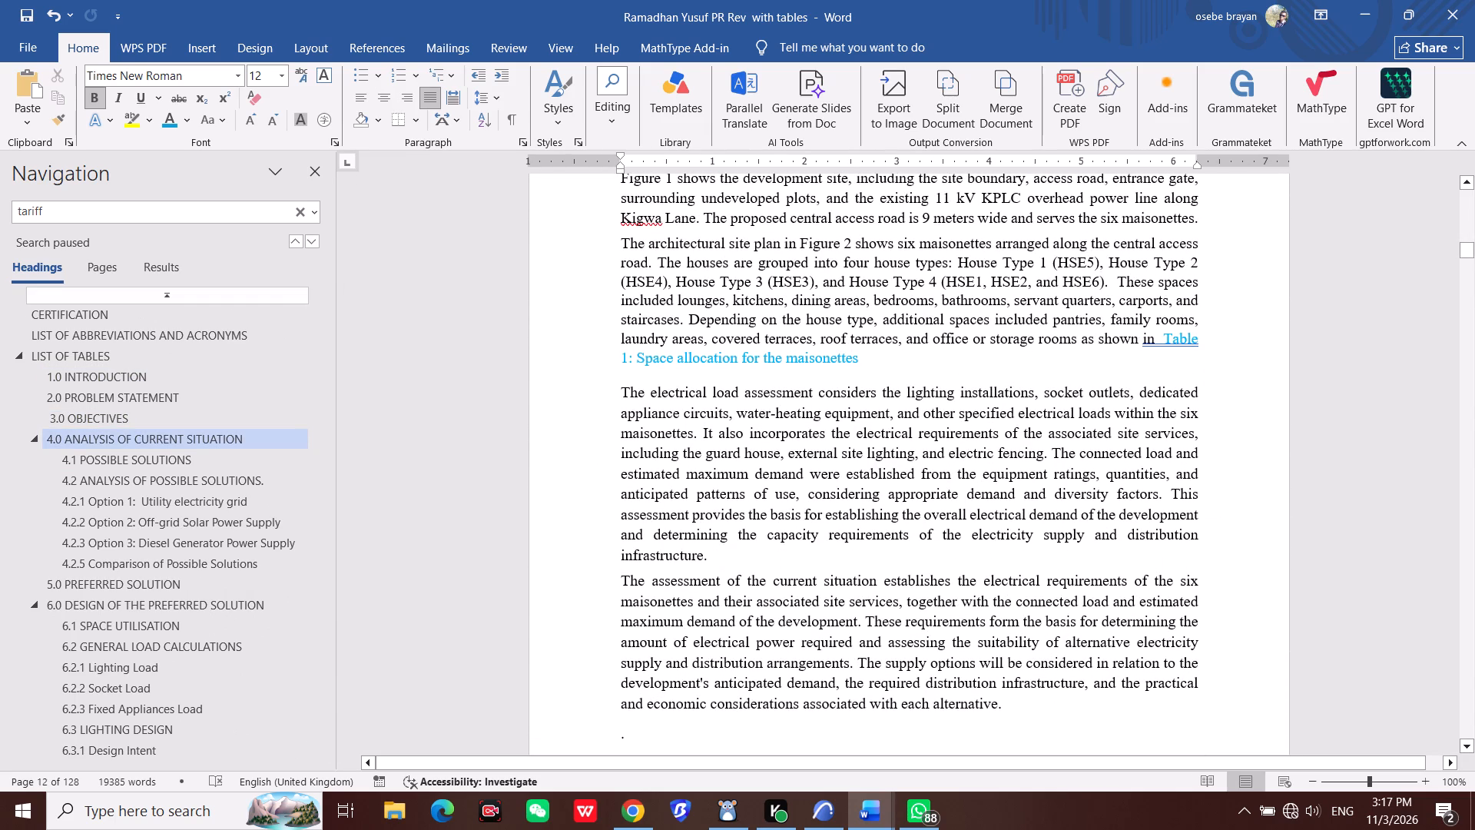
pyautogui.rightClick(920, 324)
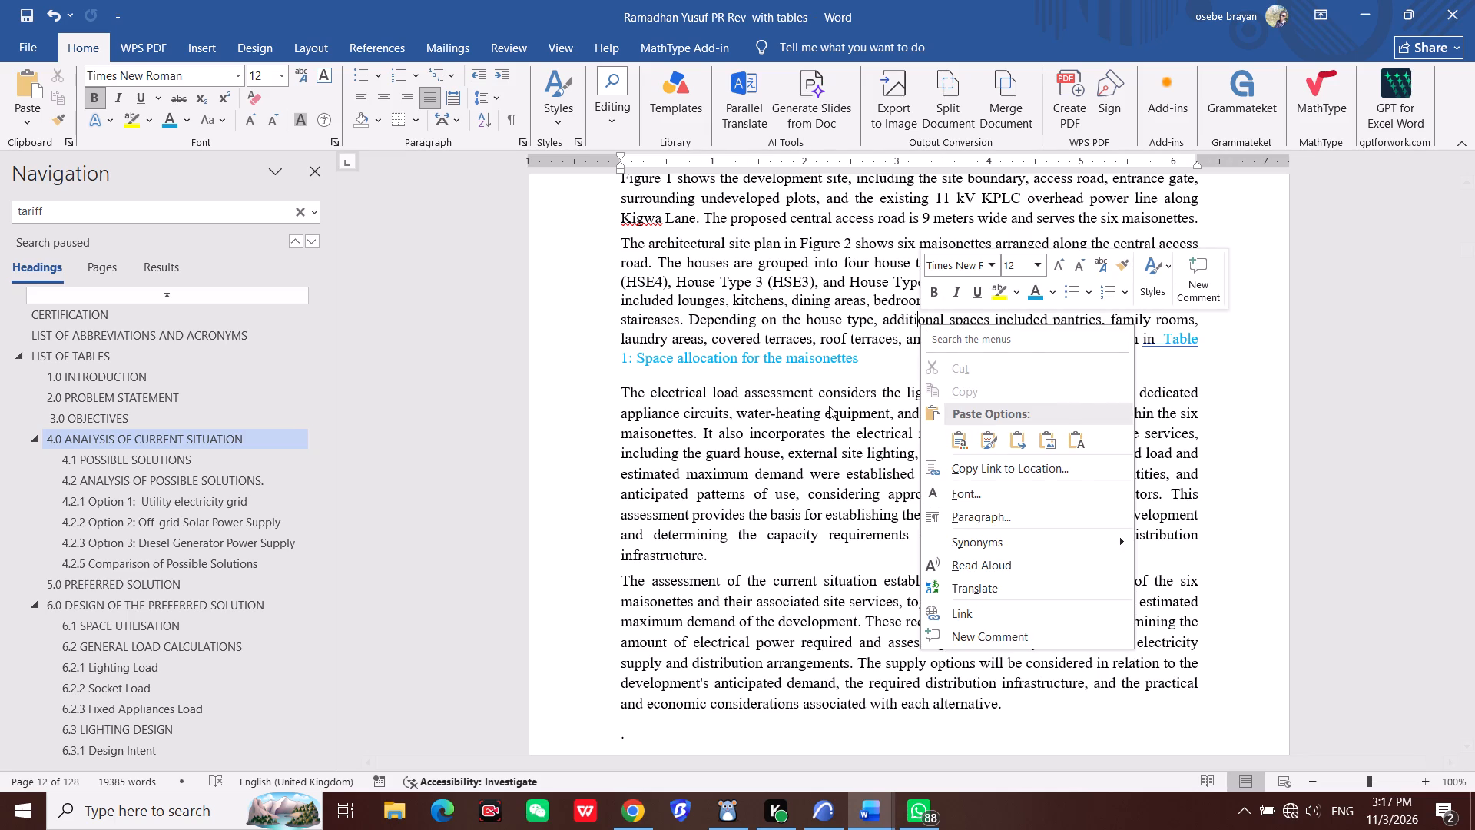
pyautogui.click(829, 406)
pyautogui.scroll(-20, 835, 419)
pyautogui.scroll(-3, 835, 419)
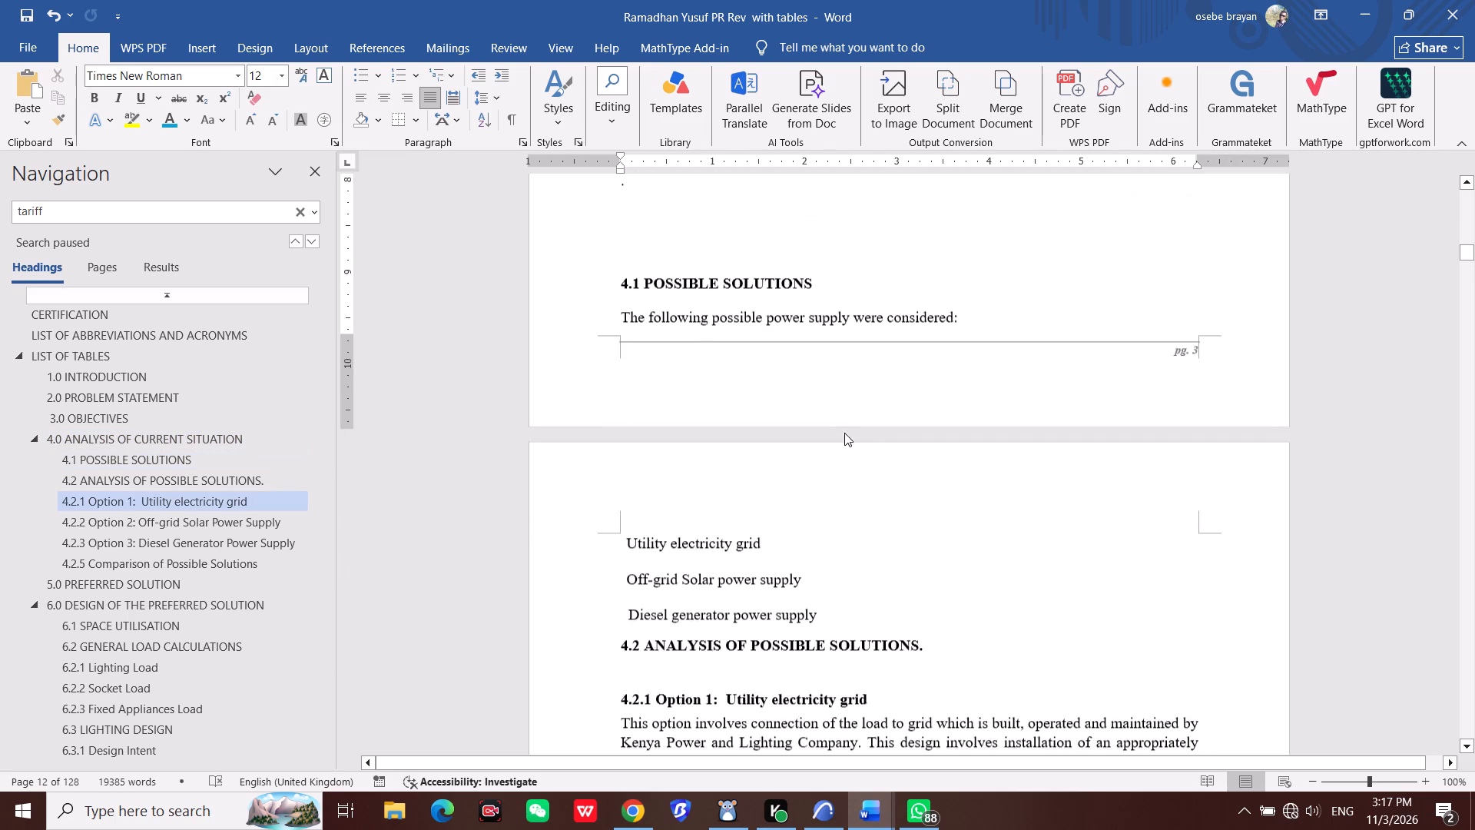
pyautogui.scroll(-15, 844, 433)
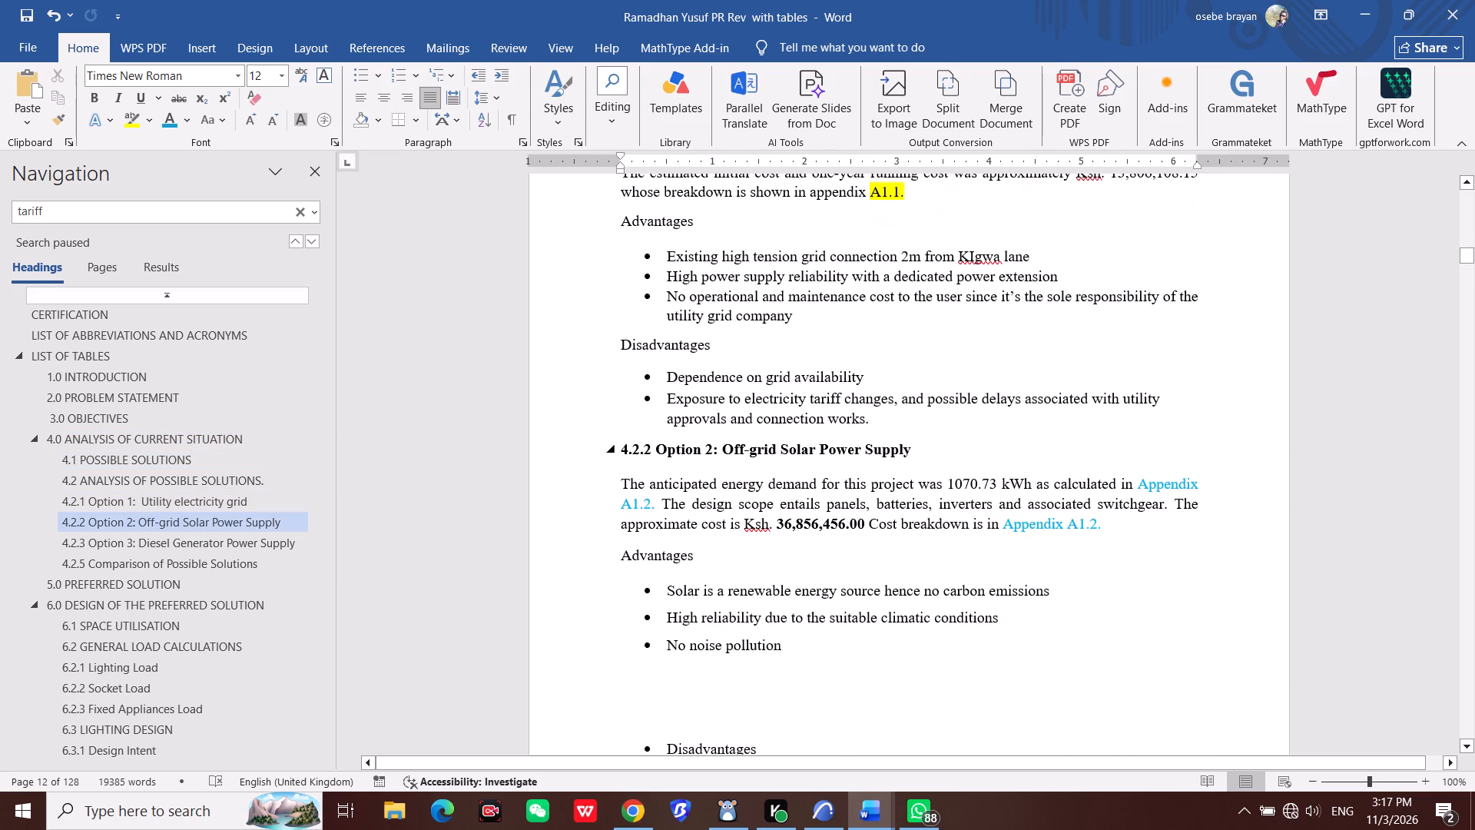
pyautogui.scroll(-20, 898, 570)
pyautogui.scroll(-17, 902, 571)
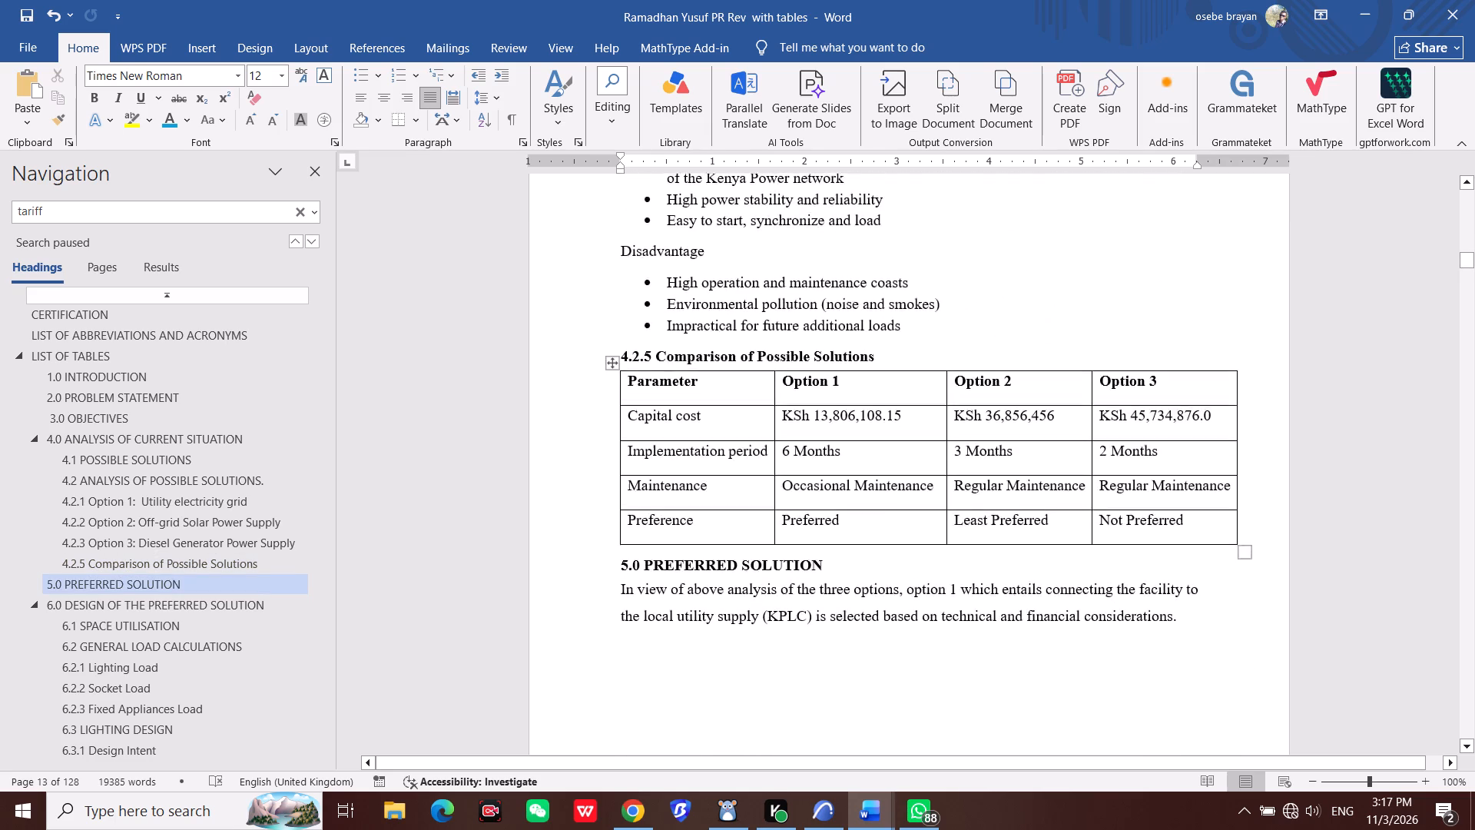
# Review sections 6.1 Space Utilisation to 6.2.2 Socket Load, checking the table references and text formatting.
pyautogui.scroll(-8, 915, 568)
pyautogui.scroll(1, 915, 570)
pyautogui.scroll(-17, 915, 570)
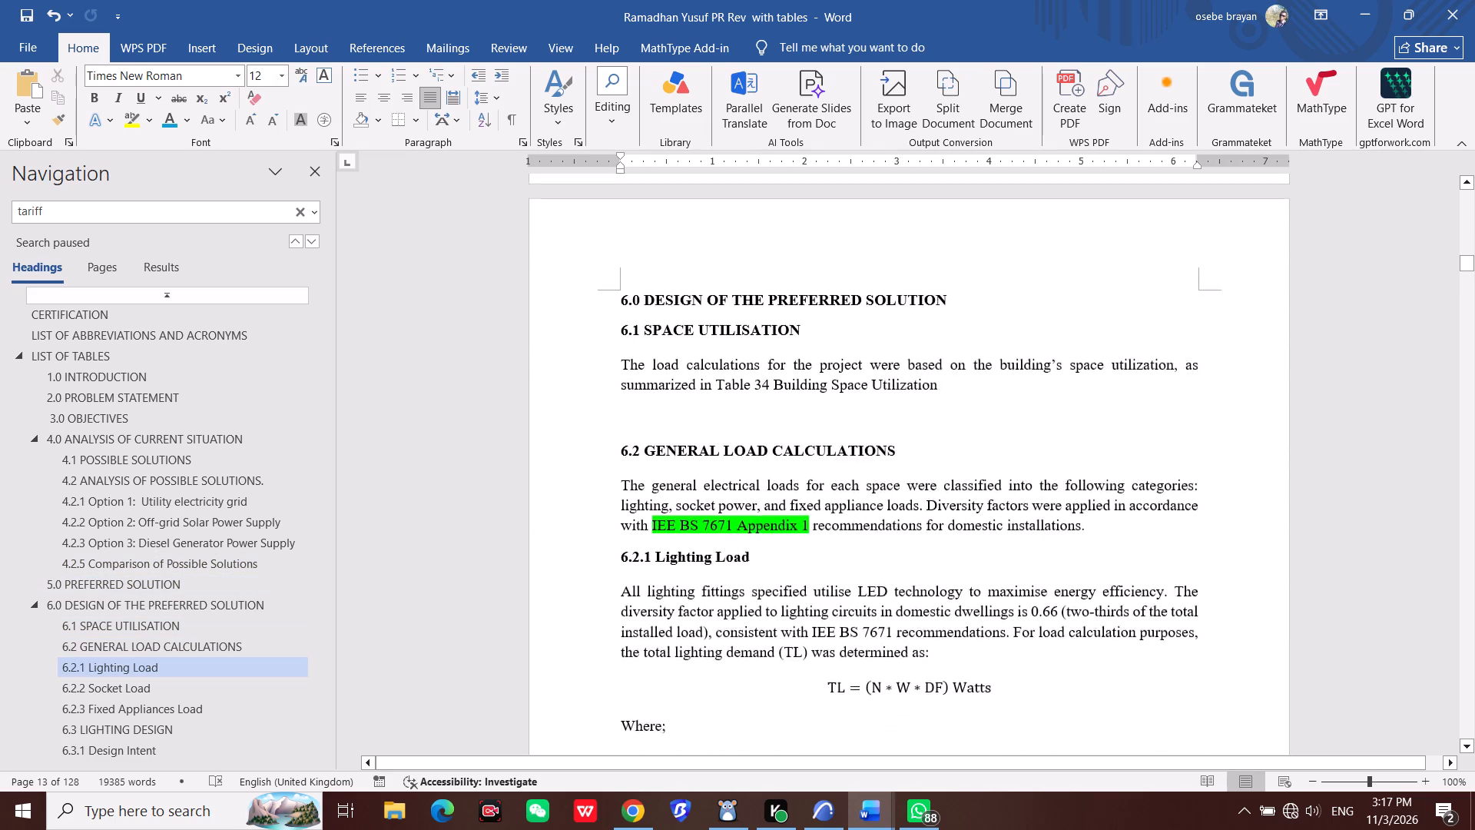
pyautogui.scroll(-16, 915, 570)
pyautogui.scroll(5, 903, 558)
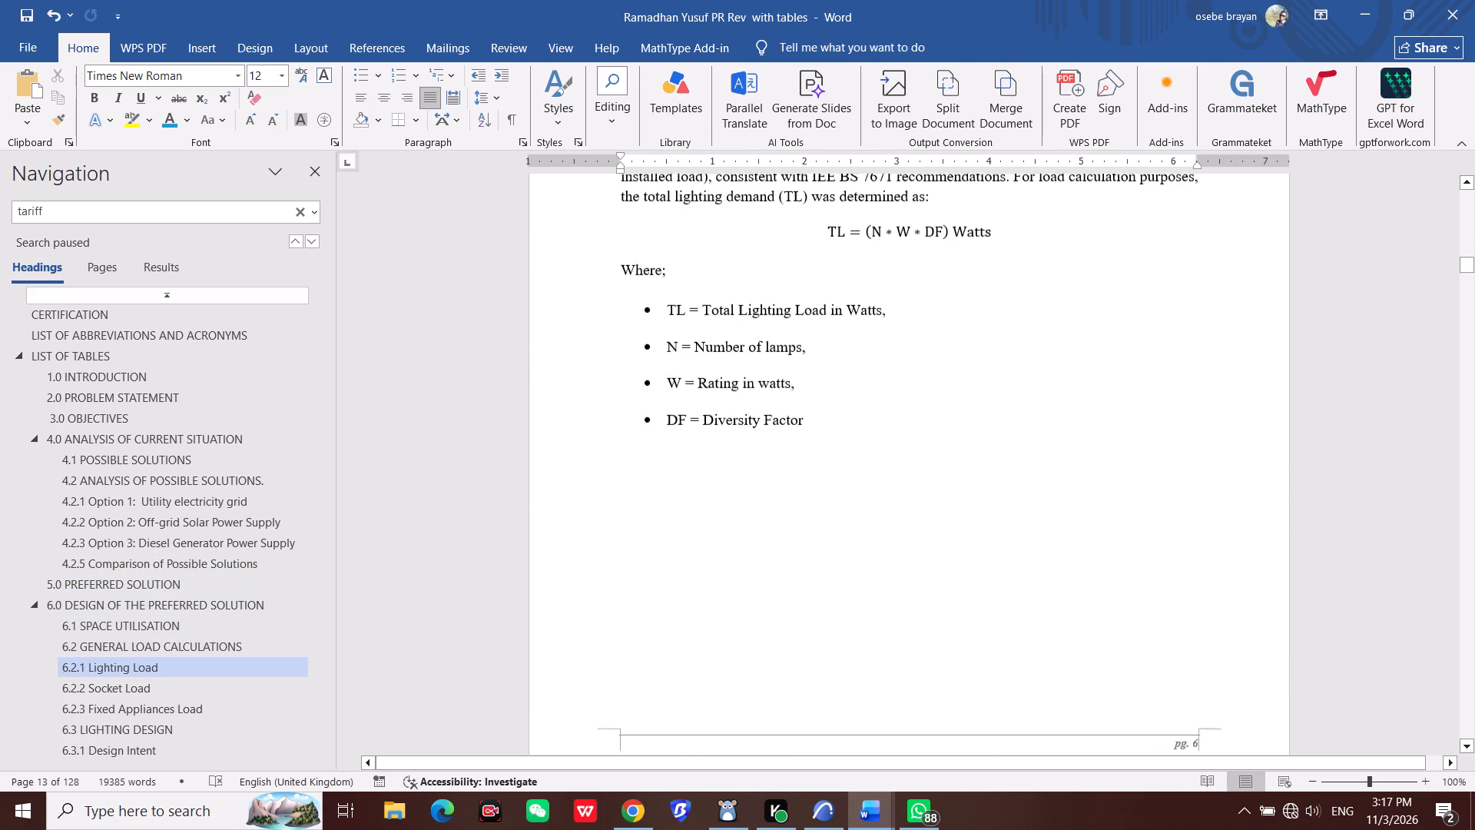
pyautogui.scroll(5, 890, 551)
pyautogui.scroll(-11, 902, 540)
pyautogui.scroll(2, 910, 497)
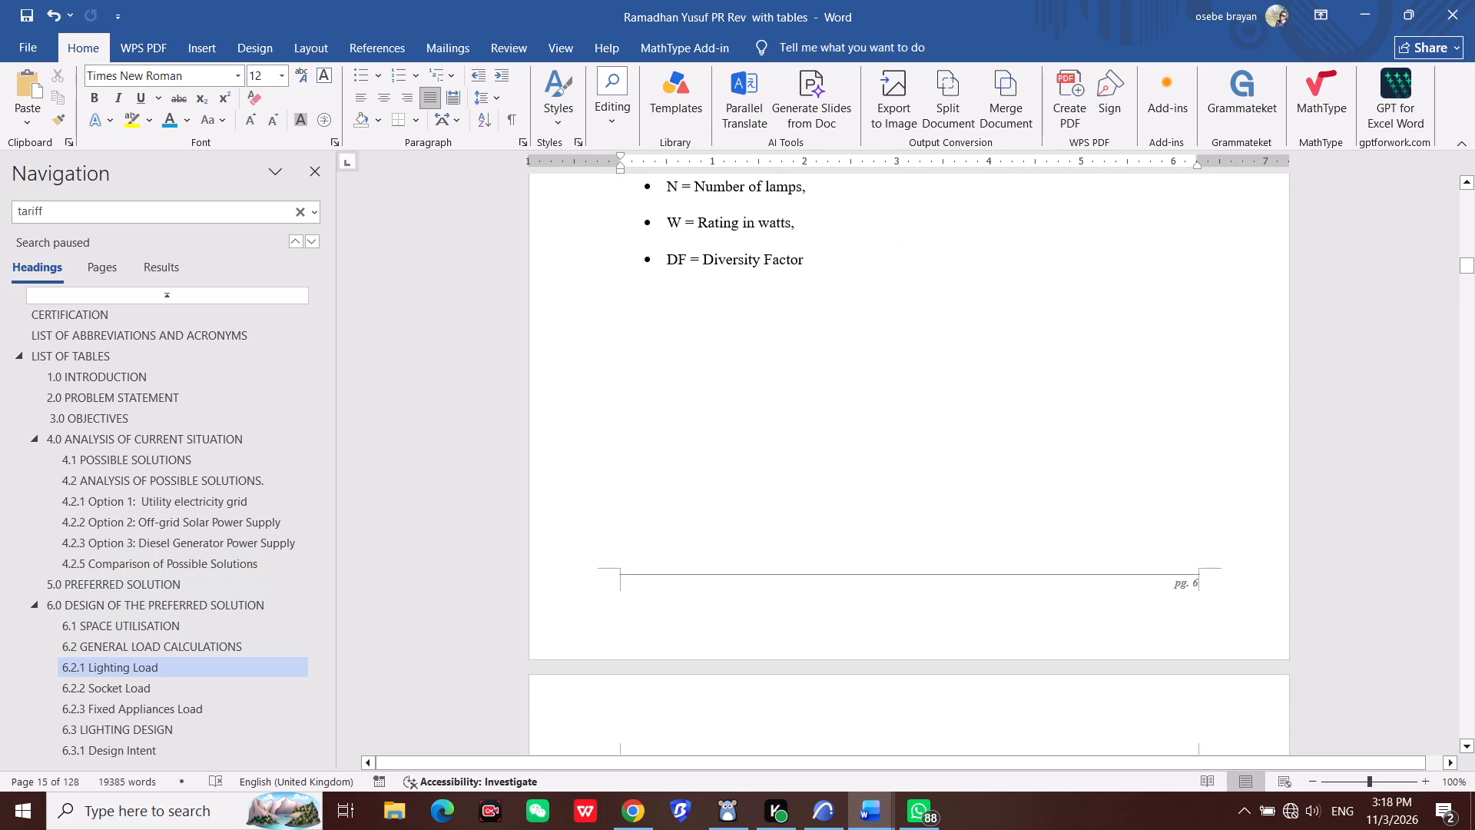
pyautogui.scroll(8, 910, 497)
pyautogui.scroll(-10, 903, 499)
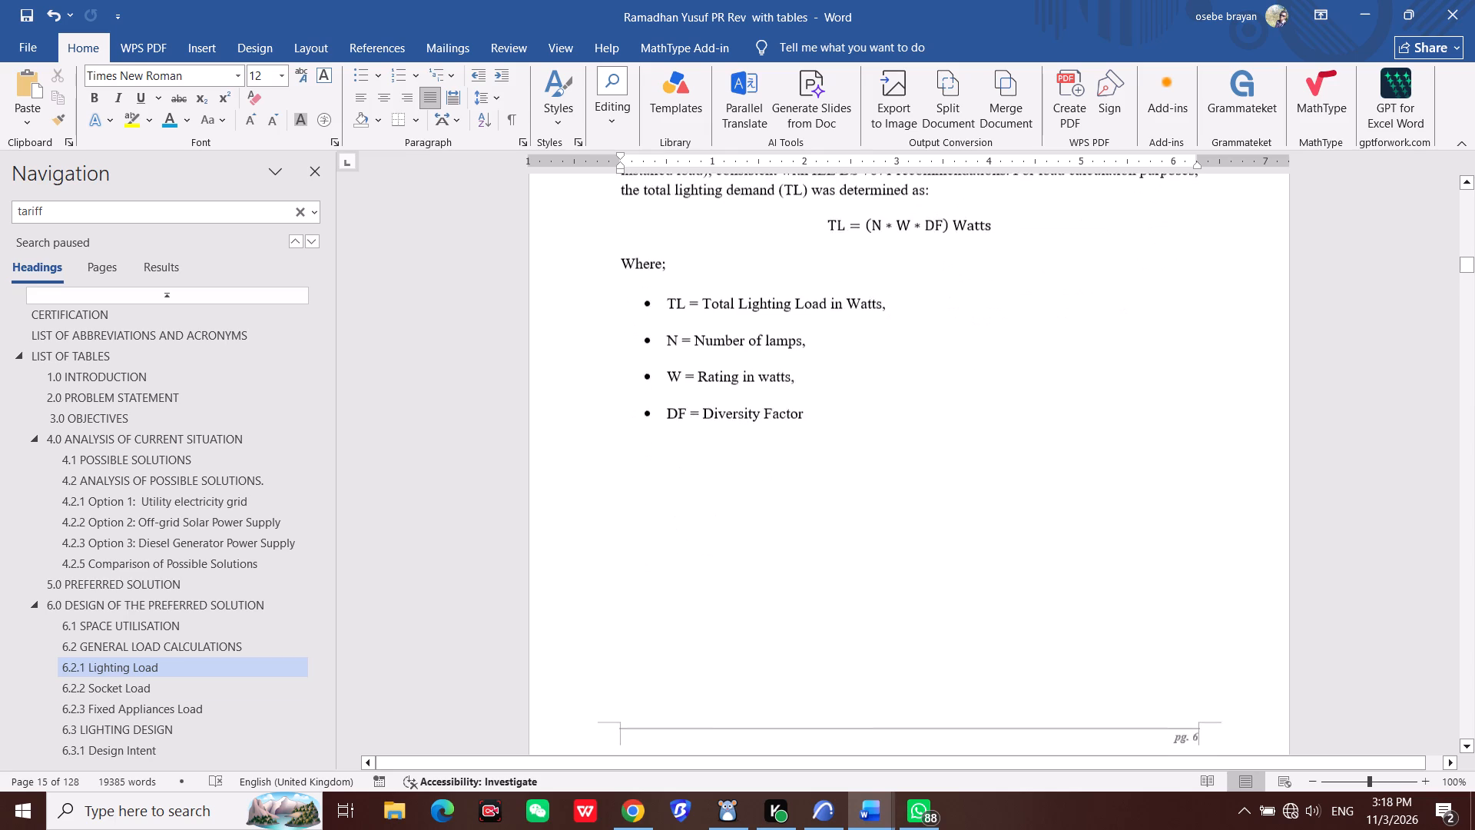
pyautogui.scroll(-19, 911, 499)
pyautogui.scroll(-4, 842, 520)
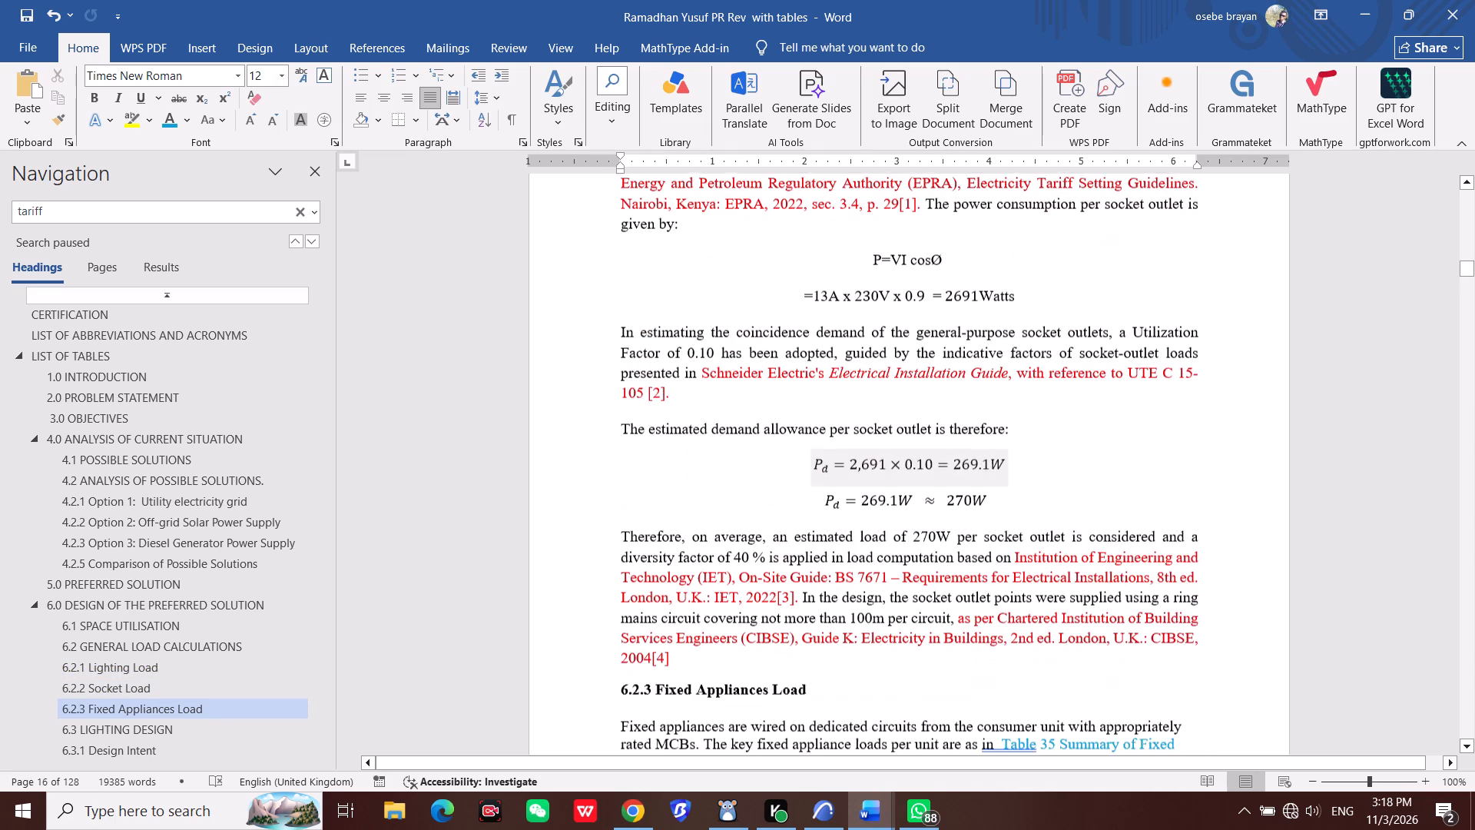
# Apply the Normal style to the 6.2.3 sentence on key fixed appliance loads, including its Table 35 reference.
pyautogui.scroll(-9, 853, 530)
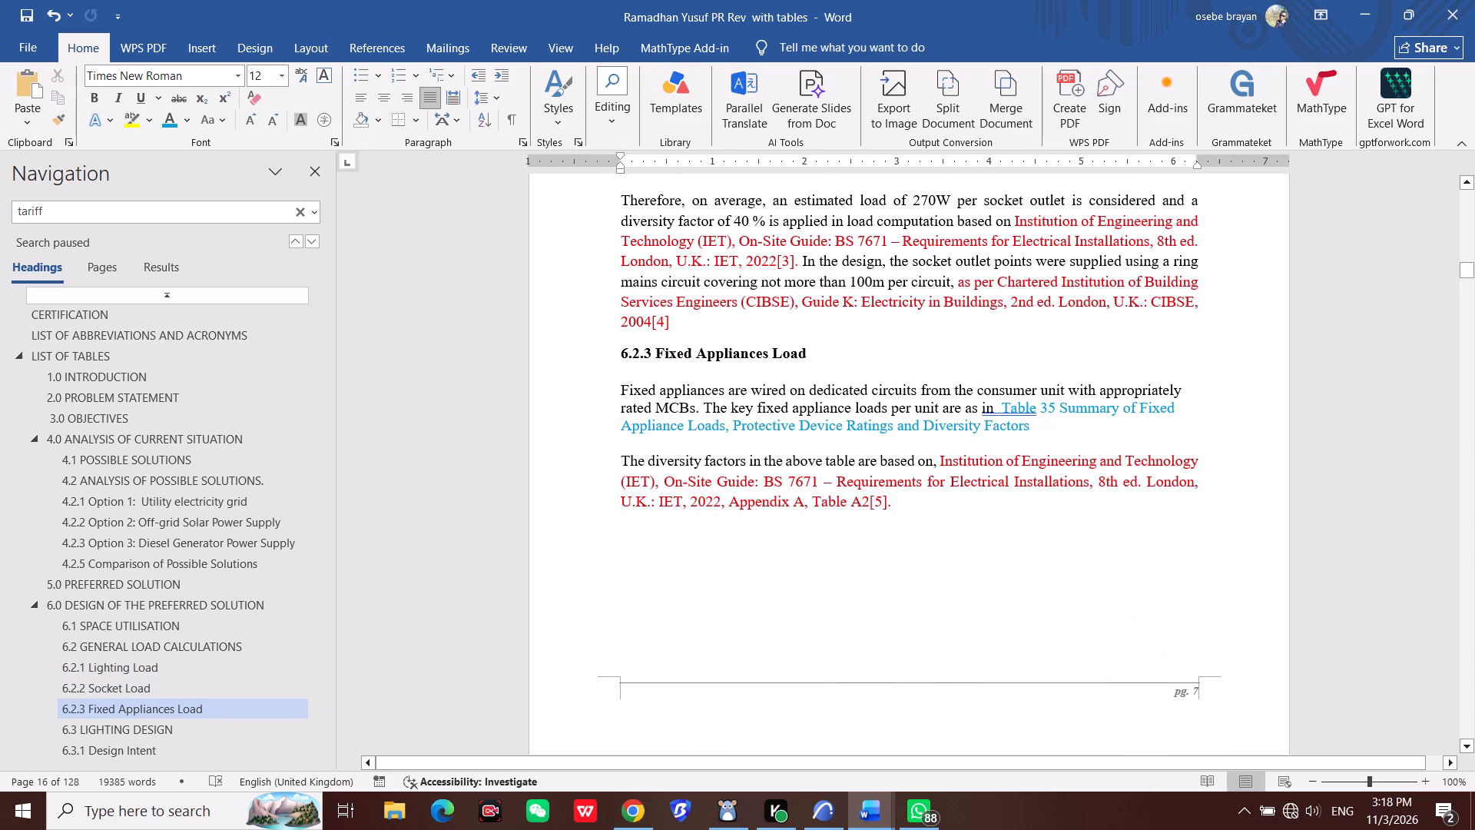
pyautogui.moveTo(706, 404); pyautogui.dragTo(797, 410)
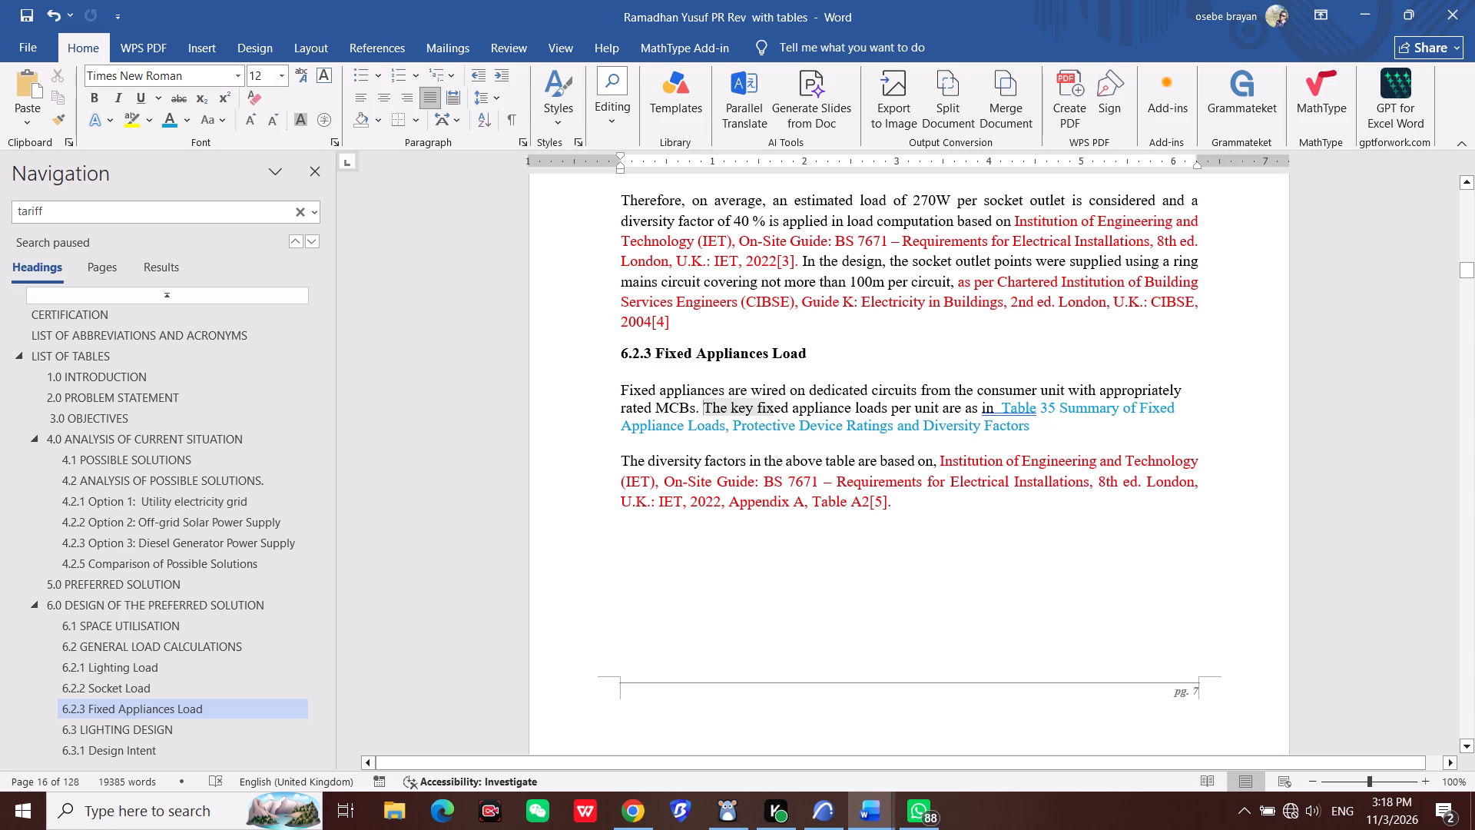
pyautogui.moveTo(797, 410); pyautogui.dragTo(1053, 433)
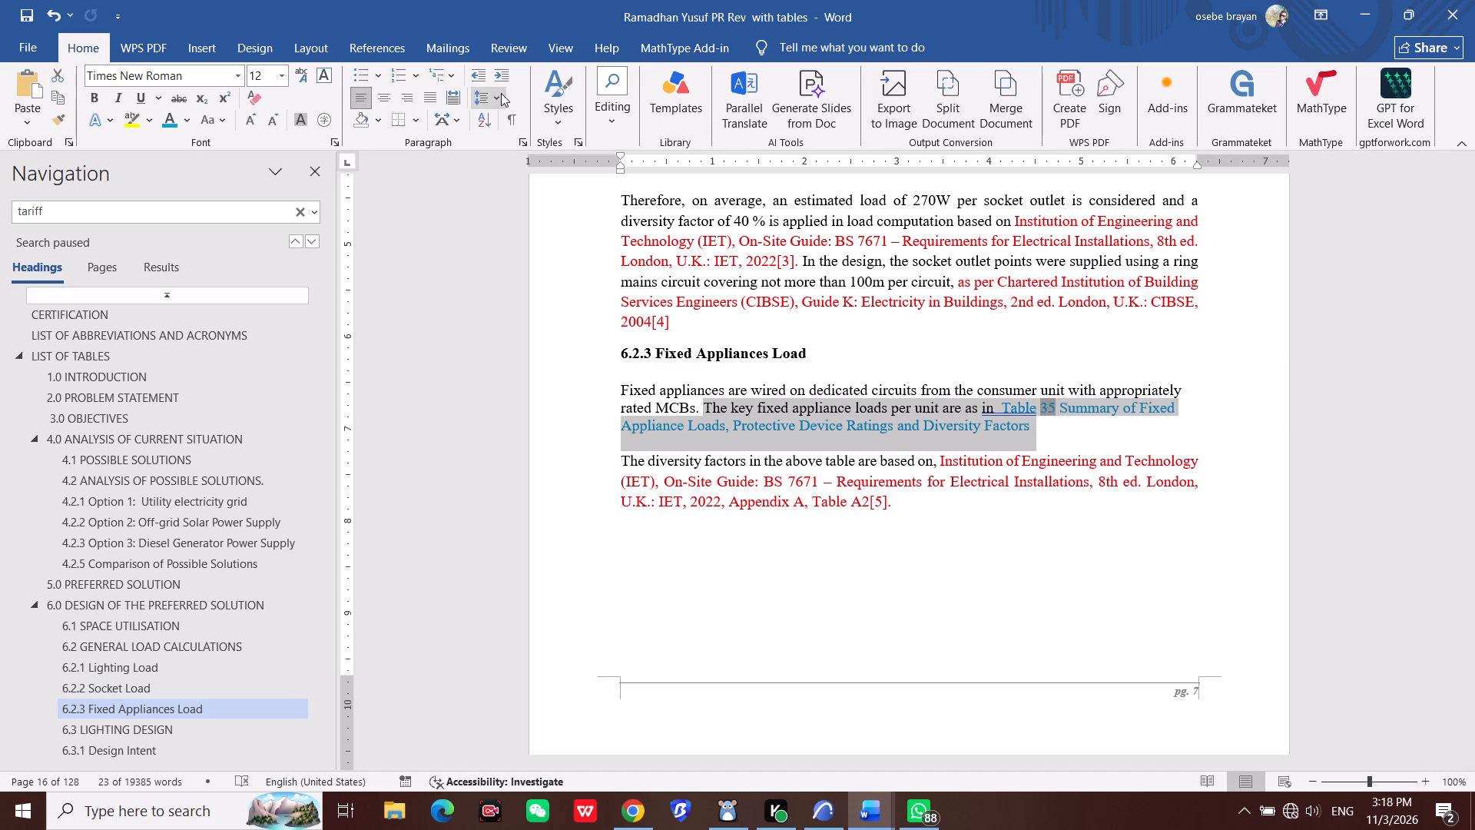
pyautogui.click(561, 124)
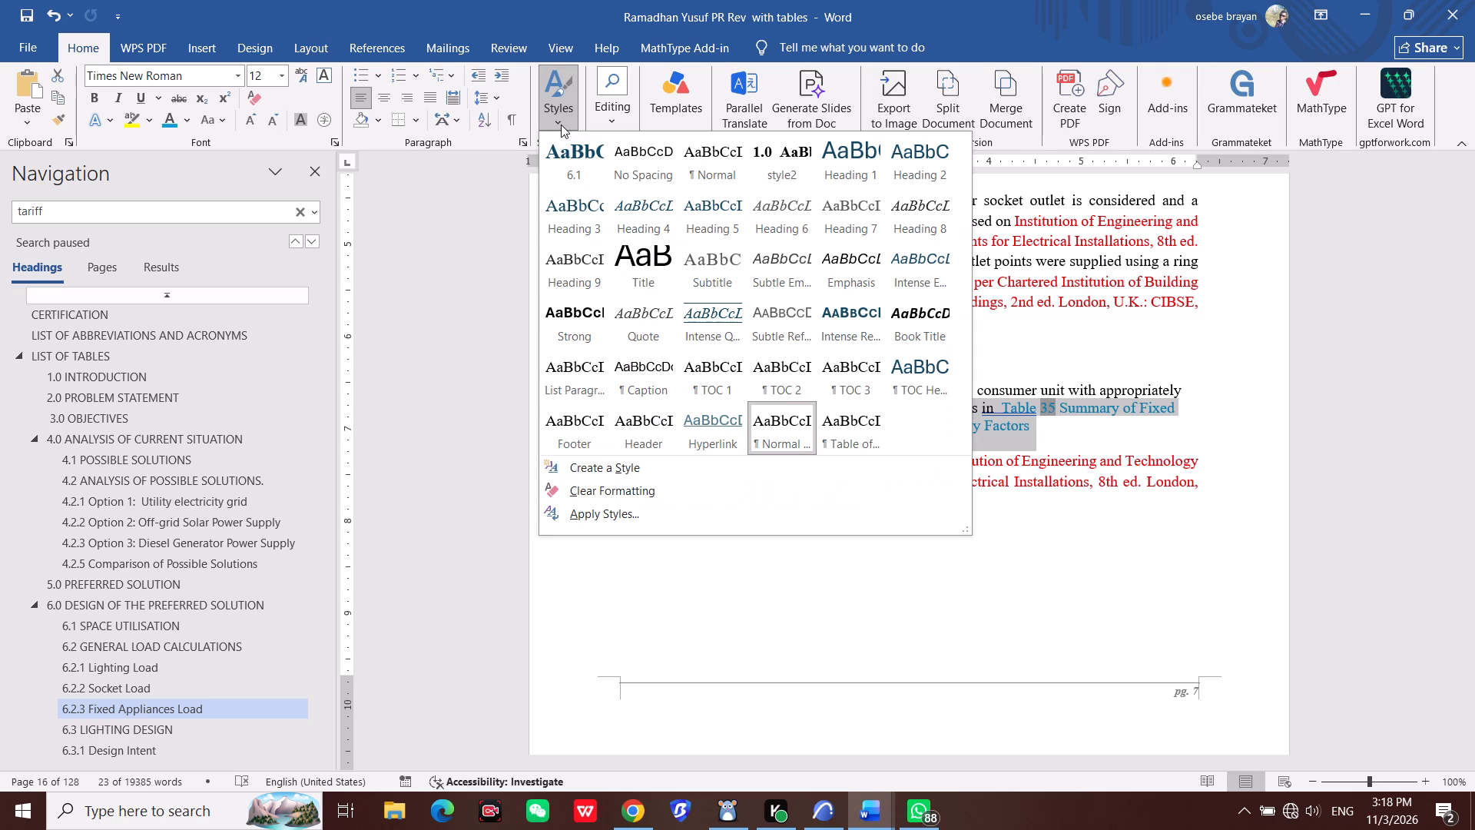
pyautogui.click(721, 177)
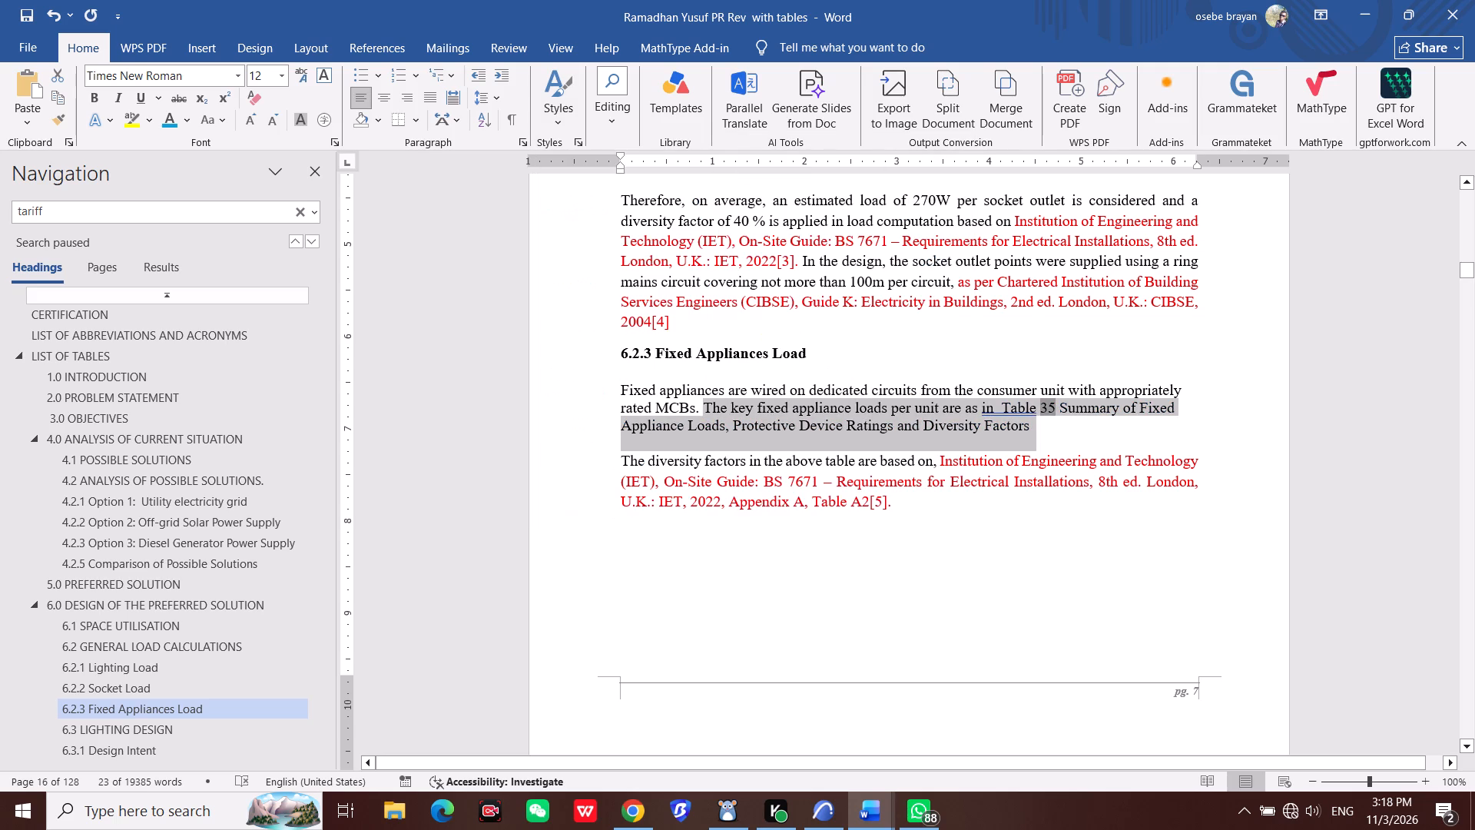
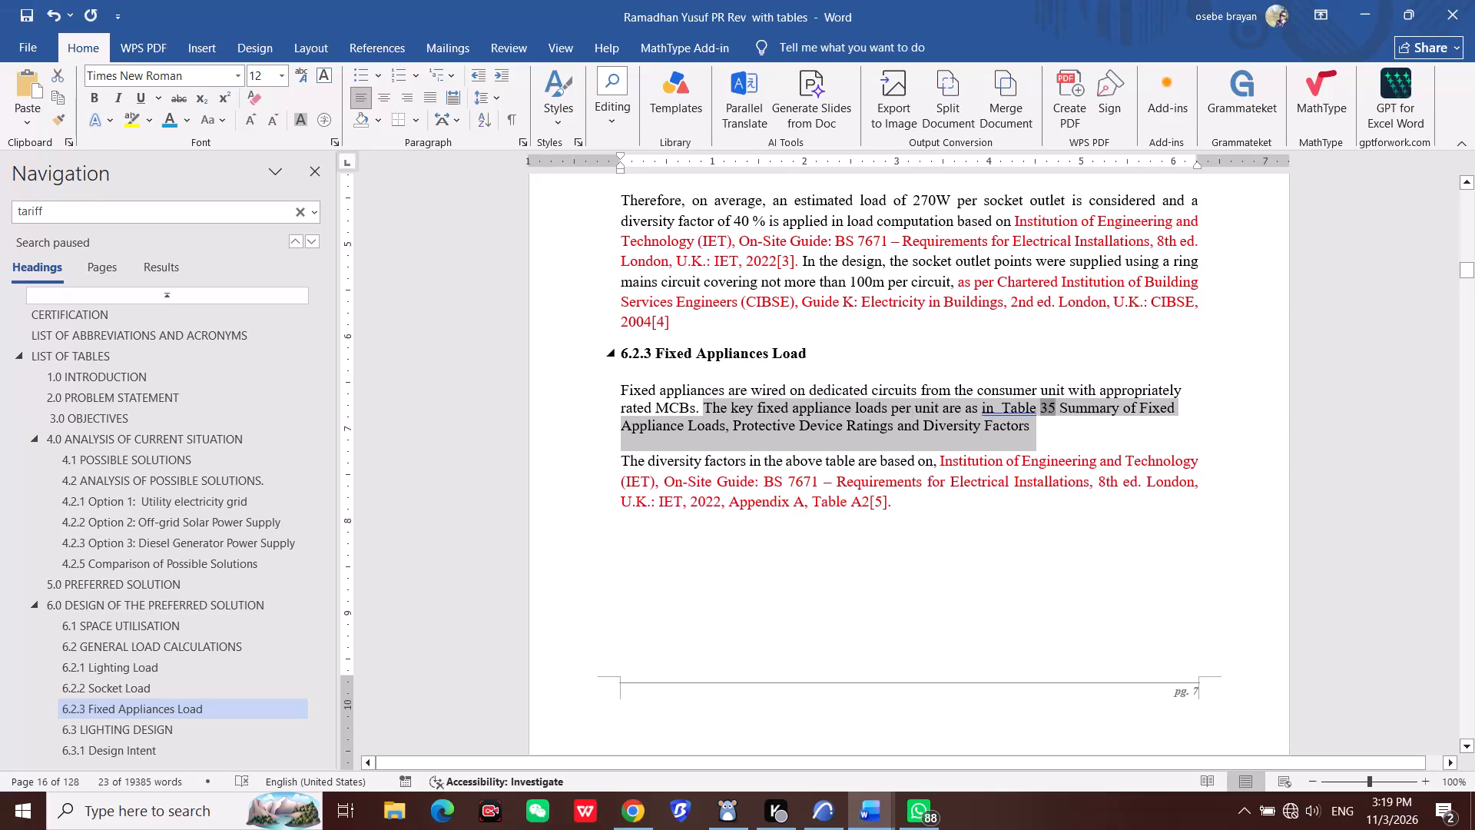
# Undo the last style change on the 6.2.3 sentence about key fixed appliance loads.
pyautogui.click(875, 417)
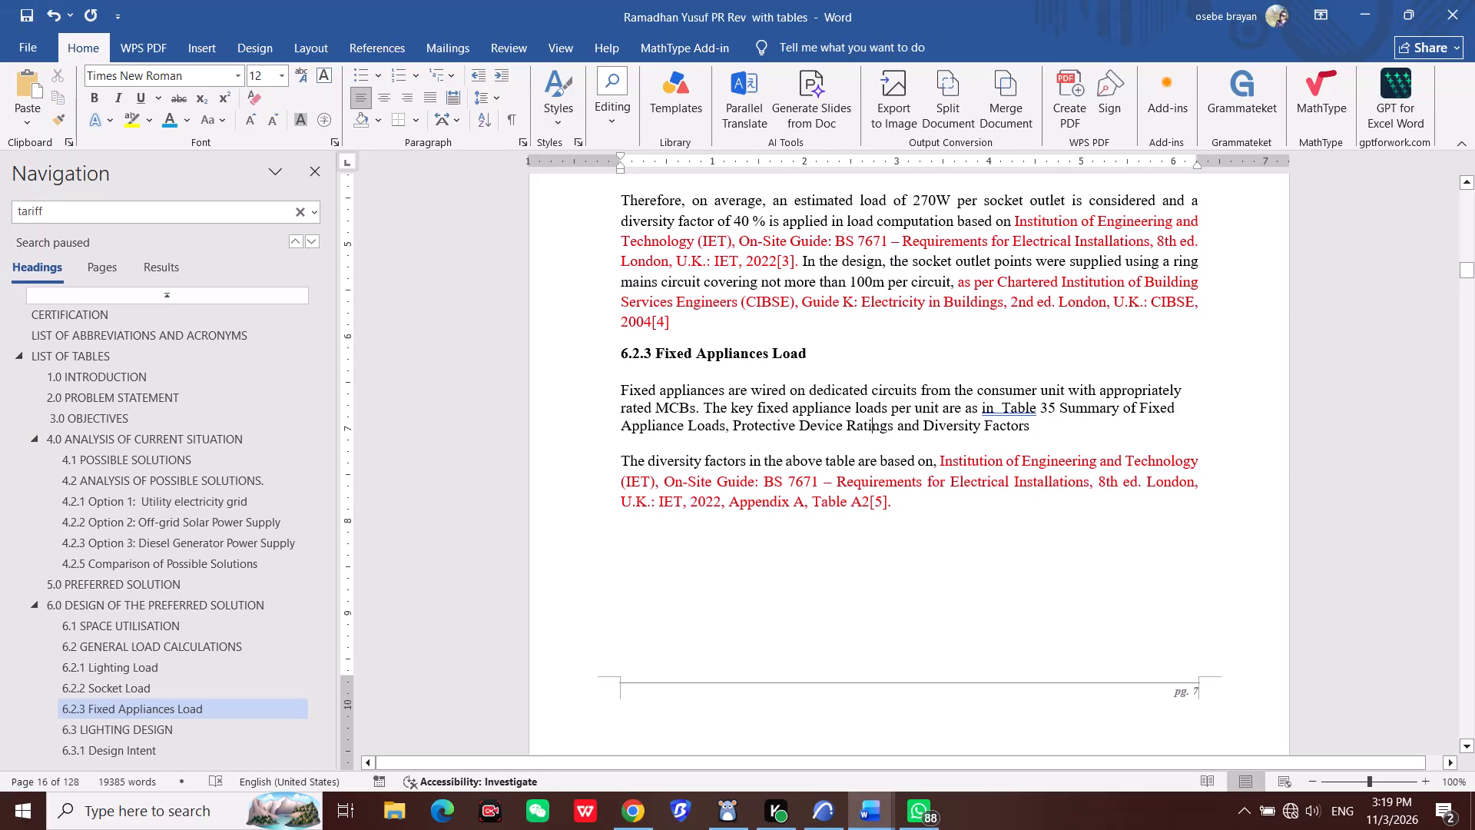
pyautogui.hotkey('ctrl', 'z')
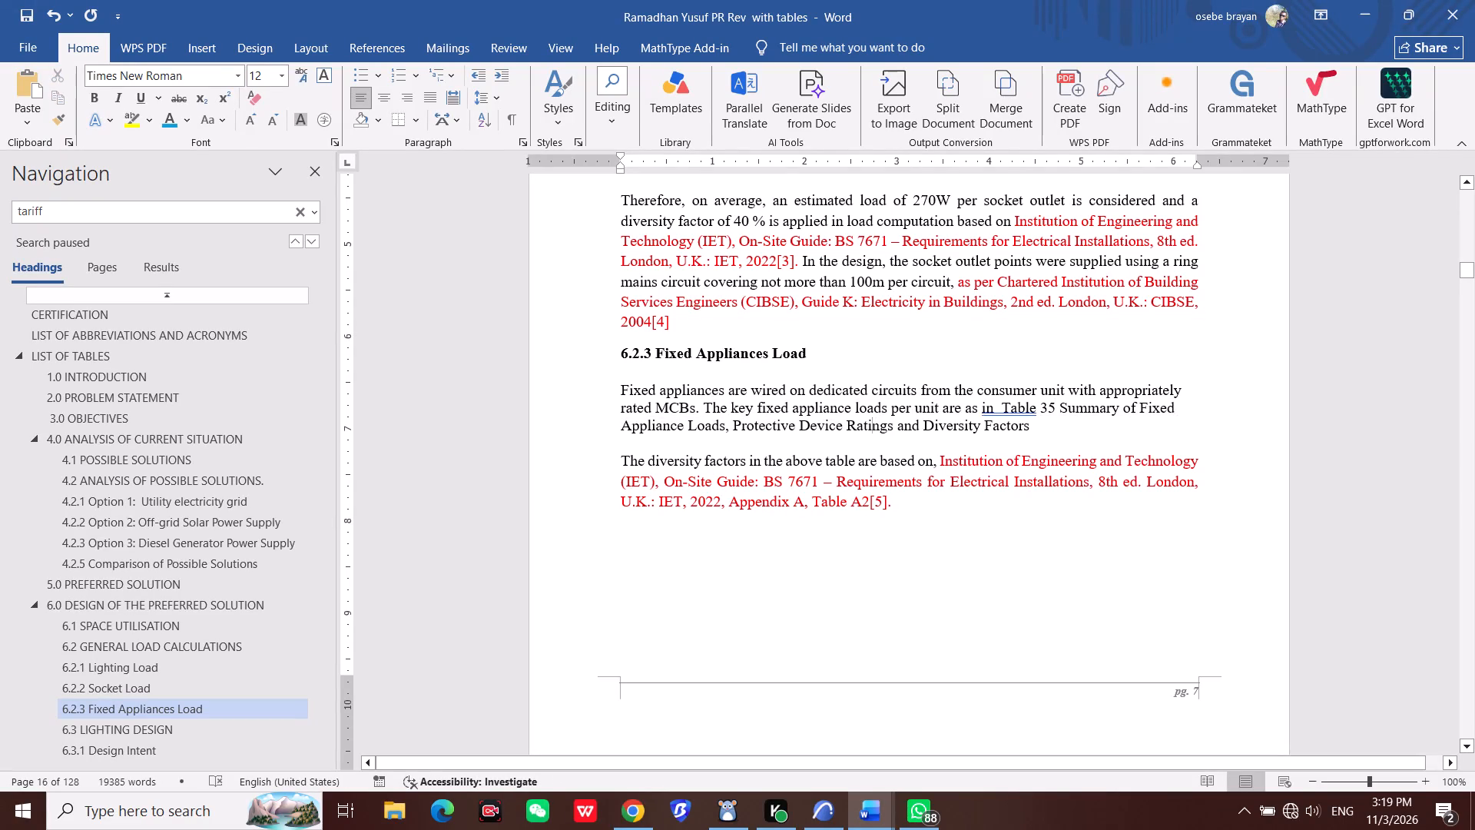
pyautogui.click(935, 396)
# Look over section 6.3 Lighting Design and examine the entries in the list of tables.
pyautogui.scroll(-5, 935, 520)
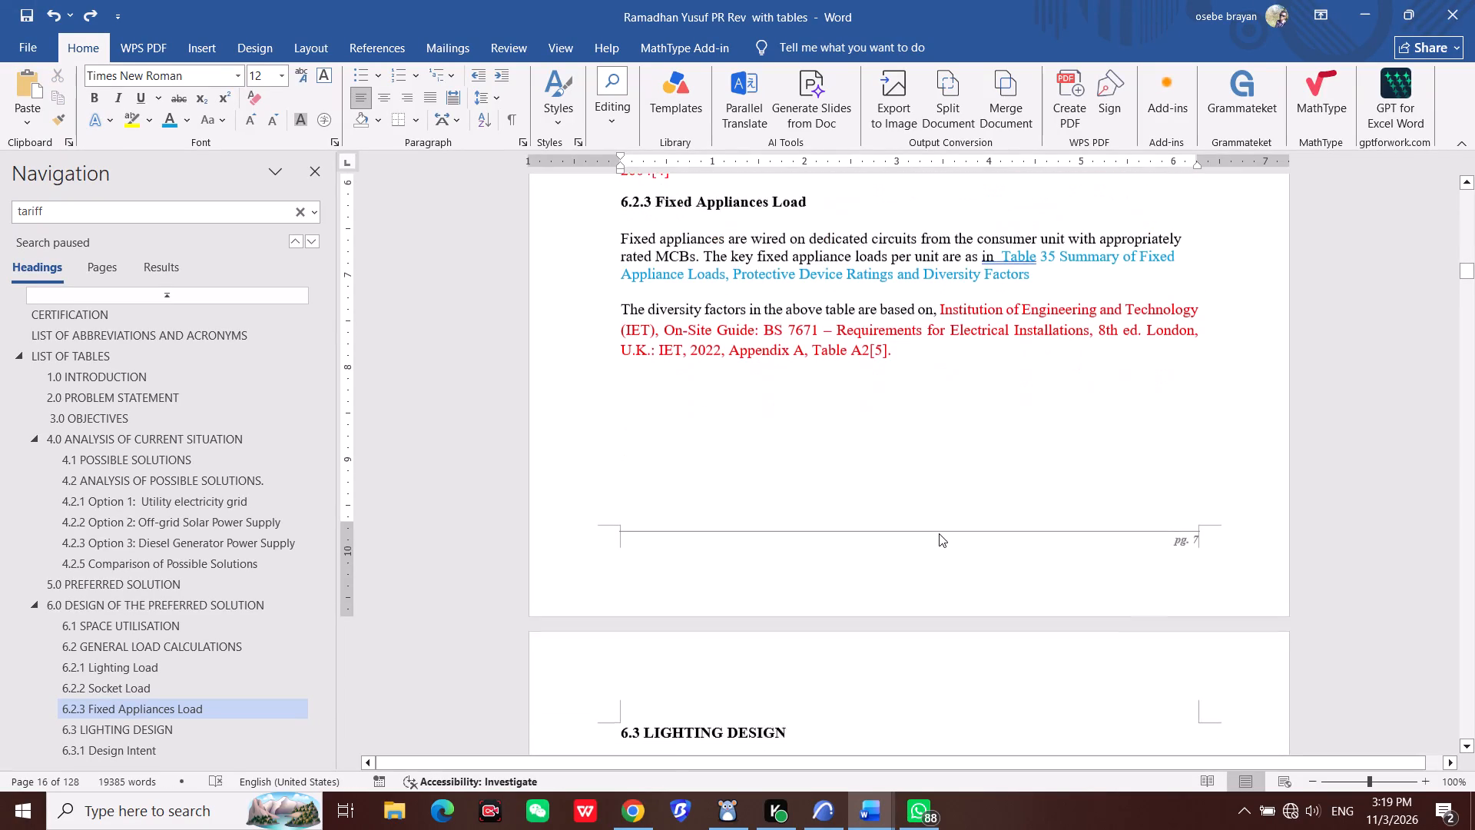
pyautogui.scroll(-16, 936, 576)
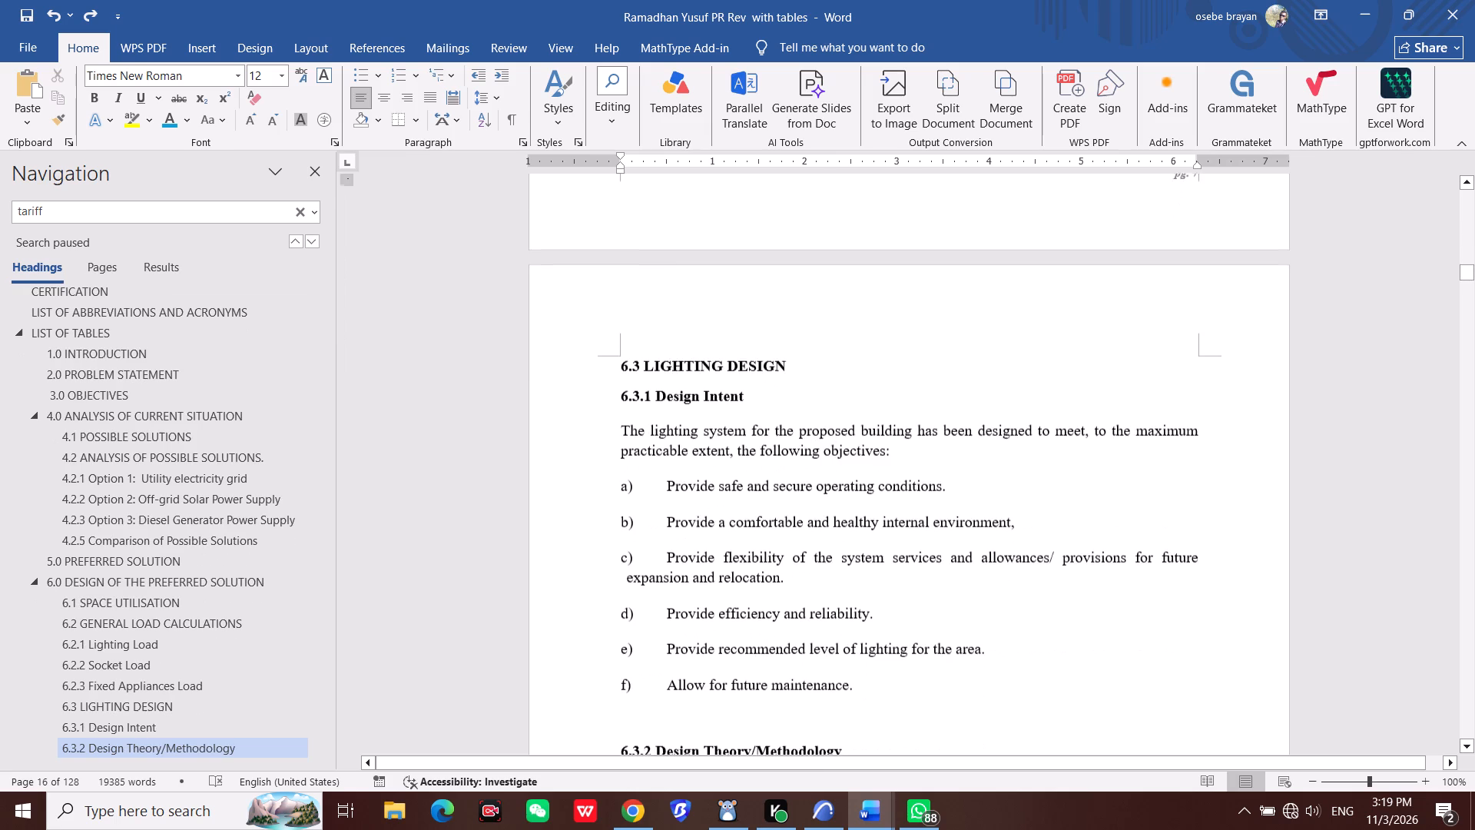
pyautogui.scroll(-3, 840, 547)
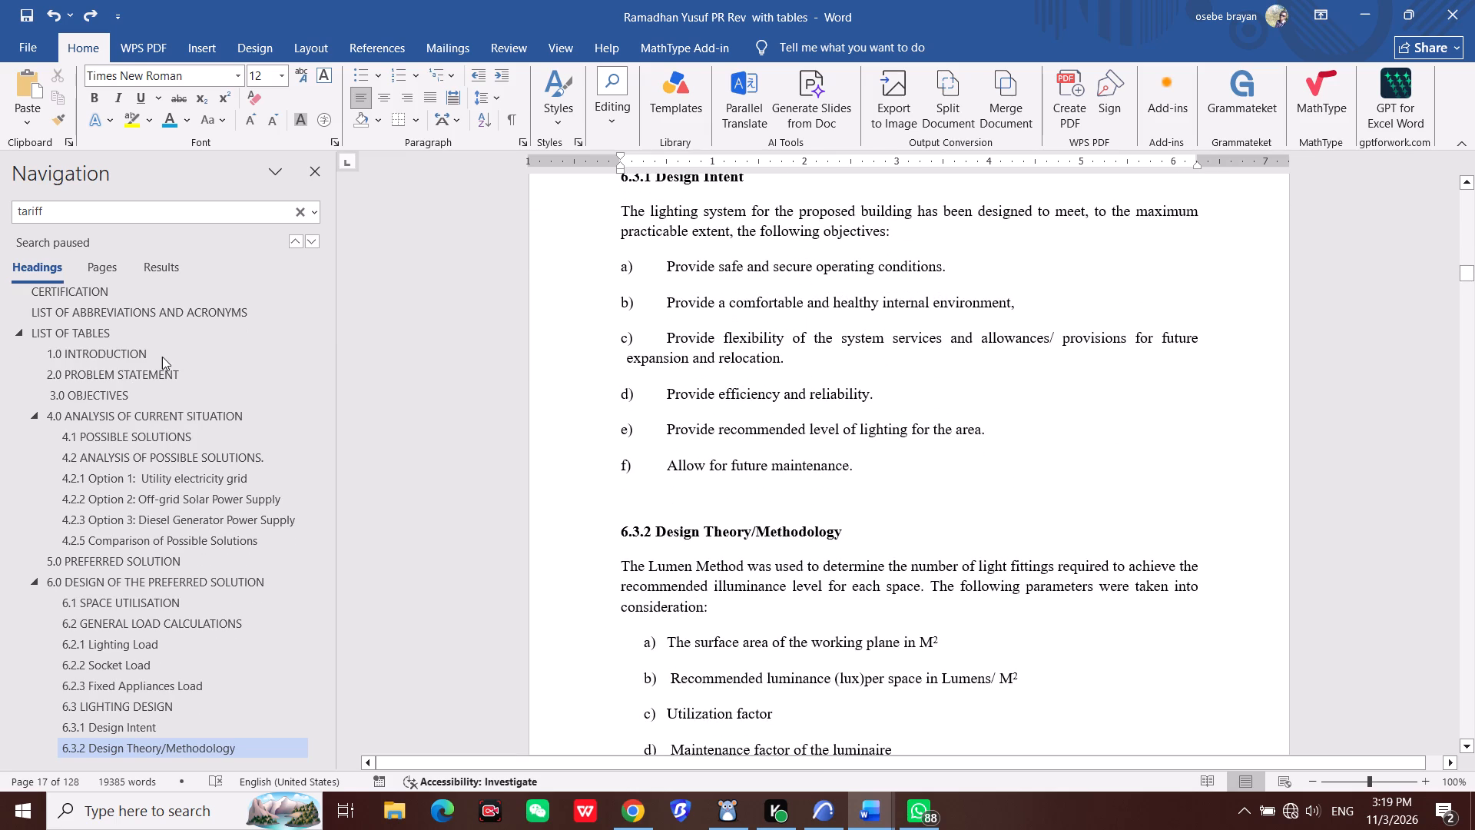
pyautogui.scroll(3, 31, 317)
pyautogui.click(107, 352)
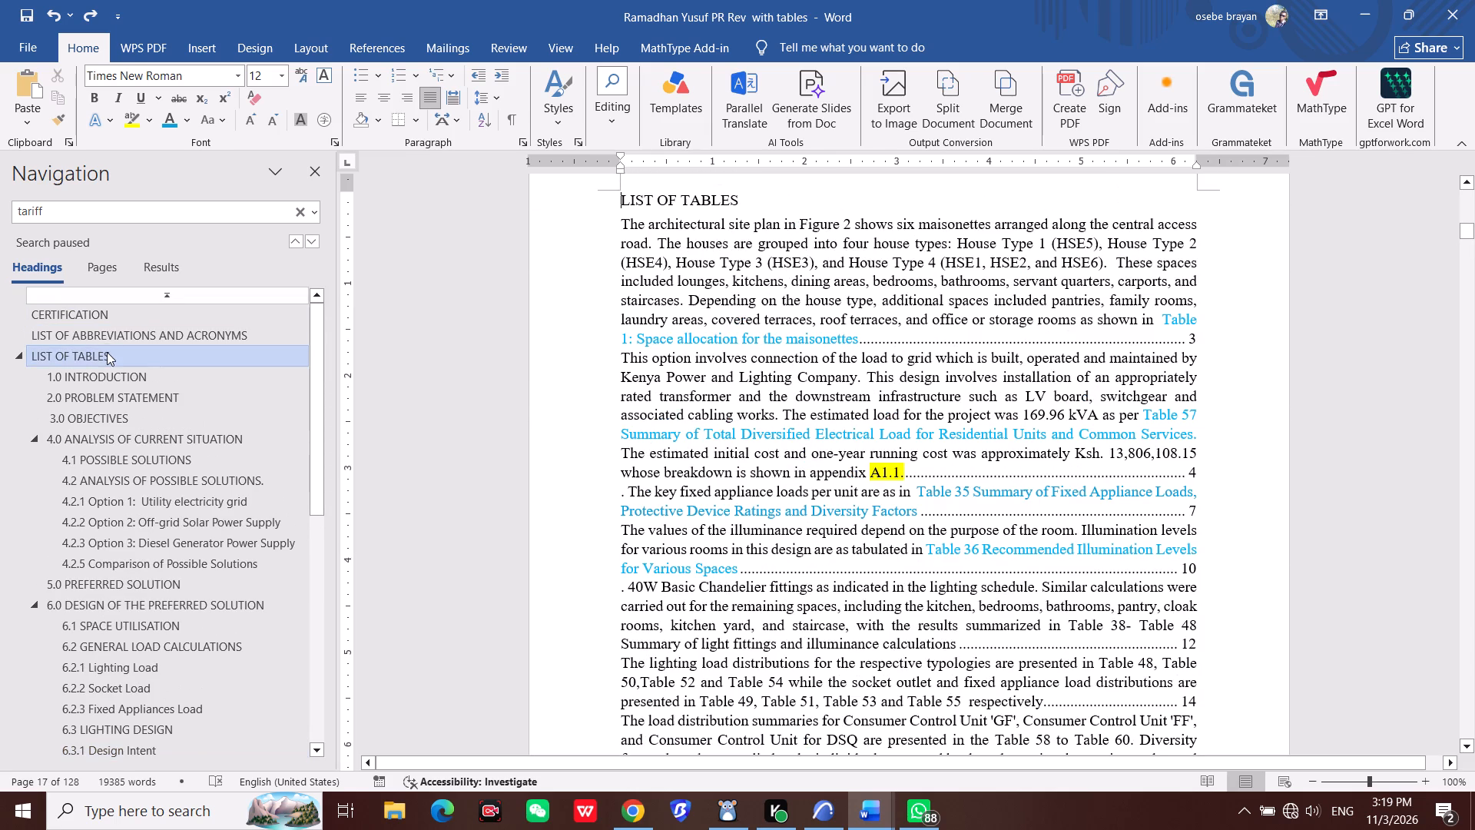
pyautogui.scroll(-2, 857, 475)
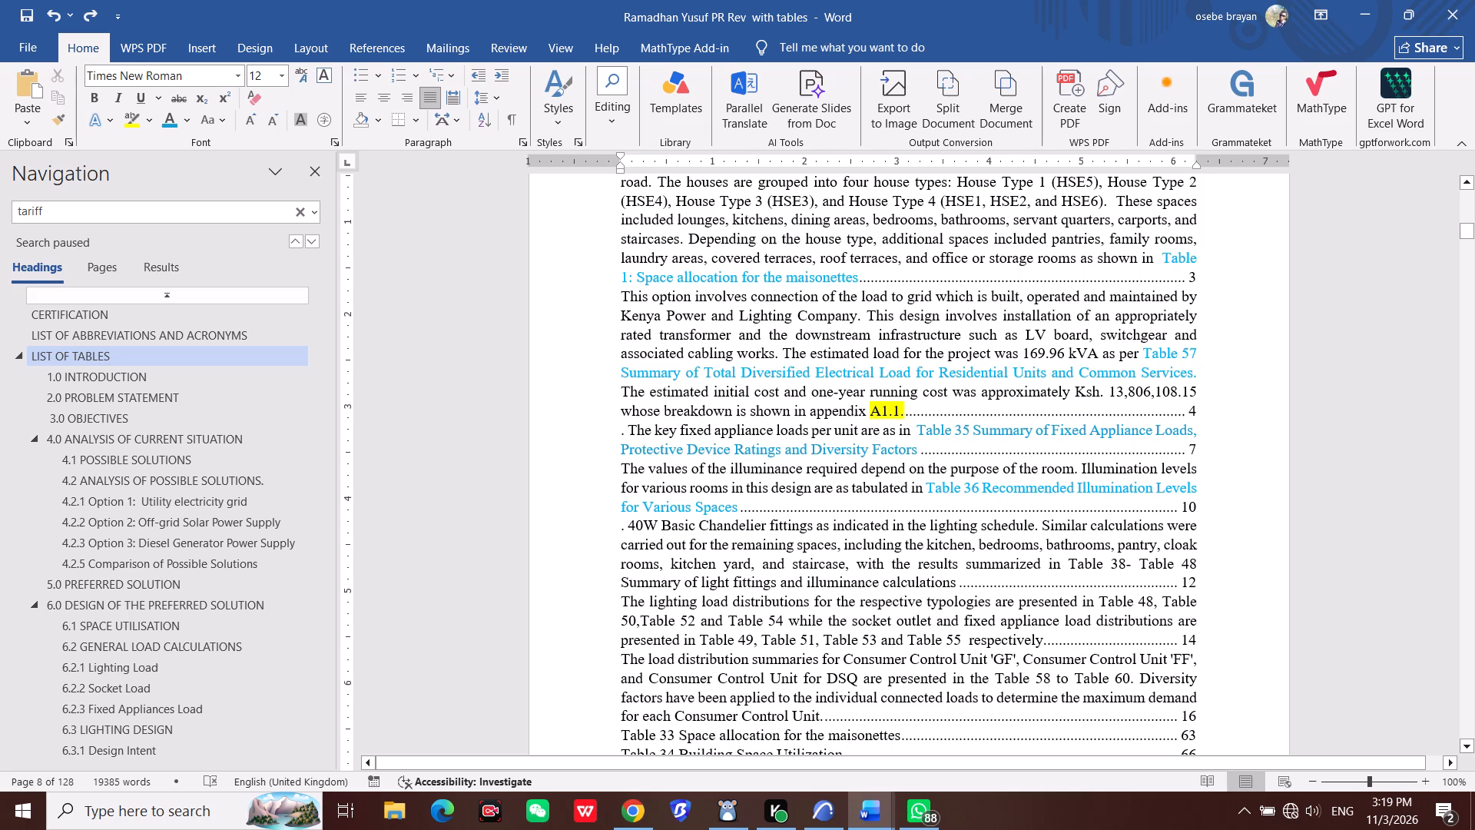
pyautogui.scroll(-5, 844, 503)
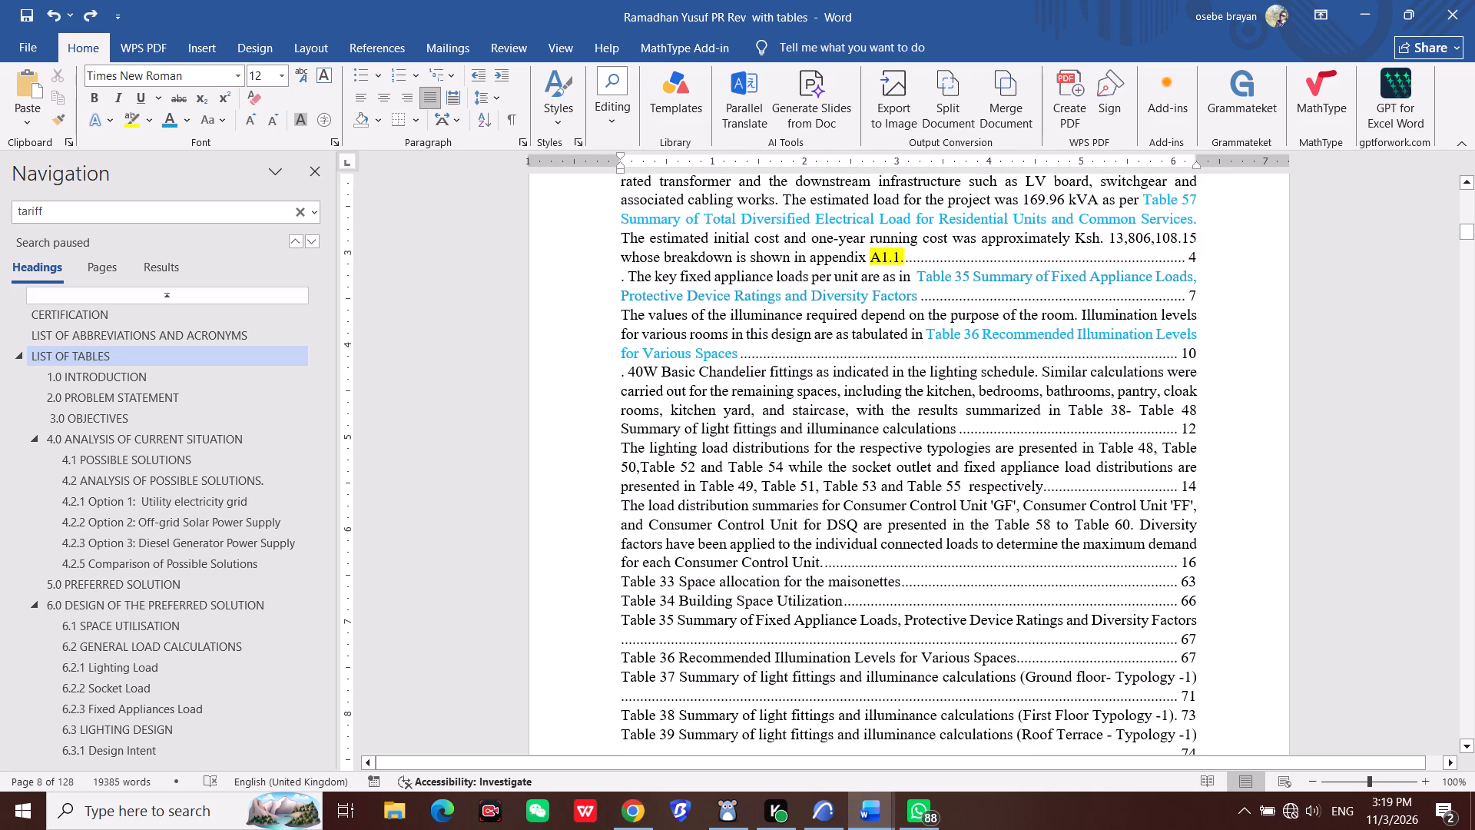
pyautogui.scroll(2, 825, 471)
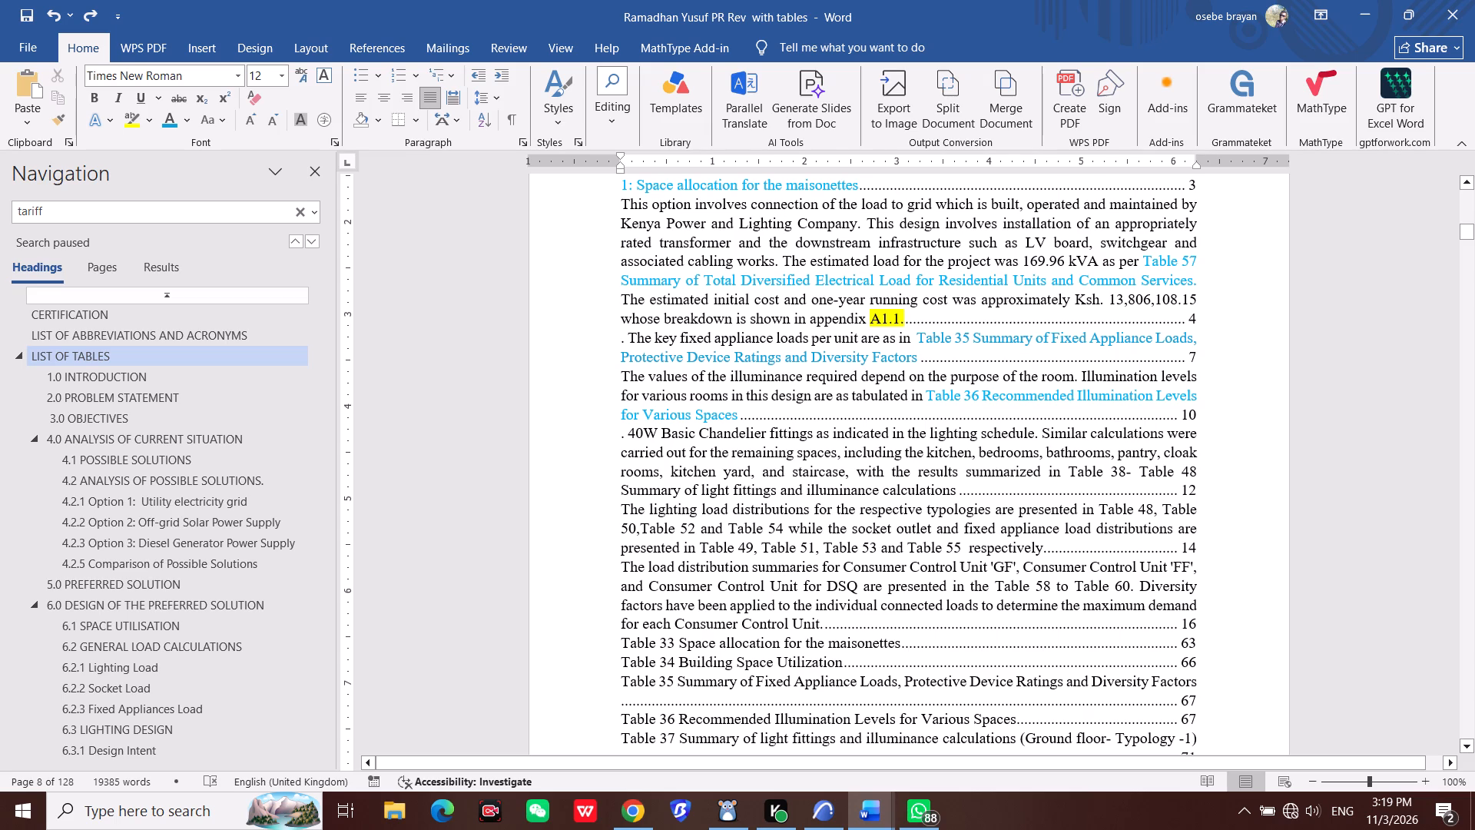
pyautogui.scroll(4, 875, 358)
pyautogui.scroll(5, 823, 401)
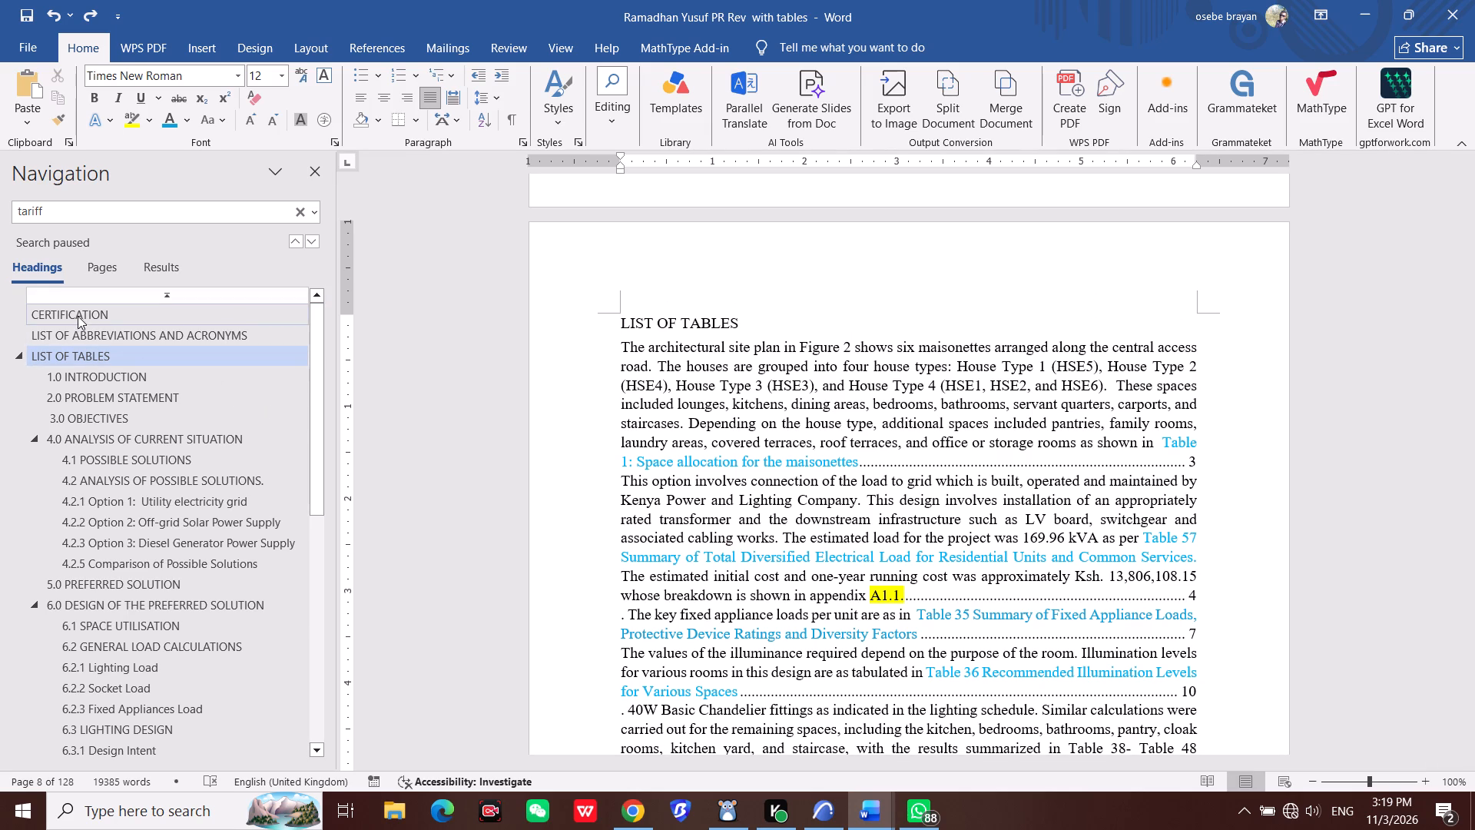
# Apply the Normal (Web) style to the section 4.0 paragraph on the architectural site plan, including its Table 1 reference.
pyautogui.click(88, 382)
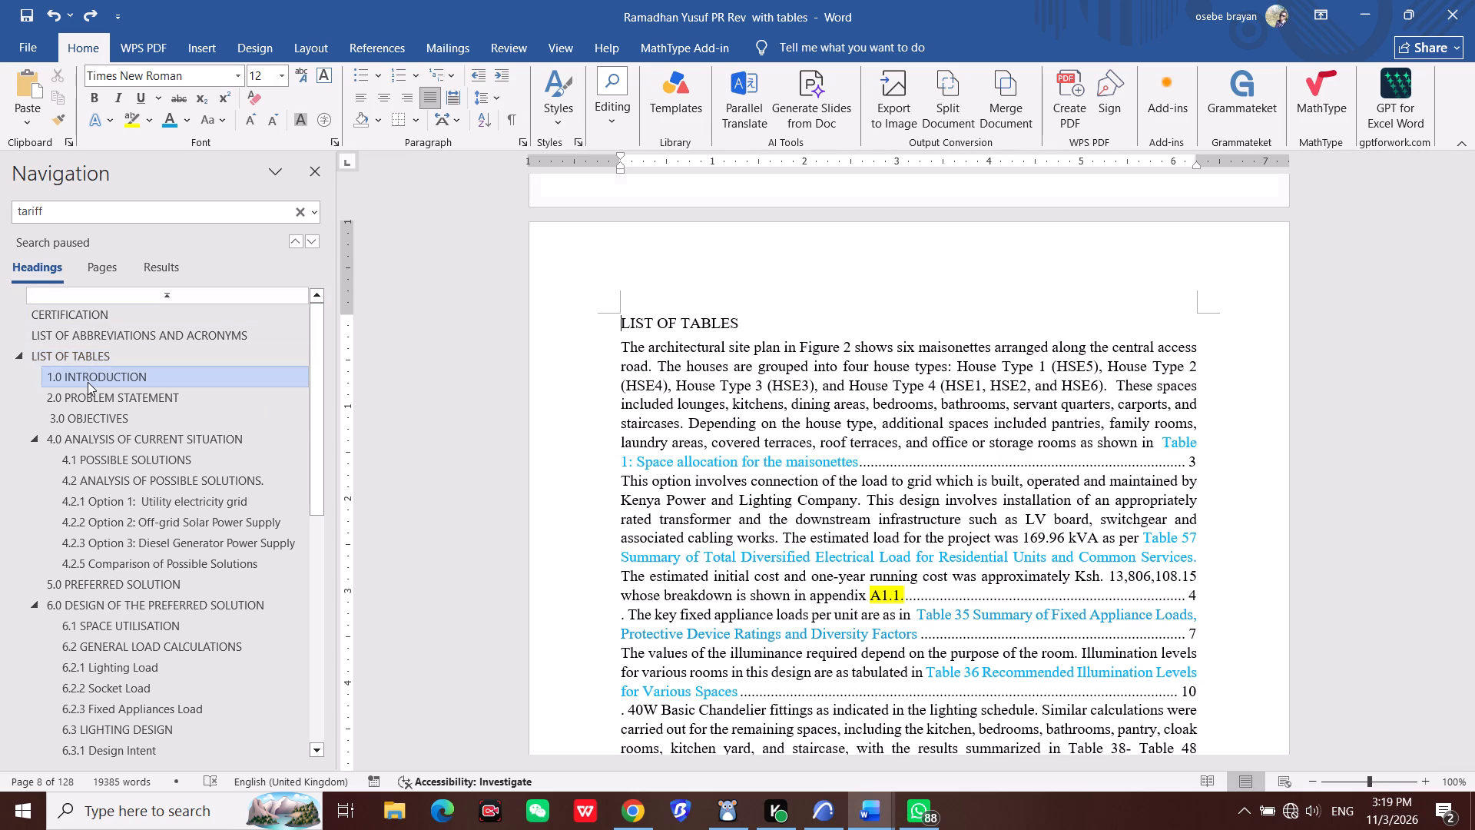
pyautogui.scroll(-16, 917, 503)
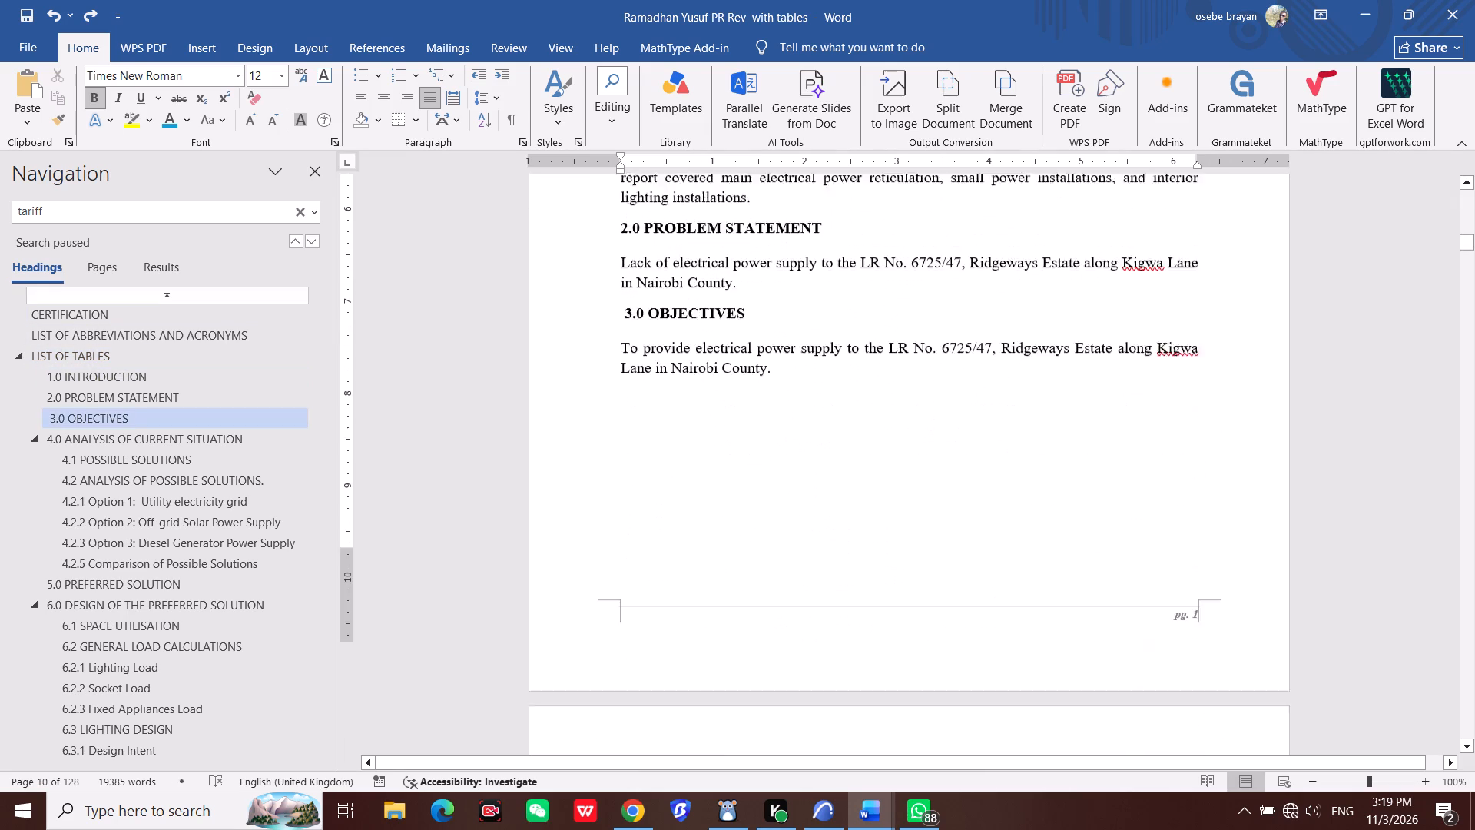
pyautogui.scroll(-12, 920, 516)
pyautogui.scroll(-20, 920, 516)
pyautogui.scroll(-1, 920, 516)
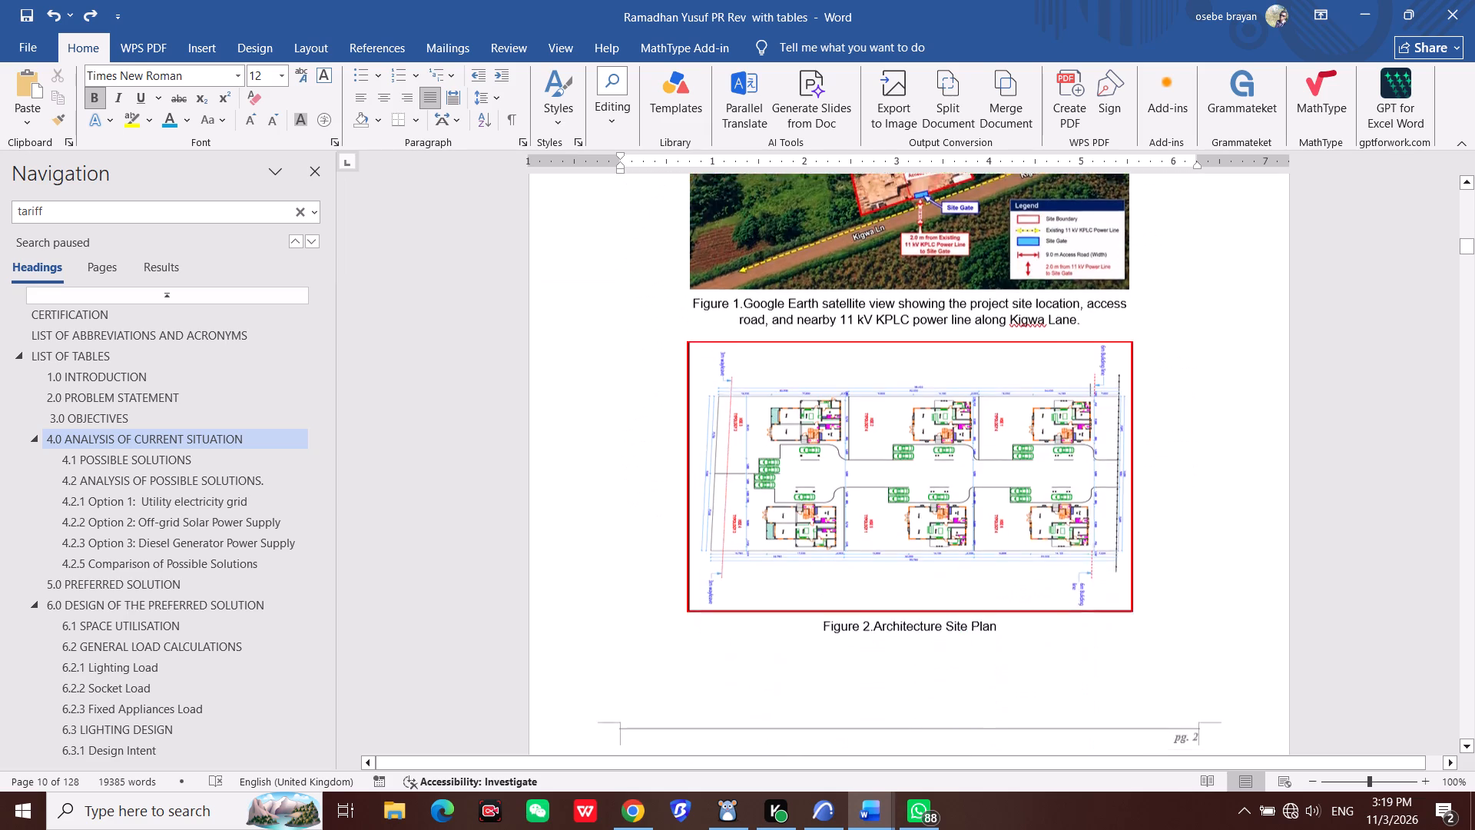
pyautogui.scroll(-20, 926, 518)
pyautogui.scroll(-1, 926, 518)
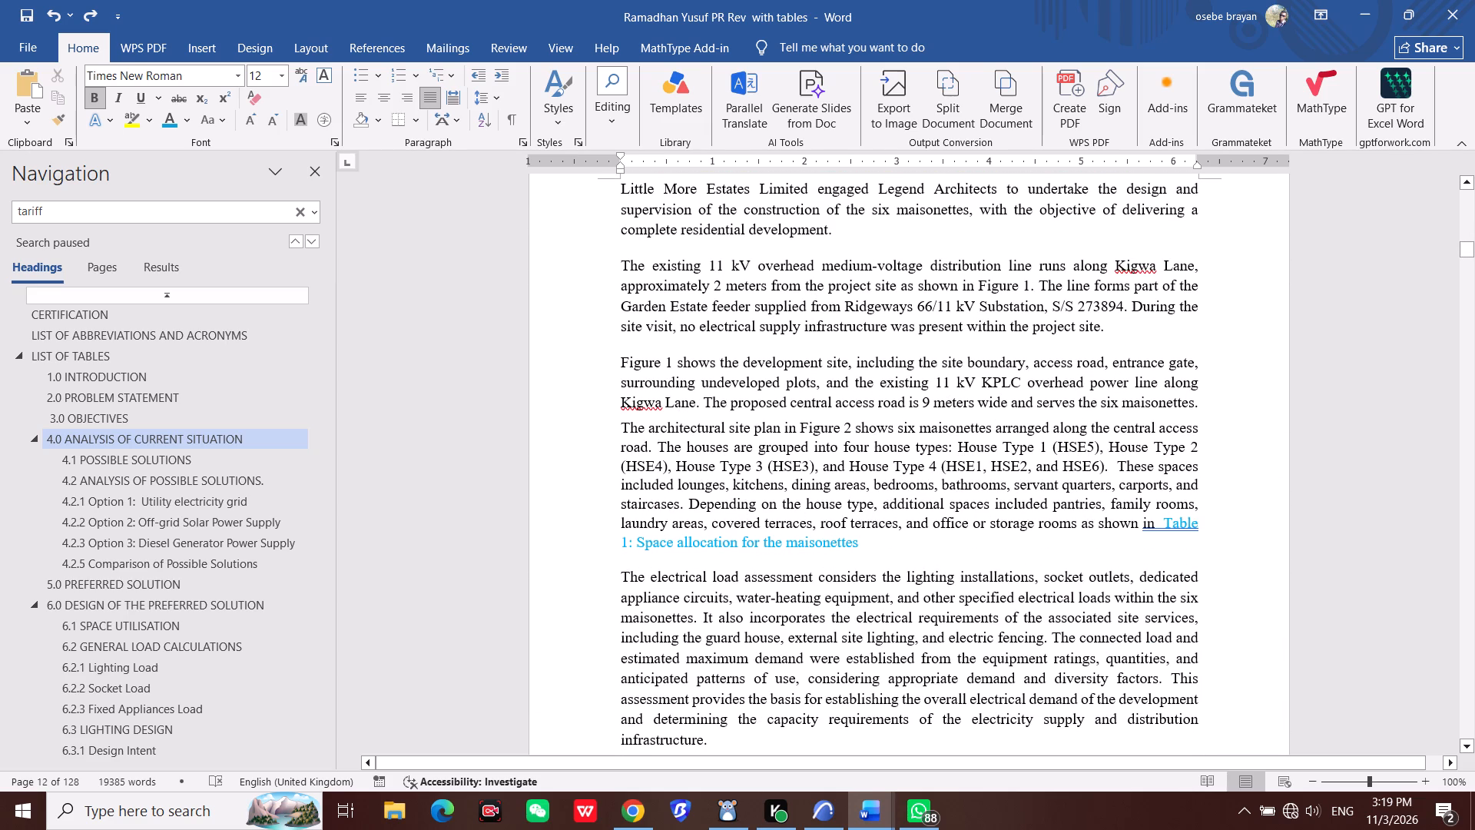
pyautogui.click(1159, 521)
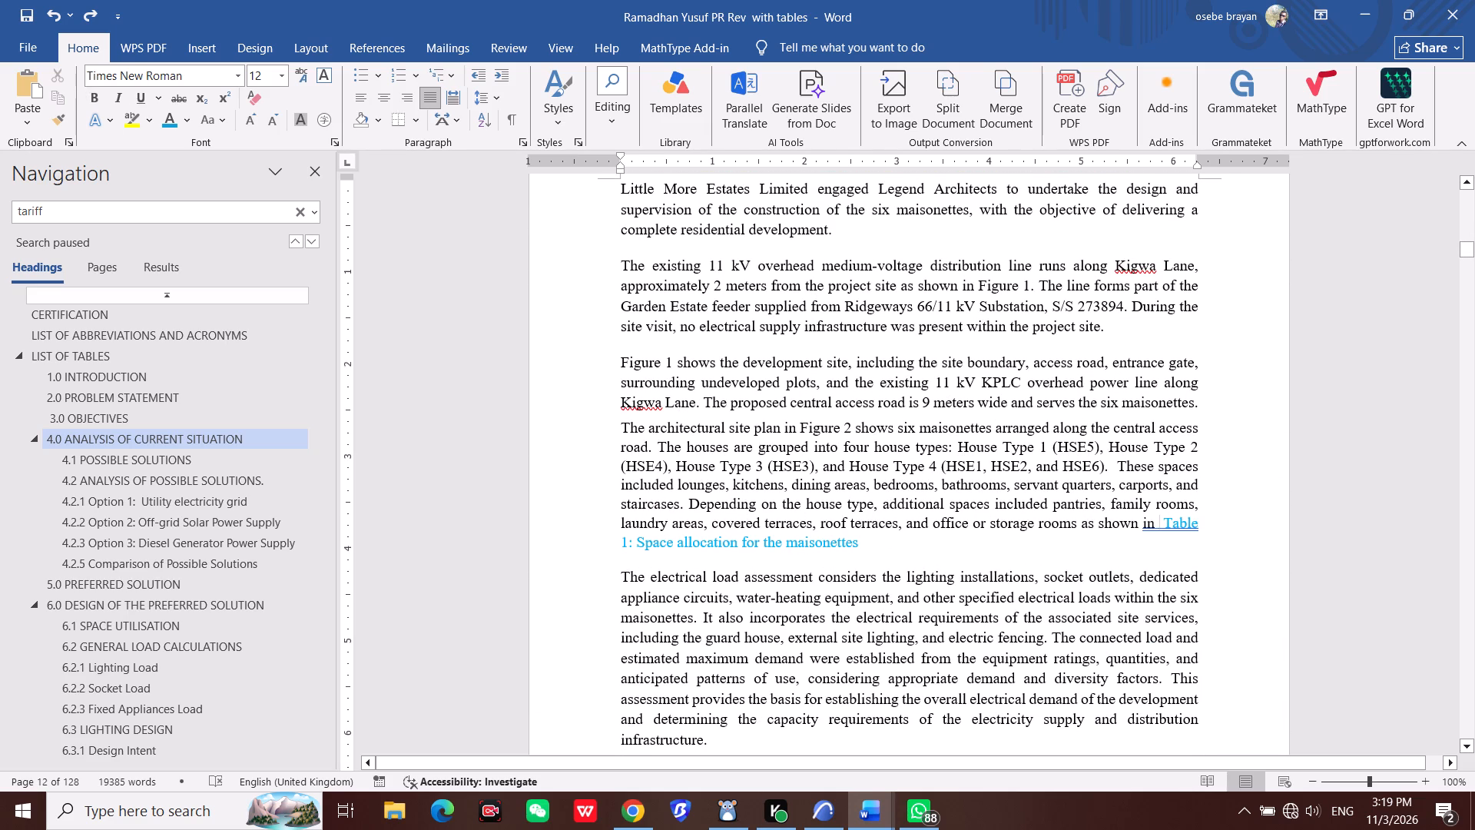
pyautogui.moveTo(885, 547); pyautogui.dragTo(708, 547)
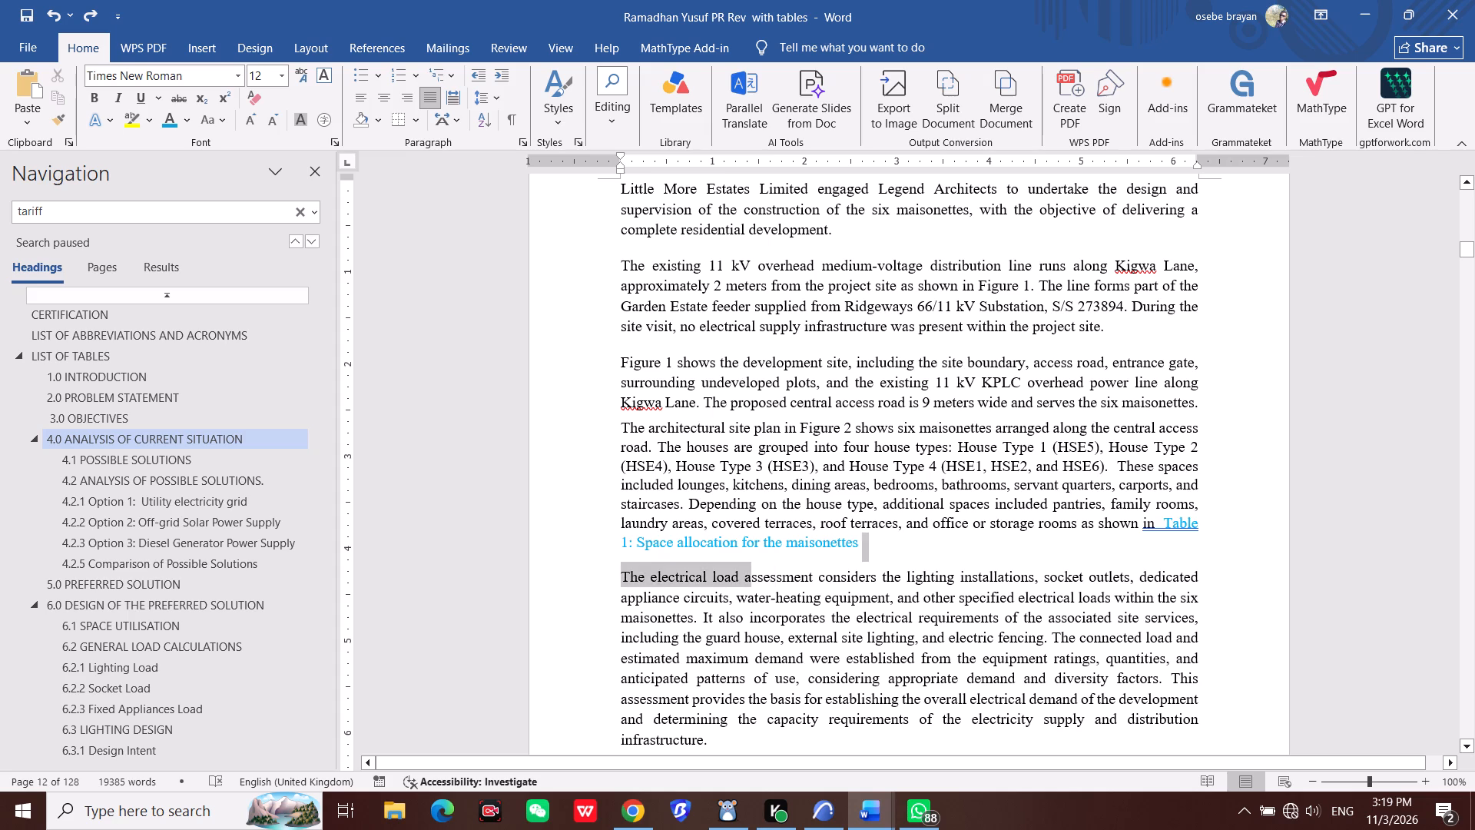
pyautogui.moveTo(708, 547); pyautogui.dragTo(602, 433)
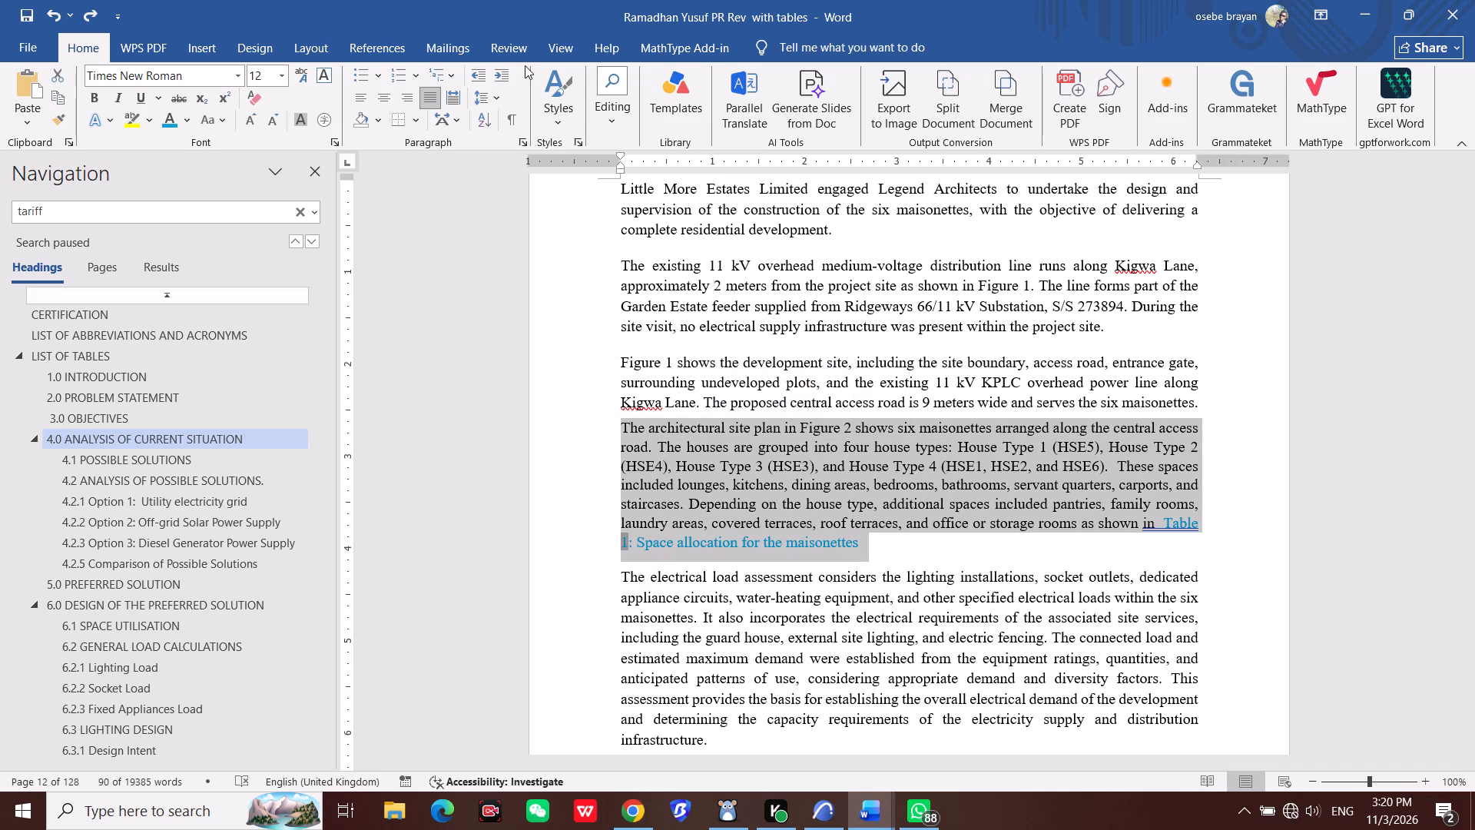
pyautogui.click(556, 121)
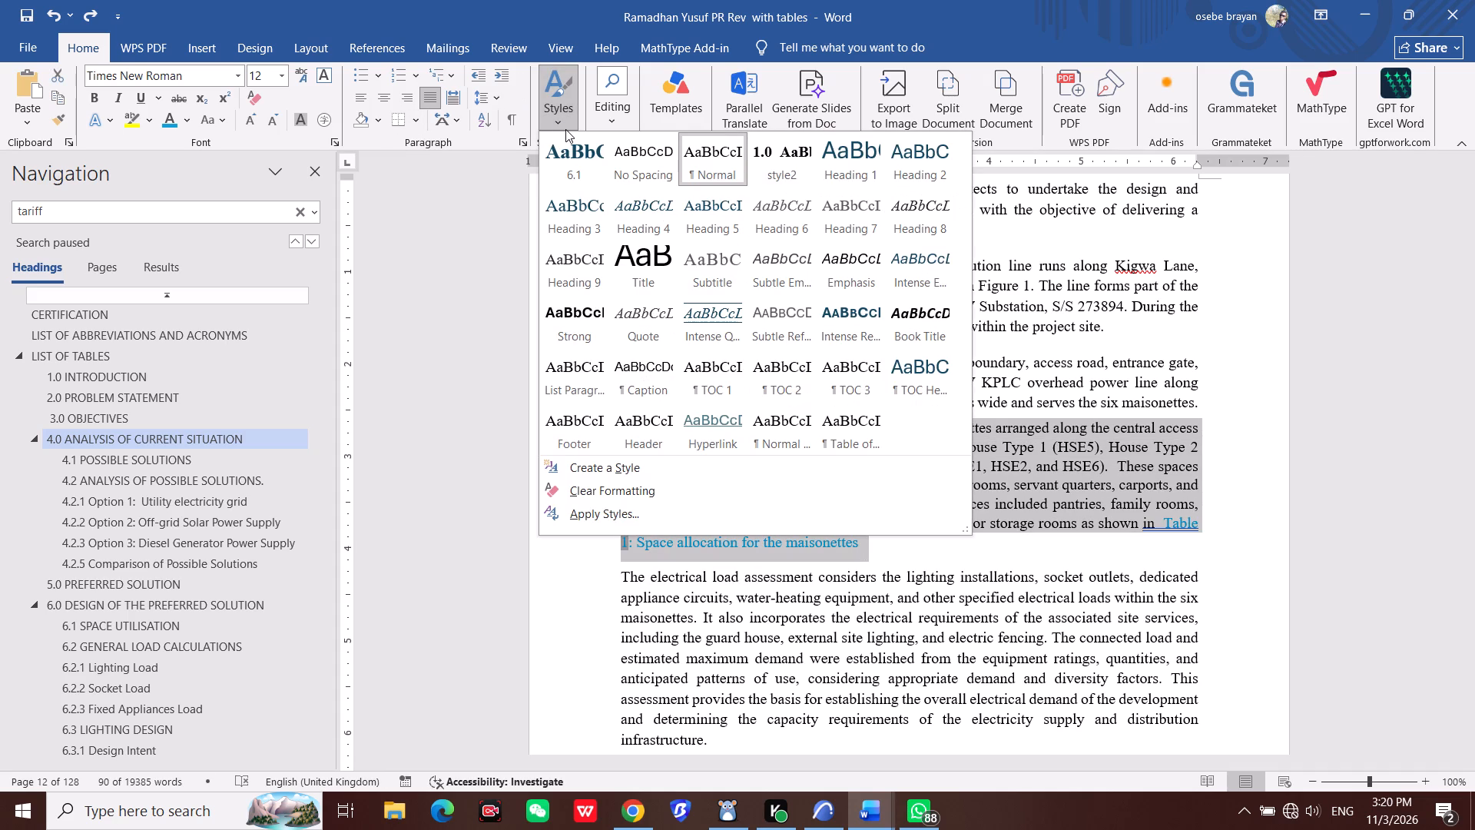
pyautogui.click(788, 439)
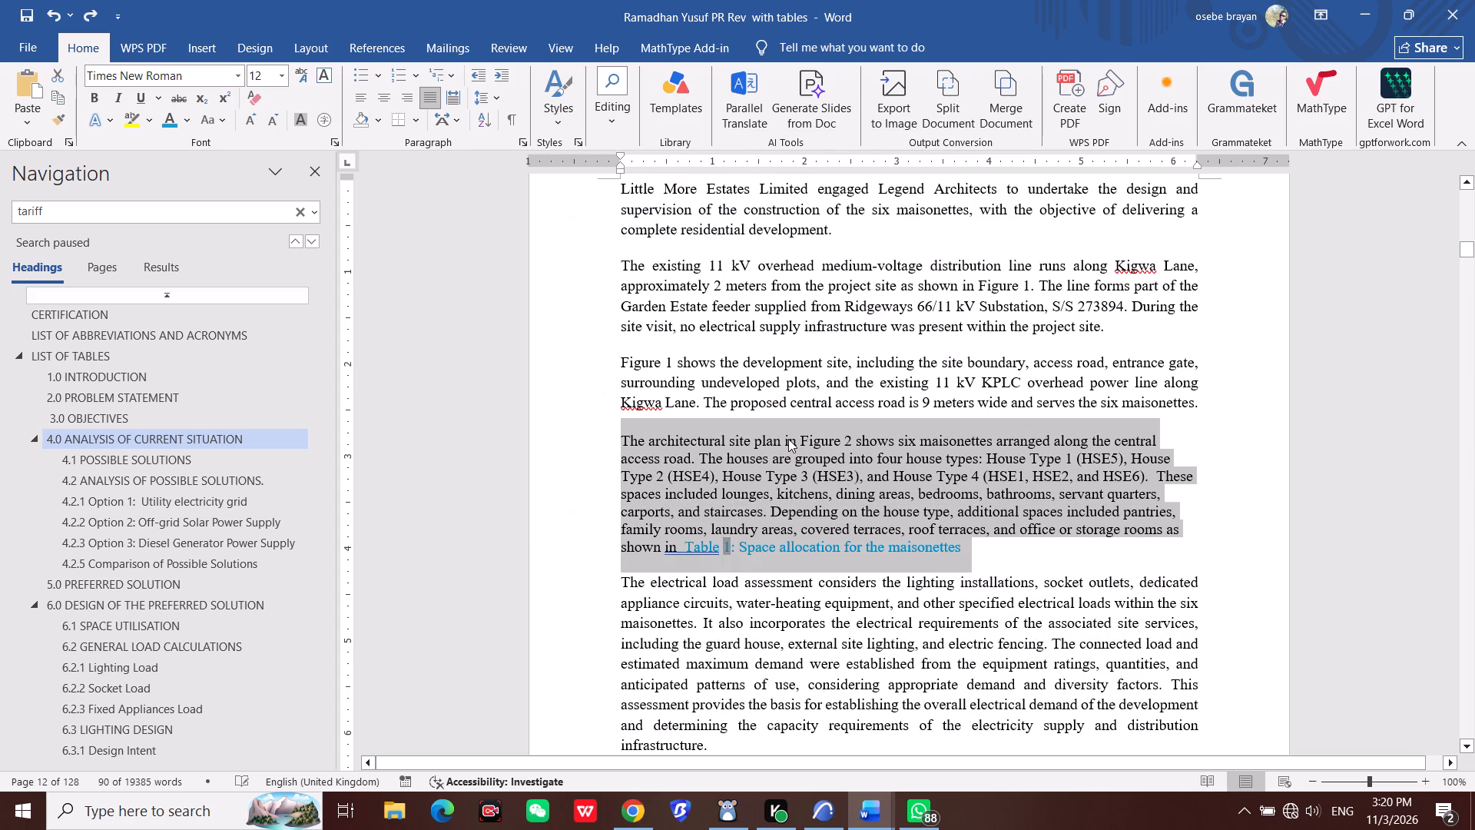
pyautogui.click(1004, 536)
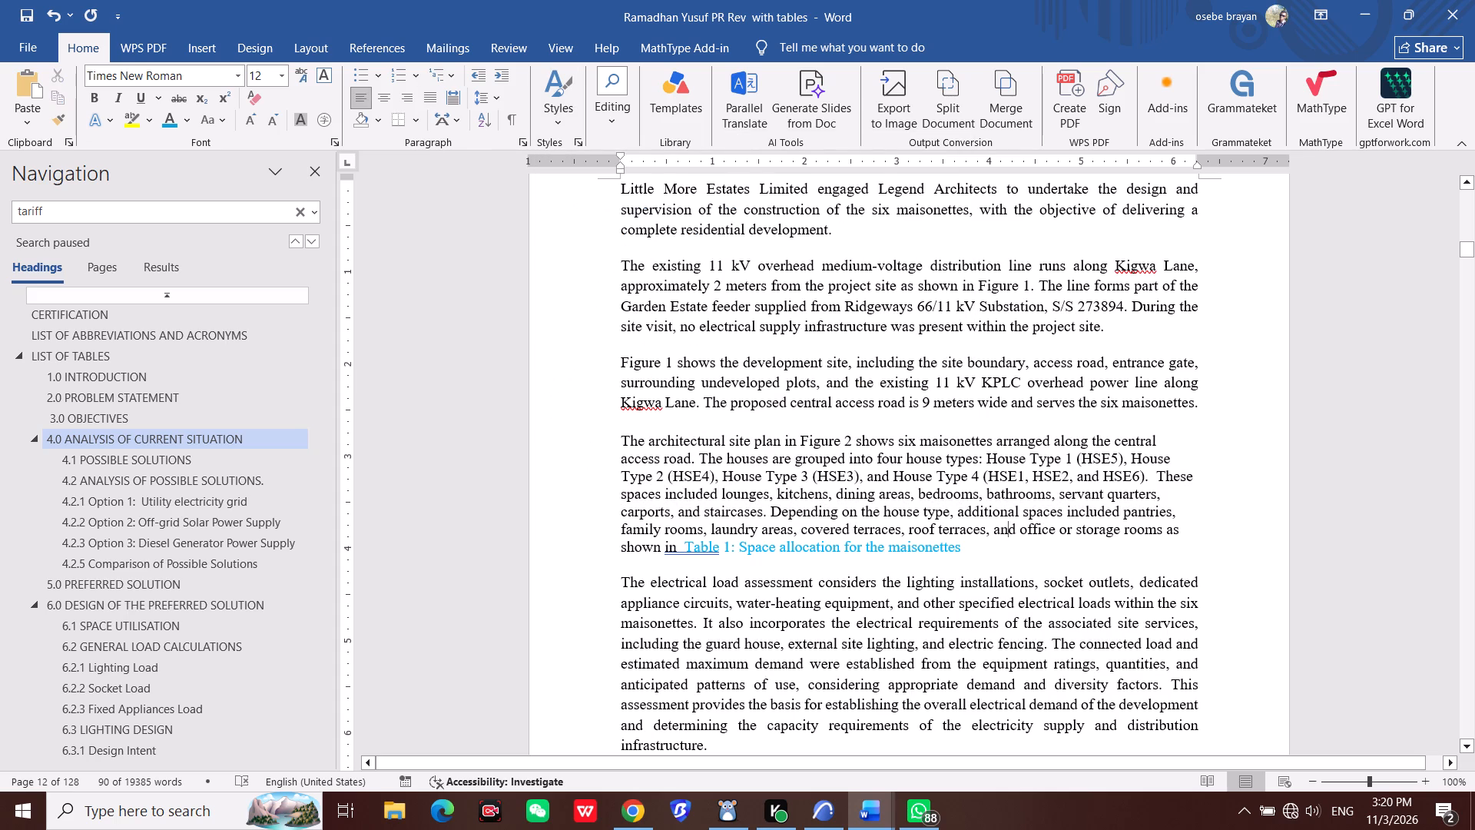
# Update the entire list of tables.
pyautogui.click(80, 365)
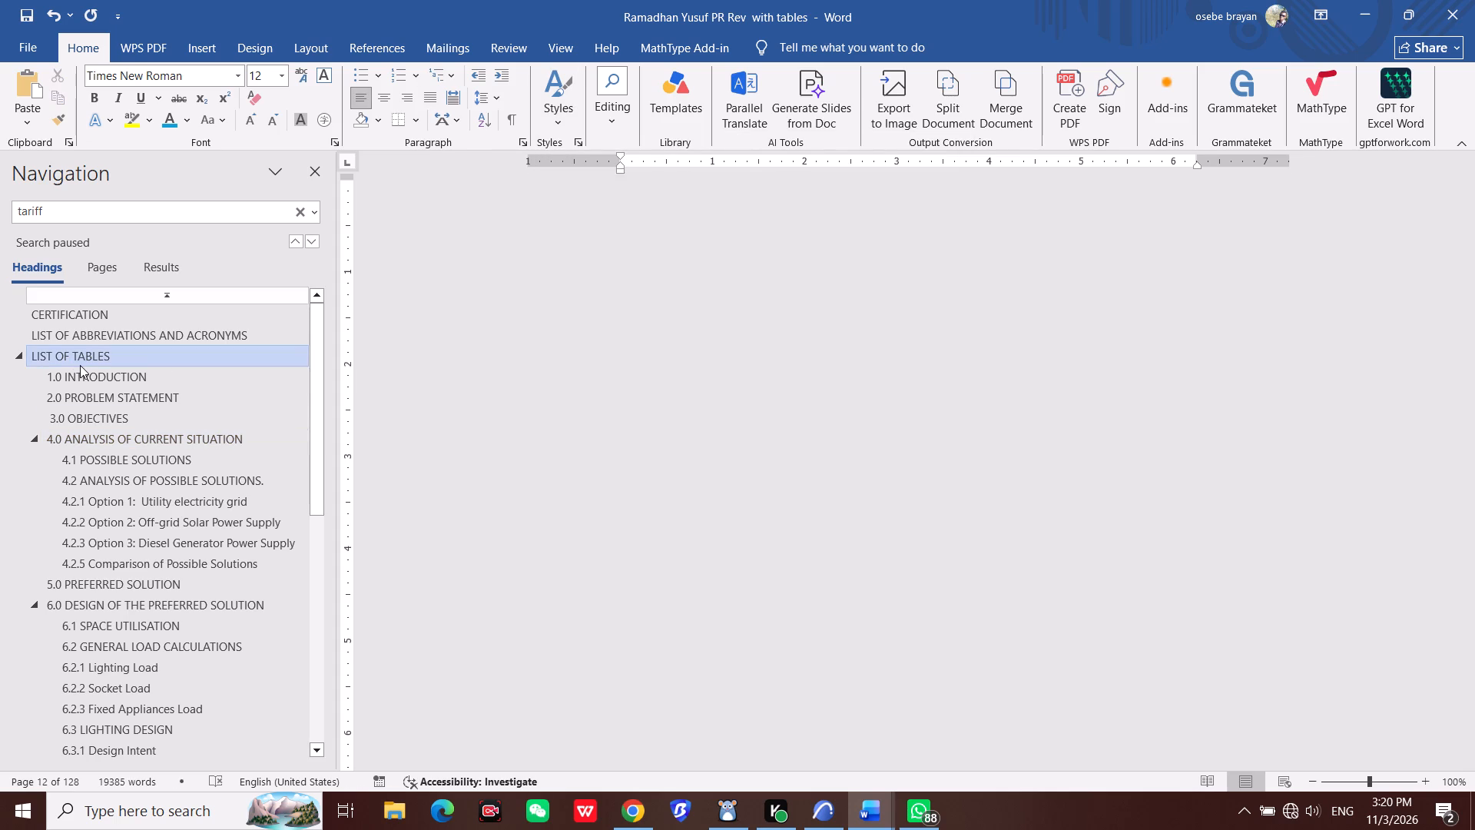
pyautogui.rightClick(684, 357)
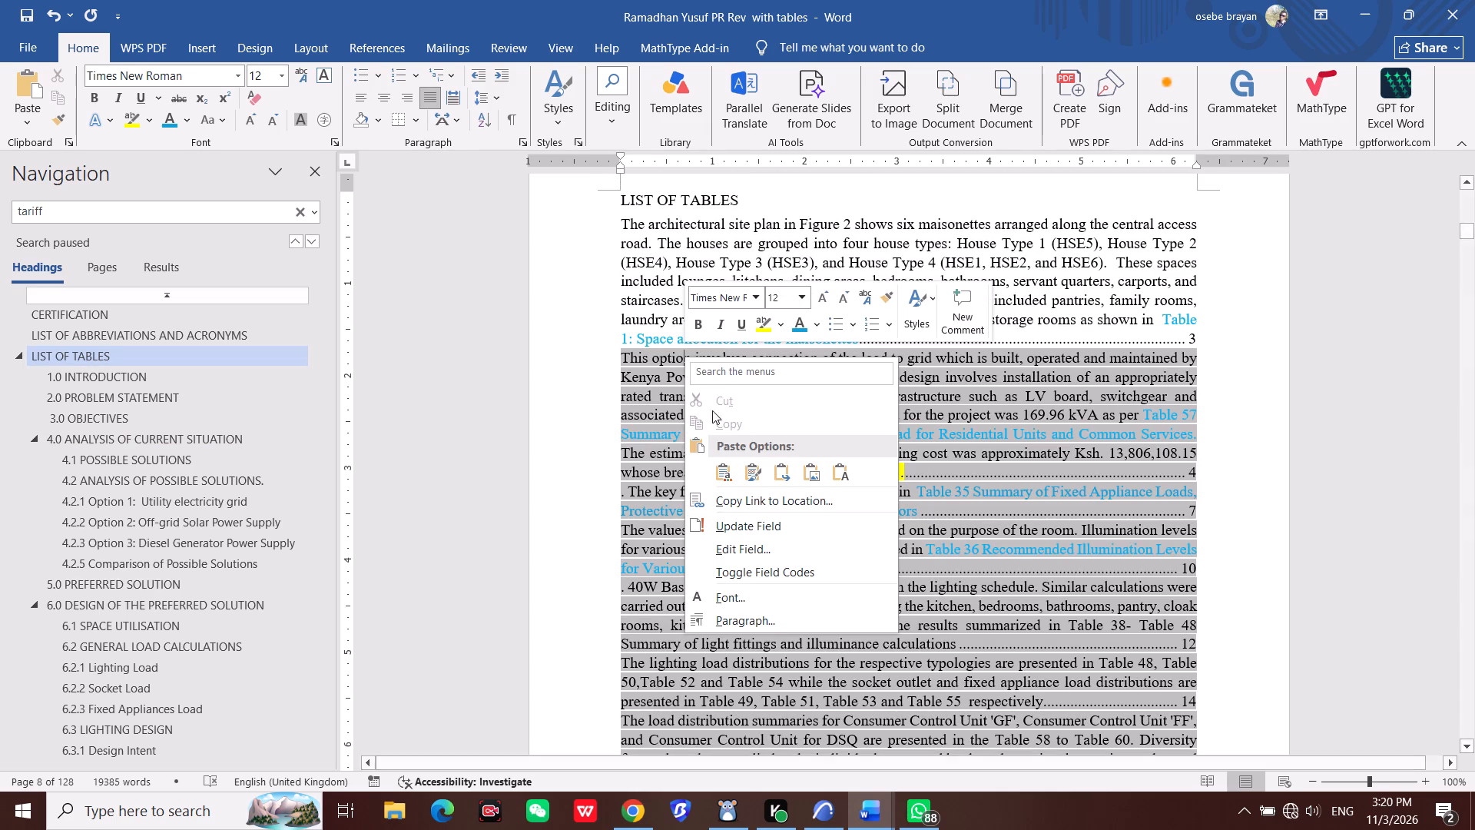
pyautogui.click(773, 525)
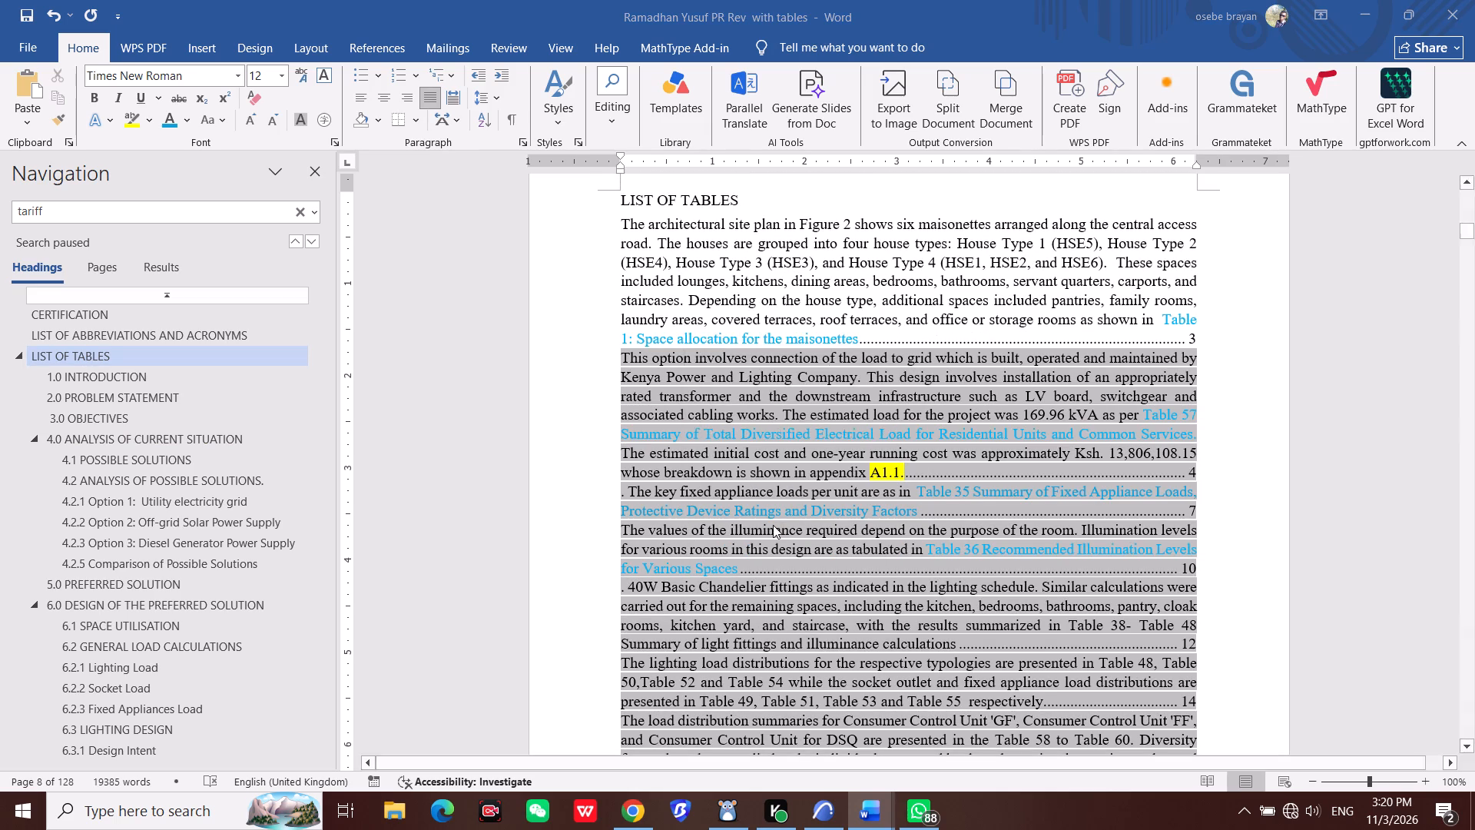
pyautogui.click(650, 402)
pyautogui.click(725, 445)
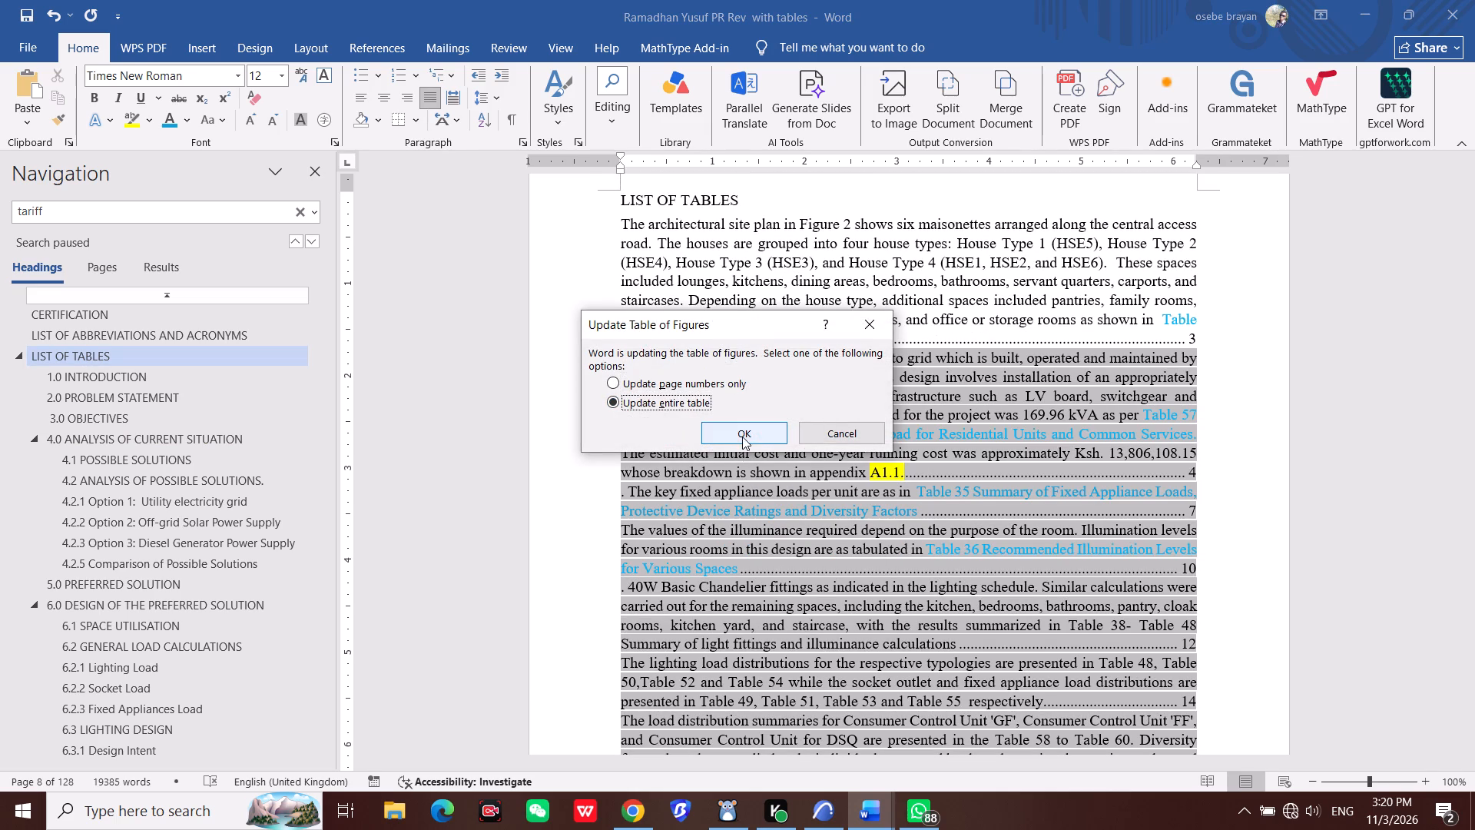
pyautogui.click(742, 437)
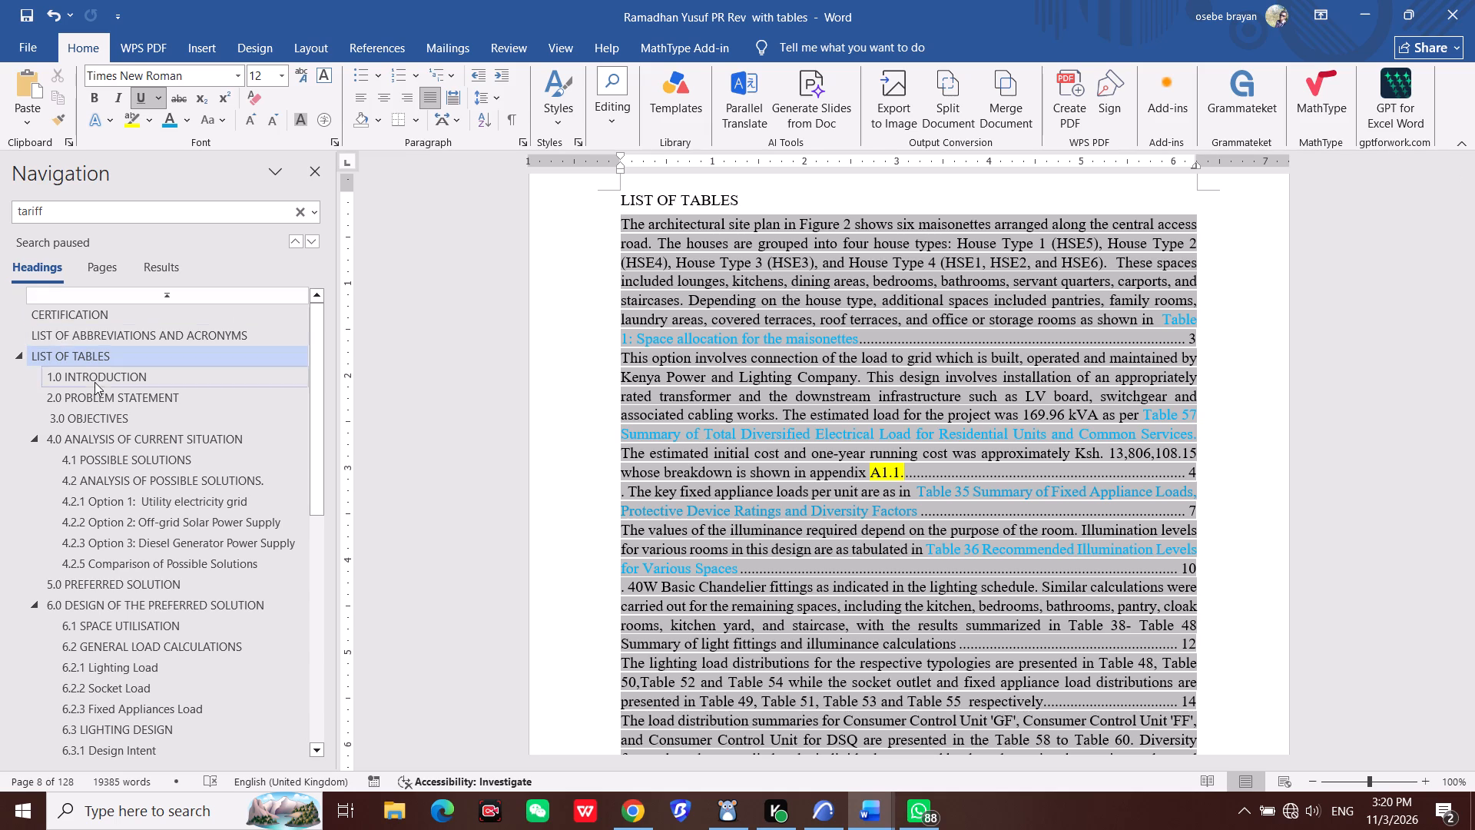
# Look through the report's heading outline, from the introduction to Appendix C: Tables.
pyautogui.scroll(-4, 105, 624)
pyautogui.scroll(-4, 194, 667)
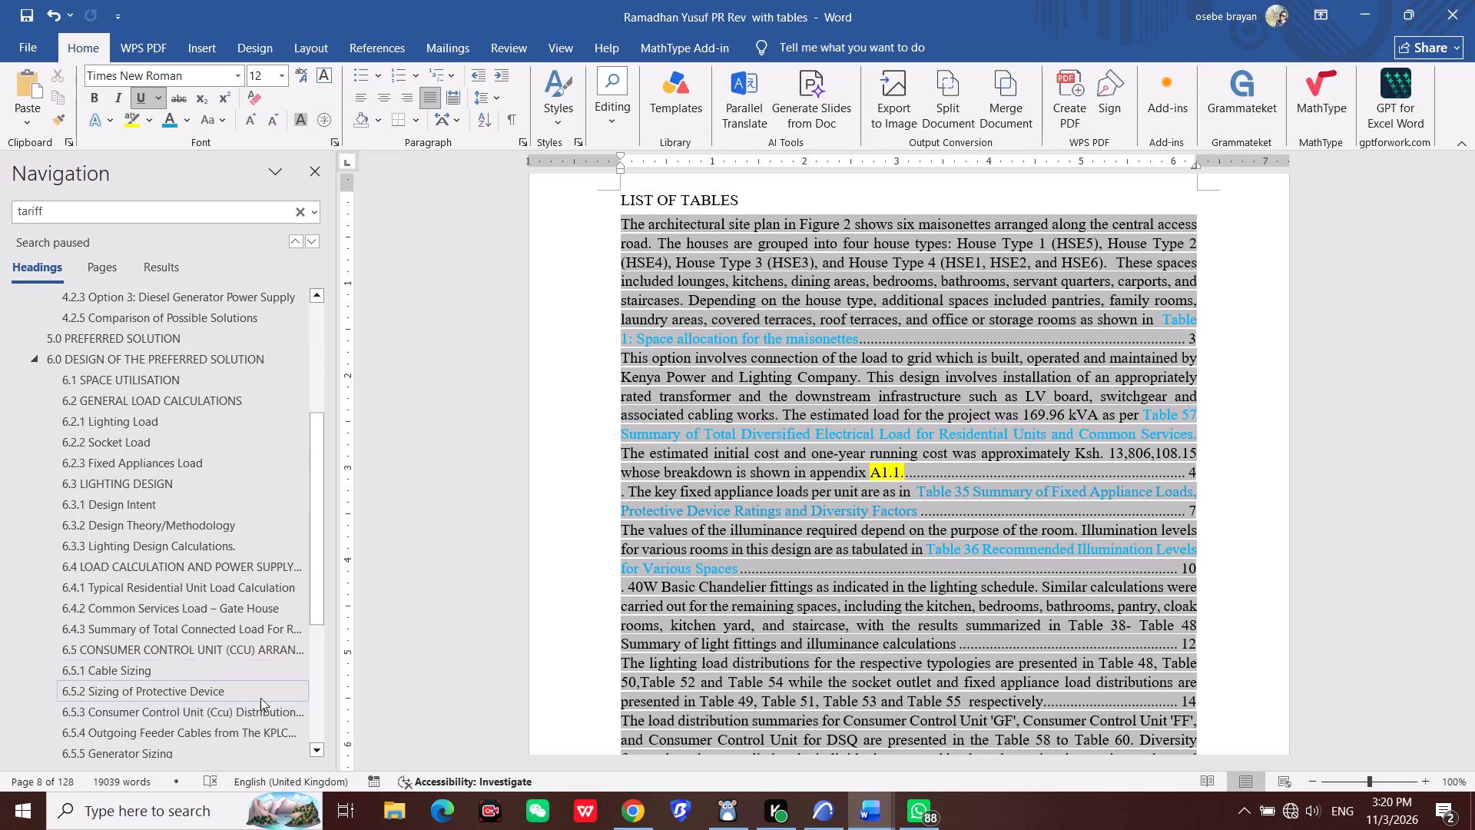
pyautogui.scroll(-4, 228, 752)
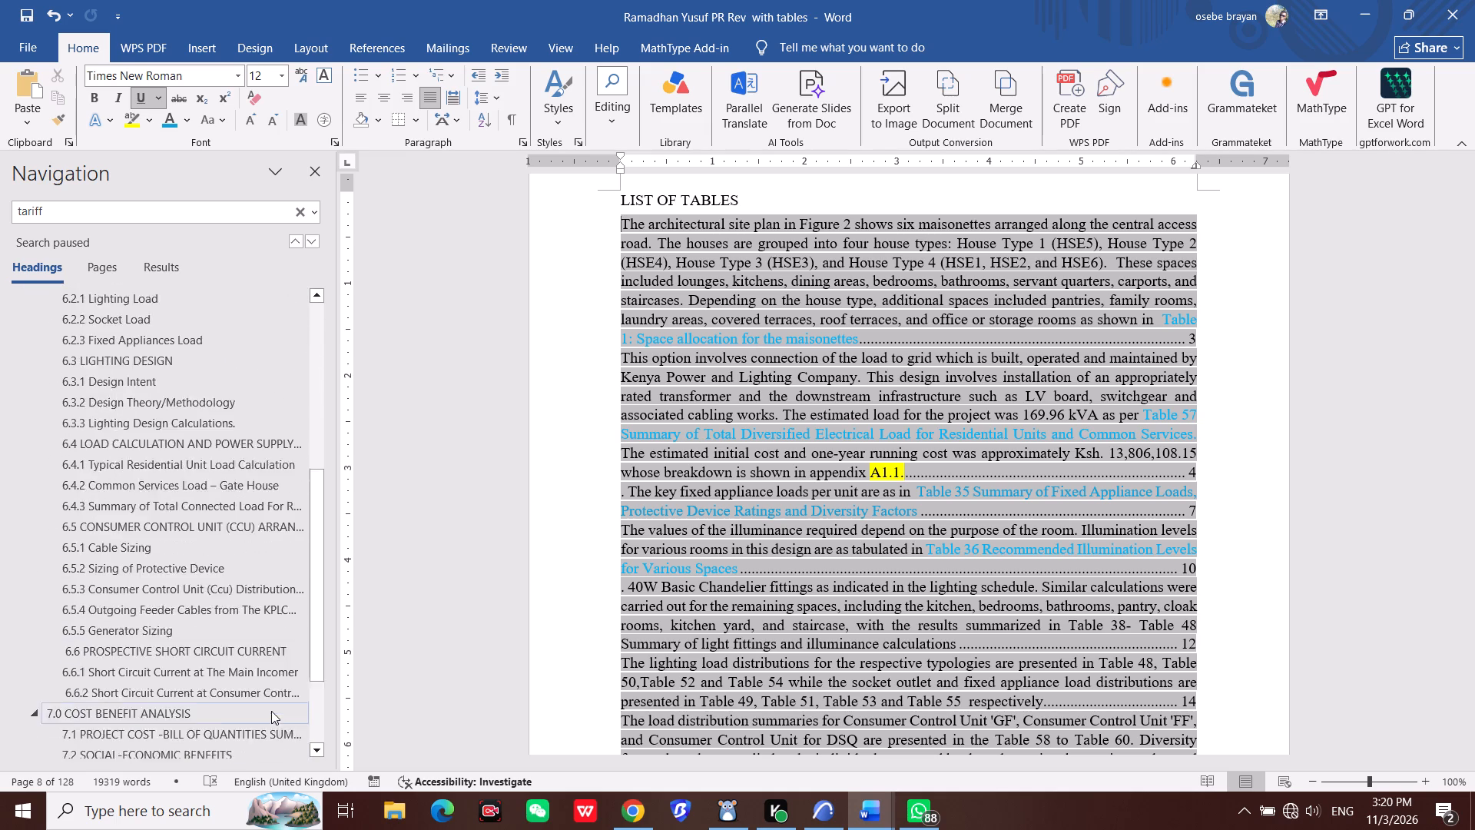
pyautogui.scroll(-1, 271, 711)
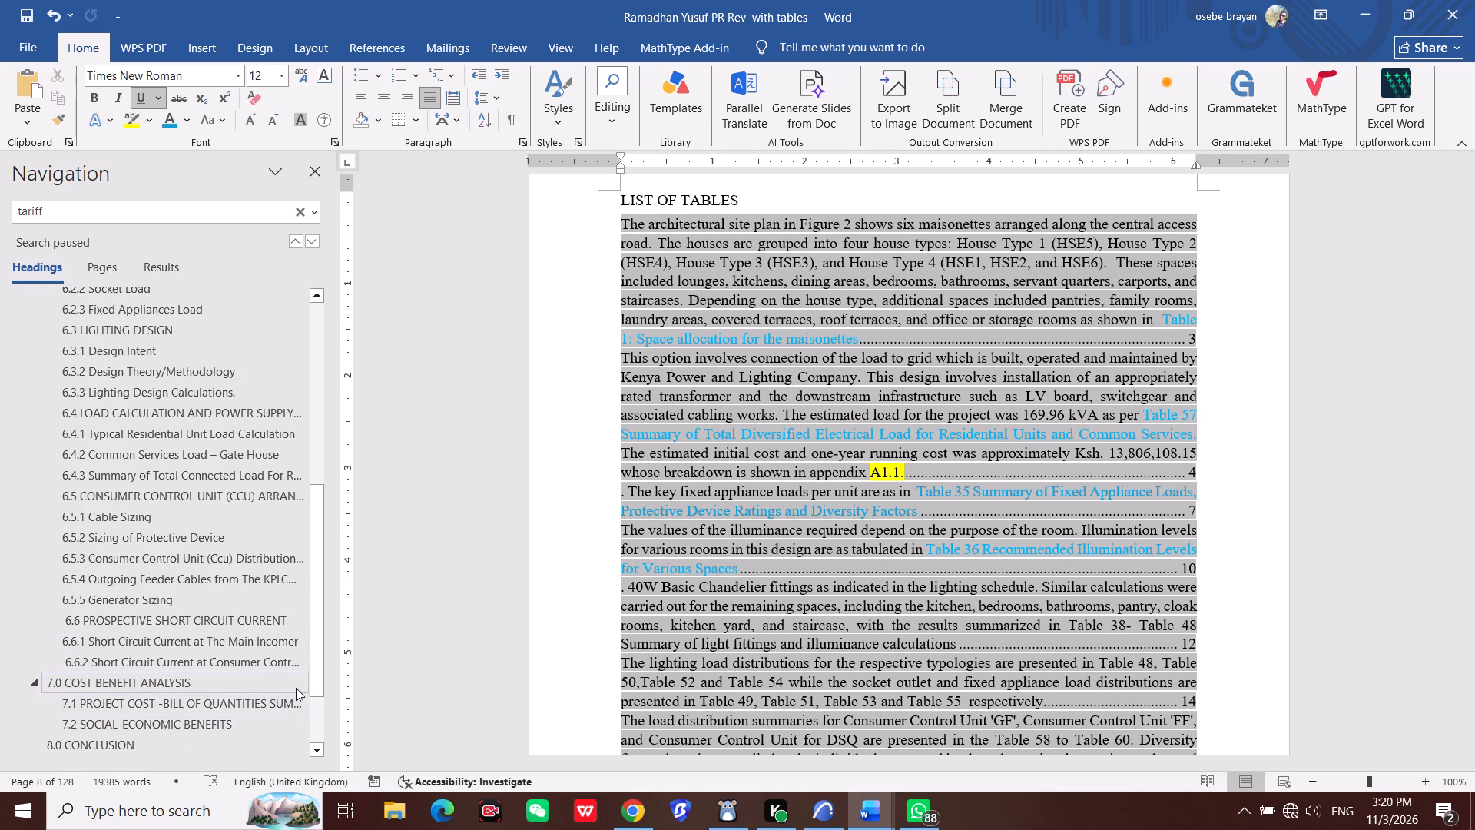
pyautogui.scroll(-4, 296, 688)
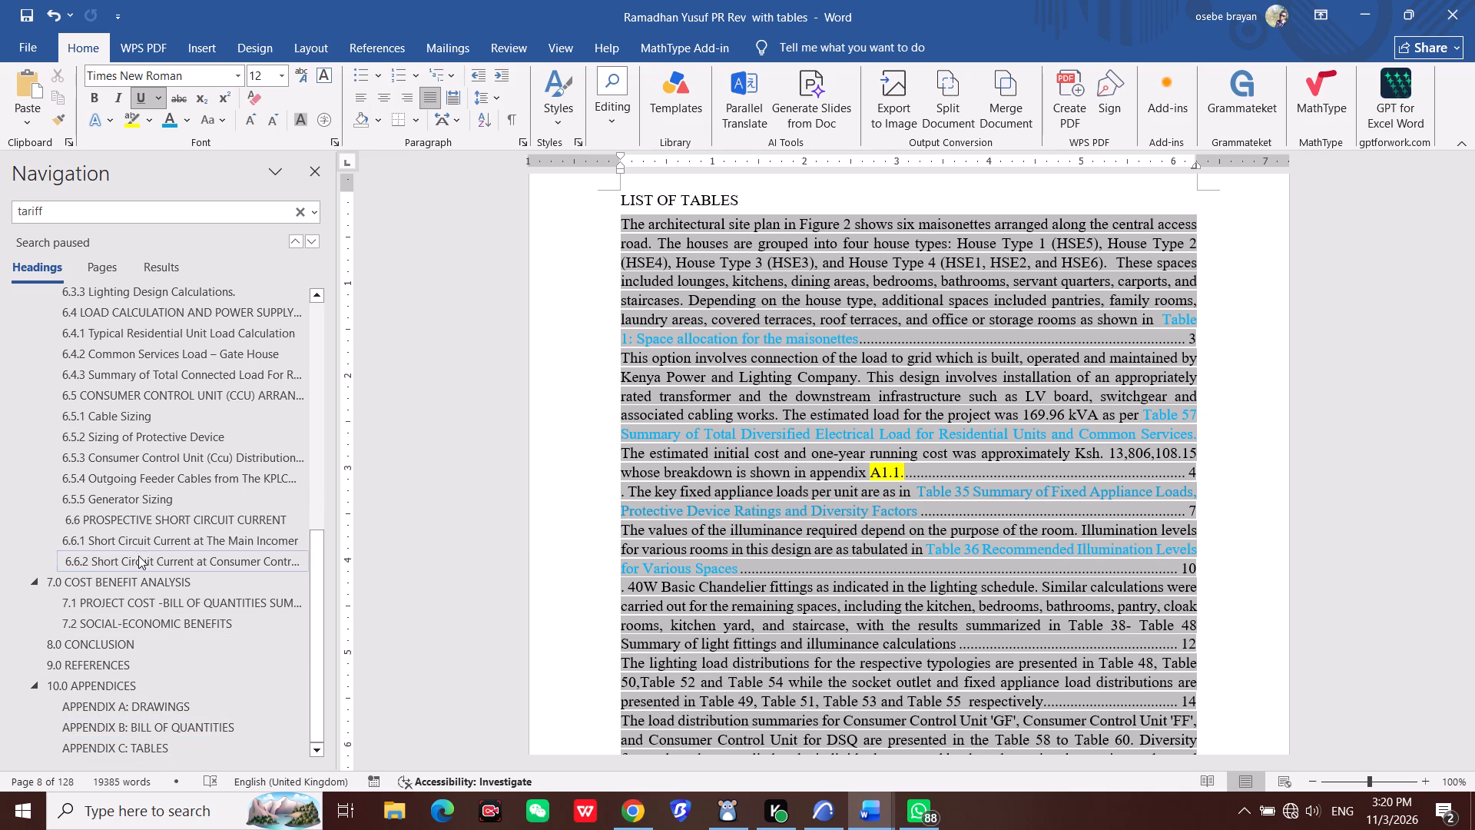
pyautogui.scroll(6, 138, 556)
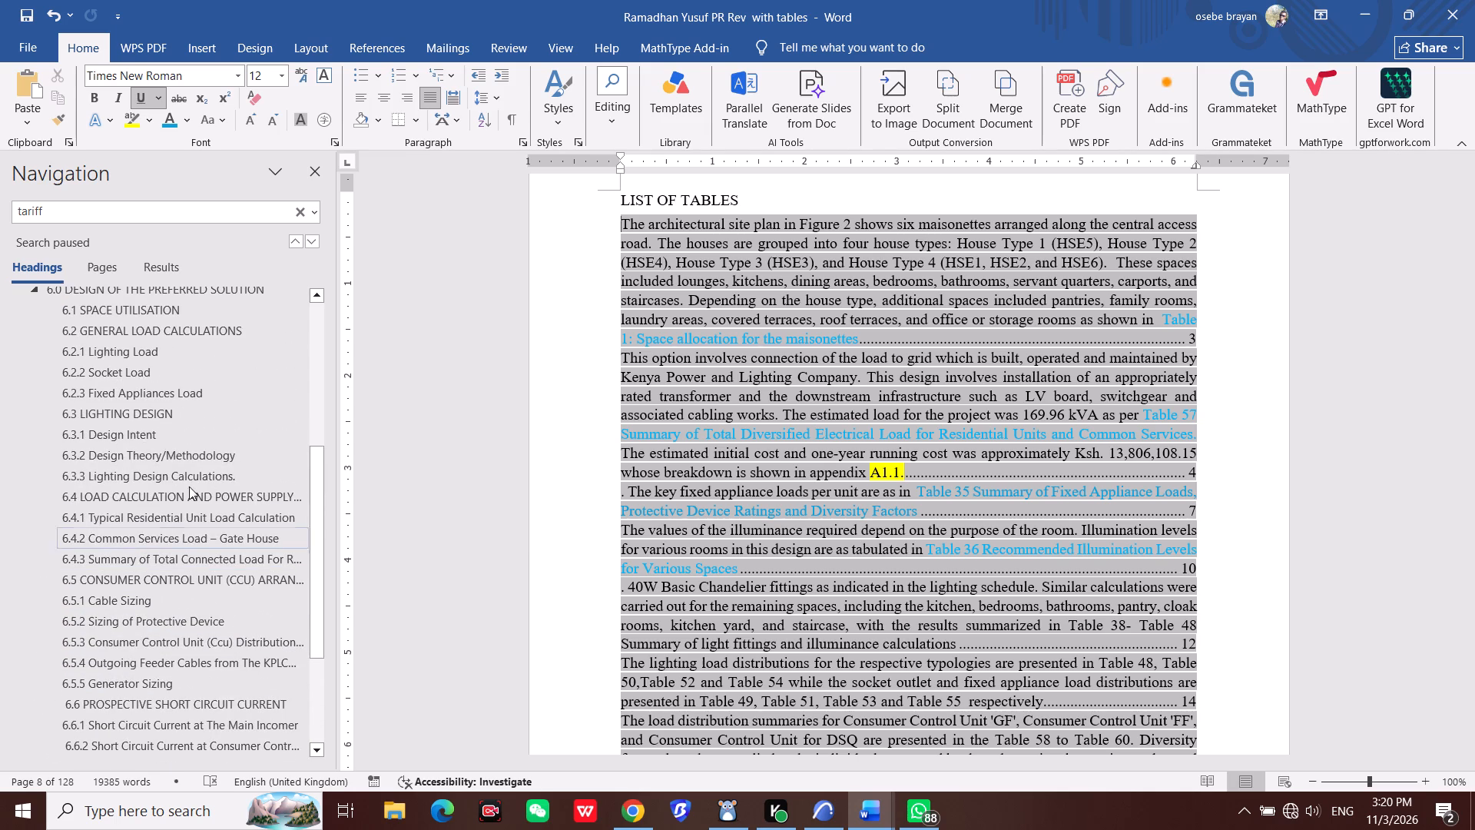
pyautogui.scroll(4, 122, 526)
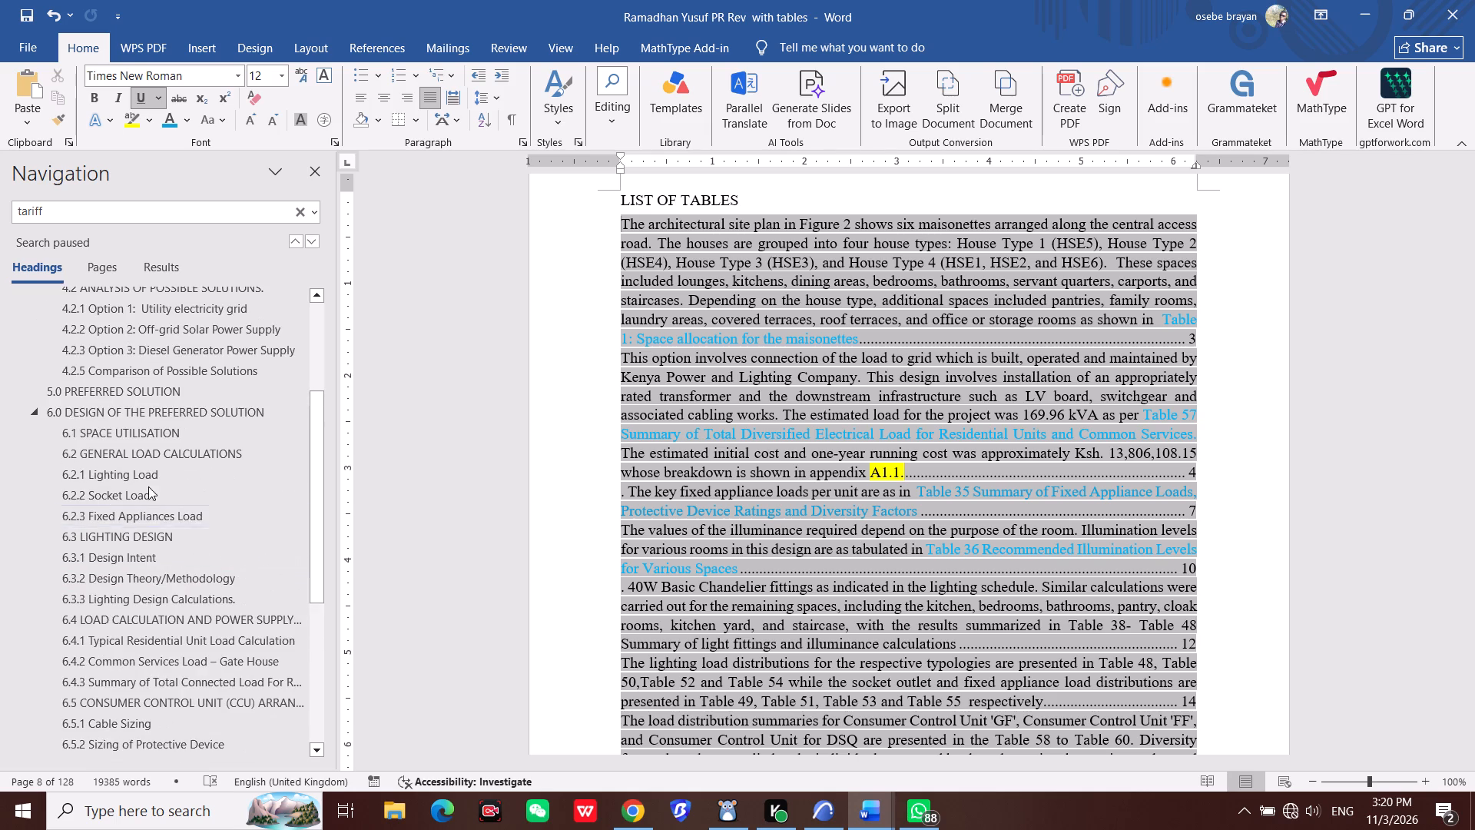
pyautogui.scroll(8, 164, 433)
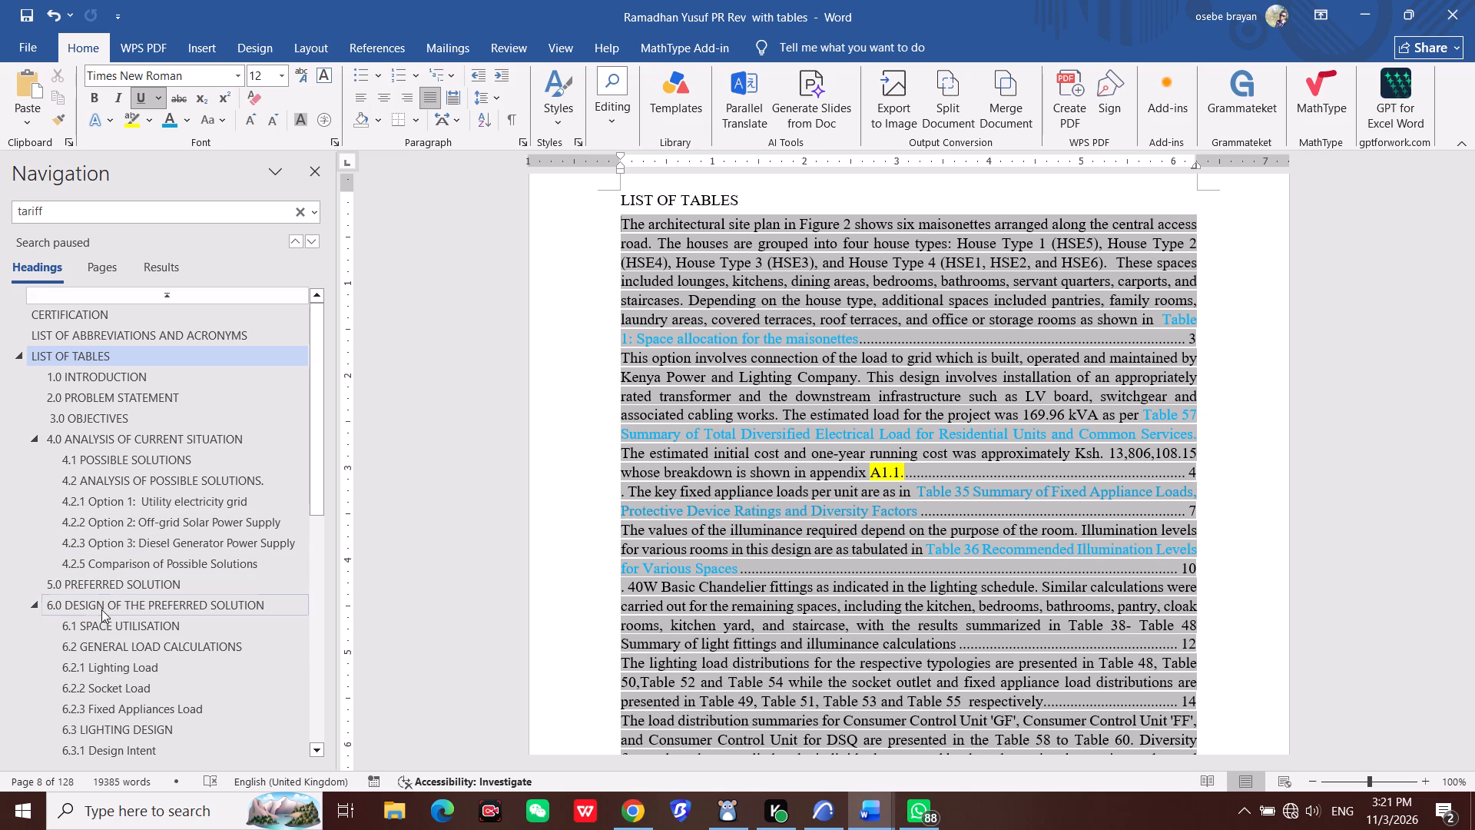
pyautogui.scroll(-3, 147, 668)
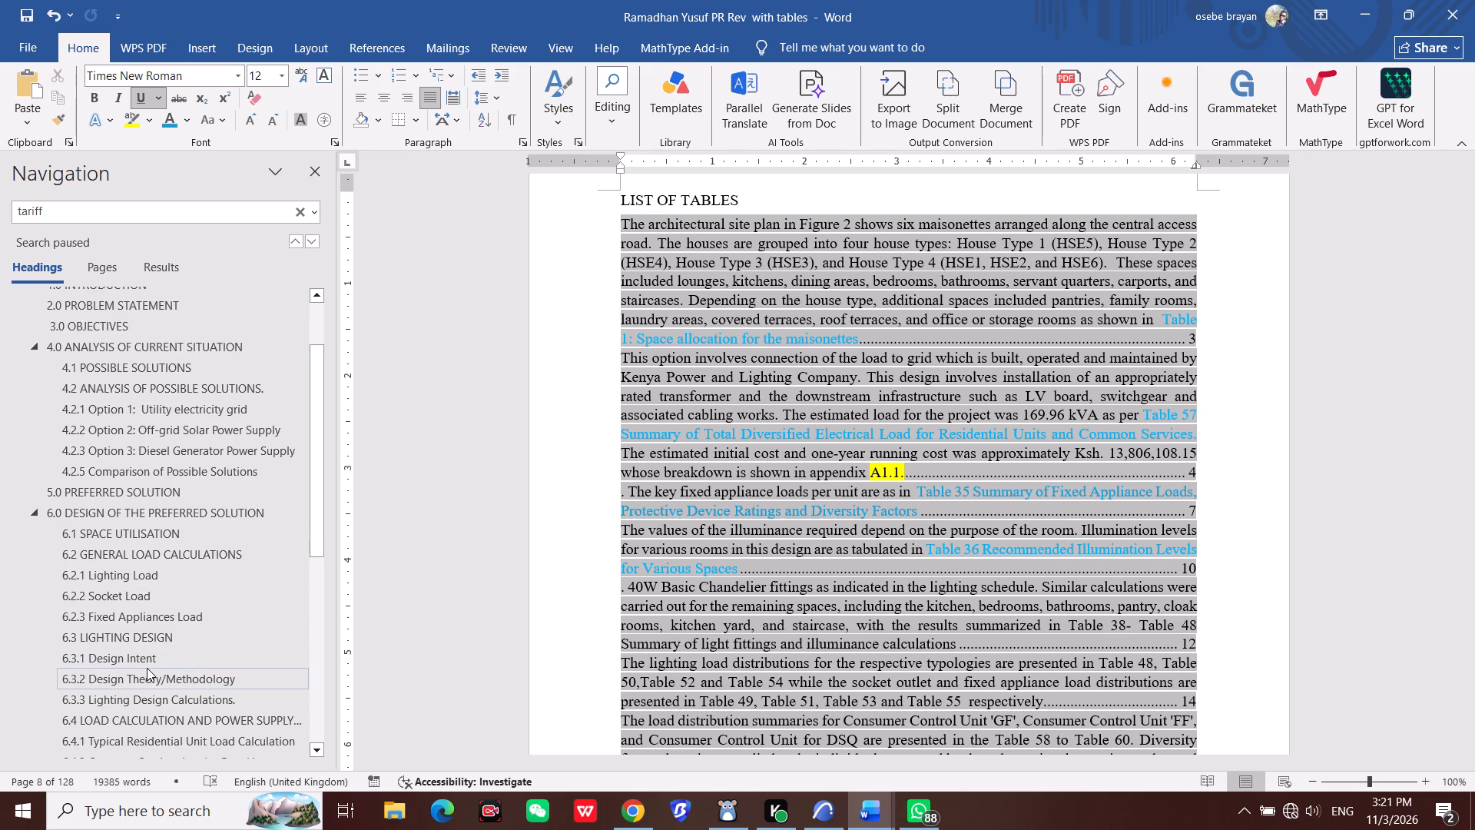
pyautogui.scroll(-2, 147, 668)
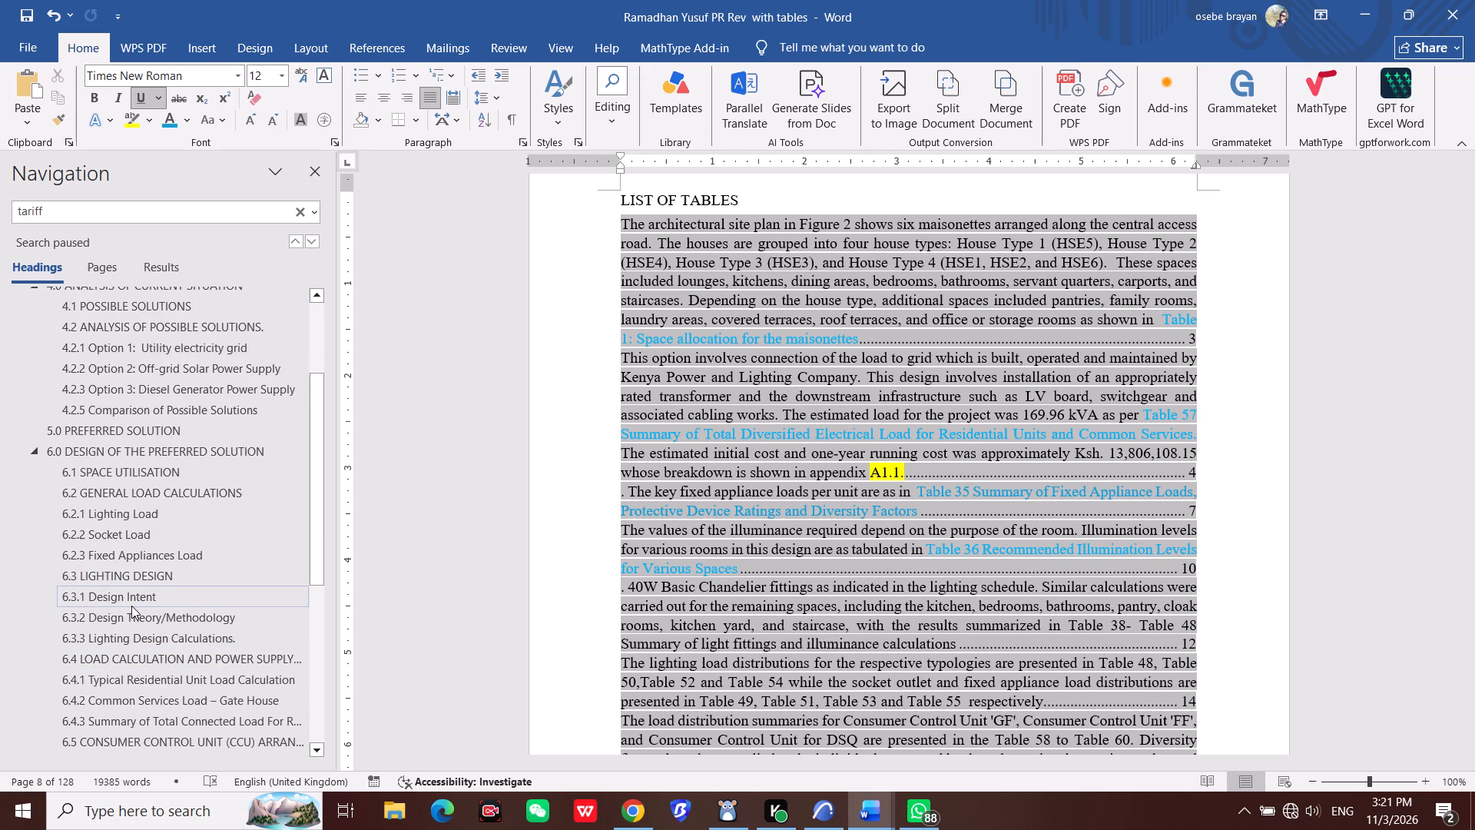
pyautogui.scroll(5, 161, 467)
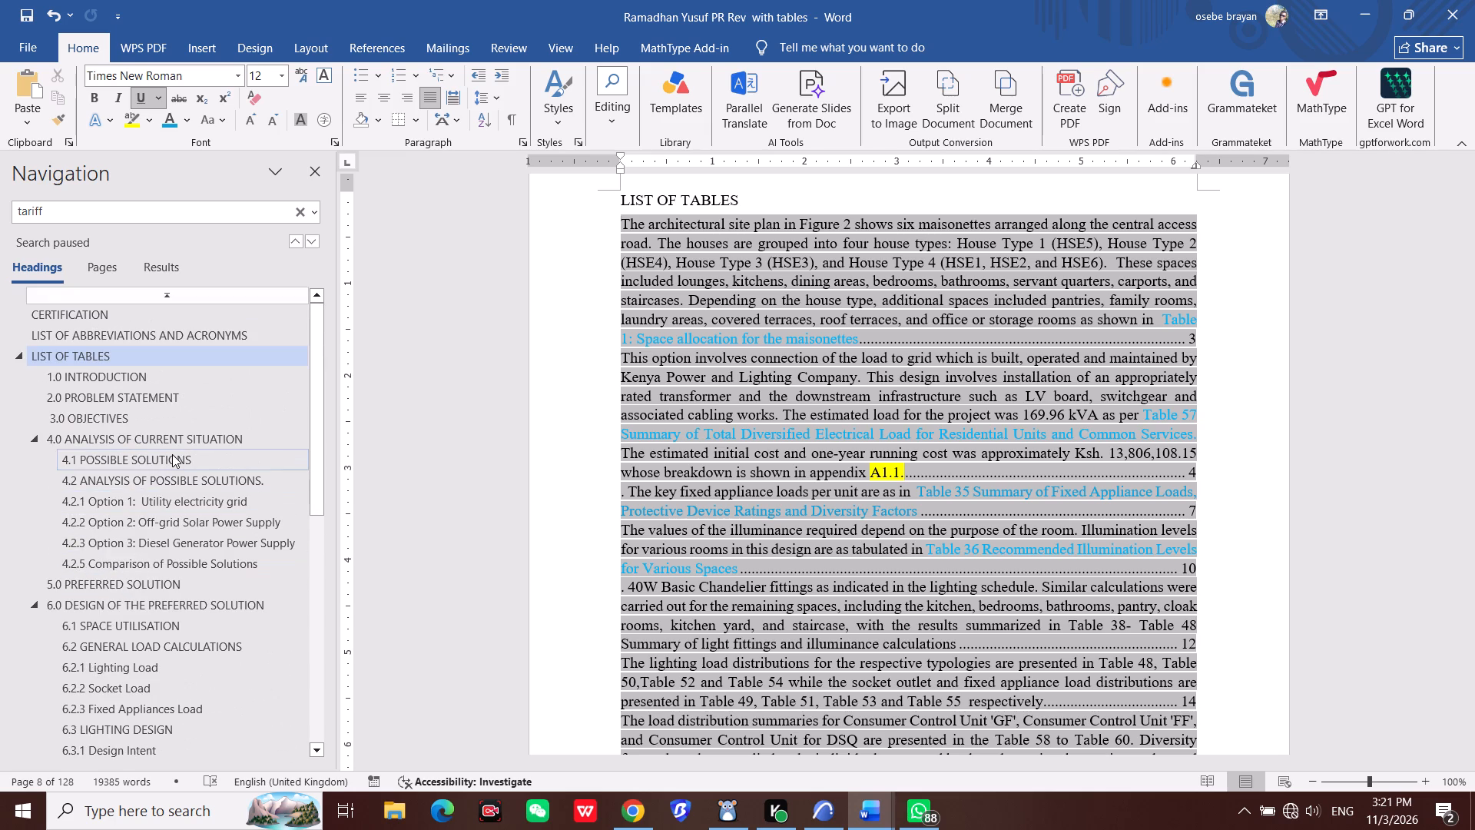
# Look through the report from section 1.0 Introduction to the section 4.0 paragraph with the Table 1 space allocation reference.
pyautogui.scroll(3, 172, 454)
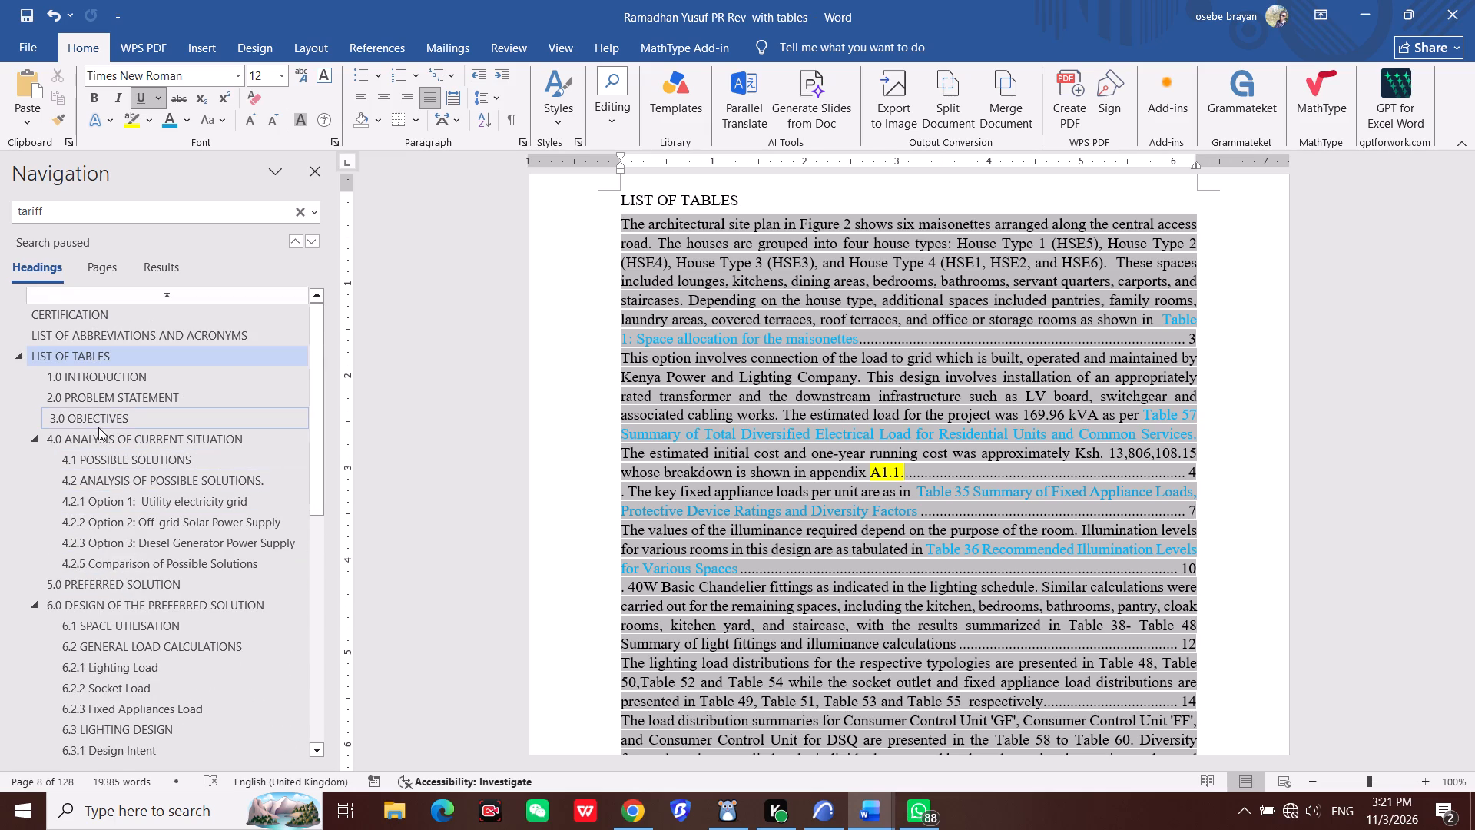
pyautogui.click(114, 374)
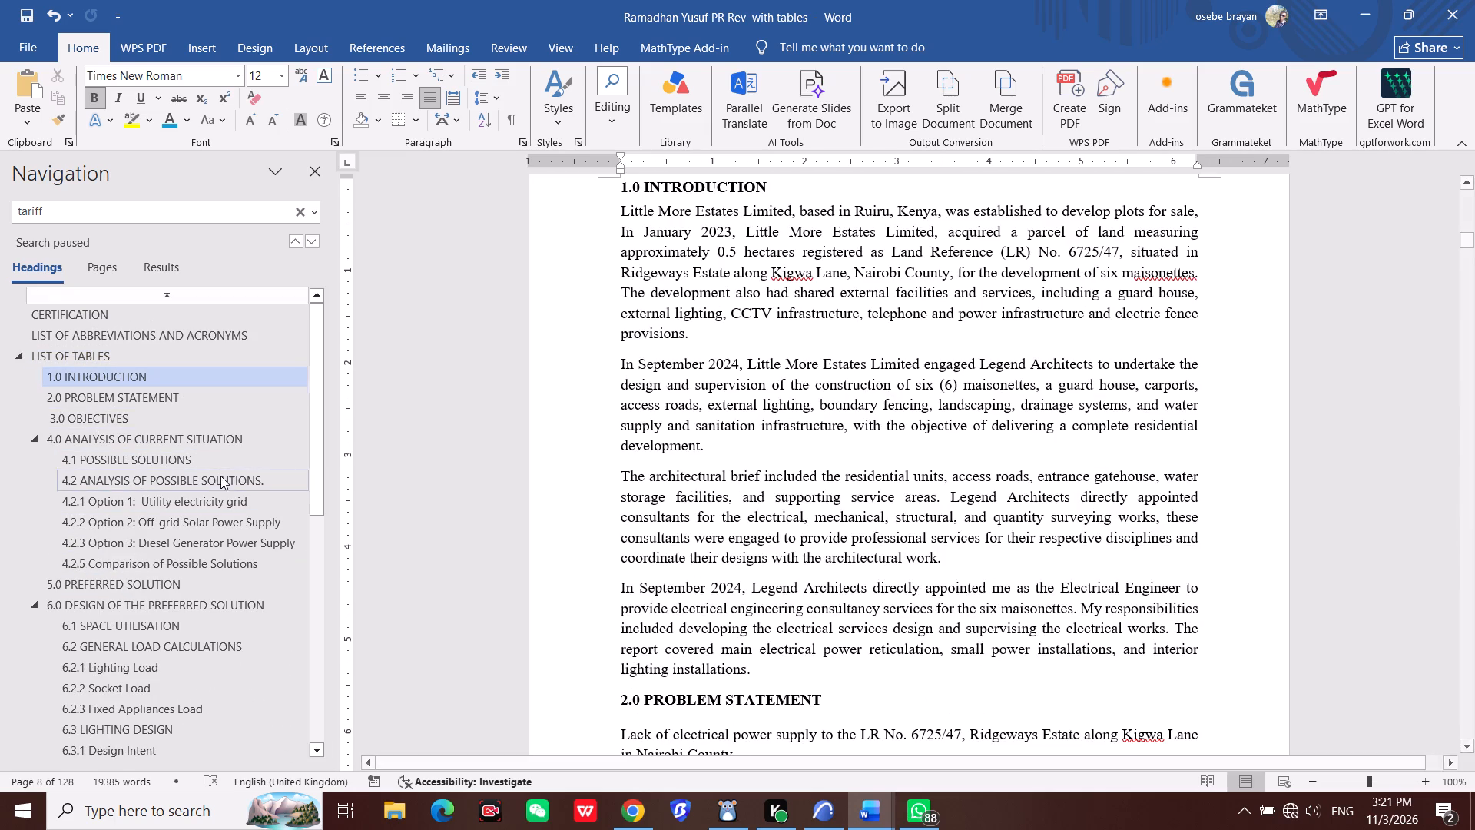
pyautogui.click(155, 402)
pyautogui.click(108, 421)
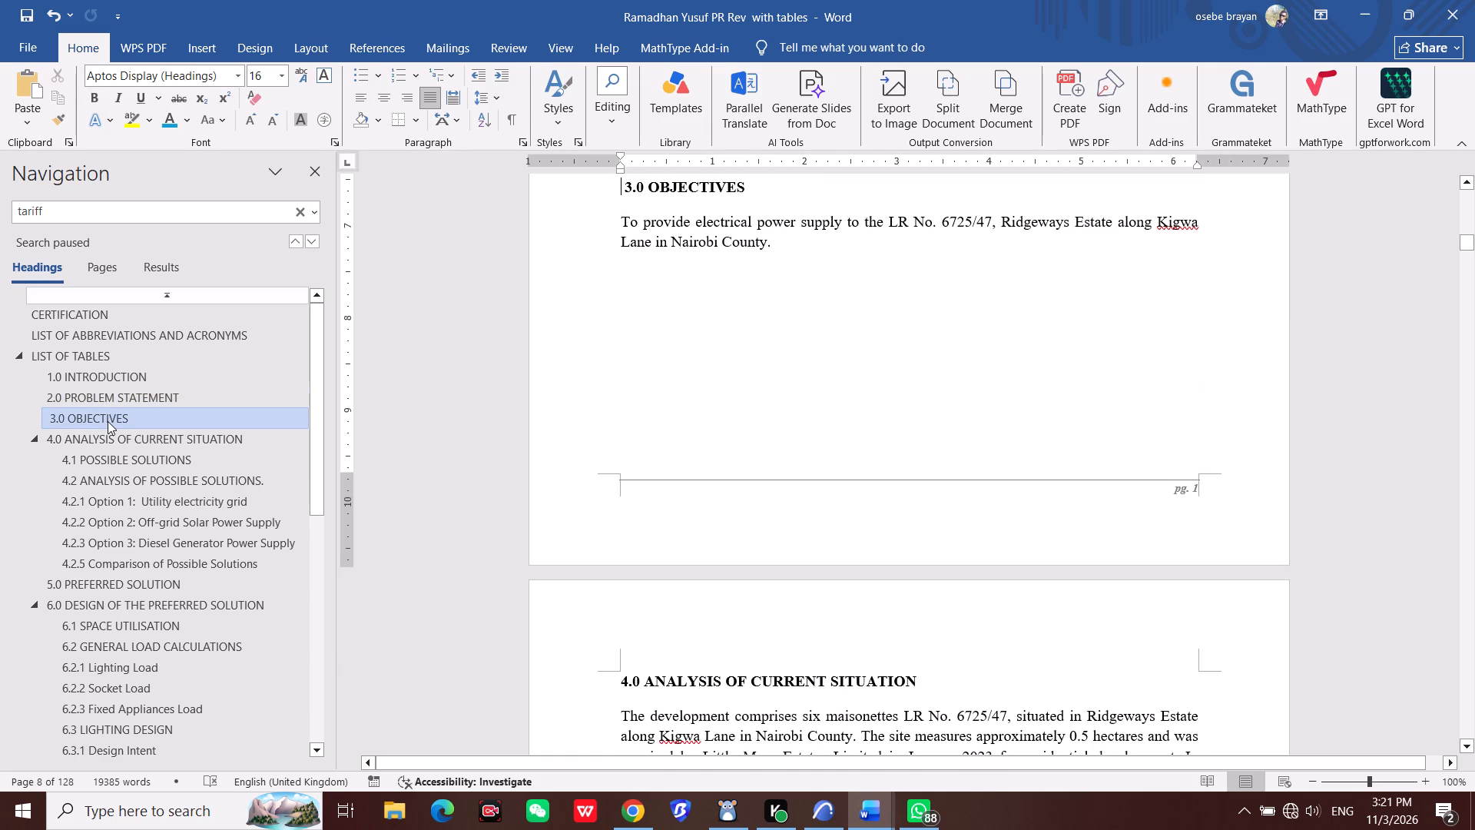
pyautogui.click(152, 447)
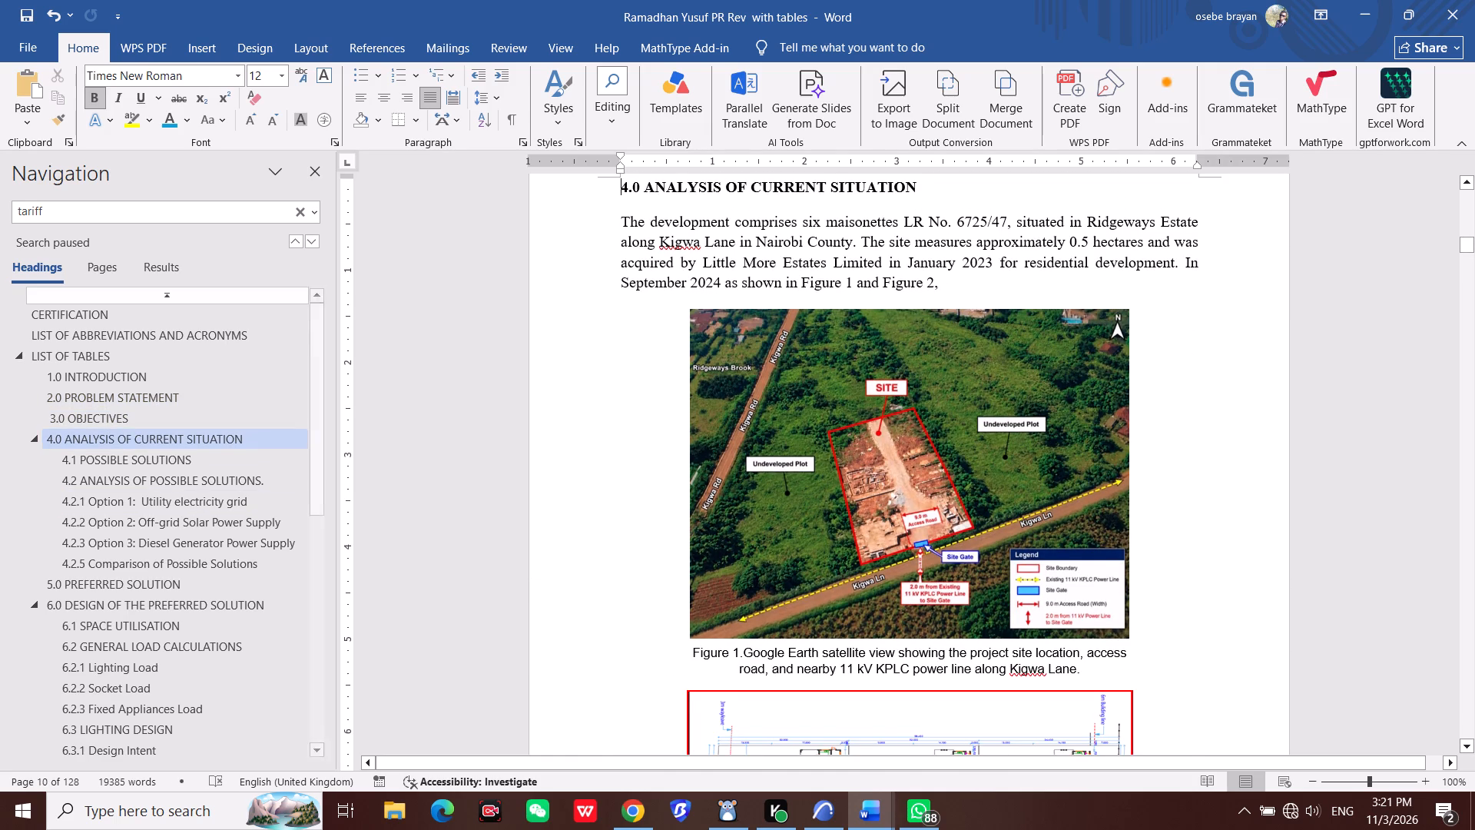
pyautogui.scroll(-20, 891, 363)
pyautogui.scroll(-15, 891, 363)
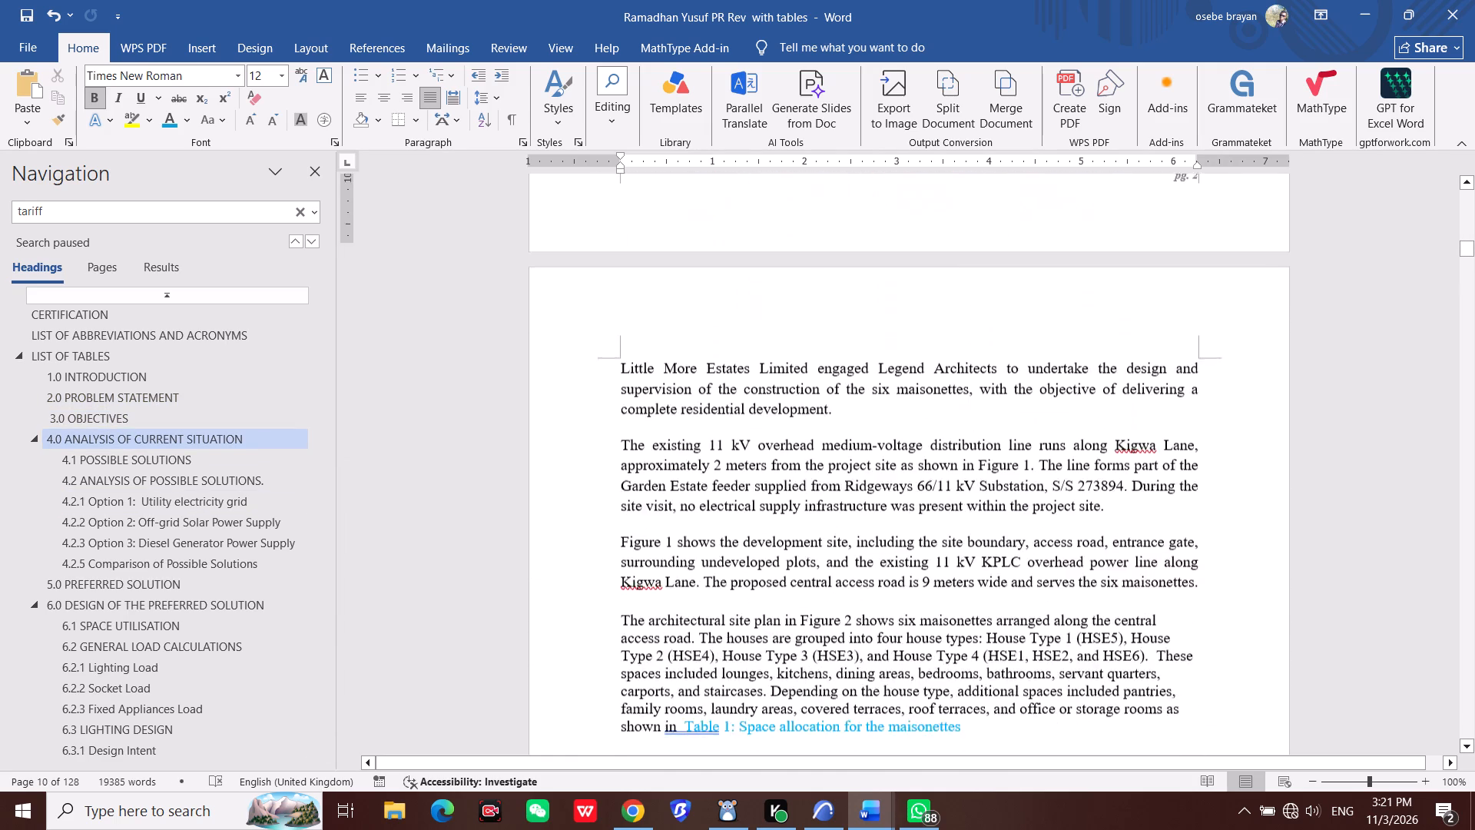
pyautogui.scroll(-1, 913, 469)
pyautogui.scroll(-3, 894, 546)
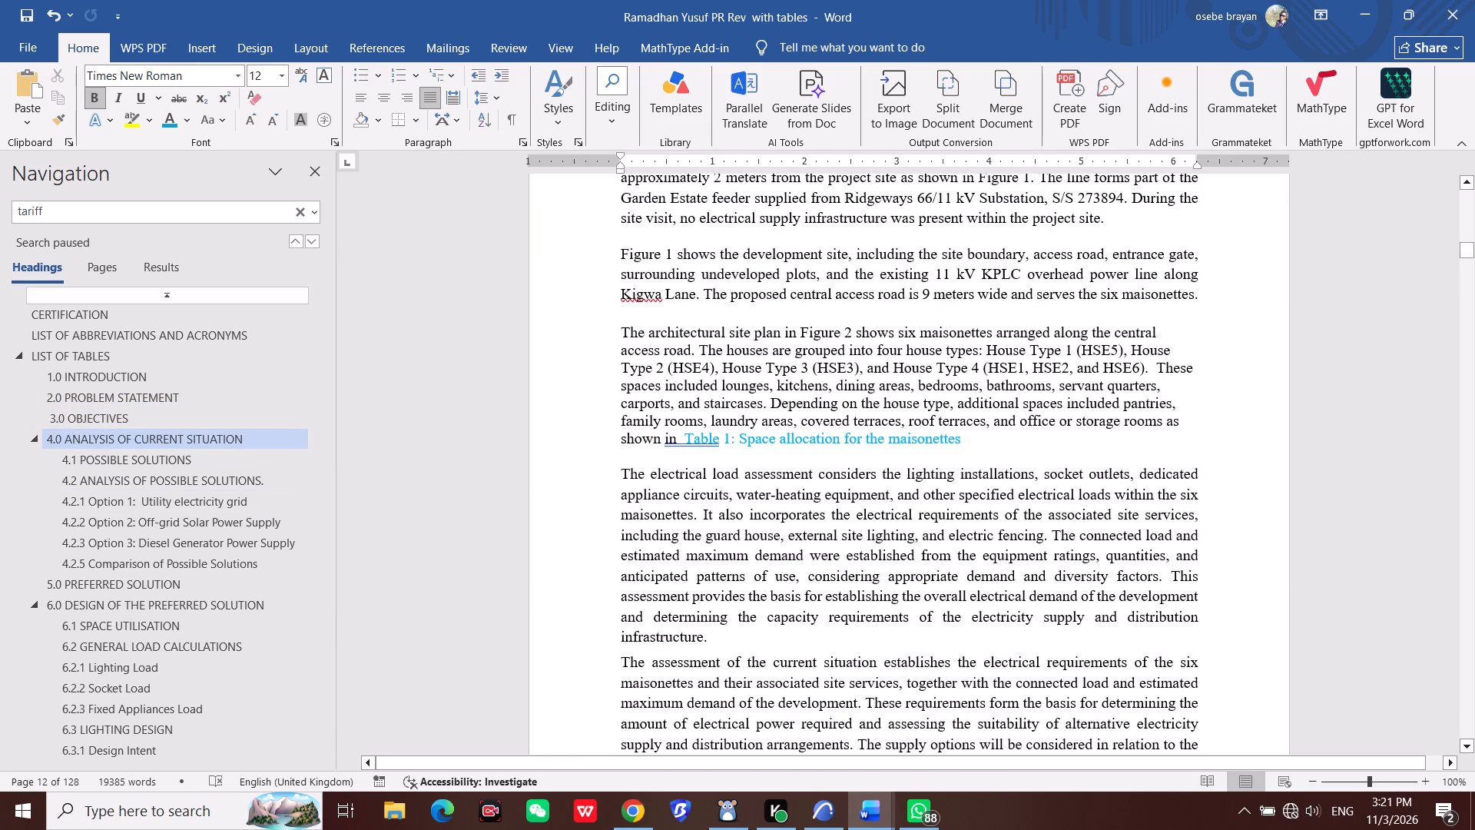
pyautogui.click(791, 443)
# Delete the two empty paragraphs directly above the 4.1 Possible Solutions heading.
pyautogui.scroll(-14, 829, 481)
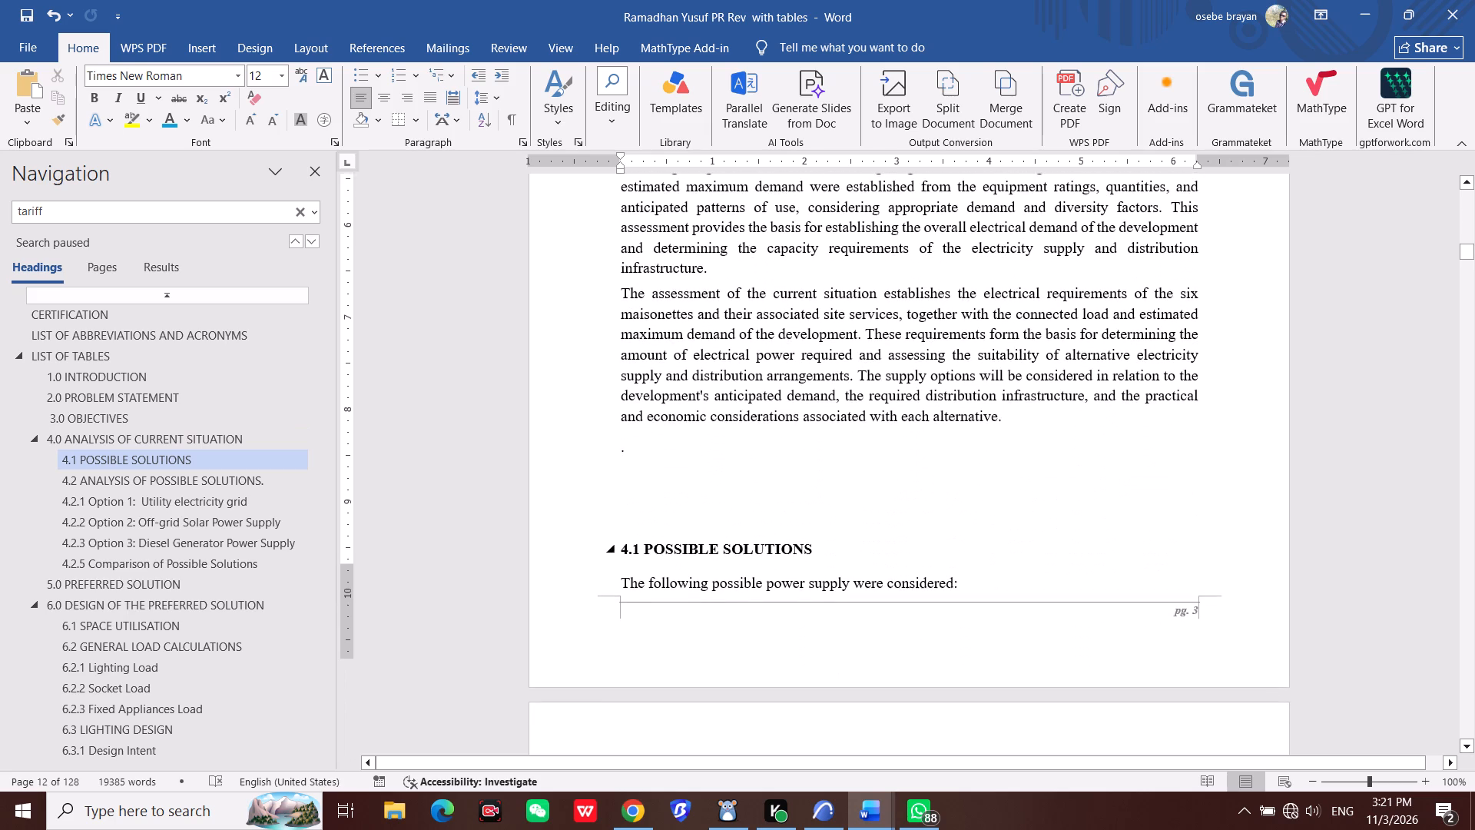
pyautogui.scroll(-7, 840, 512)
pyautogui.scroll(13, 840, 510)
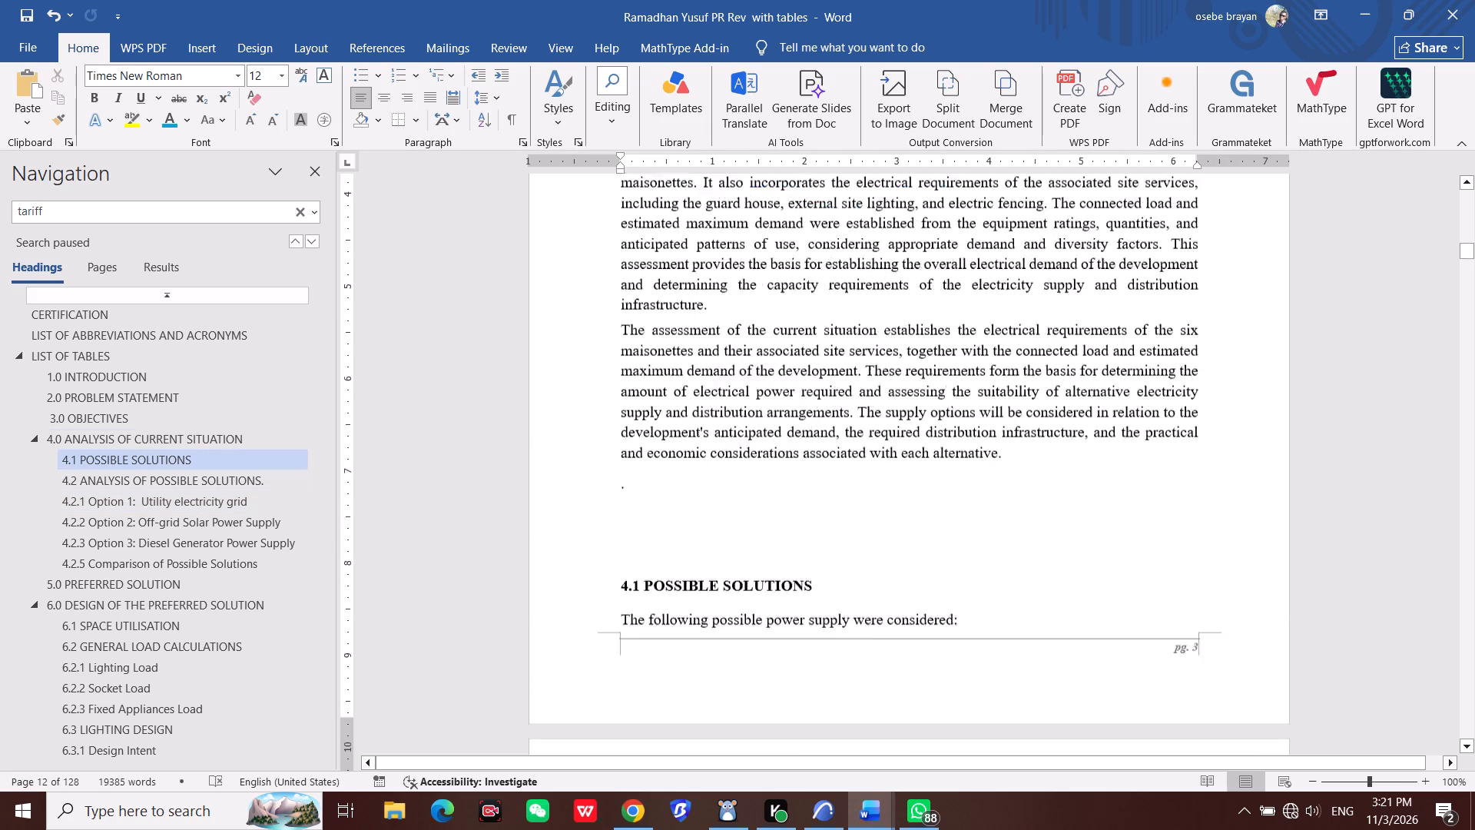
pyautogui.scroll(1, 838, 510)
pyautogui.click(714, 652)
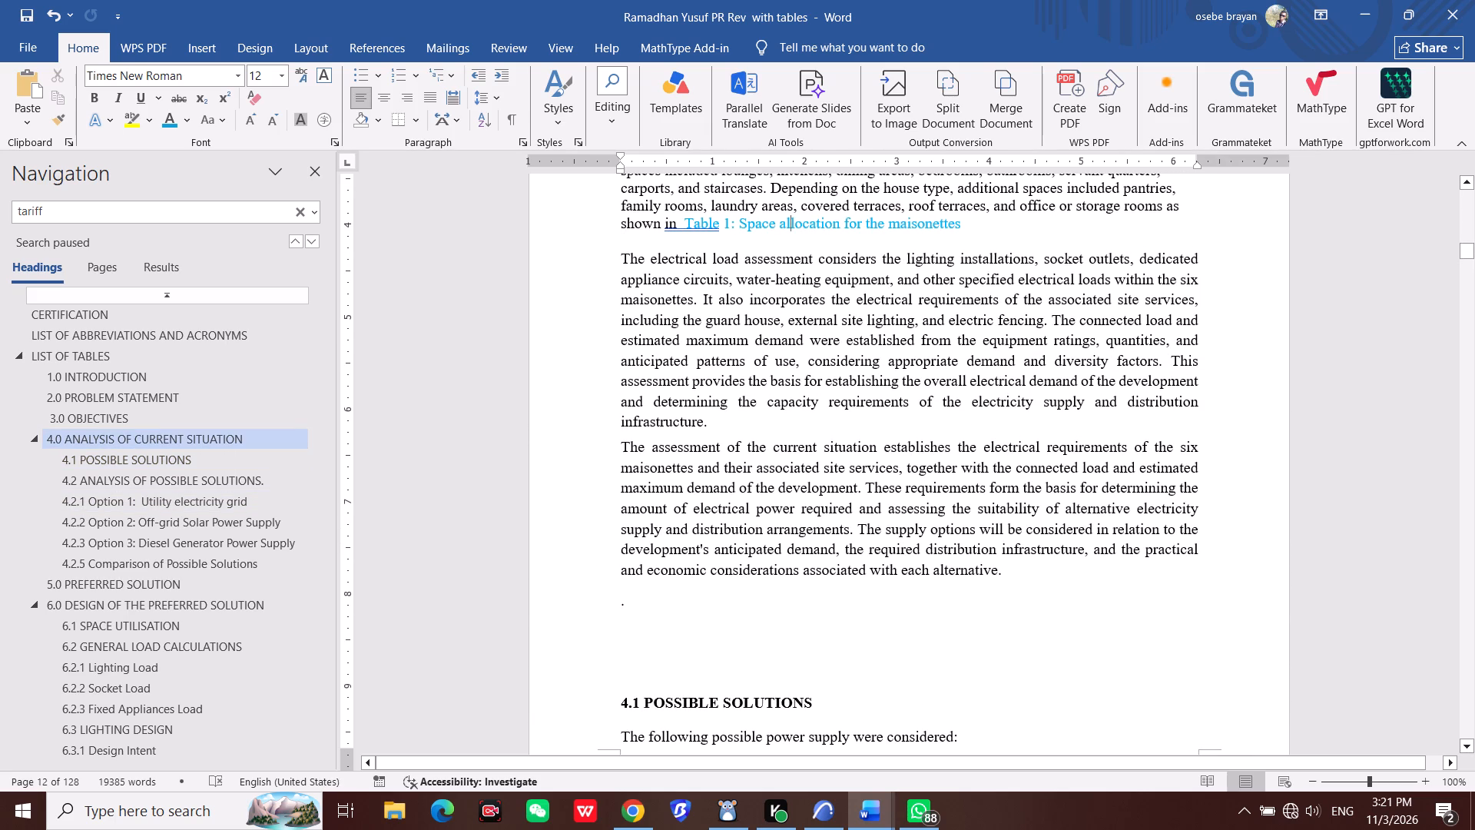
pyautogui.press('BackSpace')
pyautogui.press('BackSpace')
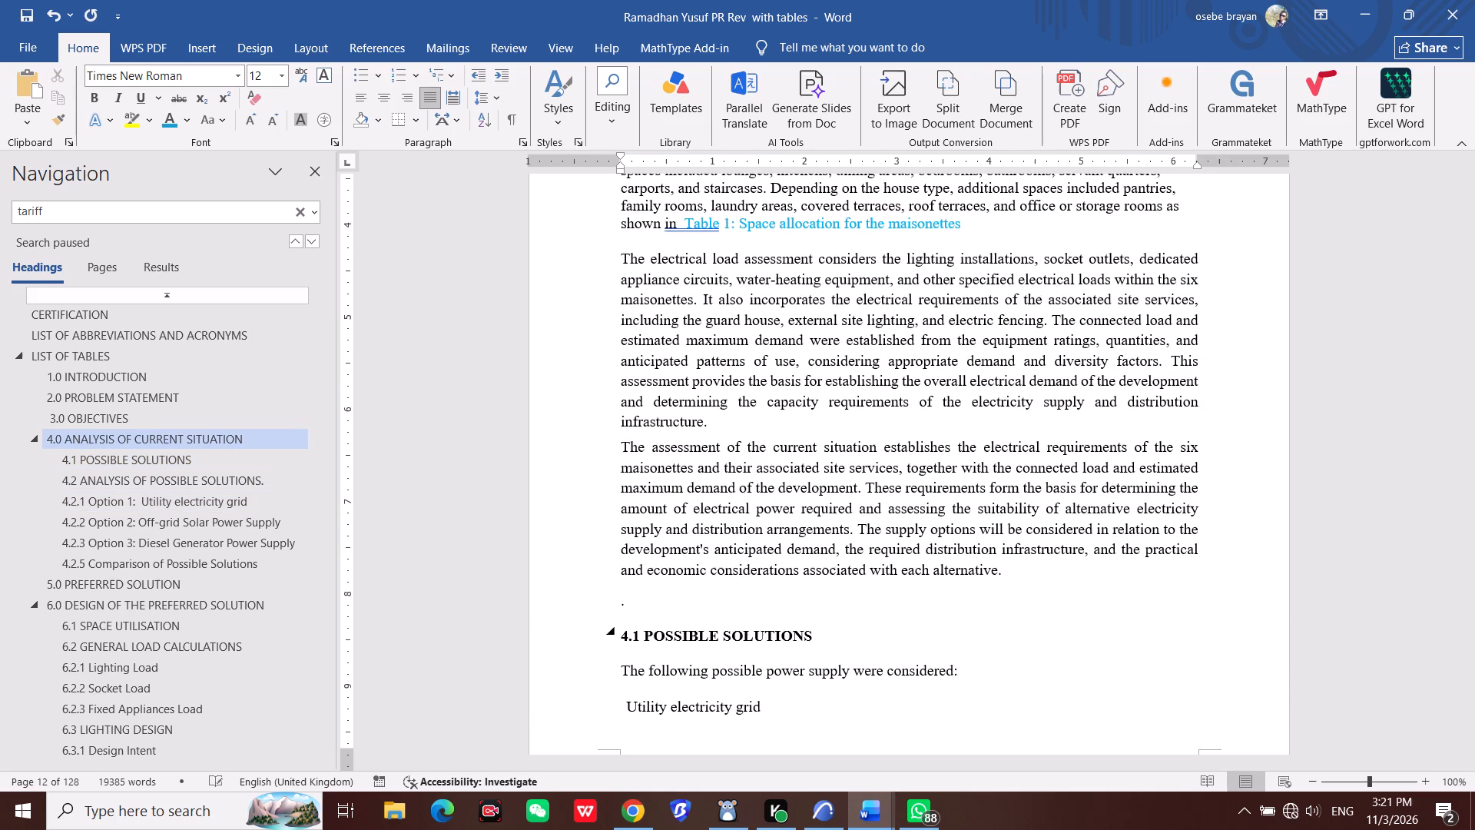
# Save the changes made to the project report document.
pyautogui.scroll(-6, 721, 637)
pyautogui.scroll(1, 857, 519)
pyautogui.scroll(-16, 857, 519)
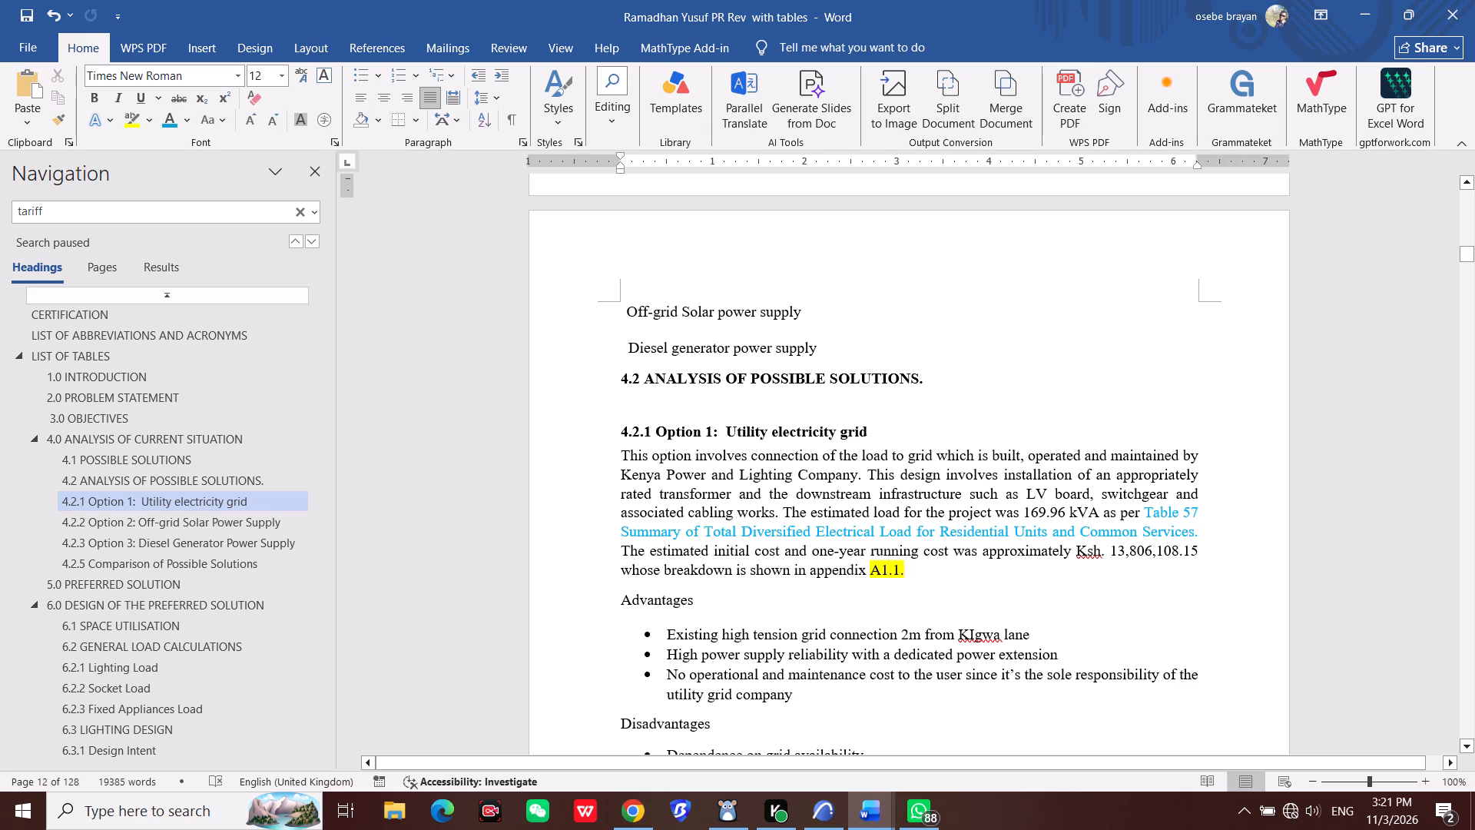
pyautogui.hotkey('ctrl', 's')
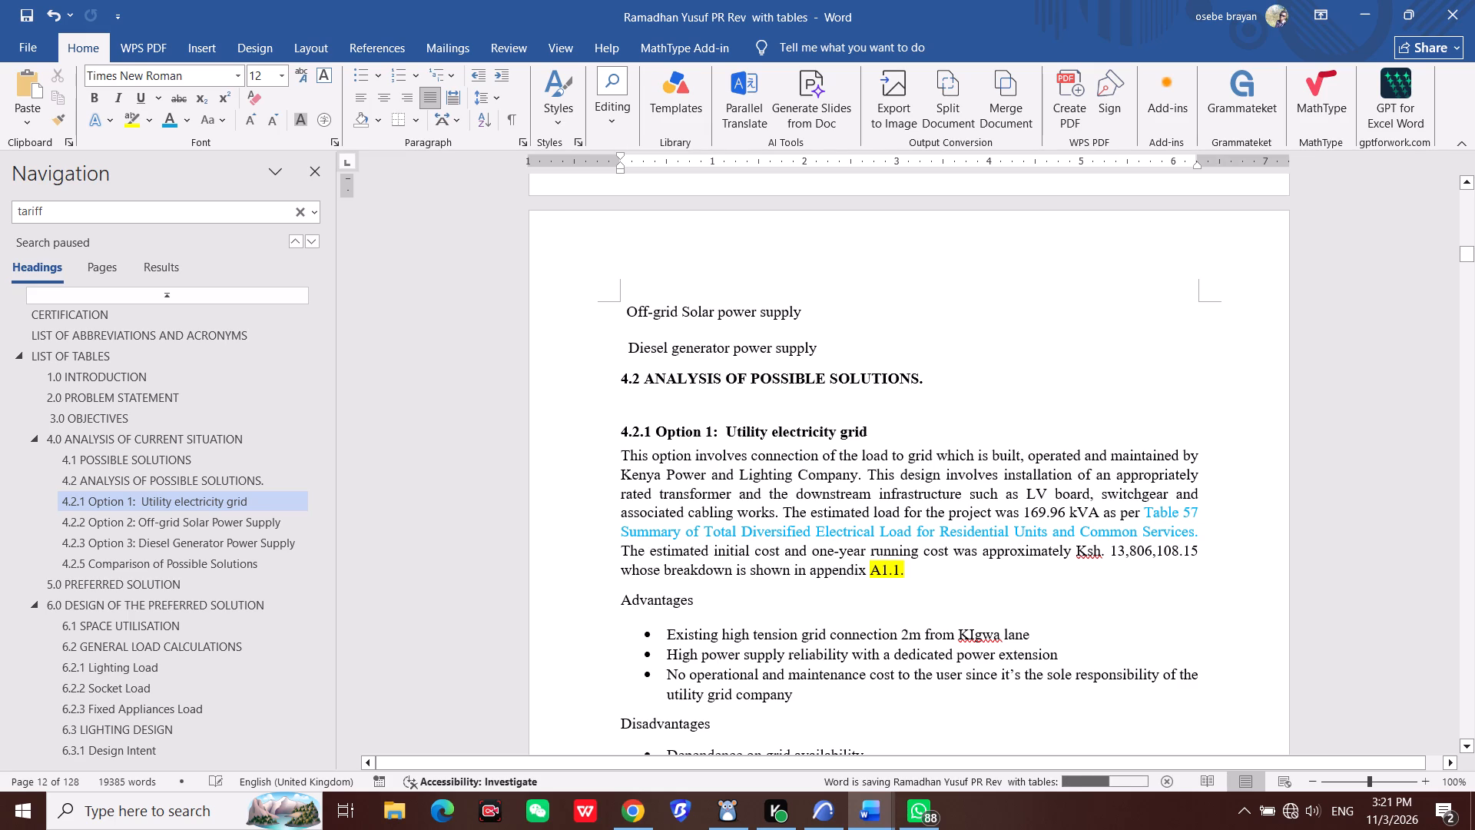
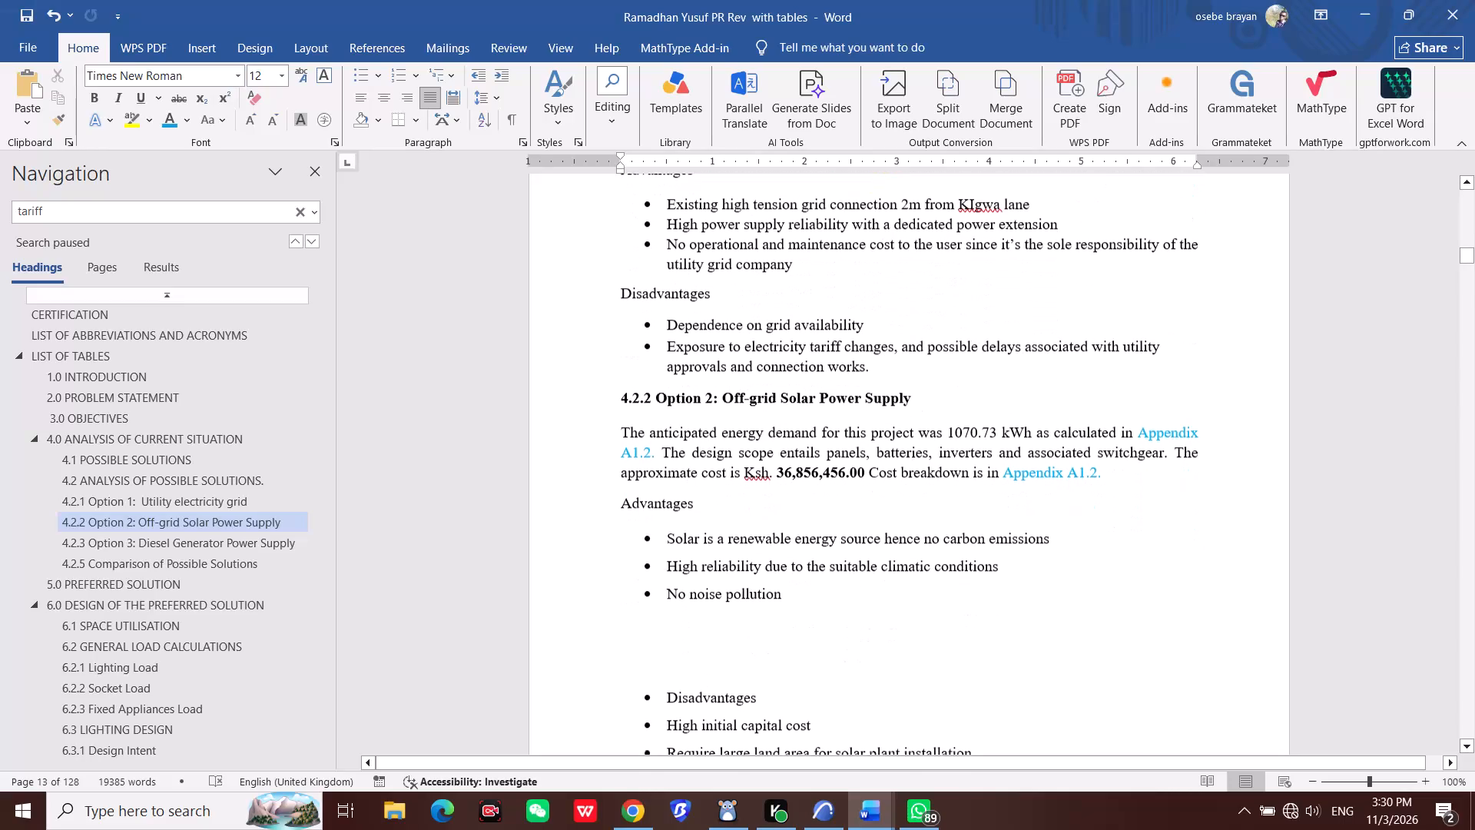
# Look through the report from section 4.2.2 Off-grid Solar Power Supply to the 4.2.5 comparison table and the 5.0 Preferred Solution heading.
pyautogui.scroll(-7, 847, 543)
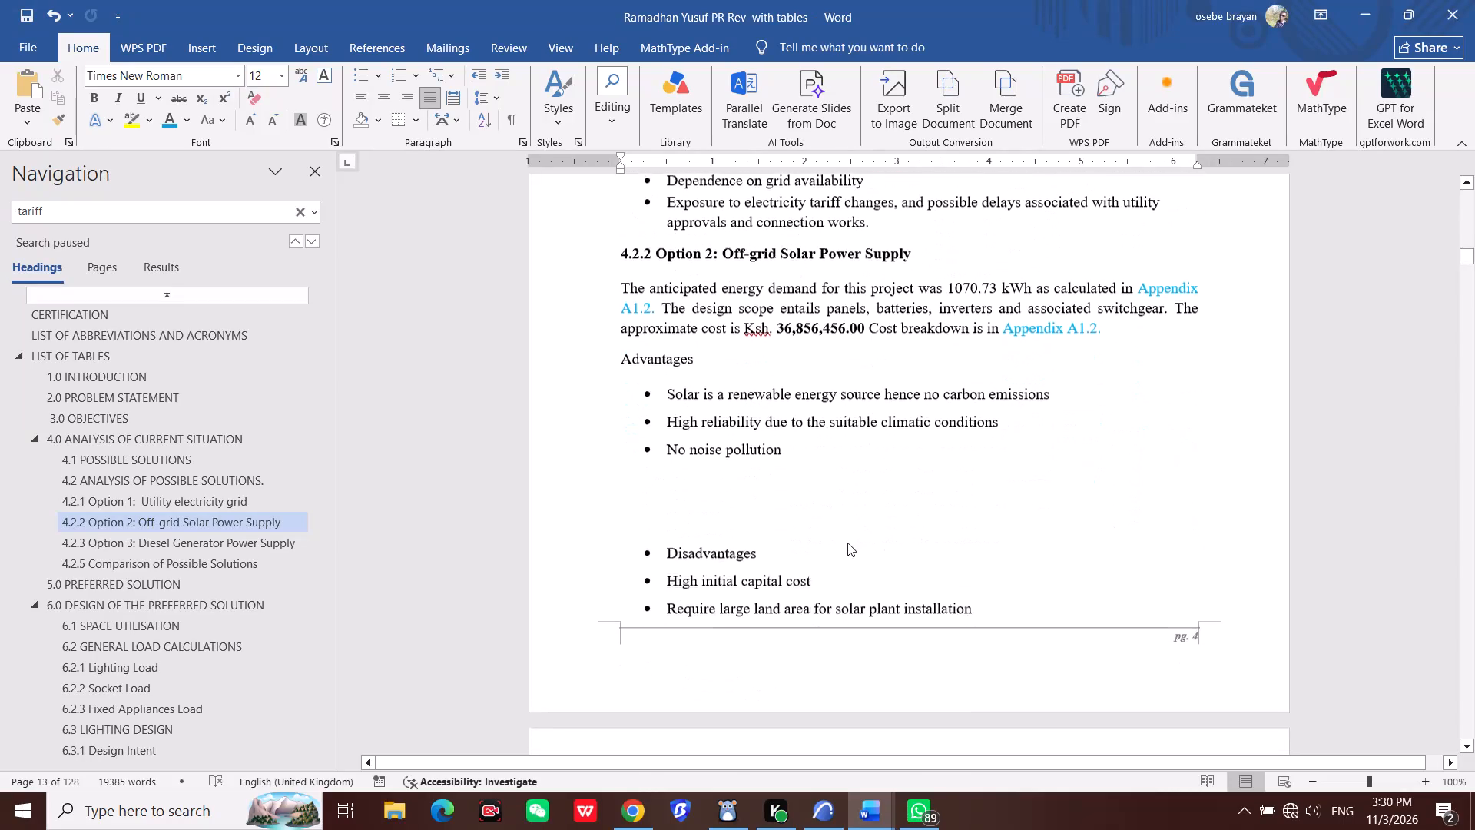
pyautogui.scroll(-14, 847, 543)
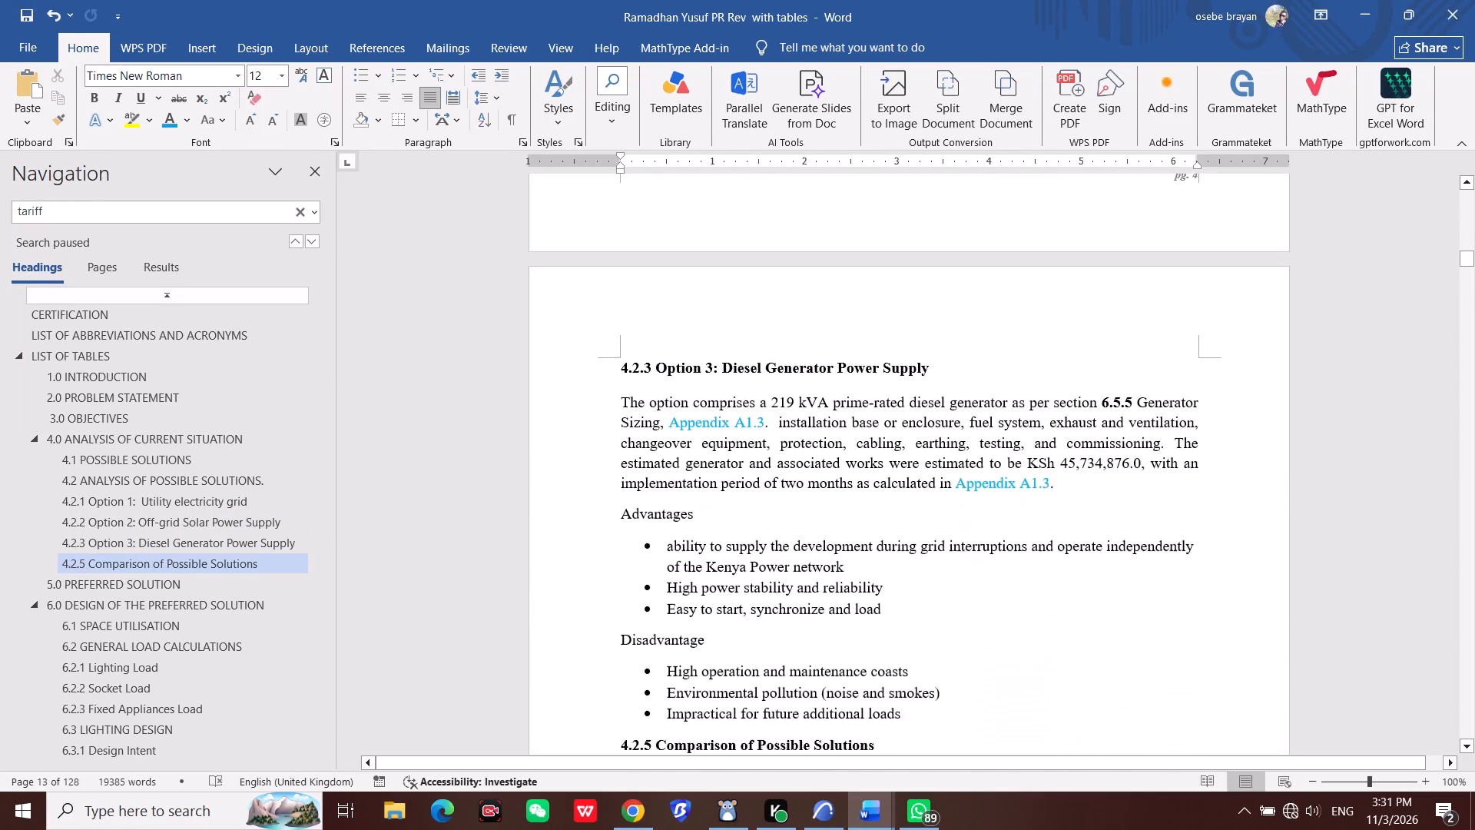
pyautogui.scroll(-7, 847, 543)
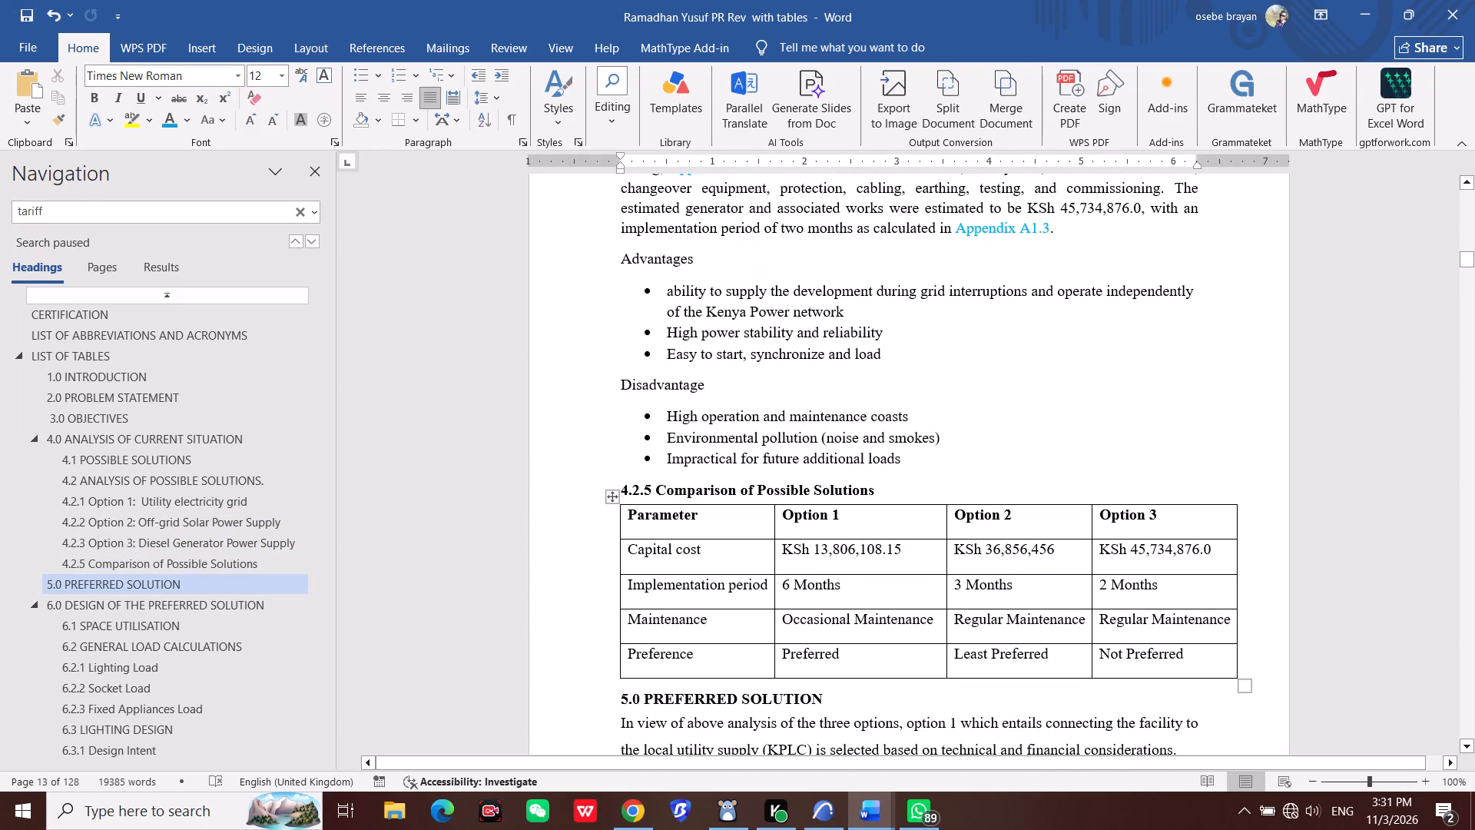
# Go back to the List of Abbreviations and Acronyms and examine it.
pyautogui.click(184, 337)
pyautogui.scroll(2, 754, 377)
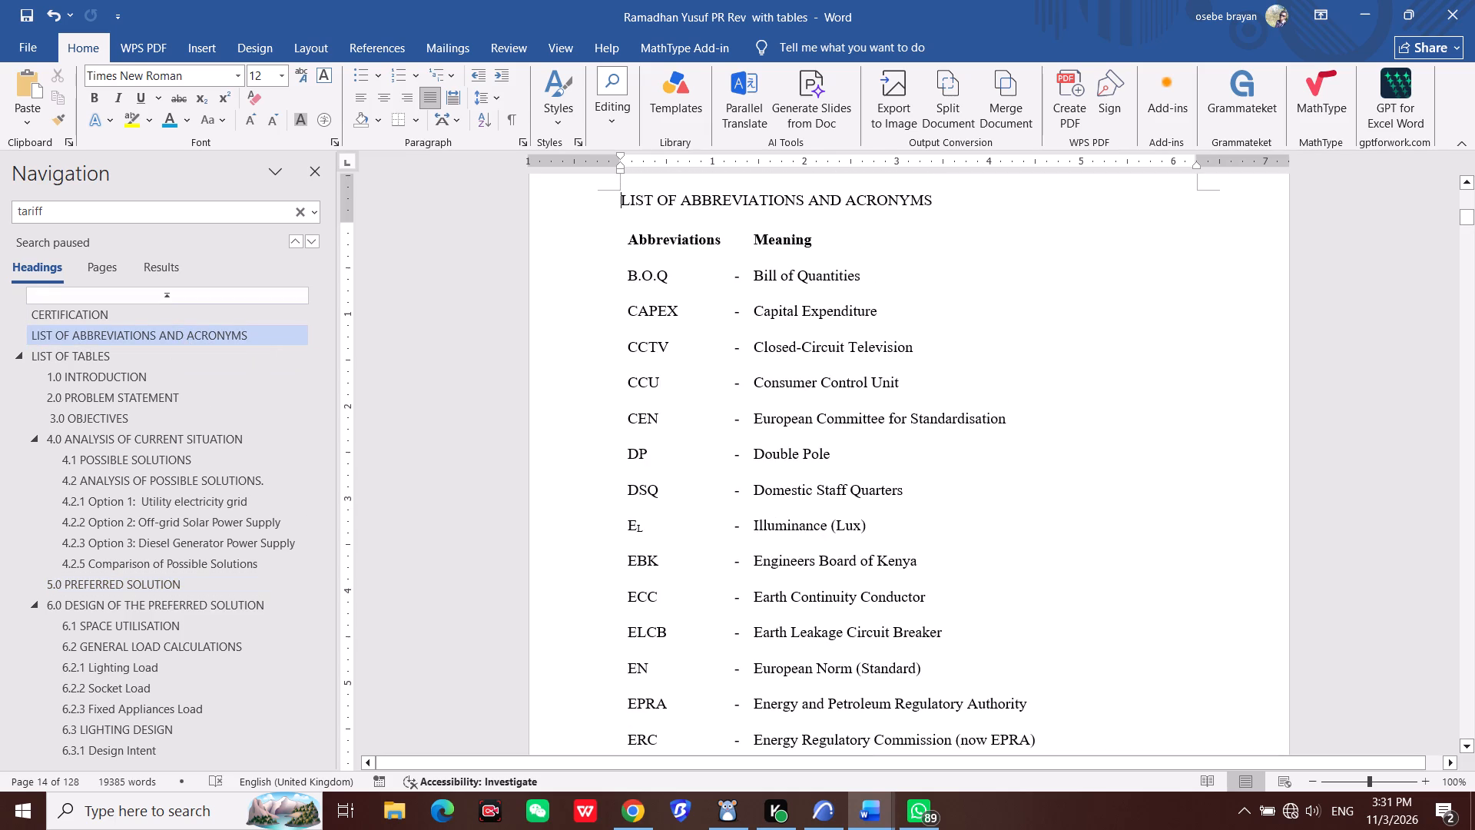
# Look through the List of Abbreviations and Acronyms, from B.O.Q to the entries continuing on the following page.
pyautogui.scroll(2, 754, 377)
pyautogui.scroll(-3, 770, 380)
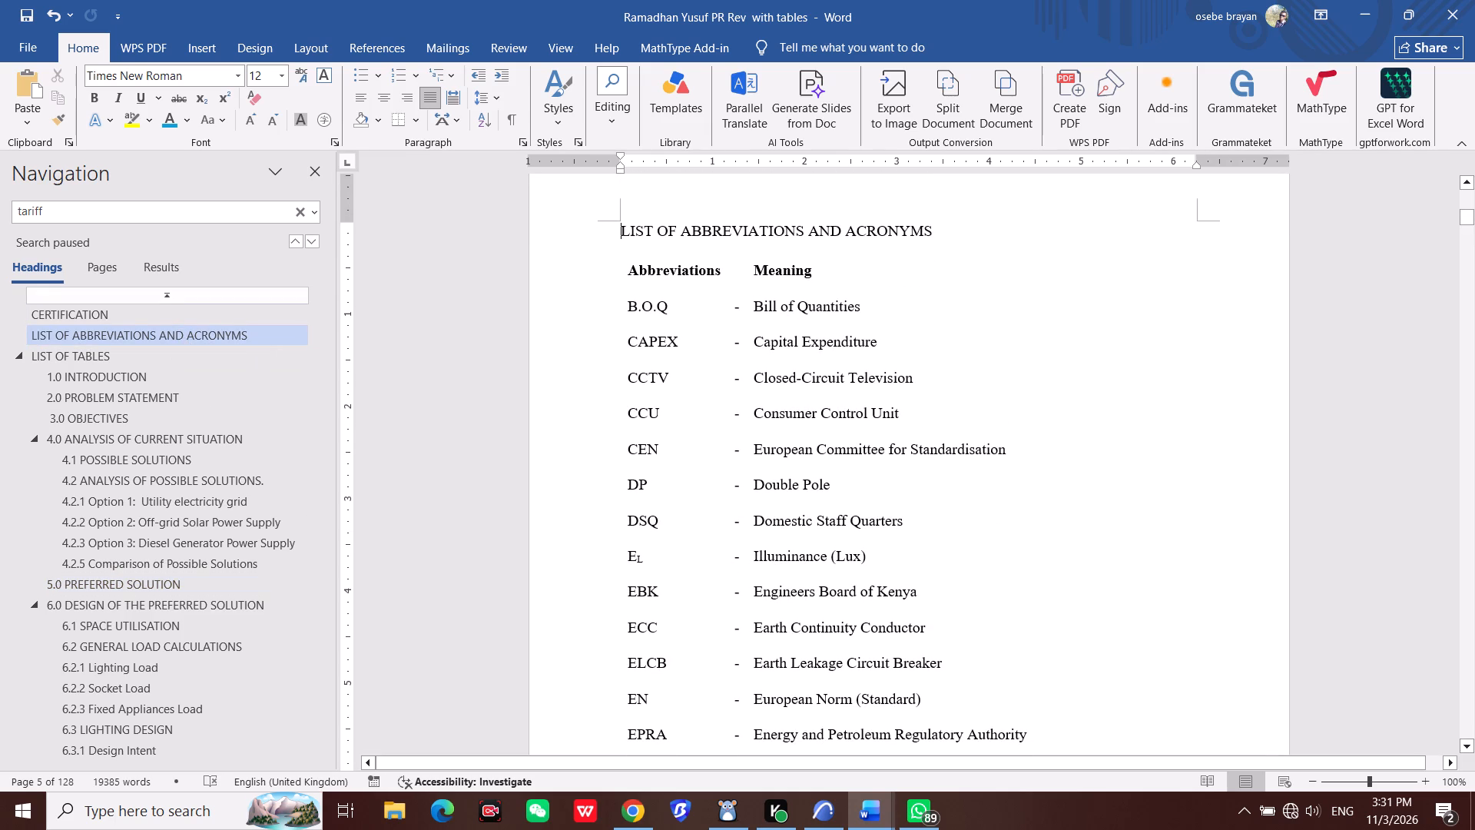
pyautogui.scroll(-3, 834, 379)
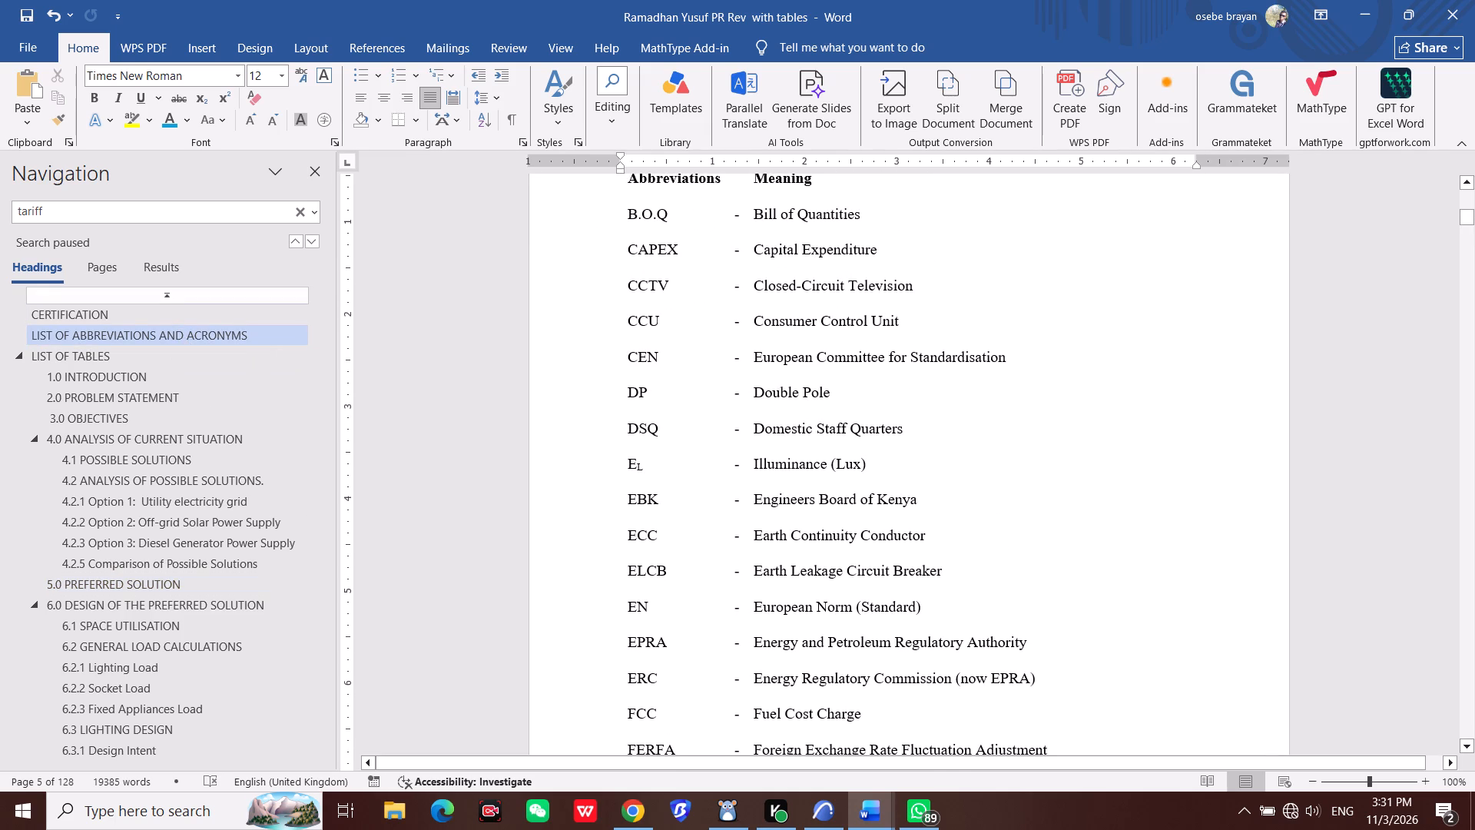
pyautogui.scroll(-1, 848, 413)
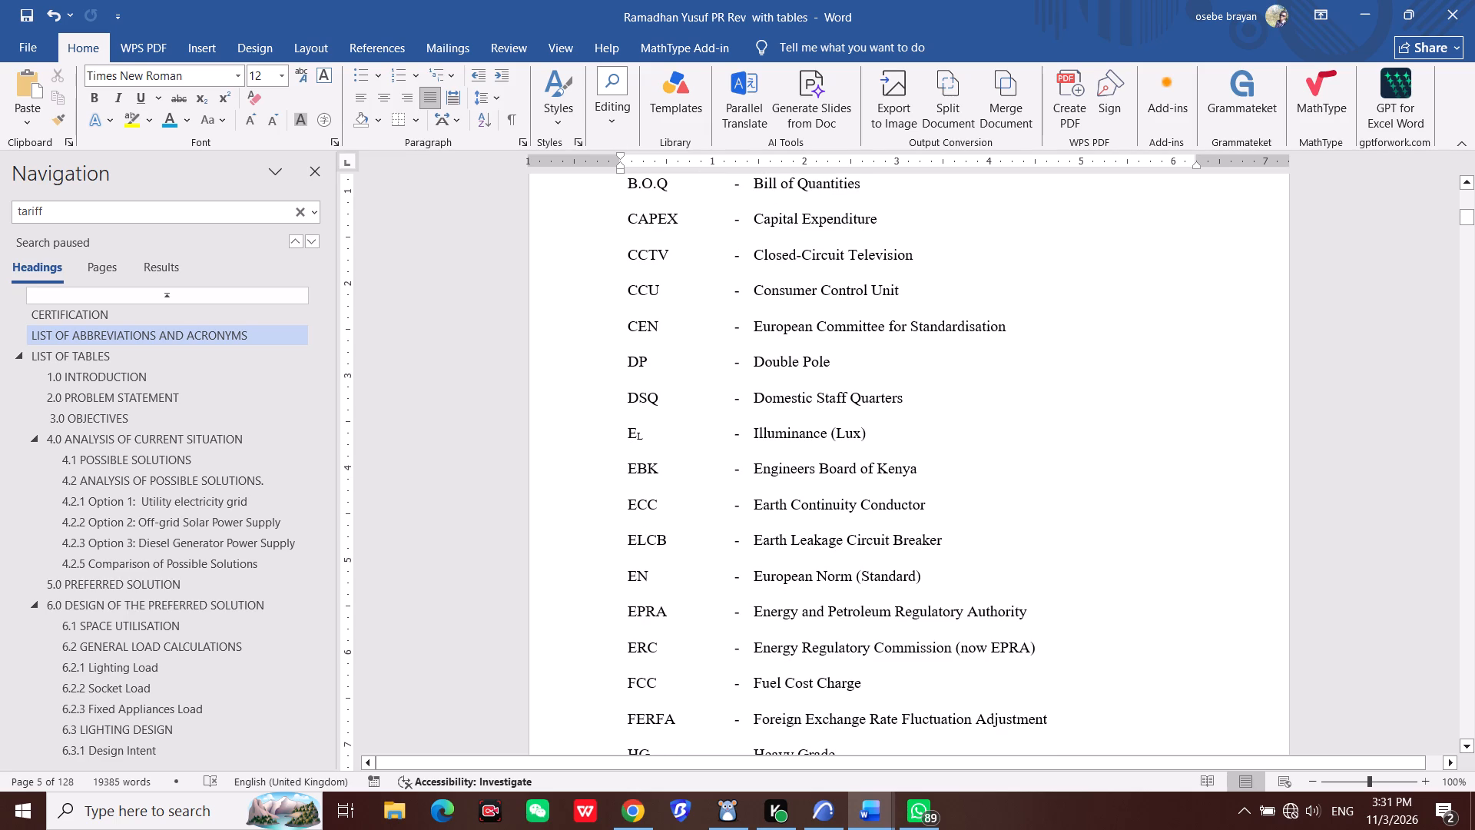
pyautogui.click(655, 324)
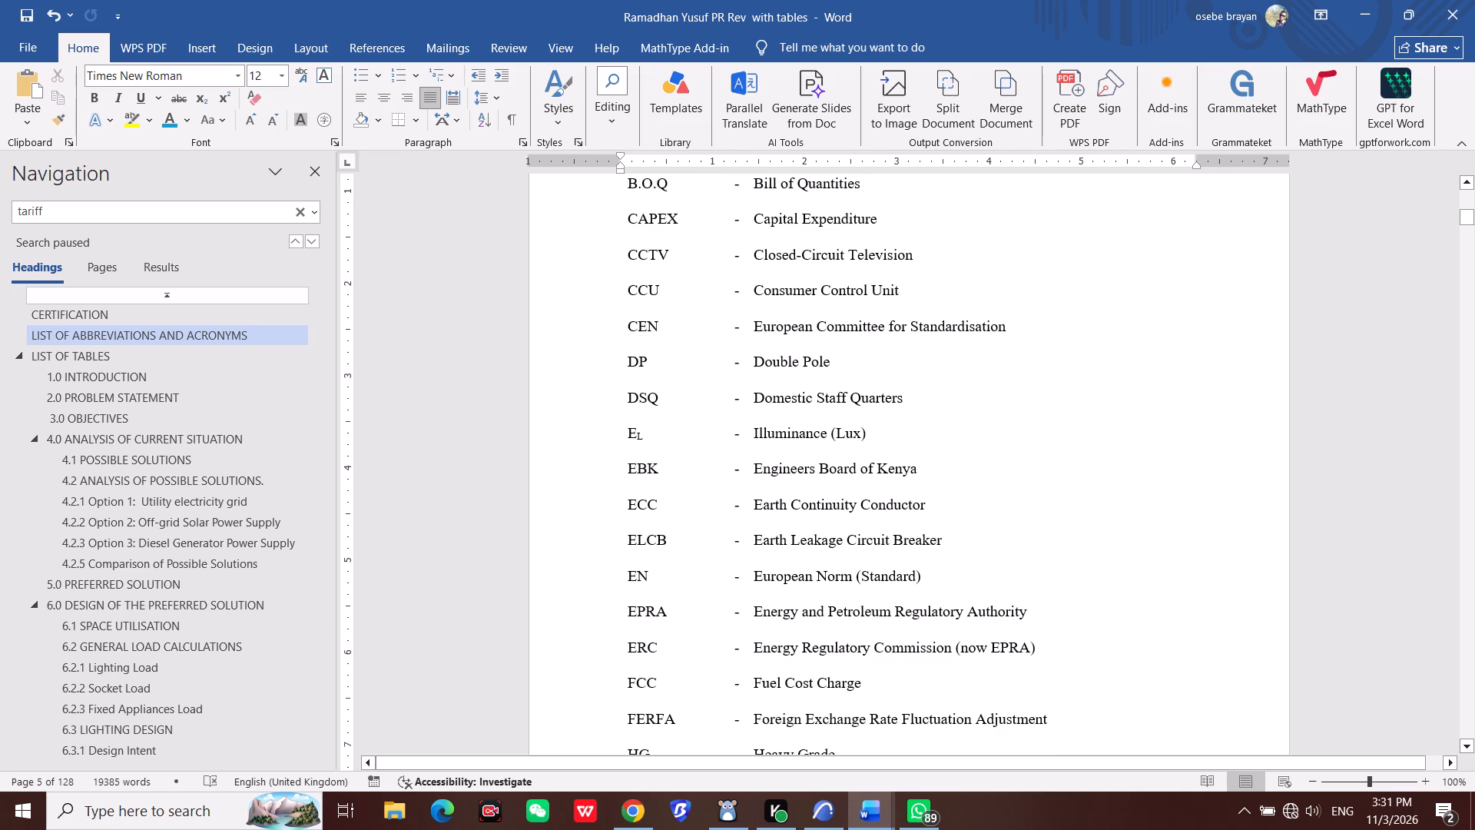
pyautogui.click(649, 328)
pyautogui.rightClick(649, 328)
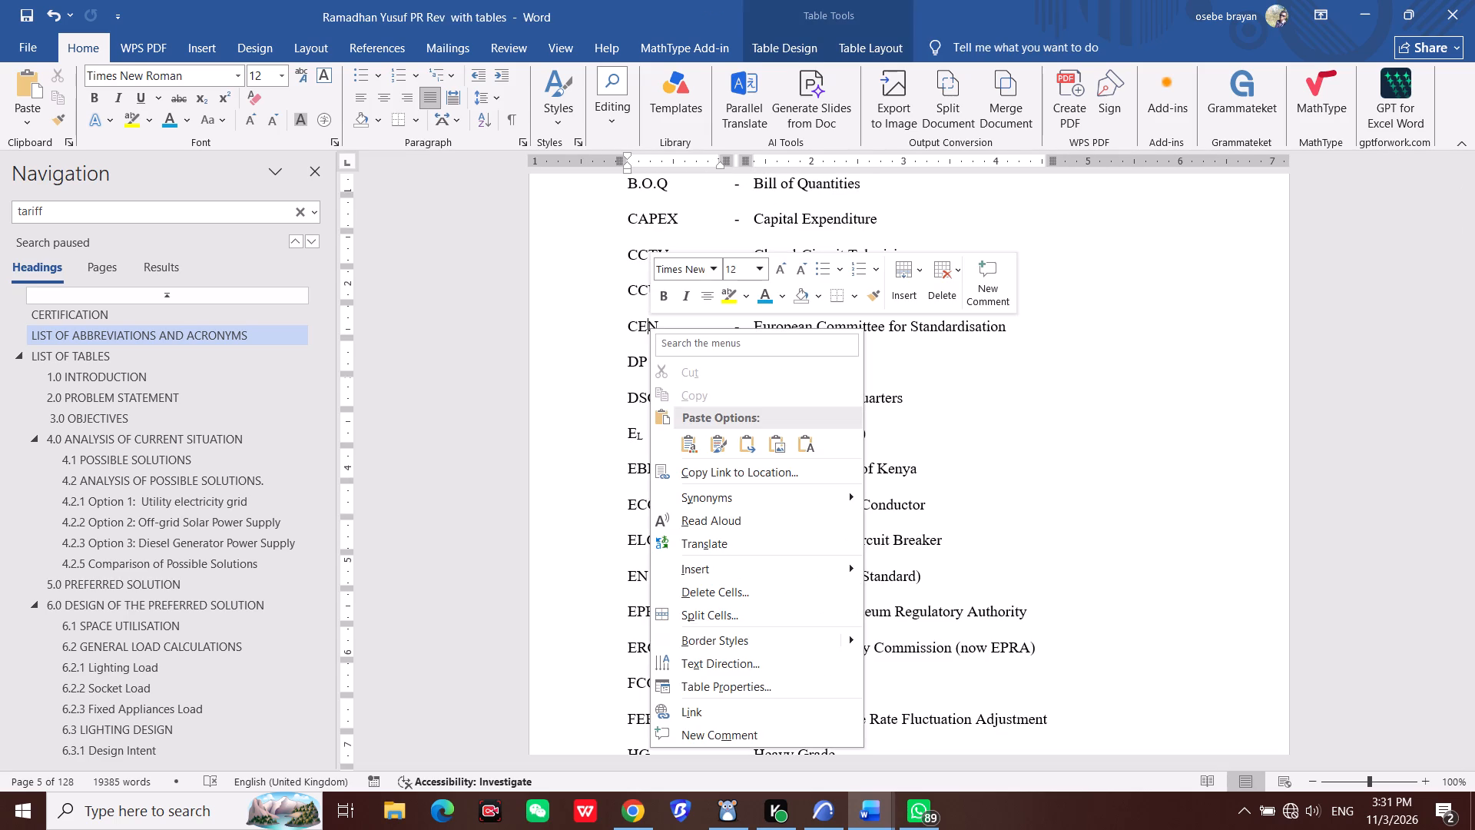
pyautogui.click(647, 326)
pyautogui.click(627, 337)
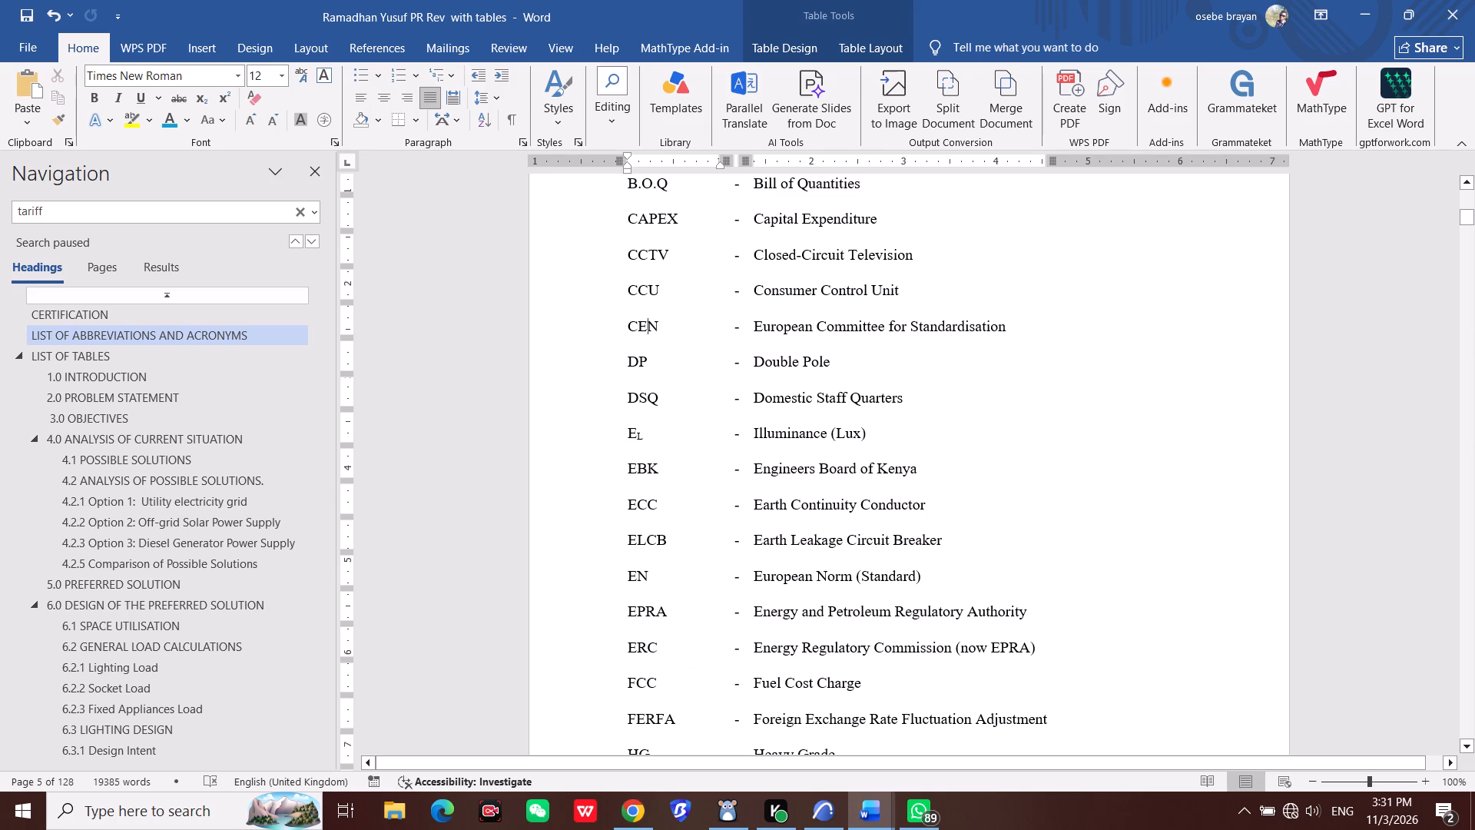
pyautogui.scroll(-14, 670, 344)
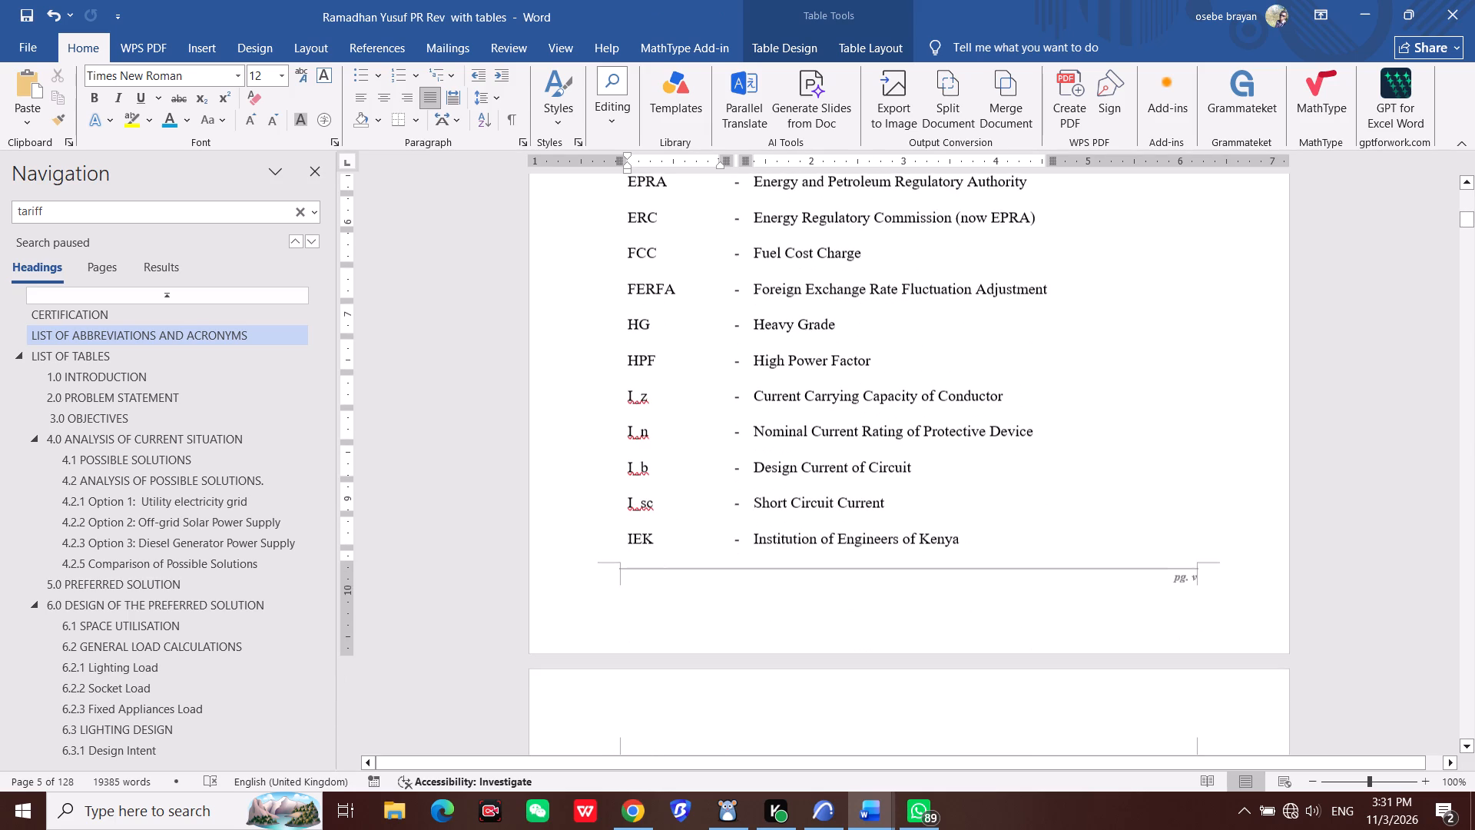
pyautogui.scroll(-5, 771, 425)
# Apply the Normal (Web) style to the section 4.0 paragraph on the architectural site plan, including its Table 1 space allocation reference.
pyautogui.click(178, 370)
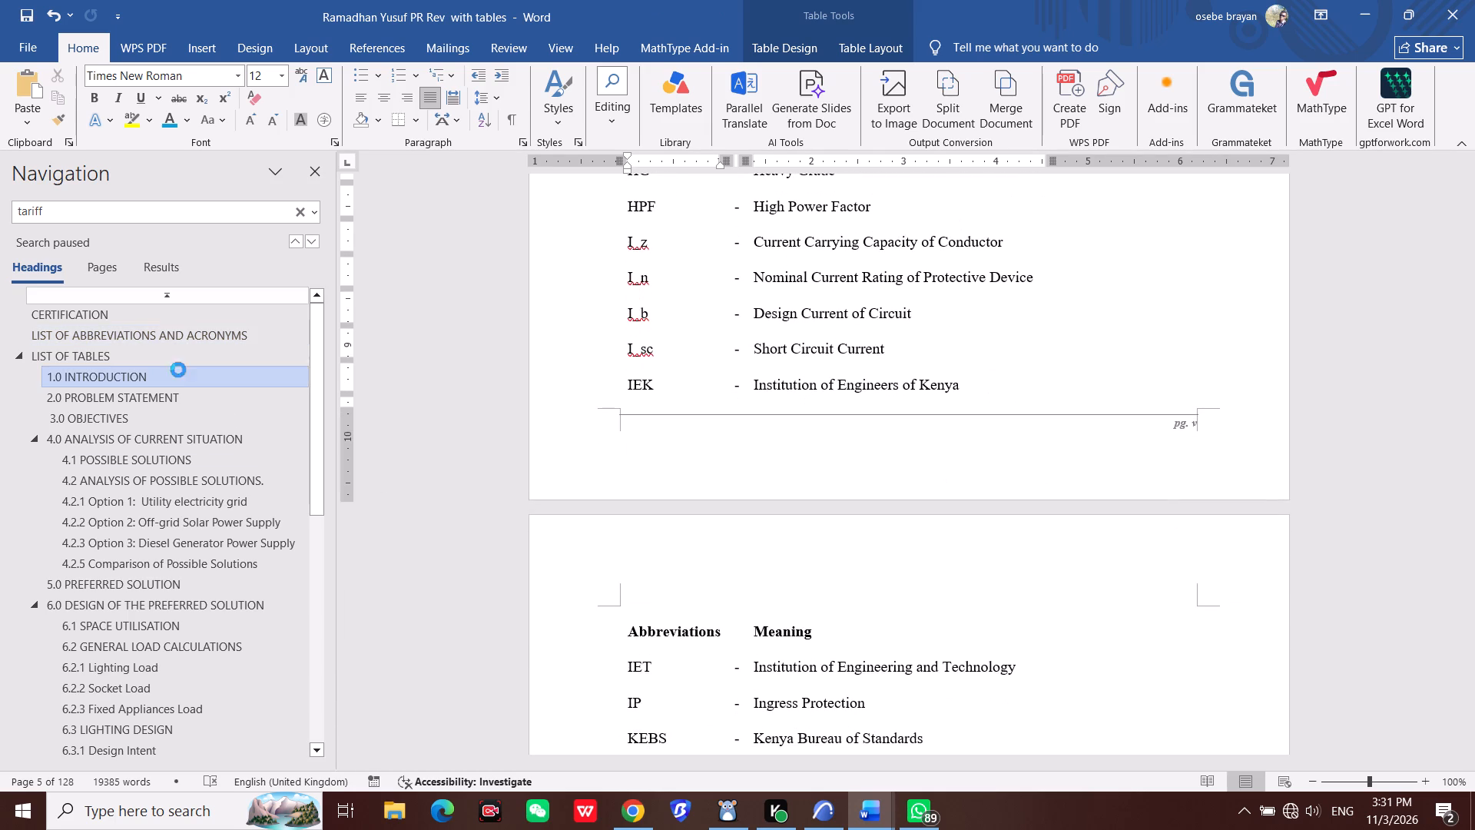
pyautogui.scroll(-8, 880, 357)
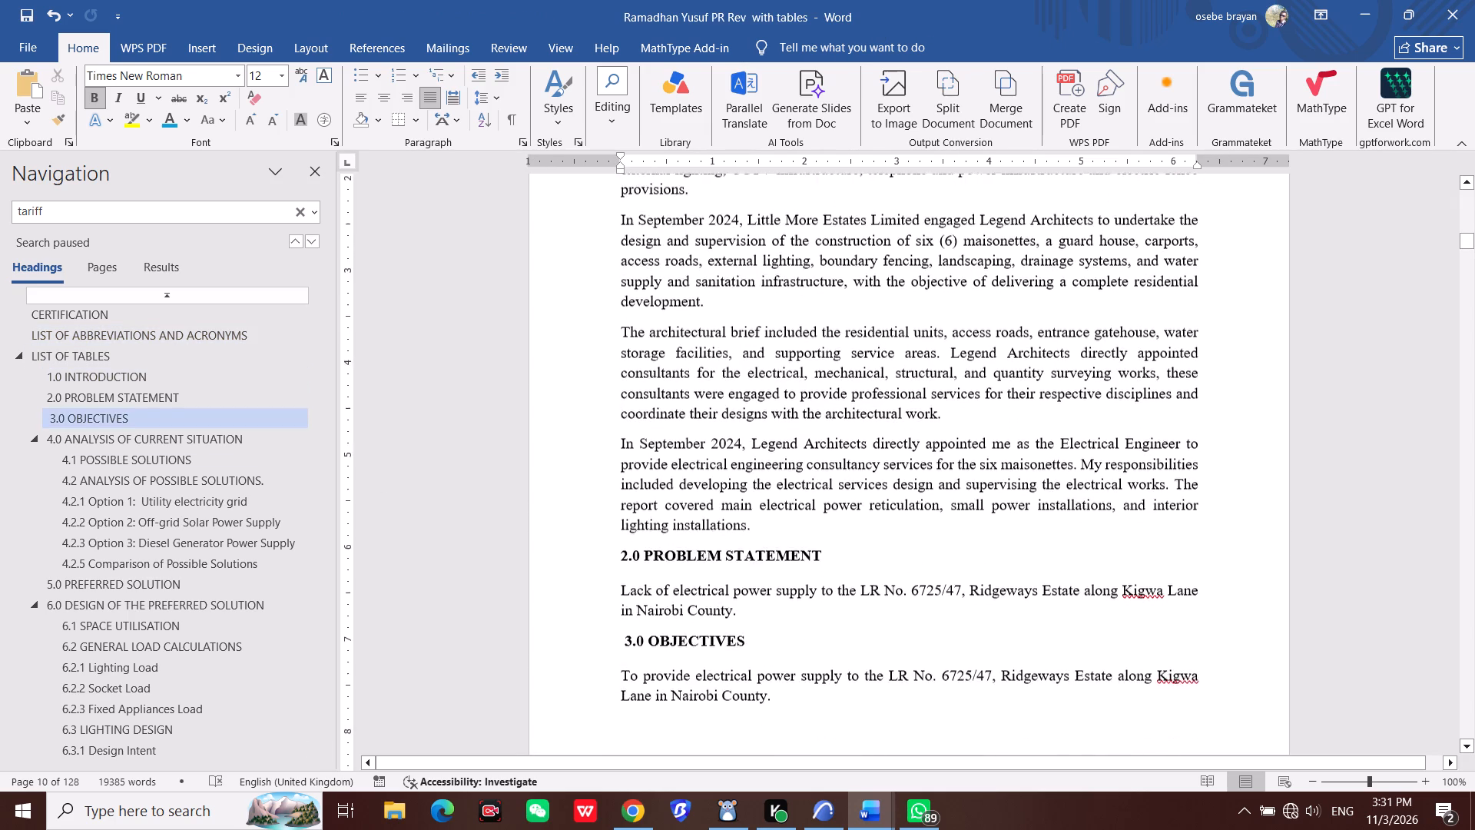
pyautogui.scroll(-2, 867, 344)
pyautogui.scroll(-20, 863, 363)
pyautogui.scroll(-12, 863, 363)
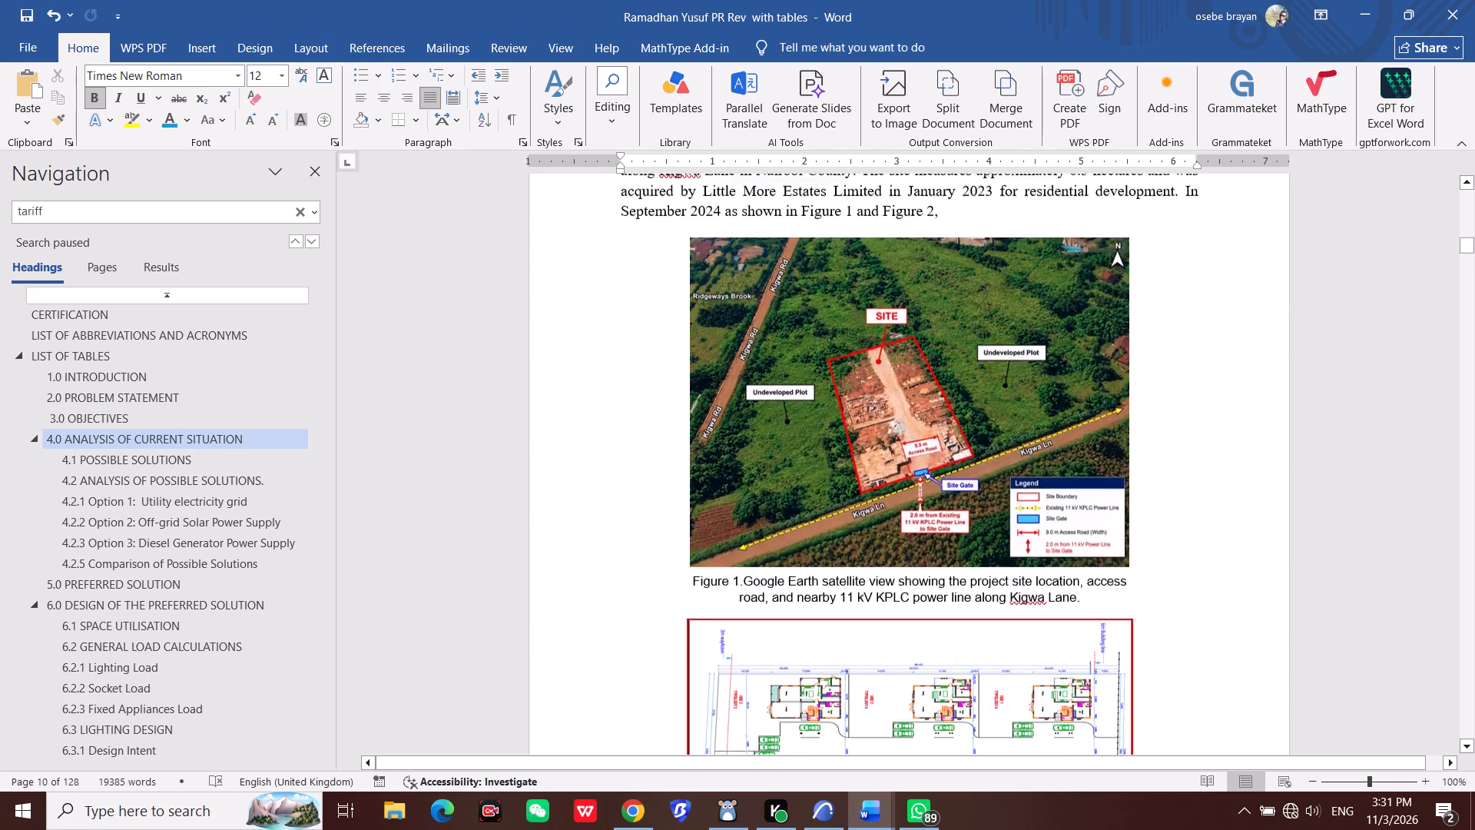
pyautogui.scroll(-20, 902, 382)
pyautogui.scroll(-14, 902, 382)
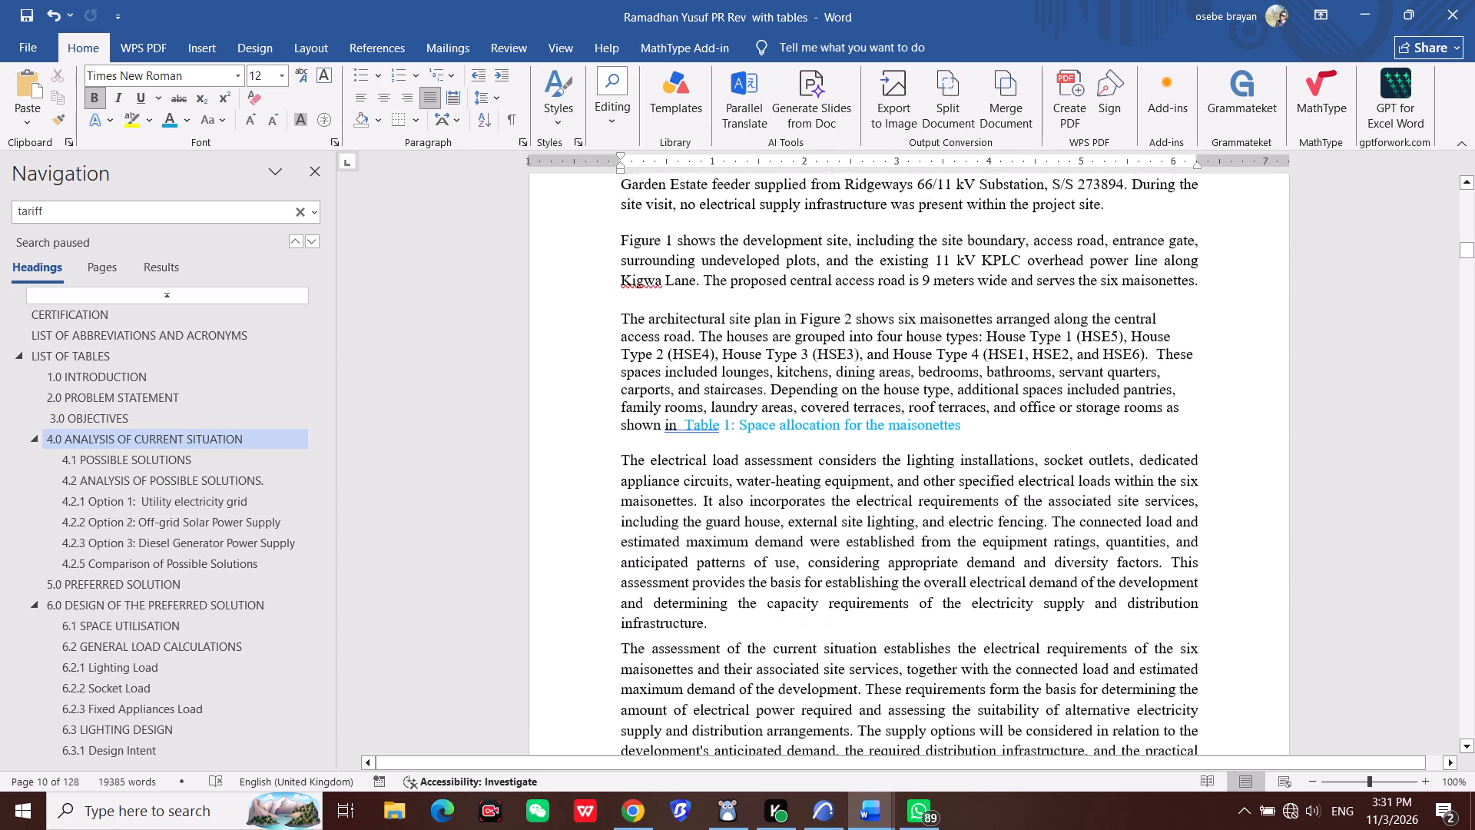
pyautogui.click(962, 380)
pyautogui.scroll(-2, 867, 460)
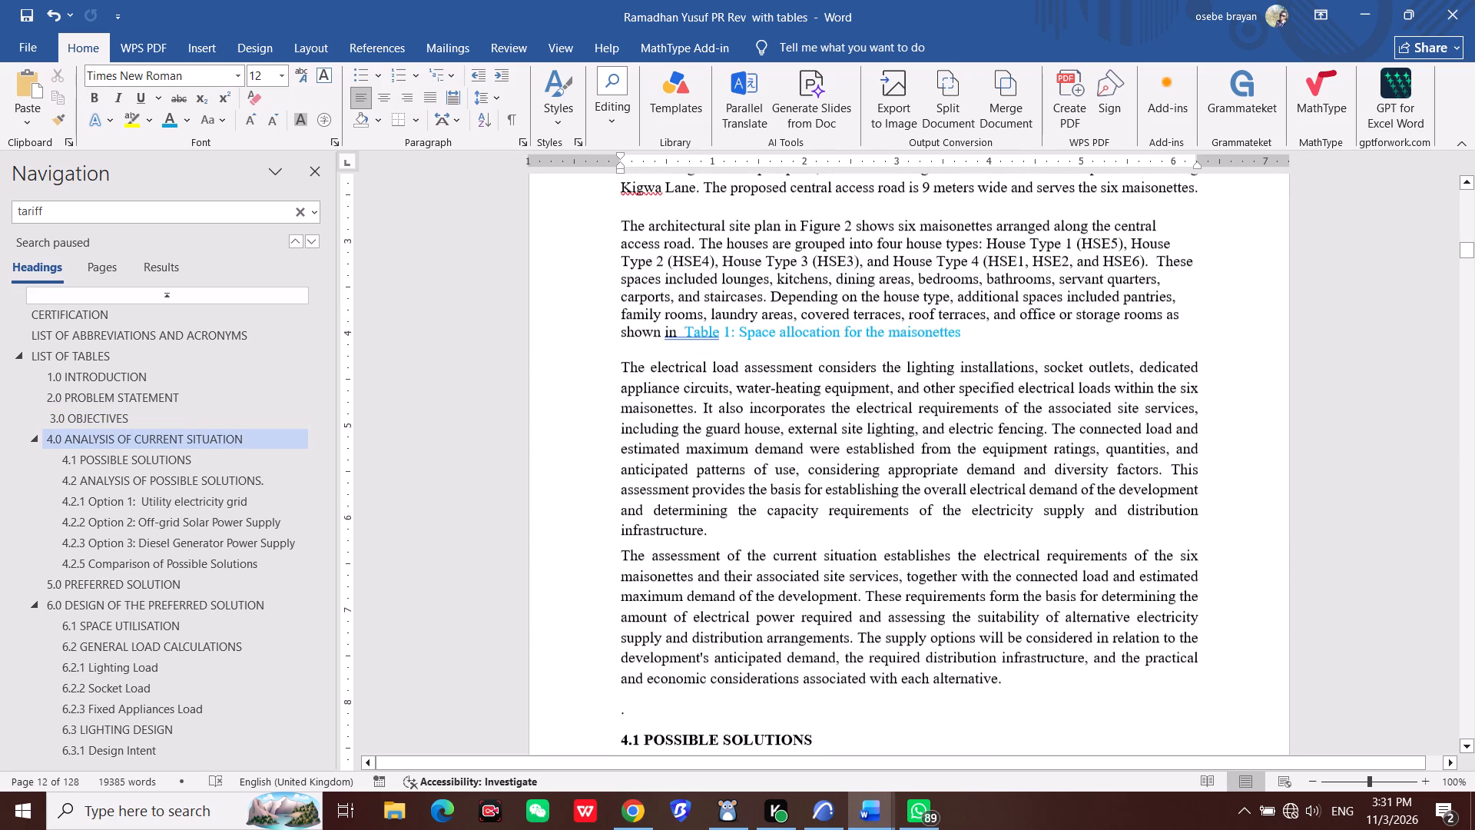
pyautogui.click(691, 337)
pyautogui.rightClick(691, 337)
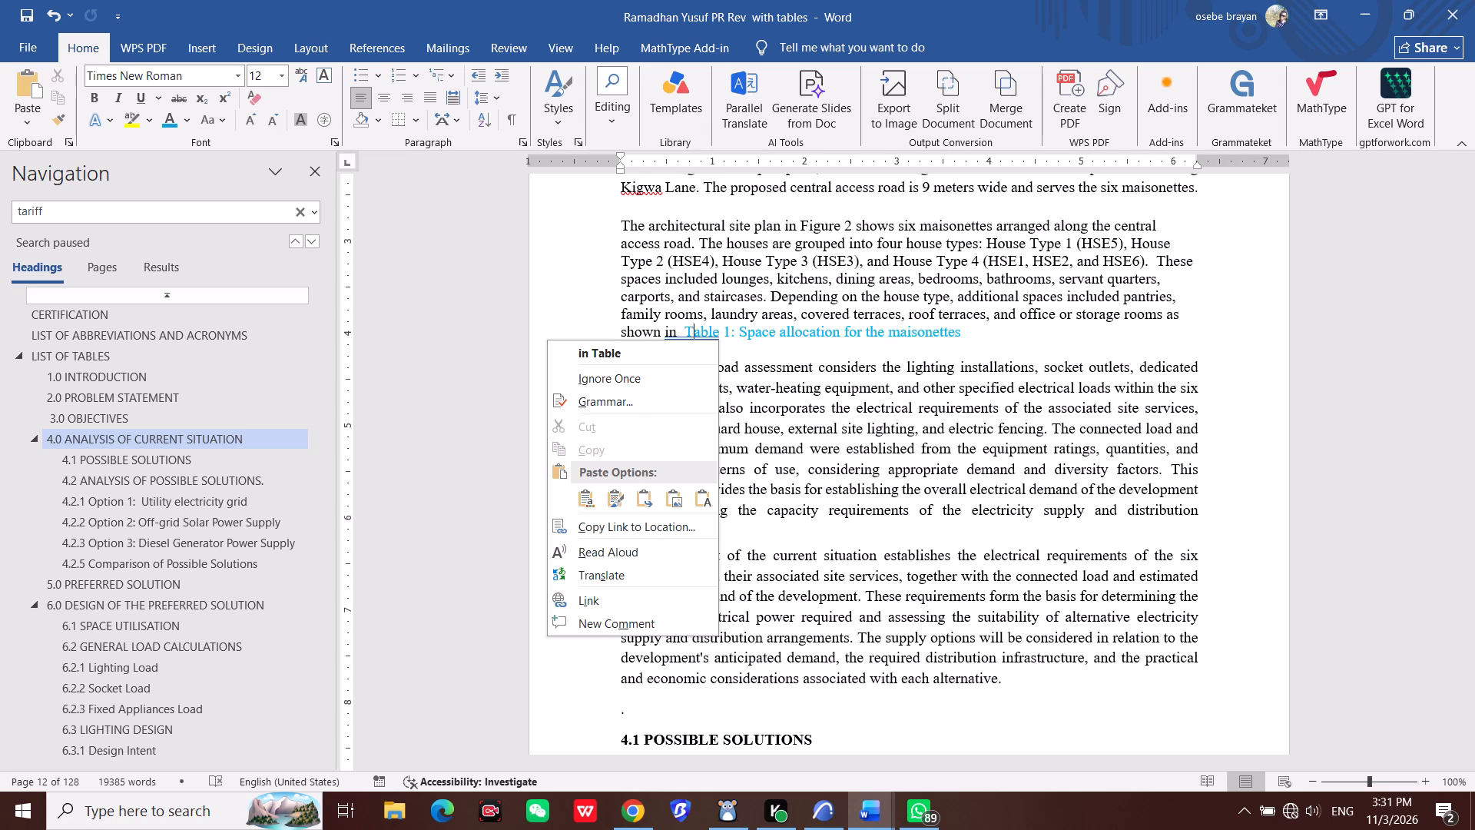
pyautogui.click(910, 327)
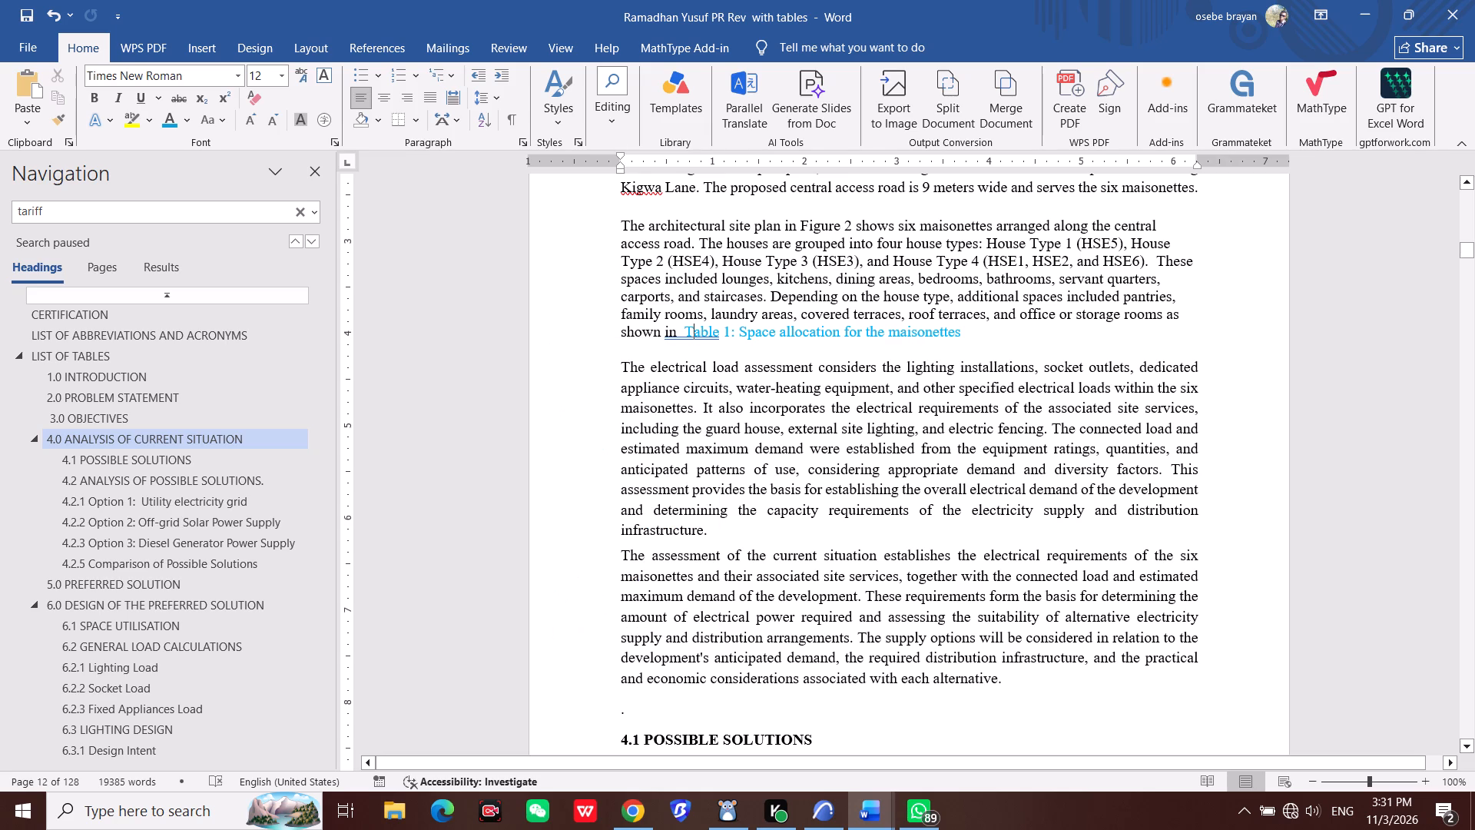
pyautogui.moveTo(623, 217); pyautogui.dragTo(834, 291)
pyautogui.moveTo(834, 291); pyautogui.dragTo(979, 339)
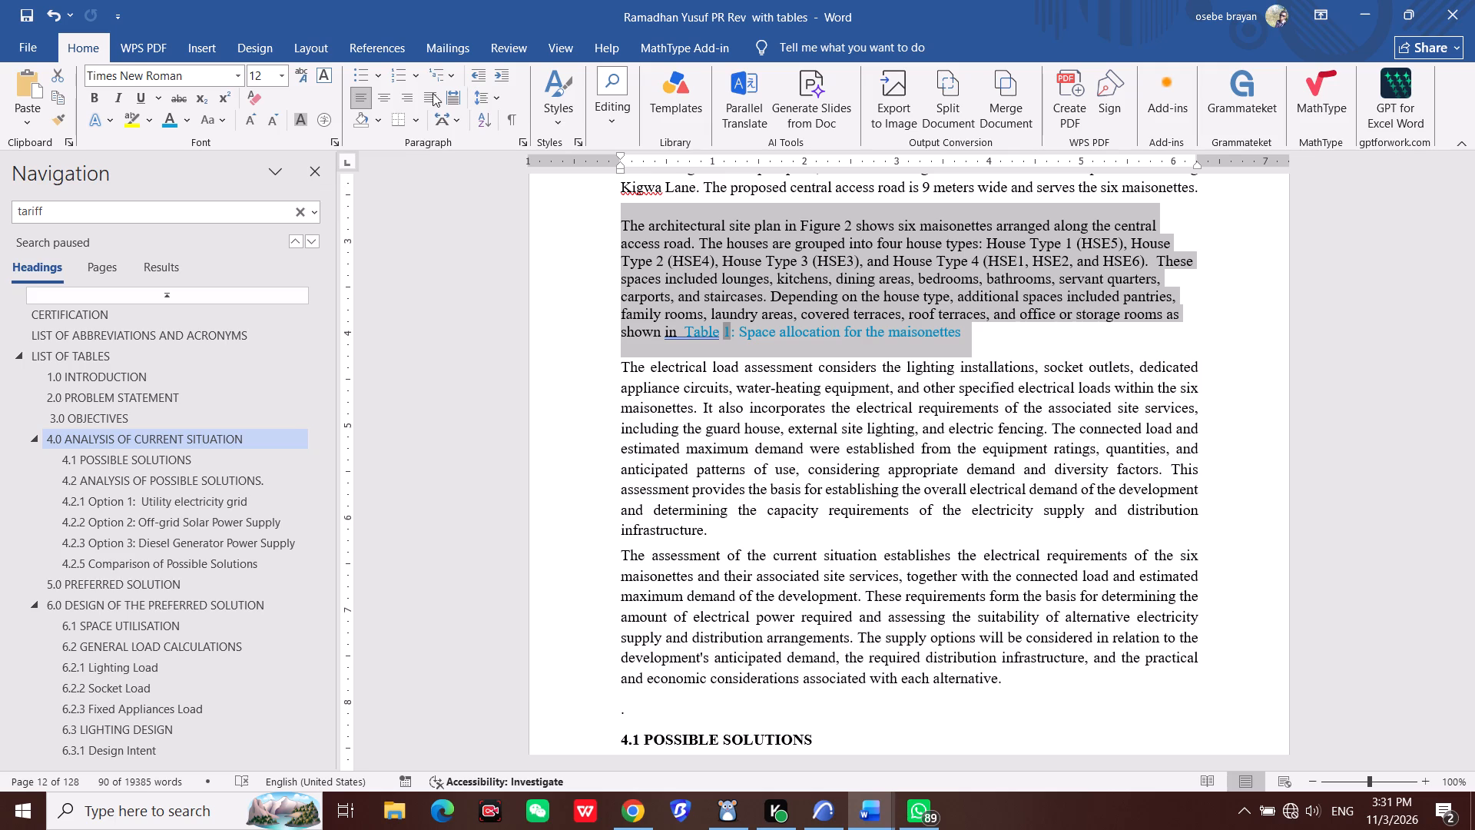
pyautogui.click(562, 116)
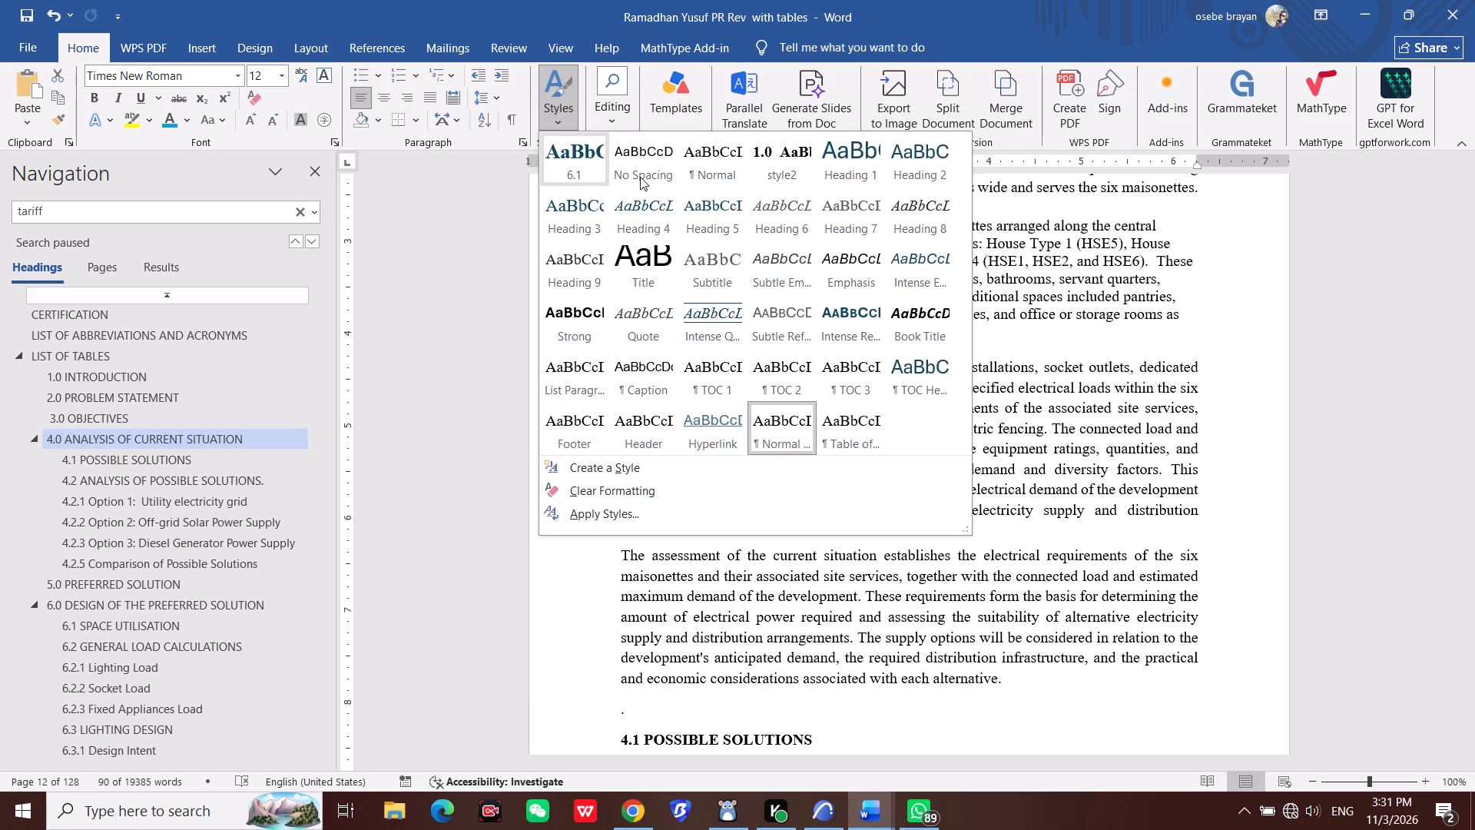
pyautogui.click(778, 430)
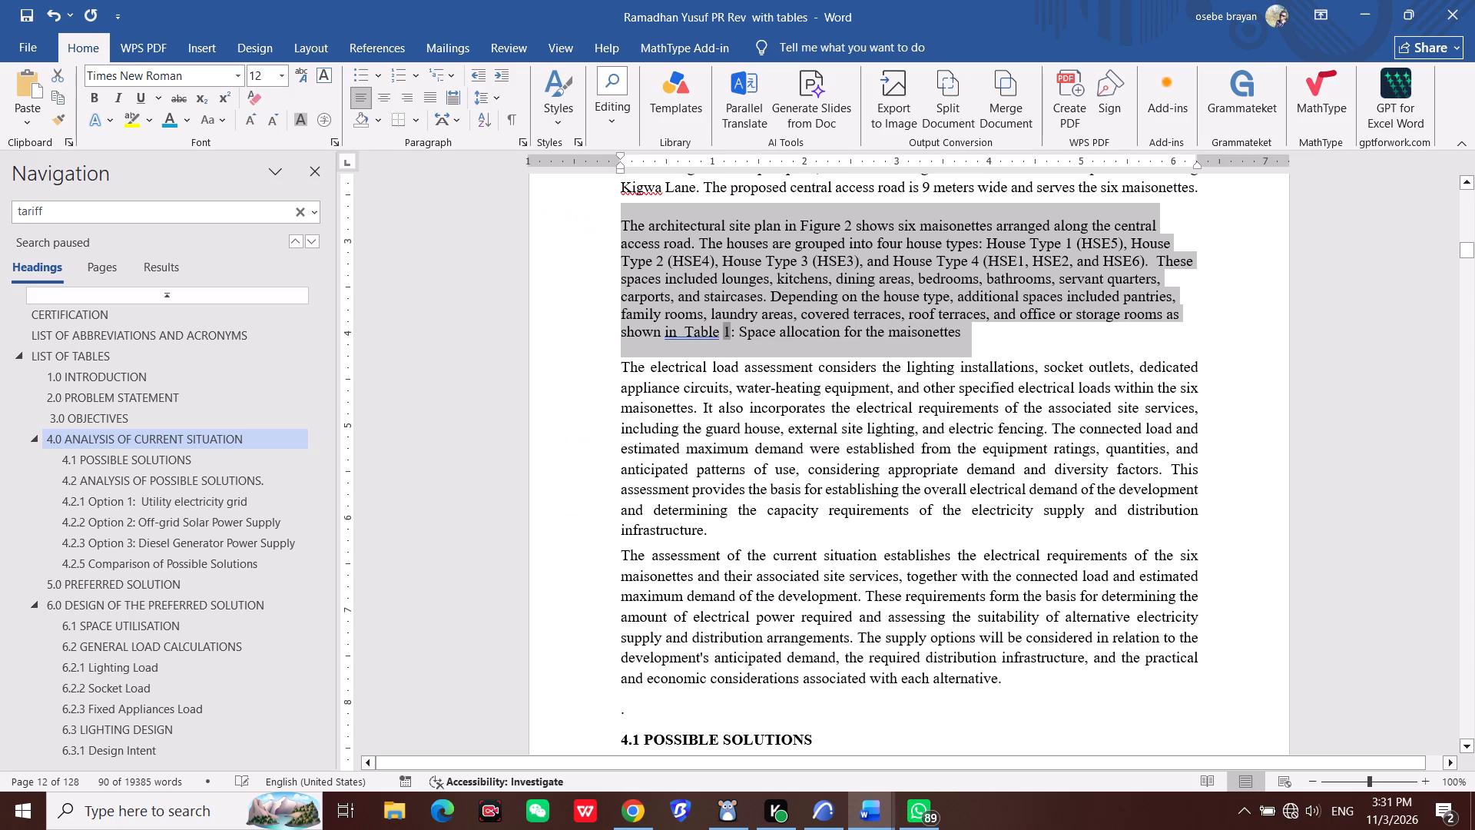
# Remove the extra space before the Table 1 reference in that paragraph by accepting the grammar suggestion "in Table".
pyautogui.click(679, 344)
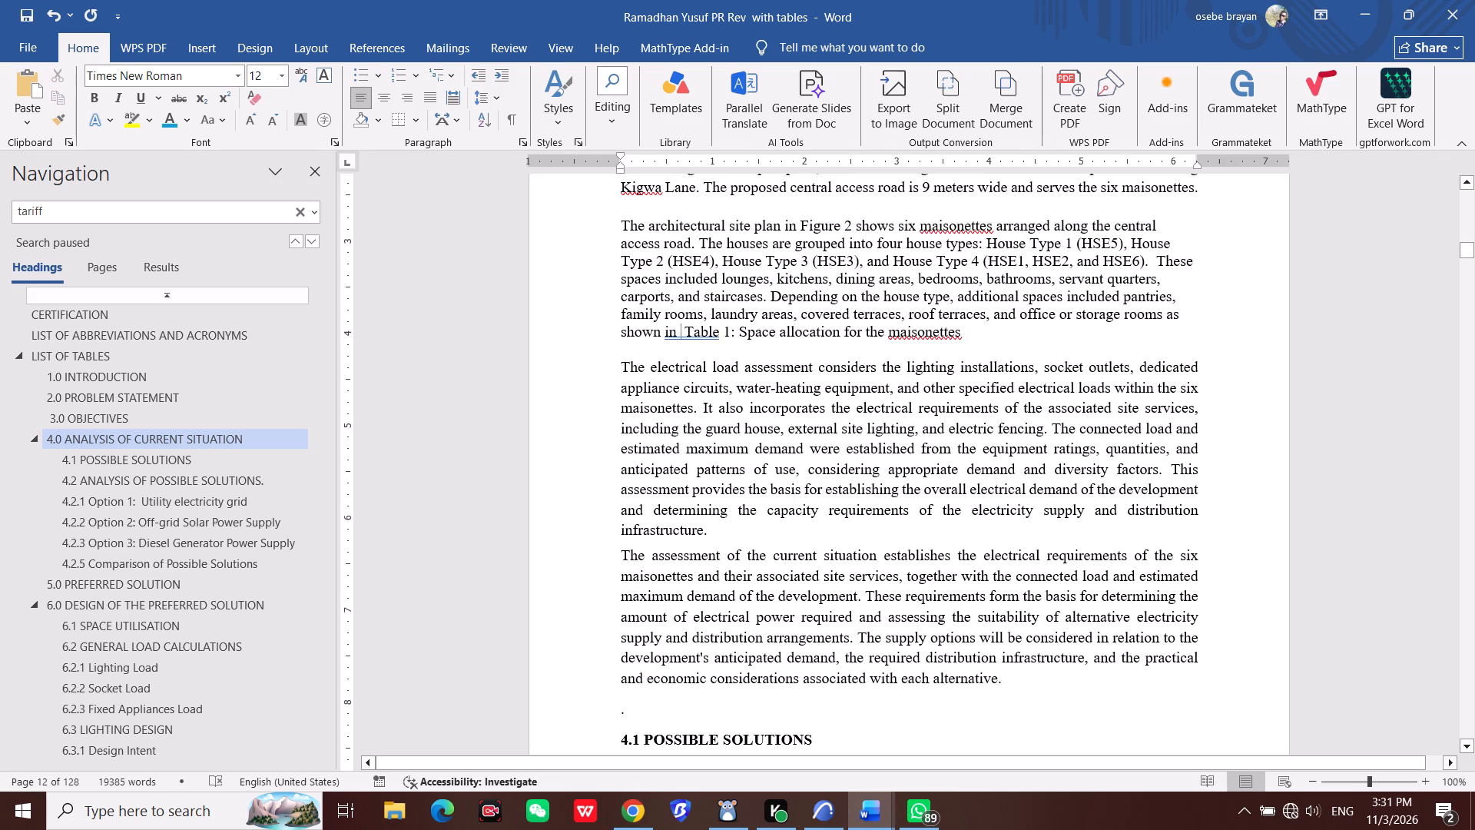
pyautogui.click(694, 337)
pyautogui.rightClick(694, 337)
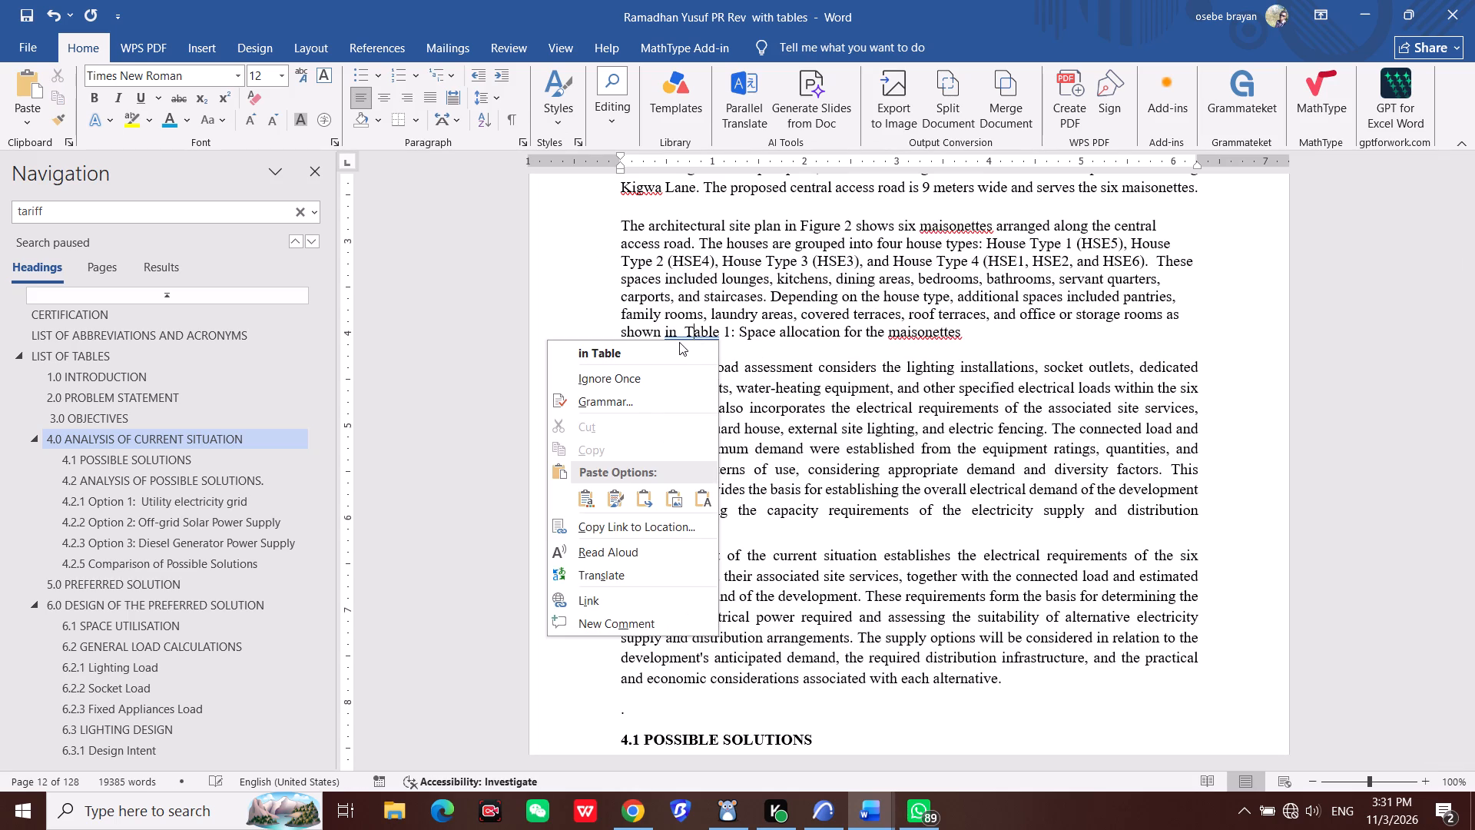
pyautogui.click(679, 342)
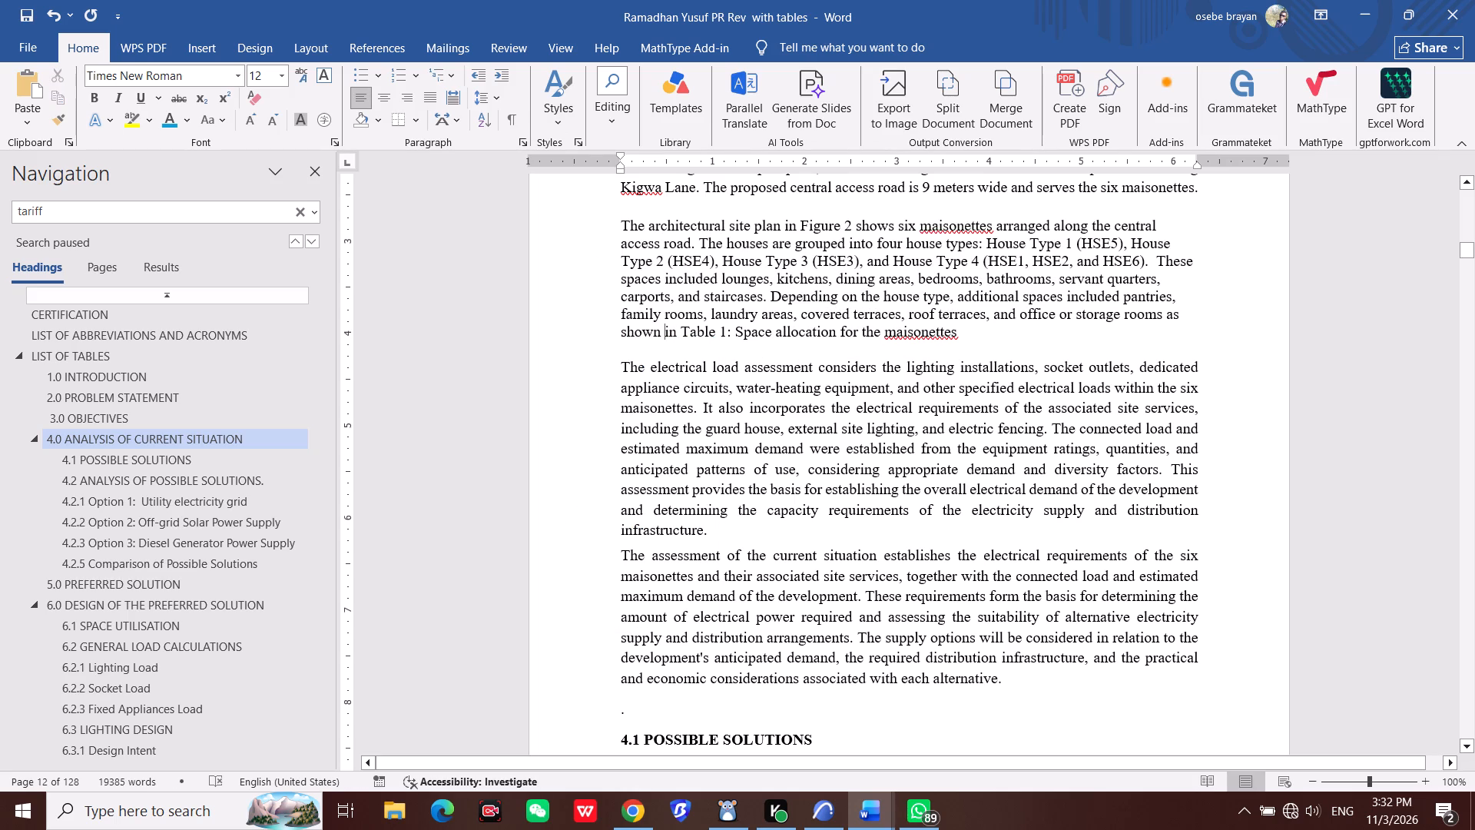
pyautogui.moveTo(970, 334); pyautogui.dragTo(965, 339)
pyautogui.moveTo(965, 339); pyautogui.dragTo(701, 354)
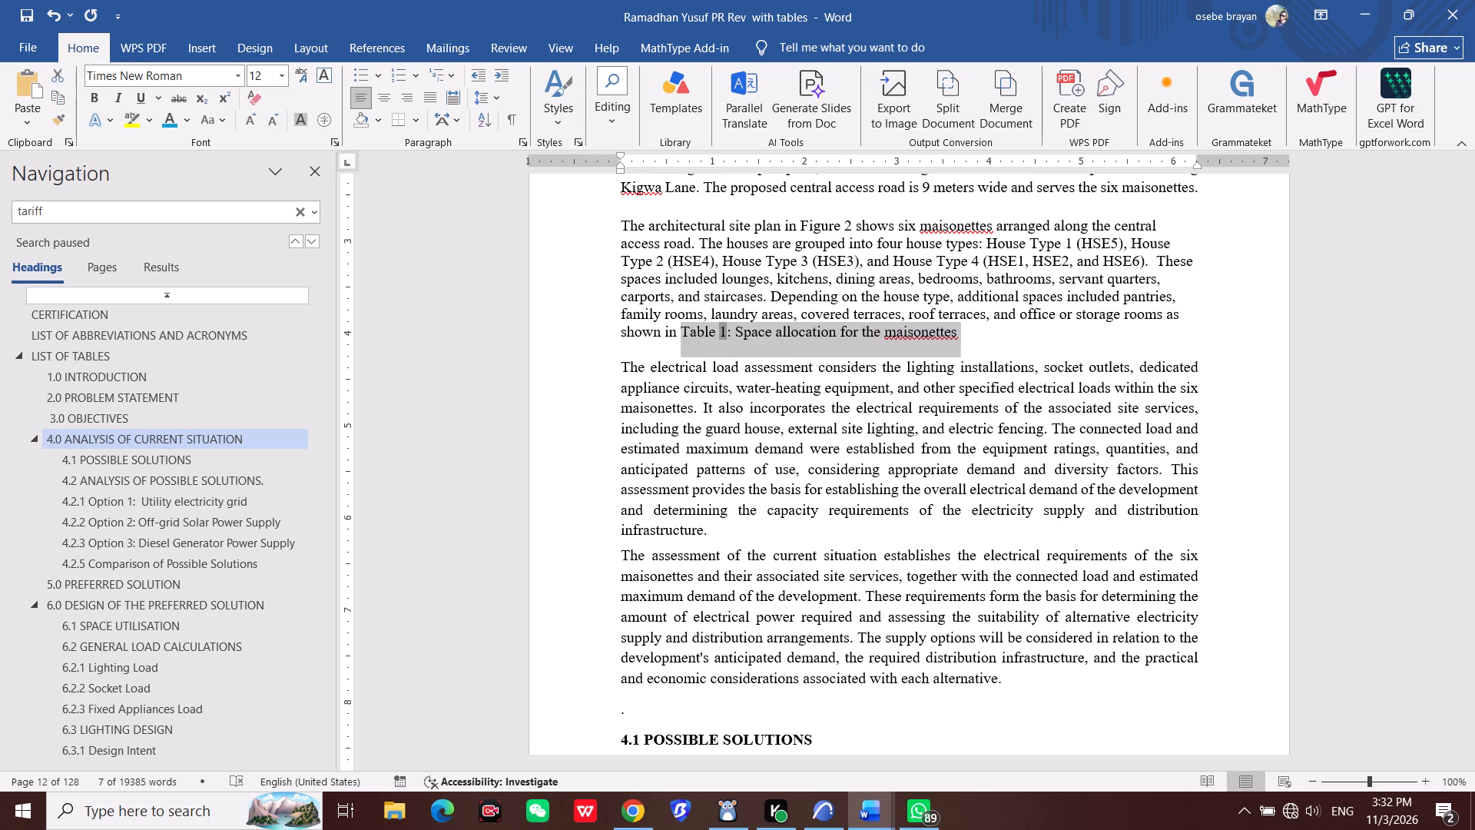
pyautogui.click(677, 251)
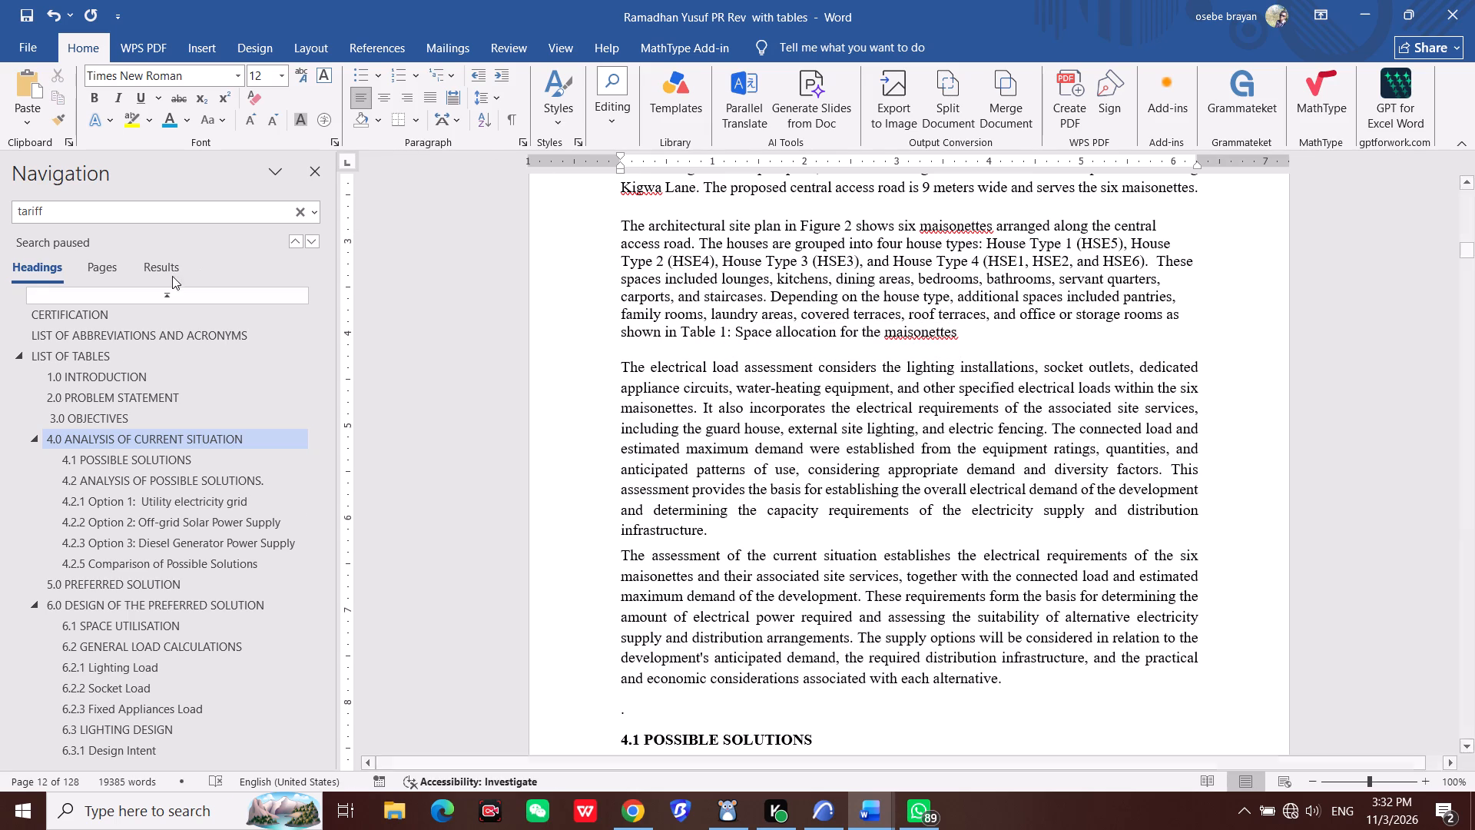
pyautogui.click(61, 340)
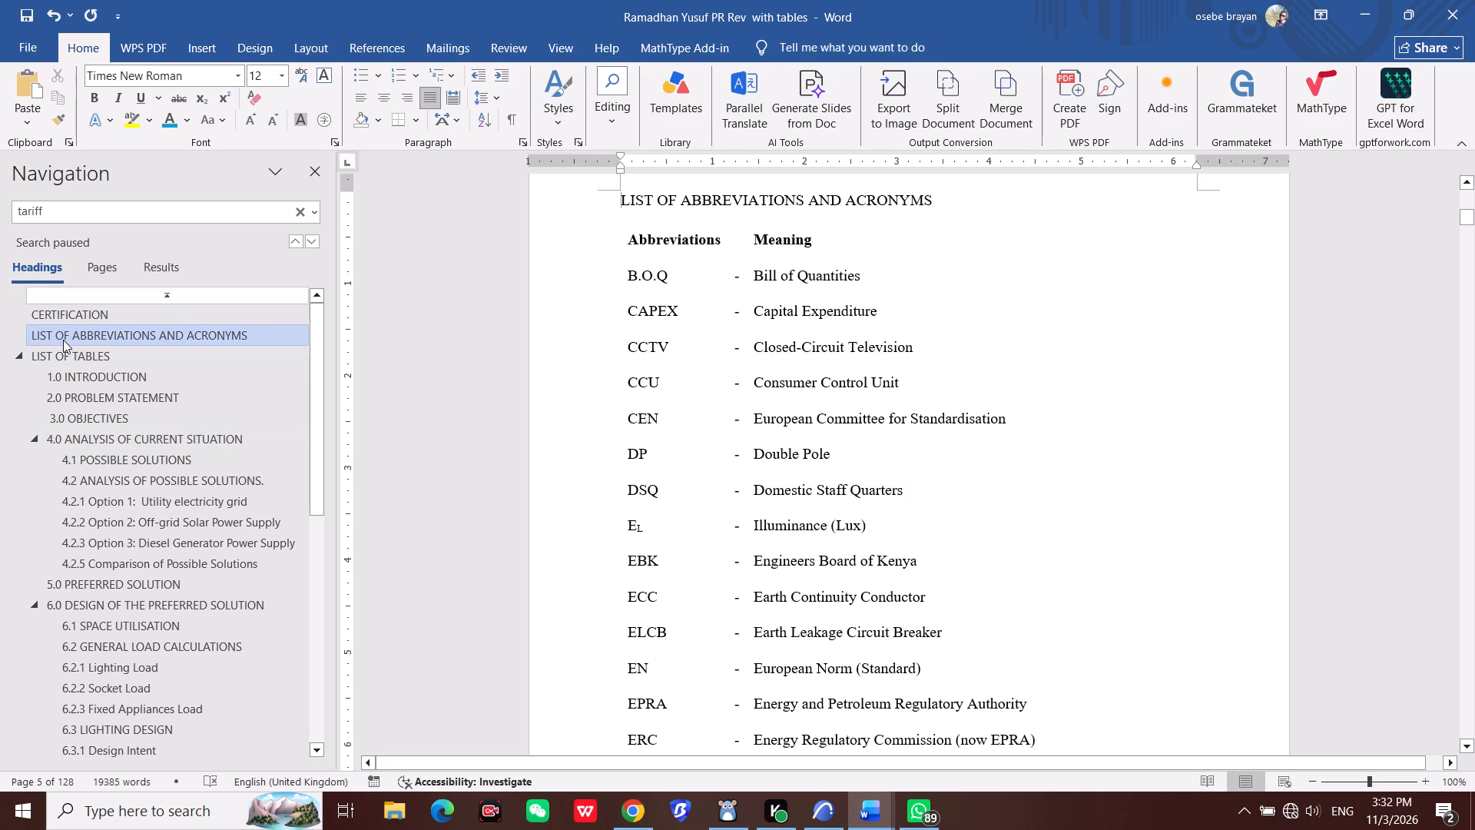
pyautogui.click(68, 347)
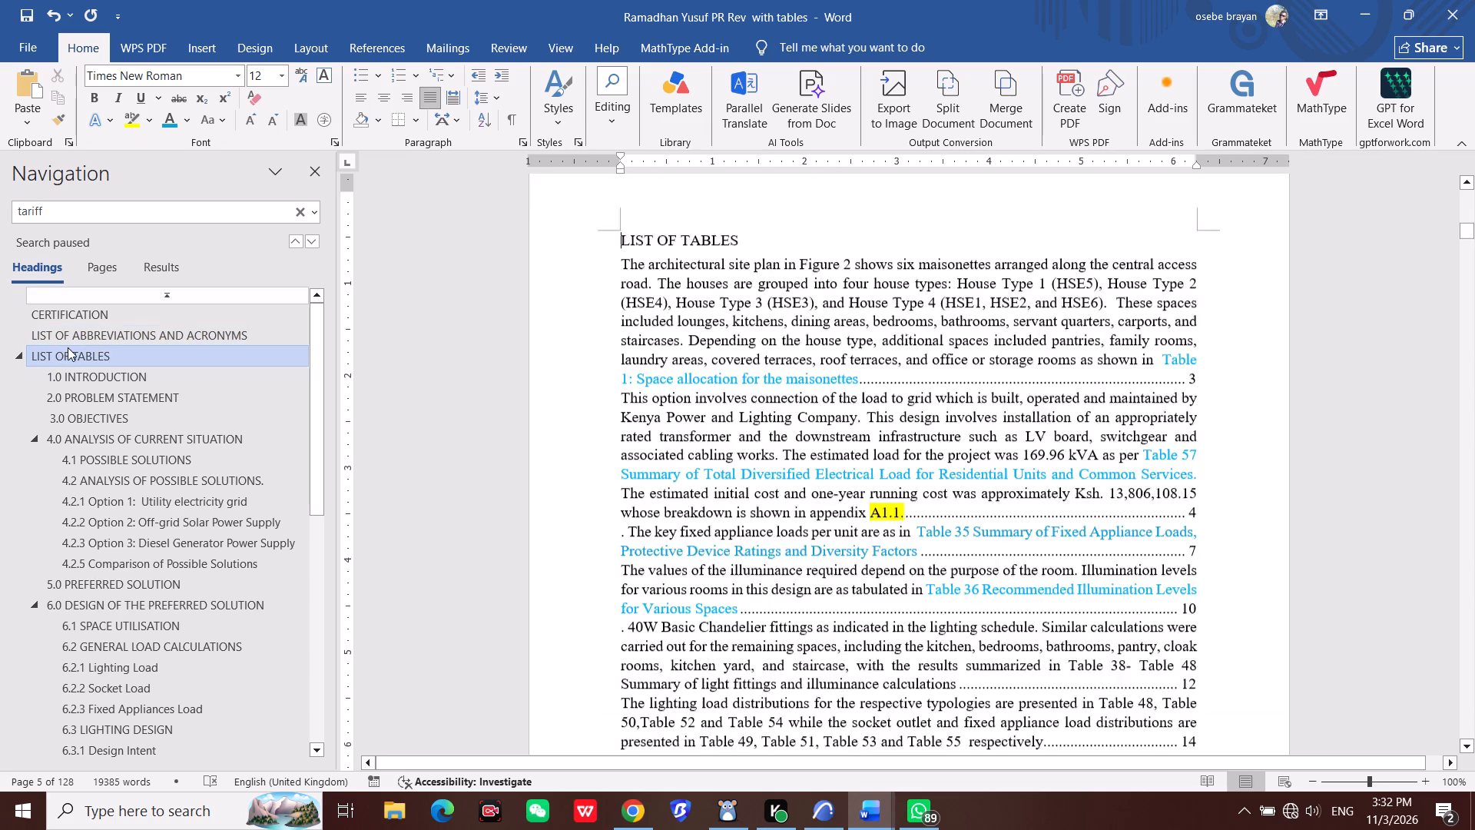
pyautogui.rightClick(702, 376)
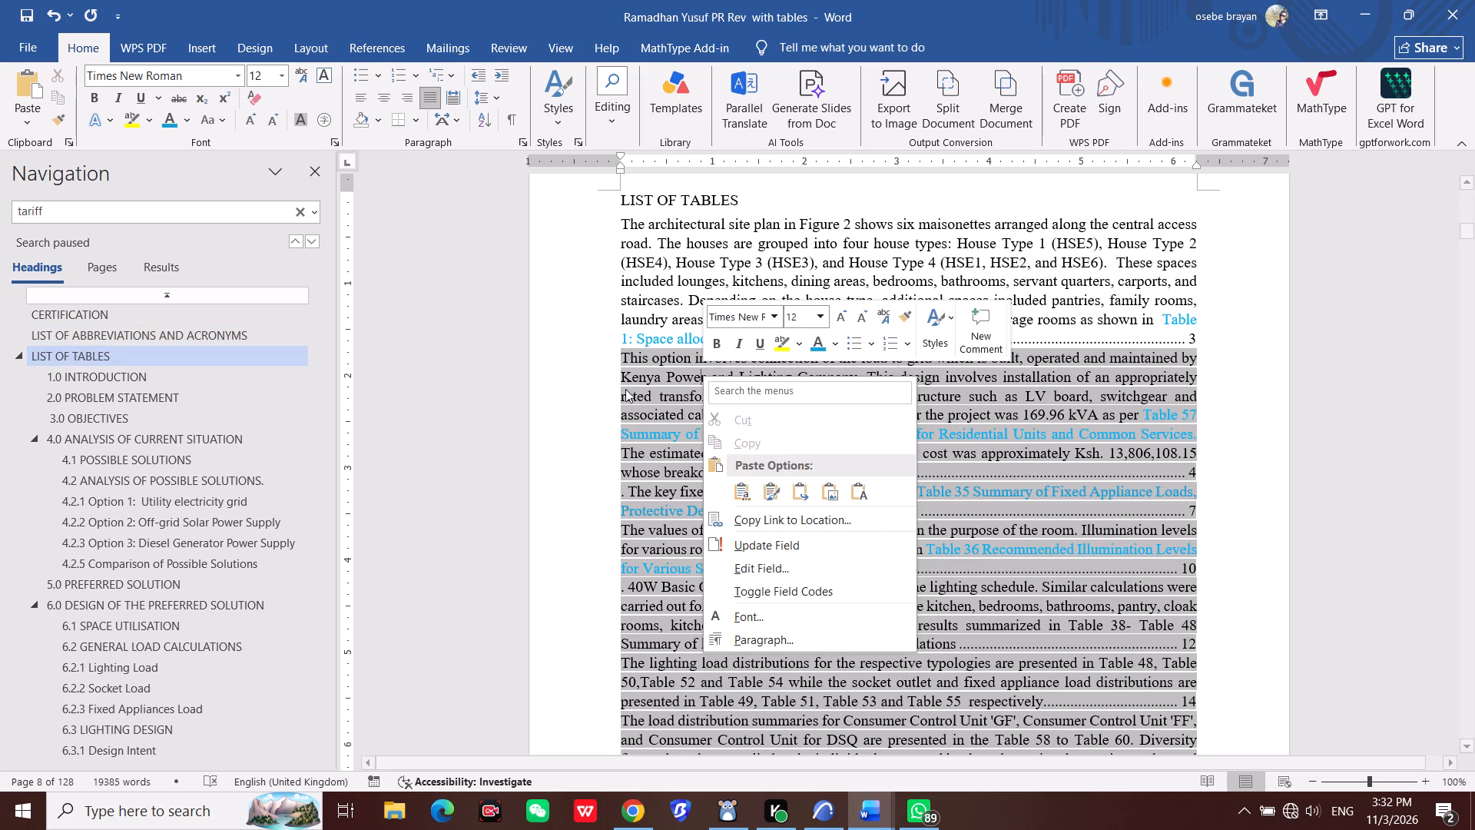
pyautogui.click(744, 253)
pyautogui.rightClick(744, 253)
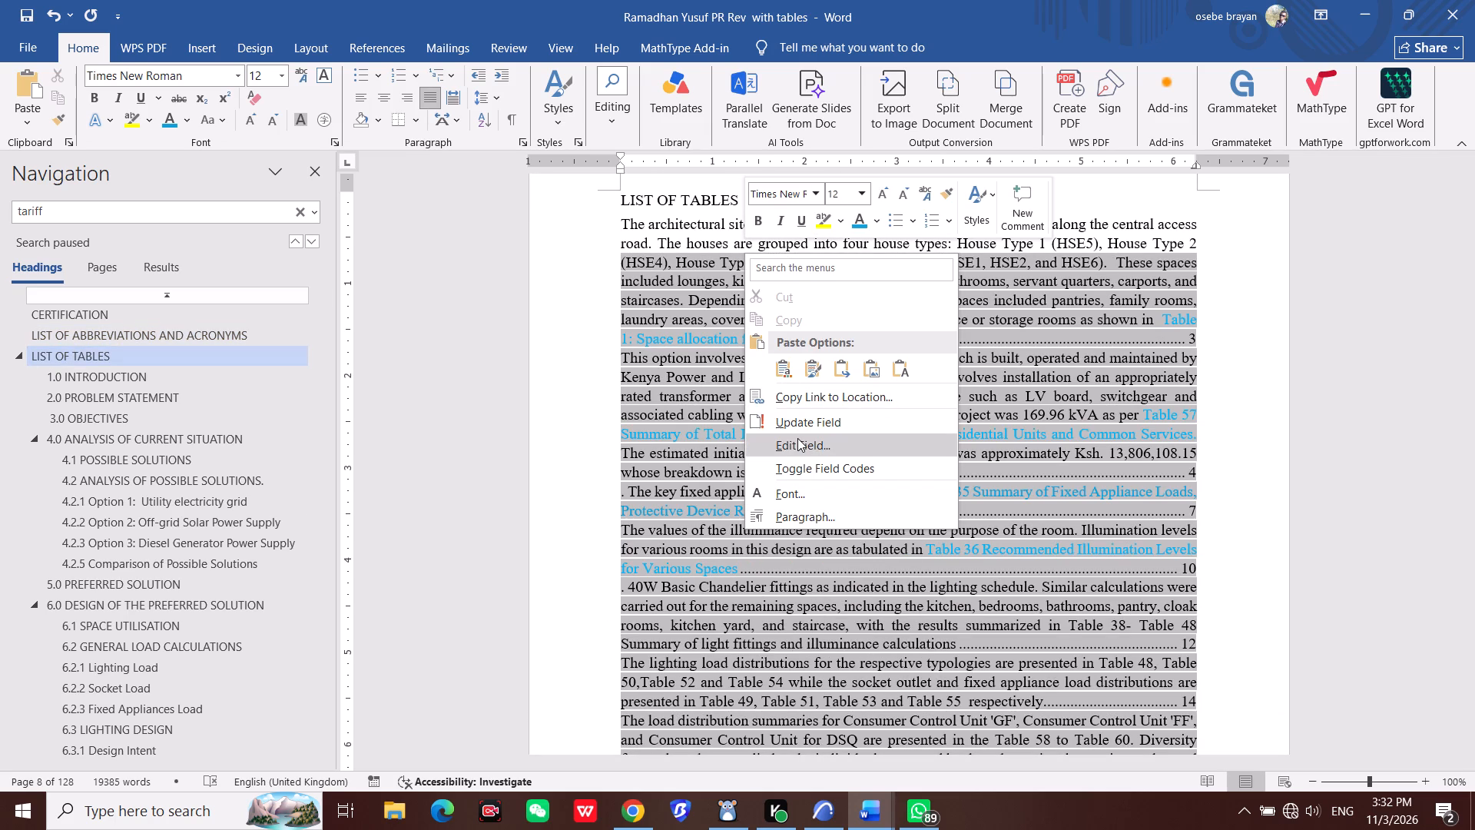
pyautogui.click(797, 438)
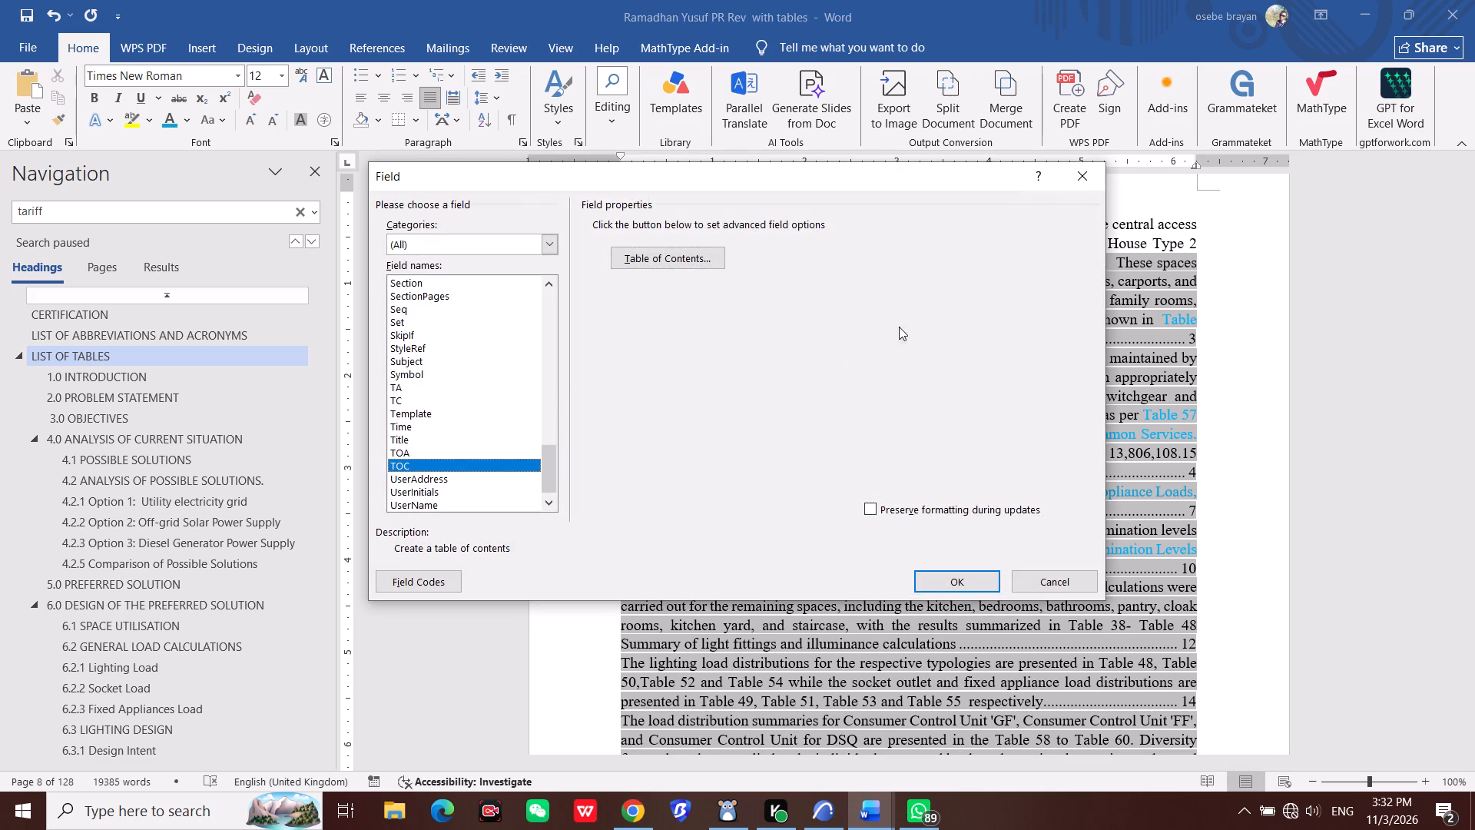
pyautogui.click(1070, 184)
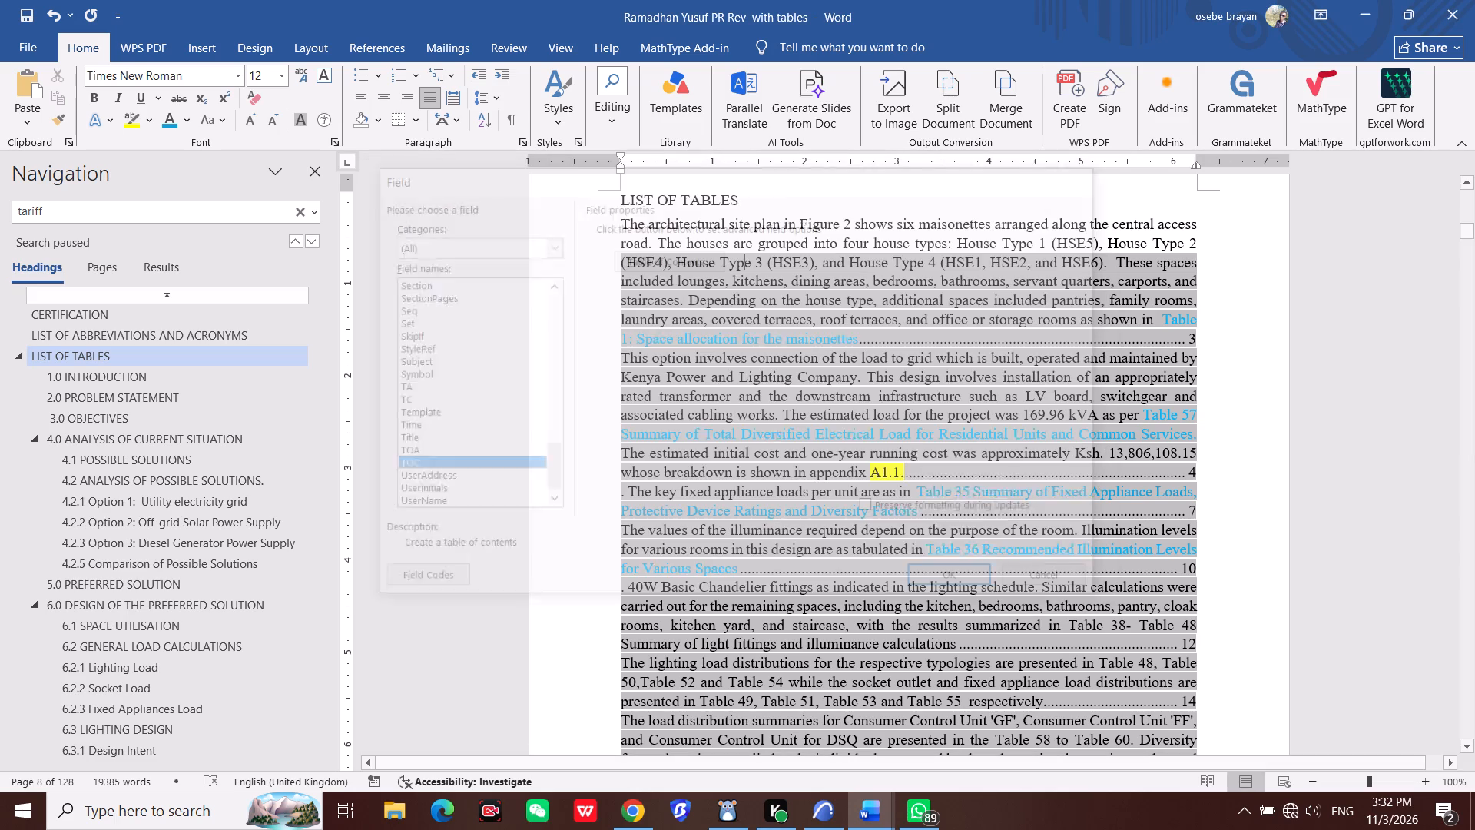
# Update the entire list of tables.
pyautogui.rightClick(870, 326)
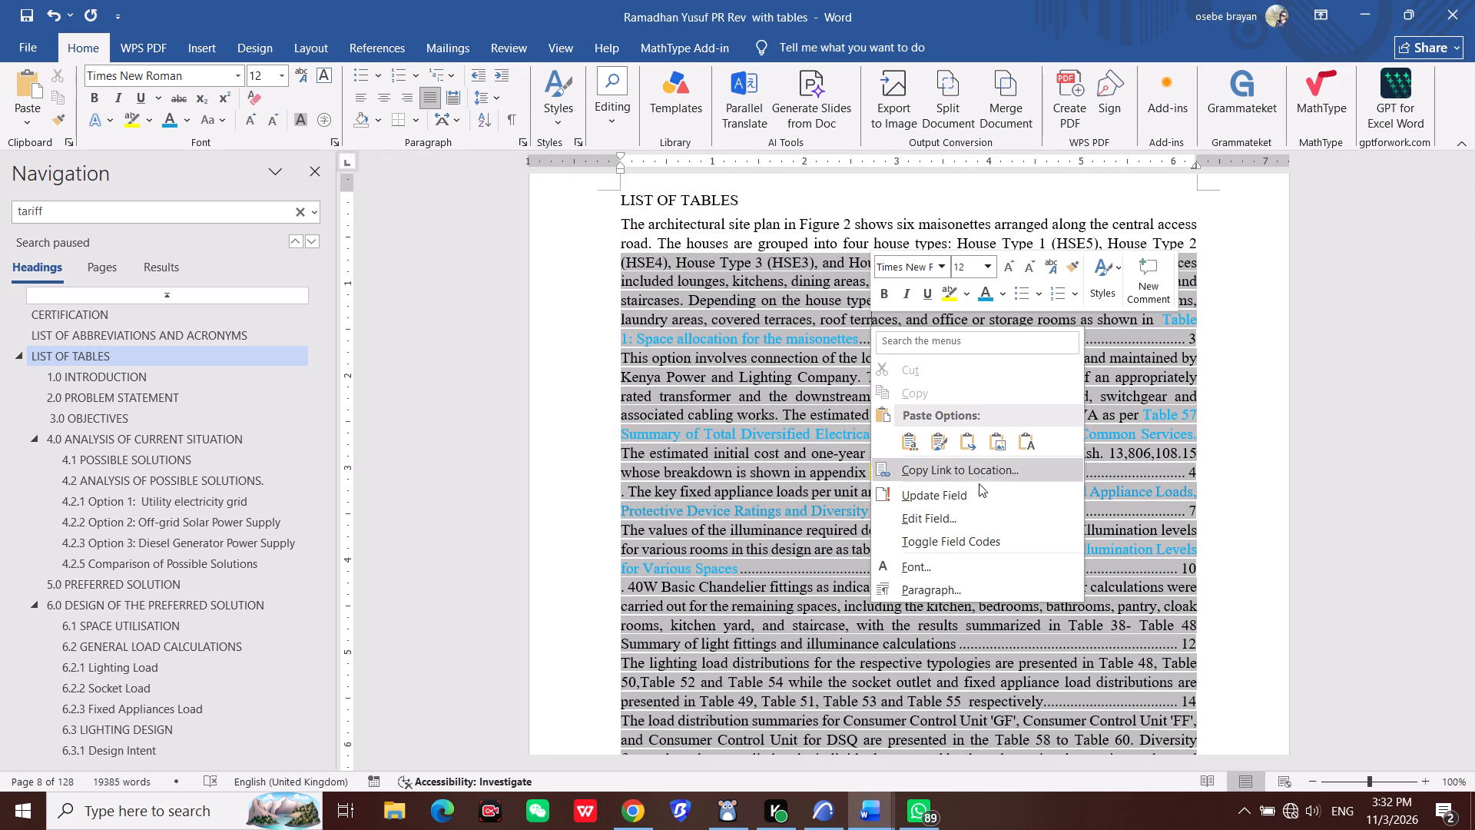
pyautogui.click(979, 486)
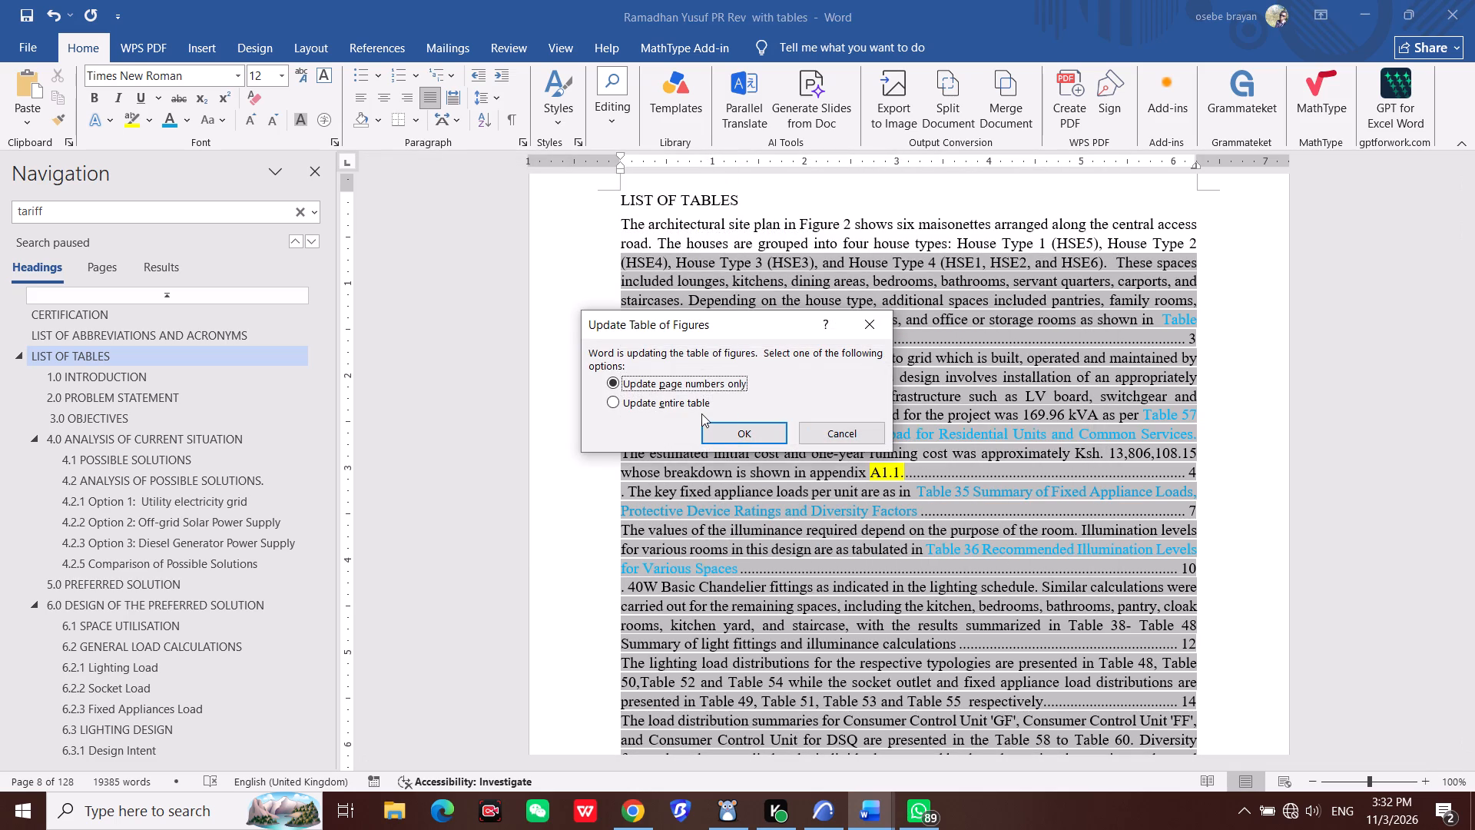
pyautogui.click(681, 413)
pyautogui.click(691, 396)
pyautogui.click(737, 432)
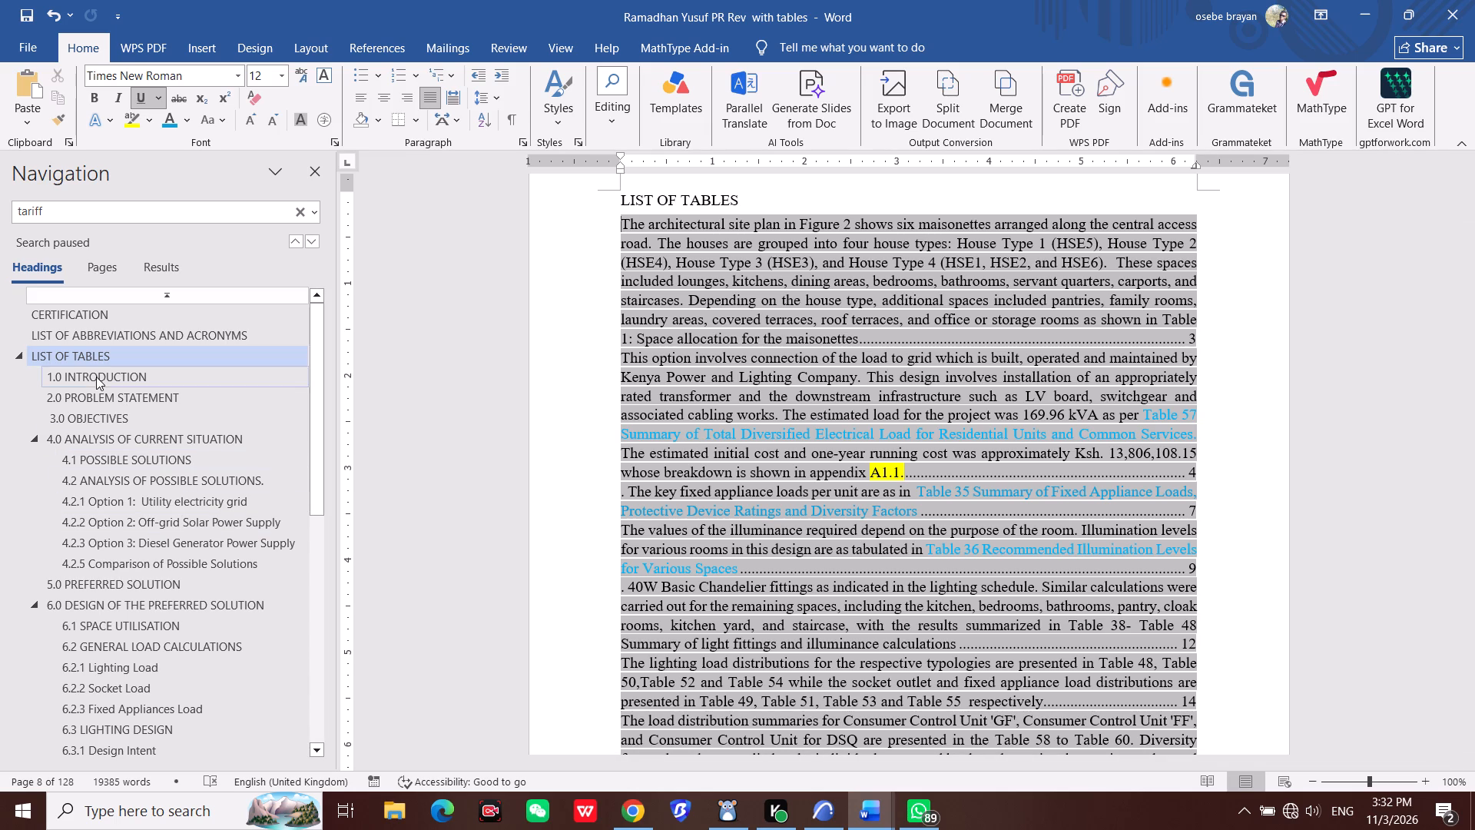
# Check which style is applied to the section 4.0 paragraph on the architectural site plan.
pyautogui.click(183, 467)
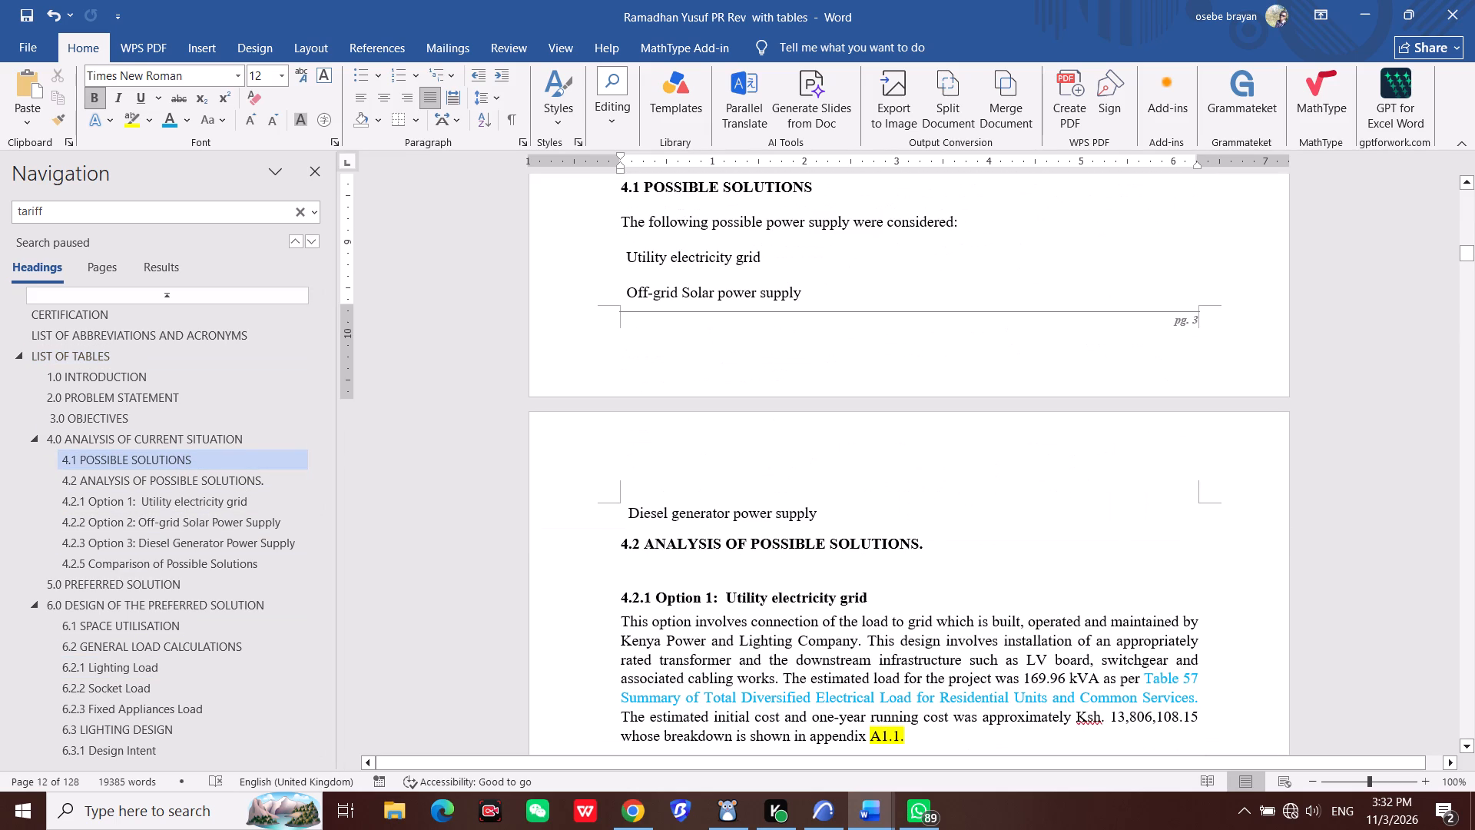
pyautogui.scroll(17, 783, 558)
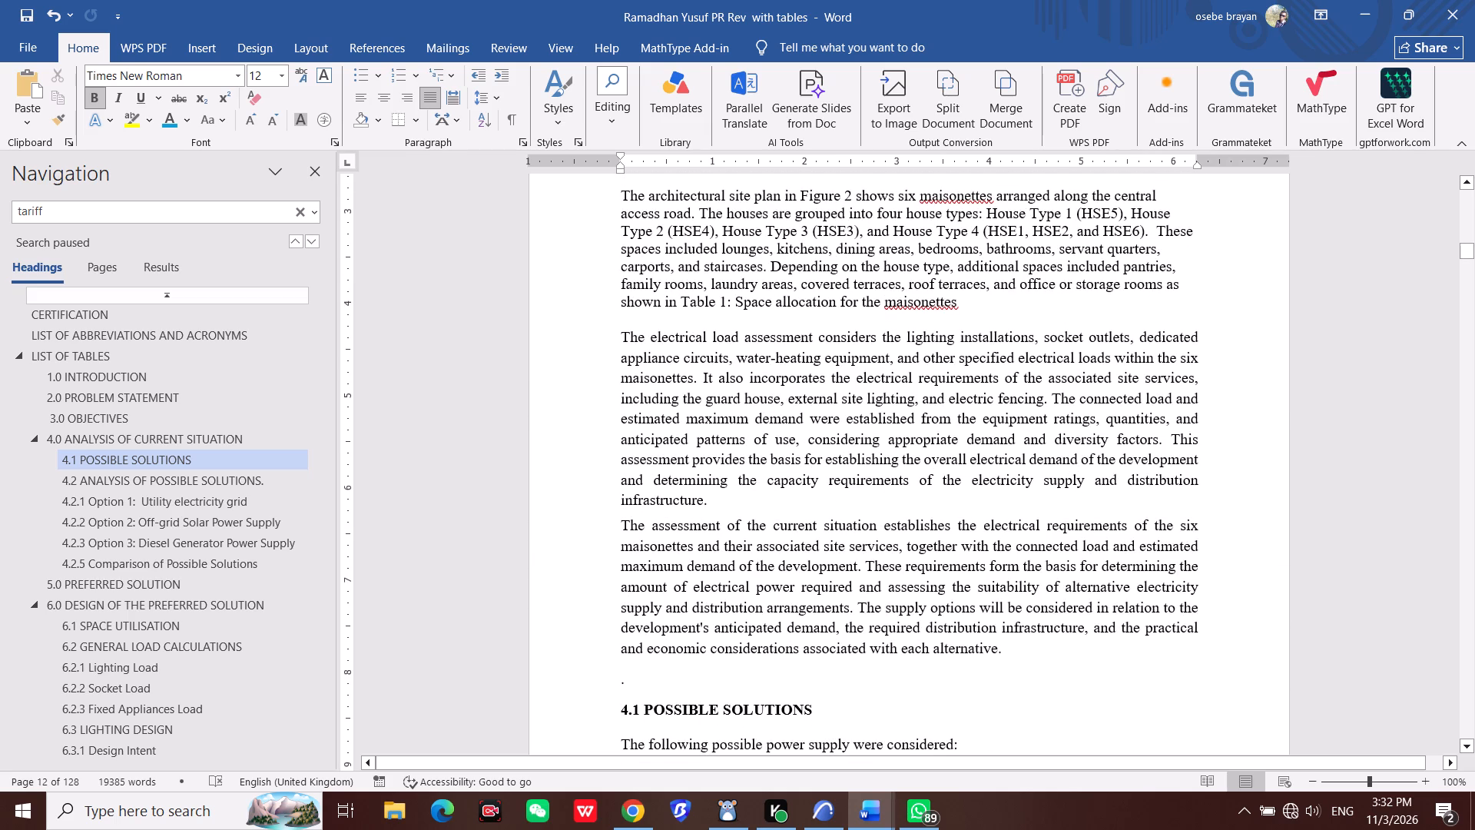
pyautogui.scroll(5, 750, 470)
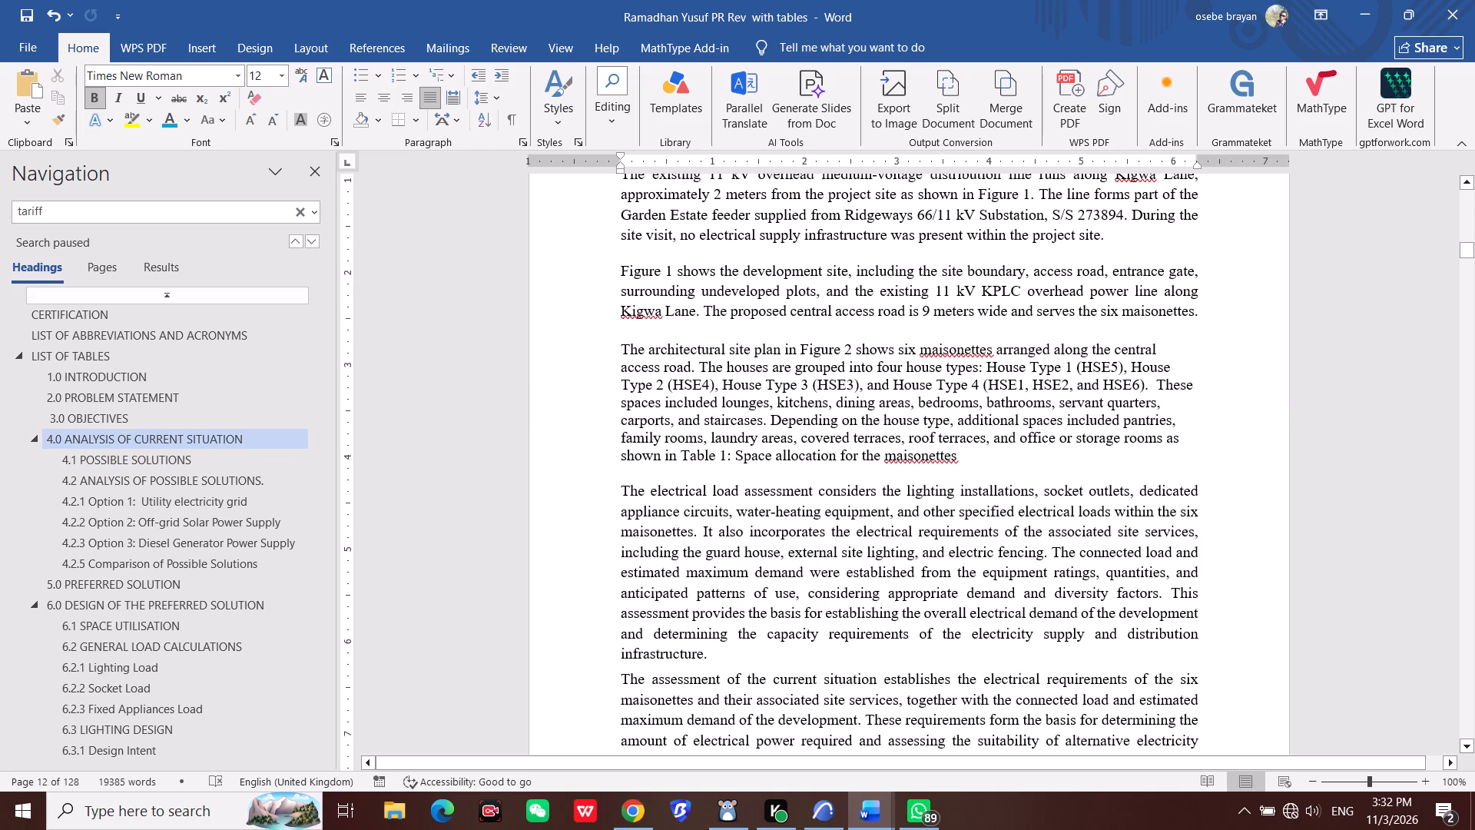
pyautogui.moveTo(615, 356); pyautogui.dragTo(964, 471)
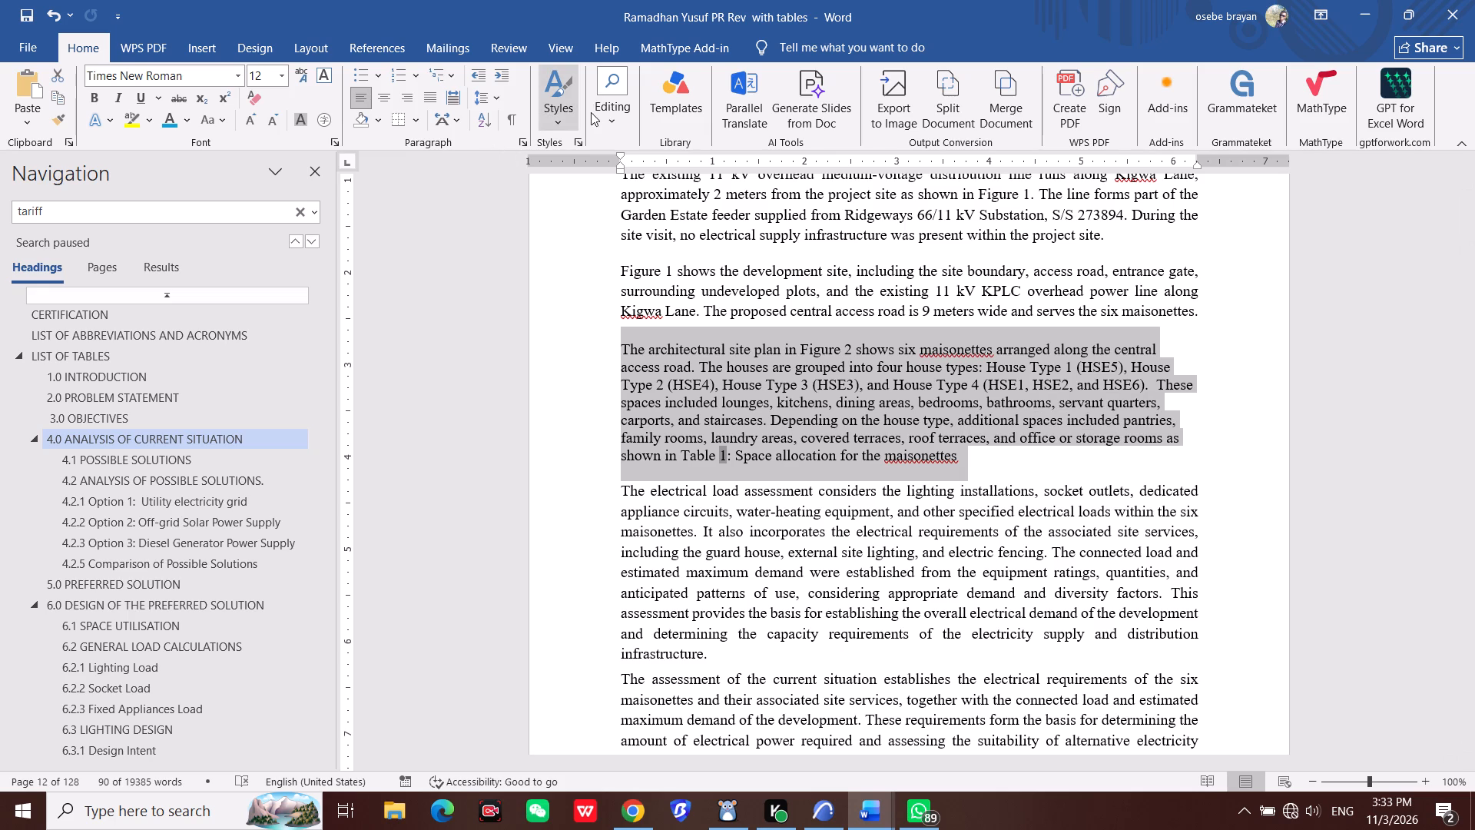
pyautogui.click(541, 121)
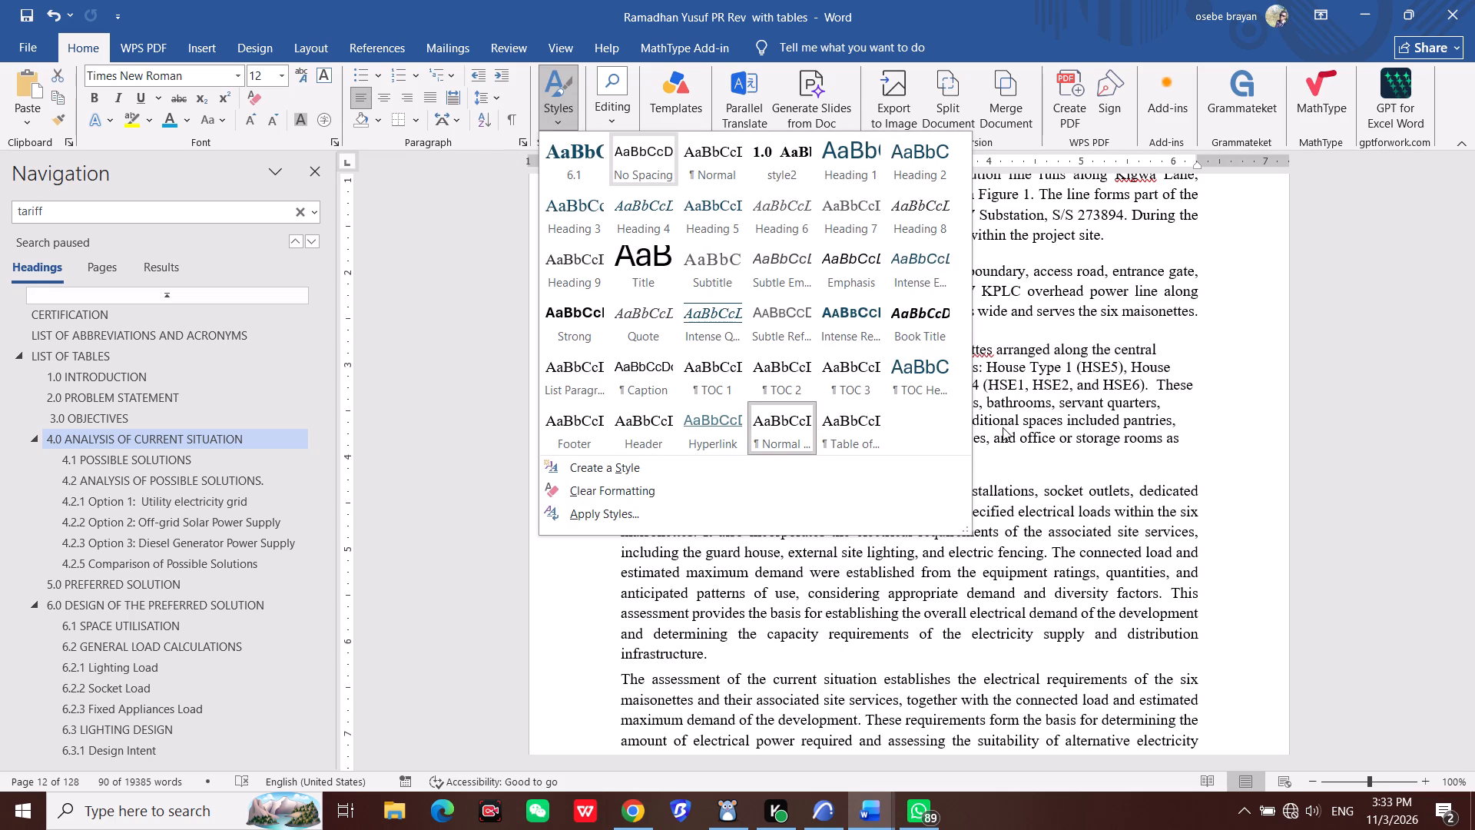
pyautogui.click(1003, 427)
# Copy the "Table 1: Space allocation for the maisonettes" reference ending that paragraph, and delete it from the text.
pyautogui.click(947, 459)
pyautogui.moveTo(962, 458); pyautogui.dragTo(887, 441)
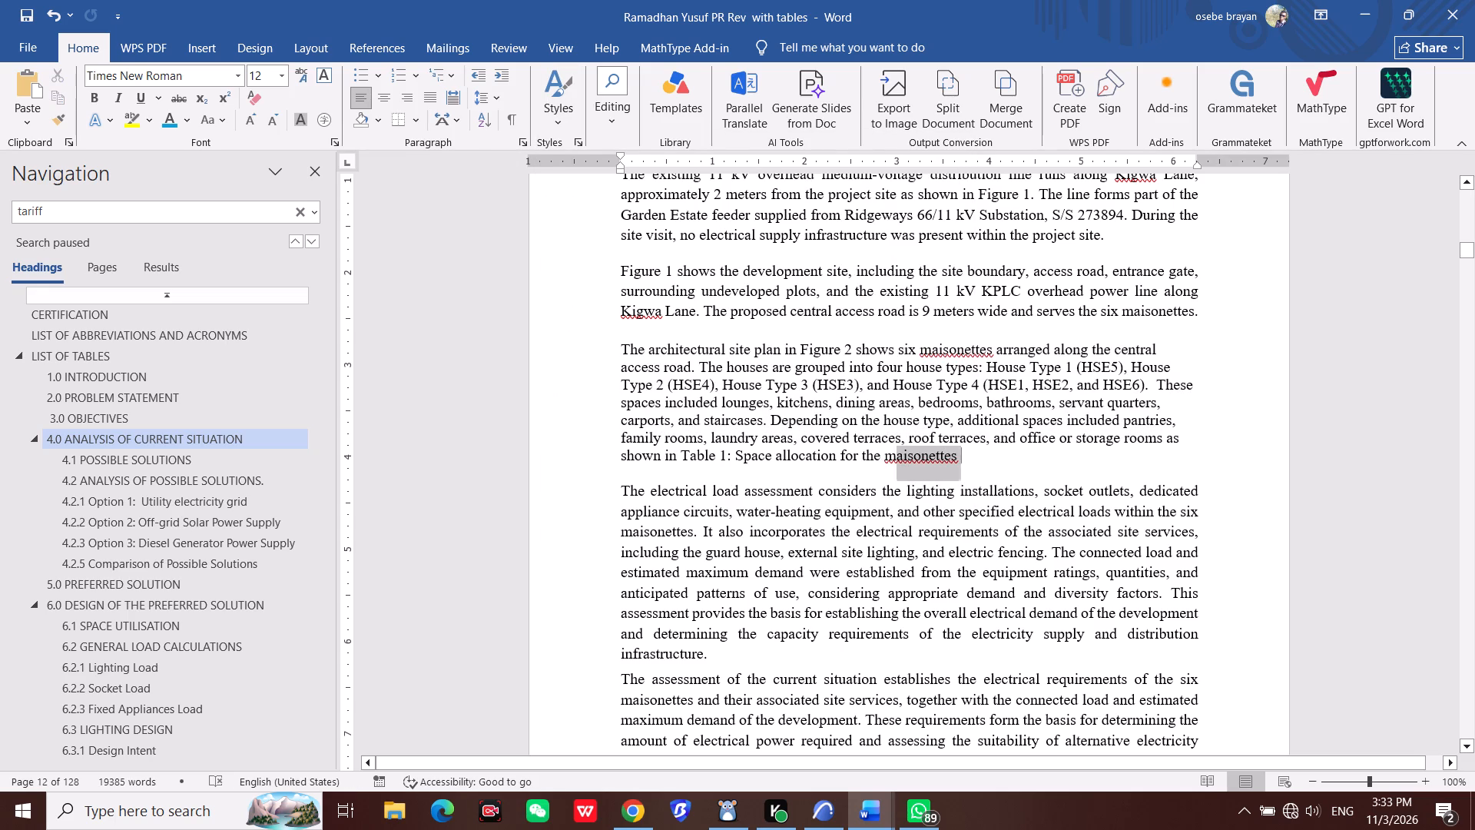
pyautogui.moveTo(887, 441); pyautogui.dragTo(685, 460)
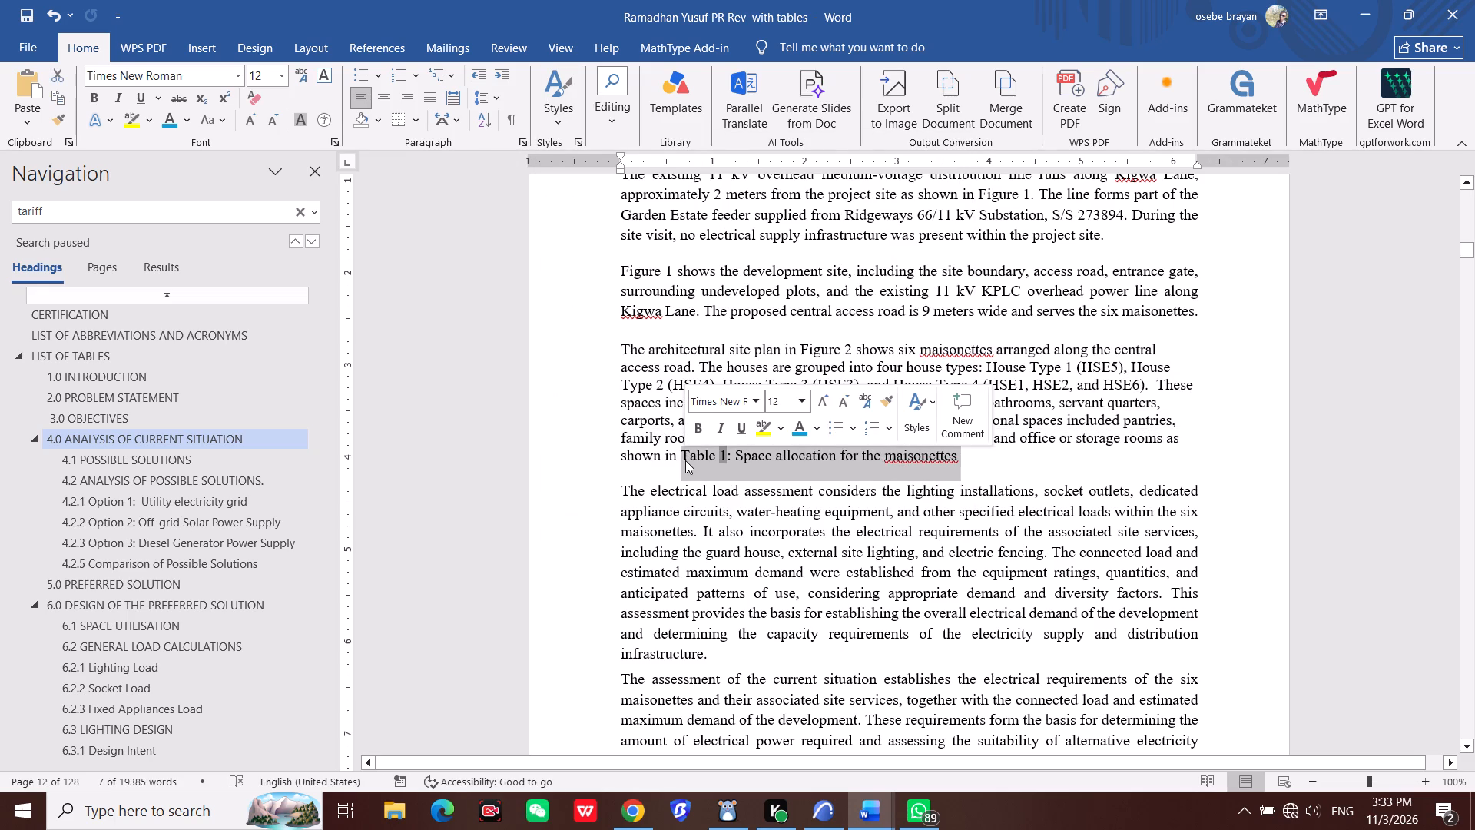
pyautogui.hotkey('ctrl', 'c')
pyautogui.press('Delete')
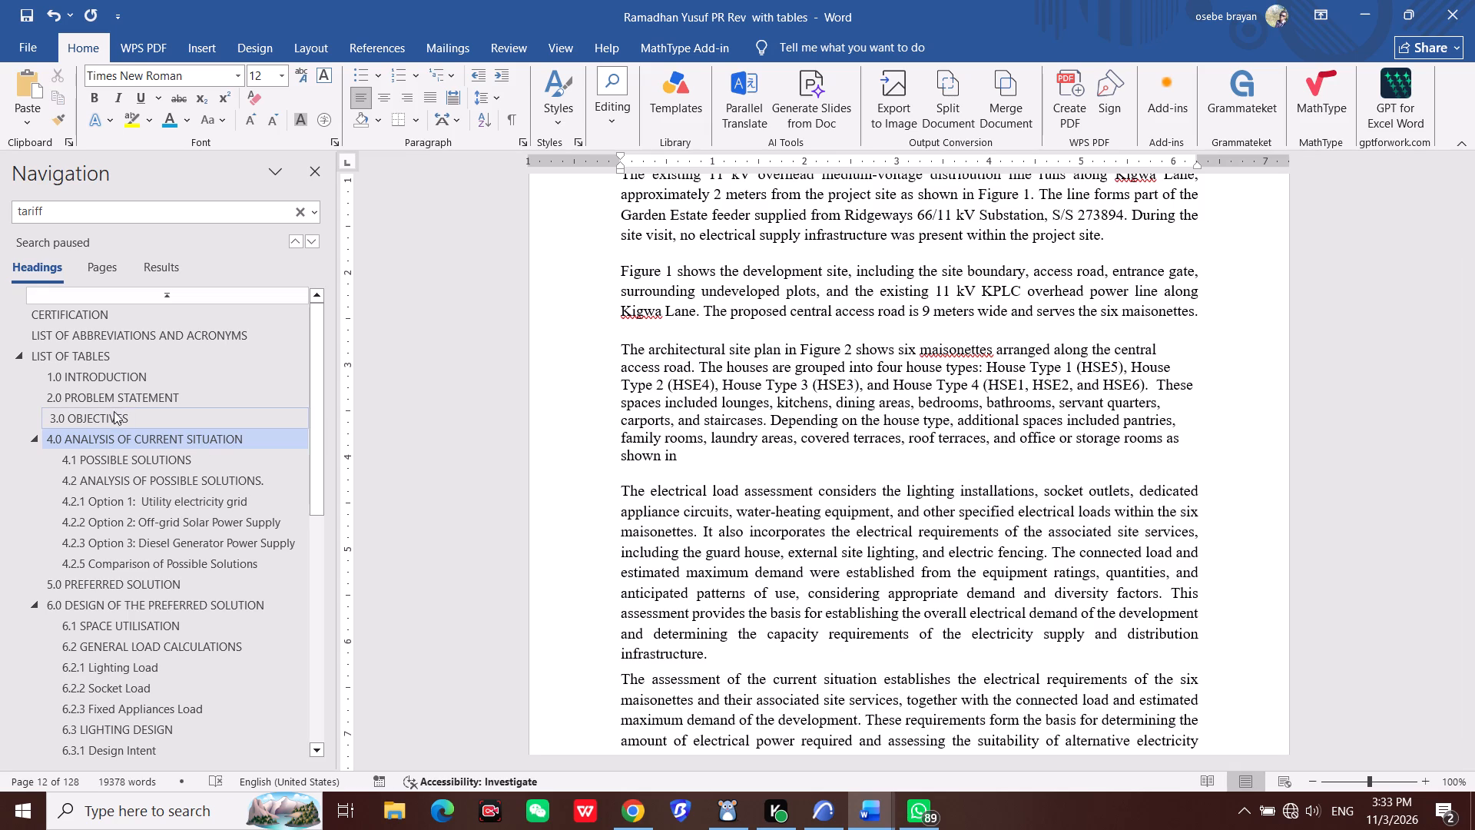
# Apply the Heading 1 style to the highlighted LIST OF FIGURES title below the list of tables.
pyautogui.scroll(1, 118, 353)
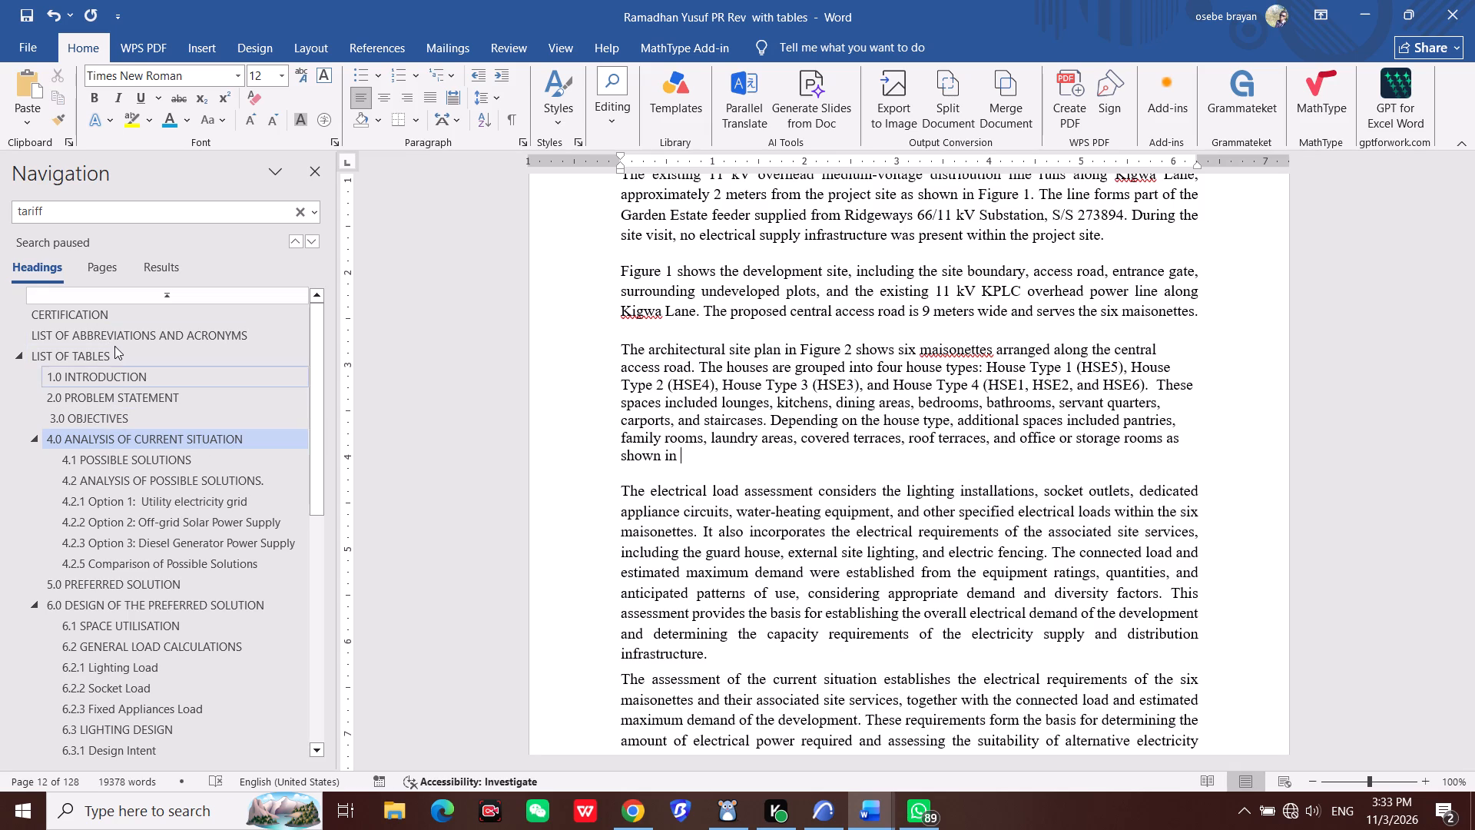
pyautogui.click(114, 346)
pyautogui.scroll(-6, 673, 440)
pyautogui.scroll(1, 673, 440)
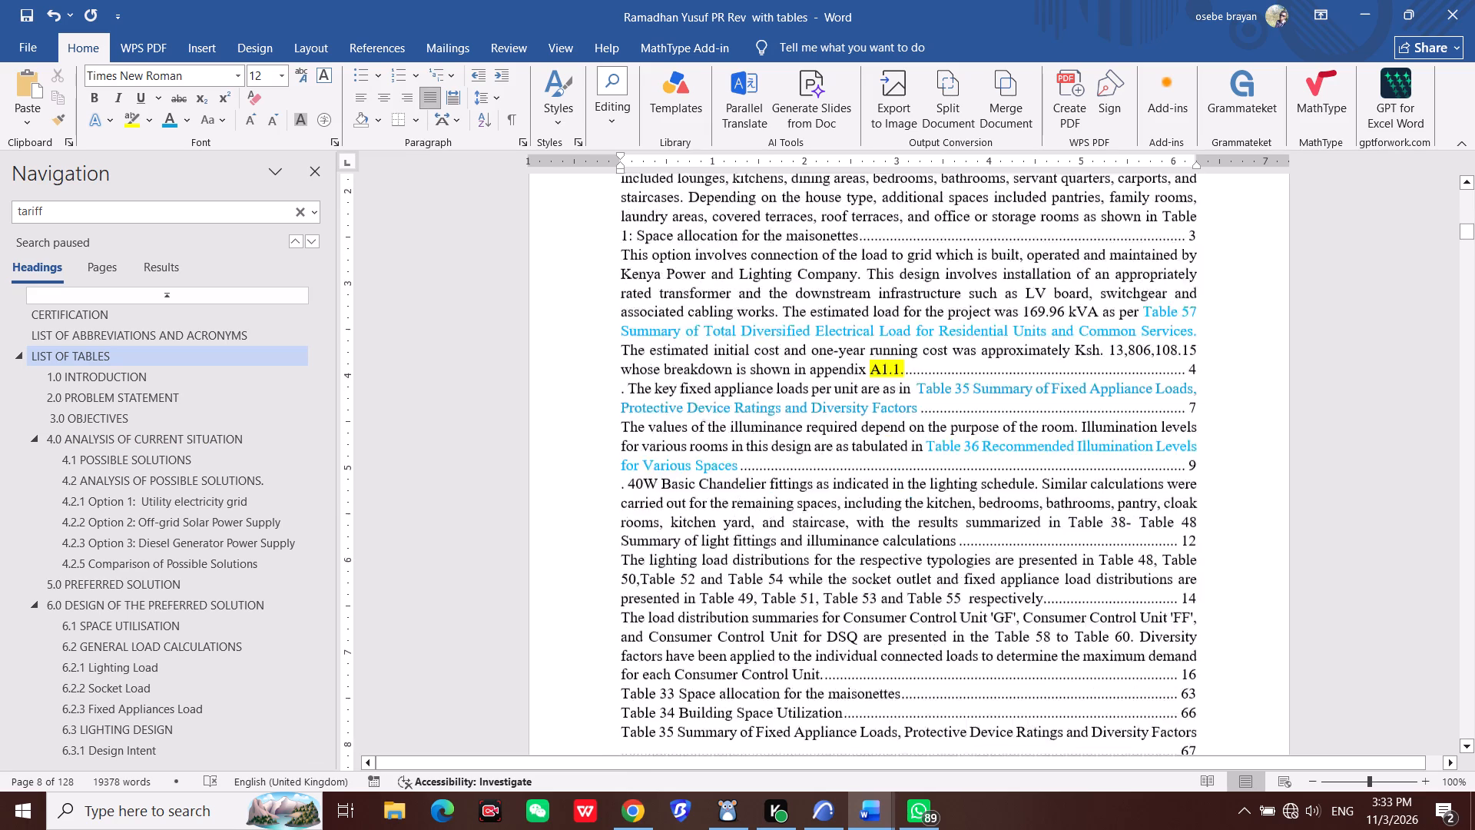
pyautogui.scroll(-20, 673, 440)
pyautogui.scroll(-16, 673, 440)
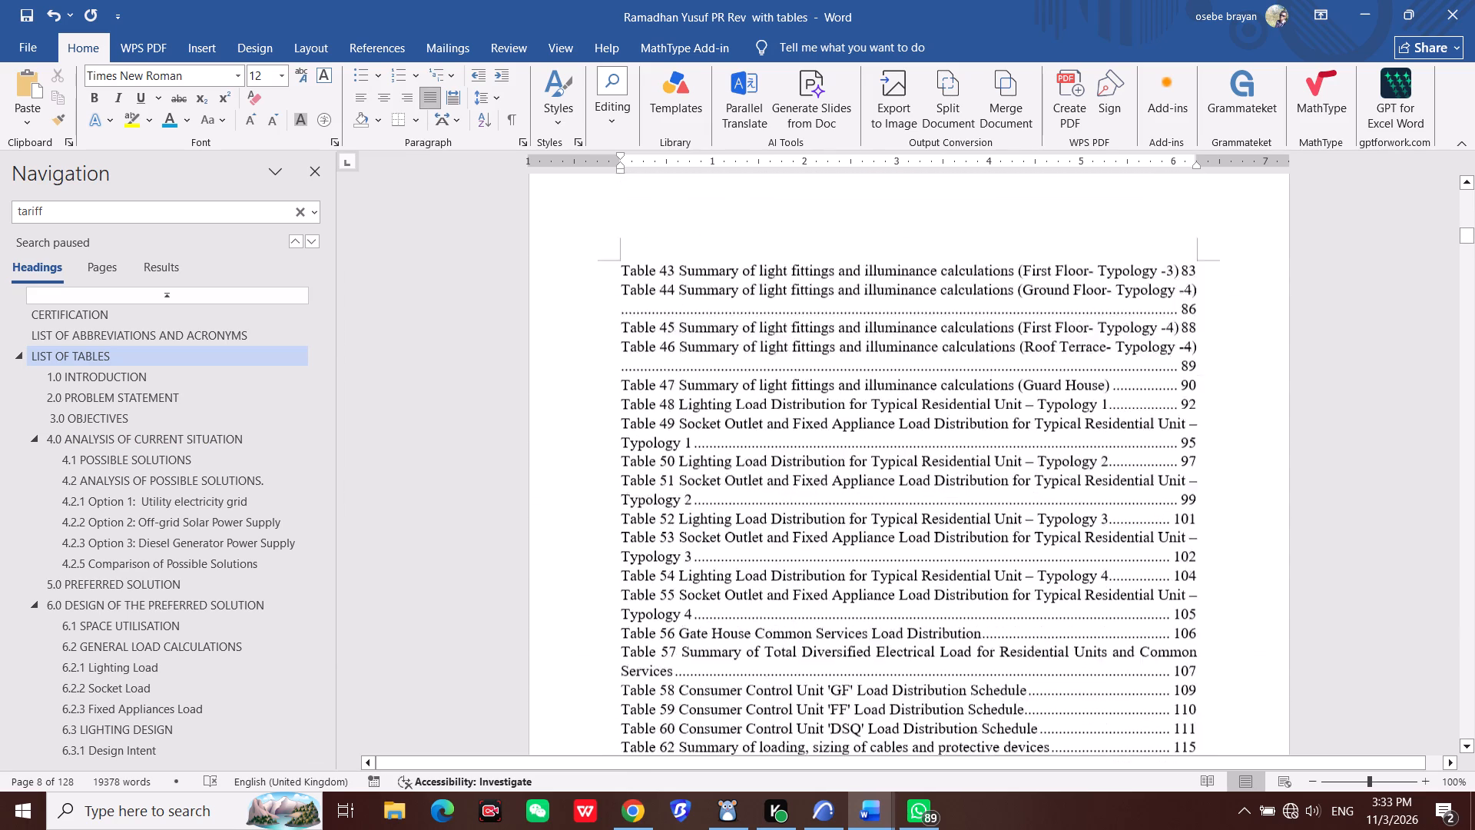
pyautogui.scroll(-4, 673, 440)
pyautogui.moveTo(765, 465); pyautogui.dragTo(667, 463)
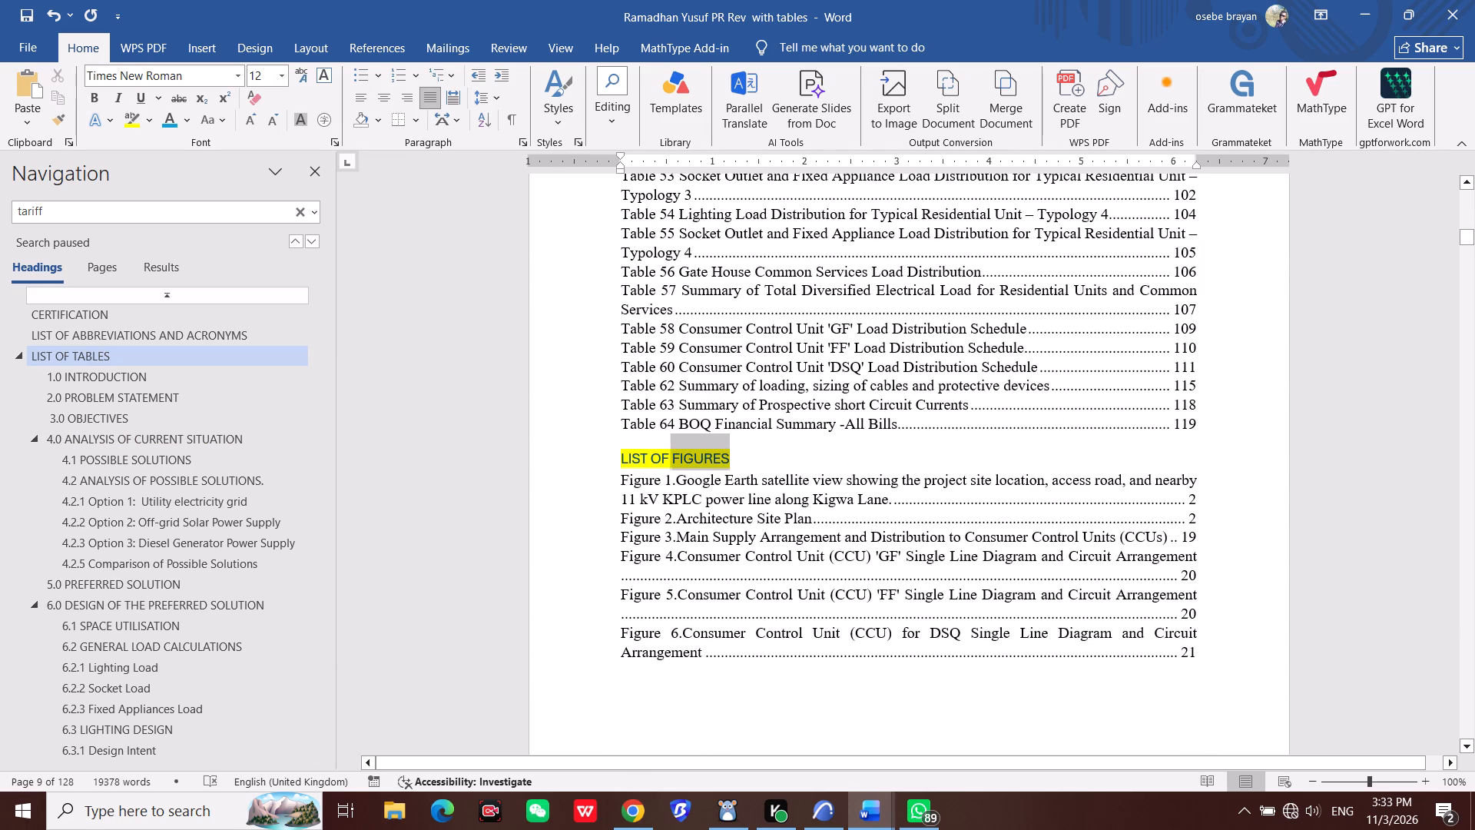
pyautogui.moveTo(667, 463); pyautogui.dragTo(602, 464)
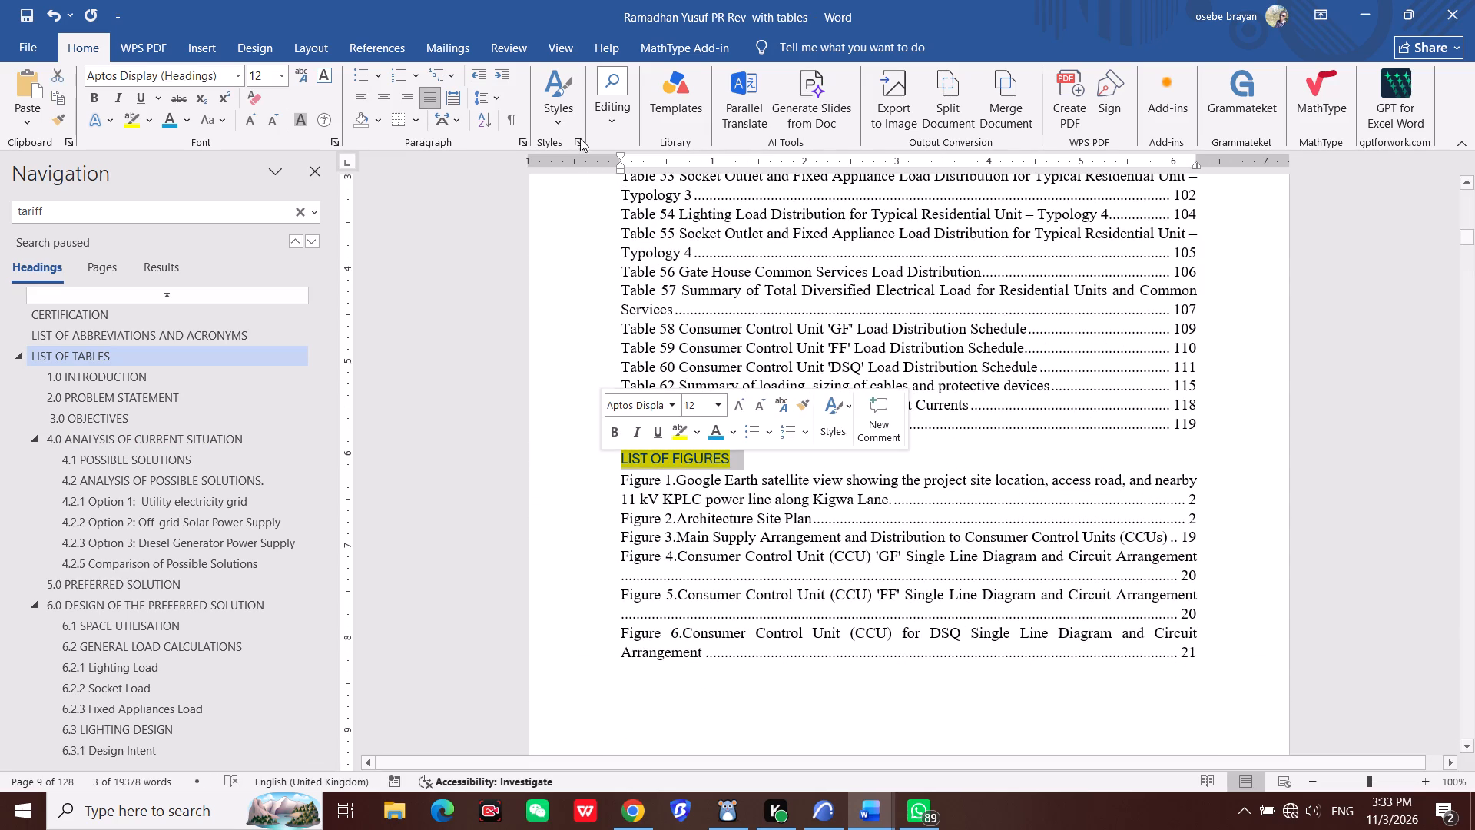
pyautogui.click(561, 128)
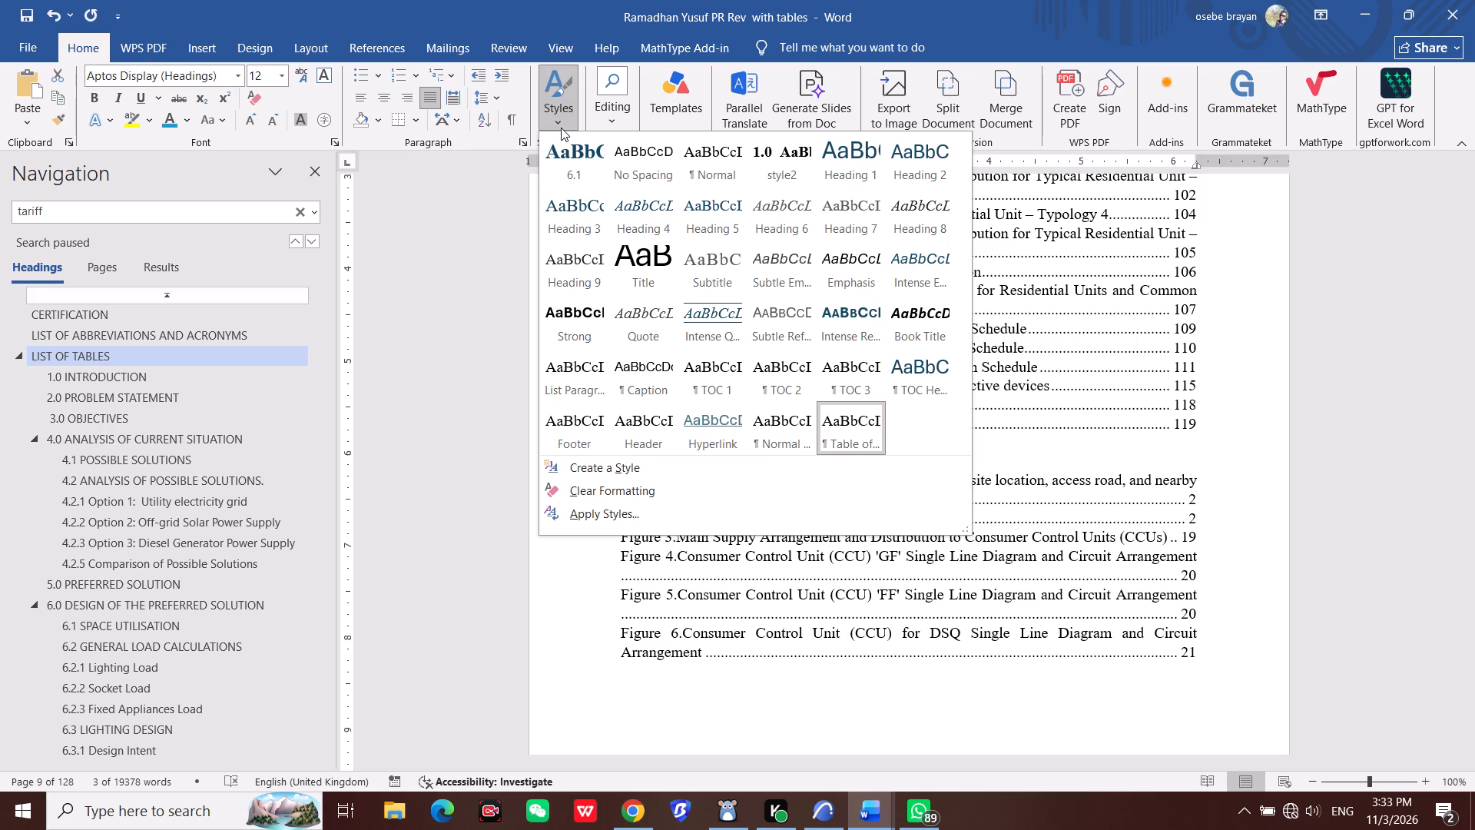
pyautogui.click(846, 158)
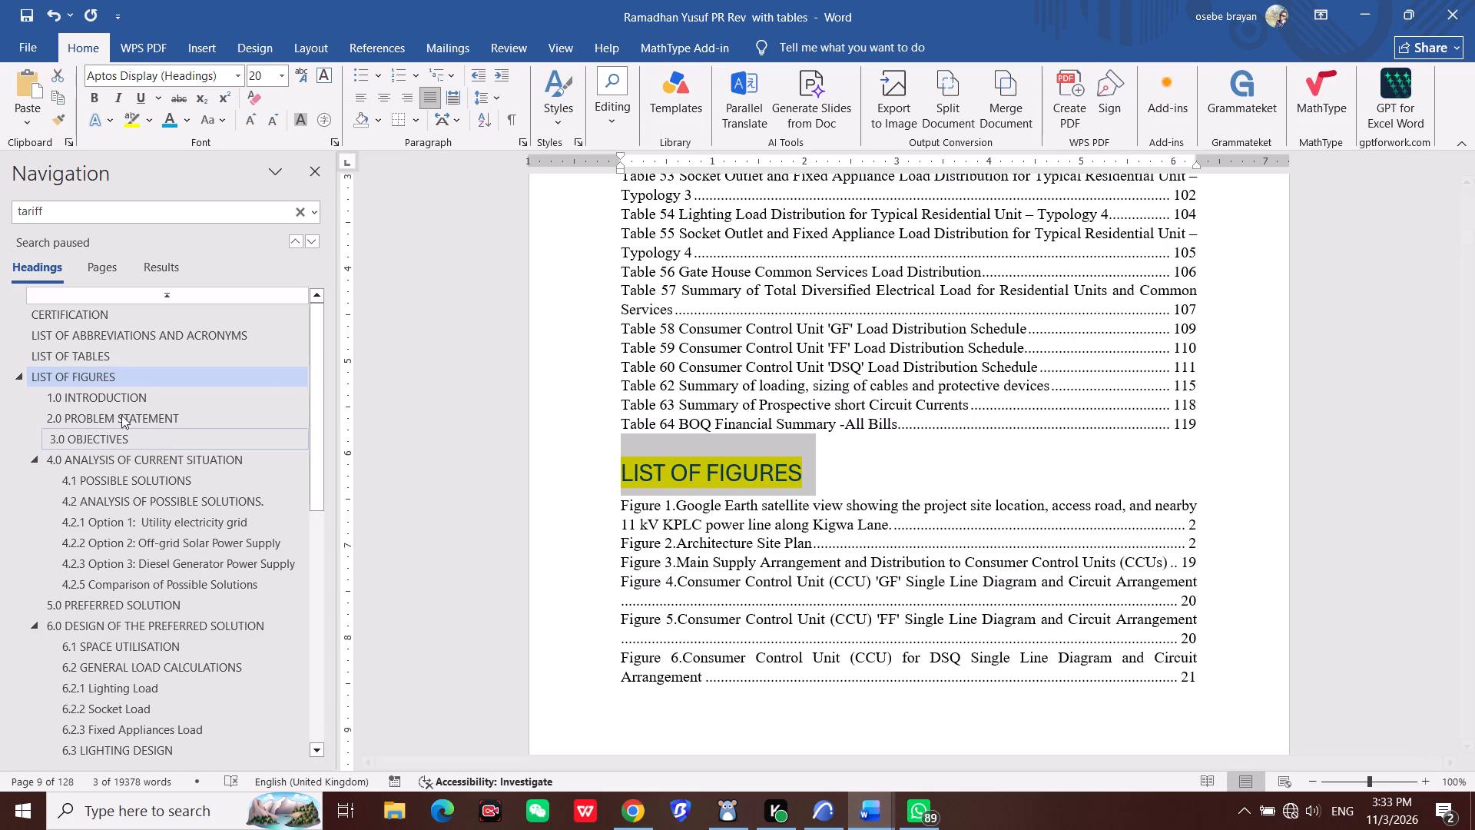
# Update the entire list of tables.
pyautogui.click(132, 348)
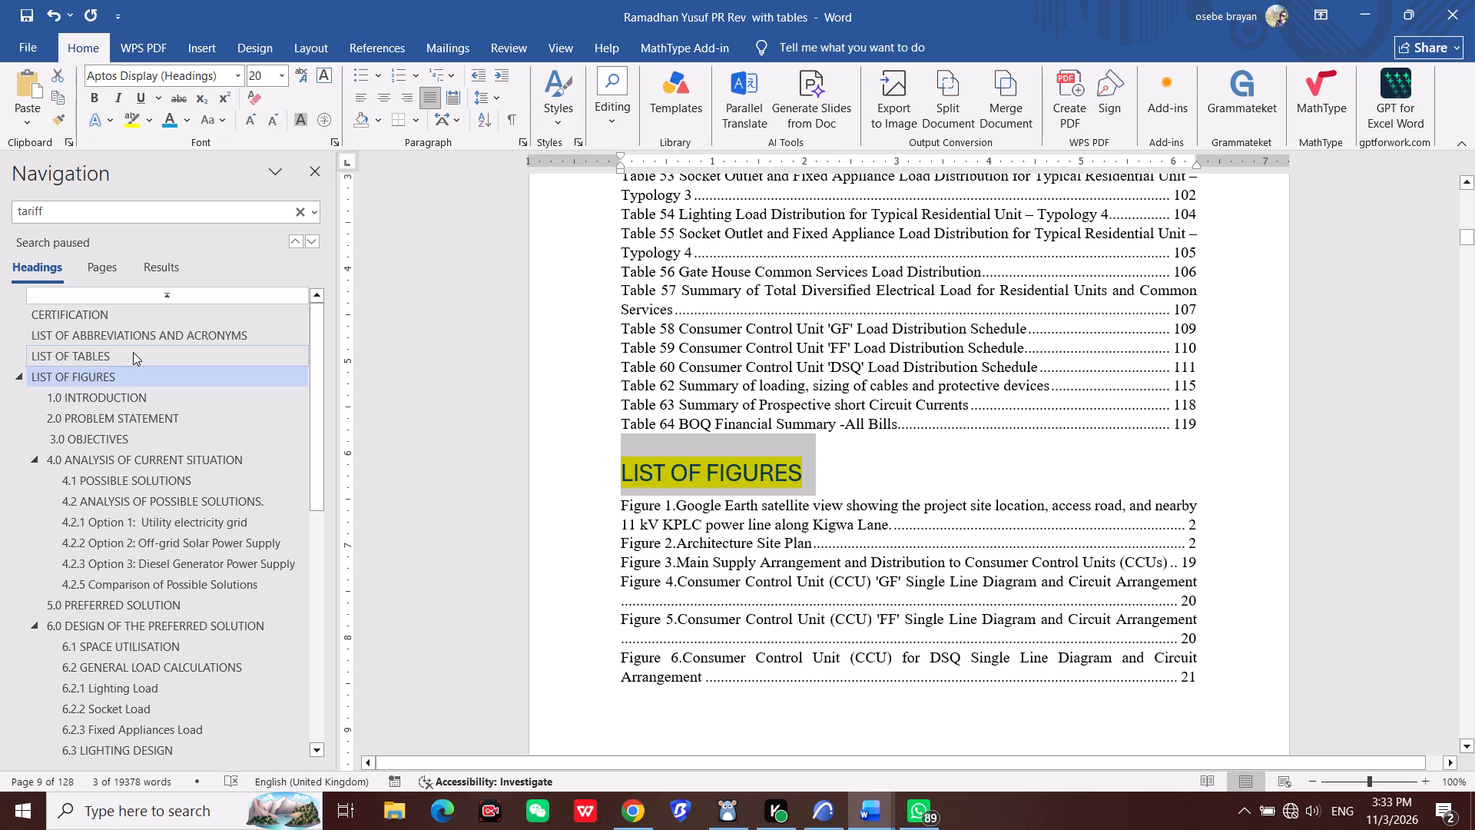
pyautogui.click(126, 358)
pyautogui.rightClick(679, 350)
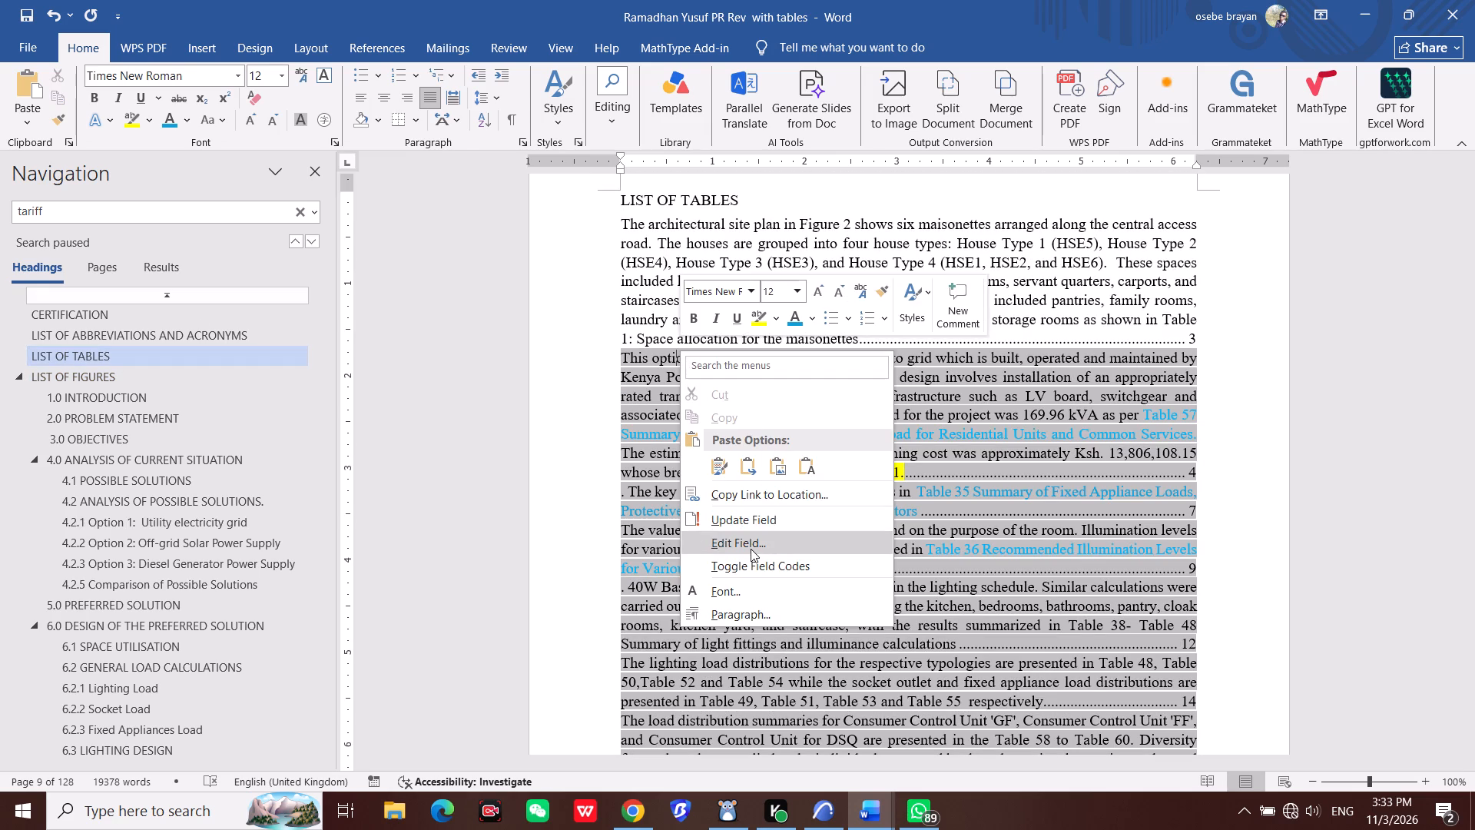
pyautogui.click(770, 519)
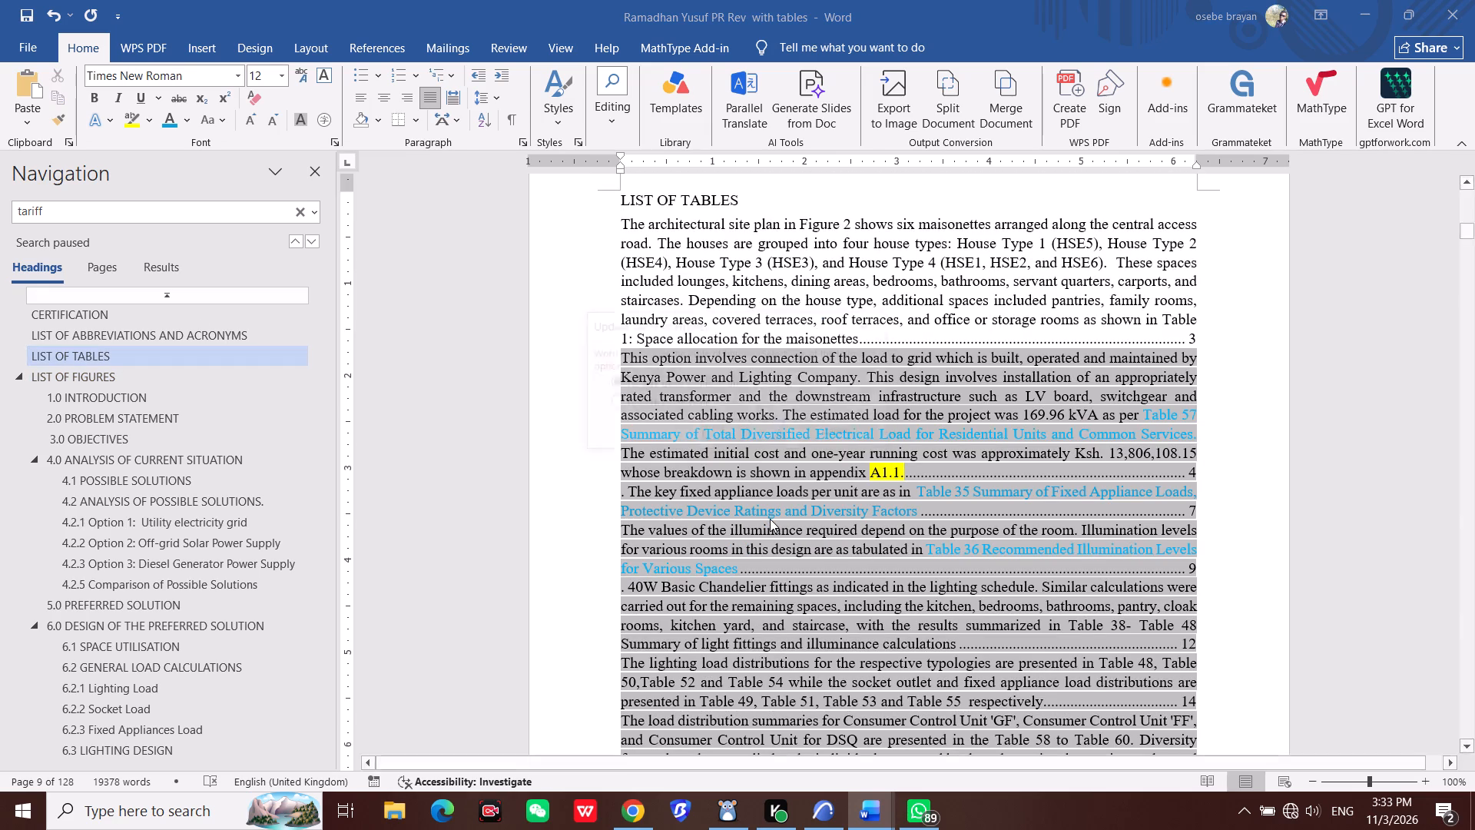
pyautogui.click(643, 414)
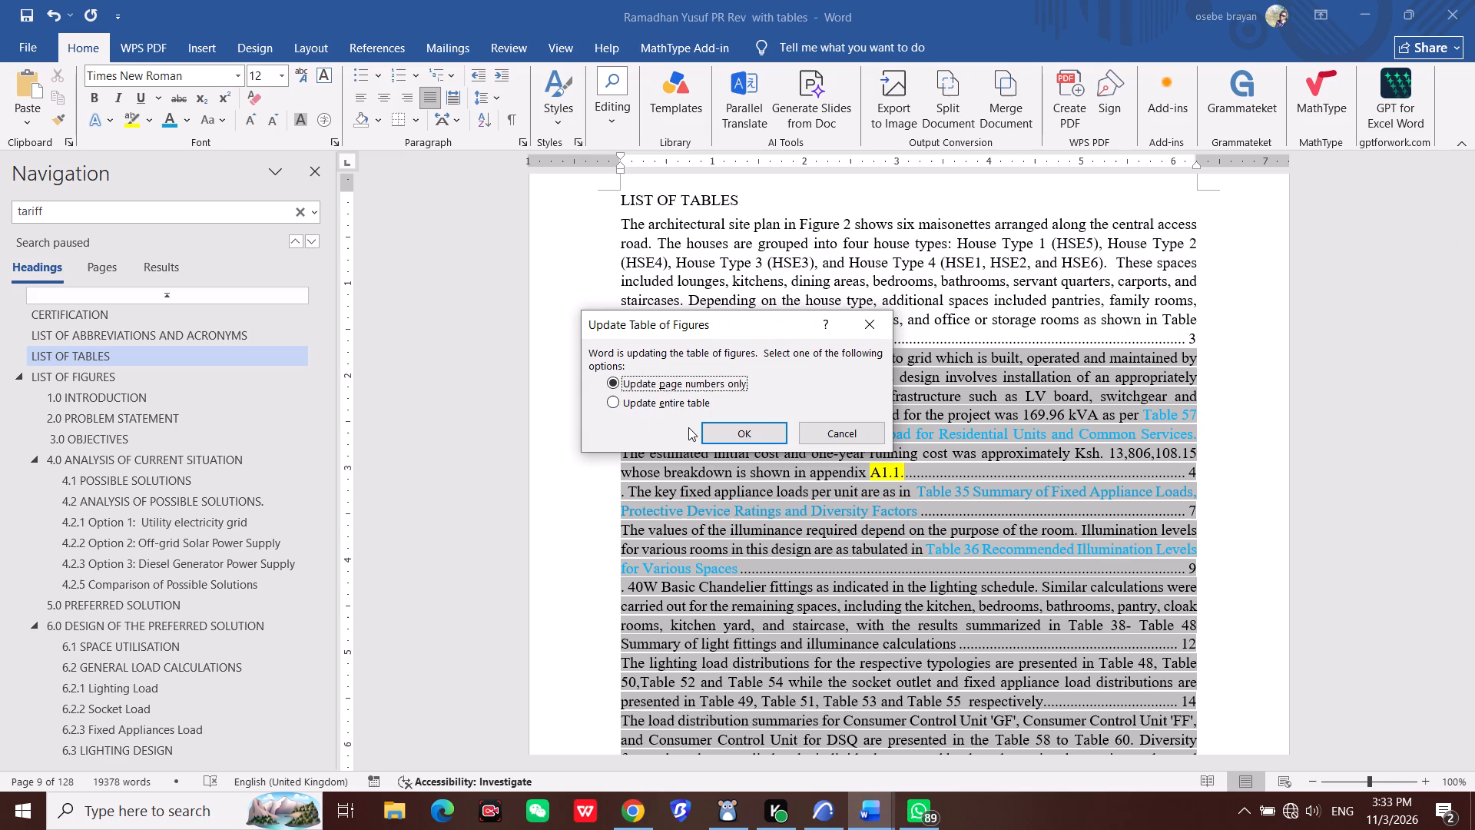
pyautogui.click(671, 398)
pyautogui.click(754, 433)
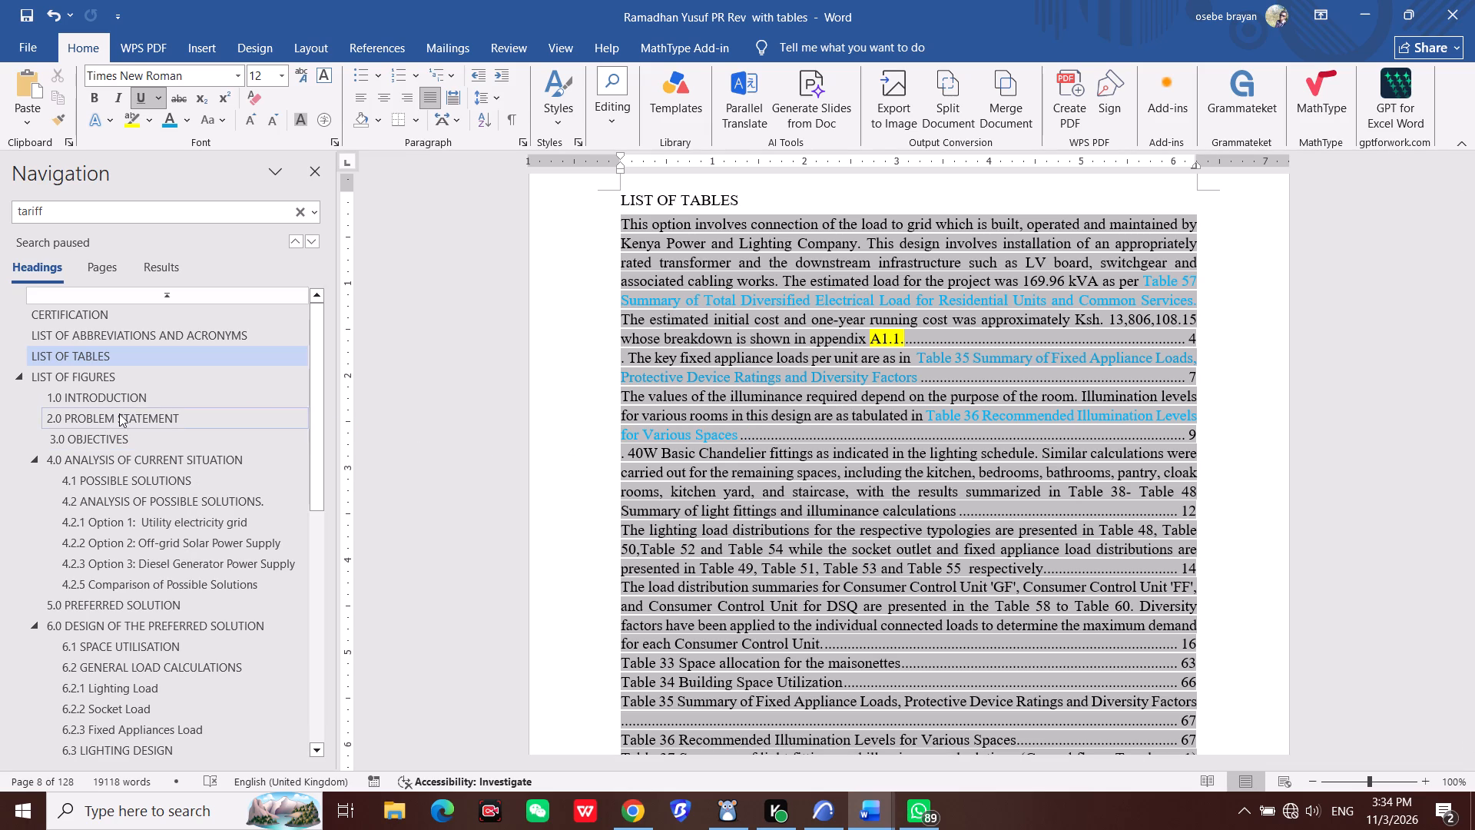
# Look through the document's heading outline, from the front matter to the section 6.5 subsections and back.
pyautogui.scroll(-1, 171, 490)
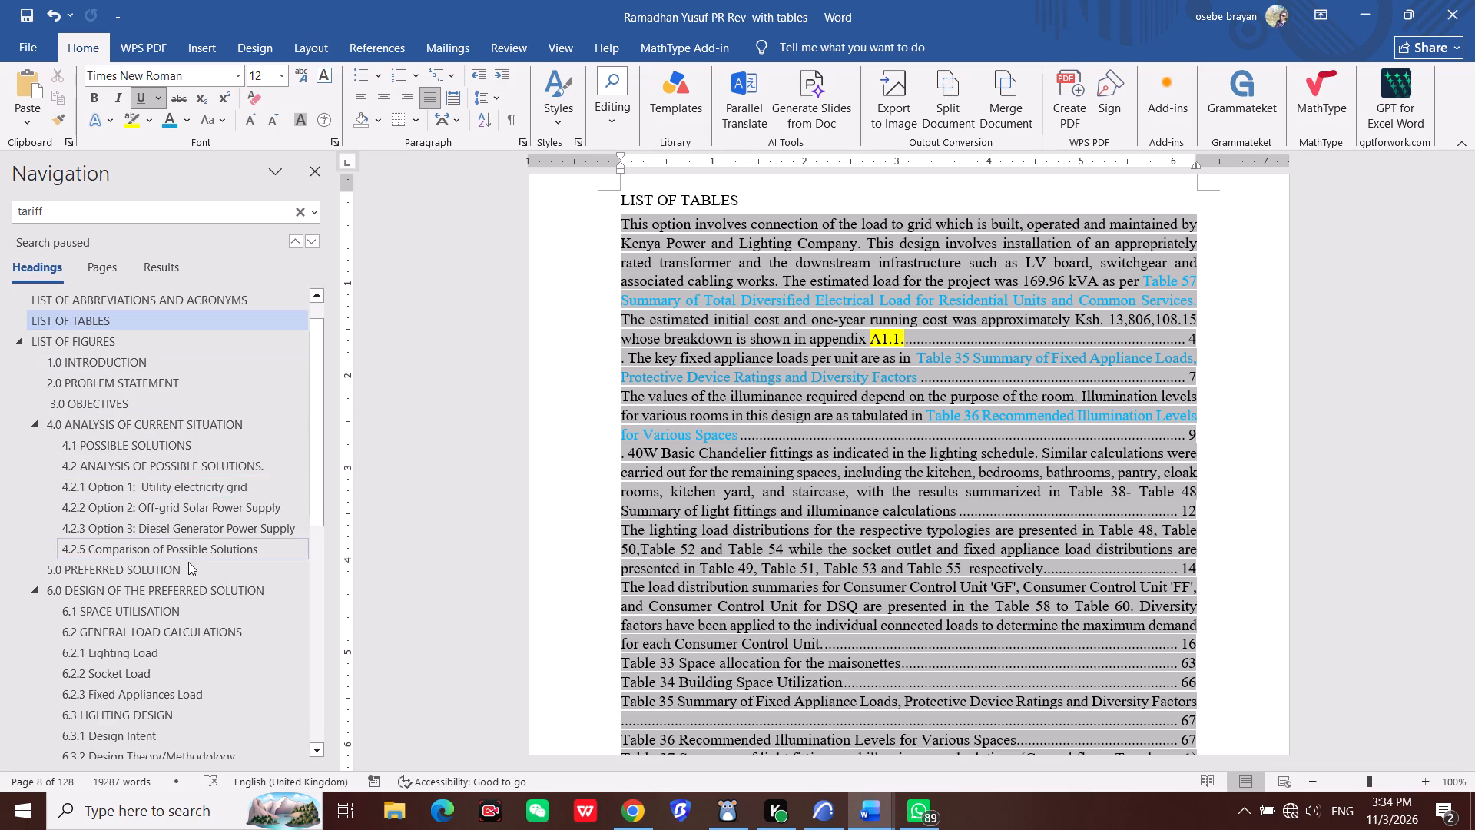
pyautogui.scroll(-1, 188, 562)
pyautogui.scroll(5, 172, 523)
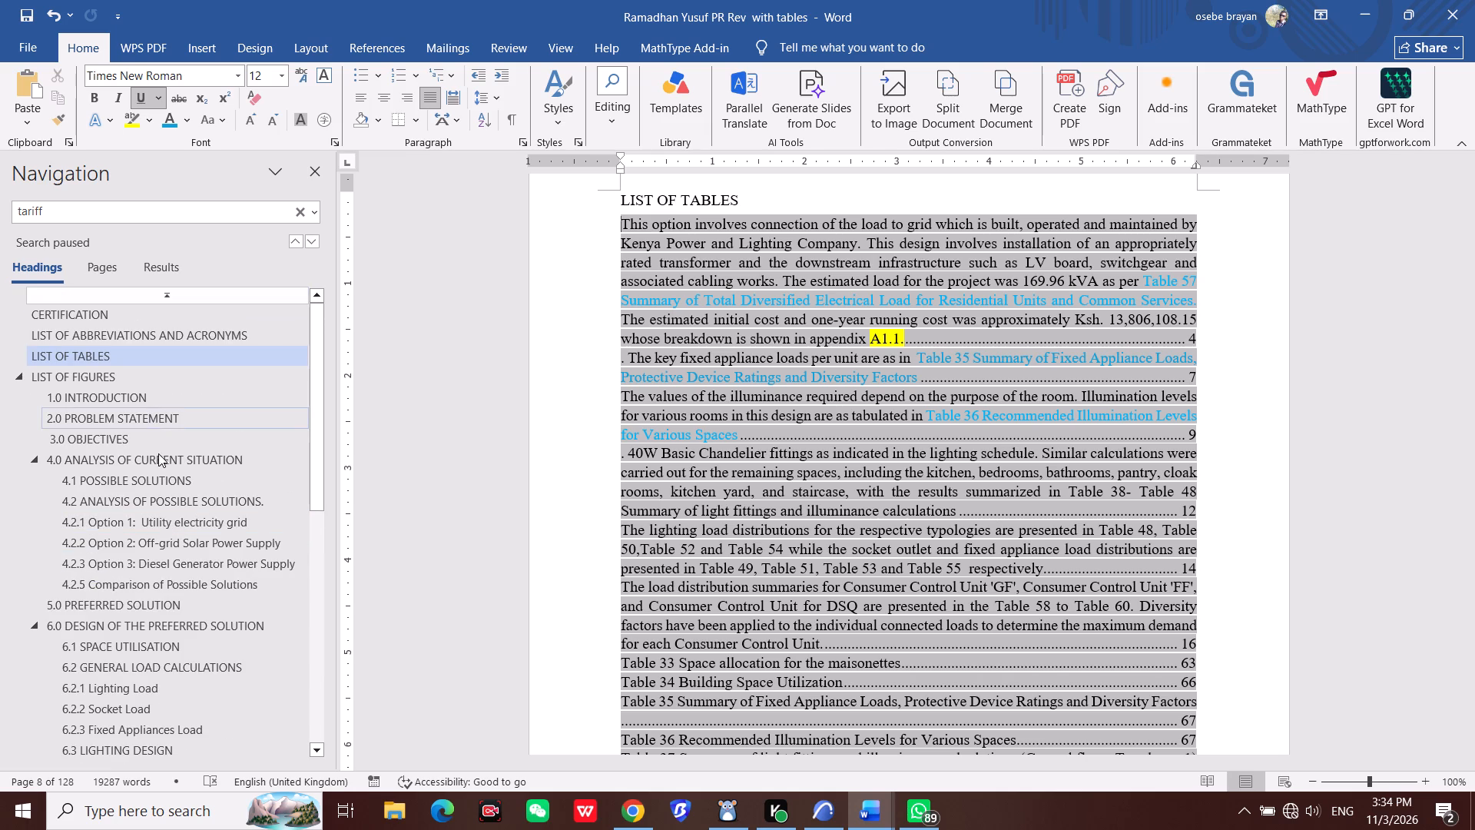
pyautogui.scroll(-5, 199, 559)
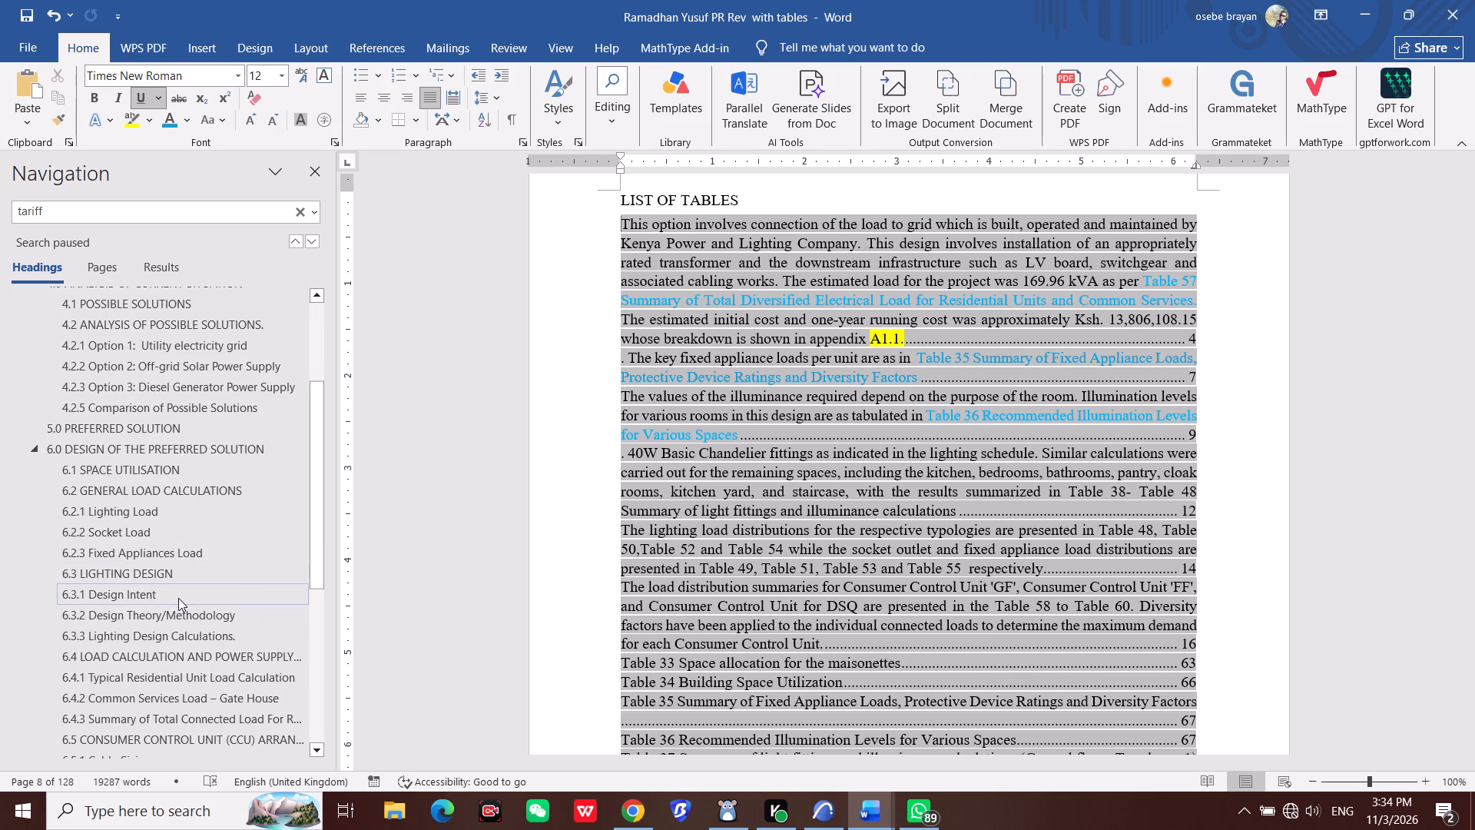
pyautogui.scroll(-3, 186, 603)
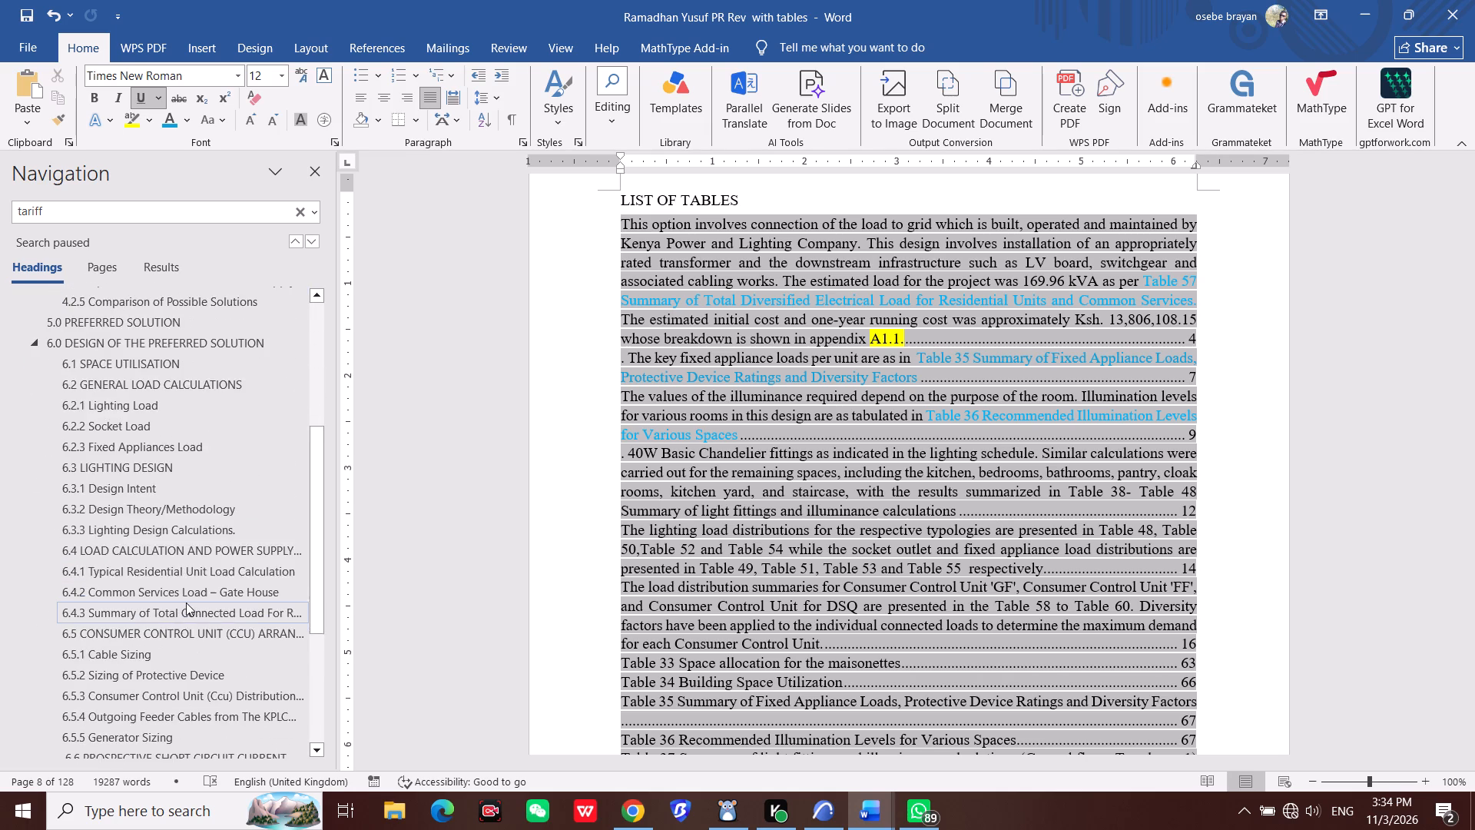
pyautogui.scroll(2, 186, 603)
pyautogui.scroll(3, 156, 409)
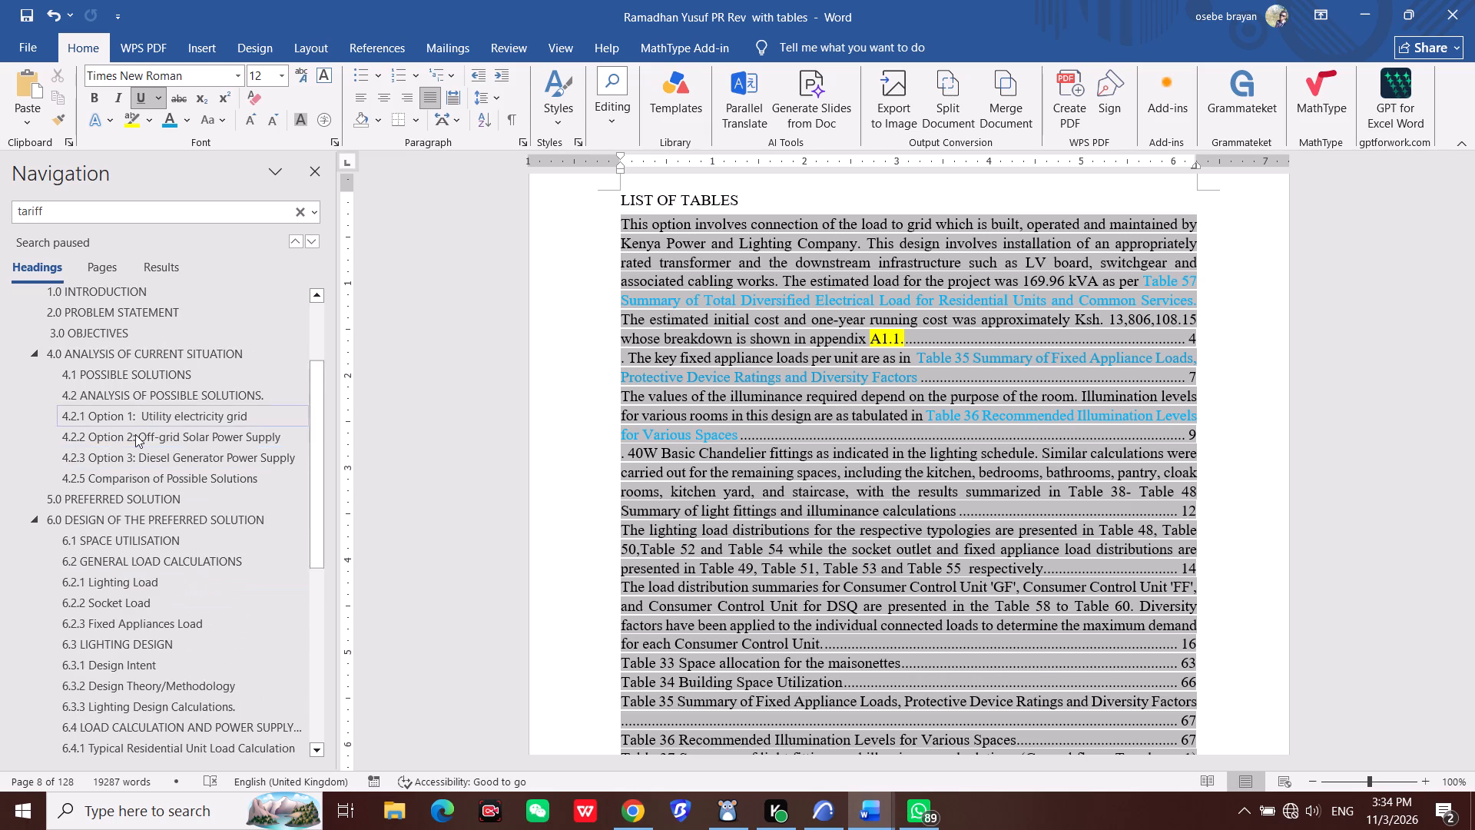
pyautogui.scroll(1, 135, 434)
# Paste the copied Table 1 space allocation reference, preceded by two added spaces, after "shown in" in the section 4.0 site plan paragraph.
pyautogui.click(161, 415)
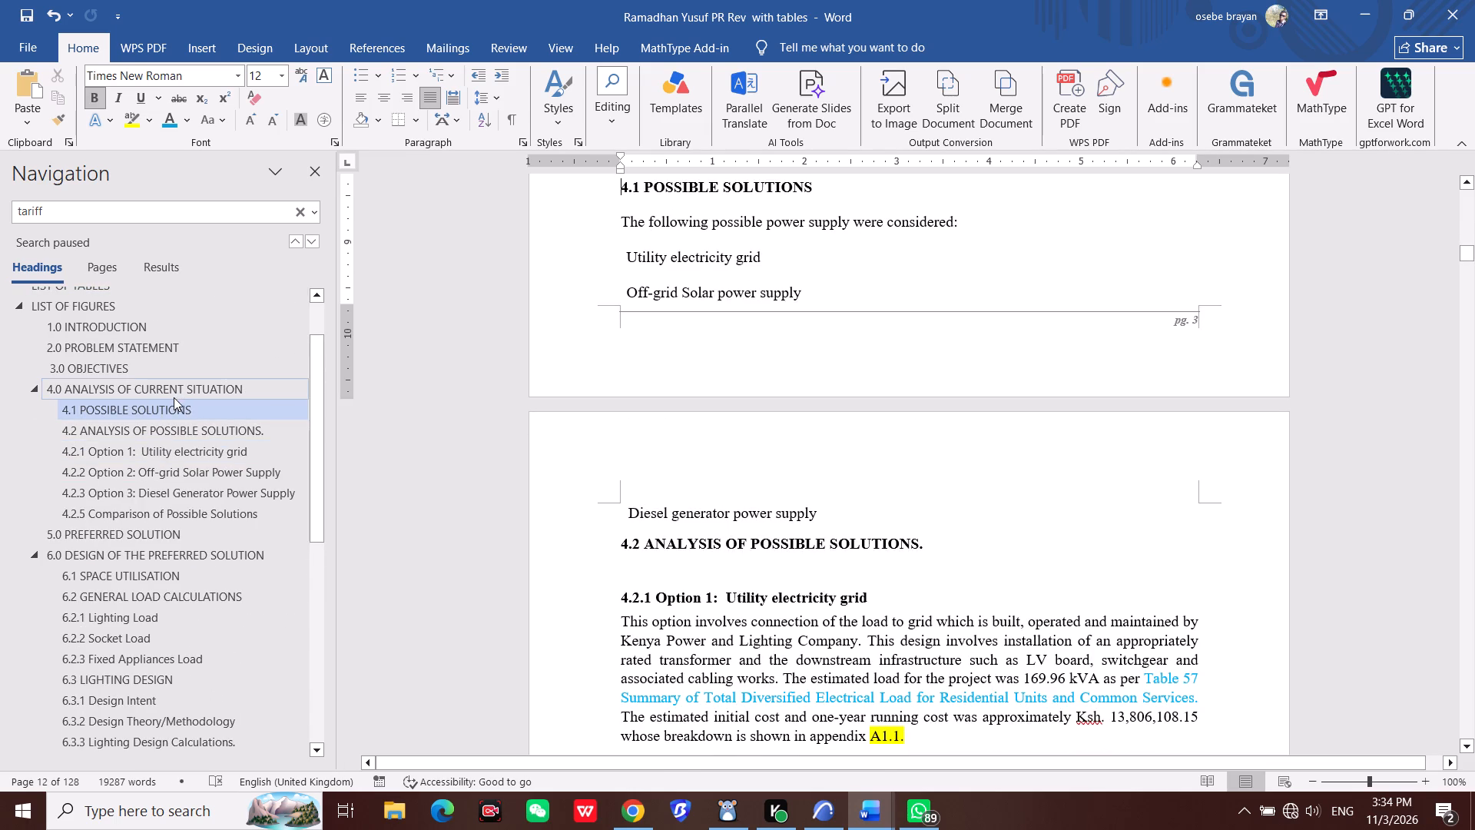
pyautogui.click(90, 324)
pyautogui.click(95, 324)
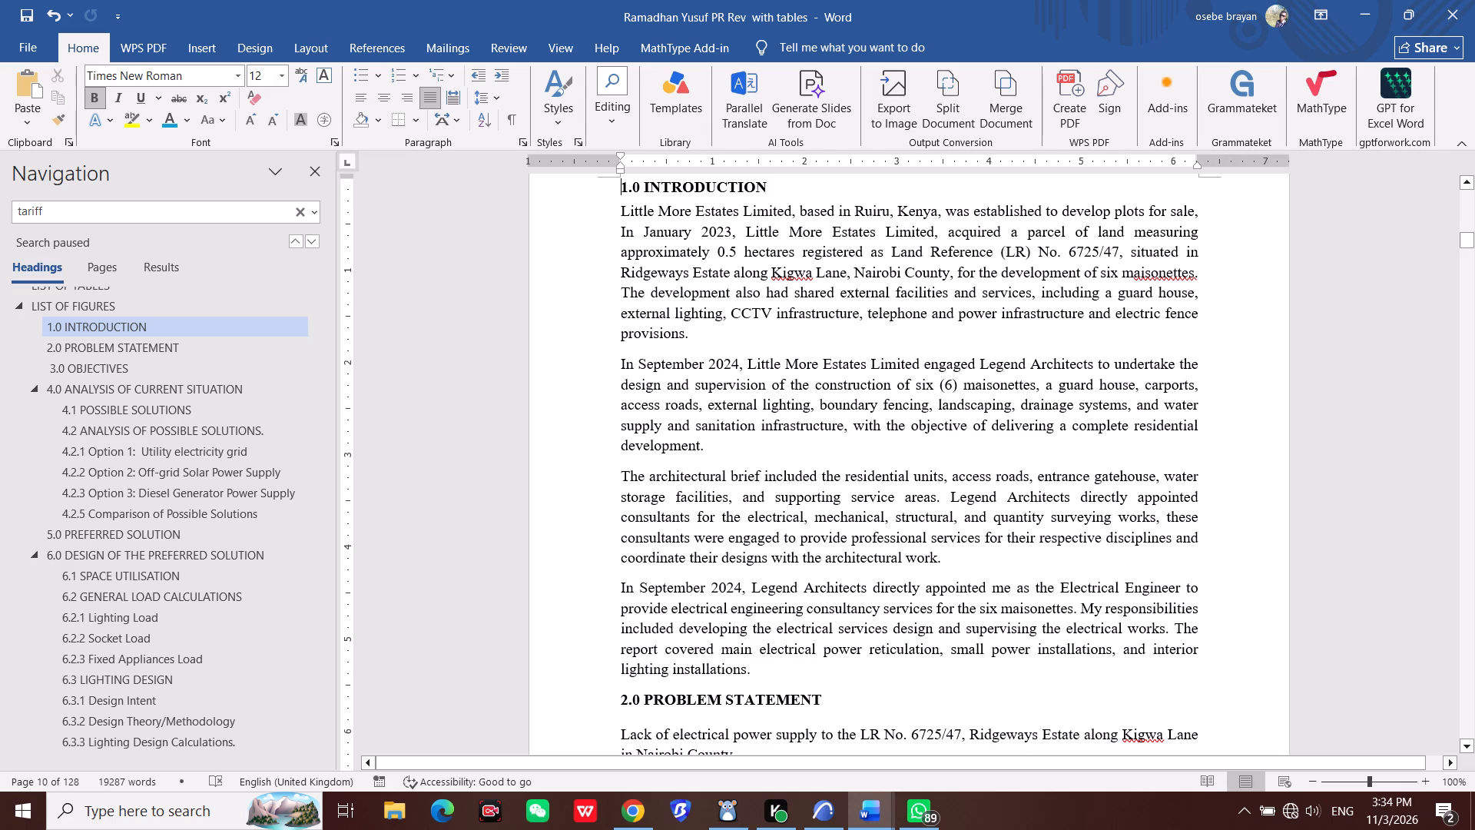
pyautogui.scroll(-18, 770, 538)
pyautogui.scroll(-3, 771, 549)
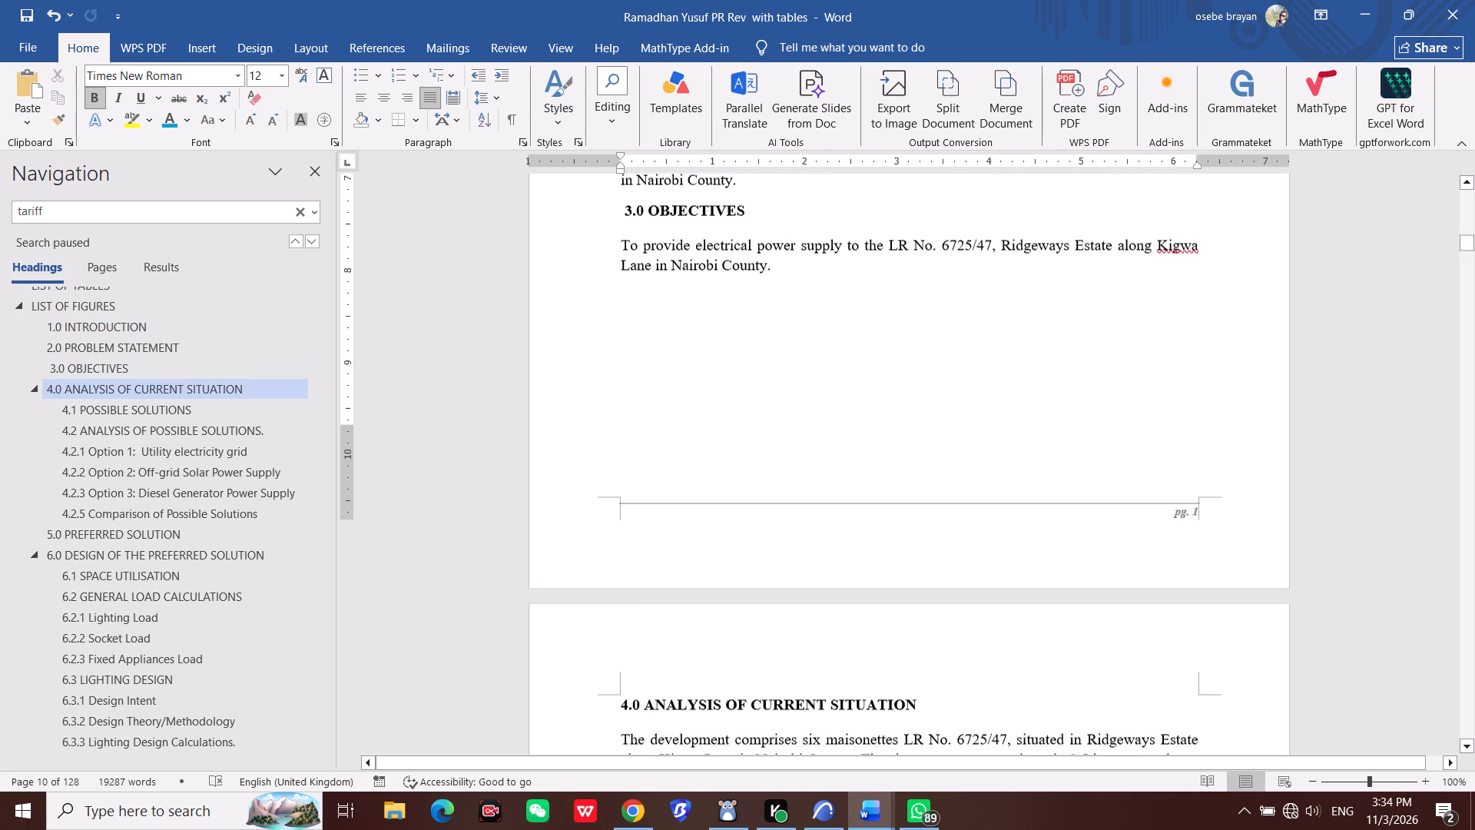
pyautogui.scroll(-8, 771, 549)
pyautogui.scroll(-20, 771, 549)
pyautogui.scroll(-2, 771, 549)
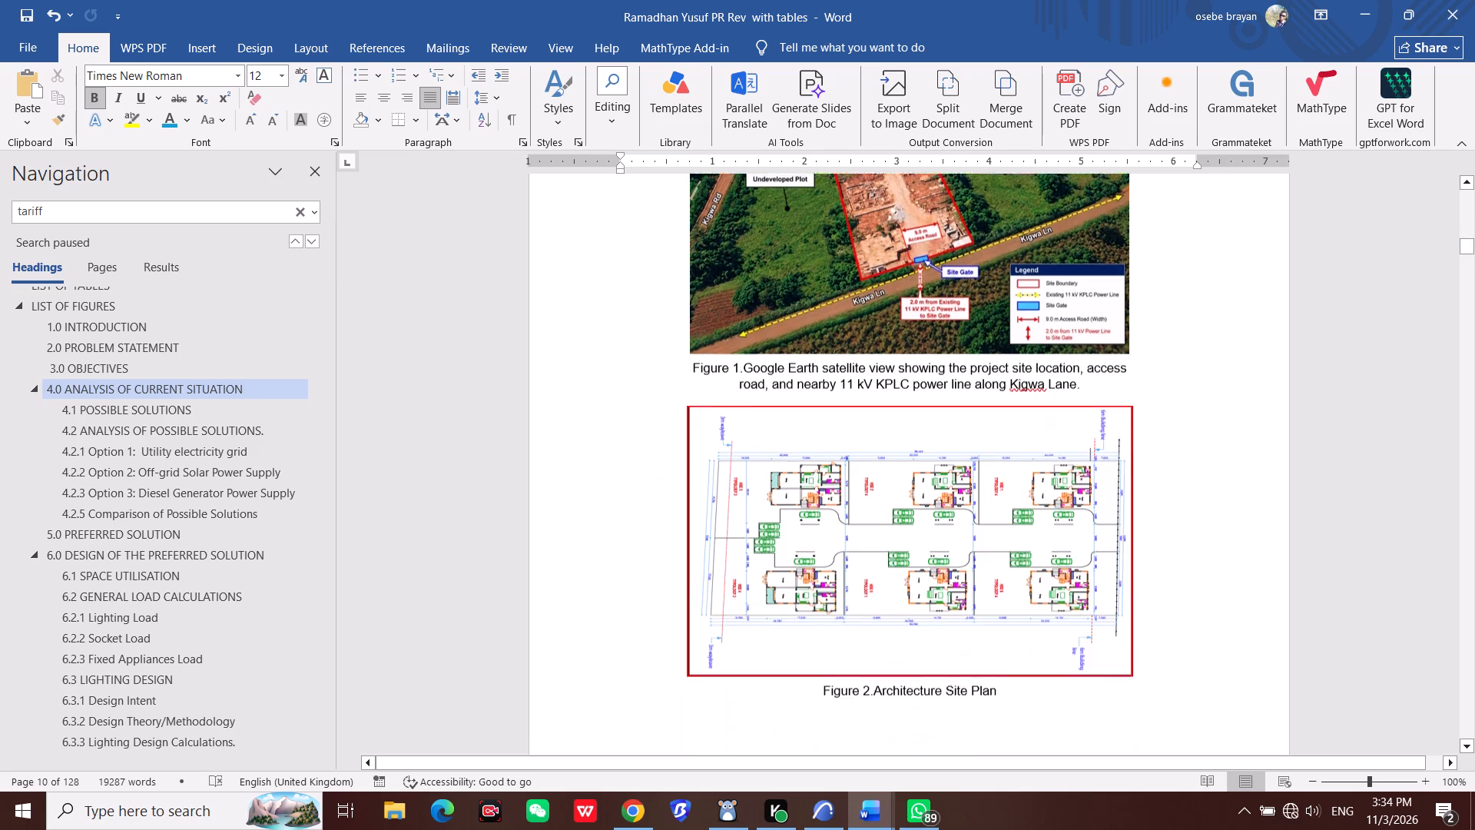
pyautogui.scroll(-13, 771, 543)
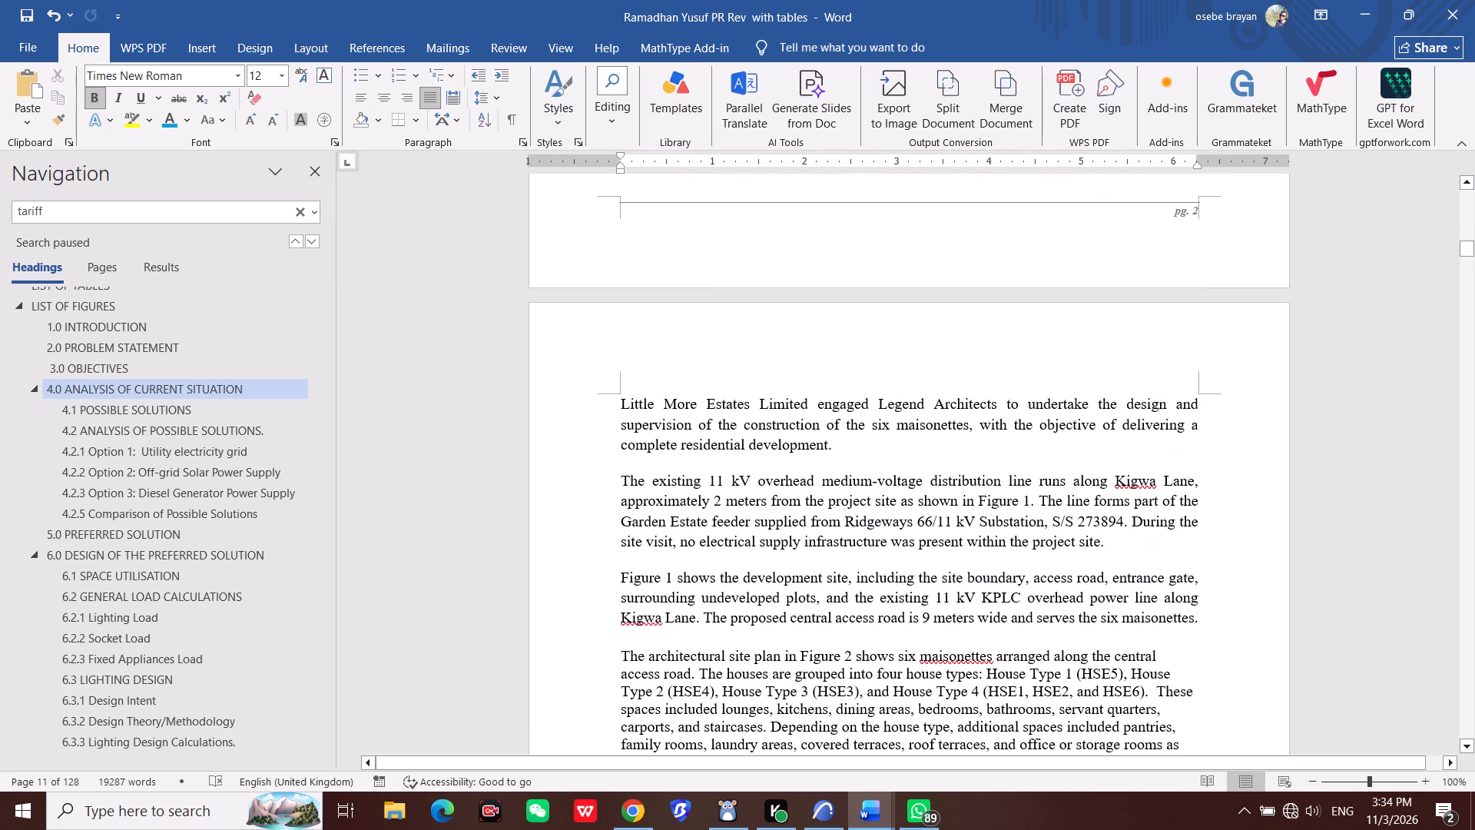
pyautogui.scroll(-9, 771, 540)
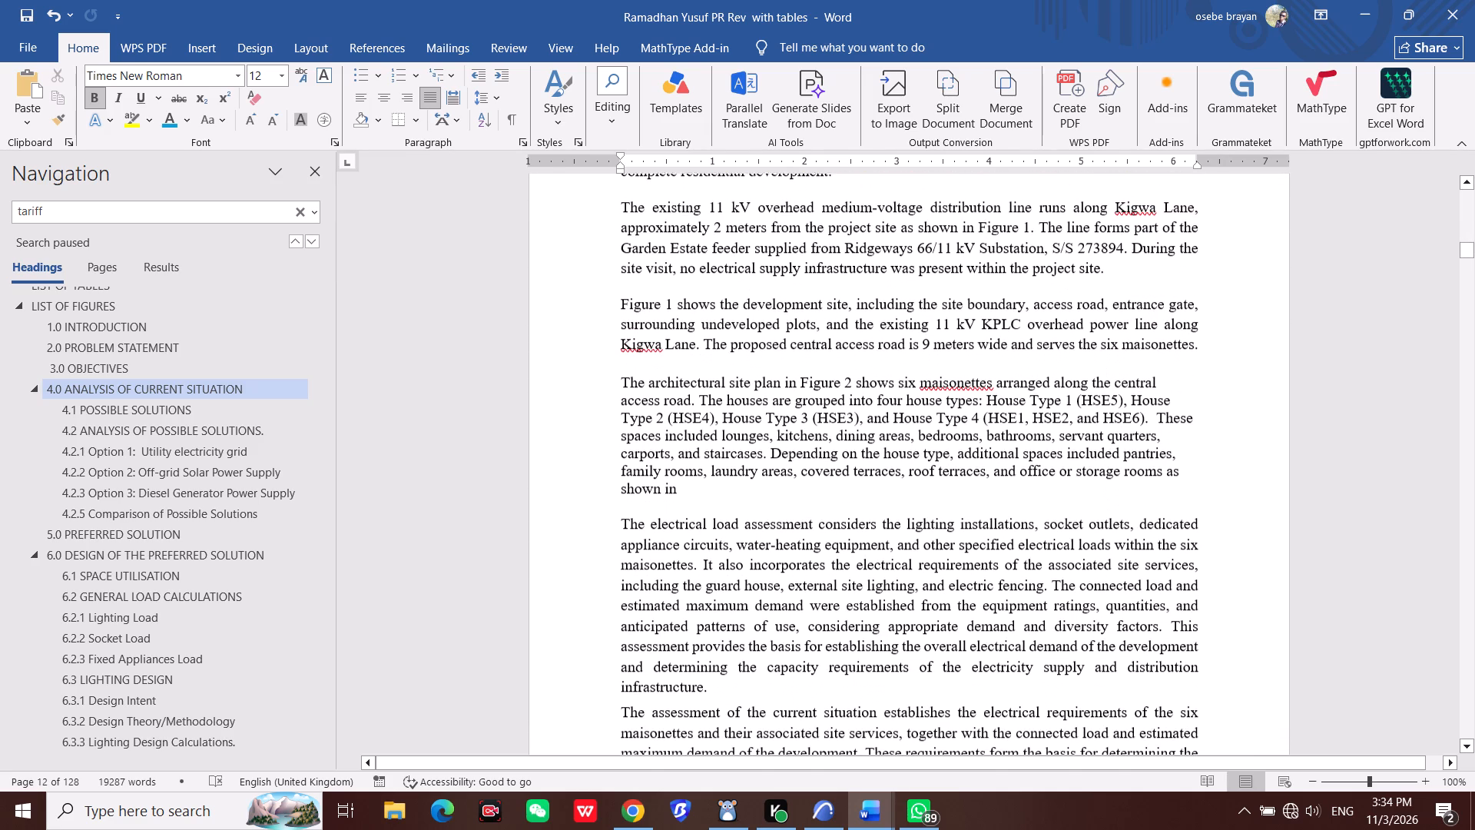
pyautogui.click(688, 502)
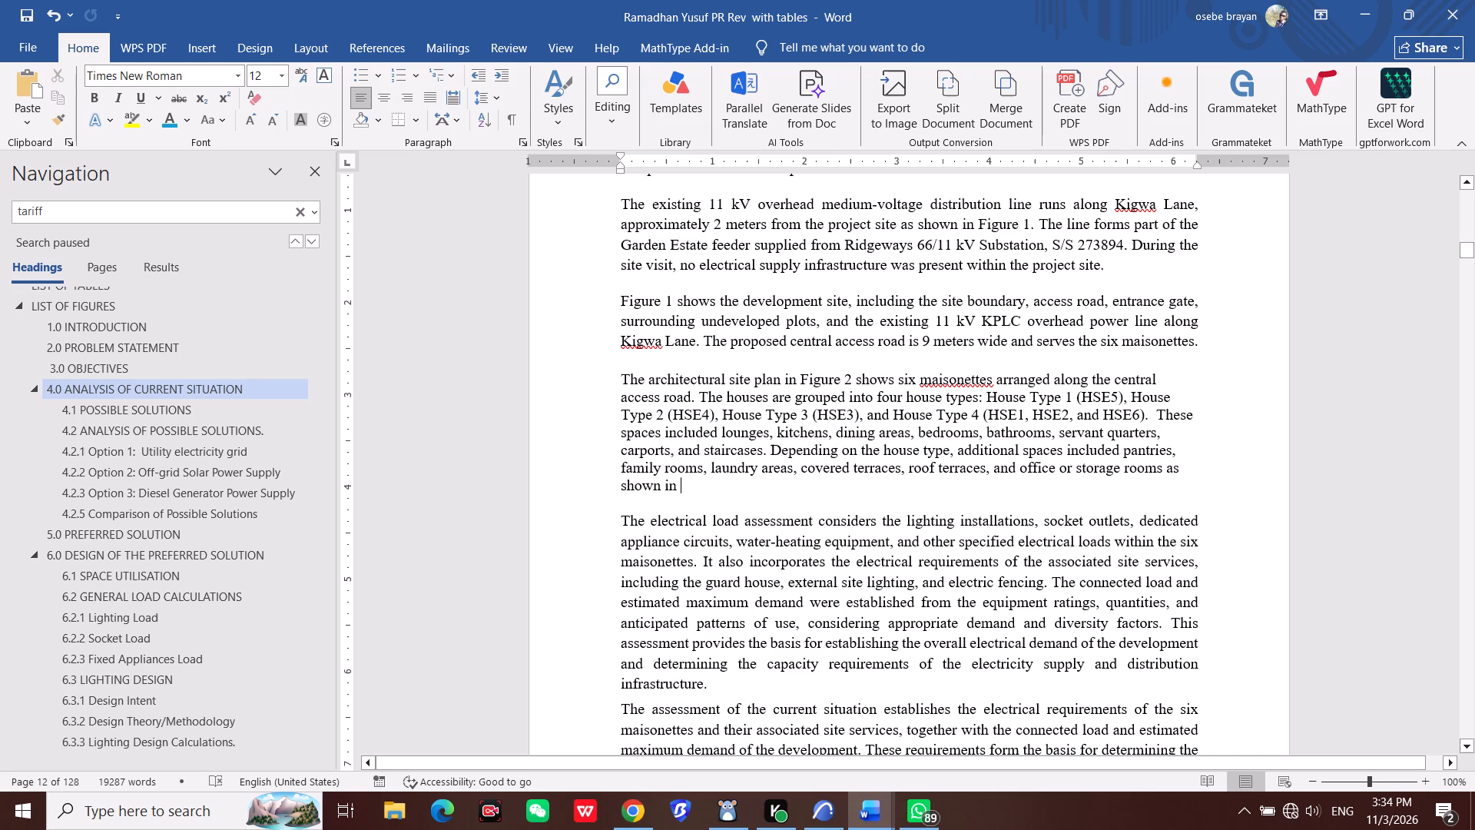
pyautogui.press('space')
pyautogui.press('space')
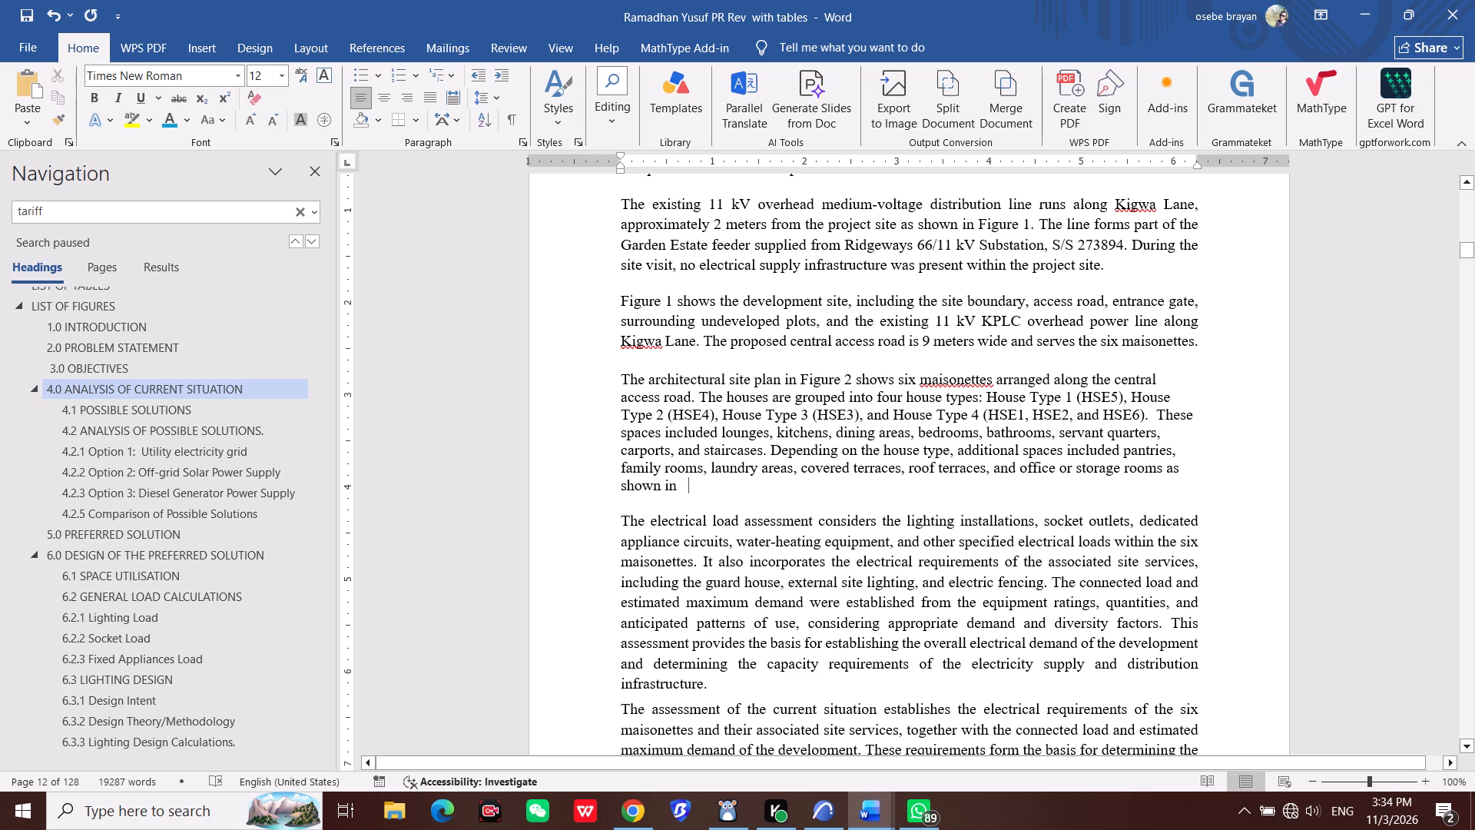
pyautogui.hotkey('ctrl', 'v')
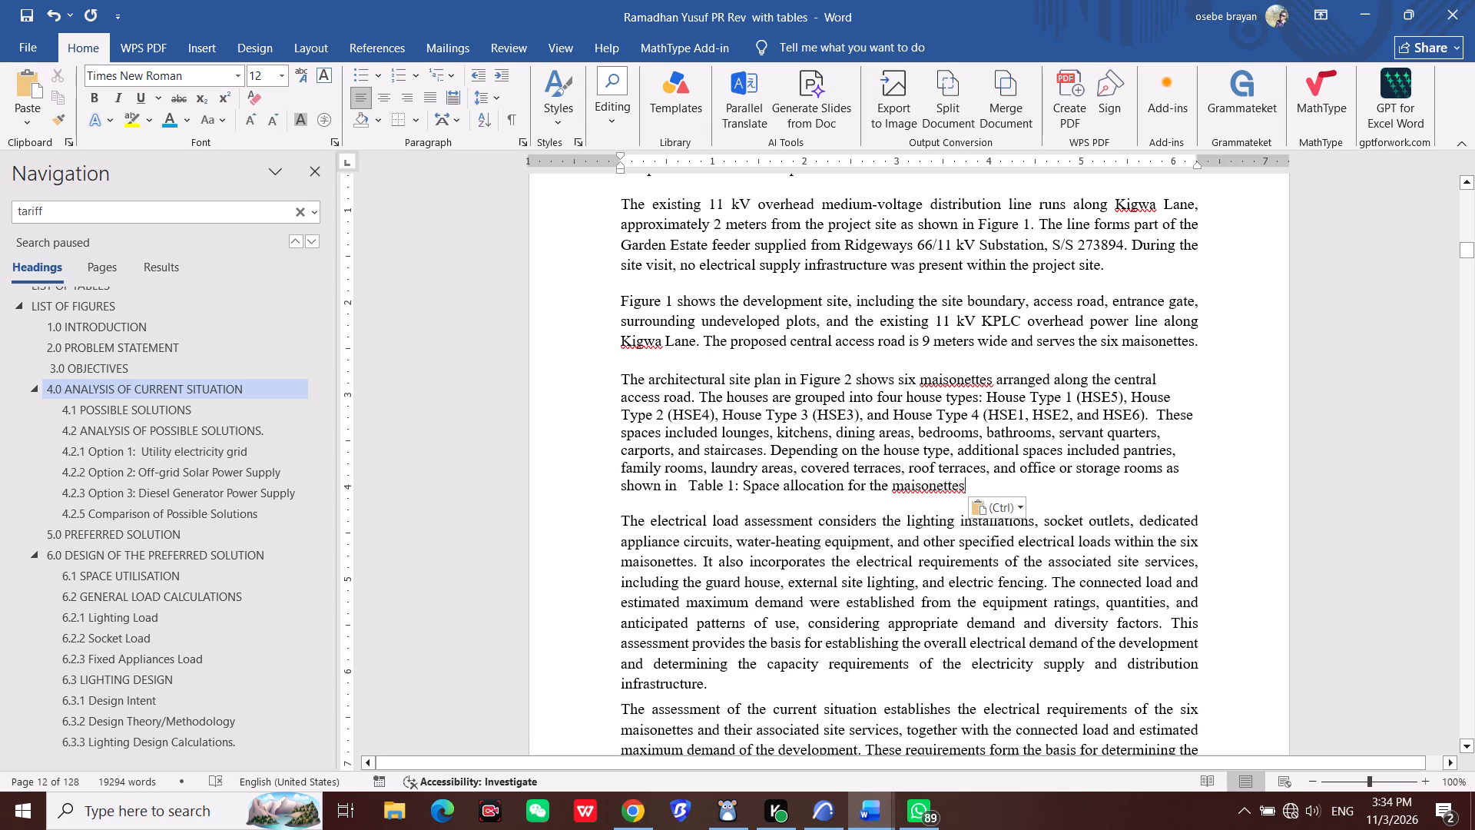
# Colour the pasted "Table 1: Space allocation for the maisonettes" reference in section 4.0 light blue.
pyautogui.click(691, 483)
pyautogui.moveTo(968, 484); pyautogui.dragTo(703, 490)
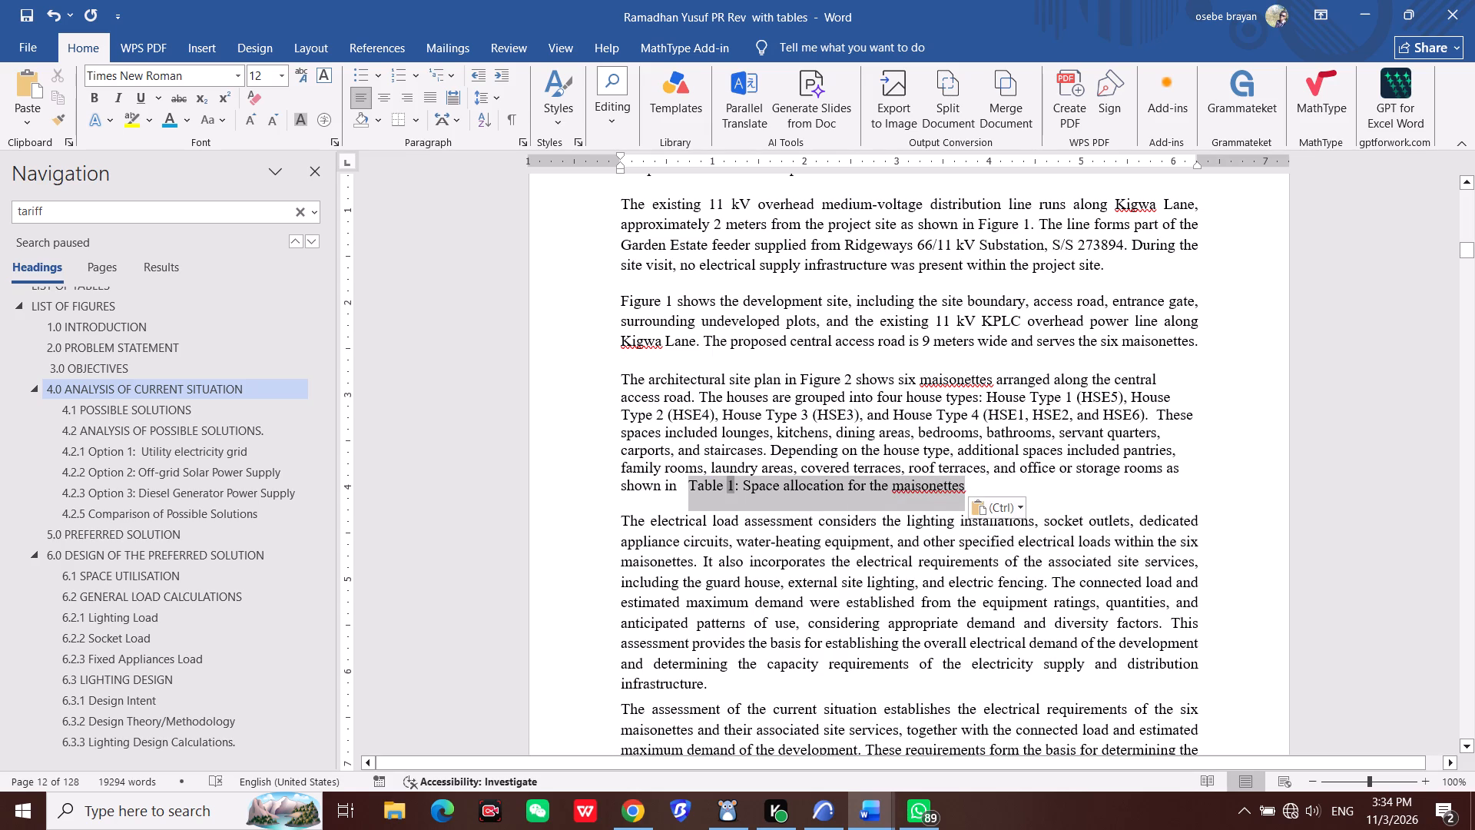
pyautogui.moveTo(703, 490); pyautogui.dragTo(683, 484)
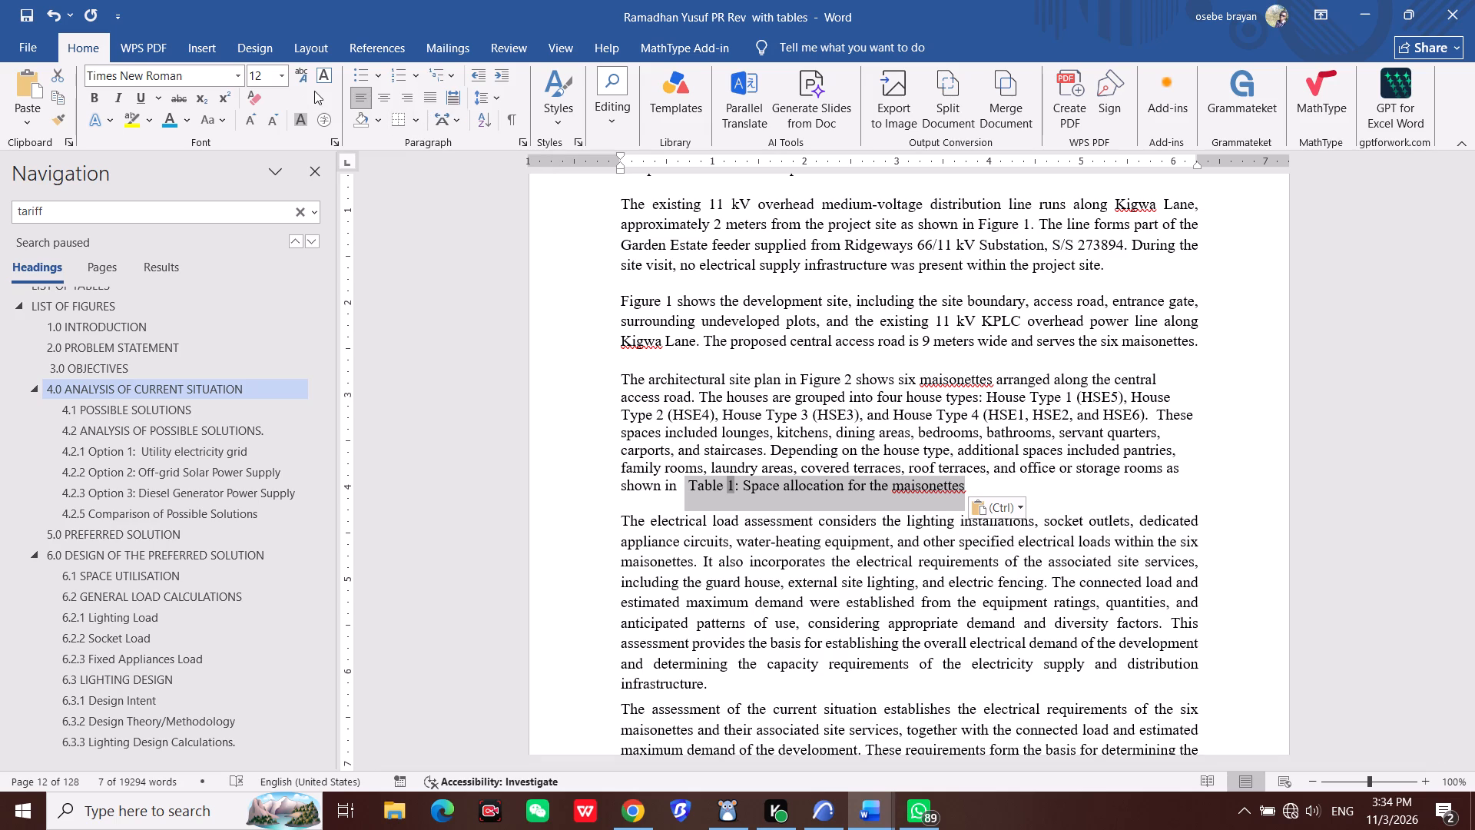
pyautogui.click(164, 117)
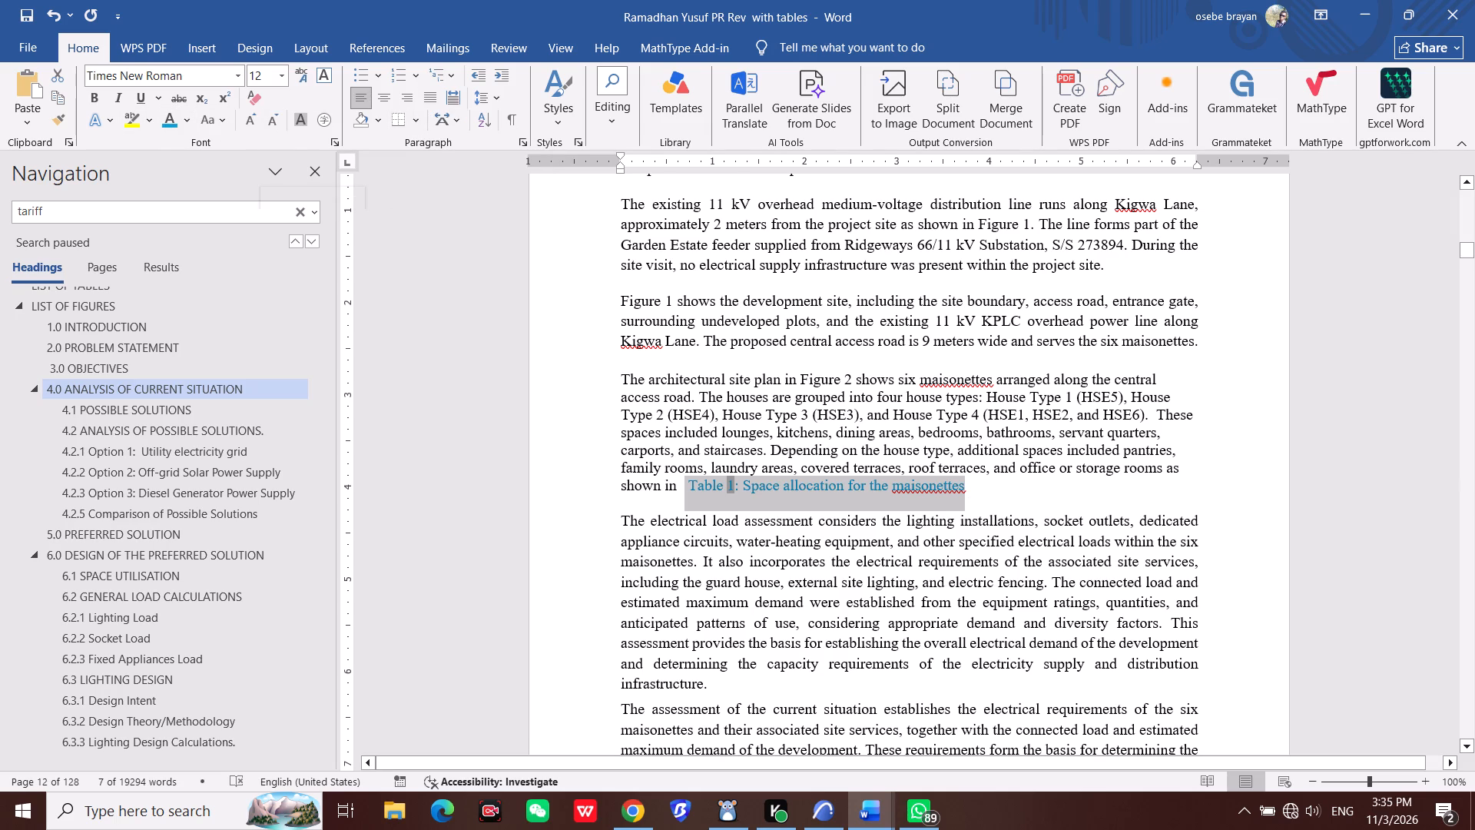
pyautogui.click(1003, 497)
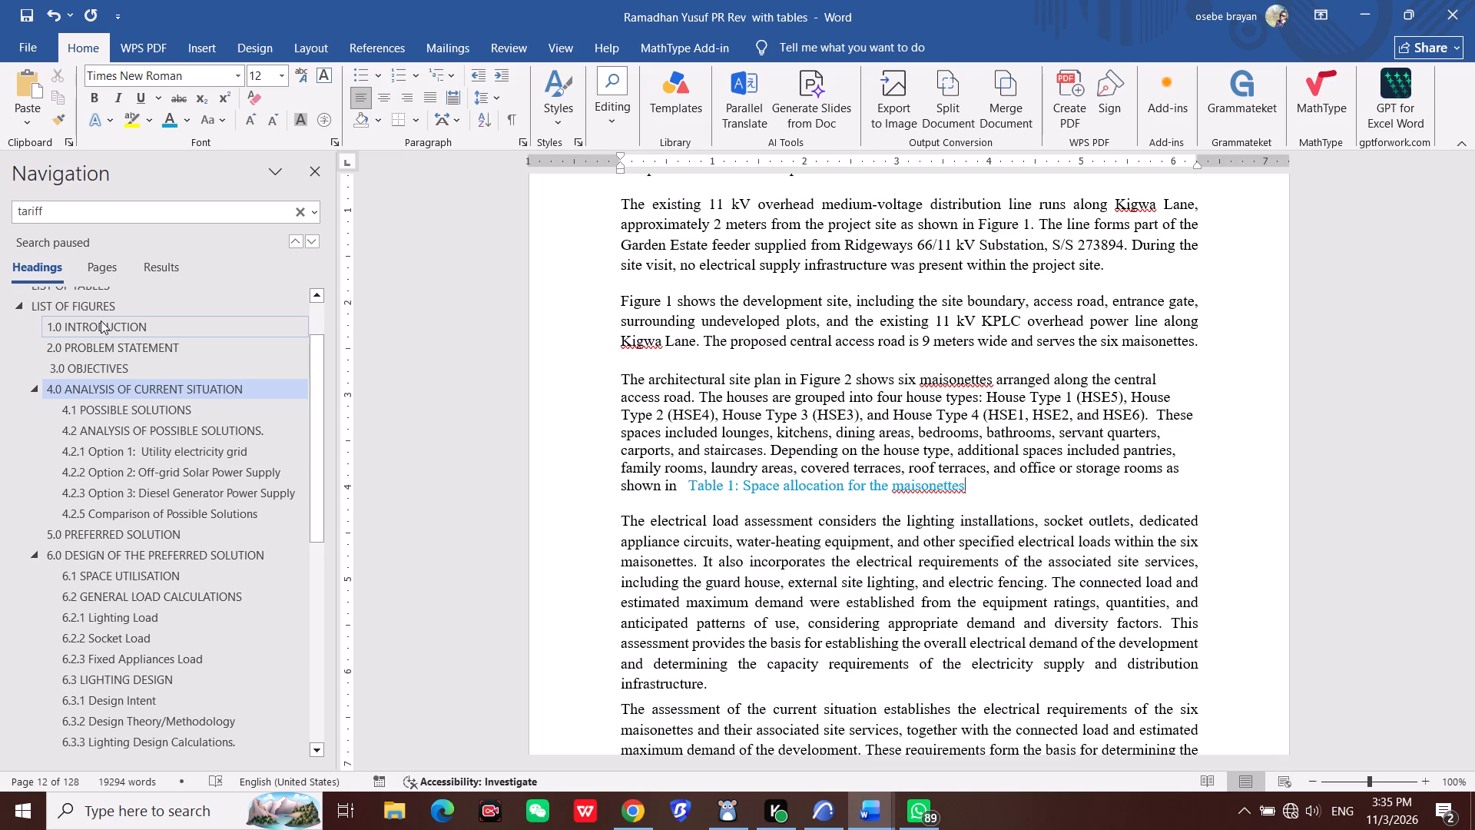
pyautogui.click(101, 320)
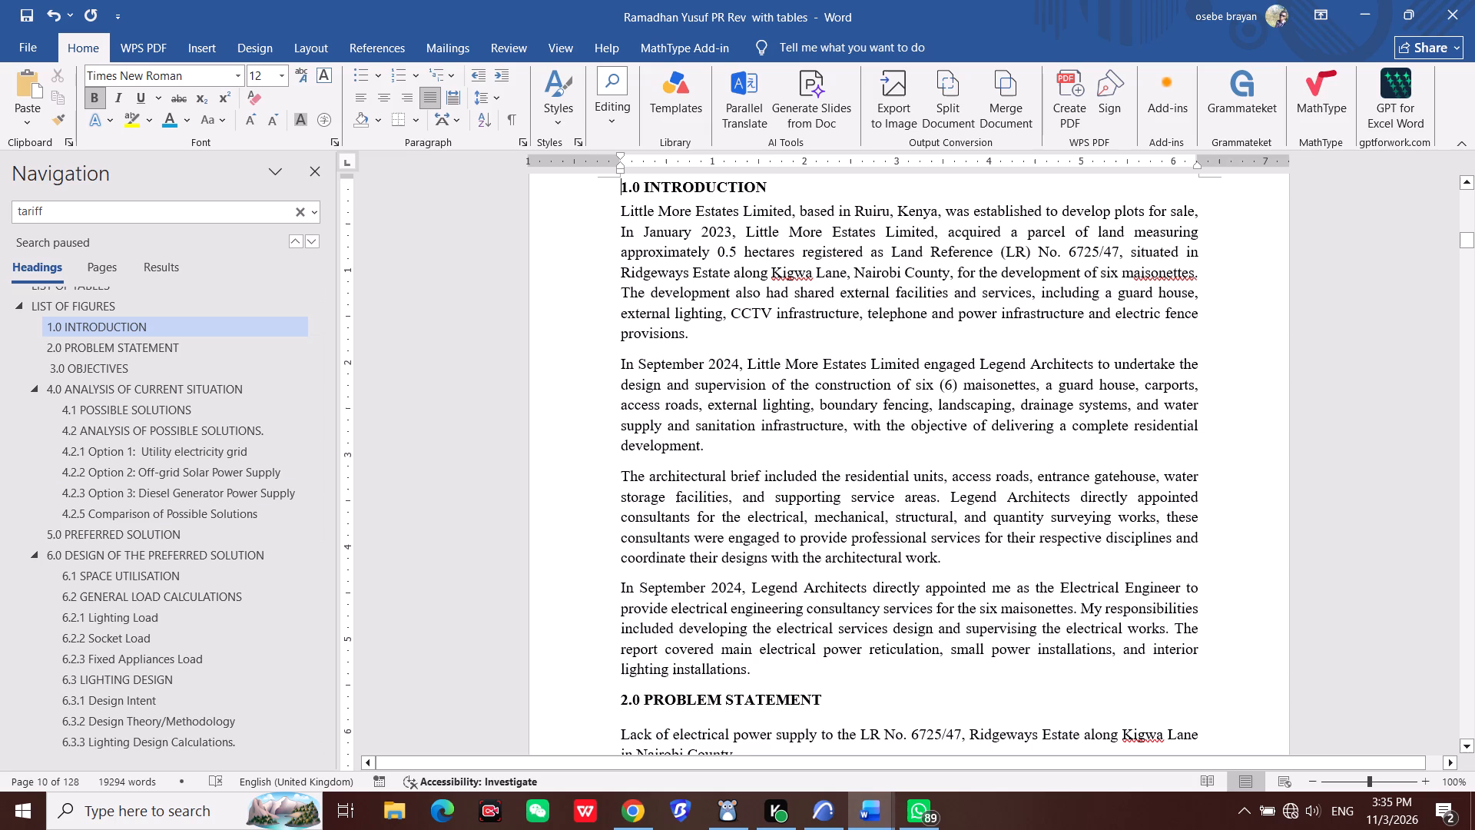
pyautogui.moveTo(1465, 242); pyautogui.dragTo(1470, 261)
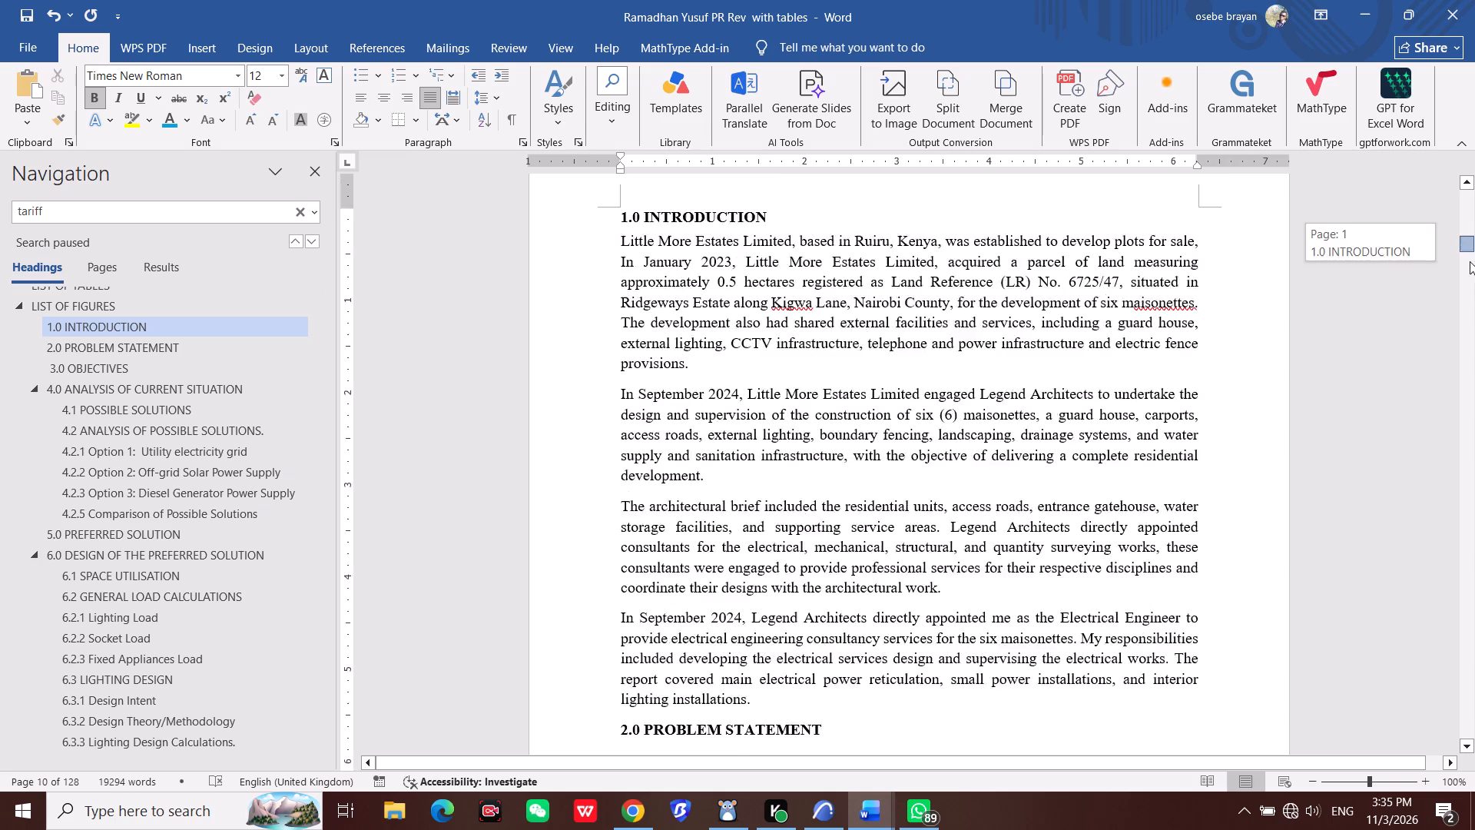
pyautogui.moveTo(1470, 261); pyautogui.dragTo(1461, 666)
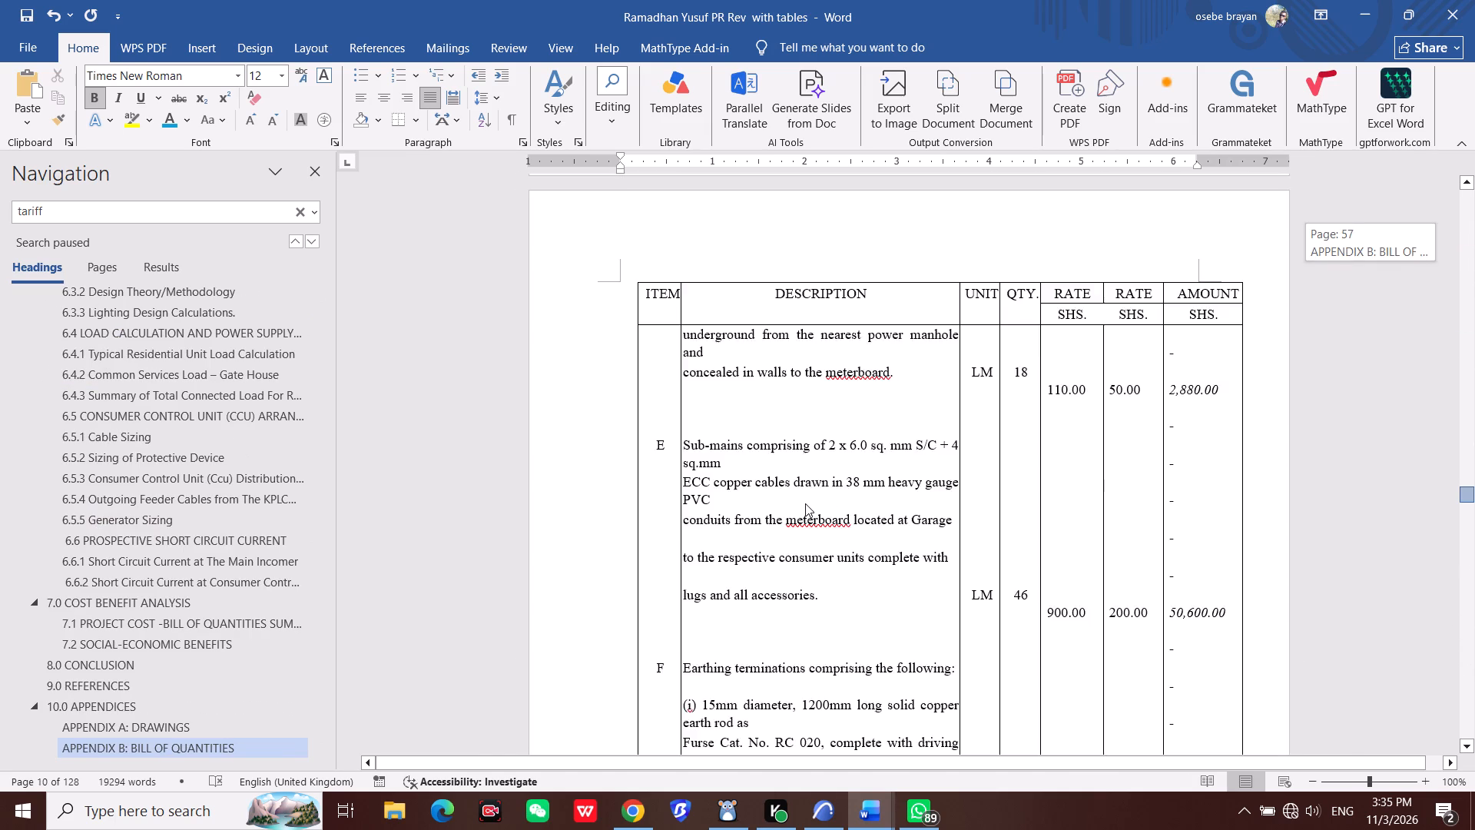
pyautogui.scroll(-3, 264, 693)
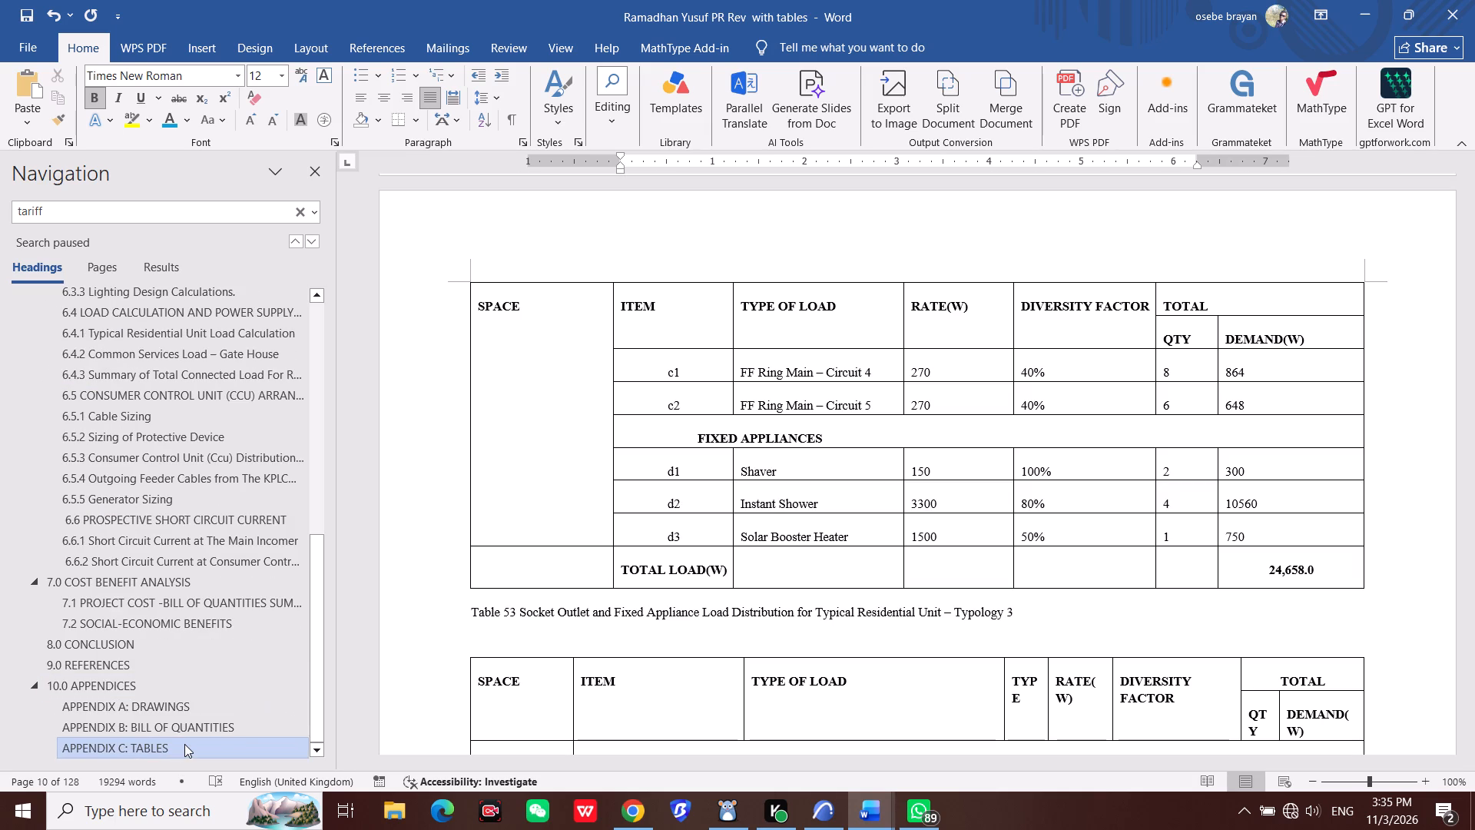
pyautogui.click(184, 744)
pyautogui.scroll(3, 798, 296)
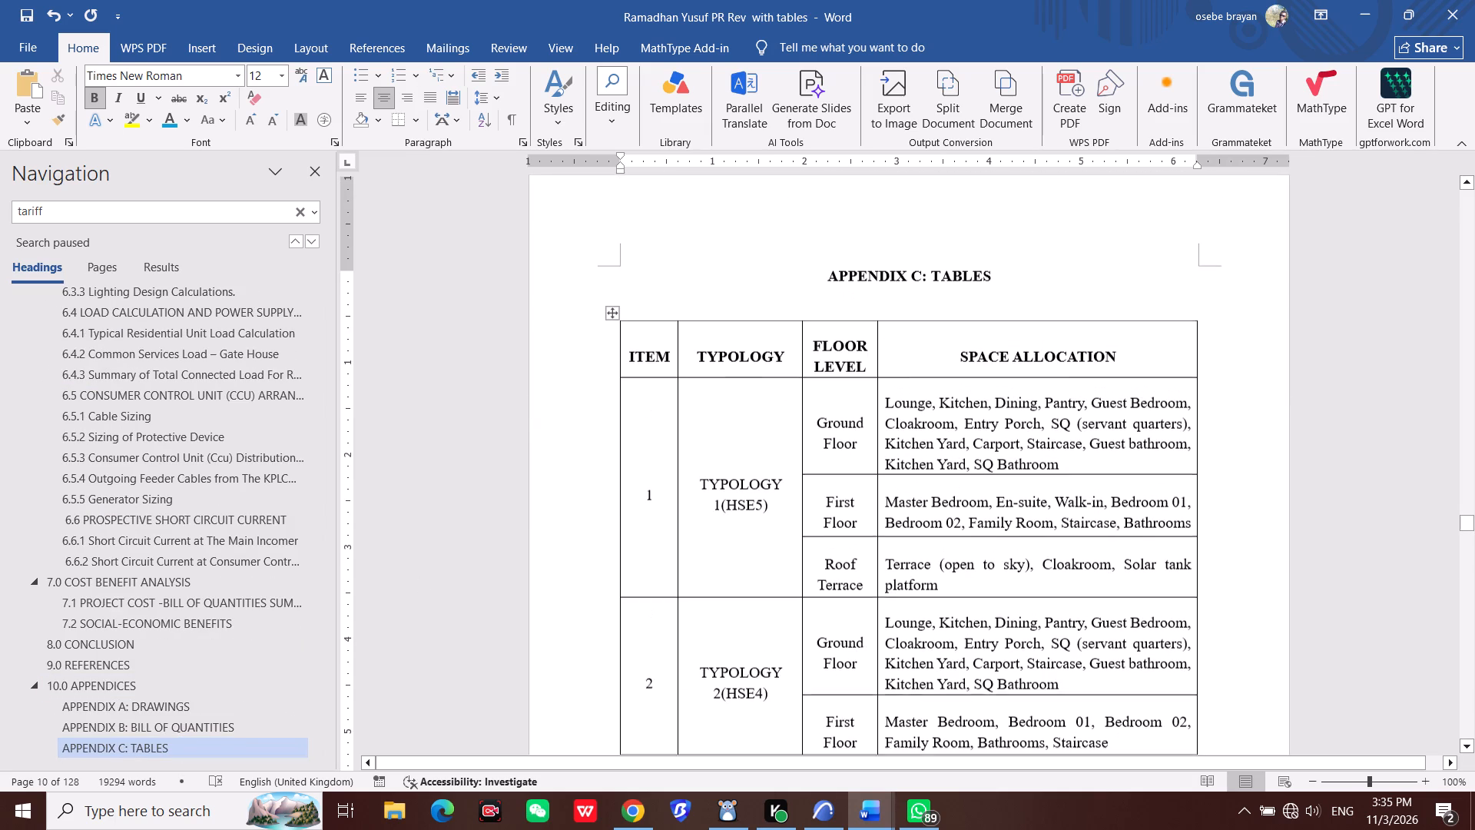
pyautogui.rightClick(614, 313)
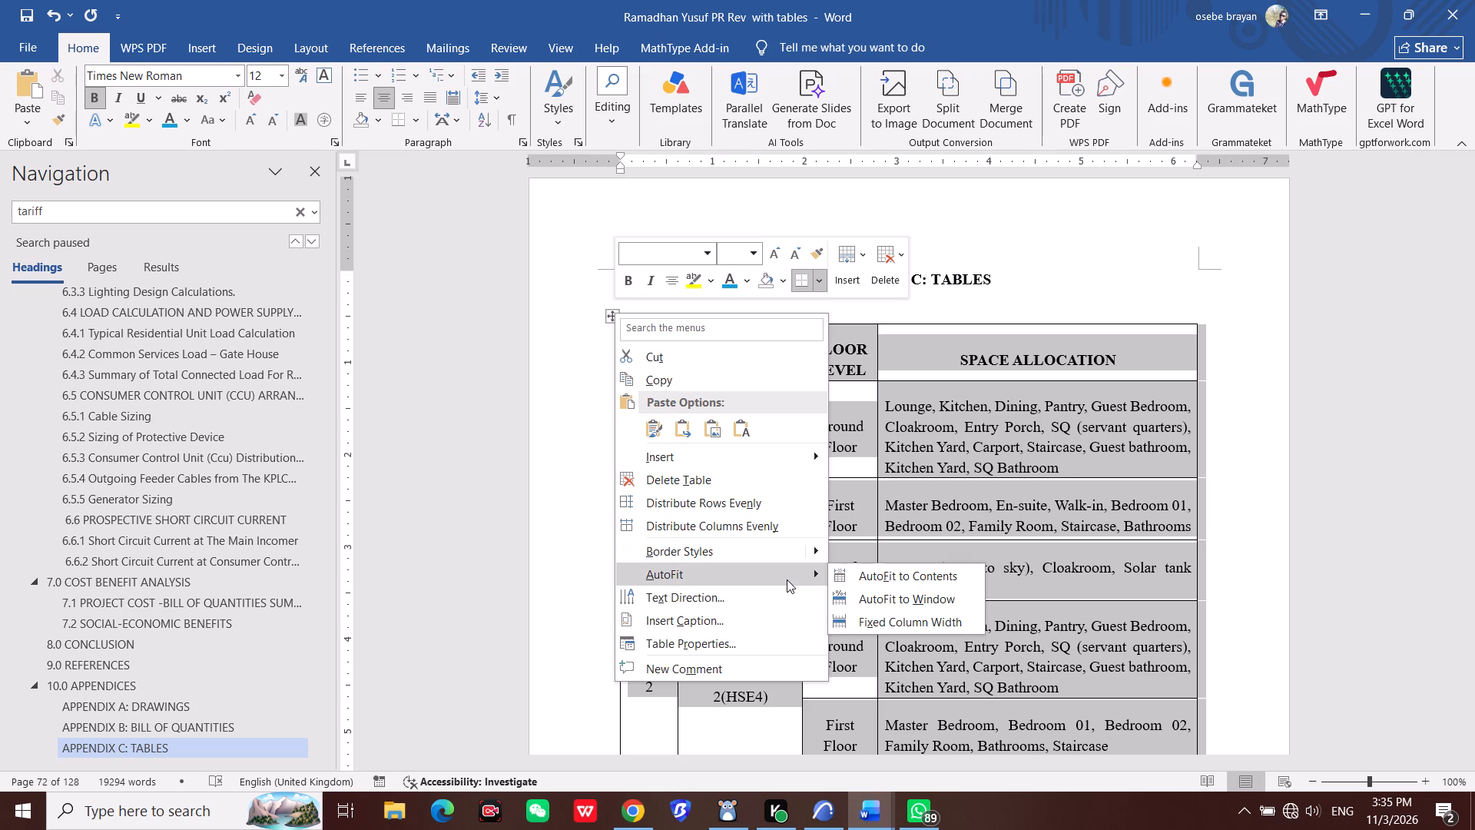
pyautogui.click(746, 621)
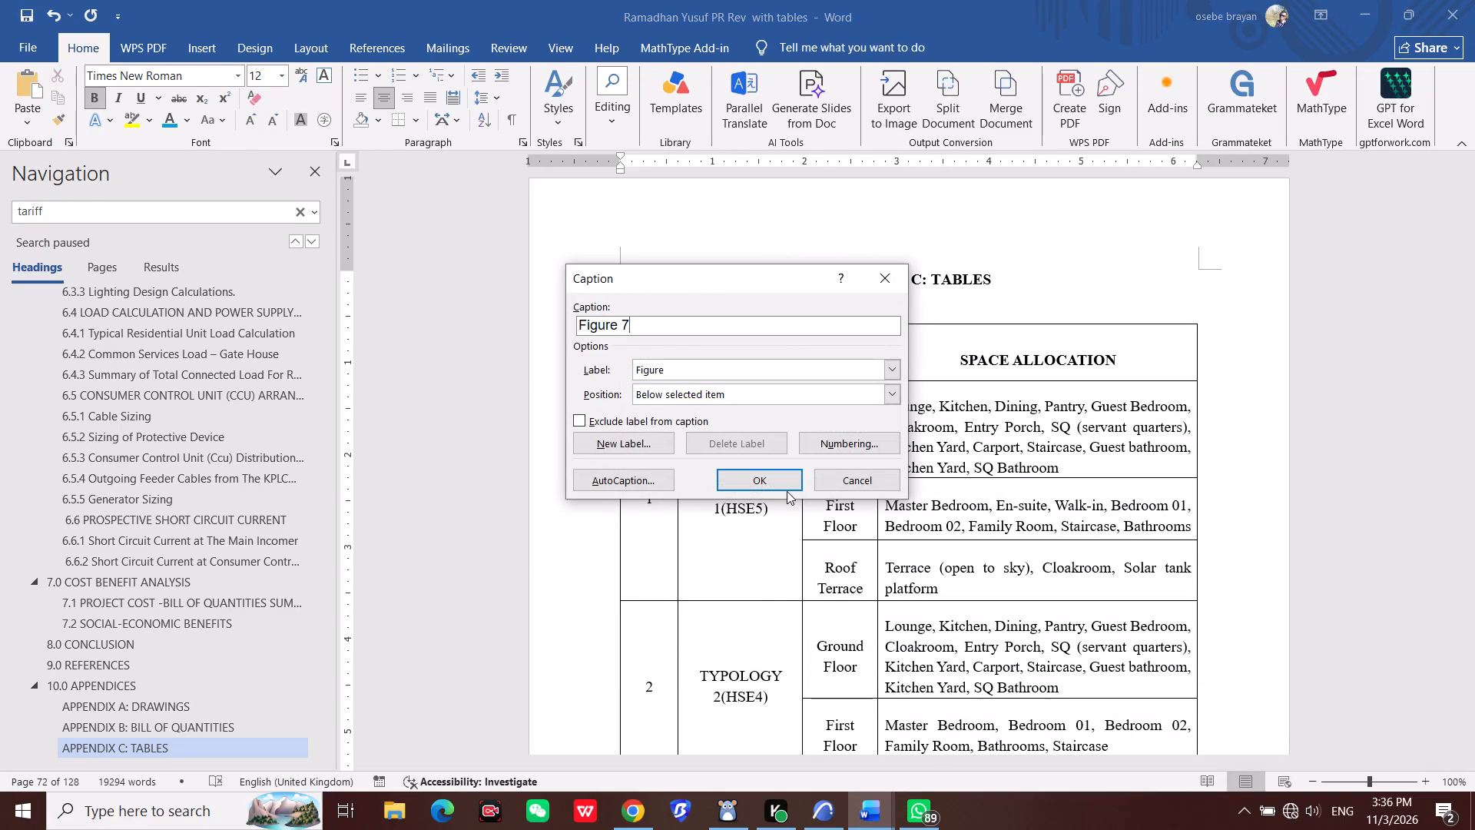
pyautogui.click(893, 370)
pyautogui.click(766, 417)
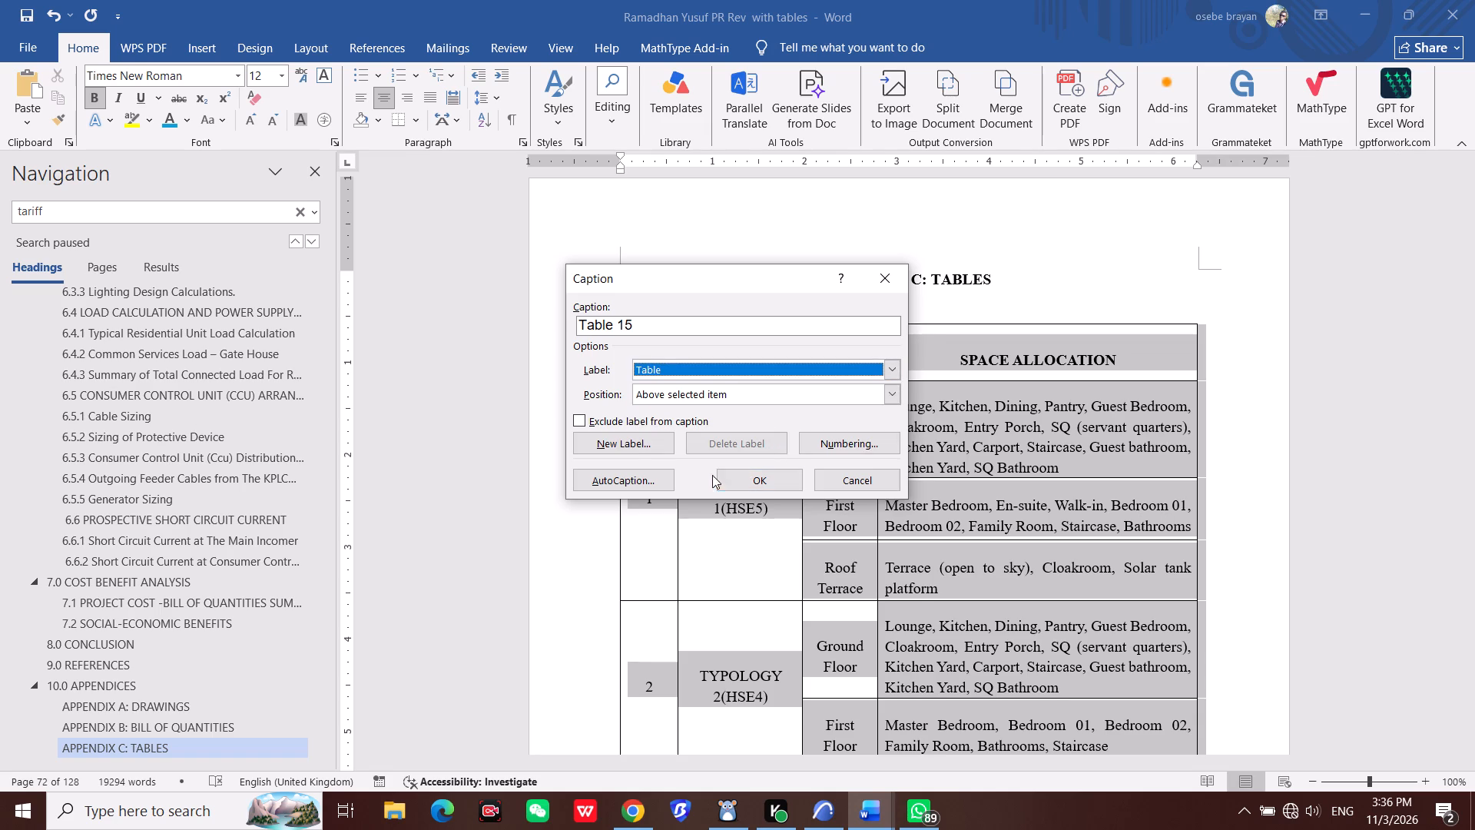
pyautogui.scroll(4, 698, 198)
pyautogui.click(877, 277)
# Review the table and figure references in the body text from section 6.6 back to section 6.4.3.
pyautogui.scroll(20, 861, 262)
pyautogui.scroll(18, 861, 262)
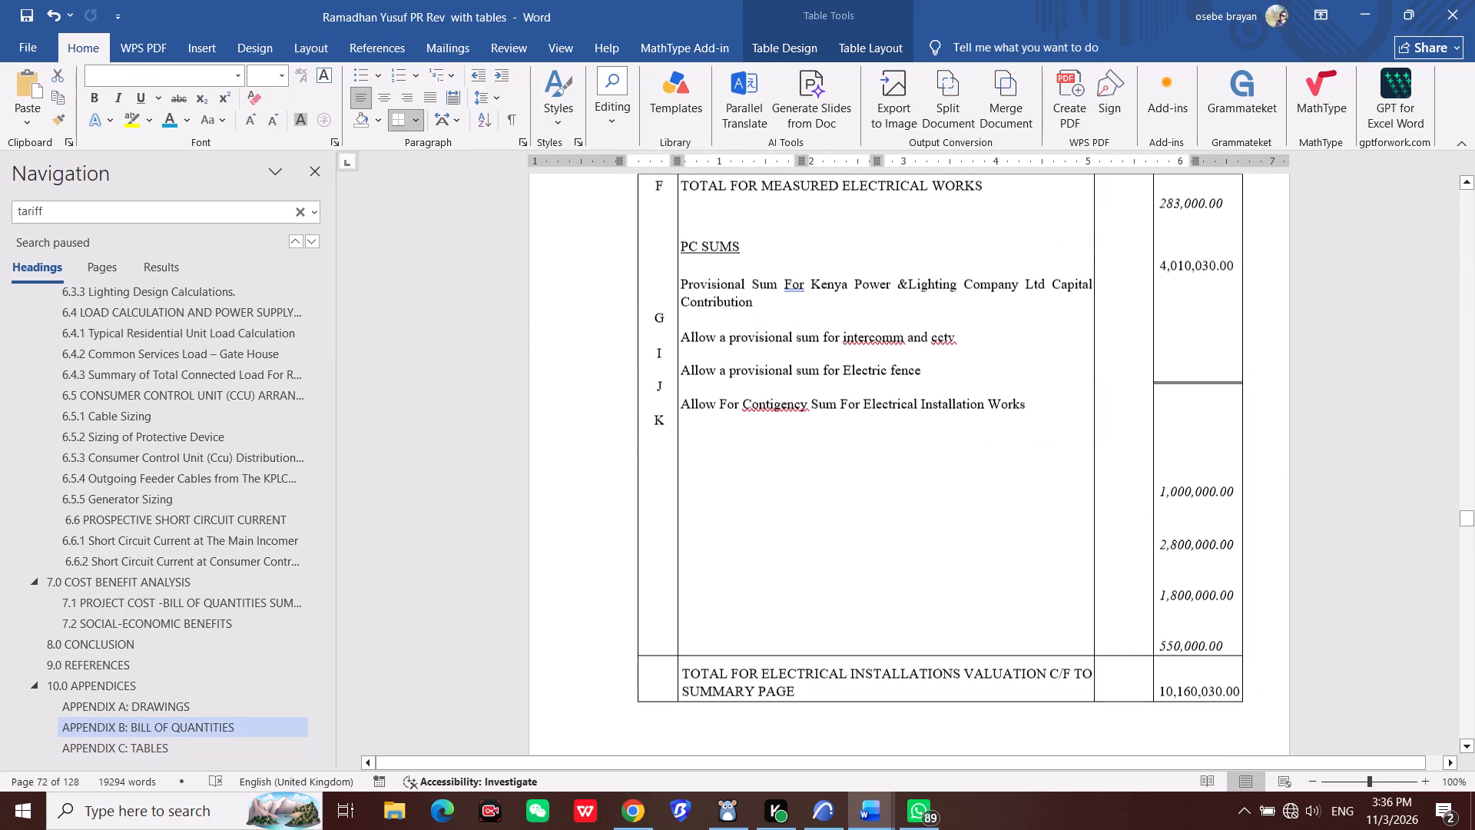
pyautogui.scroll(3, 824, 334)
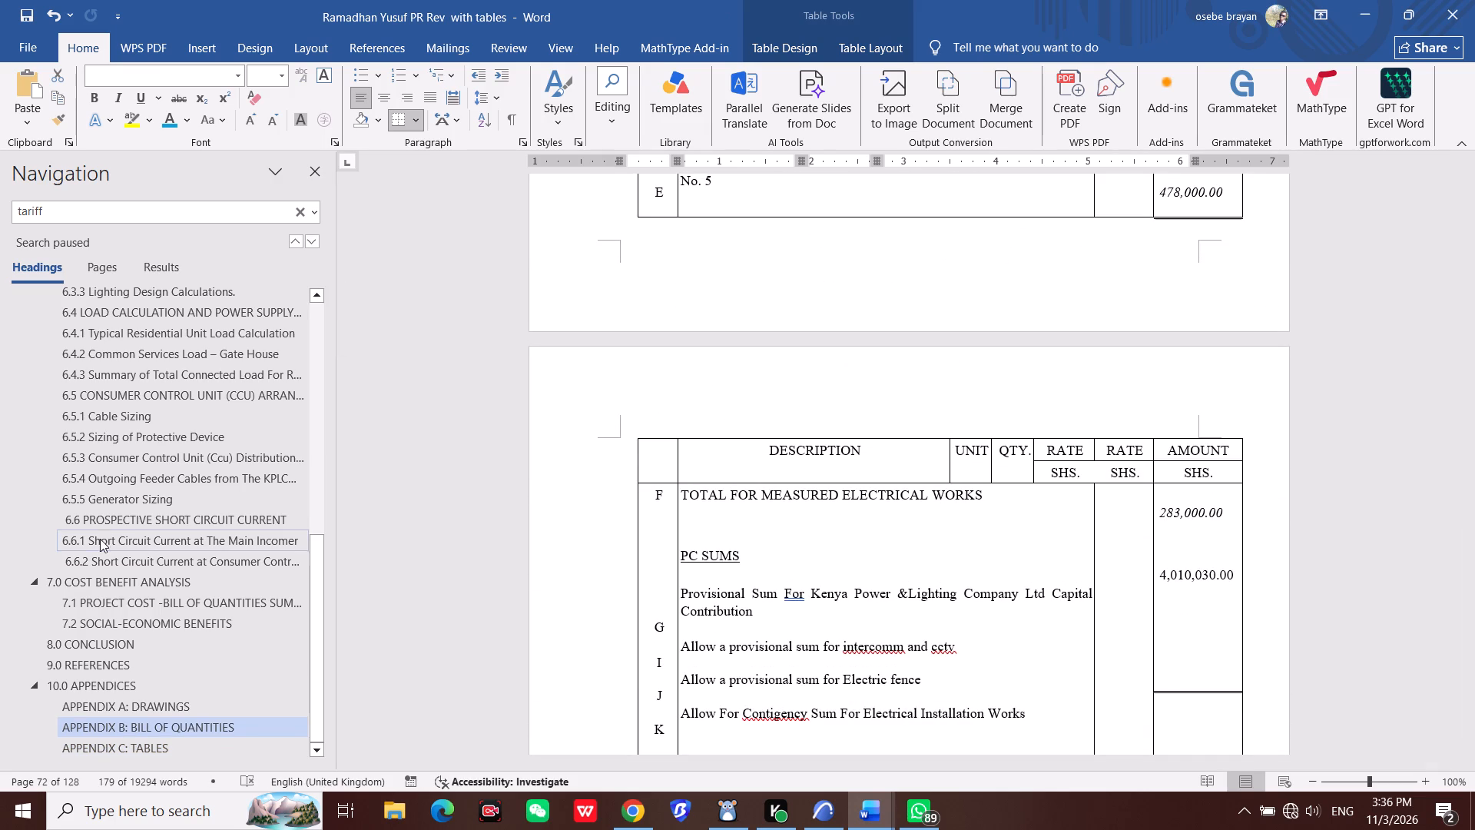
pyautogui.click(128, 515)
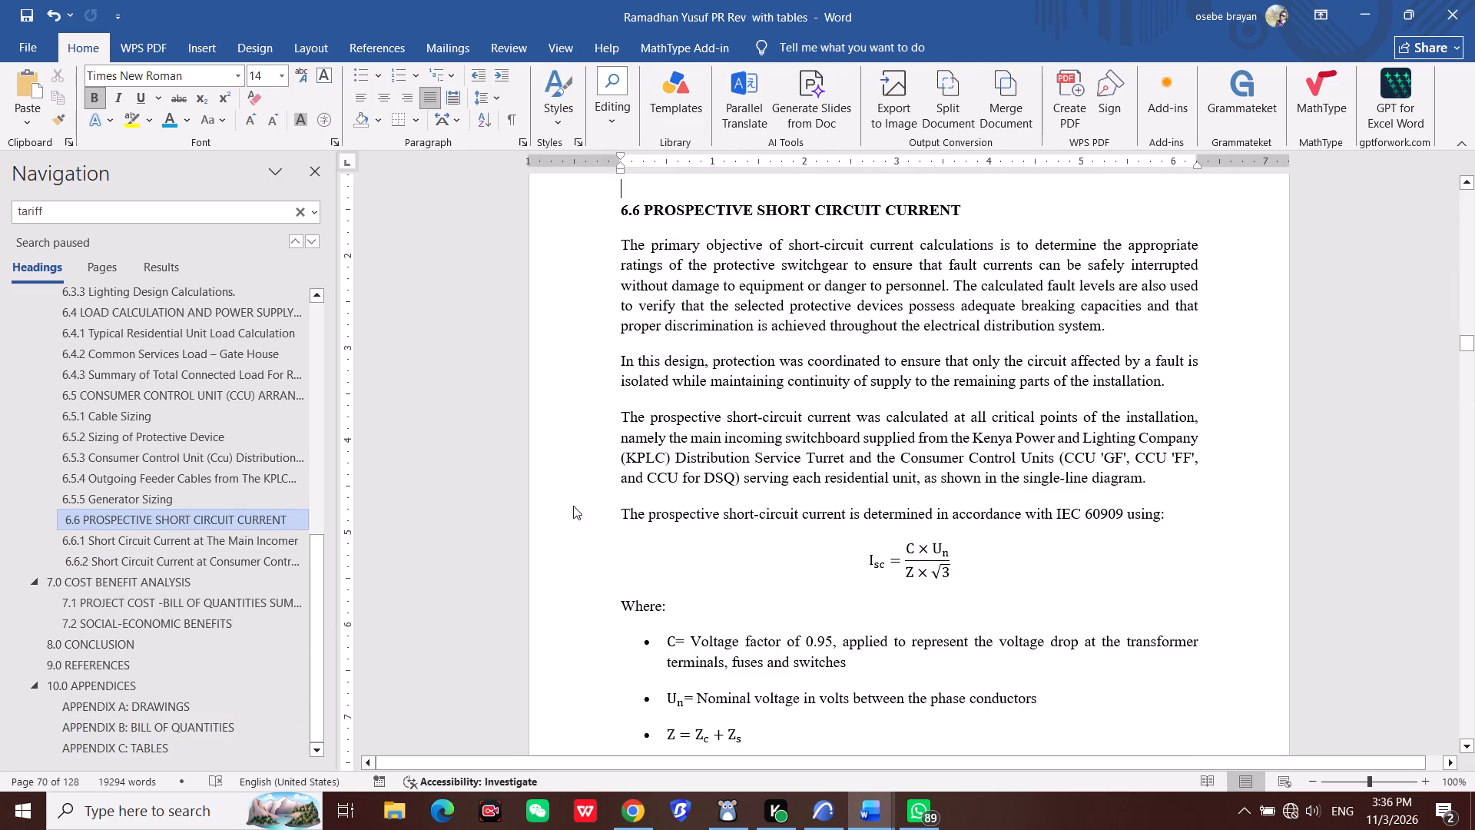
pyautogui.scroll(13, 869, 568)
pyautogui.scroll(8, 869, 568)
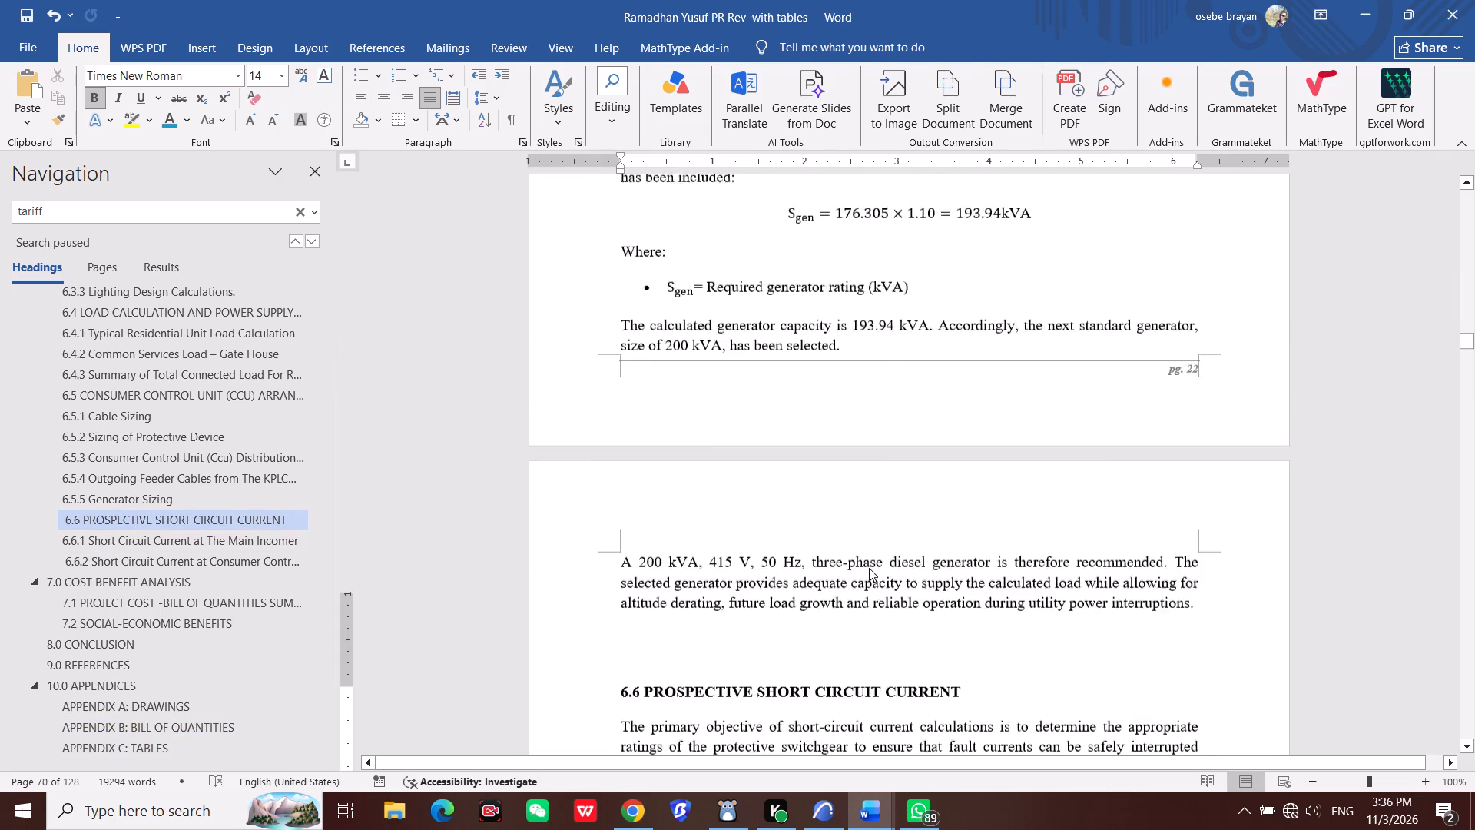
pyautogui.scroll(20, 869, 568)
pyautogui.scroll(20, 869, 568)
pyautogui.scroll(9, 869, 568)
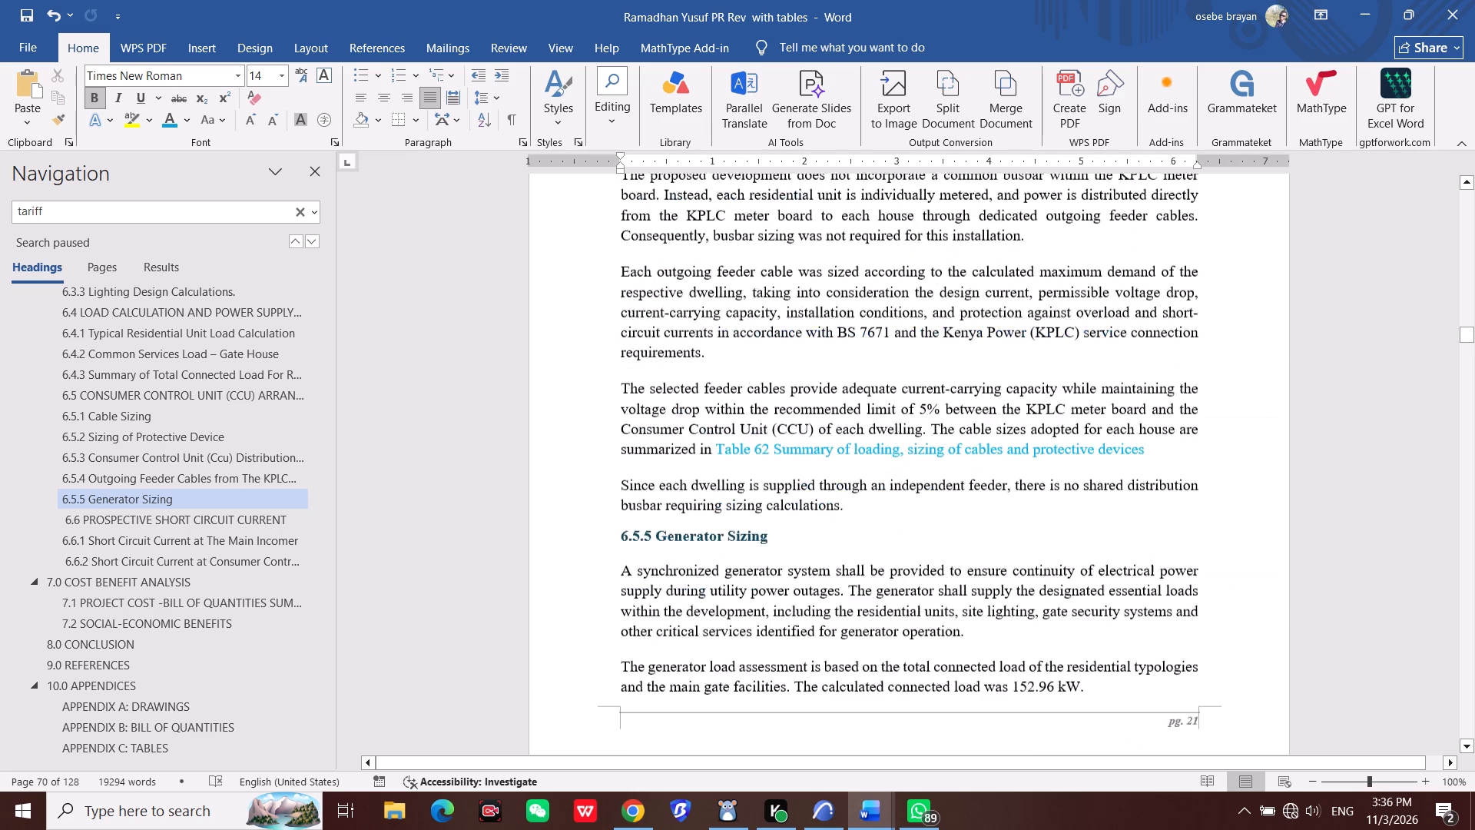
pyautogui.scroll(2, 861, 563)
pyautogui.scroll(20, 861, 563)
pyautogui.scroll(9, 861, 563)
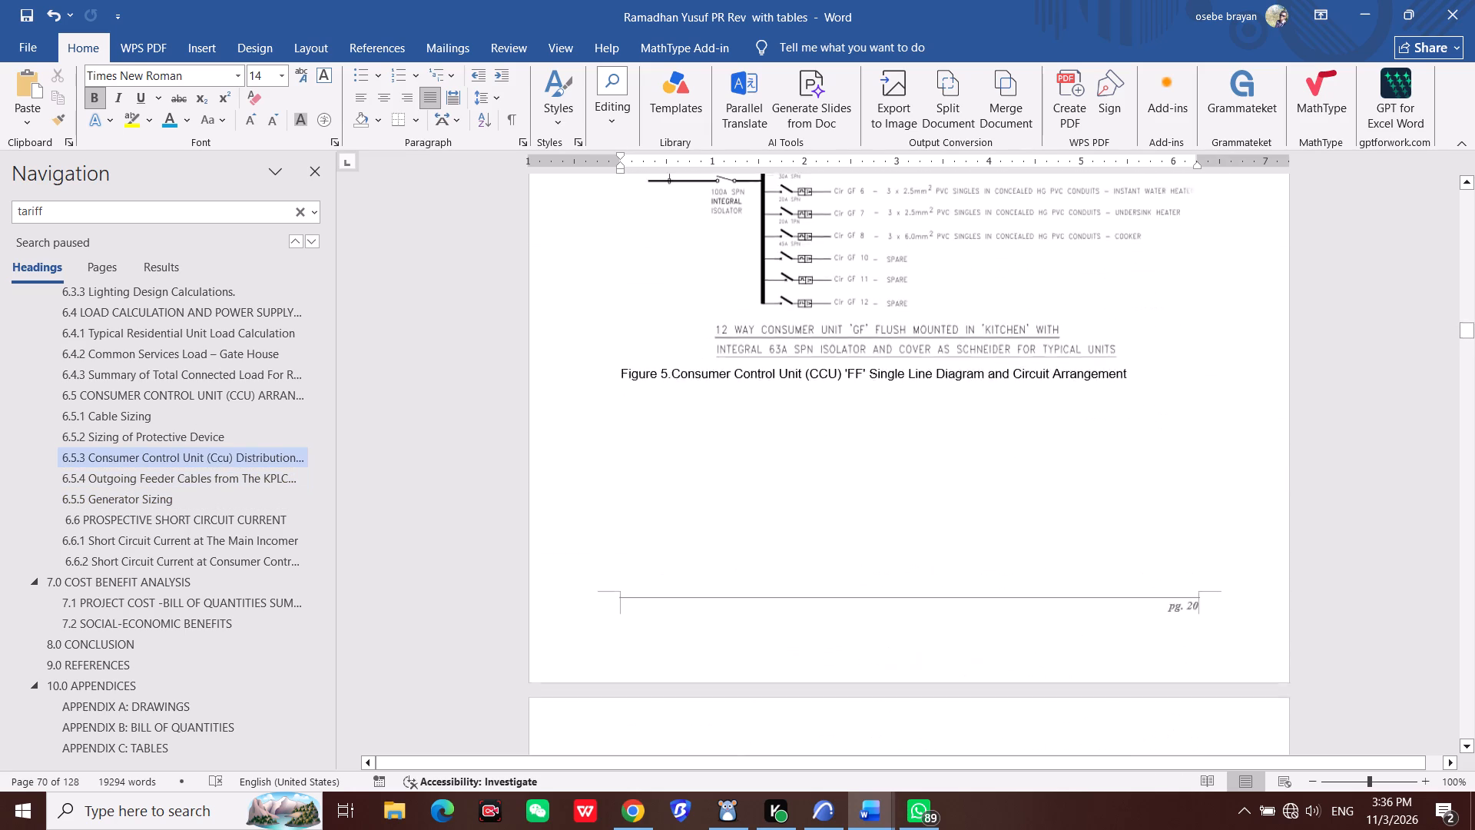
pyautogui.scroll(8, 861, 563)
pyautogui.scroll(20, 861, 563)
pyautogui.scroll(11, 861, 563)
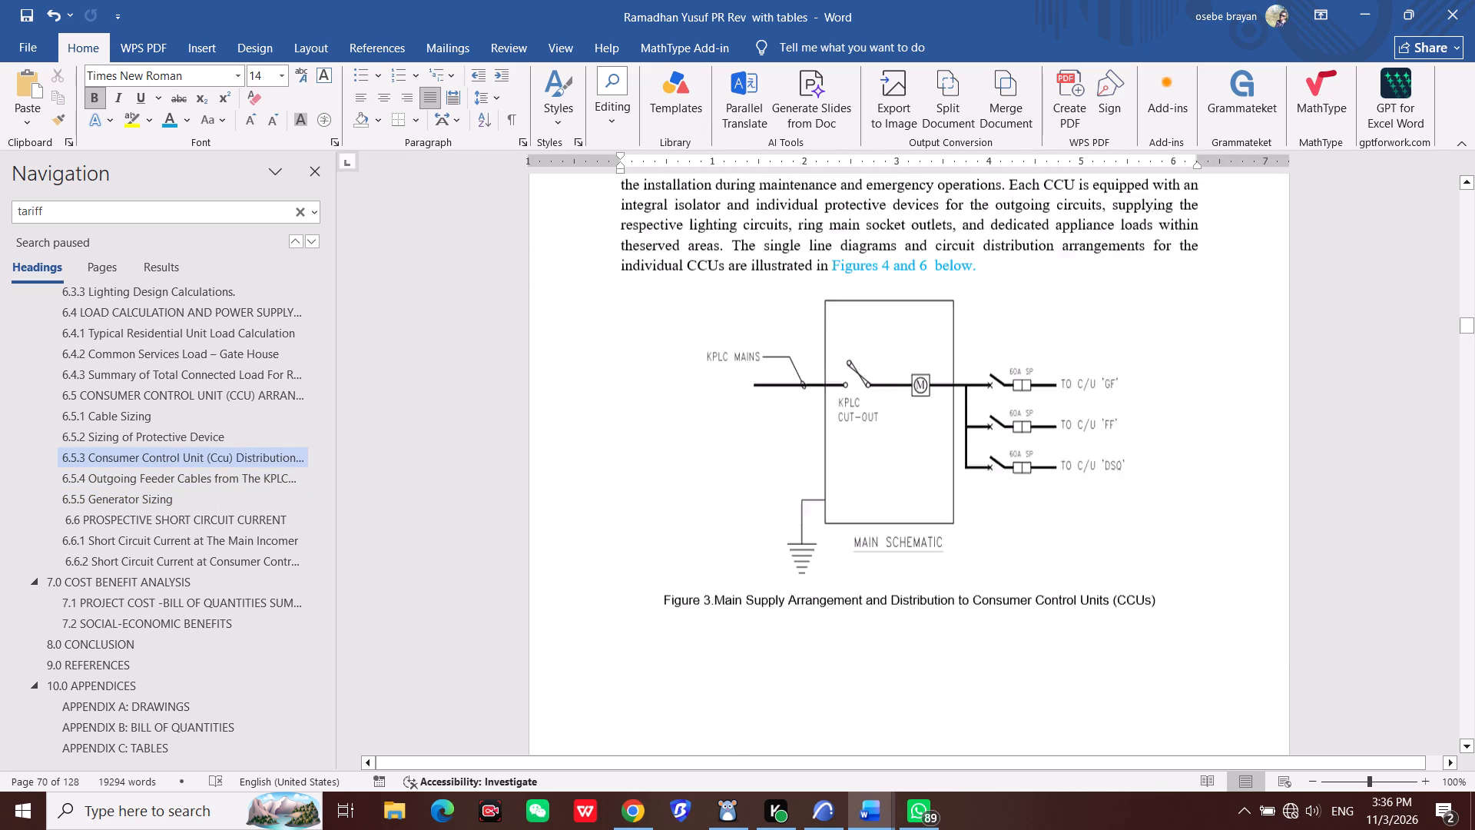
pyautogui.scroll(10, 861, 563)
pyautogui.scroll(14, 861, 563)
pyautogui.scroll(20, 861, 563)
pyautogui.scroll(20, 861, 563)
pyautogui.scroll(4, 861, 563)
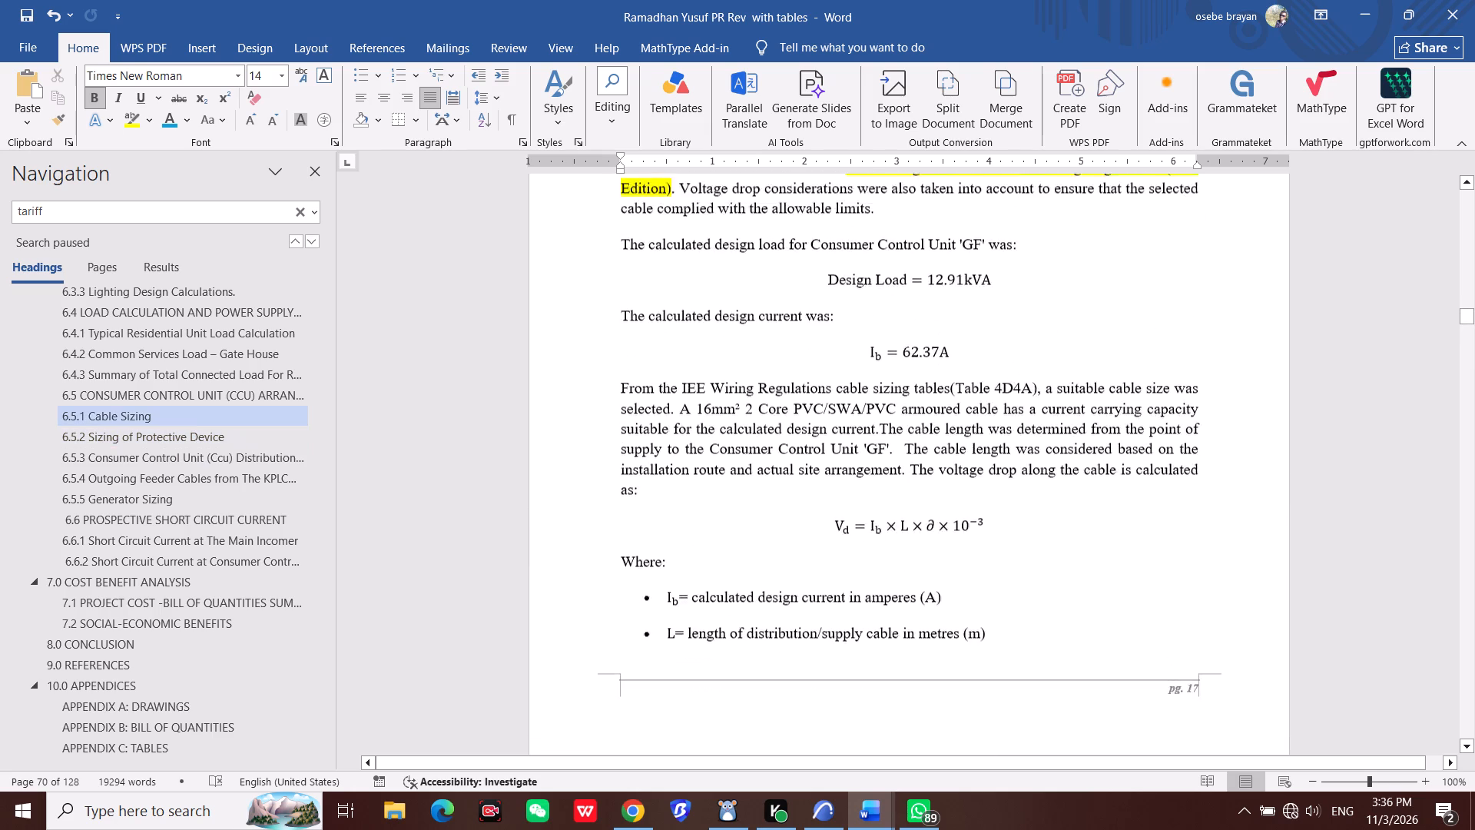
pyautogui.scroll(14, 912, 624)
pyautogui.scroll(13, 912, 624)
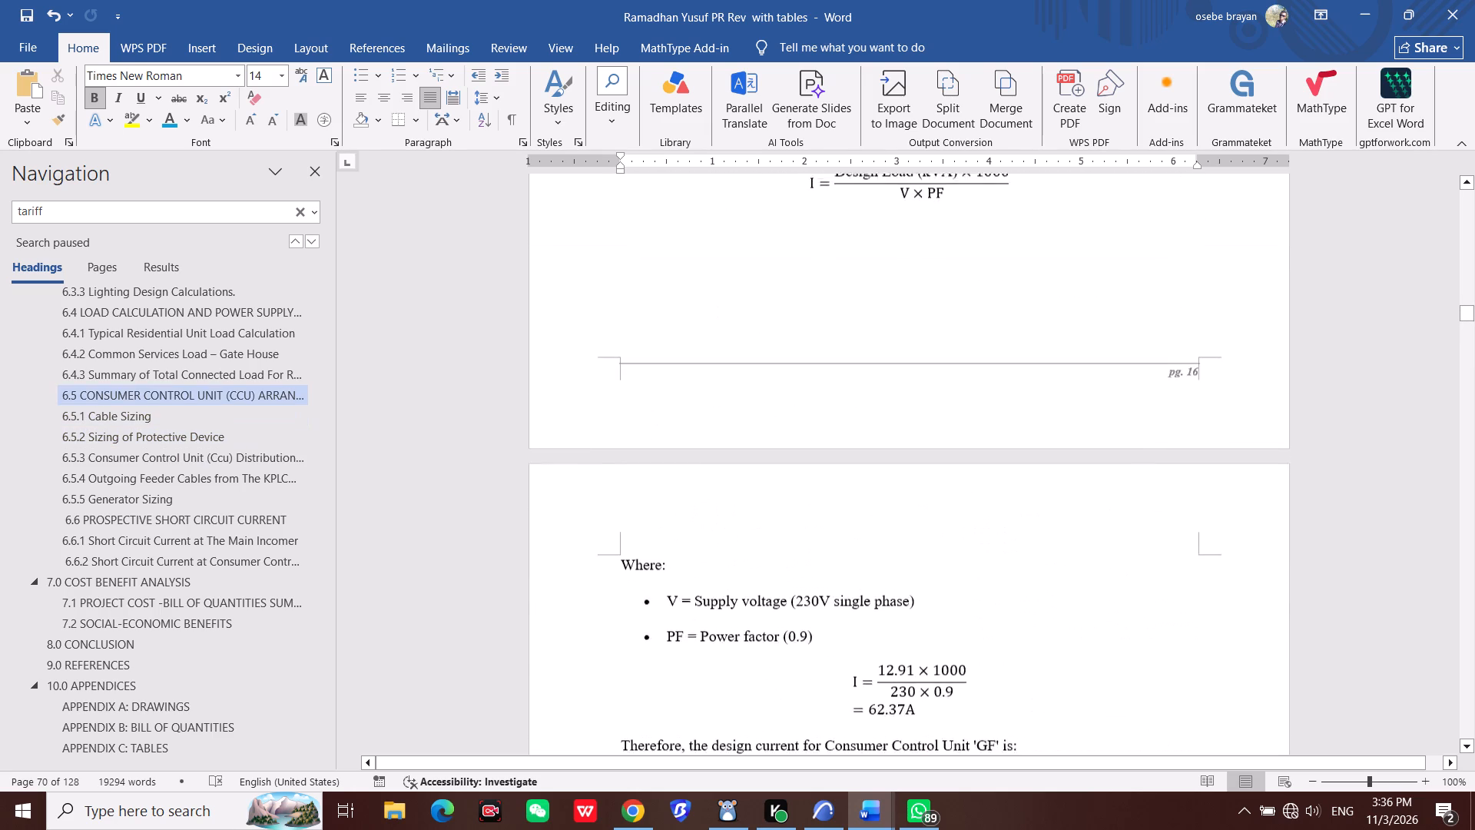
pyautogui.scroll(1, 912, 624)
pyautogui.scroll(20, 912, 624)
pyautogui.scroll(12, 912, 624)
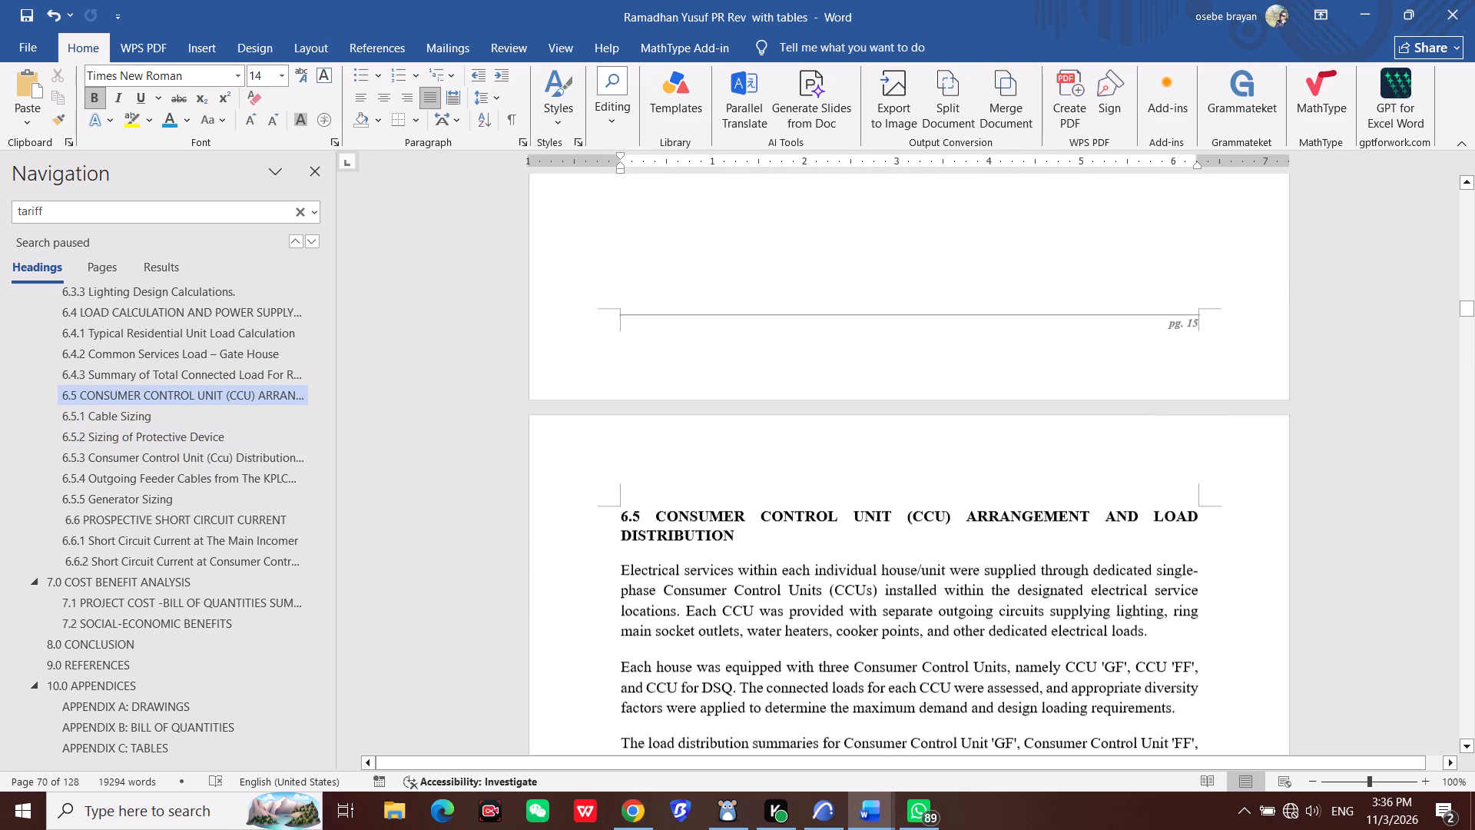
pyautogui.scroll(18, 912, 624)
pyautogui.scroll(6, 912, 624)
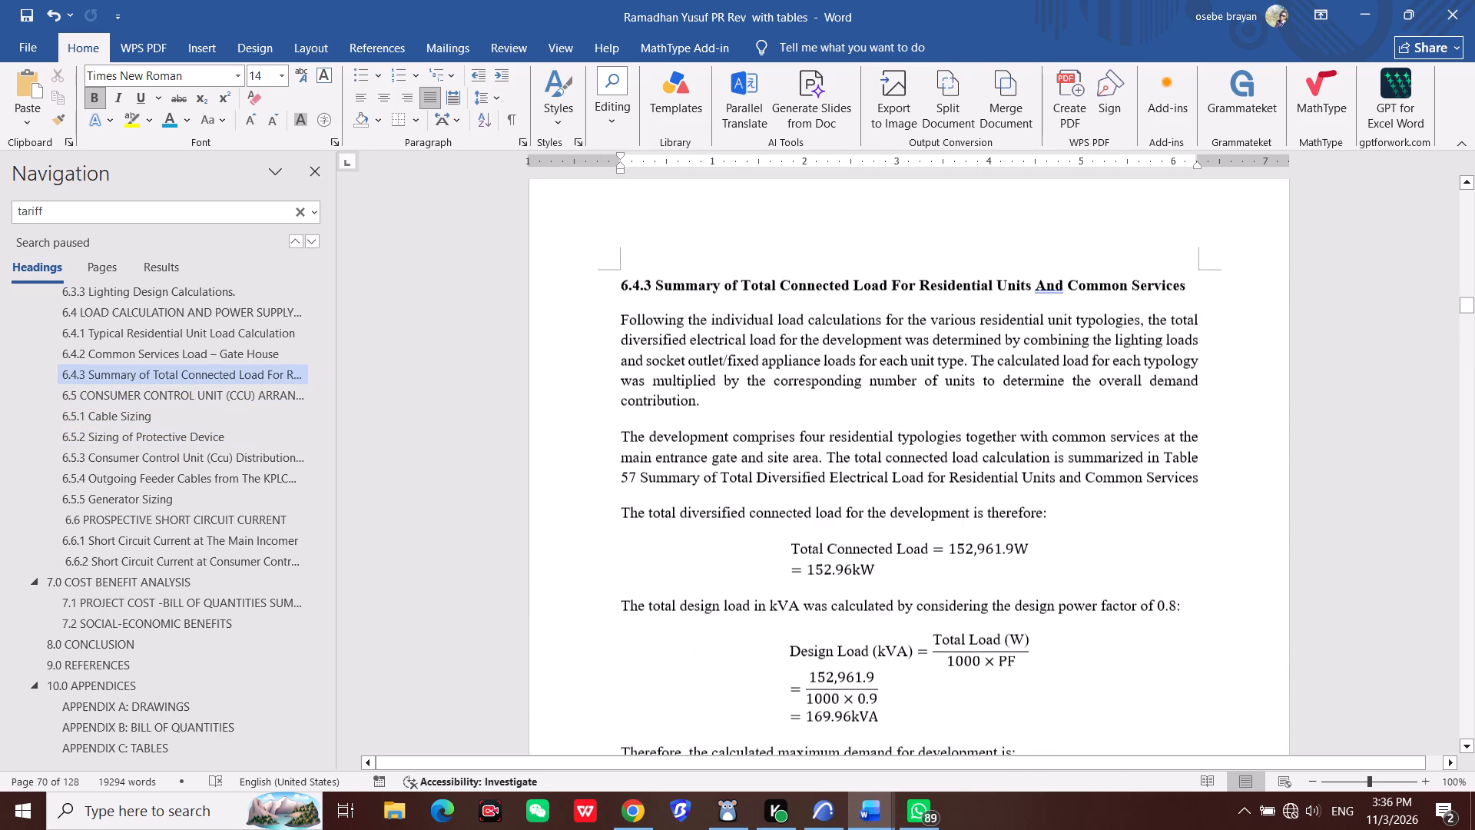
pyautogui.scroll(7, 912, 624)
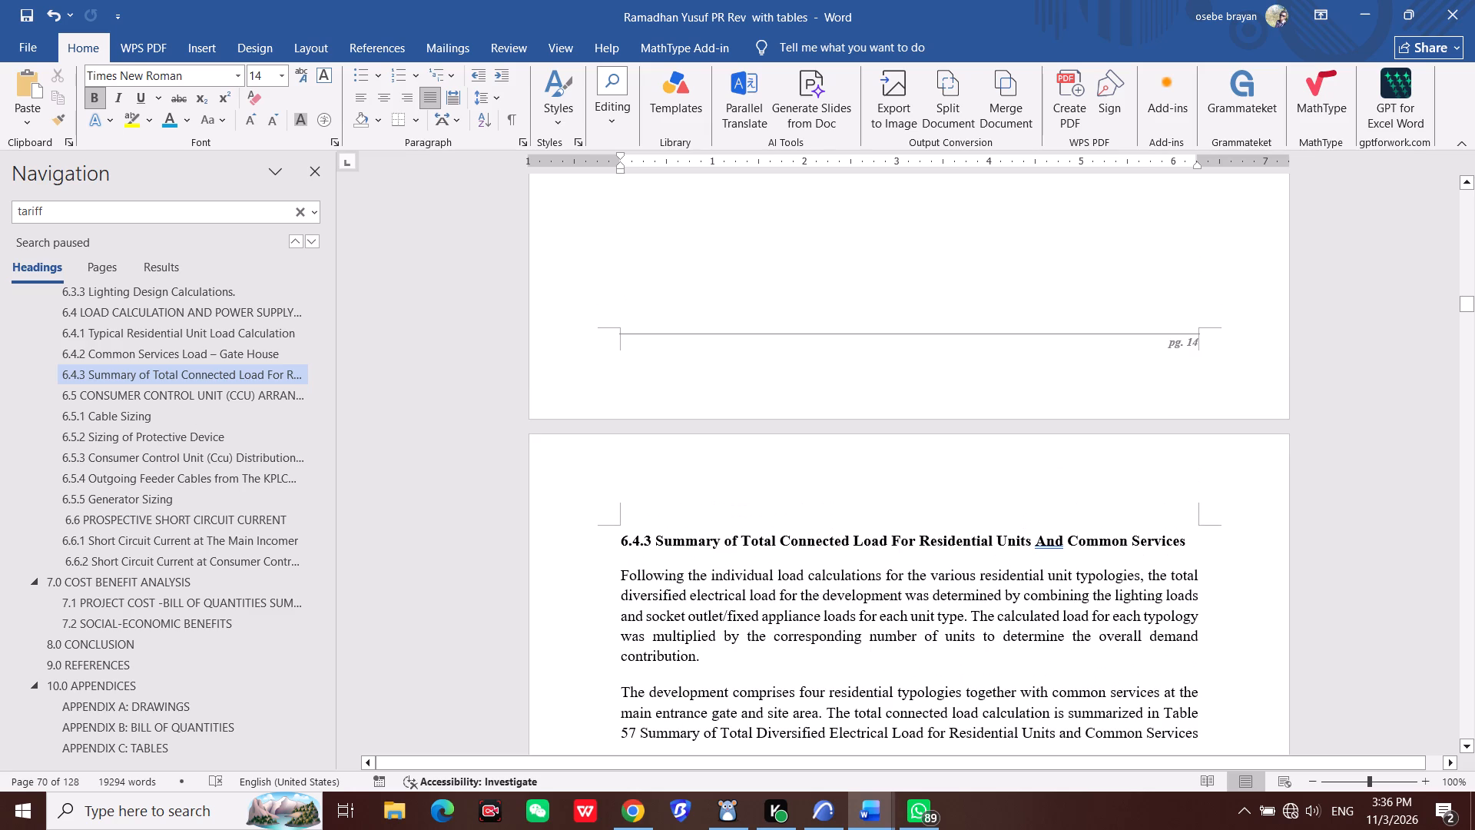
pyautogui.scroll(6, 981, 599)
# Colour the "Table 57 Summary of Total Diversified Electrical Load for Residential Units and Common Services" reference in section 6.4.3 light blue.
pyautogui.scroll(-11, 992, 603)
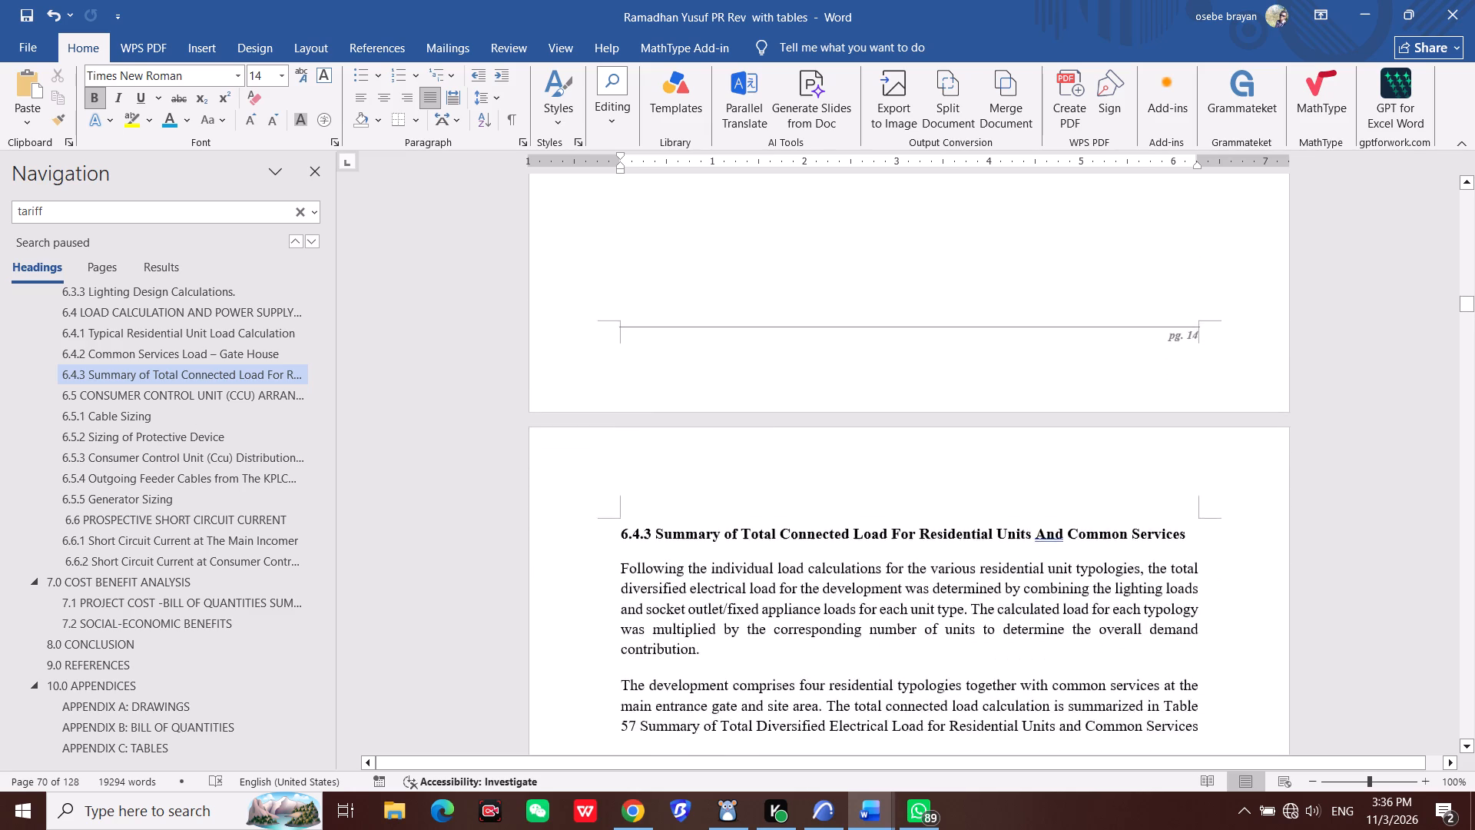
pyautogui.scroll(-1, 992, 603)
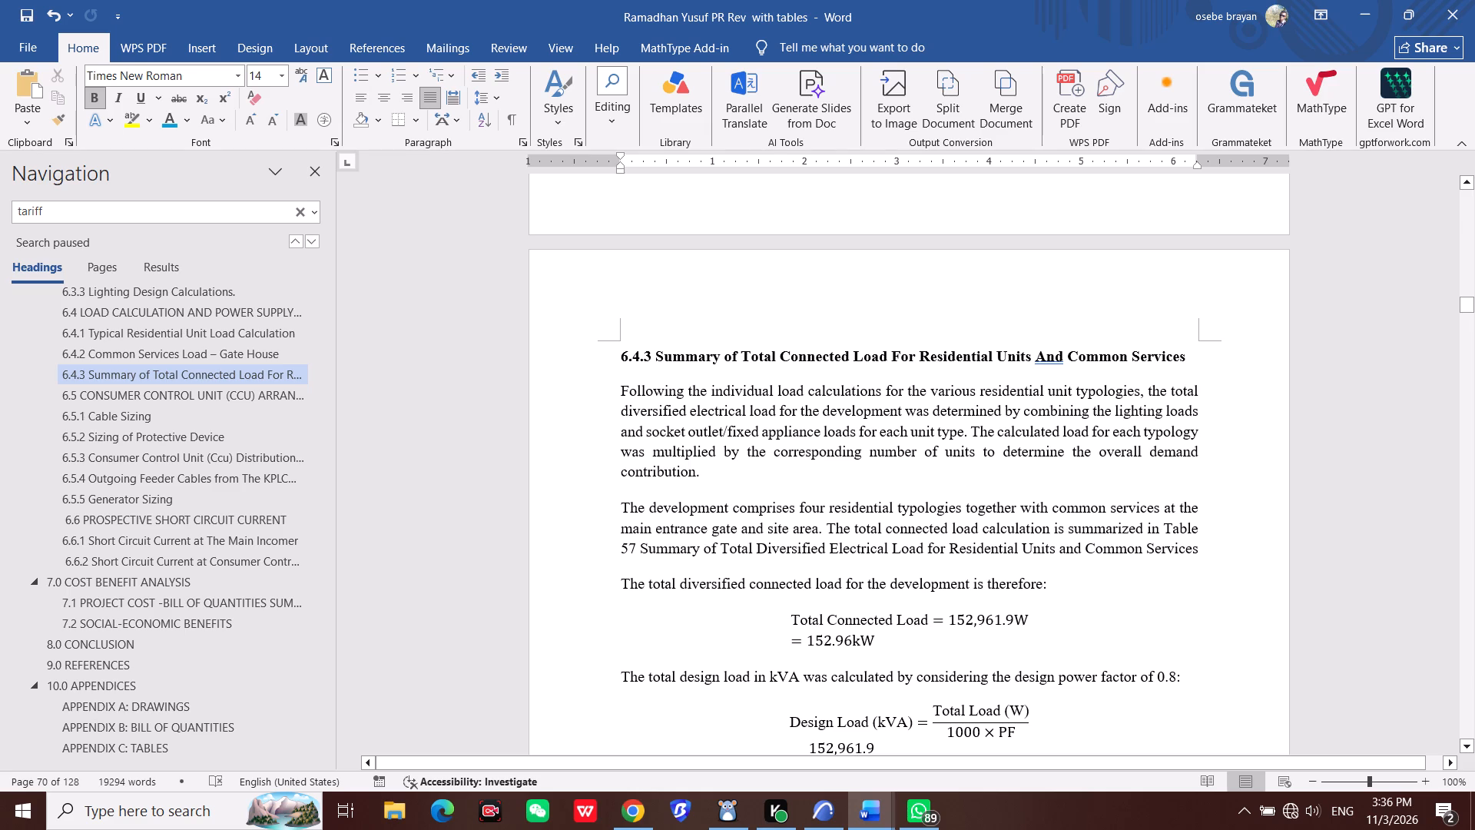
pyautogui.moveTo(1163, 530); pyautogui.dragTo(1155, 529)
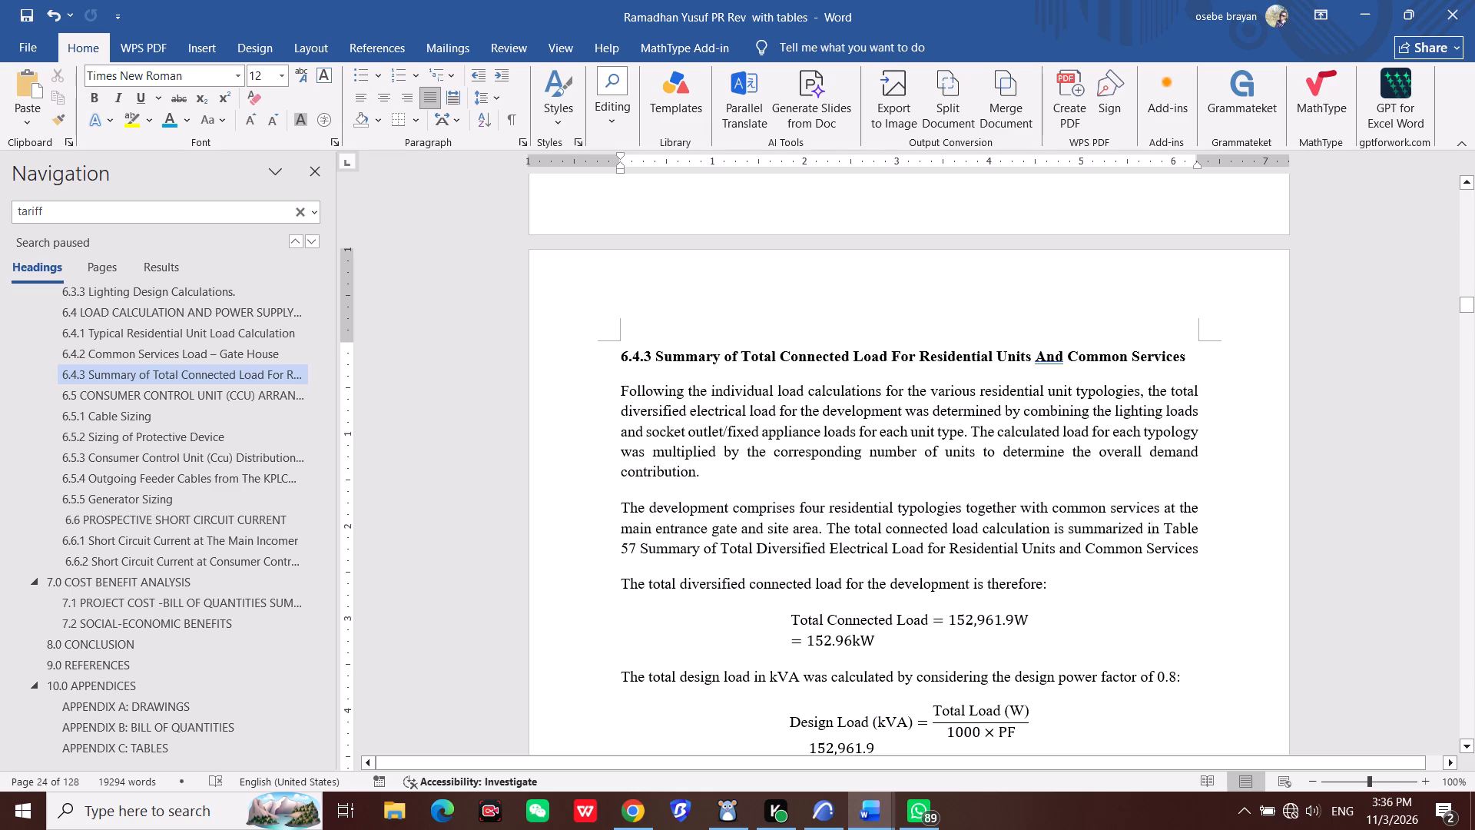
pyautogui.moveTo(1163, 523); pyautogui.dragTo(1215, 566)
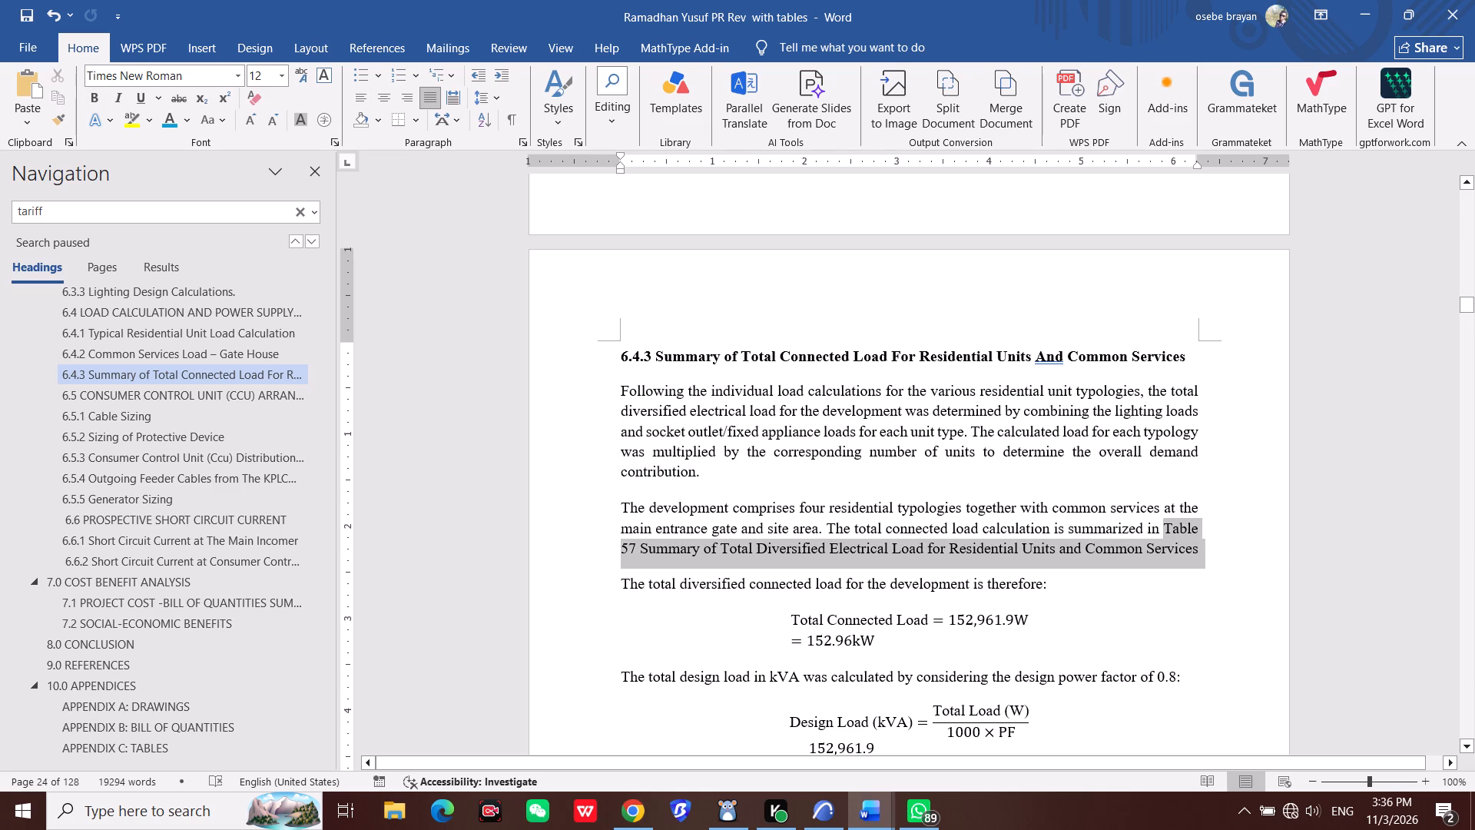
pyautogui.click(1289, 530)
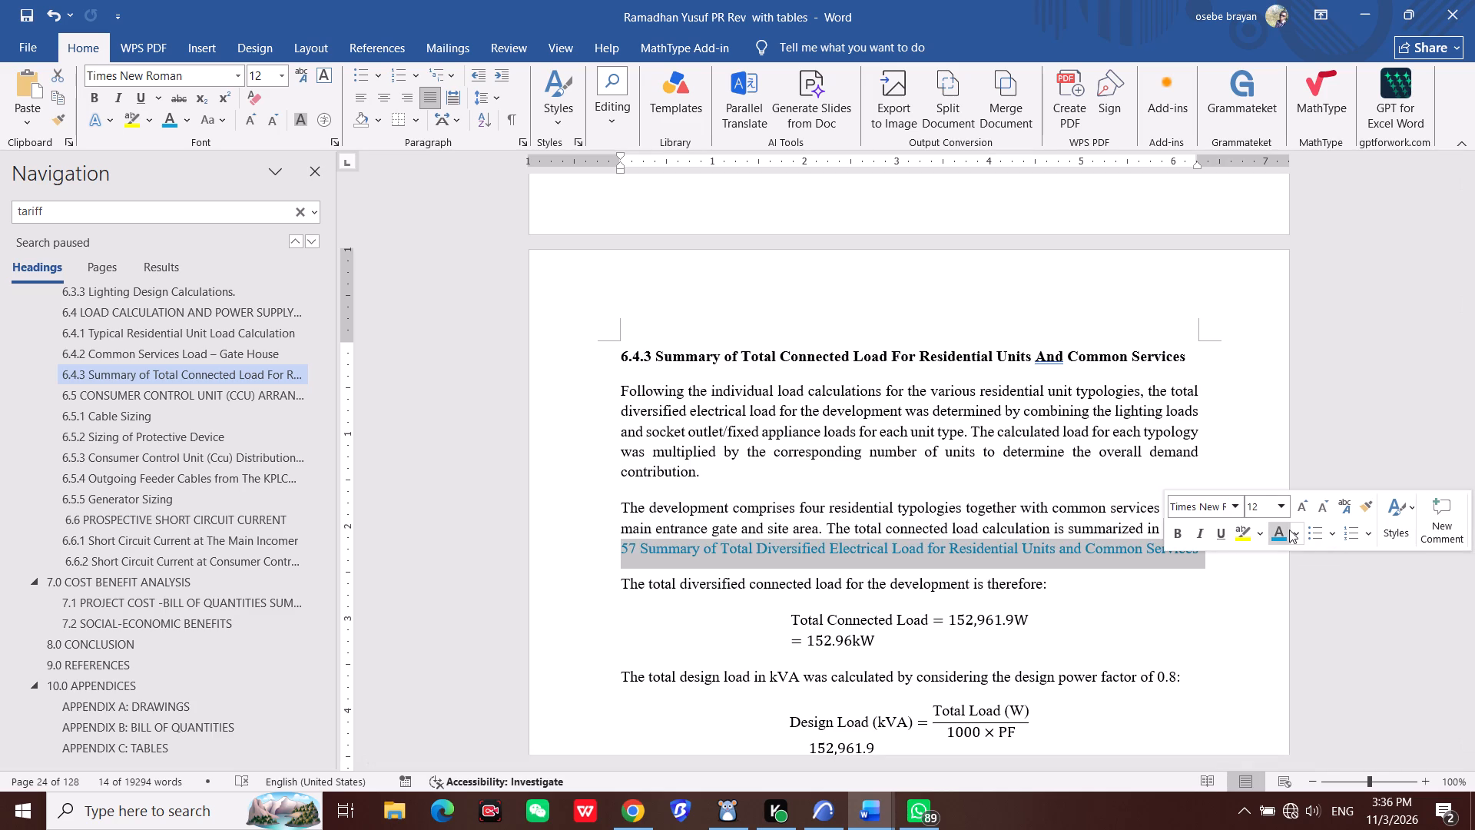
pyautogui.click(1168, 589)
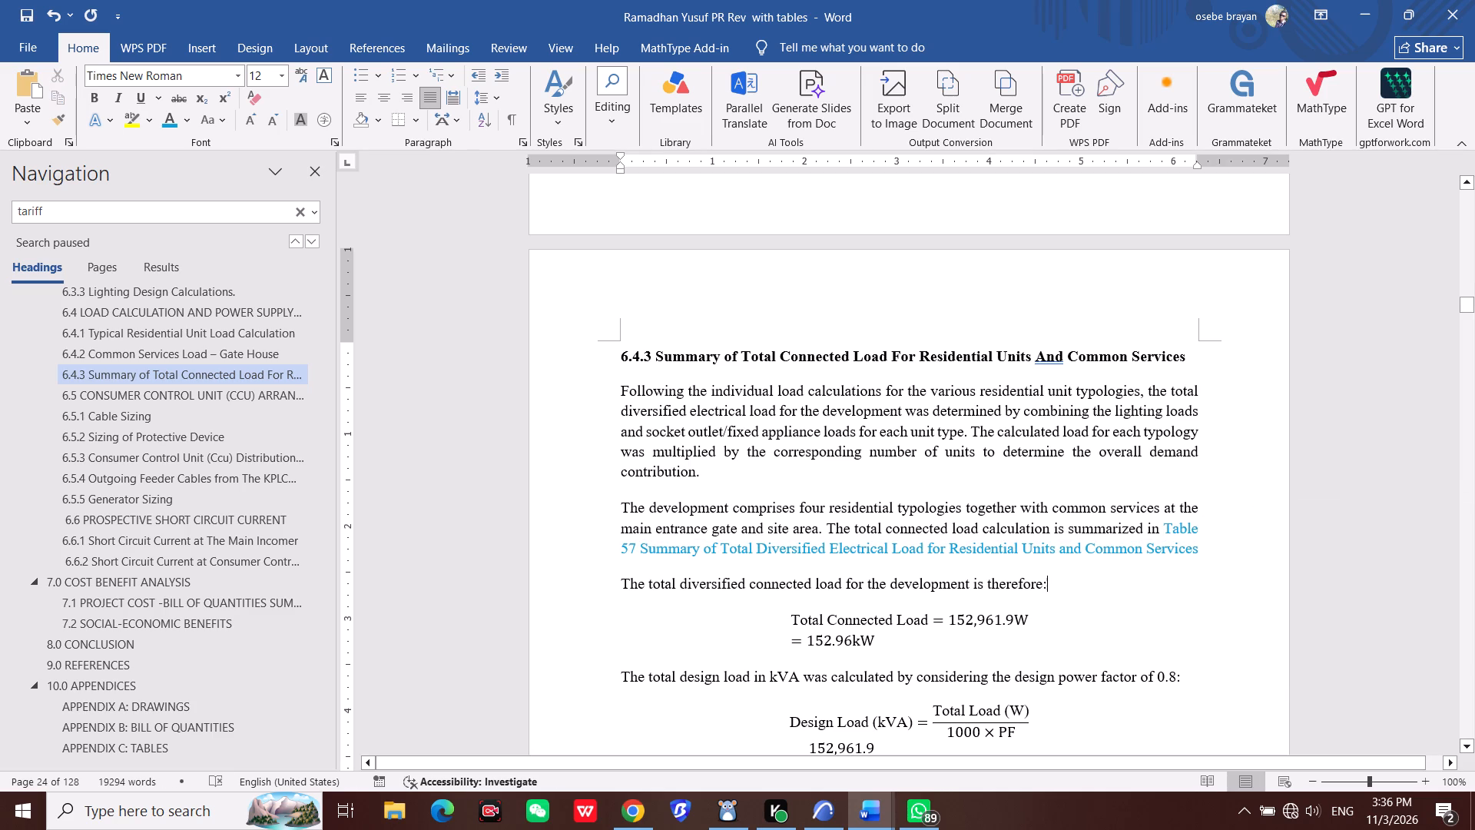
# Review the body text, table references and spacing from section 6.4.3 back to section 6.2.1 Lighting Load.
pyautogui.scroll(2, 771, 553)
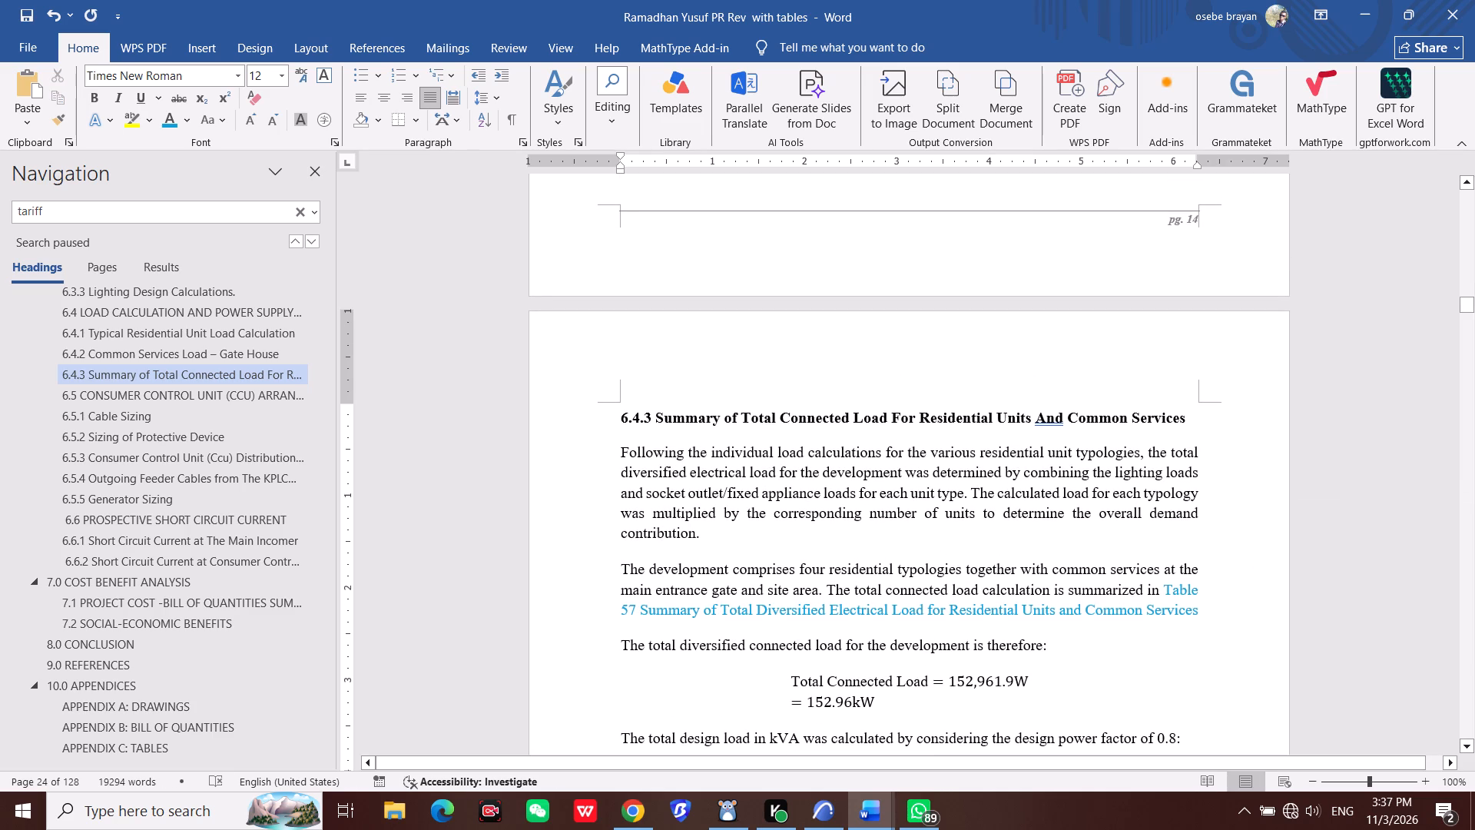
pyautogui.scroll(7, 771, 553)
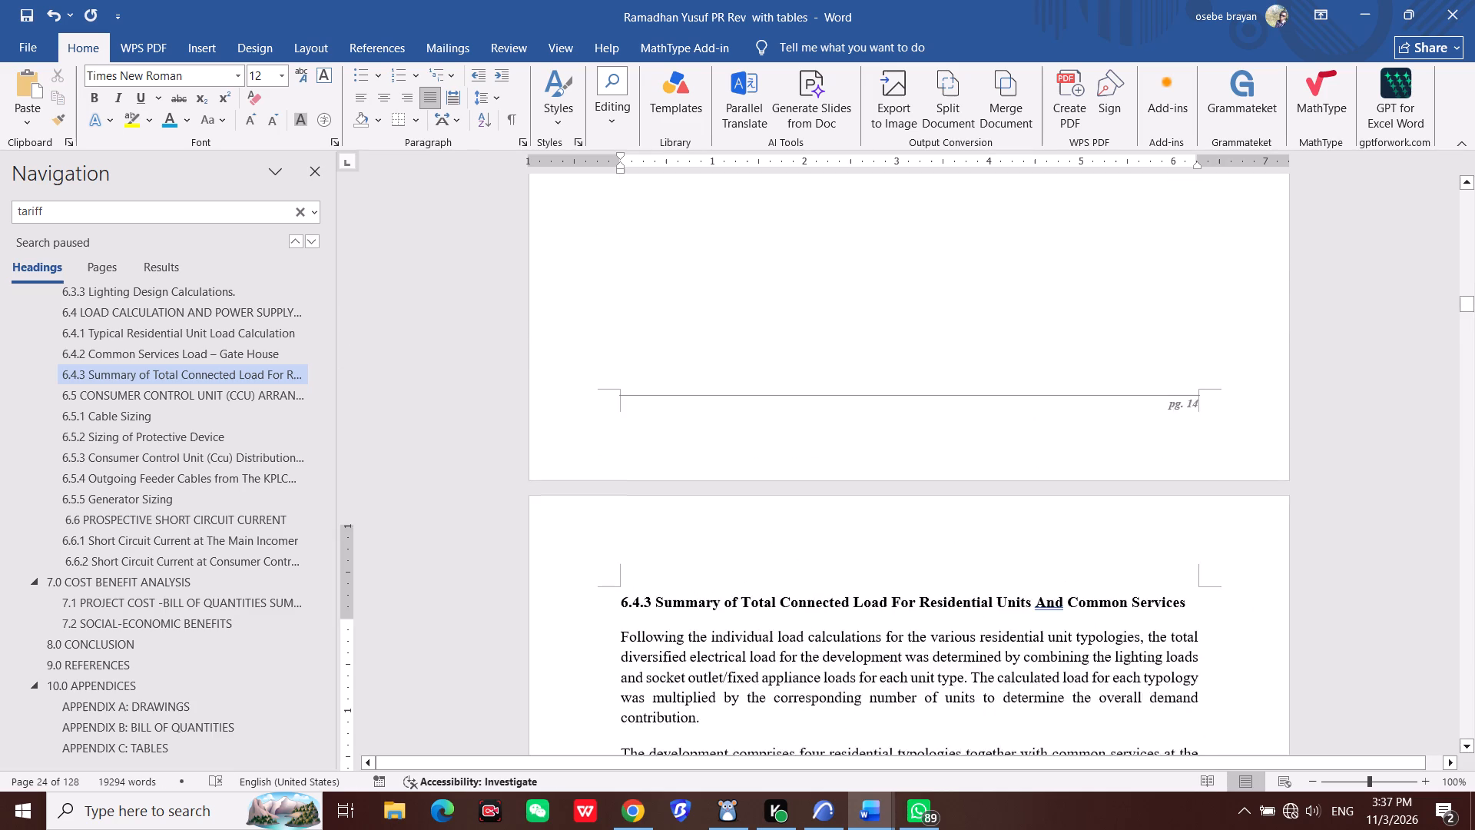
pyautogui.scroll(17, 771, 553)
pyautogui.scroll(4, 781, 629)
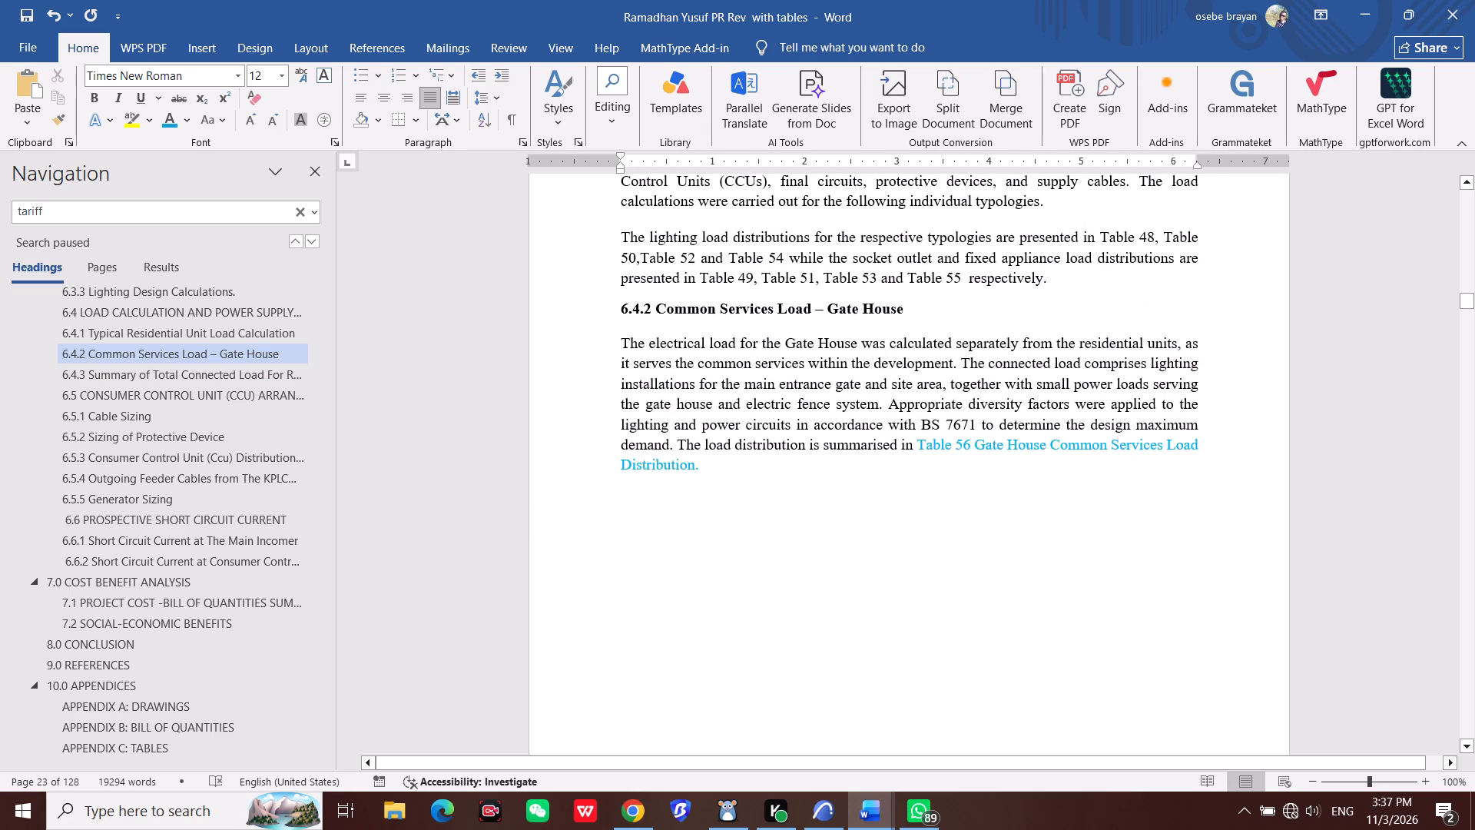
pyautogui.scroll(9, 841, 450)
pyautogui.scroll(-4, 841, 450)
pyautogui.scroll(20, 841, 450)
pyautogui.scroll(6, 841, 450)
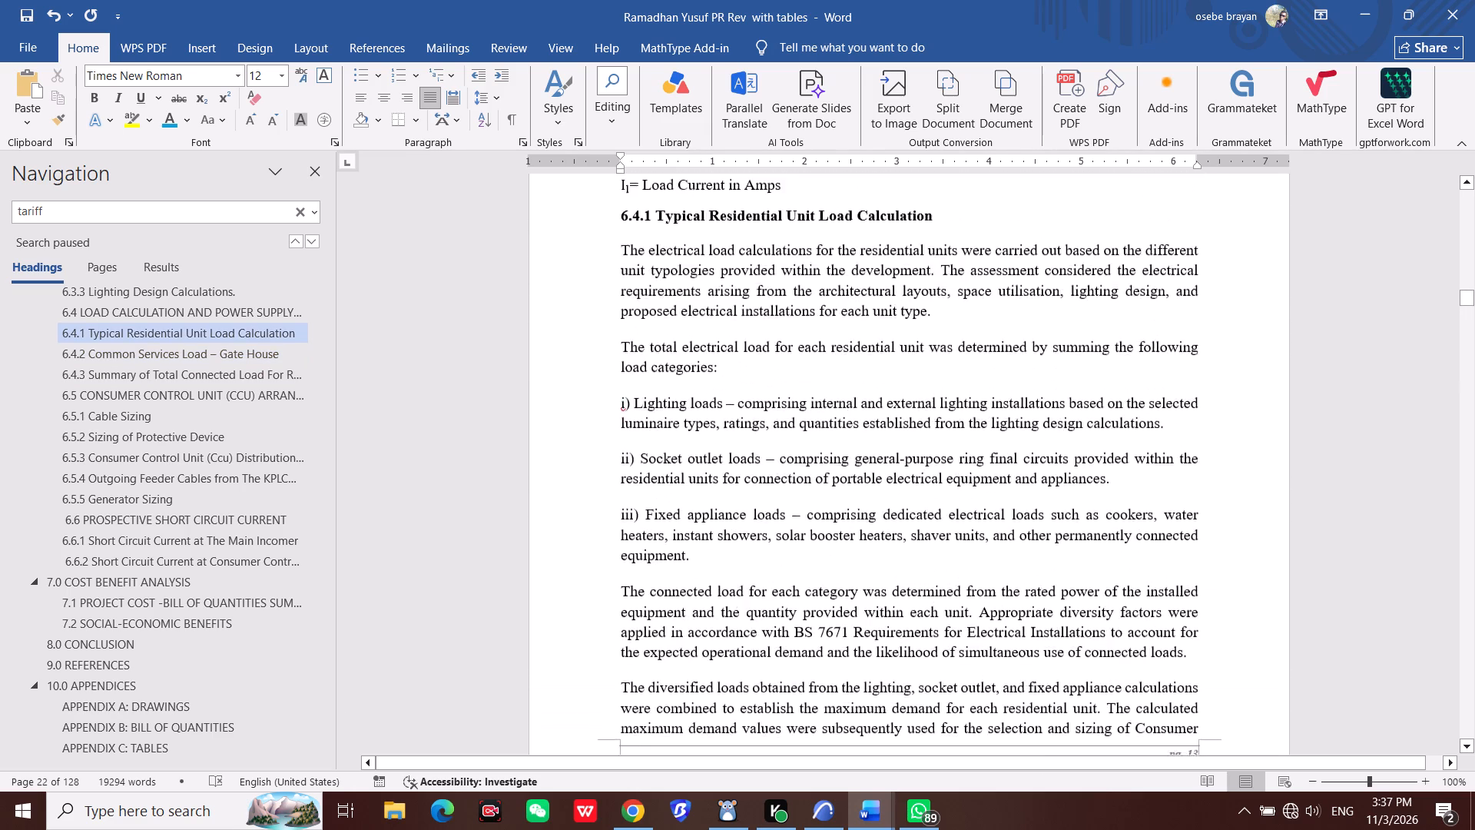
pyautogui.scroll(20, 841, 450)
pyautogui.scroll(14, 841, 450)
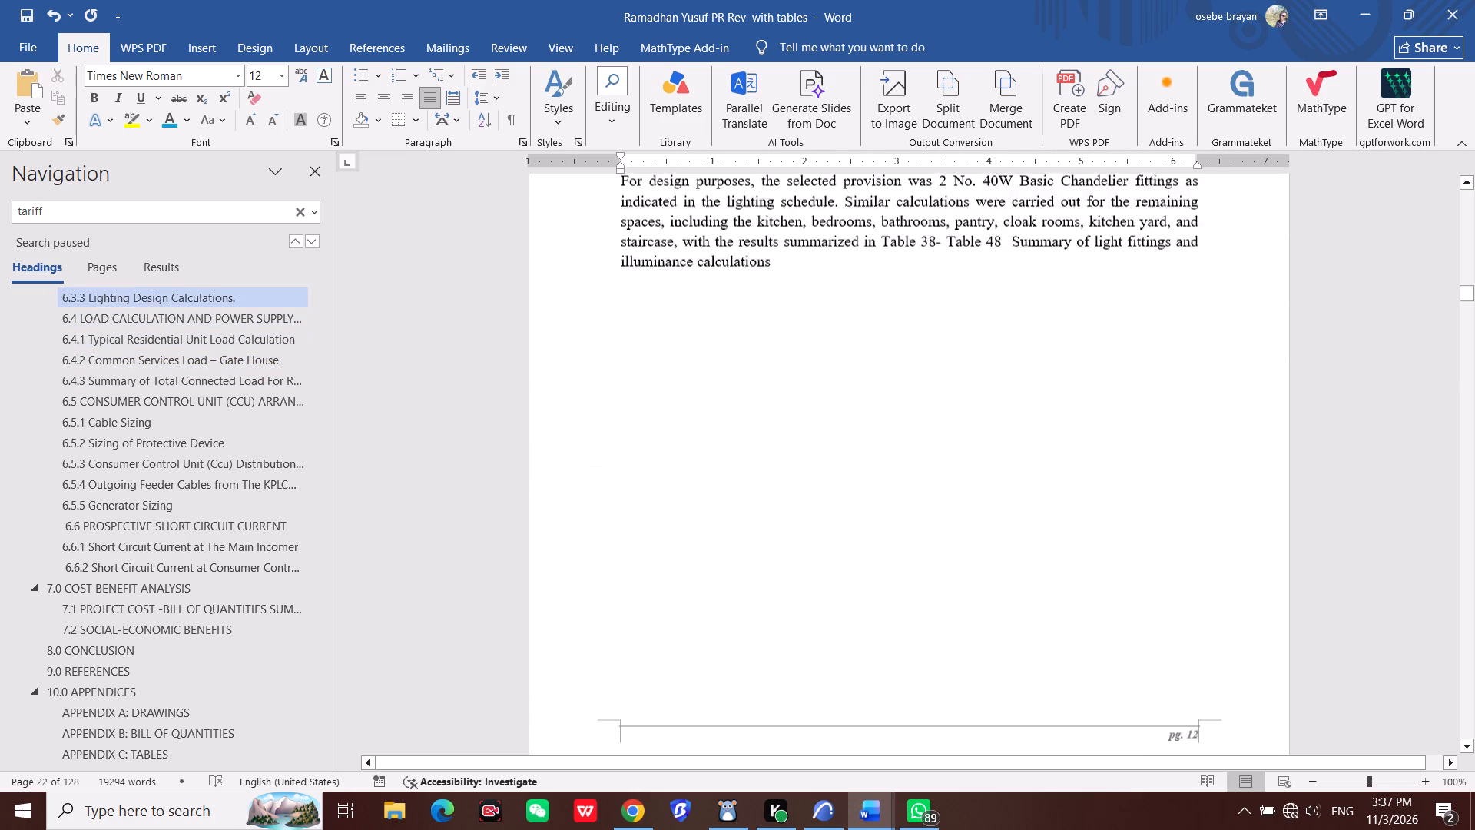
pyautogui.scroll(9, 841, 450)
pyautogui.scroll(18, 841, 450)
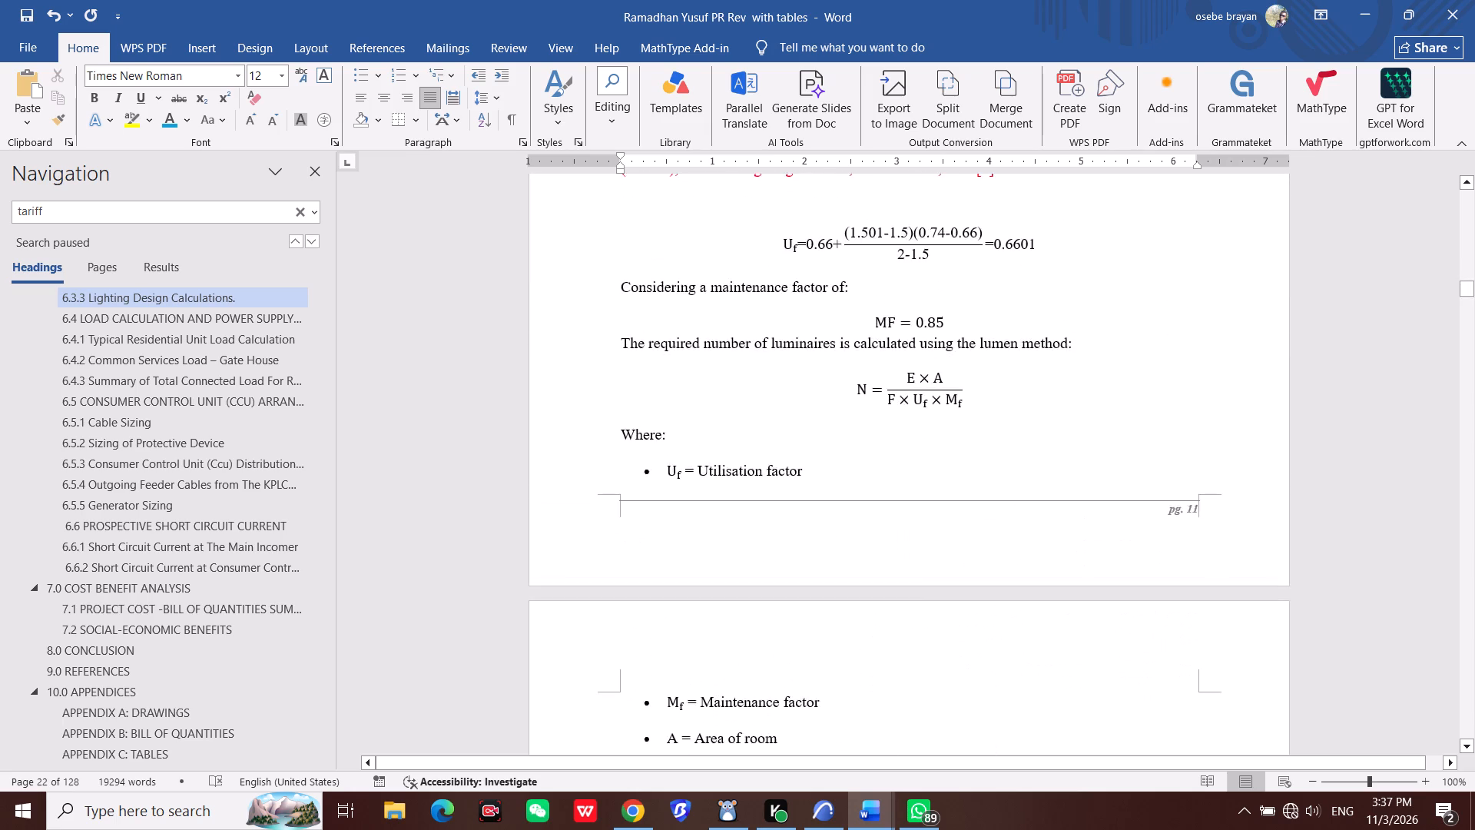
pyautogui.scroll(16, 841, 450)
pyautogui.scroll(6, 841, 450)
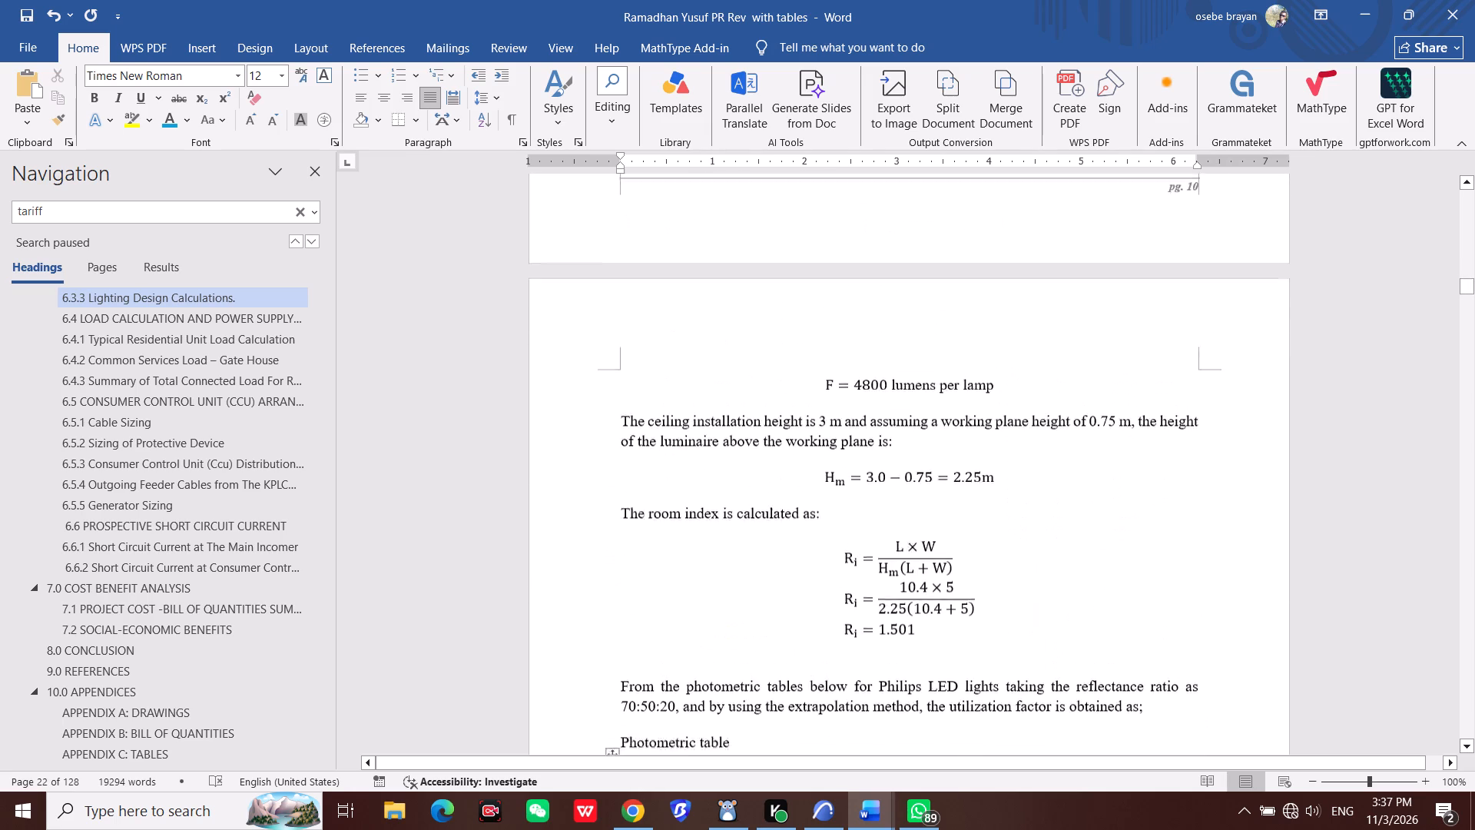
pyautogui.scroll(7, 841, 450)
pyautogui.scroll(10, 925, 569)
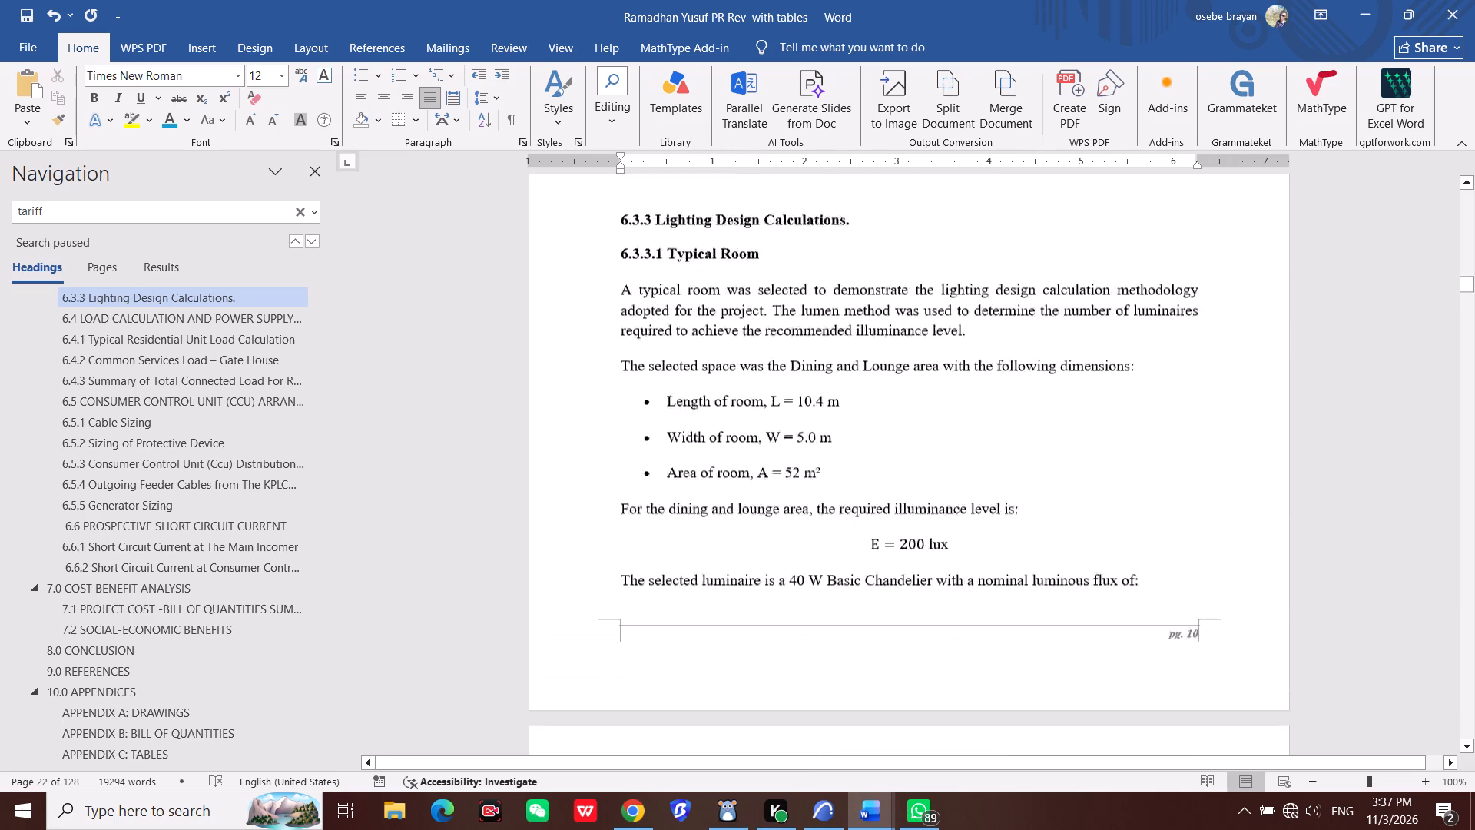
pyautogui.scroll(17, 956, 516)
pyautogui.scroll(13, 956, 516)
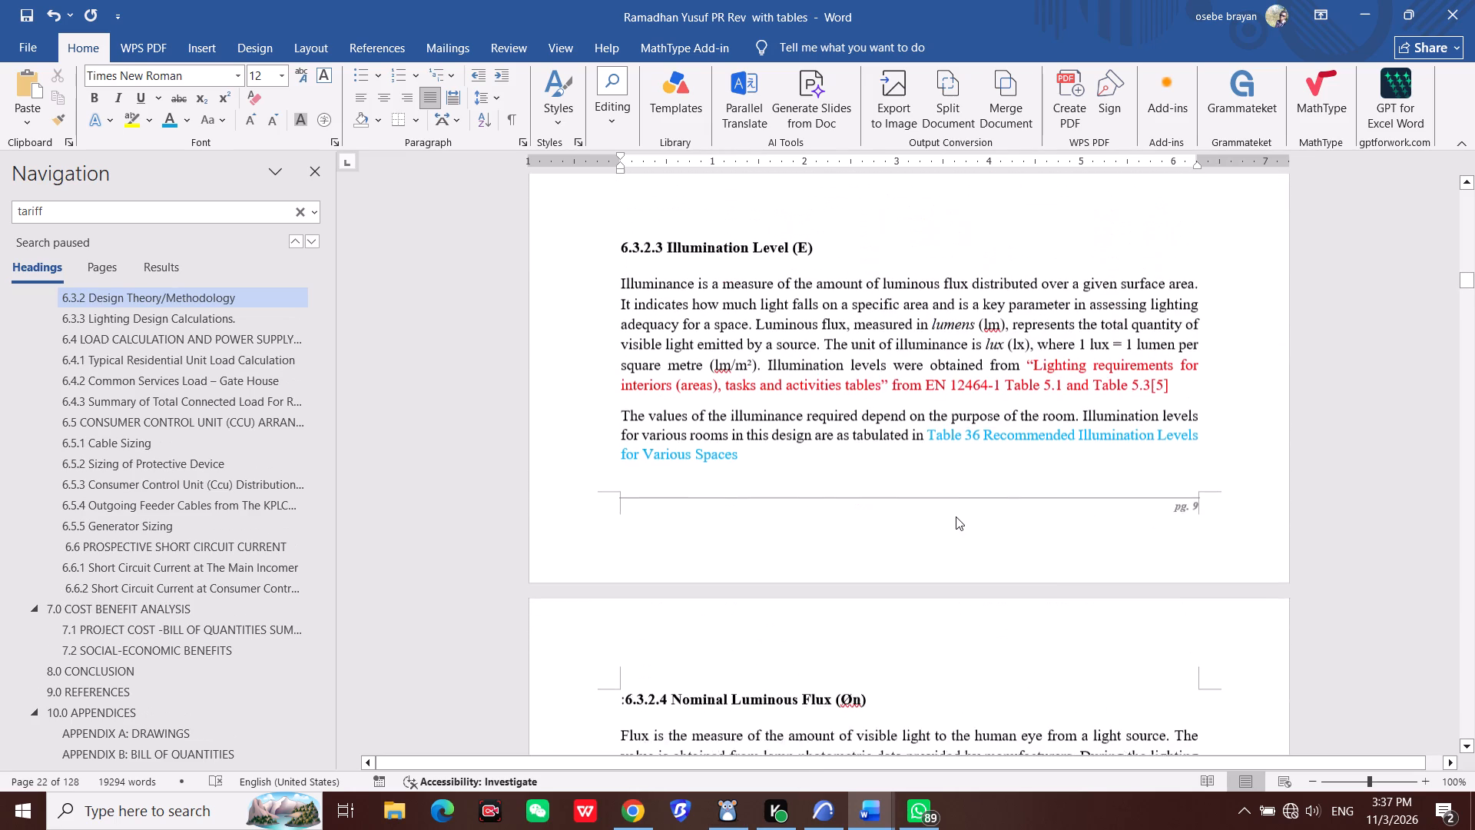
pyautogui.scroll(19, 956, 516)
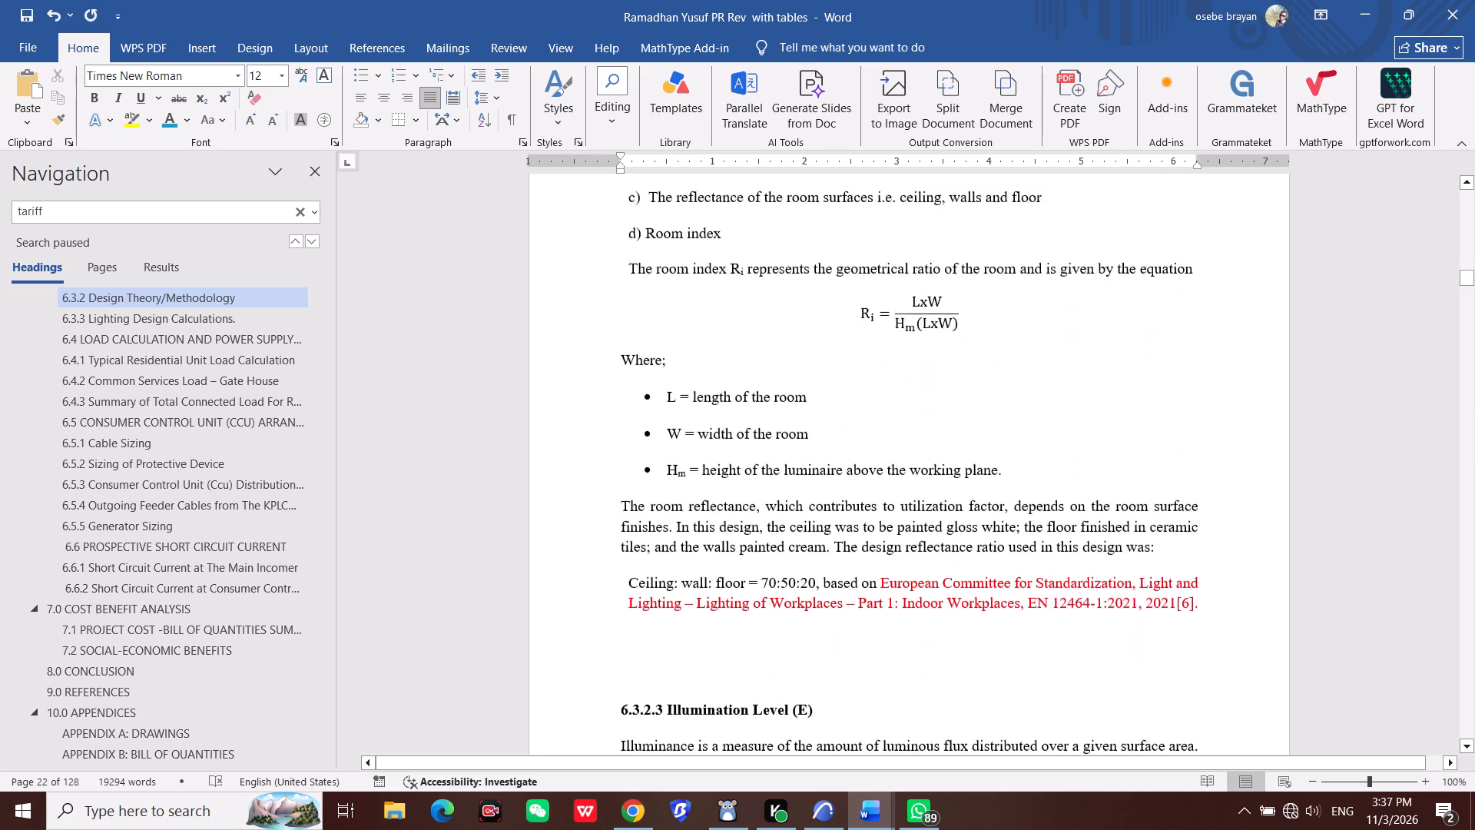
pyautogui.scroll(18, 956, 516)
pyautogui.scroll(6, 956, 516)
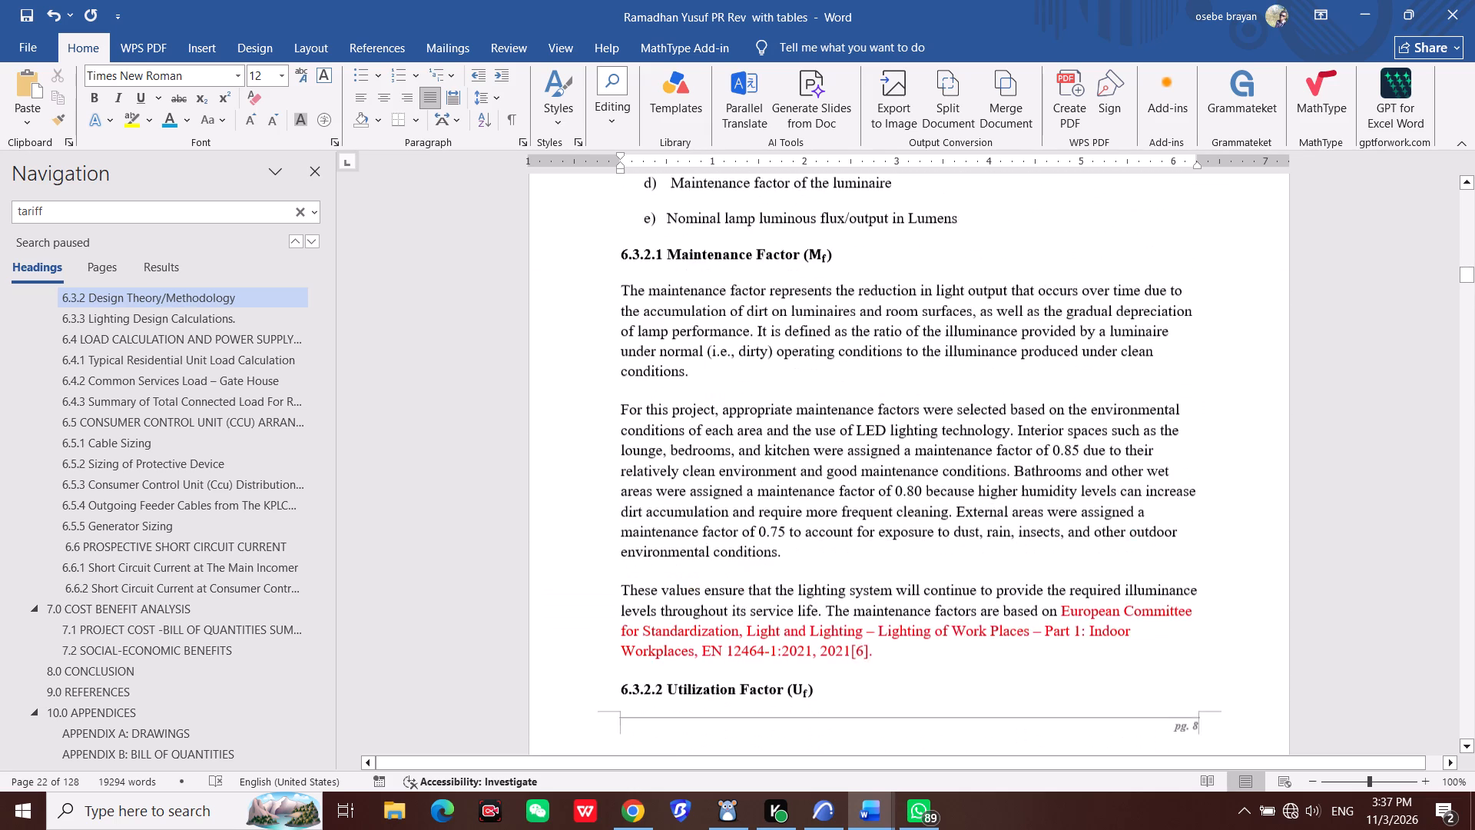
pyautogui.scroll(4, 956, 516)
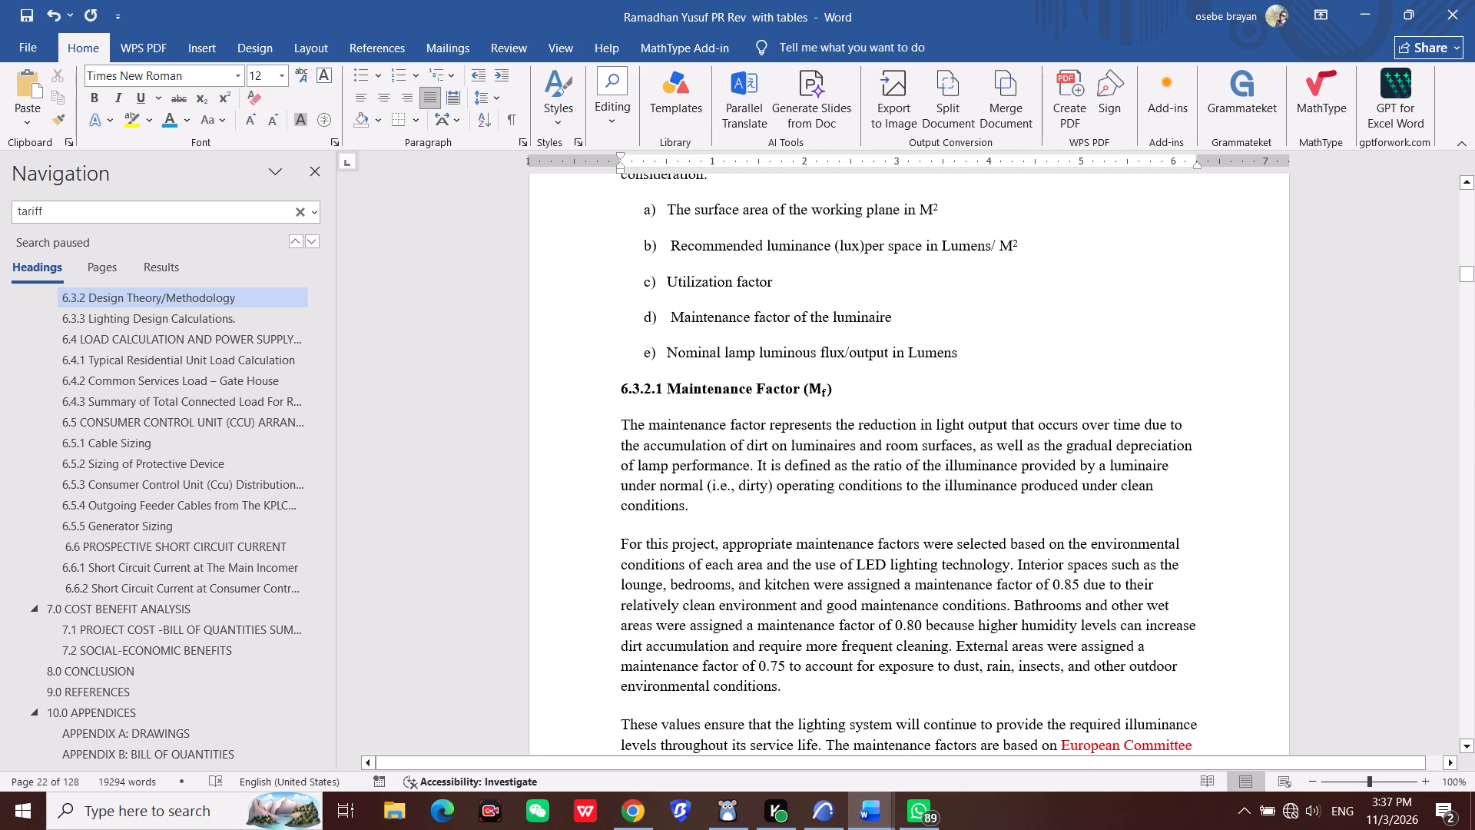
pyautogui.scroll(10, 956, 516)
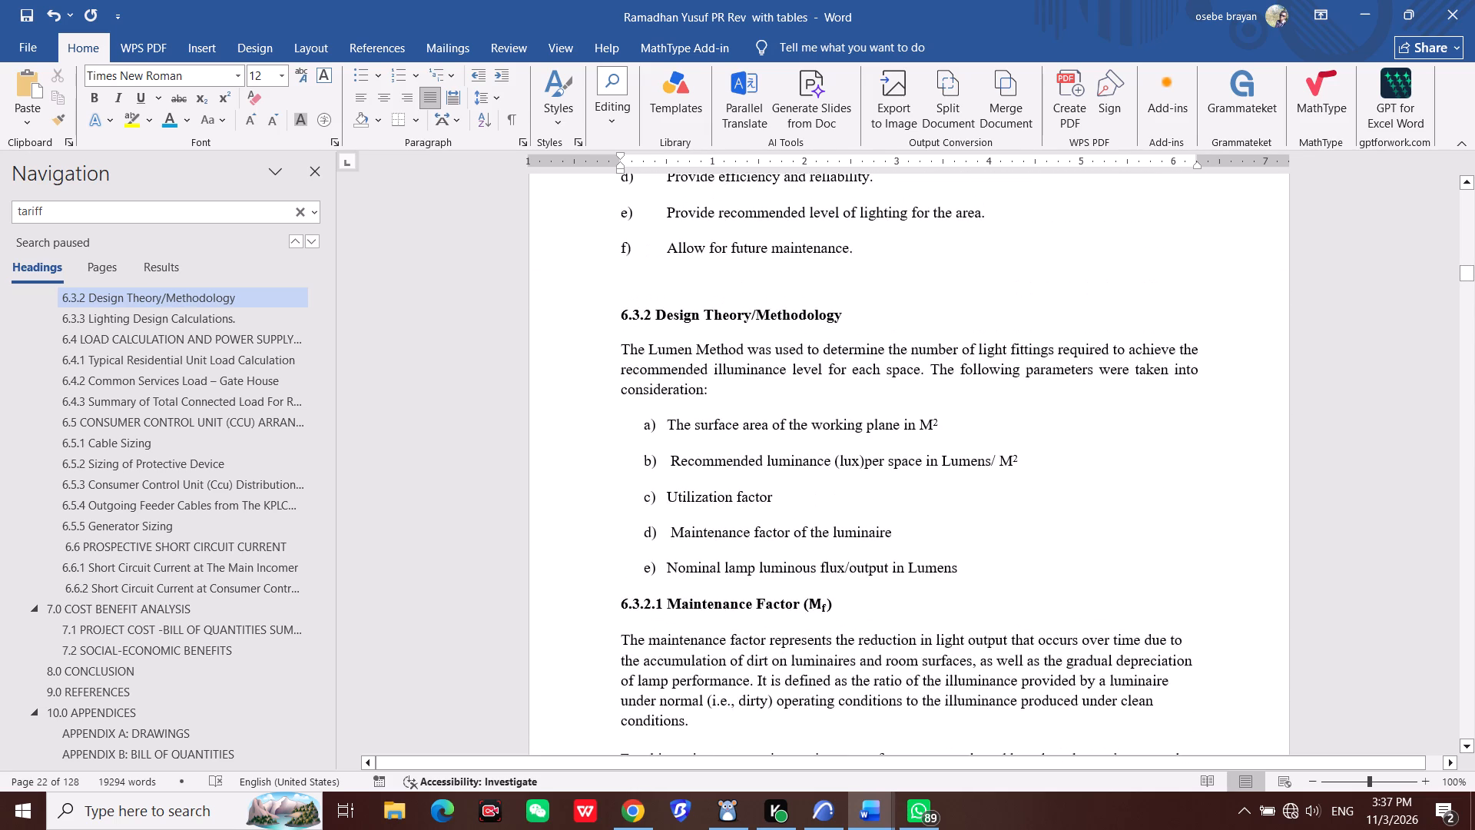
pyautogui.scroll(15, 956, 516)
pyautogui.scroll(14, 956, 516)
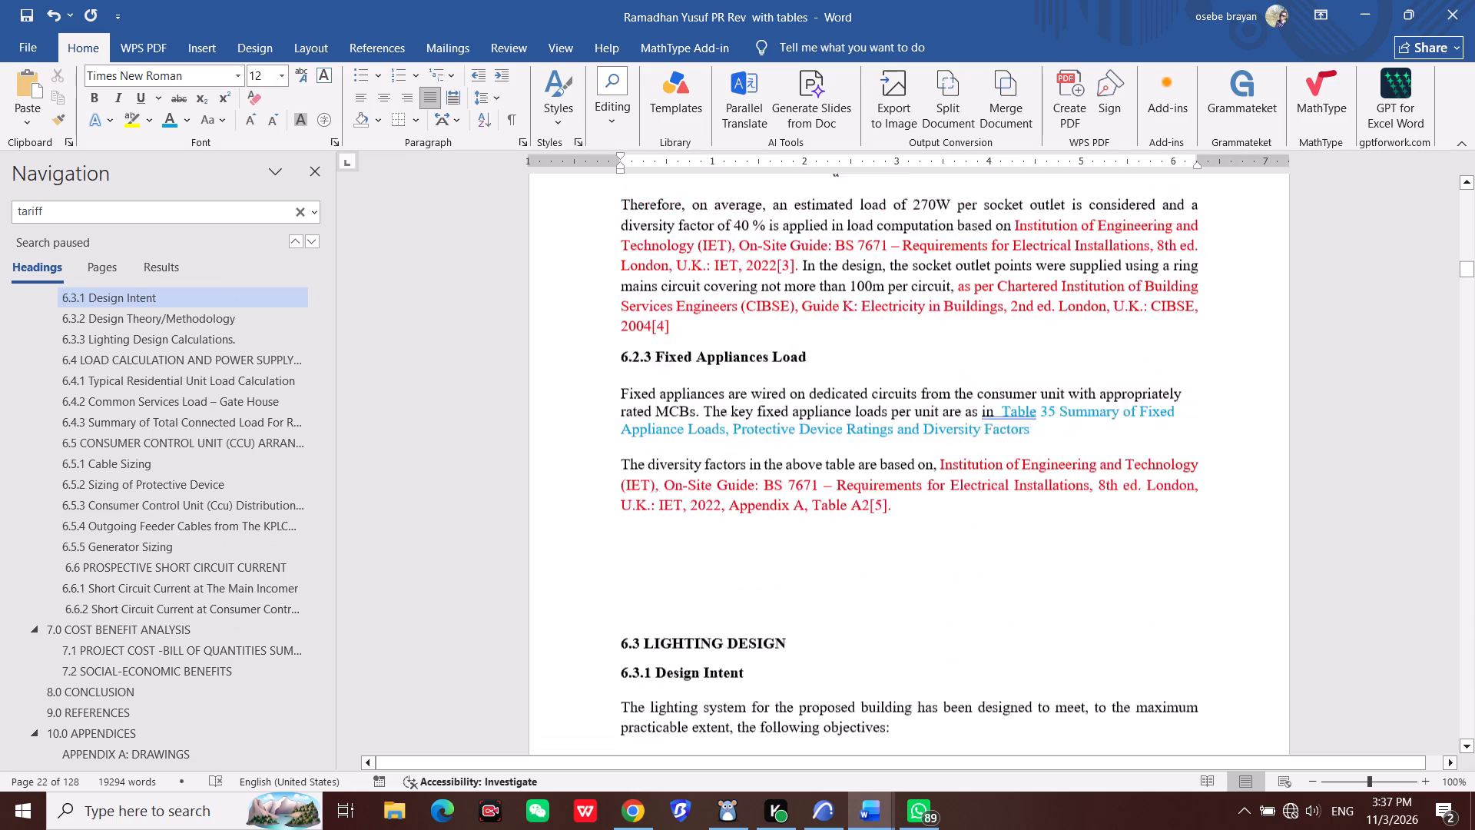
pyautogui.scroll(3, 956, 516)
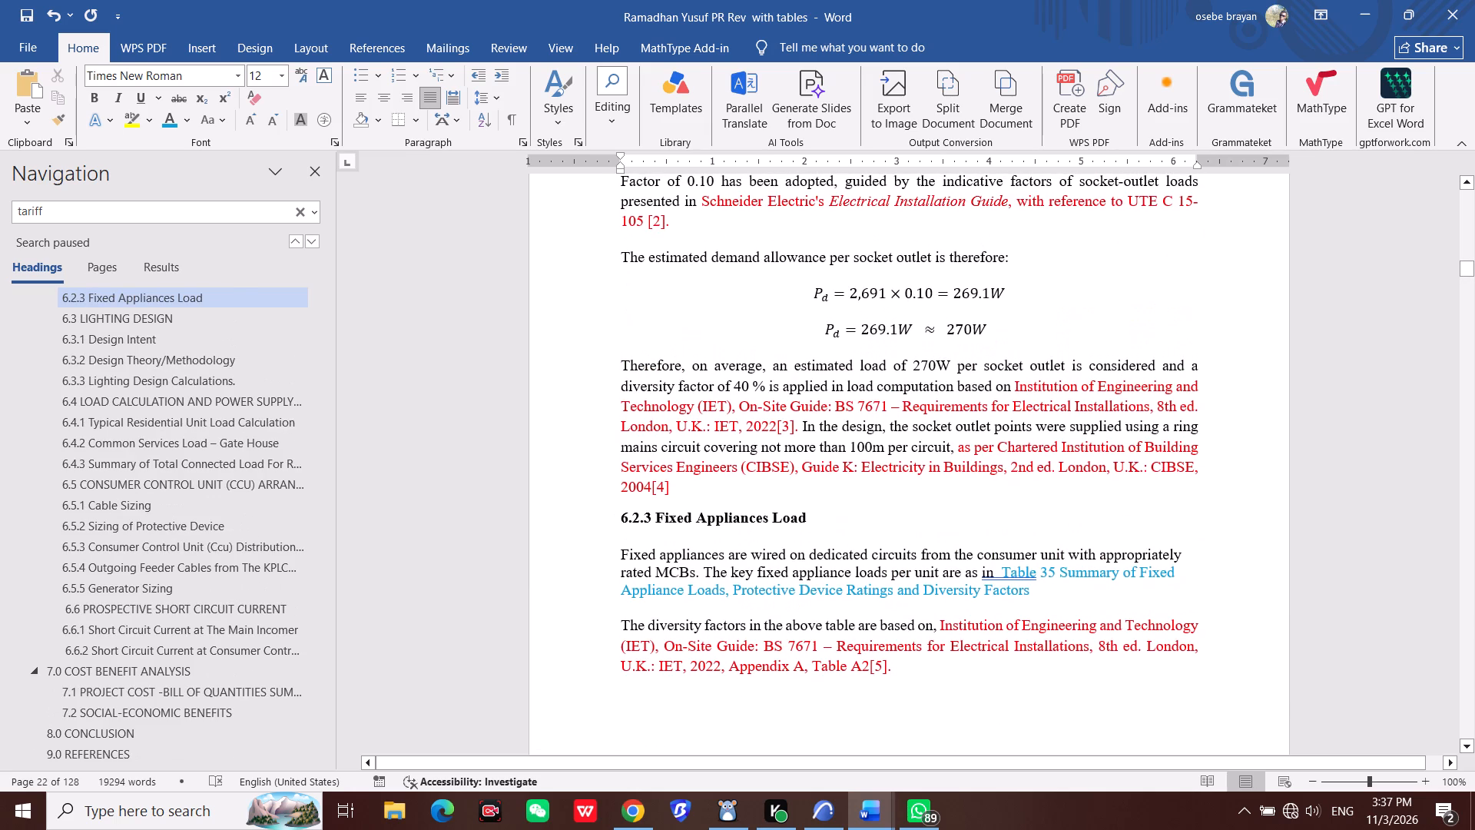
pyautogui.scroll(9, 997, 579)
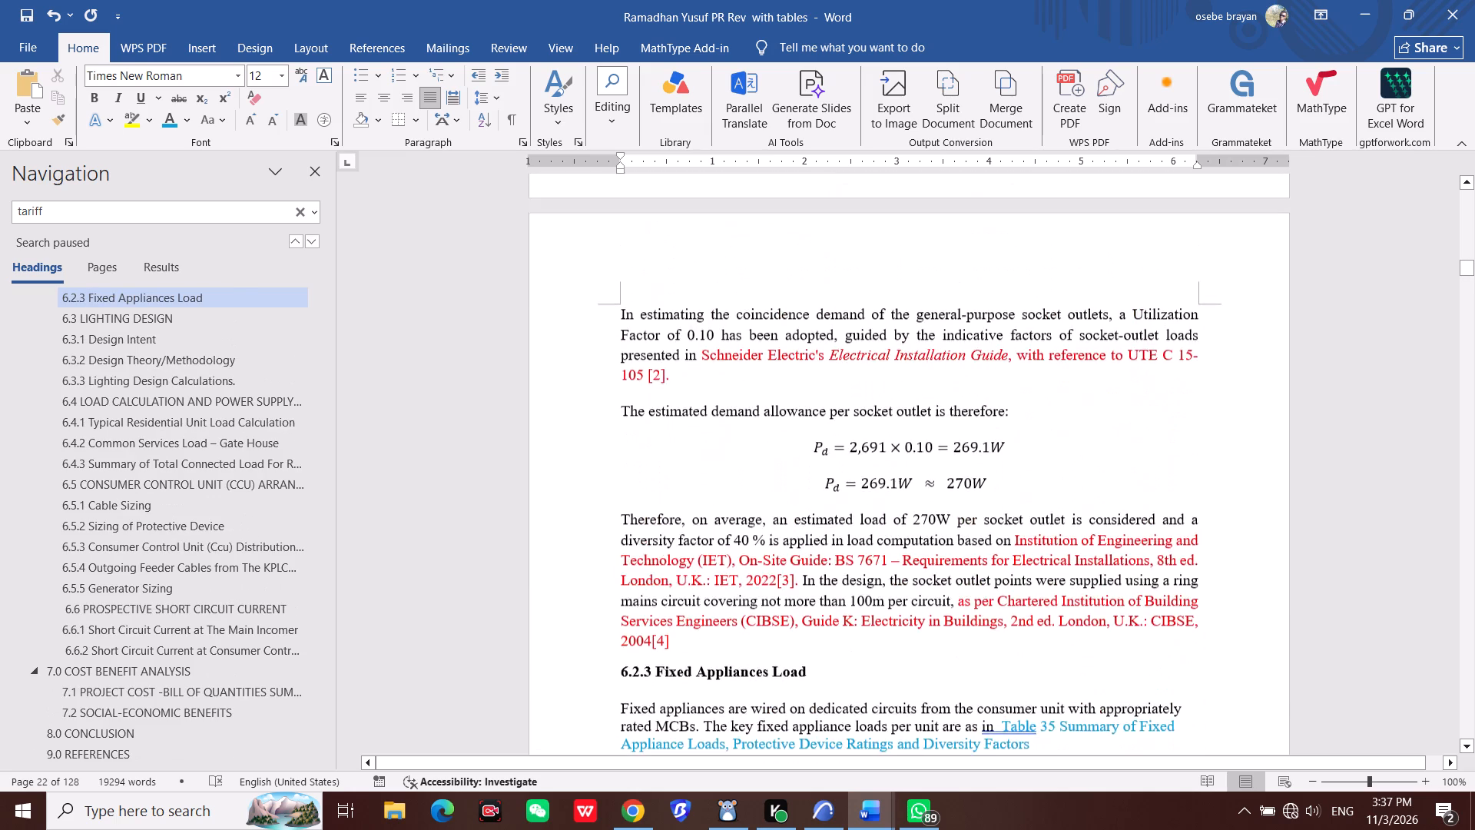
pyautogui.scroll(17, 997, 579)
pyautogui.scroll(7, 997, 579)
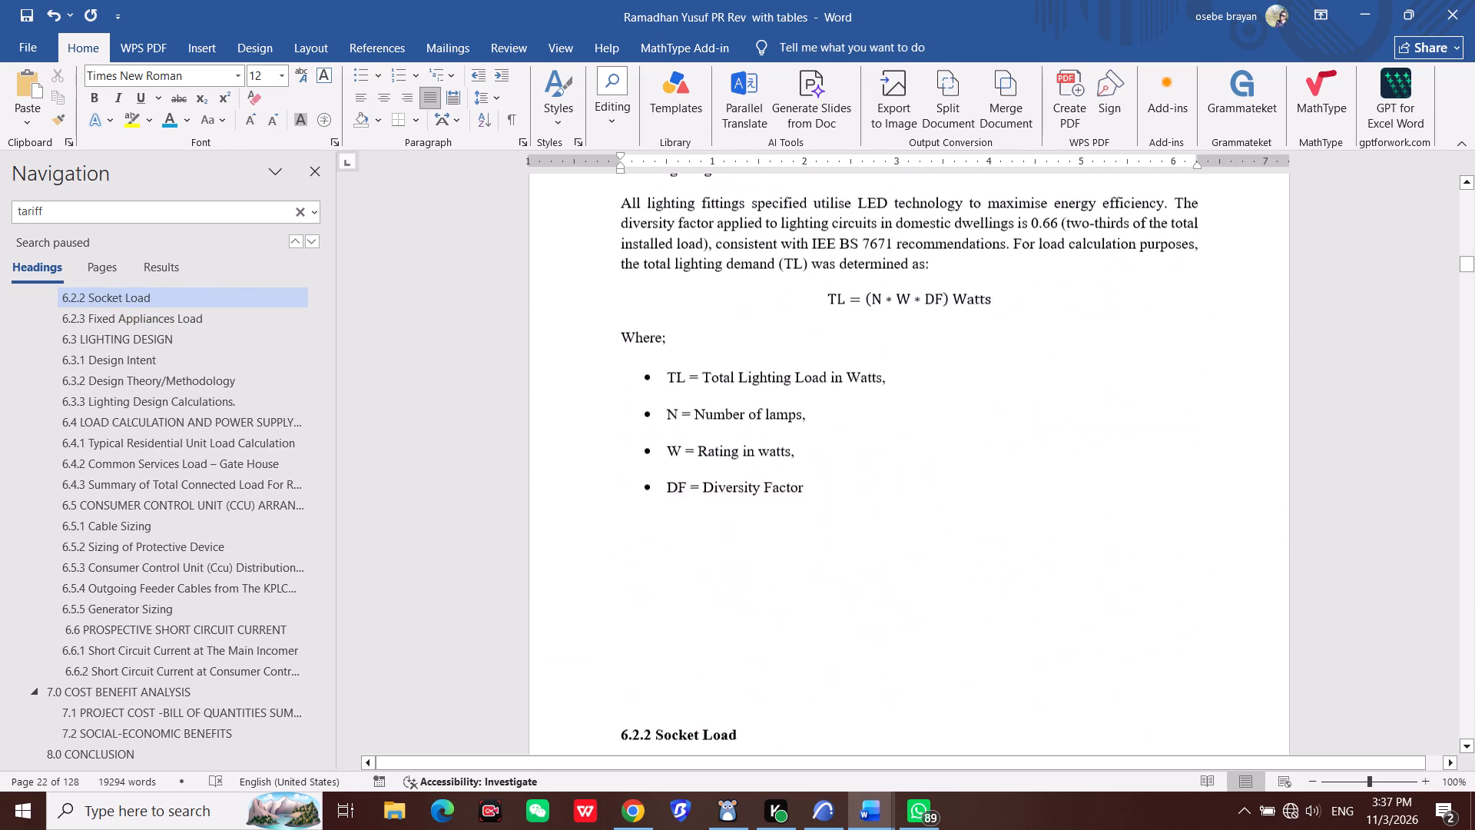
pyautogui.scroll(5, 997, 579)
# Delete five surplus blank lines between the "DF = Diversity Factor" bullet and the 6.2.2 Socket Load heading.
pyautogui.scroll(-13, 997, 579)
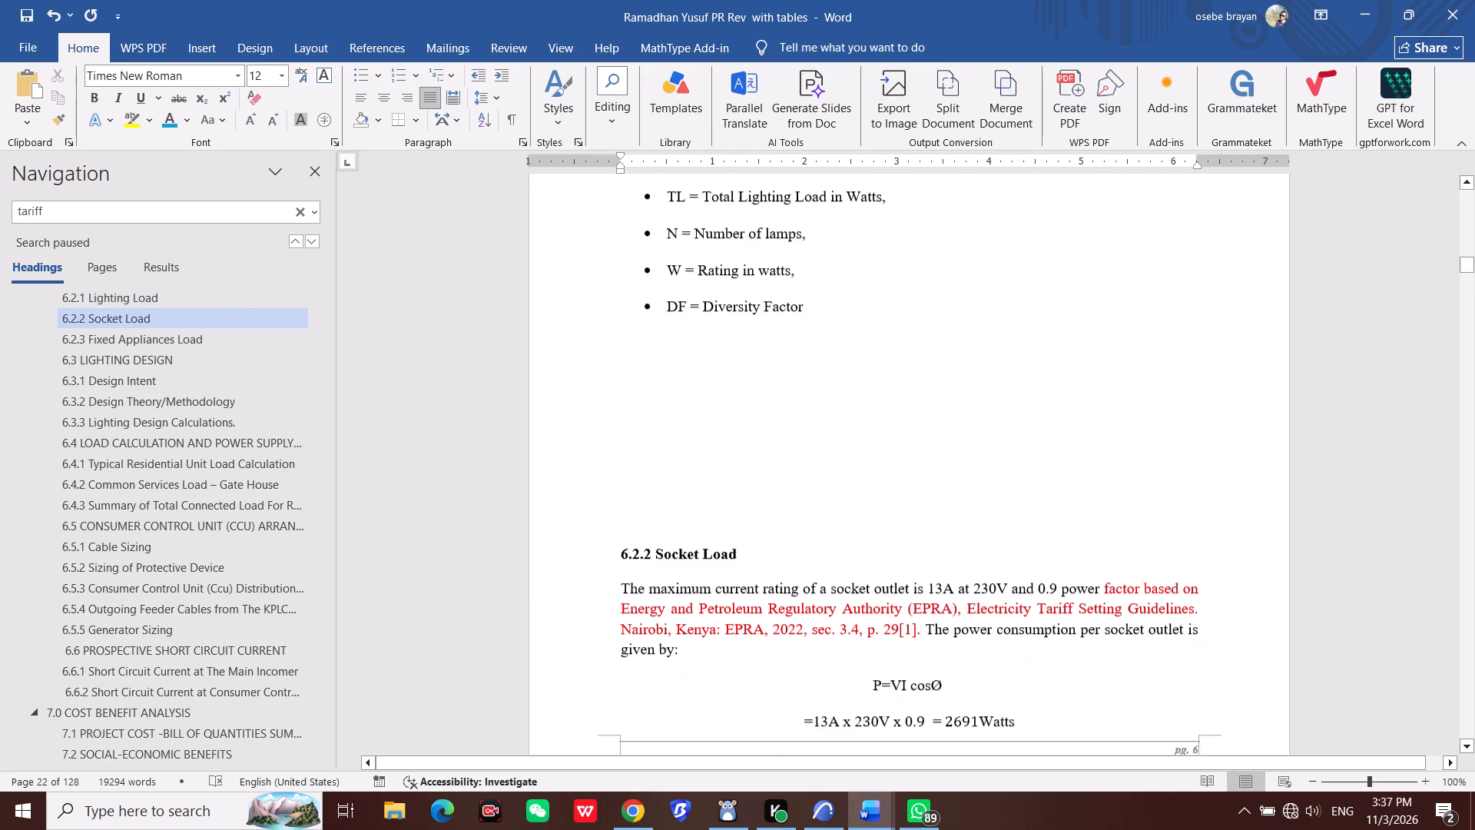
pyautogui.click(641, 443)
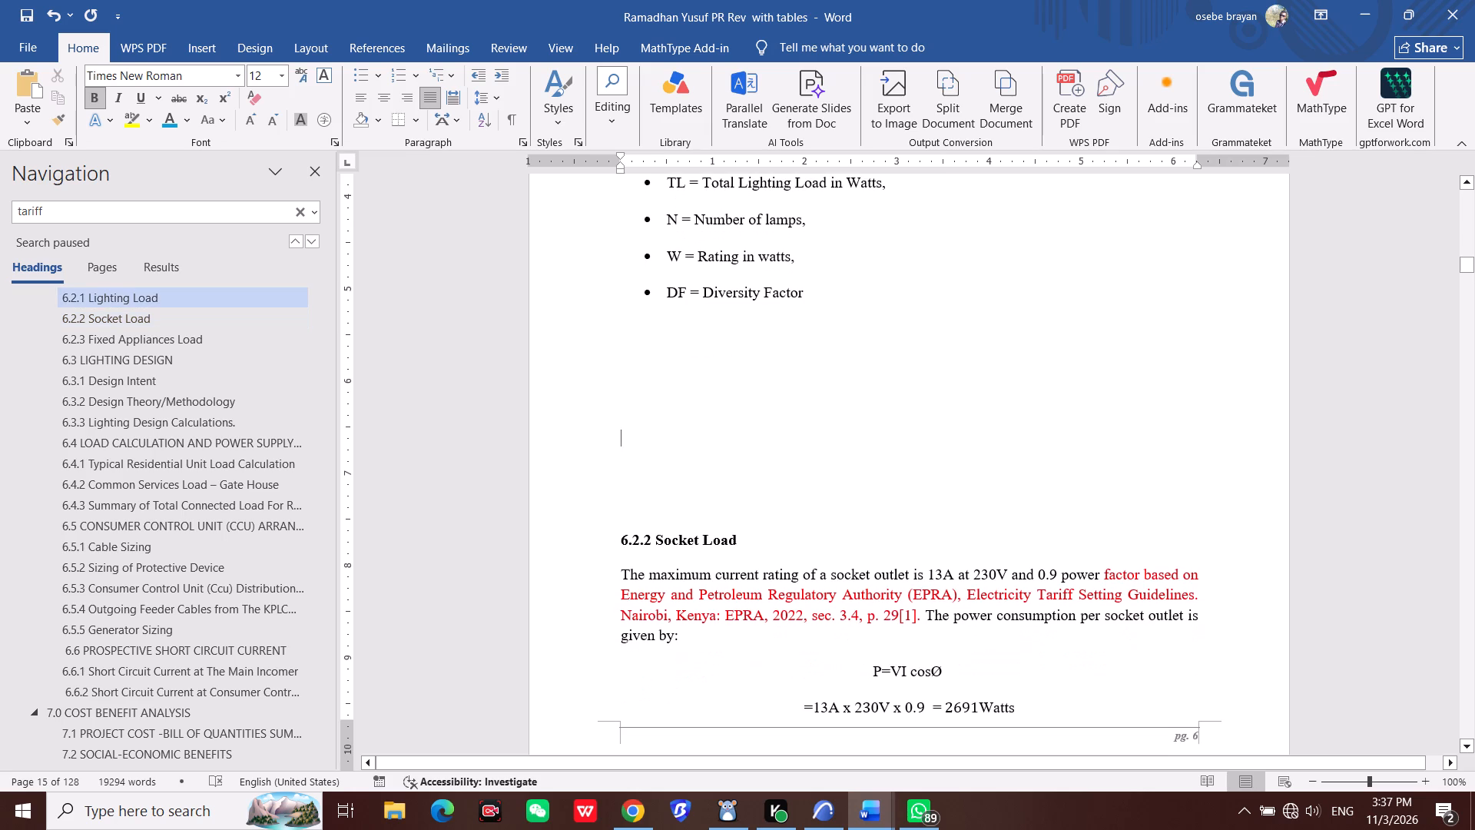
pyautogui.press('BackSpace')
pyautogui.press('BackSpace')
pyautogui.press('BackSpace')
pyautogui.press('BackSpace')
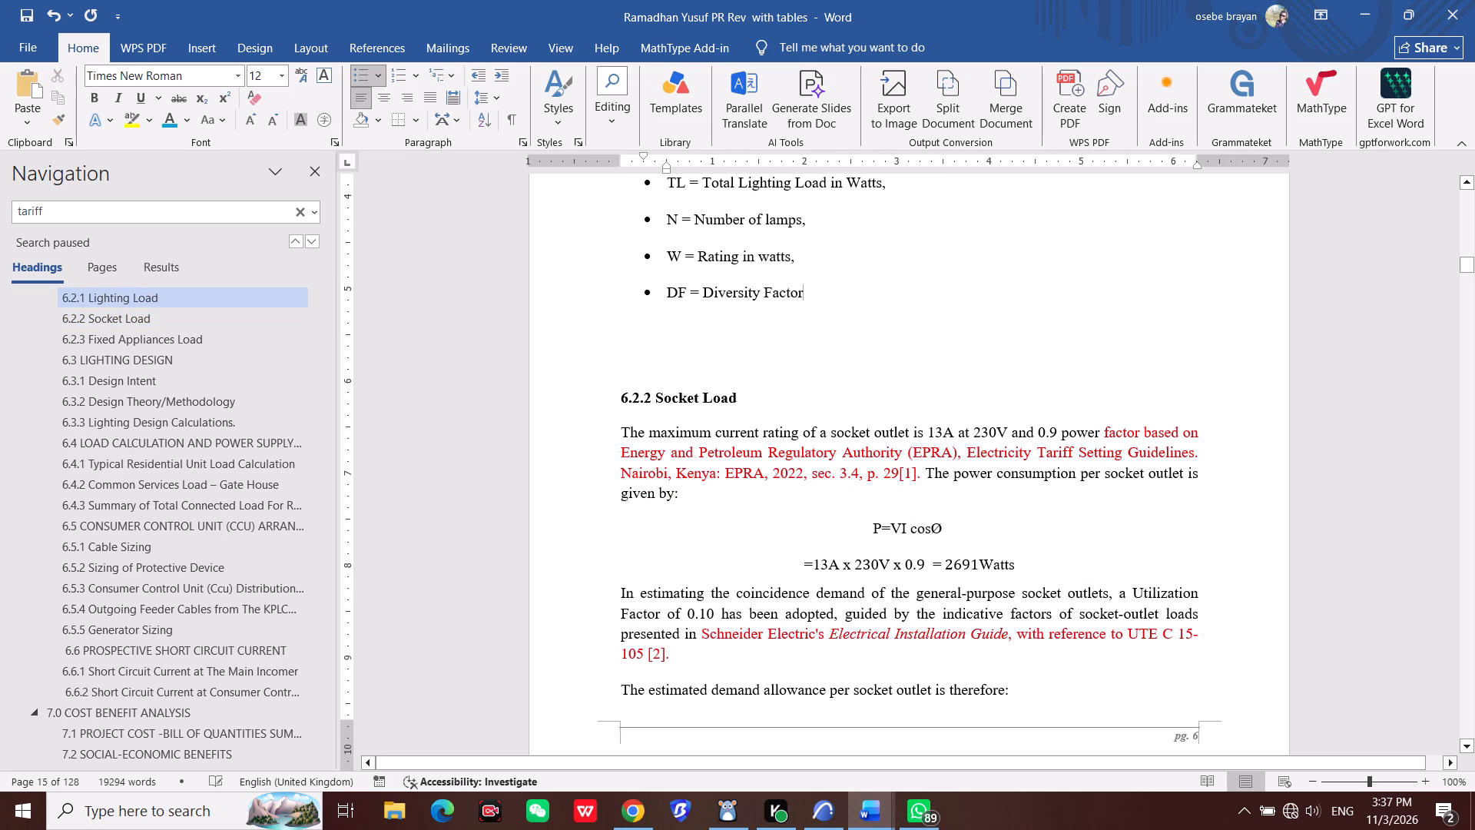
pyautogui.click(629, 365)
pyautogui.press('BackSpace')
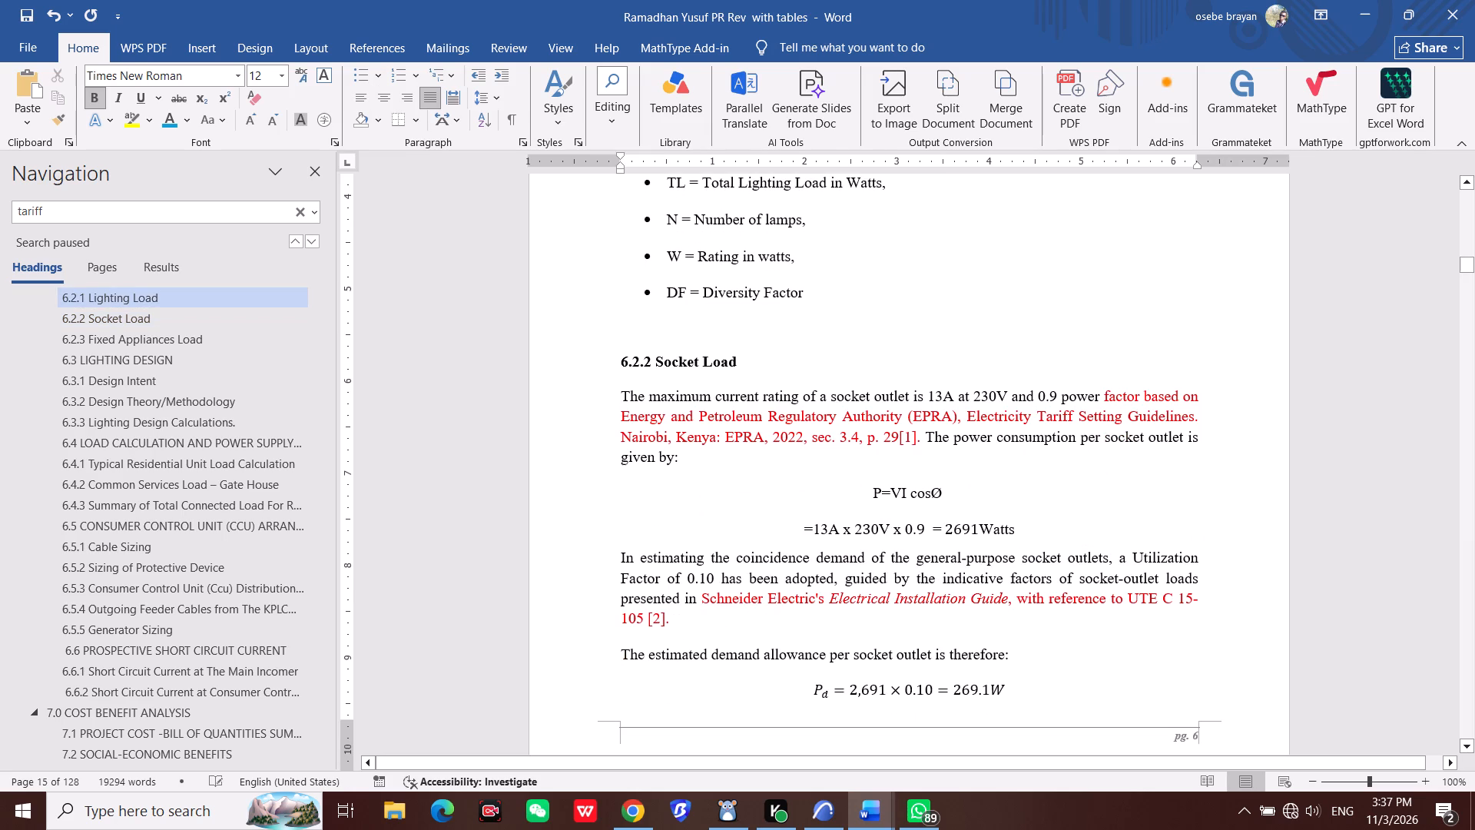
# Delete the blank lines between the 5.0 Preferred Solution paragraph and the 6.0 Design of the Preferred Solution heading.
pyautogui.scroll(18, 746, 468)
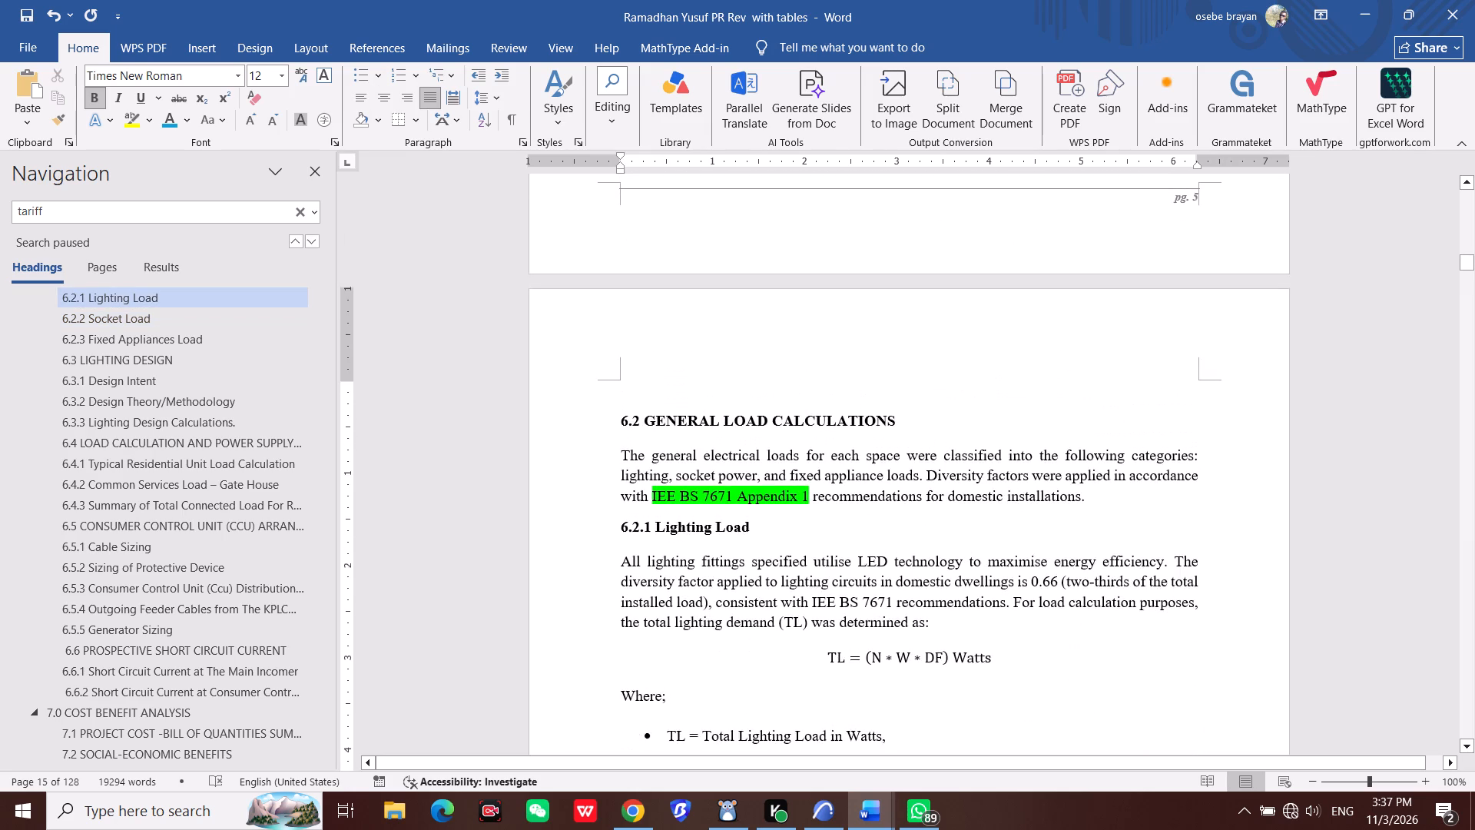
pyautogui.scroll(16, 746, 468)
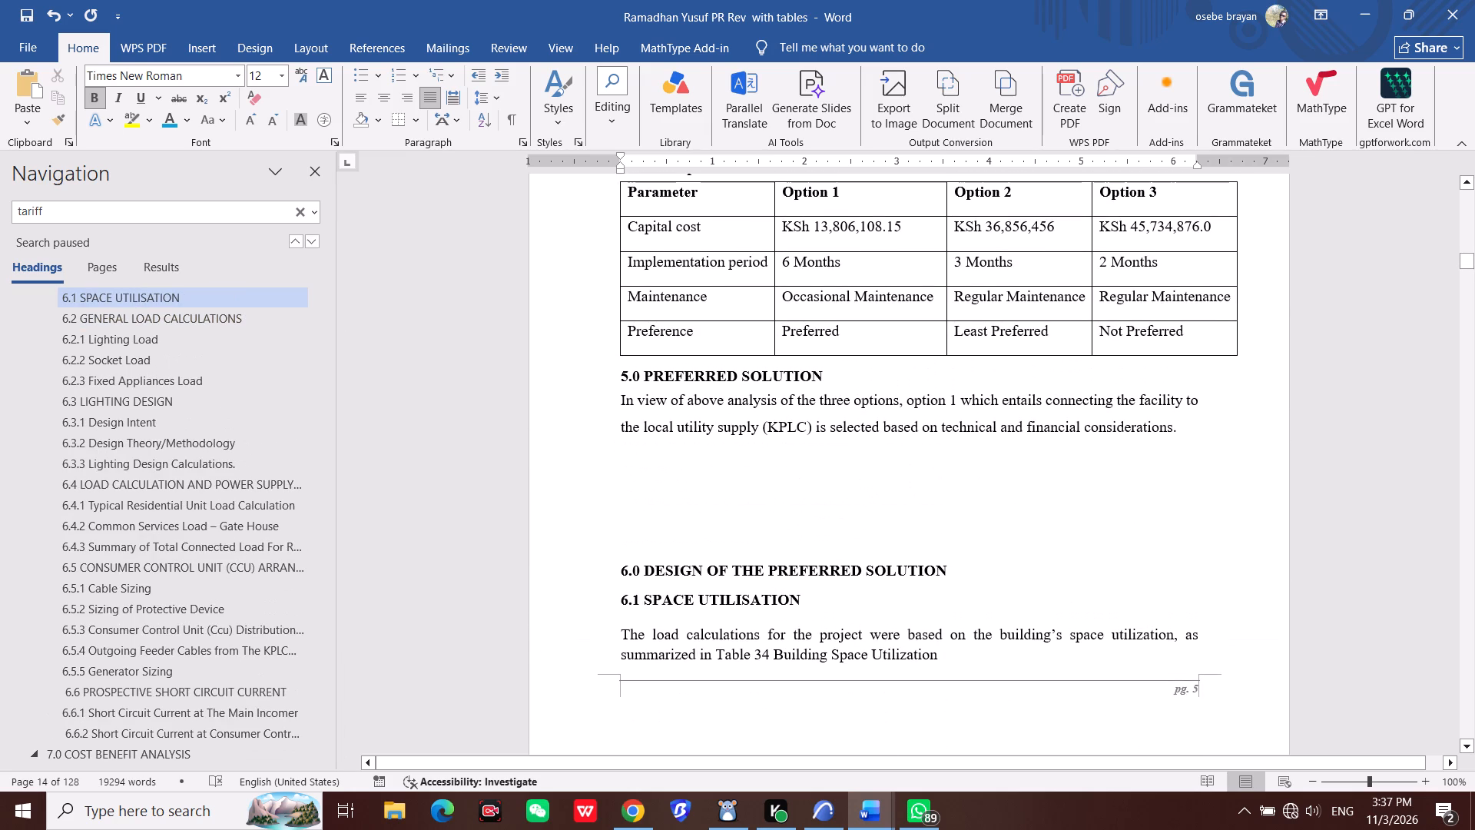
pyautogui.click(673, 507)
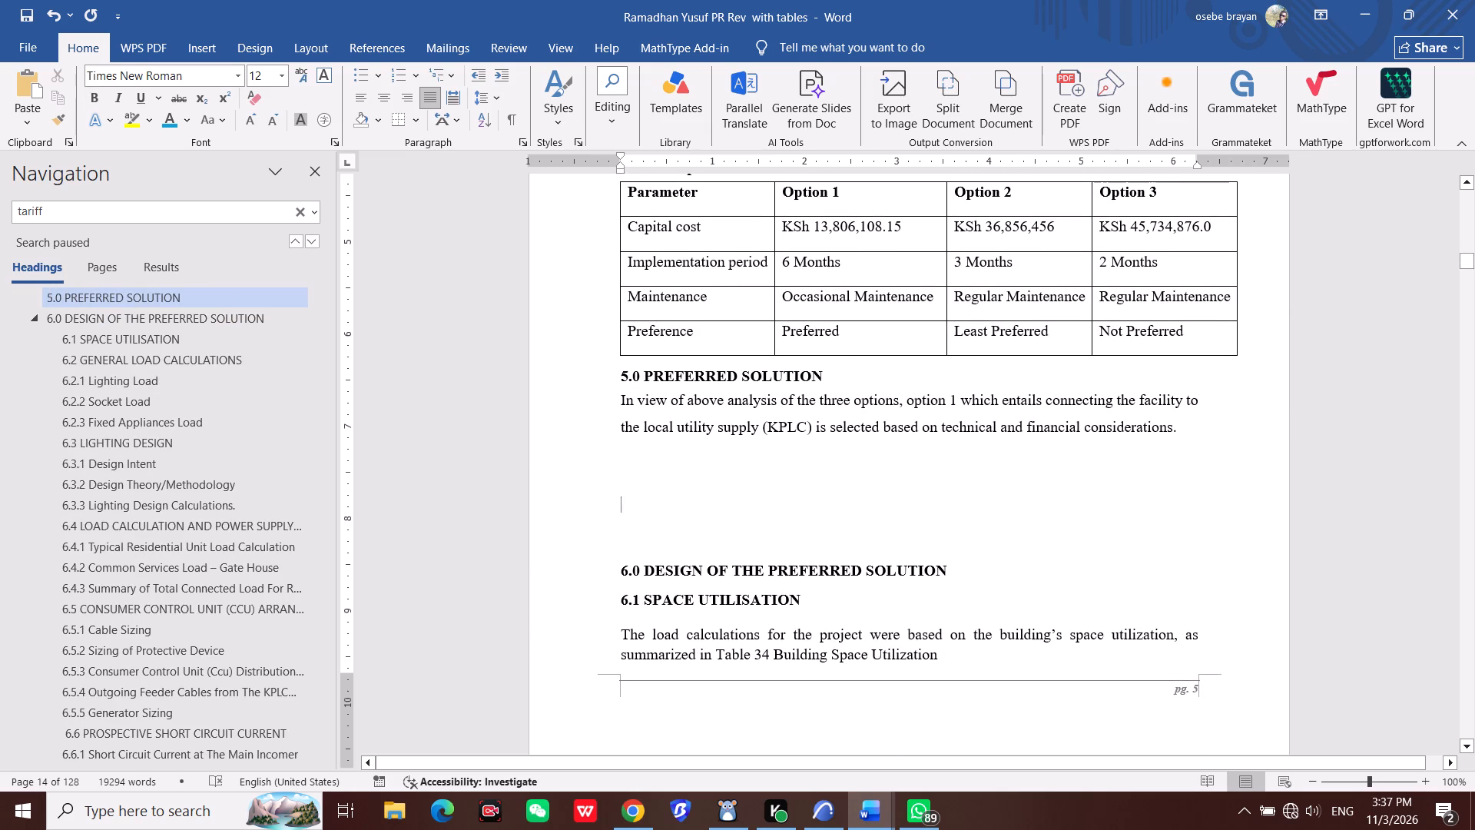
pyautogui.press('BackSpace')
pyautogui.press('BackSpace')
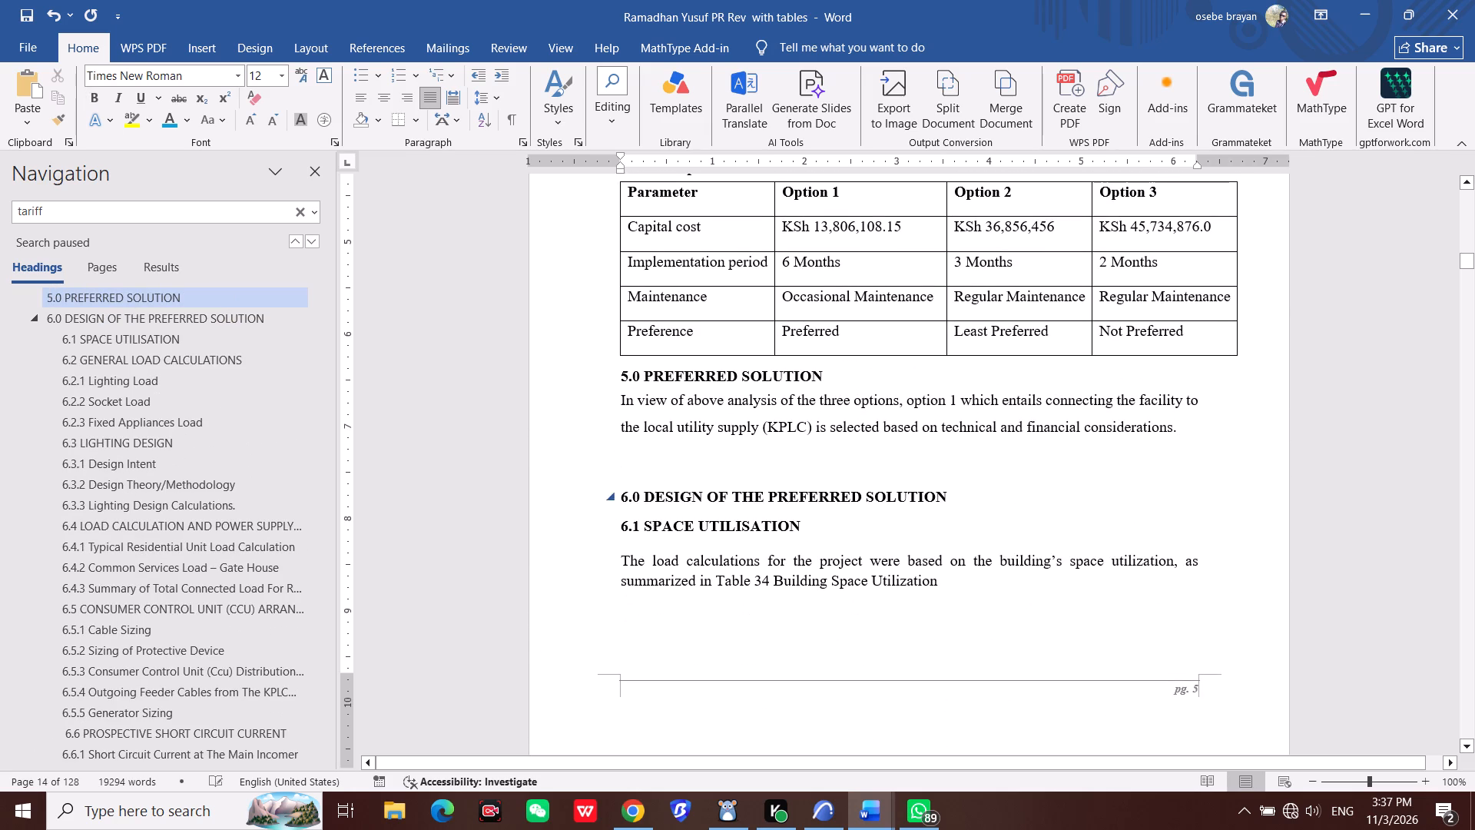
pyautogui.click(618, 463)
pyautogui.press('BackSpace')
# Review the spacing and the table, figure and appendix references from section 4.2.5 back to the section 4.0 site description.
pyautogui.scroll(5, 701, 483)
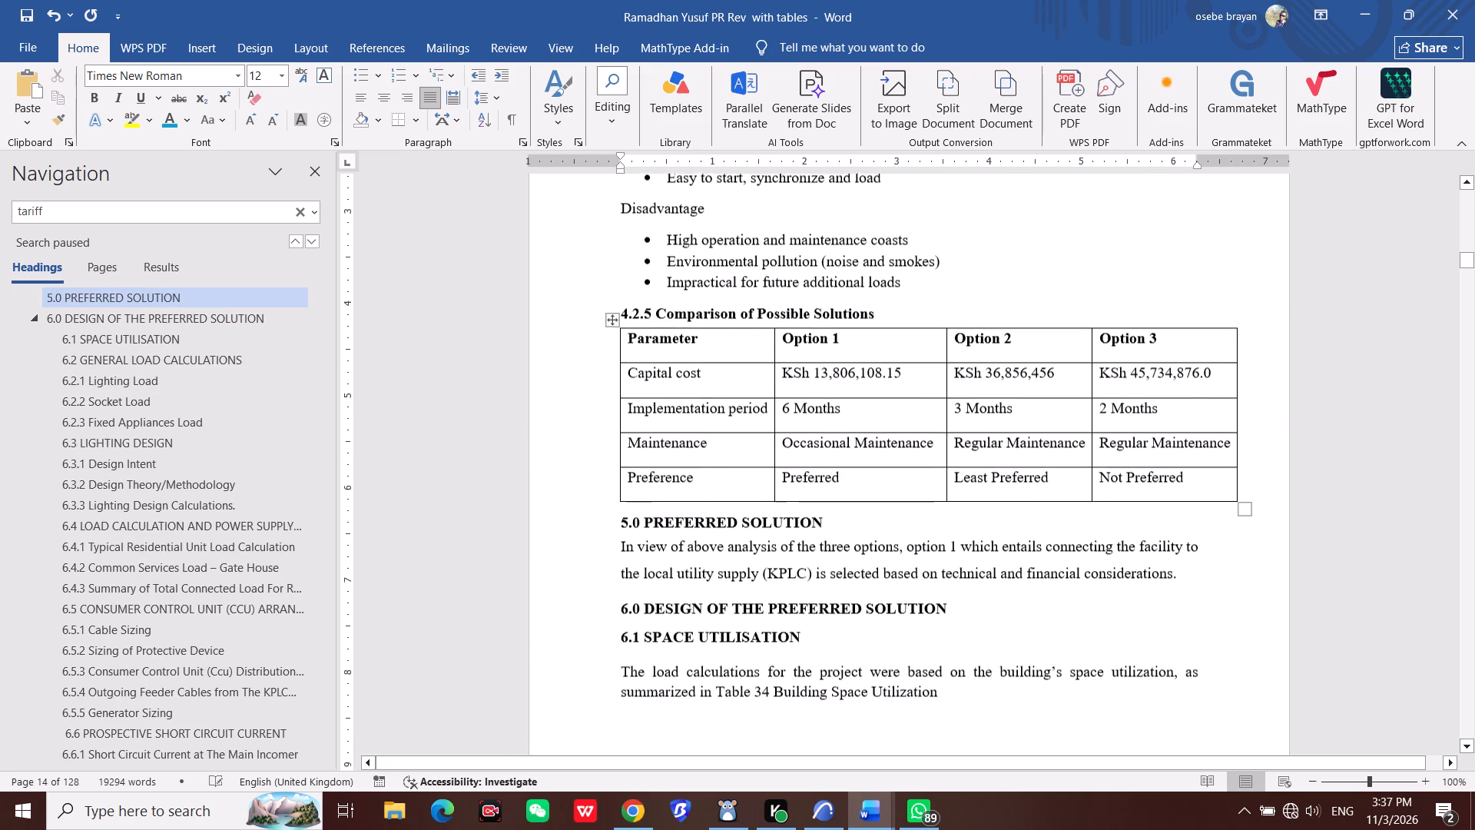
pyautogui.scroll(10, 701, 483)
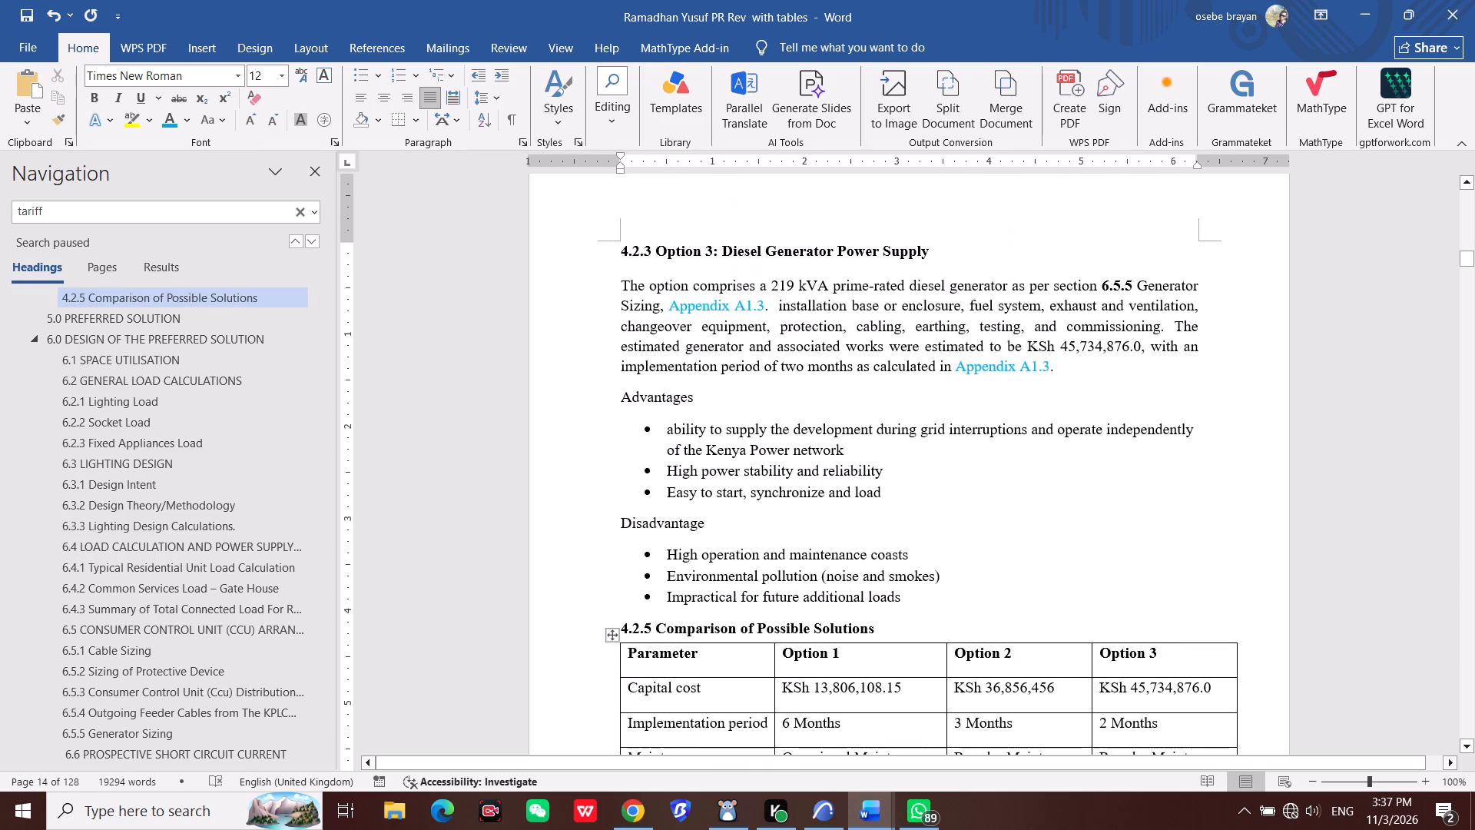
pyautogui.scroll(5, 701, 483)
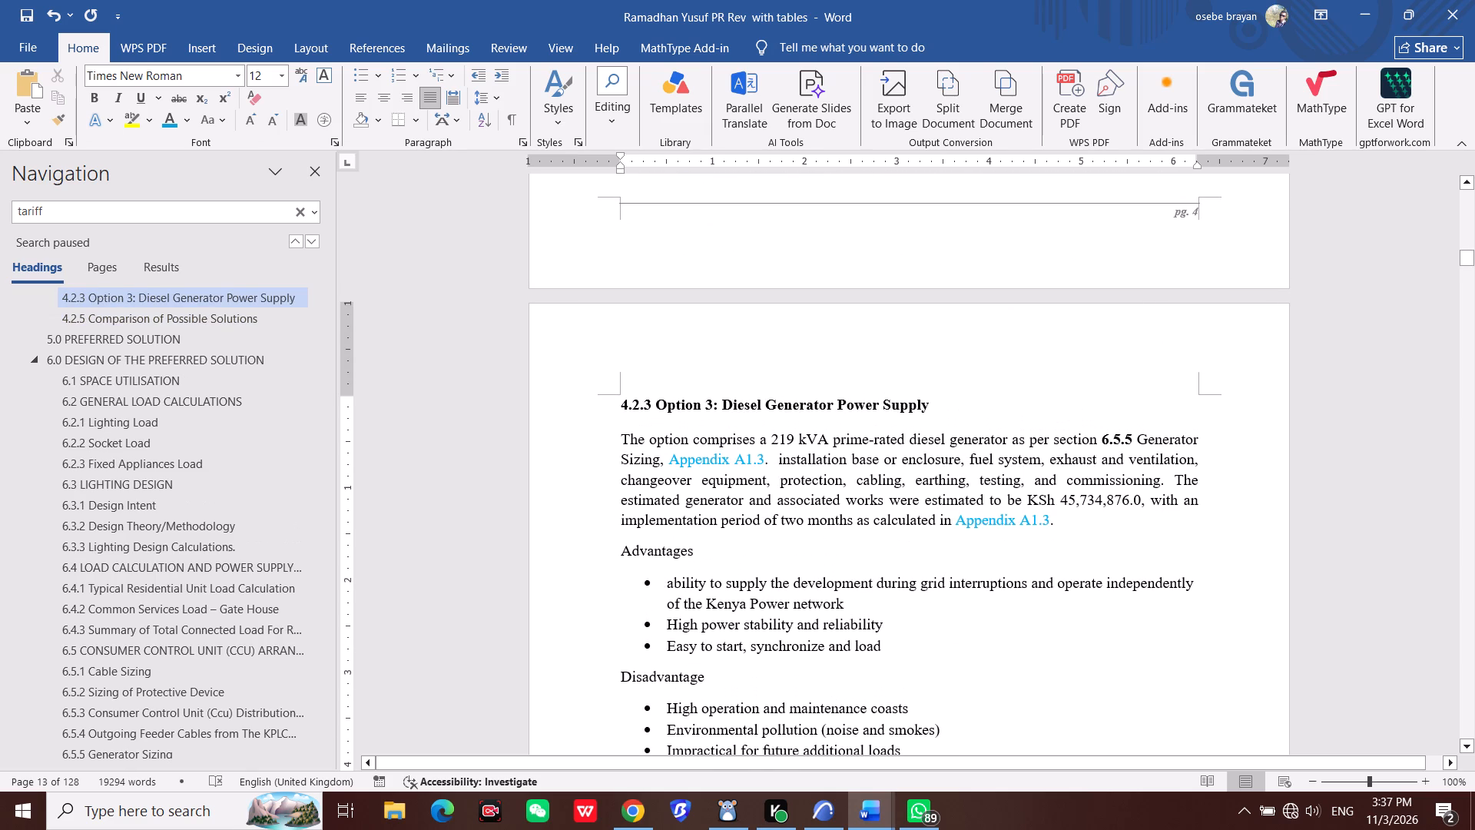
pyautogui.scroll(16, 869, 581)
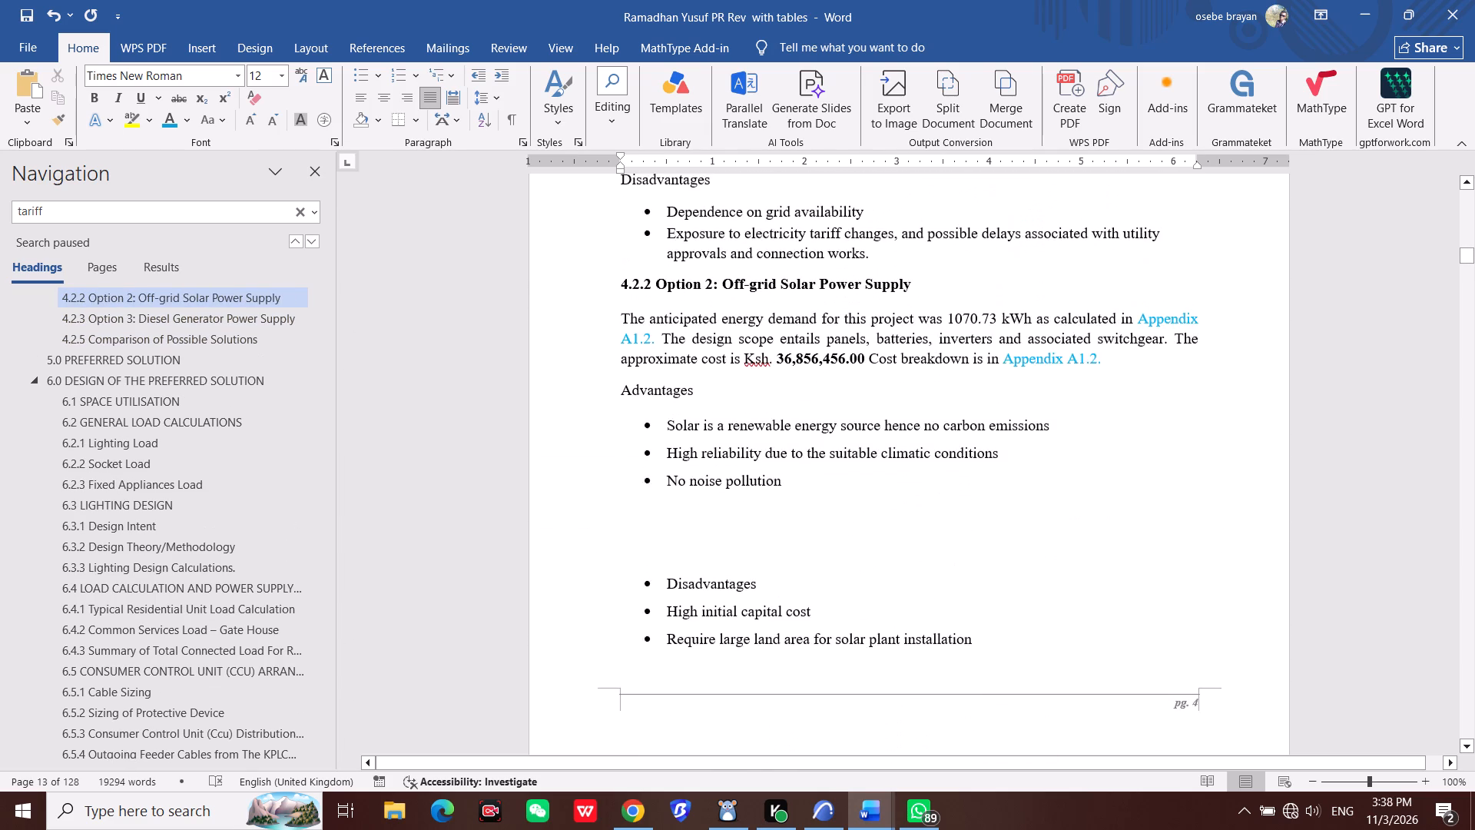
pyautogui.scroll(9, 869, 581)
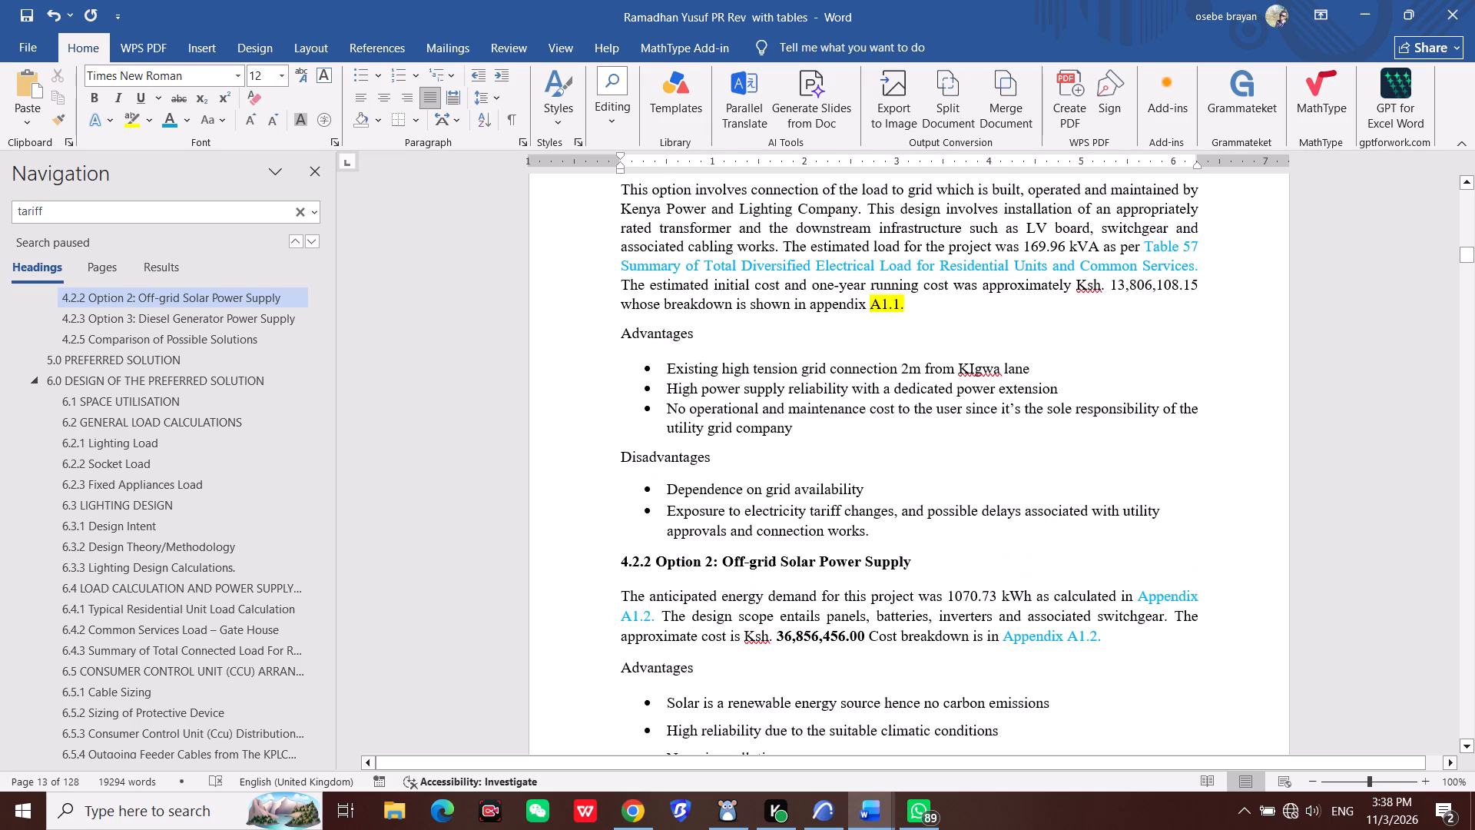
pyautogui.scroll(10, 824, 600)
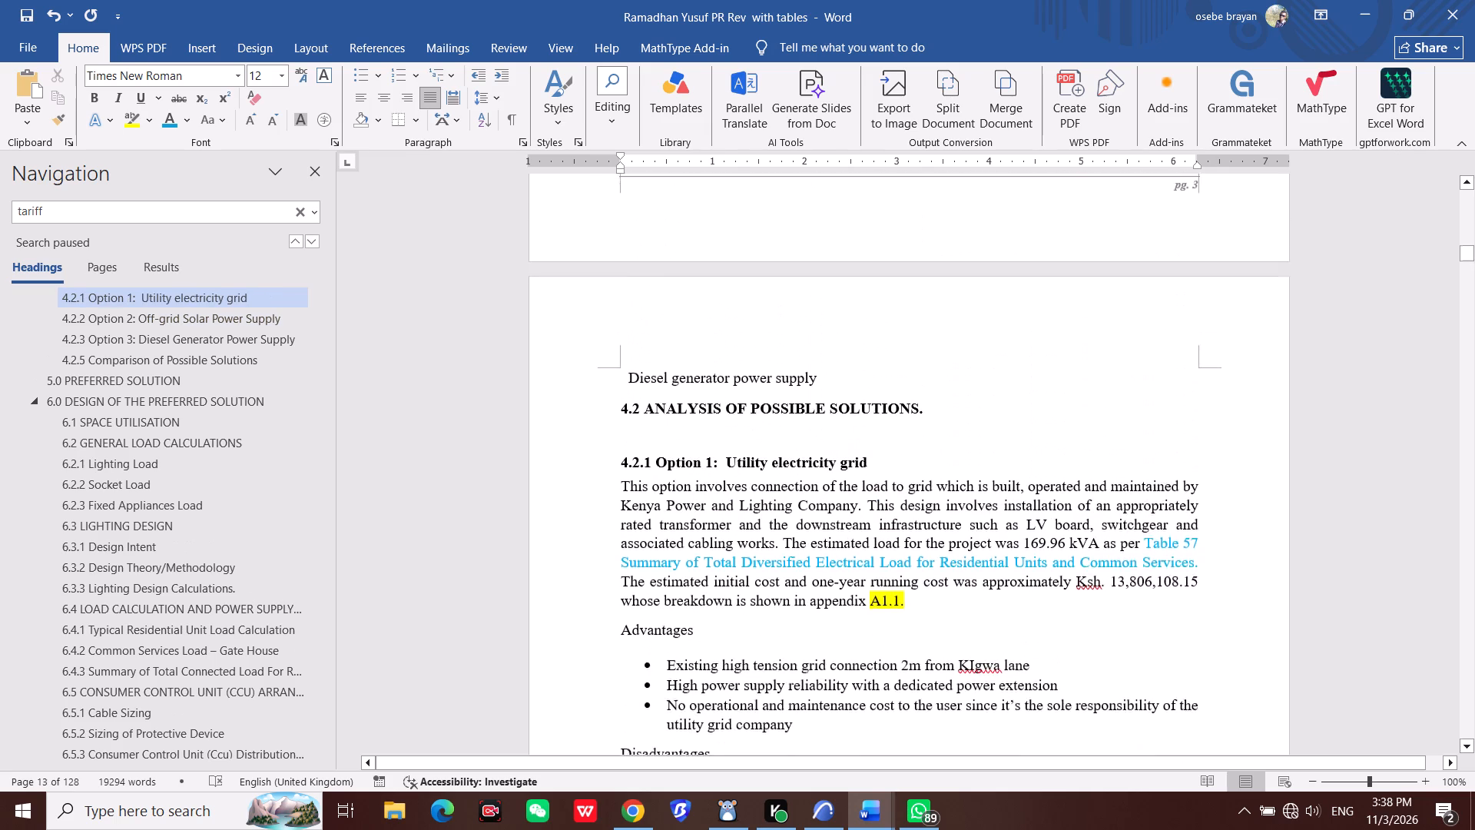
pyautogui.scroll(4, 834, 583)
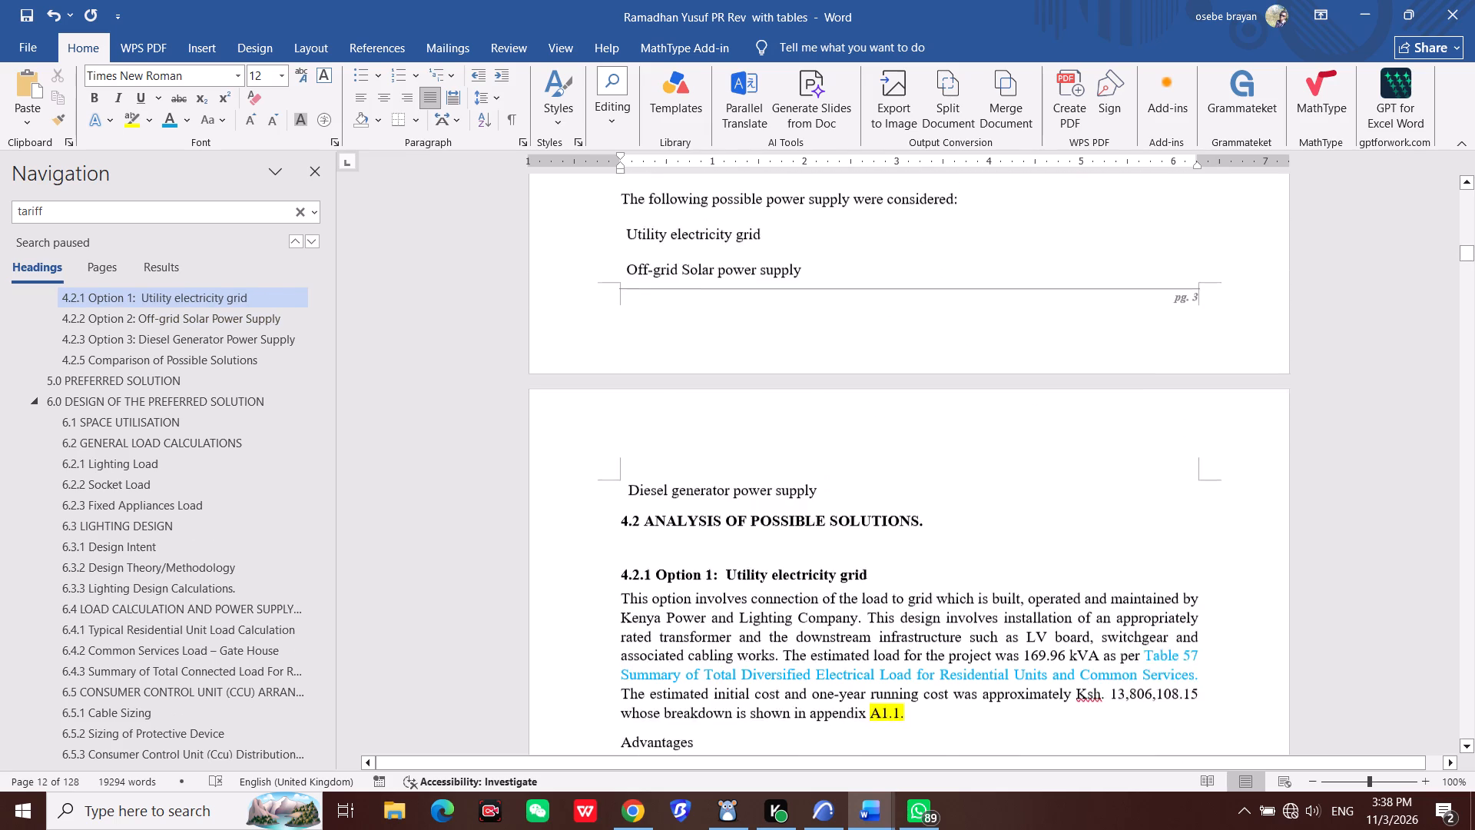
pyautogui.scroll(10, 834, 583)
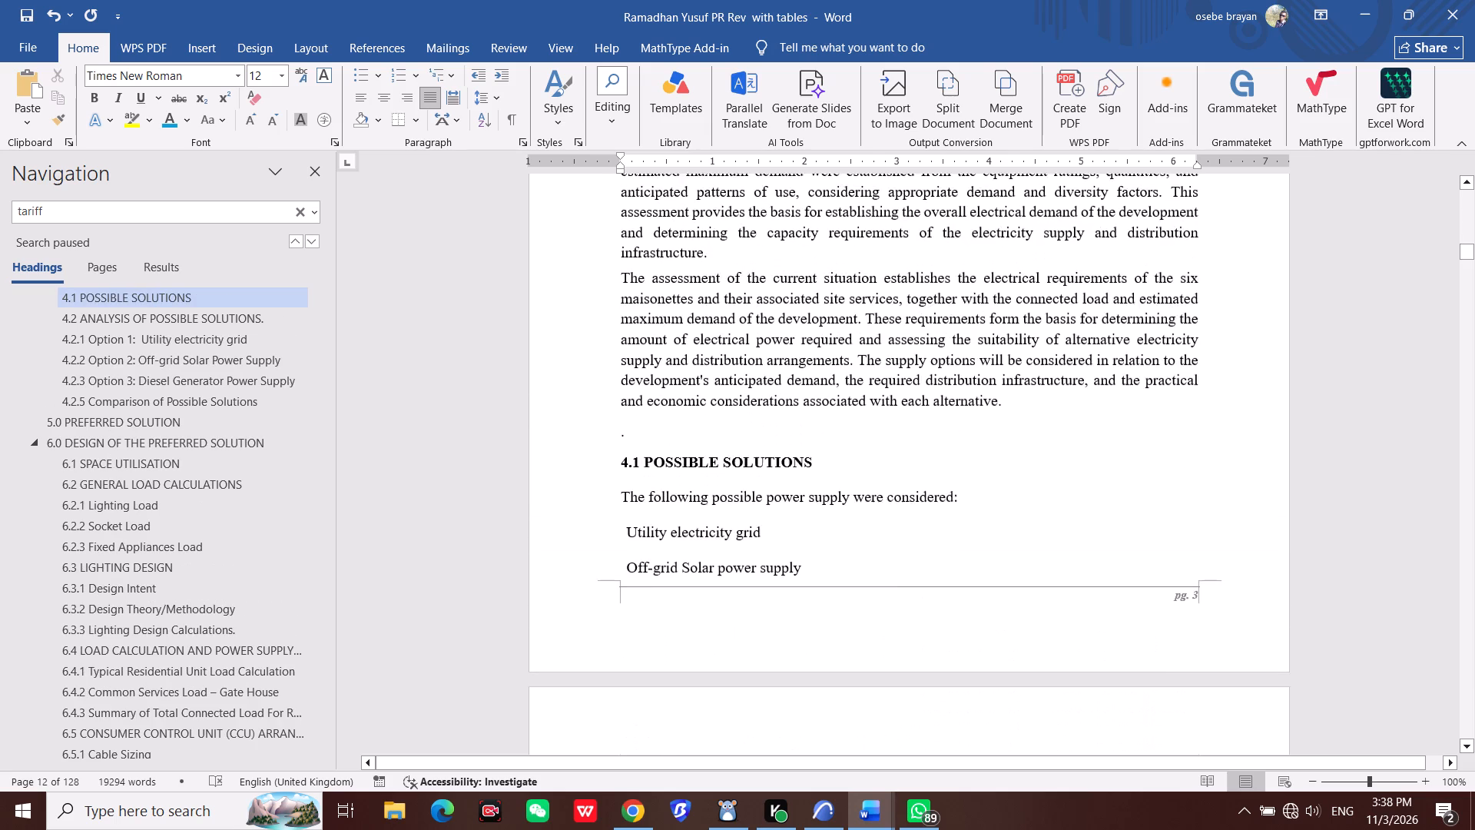
pyautogui.scroll(11, 834, 583)
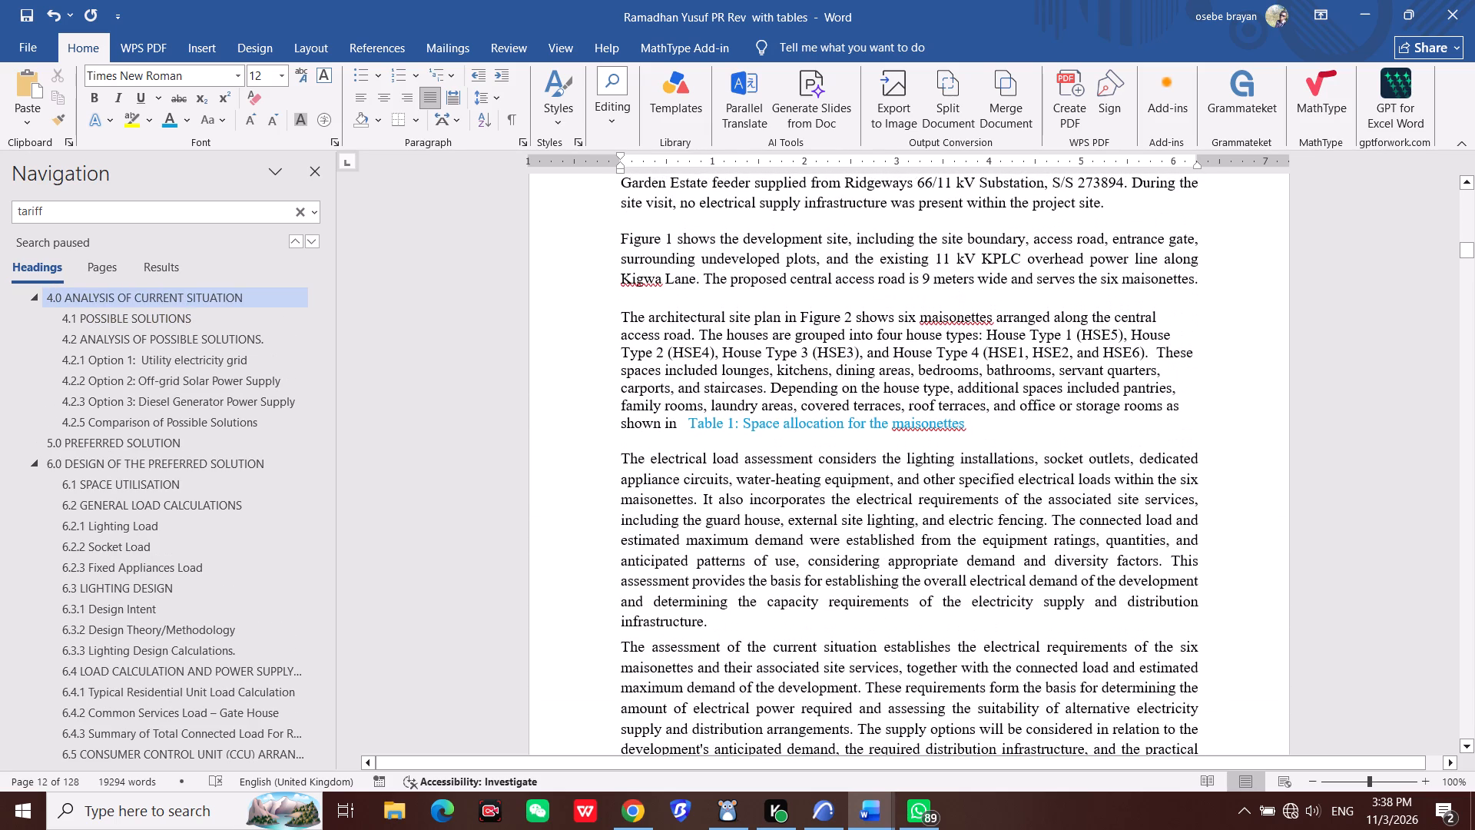
pyautogui.scroll(6, 834, 583)
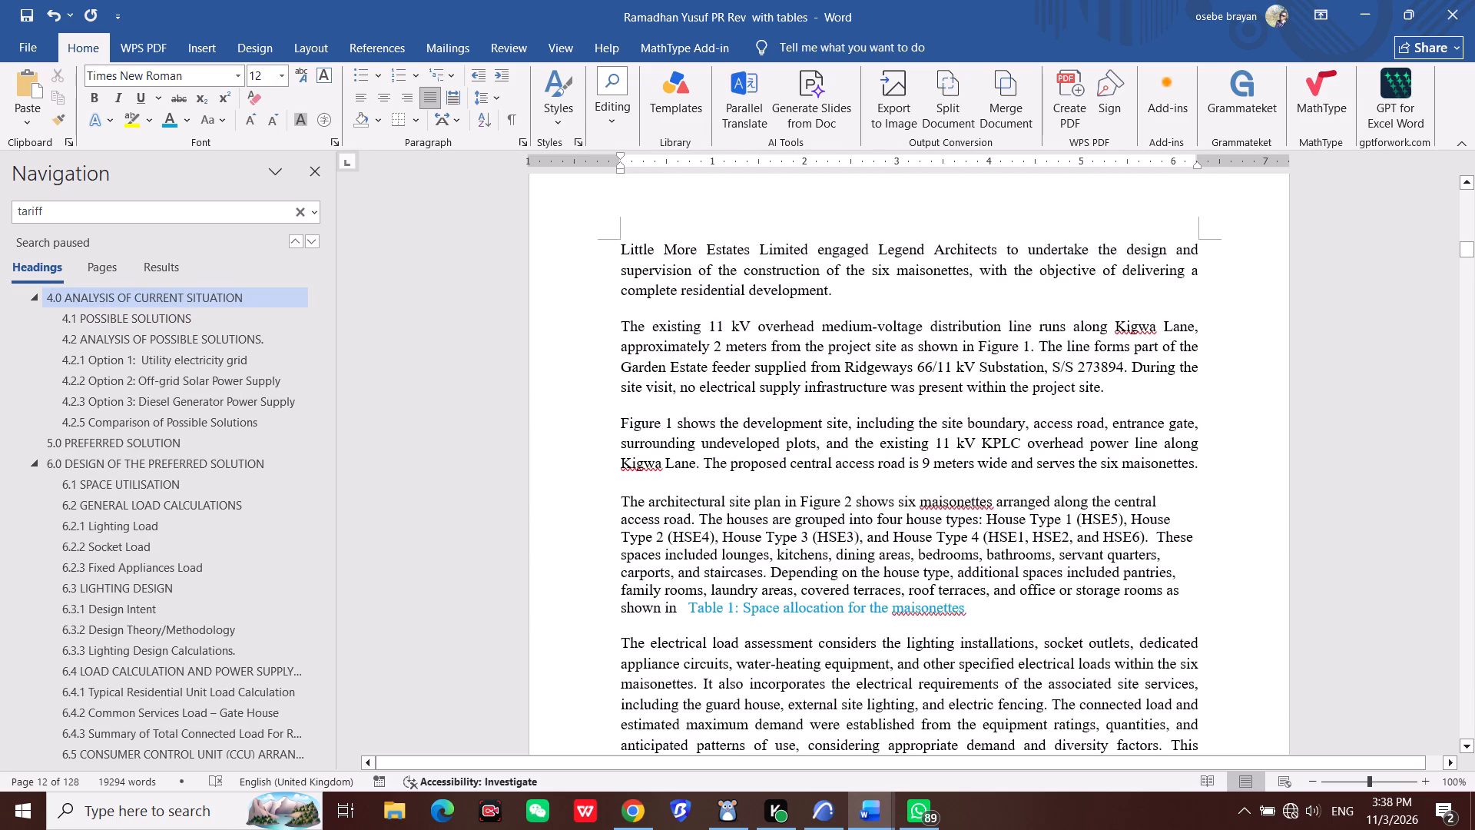
# Review the spacing and the figure, table and appendix references from the section 4.0 site description through section 4.2.2 Off-grid Solar Power Supply.
pyautogui.scroll(10, 834, 583)
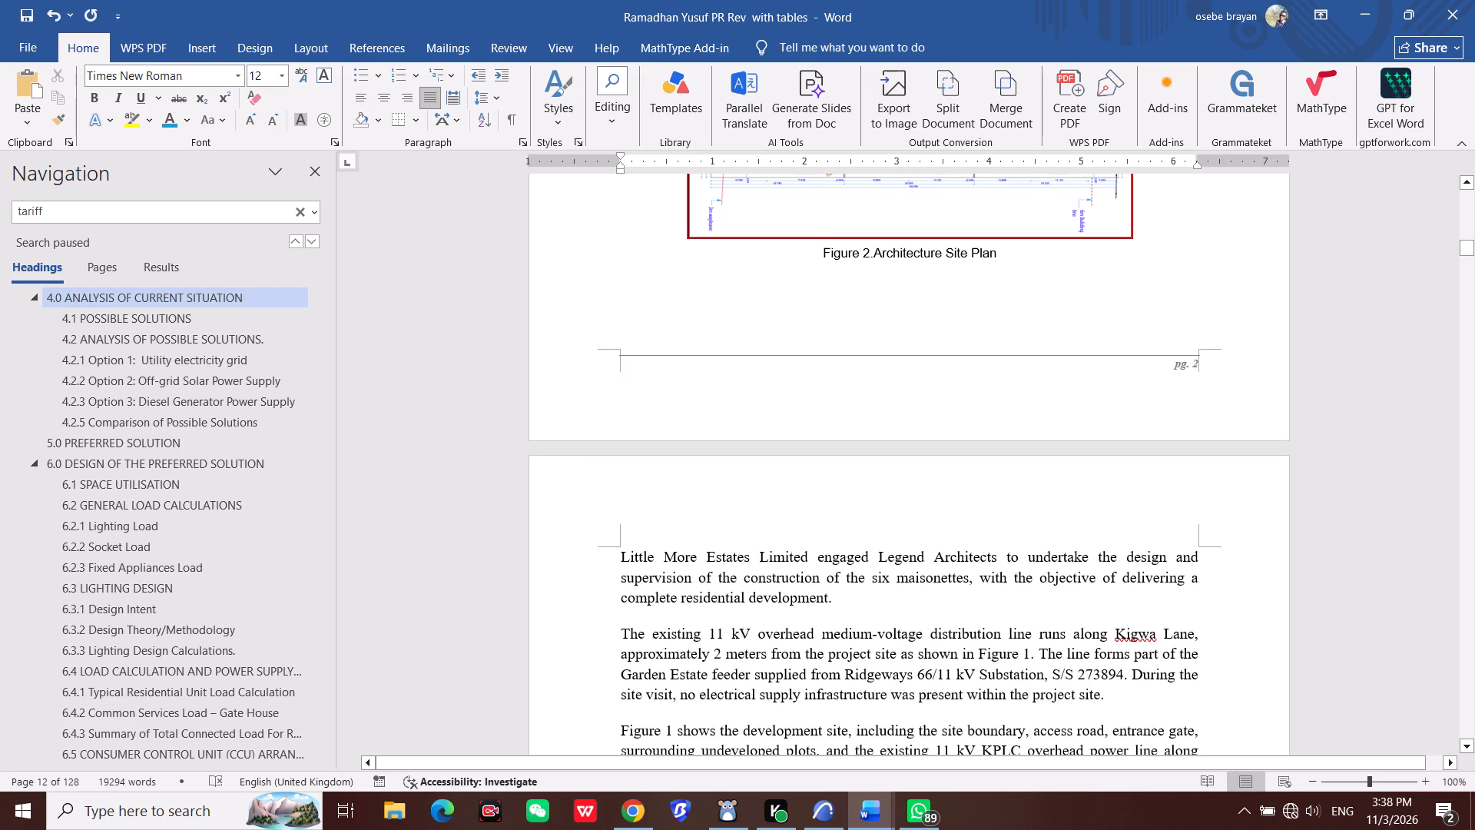
pyautogui.scroll(5, 834, 583)
pyautogui.scroll(-16, 834, 583)
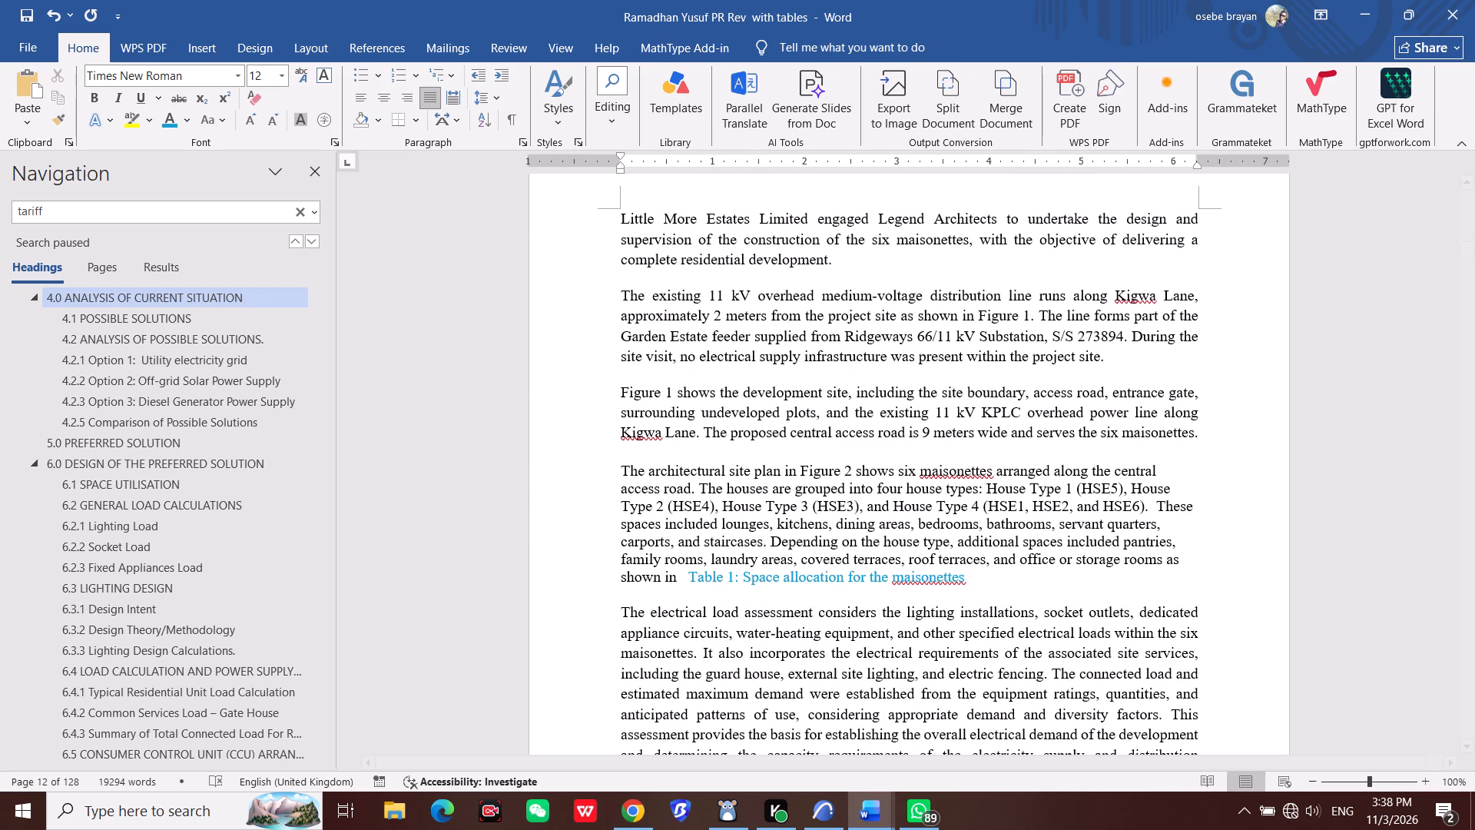
pyautogui.scroll(-3, 834, 582)
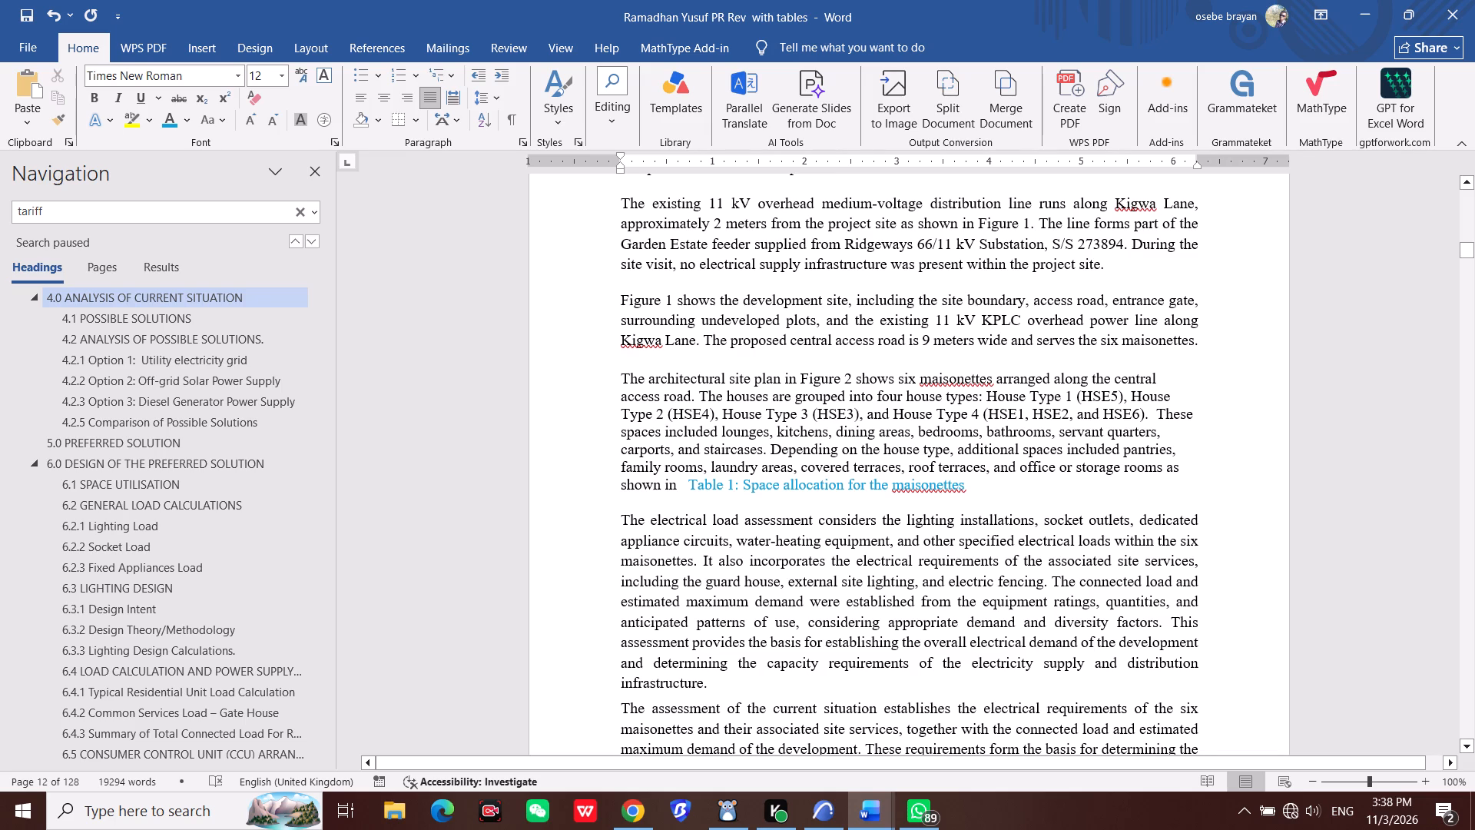
pyautogui.scroll(-6, 923, 495)
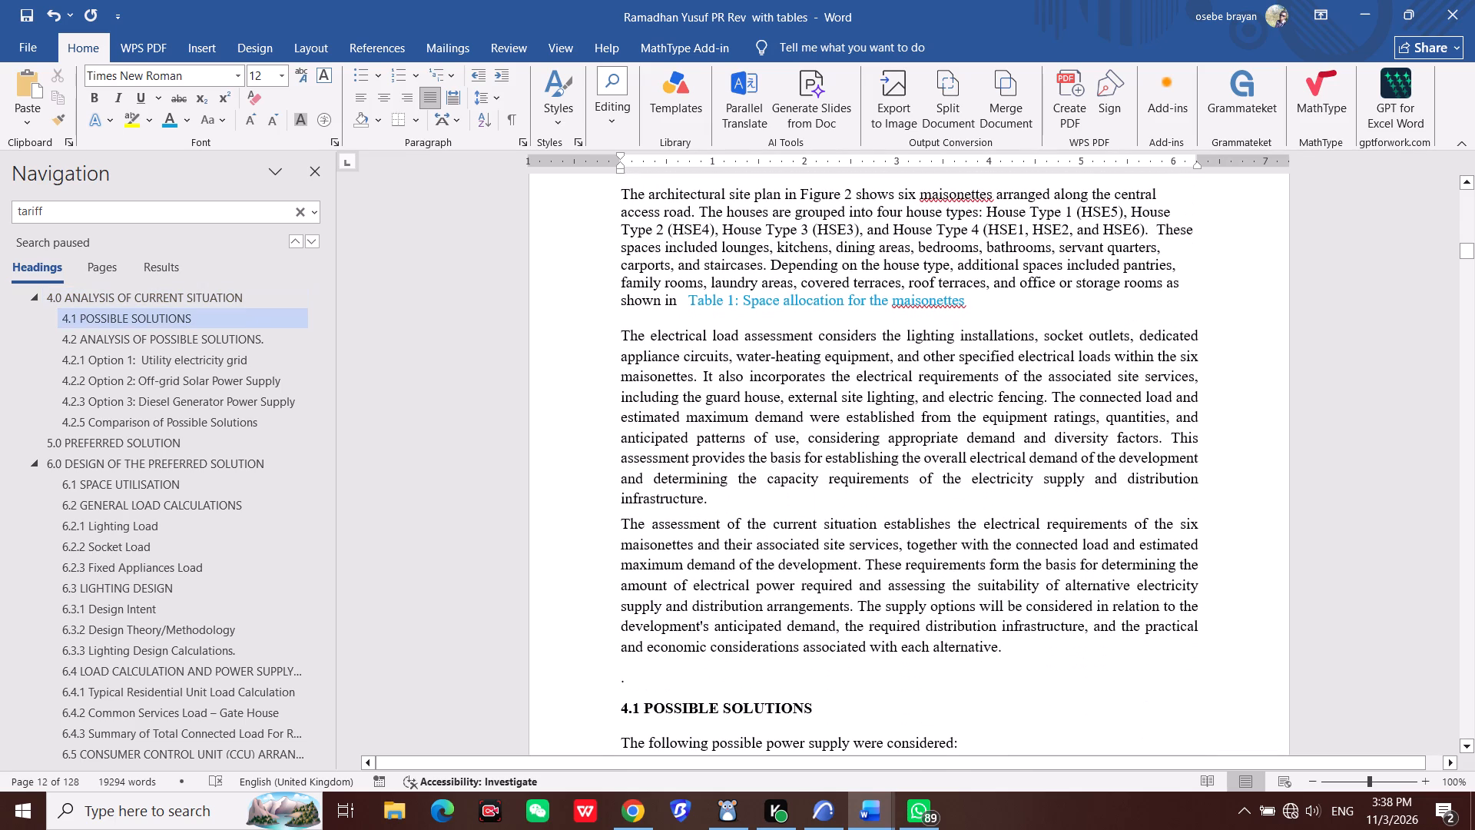
pyautogui.scroll(-15, 930, 495)
pyautogui.scroll(-6, 928, 495)
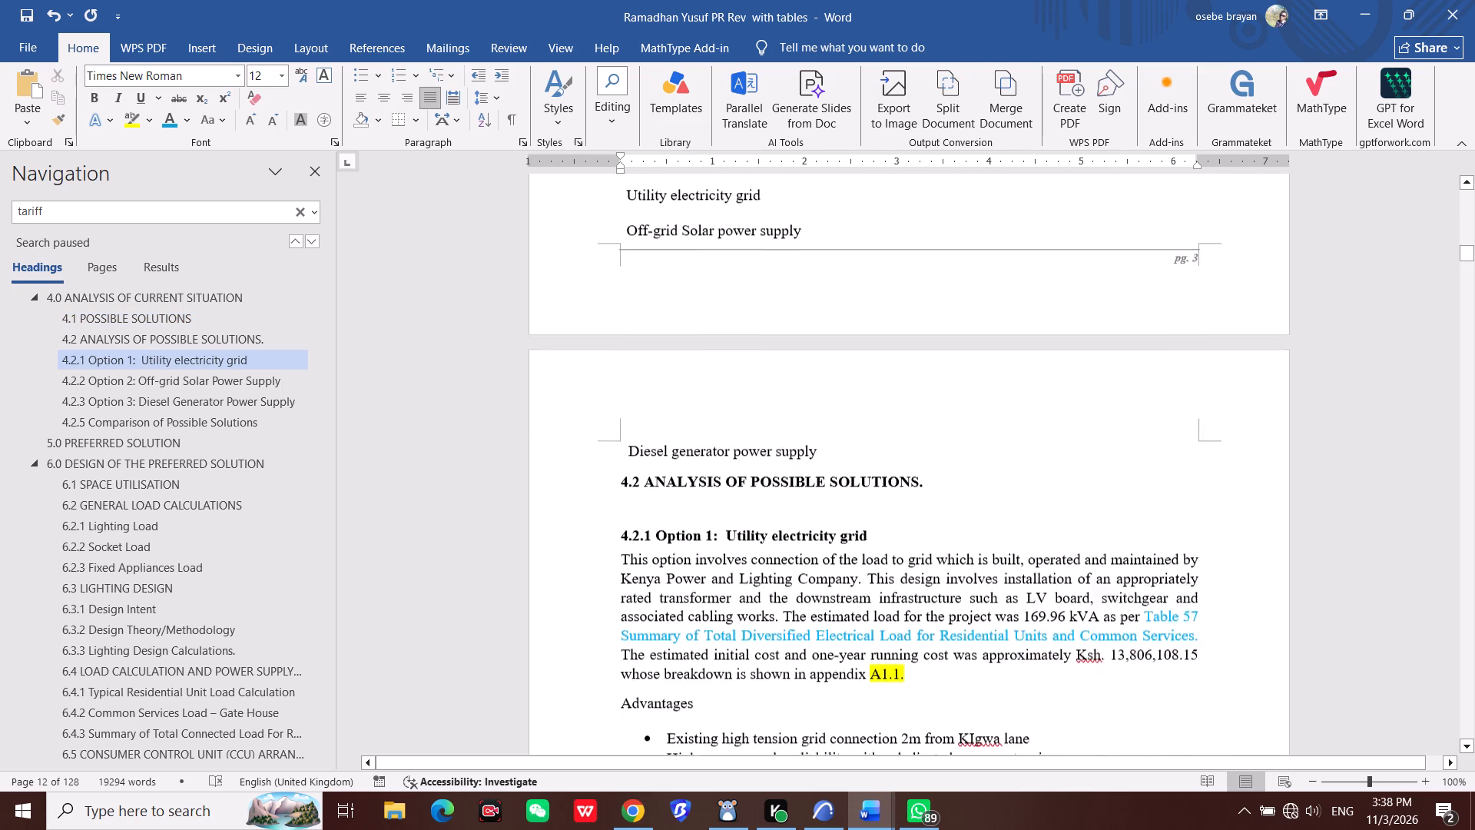
pyautogui.scroll(-4, 928, 495)
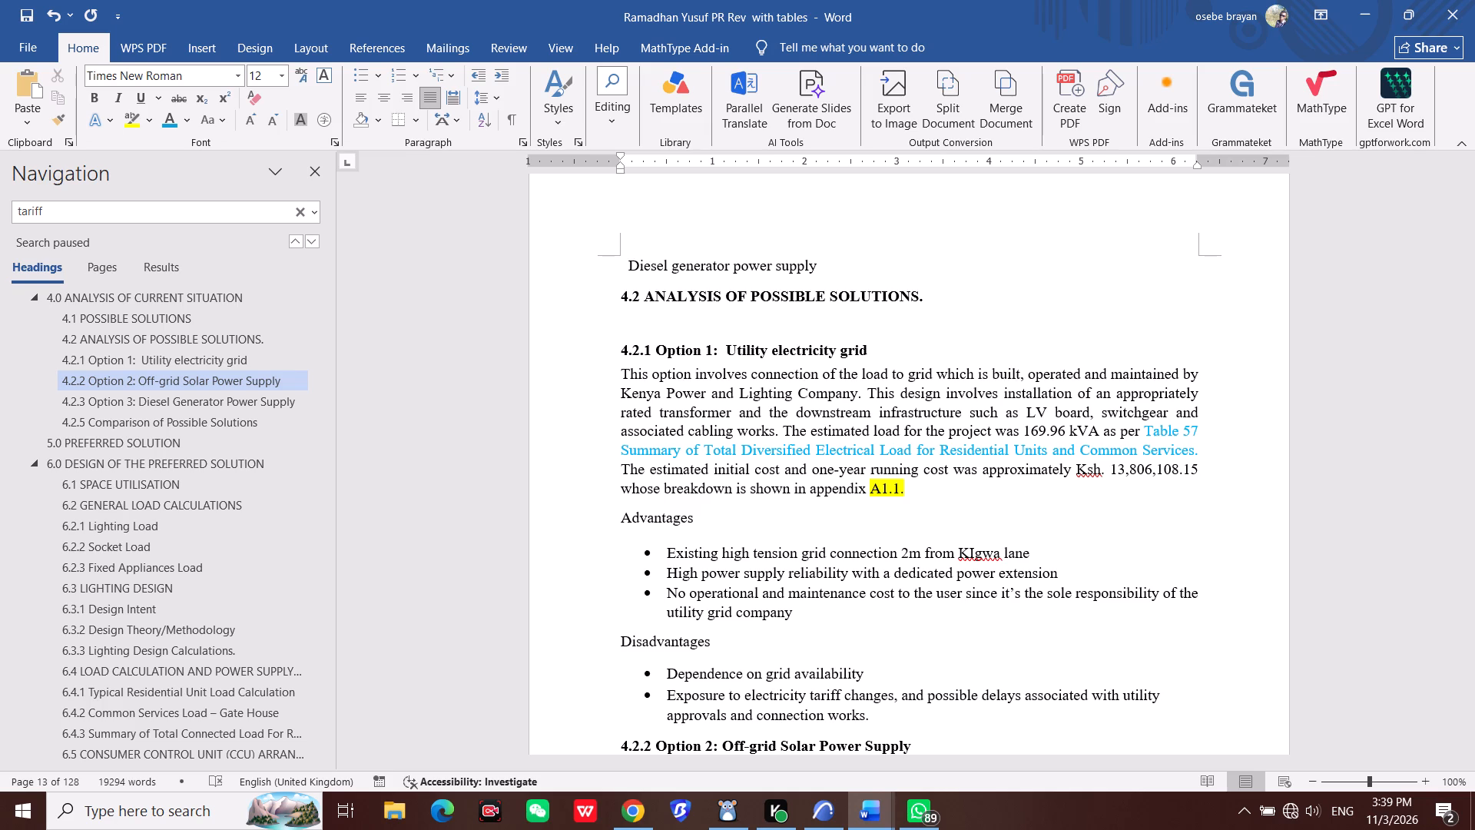
pyautogui.scroll(-9, 928, 495)
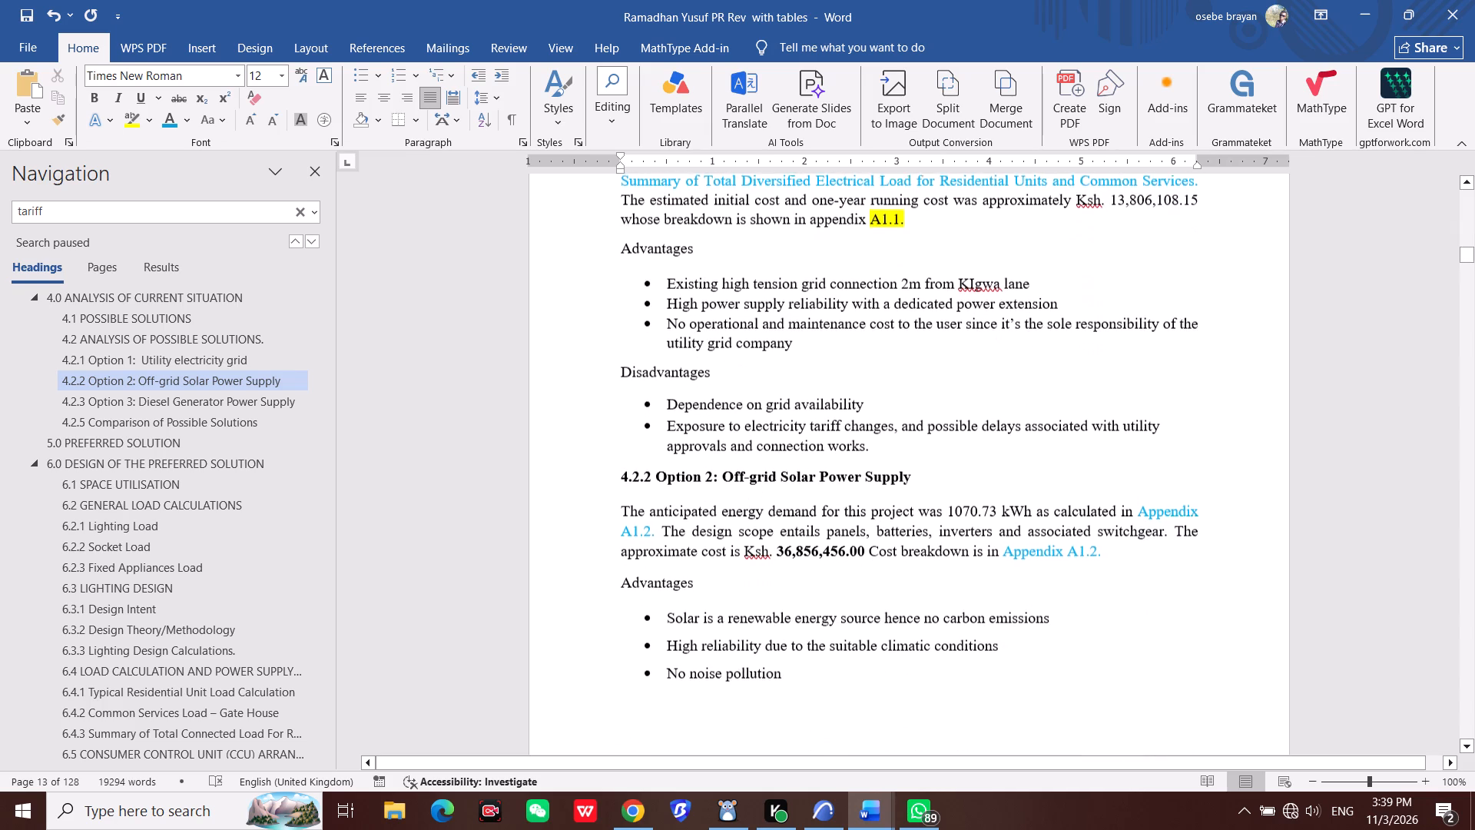
pyautogui.scroll(-4, 928, 495)
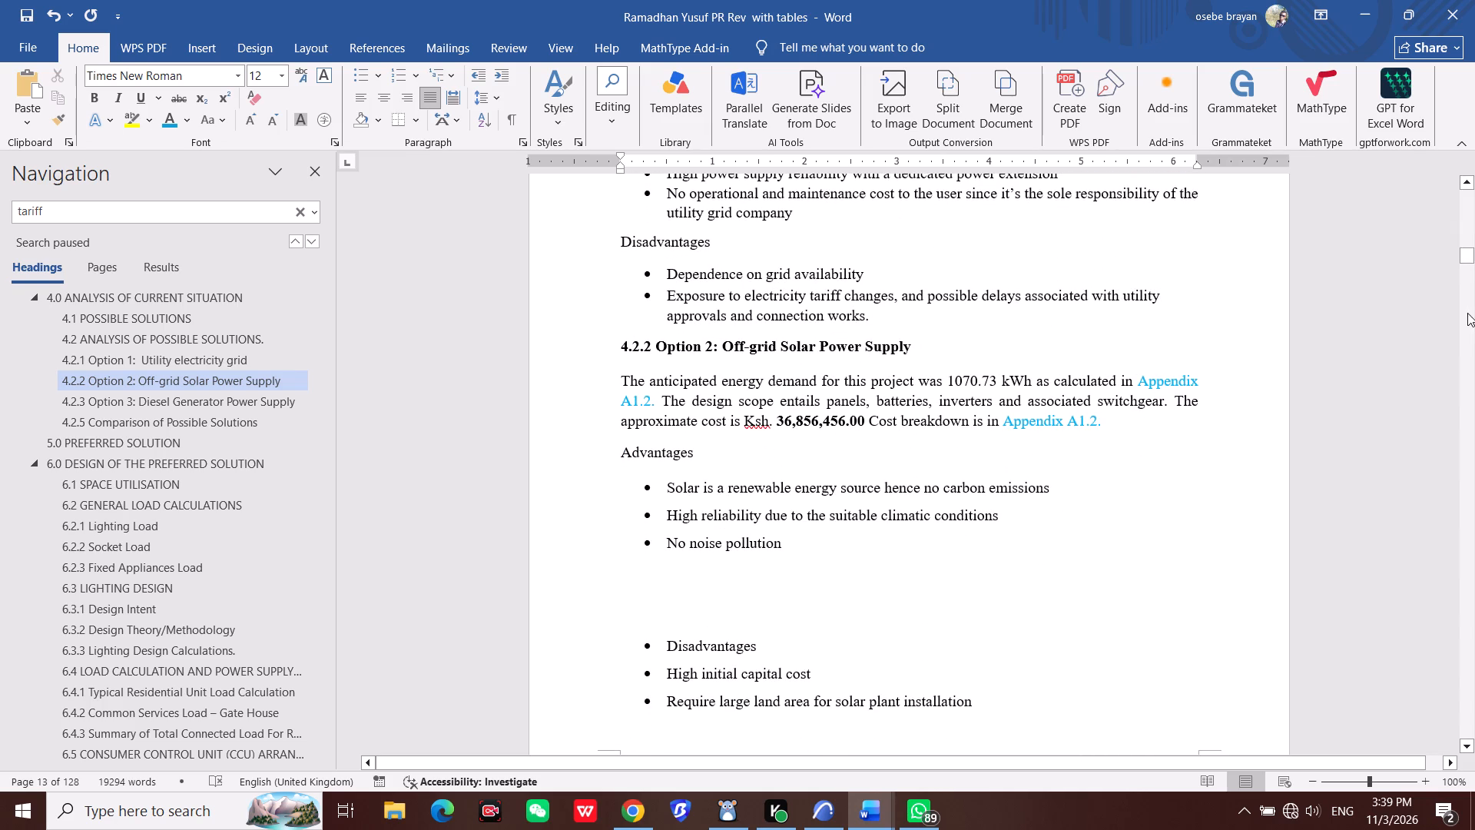
# Examine the tables and captions at the end of Appendix C, from the Table 64 BOQ summary back to the Table 62 cable sizing summary.
pyautogui.moveTo(1466, 264); pyautogui.dragTo(1474, 360)
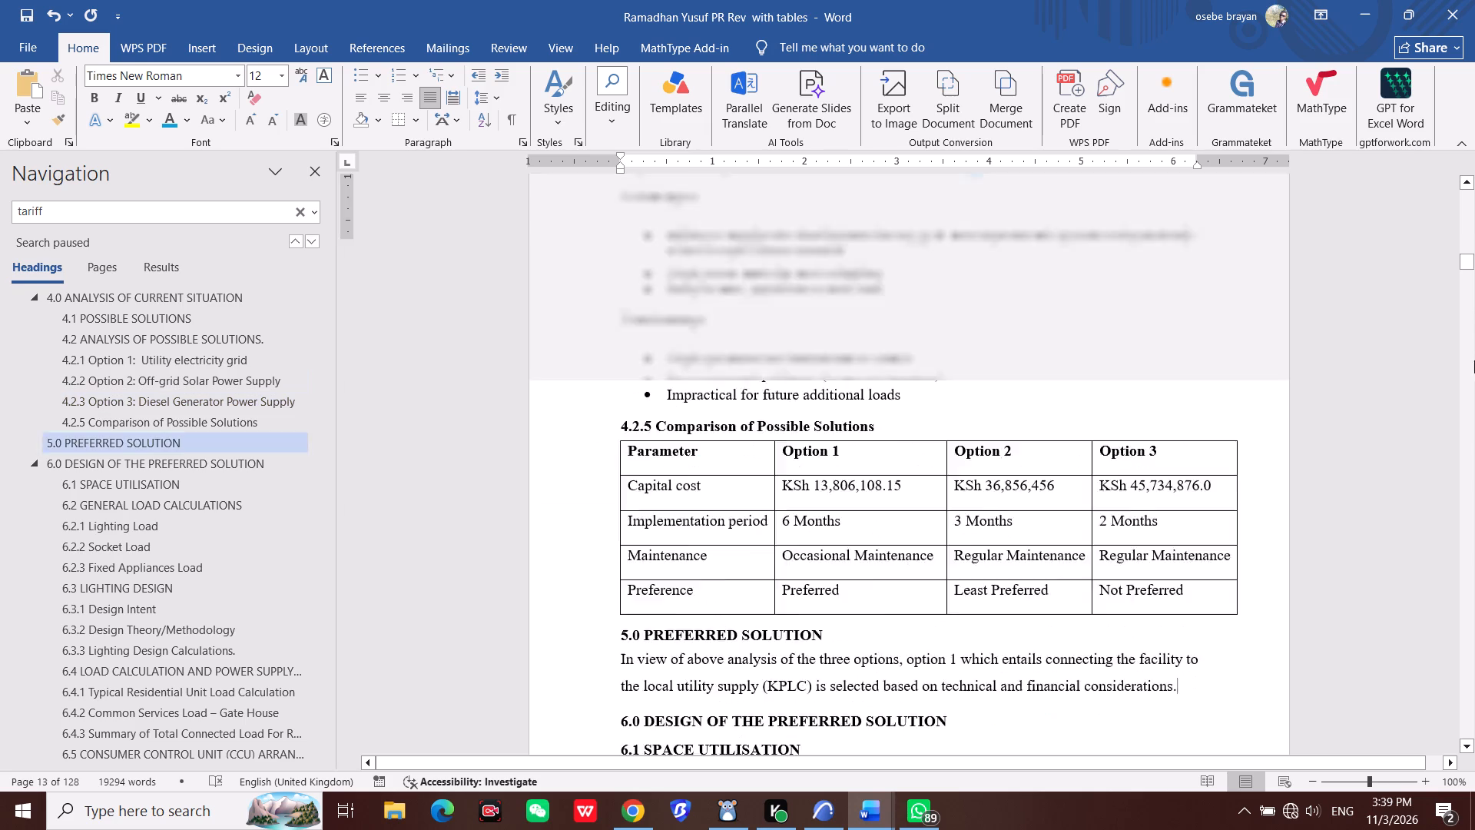
pyautogui.moveTo(1474, 360); pyautogui.dragTo(1473, 630)
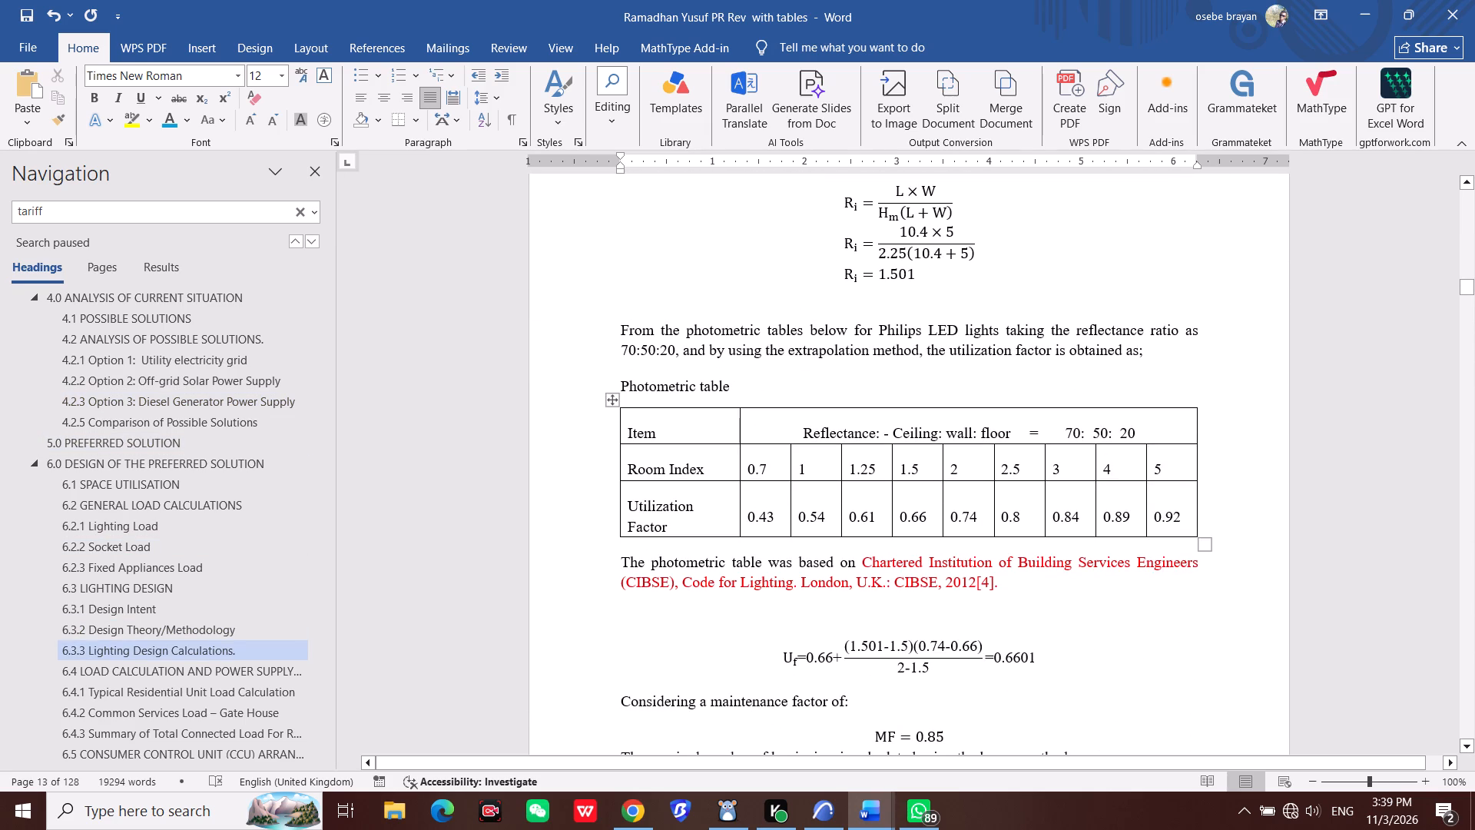
pyautogui.moveTo(1467, 285); pyautogui.dragTo(1418, 758)
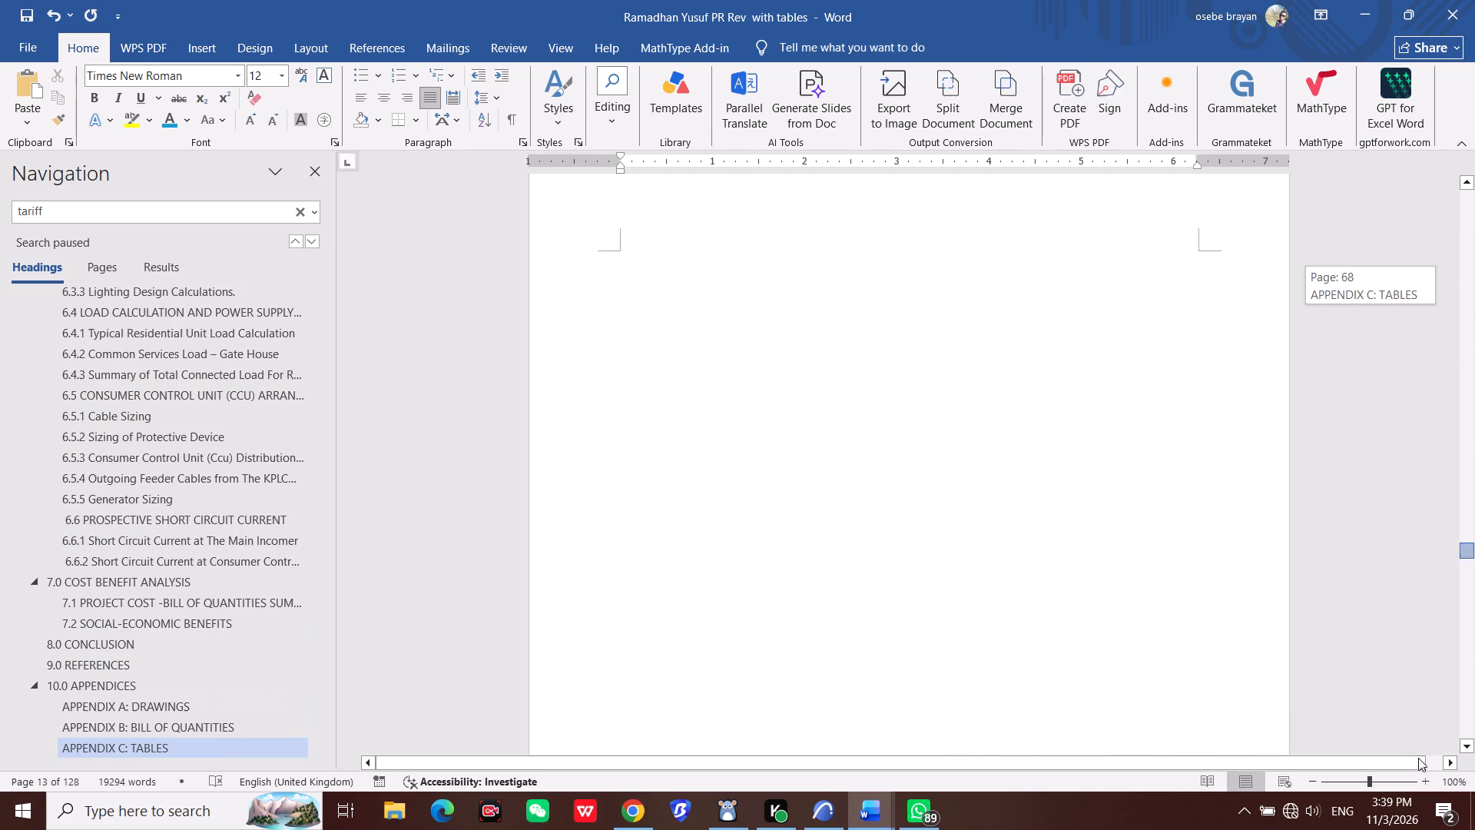
pyautogui.moveTo(1418, 758); pyautogui.dragTo(1418, 762)
pyautogui.scroll(3, 1086, 514)
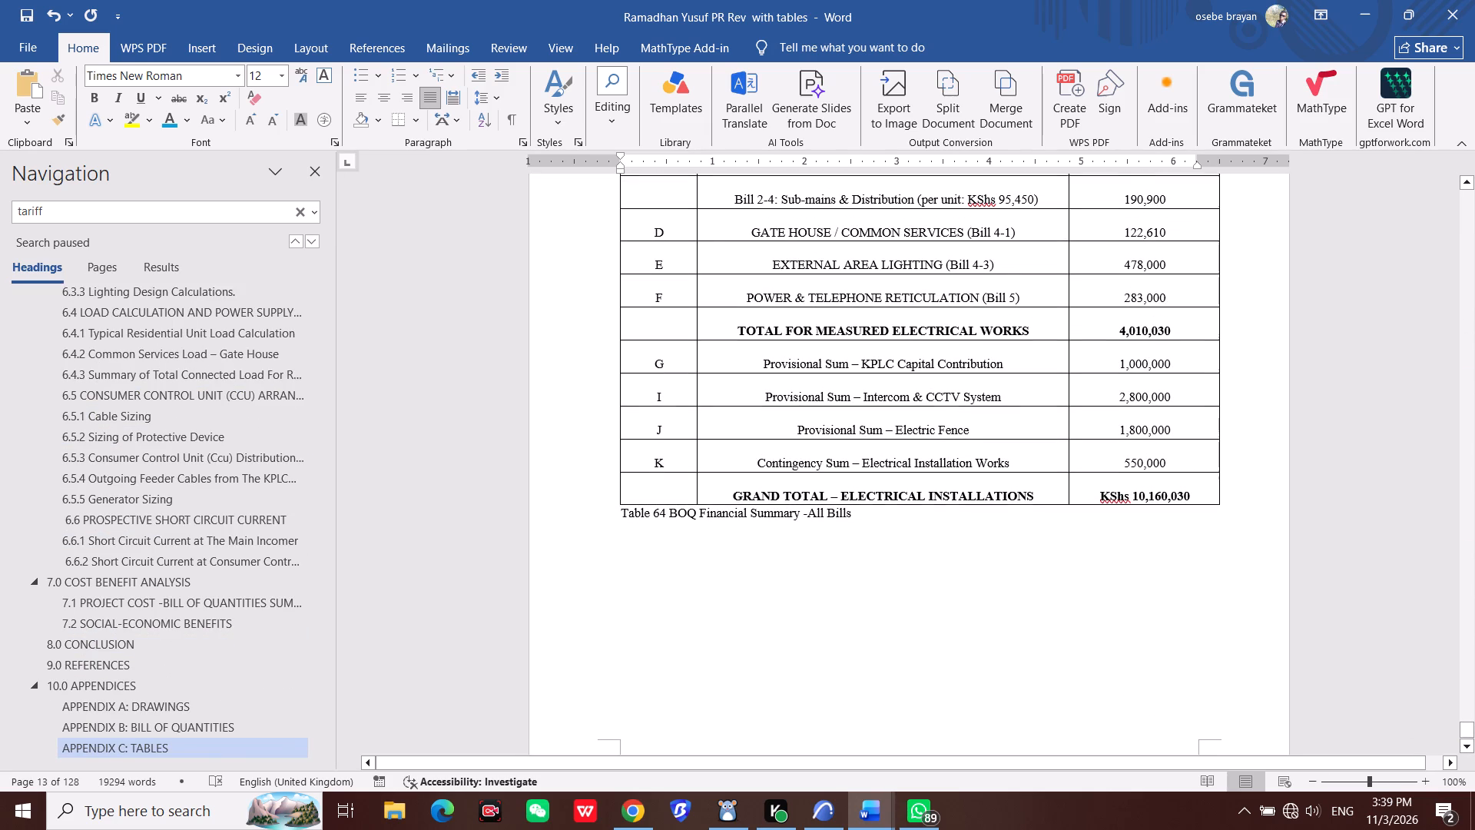
pyautogui.scroll(18, 757, 556)
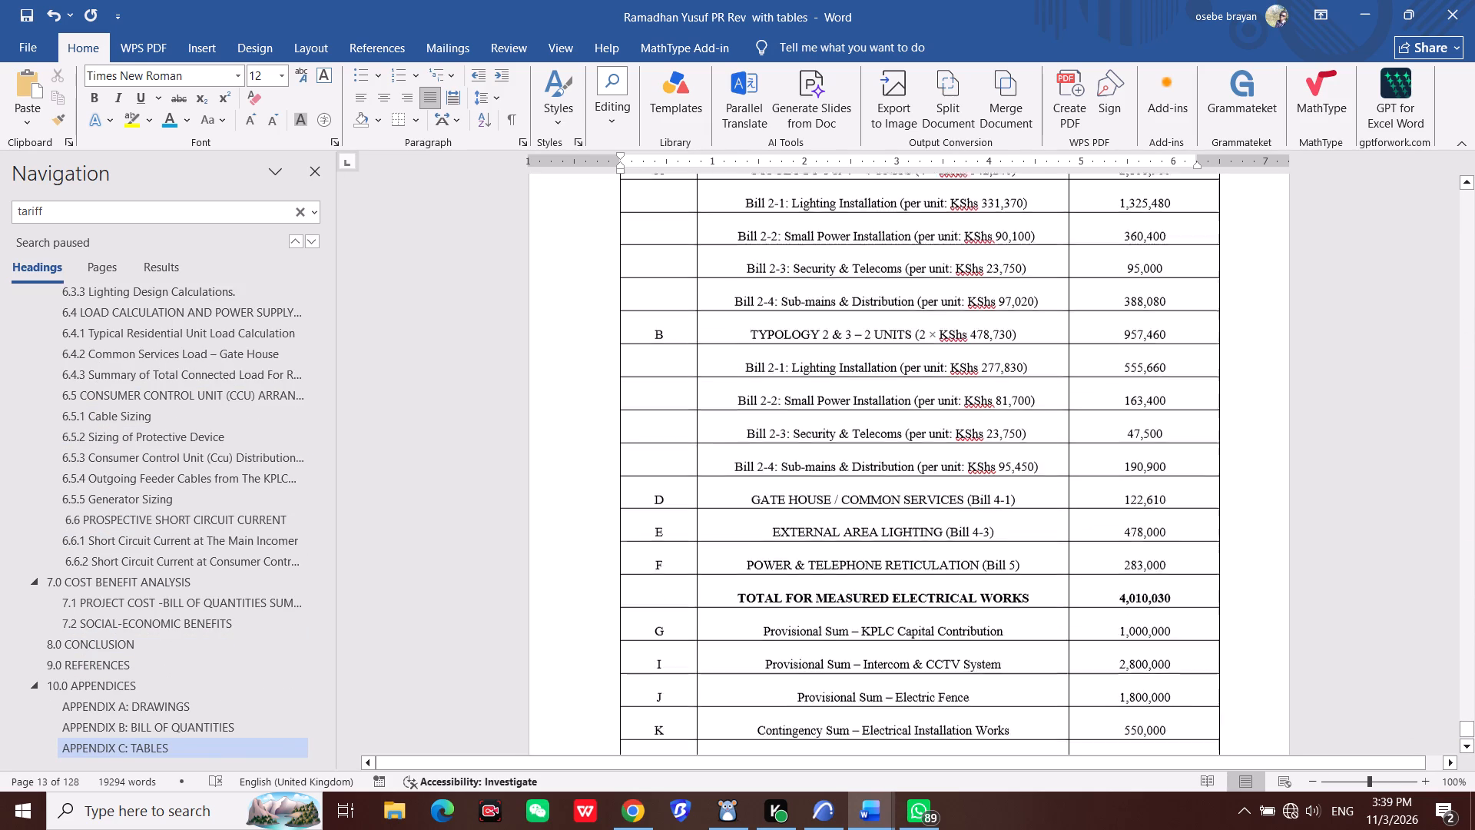
pyautogui.scroll(20, 712, 525)
pyautogui.scroll(17, 712, 525)
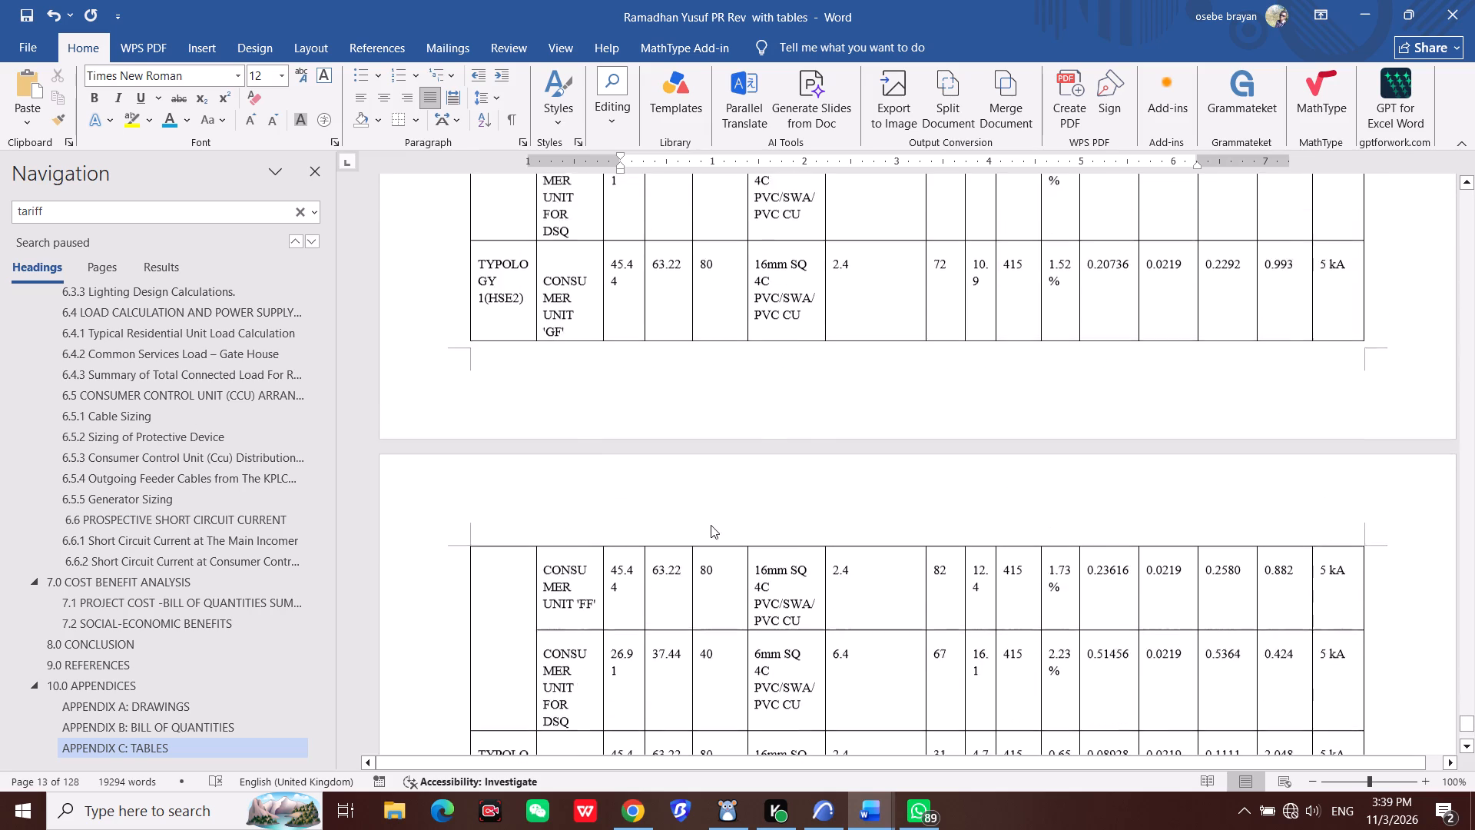
pyautogui.scroll(20, 711, 525)
pyautogui.scroll(20, 711, 525)
pyautogui.scroll(1, 711, 525)
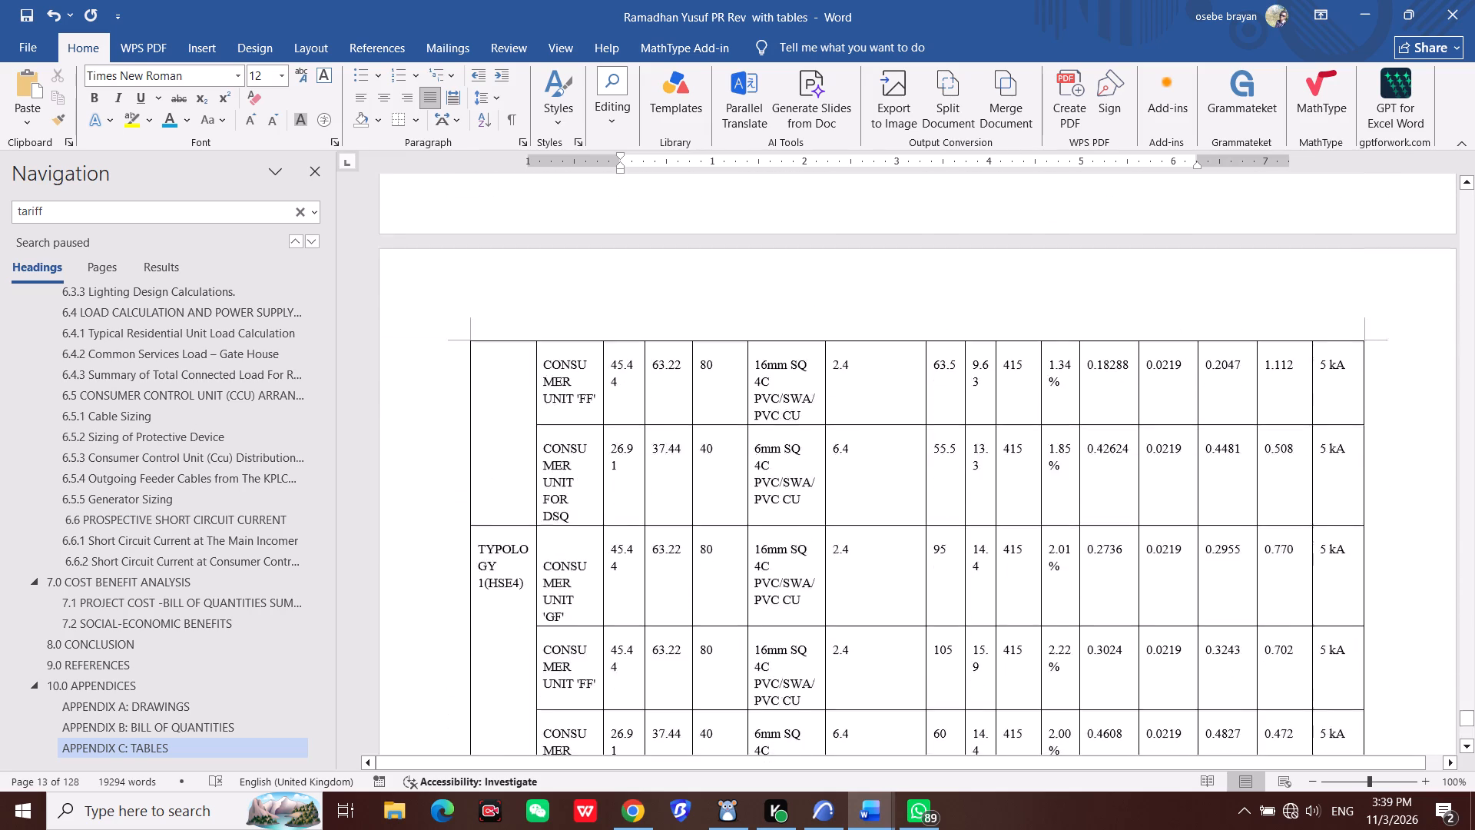
pyautogui.scroll(20, 711, 523)
pyautogui.scroll(13, 711, 523)
pyautogui.scroll(-3, 740, 572)
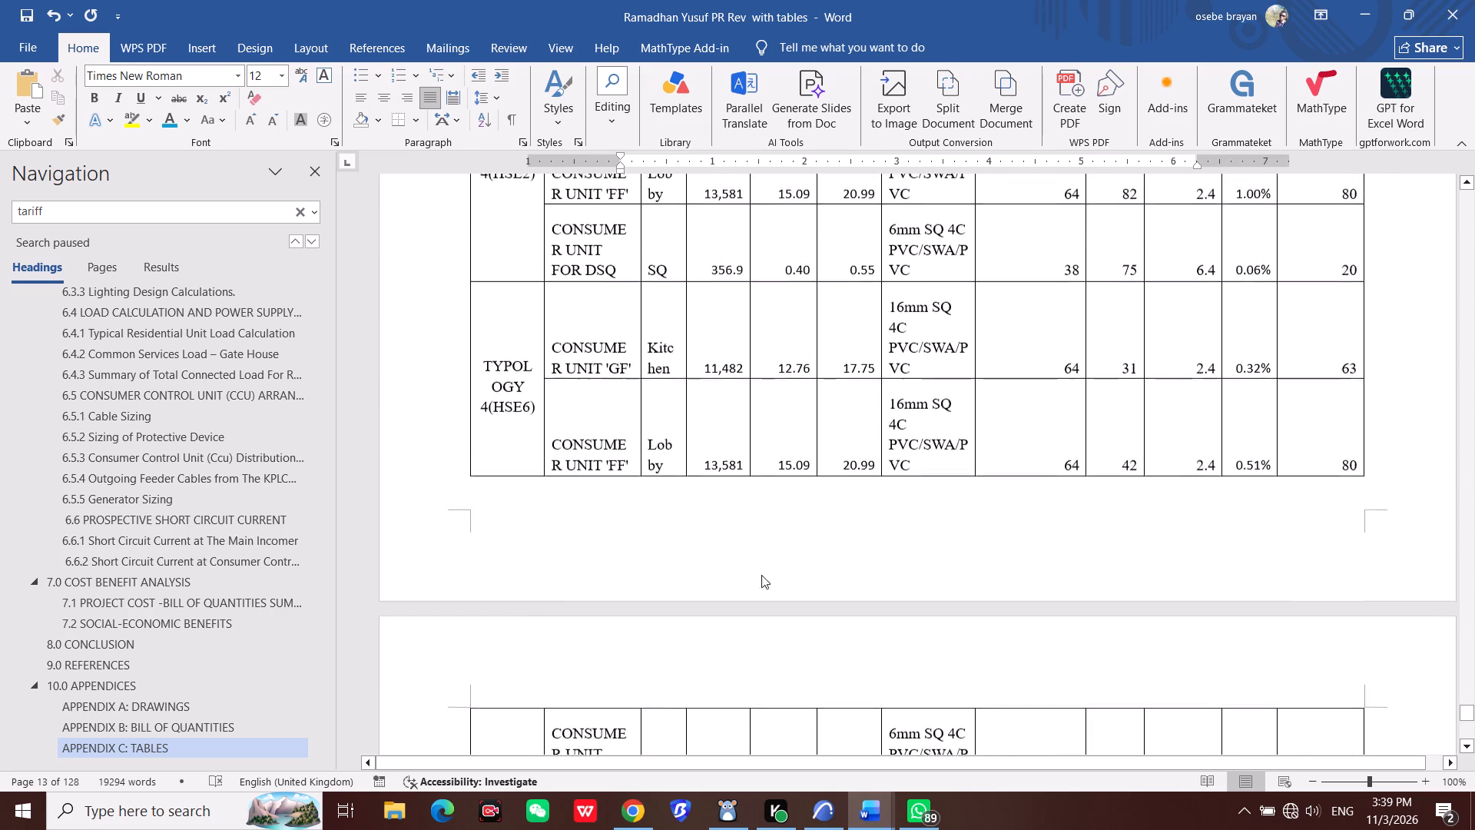
pyautogui.scroll(-7, 761, 575)
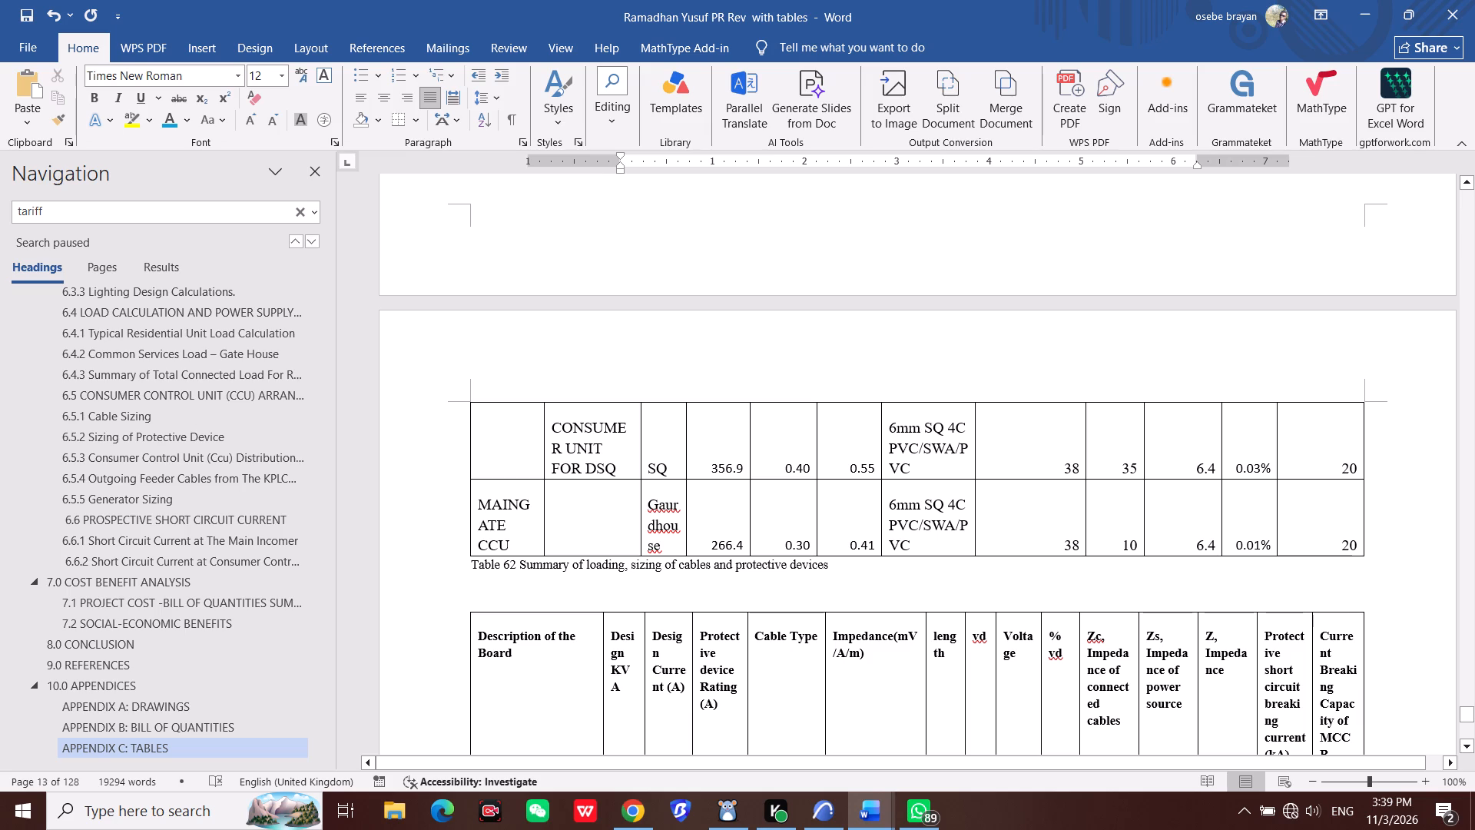
pyautogui.scroll(20, 896, 569)
pyautogui.scroll(1, 896, 569)
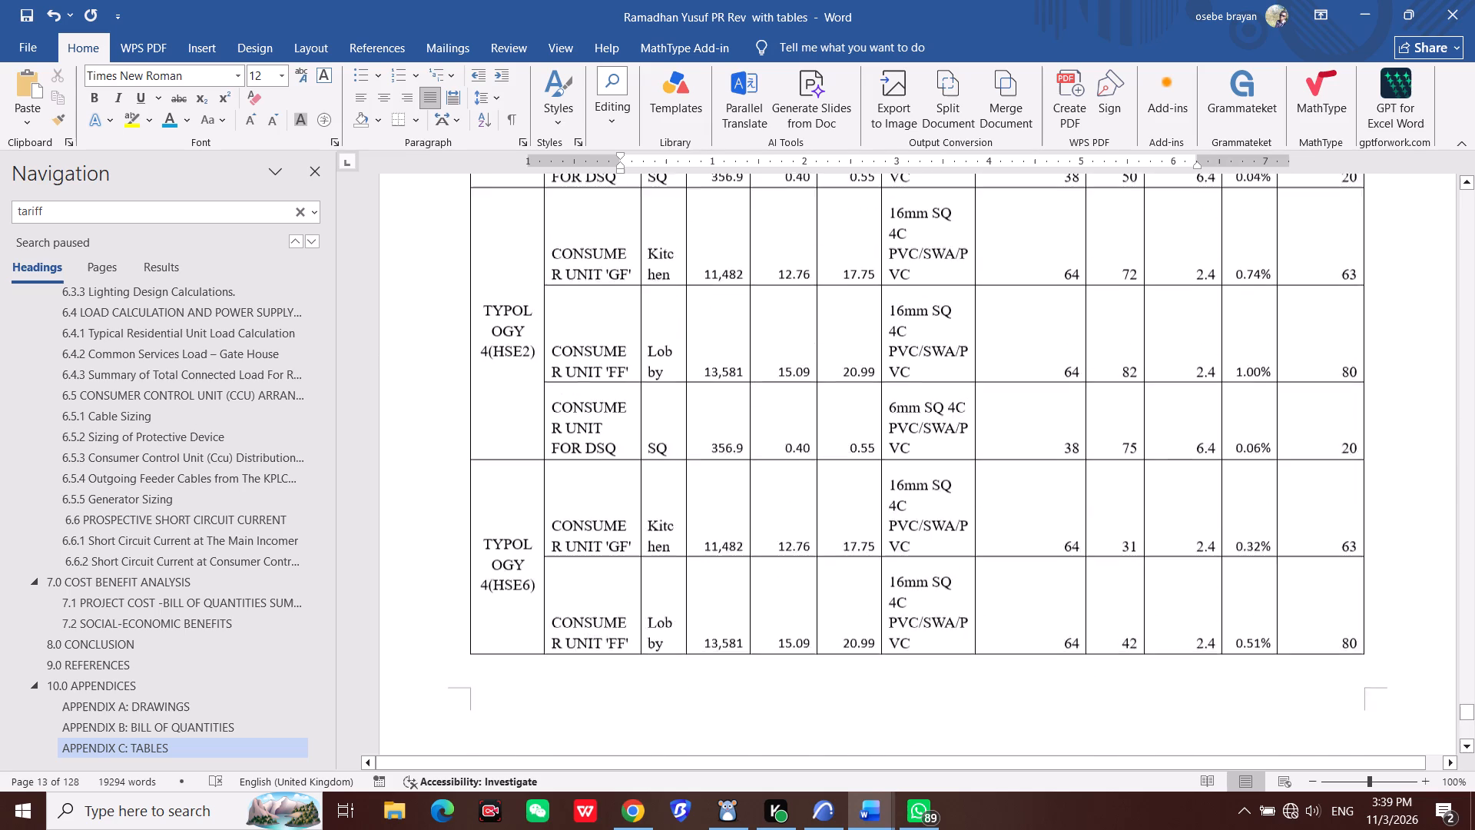
pyautogui.scroll(10, 870, 575)
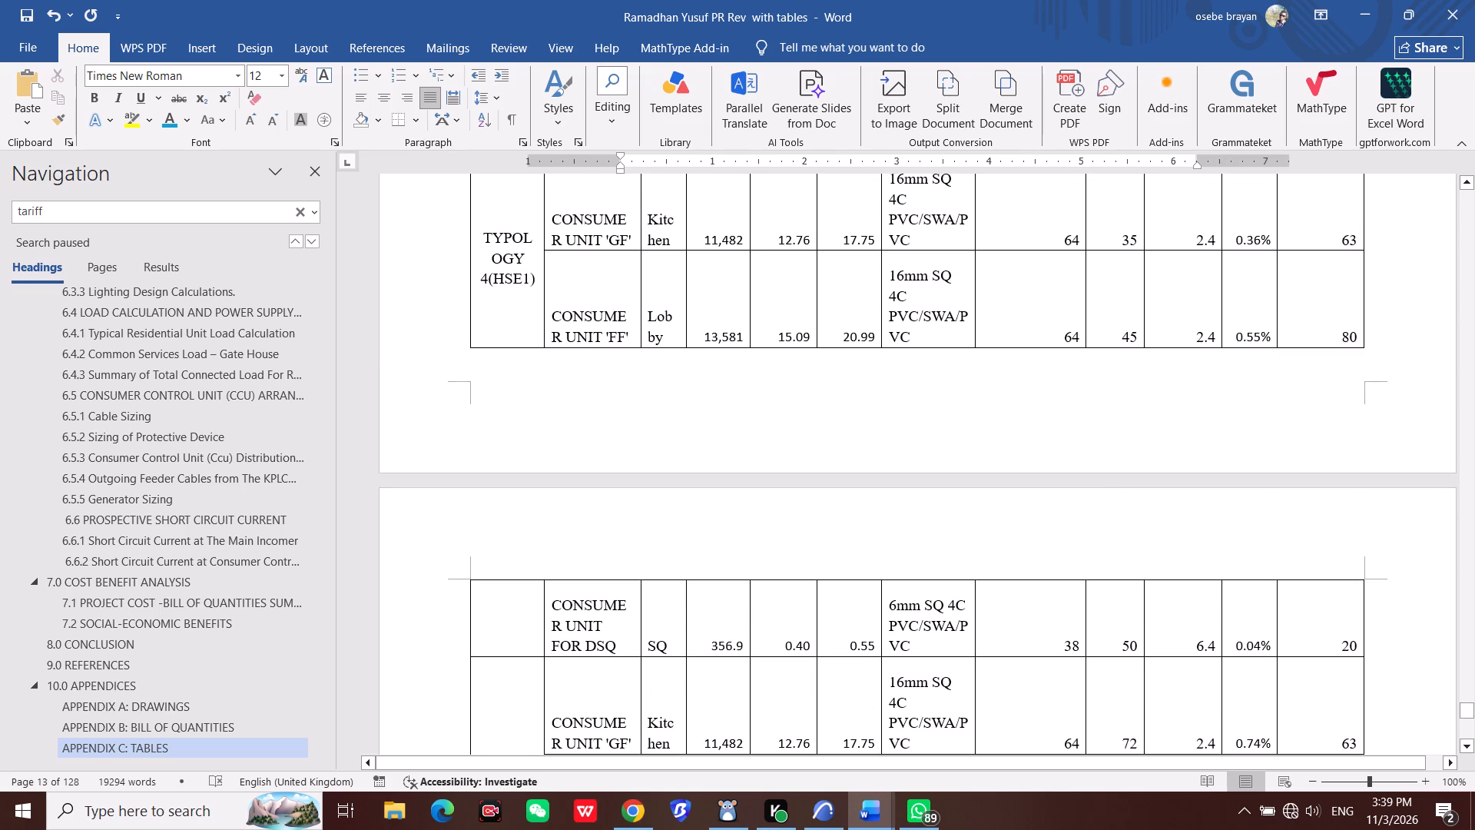
# Examine the Appendix C lighting tables and their captions, from the Typology 3 light fittings summaries back to Table 36 Recommended Illumination Levels.
pyautogui.moveTo(1461, 709); pyautogui.dragTo(1464, 605)
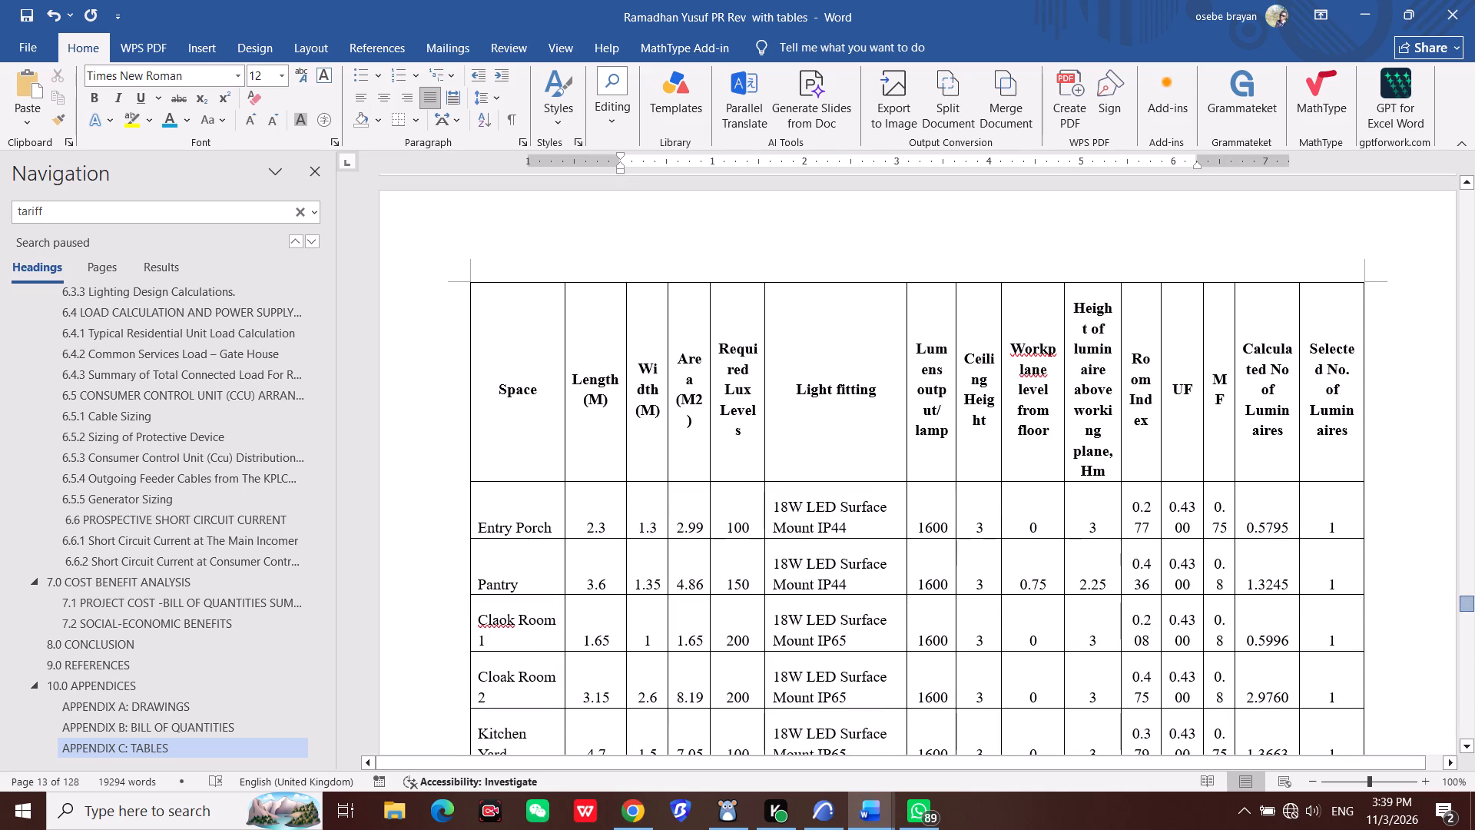
pyautogui.scroll(20, 1196, 587)
pyautogui.scroll(20, 1196, 587)
pyautogui.scroll(8, 1196, 587)
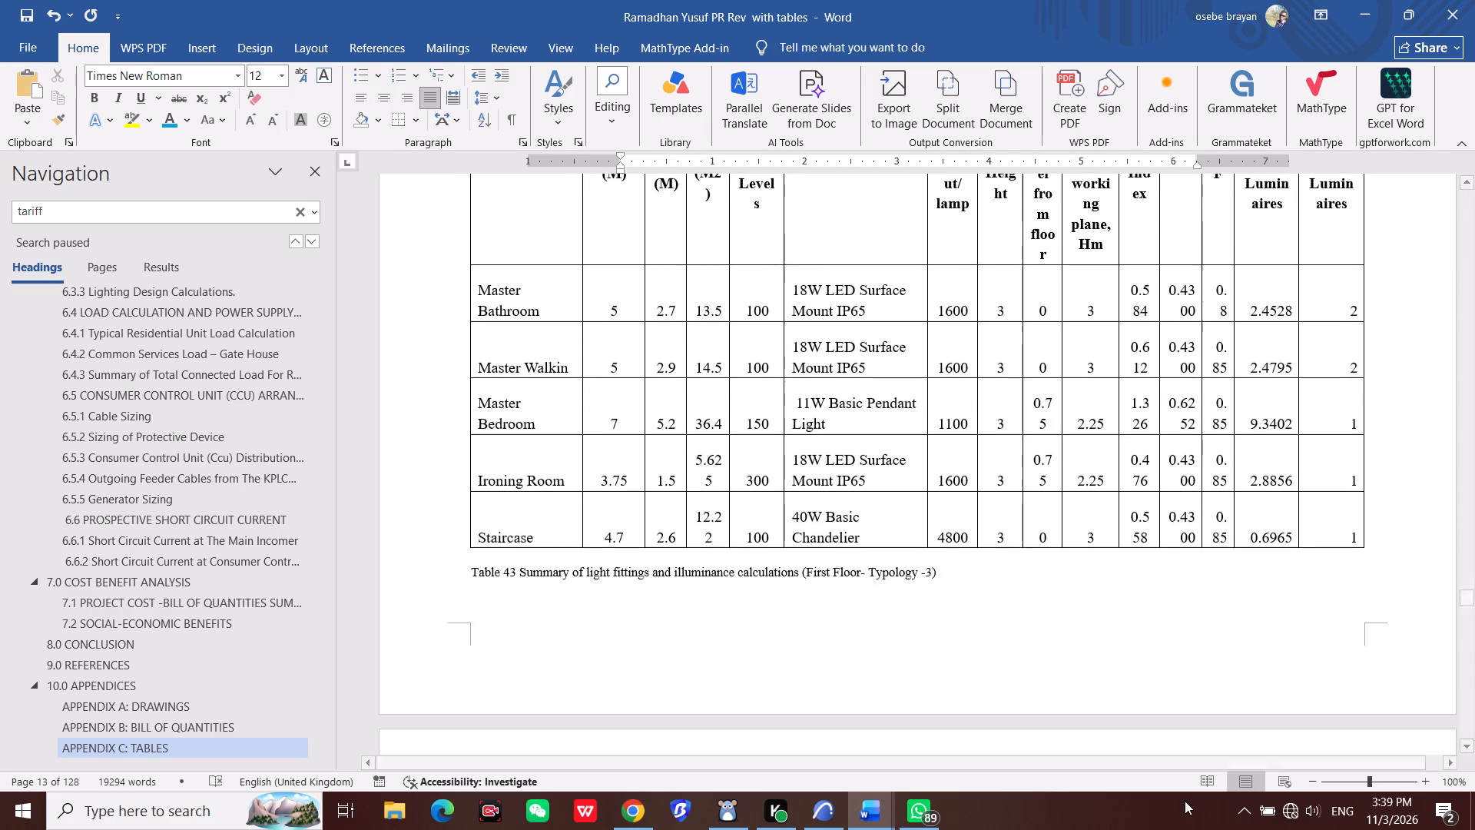
pyautogui.scroll(16, 1185, 801)
pyautogui.scroll(7, 962, 514)
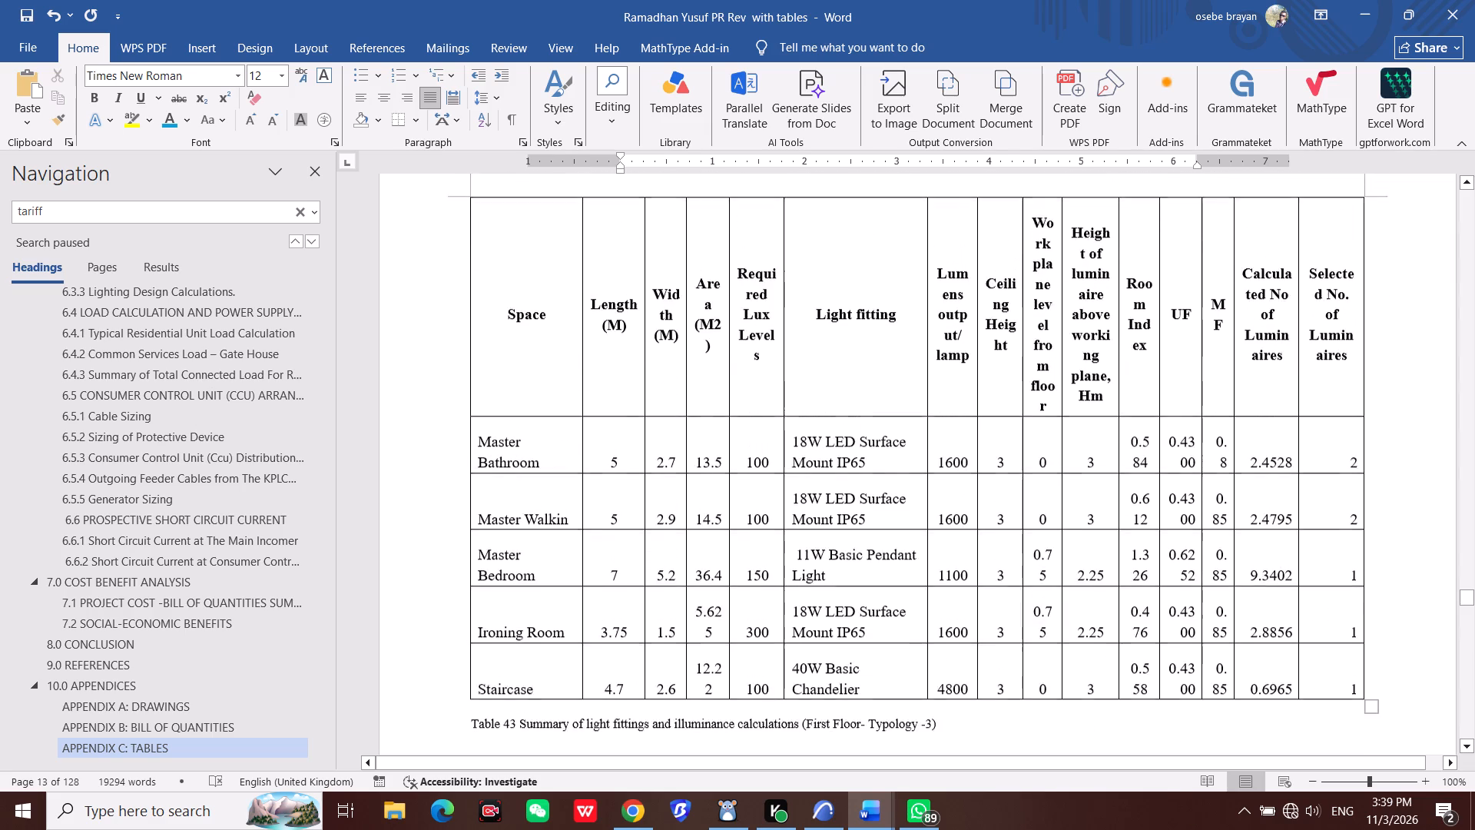
pyautogui.scroll(4, 921, 478)
pyautogui.scroll(20, 926, 486)
pyautogui.scroll(15, 926, 486)
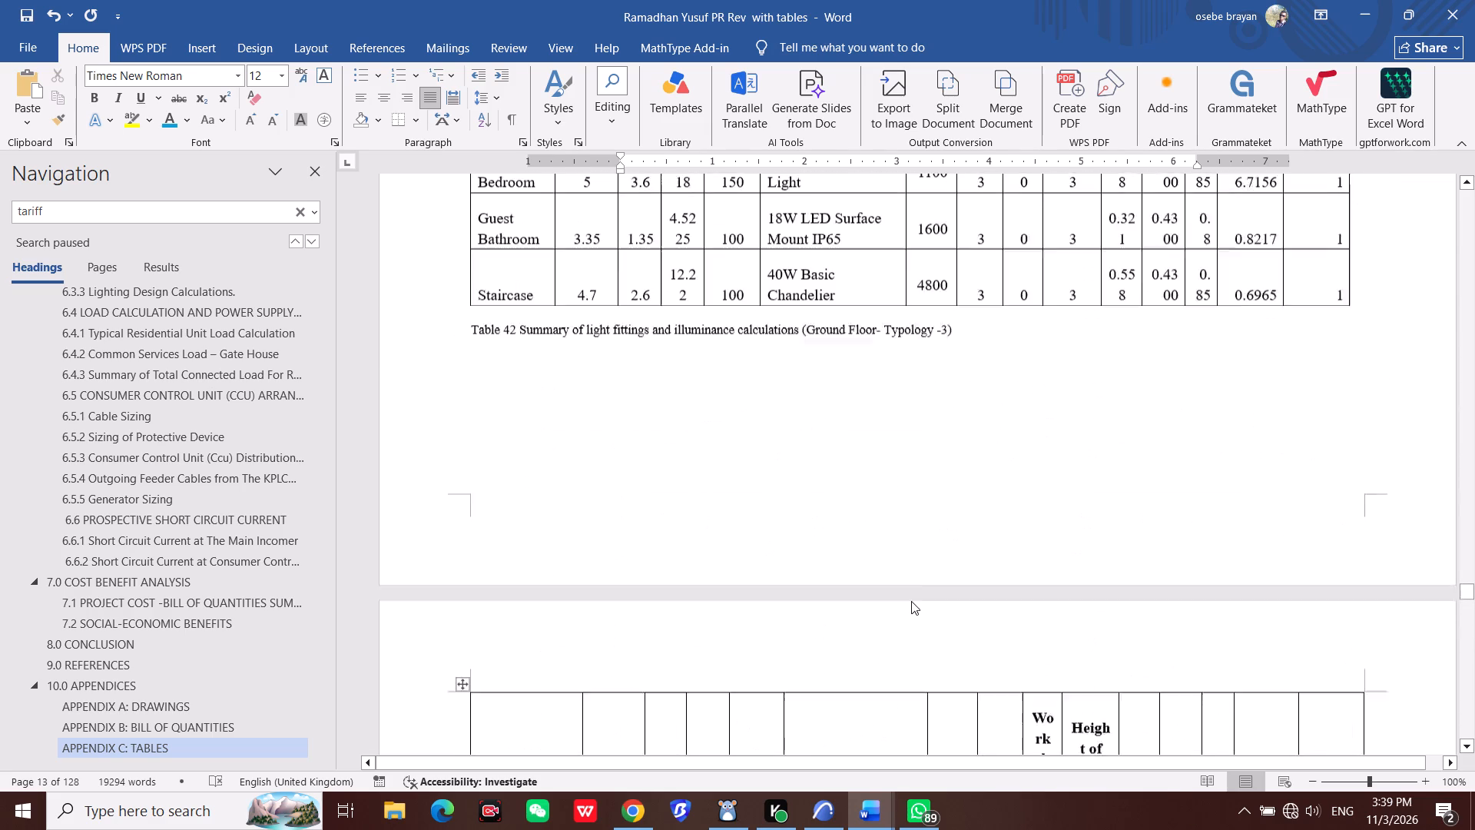
pyautogui.scroll(20, 911, 601)
pyautogui.scroll(20, 911, 601)
pyautogui.scroll(4, 911, 601)
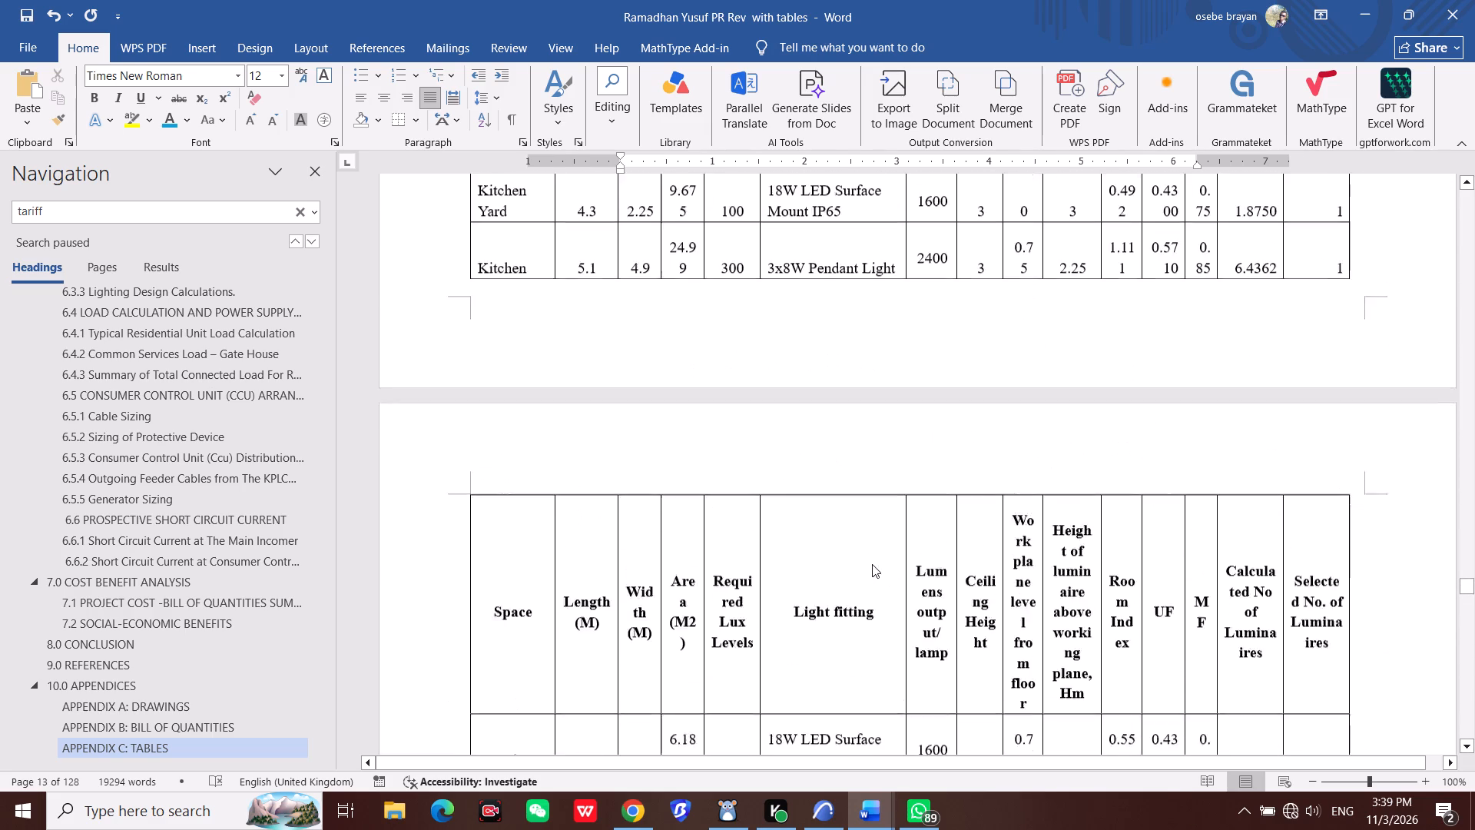
pyautogui.scroll(20, 872, 564)
pyautogui.scroll(20, 872, 564)
pyautogui.scroll(3, 872, 564)
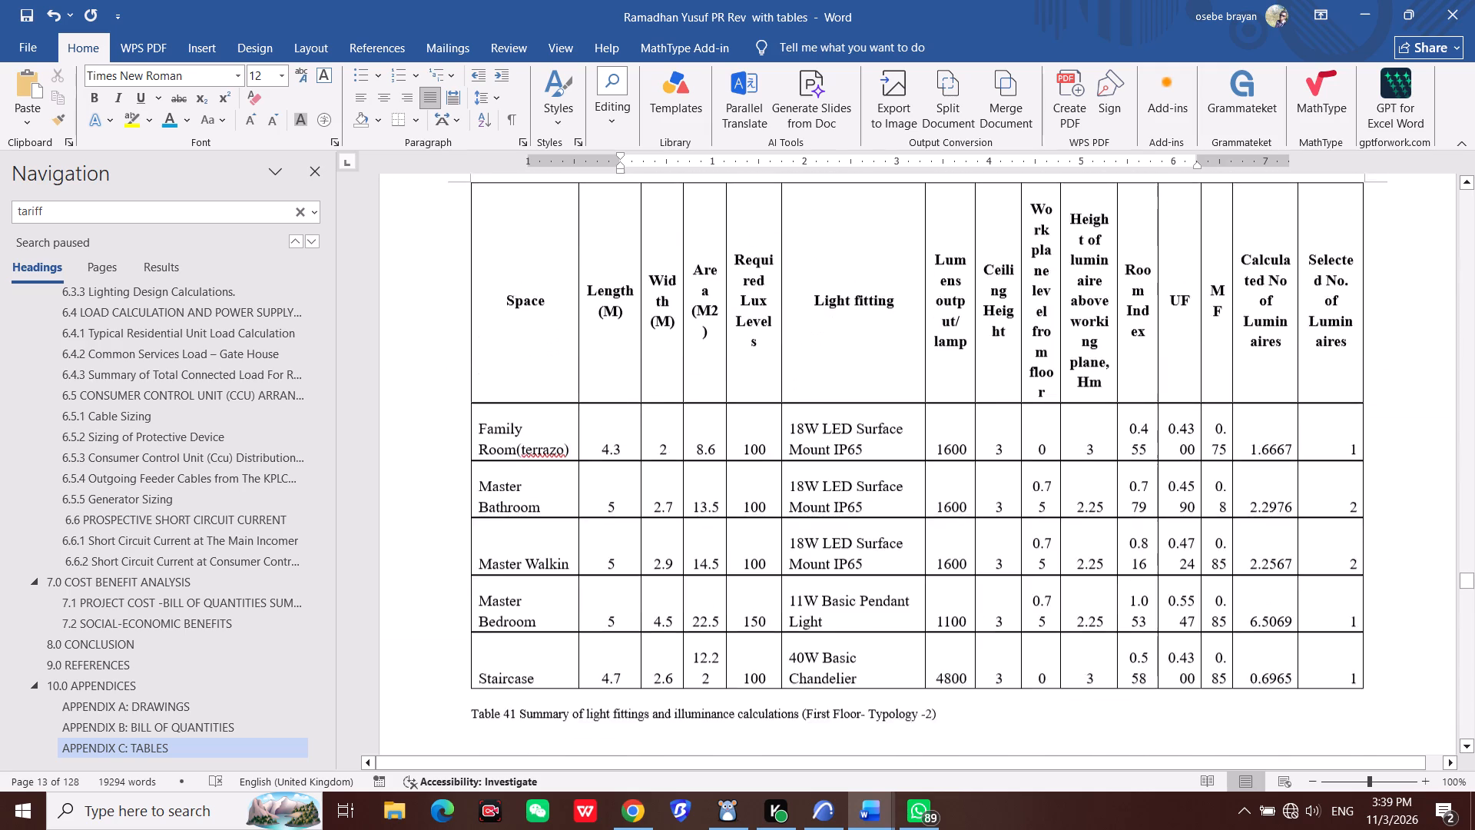
pyautogui.scroll(11, 907, 745)
pyautogui.scroll(20, 907, 745)
pyautogui.scroll(2, 907, 745)
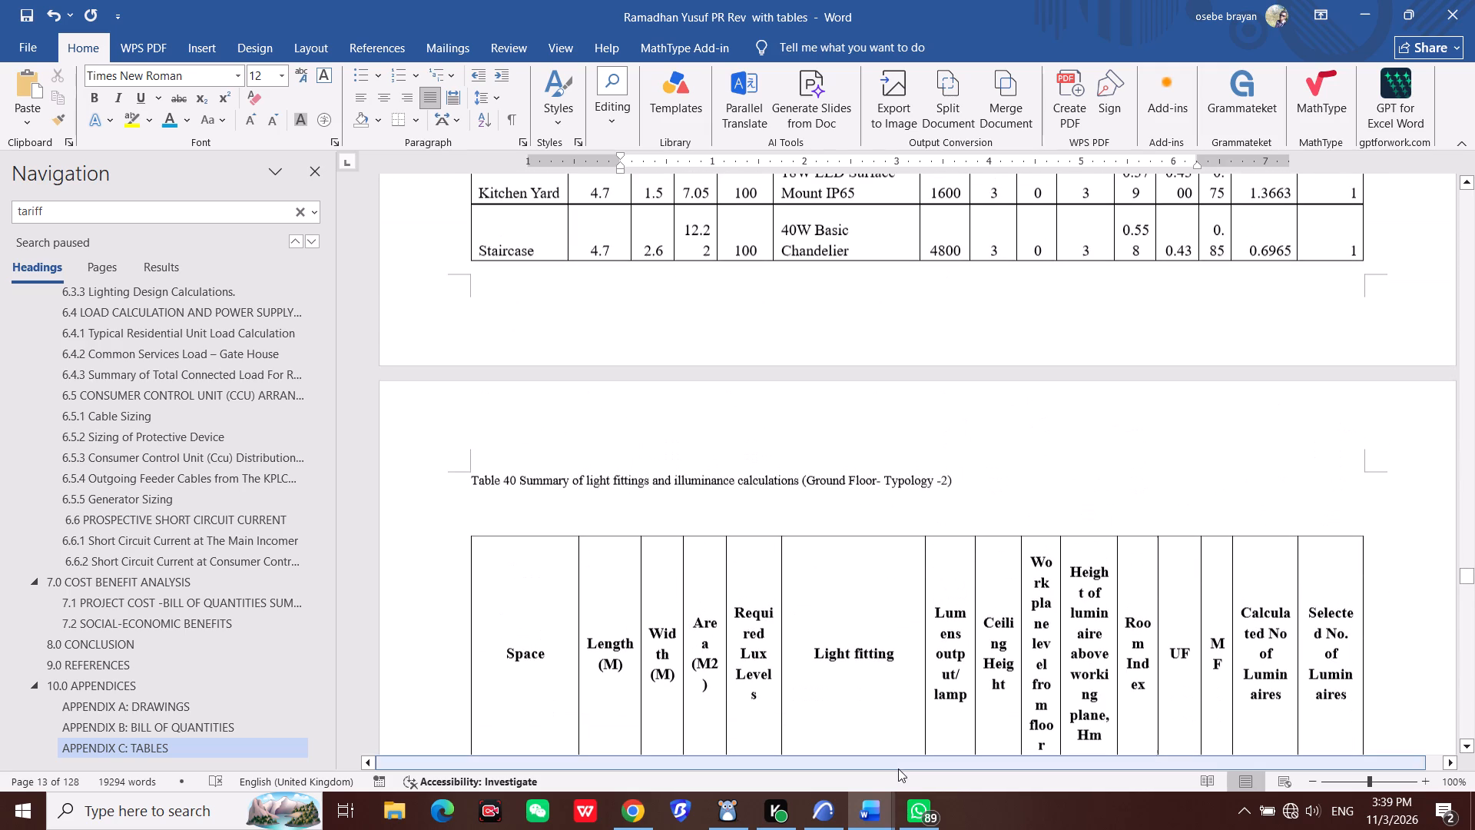
pyautogui.scroll(4, 898, 769)
pyautogui.scroll(4, 794, 508)
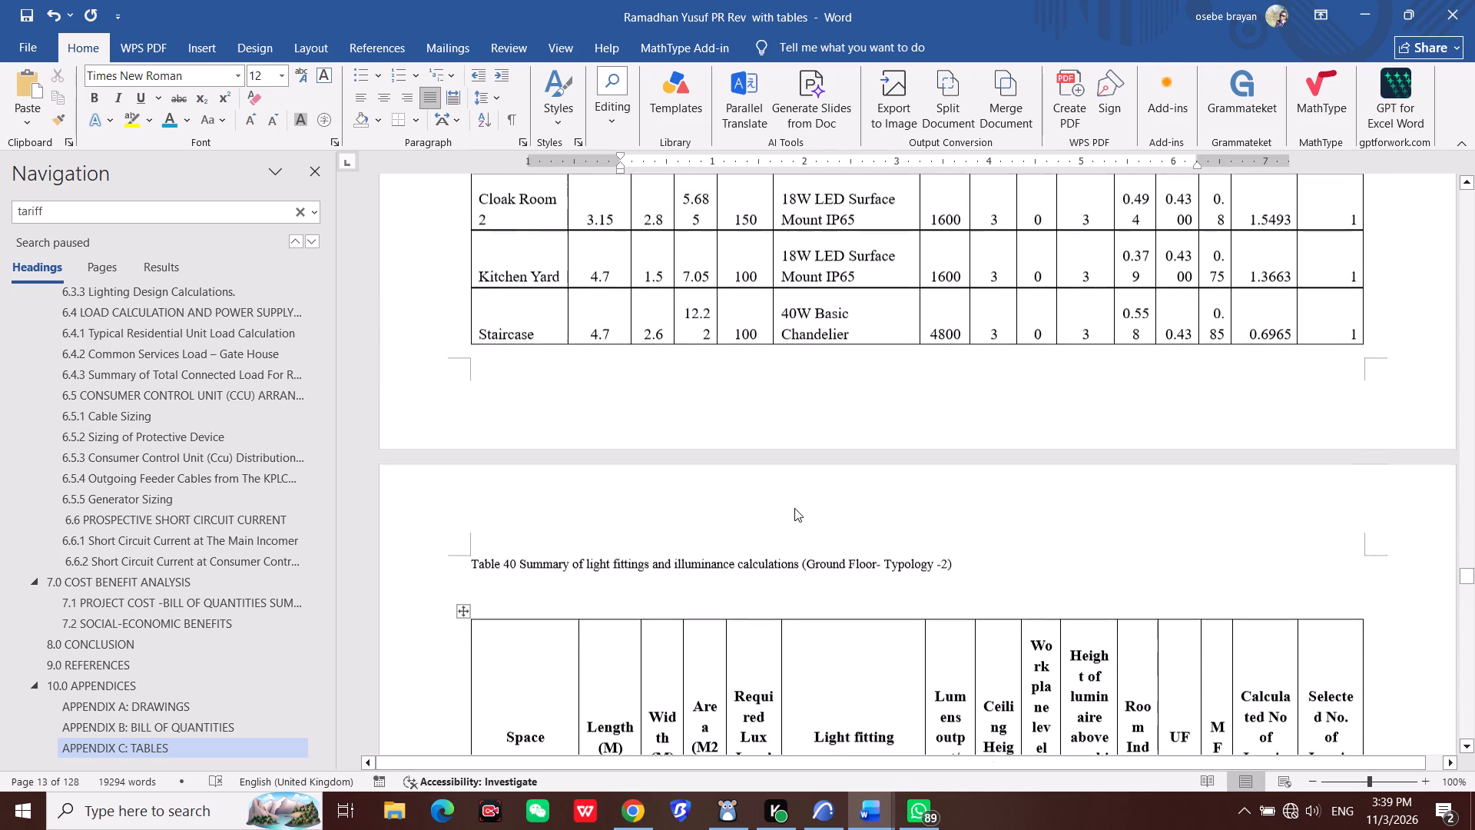
pyautogui.scroll(8, 794, 508)
pyautogui.scroll(20, 792, 508)
pyautogui.scroll(1, 792, 508)
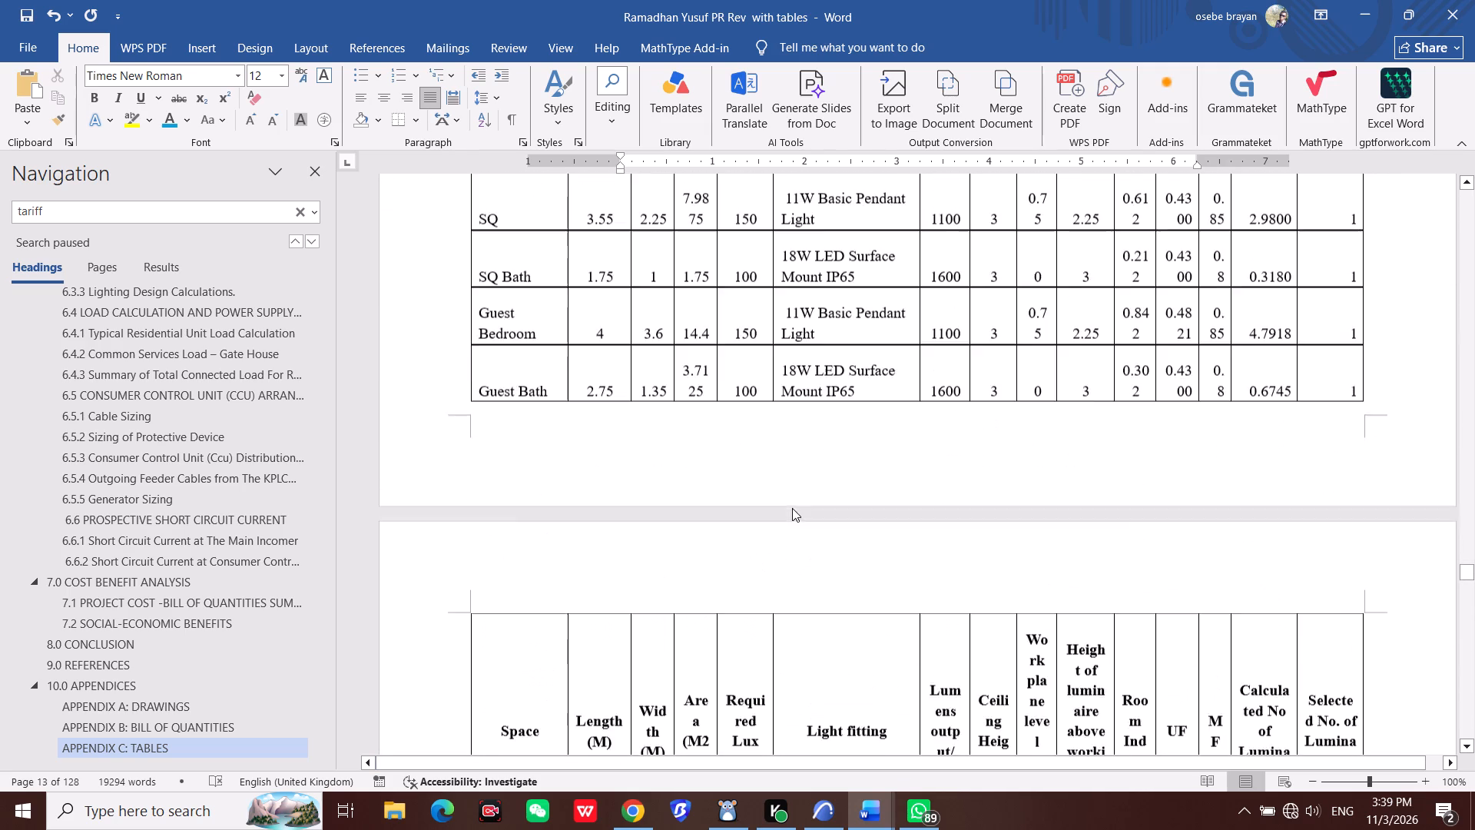
pyautogui.scroll(10, 792, 508)
pyautogui.scroll(20, 792, 508)
pyautogui.scroll(7, 792, 508)
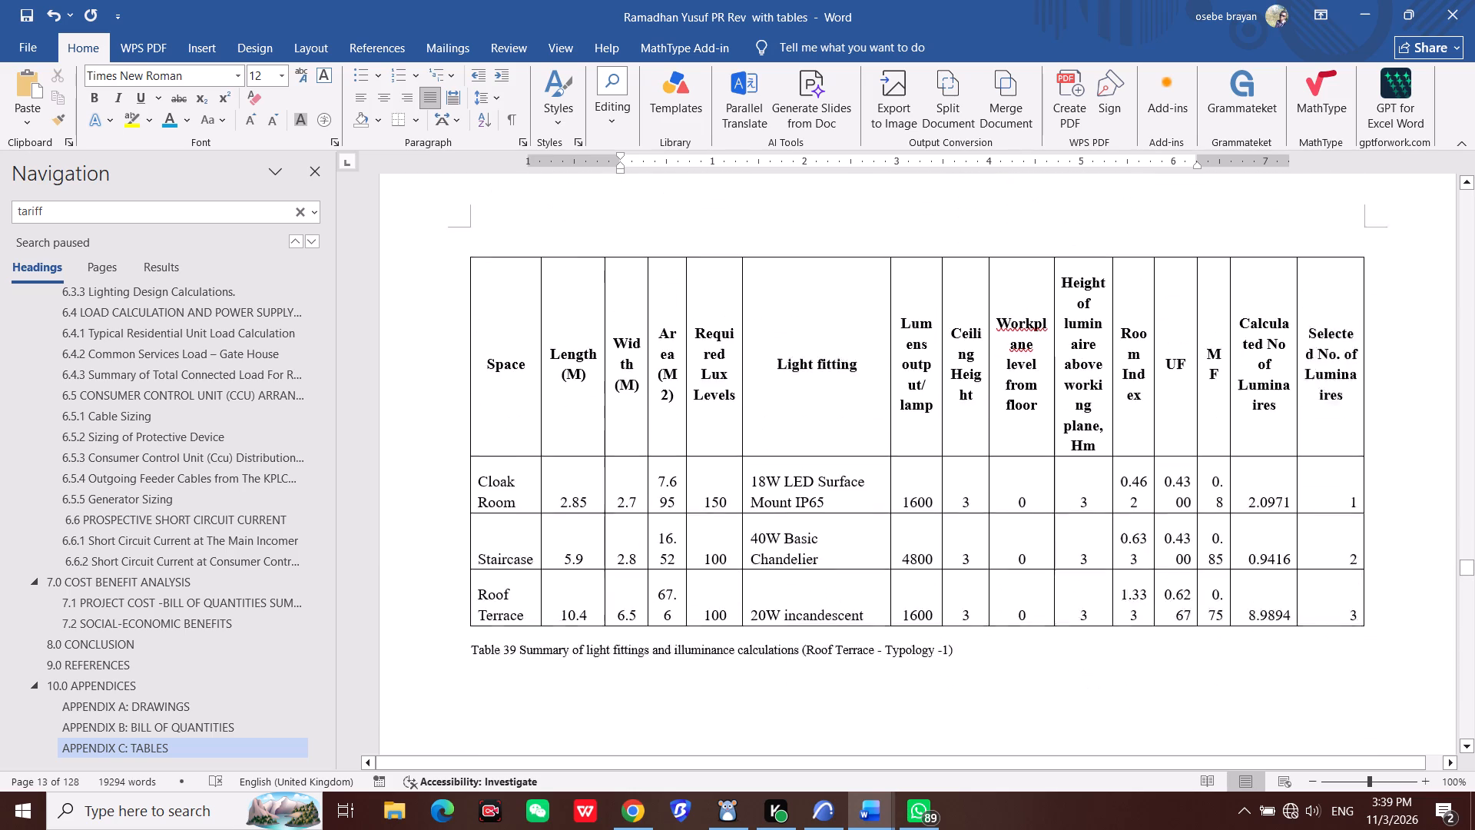
pyautogui.scroll(13, 792, 508)
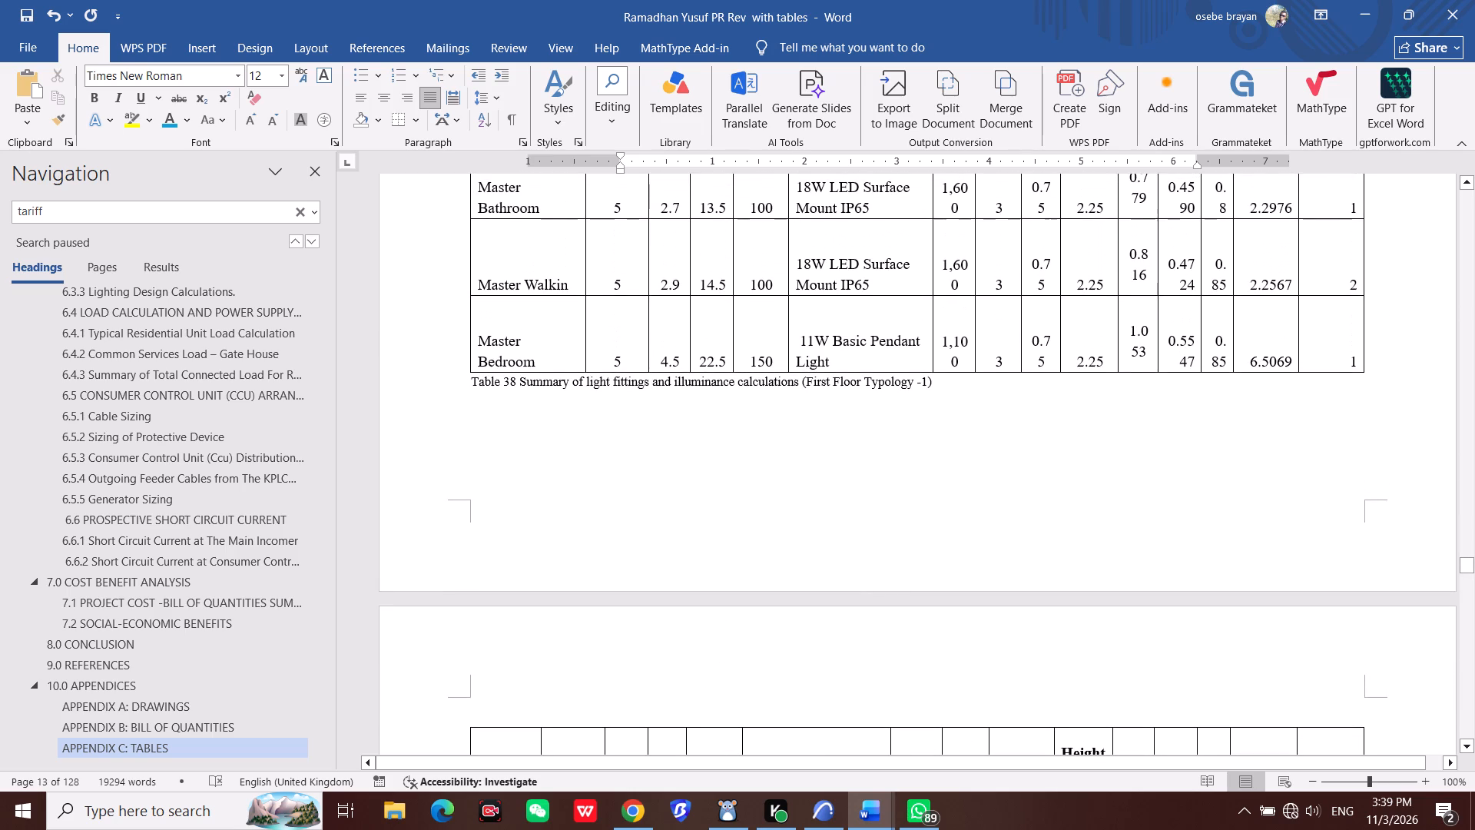
pyautogui.scroll(17, 792, 508)
pyautogui.scroll(14, 792, 508)
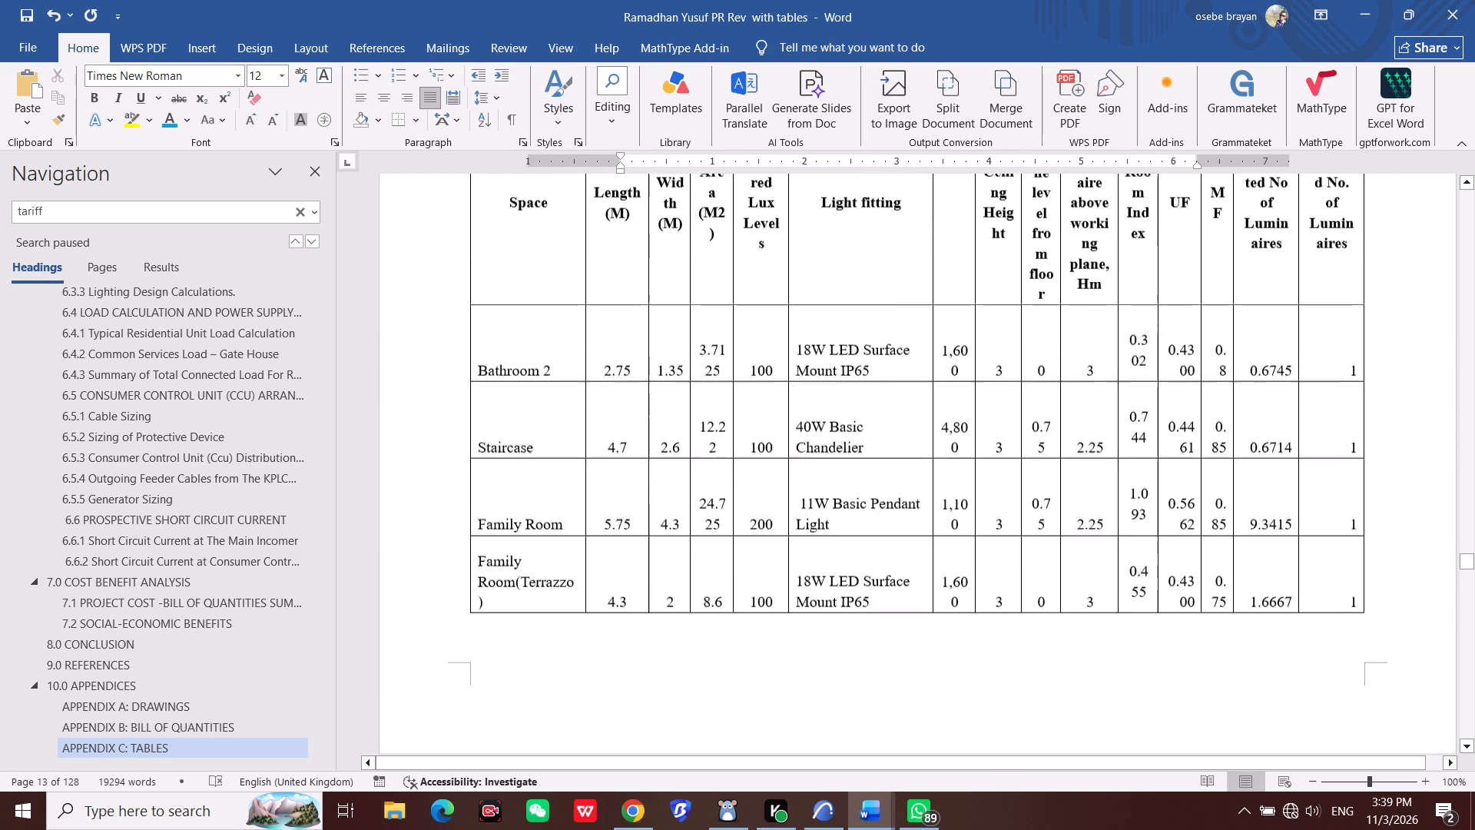
pyautogui.scroll(20, 792, 508)
pyautogui.scroll(20, 792, 508)
pyautogui.scroll(4, 792, 508)
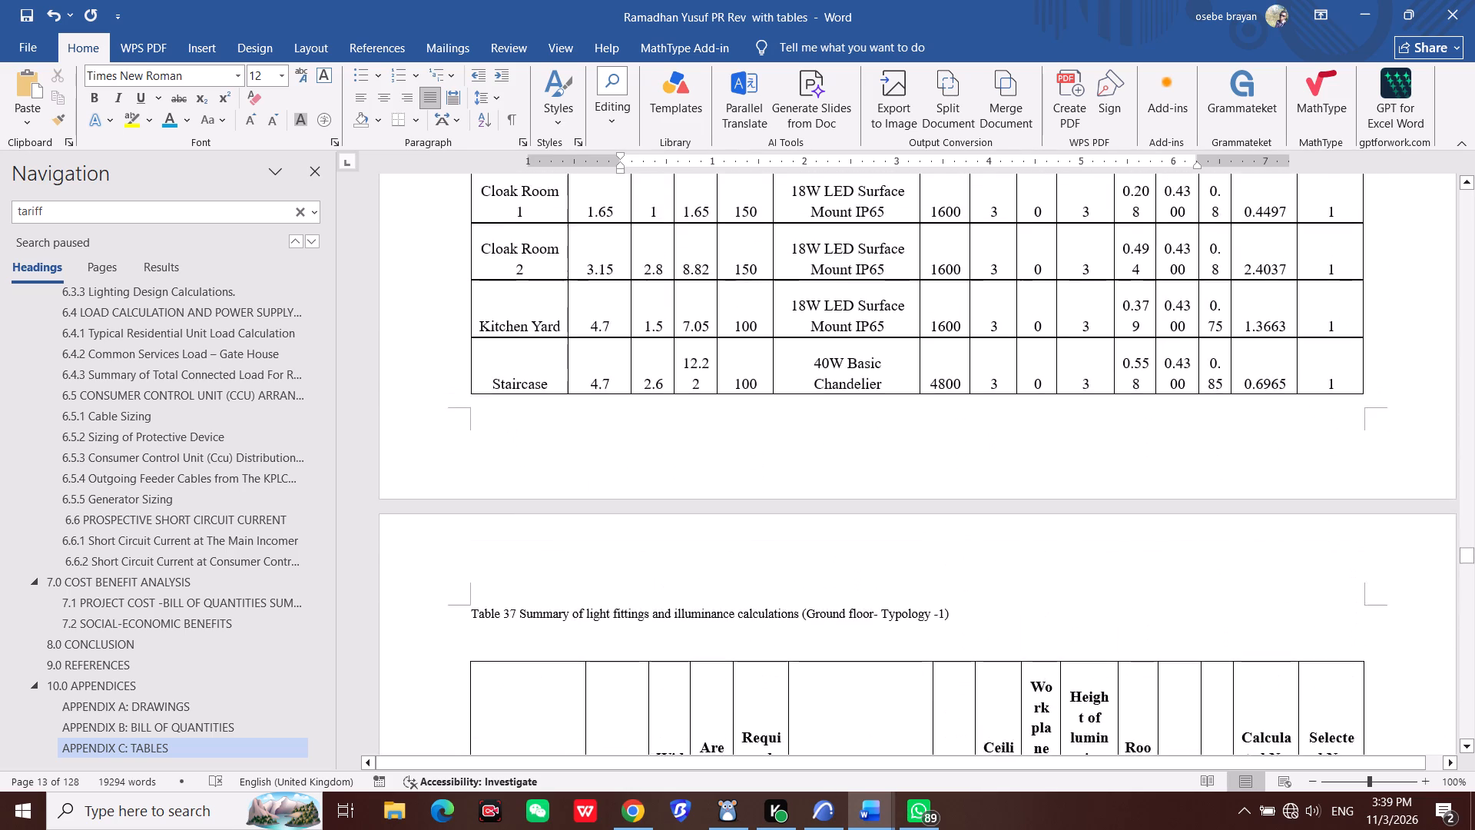
pyautogui.scroll(16, 786, 506)
pyautogui.scroll(14, 786, 506)
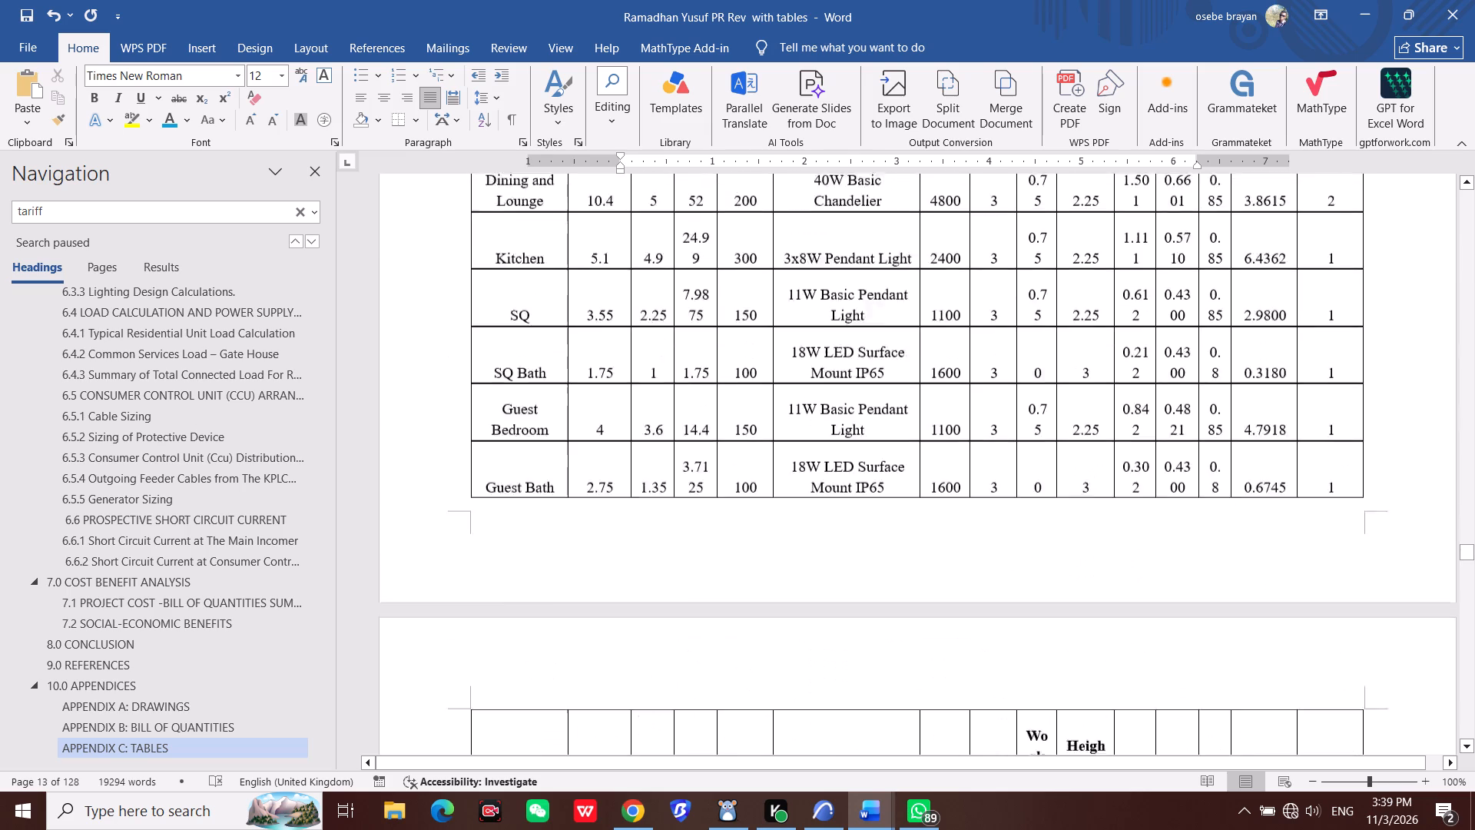
pyautogui.scroll(16, 786, 506)
pyautogui.scroll(17, 786, 506)
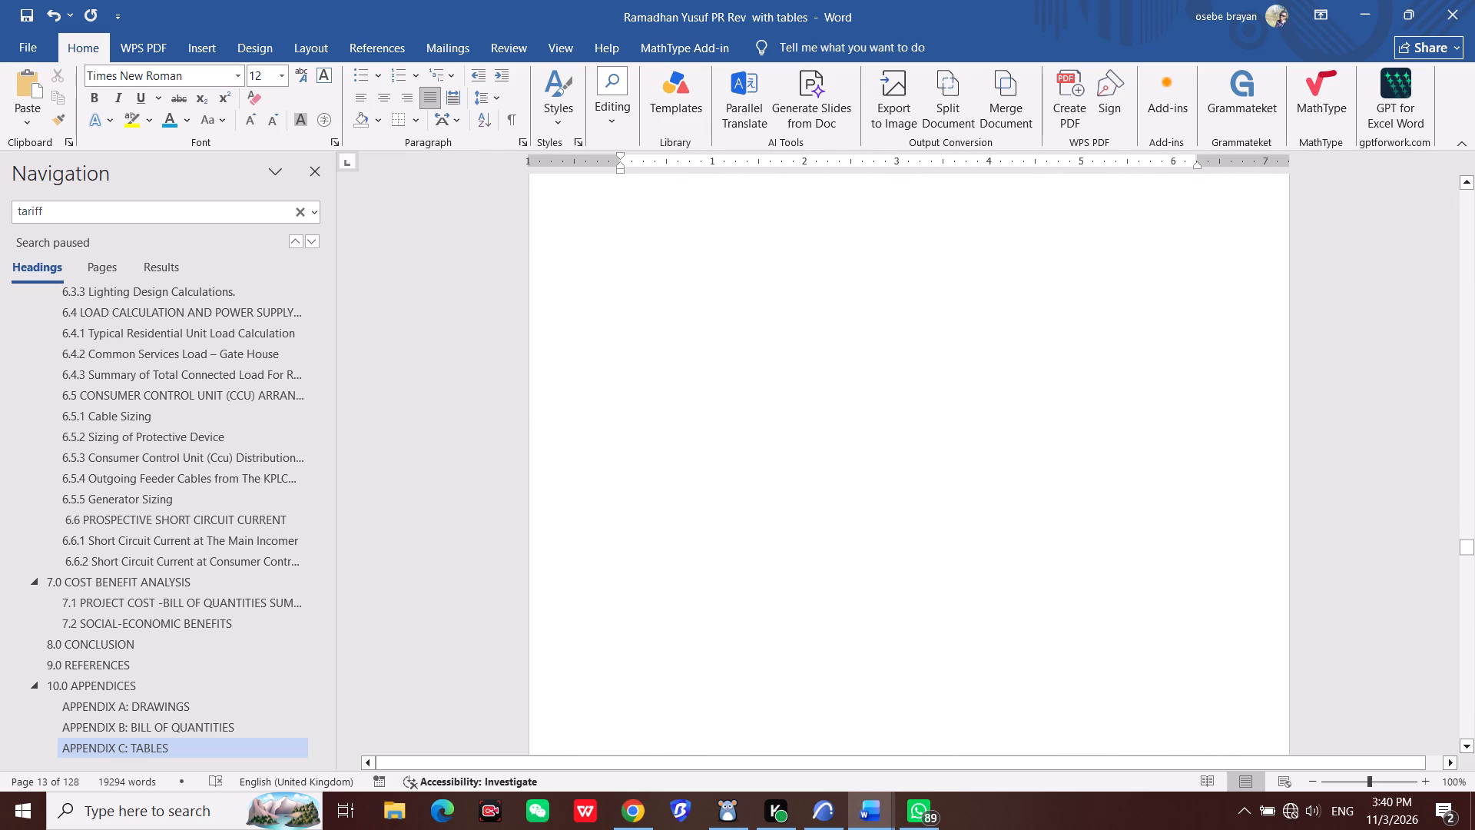
pyautogui.scroll(15, 786, 506)
pyautogui.scroll(13, 786, 506)
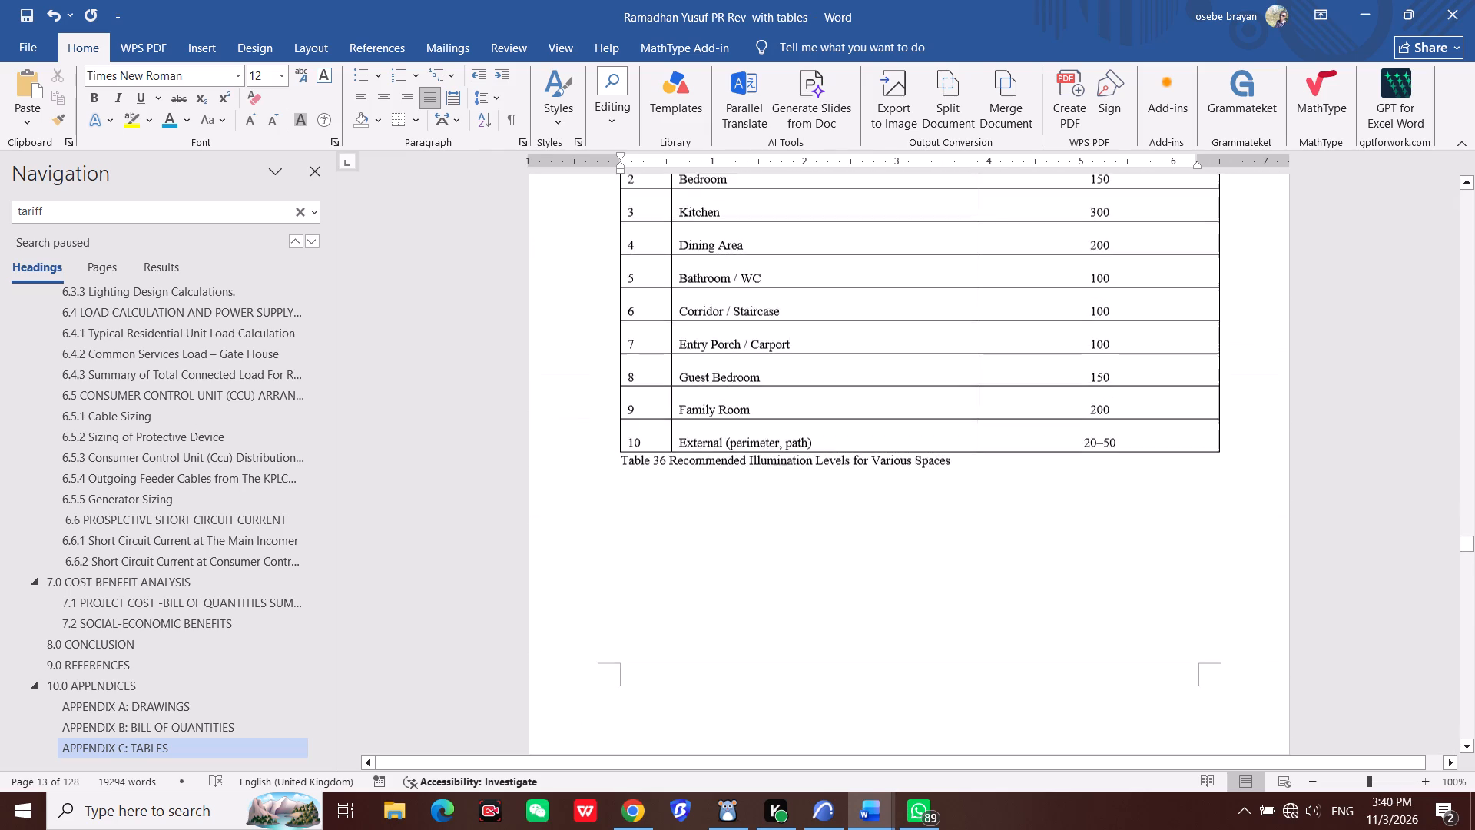
# Examine the Appendix C tables and captions from Table 36 Recommended Illumination Levels back to Table 34 Building Space Utilization.
pyautogui.scroll(20, 786, 506)
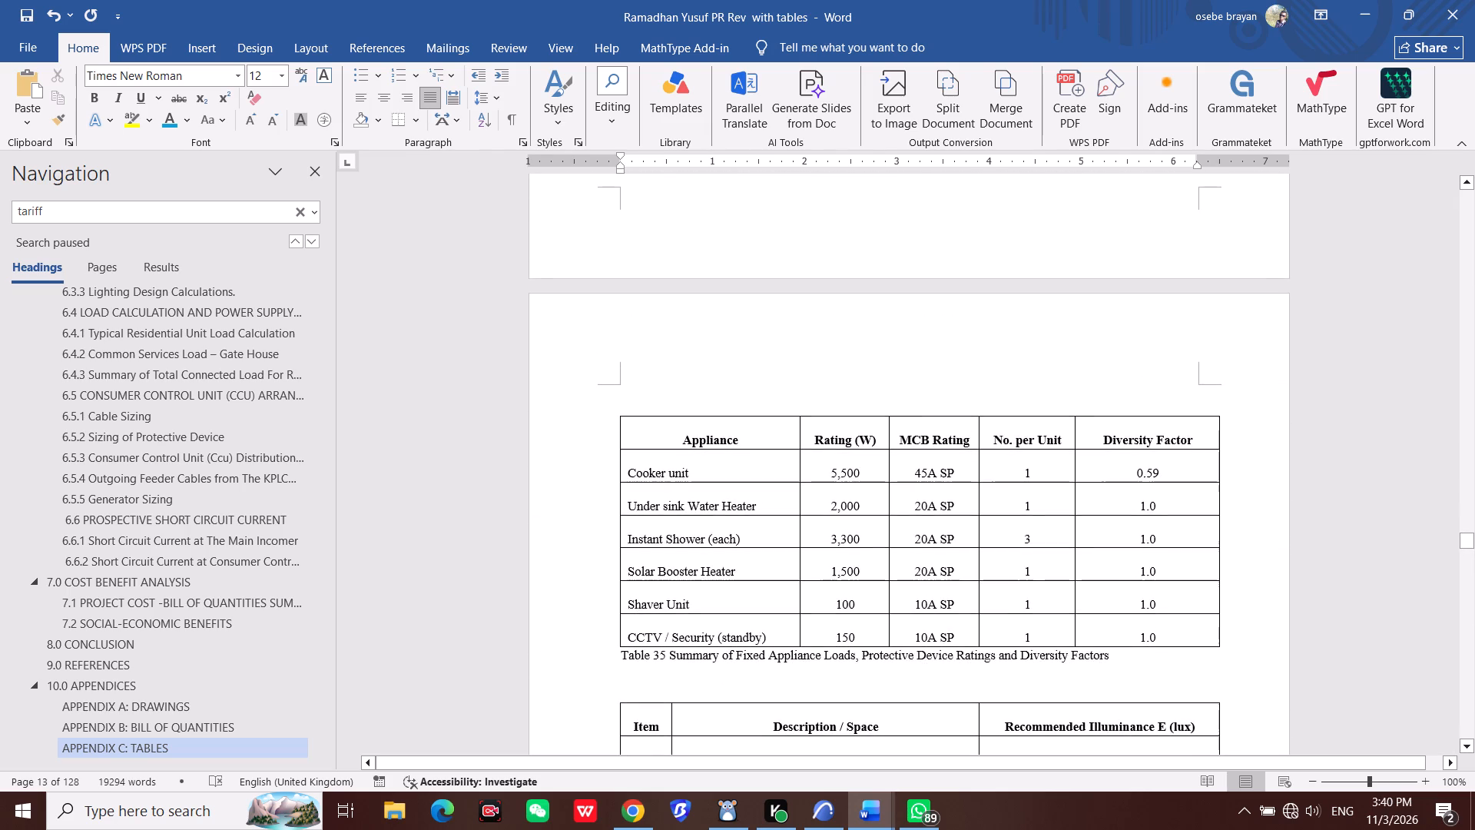
pyautogui.scroll(19, 786, 506)
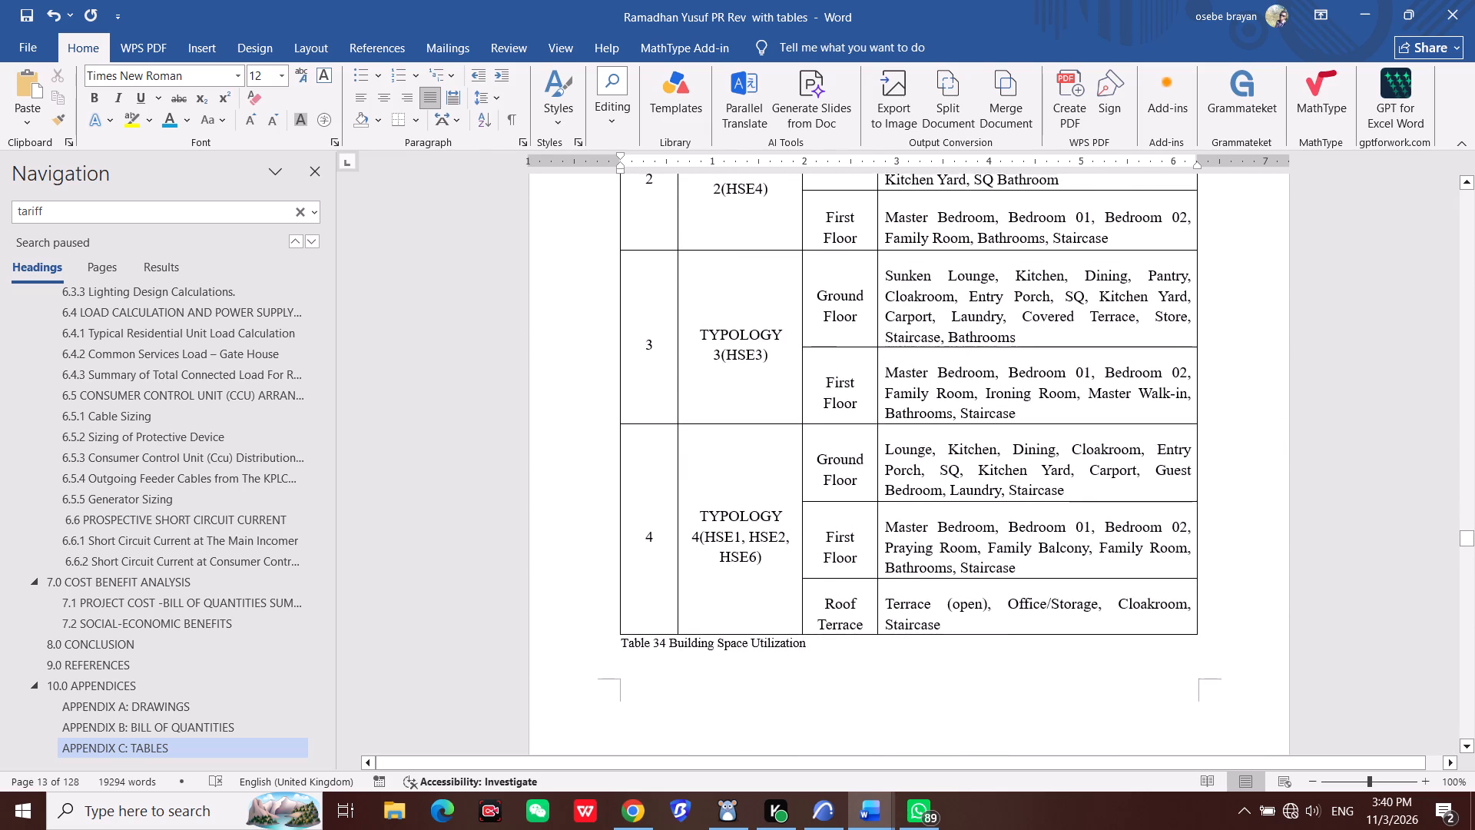
pyautogui.scroll(8, 786, 506)
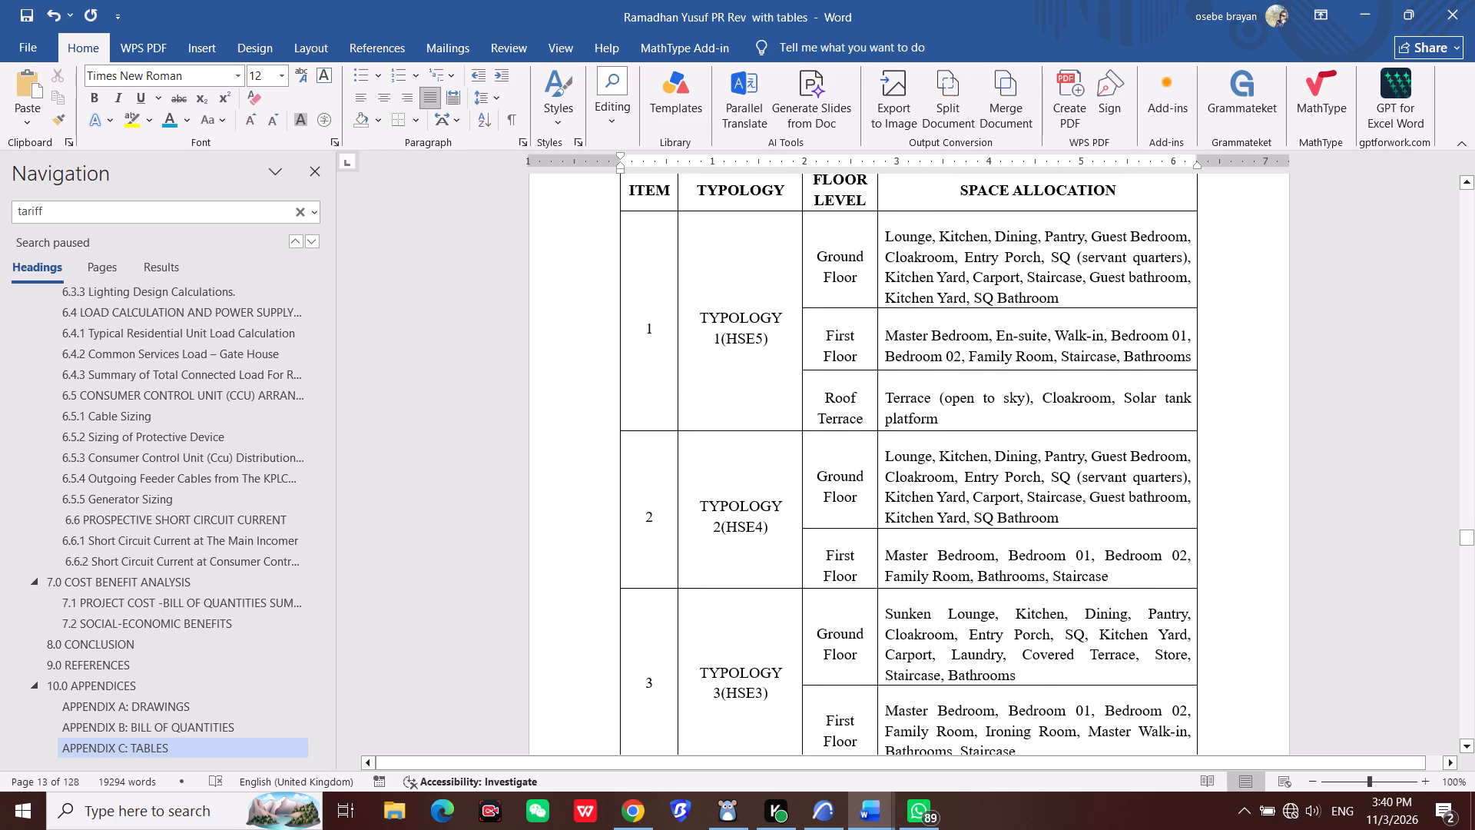
pyautogui.scroll(-10, 794, 524)
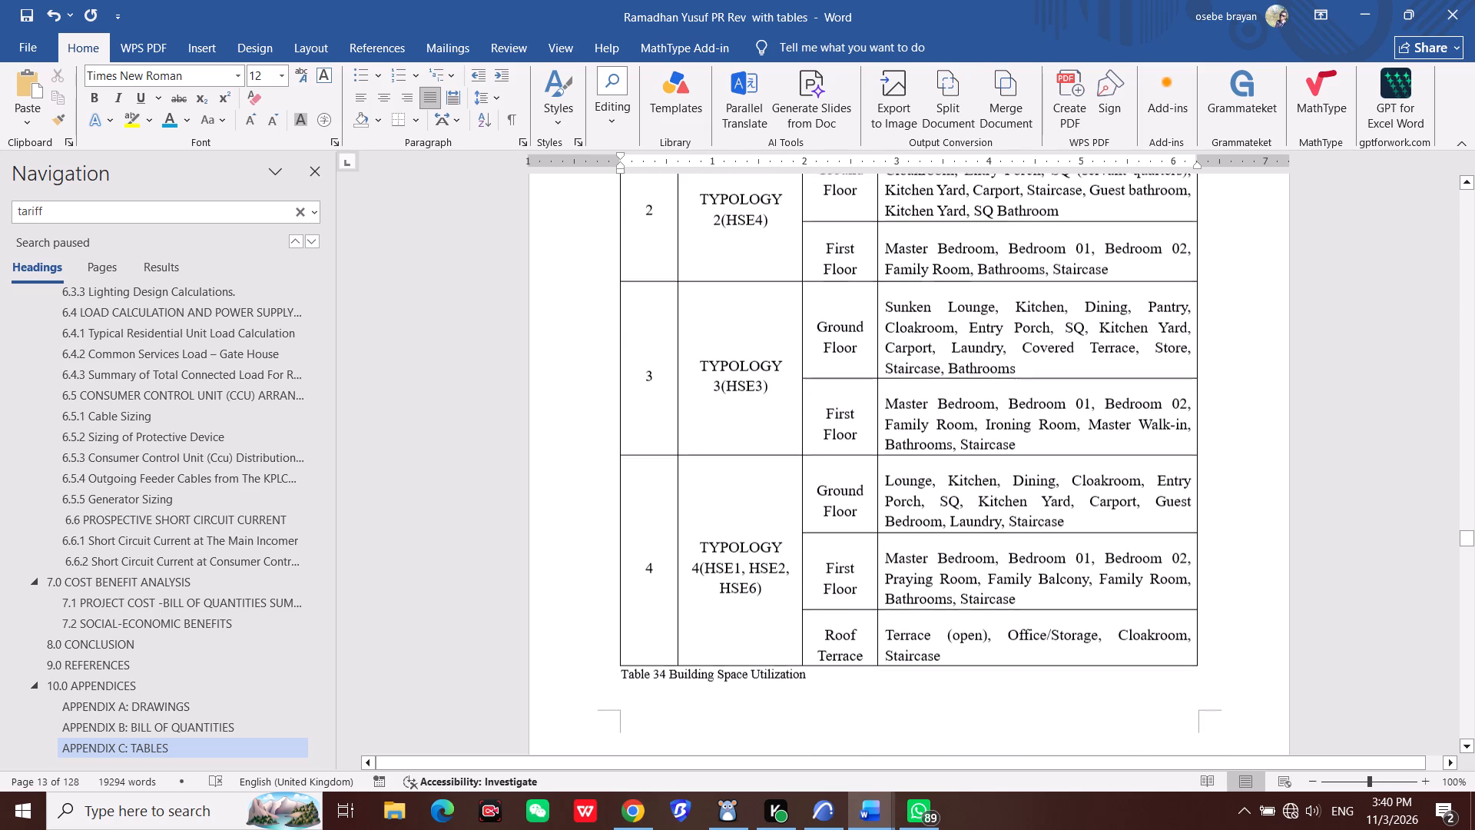
pyautogui.scroll(4, 804, 557)
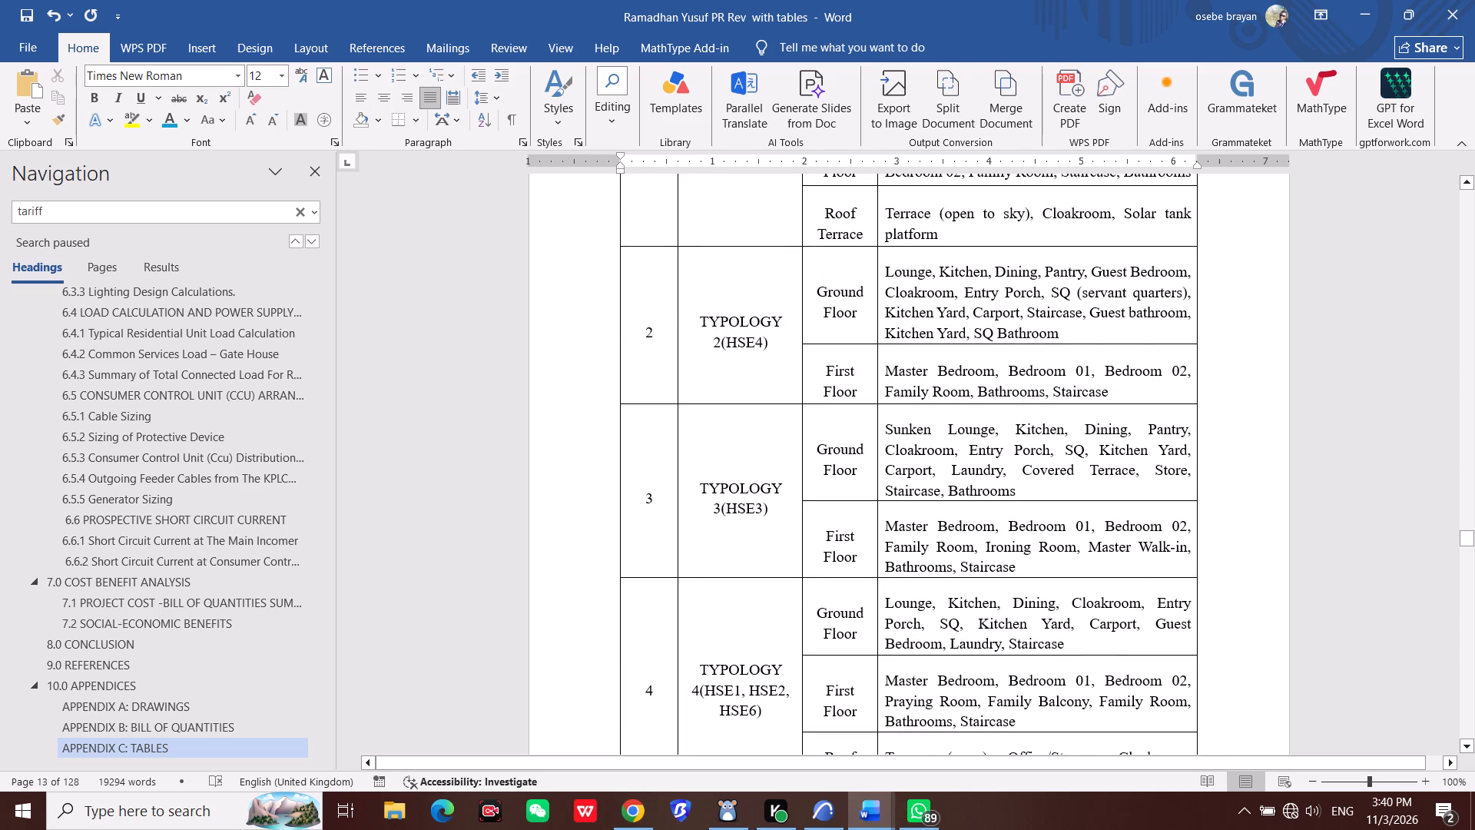
pyautogui.scroll(18, 804, 557)
pyautogui.scroll(5, 804, 557)
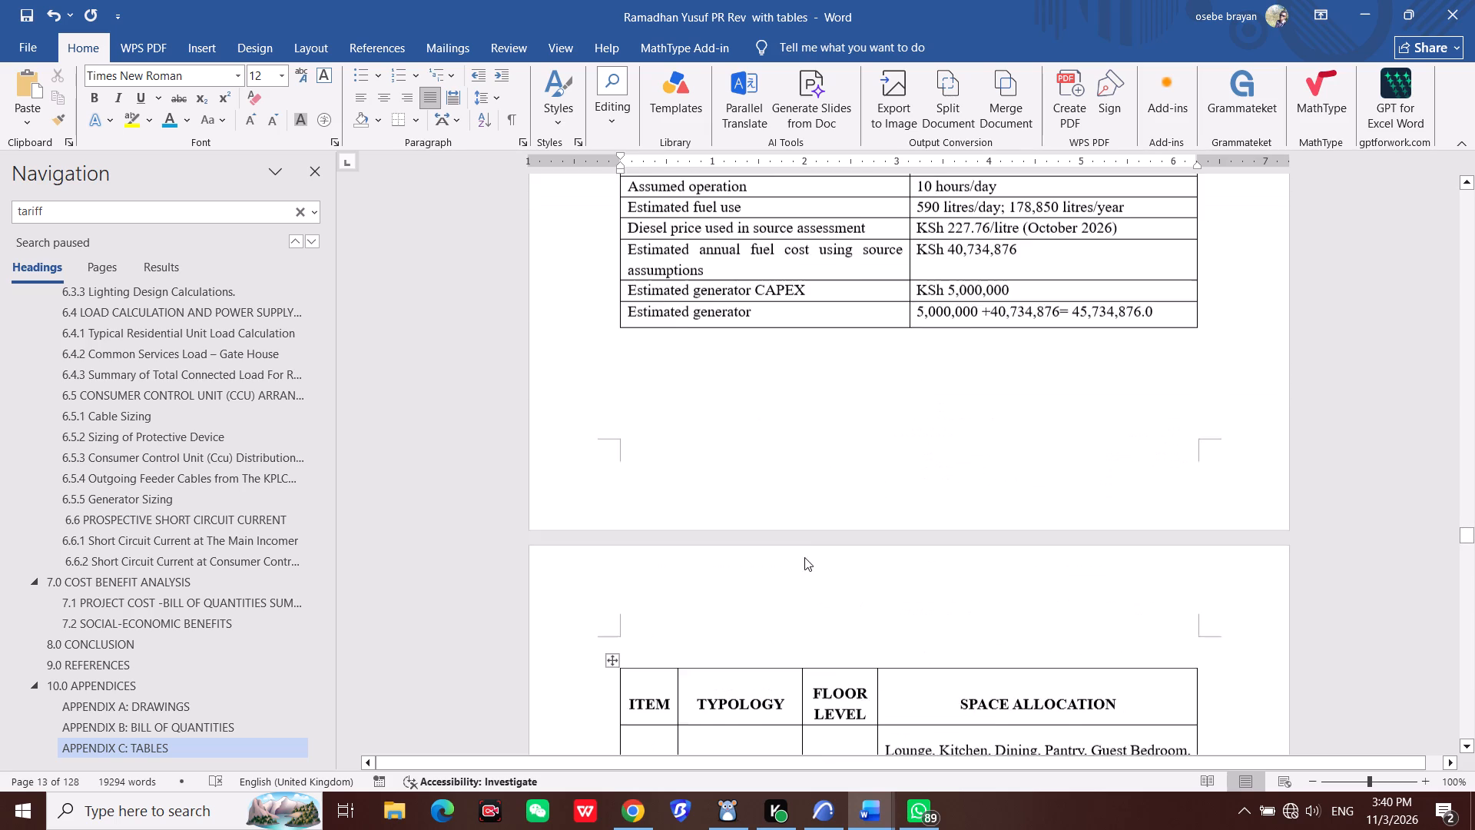
# Examine the Appendix A1.3 and A1.2 tables and Table 33 Space allocation for the maisonettes, checking their labels and captions.
pyautogui.scroll(12, 804, 557)
pyautogui.scroll(9, 804, 559)
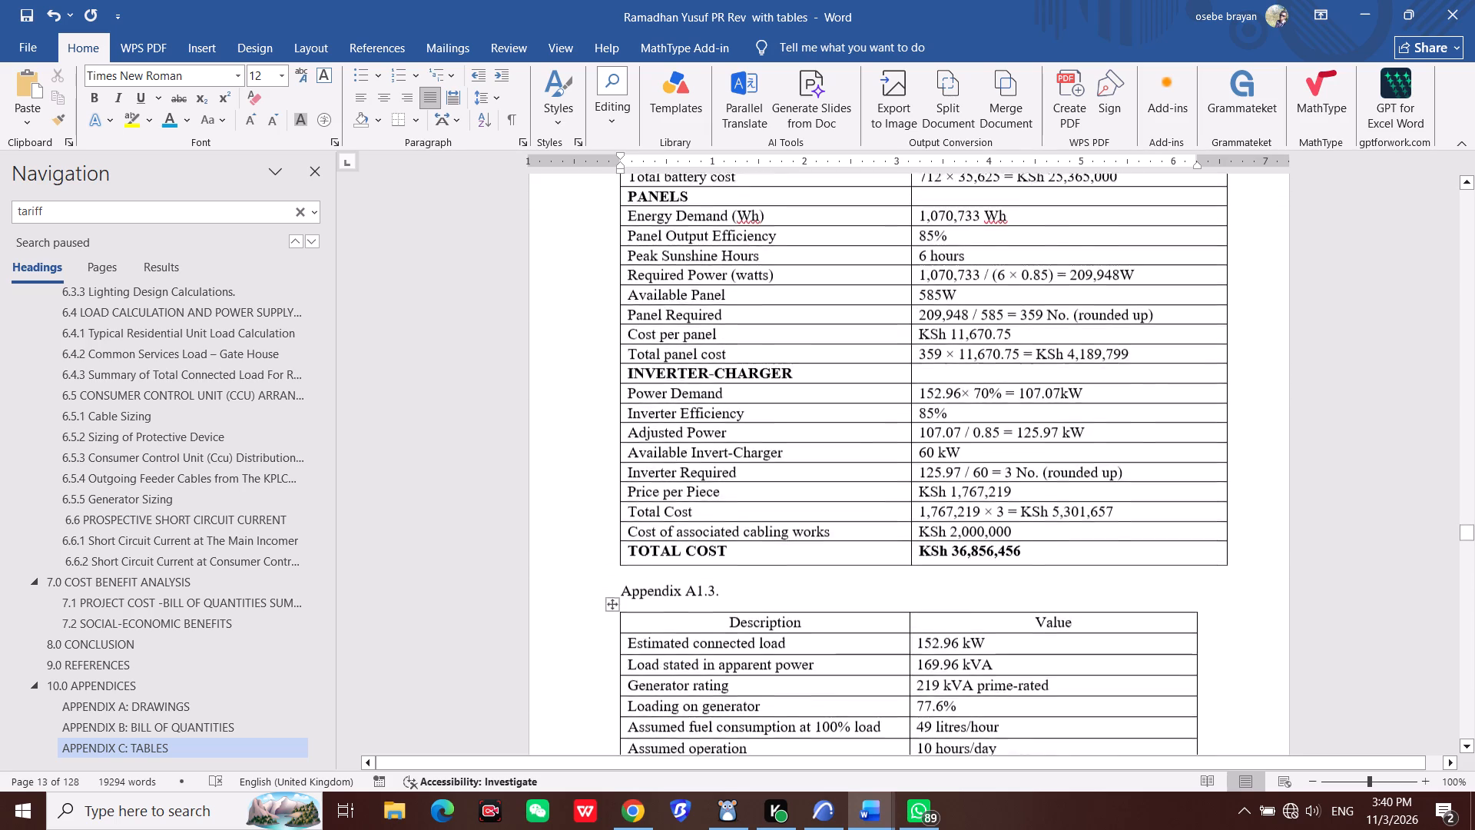
pyautogui.scroll(19, 804, 563)
pyautogui.scroll(8, 804, 563)
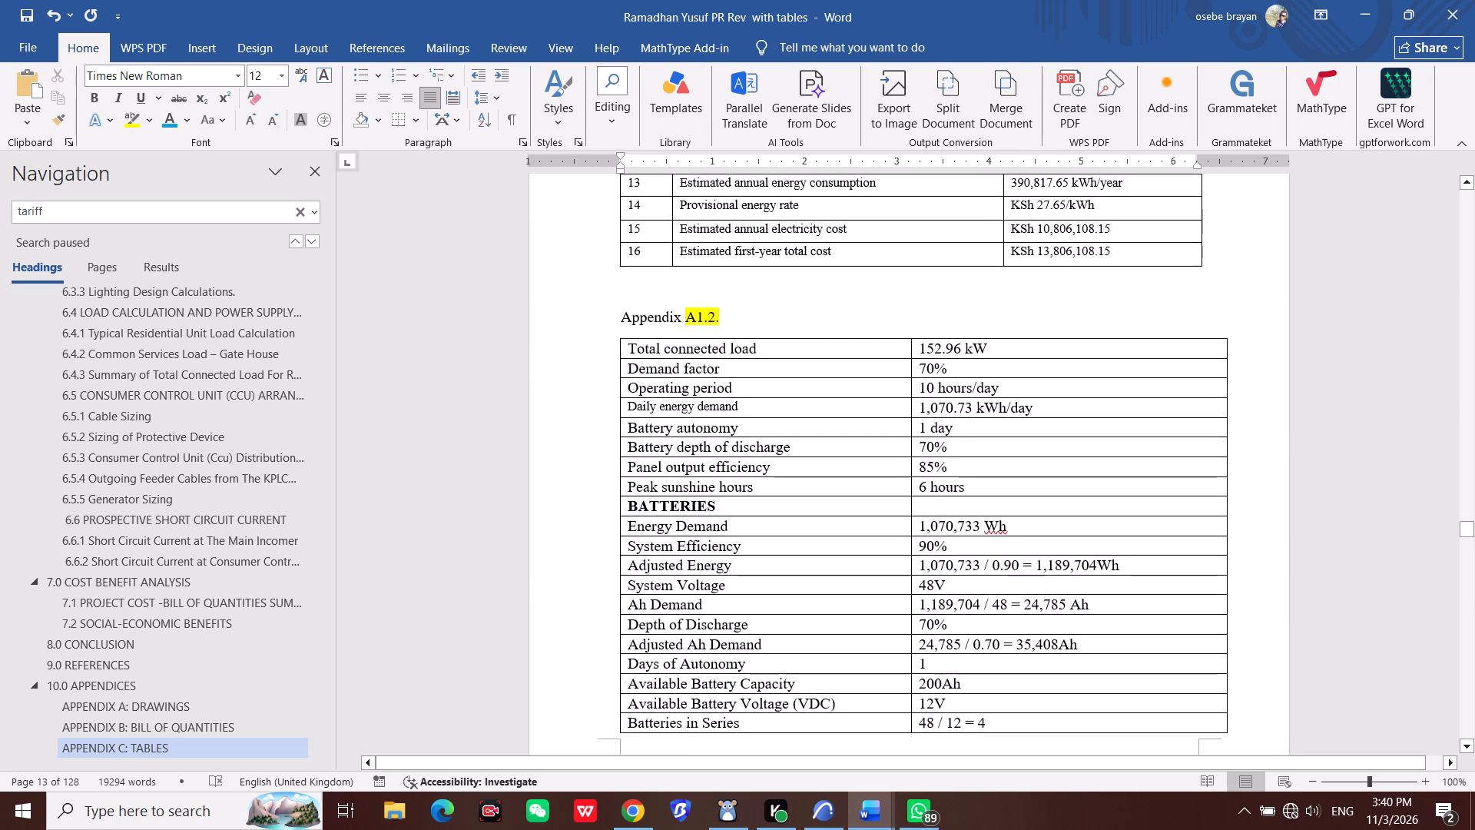
pyautogui.scroll(9, 804, 563)
pyautogui.scroll(20, 804, 563)
pyautogui.scroll(4, 804, 563)
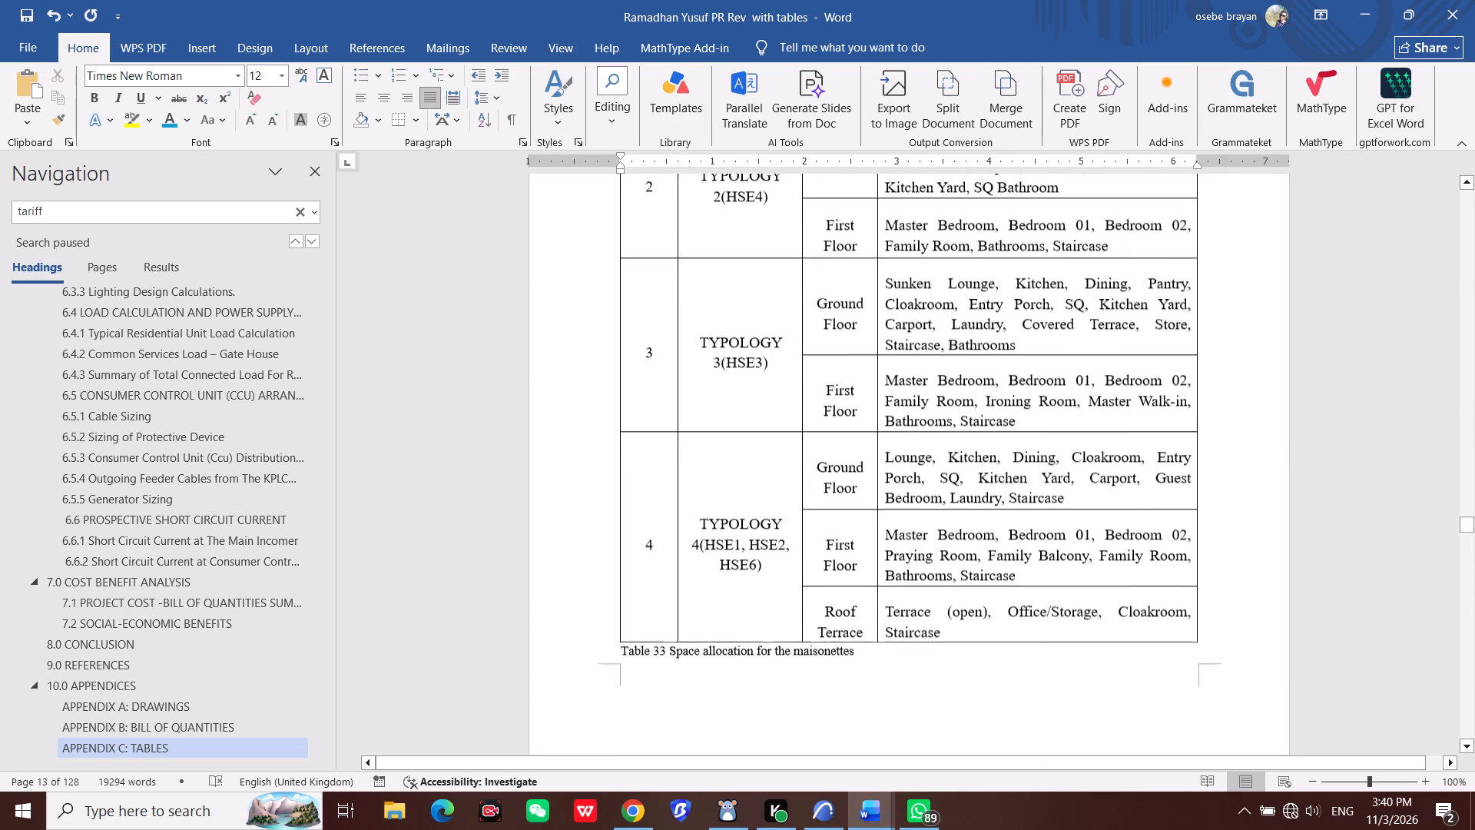
pyautogui.scroll(5, 804, 563)
pyautogui.scroll(-7, 807, 559)
pyautogui.scroll(1, 811, 558)
pyautogui.scroll(-5, 811, 558)
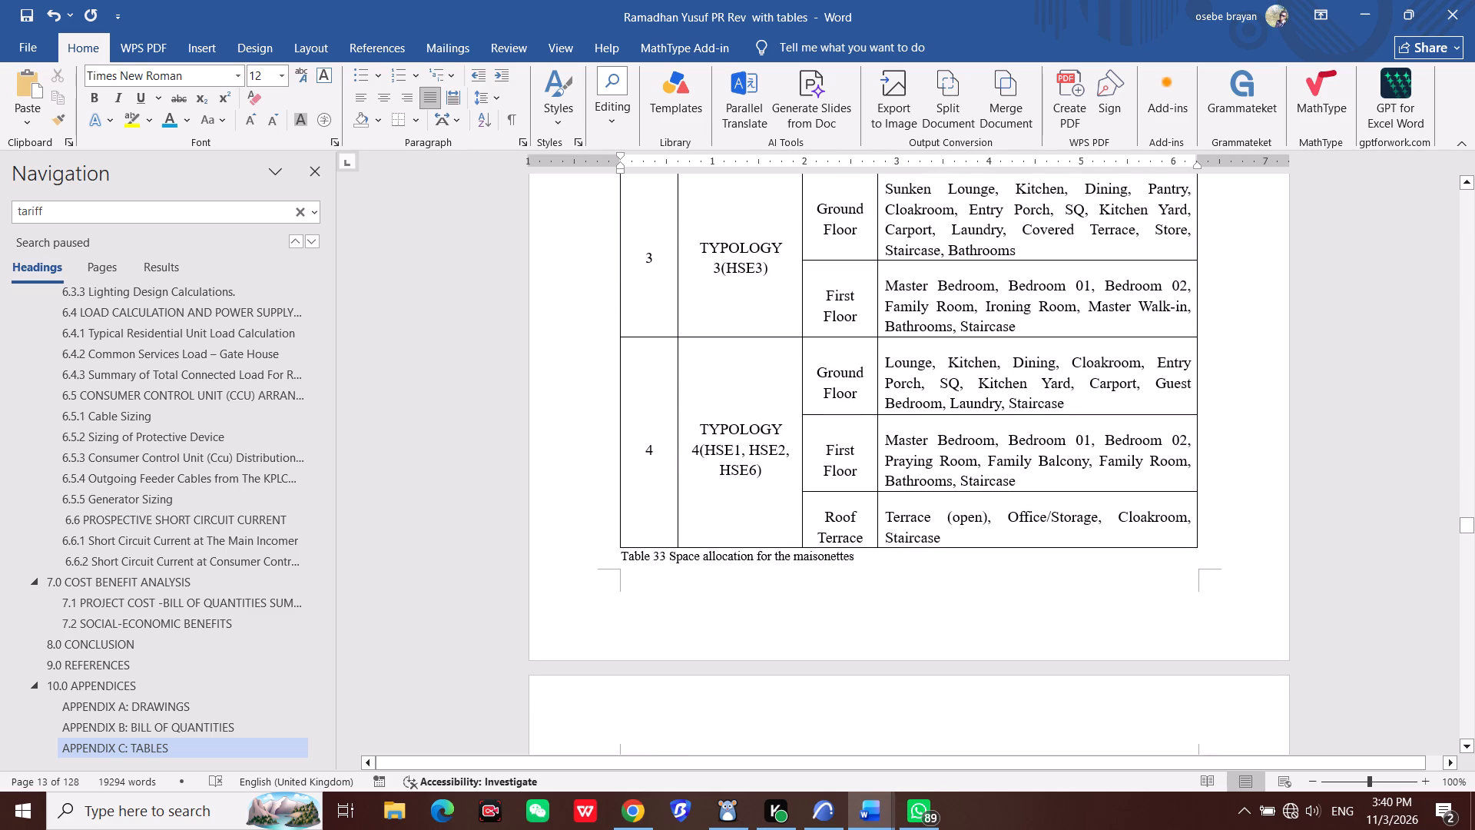
pyautogui.scroll(5, 184, 547)
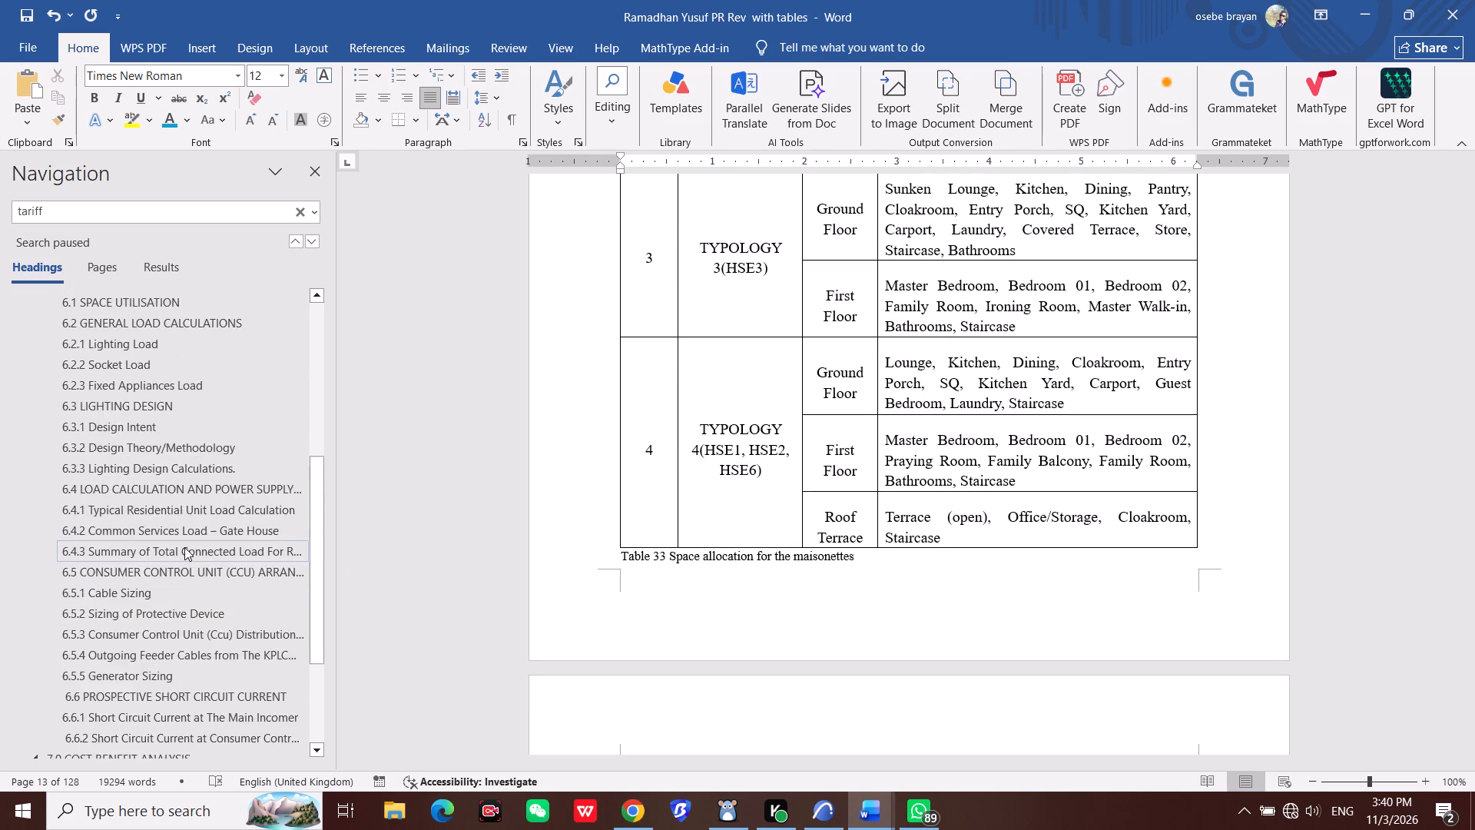
pyautogui.scroll(6, 184, 547)
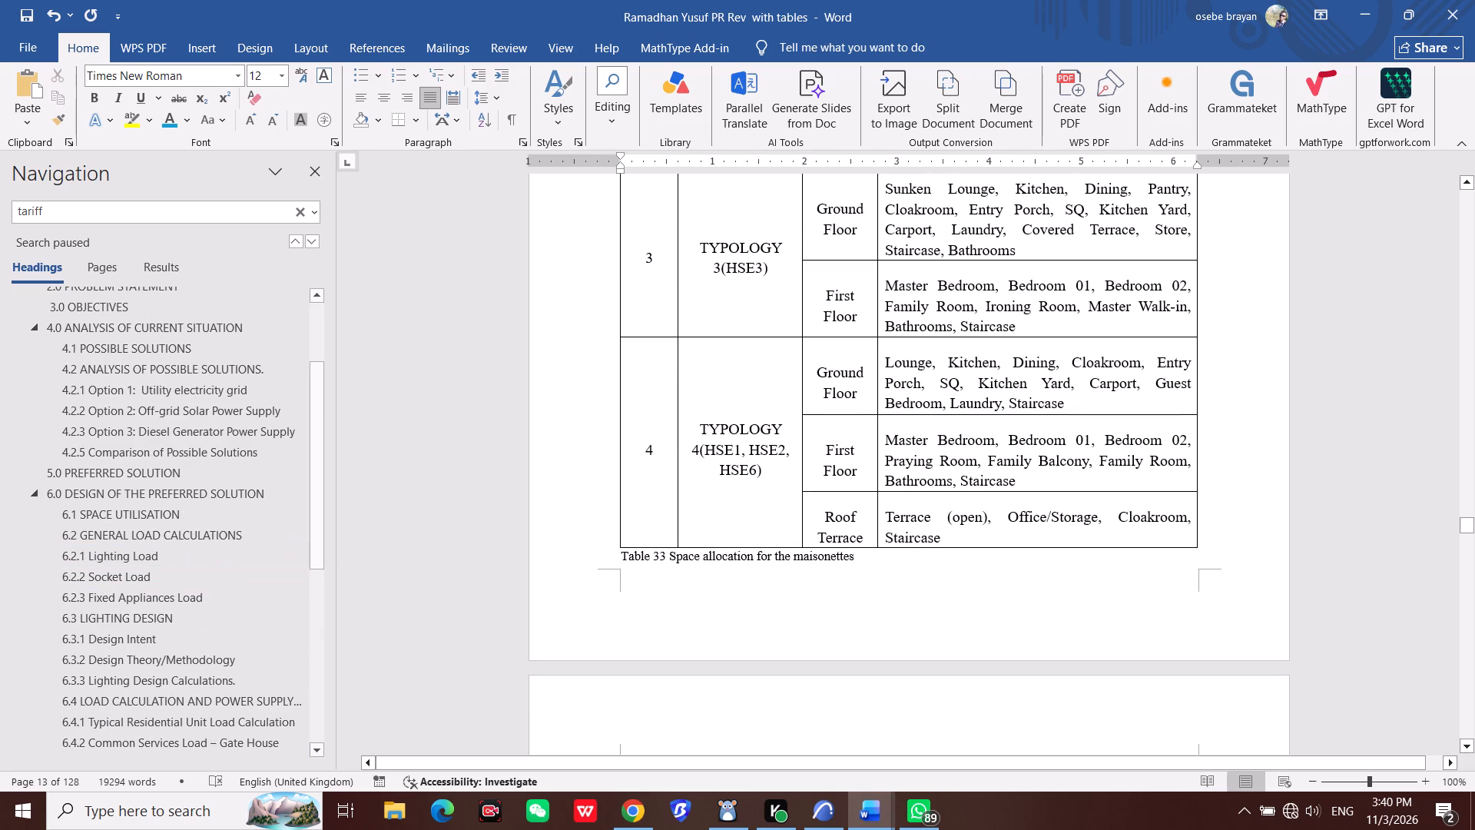
pyautogui.scroll(4, 701, 603)
pyautogui.scroll(-3, 682, 632)
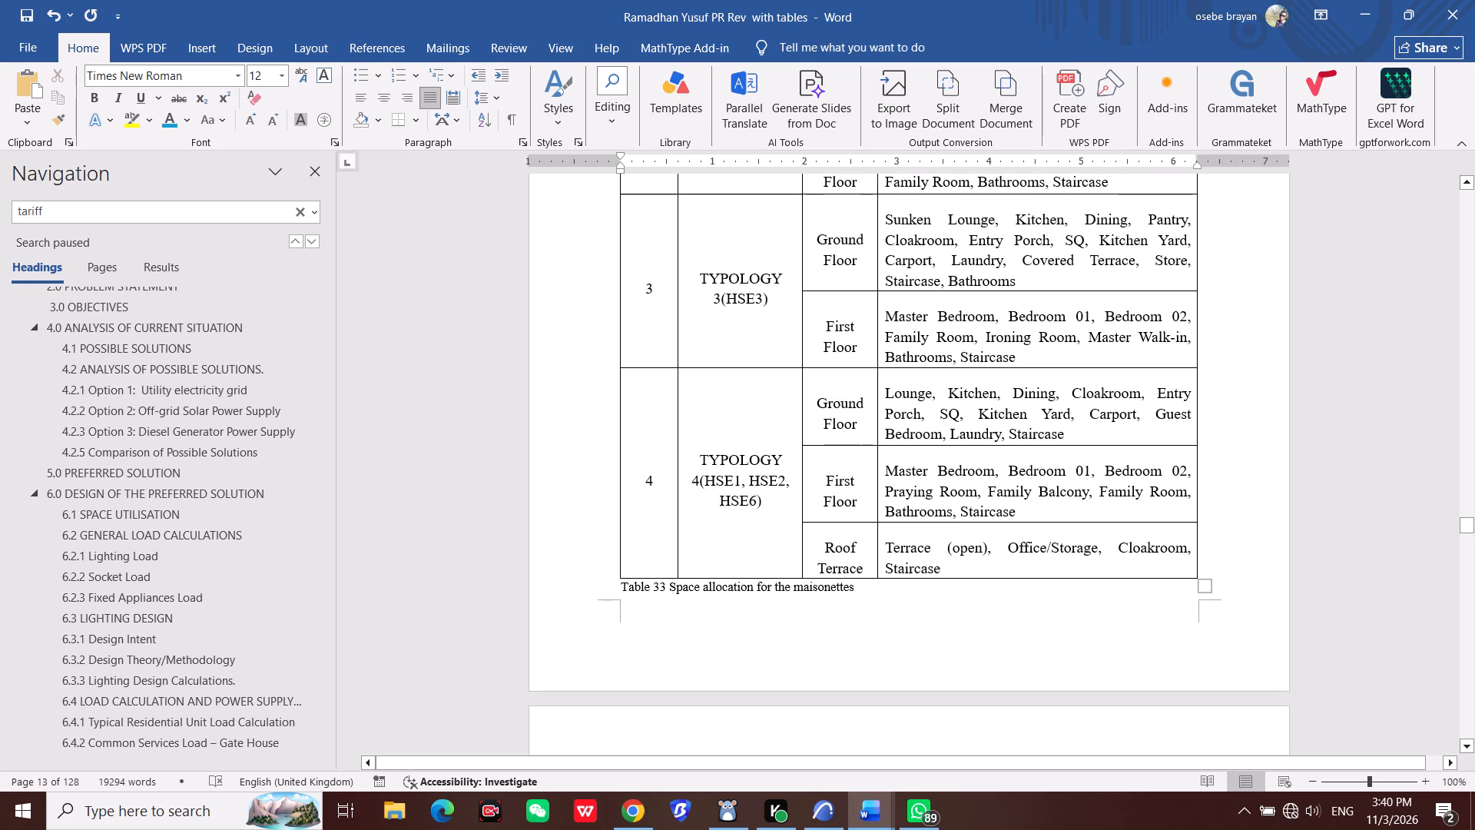
pyautogui.click(662, 603)
pyautogui.scroll(10, 668, 596)
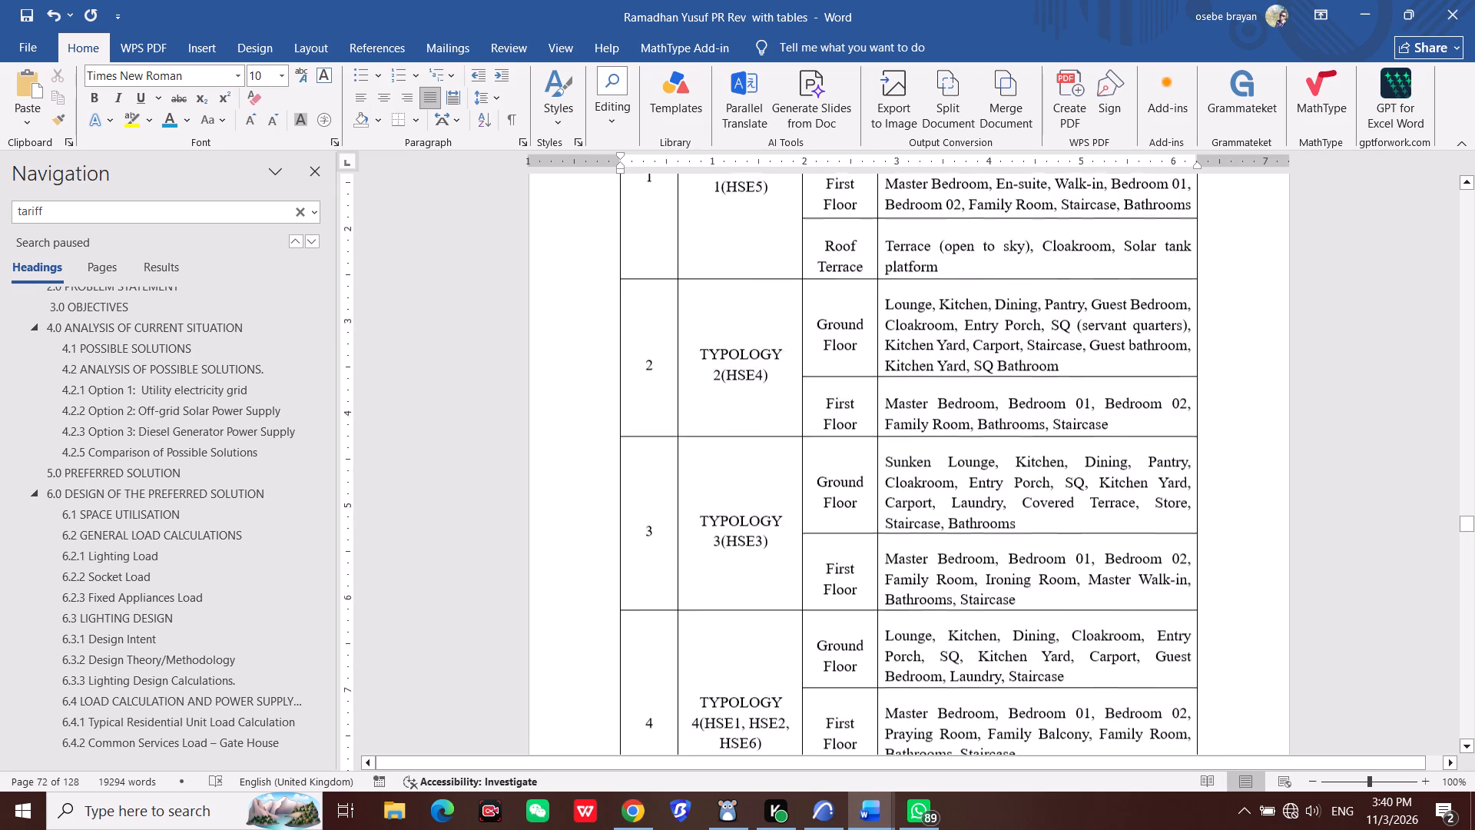
# Examine the Appendix B bills of quantities from the final electrical installations summary back to the Typology 1 bills.
pyautogui.scroll(20, 668, 596)
pyautogui.scroll(12, 668, 596)
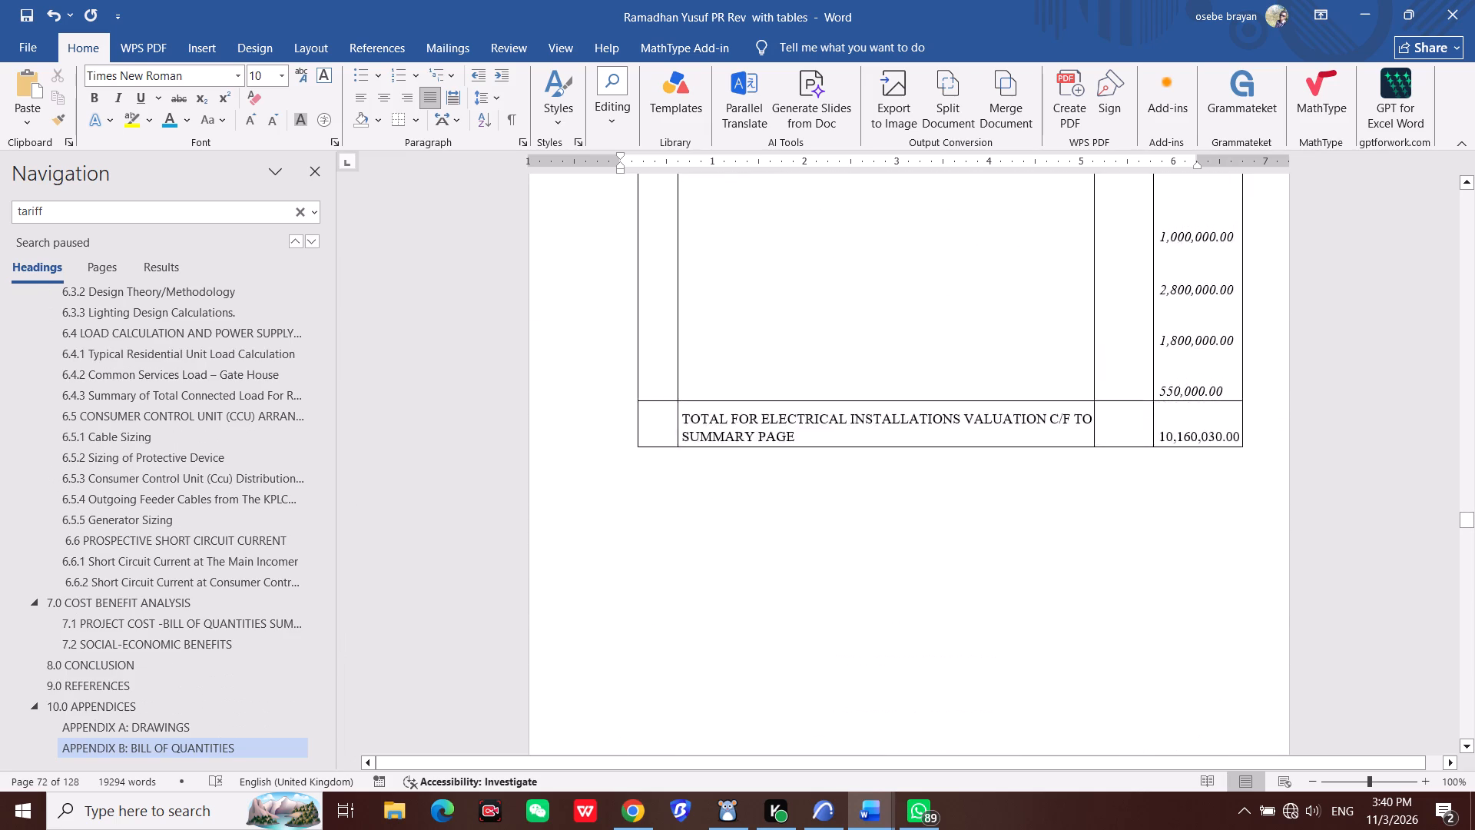
pyautogui.scroll(10, 673, 594)
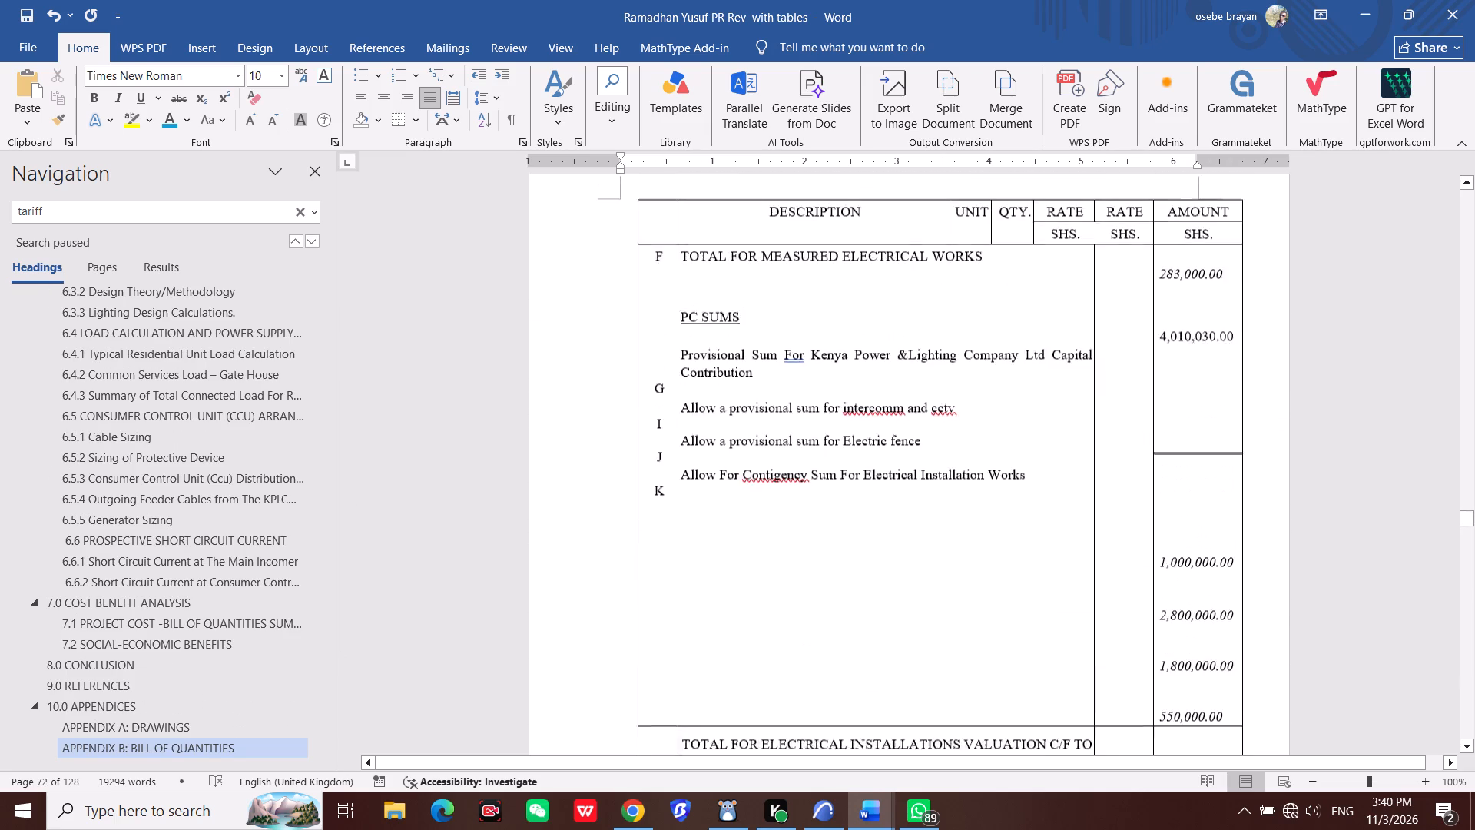
pyautogui.scroll(18, 673, 594)
pyautogui.scroll(5, 673, 594)
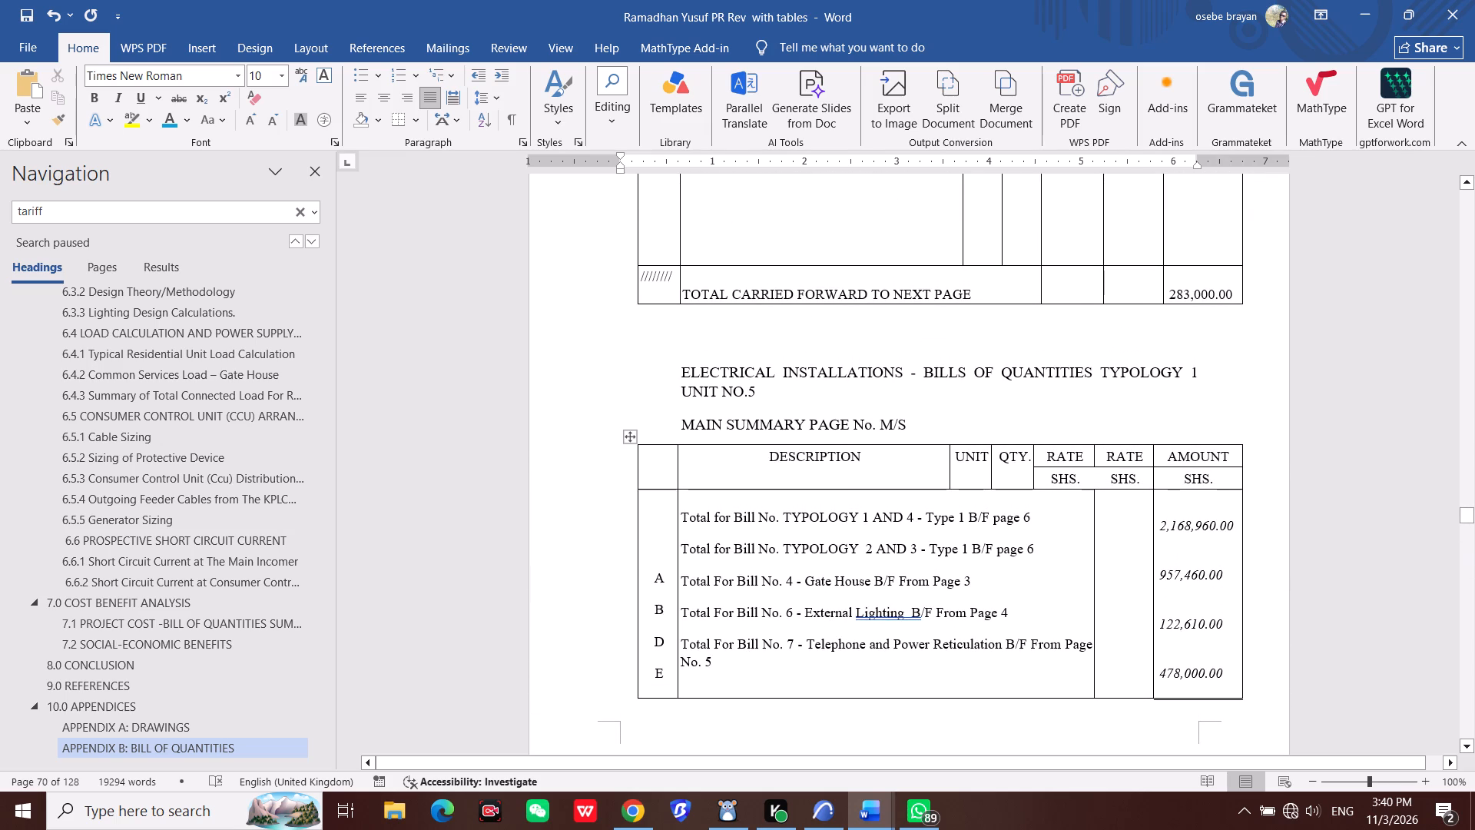
pyautogui.moveTo(1468, 513); pyautogui.dragTo(1474, 497)
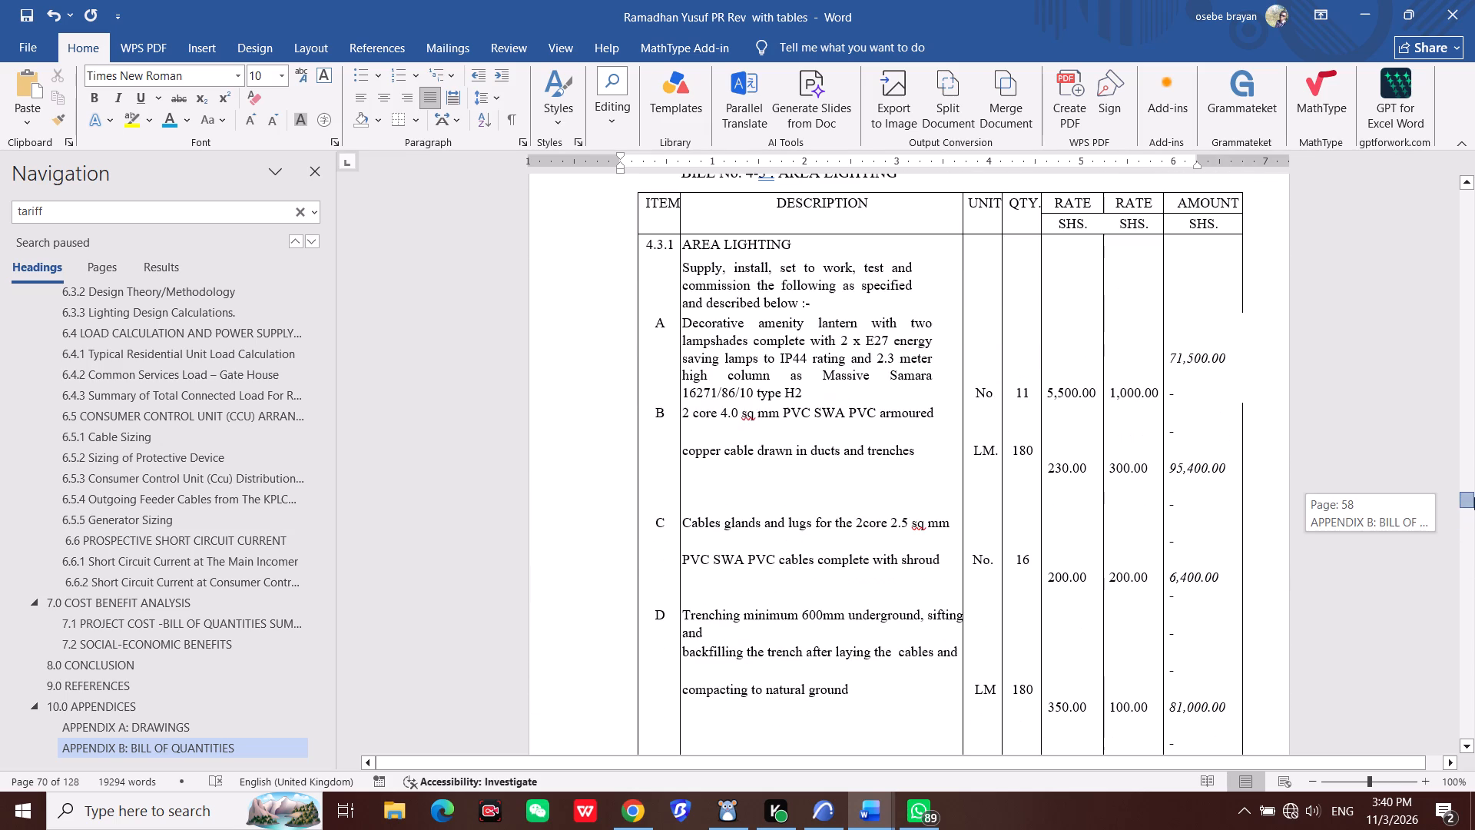
pyautogui.moveTo(1474, 497); pyautogui.dragTo(1474, 452)
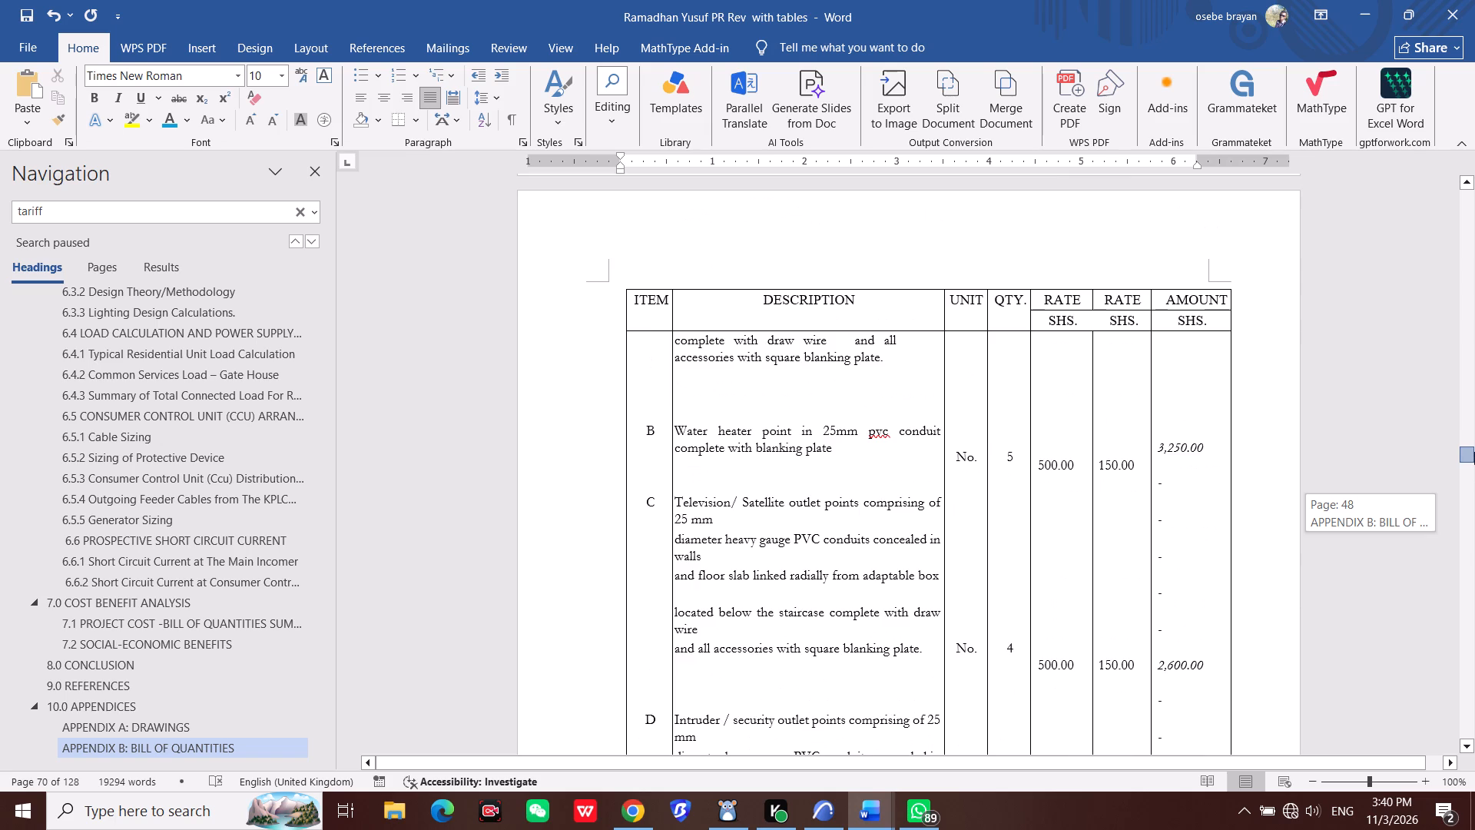
pyautogui.moveTo(1474, 452); pyautogui.dragTo(1474, 426)
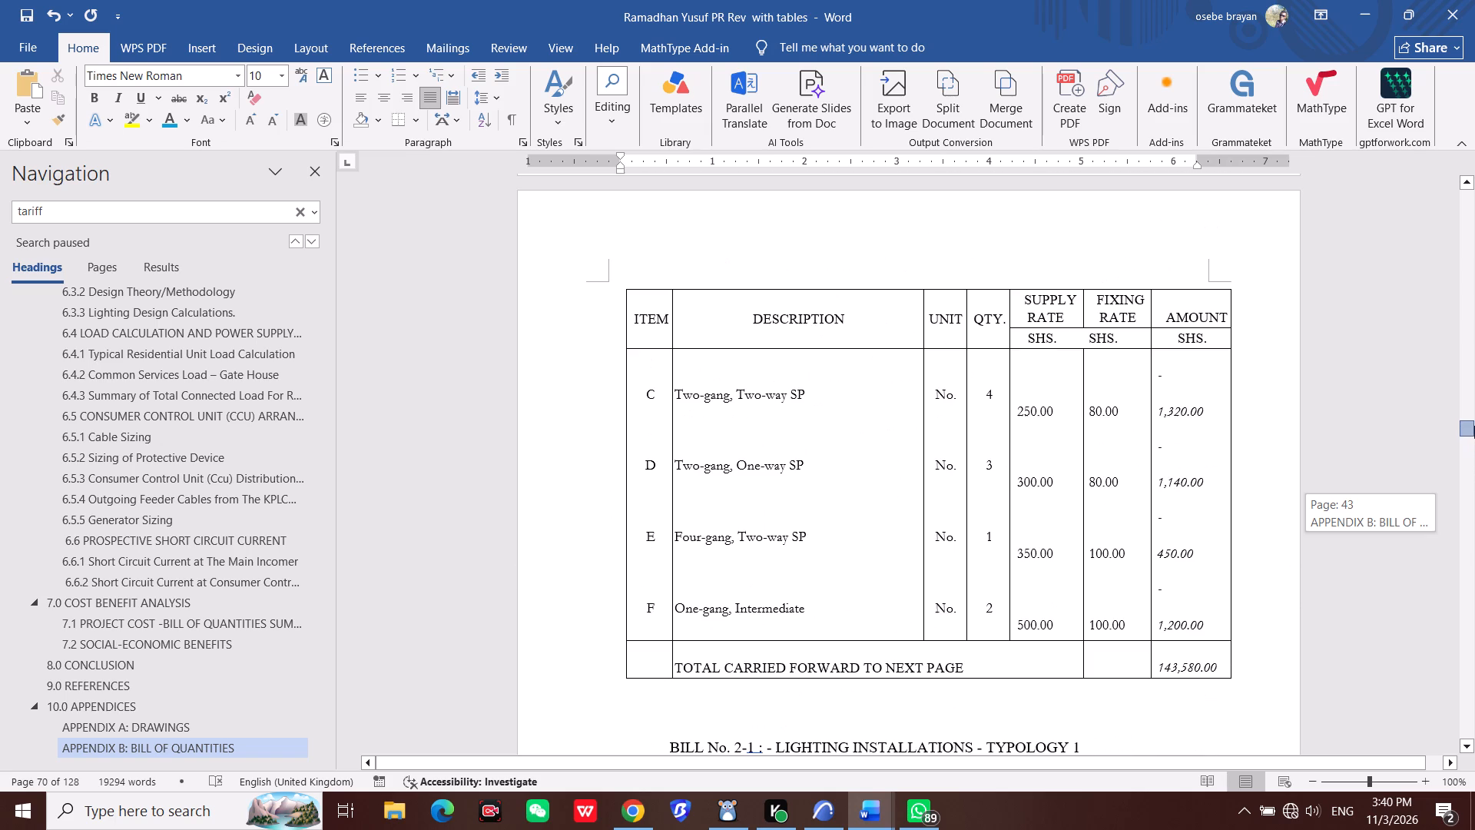
pyautogui.moveTo(1474, 426); pyautogui.dragTo(1474, 420)
# Examine the Typology 1 bills in Appendix B, from Bill No. 2-4 sub mains power distribution back to Bill No. 2-1 switching accessories.
pyautogui.scroll(16, 774, 605)
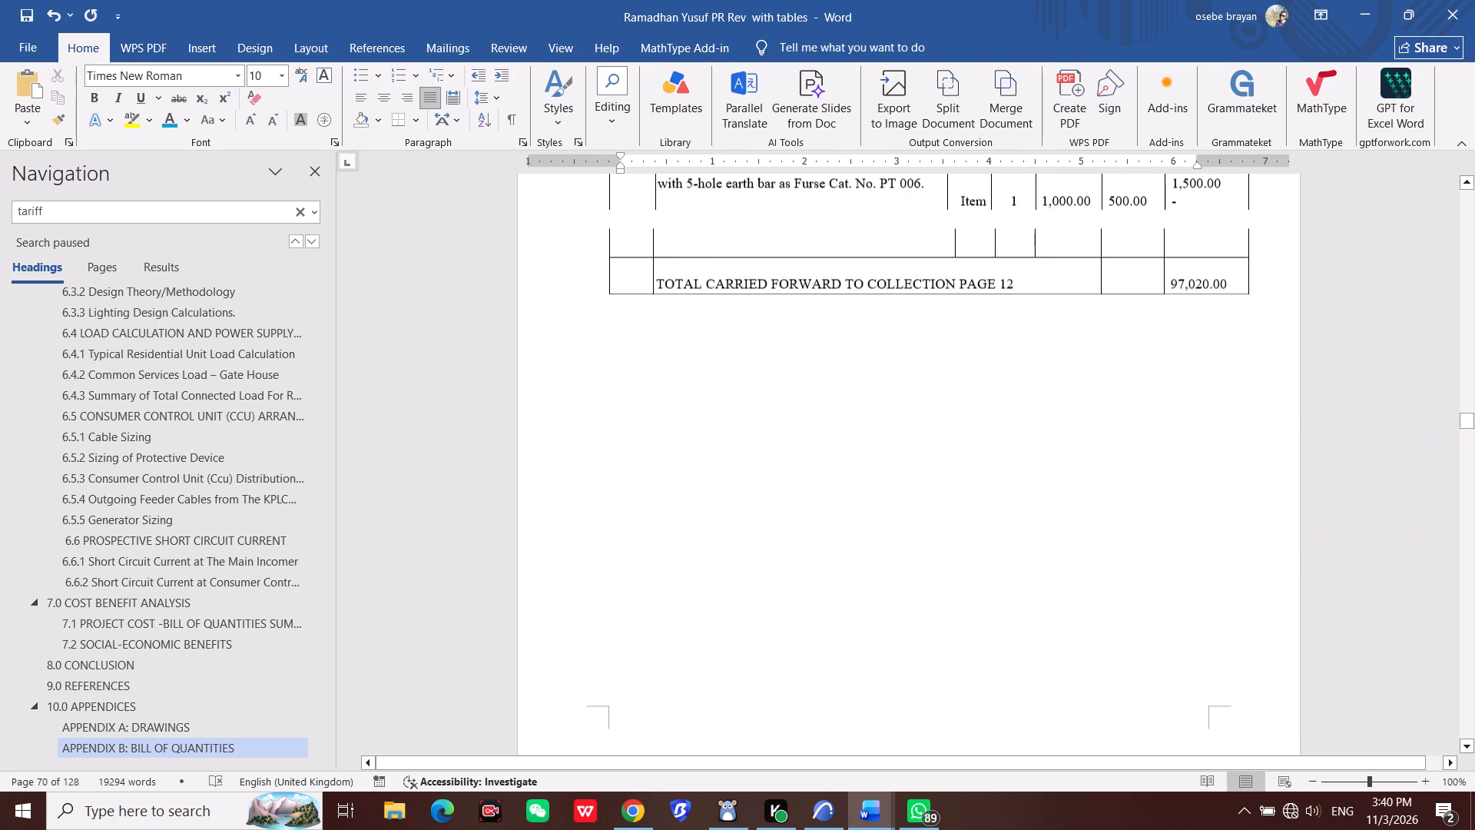
pyautogui.scroll(20, 774, 605)
pyautogui.scroll(20, 774, 605)
pyautogui.scroll(2, 774, 605)
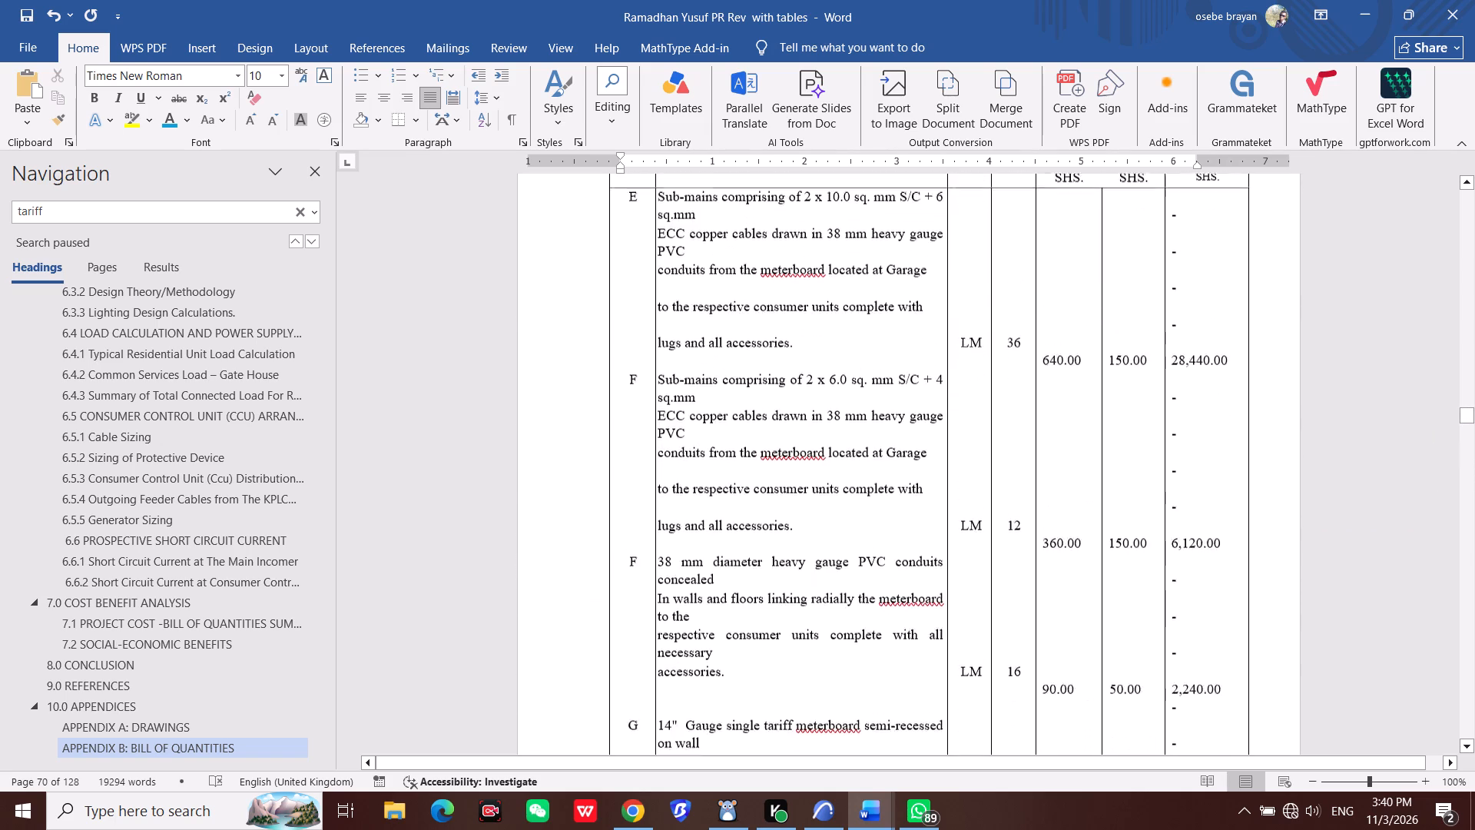
pyautogui.scroll(20, 773, 632)
pyautogui.scroll(20, 773, 632)
pyautogui.scroll(2, 773, 632)
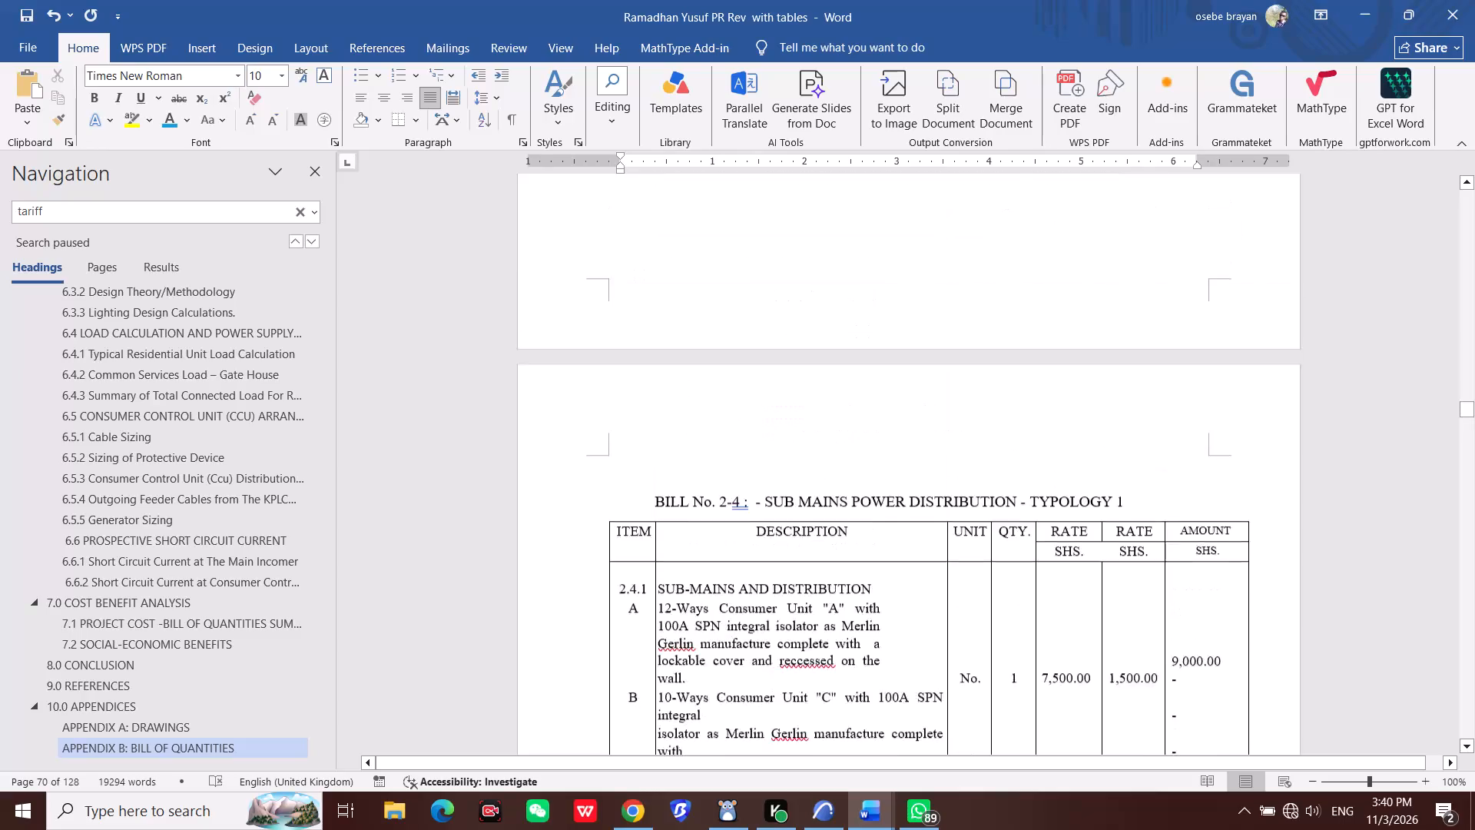
pyautogui.scroll(20, 778, 648)
pyautogui.scroll(20, 778, 648)
pyautogui.scroll(1, 778, 648)
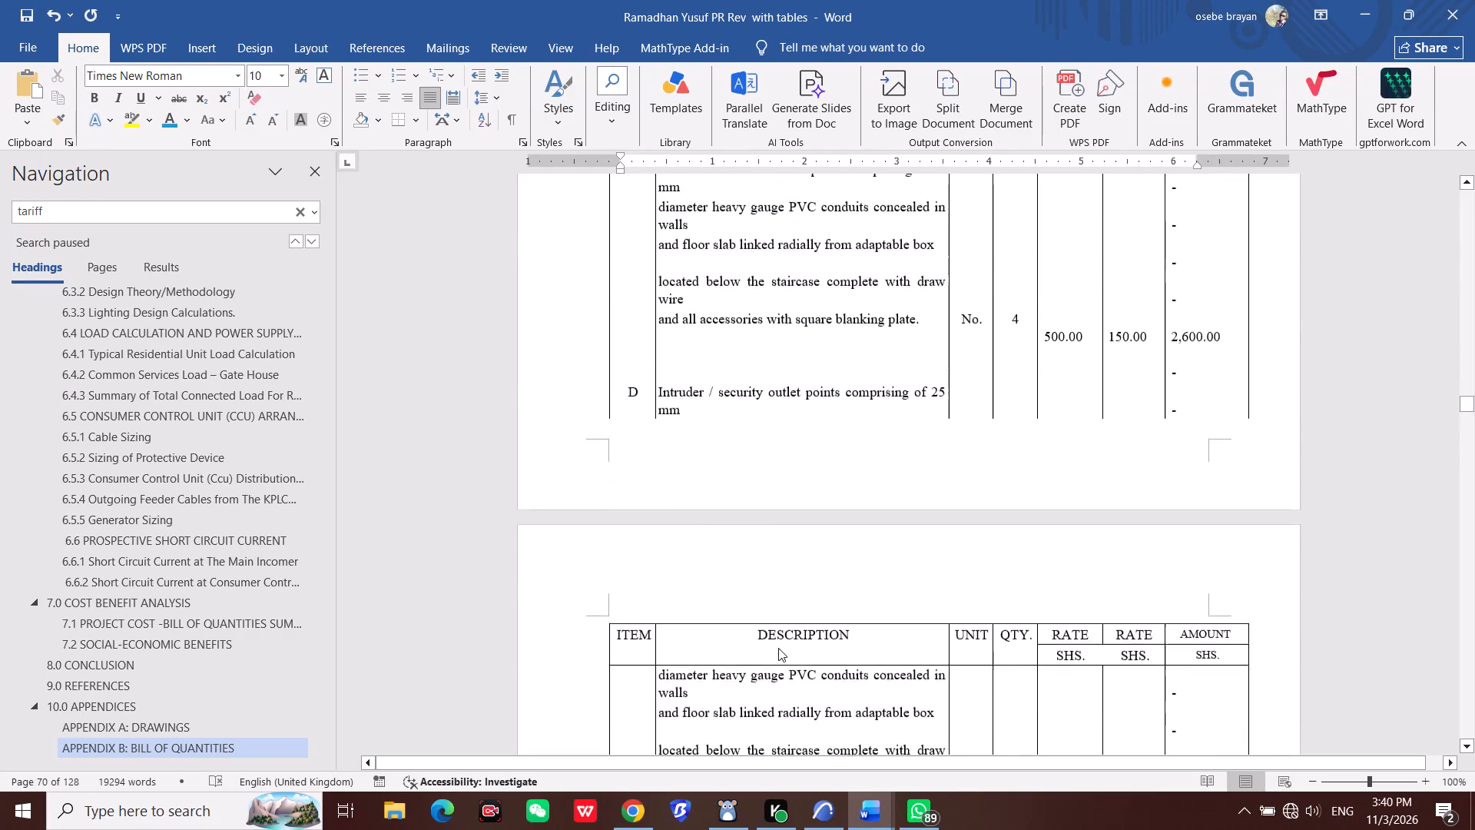
pyautogui.scroll(20, 778, 648)
pyautogui.scroll(14, 778, 648)
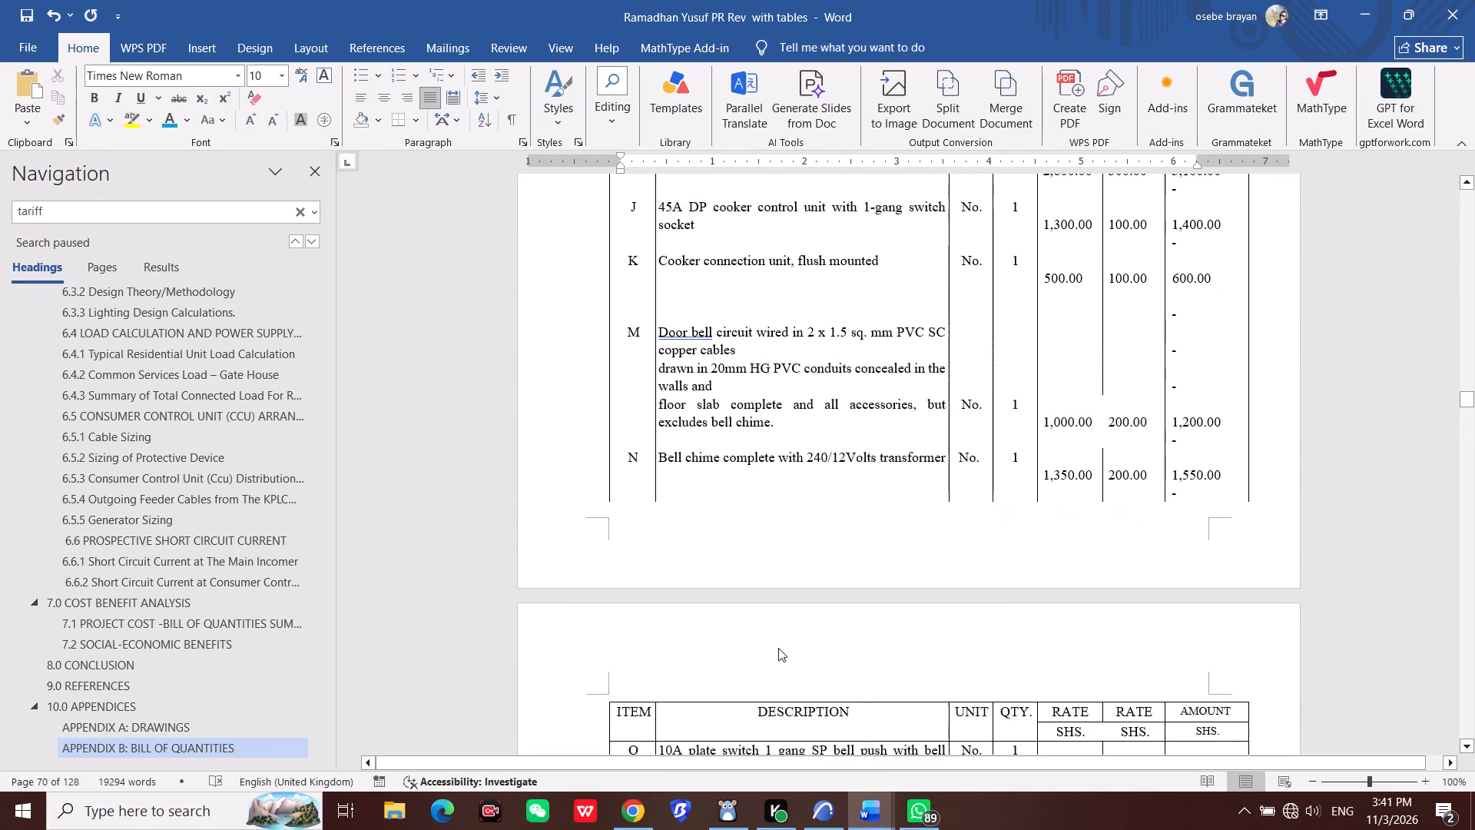
pyautogui.scroll(20, 778, 648)
pyautogui.scroll(20, 778, 648)
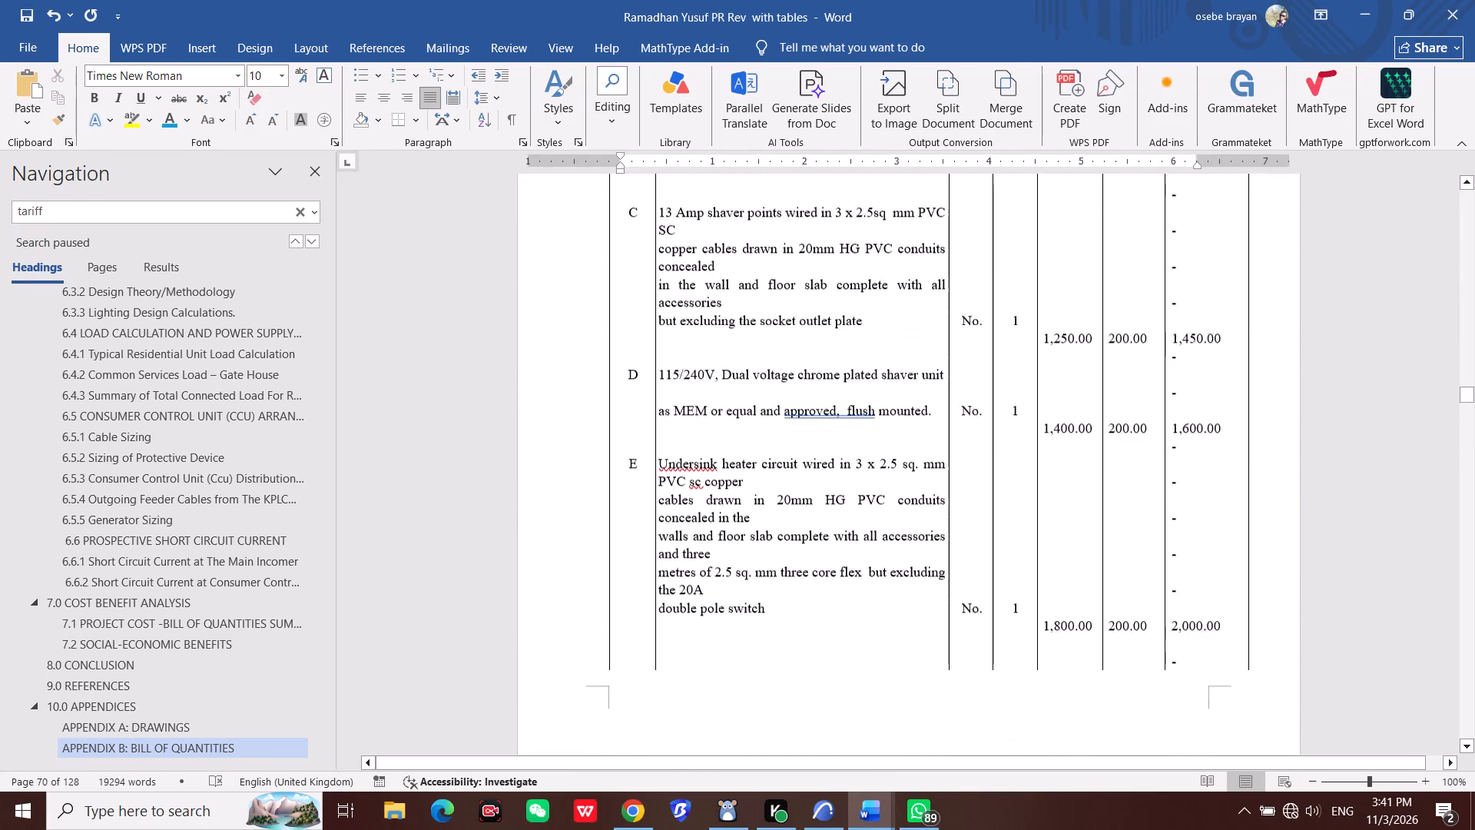
pyautogui.scroll(20, 778, 648)
pyautogui.scroll(16, 778, 648)
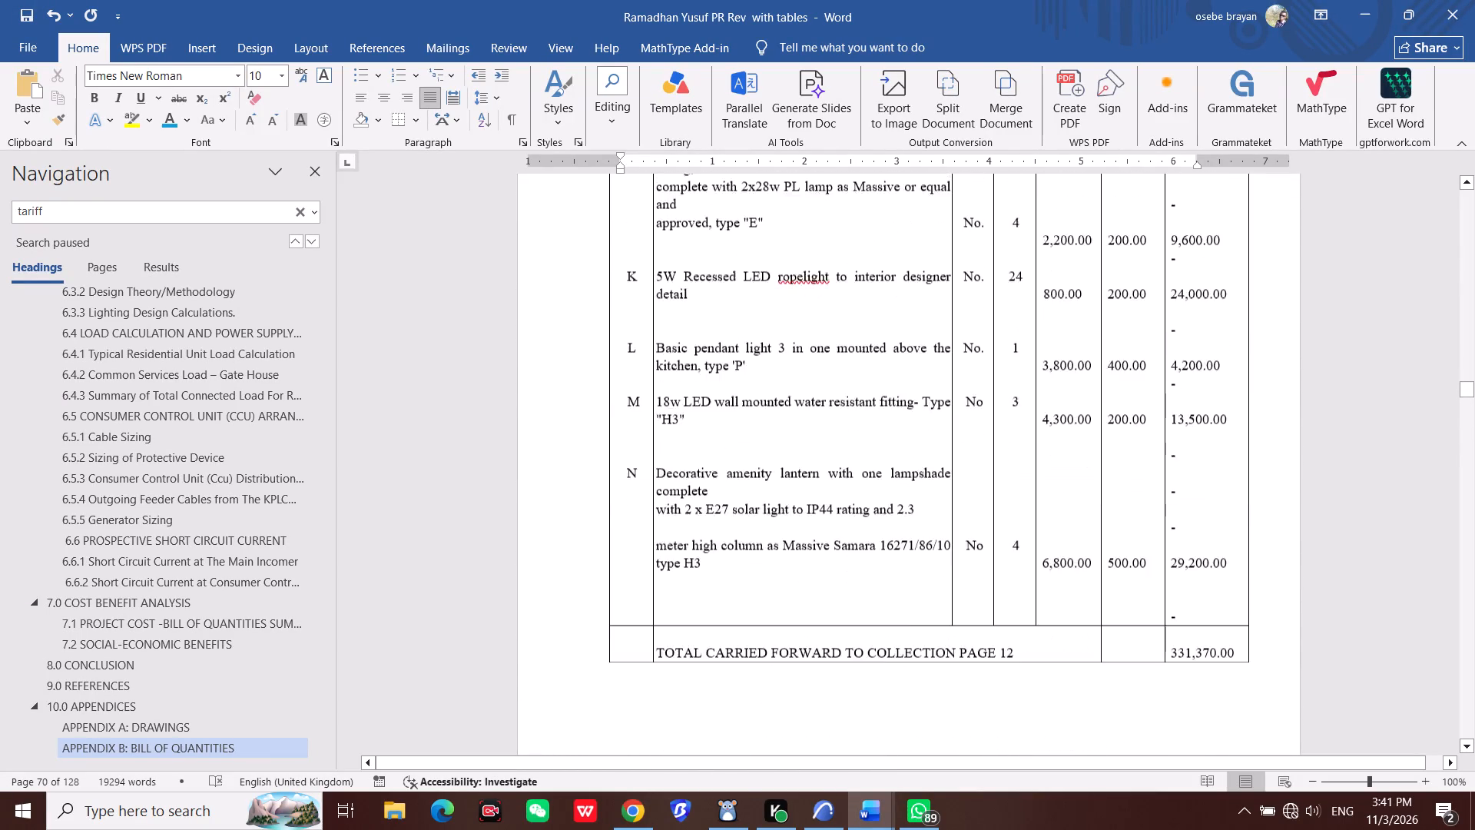
pyautogui.scroll(18, 781, 650)
pyautogui.scroll(6, 781, 654)
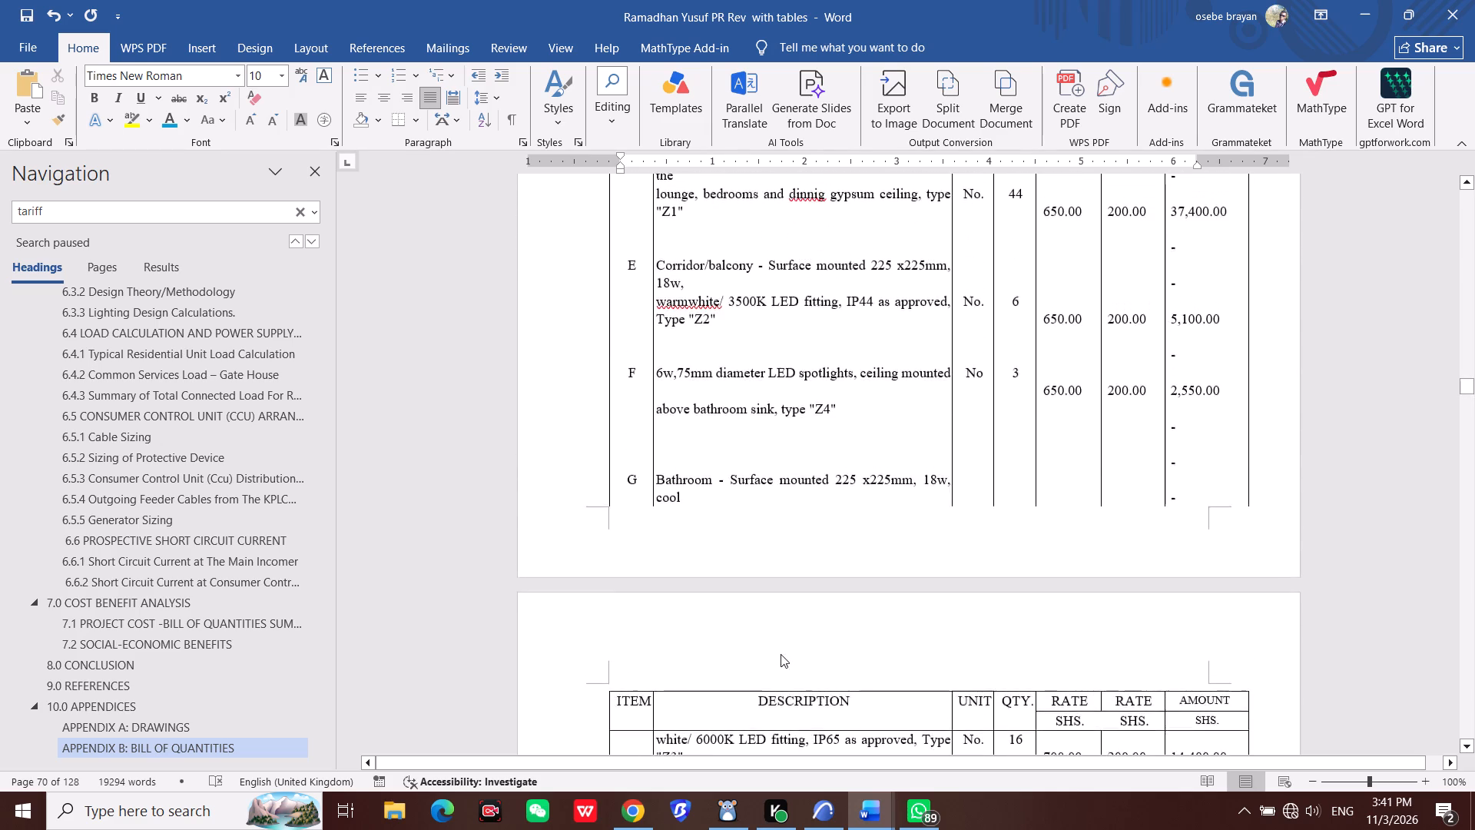
pyautogui.scroll(12, 781, 654)
pyautogui.scroll(19, 781, 654)
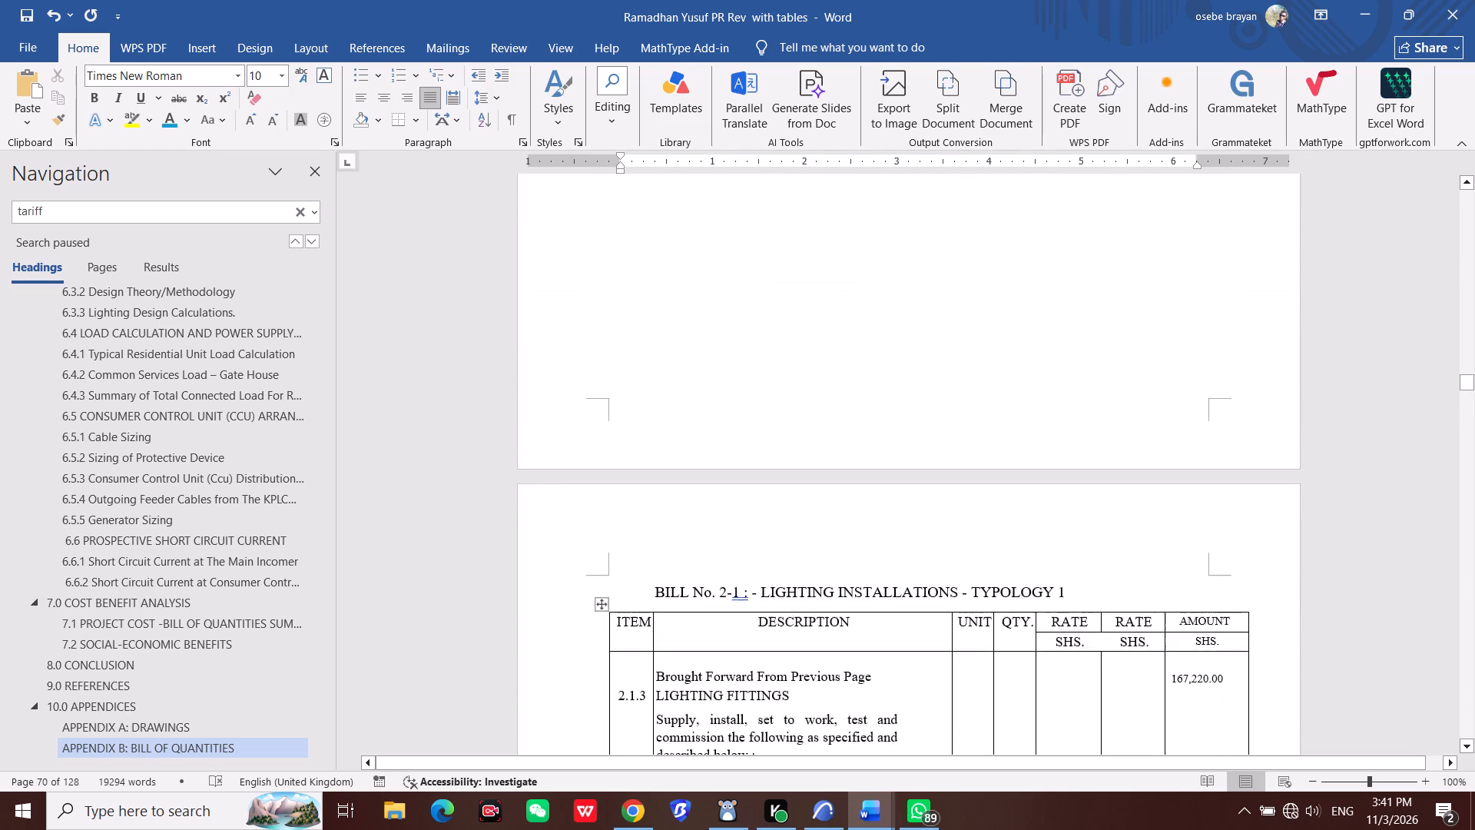
pyautogui.scroll(14, 781, 654)
pyautogui.scroll(-11, 850, 656)
pyautogui.scroll(1, 880, 618)
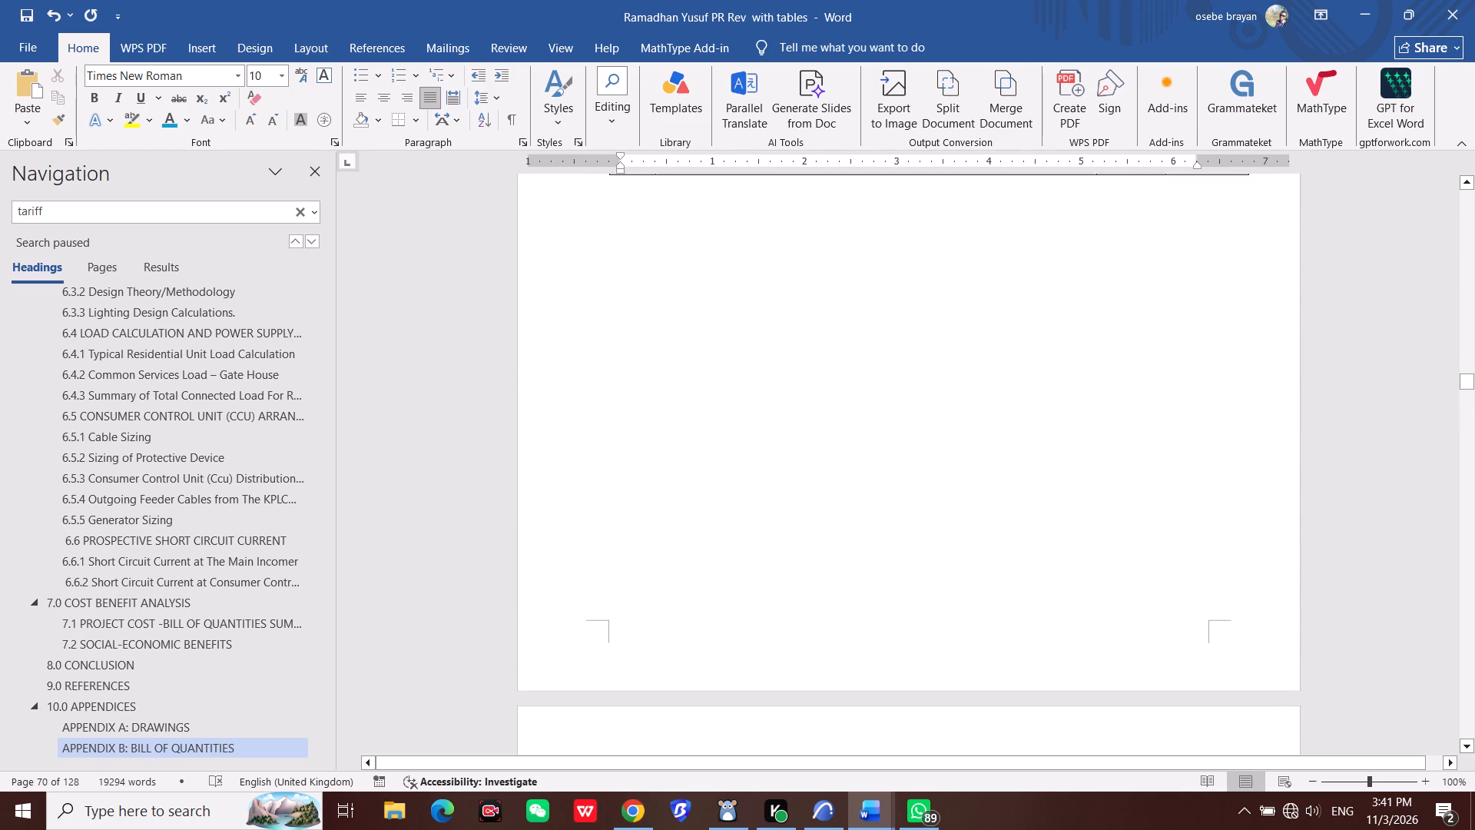
pyautogui.scroll(-8, 882, 605)
pyautogui.scroll(19, 727, 568)
pyautogui.scroll(17, 727, 568)
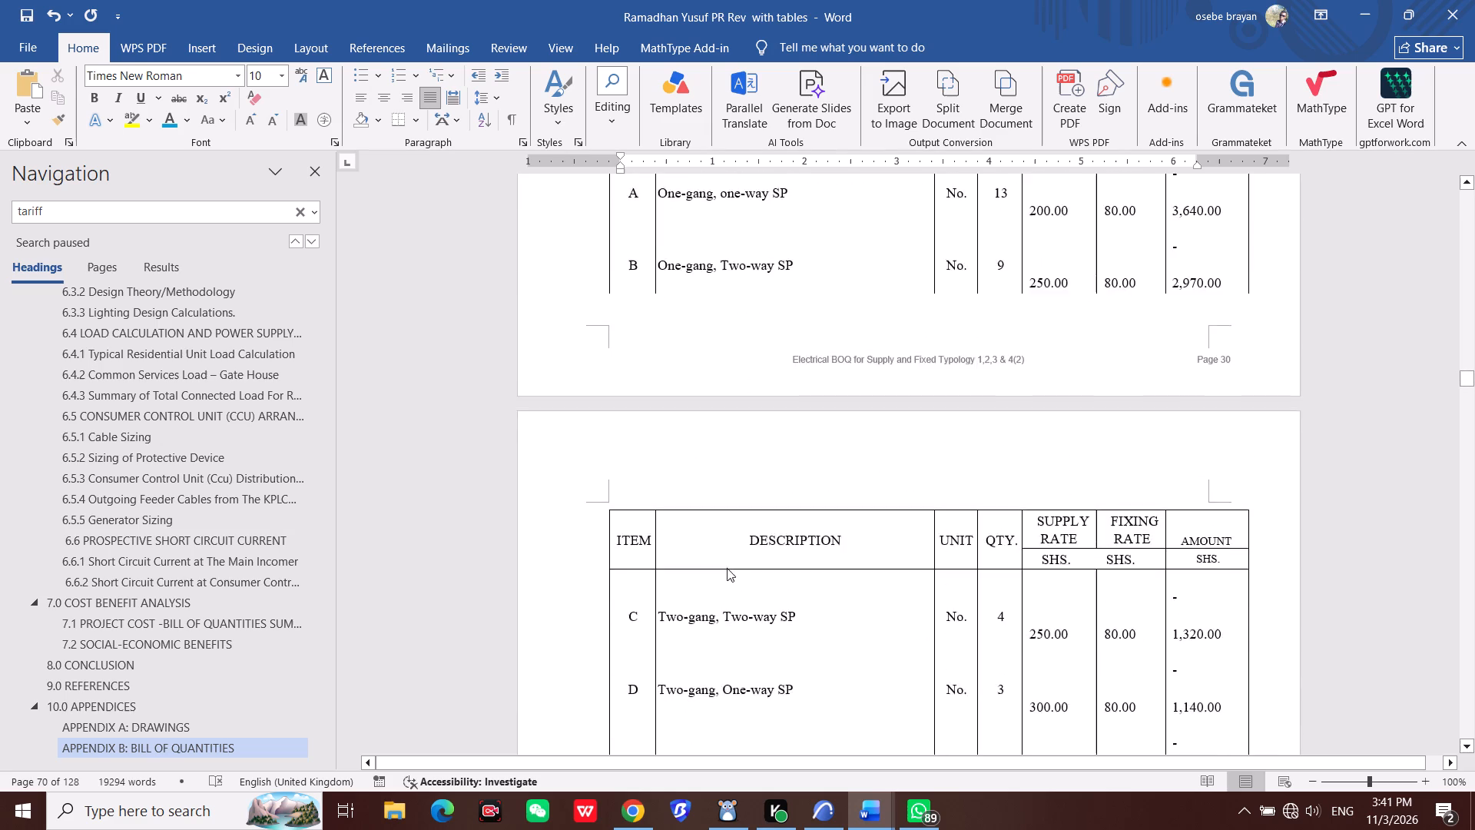
# Examine the page footer and opening bill of Appendix B, and the drawings list in Appendix A back to the 10.0 Appendices heading.
pyautogui.scroll(5, 727, 568)
pyautogui.click(877, 635)
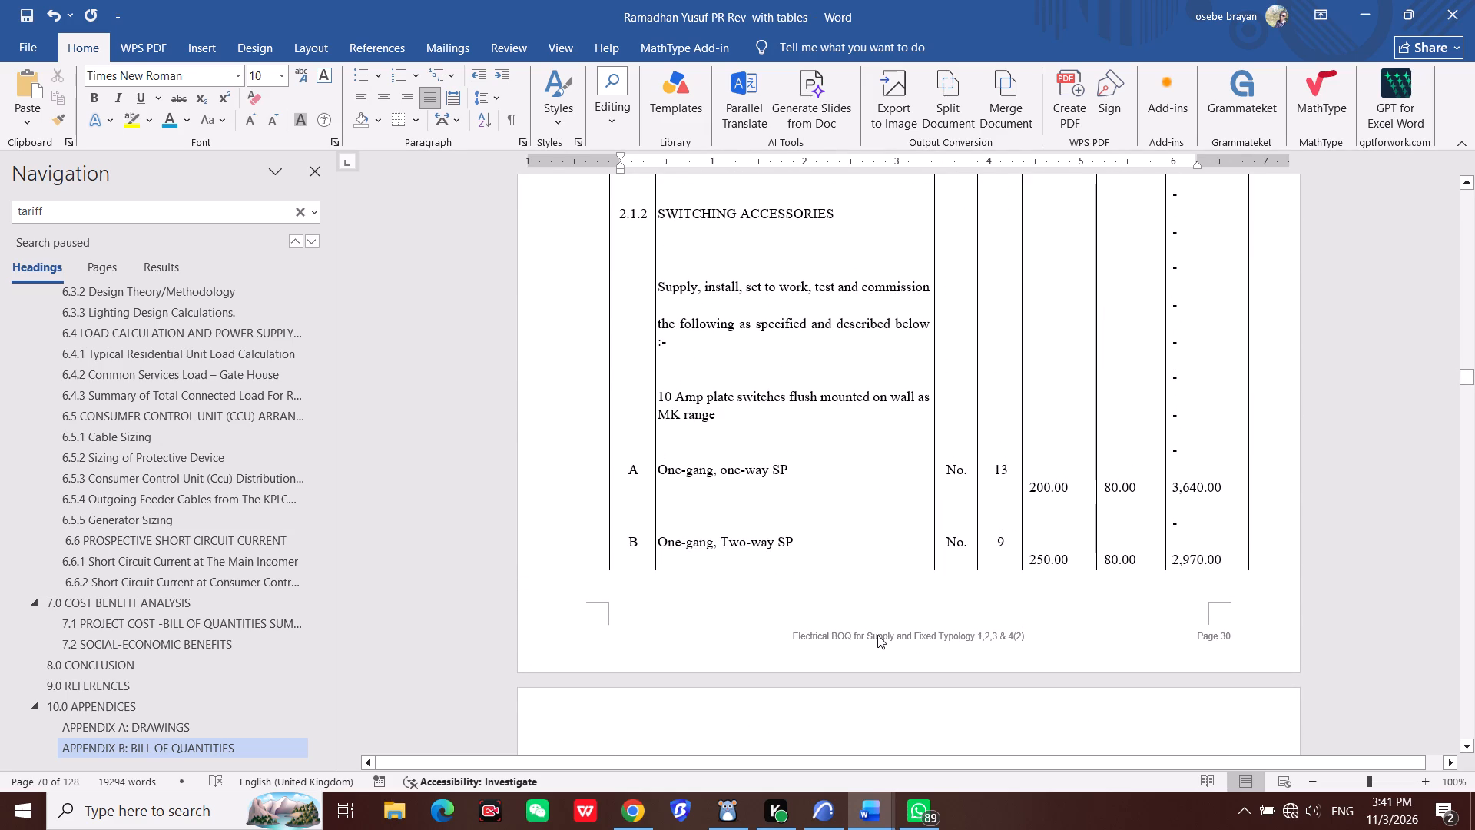
pyautogui.click(877, 635)
pyautogui.scroll(3, 877, 601)
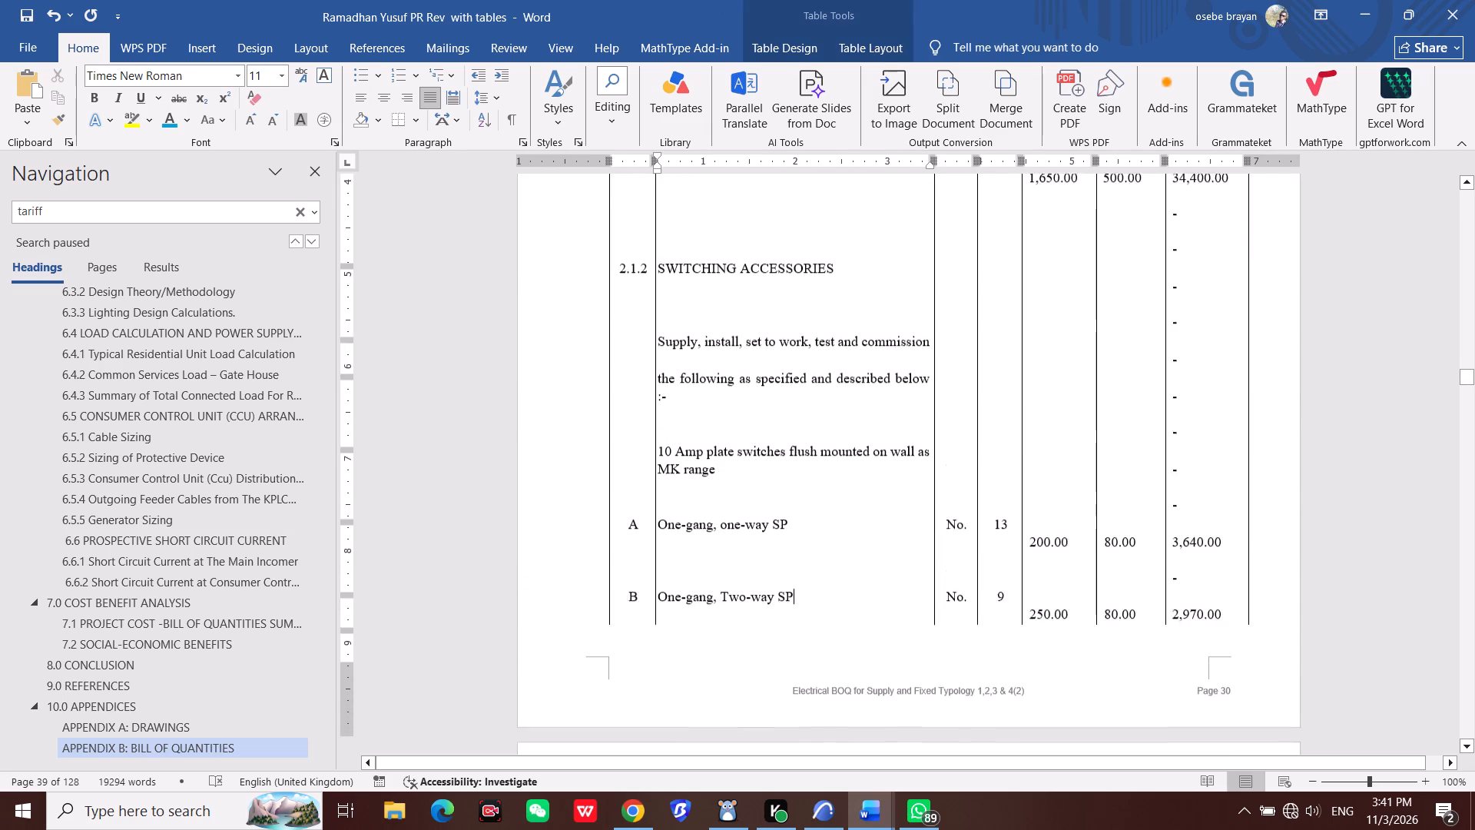
pyautogui.scroll(3, 877, 601)
pyautogui.scroll(20, 877, 601)
pyautogui.scroll(4, 877, 601)
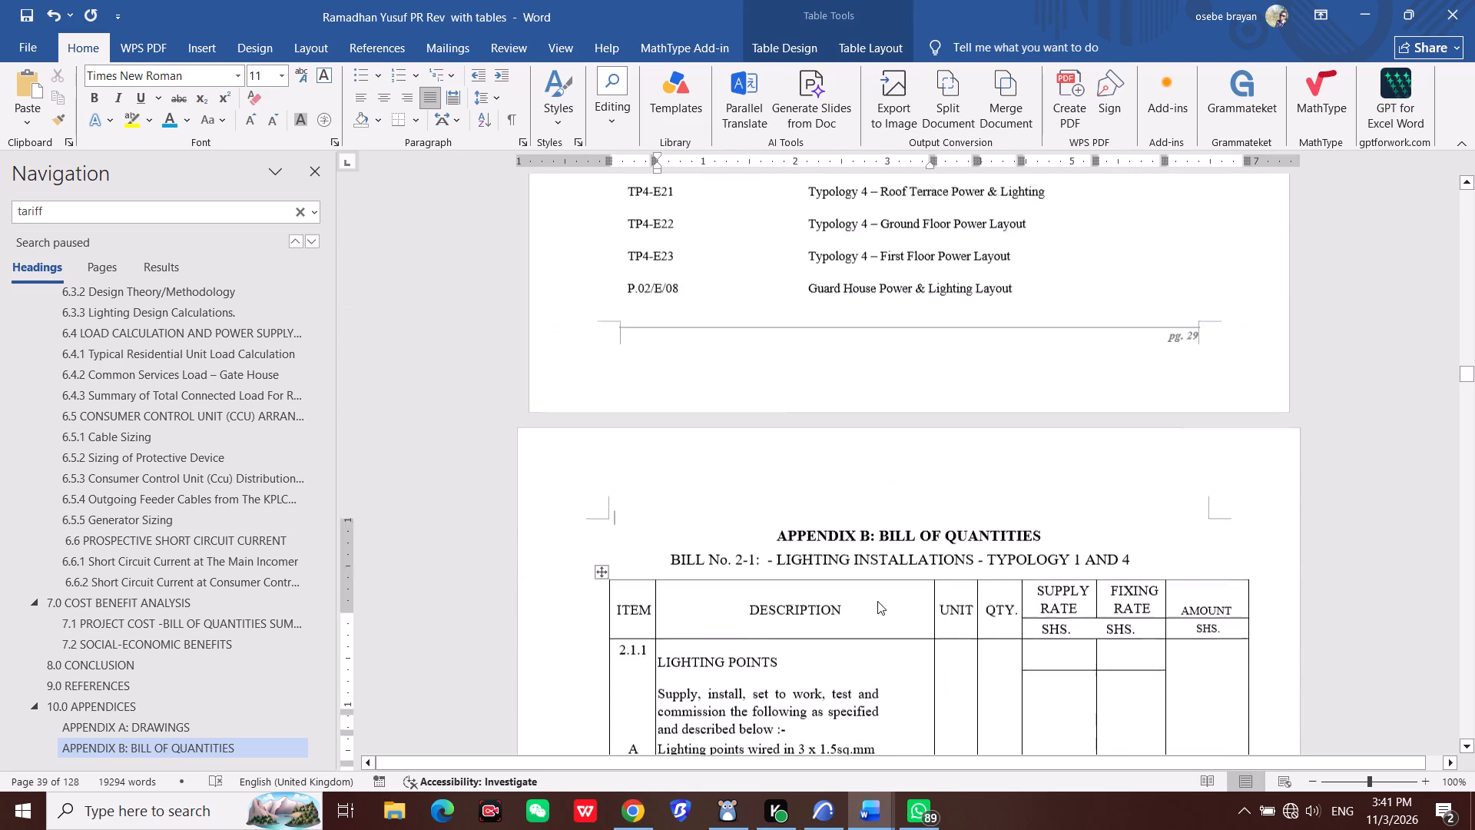
pyautogui.scroll(18, 877, 601)
pyautogui.scroll(7, 877, 601)
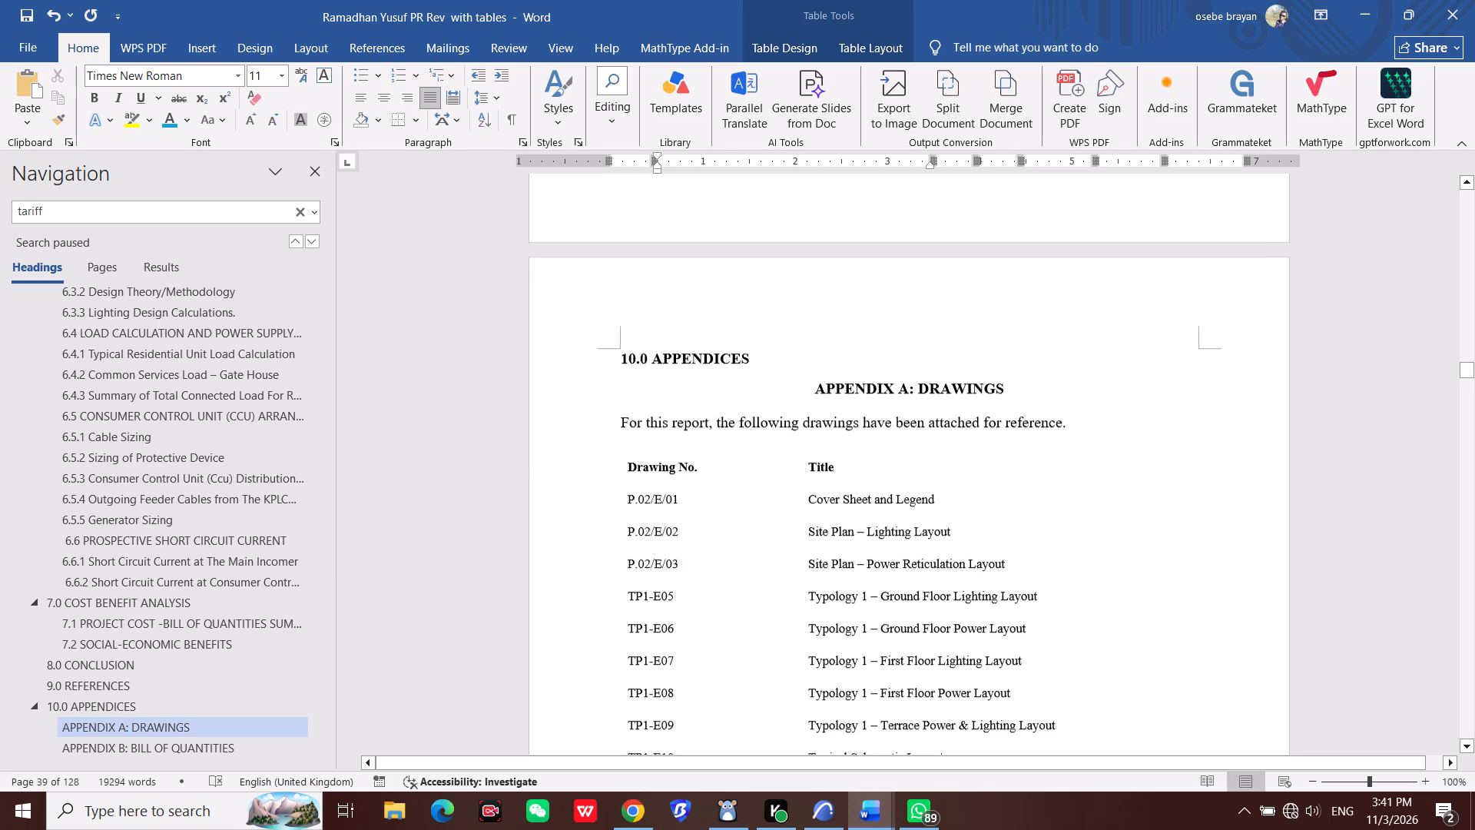
# Examine the 9.0 References list and the 8.0 Conclusion, working back from the 10.0 Appendices heading.
pyautogui.scroll(15, 877, 601)
pyautogui.scroll(6, 877, 601)
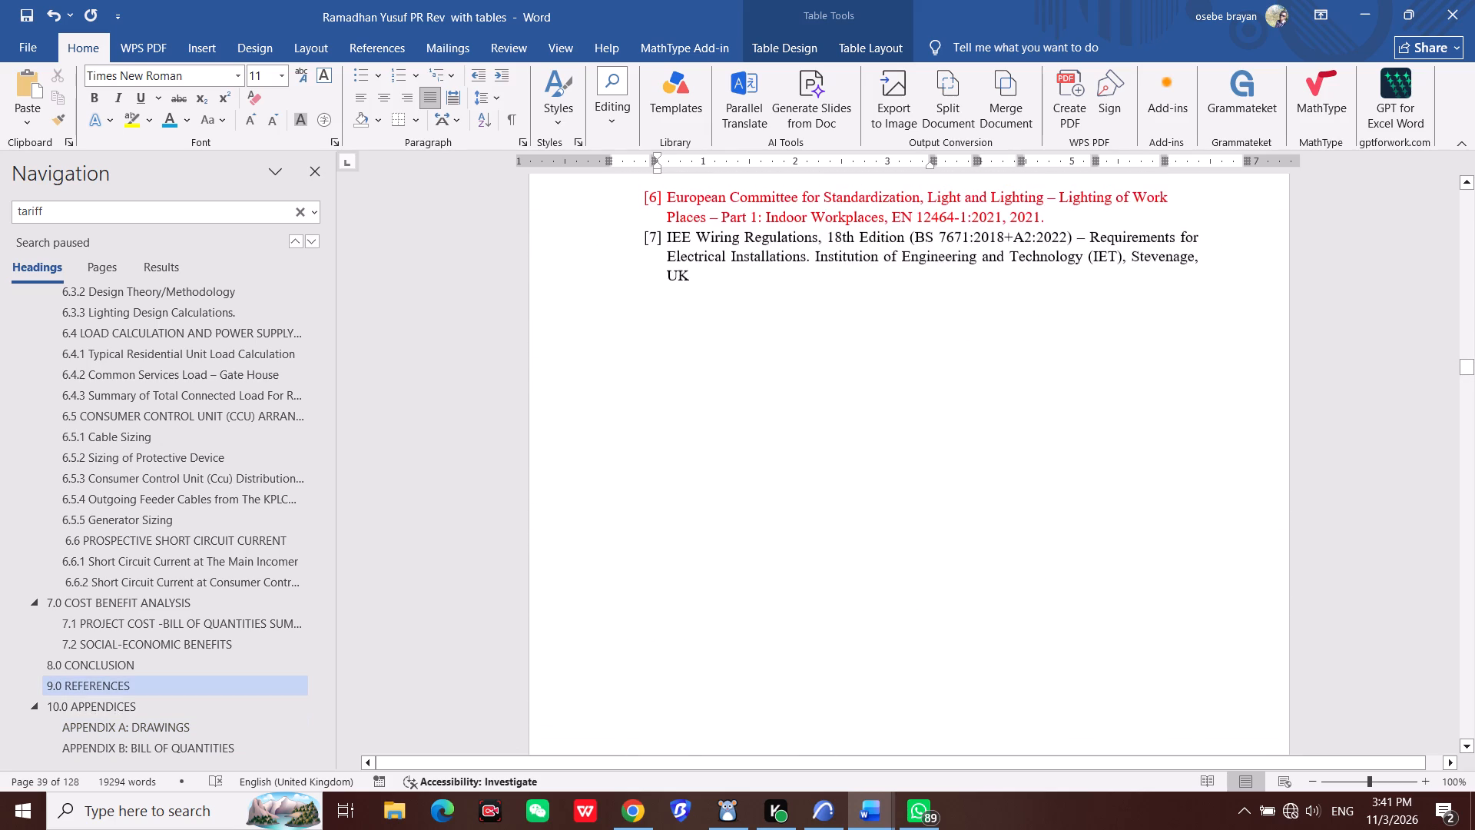
pyautogui.scroll(14, 877, 601)
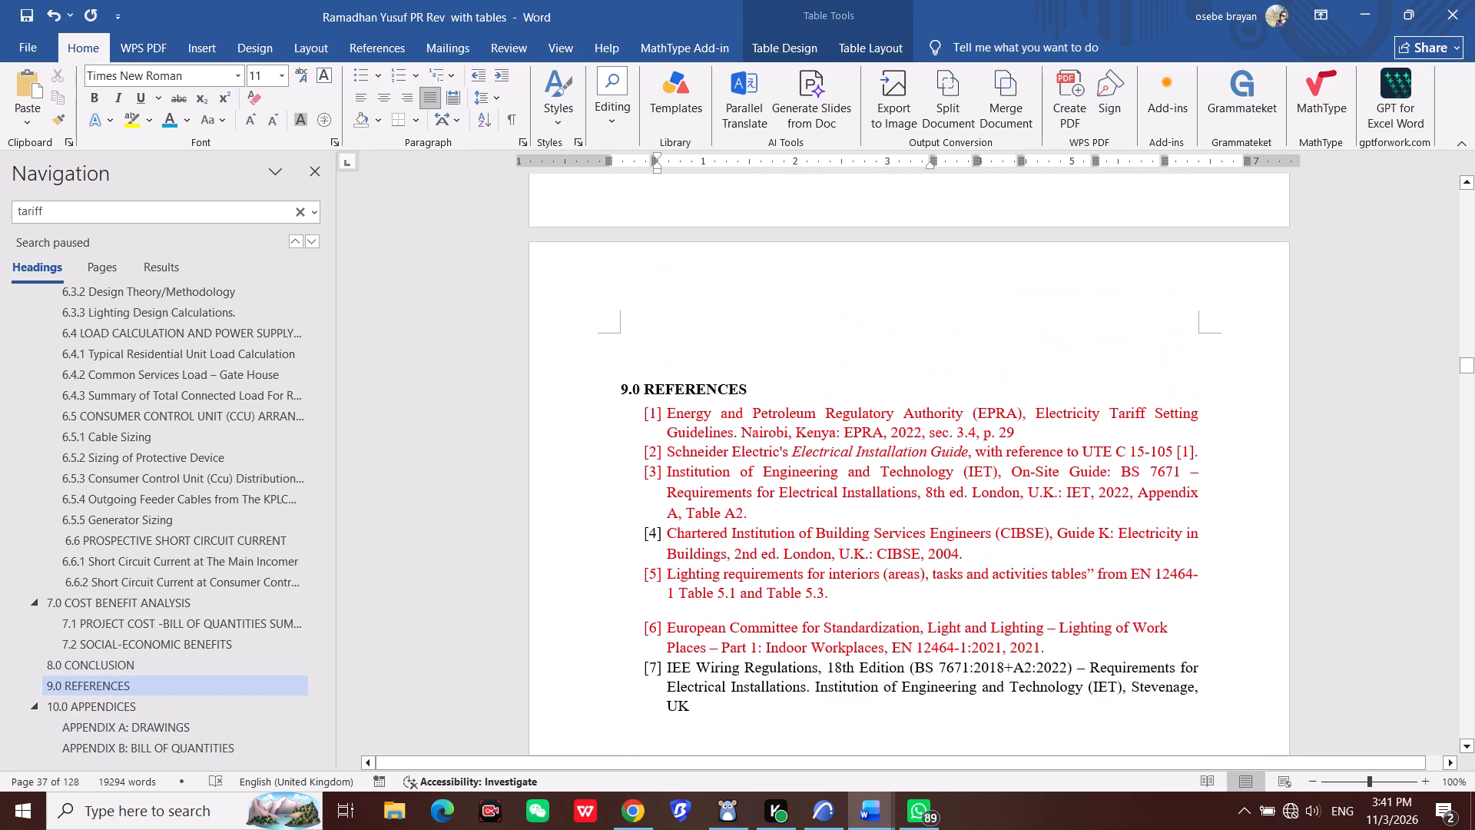
pyautogui.scroll(10, 877, 601)
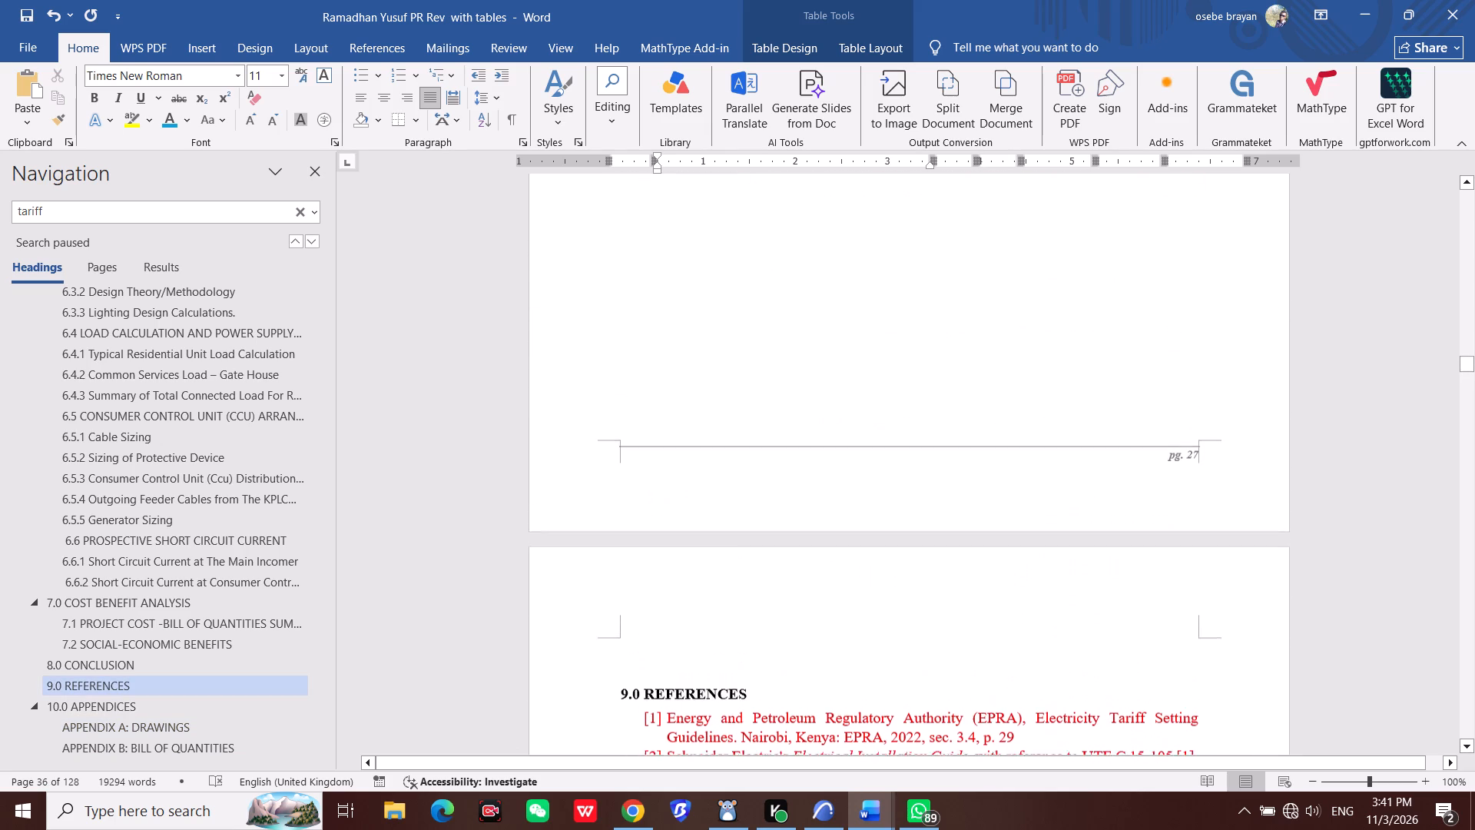
pyautogui.scroll(8, 766, 543)
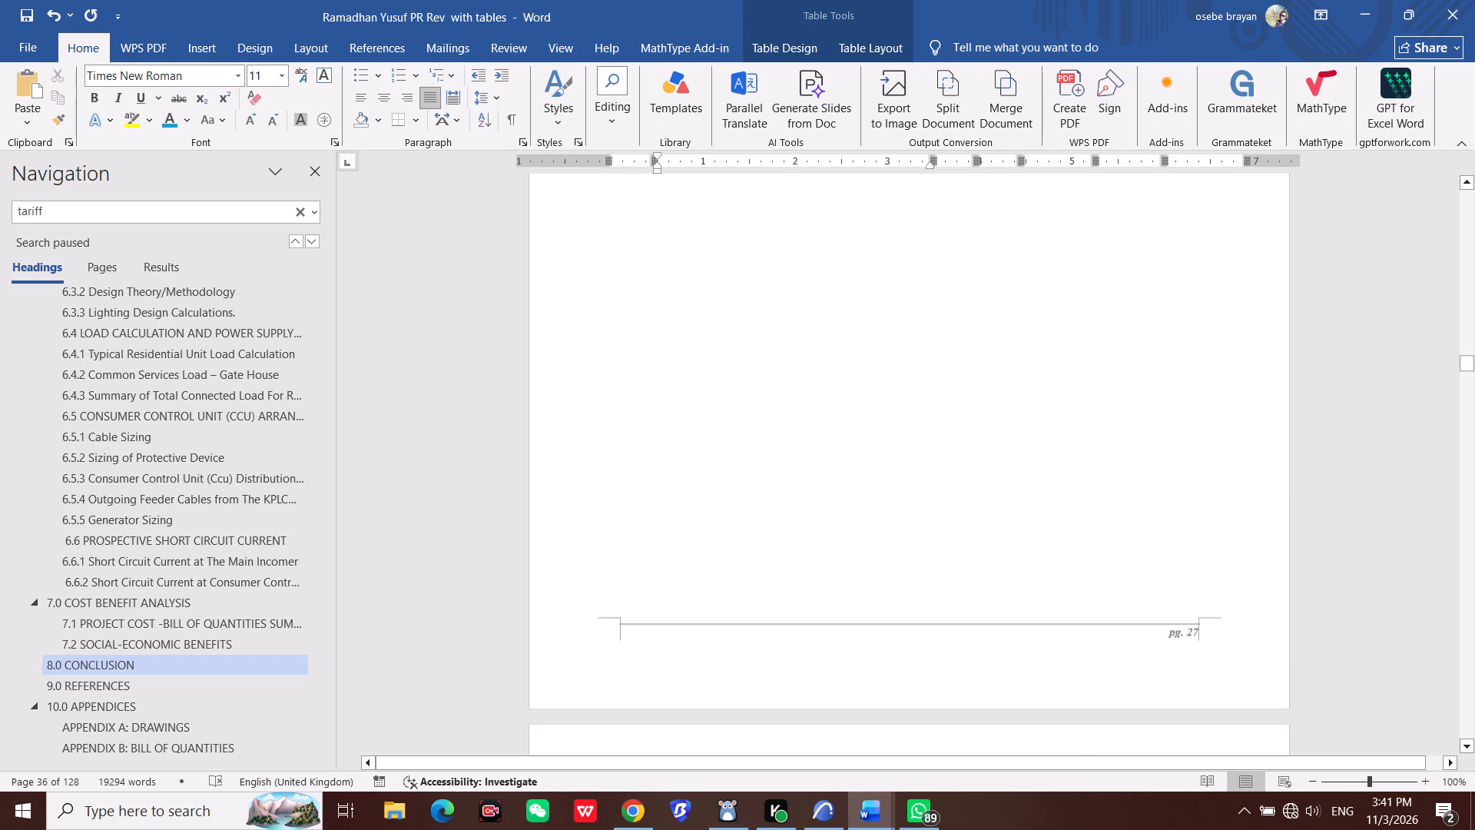
pyautogui.scroll(15, 766, 543)
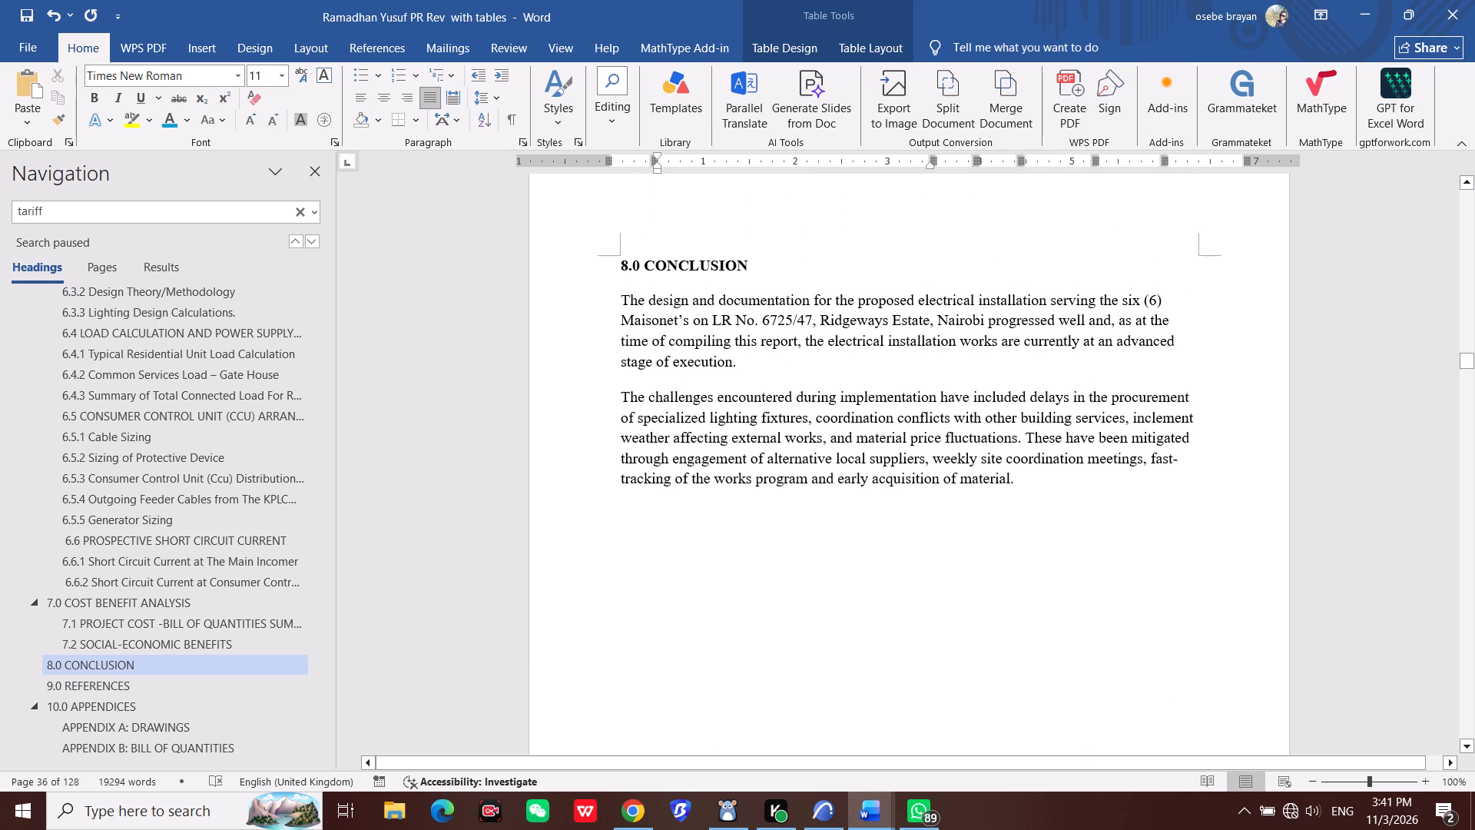
# Go to the List of Figures and examine sections 1.0 to 3.0 and the figures and text of 4.0 Analysis of Current Situation.
pyautogui.scroll(15, 194, 443)
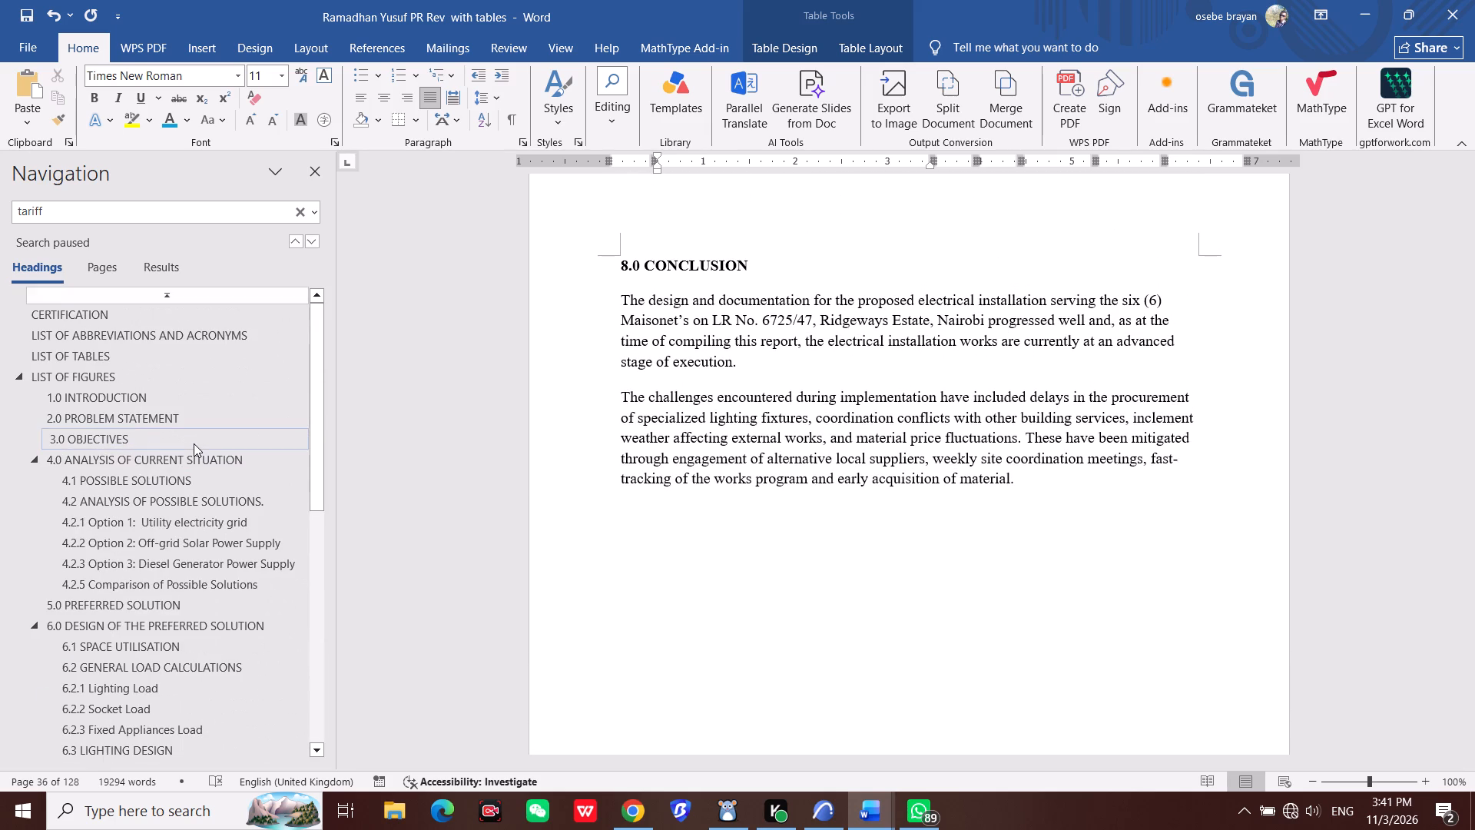
pyautogui.scroll(5, 194, 443)
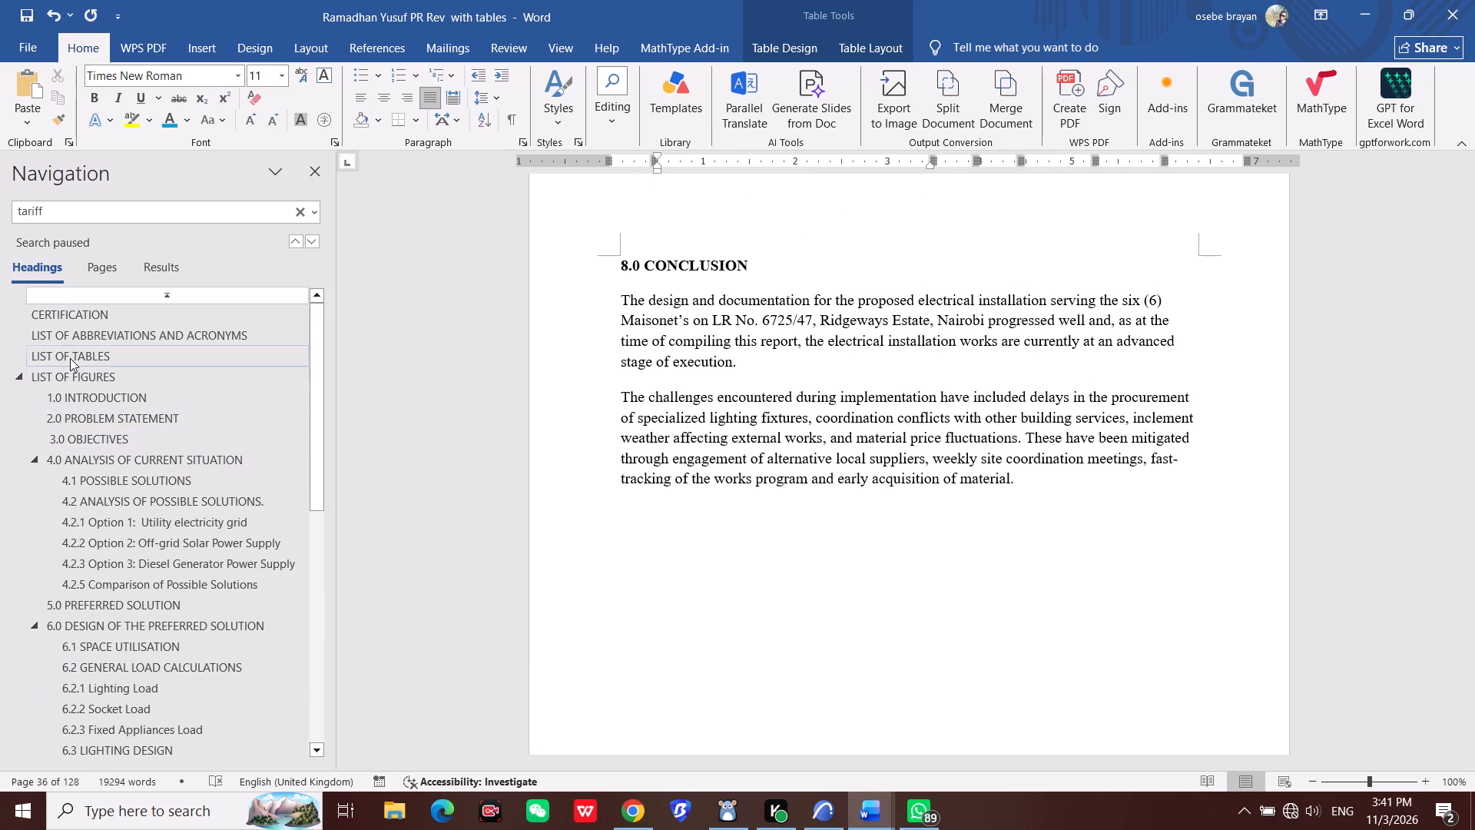
pyautogui.click(76, 371)
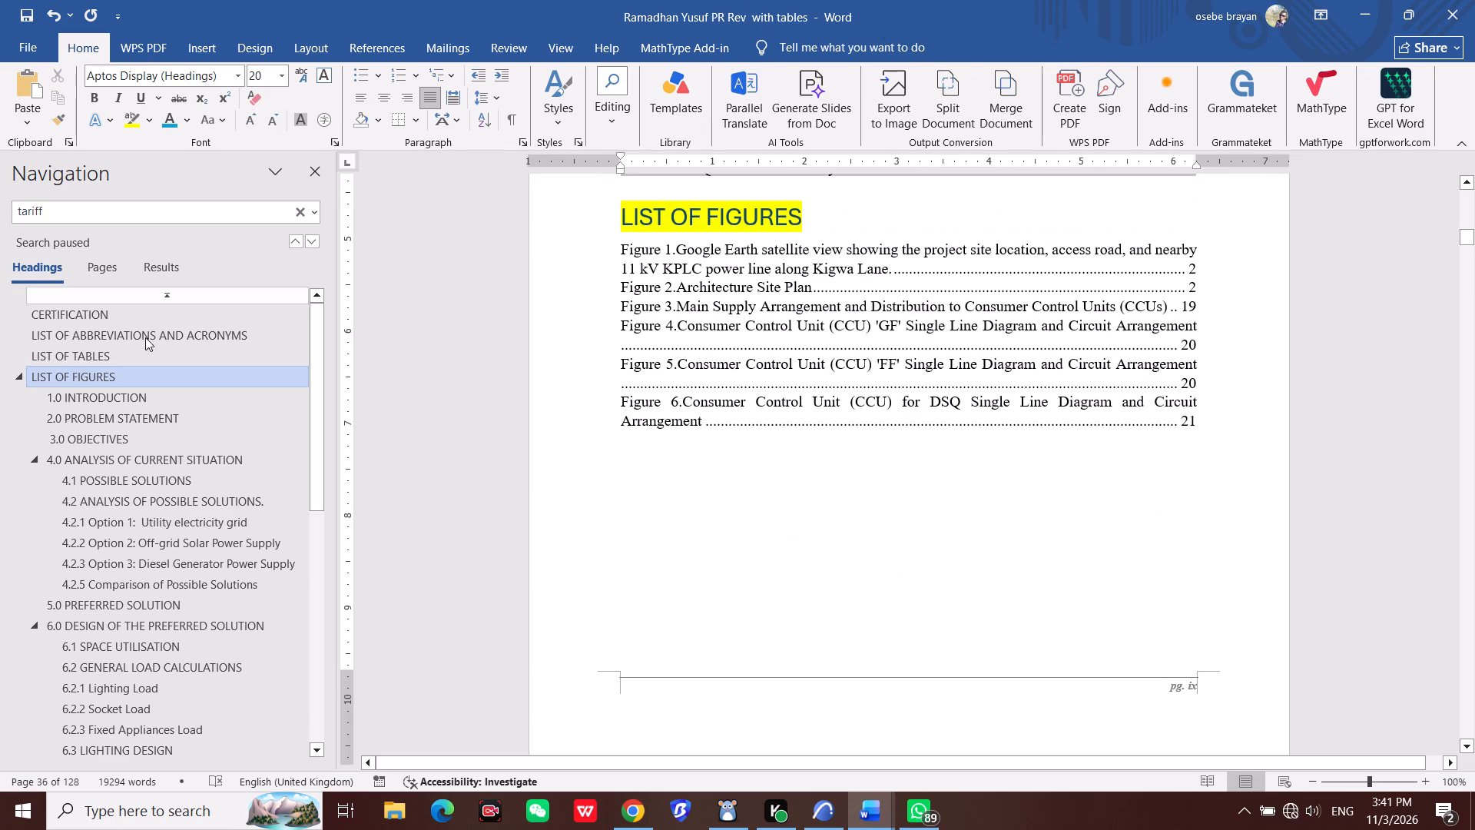
pyautogui.scroll(-14, 774, 453)
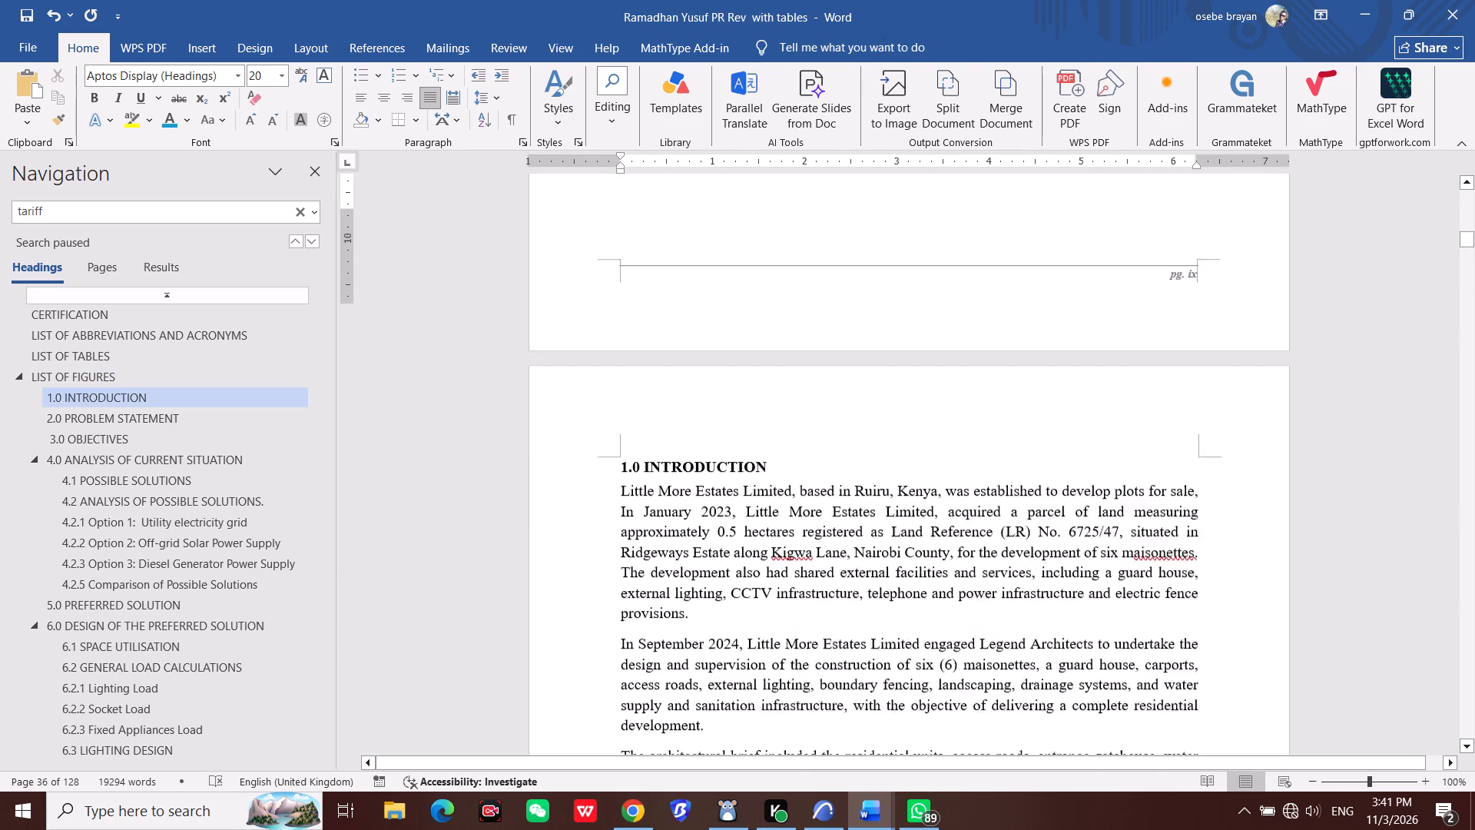
pyautogui.scroll(-19, 783, 475)
pyautogui.scroll(-4, 784, 481)
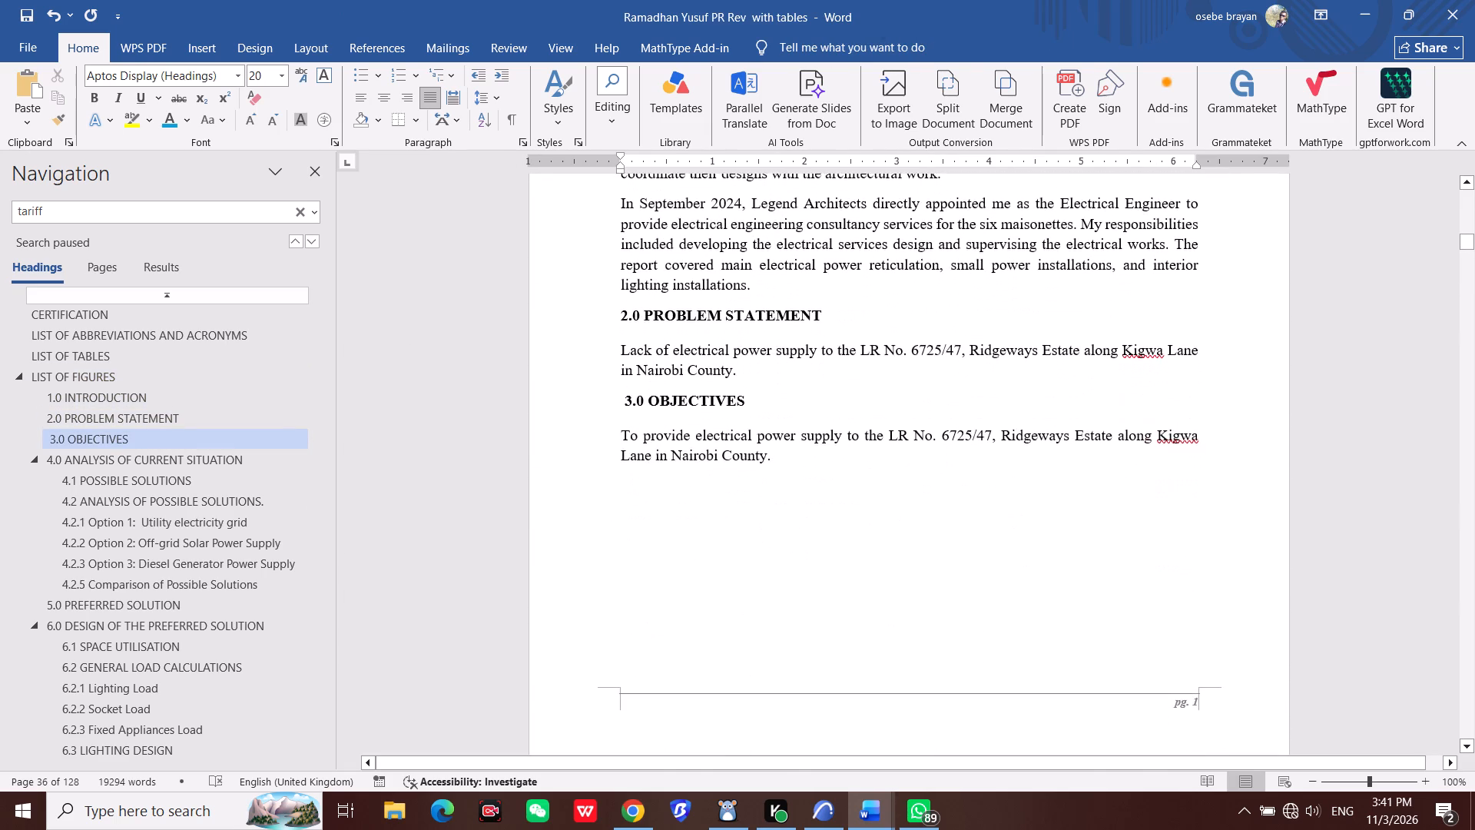
pyautogui.scroll(-16, 784, 481)
pyautogui.scroll(-6, 789, 481)
pyautogui.scroll(1, 789, 481)
pyautogui.scroll(-9, 789, 481)
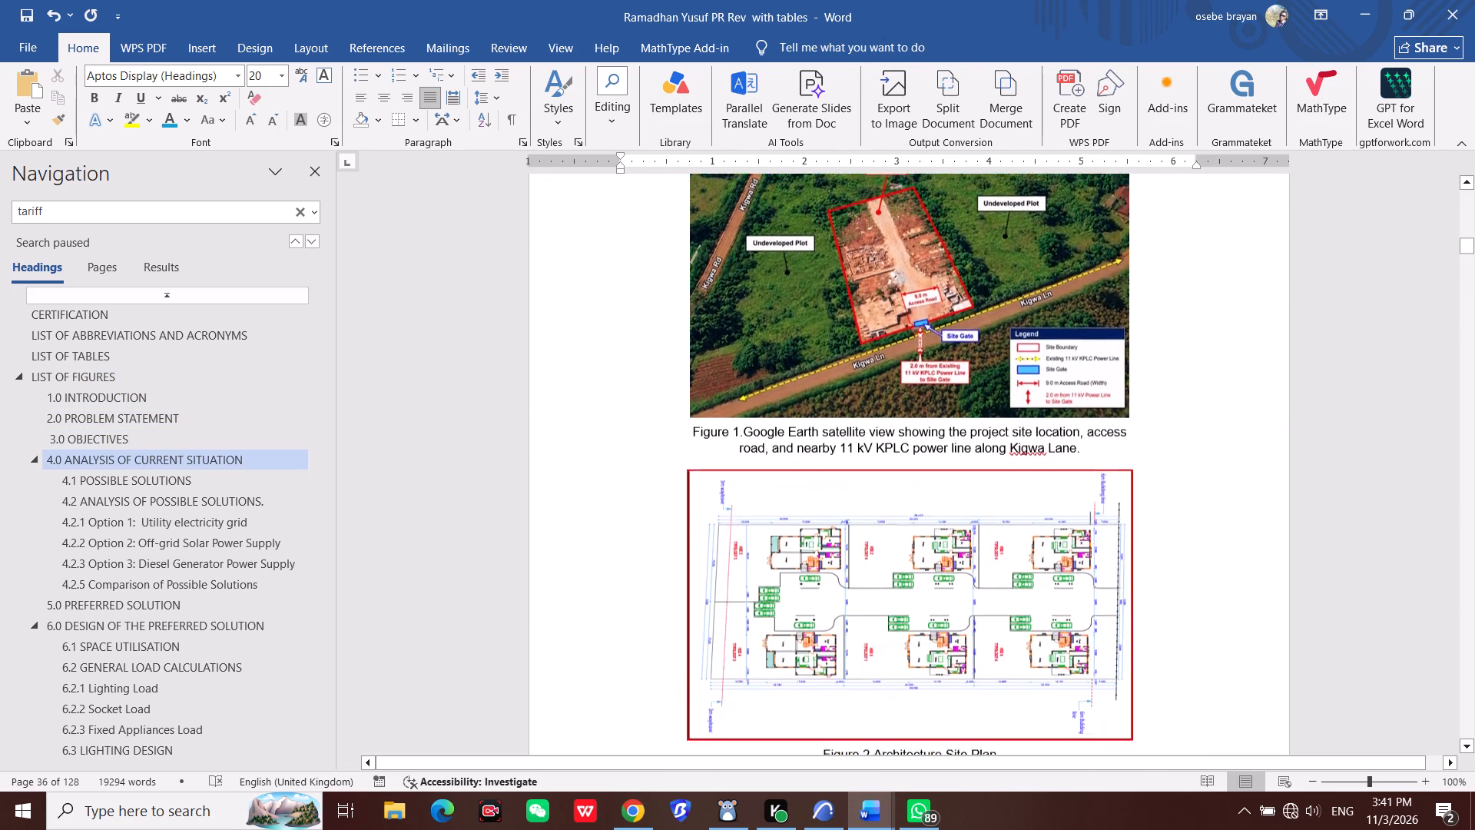
pyautogui.scroll(-20, 789, 481)
pyautogui.scroll(-10, 789, 481)
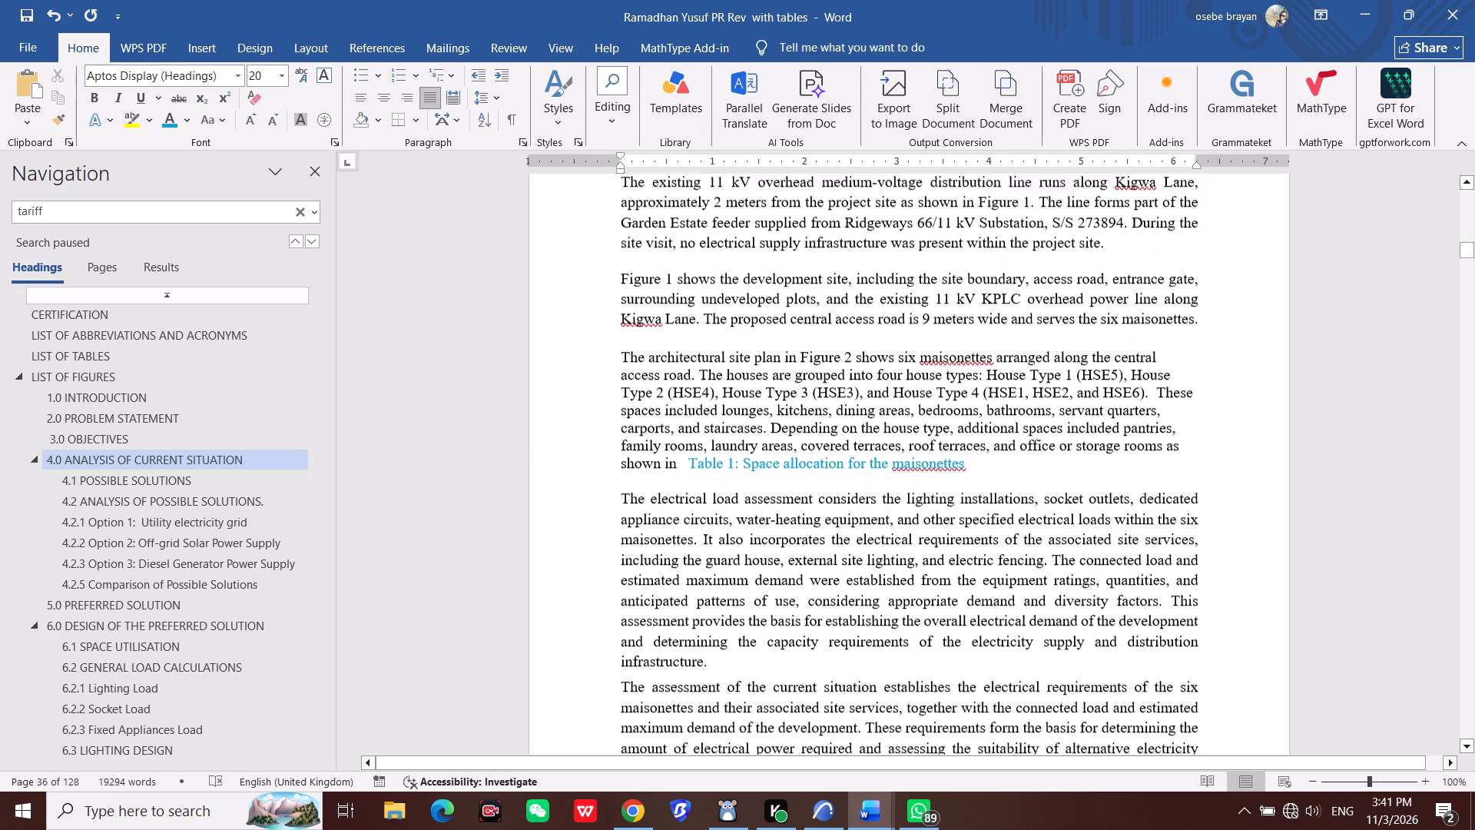
# Check the available styles for the "Table 1: Space allocation for the maisonettes" reference in section 4.0, without applying one.
pyautogui.click(715, 447)
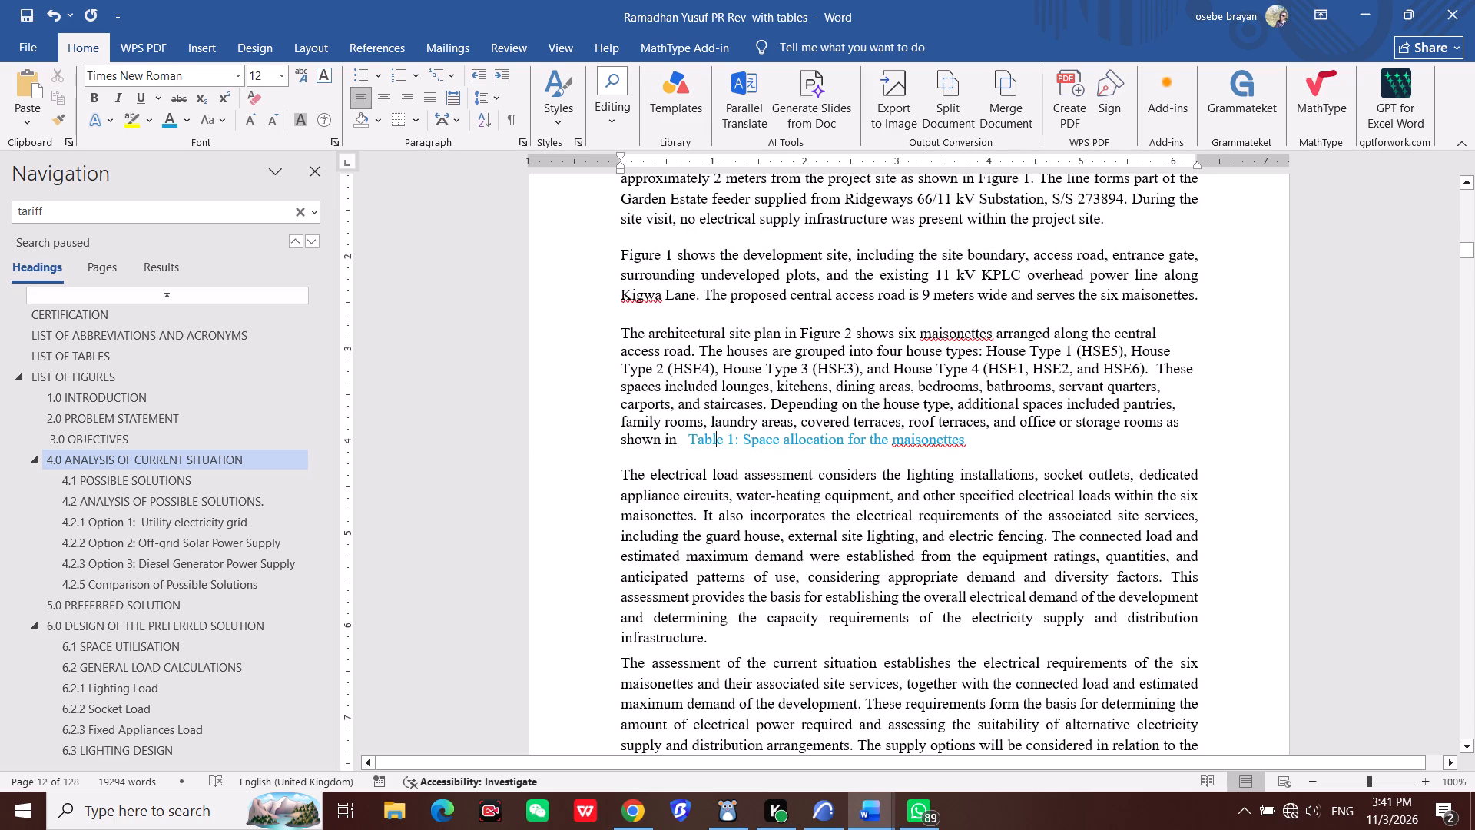
pyautogui.click(556, 117)
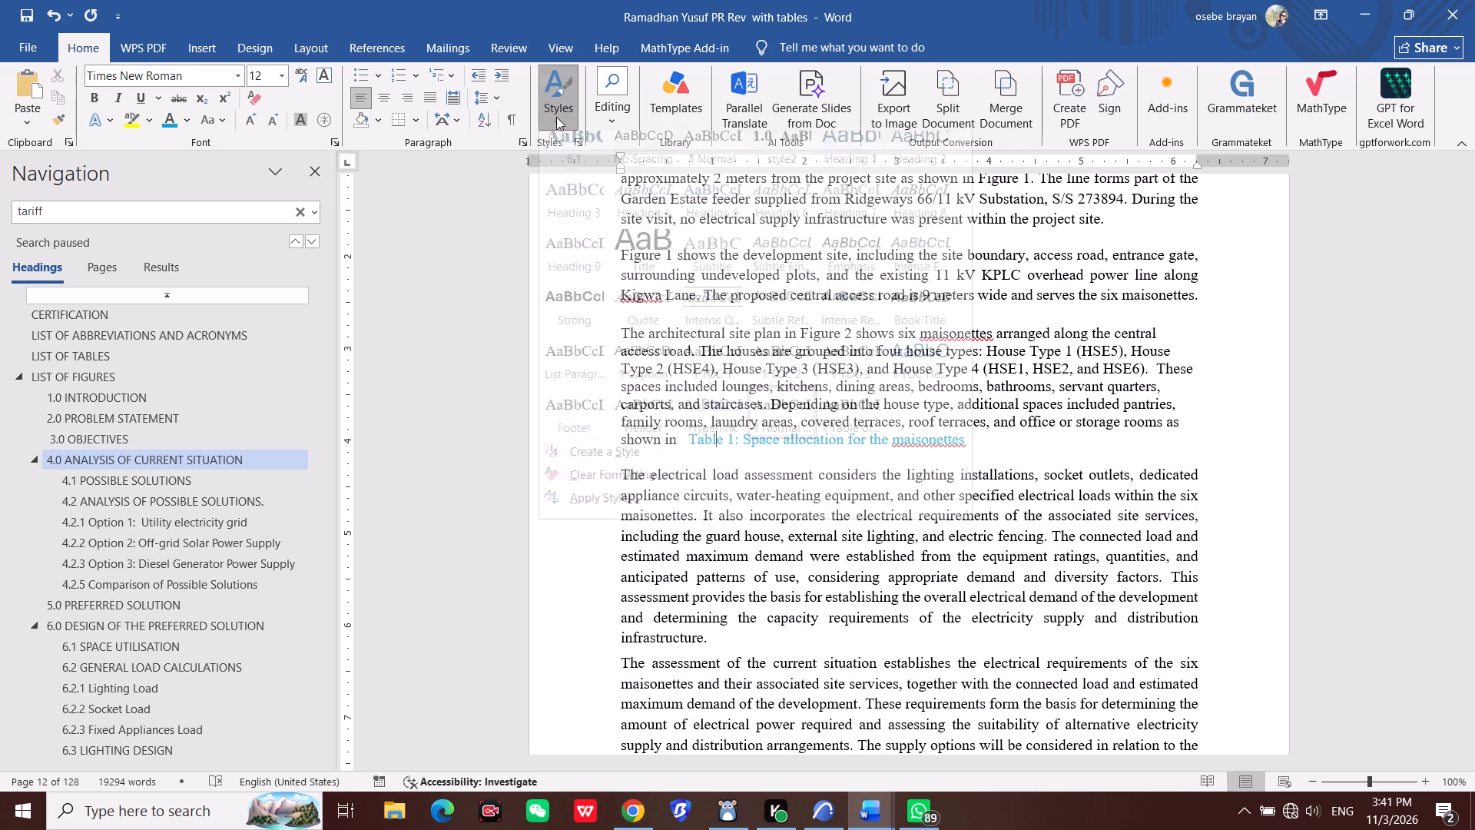
pyautogui.click(1012, 447)
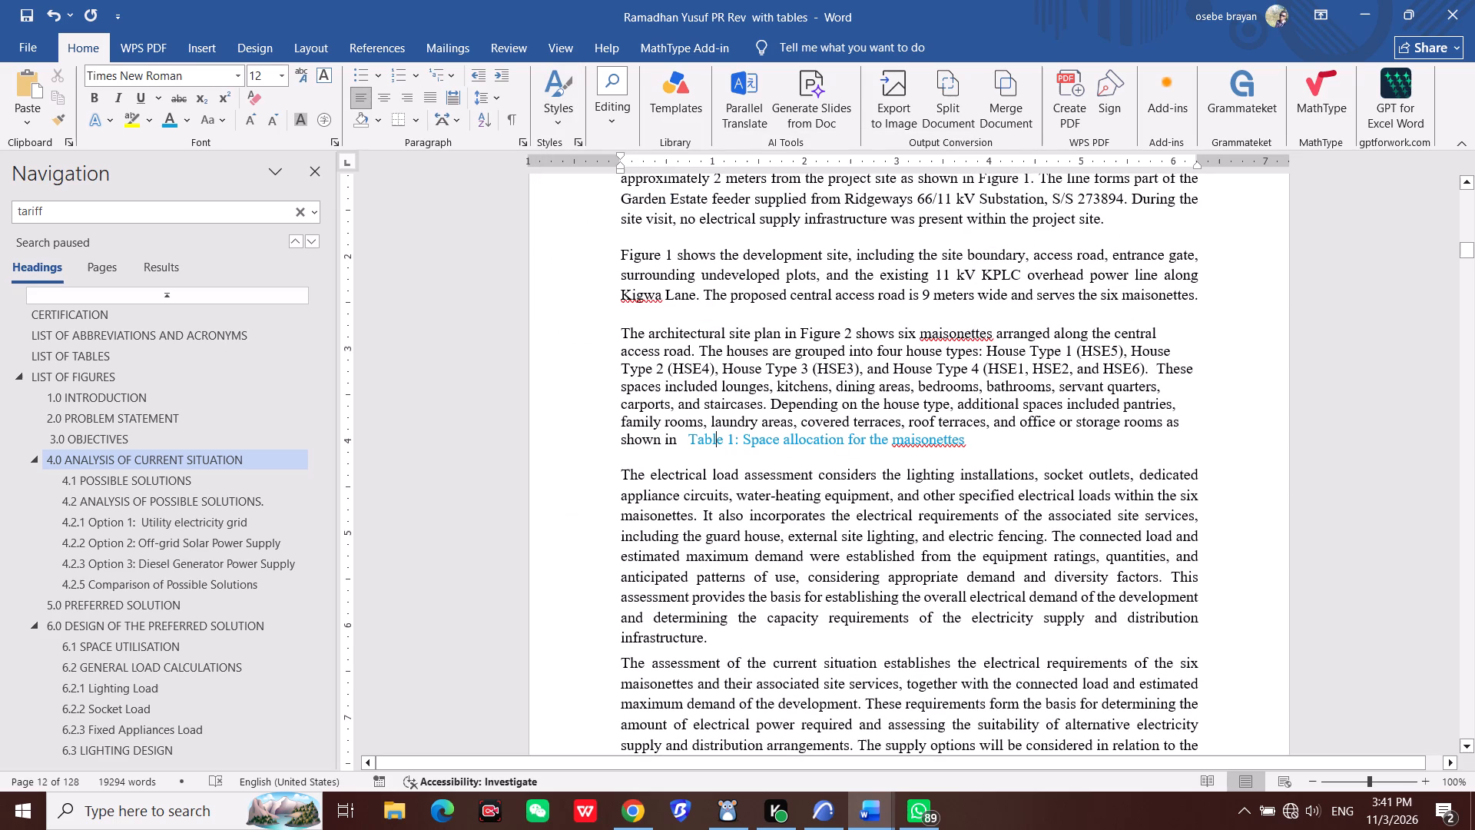
# Examine the rest of section 4.0, the 4.1 Possible Solutions list and the 4.2.1 utility electricity grid option with its table reference.
pyautogui.scroll(-7, 858, 510)
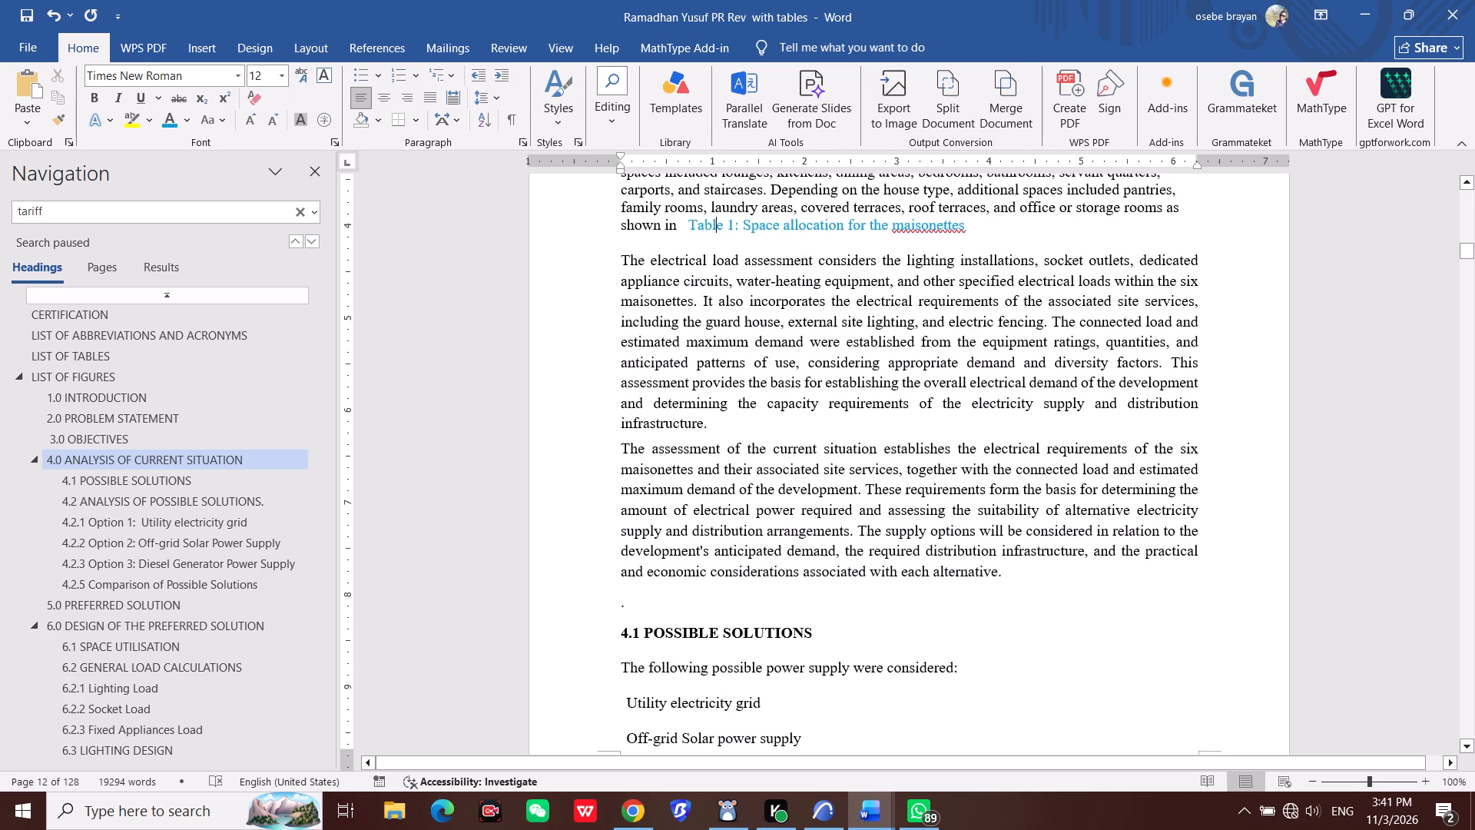
pyautogui.scroll(-17, 873, 548)
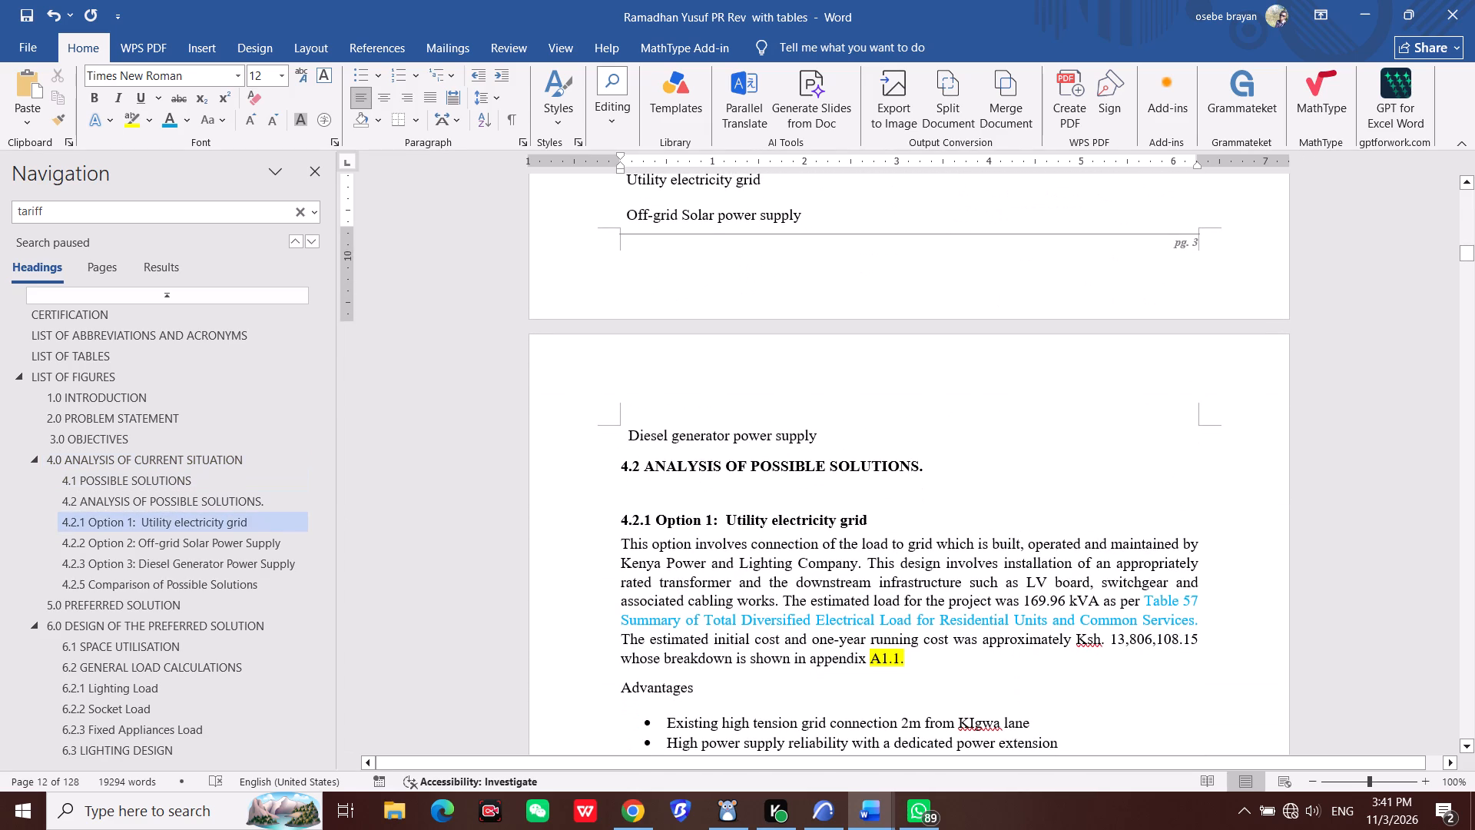
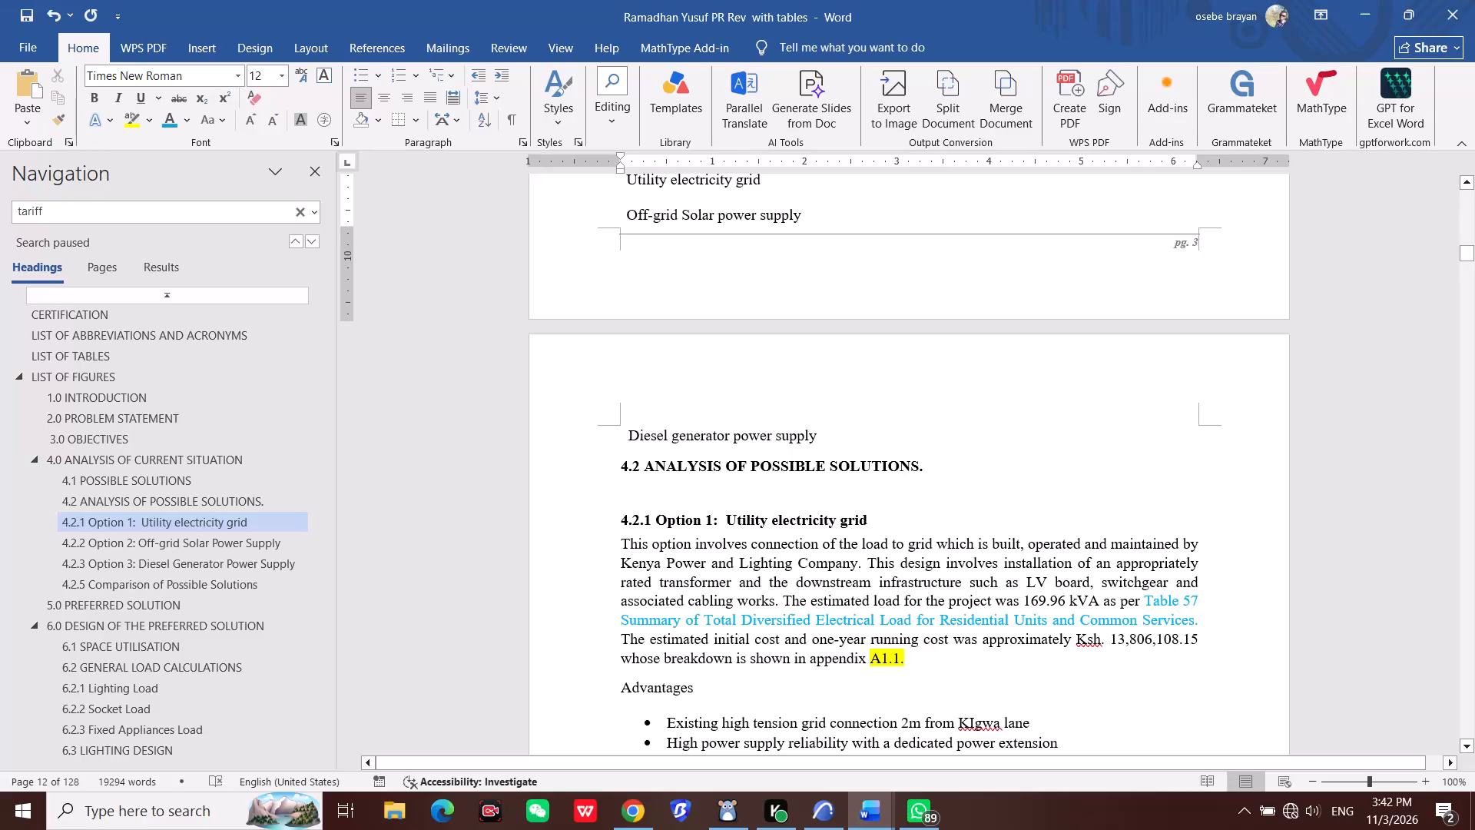
# Examine the advantages listed for the 4.2.1 utility electricity grid option.
pyautogui.scroll(-2, 728, 549)
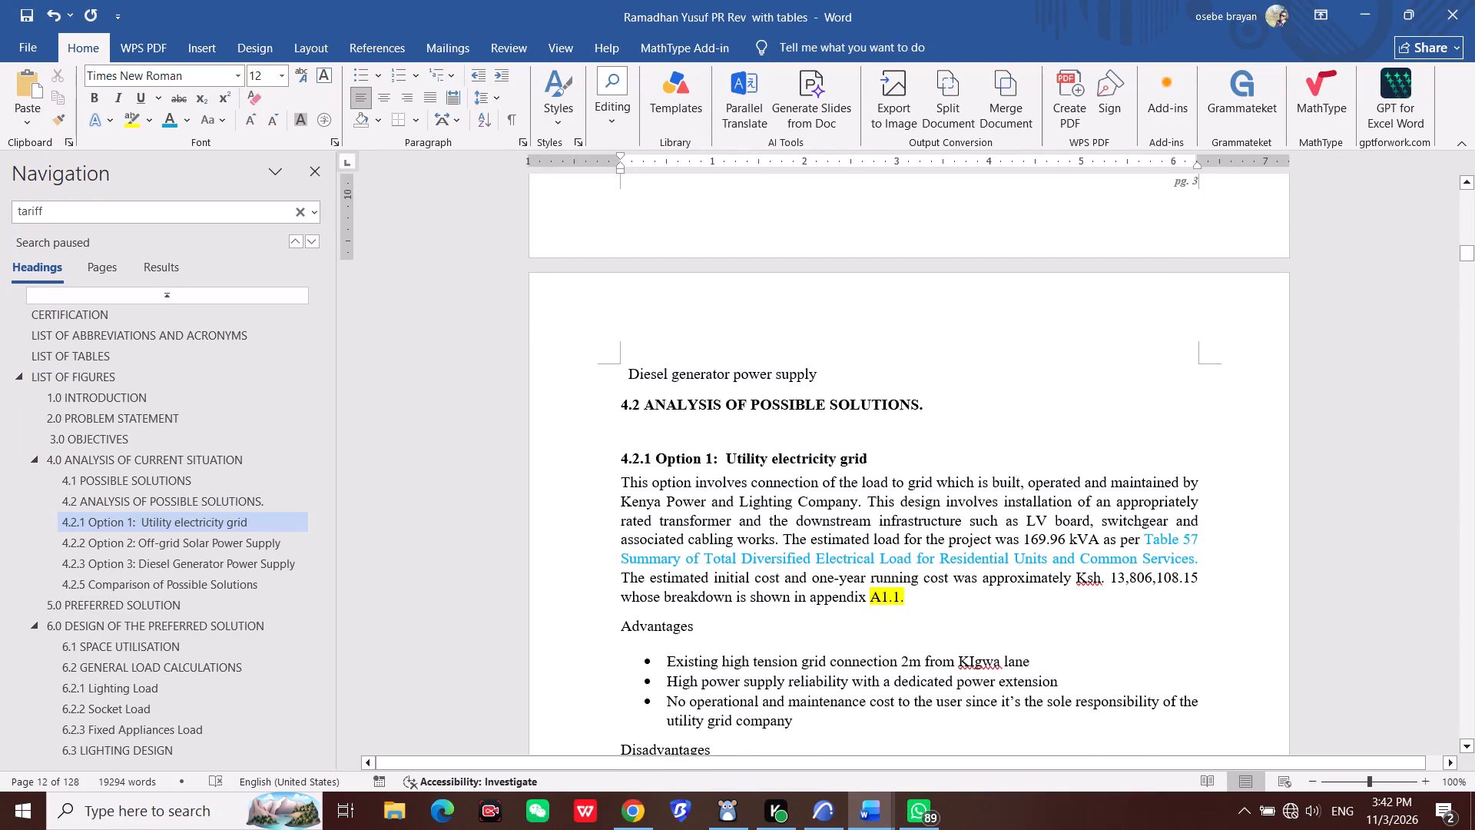
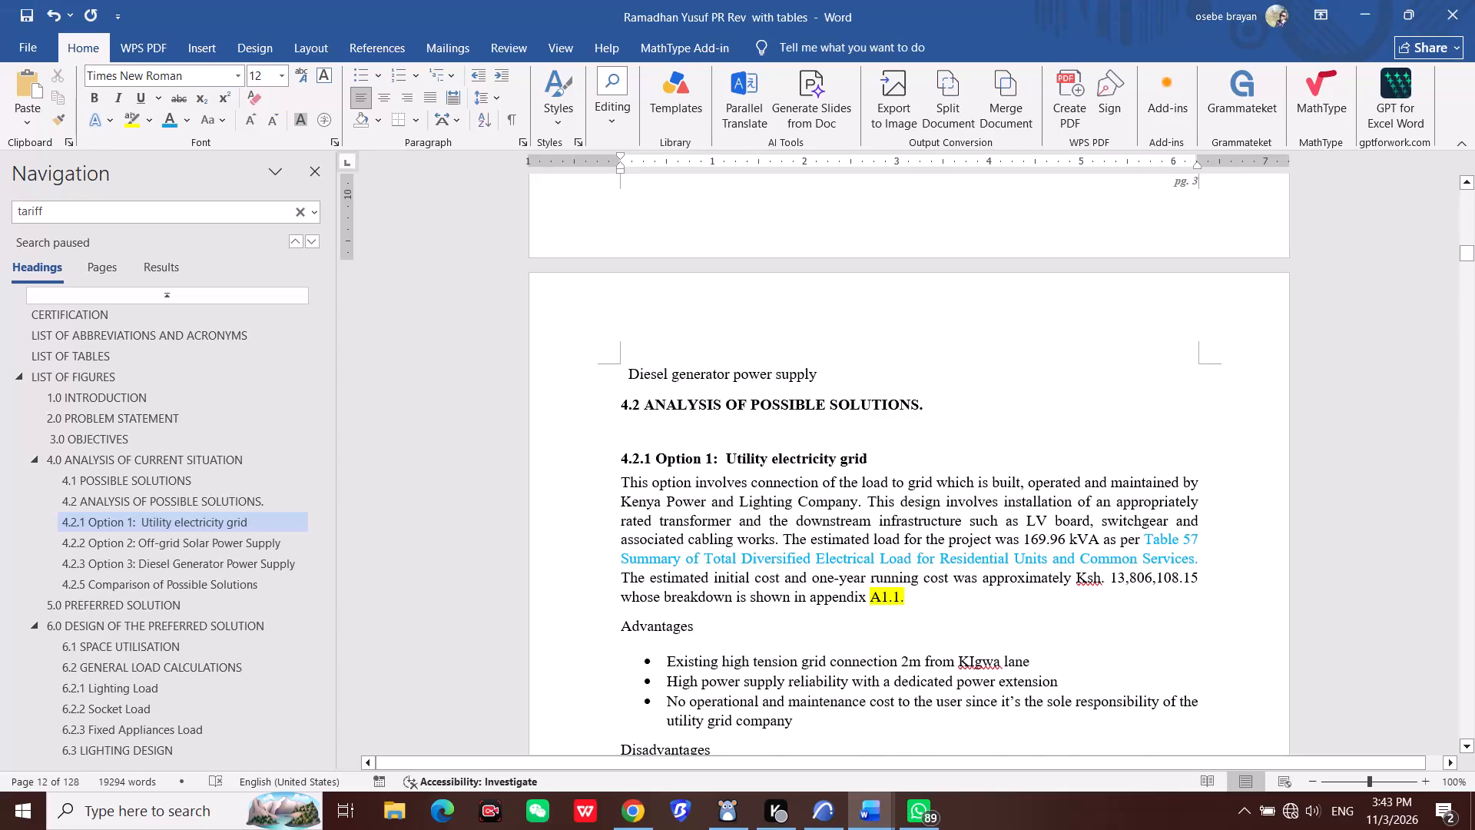
# Delete the space between "Ksh." and 13,806,108.15 in the 4.2.1 utility electricity grid paragraph.
pyautogui.scroll(-5, 773, 596)
pyautogui.scroll(-4, 825, 544)
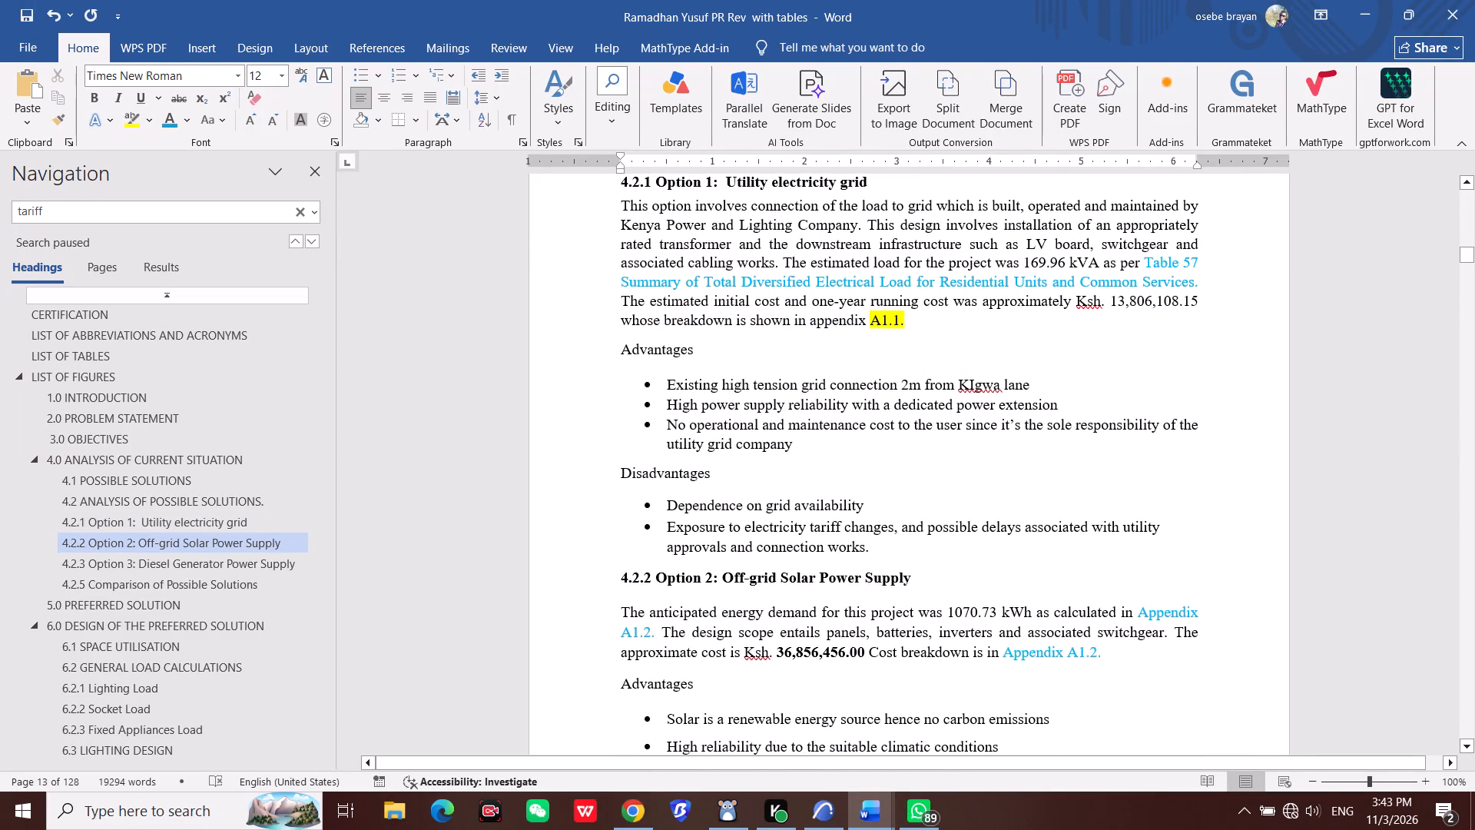
pyautogui.click(1109, 296)
pyautogui.press('BackSpace')
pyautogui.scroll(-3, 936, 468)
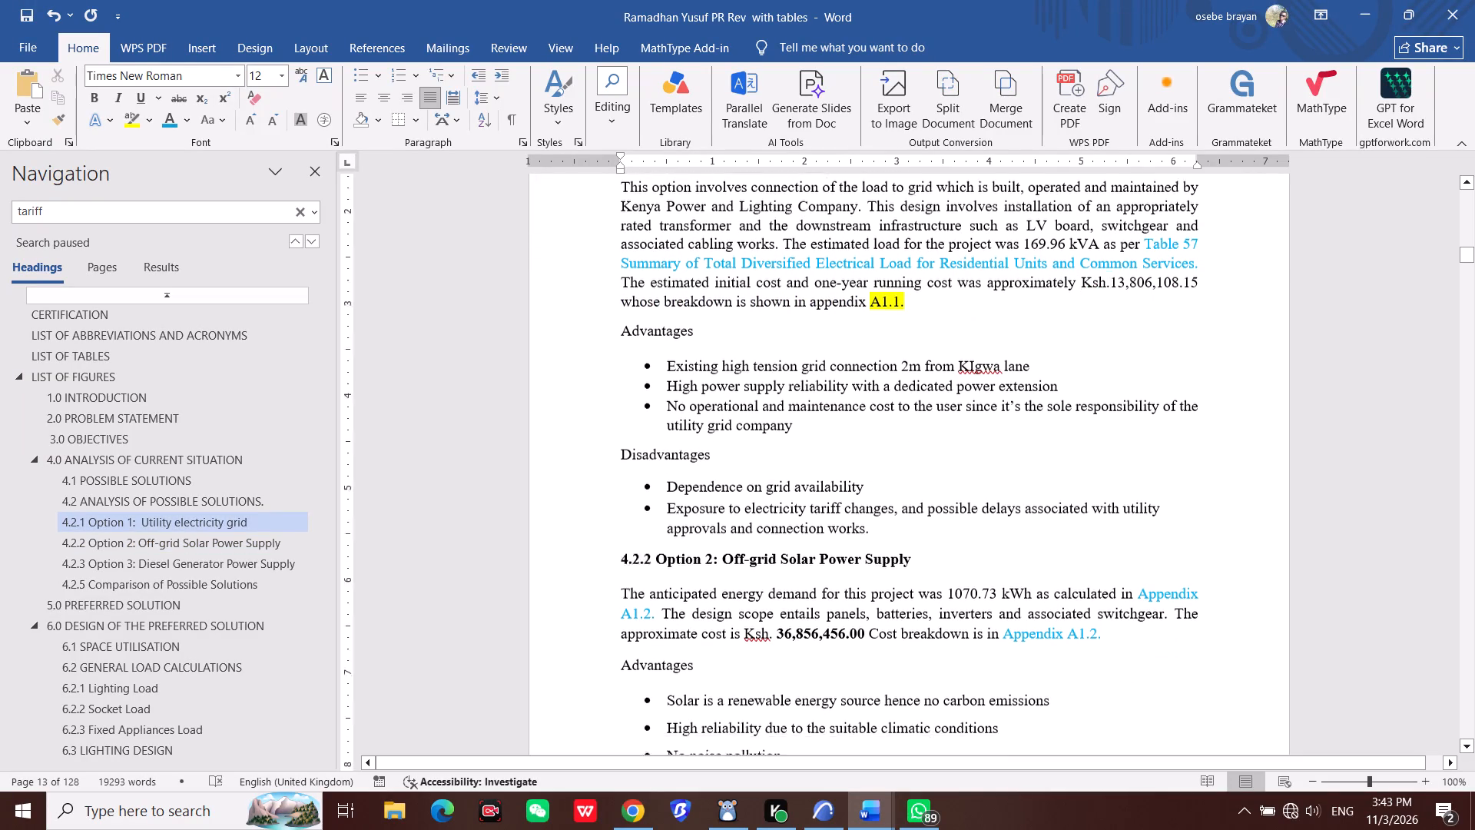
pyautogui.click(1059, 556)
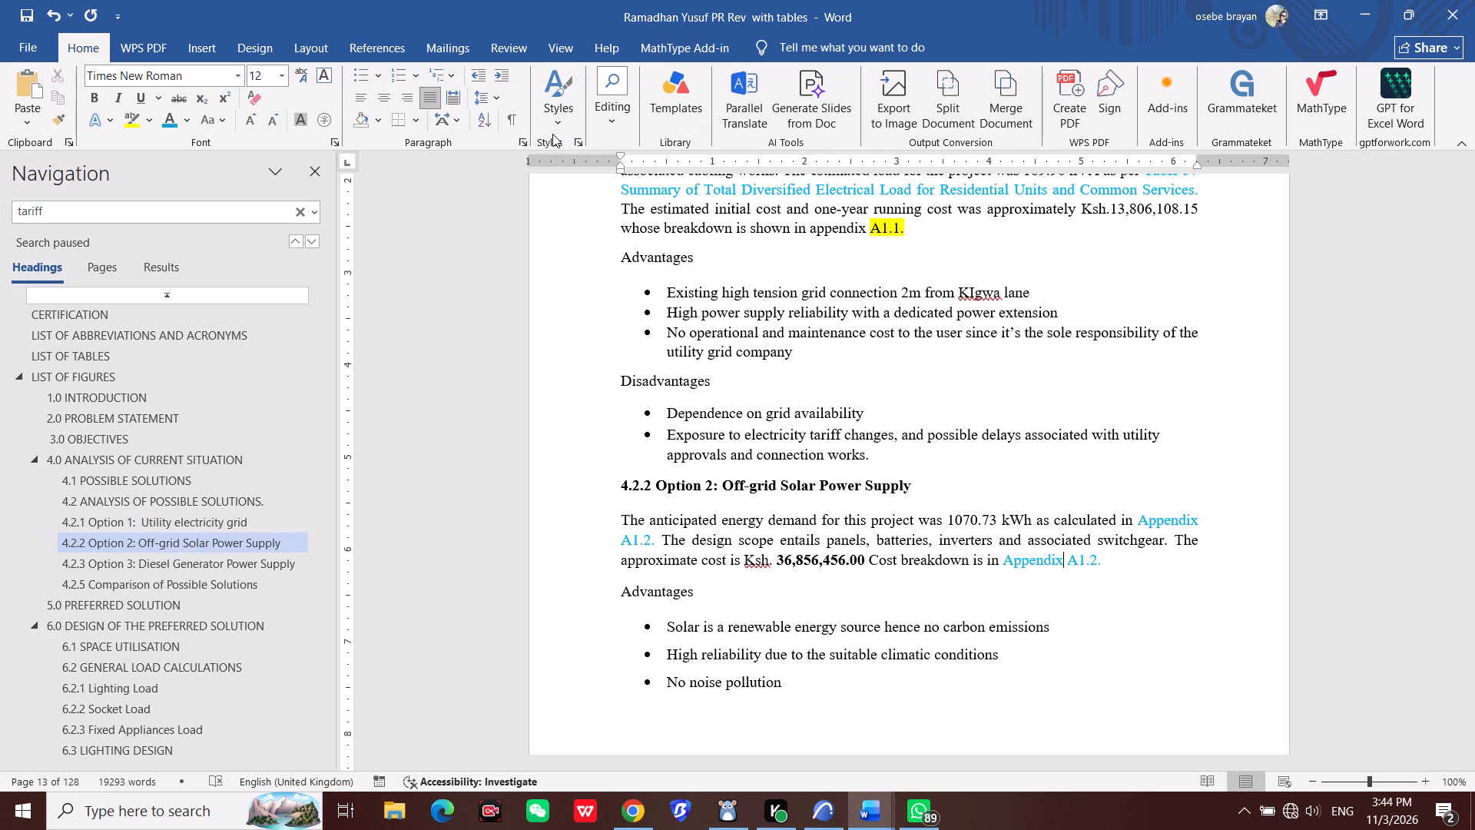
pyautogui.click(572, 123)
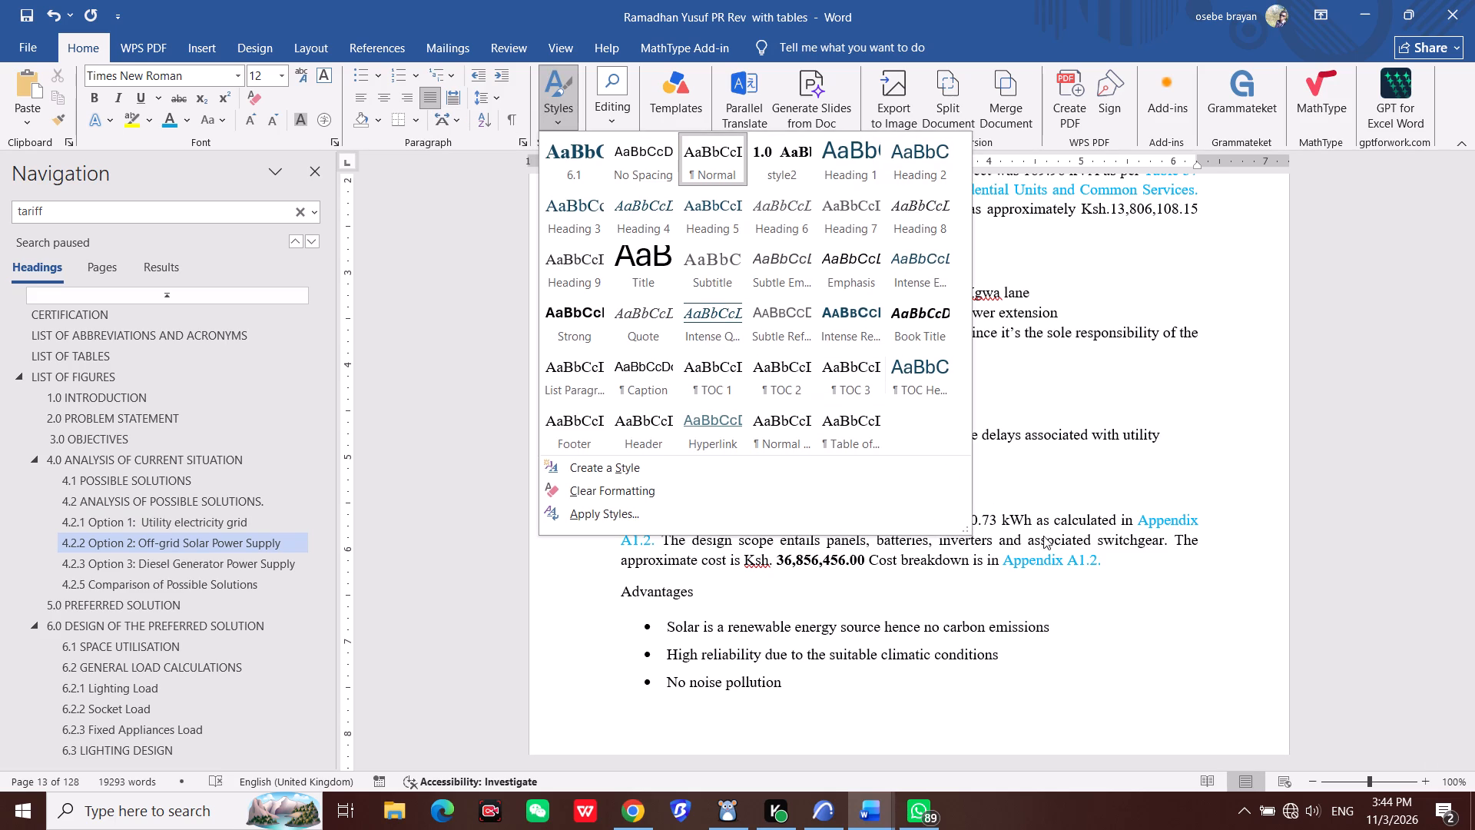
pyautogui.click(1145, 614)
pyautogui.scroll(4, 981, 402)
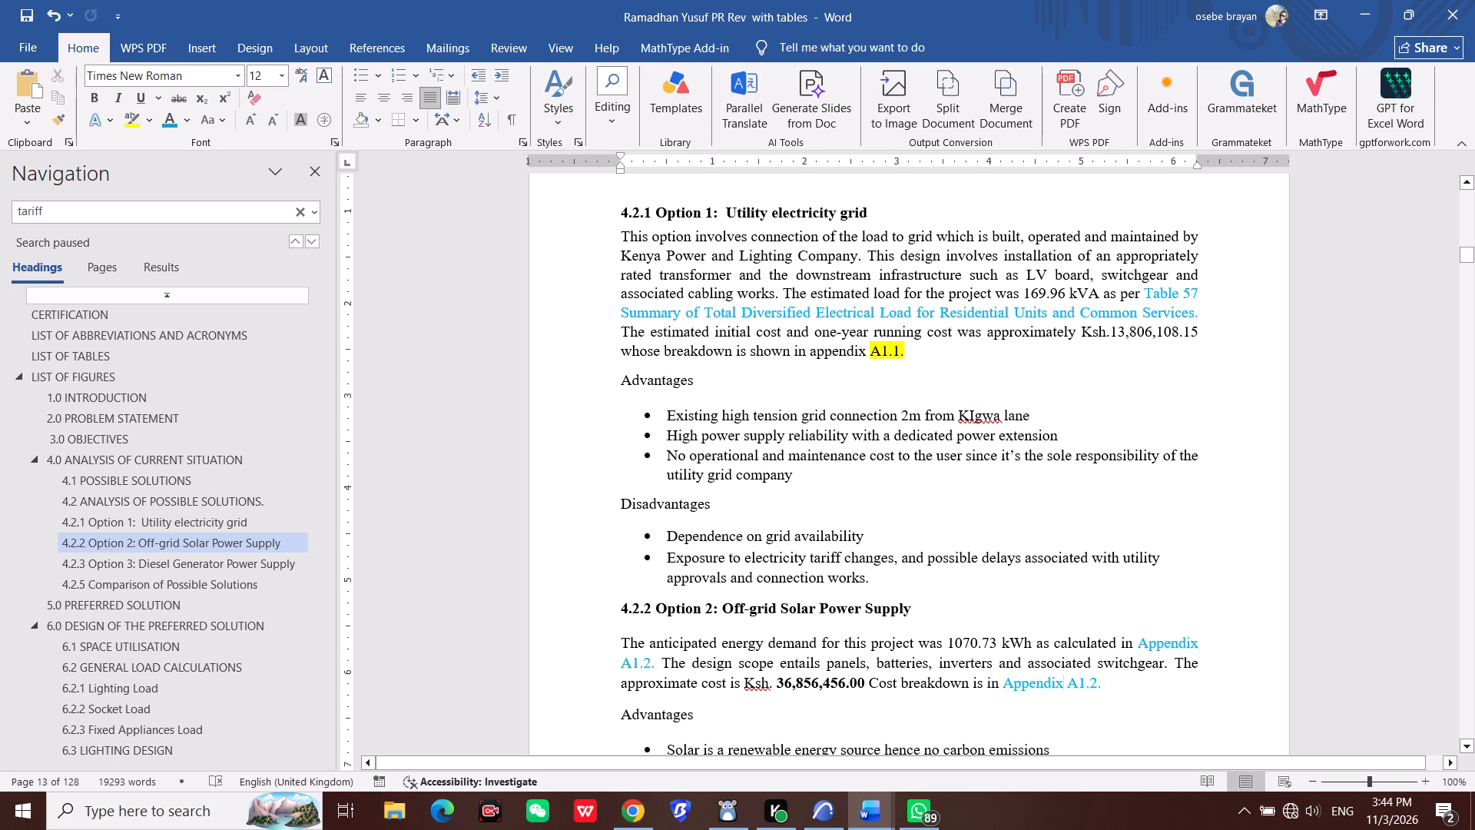
# Save the report.
pyautogui.click(1162, 303)
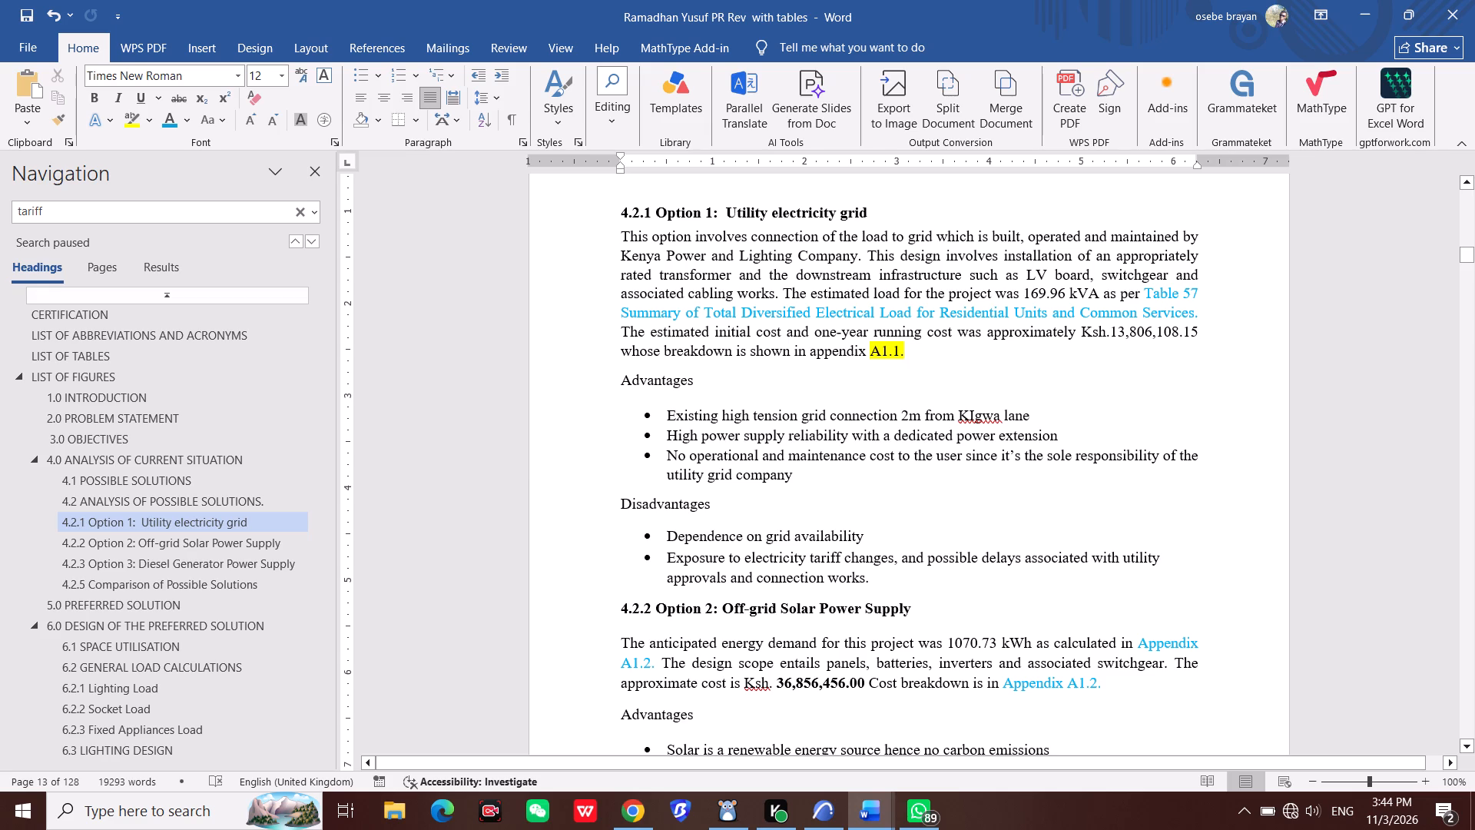
pyautogui.hotkey('ctrl', 's')
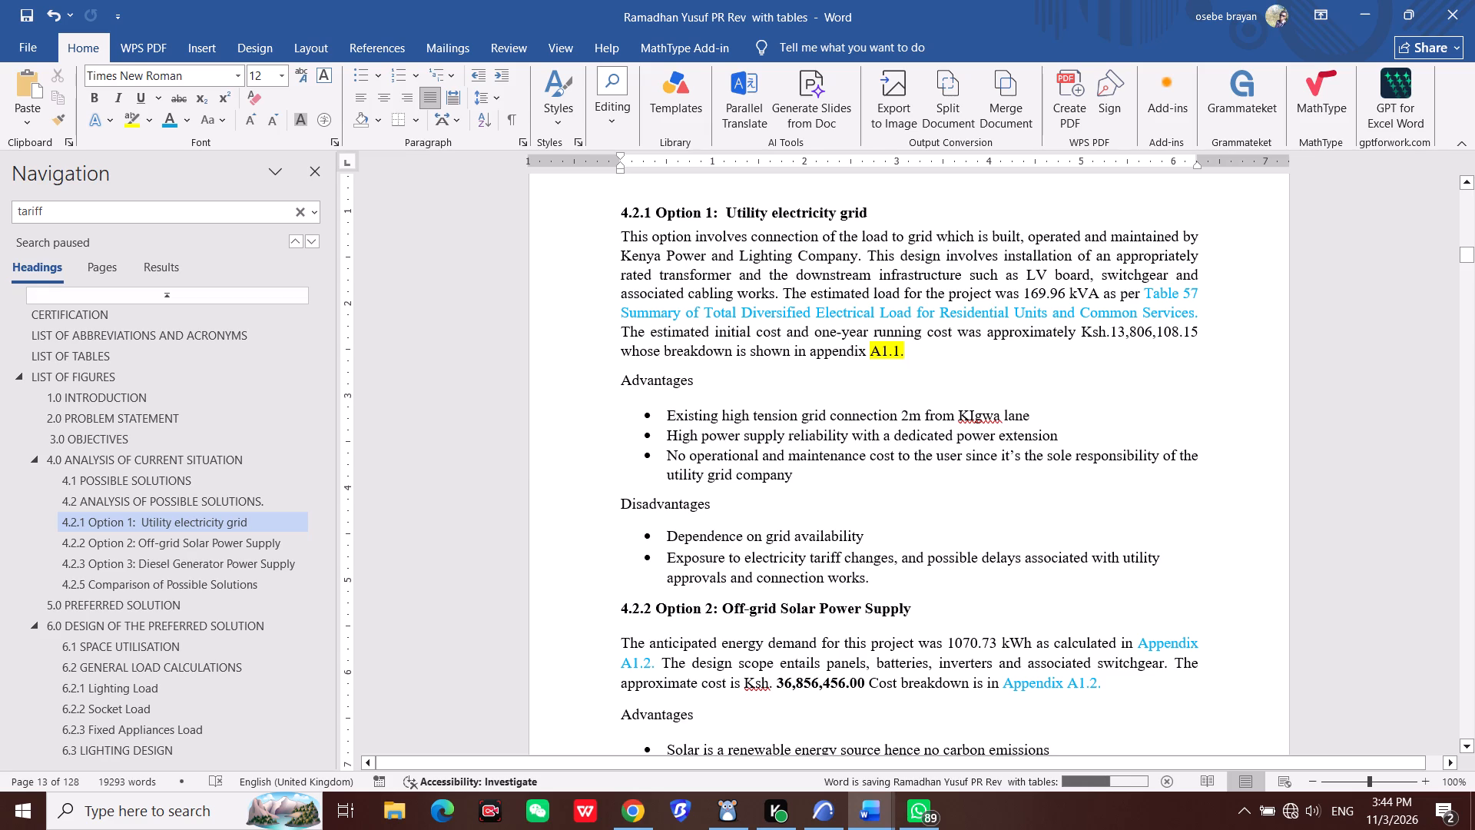
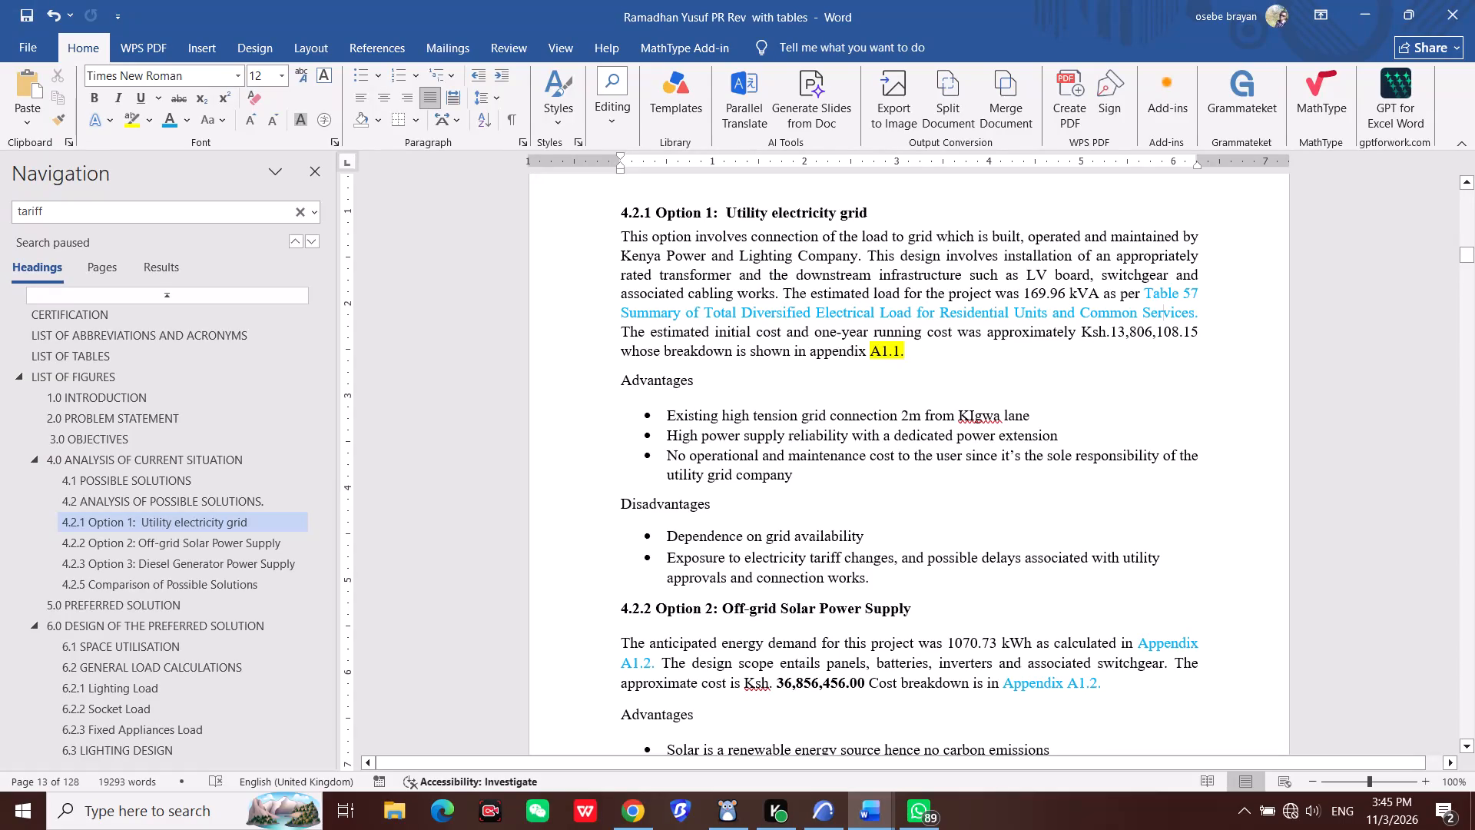
# Remove the blank lines between "No noise pollution" and "Disadvantages" in the 4.2.2 off-grid solar section.
pyautogui.scroll(-6, 702, 646)
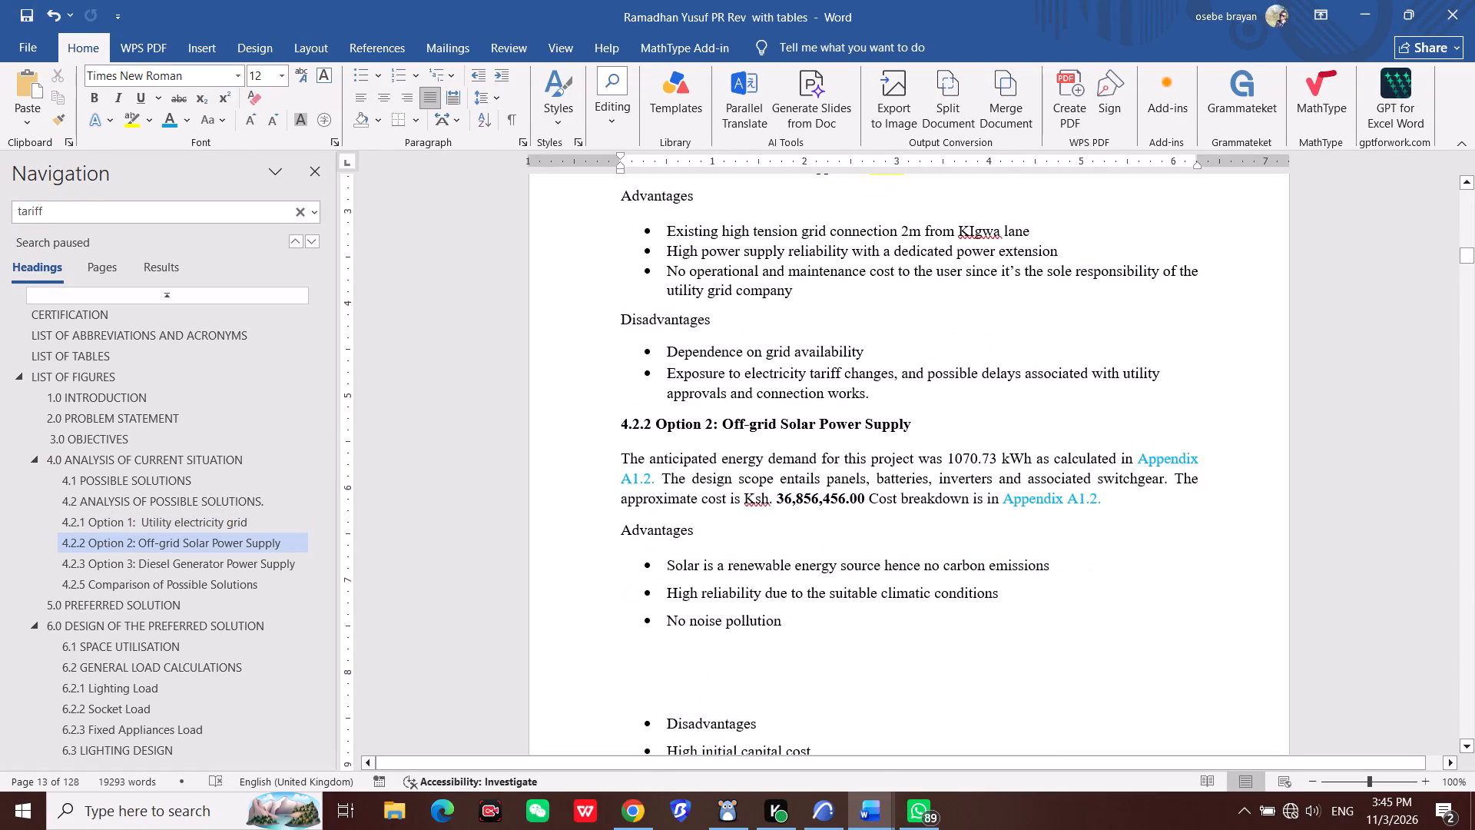
pyautogui.scroll(-3, 714, 639)
pyautogui.click(672, 577)
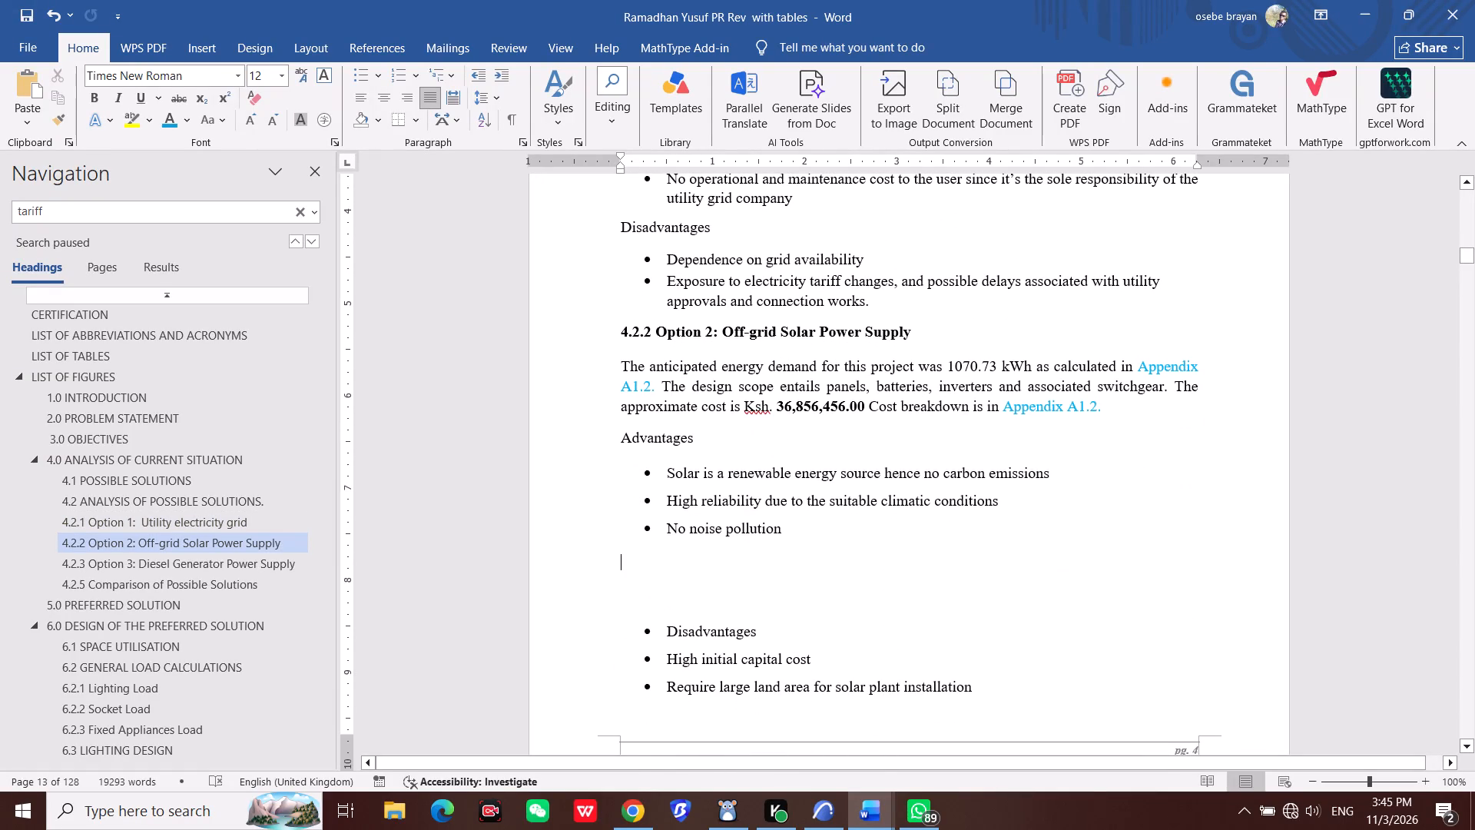
pyautogui.press('BackSpace')
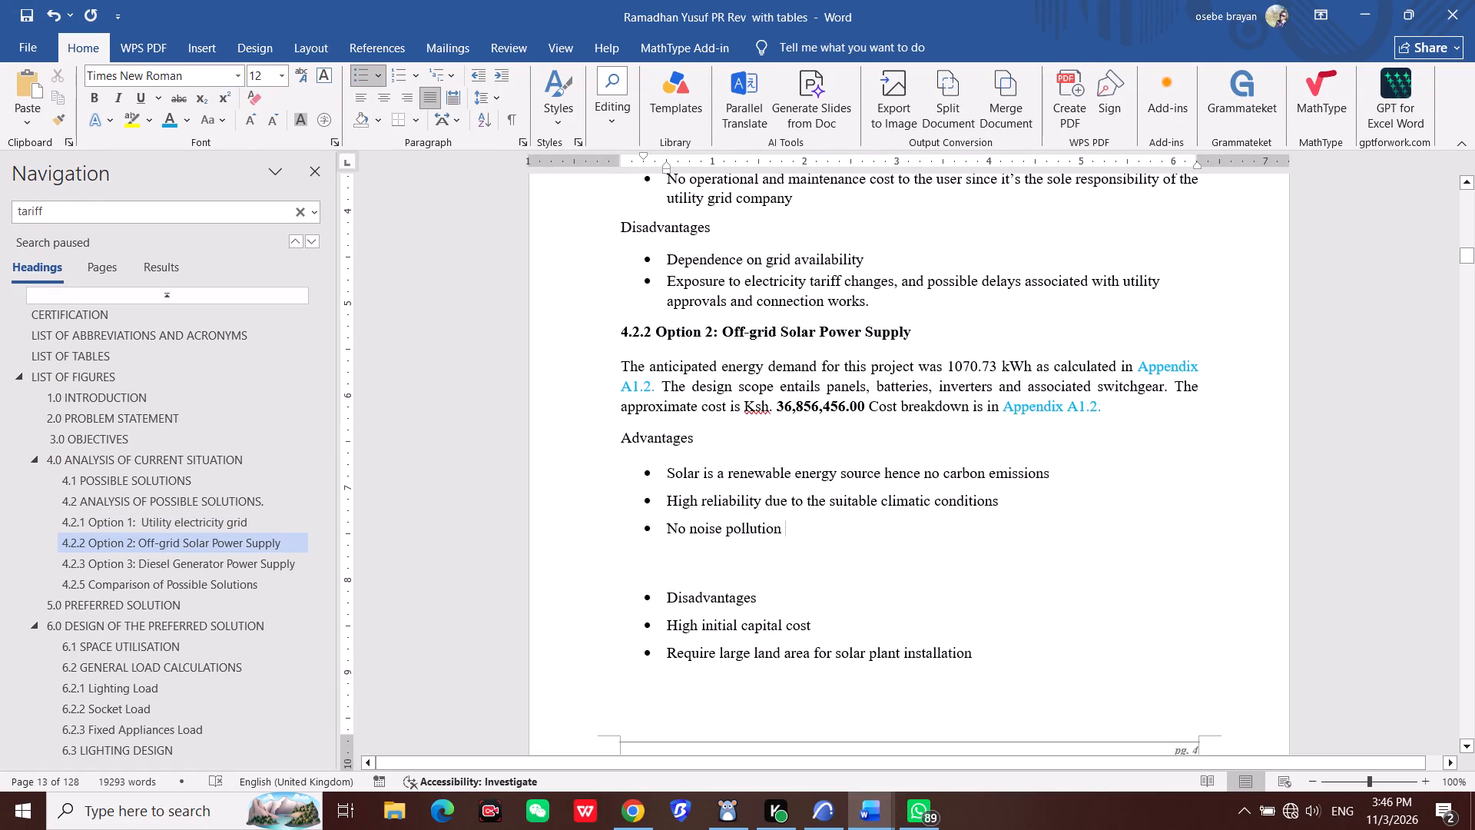
pyautogui.click(631, 569)
pyautogui.press('BackSpace')
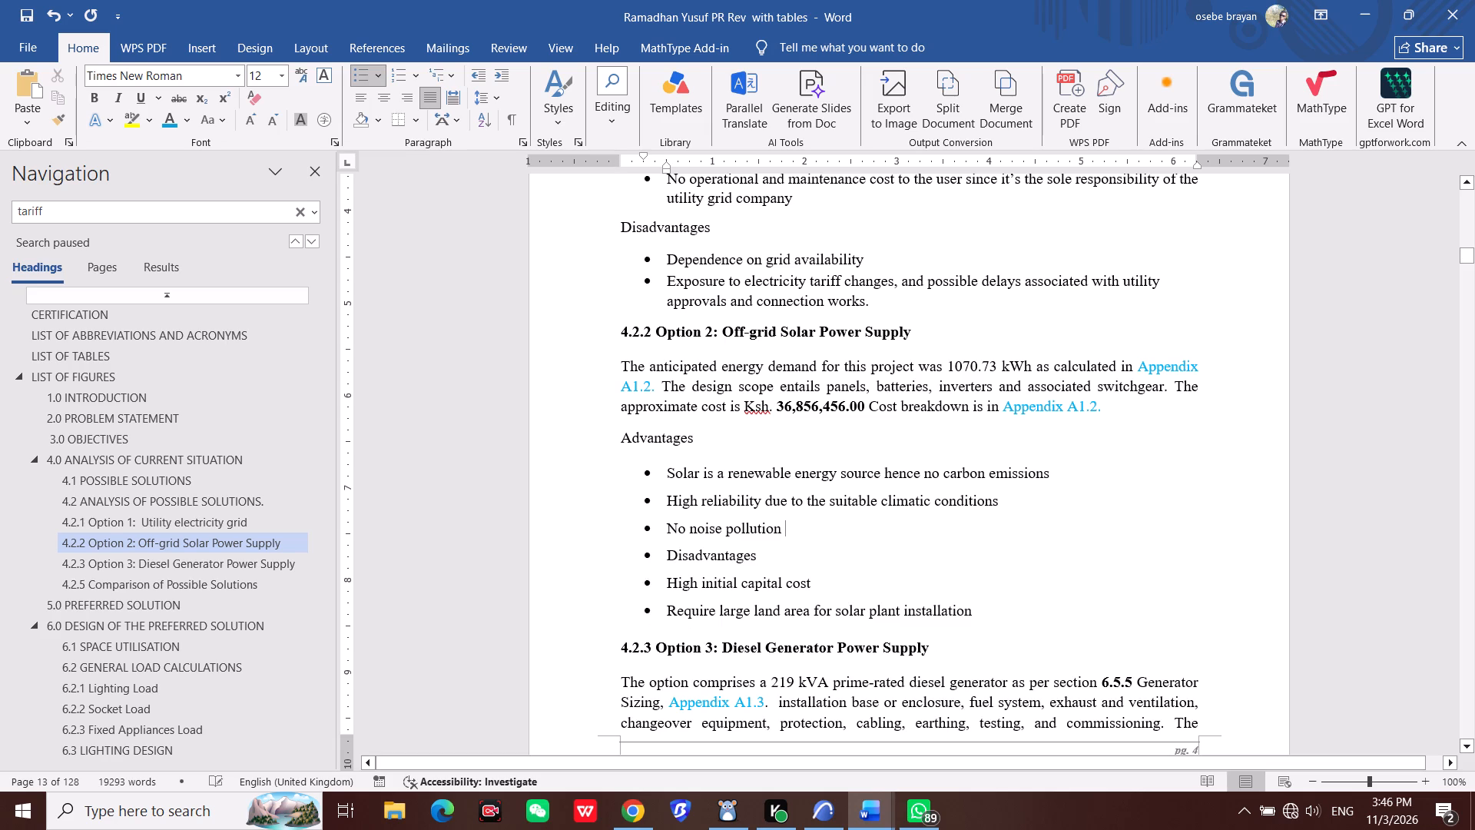
# Save the report.
pyautogui.scroll(2, 782, 569)
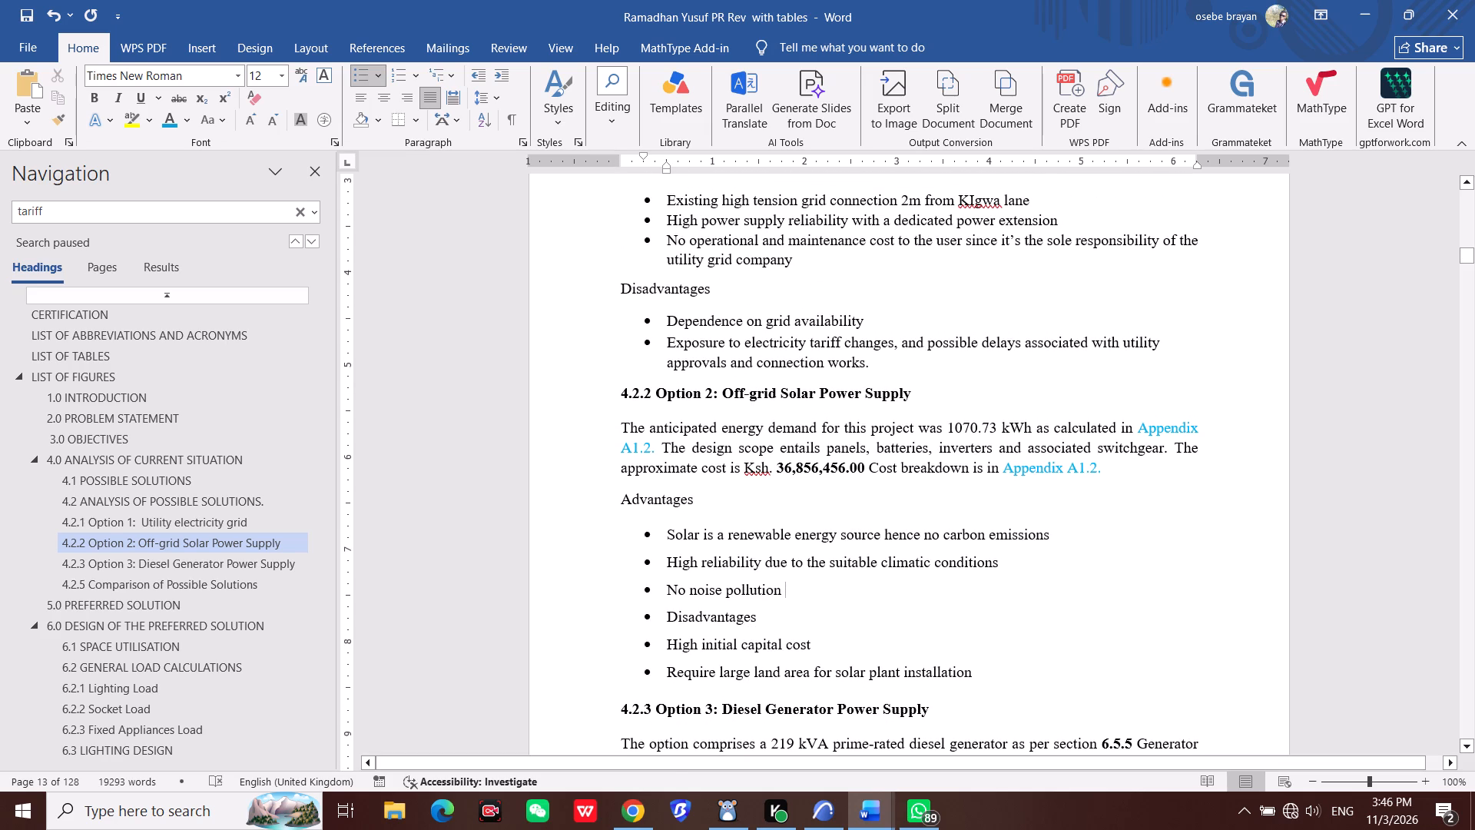
pyautogui.hotkey('ctrl', 's')
# Review the 4.2.3 diesel generator section through to the start of the 4.2.5 comparison table.
pyautogui.scroll(-4, 786, 569)
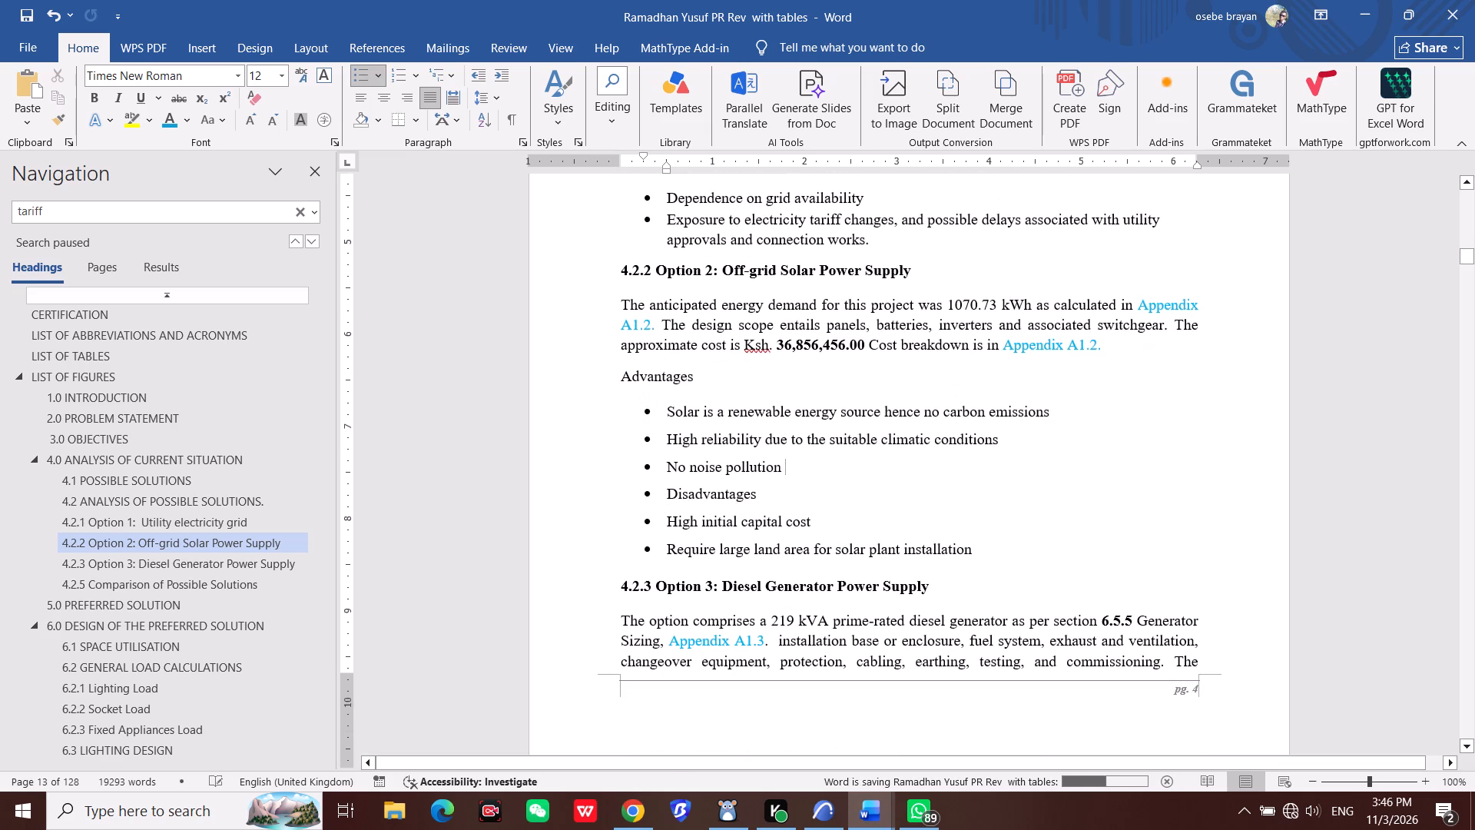
pyautogui.scroll(-7, 786, 569)
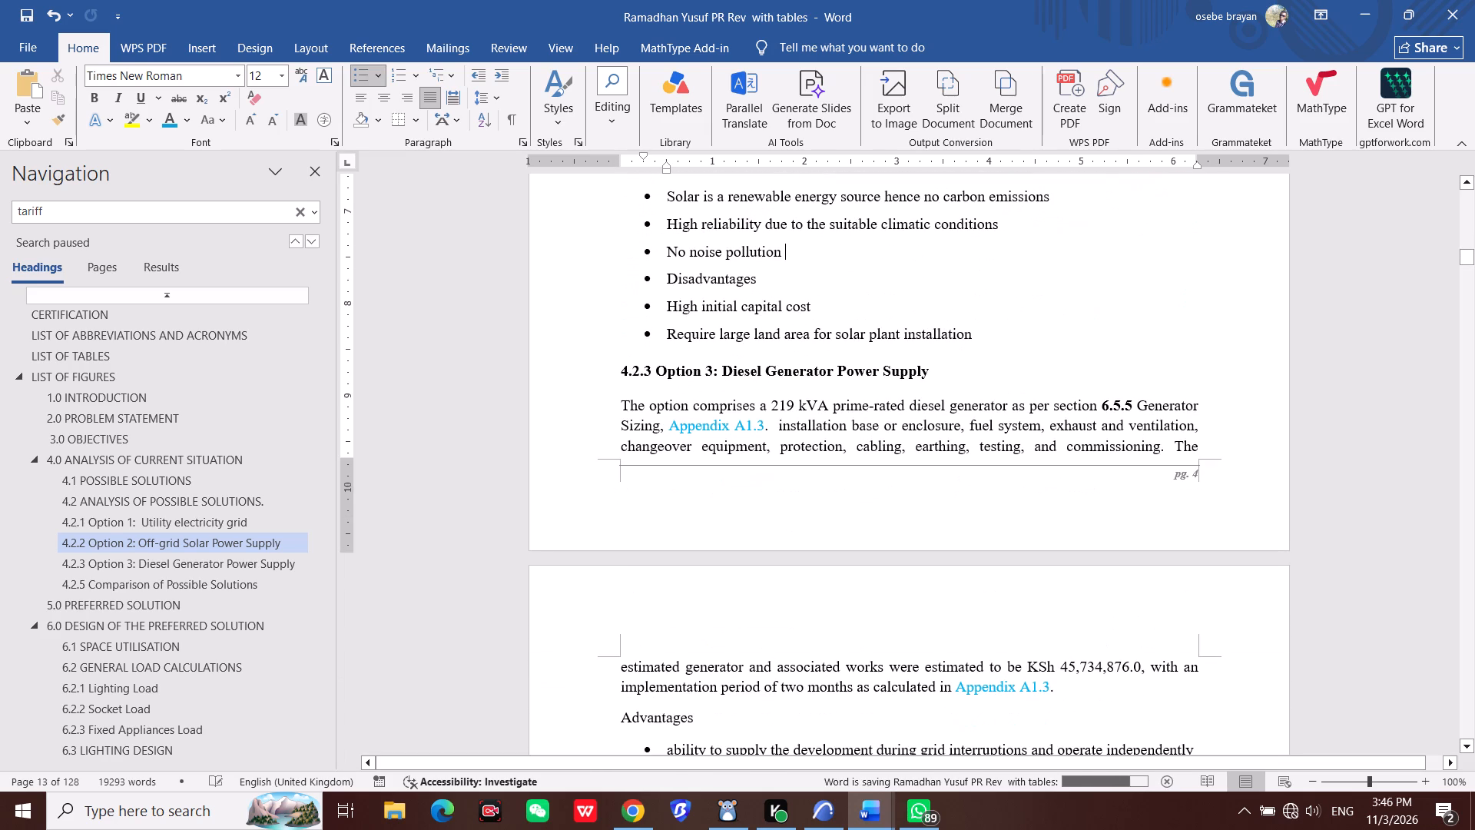
pyautogui.scroll(-7, 786, 569)
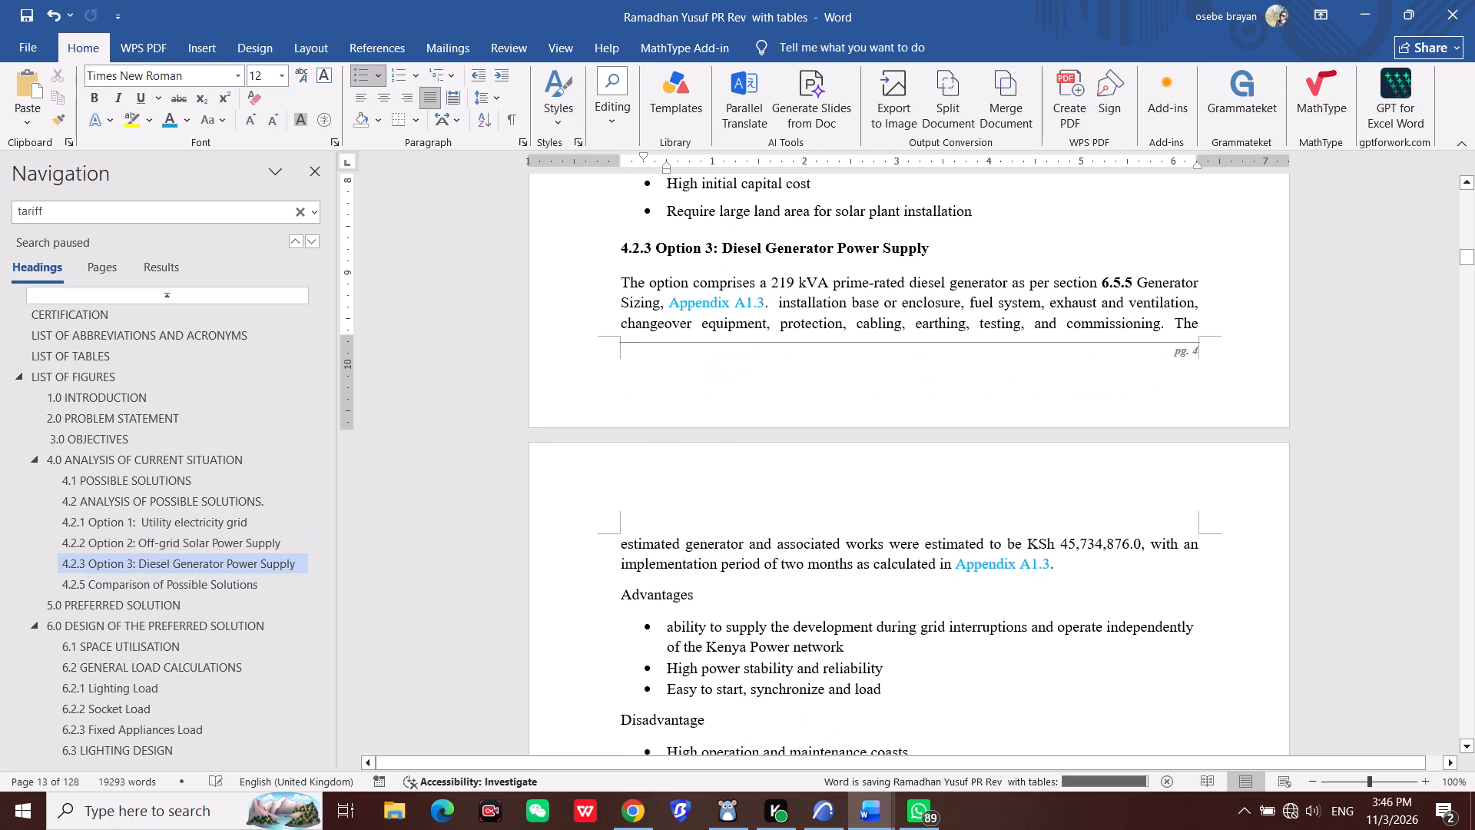
pyautogui.scroll(-2, 786, 570)
pyautogui.scroll(-4, 704, 572)
pyautogui.scroll(10, 704, 572)
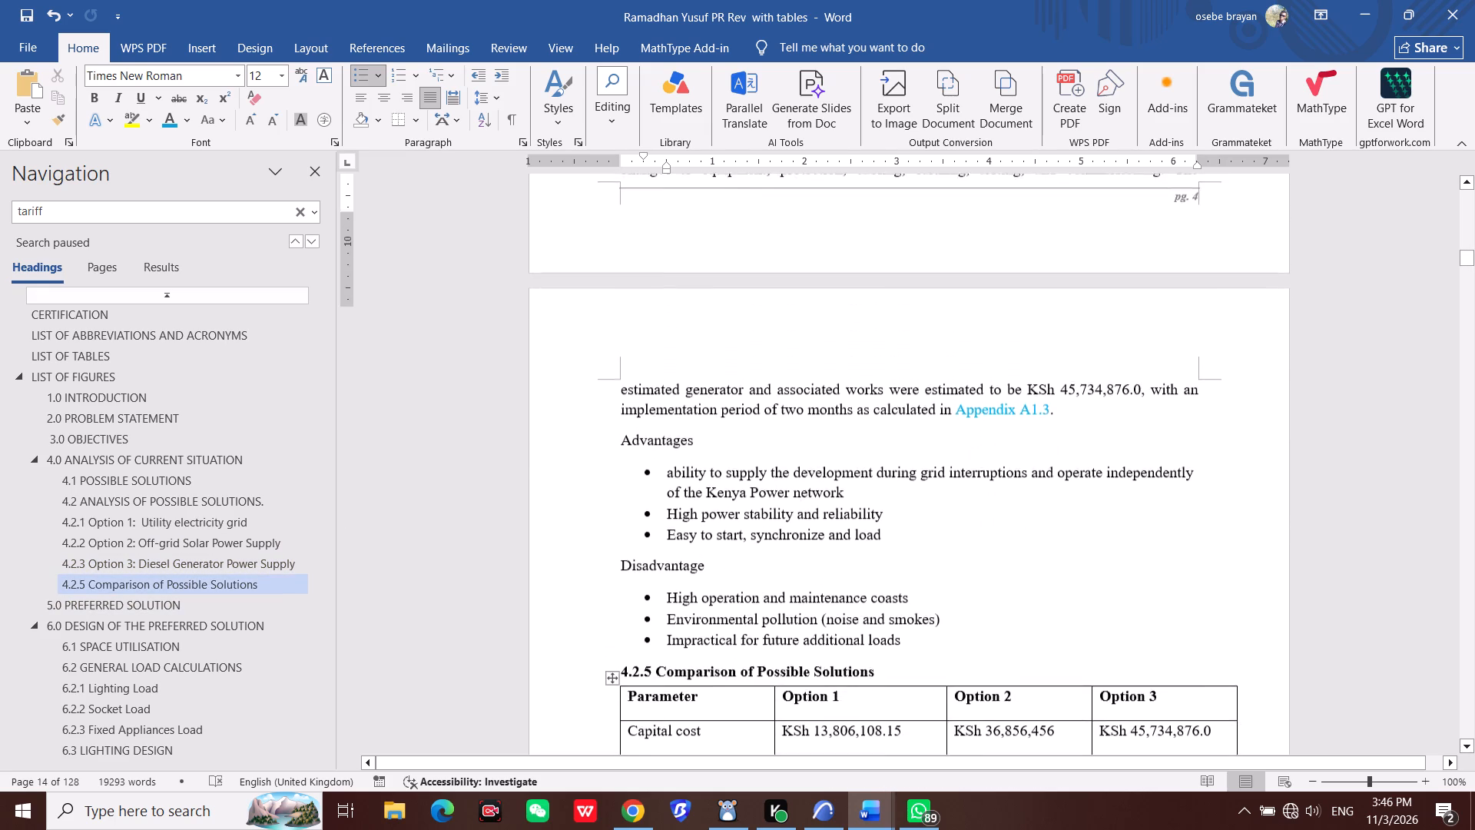
# Remove the blank line between the 4.2 Analysis of Possible Solutions heading and the 4.2.1 utility electricity grid heading.
pyautogui.scroll(17, 704, 572)
pyautogui.scroll(5, 704, 572)
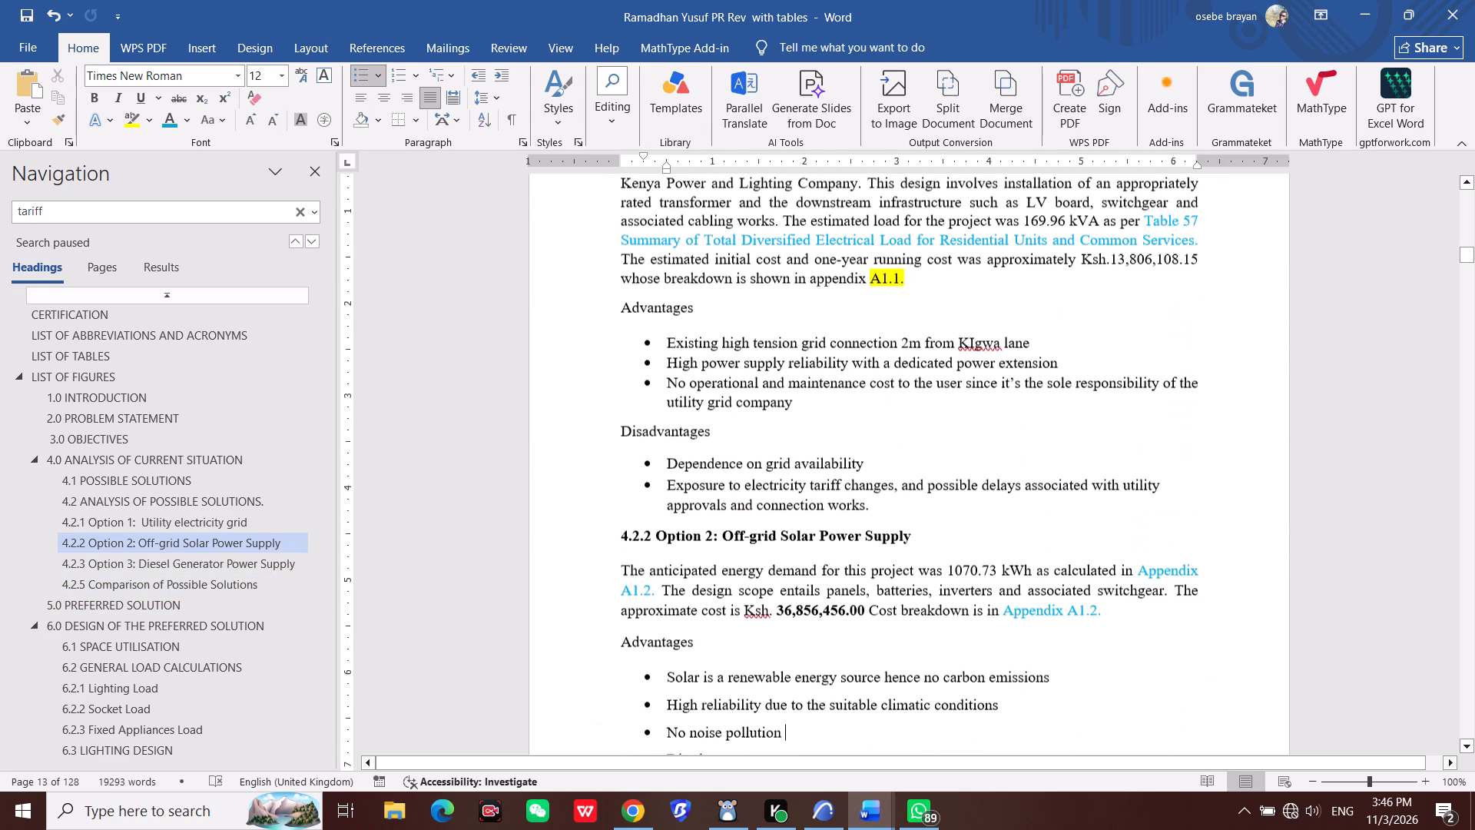
pyautogui.scroll(9, 704, 572)
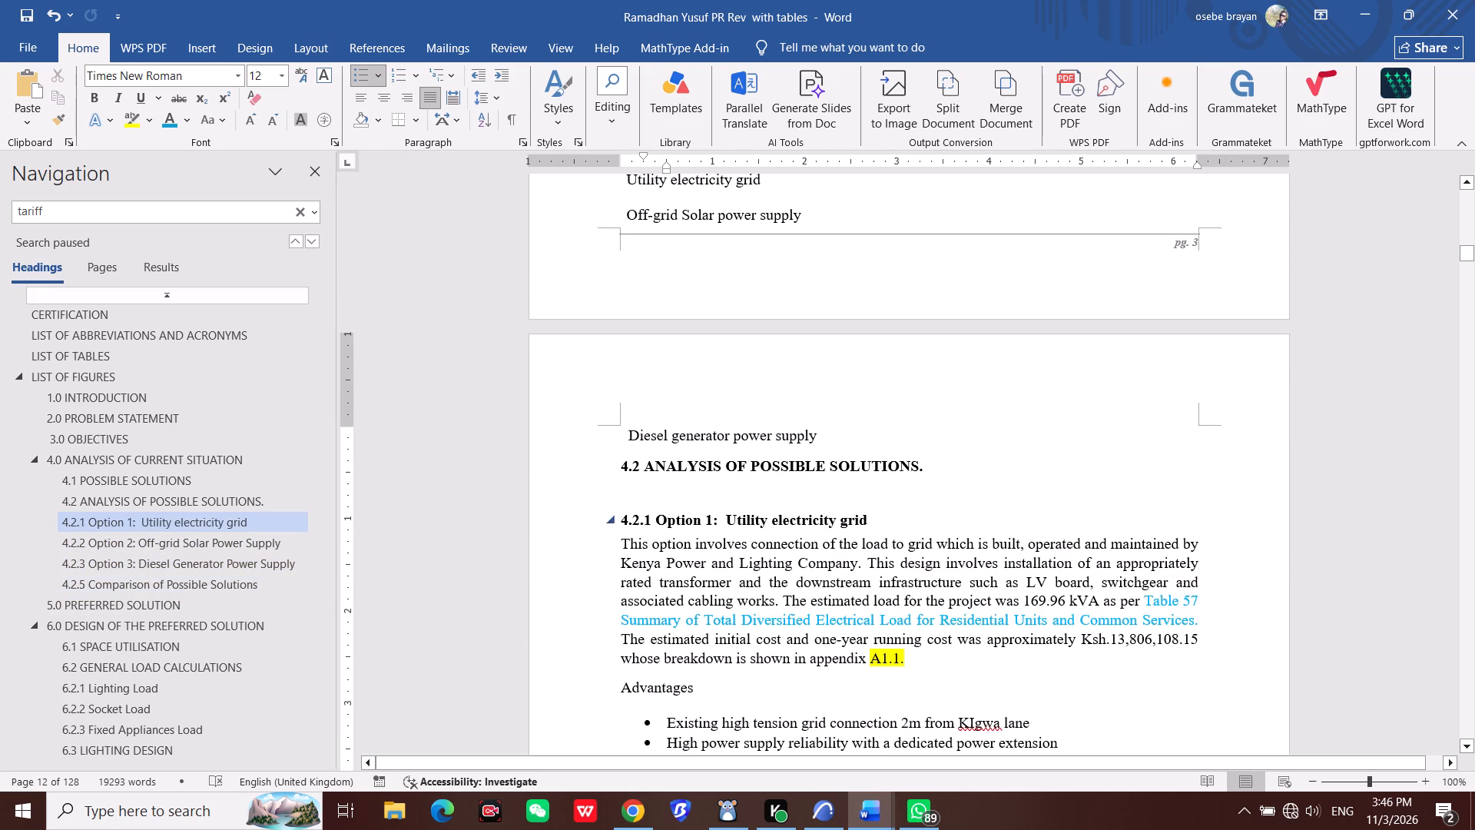
pyautogui.click(655, 495)
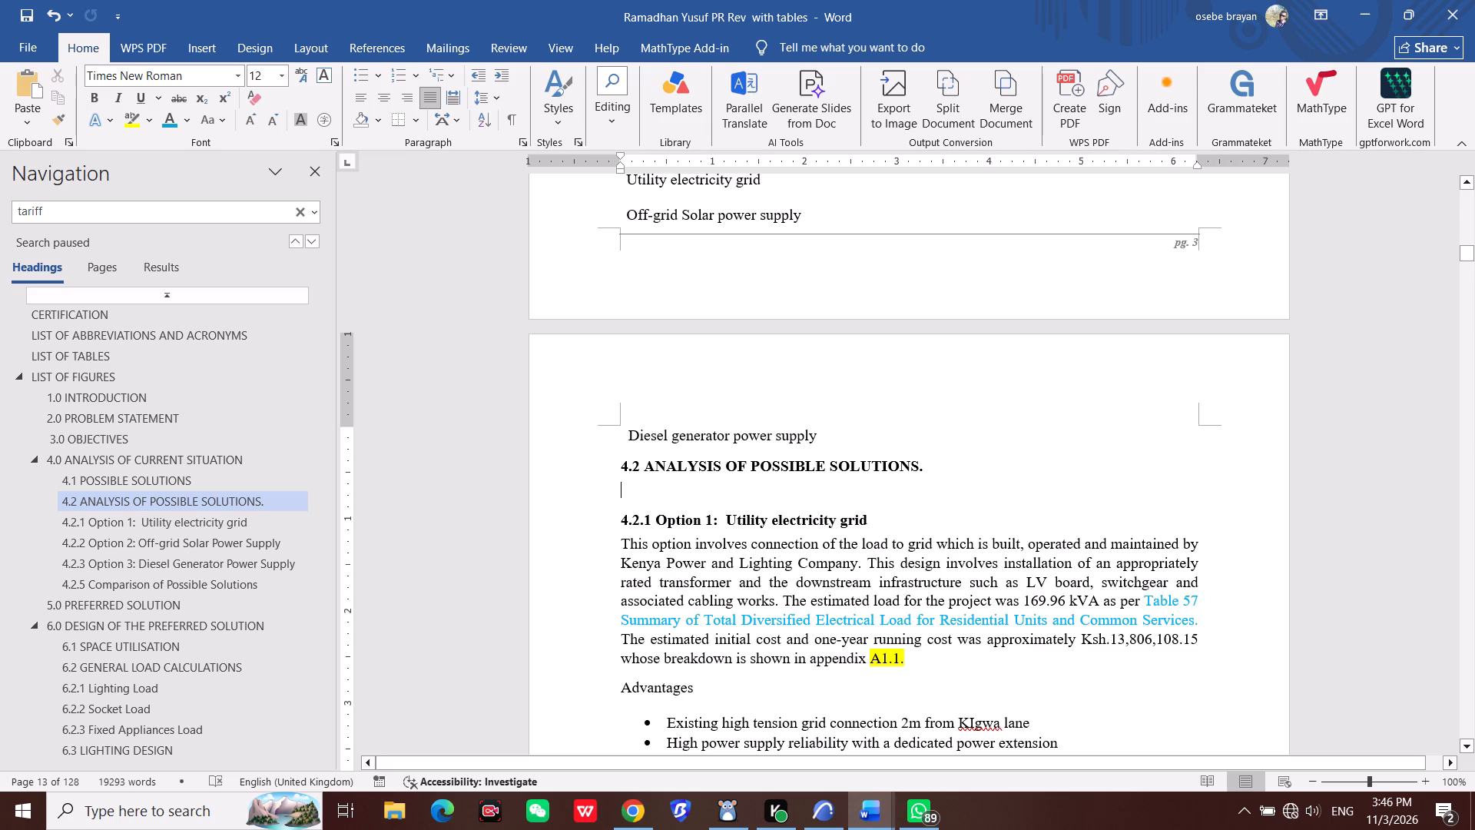
pyautogui.press('BackSpace')
pyautogui.scroll(3, 706, 546)
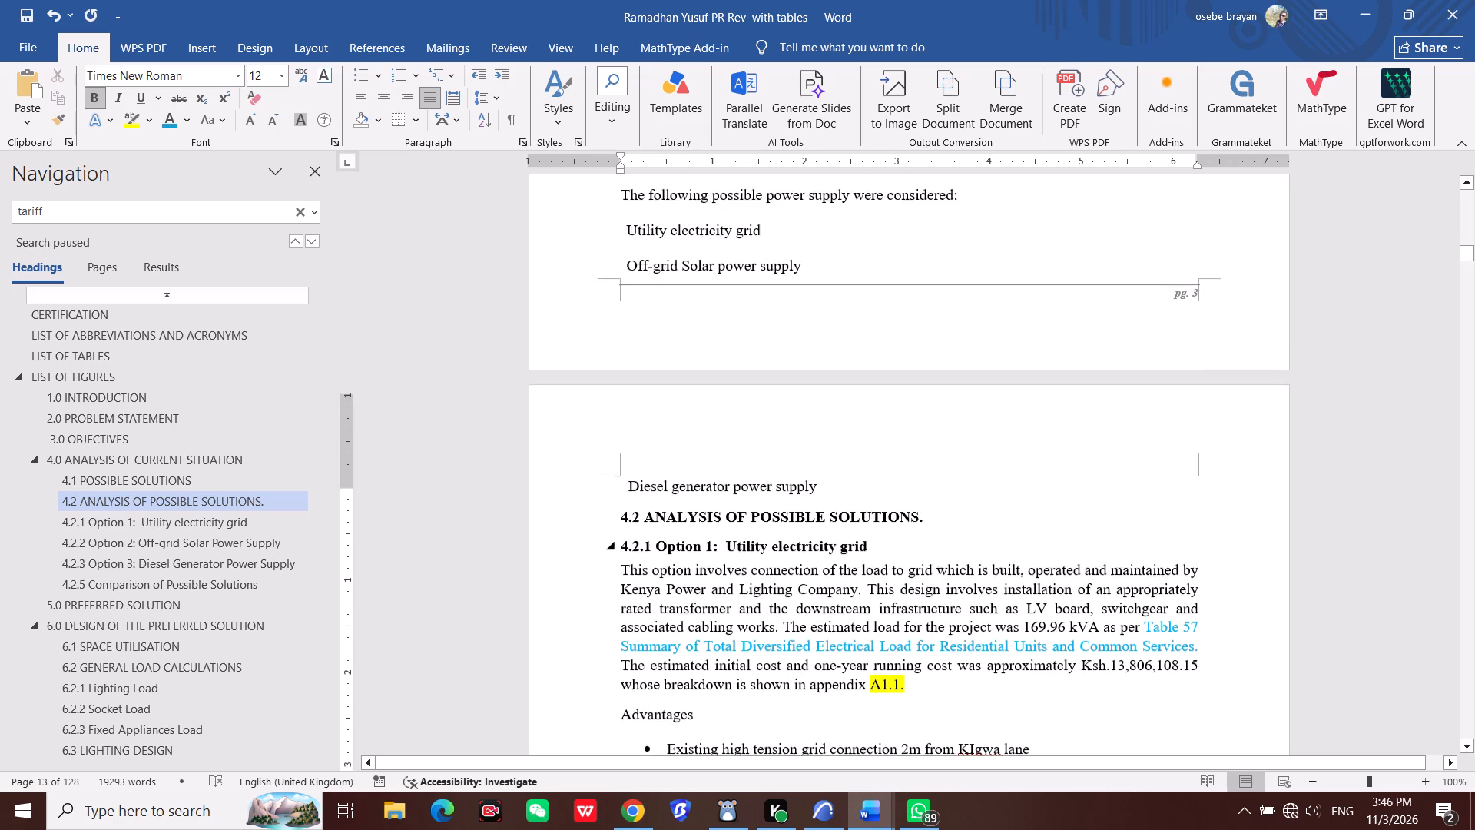
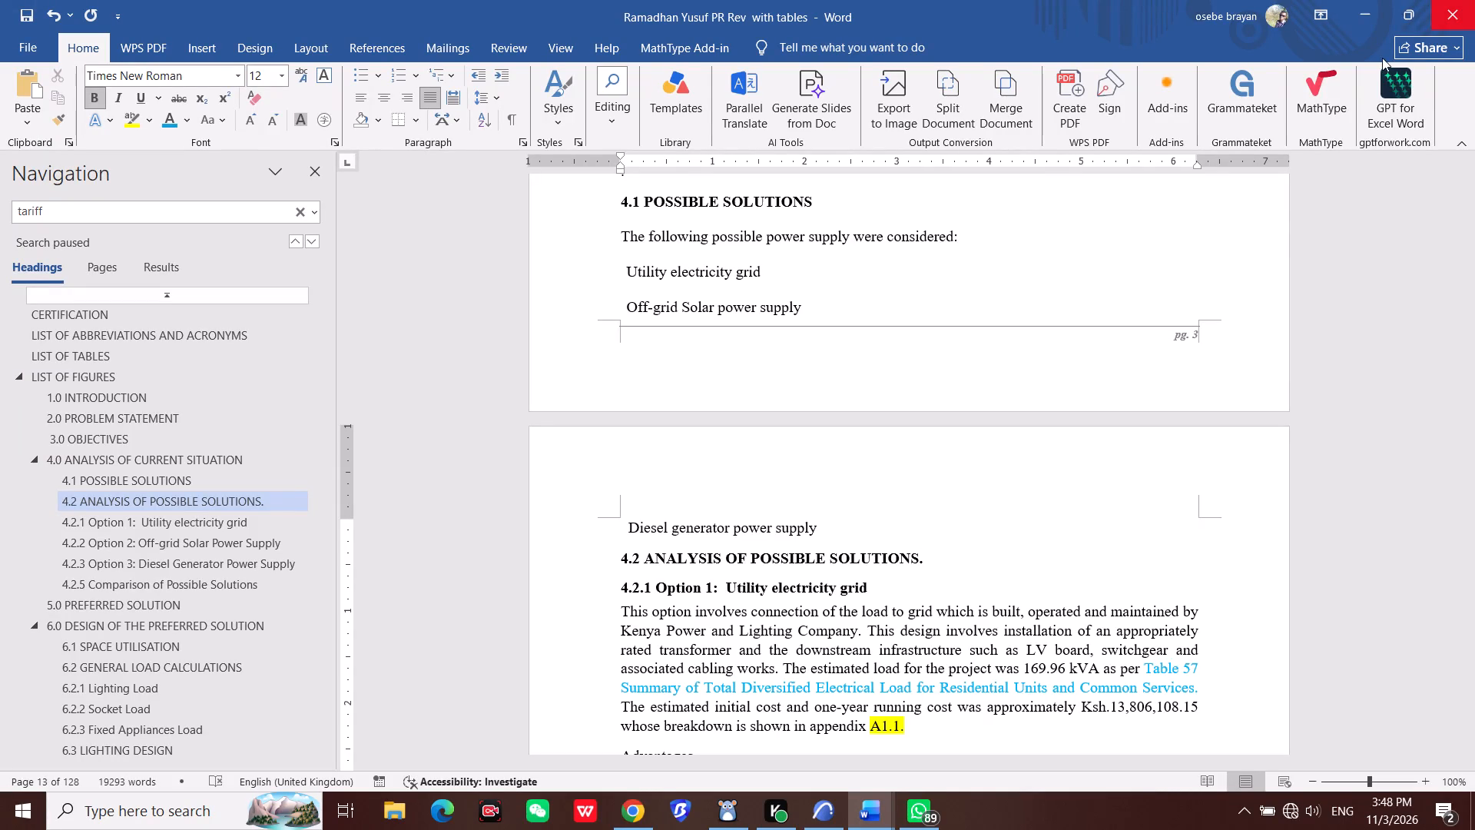
# Review the text from the 4.0 Analysis of Current Situation section through the 4.2.2 off-grid solar option.
pyautogui.scroll(1, 1474, 0)
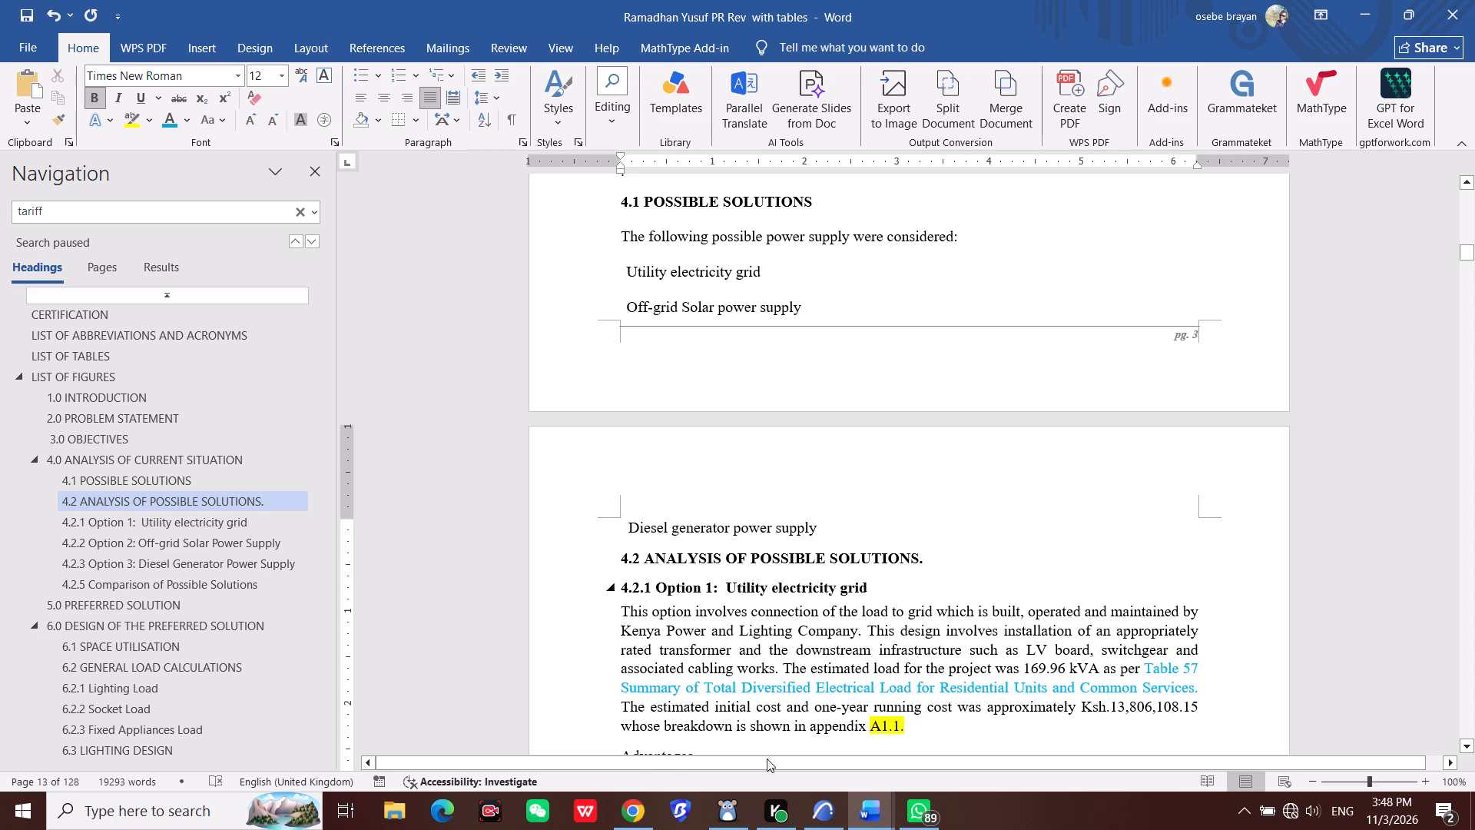
pyautogui.scroll(-4, 859, 562)
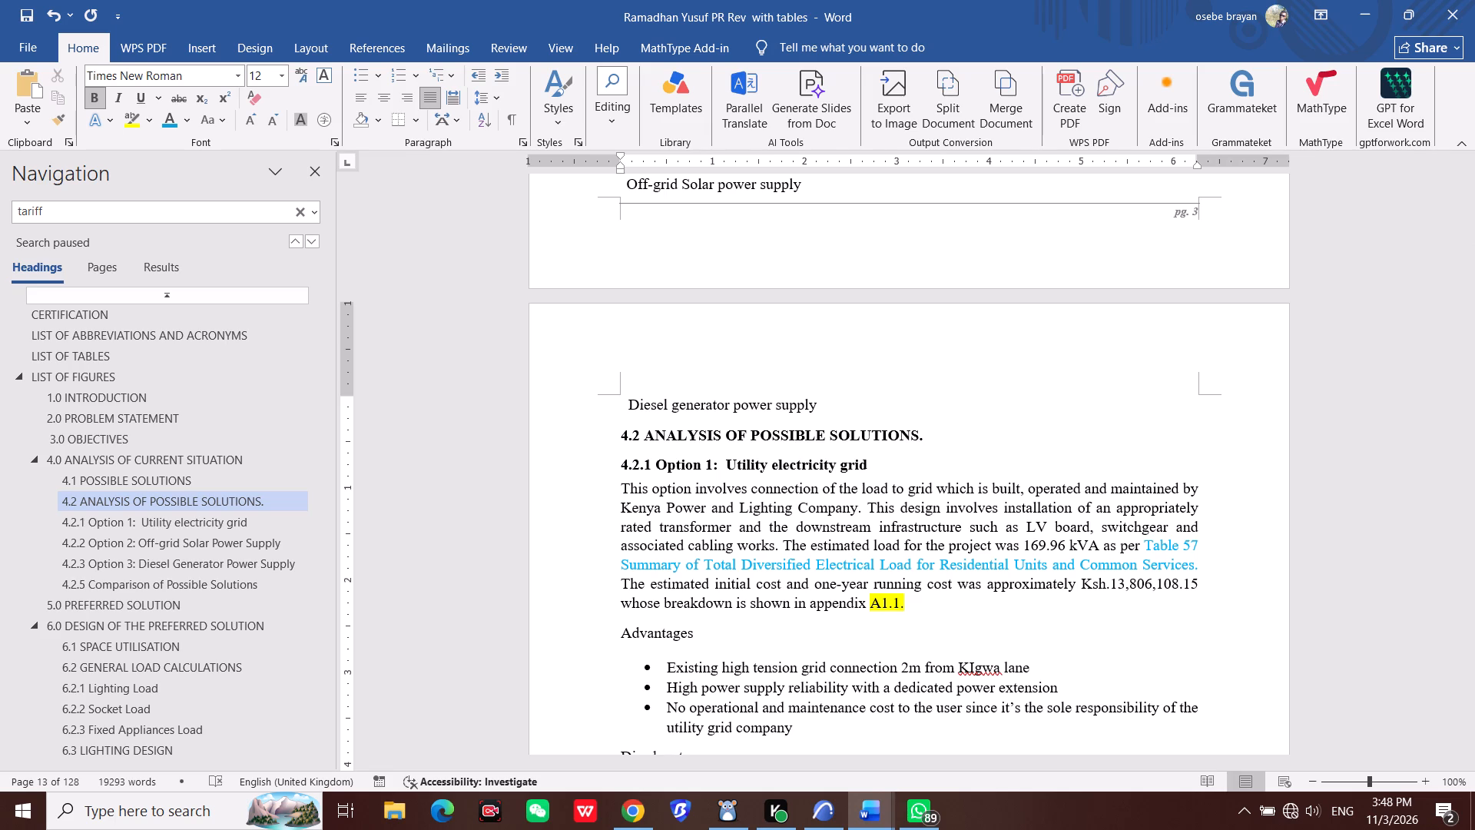
pyautogui.scroll(-10, 996, 648)
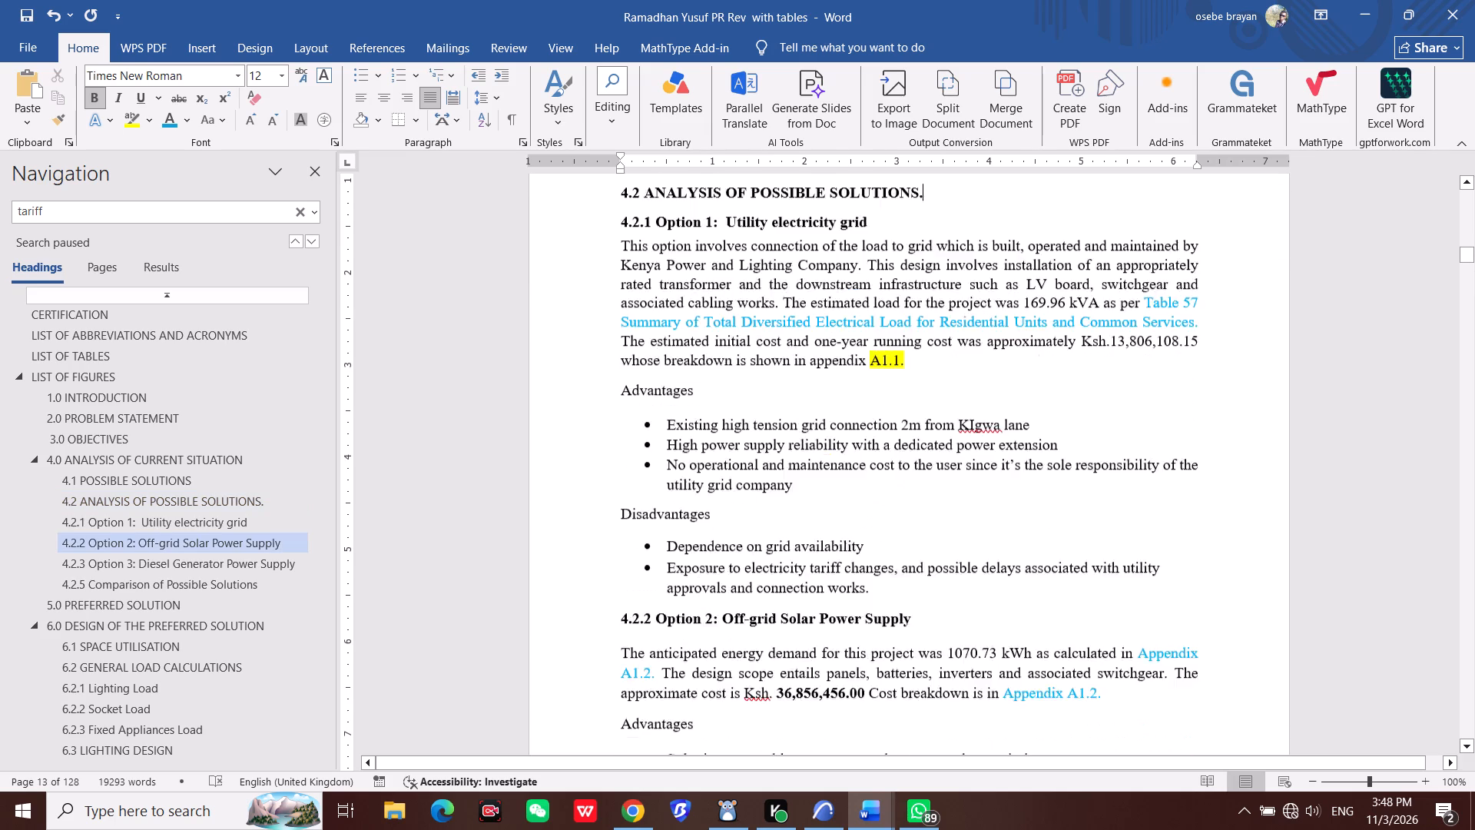
pyautogui.scroll(4, 800, 555)
pyautogui.scroll(-5, 800, 555)
pyautogui.scroll(2, 797, 555)
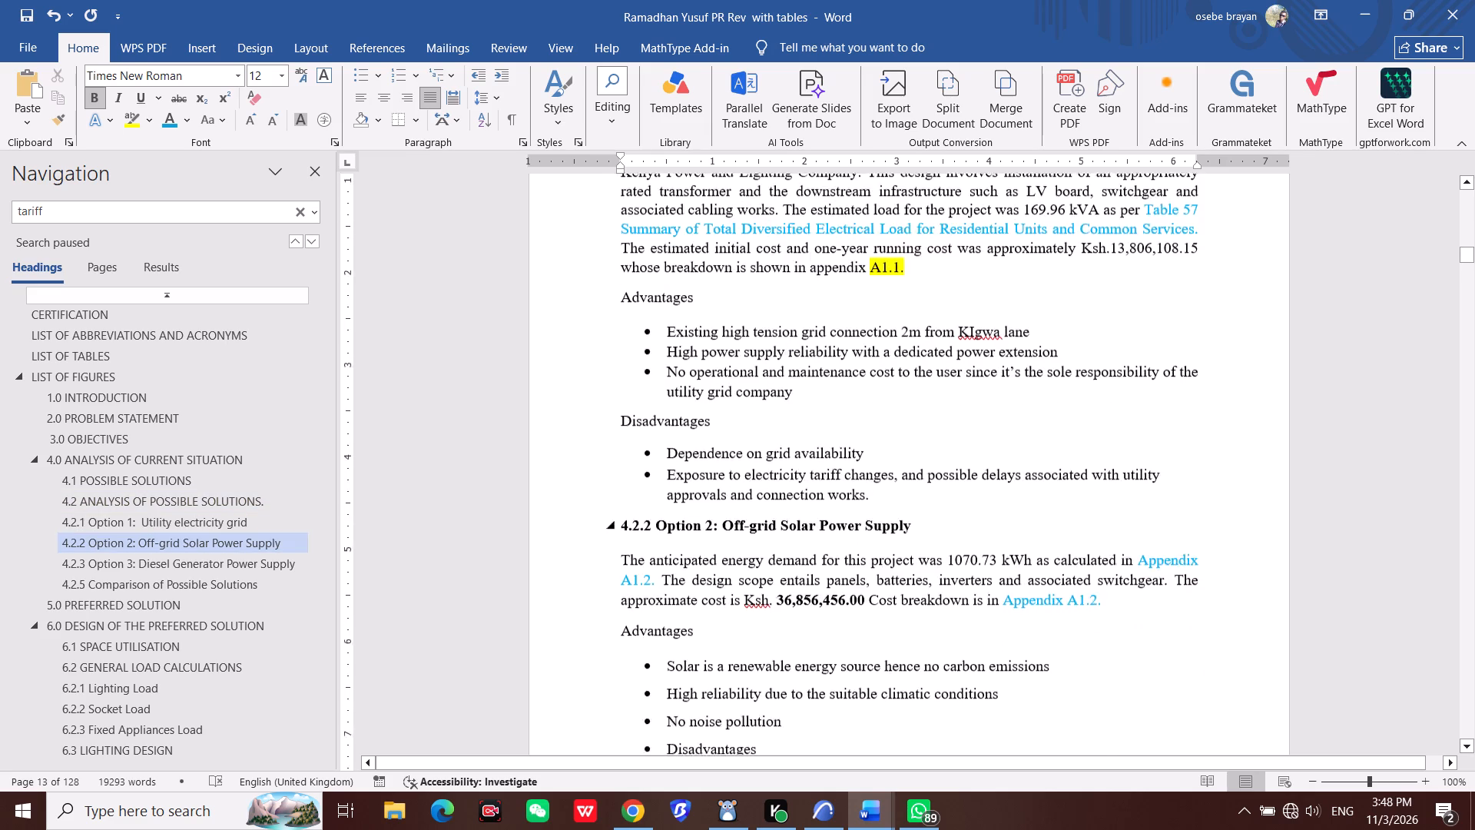
pyautogui.scroll(3, 797, 555)
pyautogui.scroll(20, 793, 551)
pyautogui.scroll(3, 793, 551)
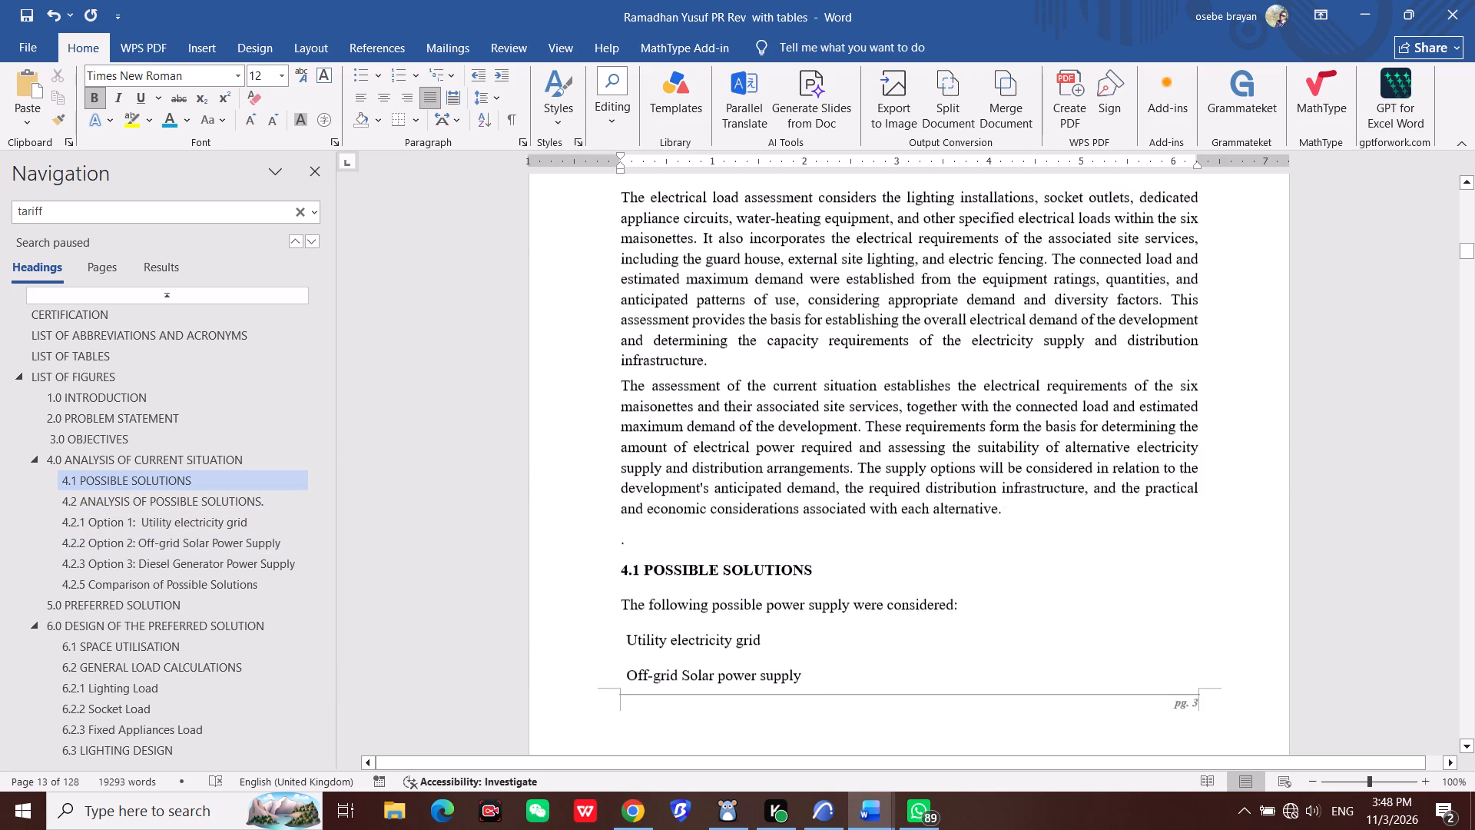
pyautogui.scroll(10, 804, 501)
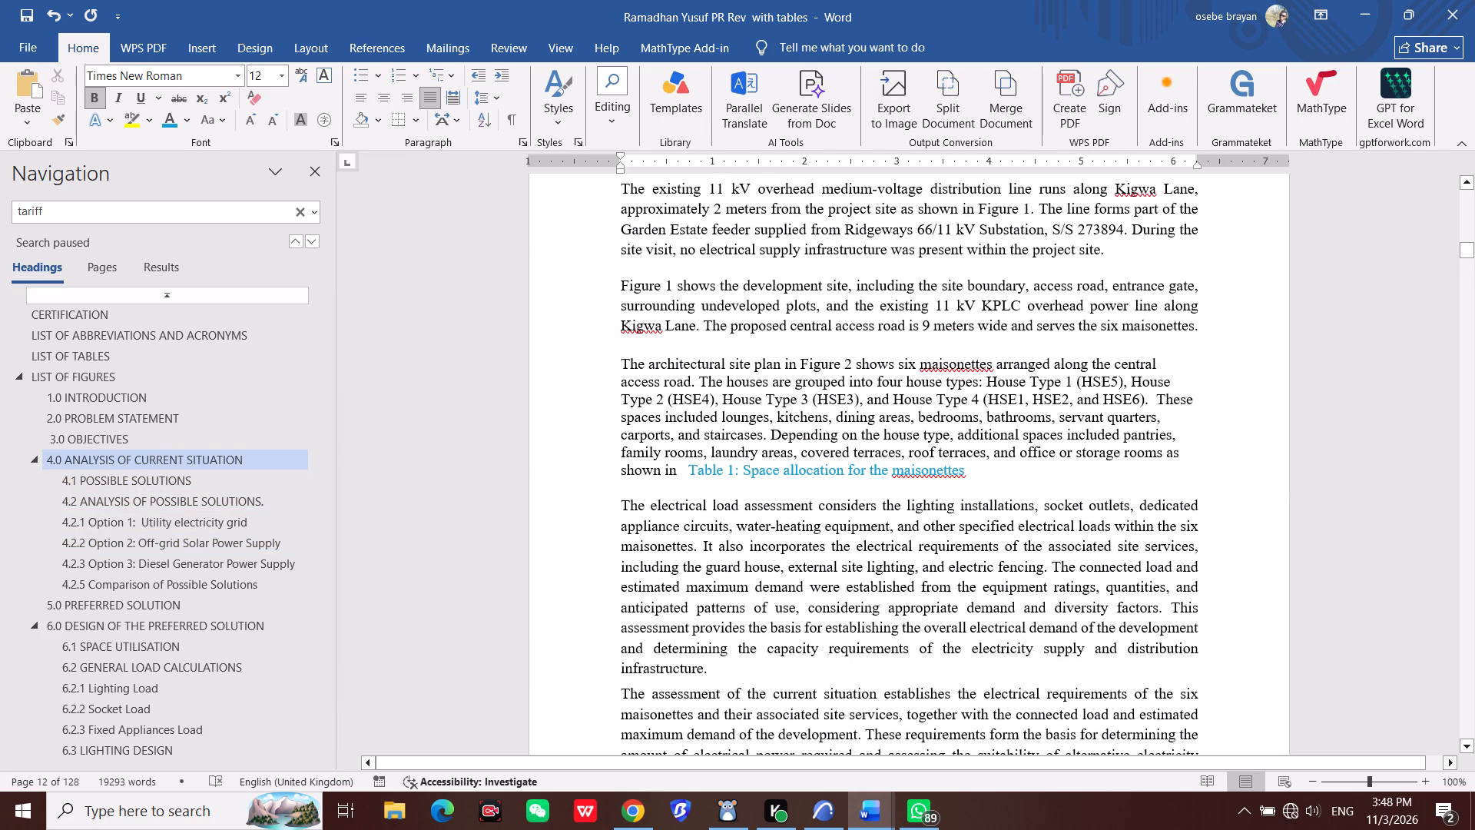
pyautogui.scroll(-2, 804, 501)
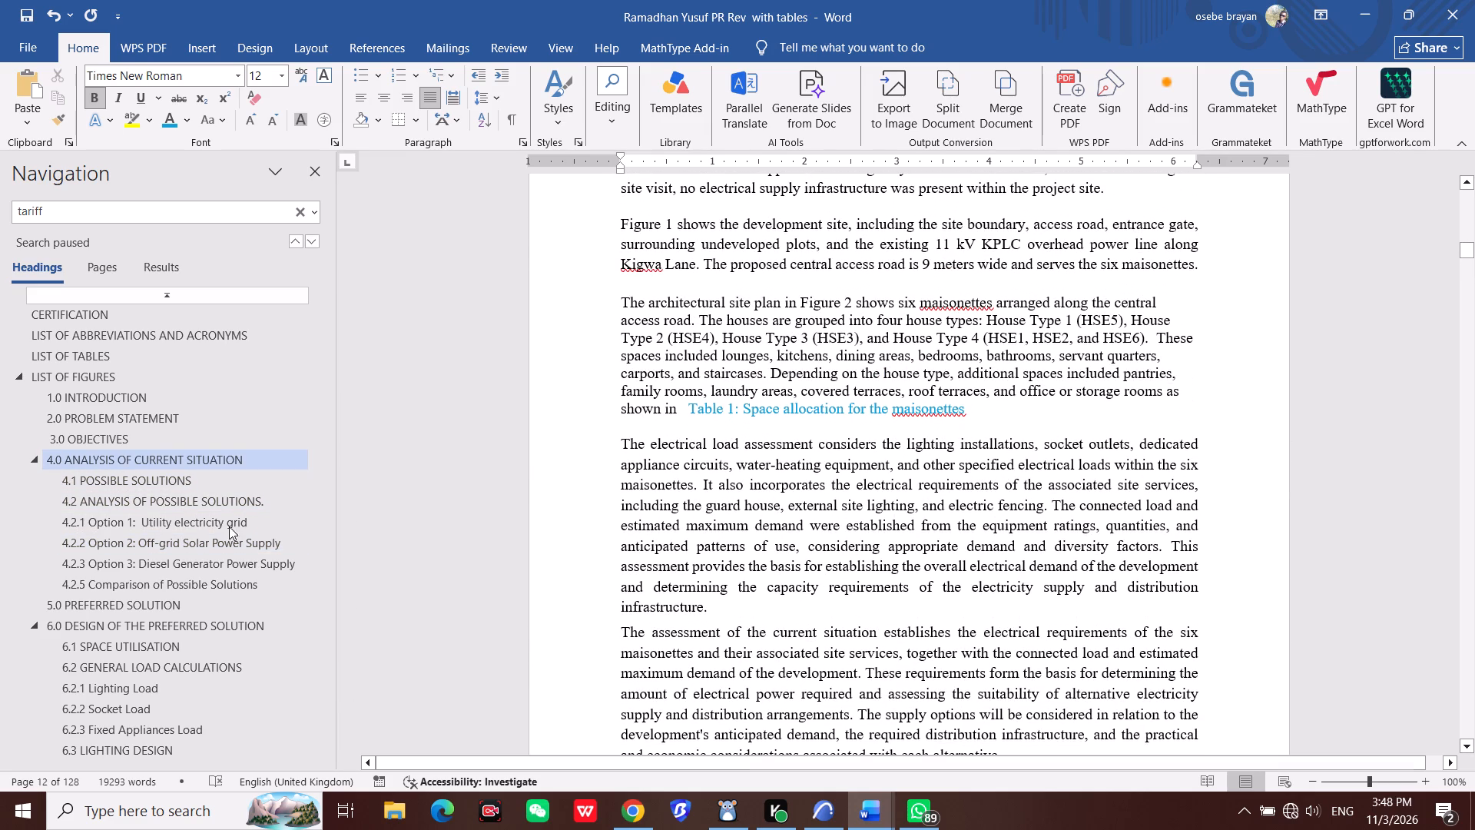
# Search the report for "table2".
pyautogui.click(75, 205)
pyautogui.press('BackSpace')
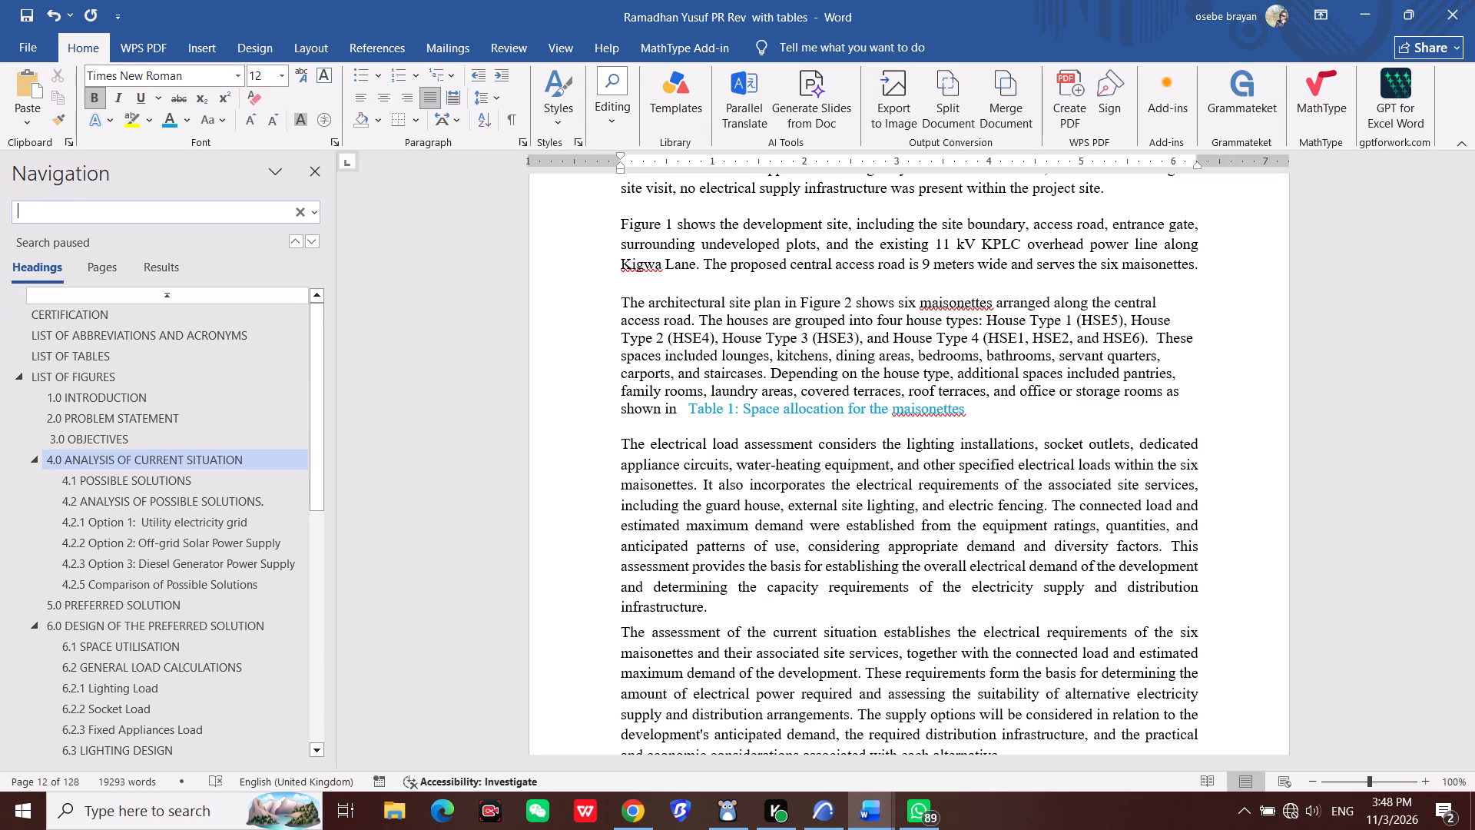
pyautogui.write('tab')
pyautogui.write('le2')
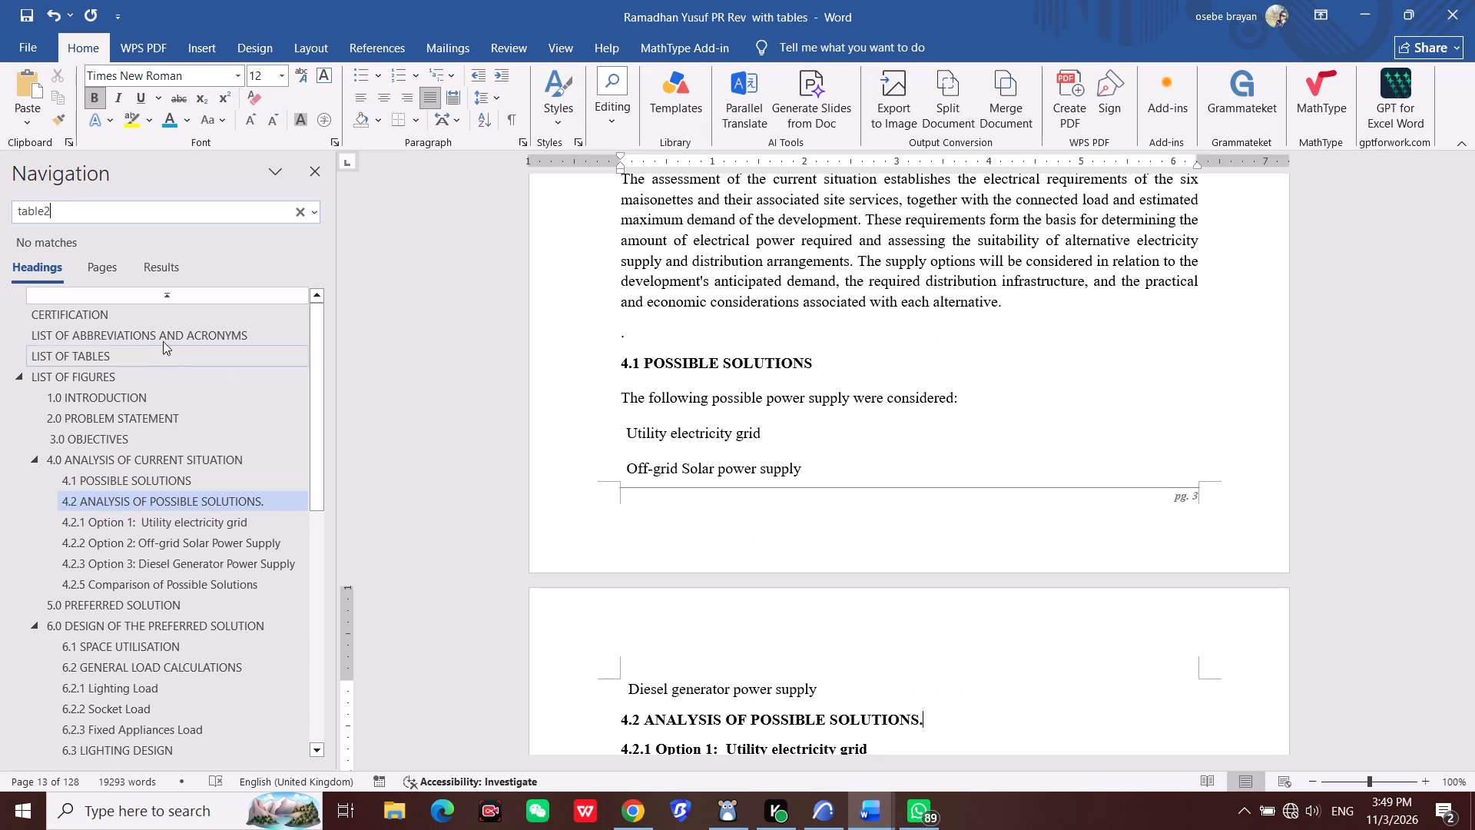
pyautogui.press('Return')
pyautogui.click(101, 216)
pyautogui.scroll(-5, 600, 300)
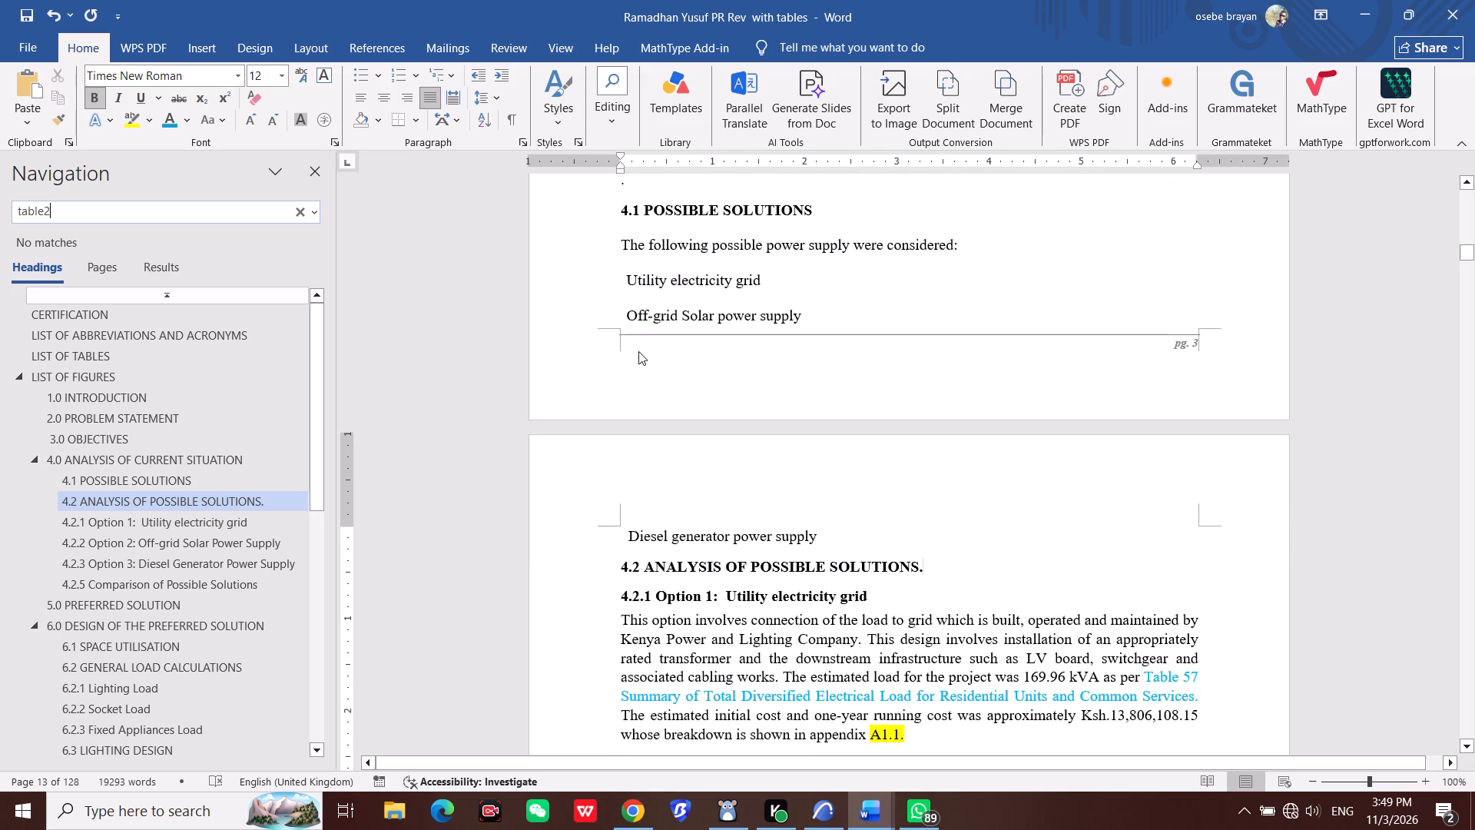
# Search the report for "table", and refine the search to "table 2".
pyautogui.click(103, 210)
pyautogui.press('BackSpace')
pyautogui.press('BackSpace')
pyautogui.press('BackSpace')
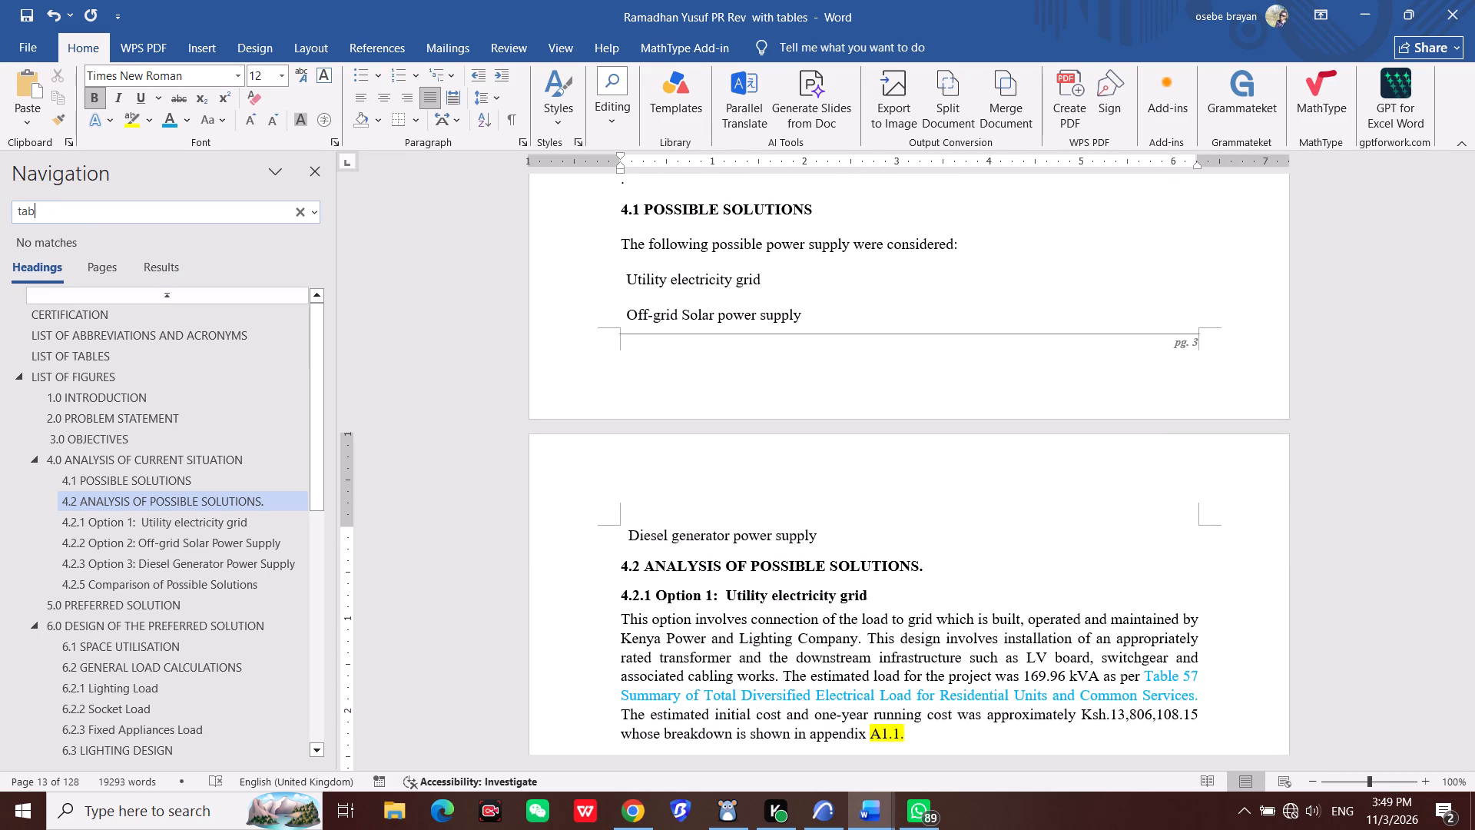
pyautogui.press('BackSpace')
pyautogui.press('BackSpace')
pyautogui.press('BackSpace')
pyautogui.press('t')
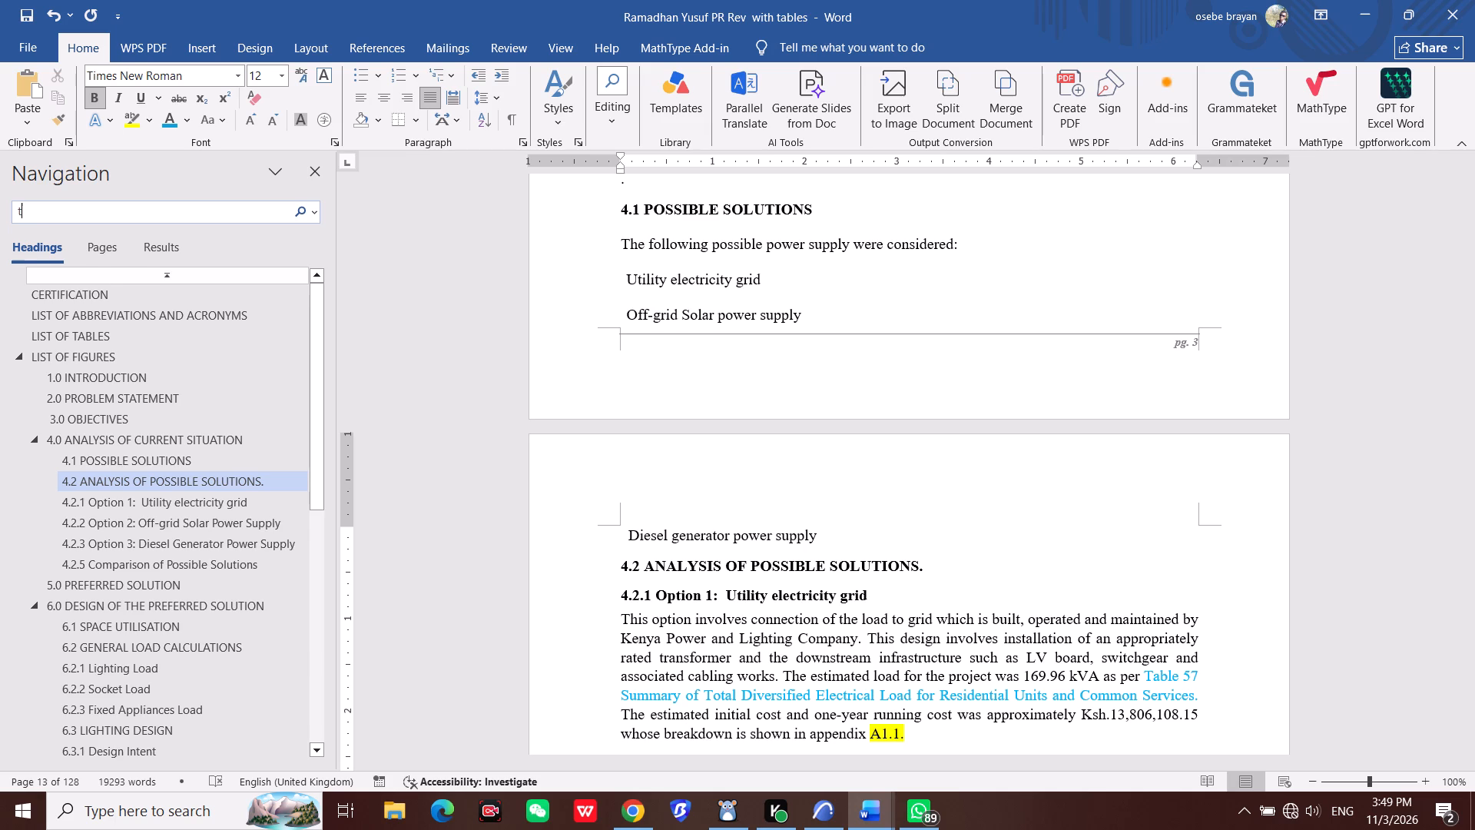
pyautogui.write('abl')
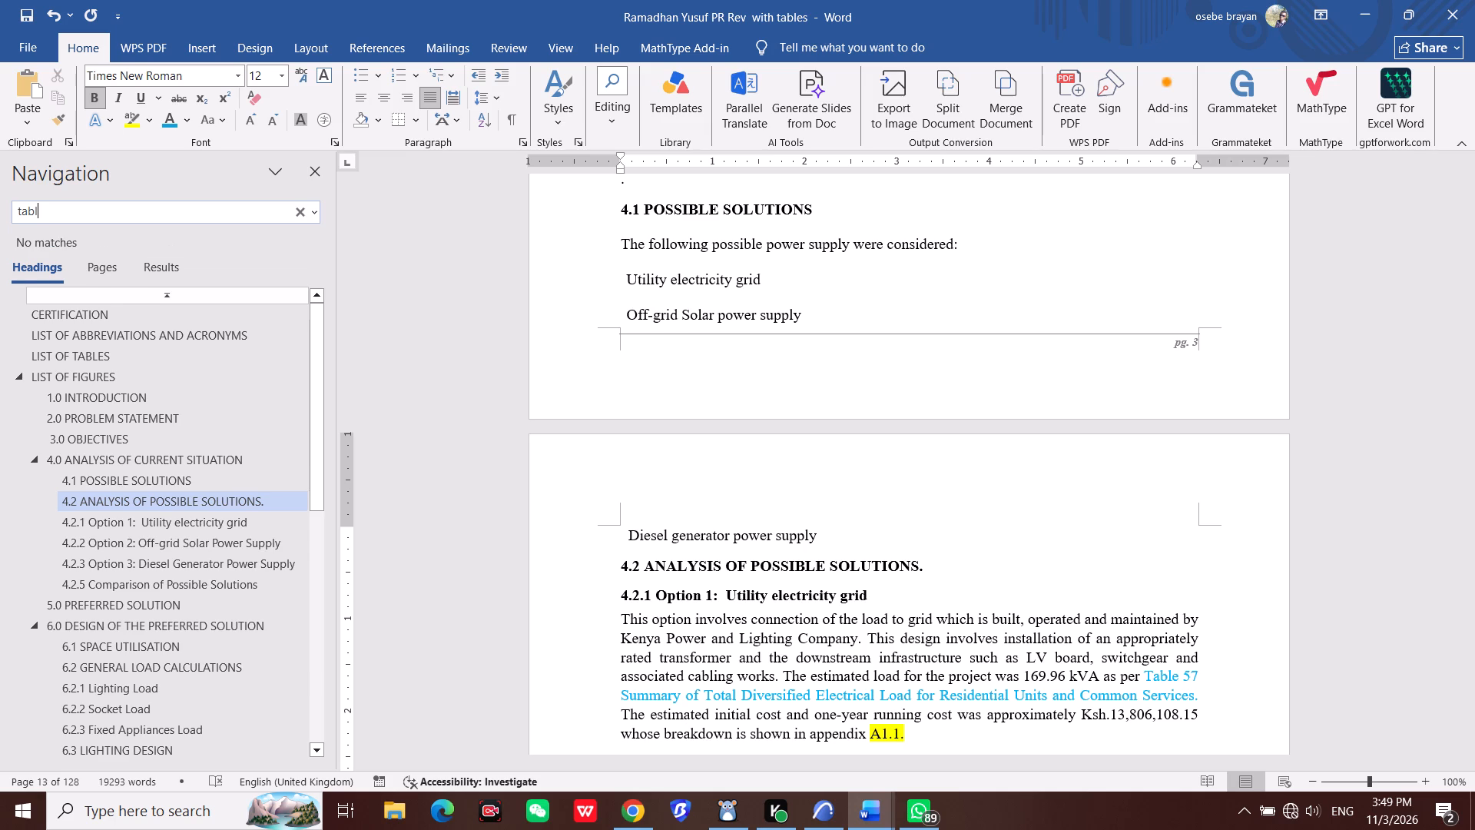
pyautogui.press('e')
pyautogui.press('Return')
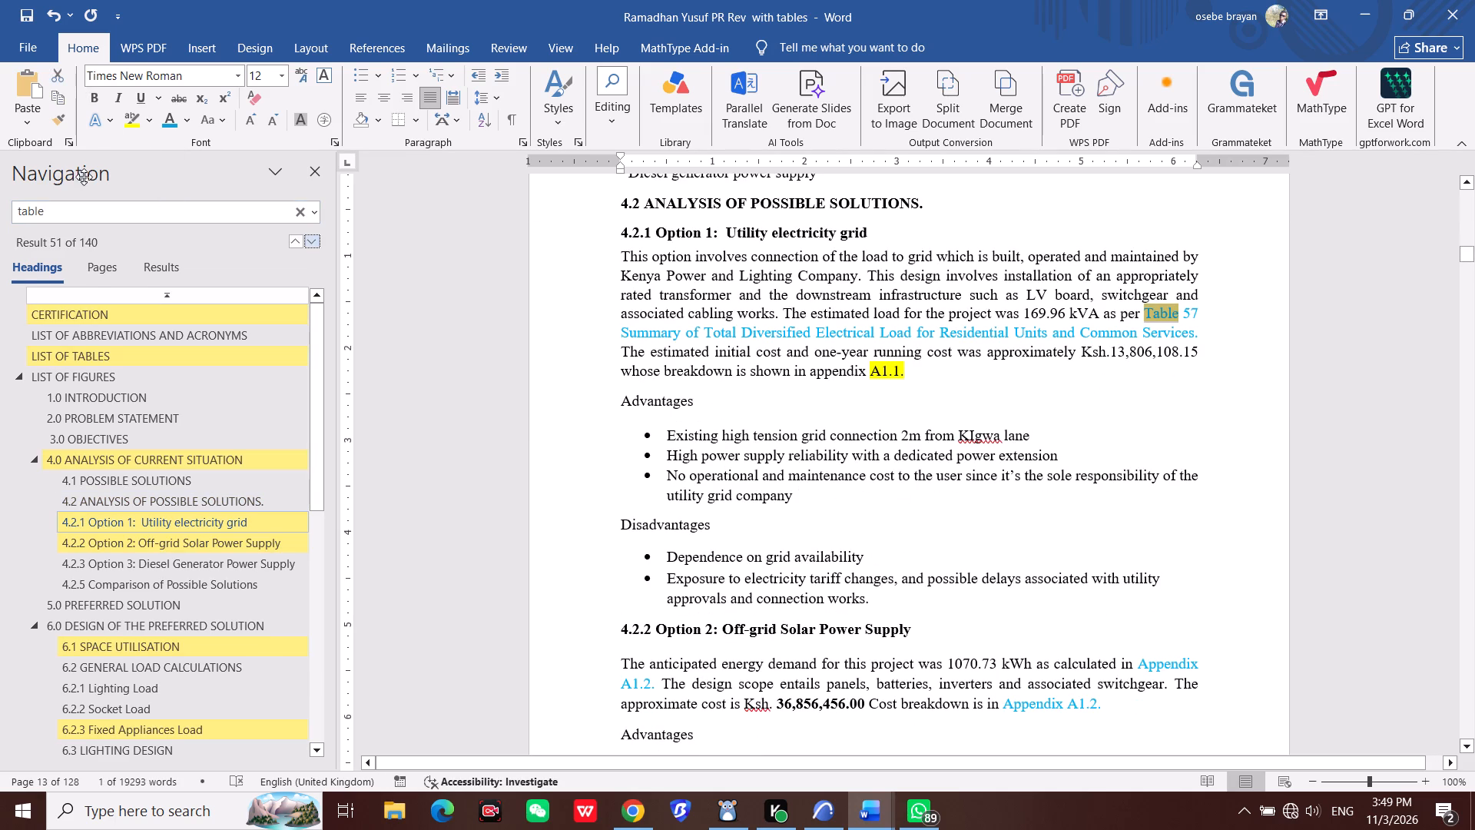
pyautogui.click(80, 209)
pyautogui.click(80, 209)
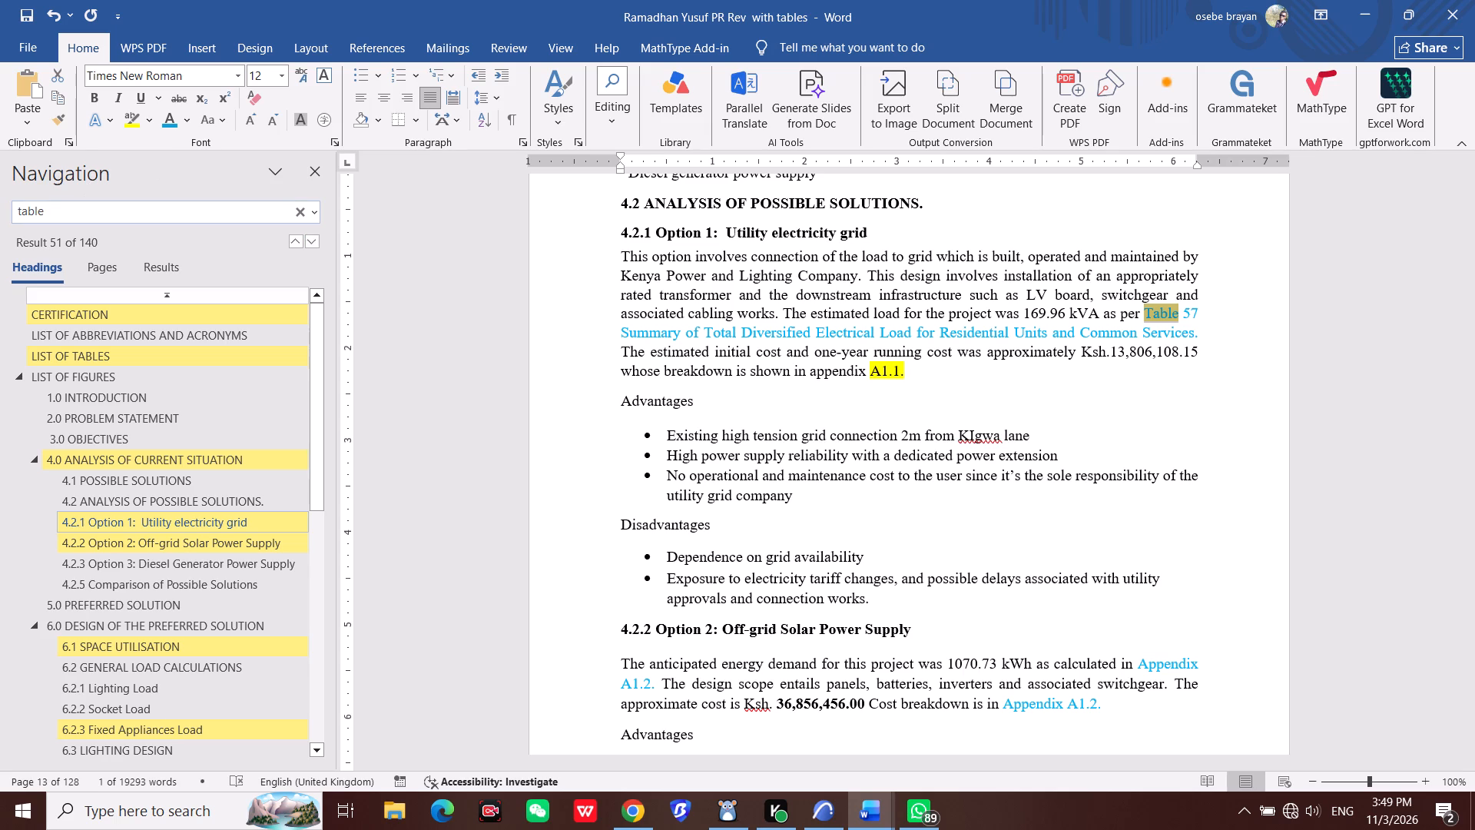
pyautogui.press('space')
pyautogui.write('2')
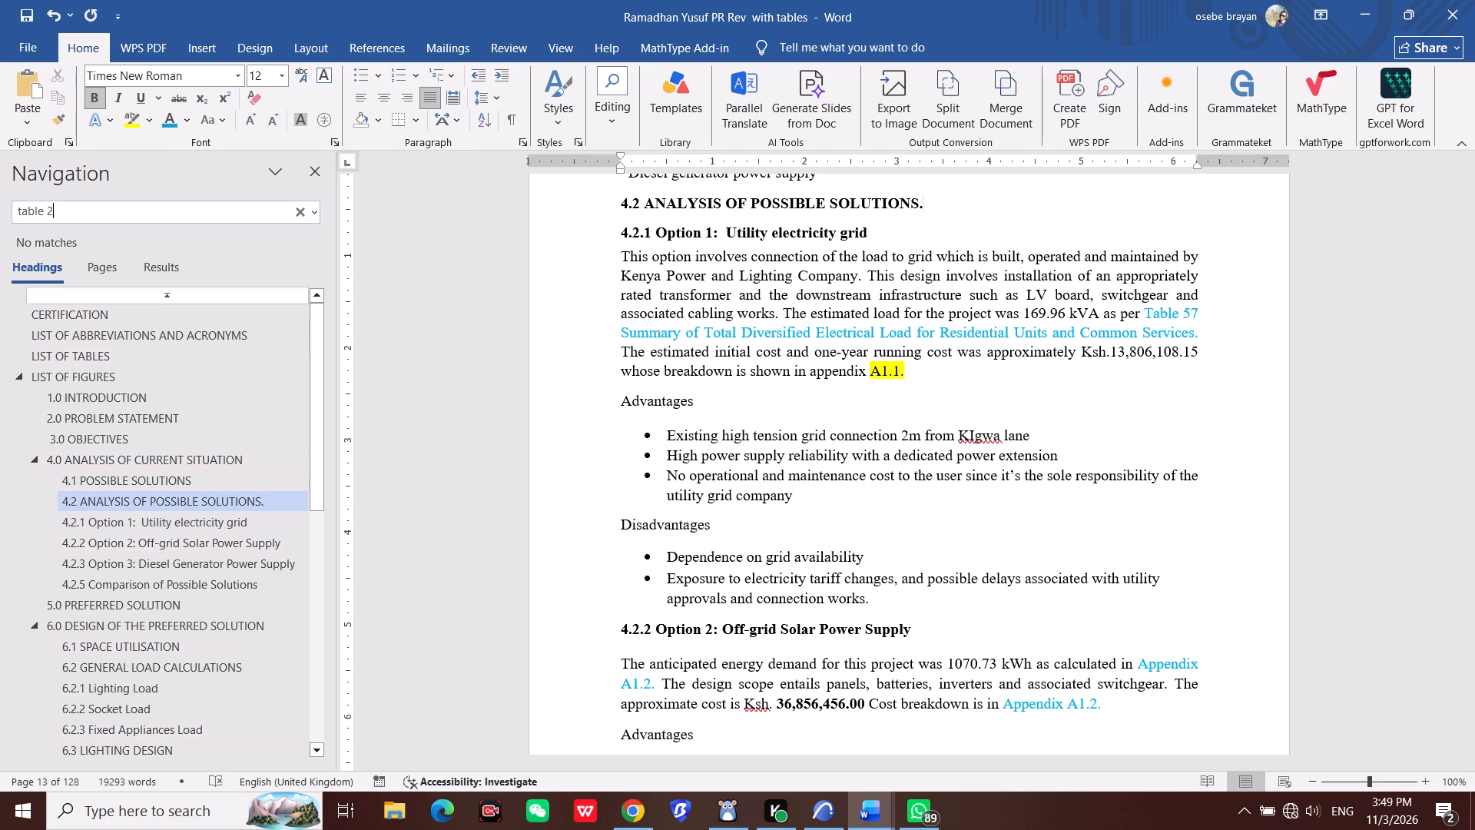
pyautogui.press('Return')
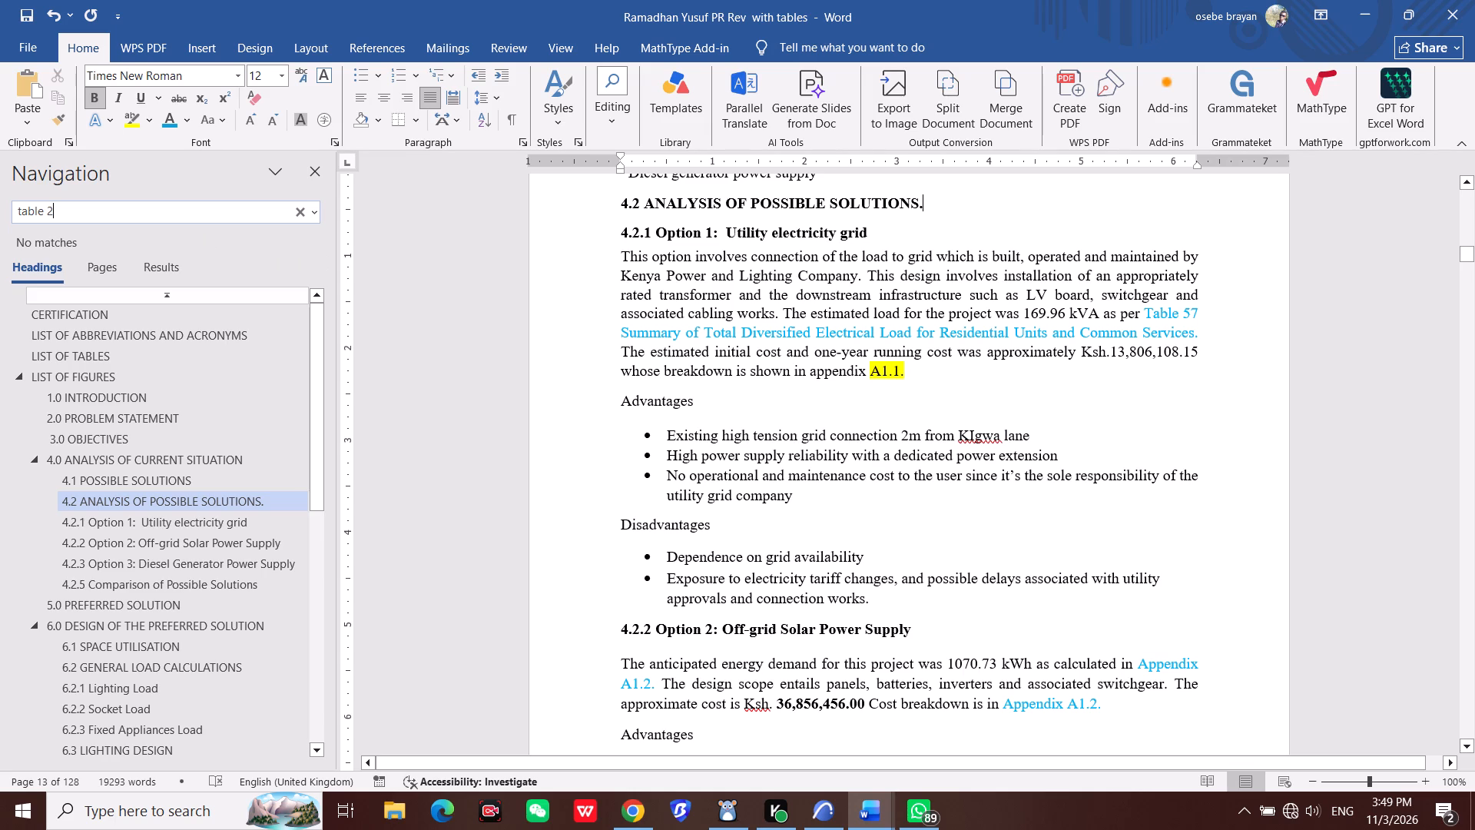
# Review the report from the 4.2.1 utility grid option through the 6.2.3 Fixed Appliances Load section, checking spacing and table references.
pyautogui.scroll(-11, 893, 438)
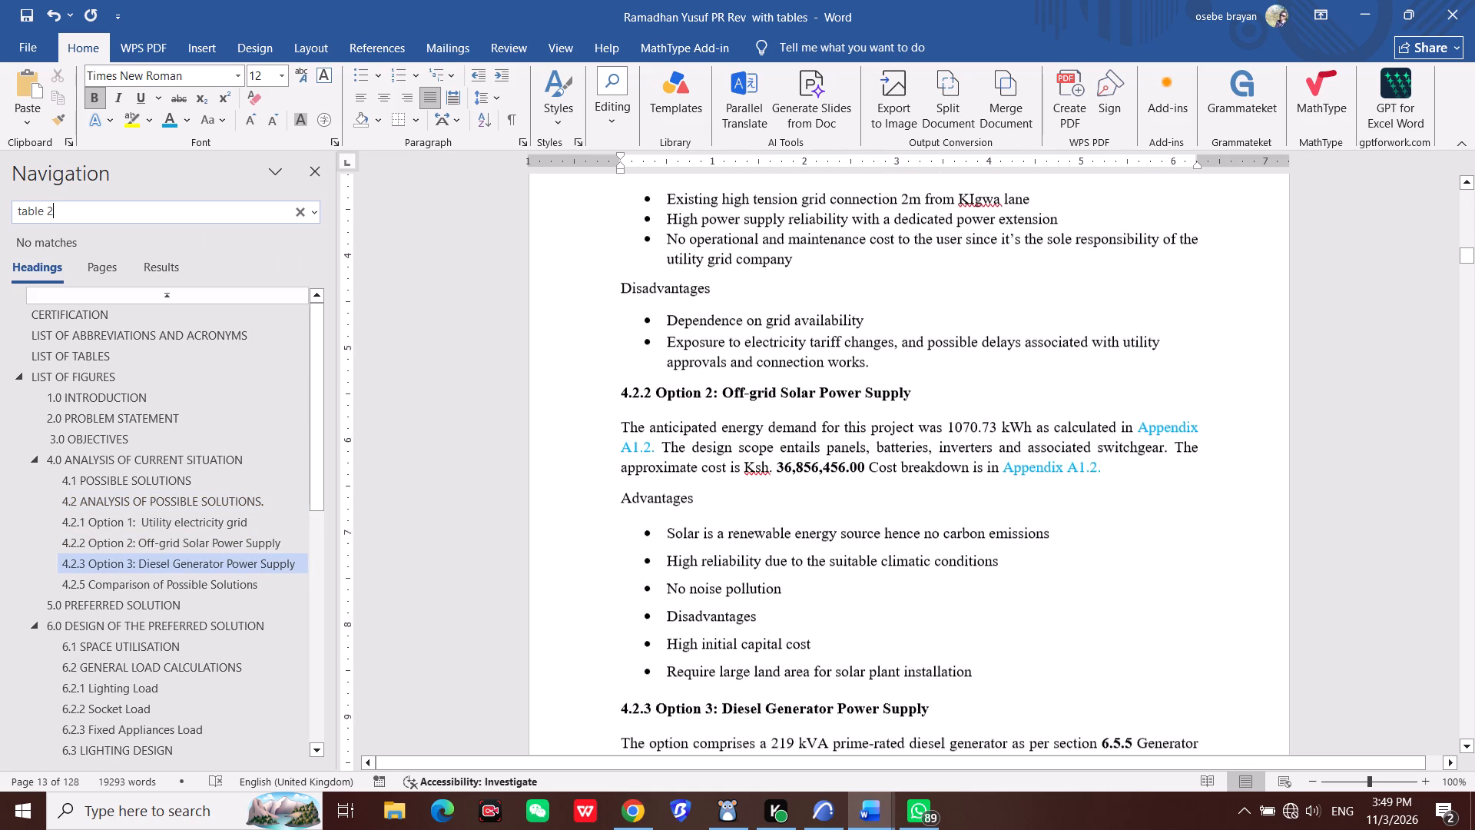
pyautogui.scroll(-20, 893, 475)
pyautogui.scroll(-2, 893, 483)
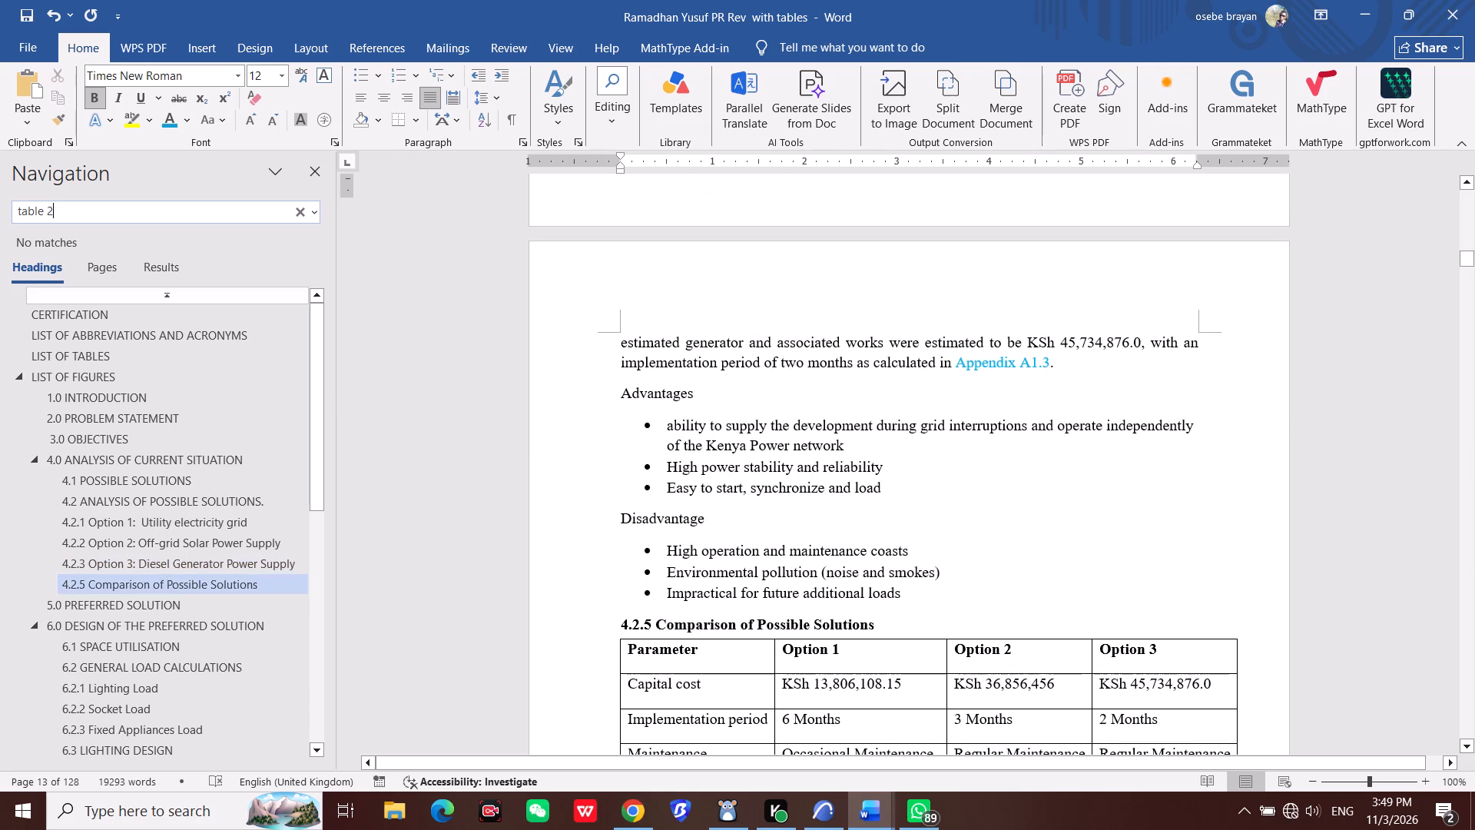
pyautogui.scroll(-18, 893, 483)
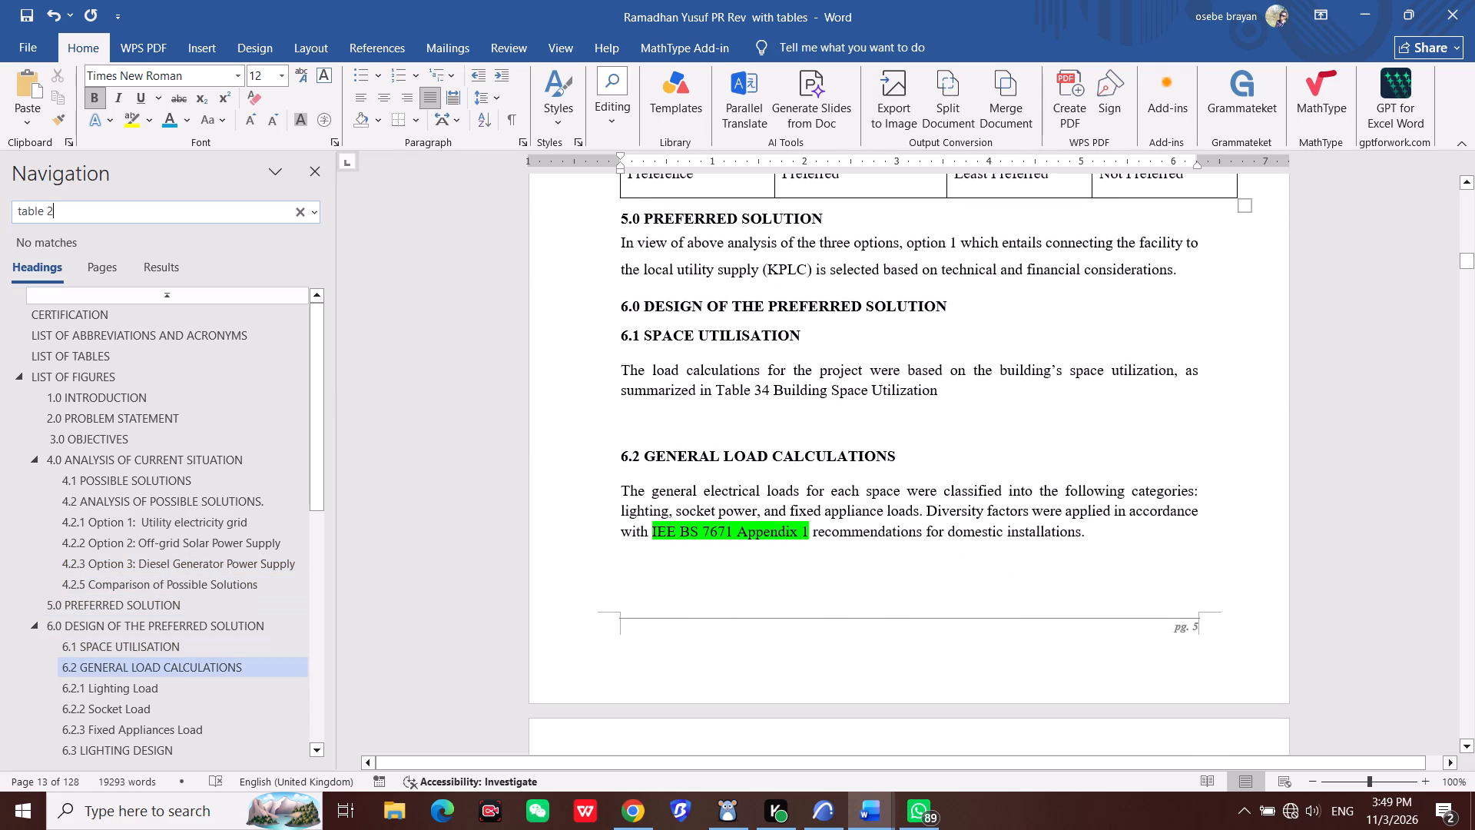
pyautogui.scroll(-17, 893, 483)
pyautogui.scroll(-5, 893, 488)
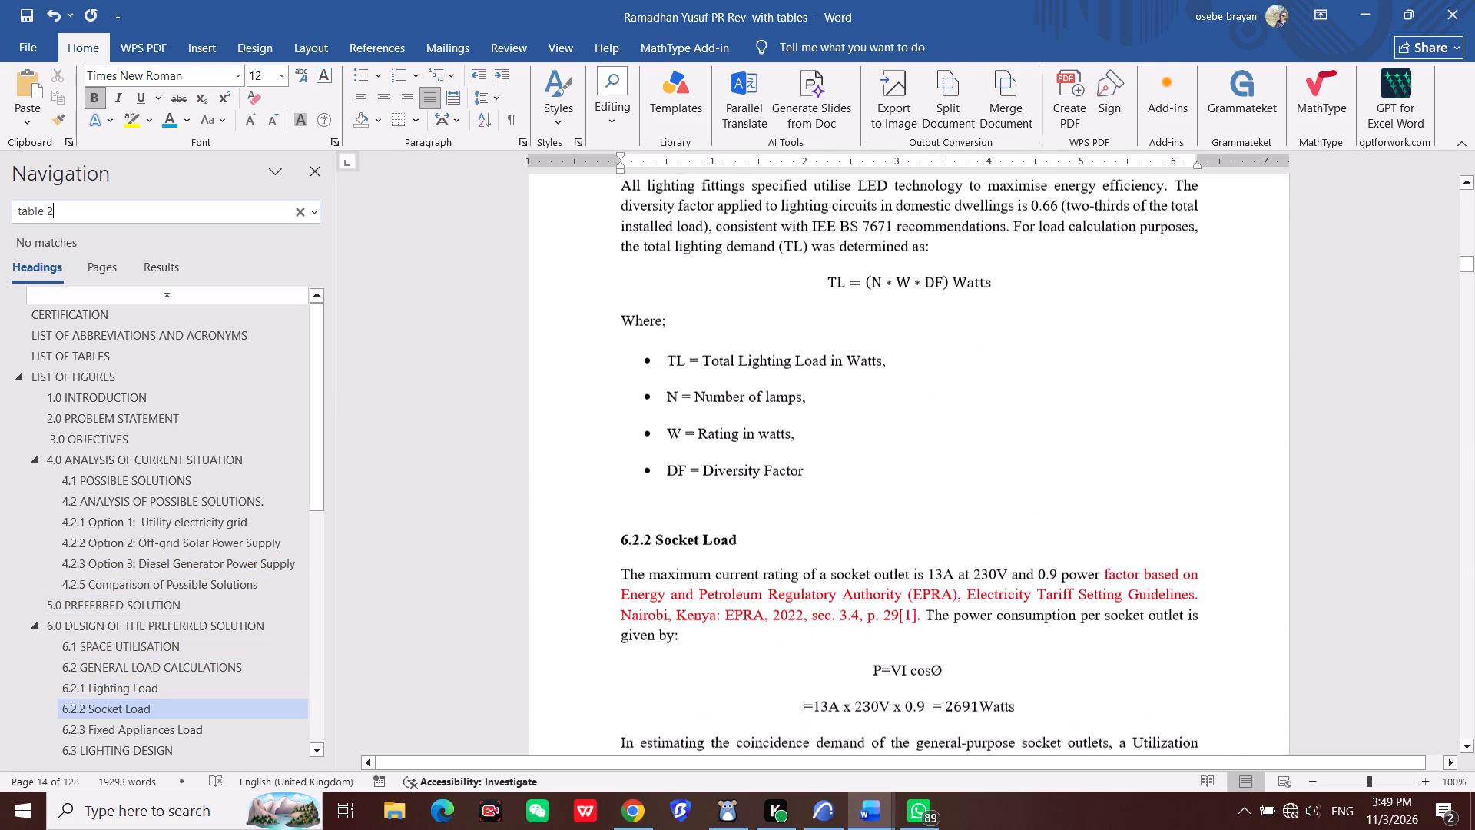
pyautogui.scroll(-19, 893, 488)
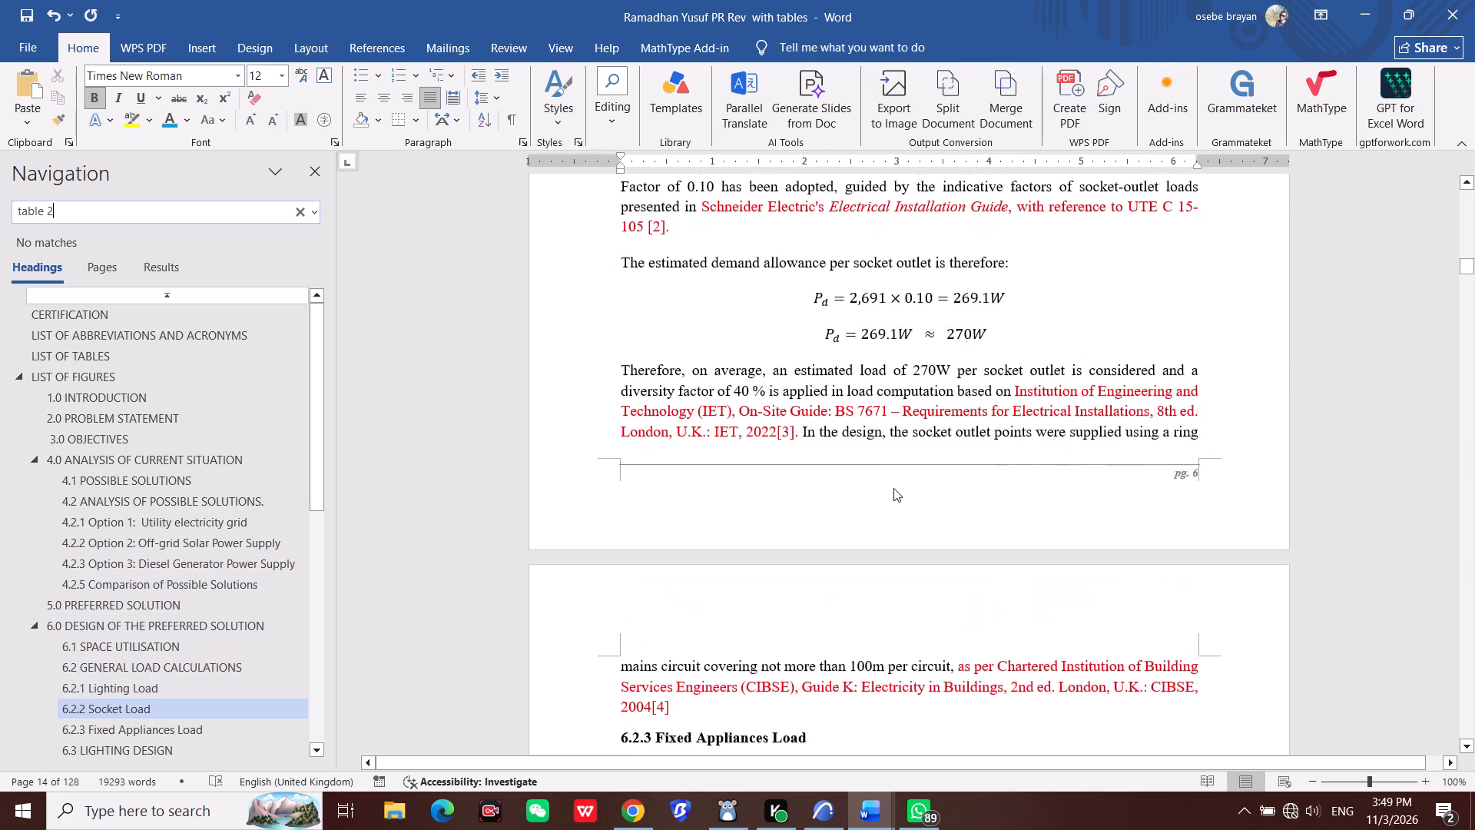
pyautogui.scroll(-8, 893, 488)
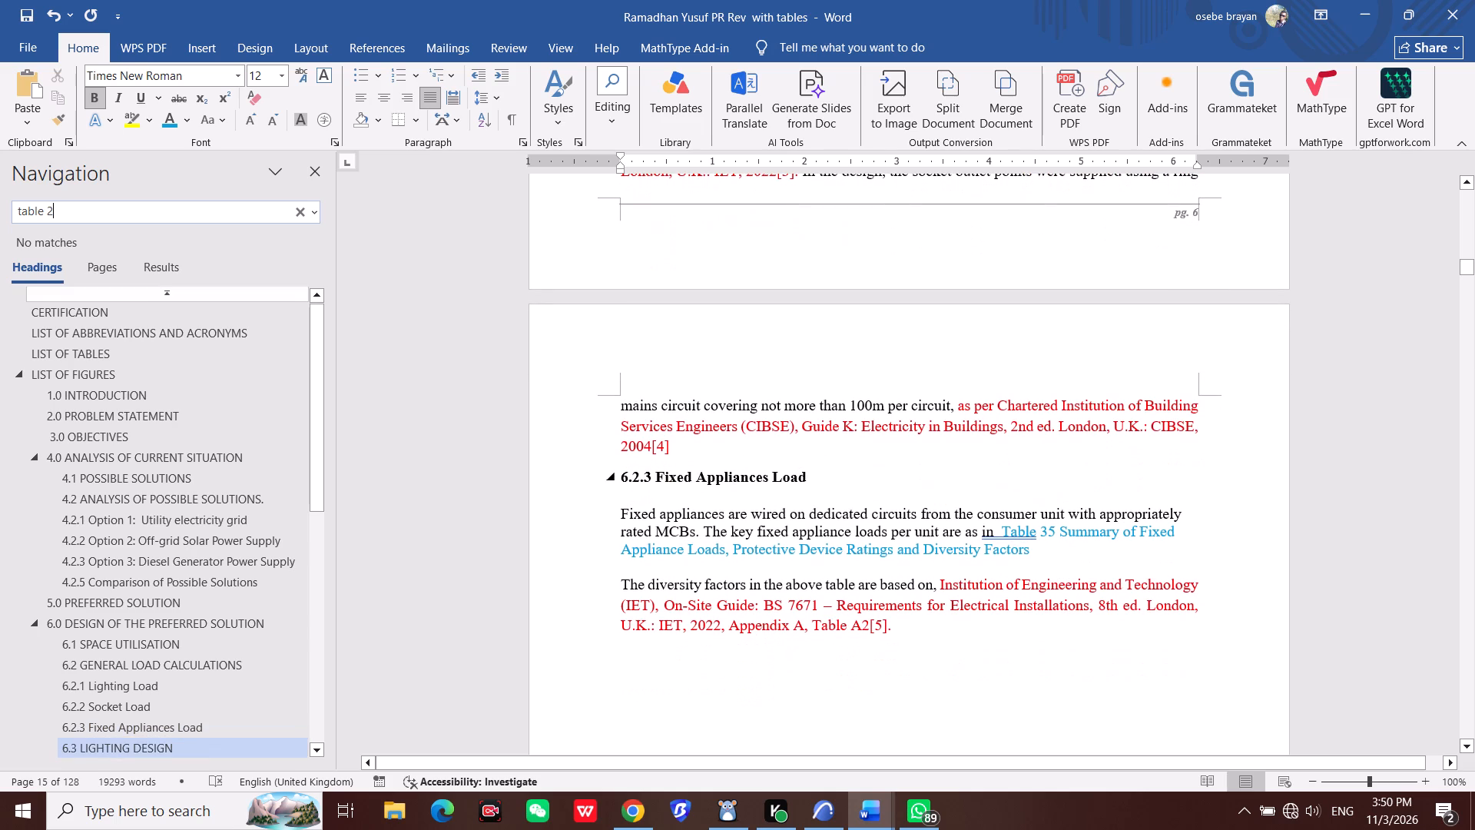
# Review the 6.3 Lighting Design section through 6.3.2.4 Nominal Luminous Flux for surplus spacing and table references.
pyautogui.scroll(-5, 893, 488)
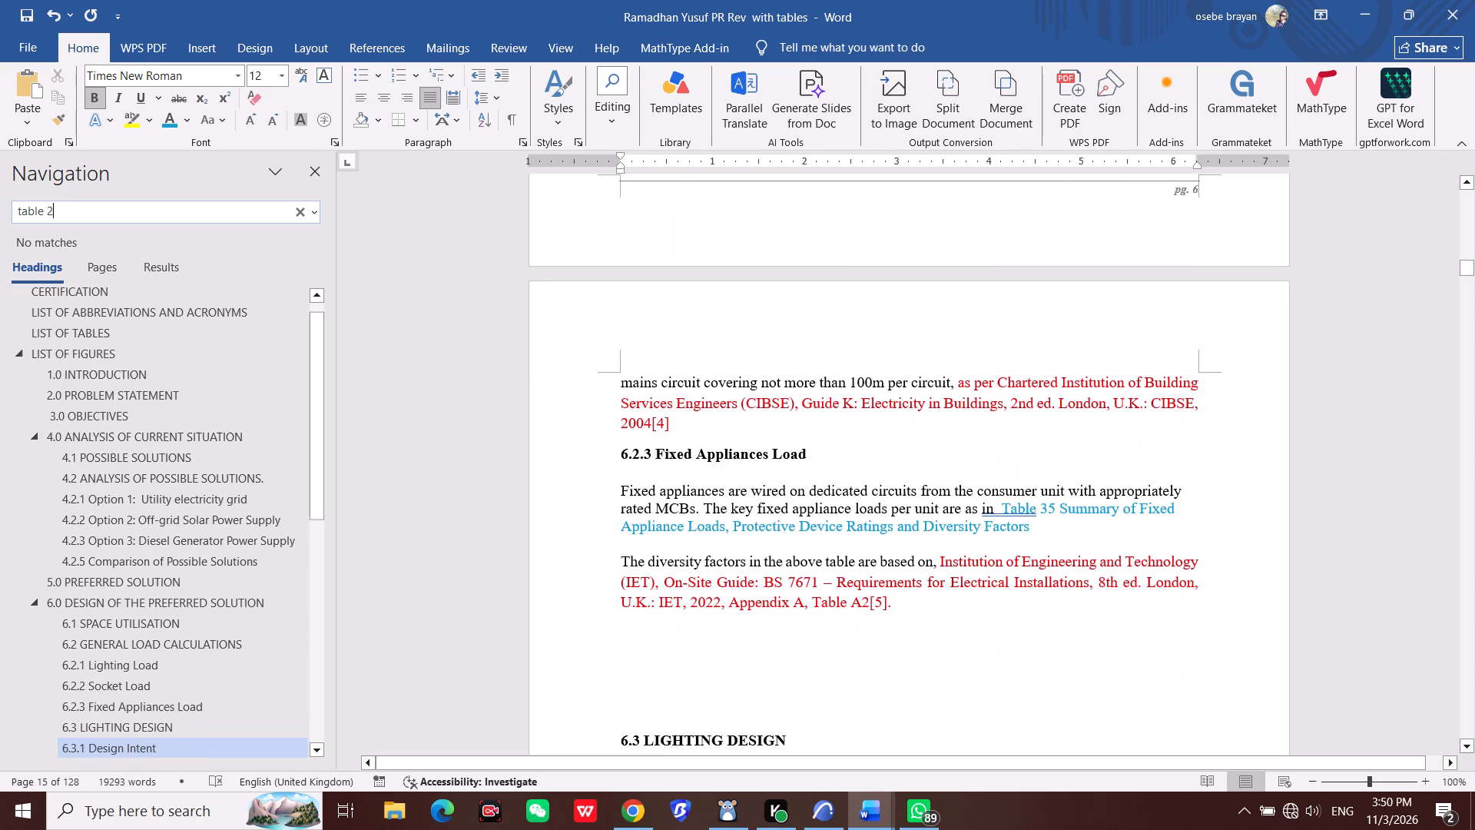
pyautogui.scroll(-10, 893, 488)
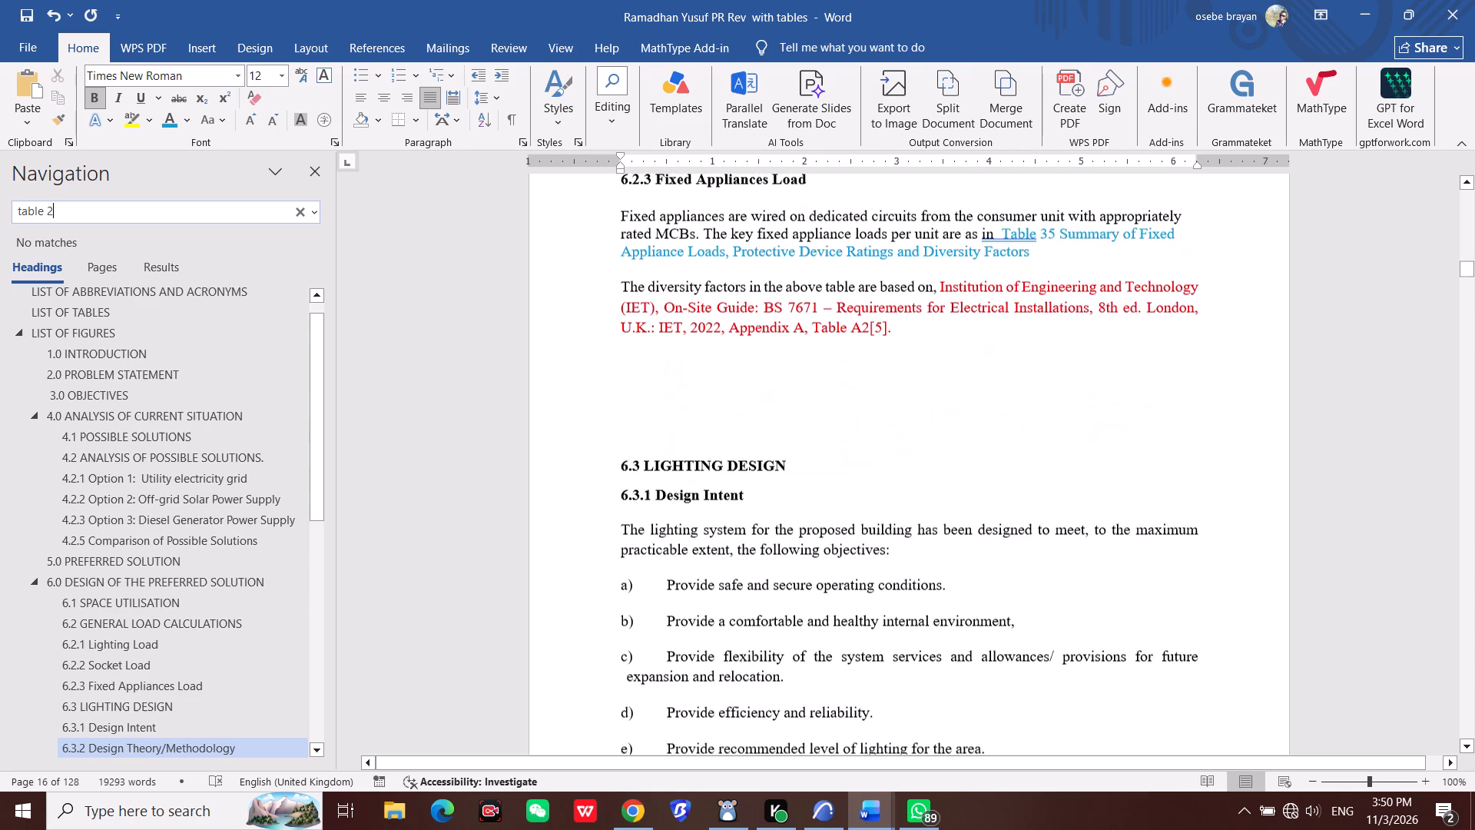
pyautogui.scroll(-19, 893, 488)
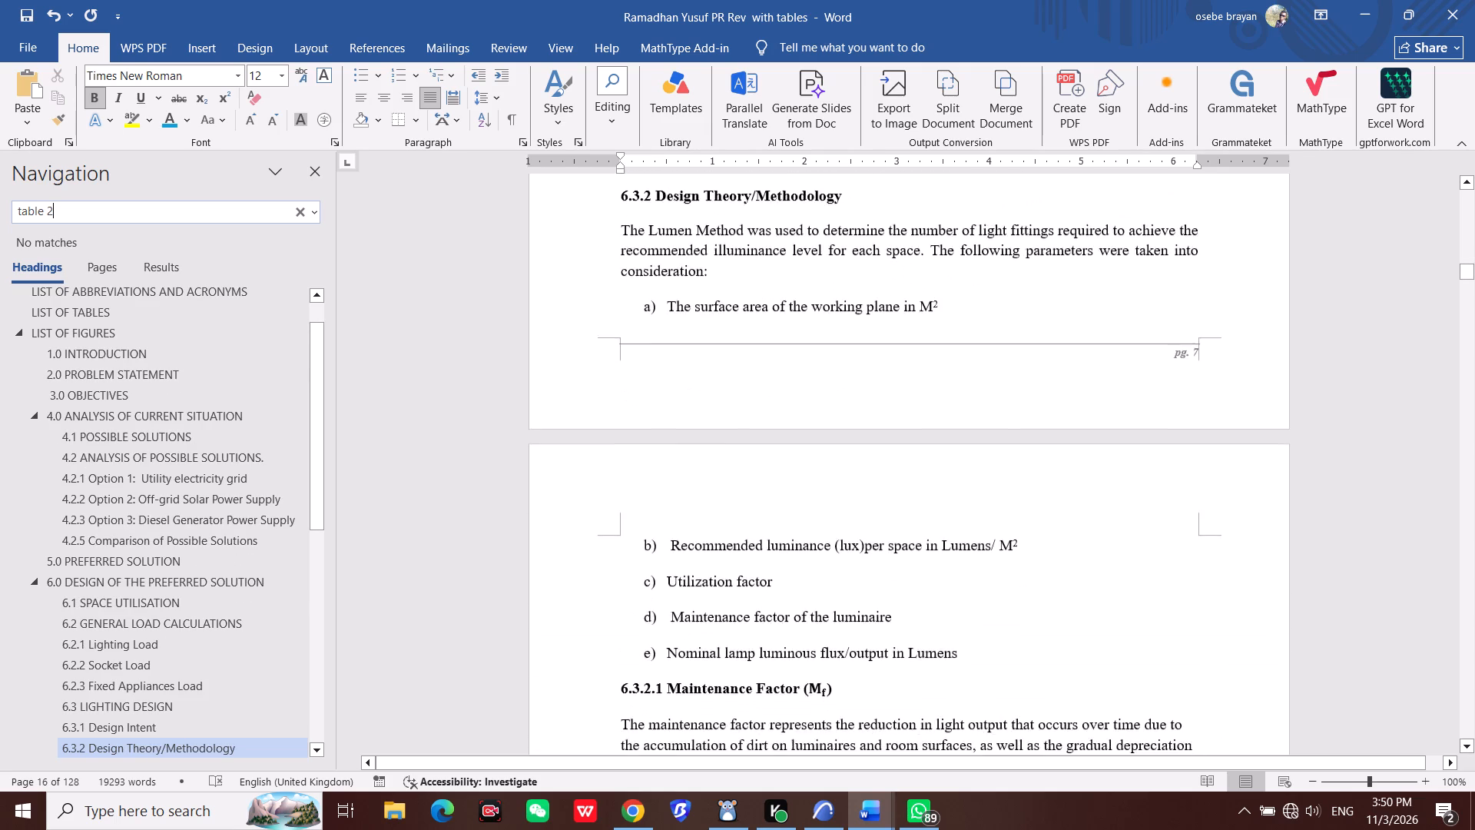
pyautogui.scroll(-12, 893, 488)
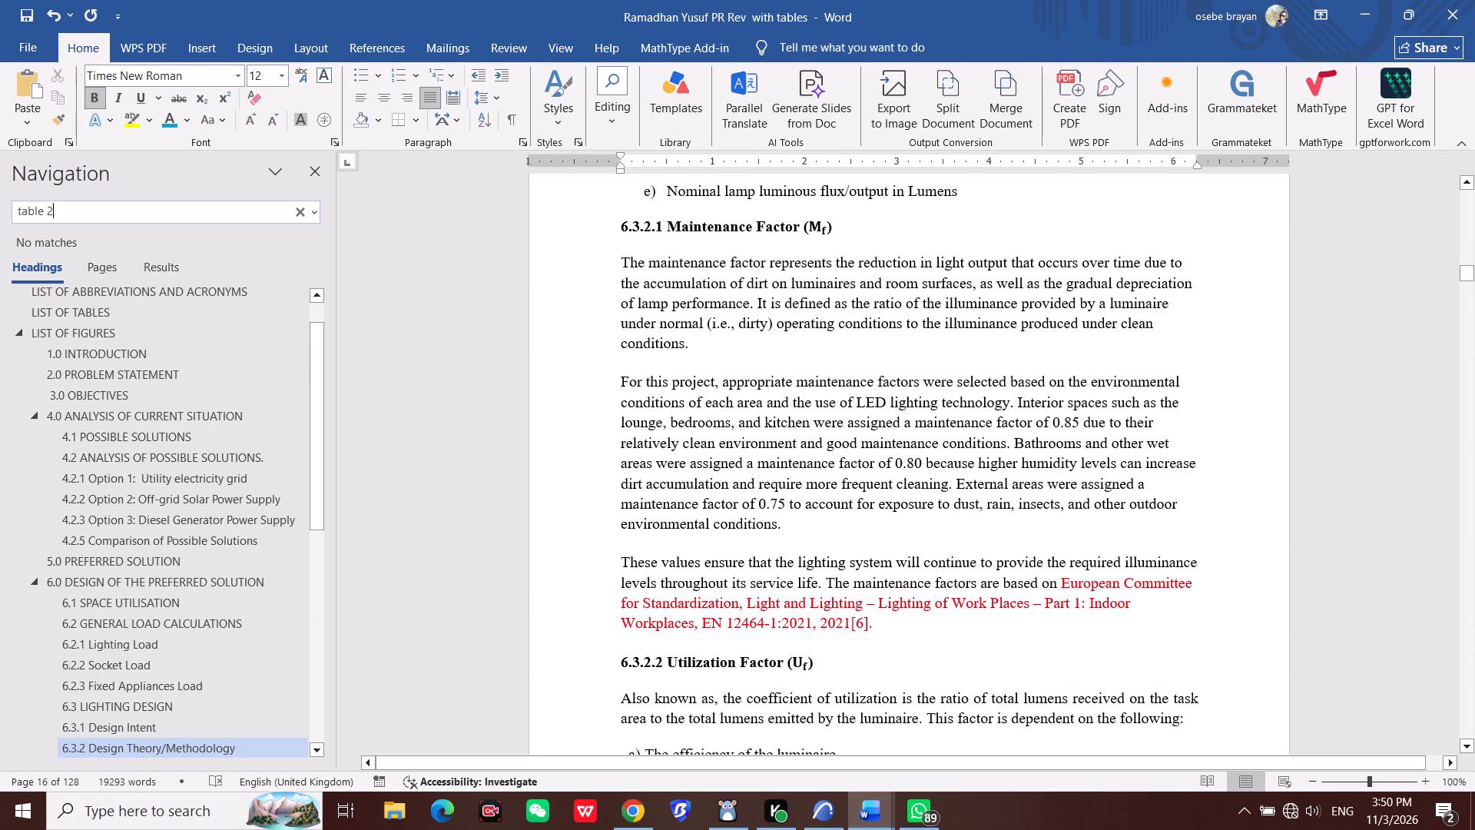
pyautogui.scroll(2, 893, 488)
pyautogui.scroll(-17, 893, 488)
pyautogui.scroll(-14, 893, 488)
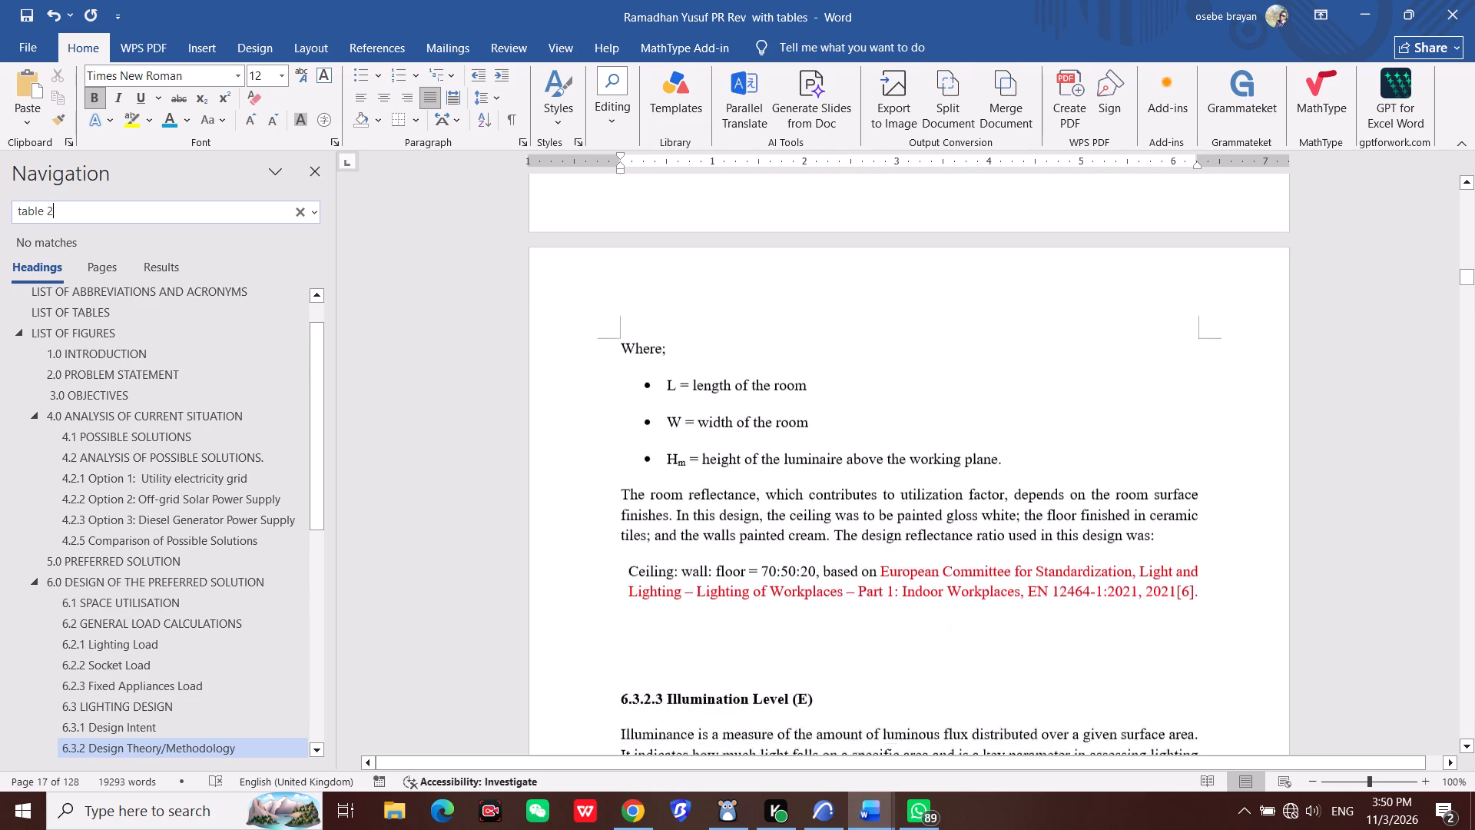
pyautogui.scroll(-8, 893, 488)
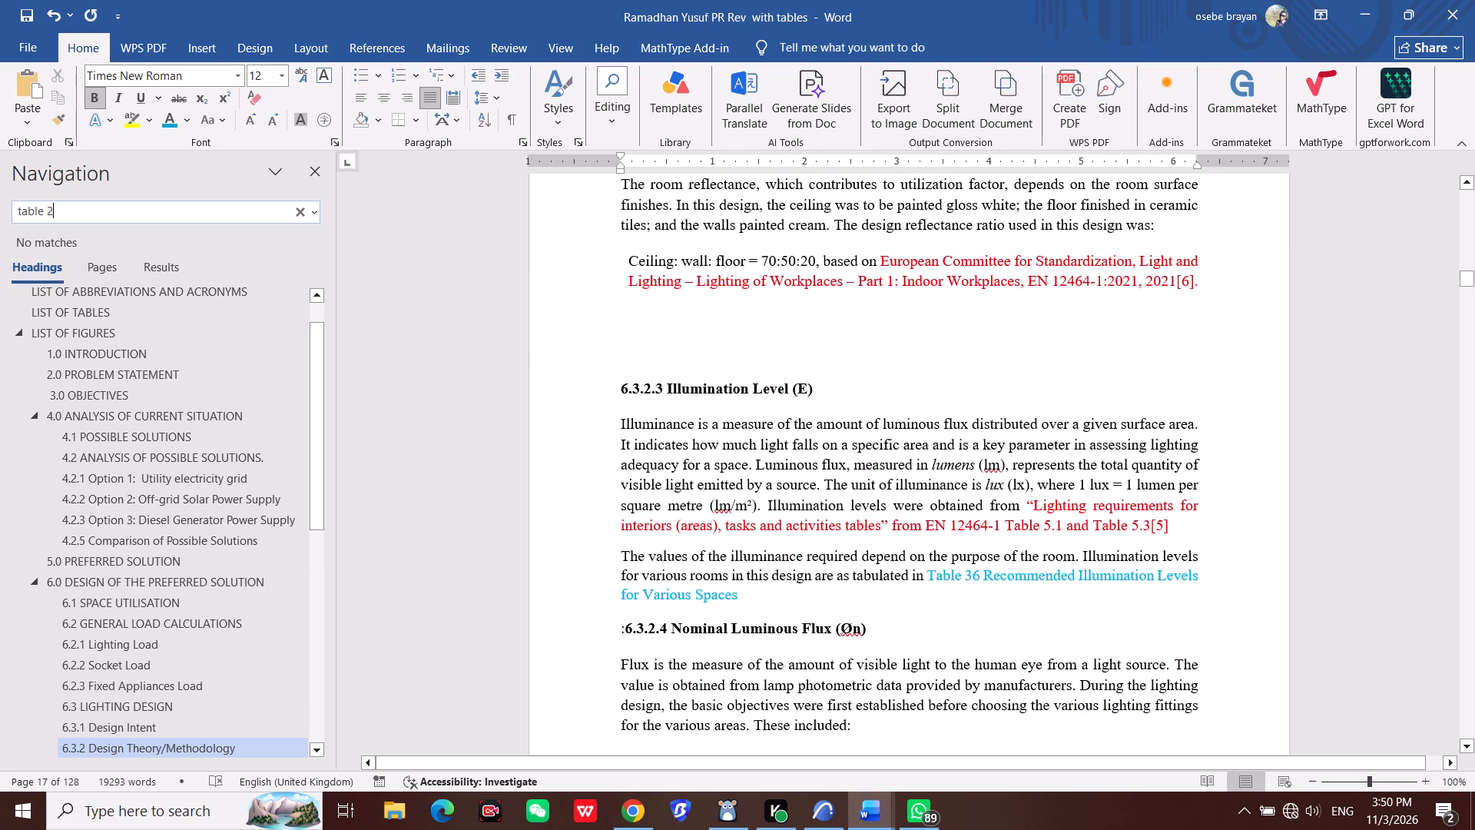
pyautogui.scroll(-6, 893, 488)
# Remove the blank lines between the ceiling, wall and floor reflectance ratio text and the 6.3.2.3 Illumination Level heading.
pyautogui.scroll(8, 893, 488)
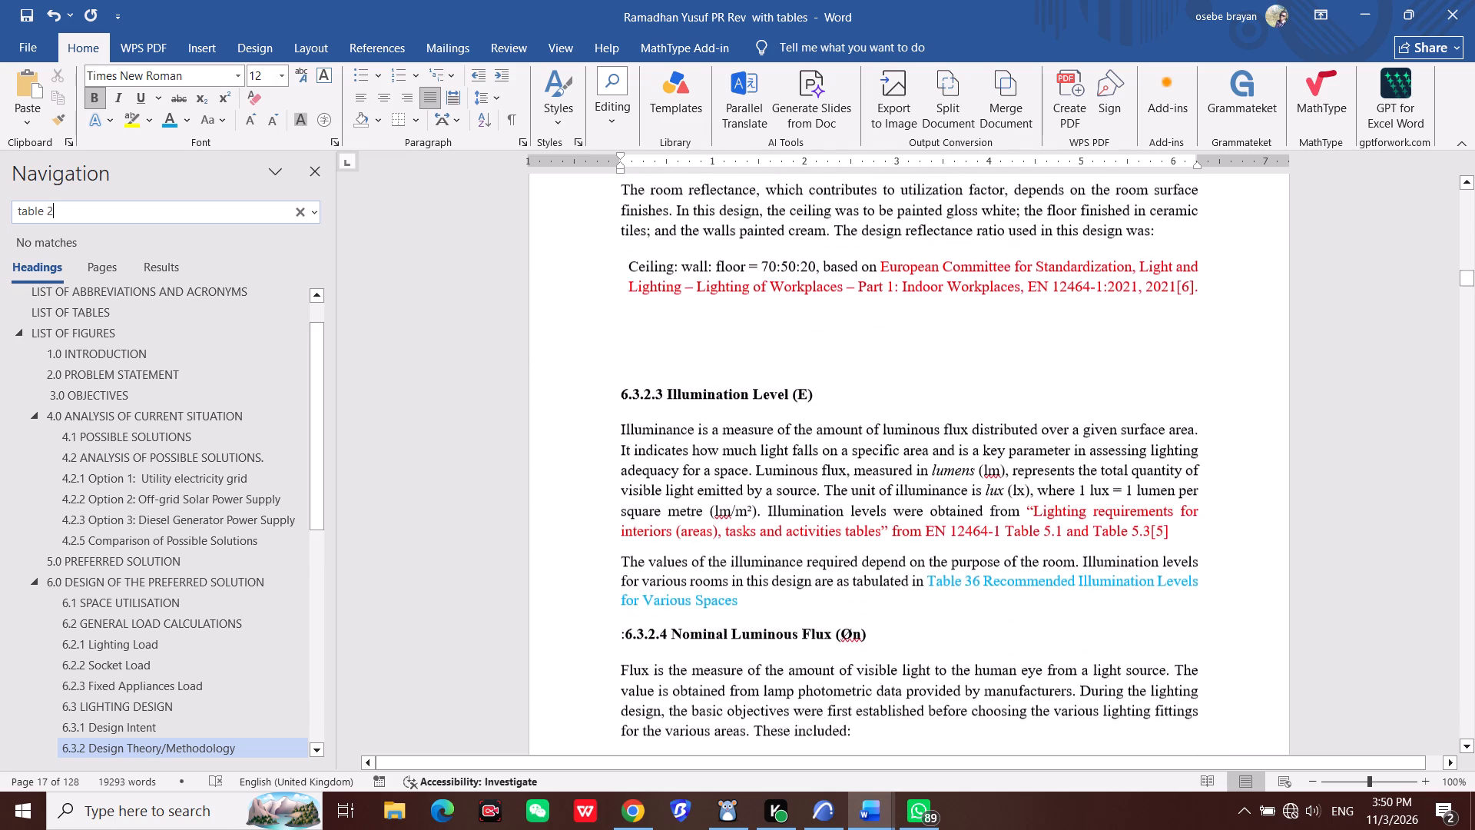
pyautogui.scroll(1, 873, 473)
pyautogui.click(671, 450)
pyautogui.press('BackSpace')
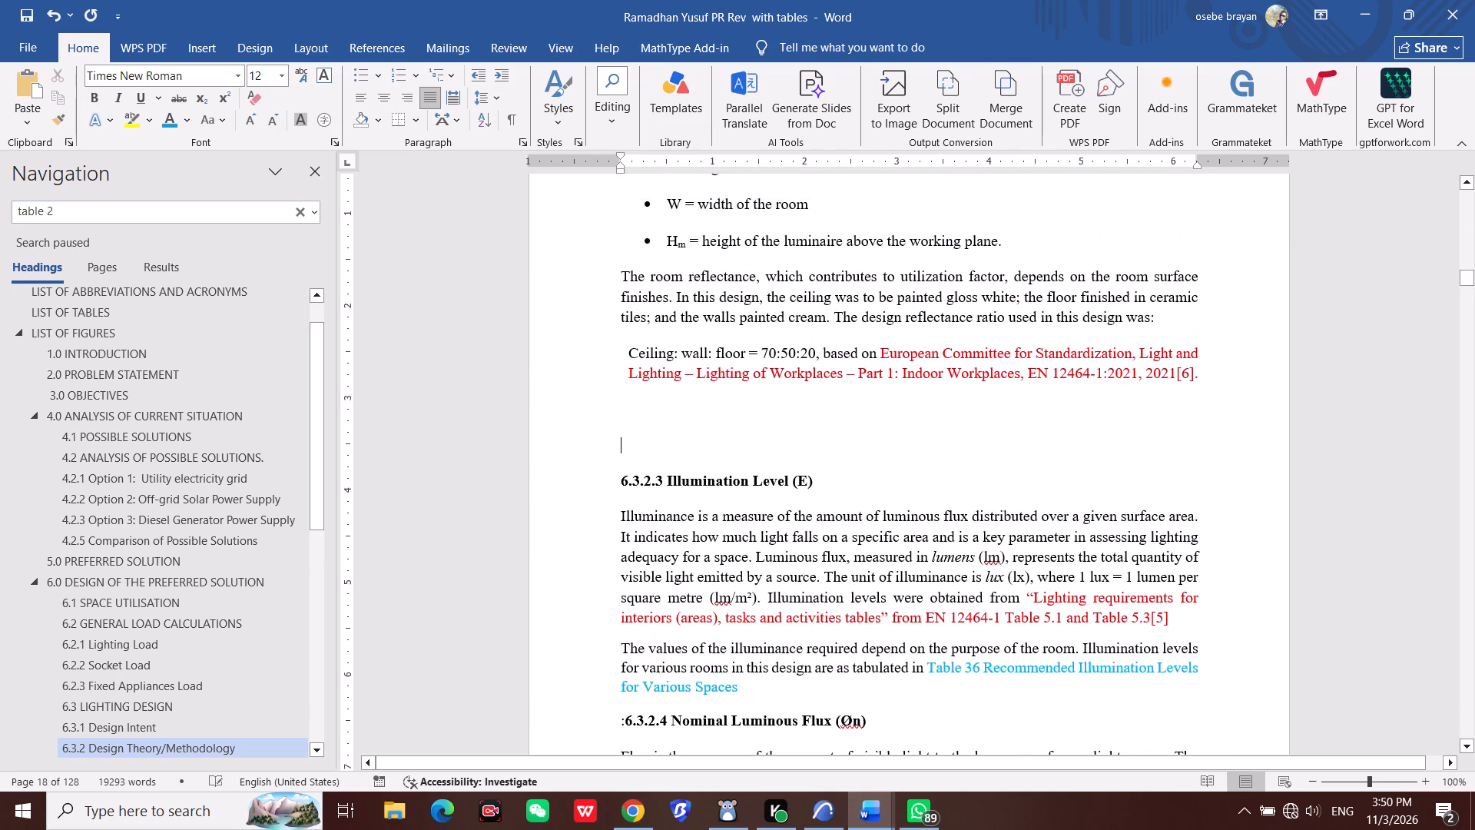
pyautogui.press('BackSpace')
pyautogui.press('BackSpace')
pyautogui.scroll(-2, 694, 468)
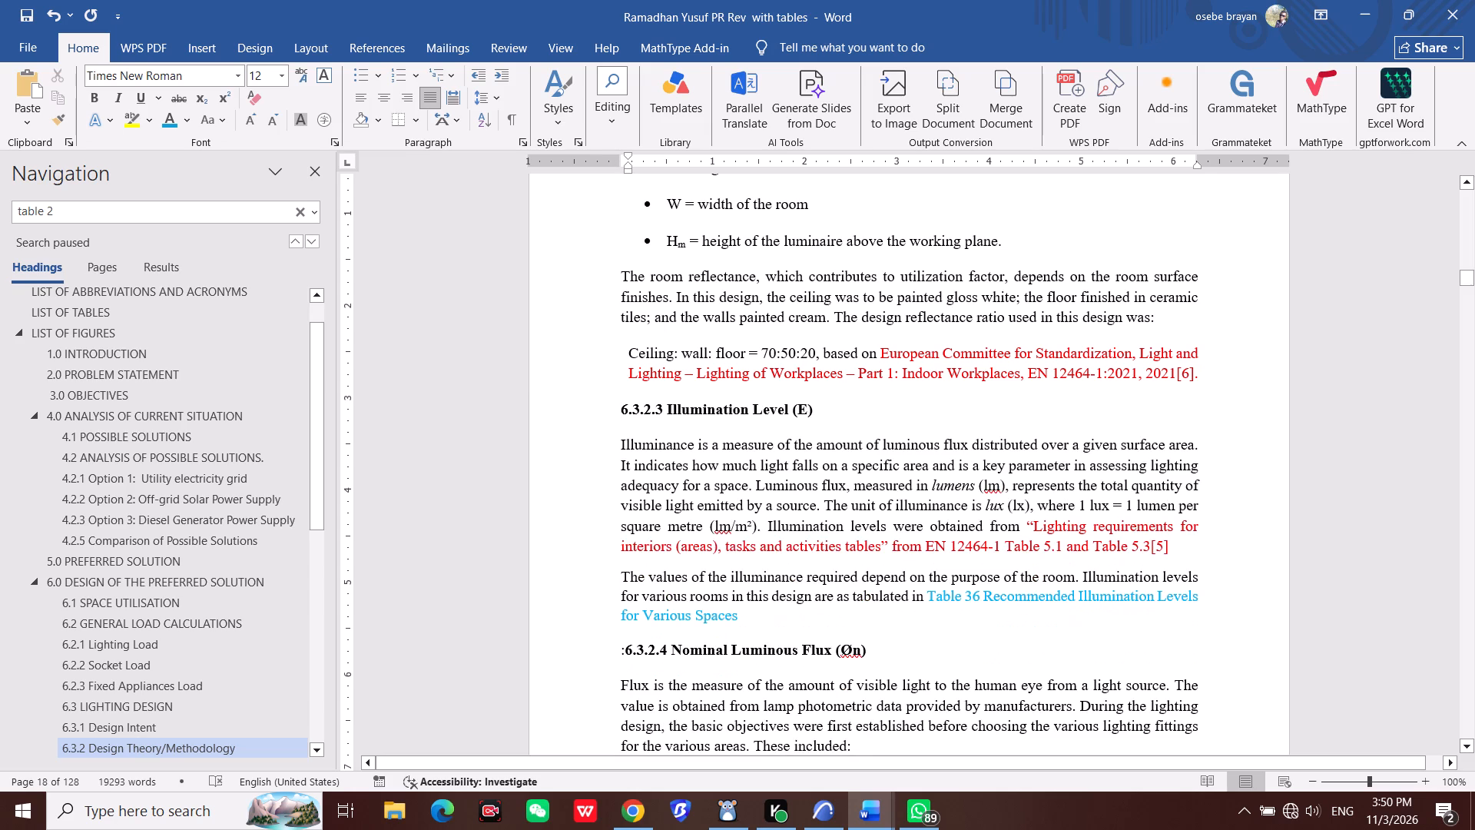
# Review the report from 6.3.2.4 Nominal Luminous Flux through the 6.3.3.1 Typical Room calculation for spacing and table references.
pyautogui.scroll(-2, 705, 486)
pyautogui.scroll(-15, 755, 563)
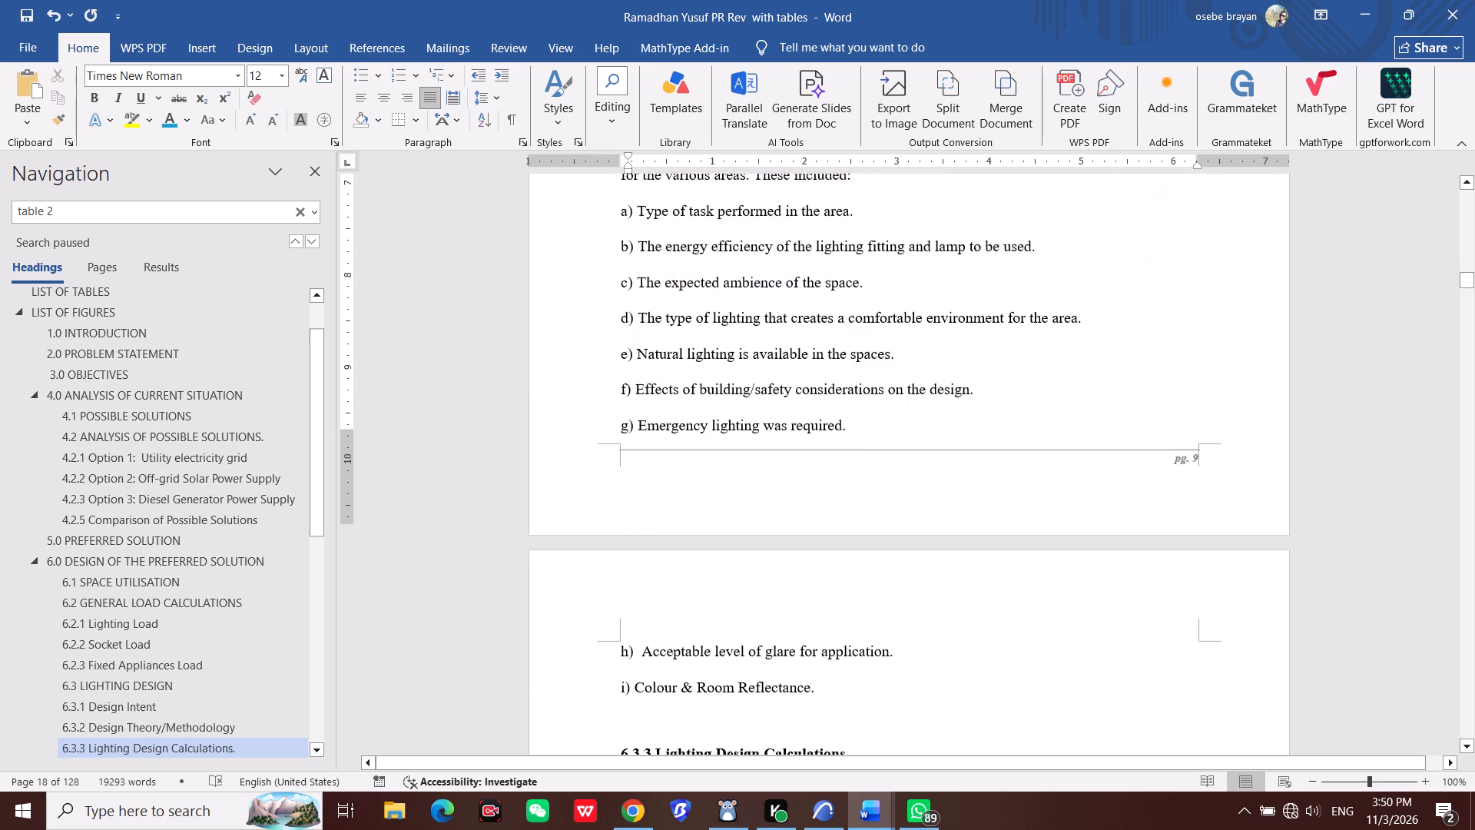
pyautogui.scroll(-20, 760, 566)
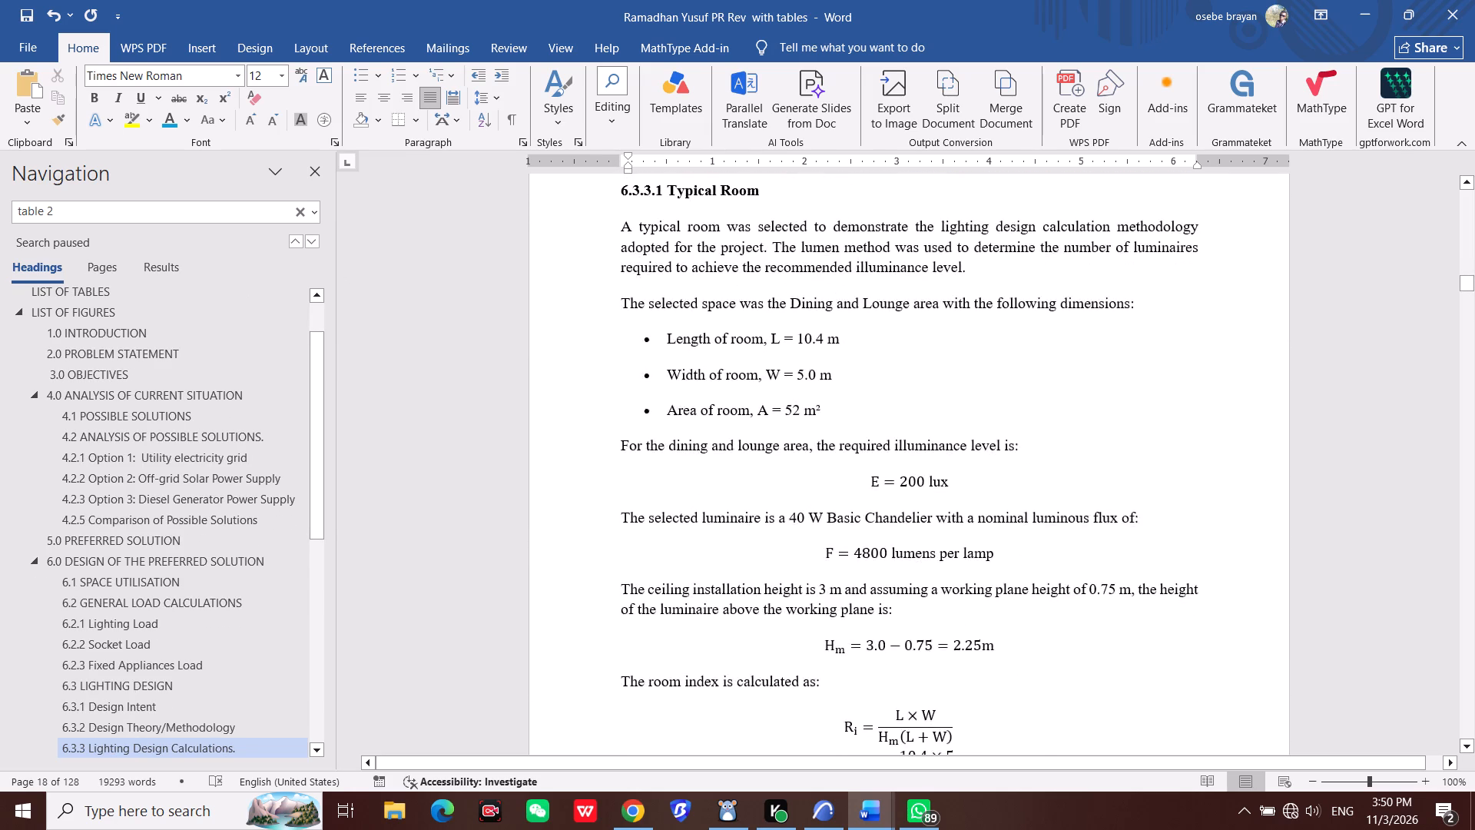
# Save the report.
pyautogui.hotkey('ctrl', 's')
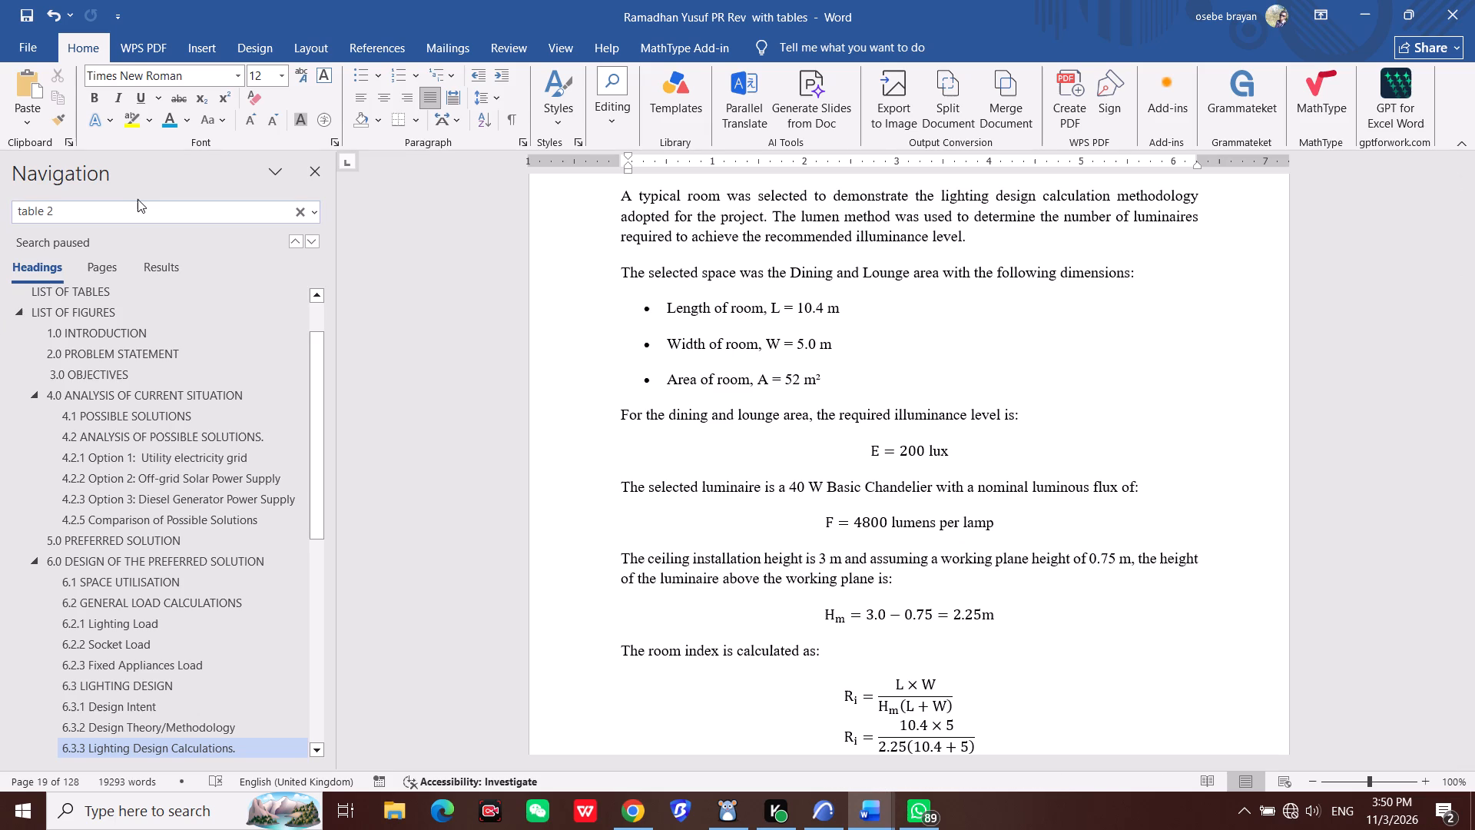
# Search the report for "table 10" and check the heading outline and the text around the match.
pyautogui.click(138, 199)
pyautogui.click(131, 209)
pyautogui.click(131, 209)
pyautogui.press('BackSpace')
pyautogui.write('10')
pyautogui.press('Return')
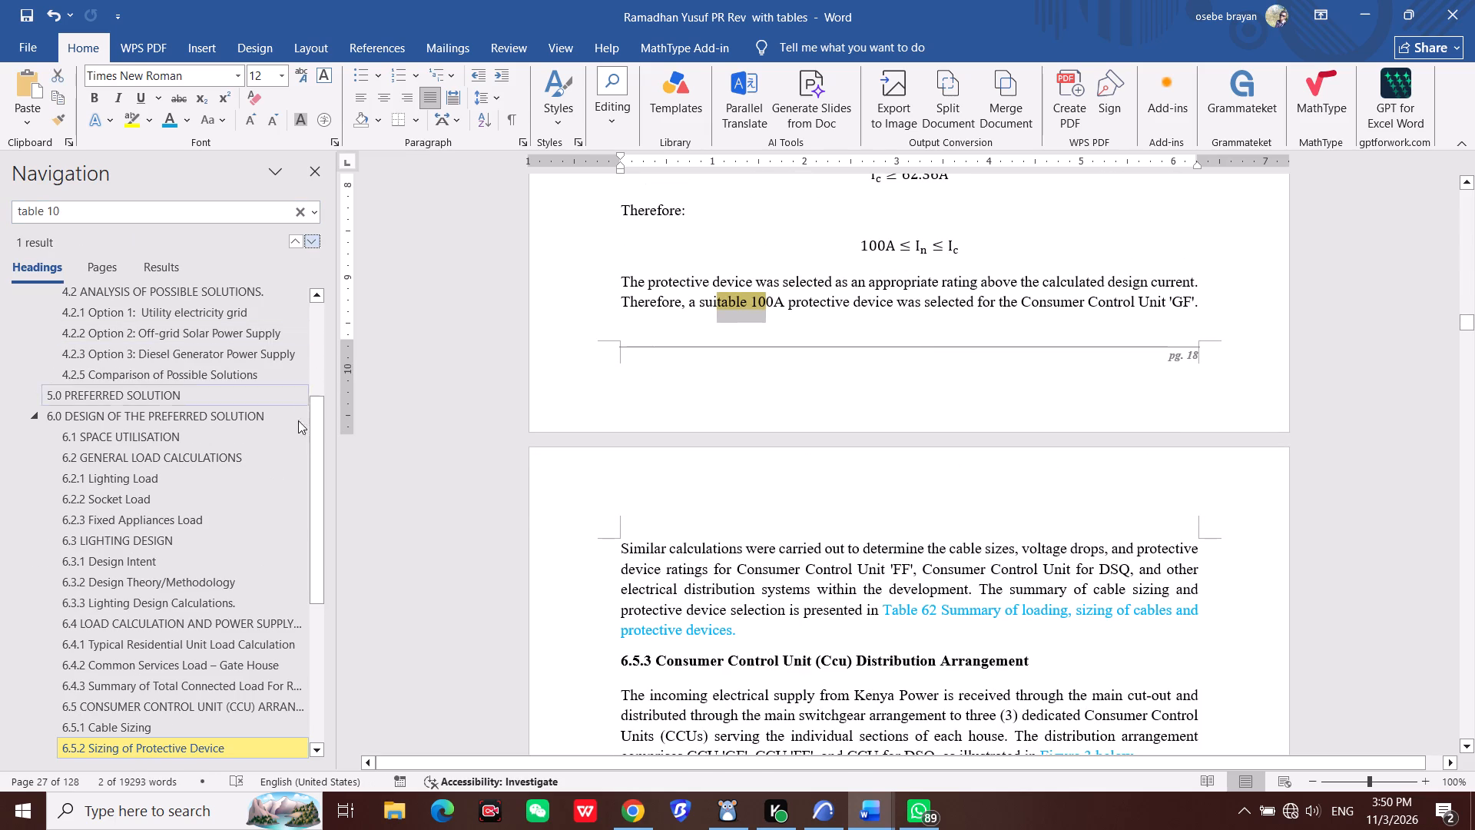
pyautogui.tripleClick(320, 750)
pyautogui.click(320, 750)
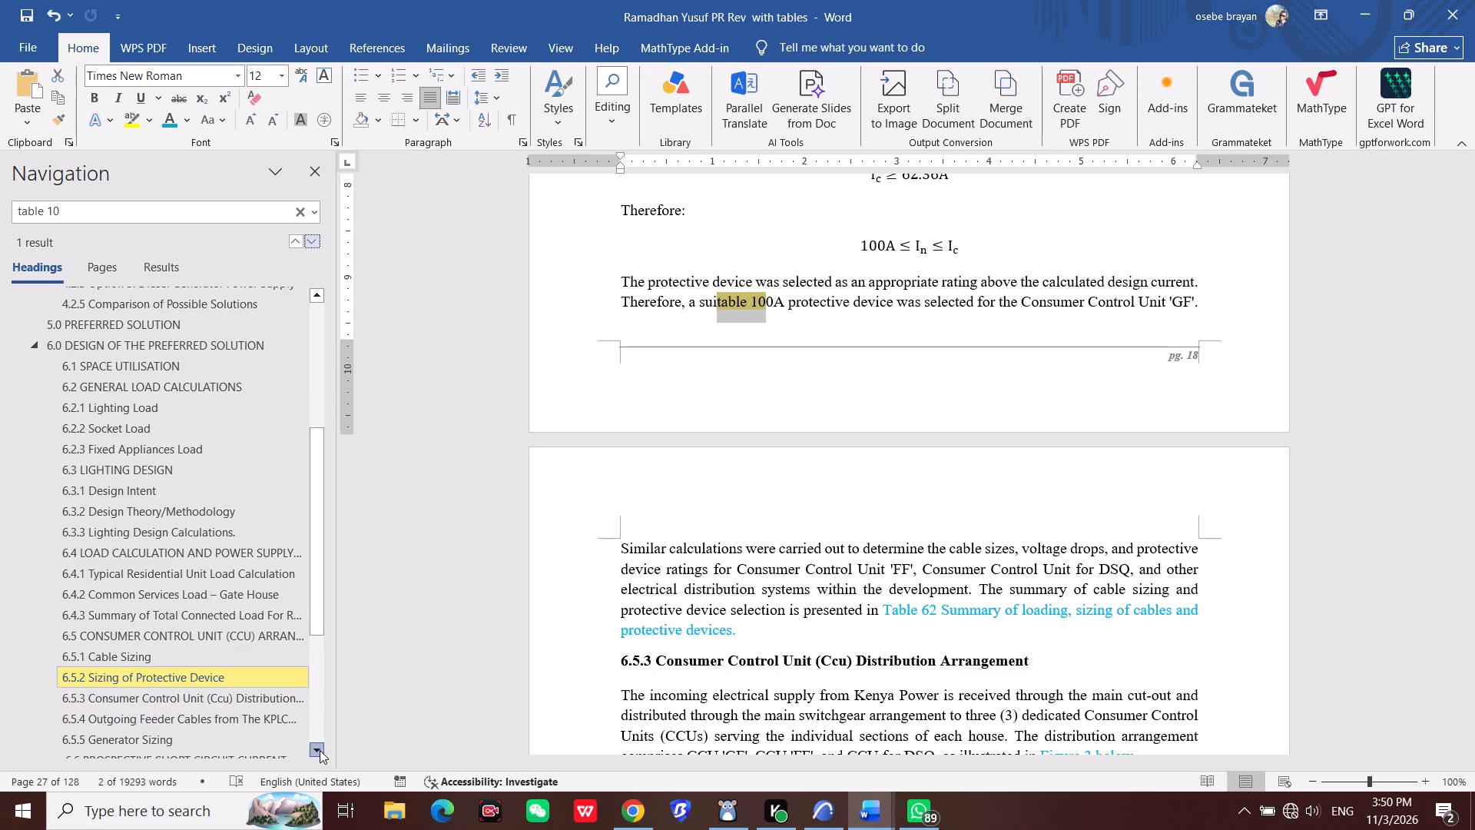
pyautogui.click(320, 750)
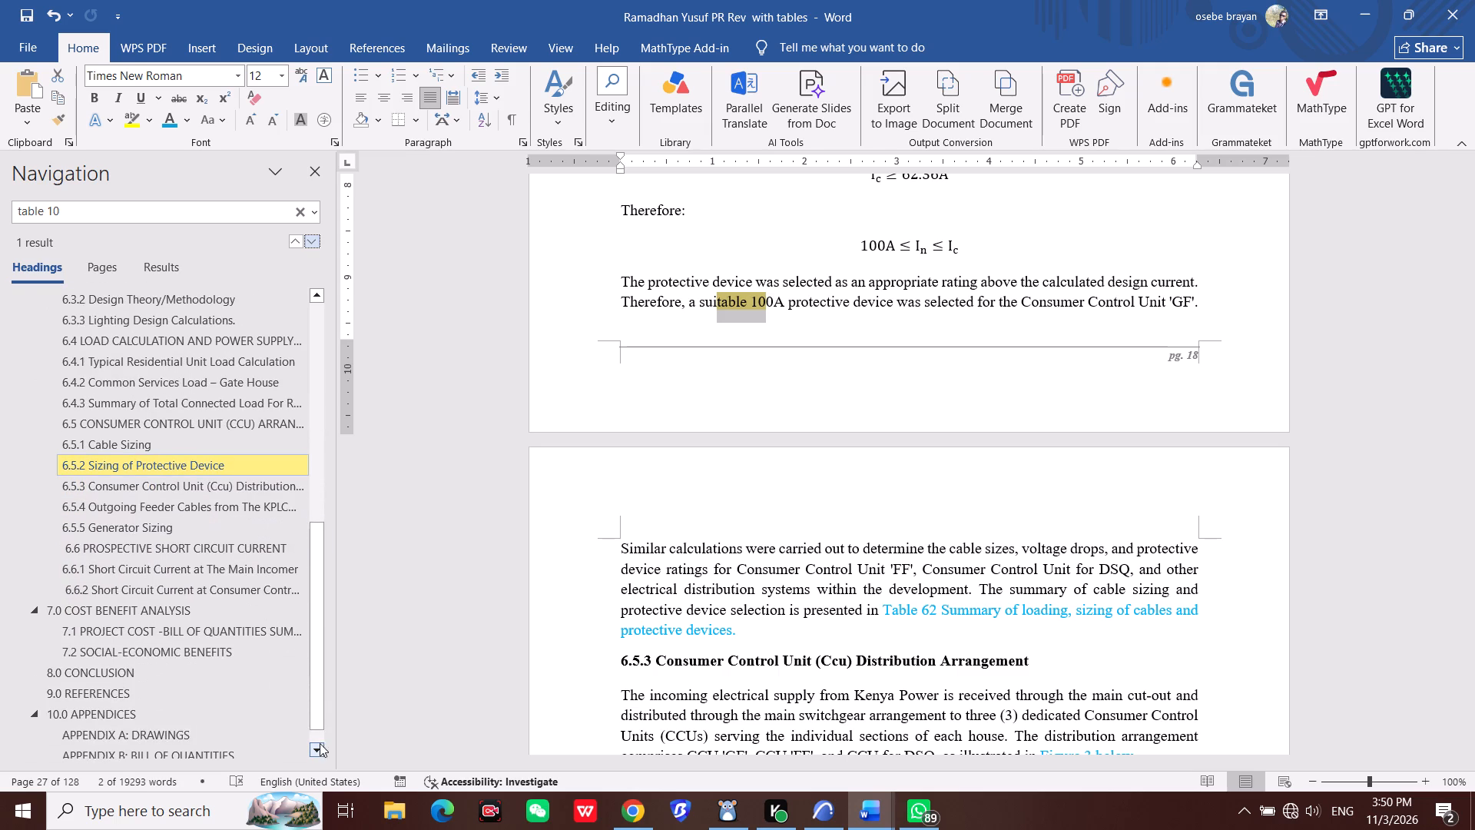
pyautogui.scroll(7, 255, 402)
pyautogui.scroll(-2, 736, 503)
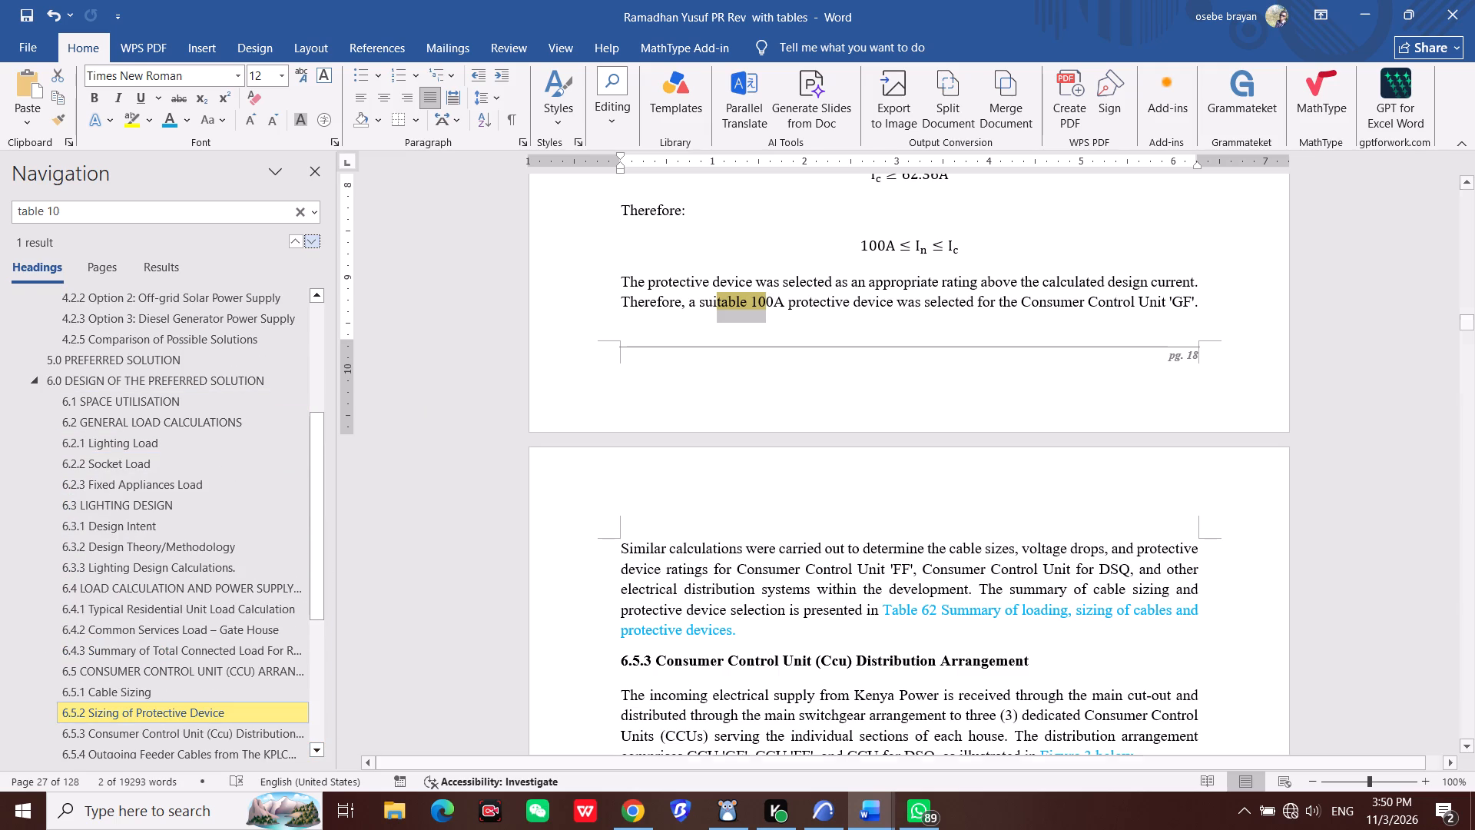
pyautogui.scroll(-4, 736, 510)
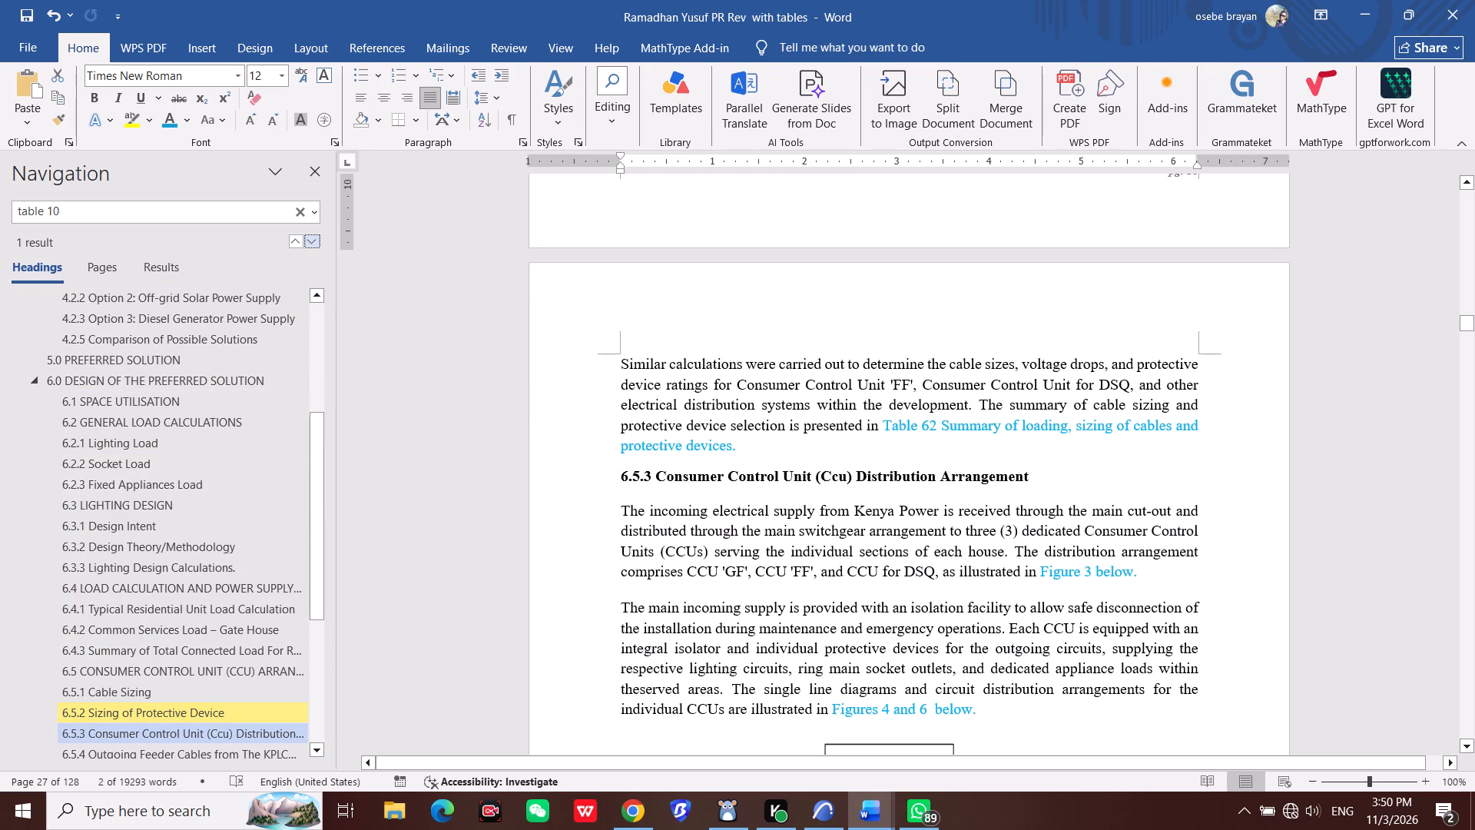
# Run the search for "table 10" again to go back to its match in the report.
pyautogui.click(110, 218)
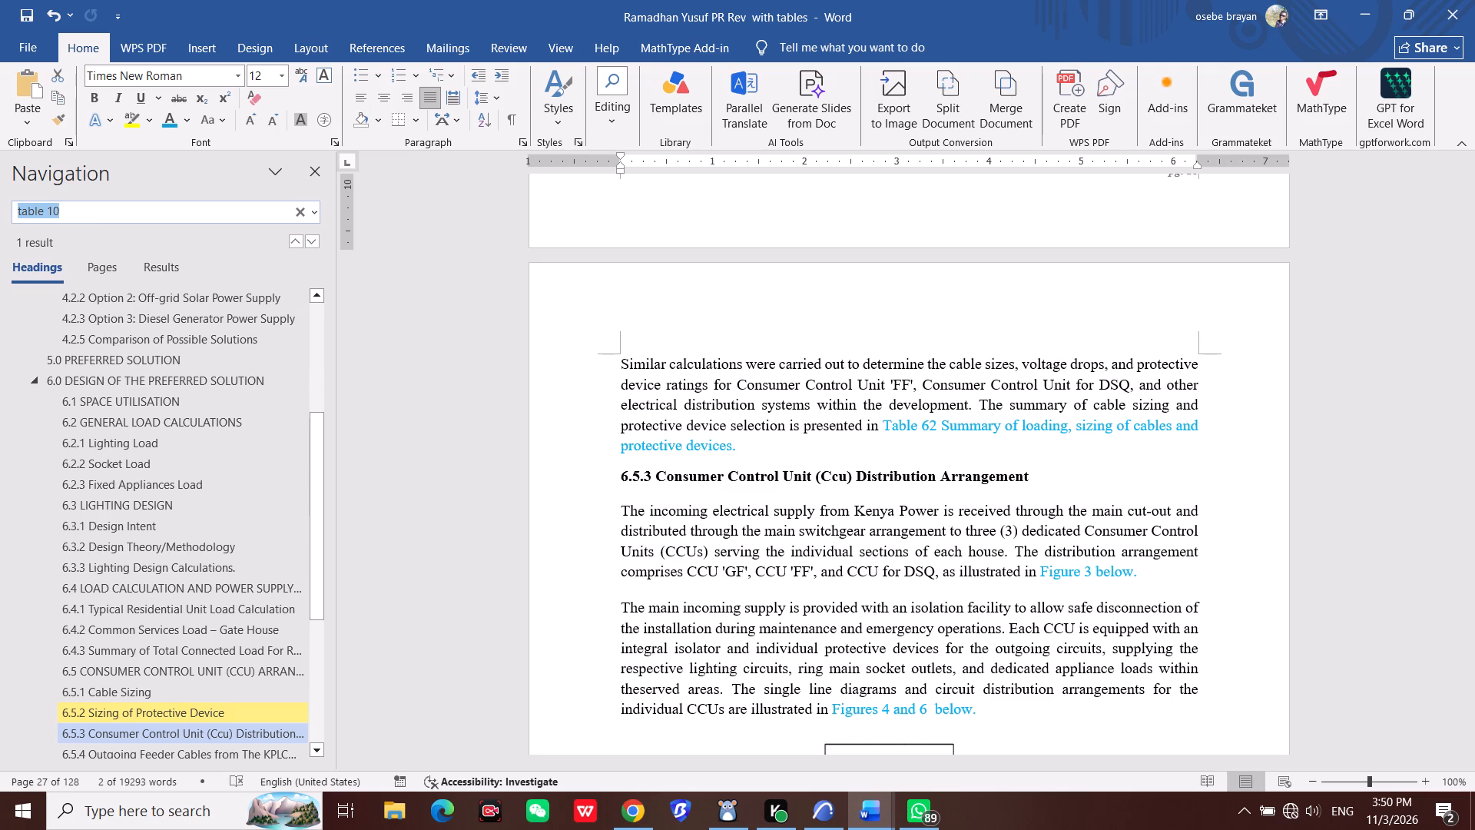
pyautogui.click(93, 222)
pyautogui.click(86, 210)
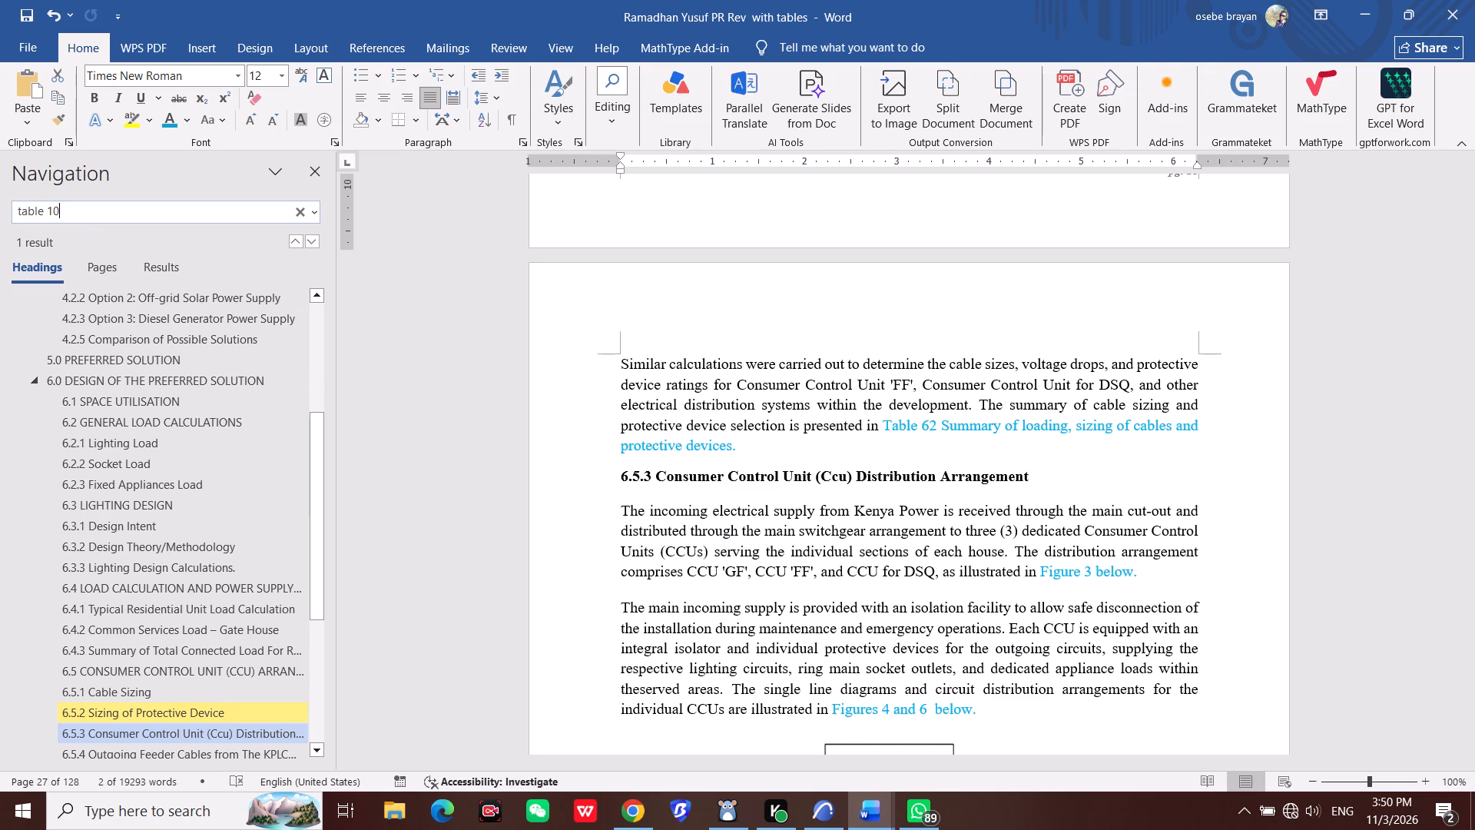
pyautogui.press('Return')
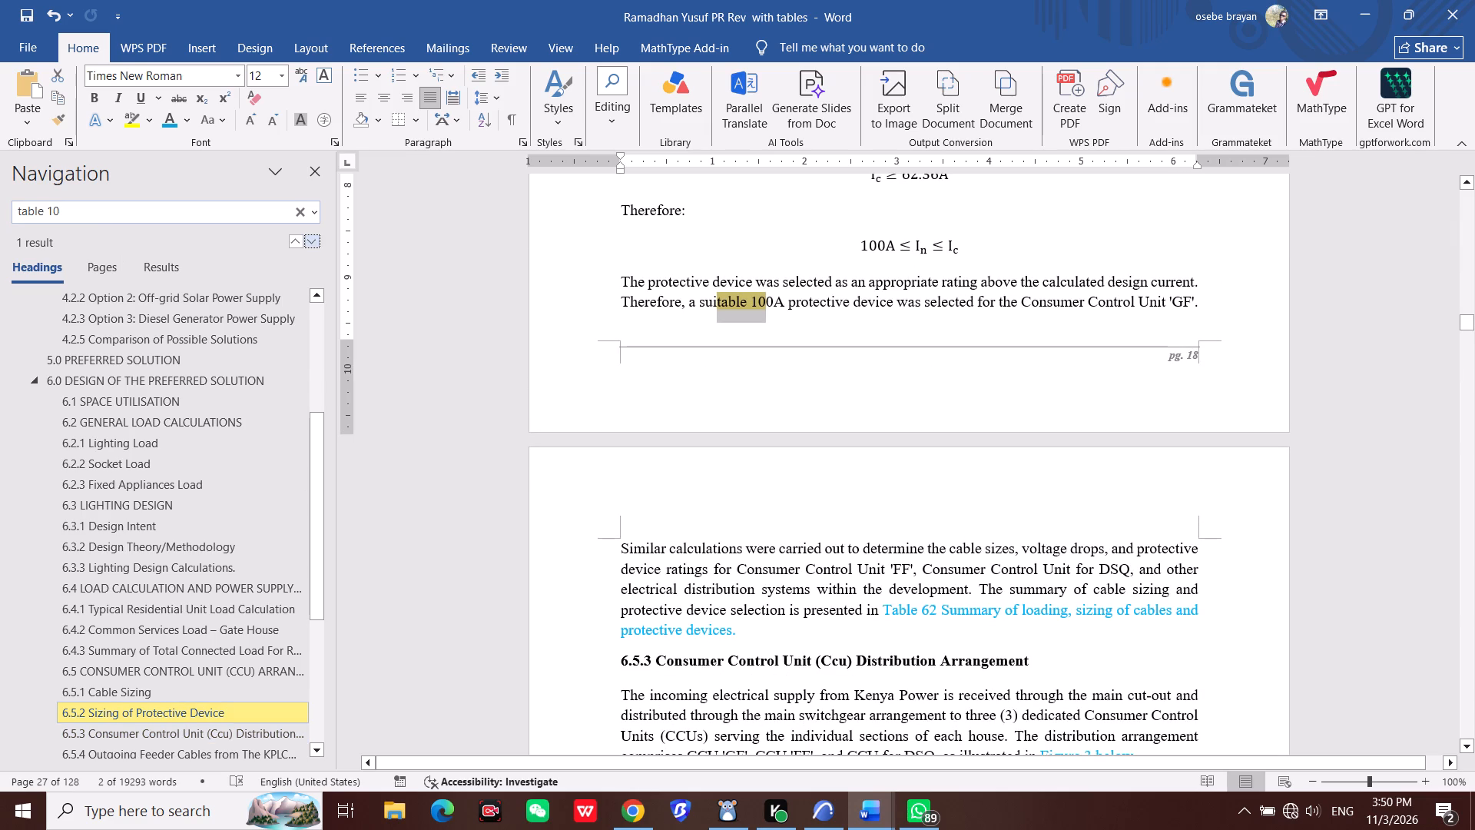
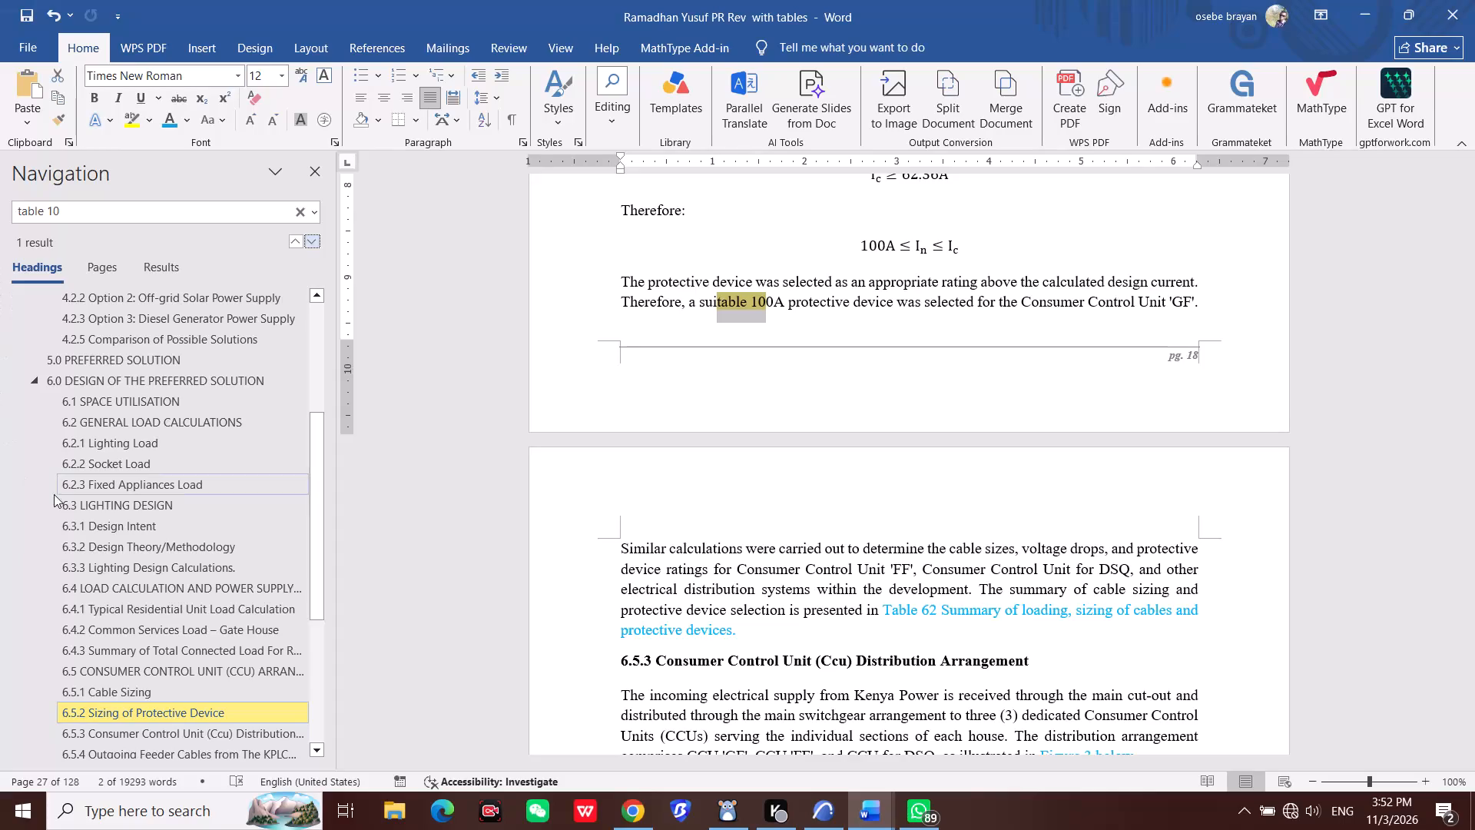
# Review sections 6.5.3 and 6.5.4, checking the consumer control unit diagrams, their figure captions and the coloured figure and table references.
pyautogui.scroll(-12, 680, 542)
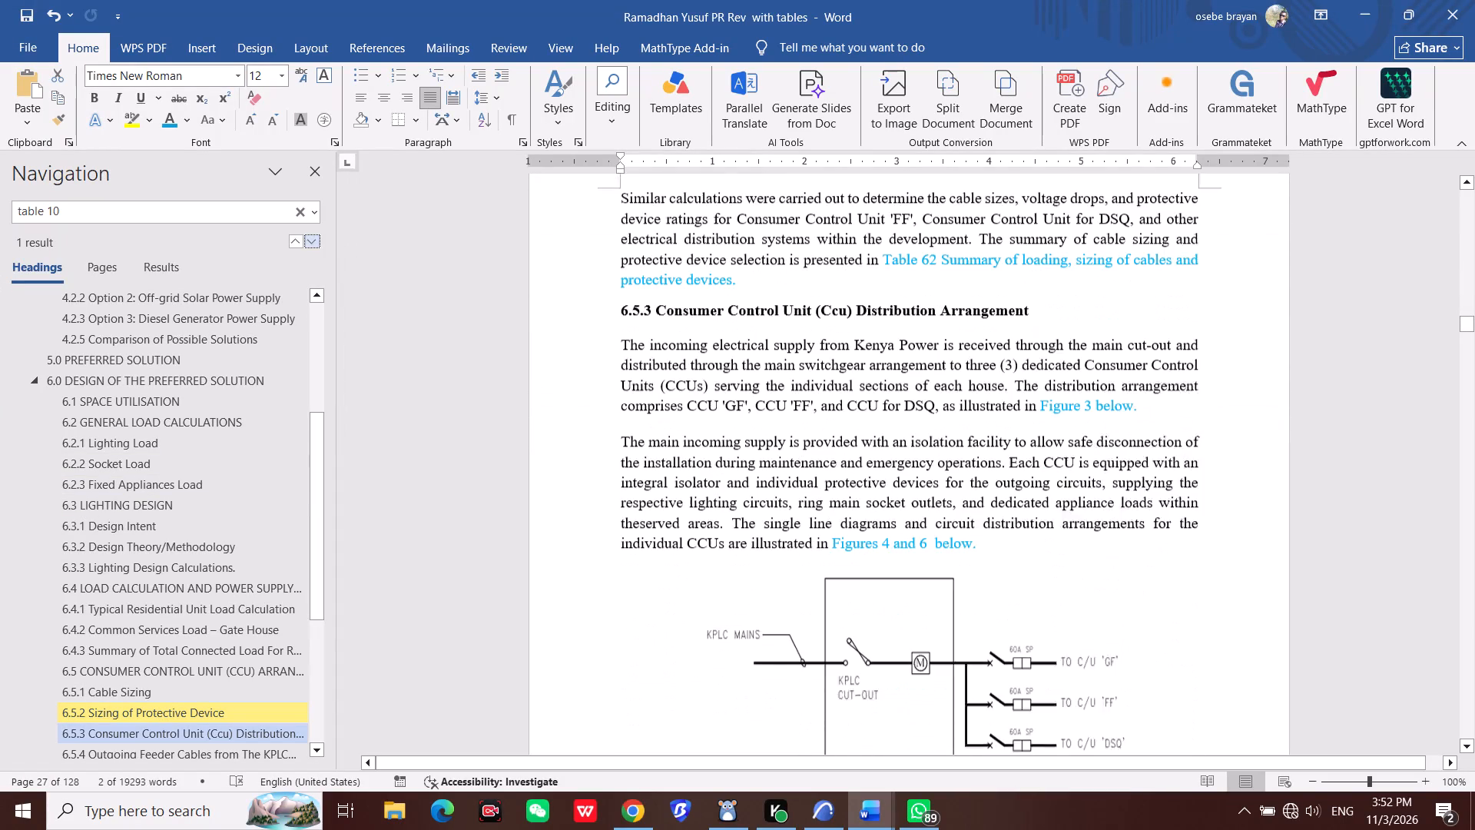
pyautogui.scroll(-20, 698, 534)
pyautogui.scroll(-3, 698, 534)
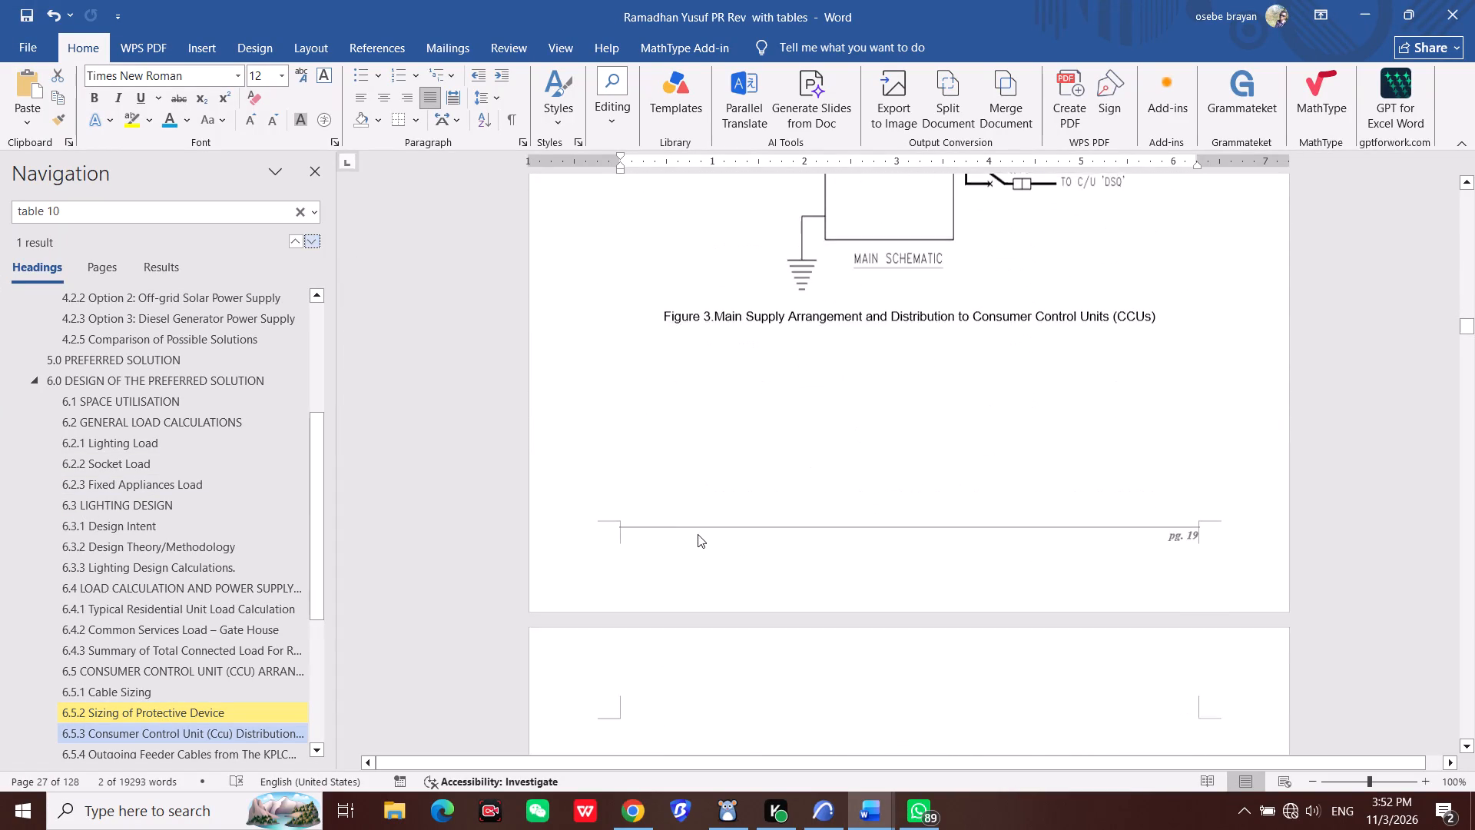
pyautogui.scroll(-20, 698, 534)
pyautogui.scroll(-8, 698, 534)
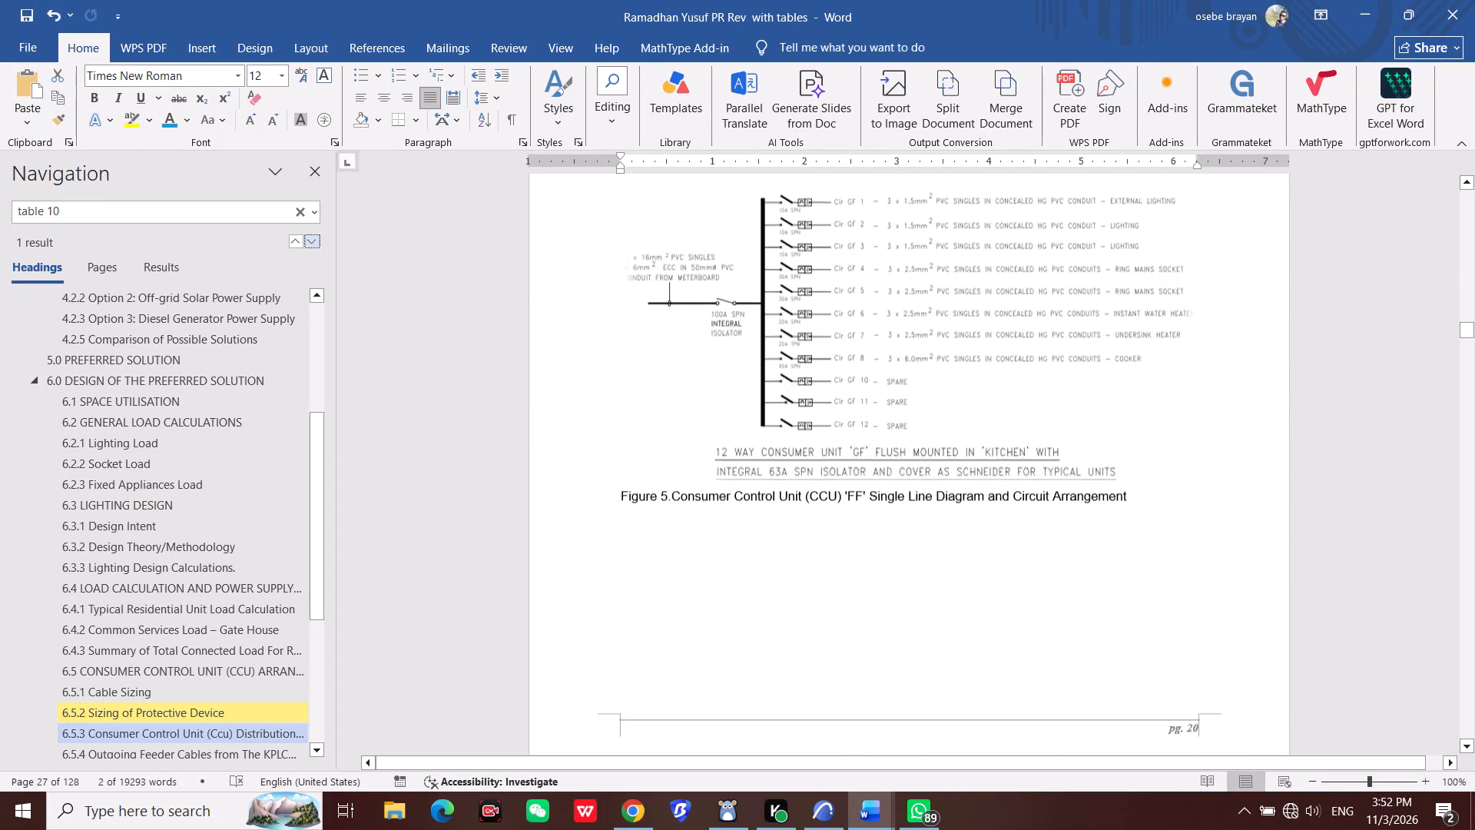
pyautogui.scroll(-7, 698, 534)
pyautogui.scroll(1, 698, 534)
pyautogui.scroll(-18, 698, 534)
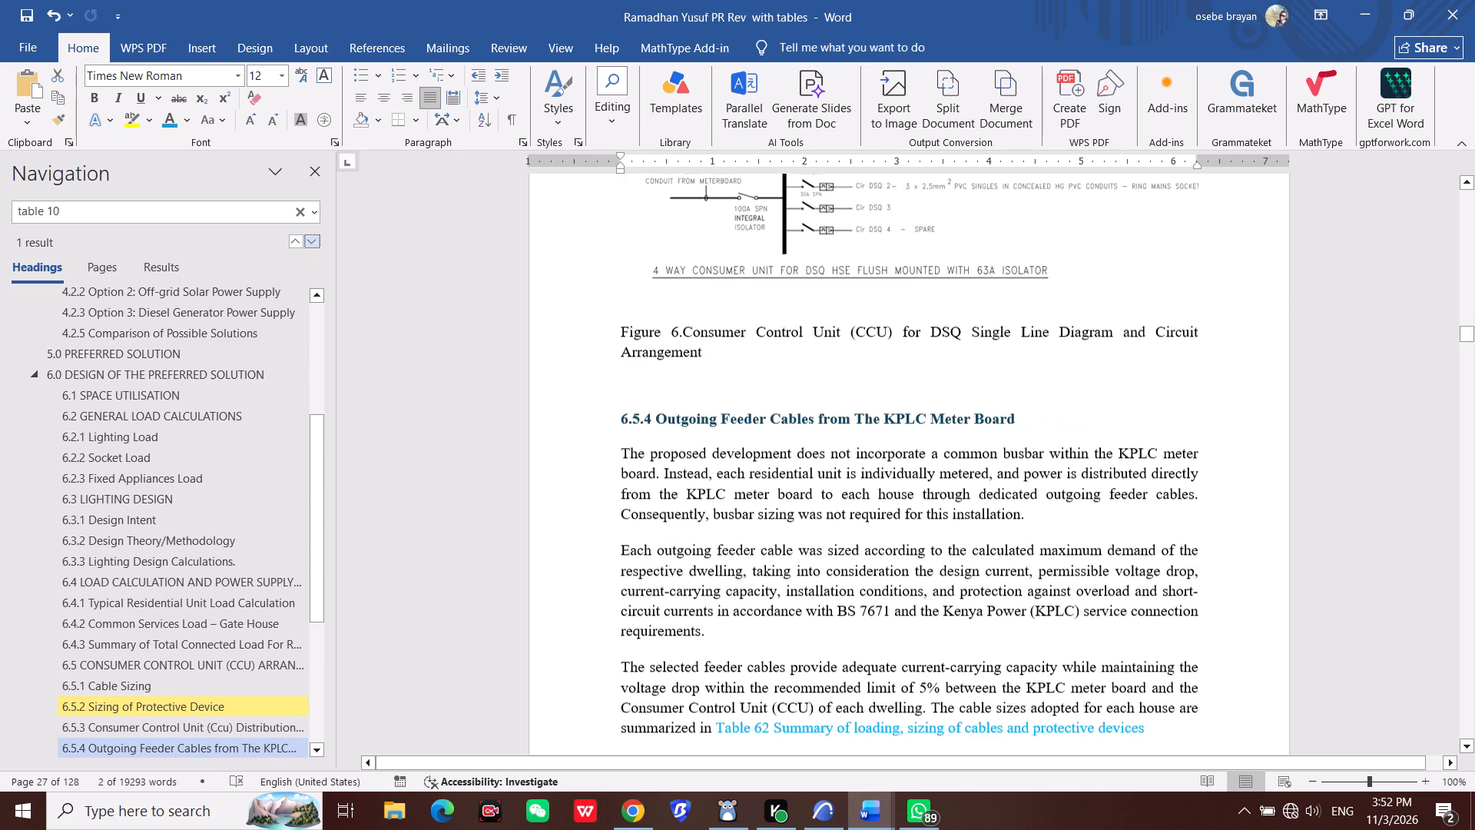
pyautogui.scroll(-2, 698, 534)
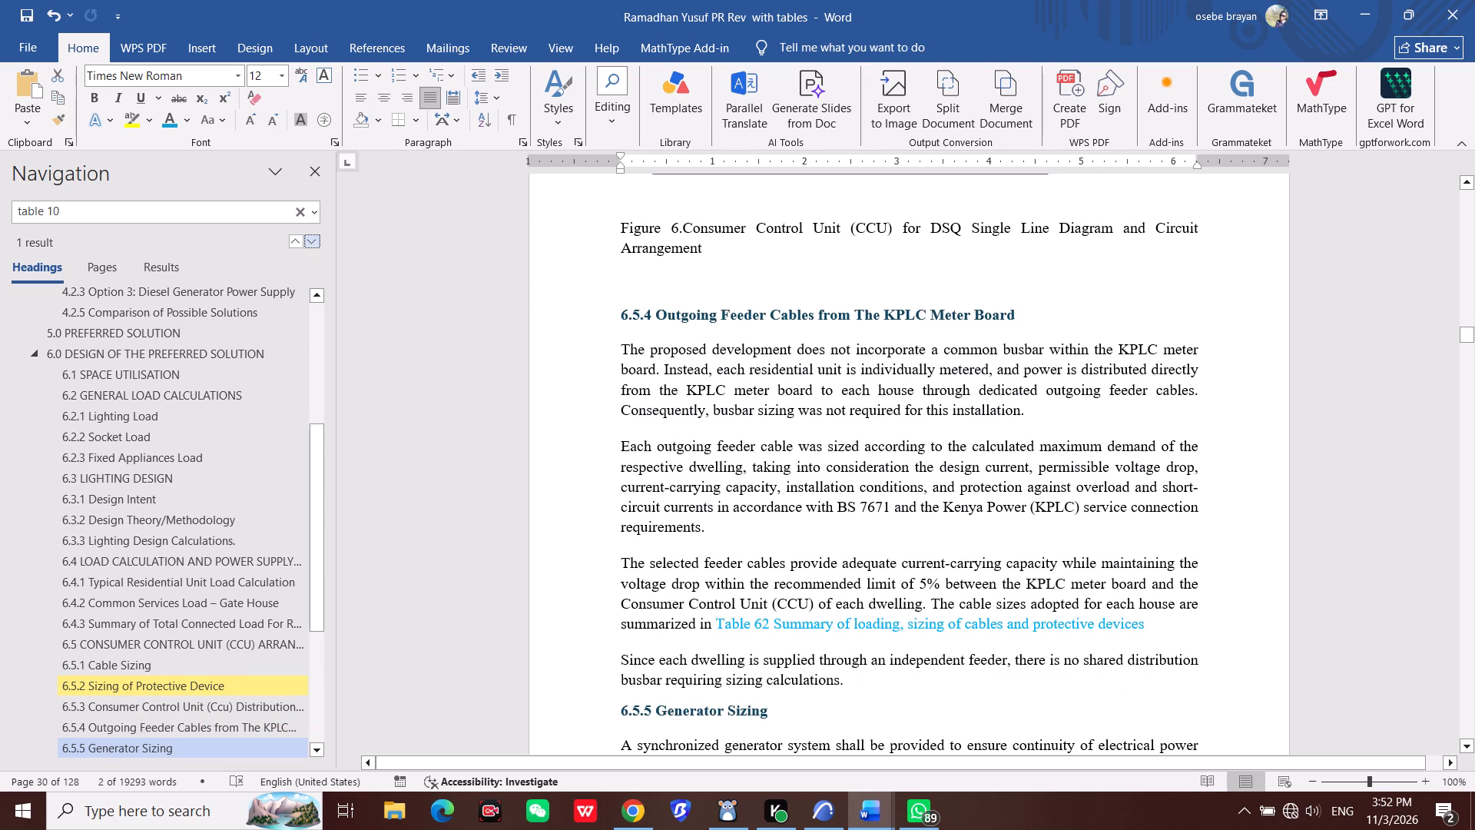
# Review section 6.5.5 Generator Sizing, checking the spacing of its text and equations from the load assessment to the generator recommendation.
pyautogui.scroll(-4, 700, 530)
pyautogui.scroll(-6, 804, 507)
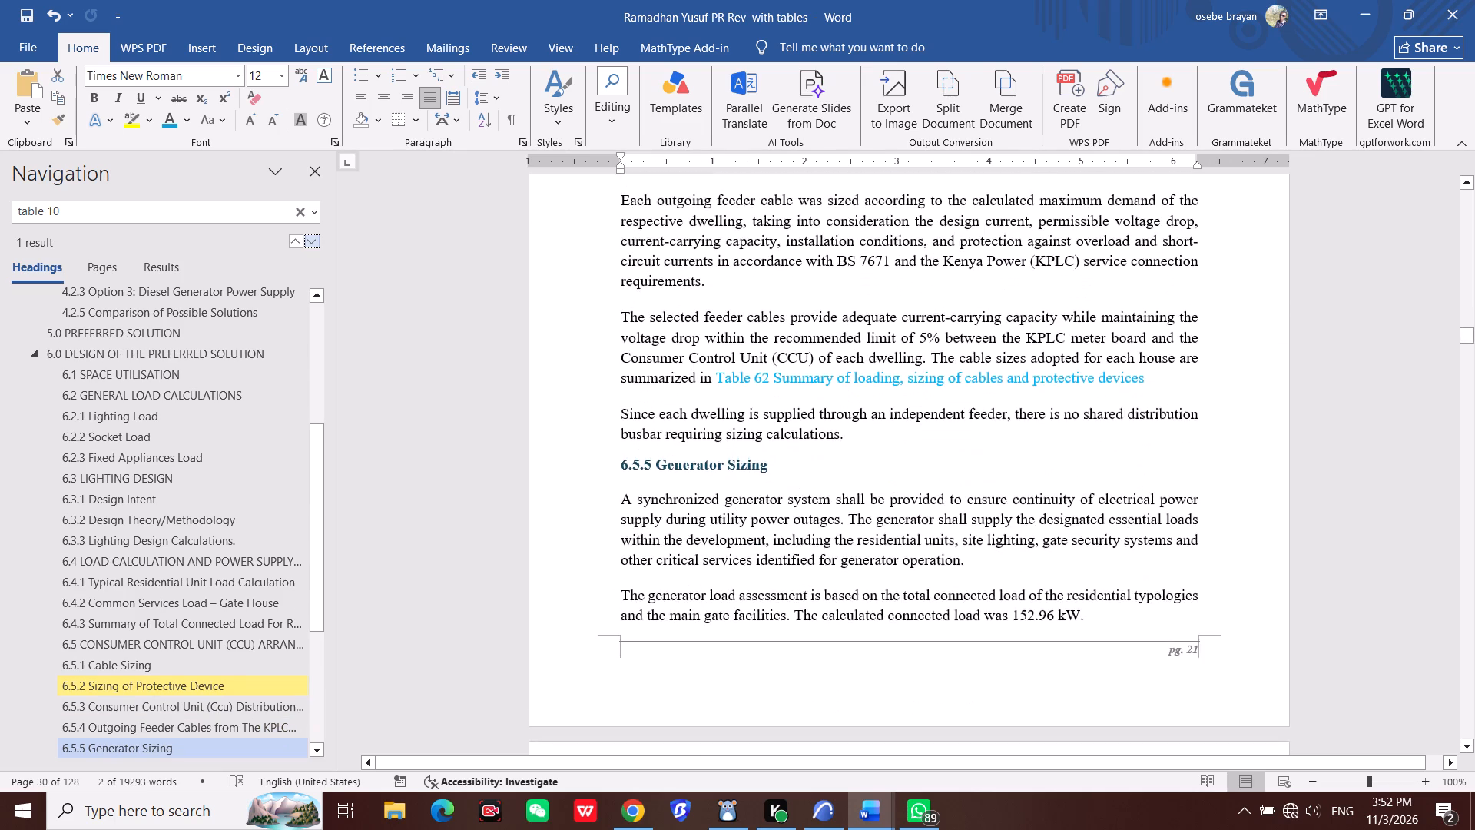
pyautogui.scroll(-16, 804, 518)
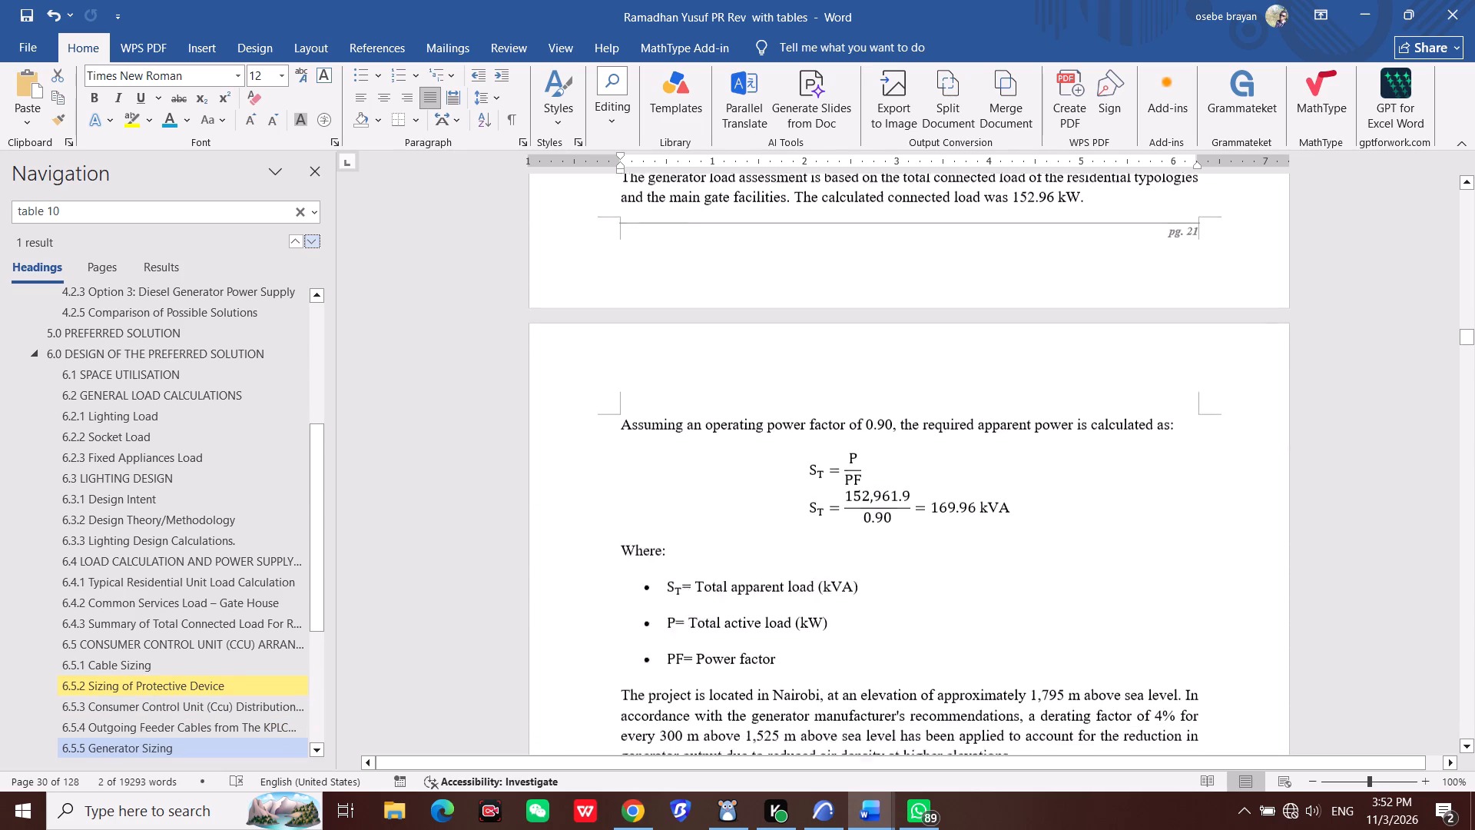
pyautogui.scroll(-5, 804, 518)
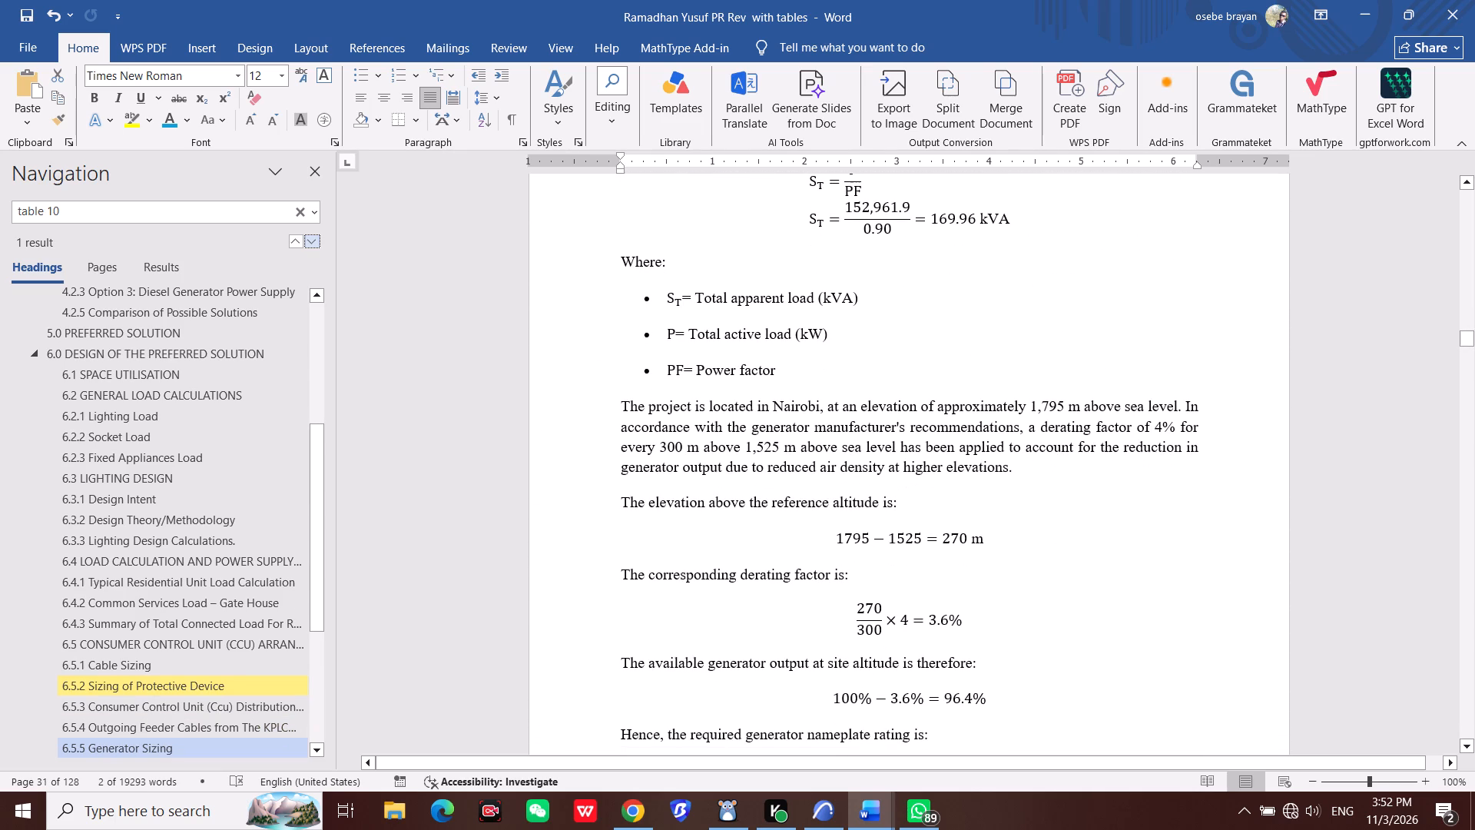
pyautogui.scroll(-6, 804, 518)
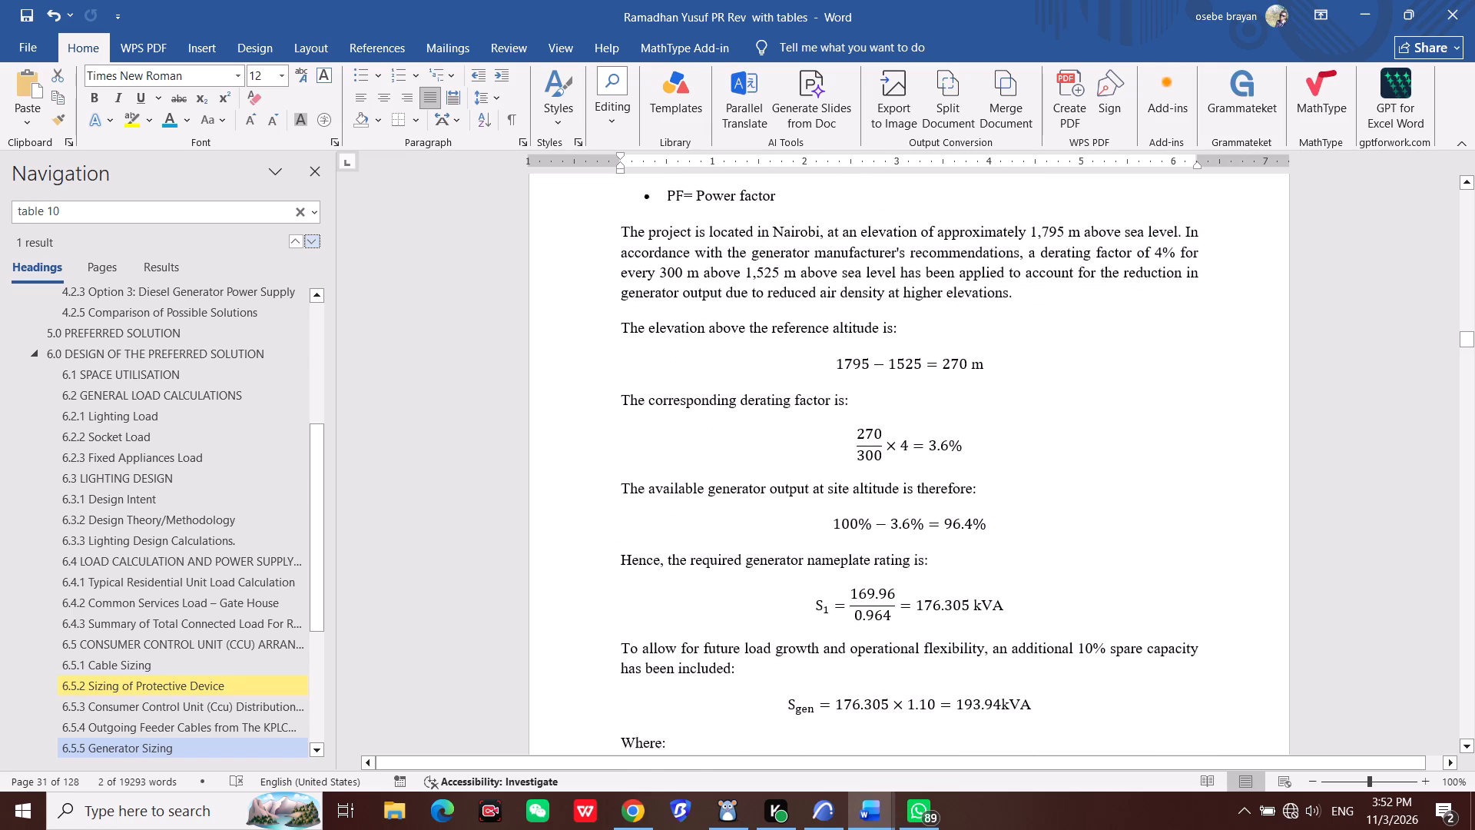
pyautogui.scroll(3, 804, 518)
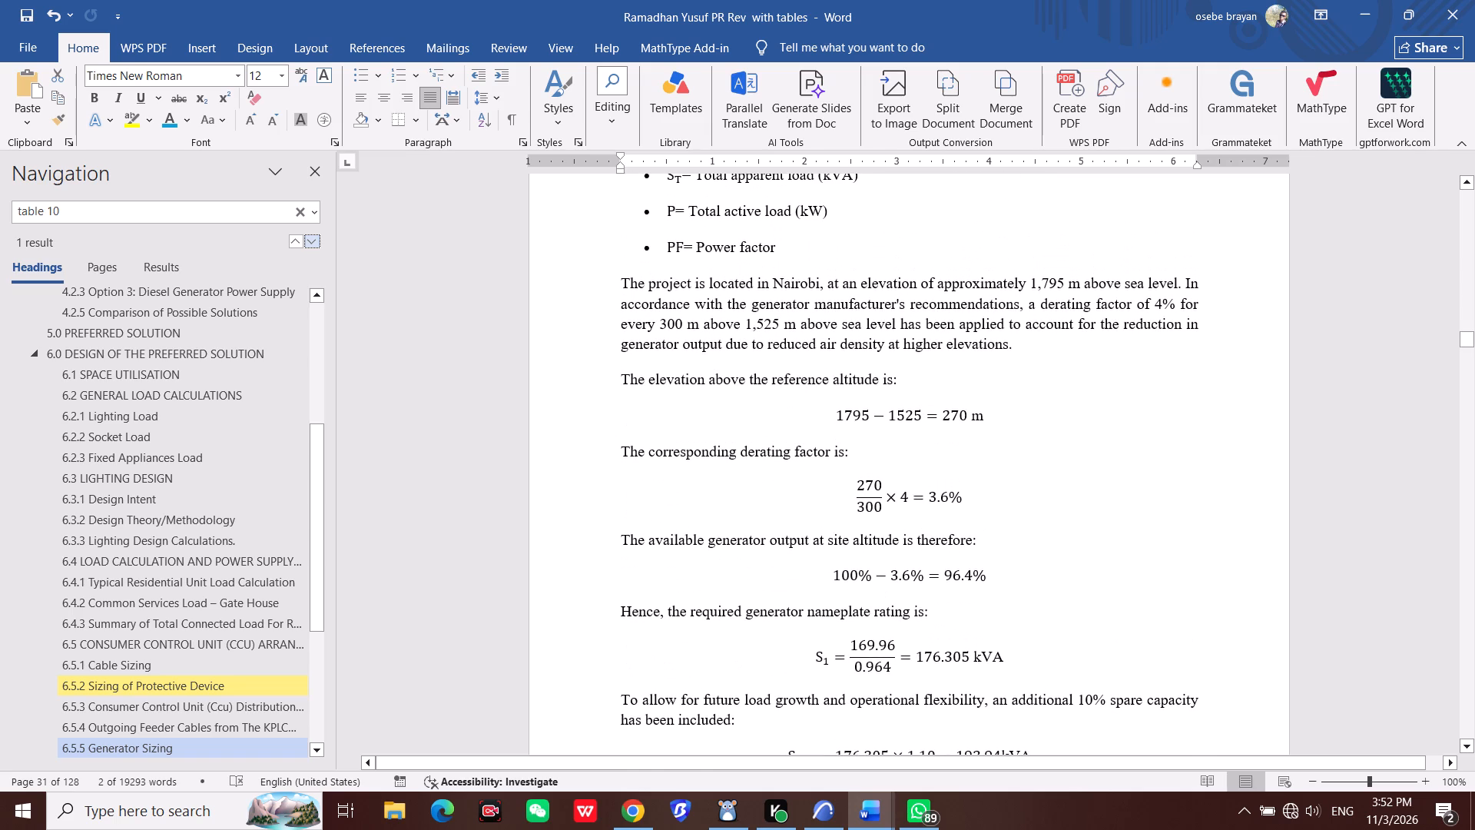
pyautogui.scroll(3, 800, 520)
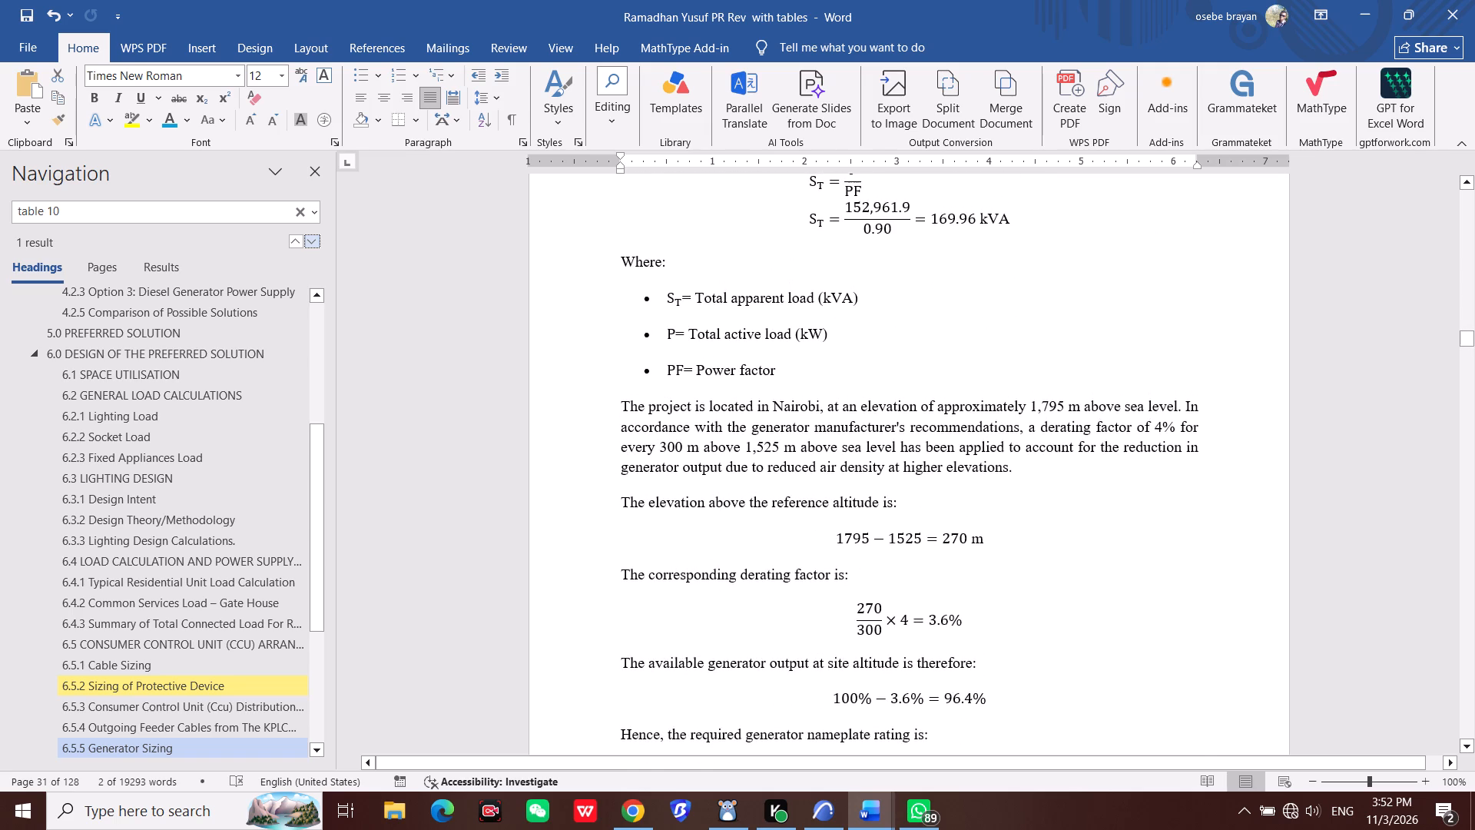
pyautogui.scroll(4, 800, 520)
pyautogui.scroll(-10, 800, 520)
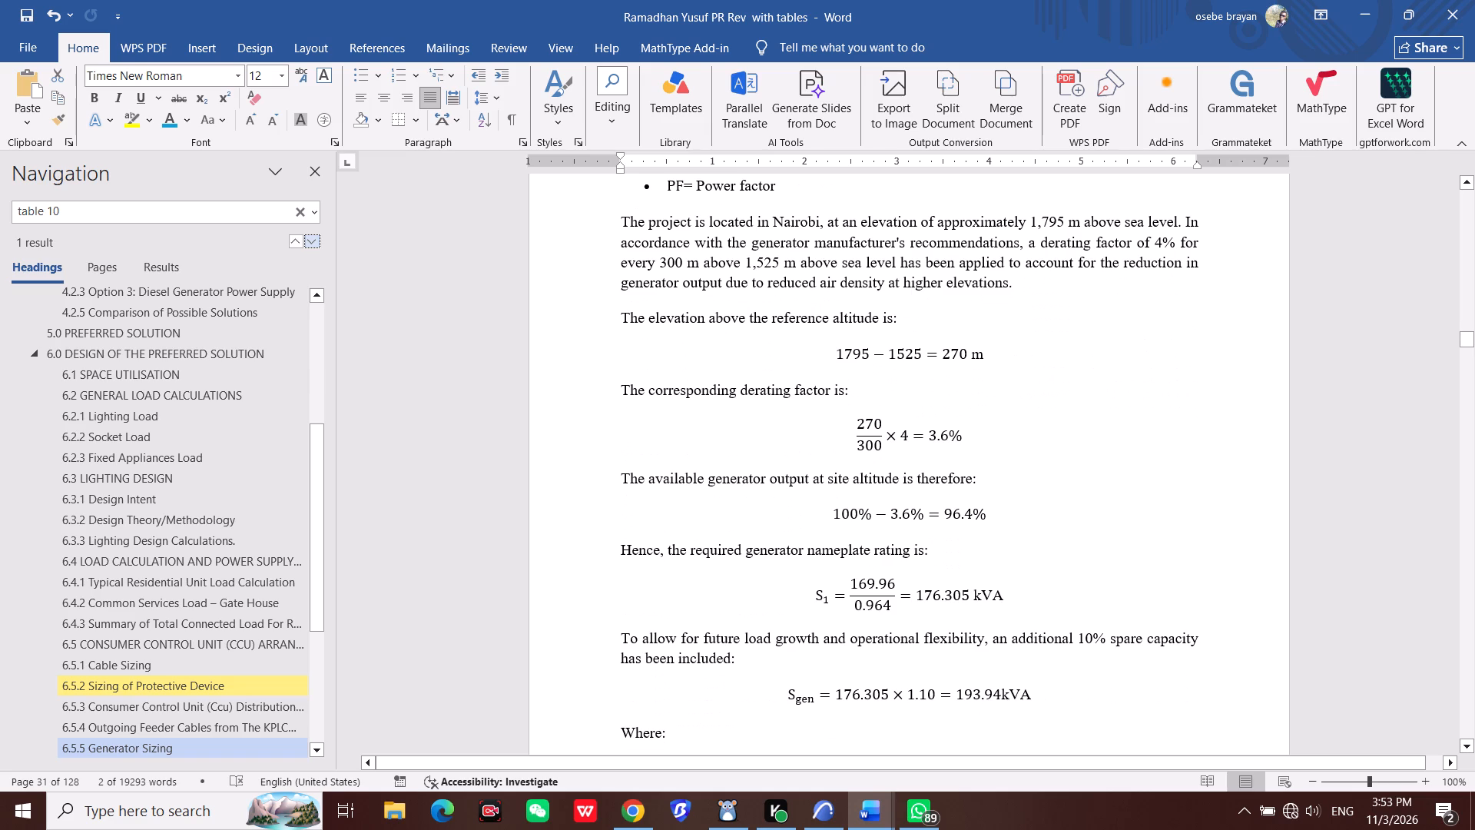
pyautogui.scroll(-5, 800, 520)
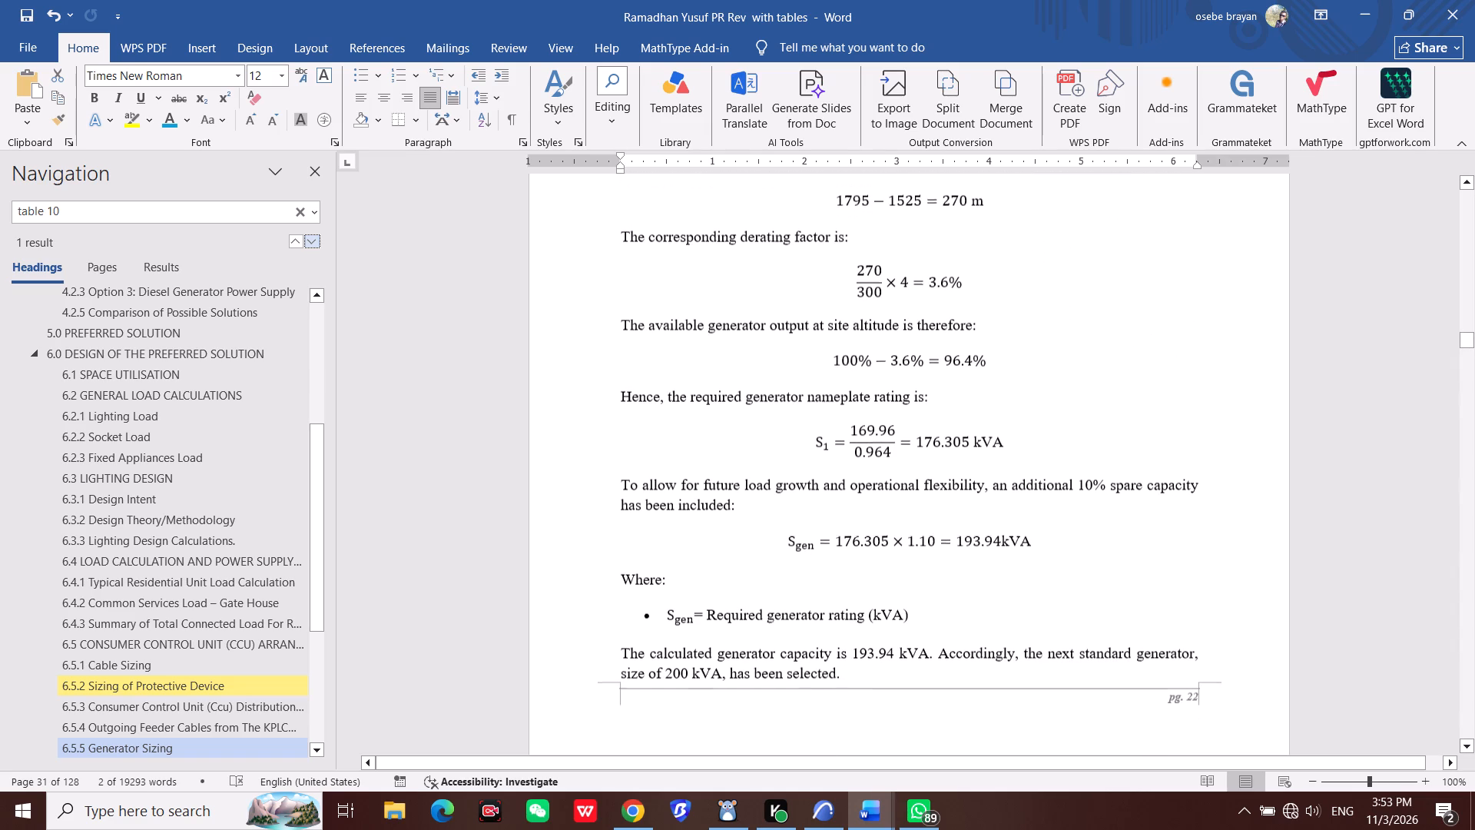
pyautogui.scroll(-8, 800, 520)
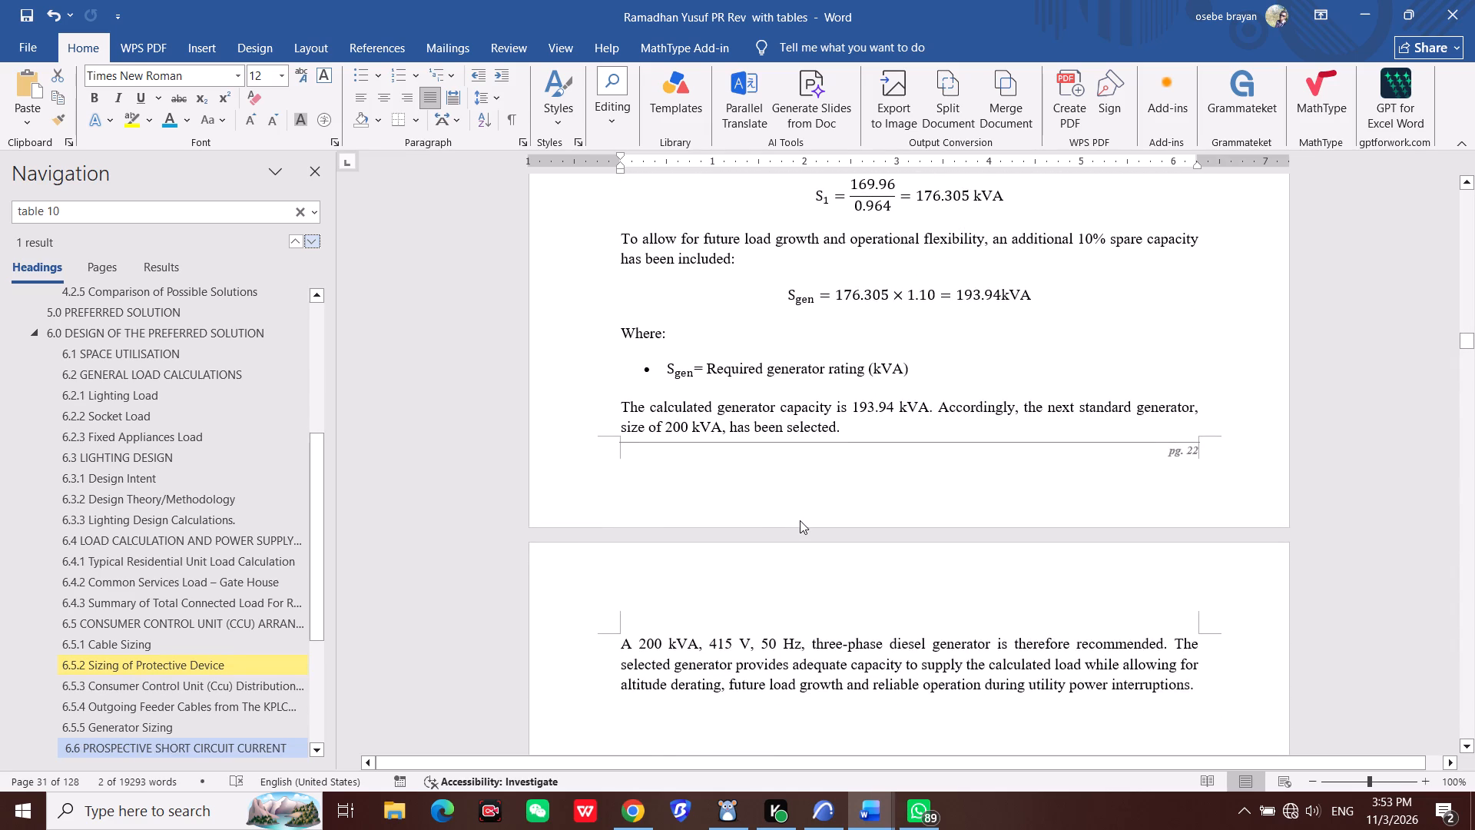
# Review sections 6.6 Prospective Short Circuit Current and 6.6.1 Short Circuit Current at The Main Incomer for spacing and formatting.
pyautogui.scroll(-7, 800, 520)
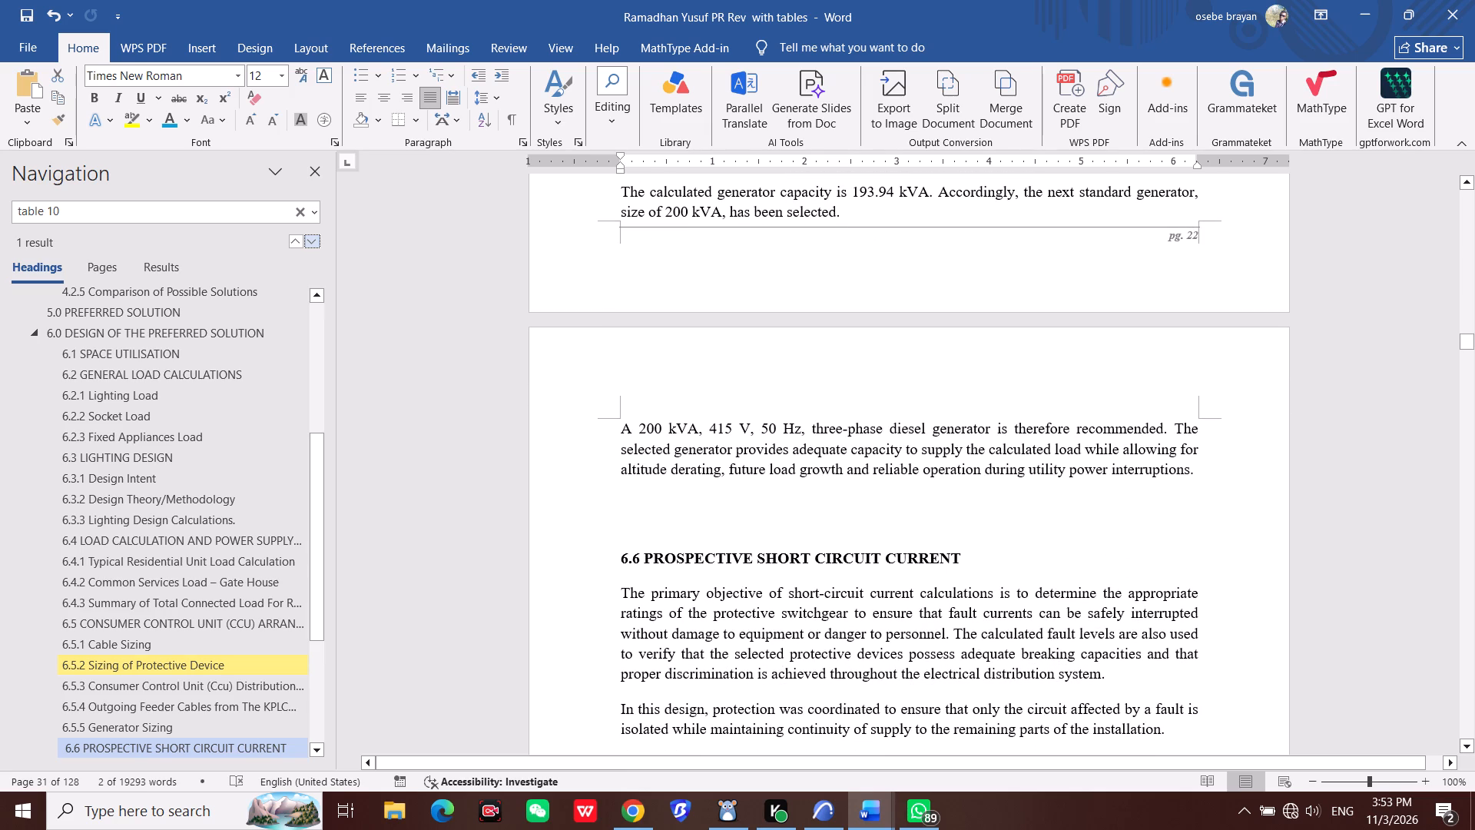
pyautogui.scroll(-8, 800, 520)
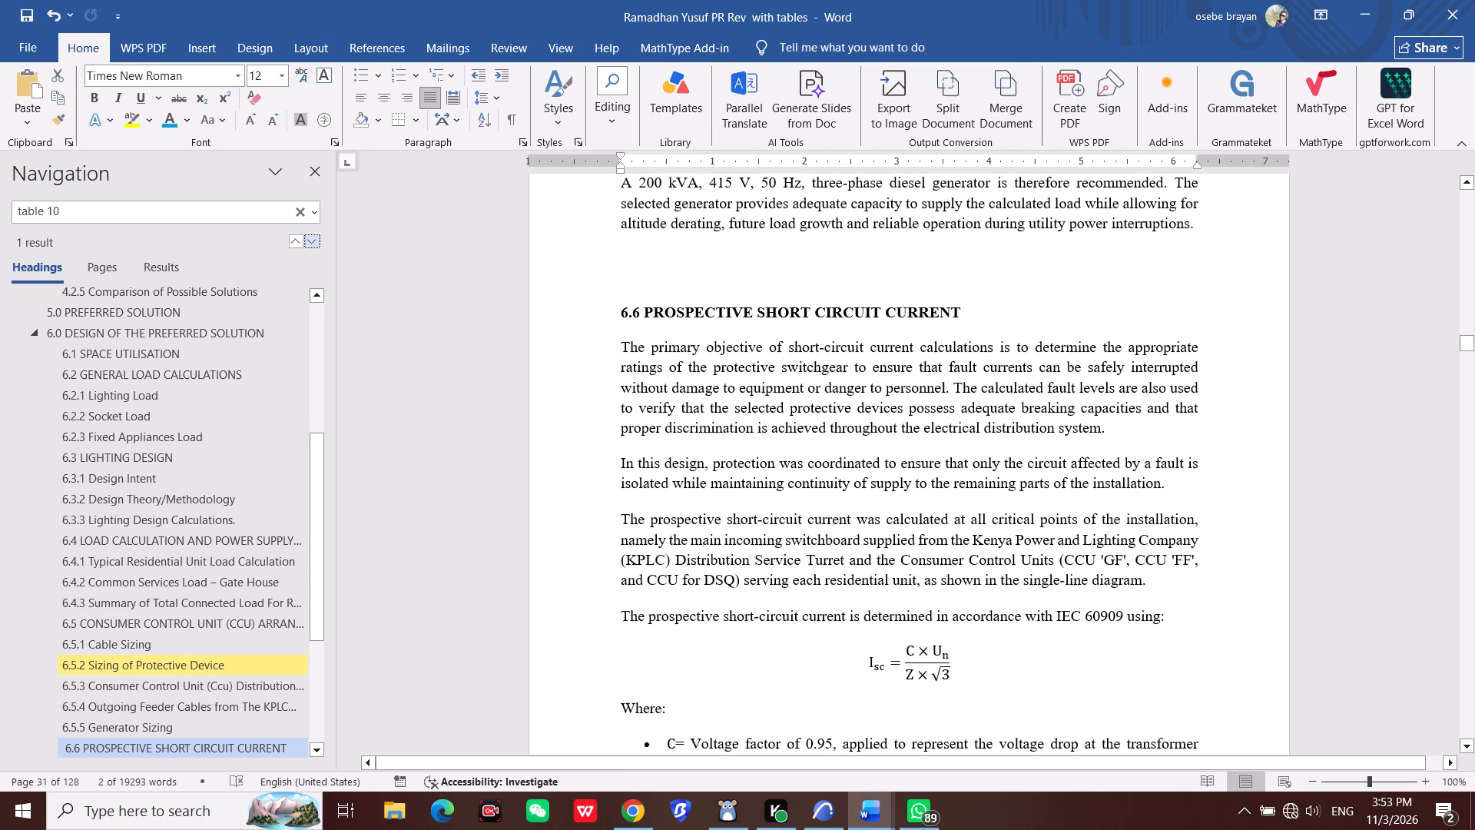
pyautogui.scroll(-17, 800, 520)
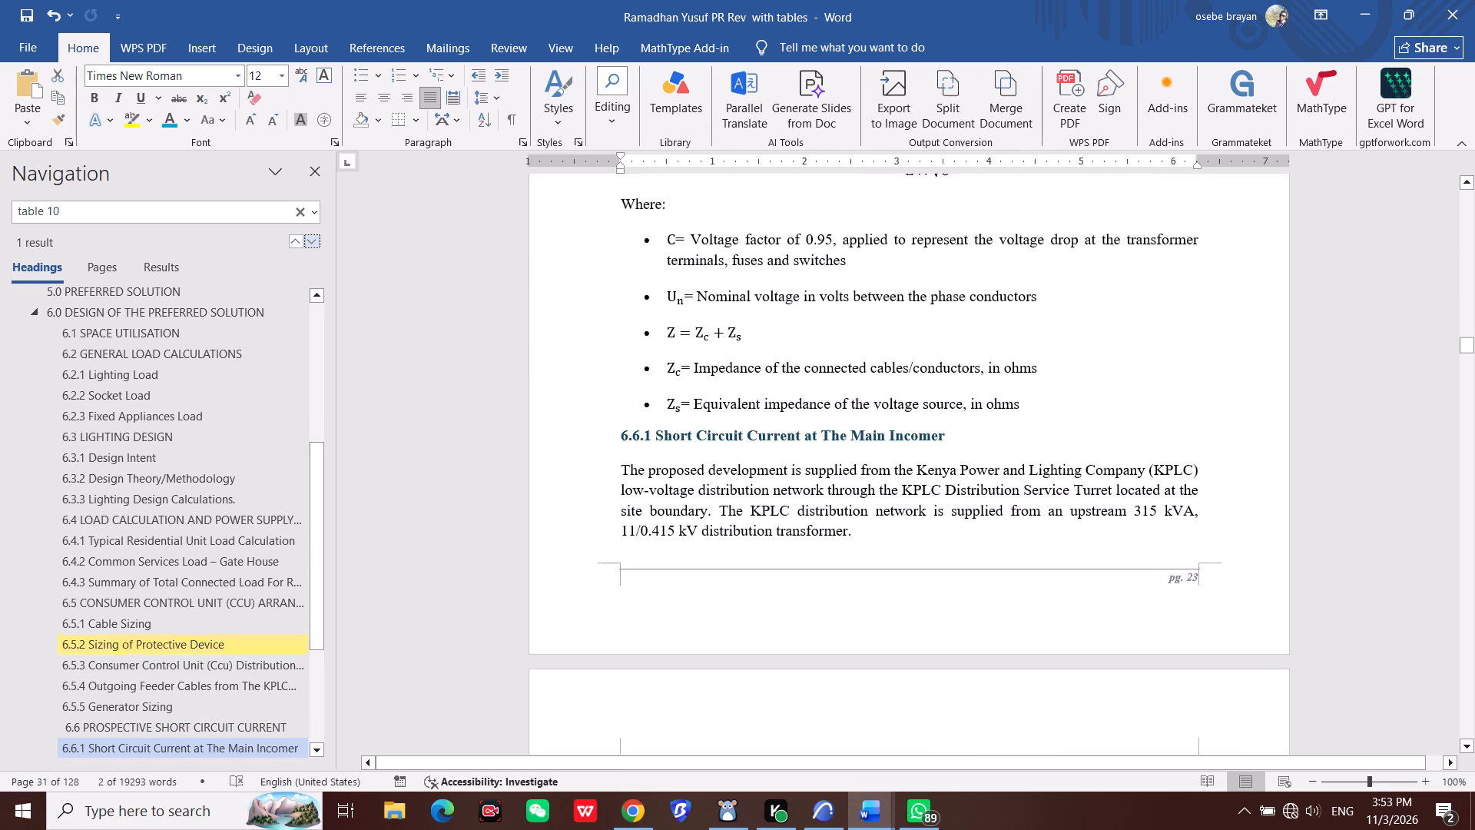
pyautogui.scroll(-16, 800, 523)
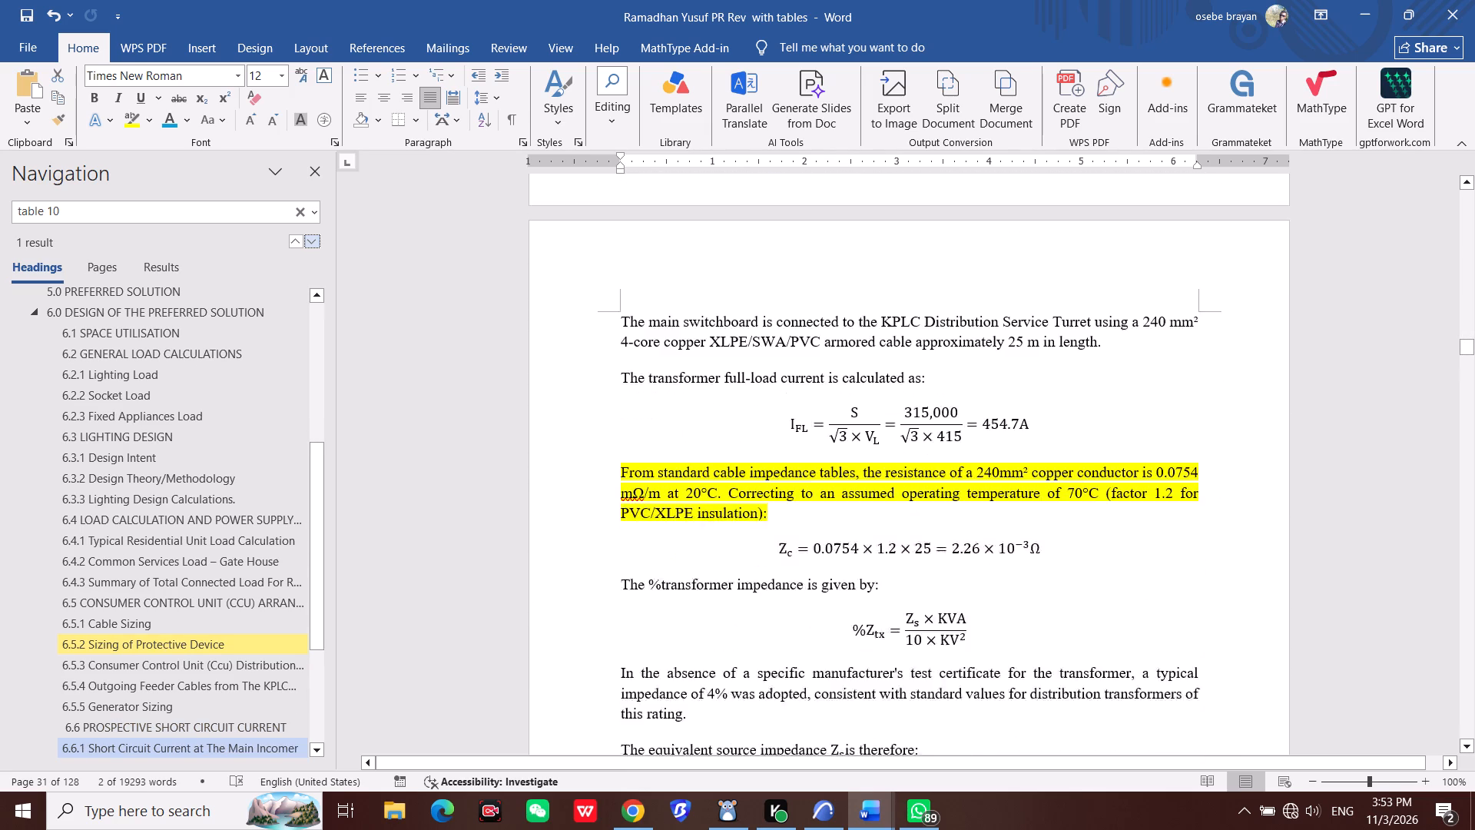
pyautogui.scroll(-5, 800, 523)
pyautogui.scroll(1, 800, 523)
pyautogui.scroll(-14, 800, 523)
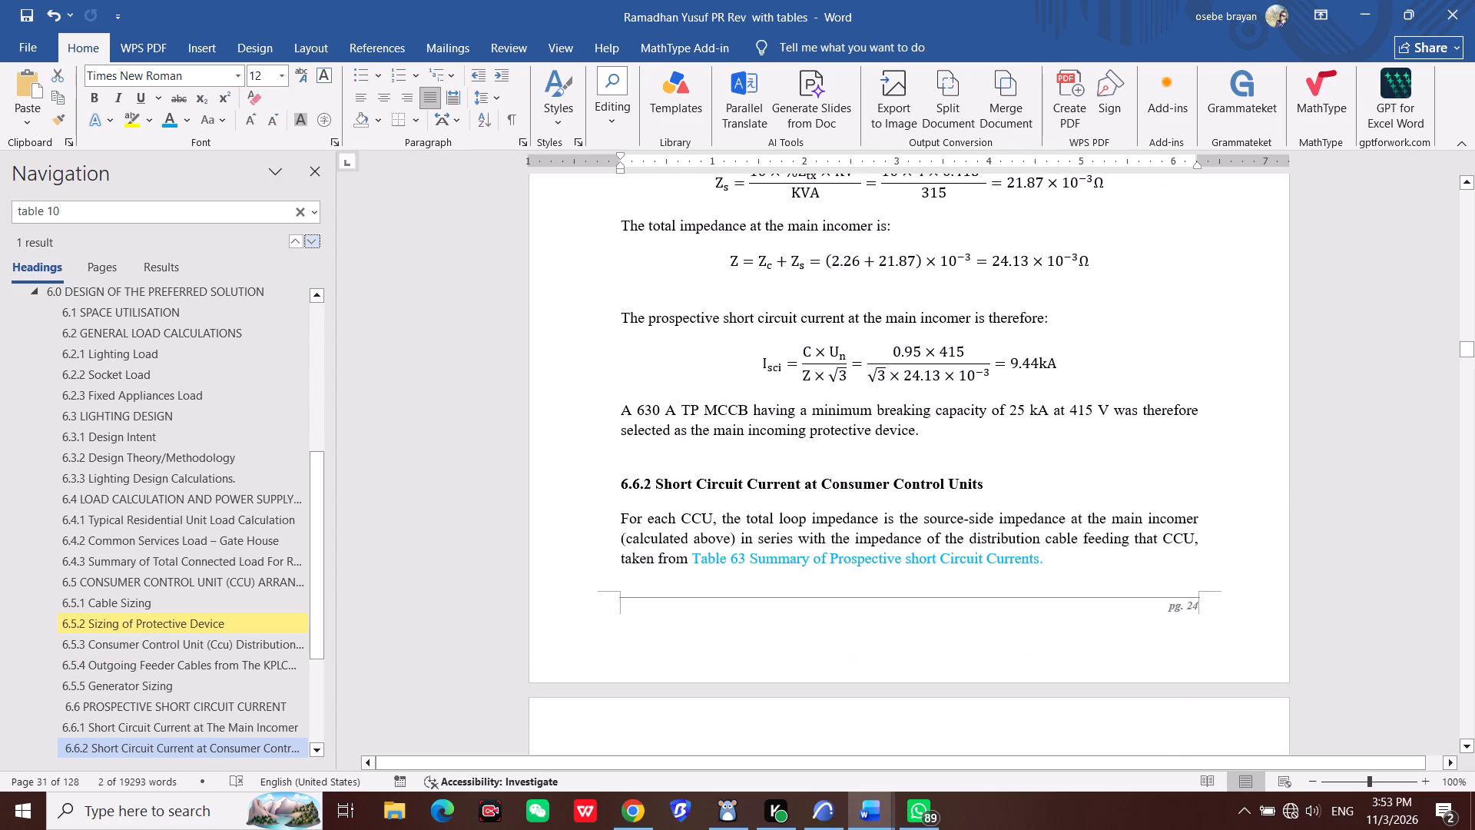
# Review the 6.6.2 short circuit calculations for CCU 'GF', CCU 'FF' and DSQ, including the Table 63 reference and surrounding blank space.
pyautogui.scroll(-11, 800, 523)
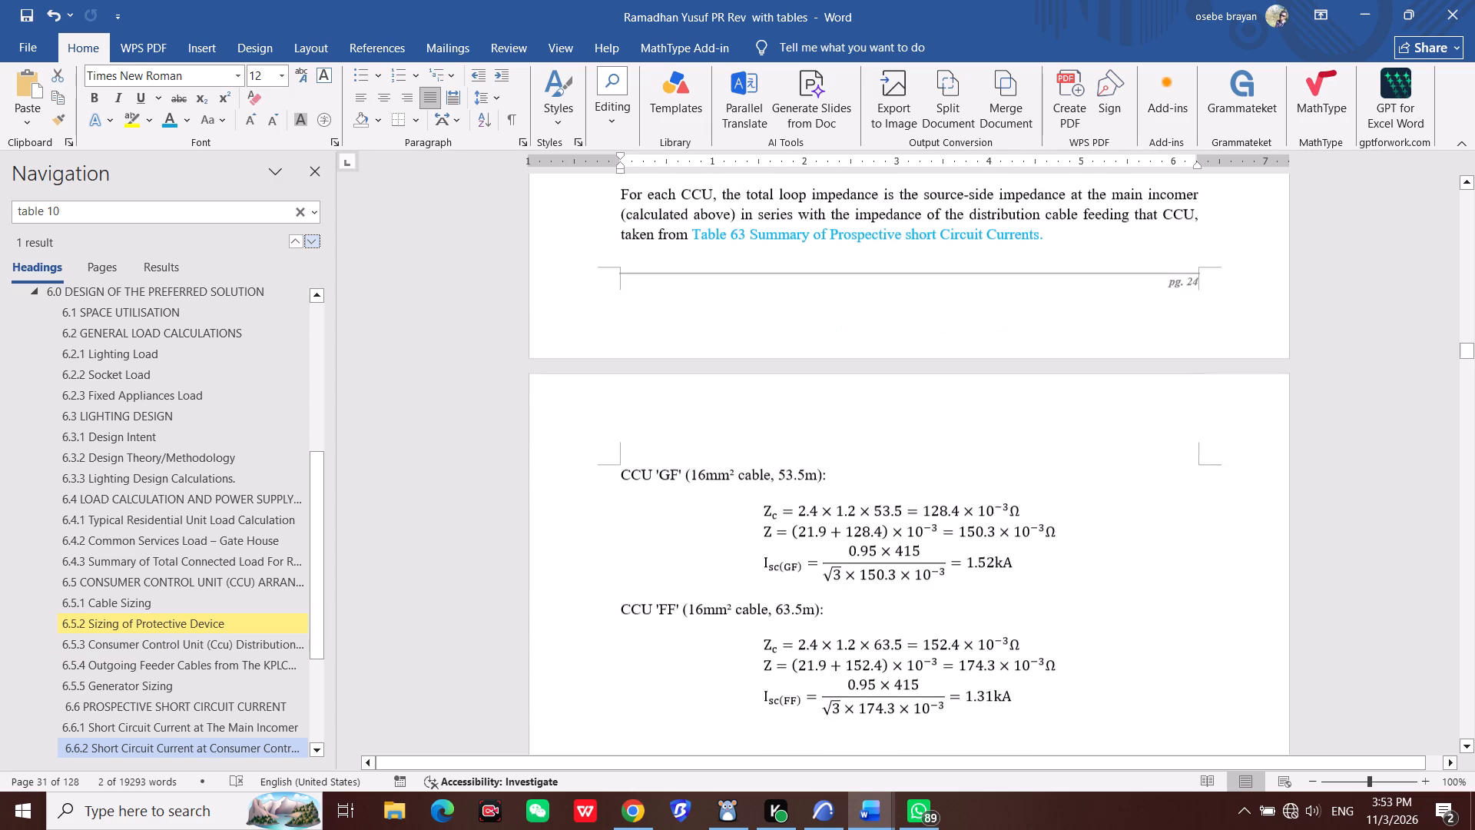
pyautogui.scroll(-19, 800, 523)
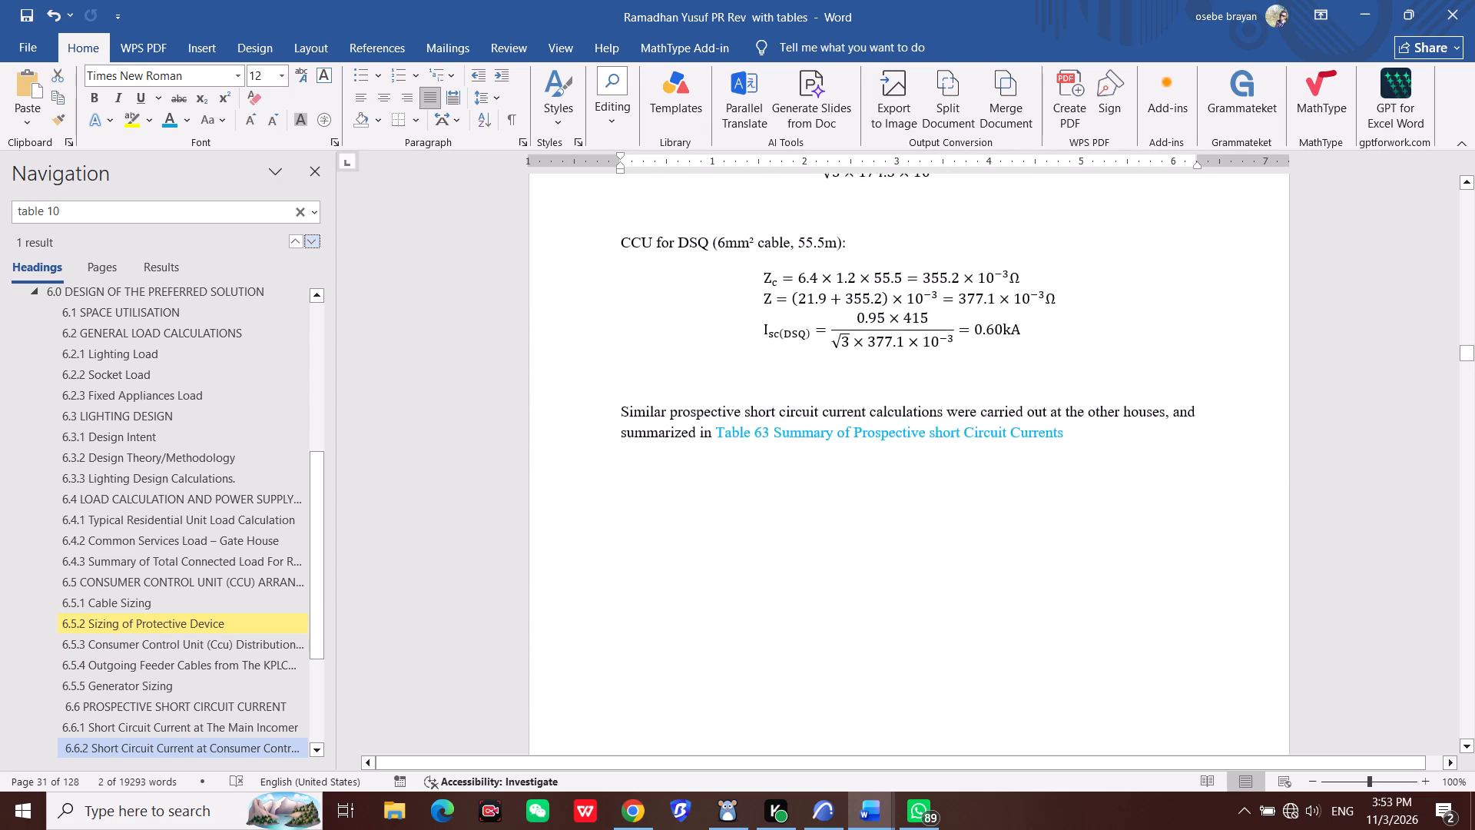
pyautogui.click(778, 372)
pyautogui.scroll(-2, 788, 470)
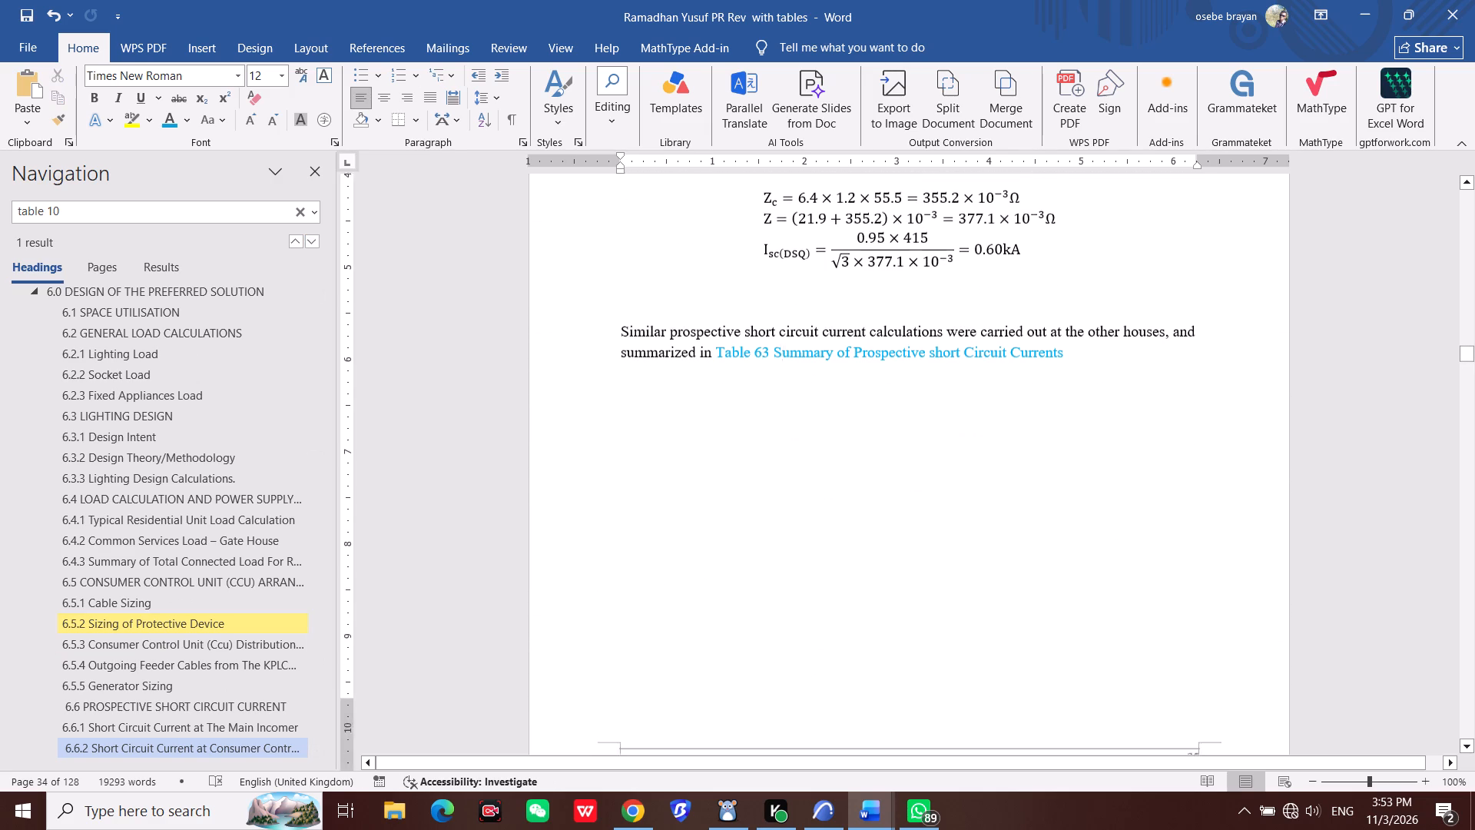
pyautogui.scroll(-7, 788, 470)
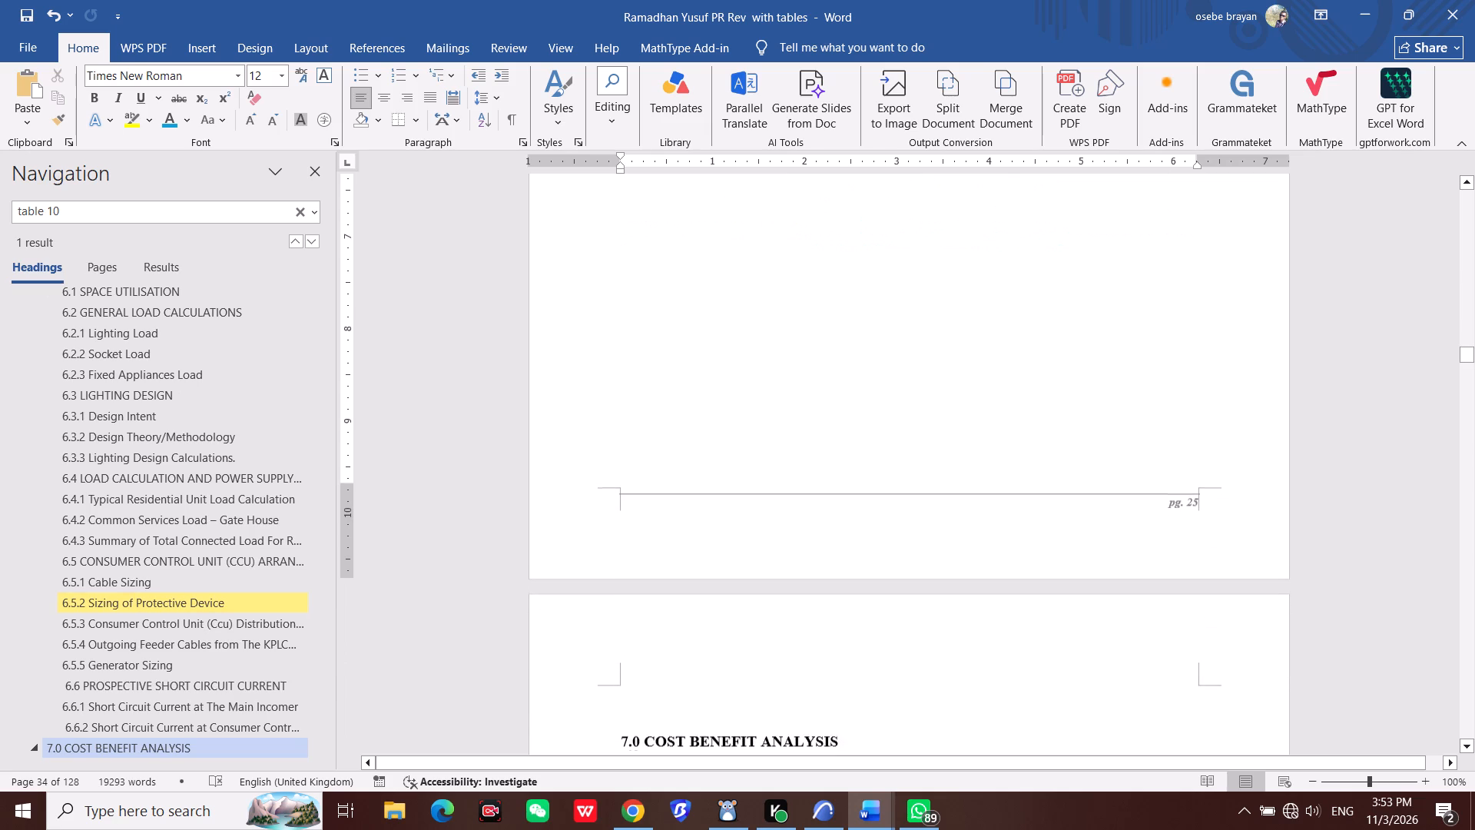
pyautogui.scroll(5, 788, 470)
pyautogui.scroll(-7, 788, 470)
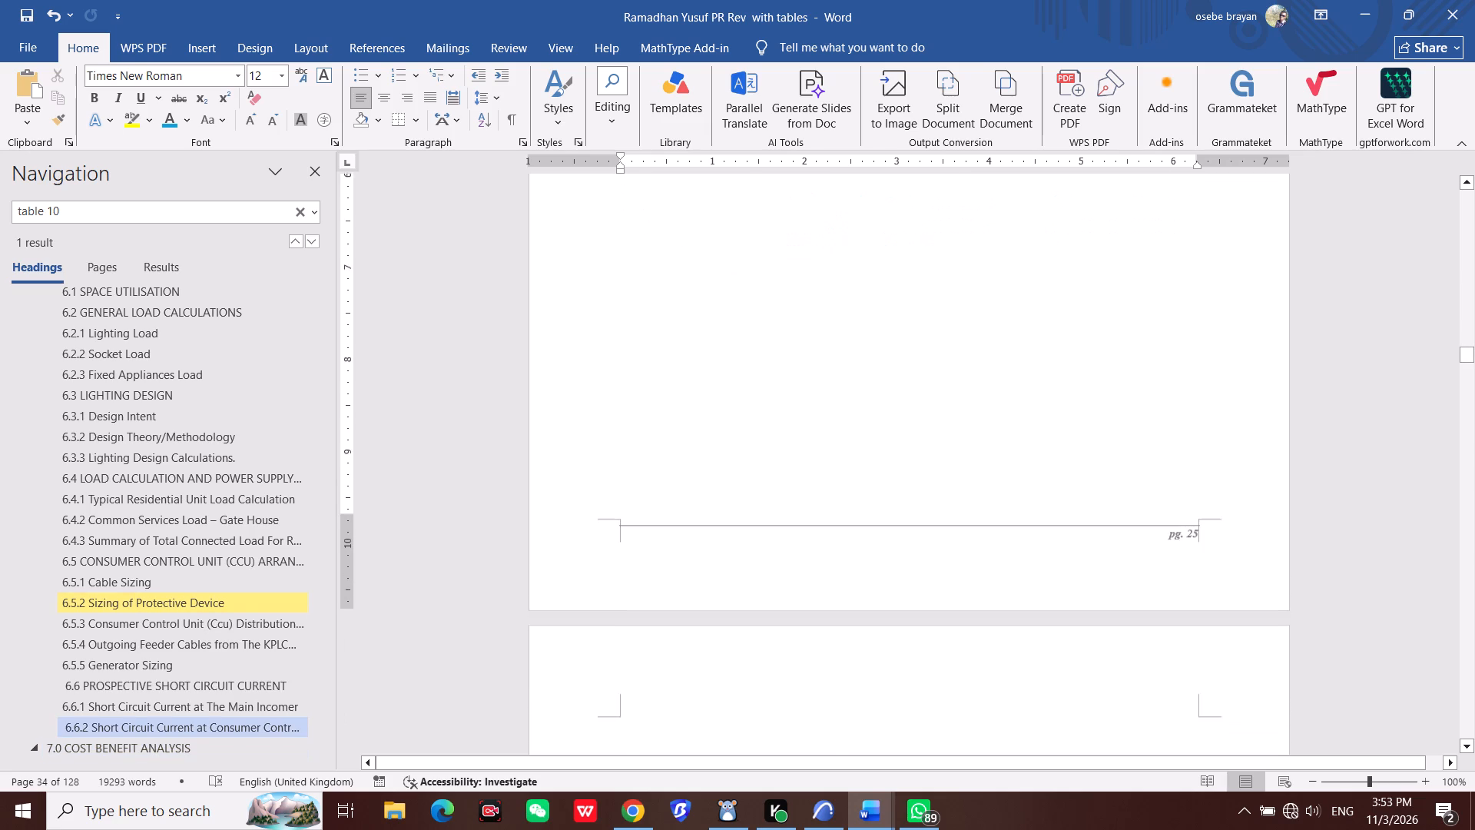
# Review the report from 7.0 Cost Benefit Analysis through 8.0 Conclusion and 9.0 References for spacing and table references.
pyautogui.scroll(-17, 788, 470)
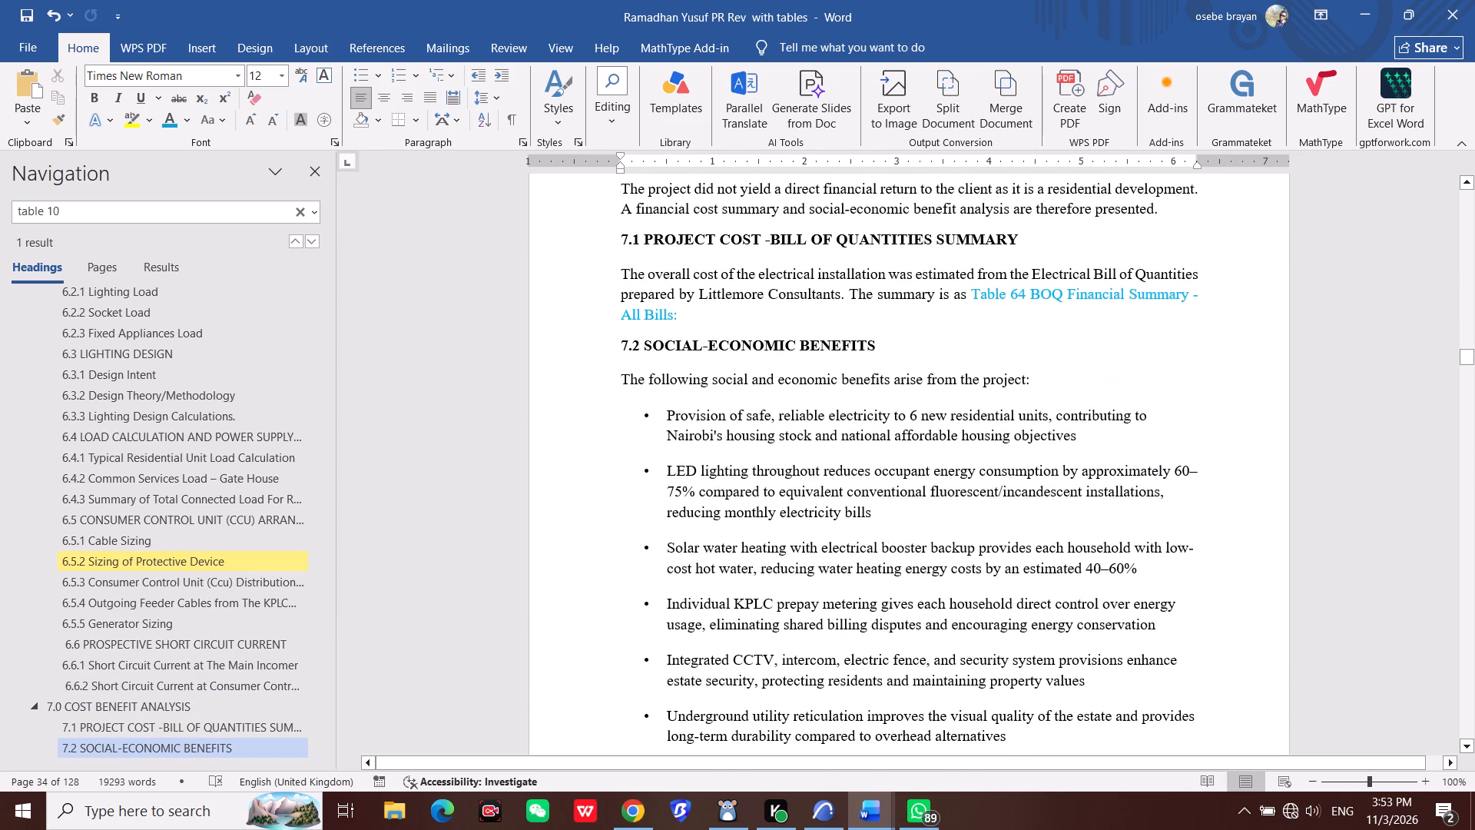
pyautogui.scroll(-9, 788, 470)
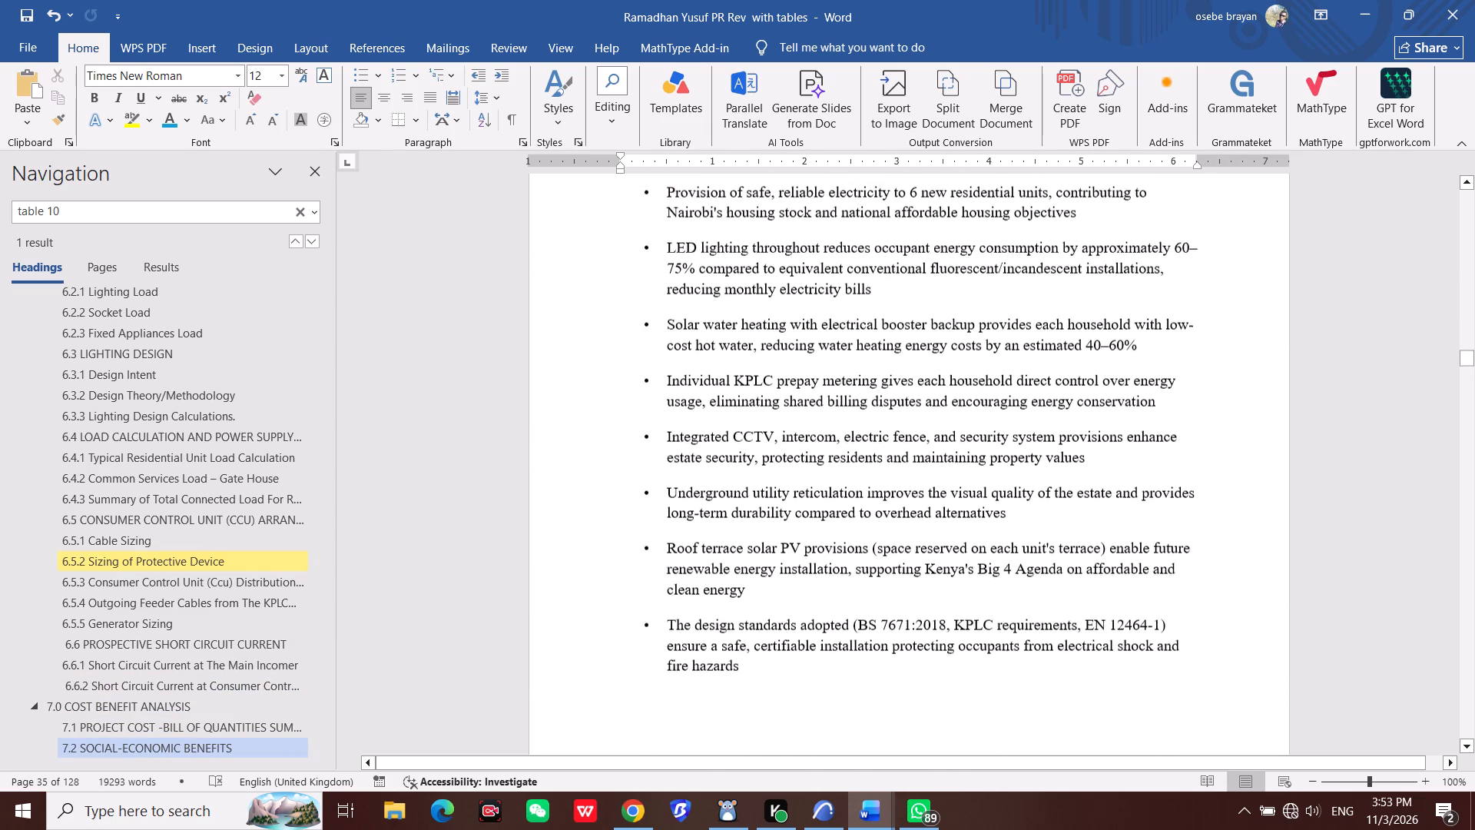
pyautogui.scroll(-20, 788, 470)
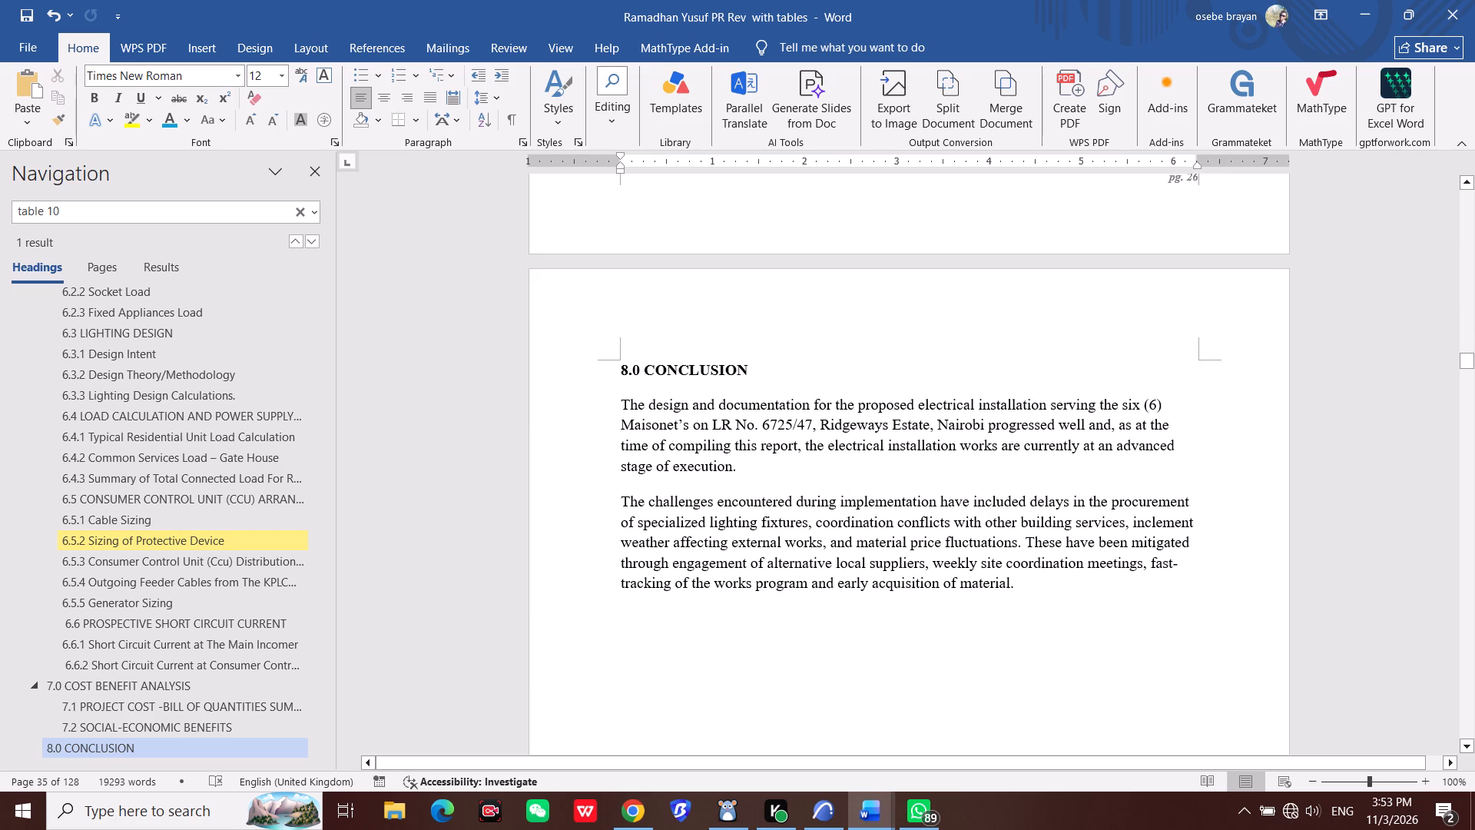
pyautogui.scroll(-20, 788, 470)
pyautogui.scroll(-10, 788, 470)
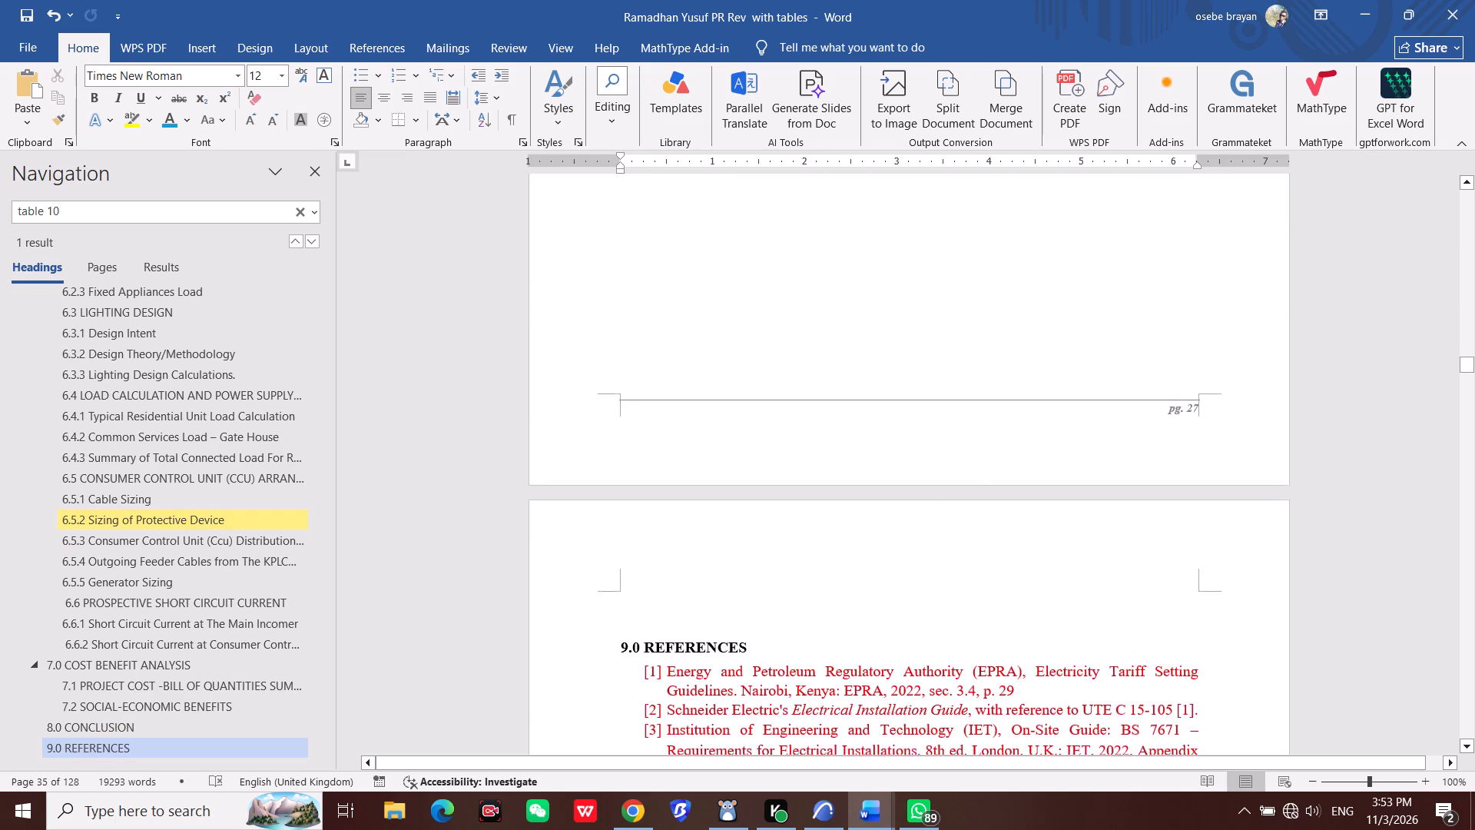
pyautogui.scroll(-15, 788, 470)
pyautogui.scroll(-12, 788, 470)
pyautogui.scroll(1, 788, 470)
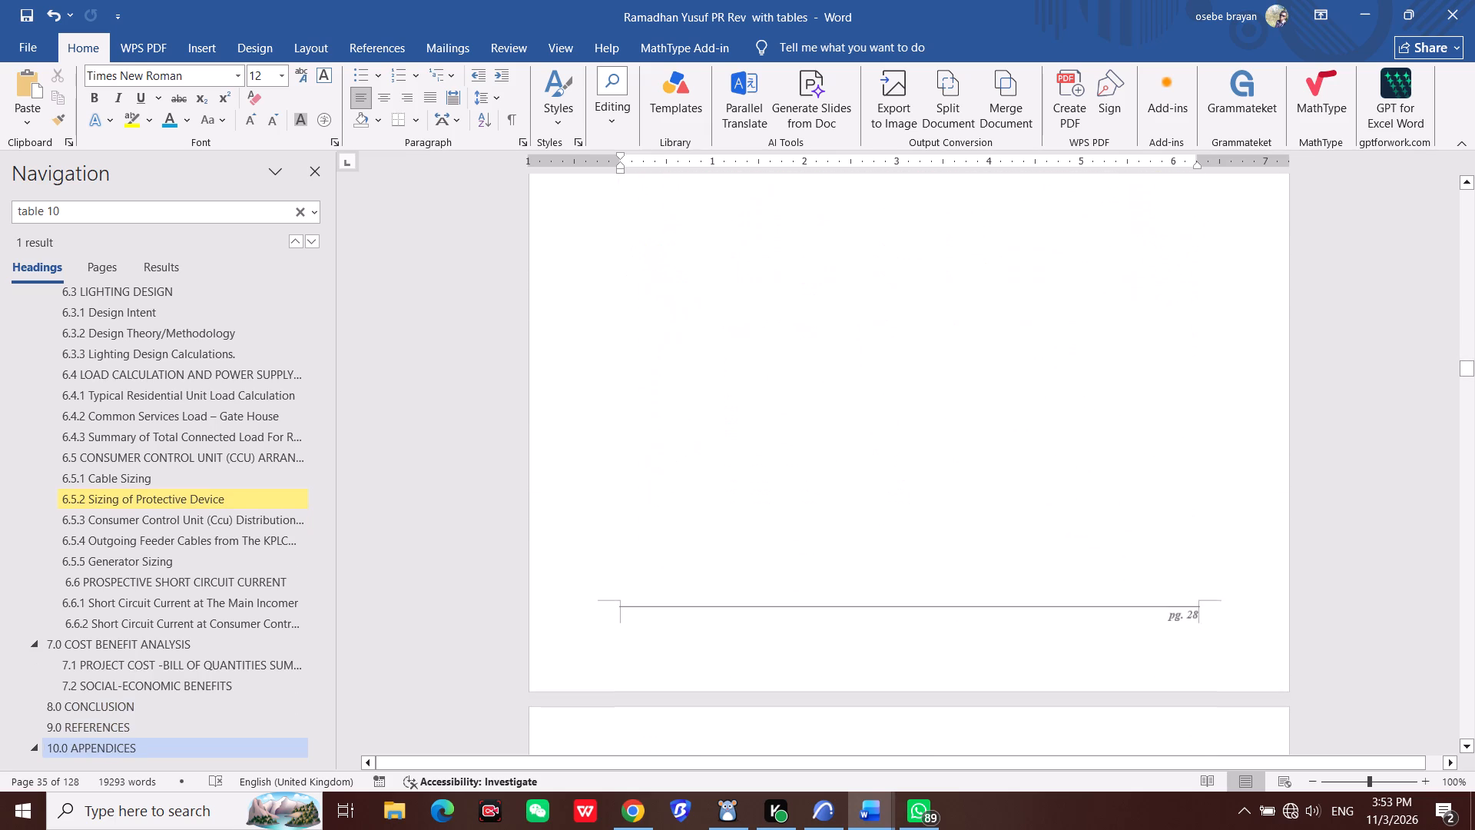
# Examine the appendices from the Appendix A drawing list to the Table 33 space allocation table in Appendix C.
pyautogui.scroll(-20, 788, 470)
pyautogui.scroll(-3, 788, 470)
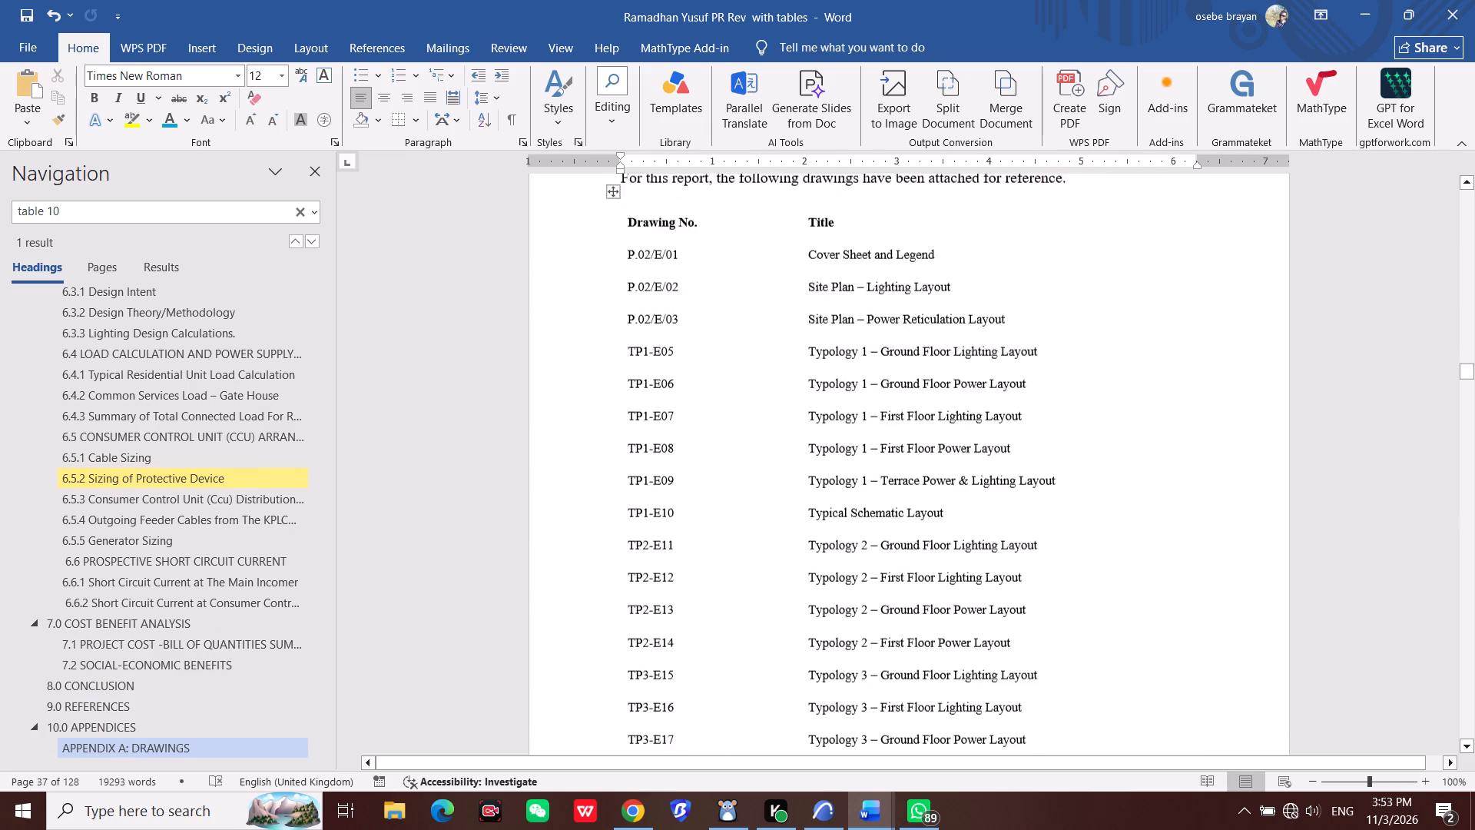
pyautogui.scroll(-9, 788, 470)
pyautogui.scroll(-6, 272, 686)
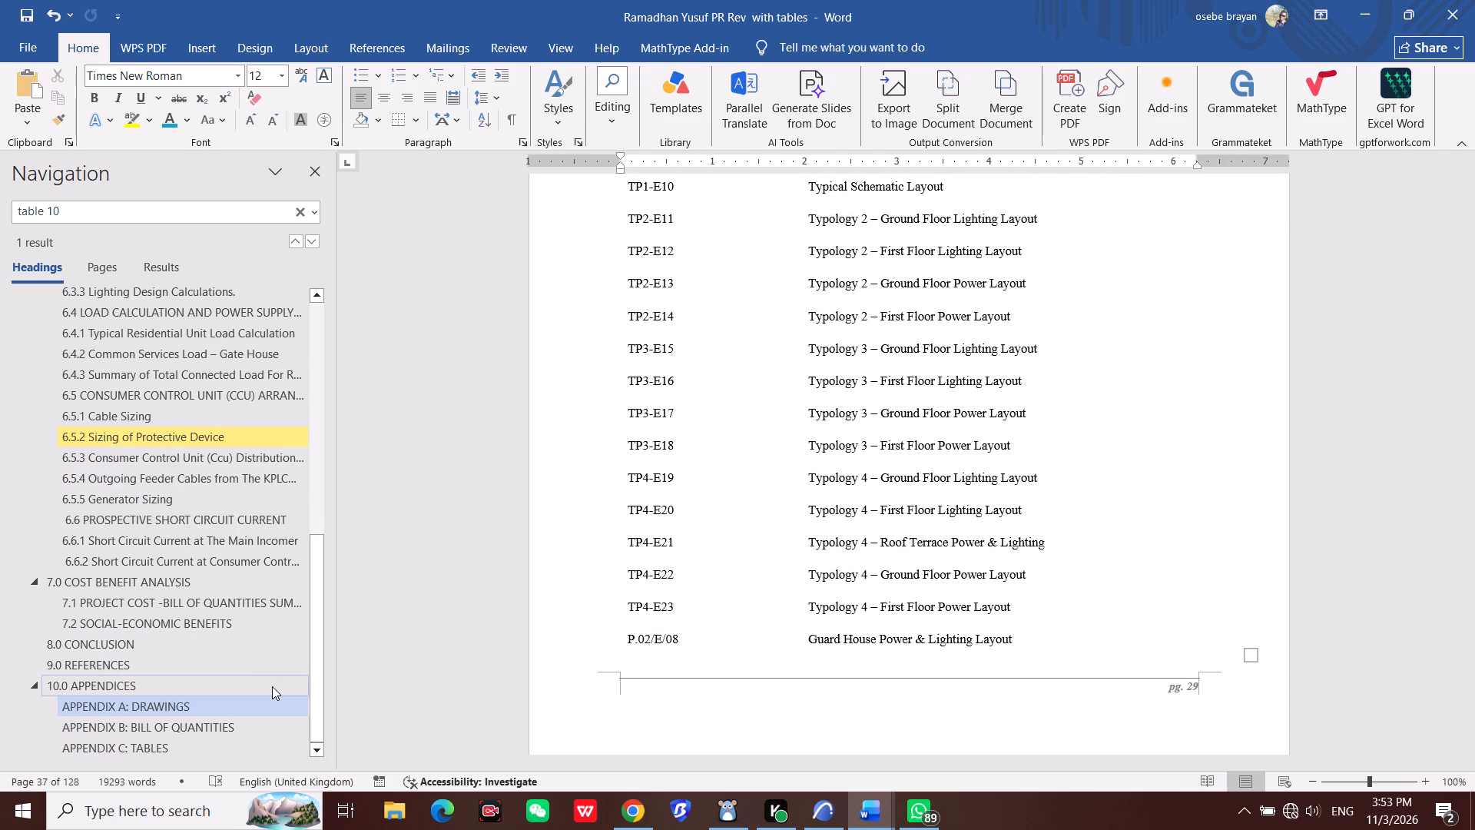
pyautogui.scroll(-5, 272, 686)
pyautogui.click(219, 723)
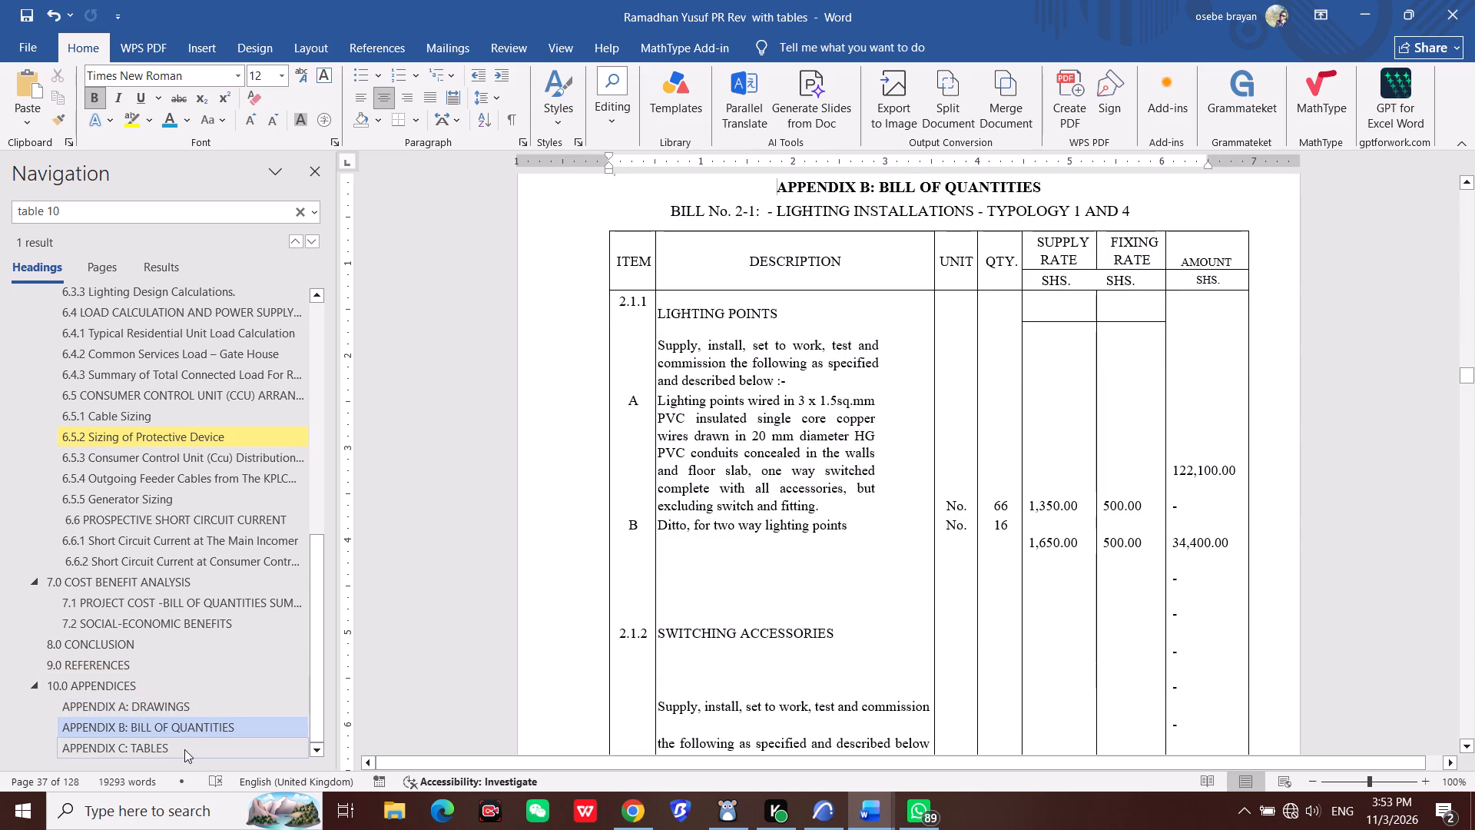
pyautogui.click(184, 749)
pyautogui.scroll(5, 847, 460)
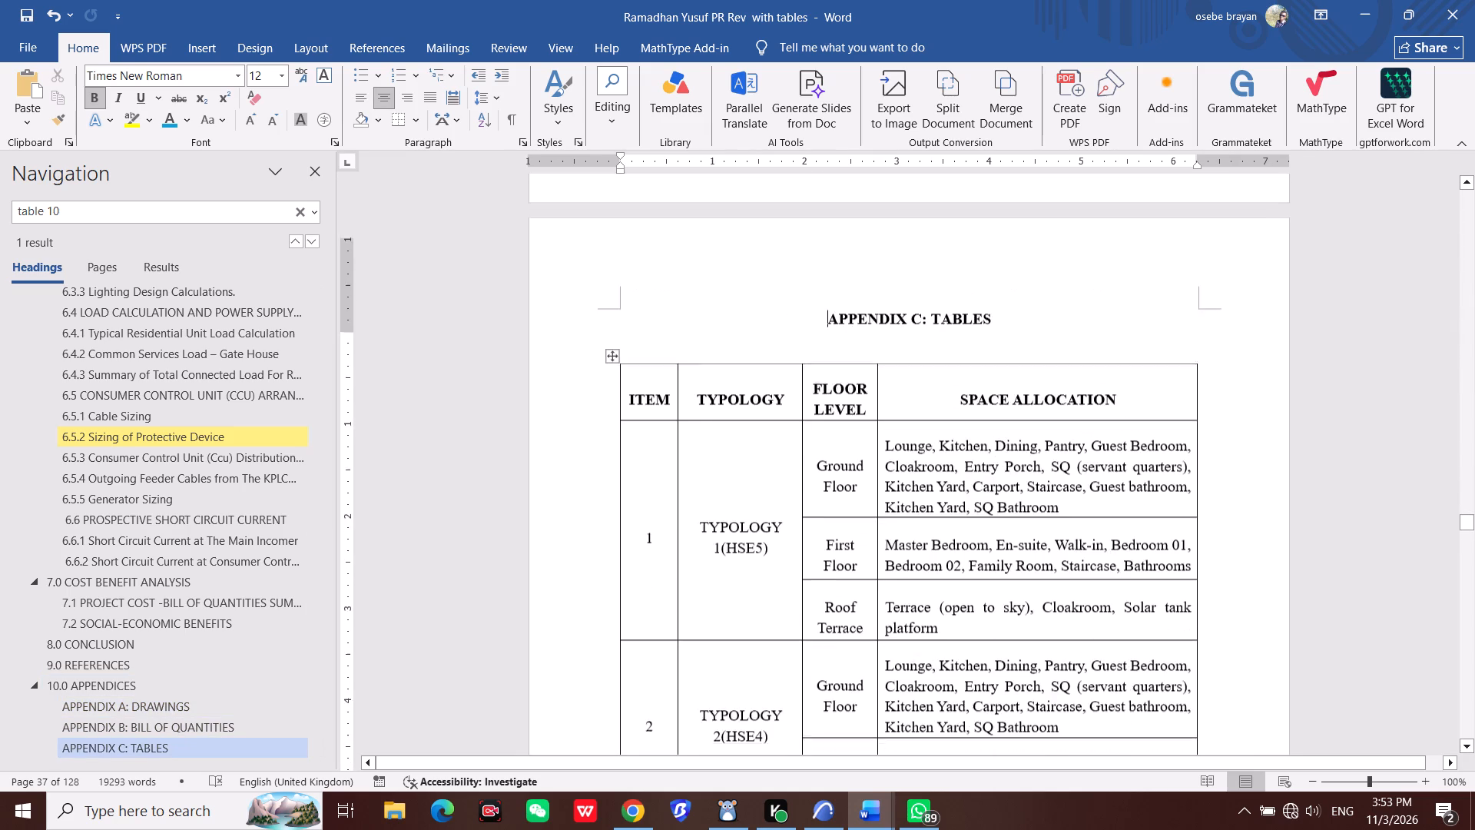
pyautogui.scroll(-5, 853, 456)
pyautogui.scroll(-20, 853, 456)
pyautogui.scroll(-1, 853, 456)
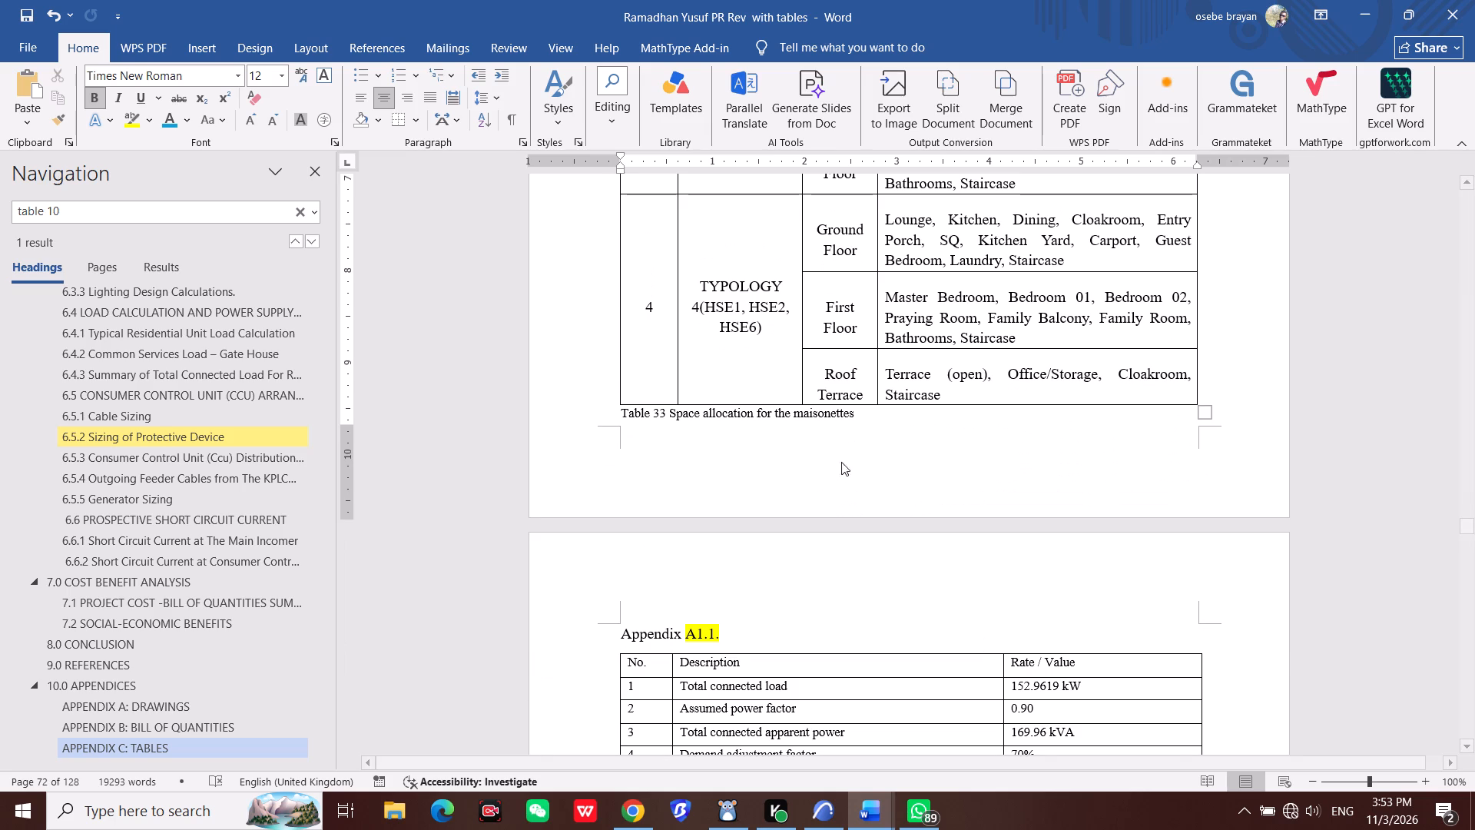
pyautogui.scroll(-2, 759, 496)
# Examine the cost breakdown tables in Appendices A1.1, A1.2 and A1.3 for formatting and spacing.
pyautogui.scroll(-15, 759, 496)
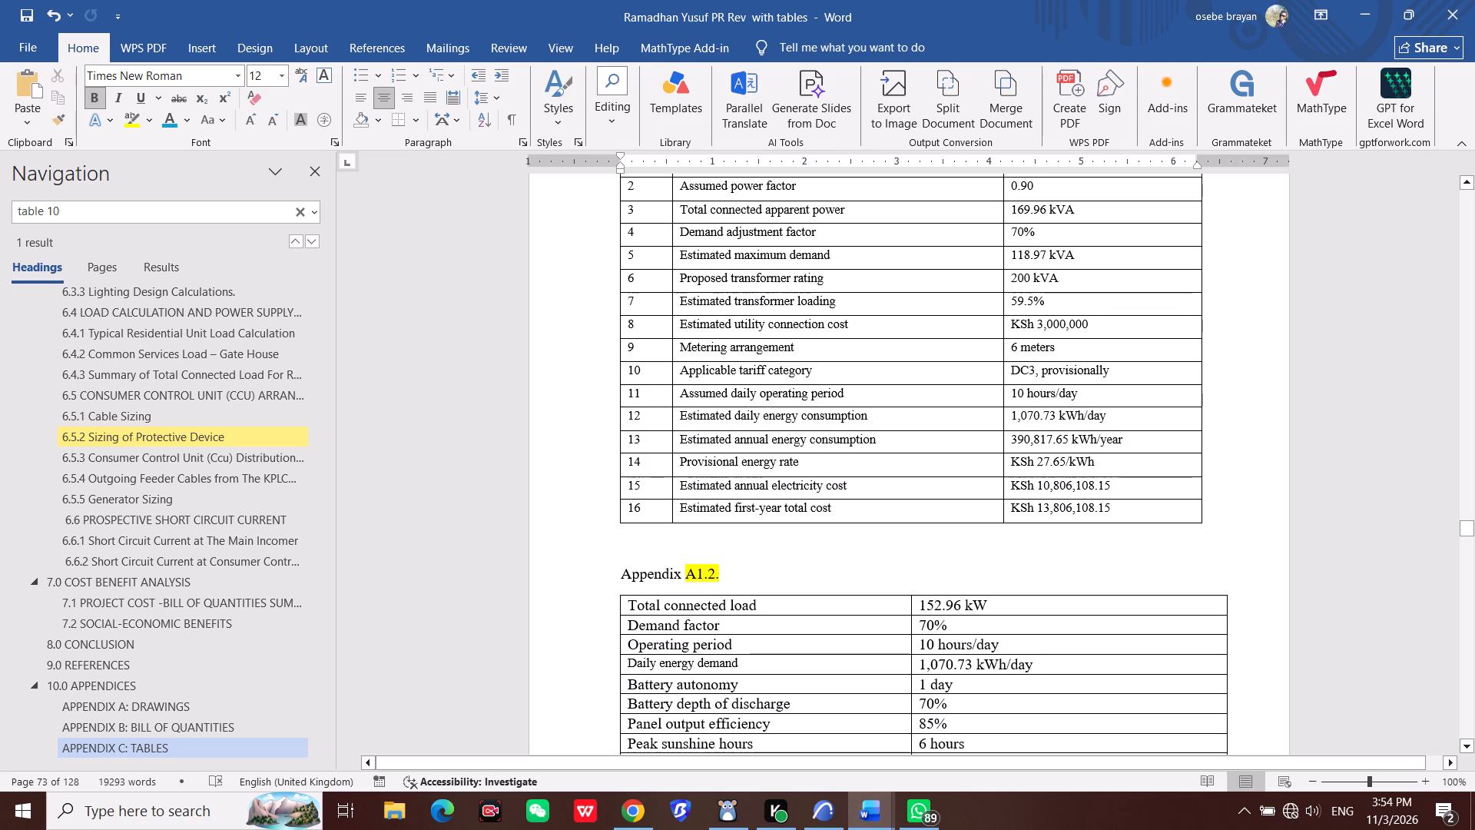
pyautogui.scroll(-4, 748, 537)
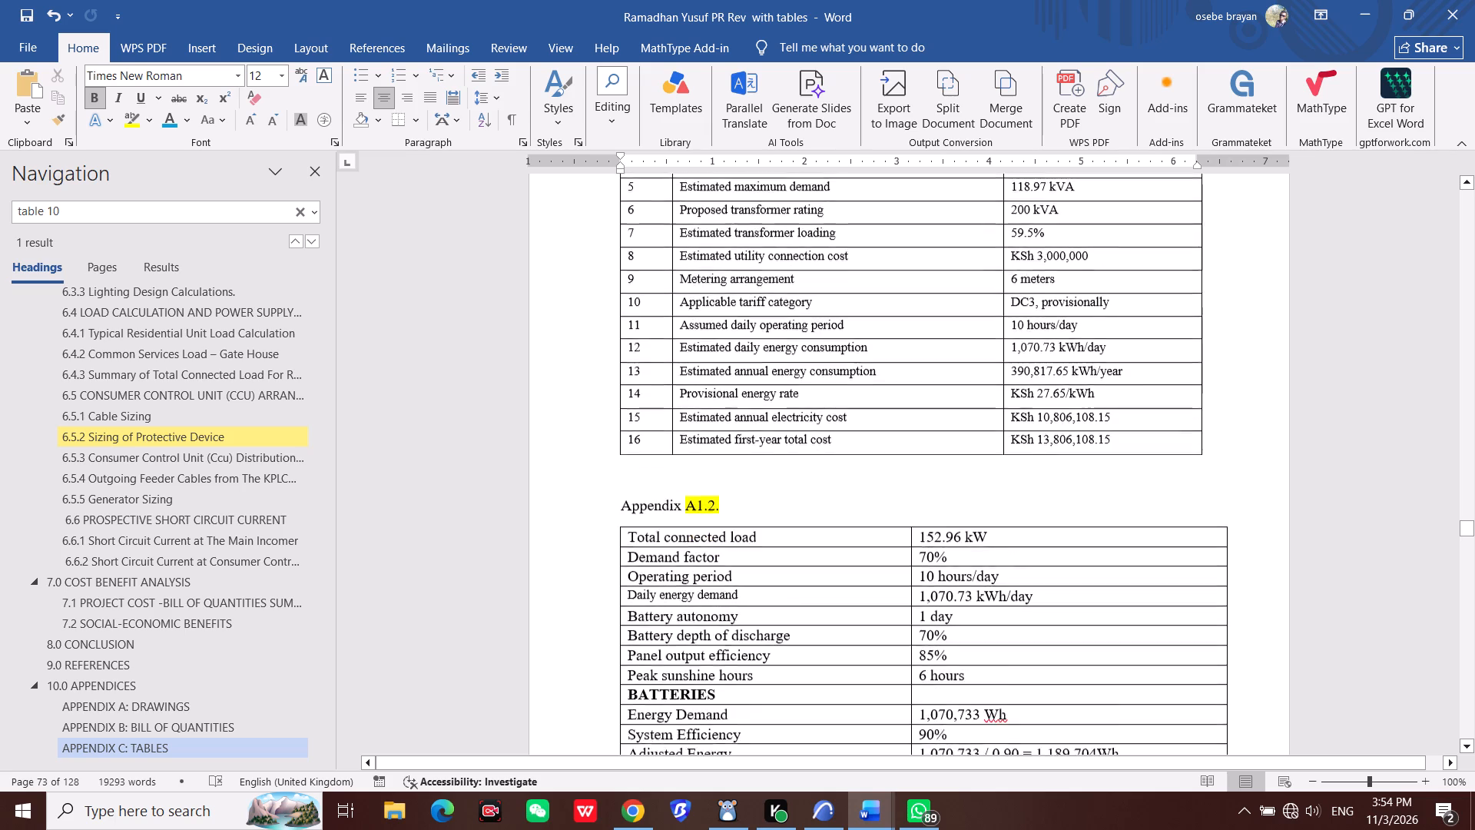
pyautogui.scroll(-5, 748, 537)
pyautogui.scroll(-16, 748, 537)
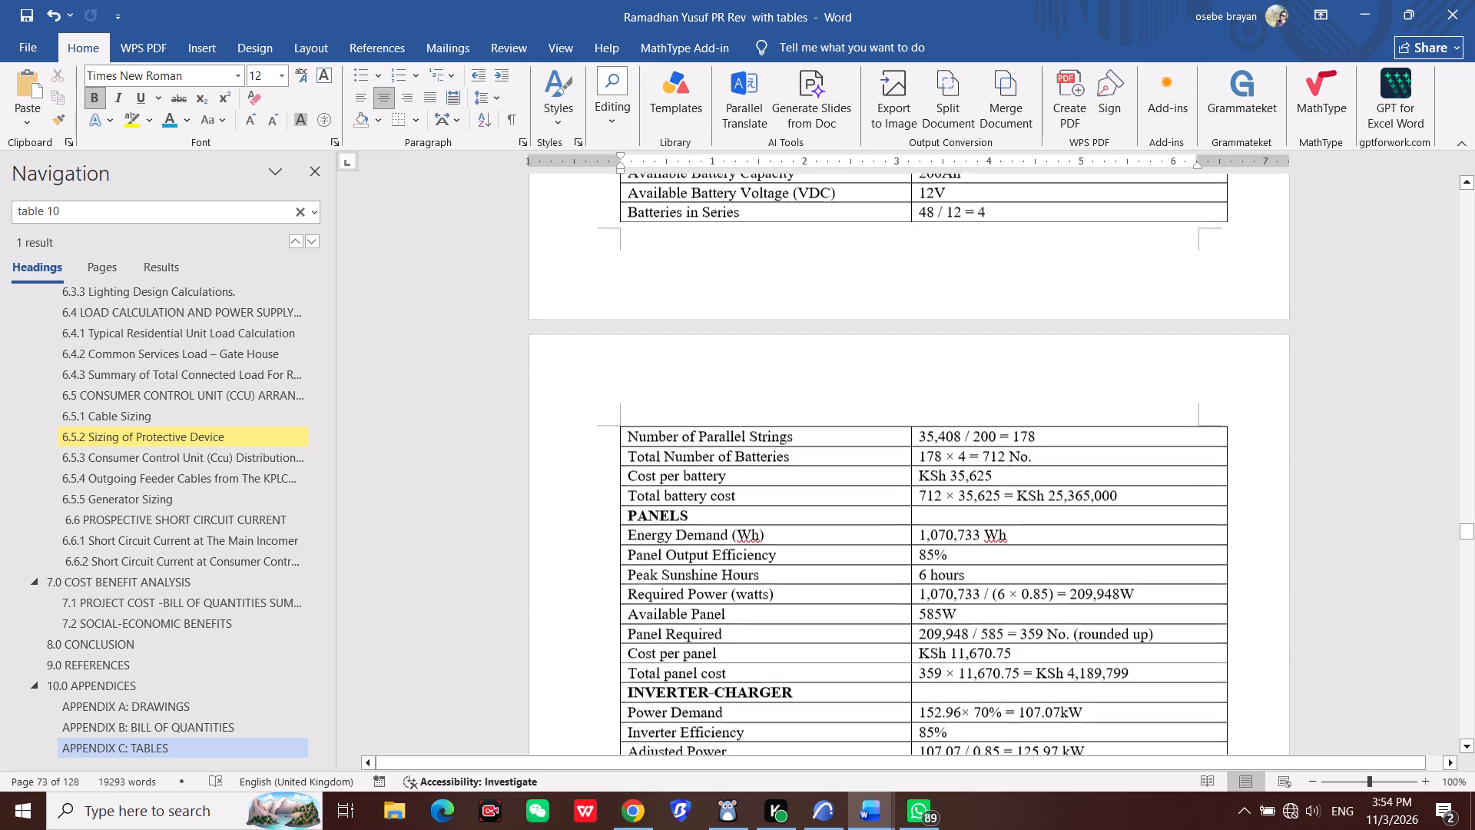
pyautogui.scroll(-13, 748, 537)
pyautogui.scroll(-10, 748, 537)
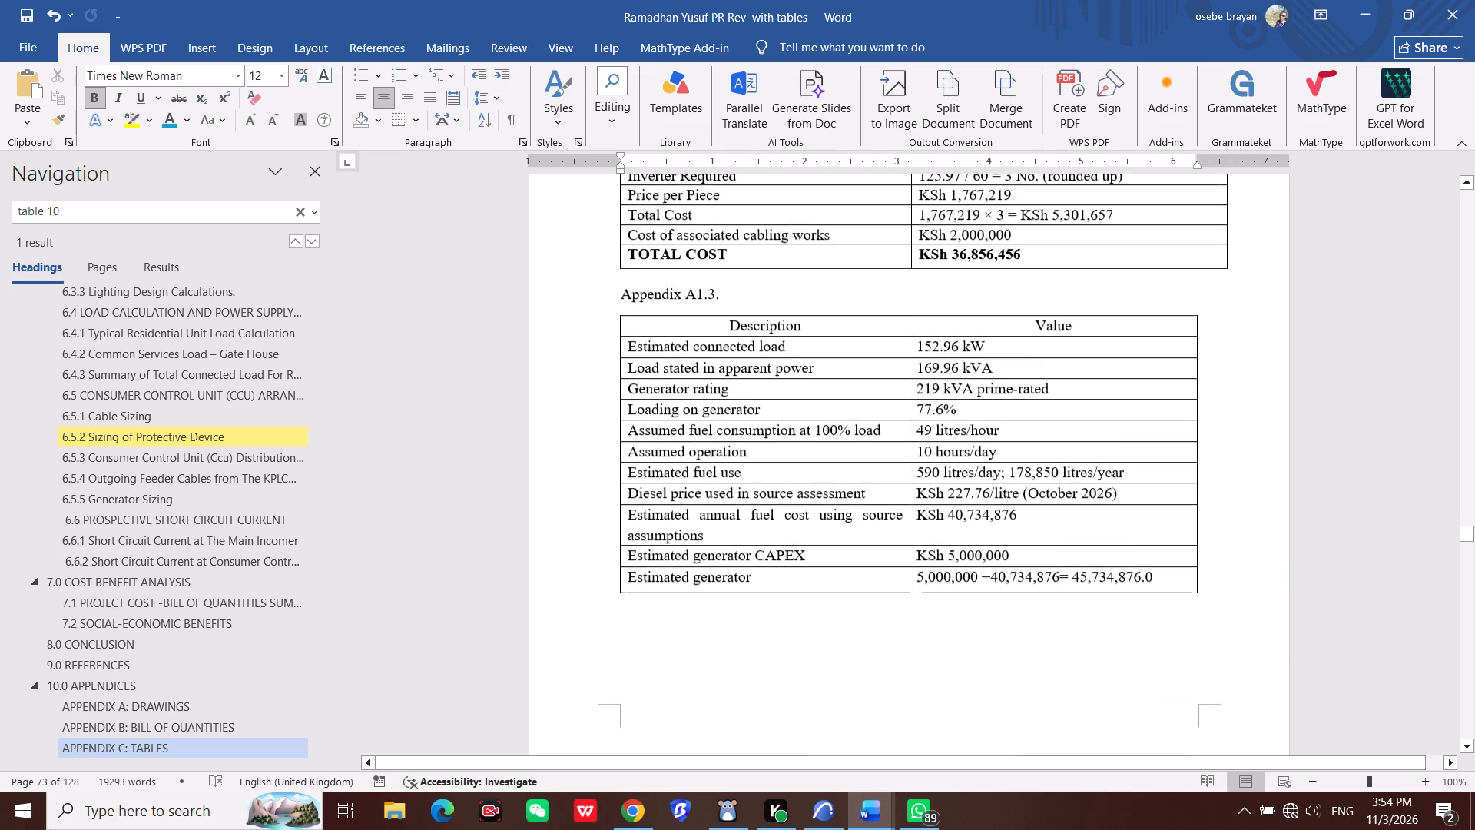
# Examine the Table 34 building space utilization and Table 35 fixed appliance loads, including their captions and surrounding space.
pyautogui.scroll(-14, 748, 537)
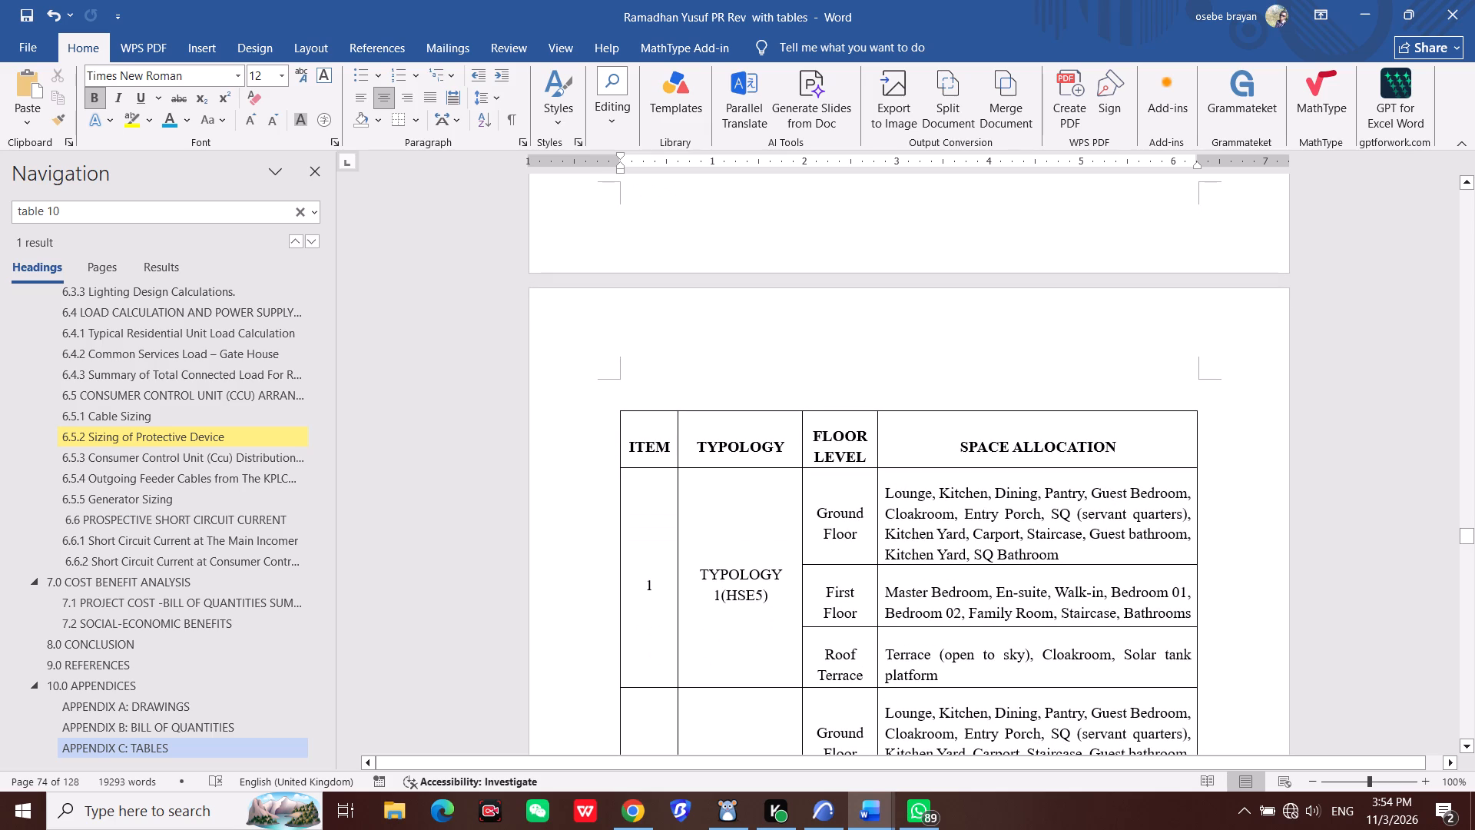
pyautogui.scroll(-16, 748, 537)
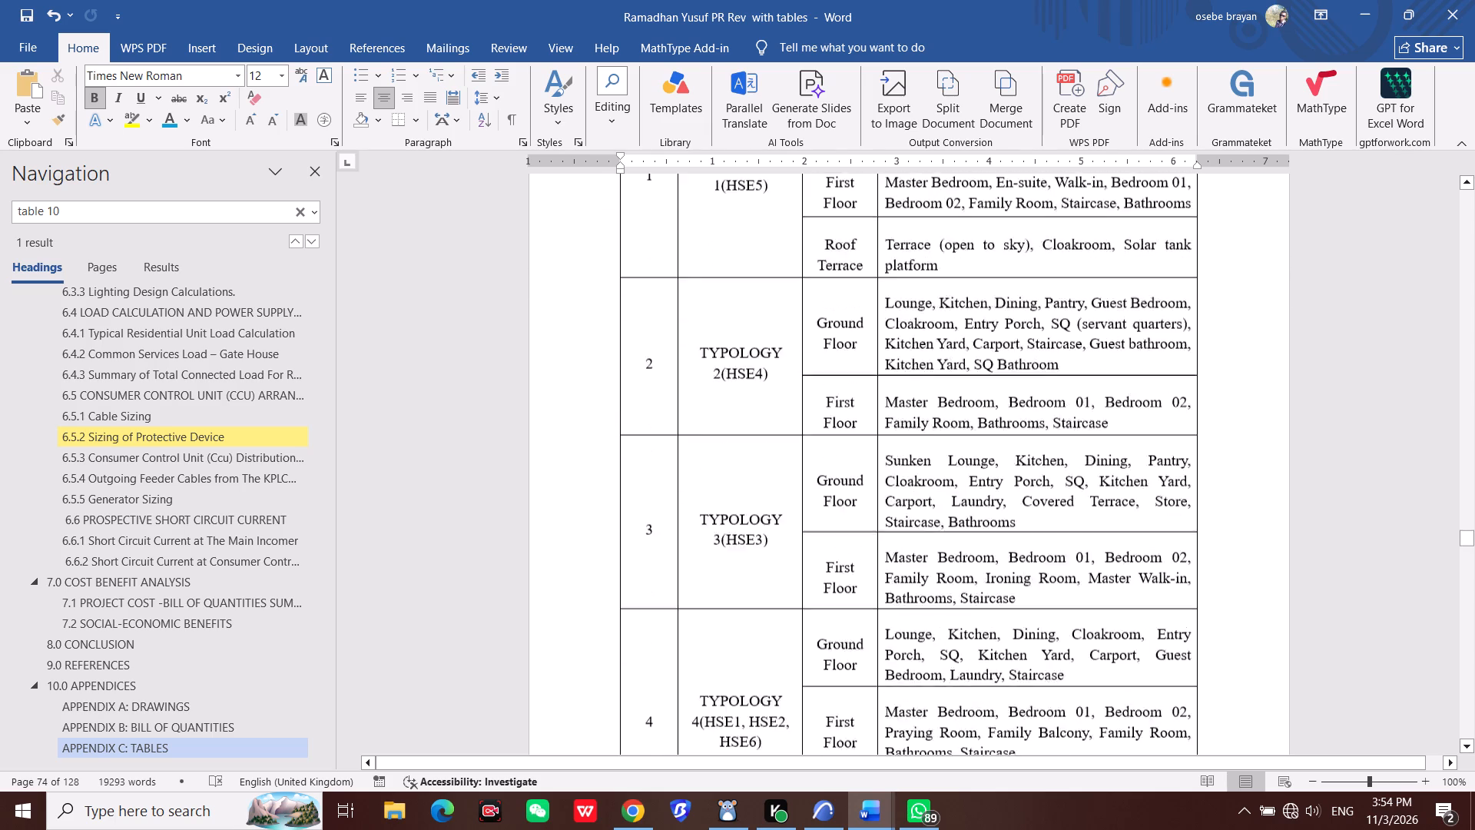
pyautogui.scroll(-18, 748, 537)
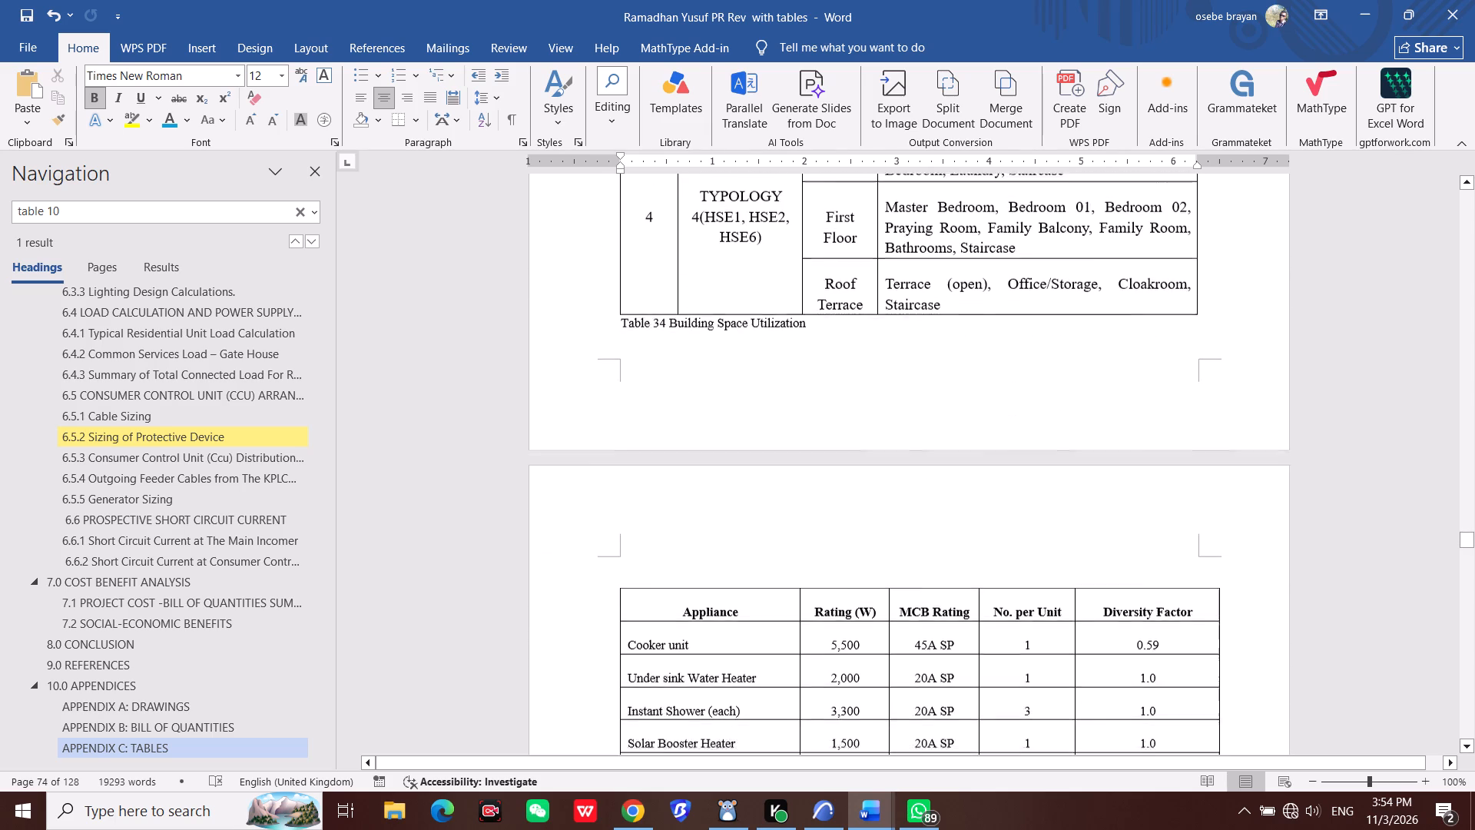
pyautogui.scroll(-3, 748, 537)
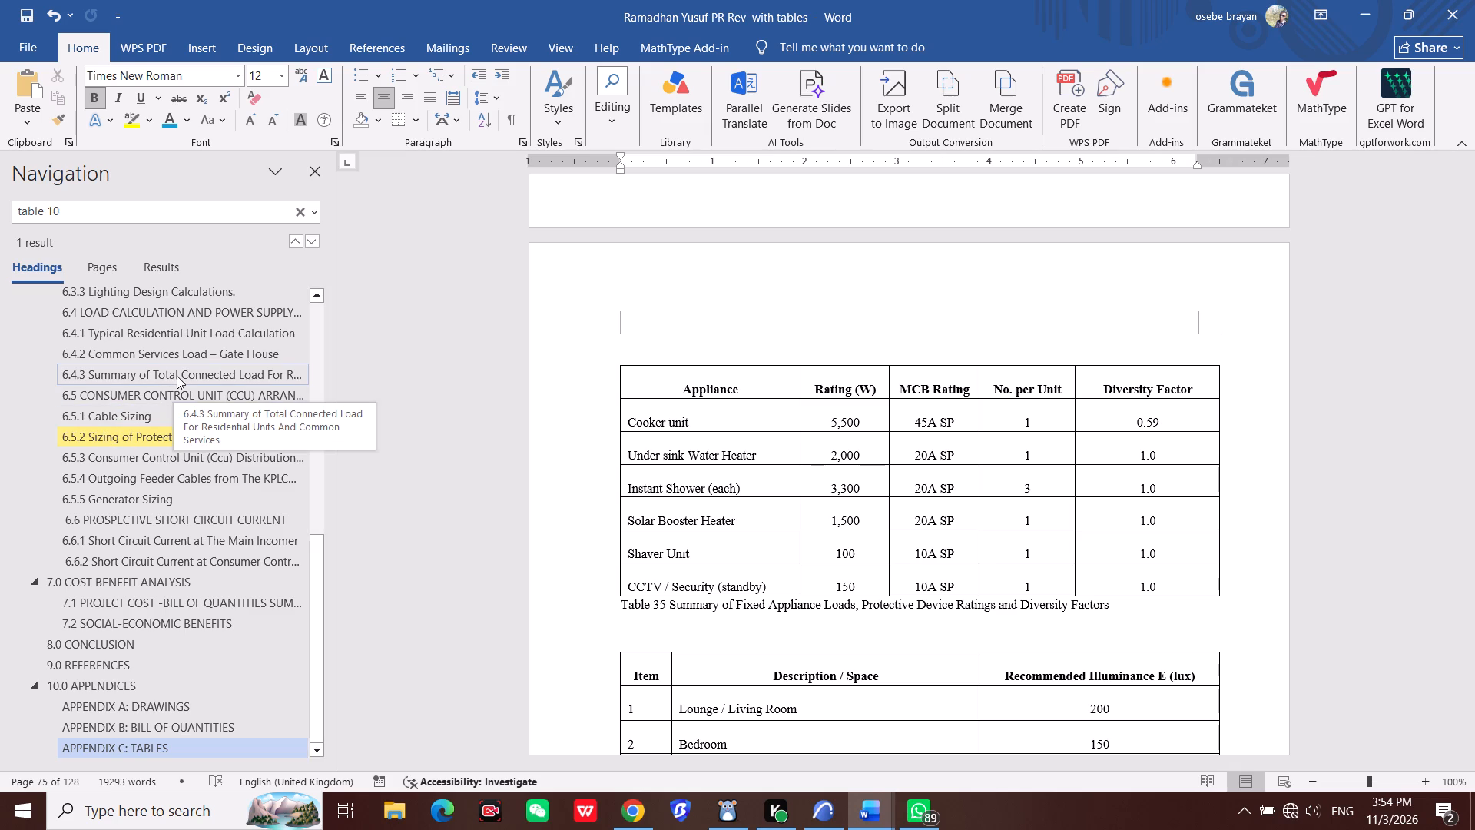
# Review section 6.3.2 Design Theory/Methodology through 6.3.2.4 Nominal Luminous Flux, including the Table 36 reference.
pyautogui.scroll(5, 175, 376)
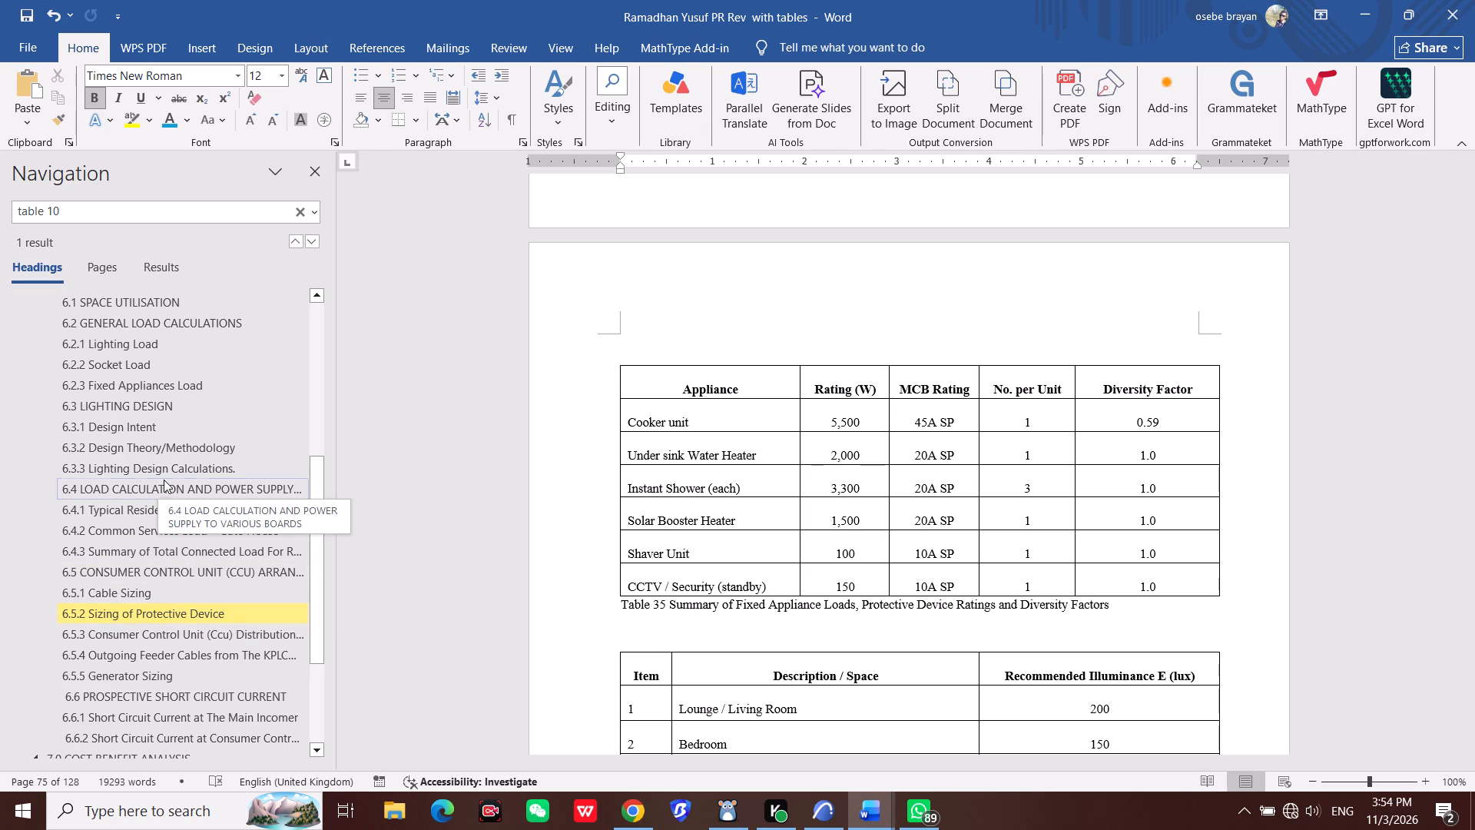
pyautogui.click(174, 450)
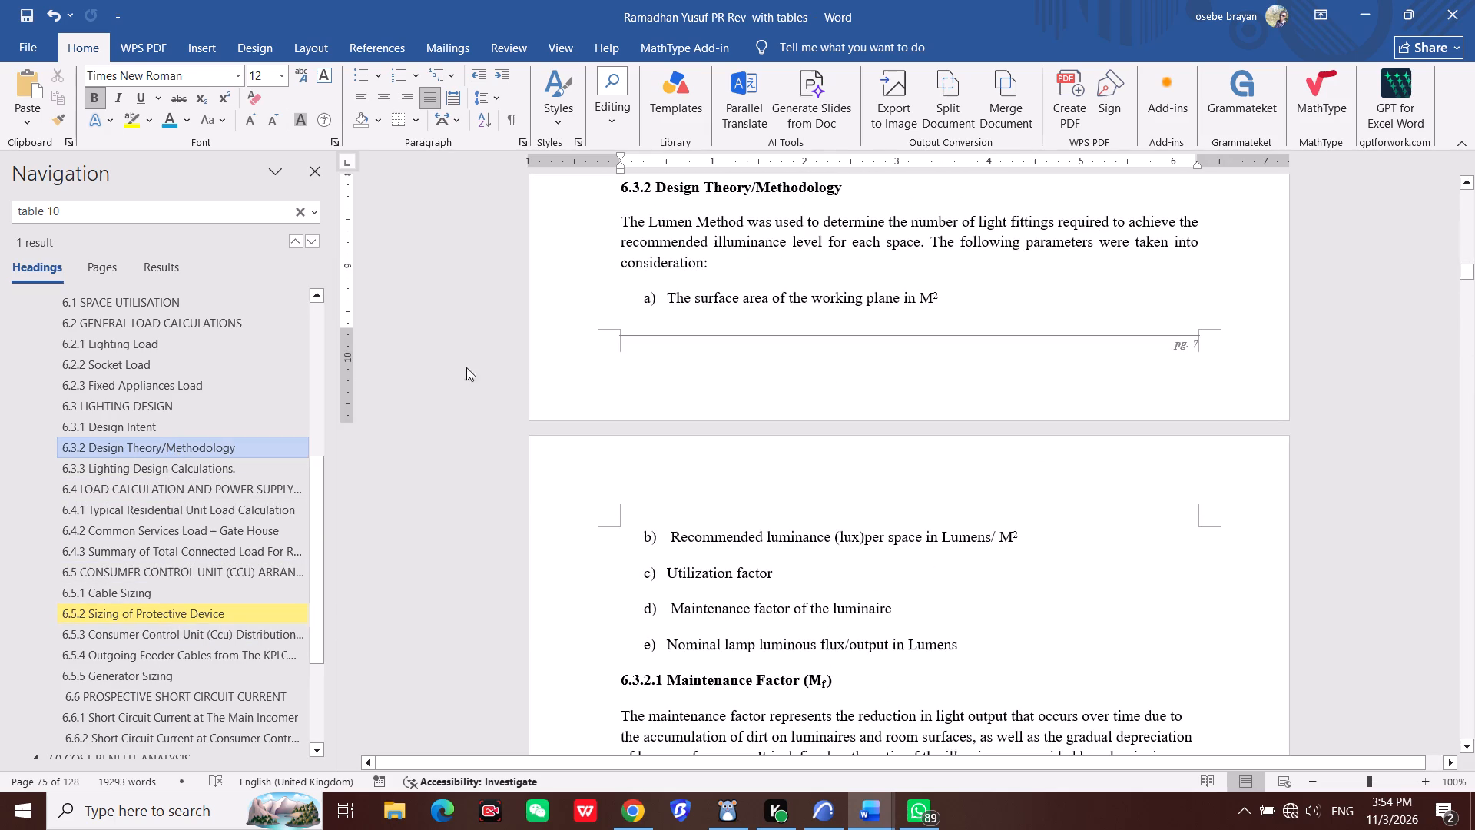
pyautogui.scroll(-19, 838, 468)
pyautogui.scroll(-5, 864, 473)
pyautogui.scroll(-18, 864, 473)
pyautogui.scroll(7, 864, 473)
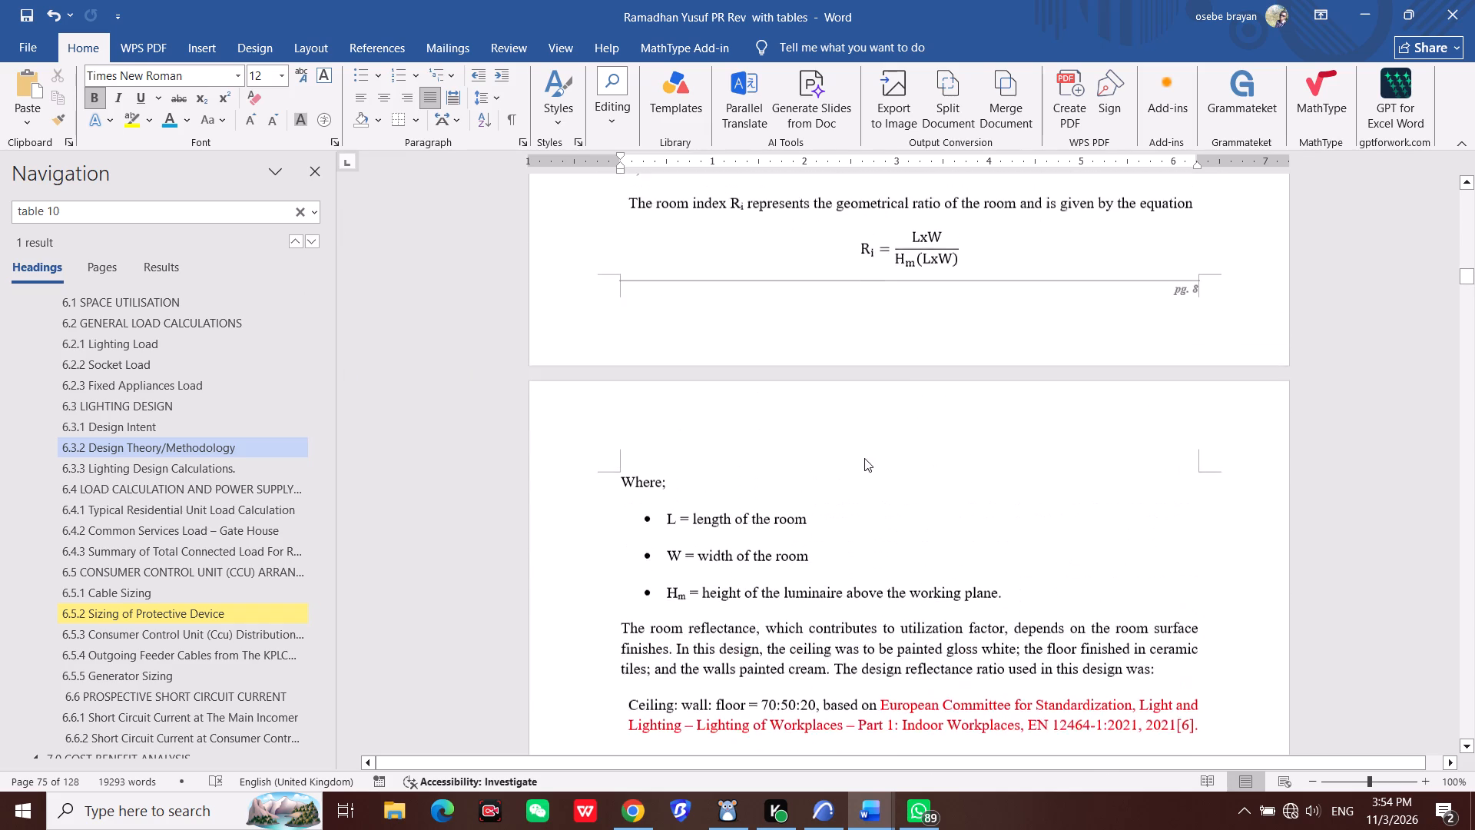
pyautogui.scroll(3, 864, 458)
pyautogui.scroll(-20, 864, 458)
pyautogui.scroll(-7, 864, 458)
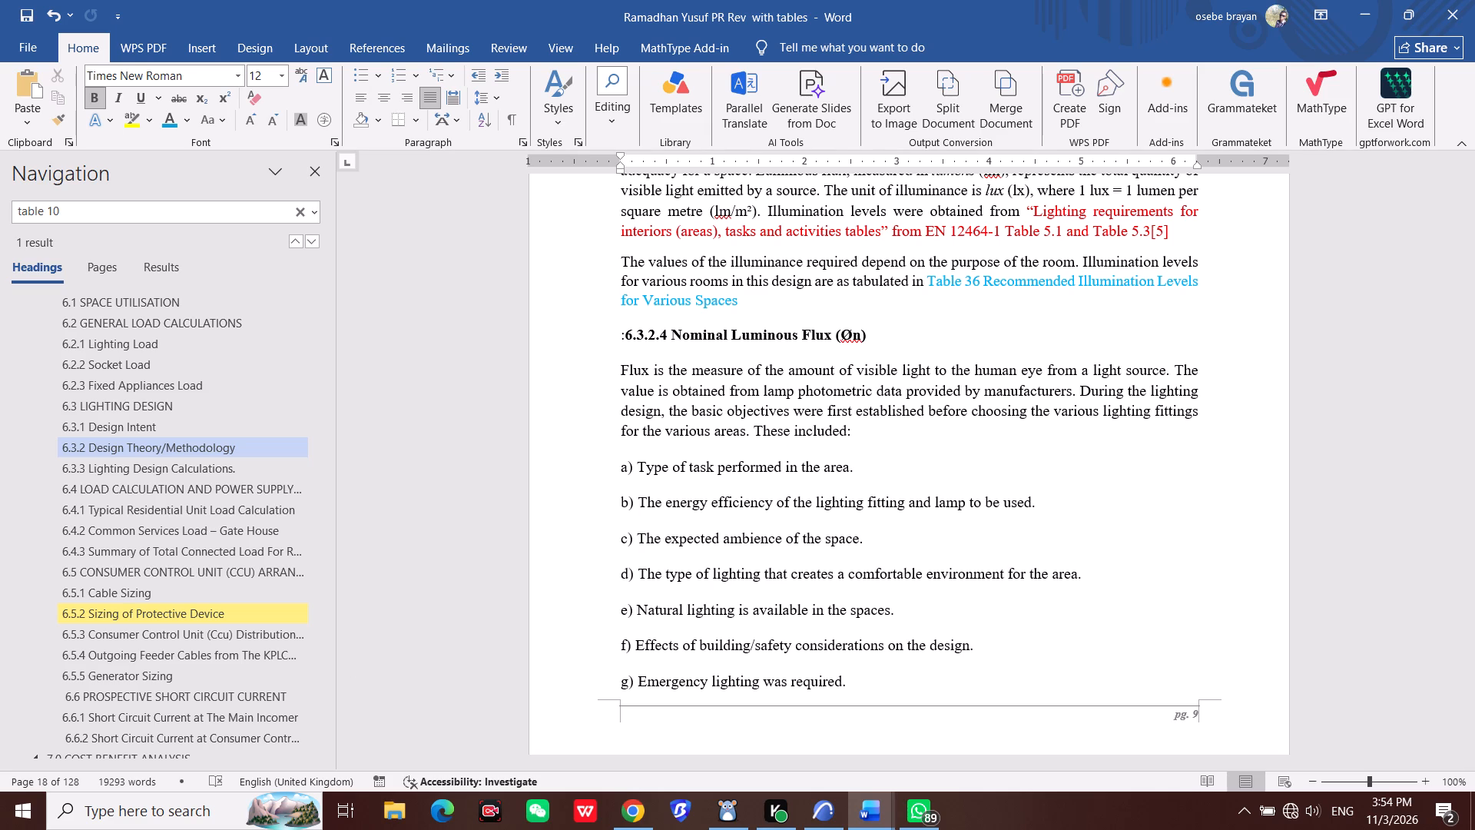
# Return to Appendix C and check the tables and captions from Table 33 to Table 36 Recommended Illumination Levels for Various Spaces.
pyautogui.click(106, 218)
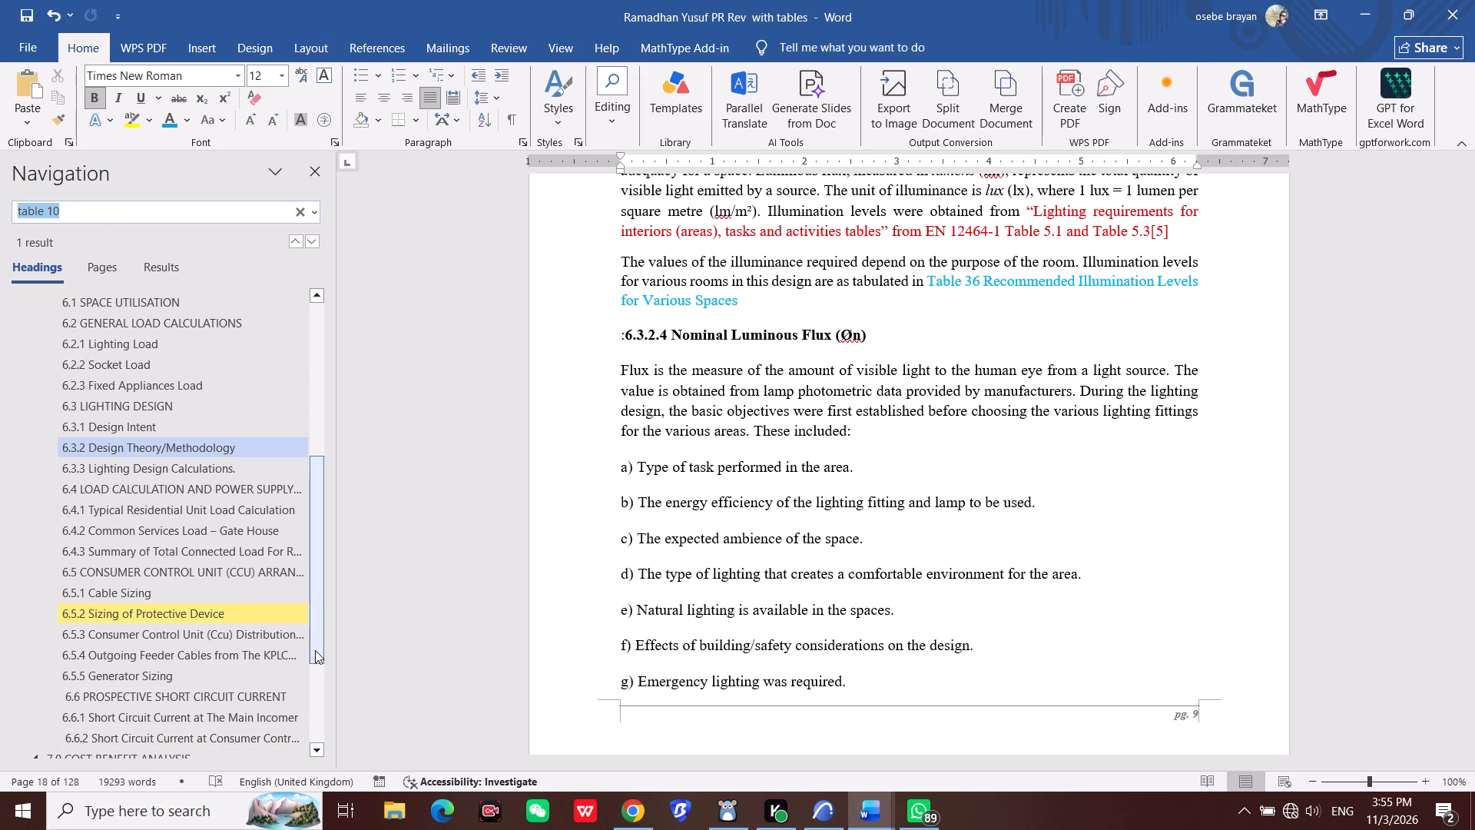
pyautogui.moveTo(315, 650); pyautogui.dragTo(352, 786)
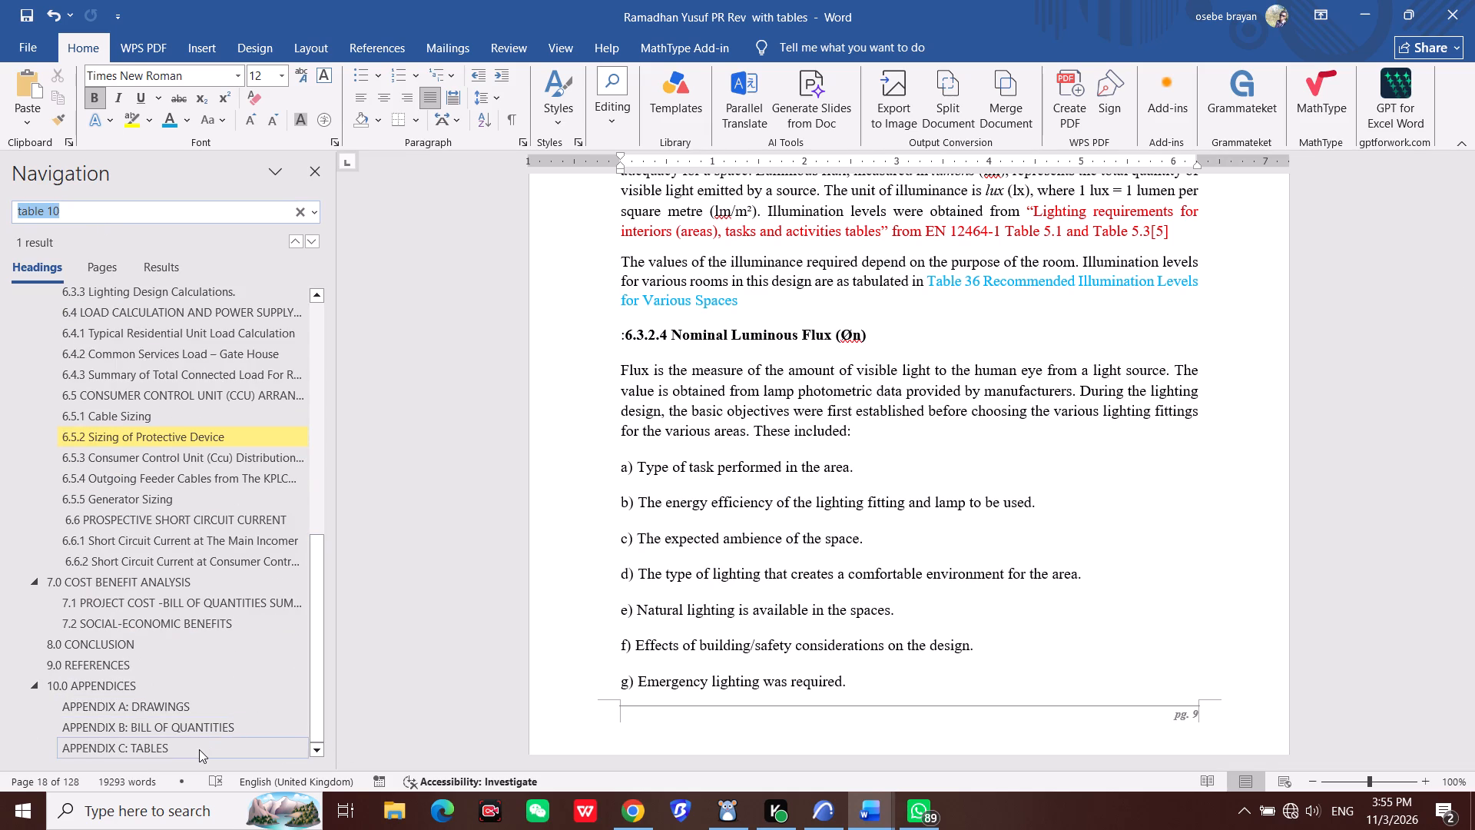
pyautogui.click(199, 749)
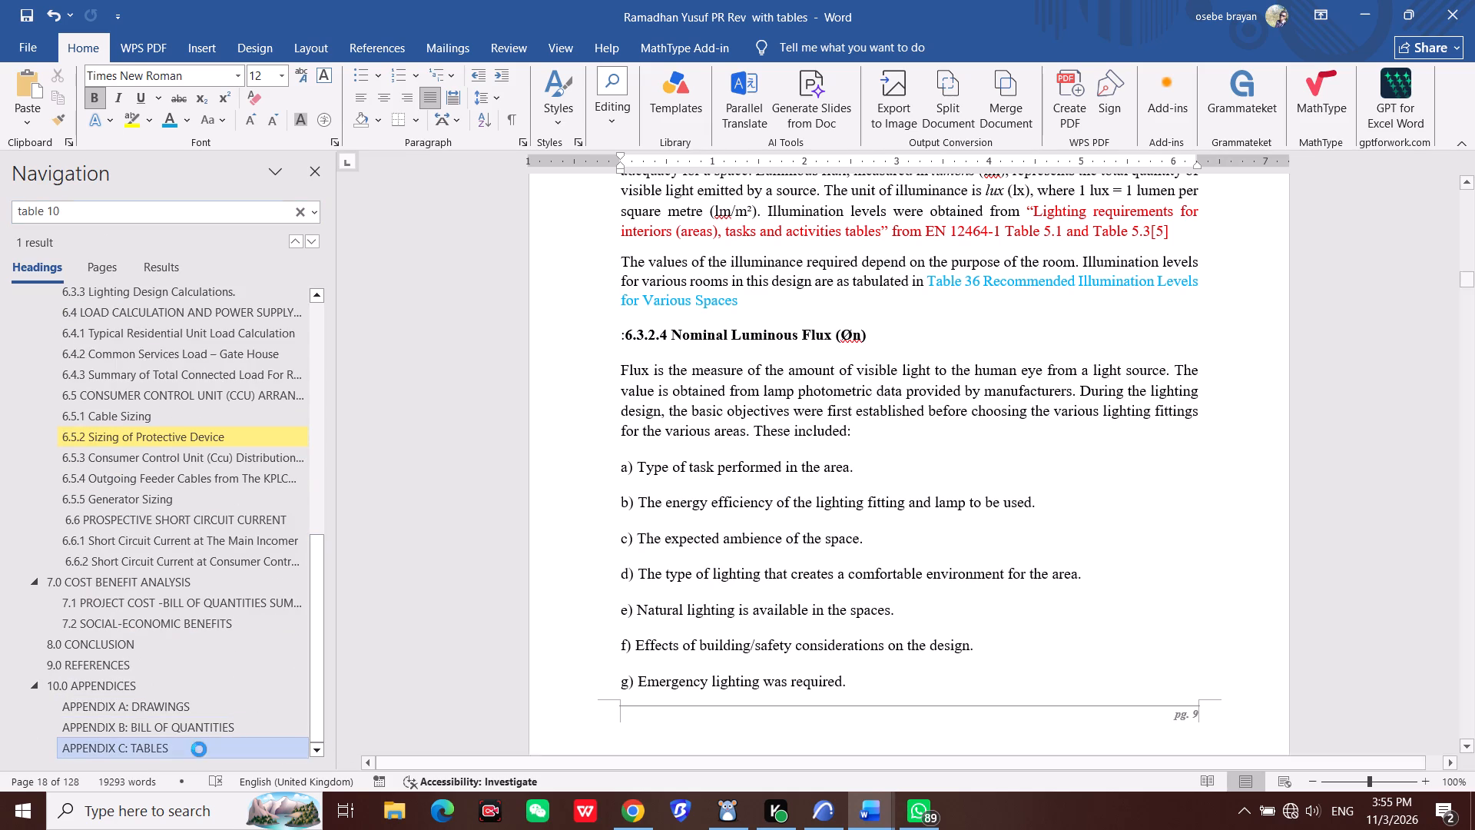
pyautogui.scroll(-20, 695, 520)
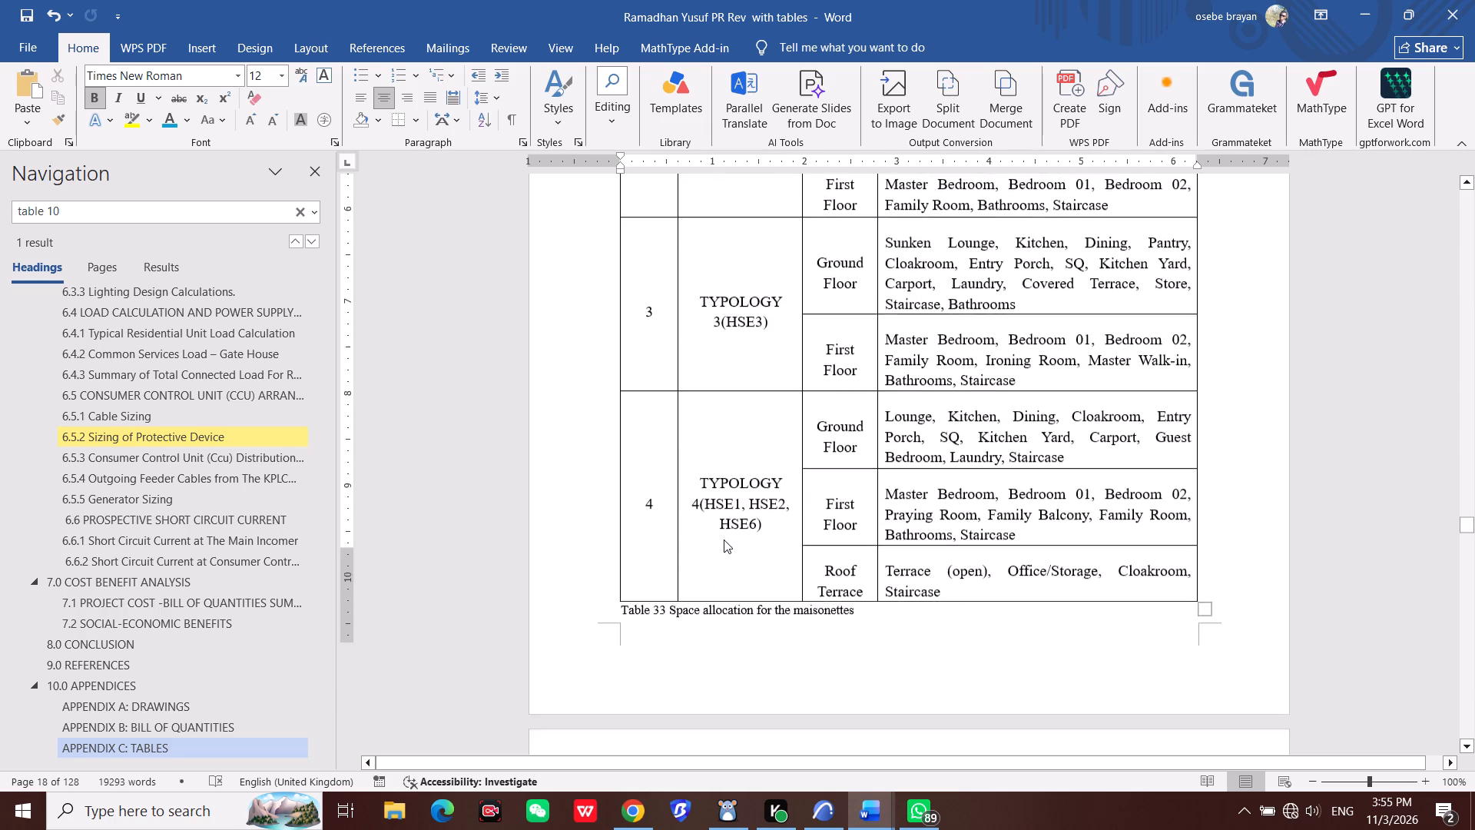
pyautogui.scroll(-1, 724, 539)
pyautogui.scroll(-20, 724, 539)
pyautogui.scroll(-17, 724, 539)
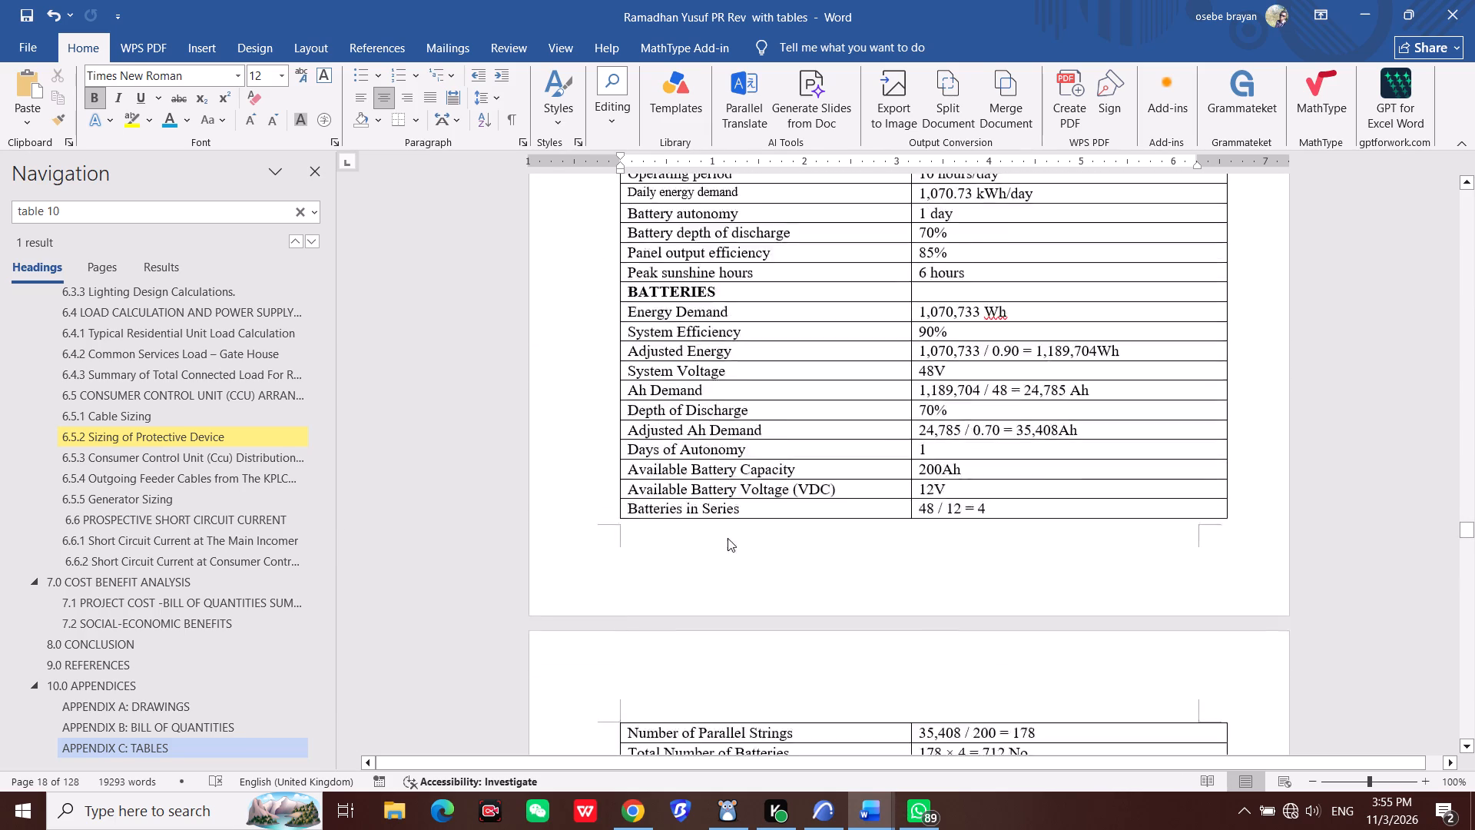
pyautogui.scroll(-20, 728, 538)
pyautogui.scroll(-20, 728, 538)
pyautogui.scroll(-4, 728, 538)
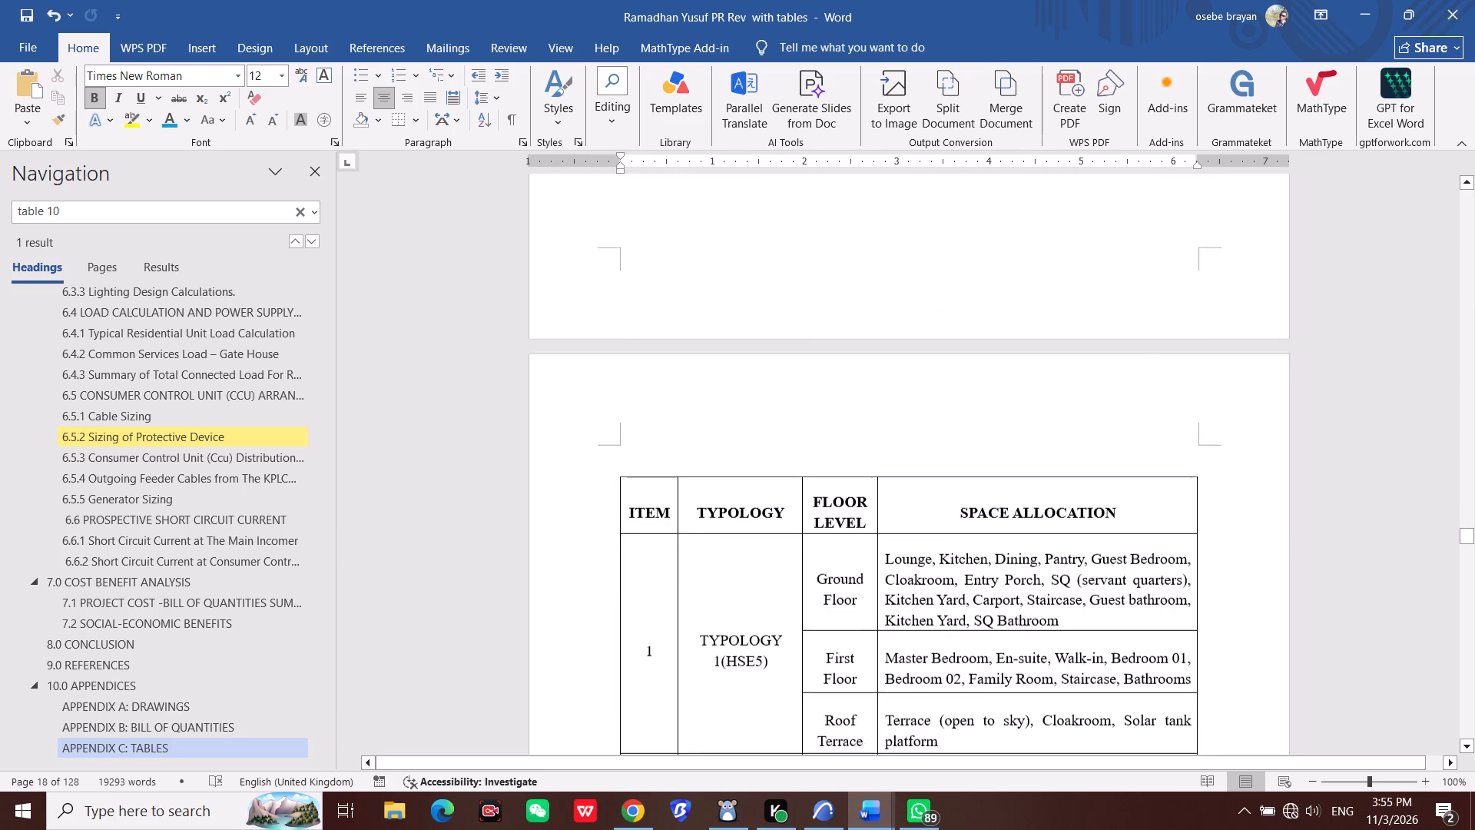
pyautogui.scroll(-20, 741, 538)
pyautogui.scroll(-9, 741, 538)
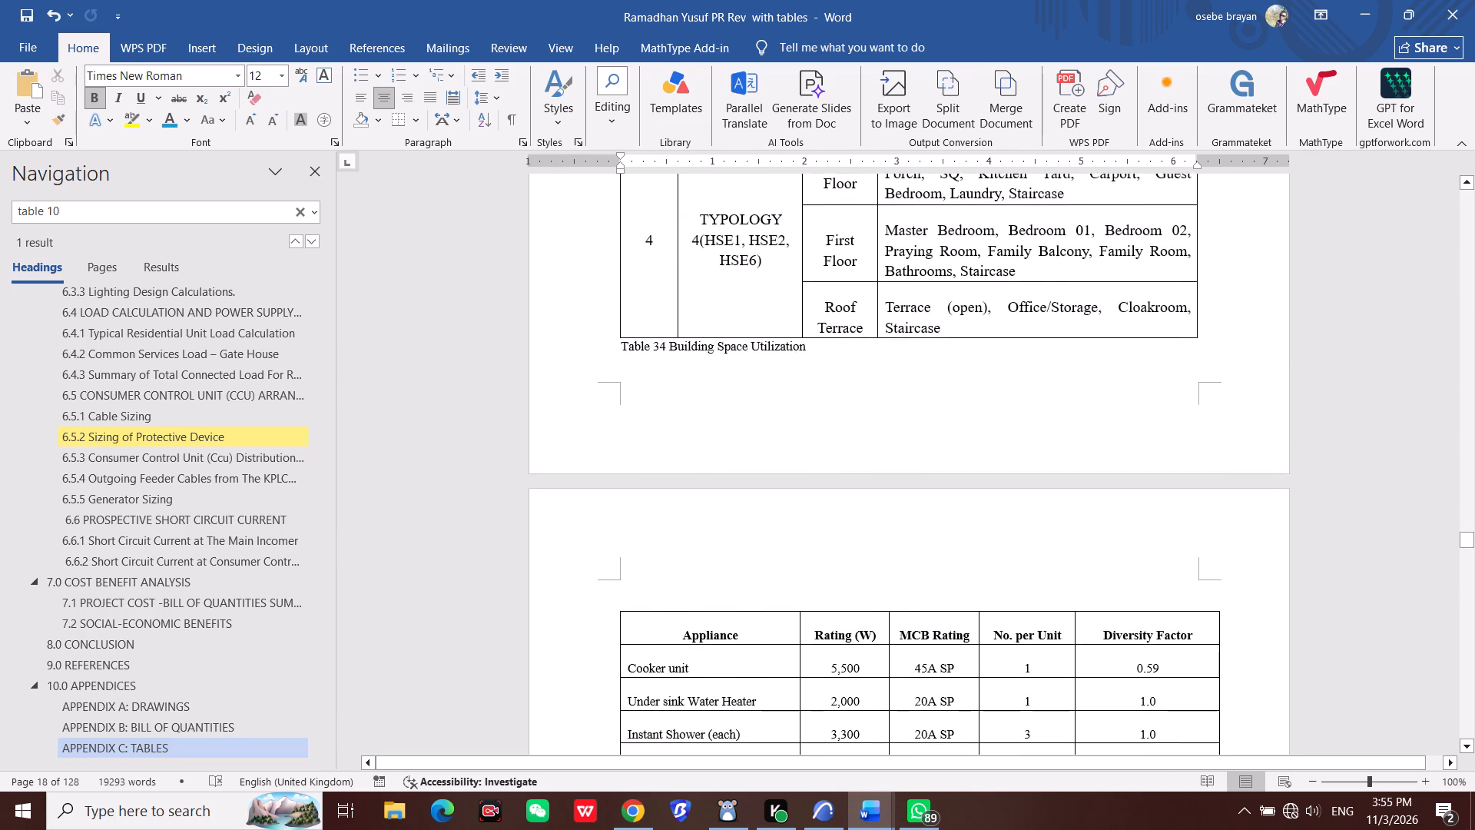
pyautogui.scroll(-10, 741, 538)
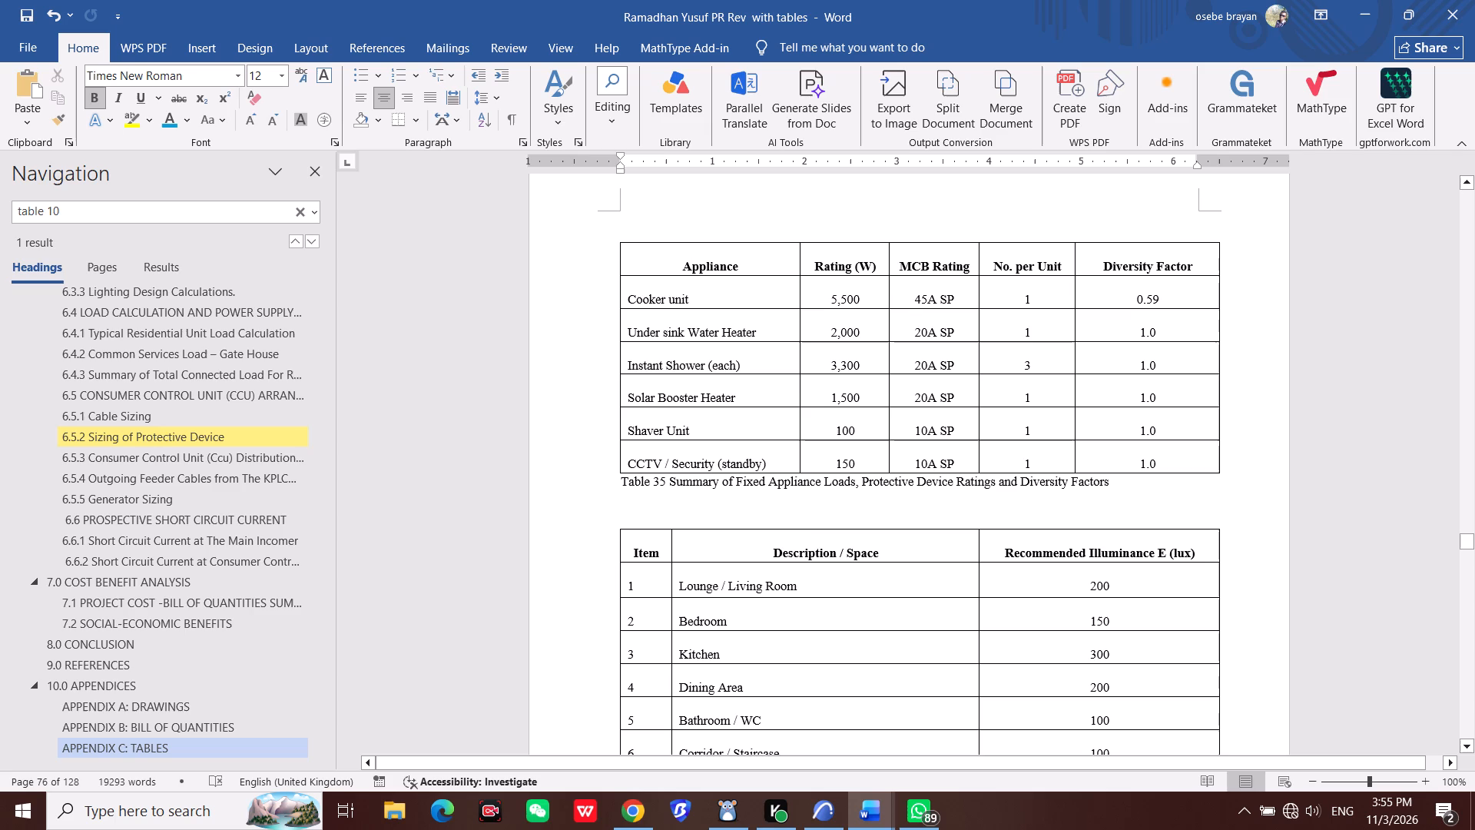
pyautogui.scroll(-13, 741, 538)
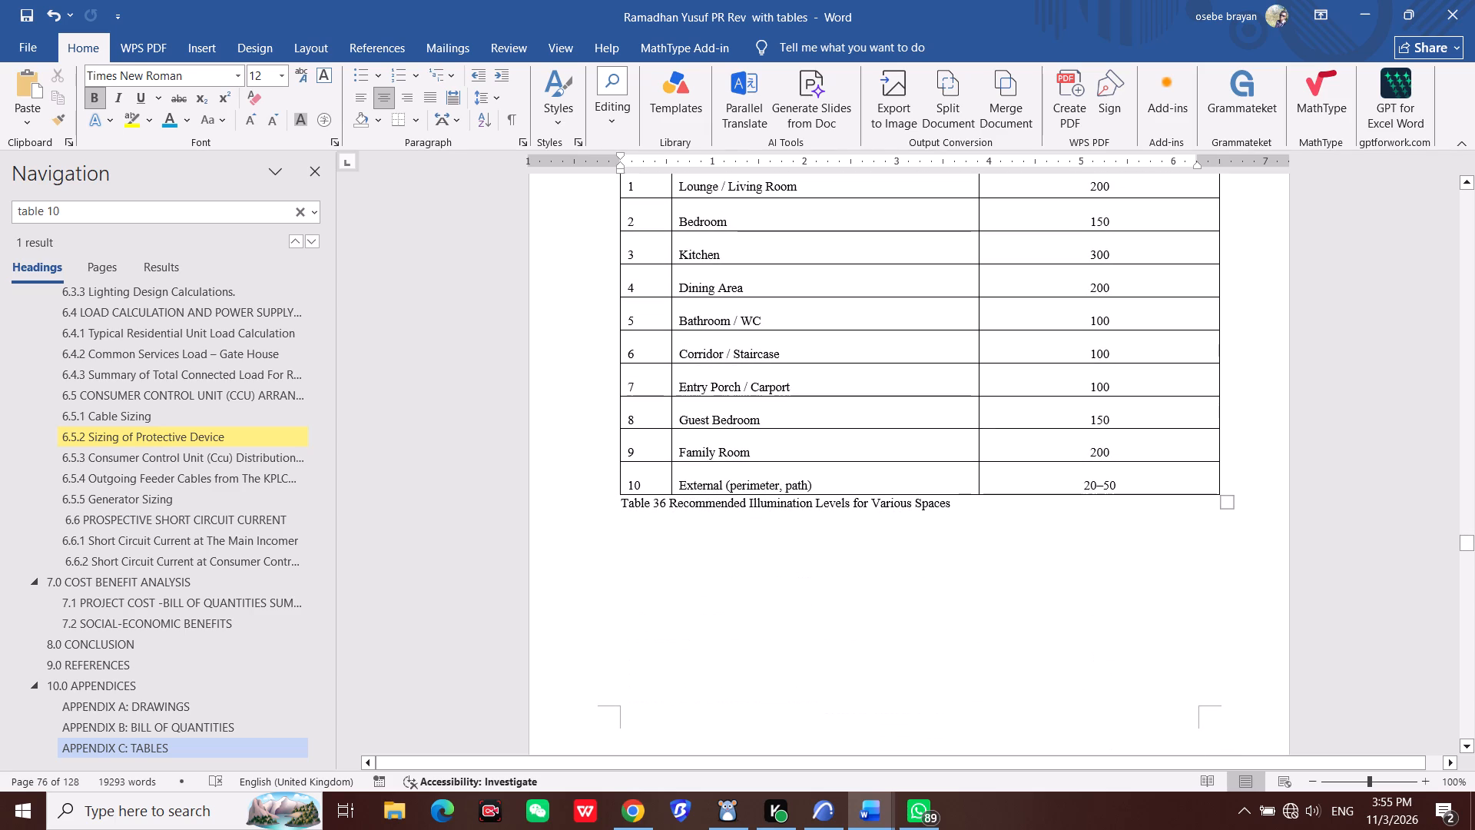
pyautogui.scroll(2, 741, 538)
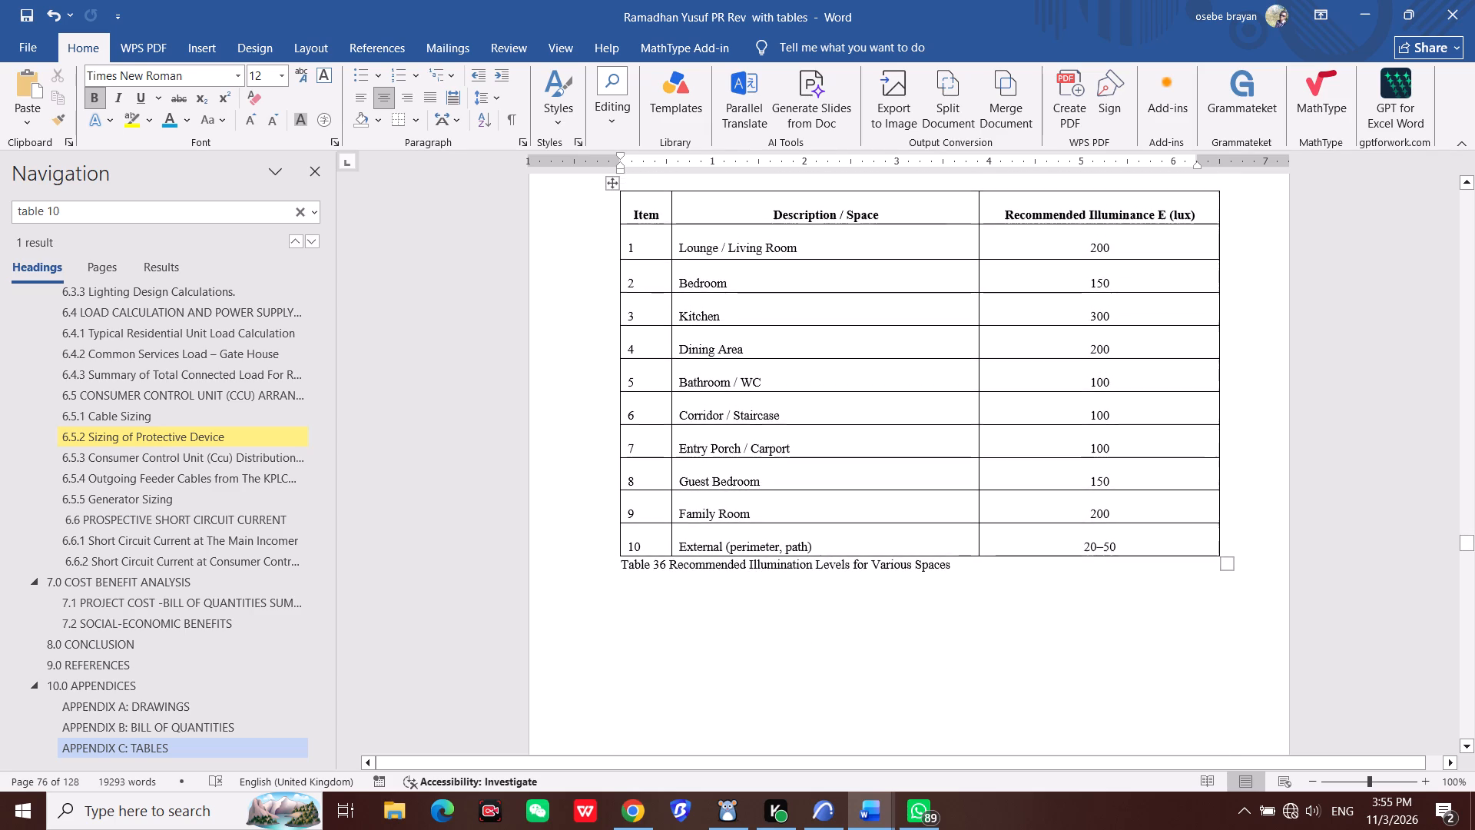
pyautogui.scroll(8, 741, 538)
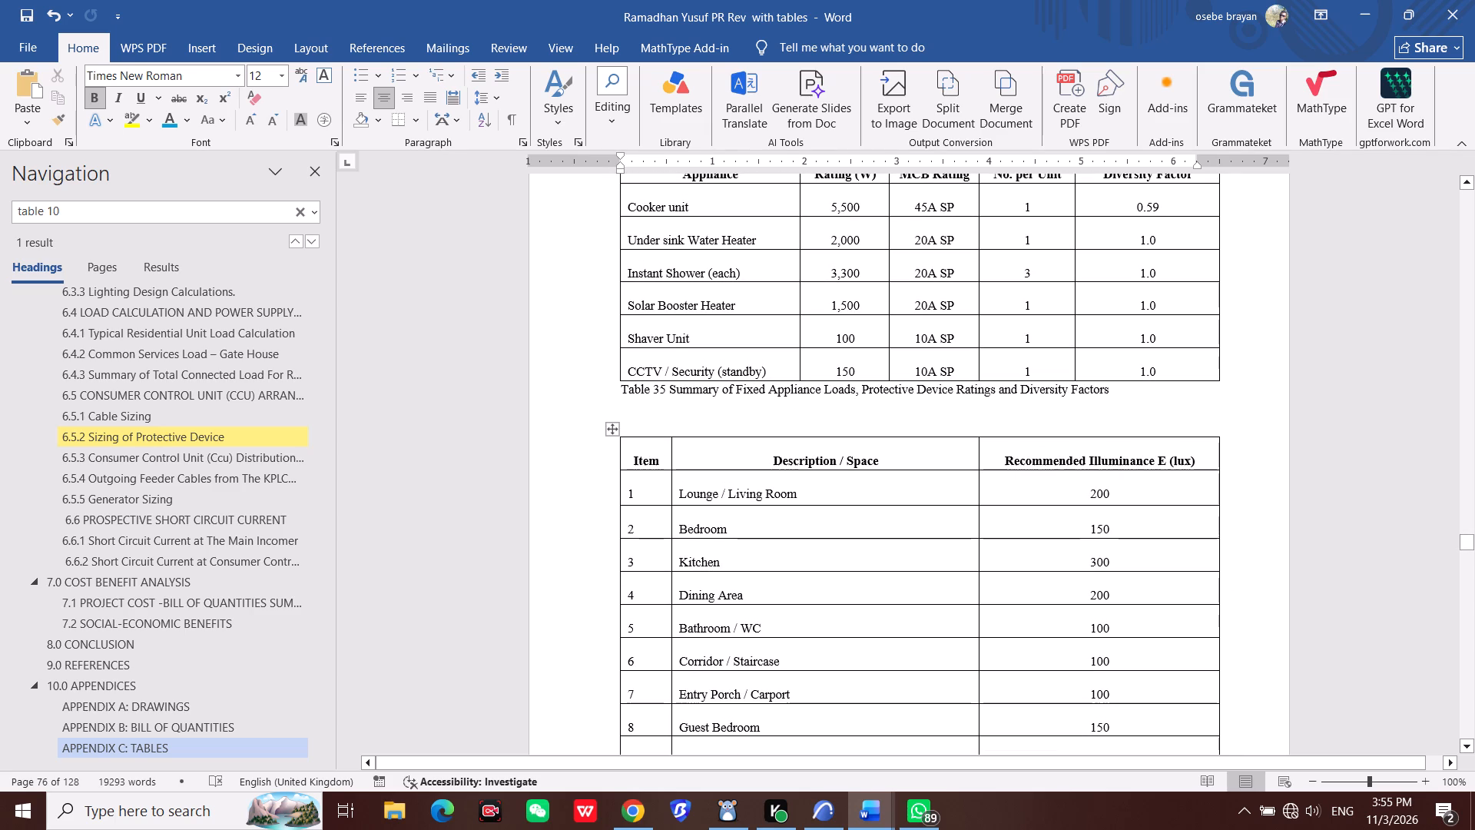
pyautogui.scroll(6, 741, 538)
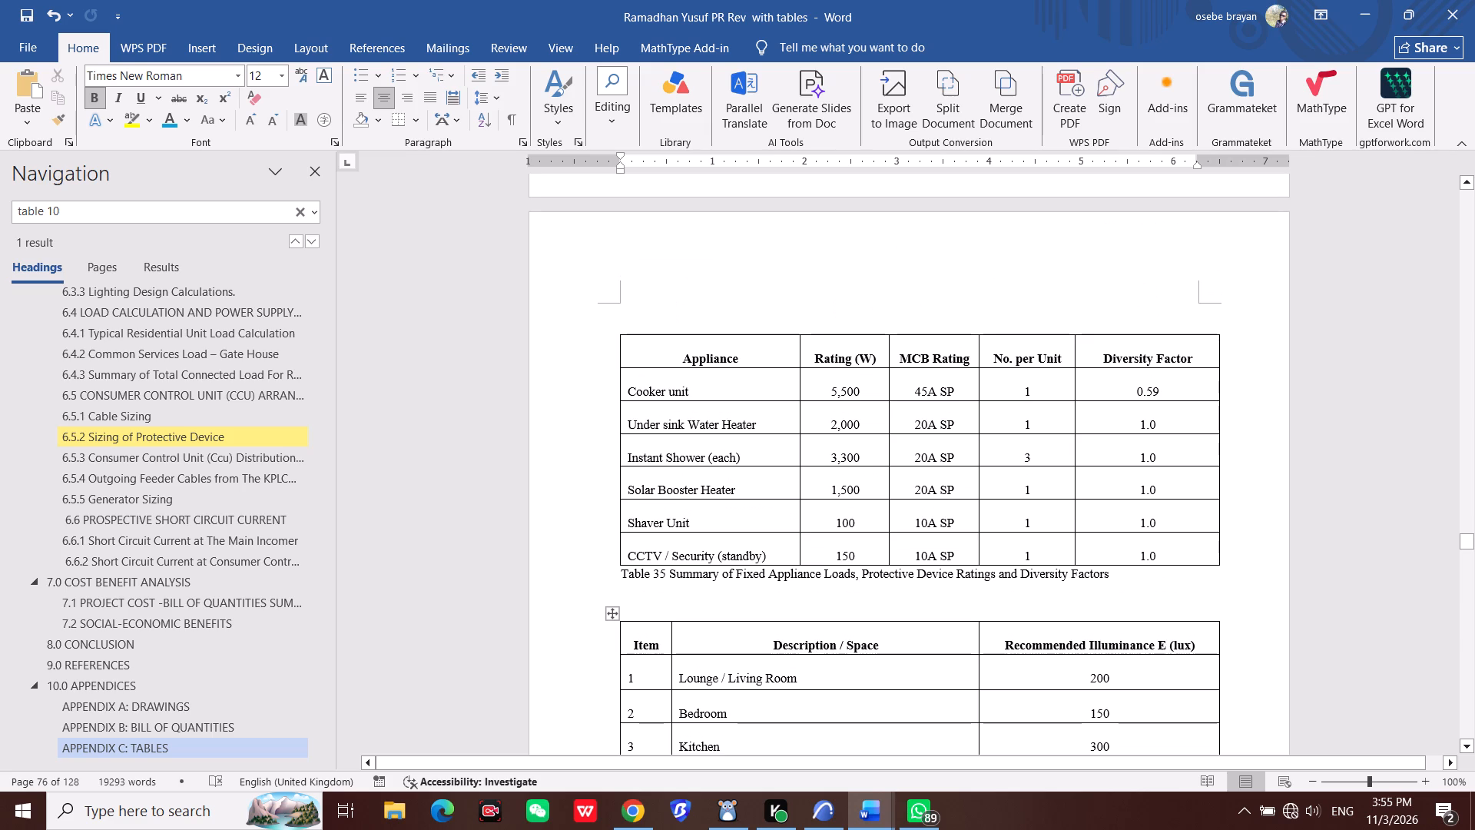
# Go to the List of Tables near the front of the report to inspect its entries.
pyautogui.scroll(11, 244, 433)
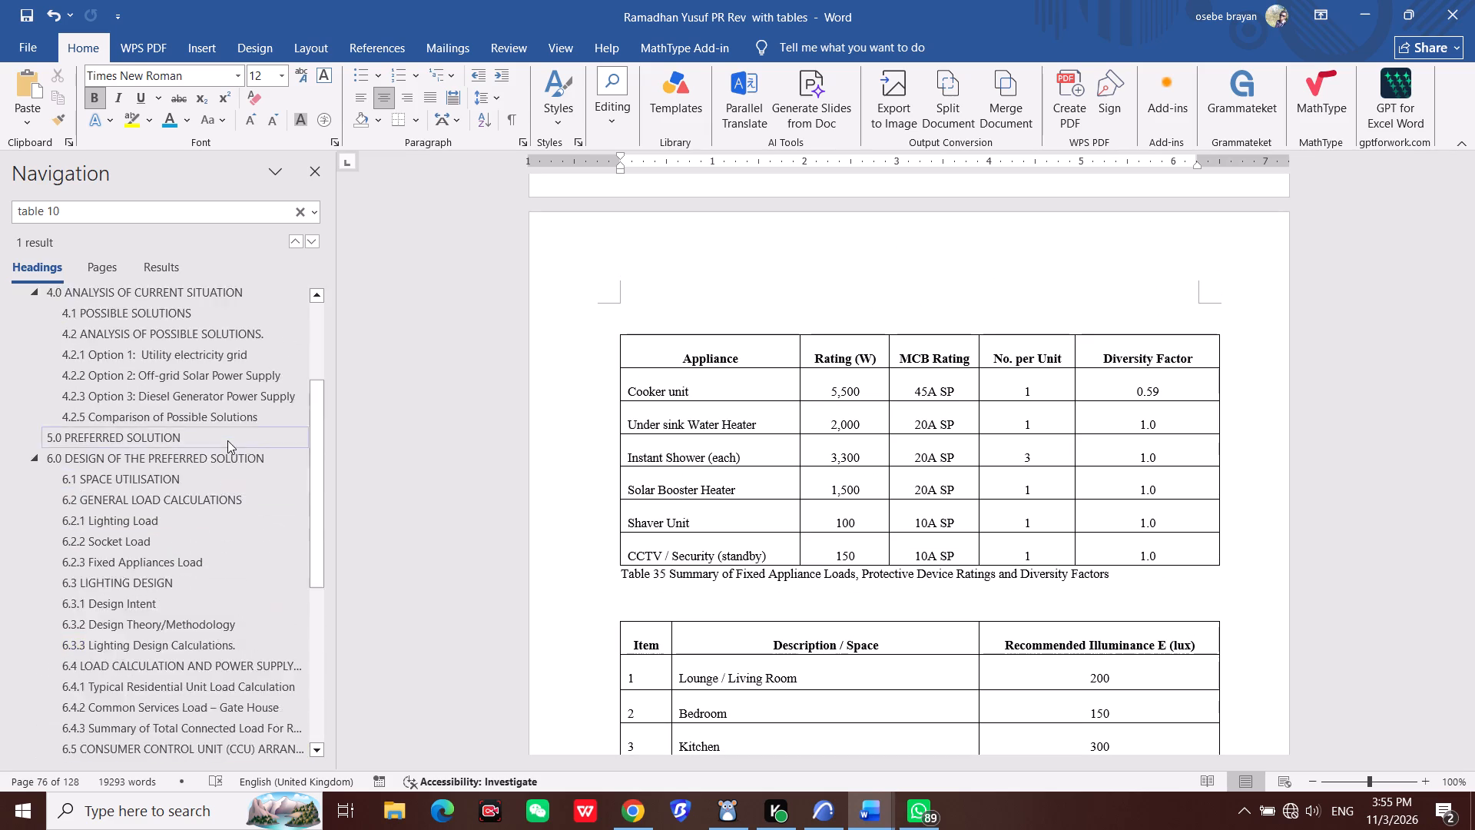
pyautogui.scroll(16, 227, 440)
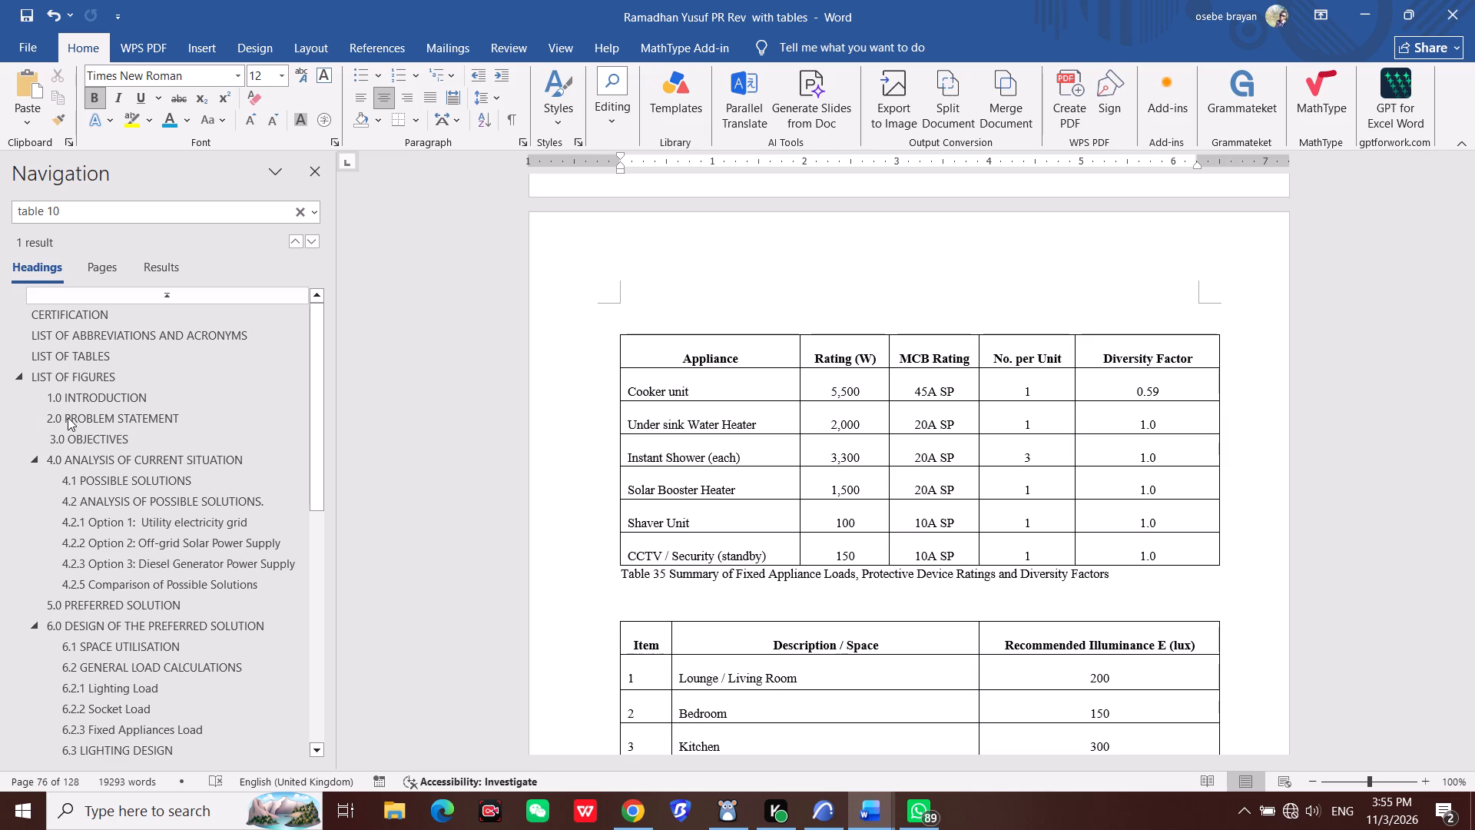
pyautogui.scroll(4, 92, 369)
pyautogui.click(142, 365)
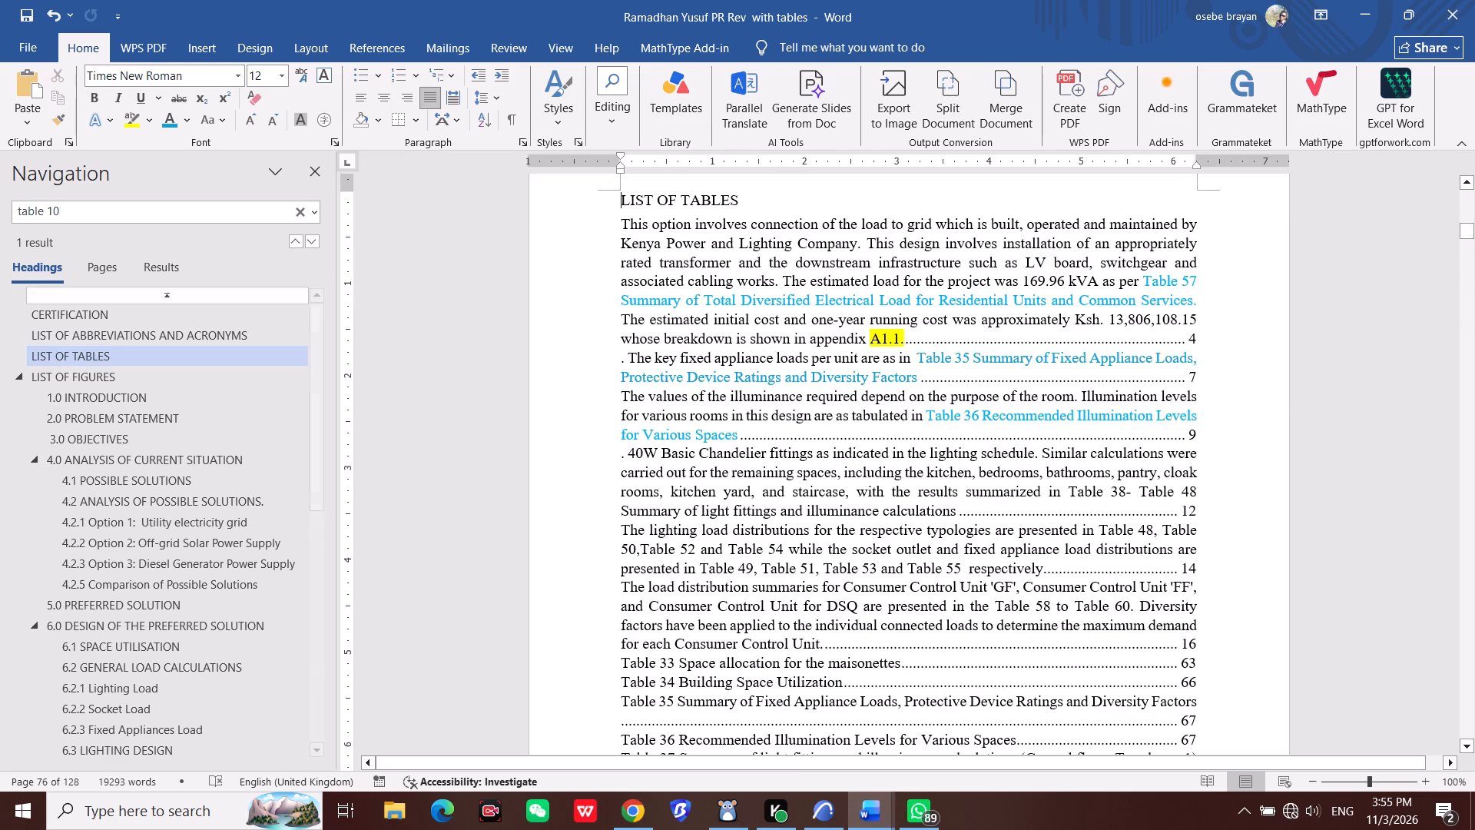
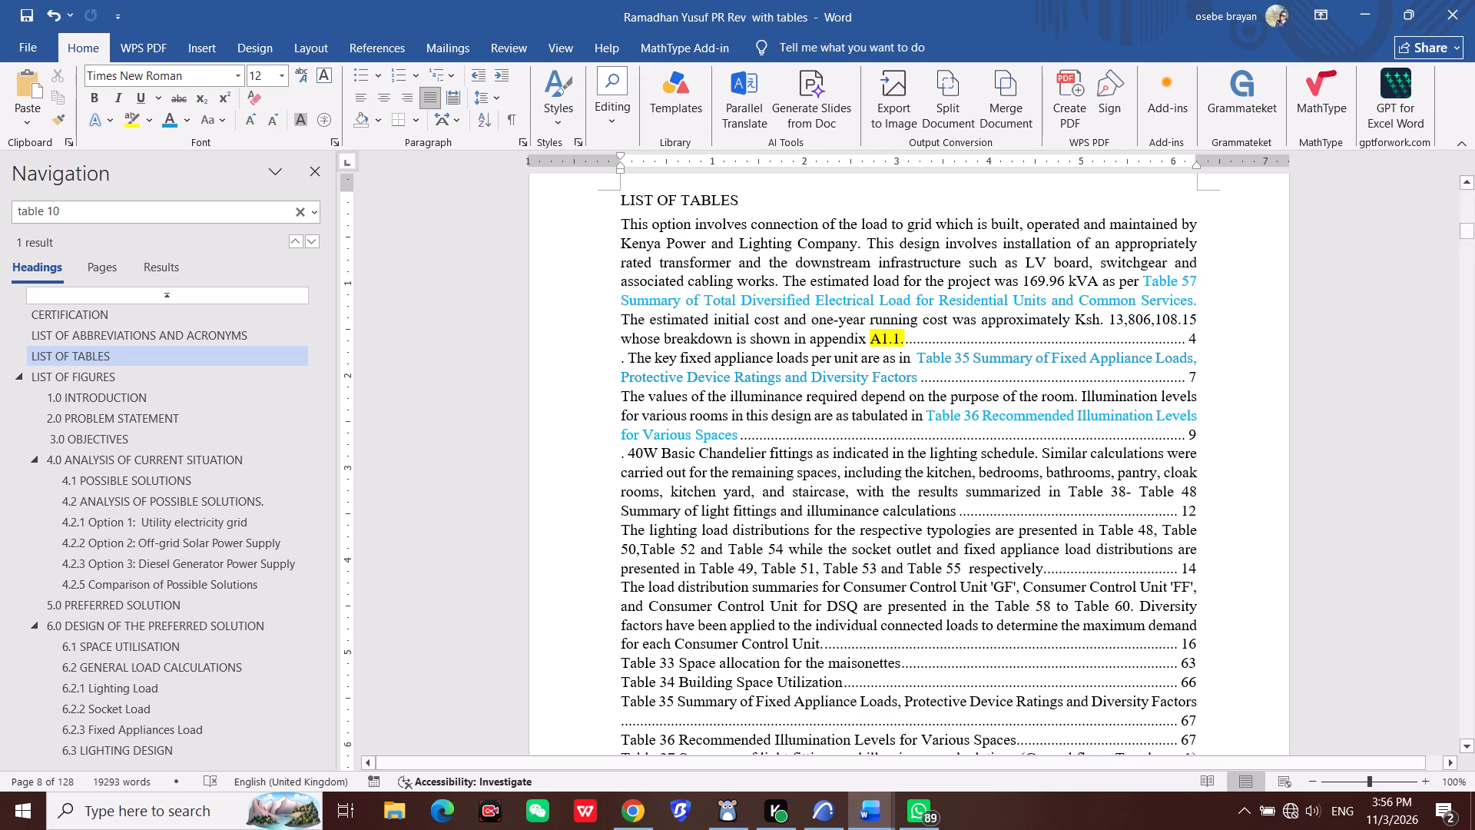
# Review the report from 1.0 Introduction through 4.0 Analysis of Current Situation, including the Table 1 space allocation reference.
pyautogui.scroll(-1, 700, 542)
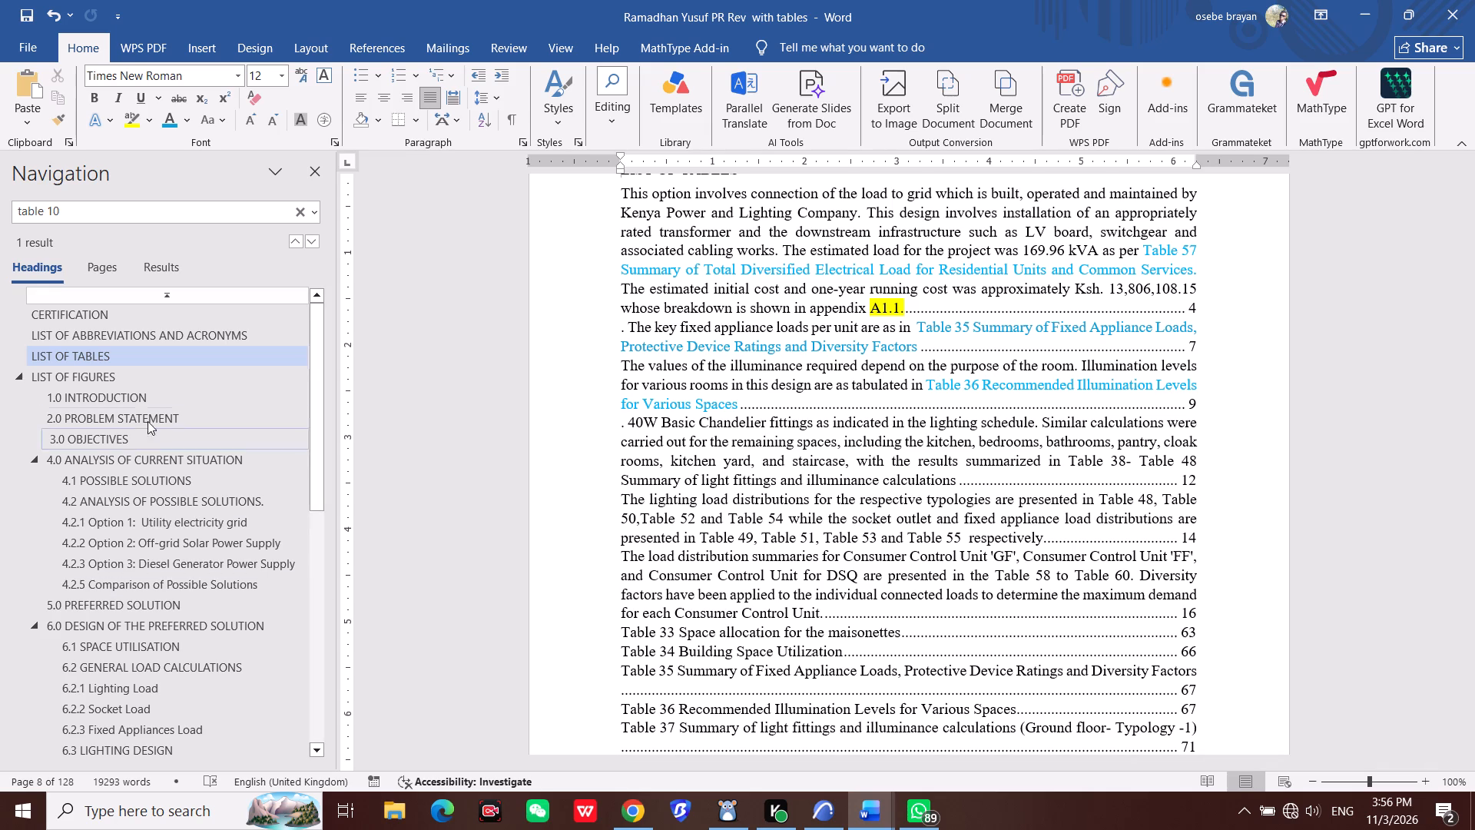
pyautogui.click(134, 397)
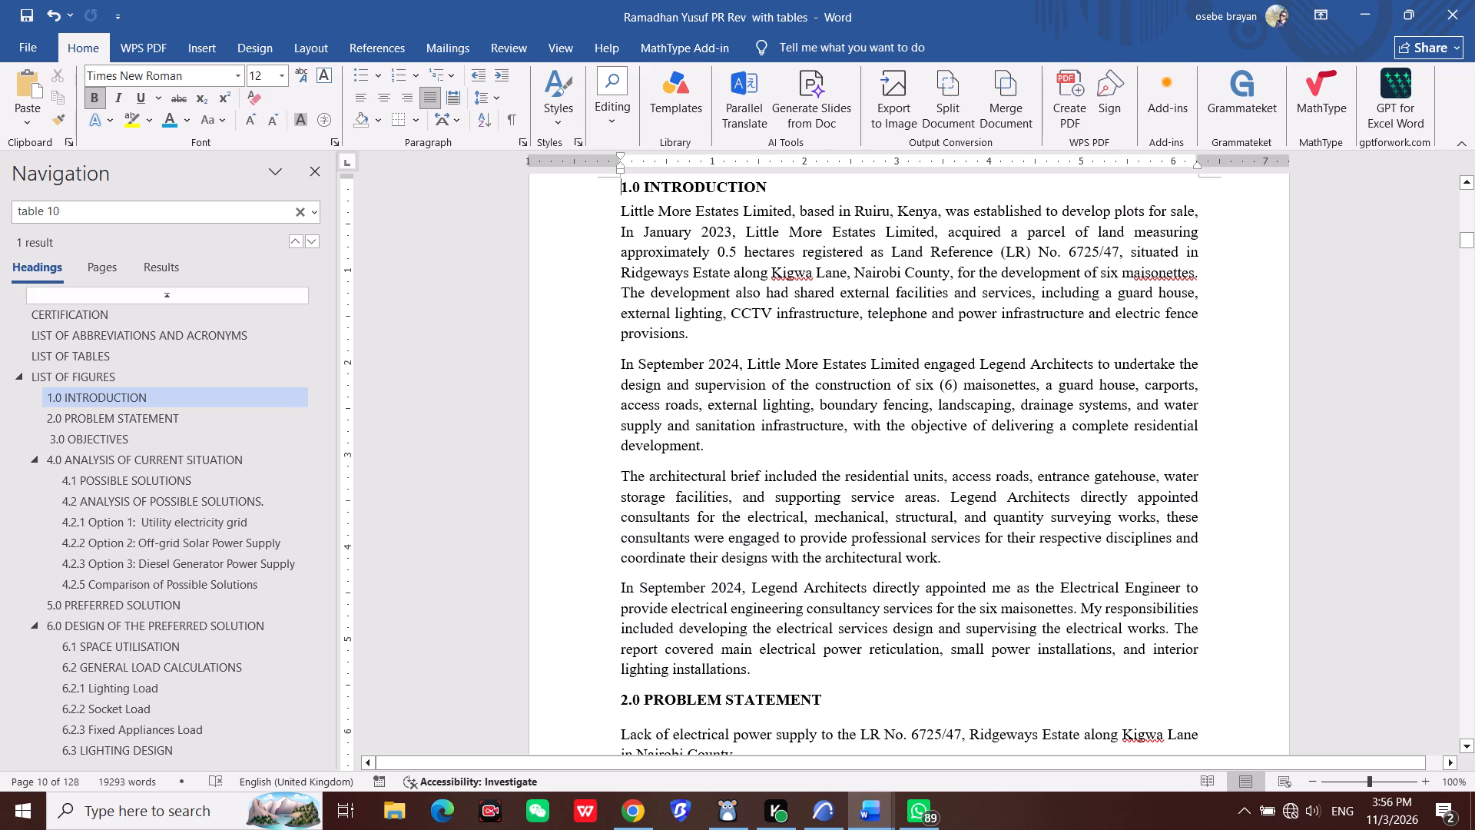
pyautogui.scroll(-9, 912, 410)
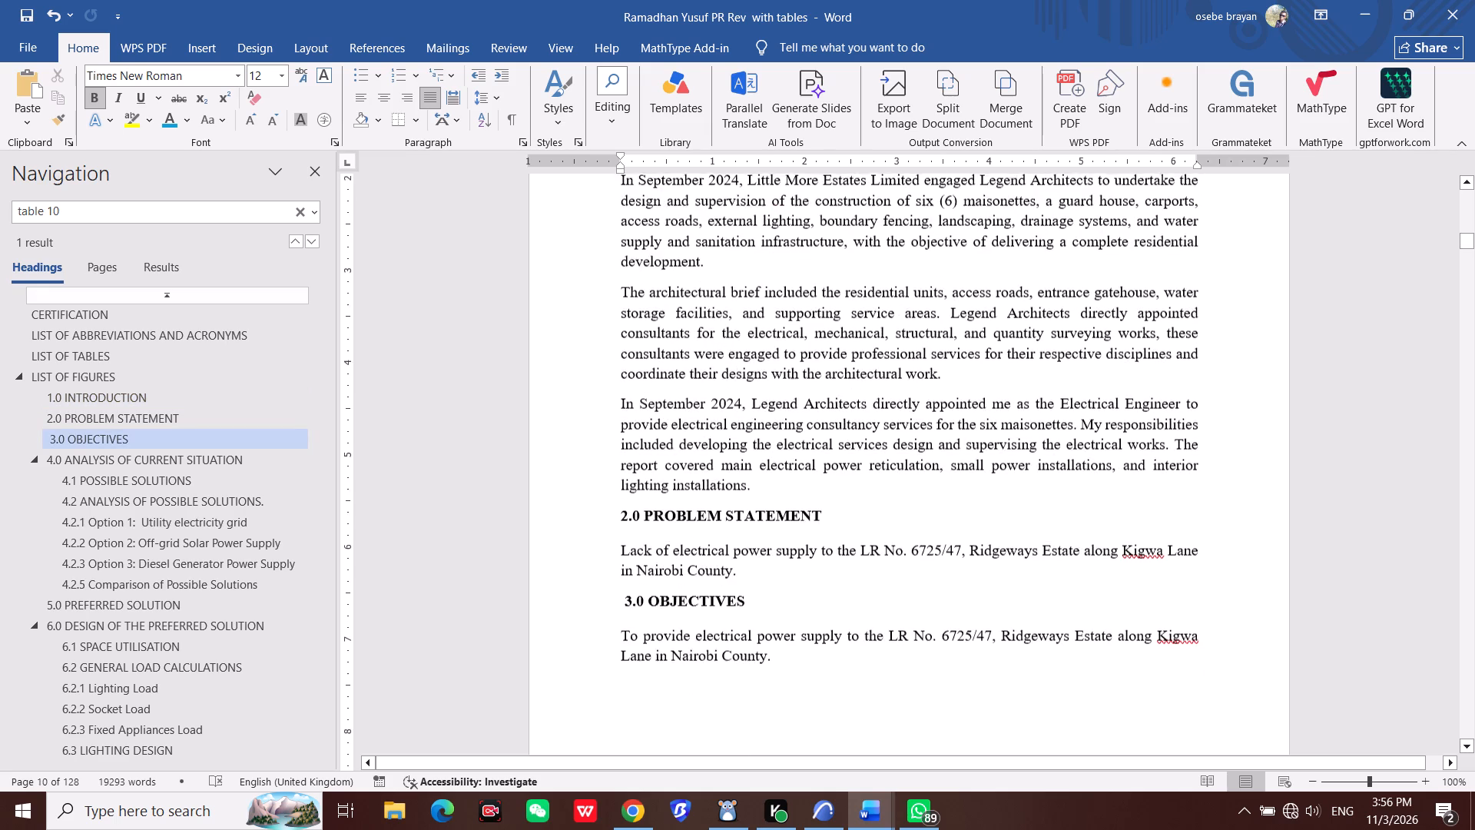
pyautogui.scroll(-2, 906, 414)
pyautogui.scroll(-20, 906, 414)
pyautogui.scroll(-11, 906, 414)
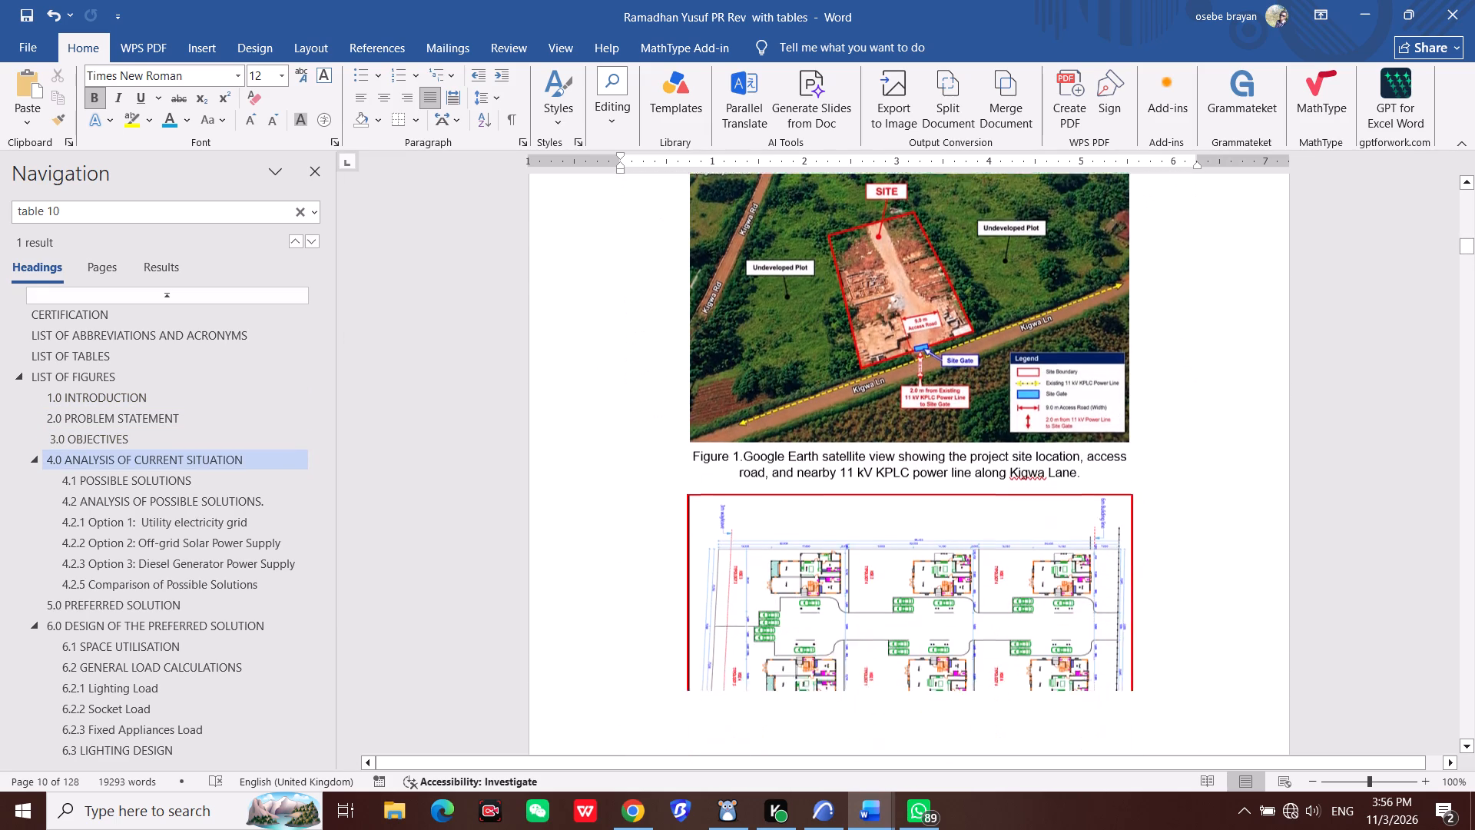
pyautogui.scroll(-20, 906, 414)
pyautogui.scroll(-14, 906, 414)
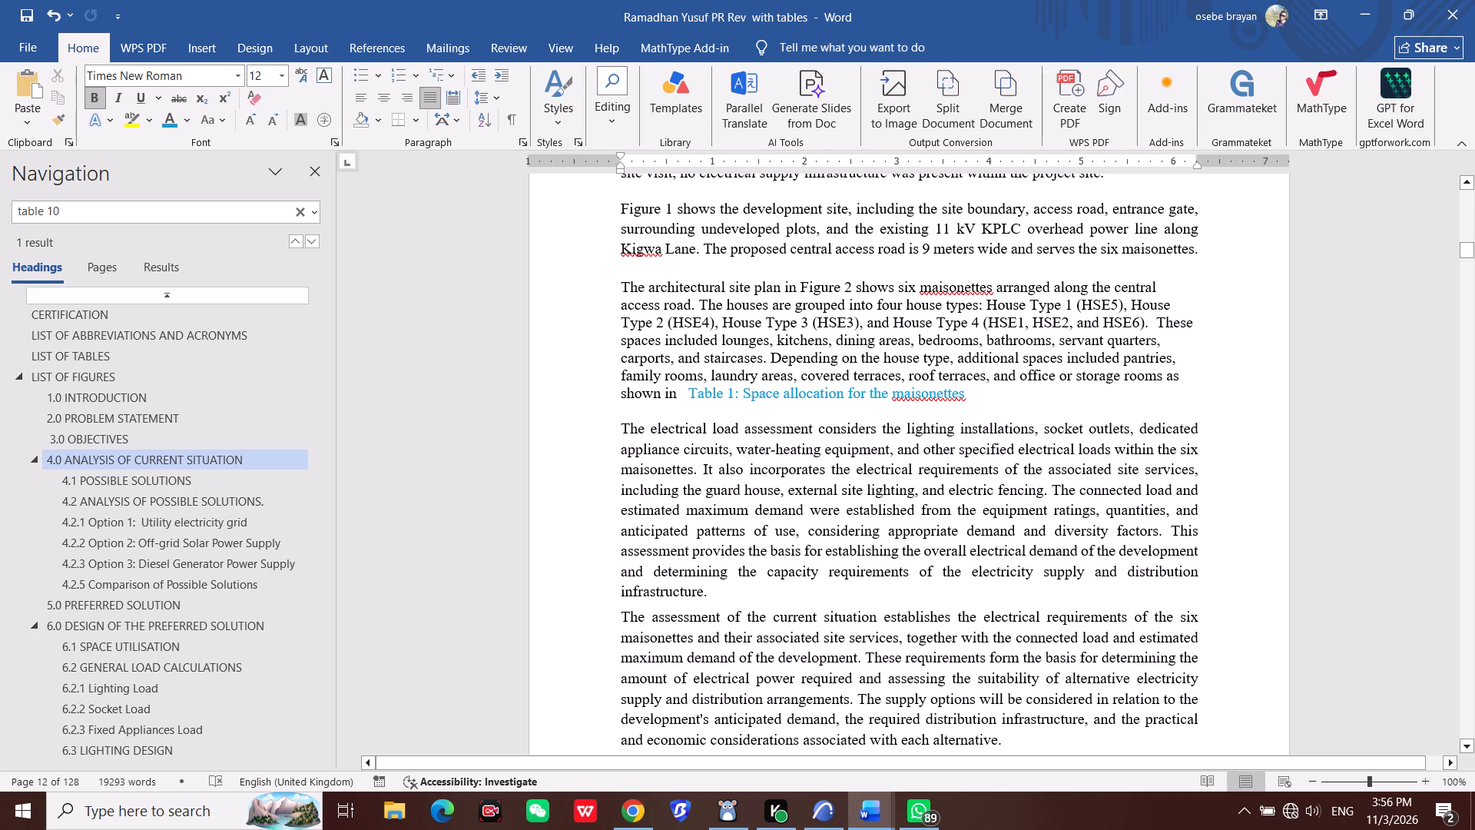
pyautogui.scroll(-2, 976, 402)
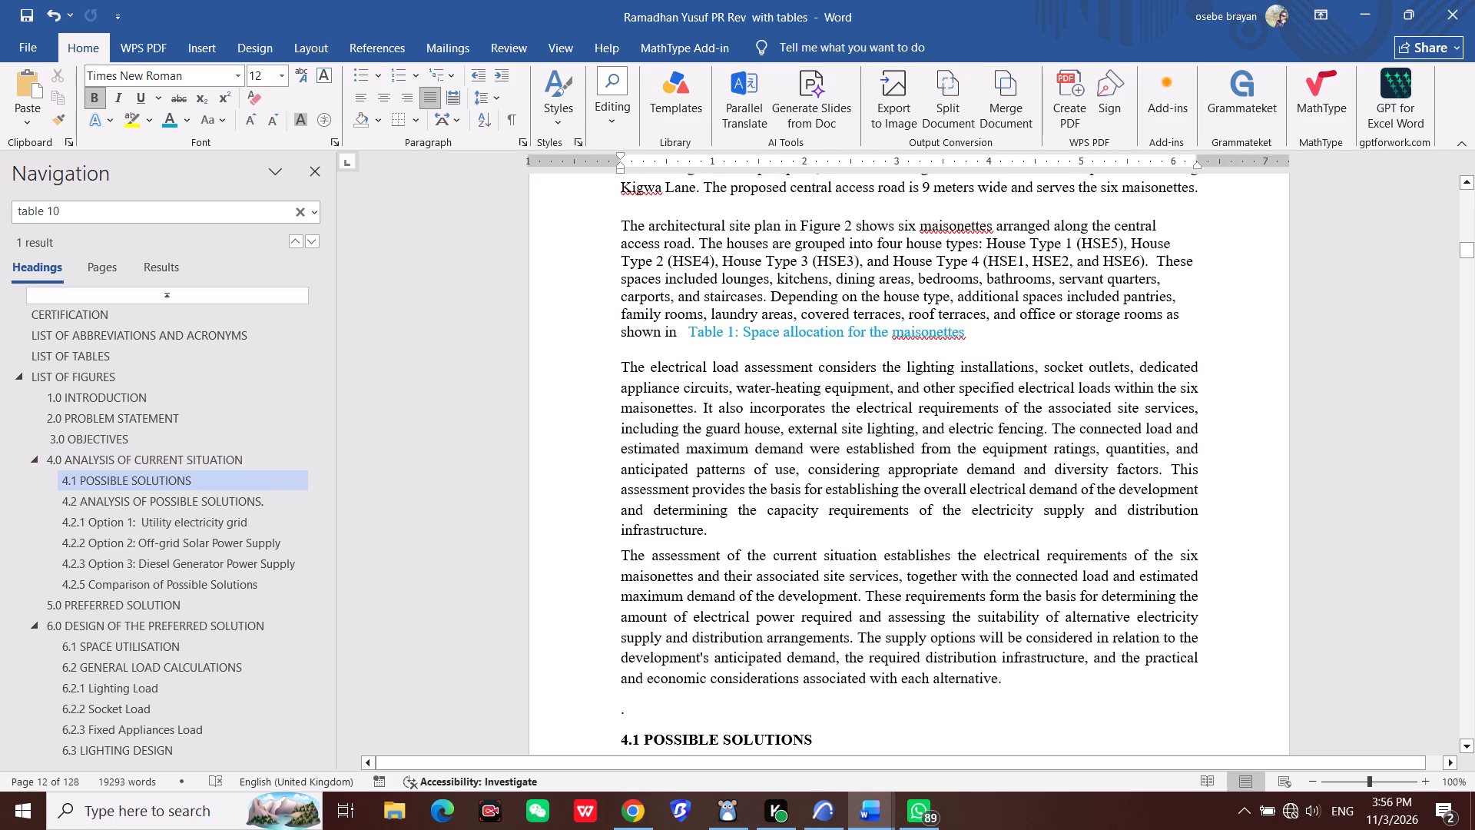
pyautogui.click(679, 350)
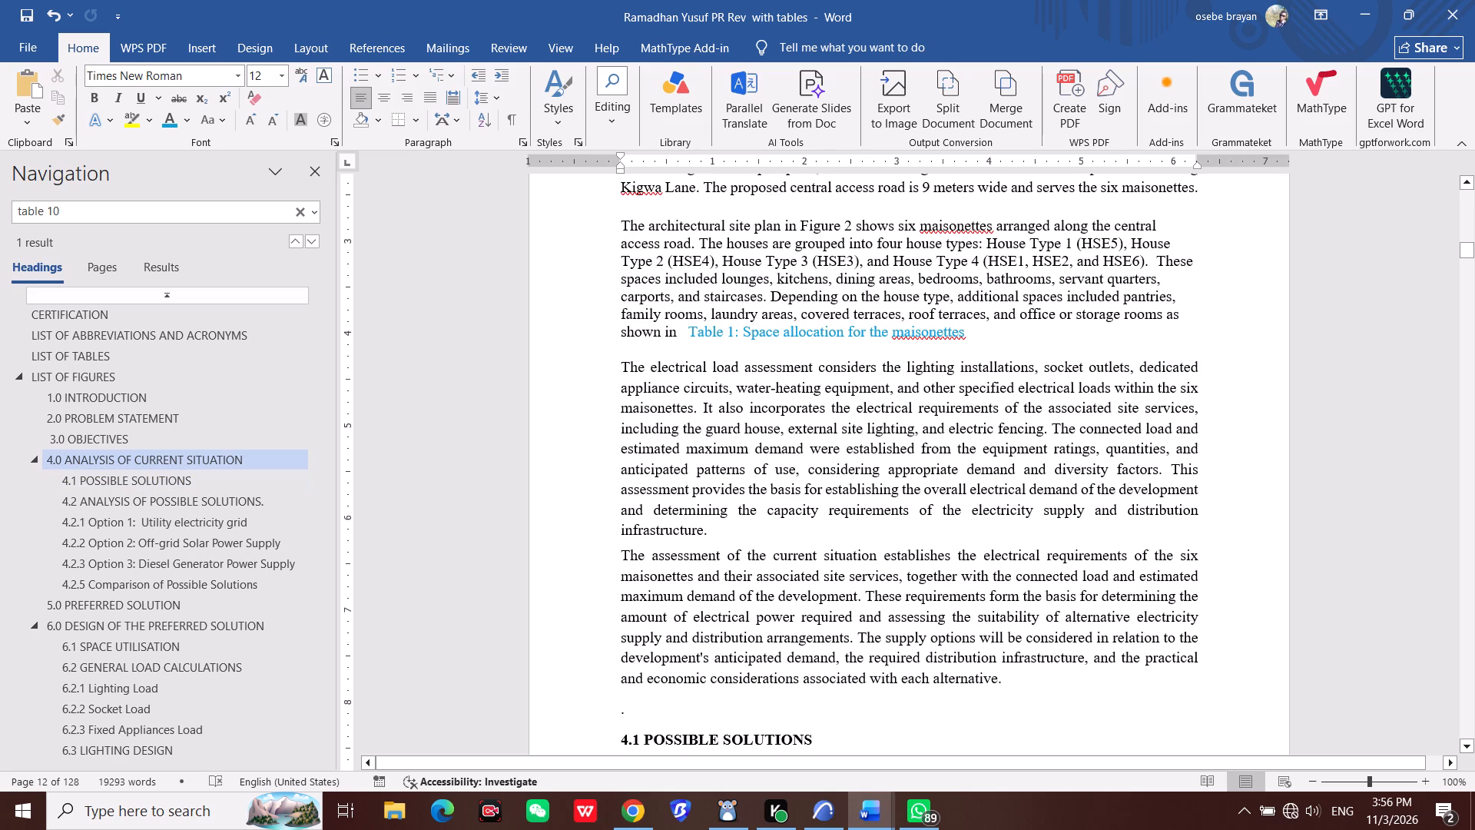
# Go to the List of Figures and check its entries and those in the preceding List of Tables.
pyautogui.click(147, 382)
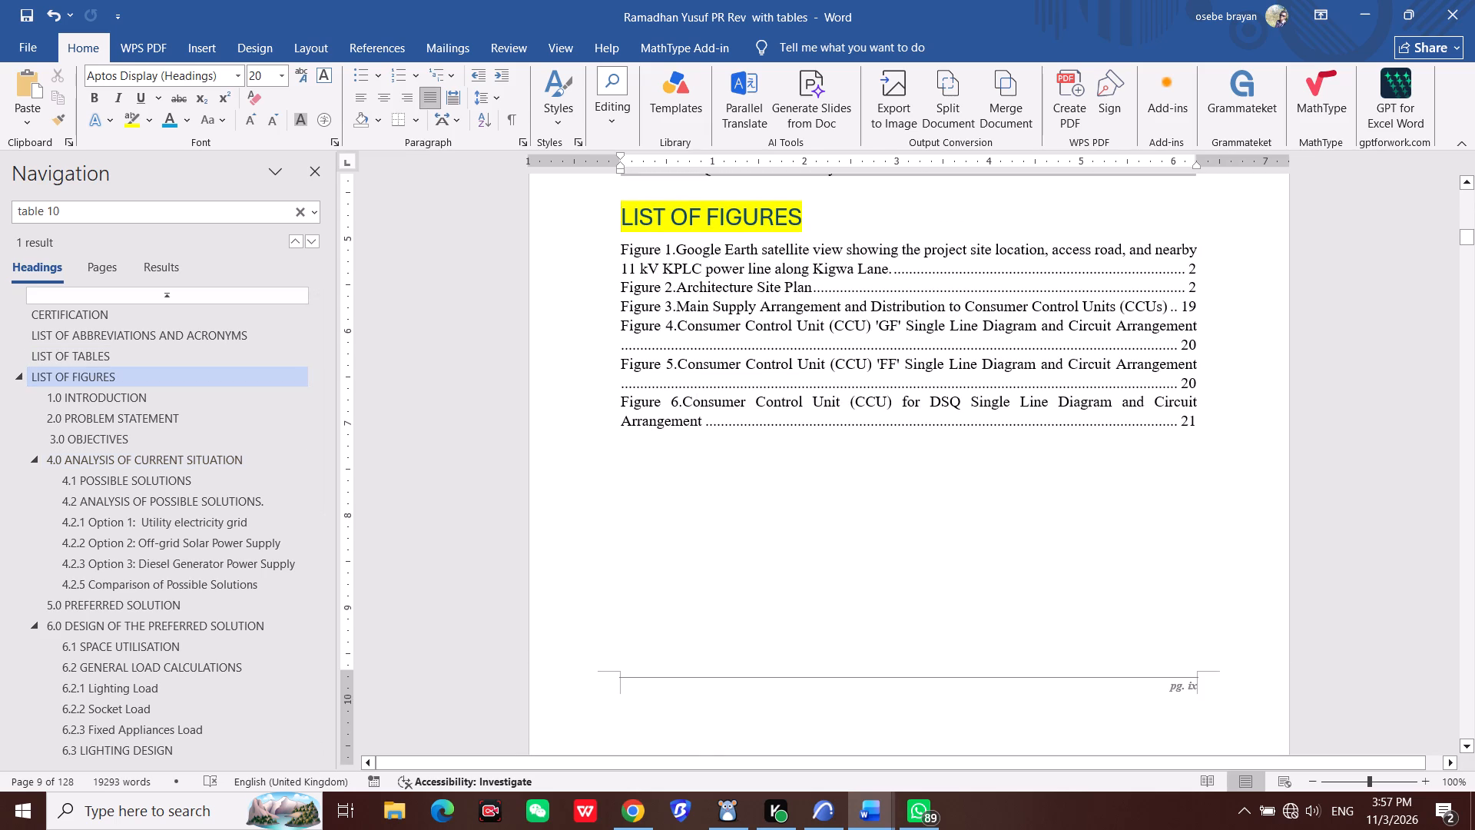
pyautogui.scroll(14, 696, 415)
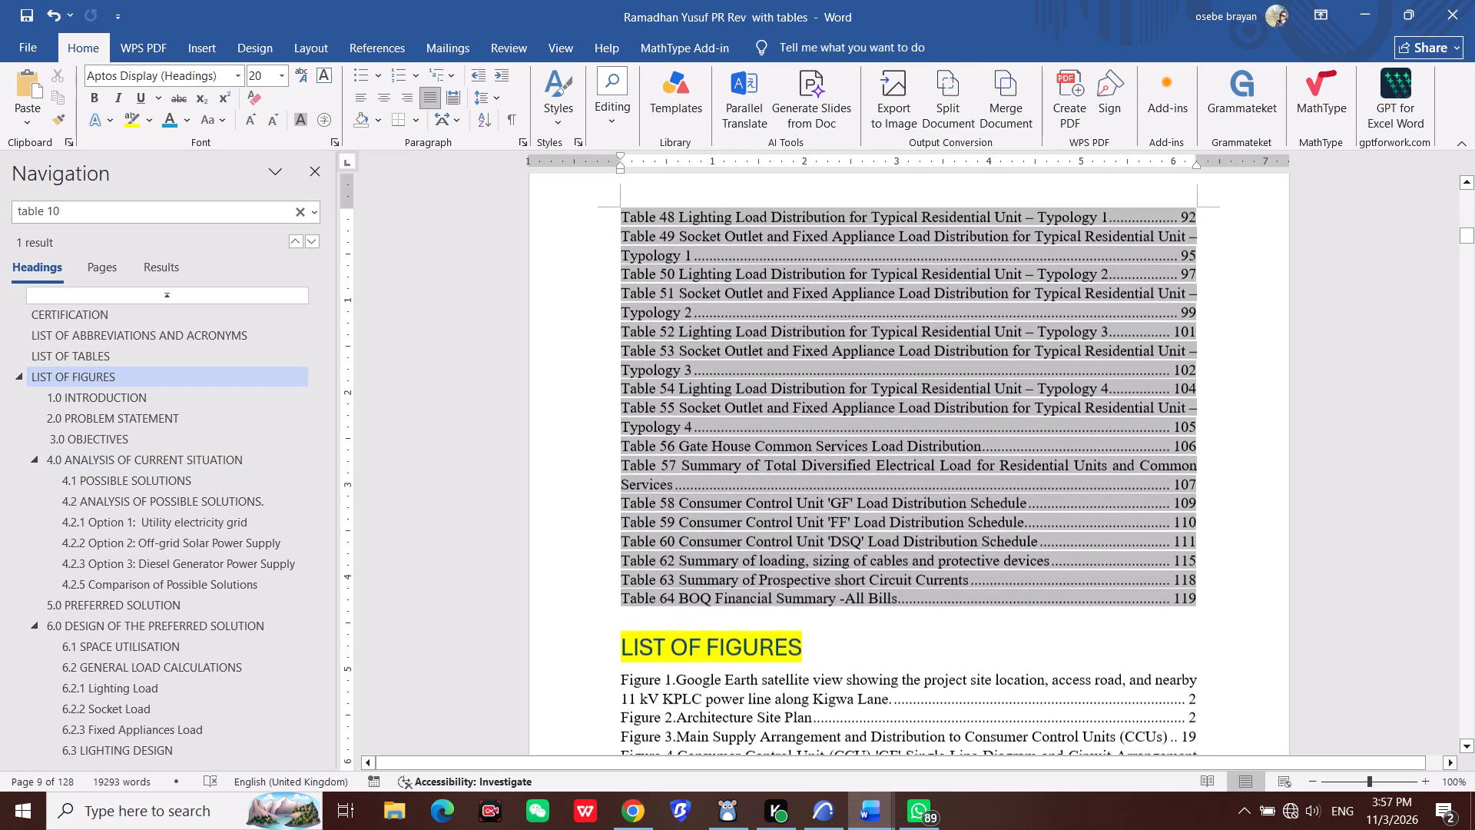
pyautogui.scroll(15, 698, 415)
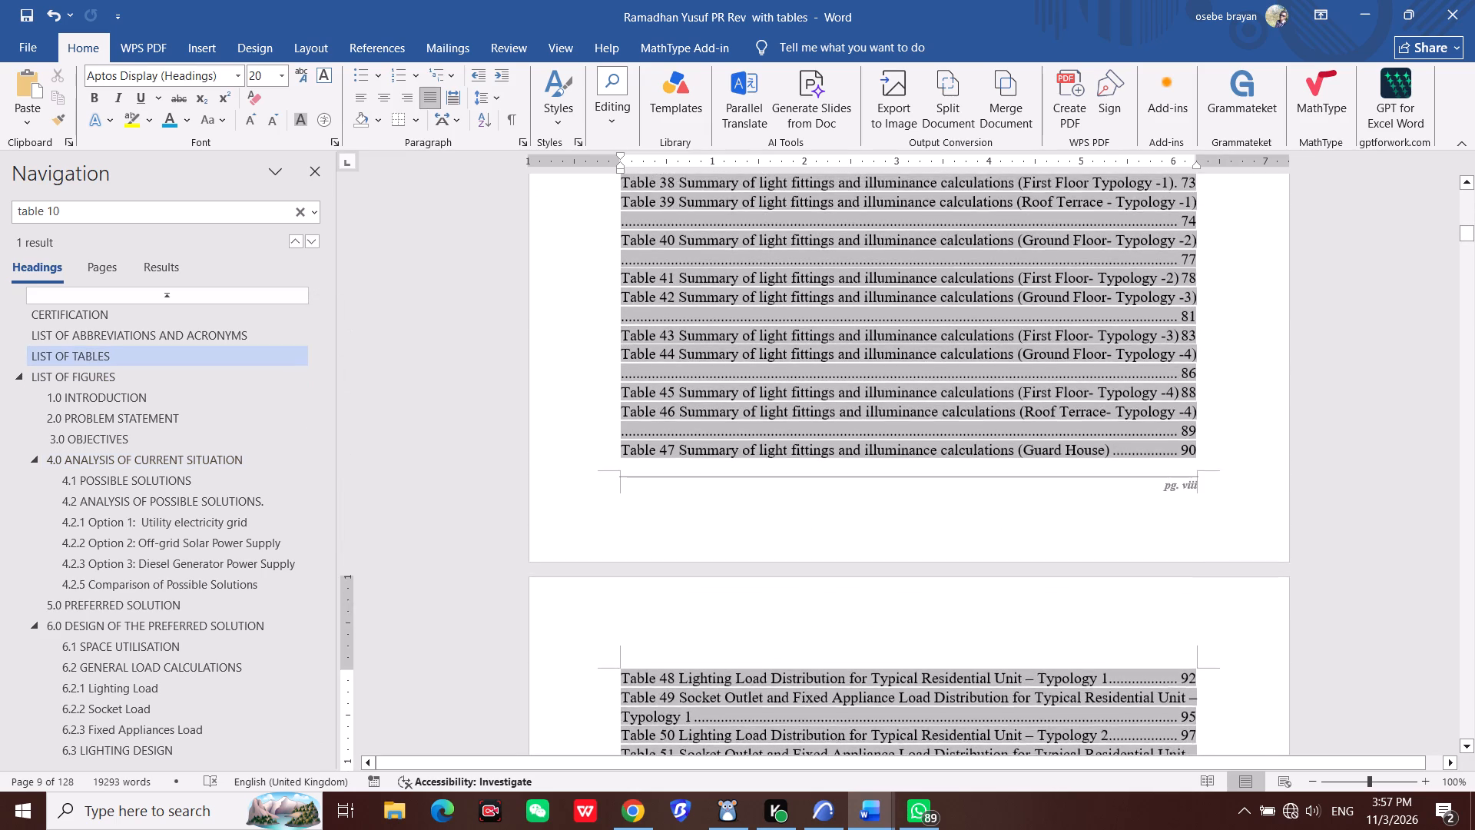
pyautogui.scroll(7, 721, 408)
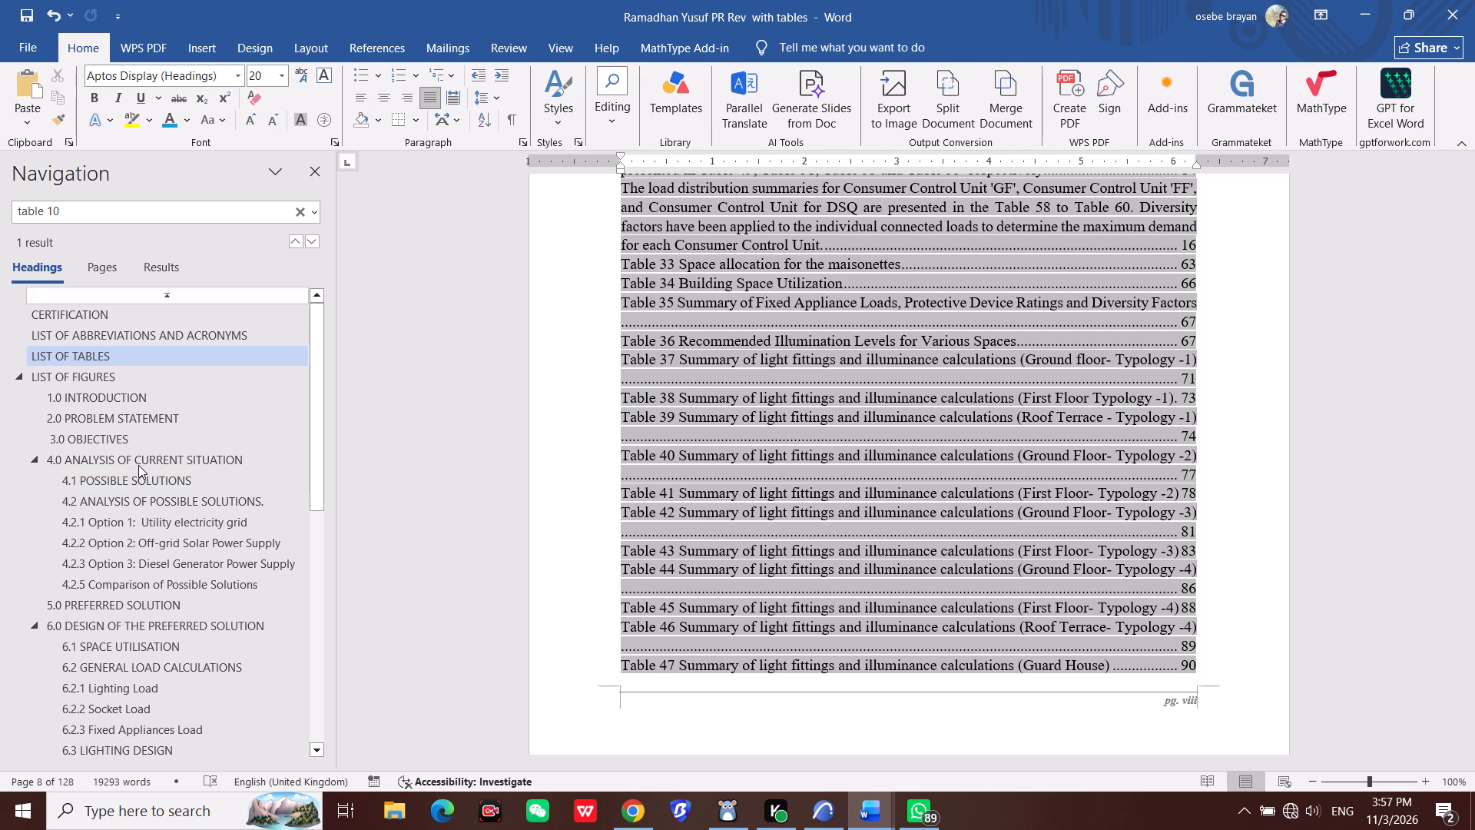
# Apply the Normal (Web) style to the paragraph under 4.2.1 Option 1: Utility electricity grid that references Table 57.
pyautogui.scroll(-2, 207, 662)
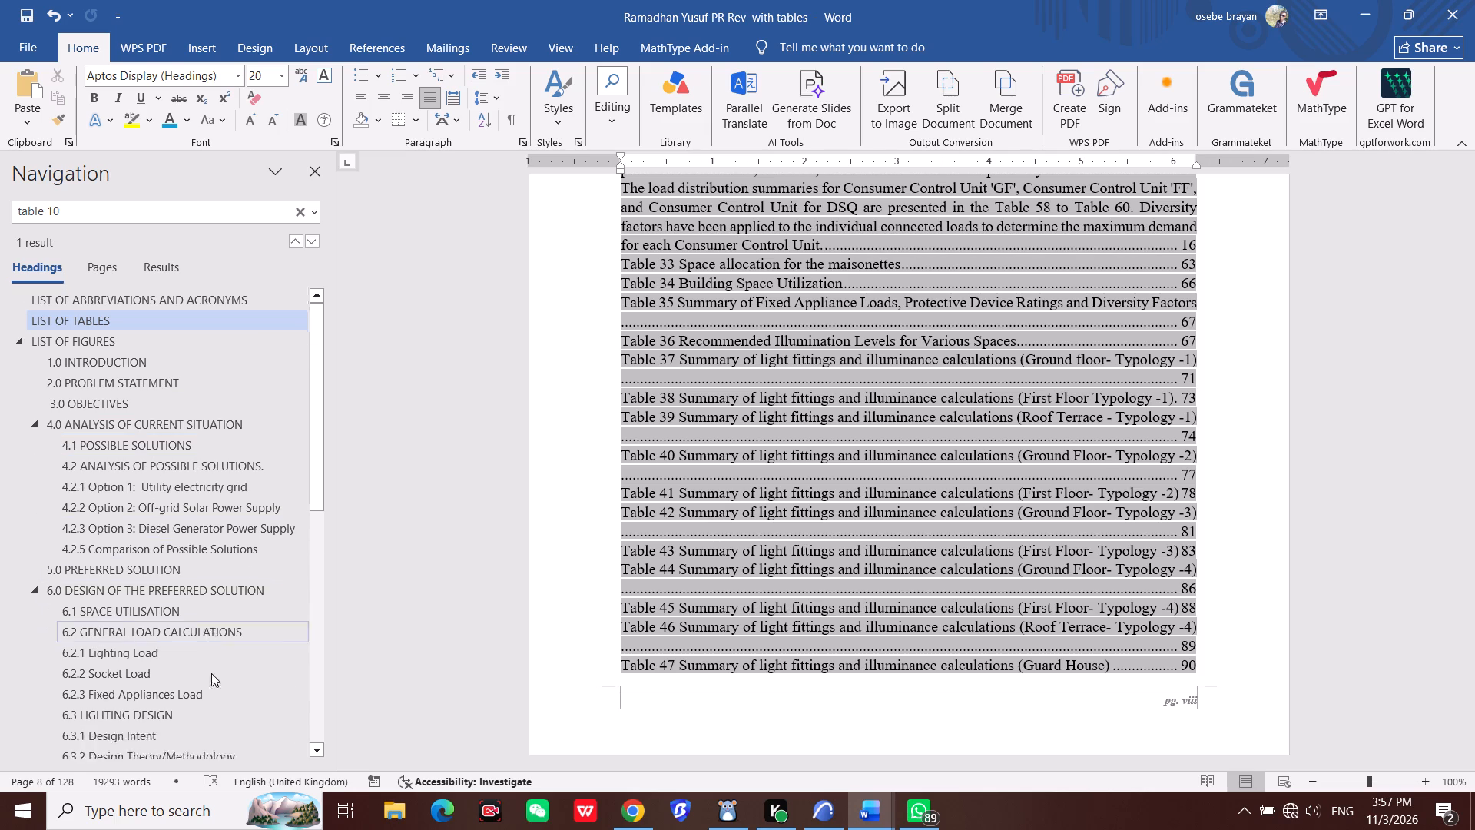
pyautogui.scroll(-13, 211, 673)
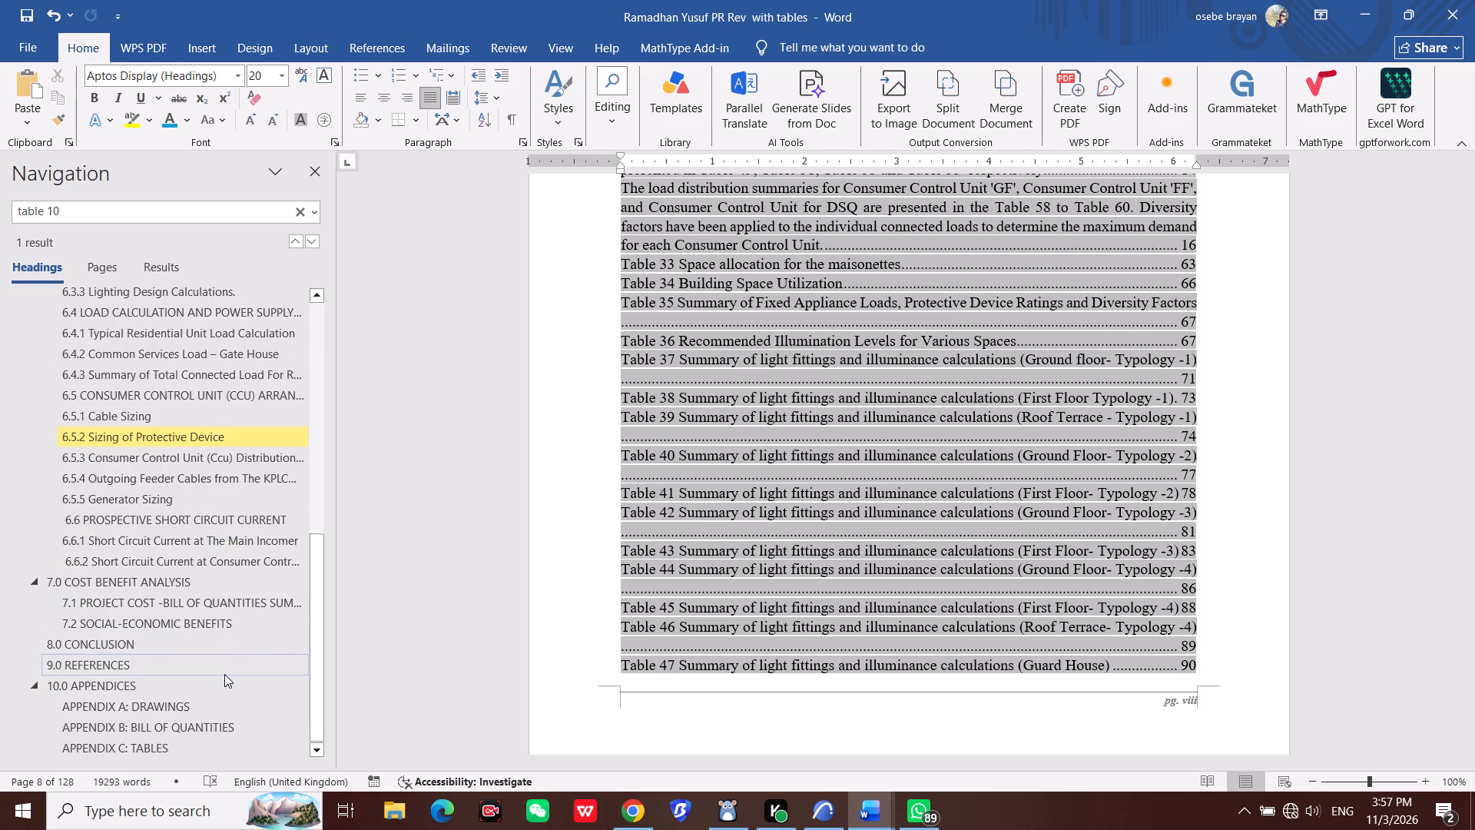
pyautogui.scroll(6, 224, 674)
pyautogui.scroll(8, 144, 465)
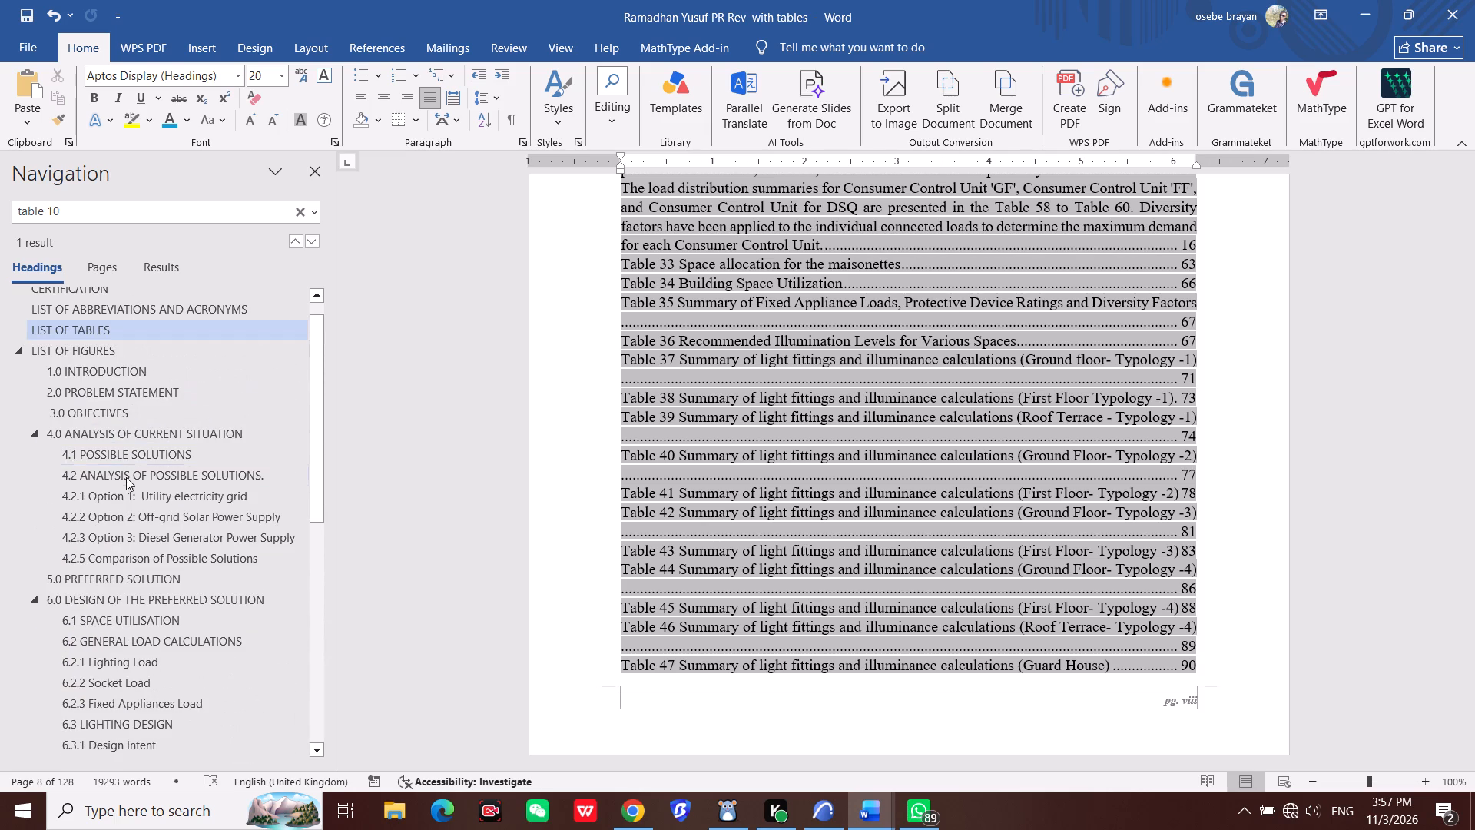
pyautogui.click(155, 370)
pyautogui.scroll(-20, 680, 523)
pyautogui.scroll(-20, 680, 523)
pyautogui.scroll(-3, 680, 523)
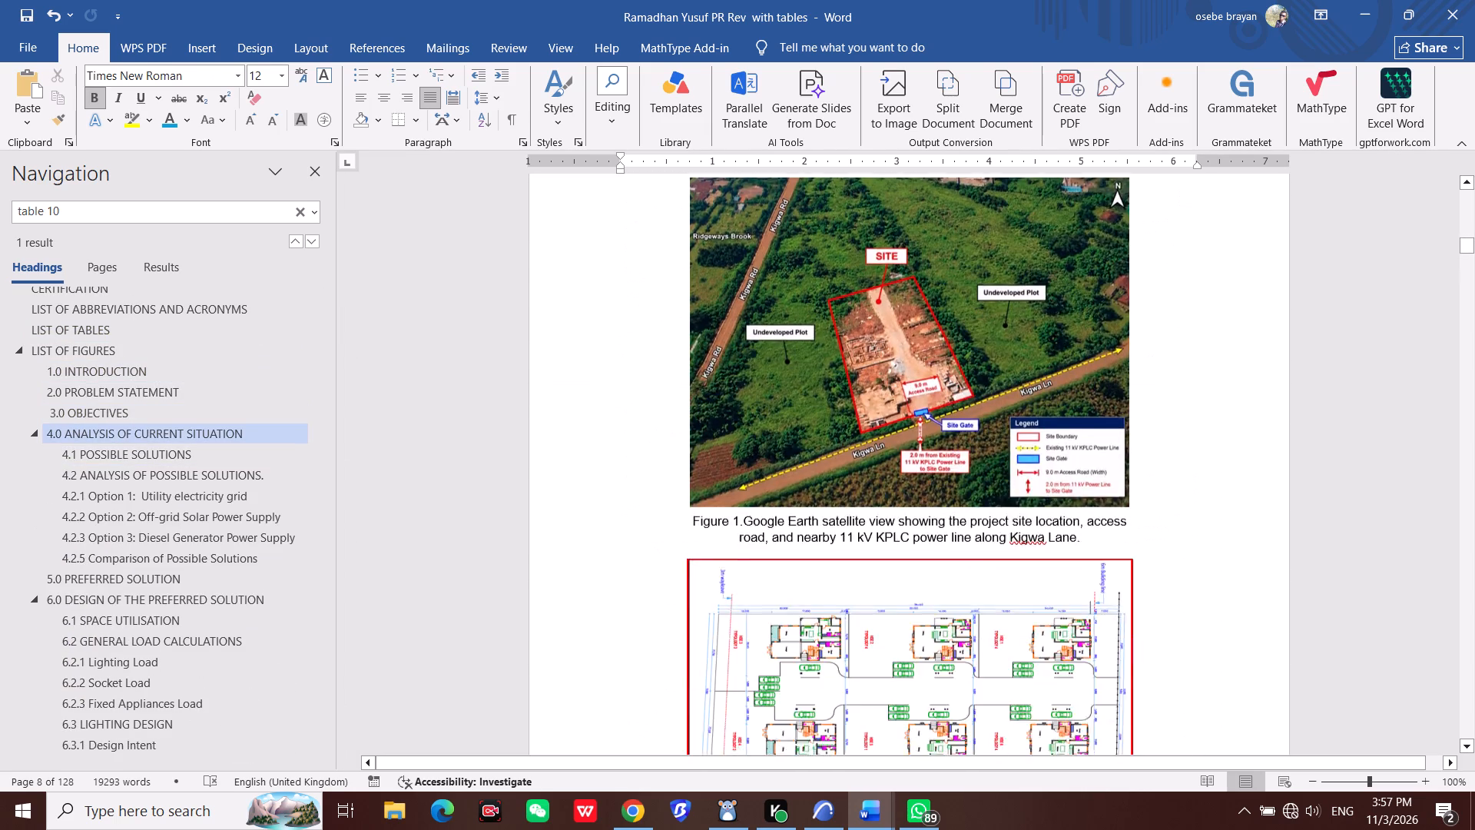
pyautogui.scroll(-20, 814, 530)
pyautogui.scroll(-12, 814, 530)
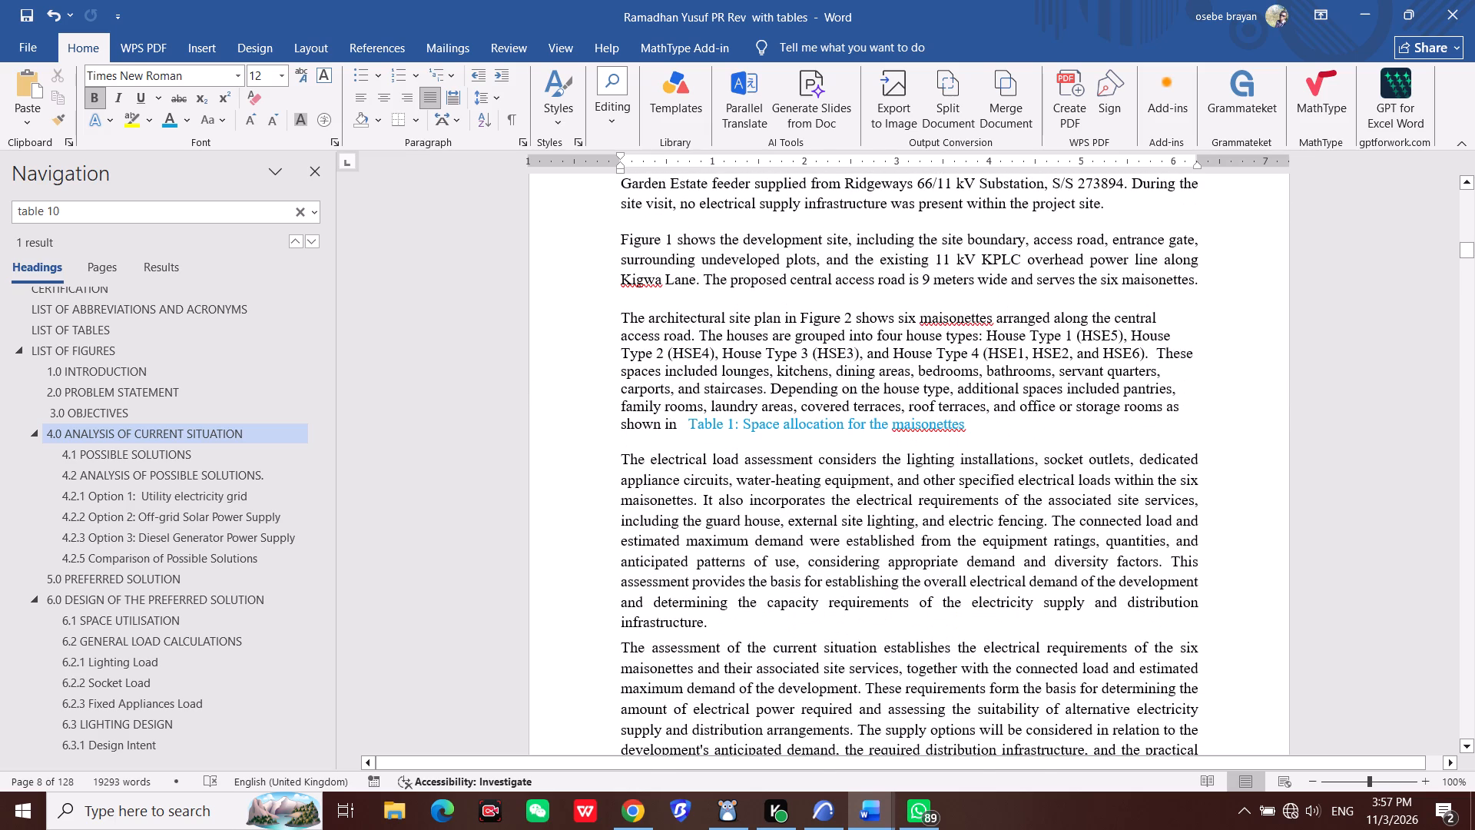
pyautogui.scroll(-20, 964, 447)
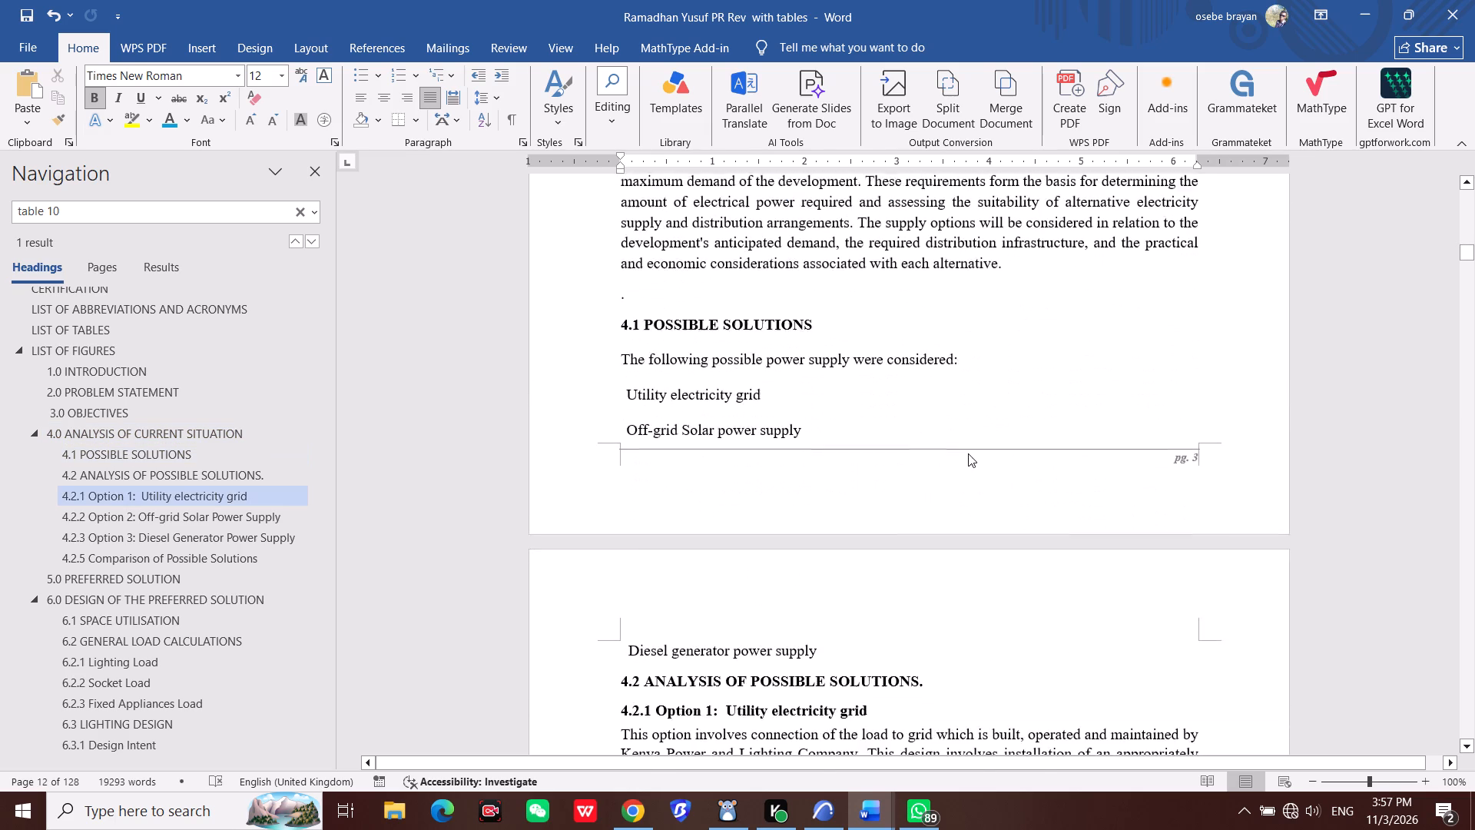
pyautogui.scroll(-6, 968, 453)
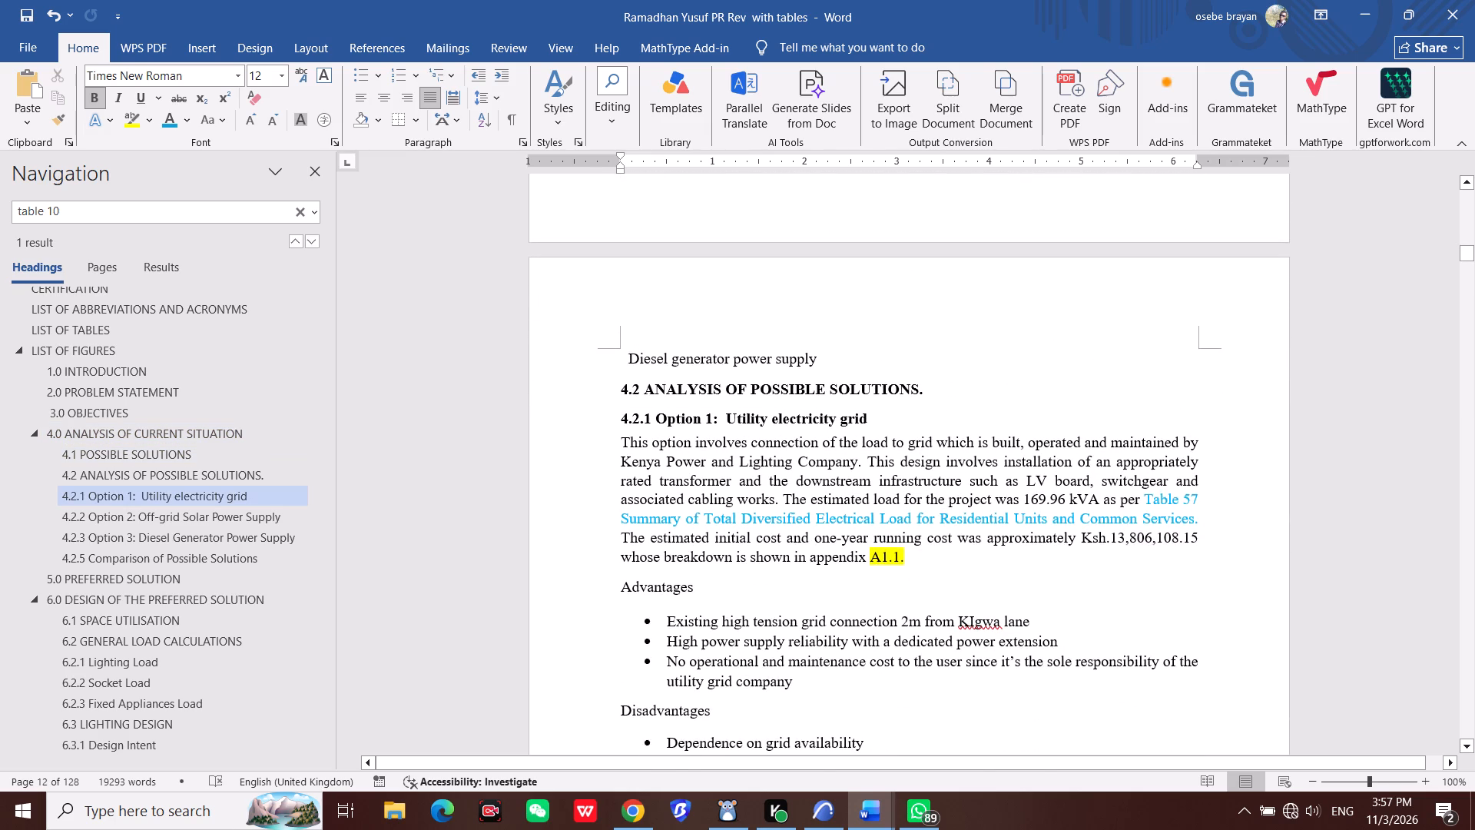
pyautogui.scroll(-2, 968, 453)
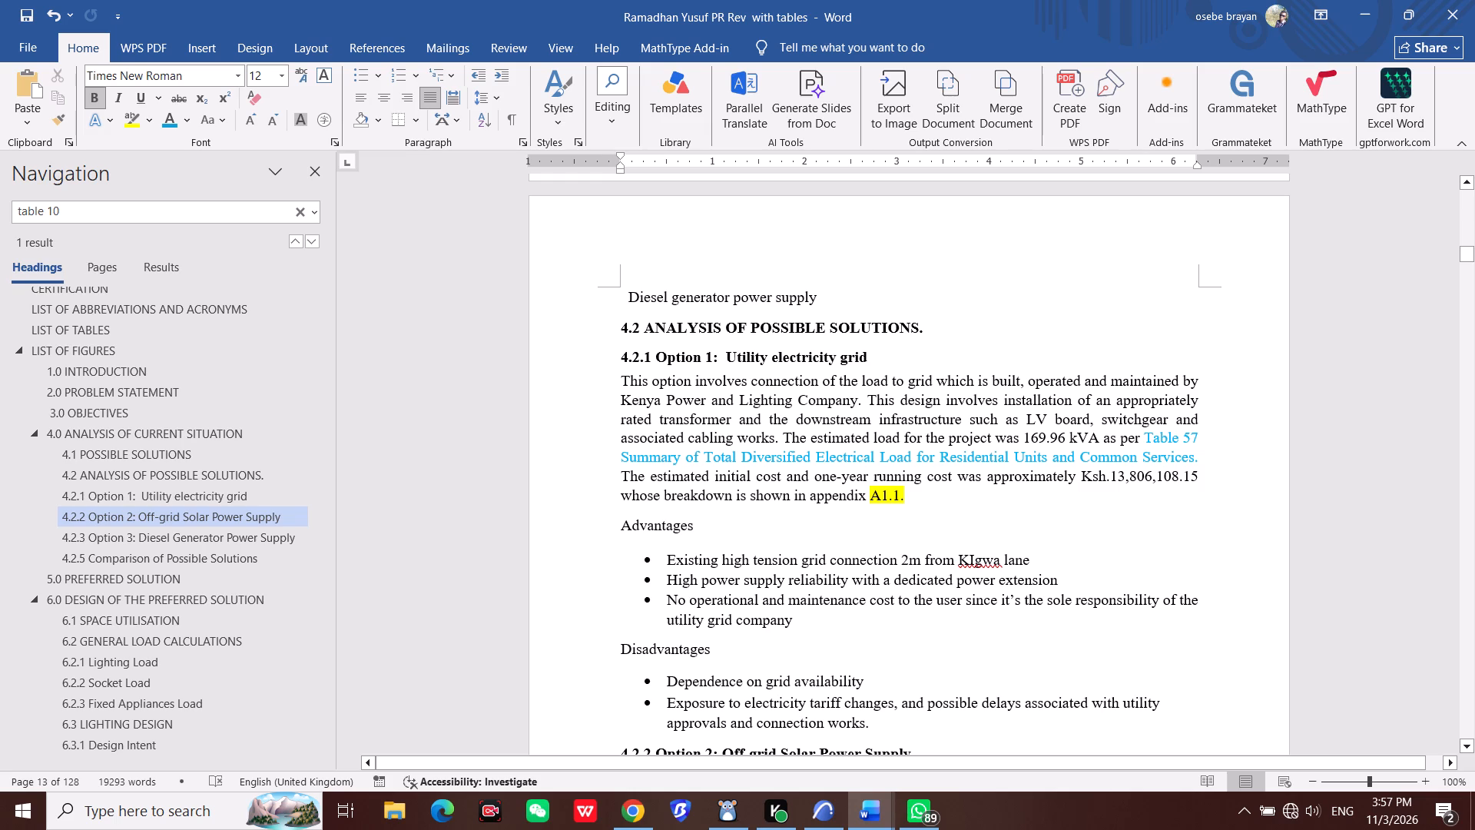
pyautogui.moveTo(624, 384); pyautogui.dragTo(700, 397)
pyautogui.moveTo(700, 397); pyautogui.dragTo(926, 513)
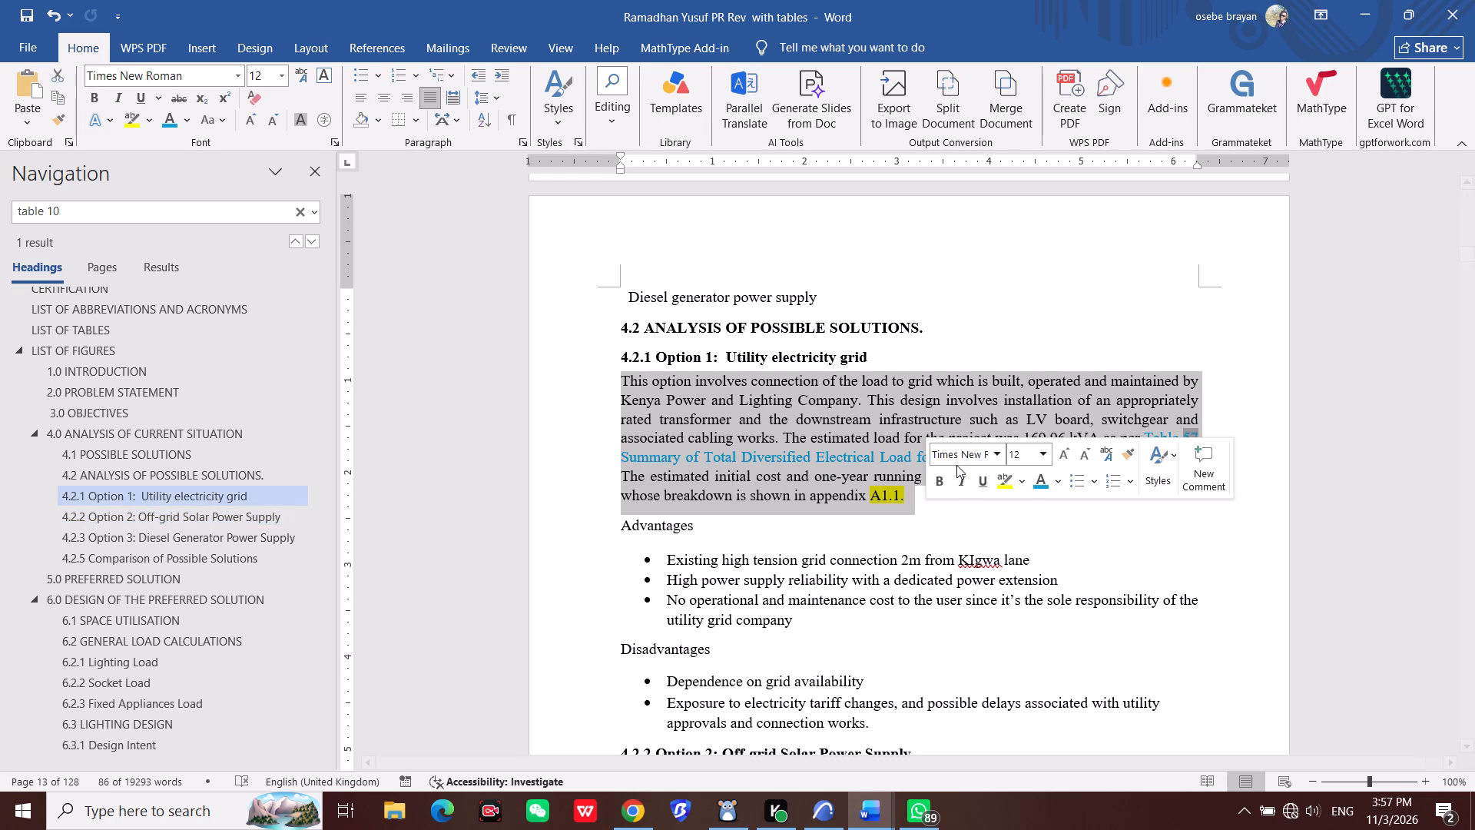
pyautogui.click(557, 128)
pyautogui.click(724, 168)
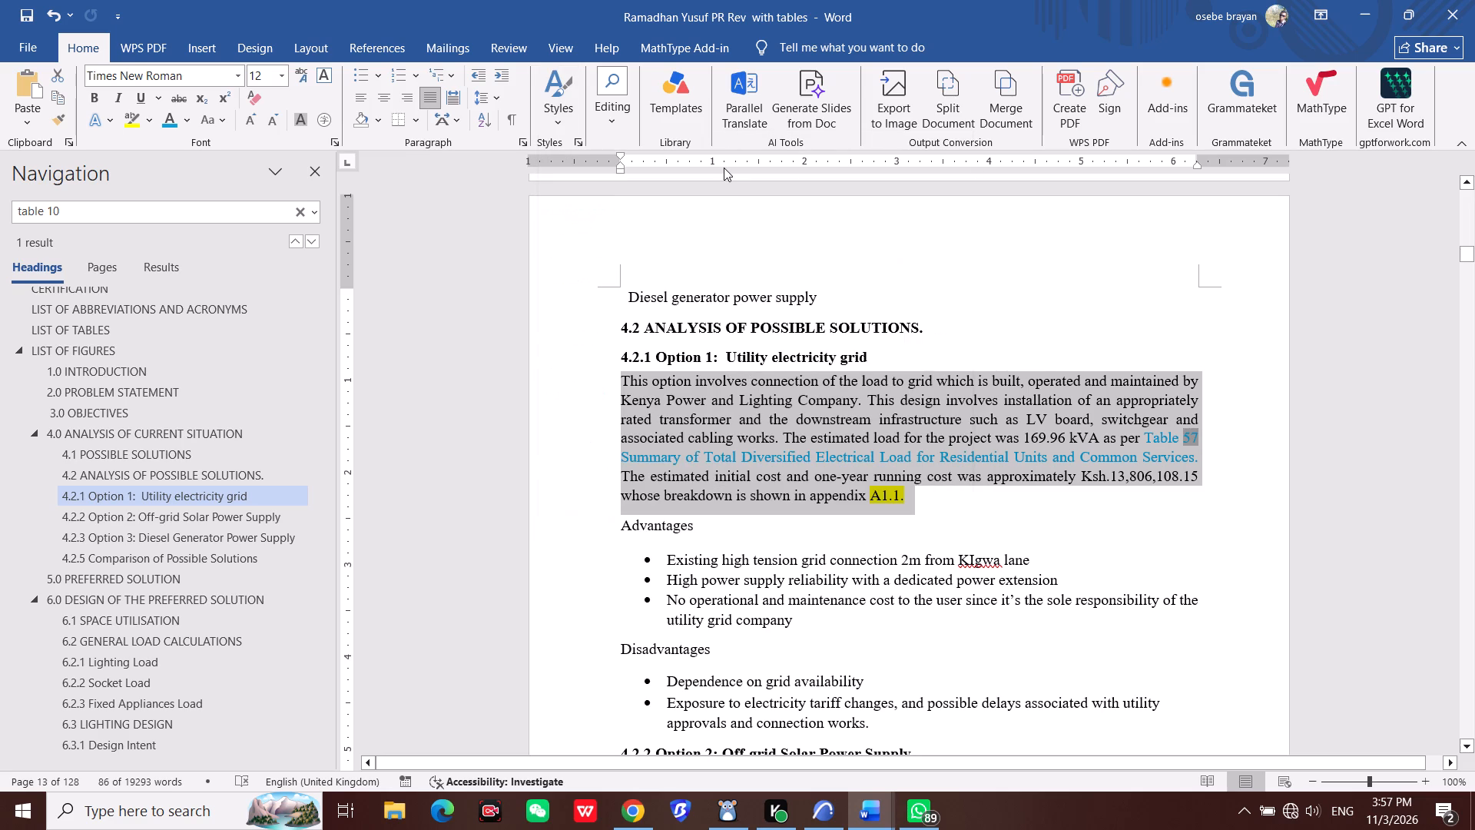
pyautogui.click(555, 115)
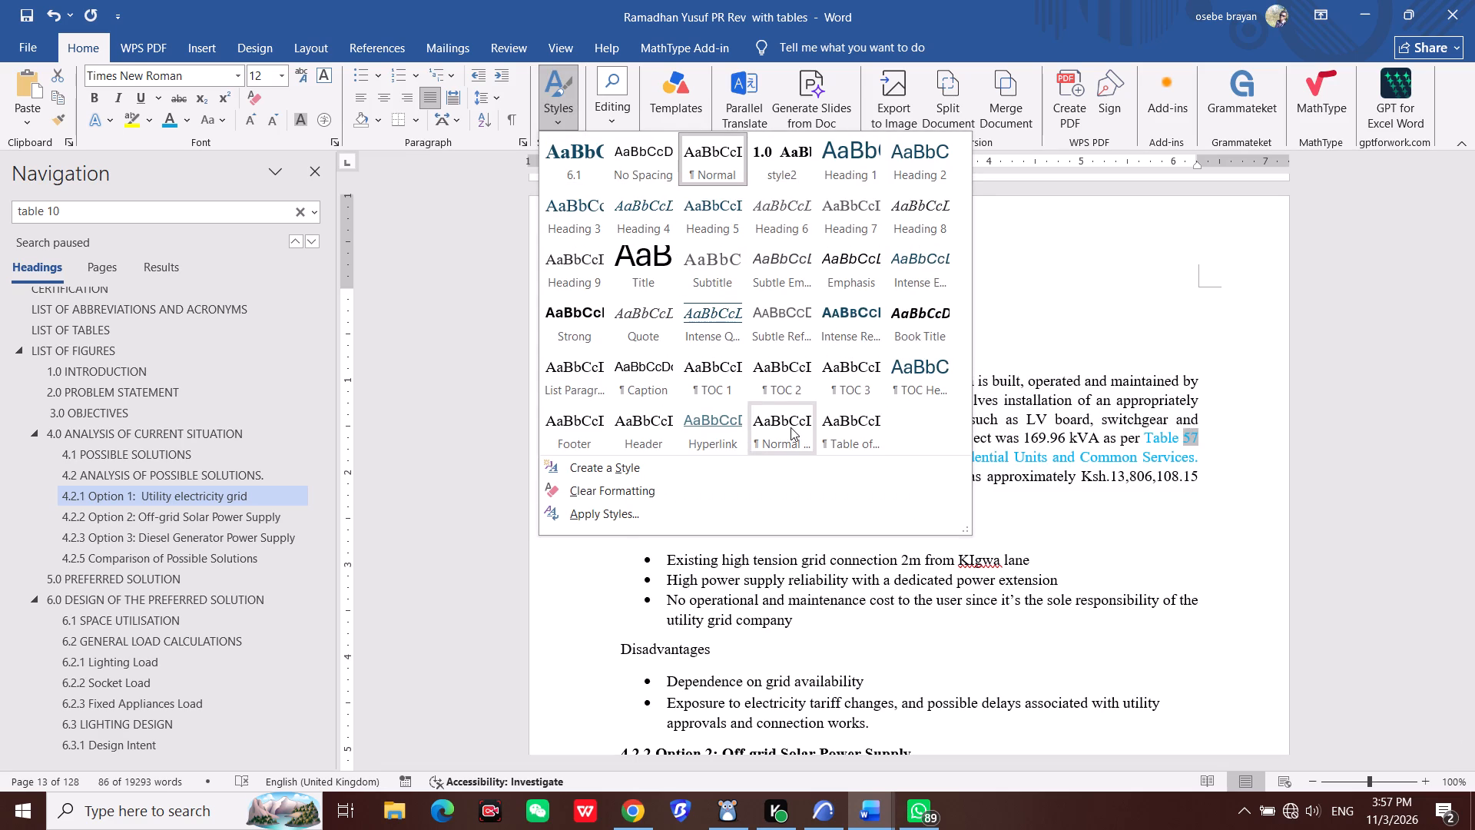
pyautogui.click(791, 427)
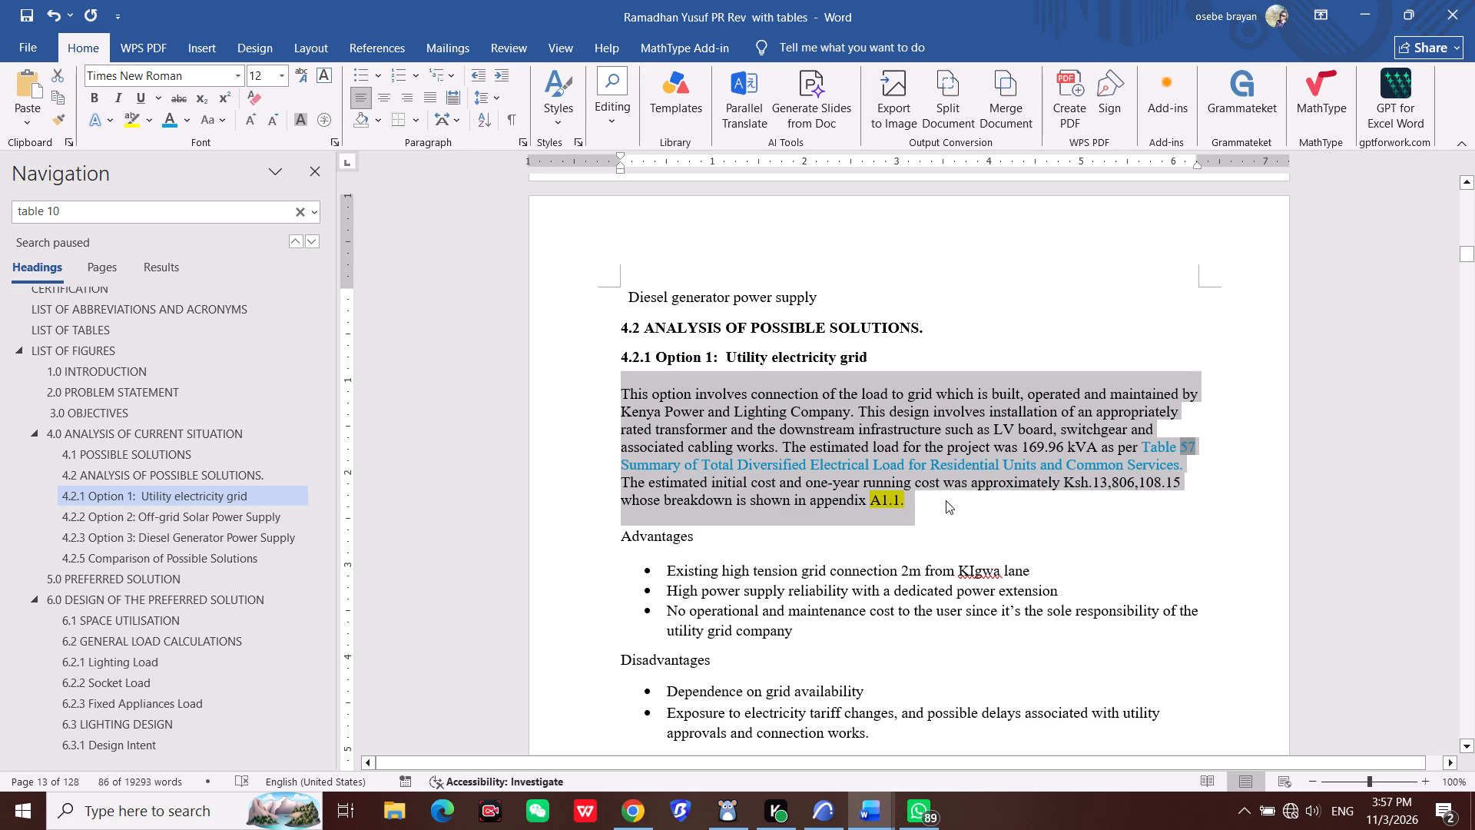
pyautogui.click(946, 500)
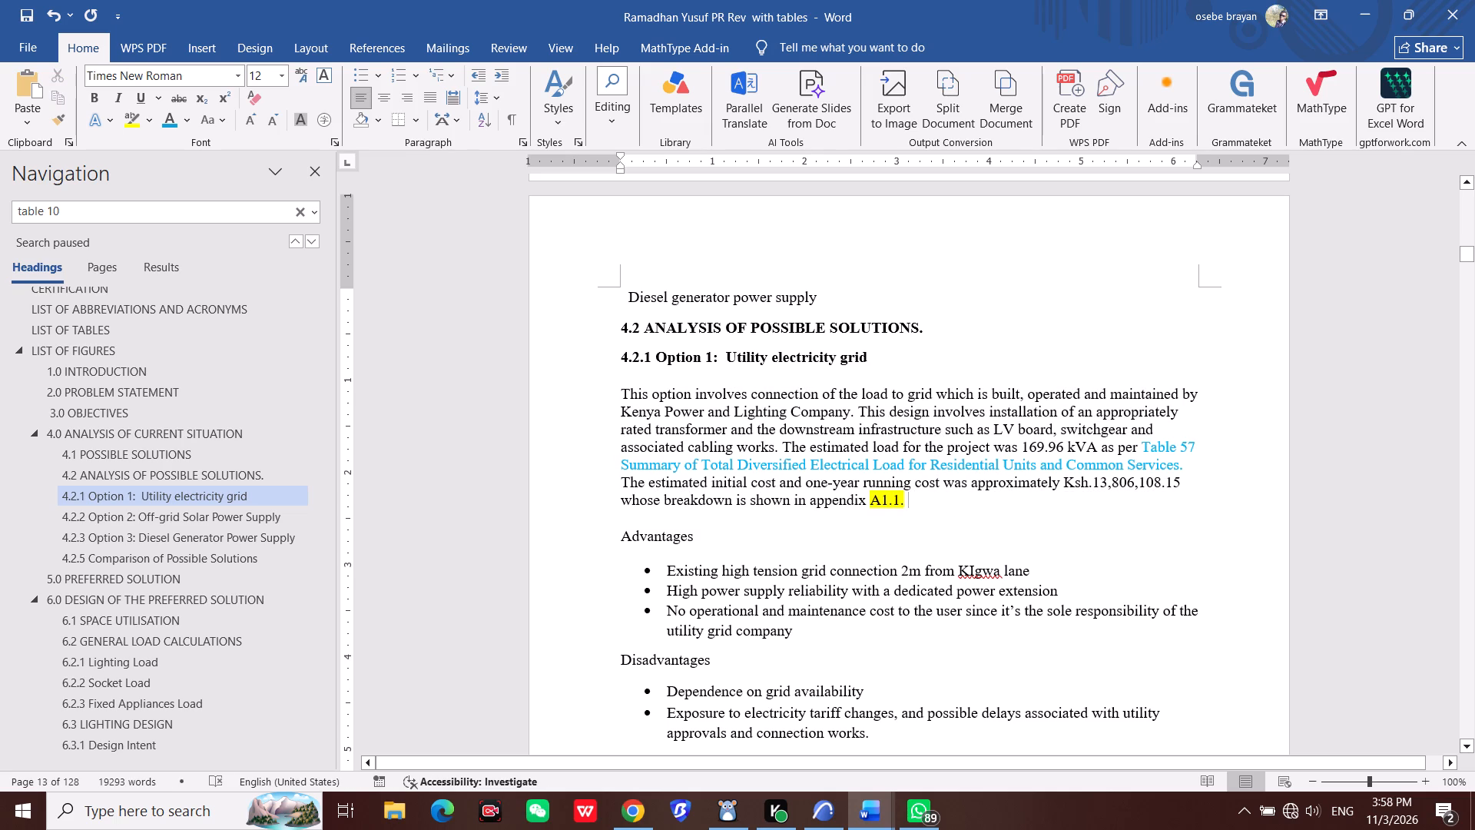
# Check which style is assigned to the paragraph under 4.2.1 Option 1: Utility electricity grid.
pyautogui.click(956, 473)
pyautogui.click(972, 466)
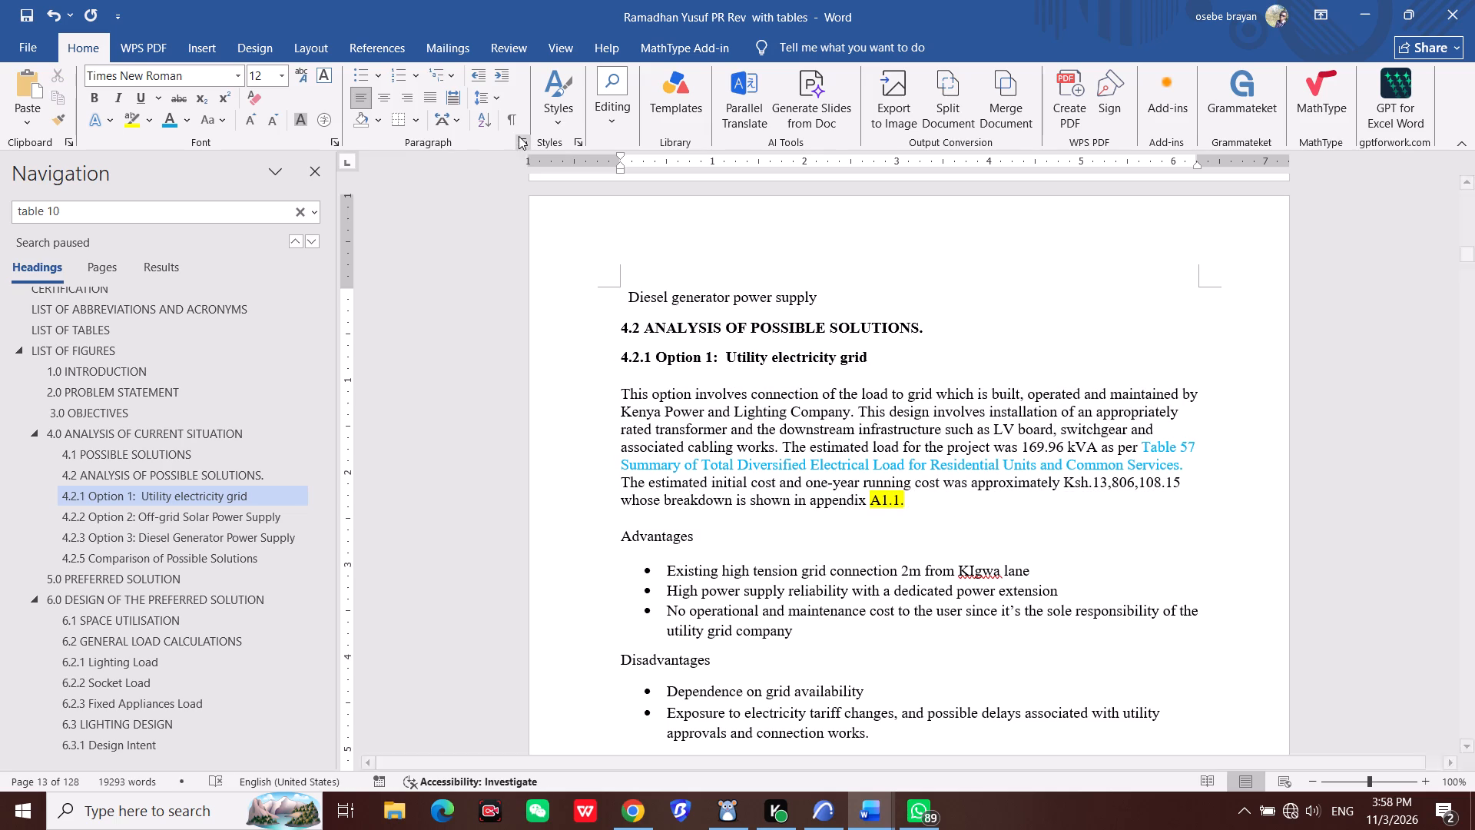
pyautogui.click(568, 111)
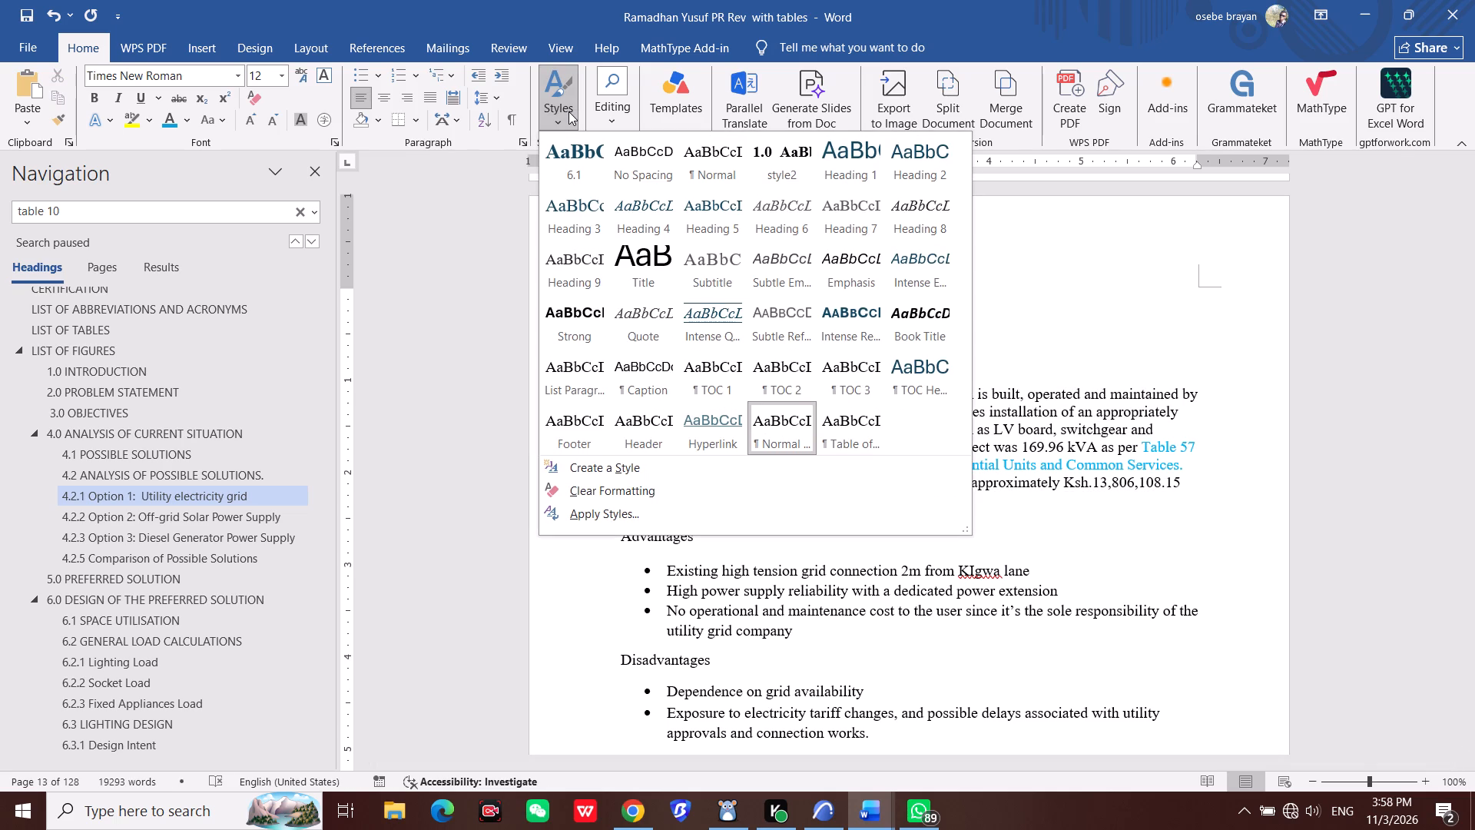
pyautogui.click(1056, 523)
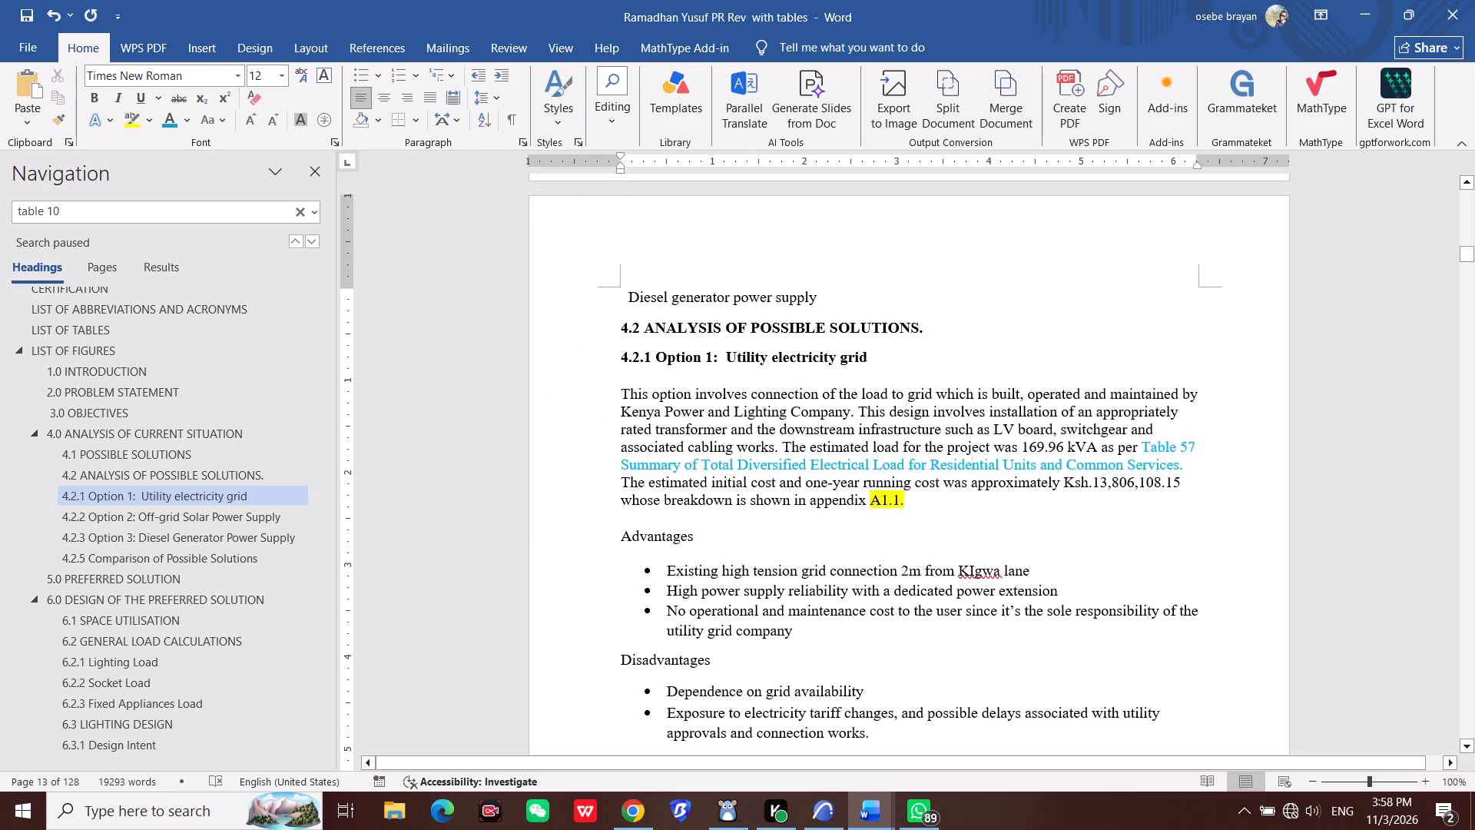
# Apply the Normal (Web) style to the paragraph under 6.2.3 Fixed Appliances Load that references Table 35, including the reference text.
pyautogui.scroll(-1, 960, 466)
pyautogui.scroll(-9, 802, 389)
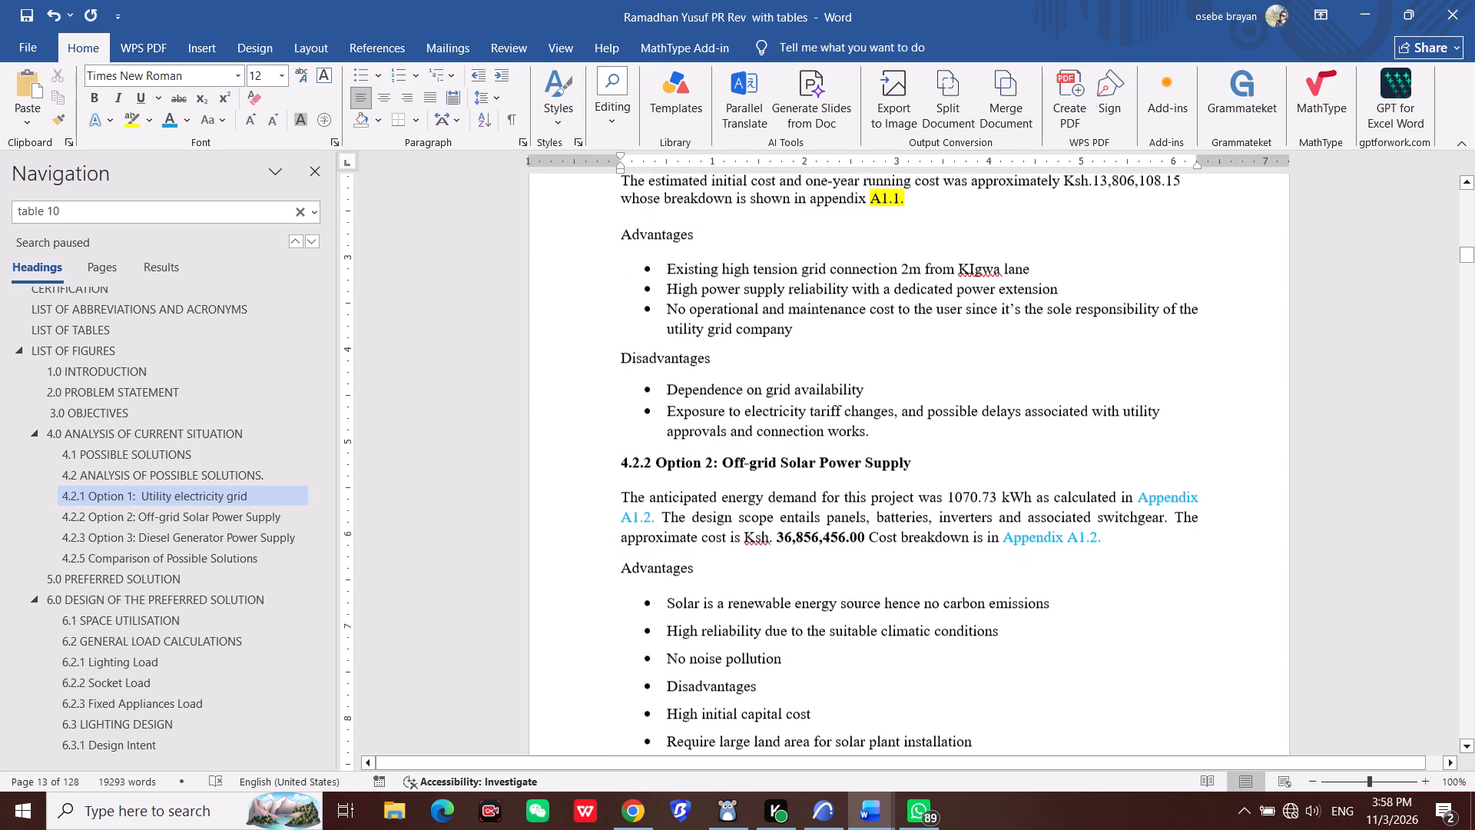
pyautogui.scroll(-20, 855, 406)
pyautogui.scroll(-5, 855, 406)
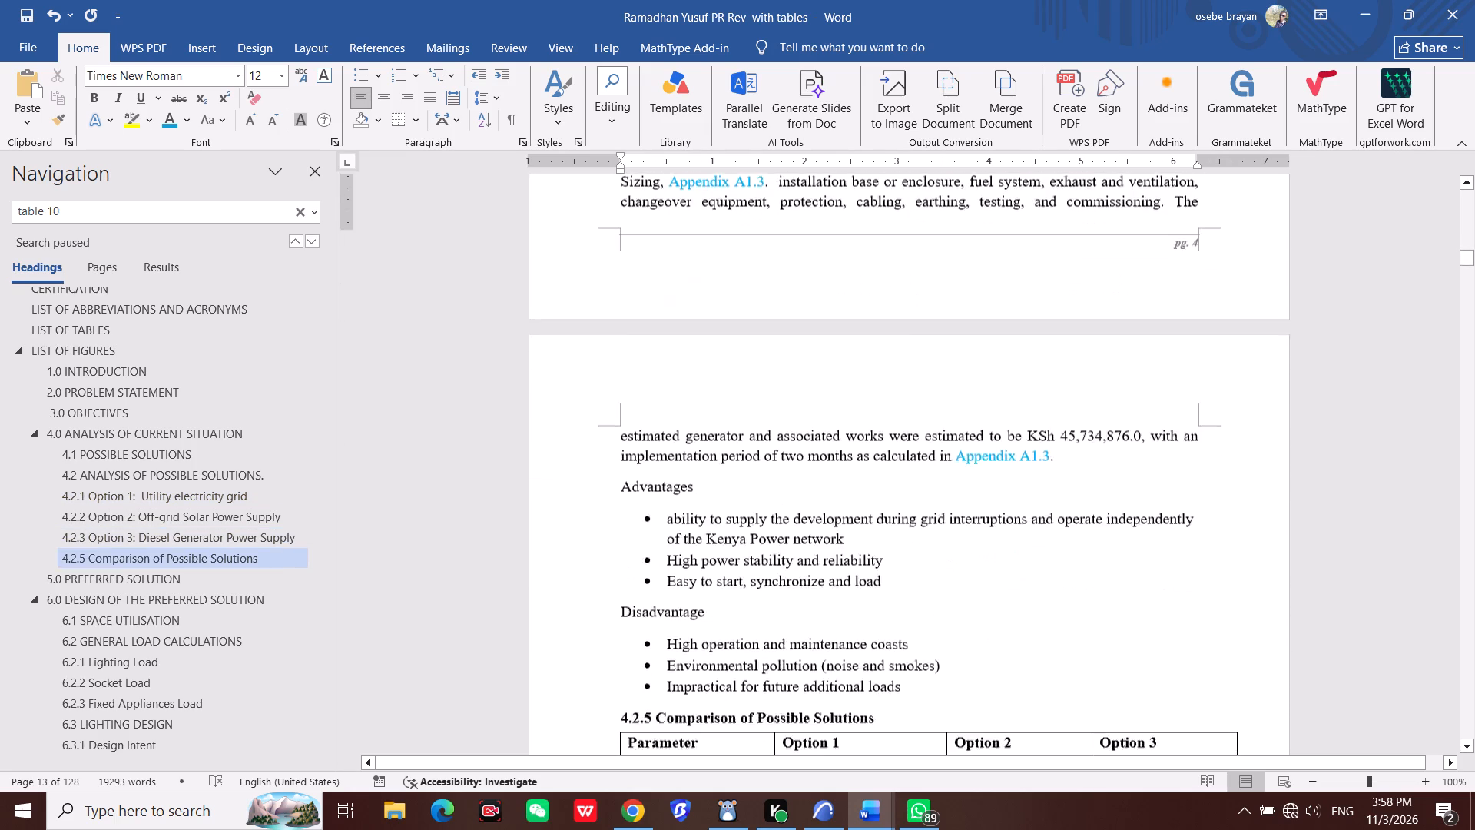
pyautogui.scroll(-5, 860, 453)
pyautogui.scroll(-15, 810, 490)
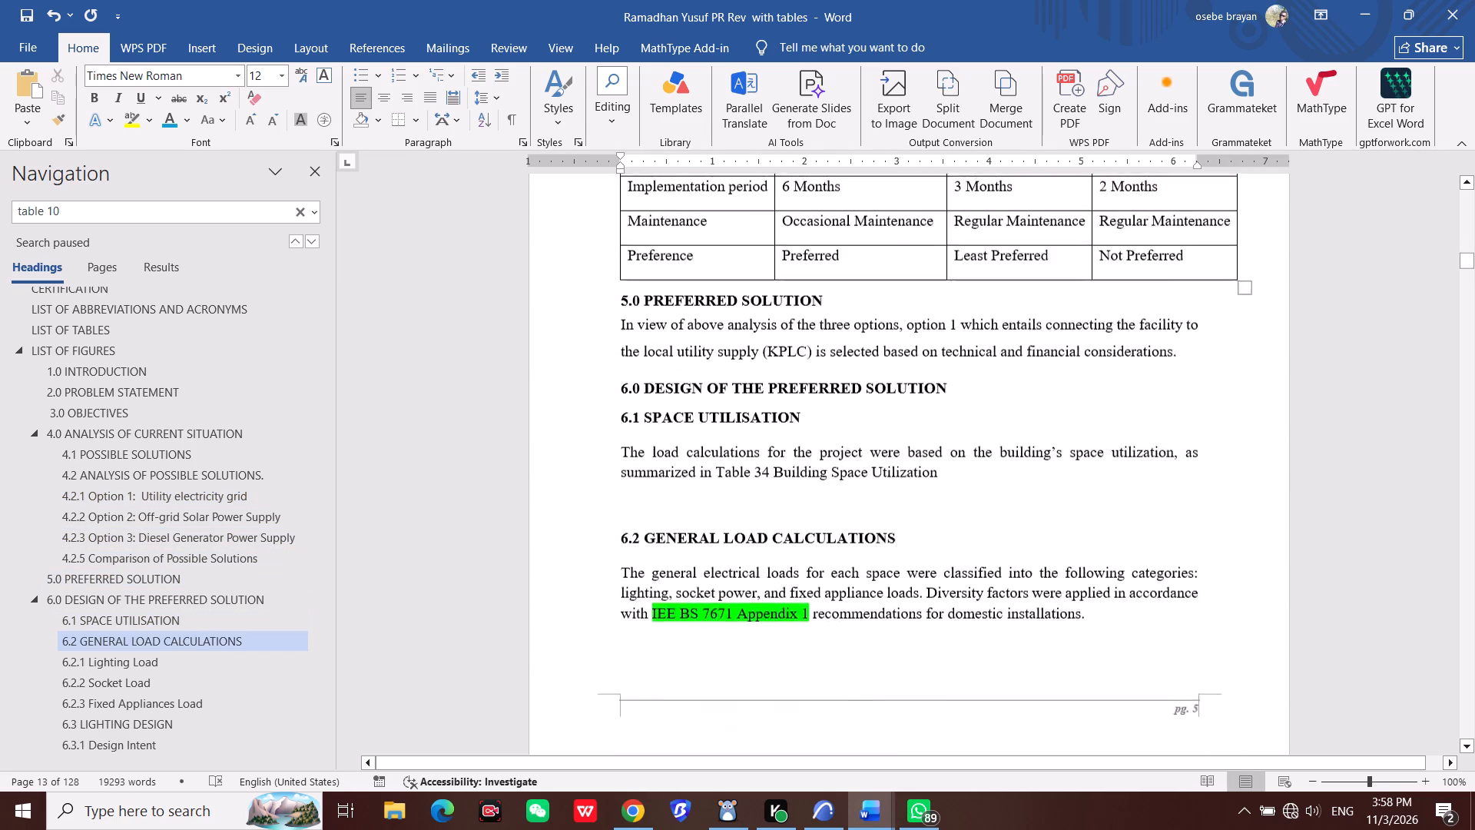
pyautogui.scroll(-1, 802, 516)
pyautogui.scroll(1, 802, 516)
pyautogui.scroll(-20, 802, 516)
pyautogui.scroll(-3, 802, 516)
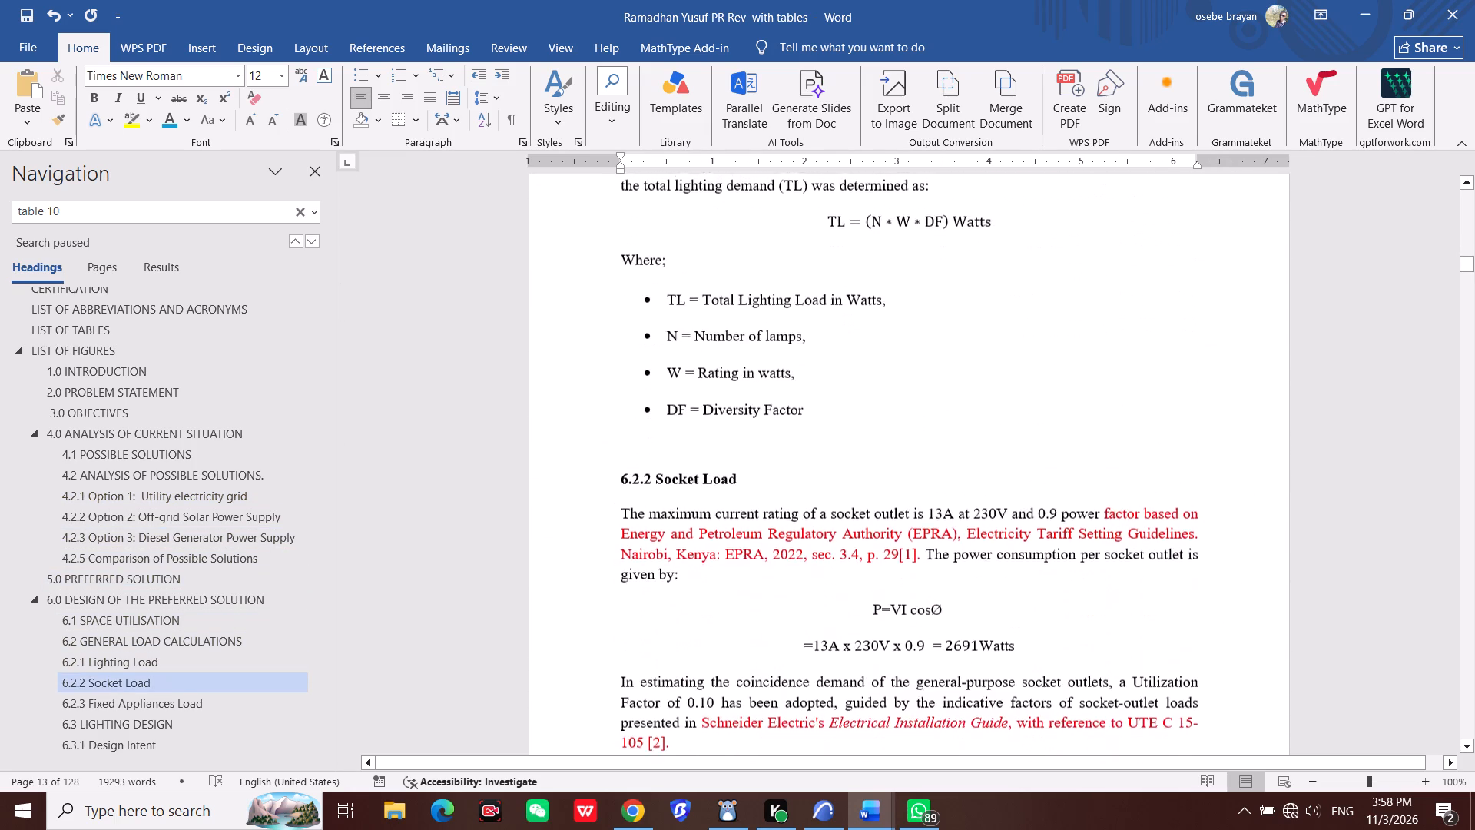
pyautogui.scroll(-16, 795, 510)
pyautogui.scroll(-5, 795, 506)
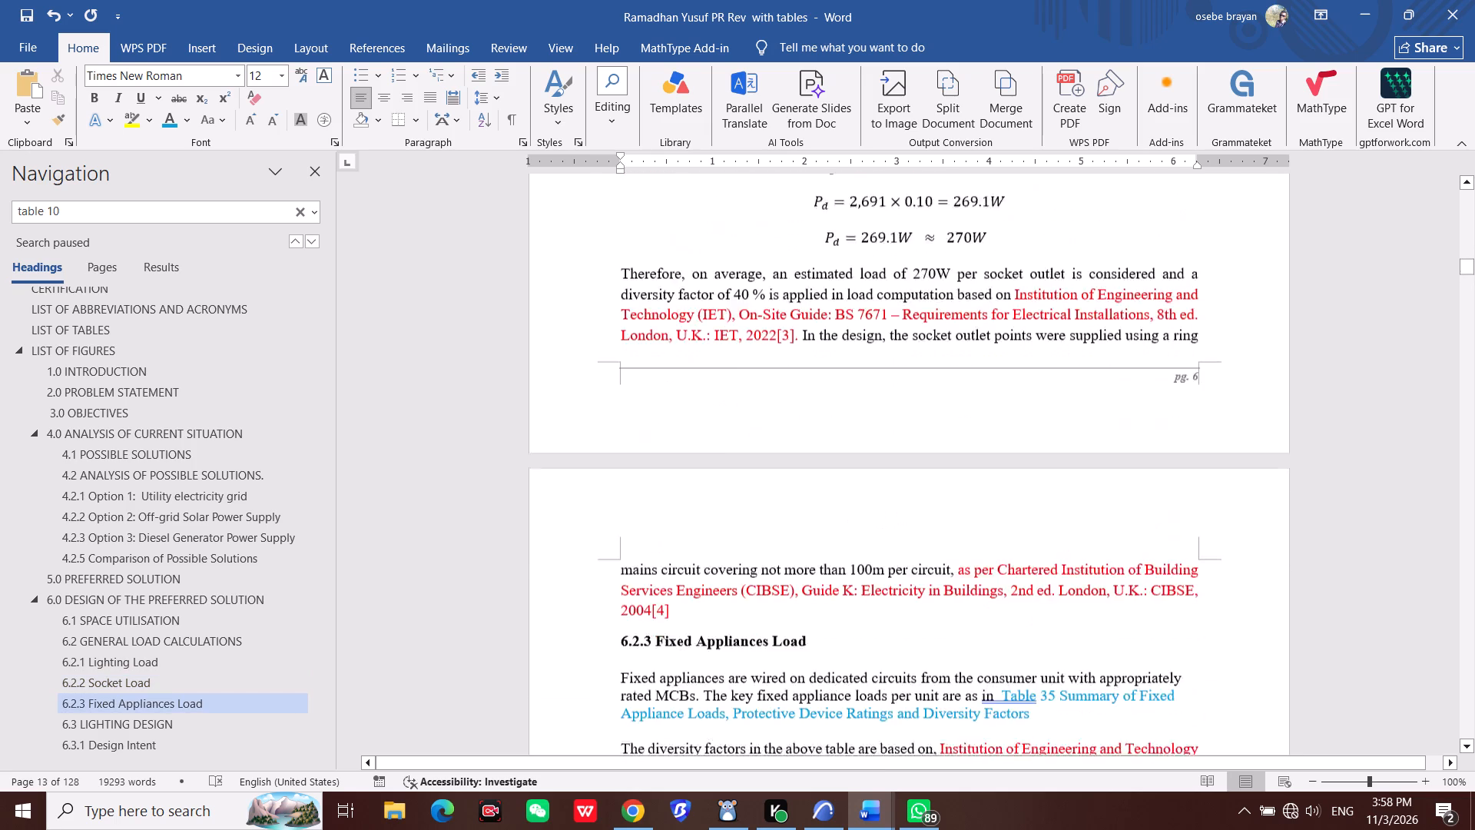
pyautogui.scroll(-8, 795, 506)
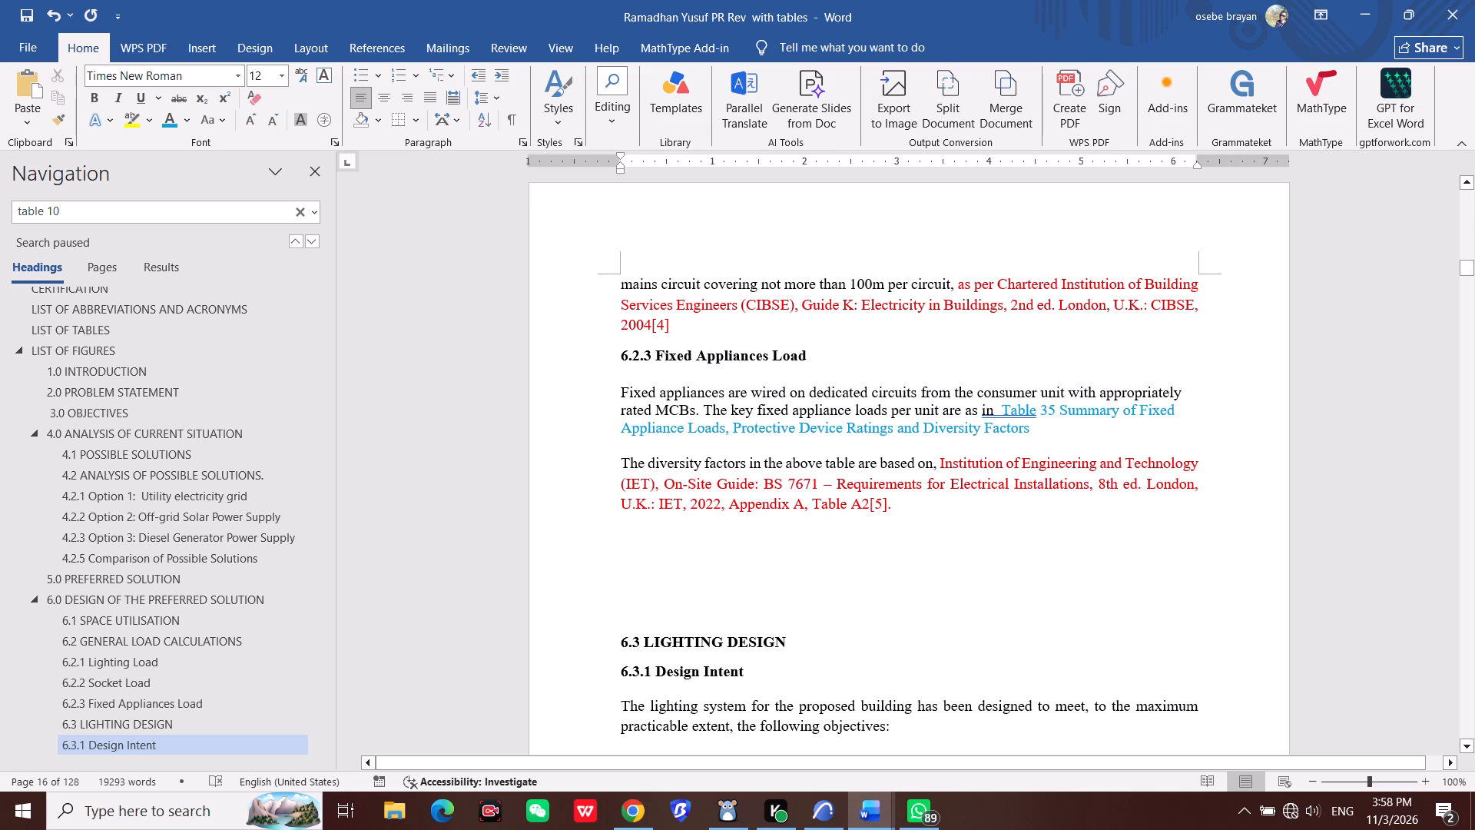
pyautogui.moveTo(622, 387); pyautogui.dragTo(1044, 441)
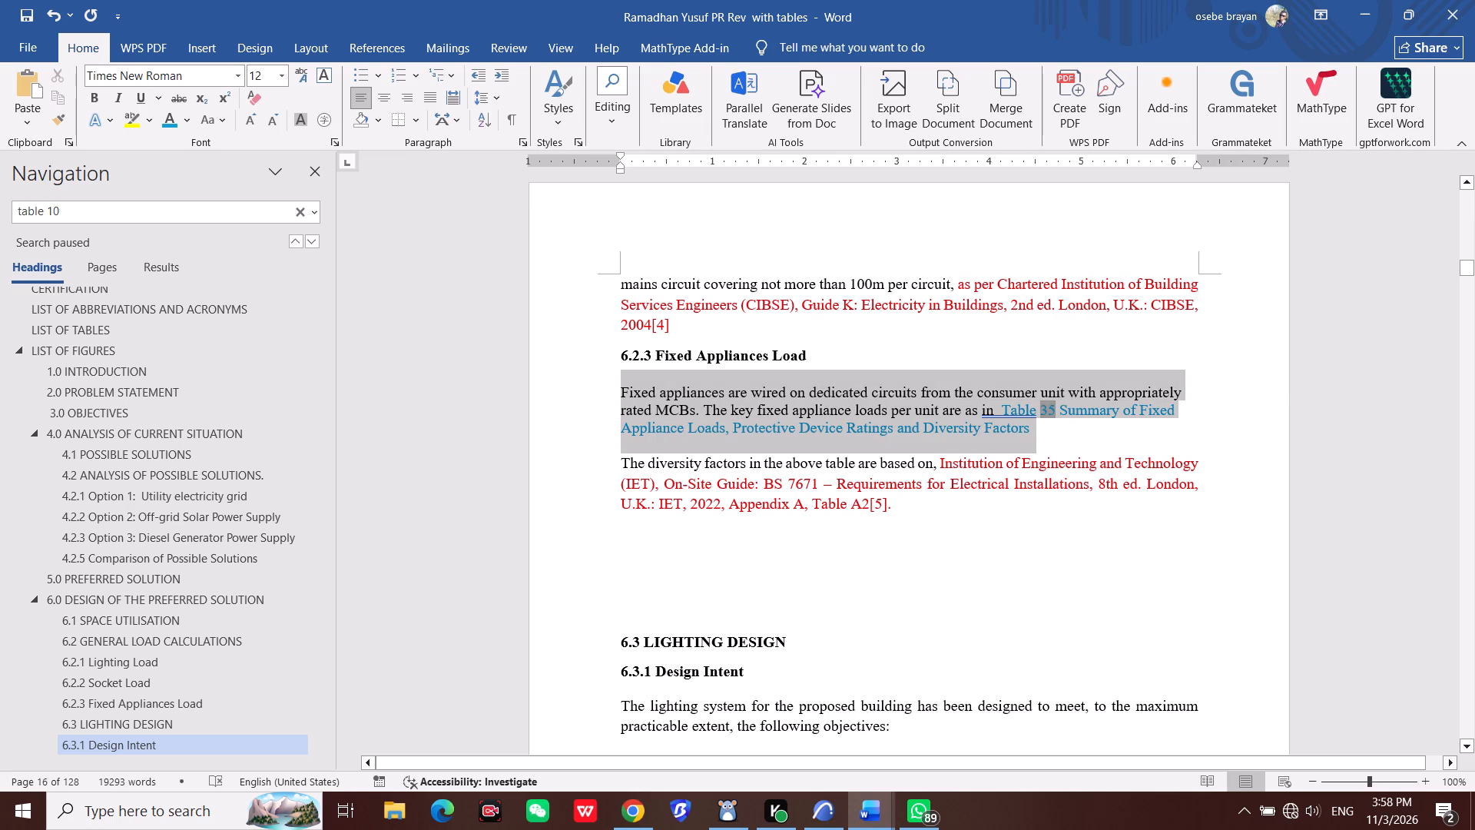
pyautogui.click(559, 115)
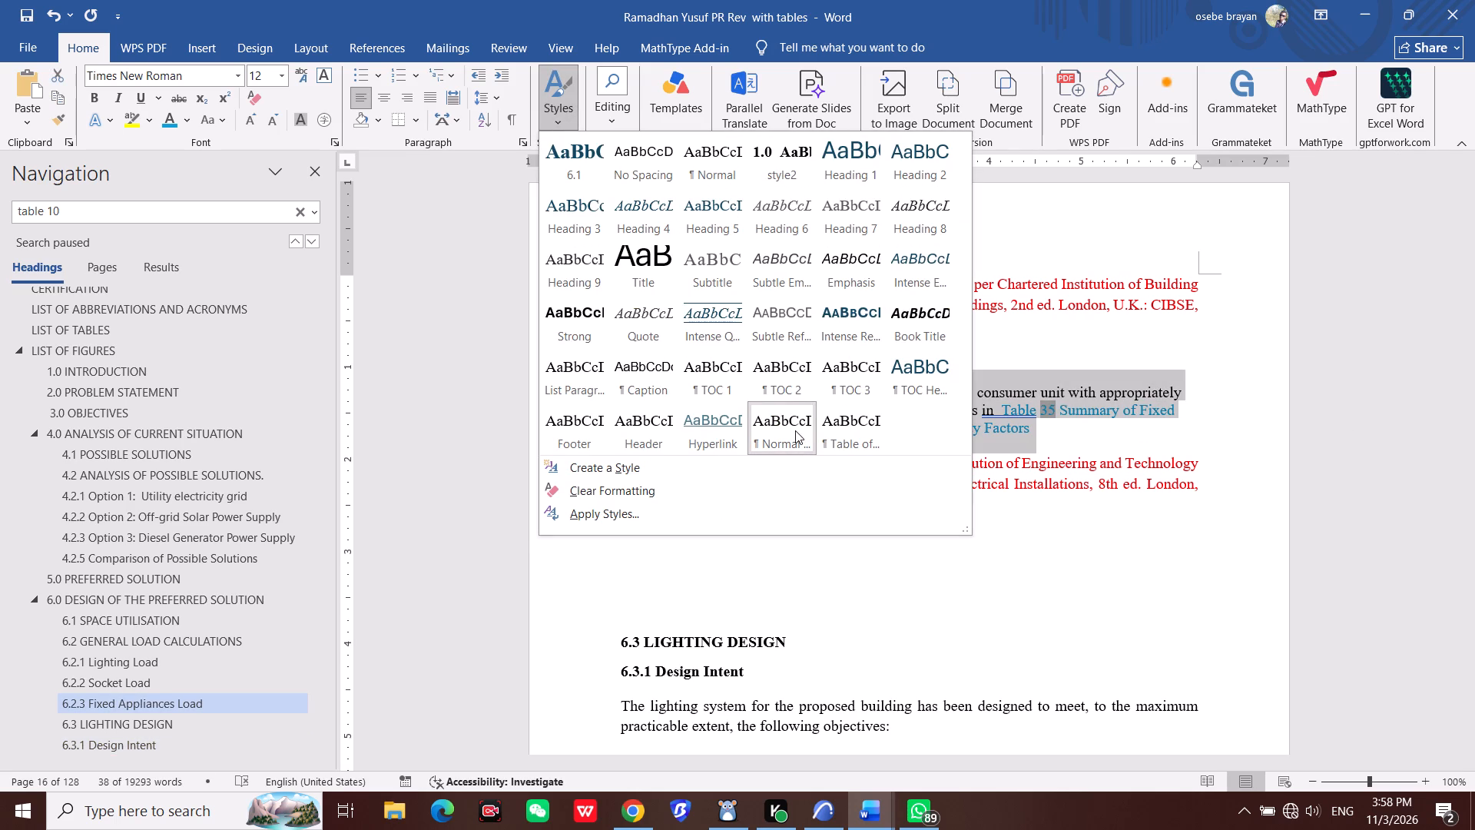
pyautogui.click(795, 430)
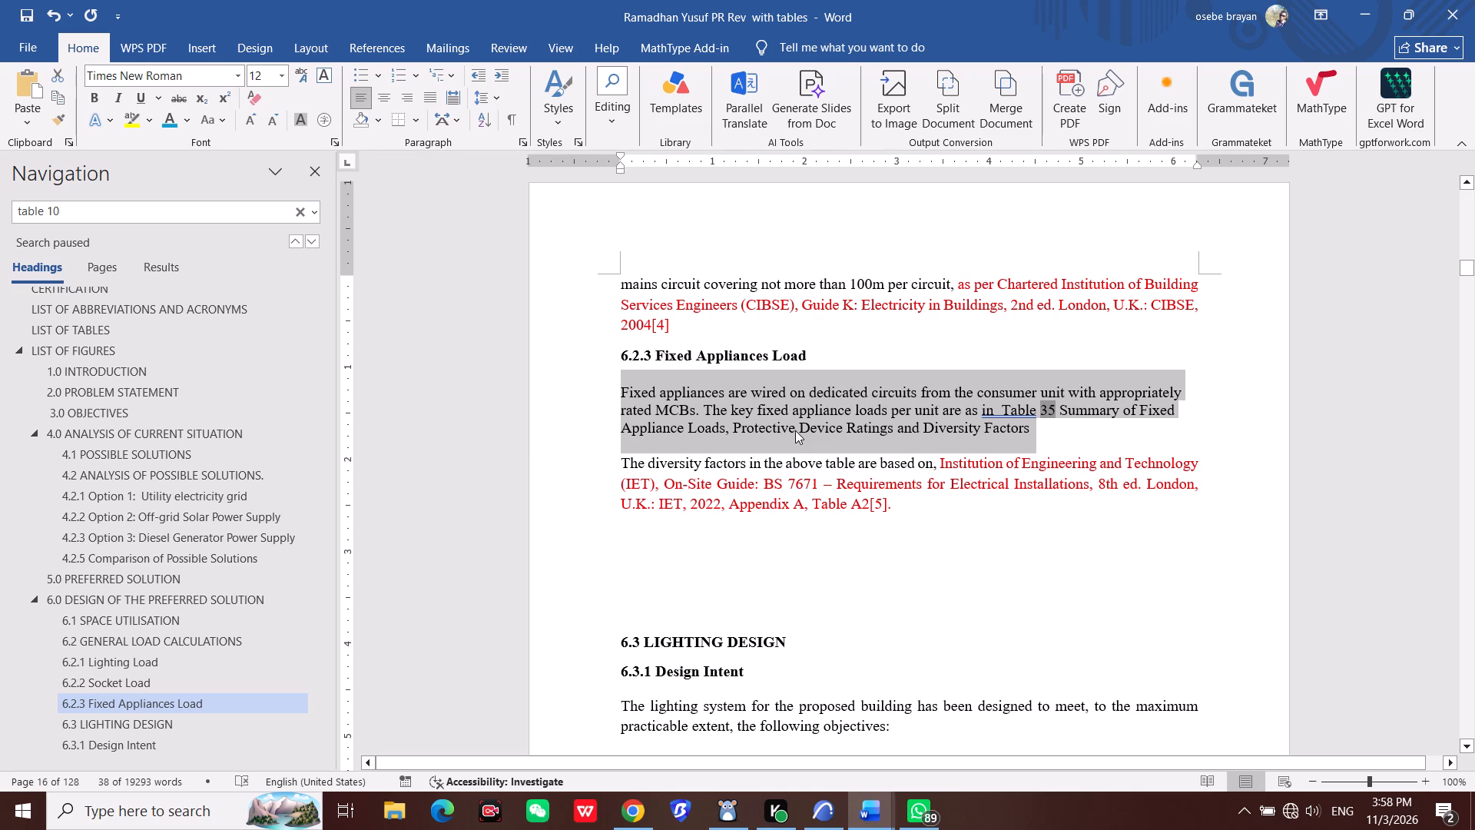
pyautogui.click(1003, 432)
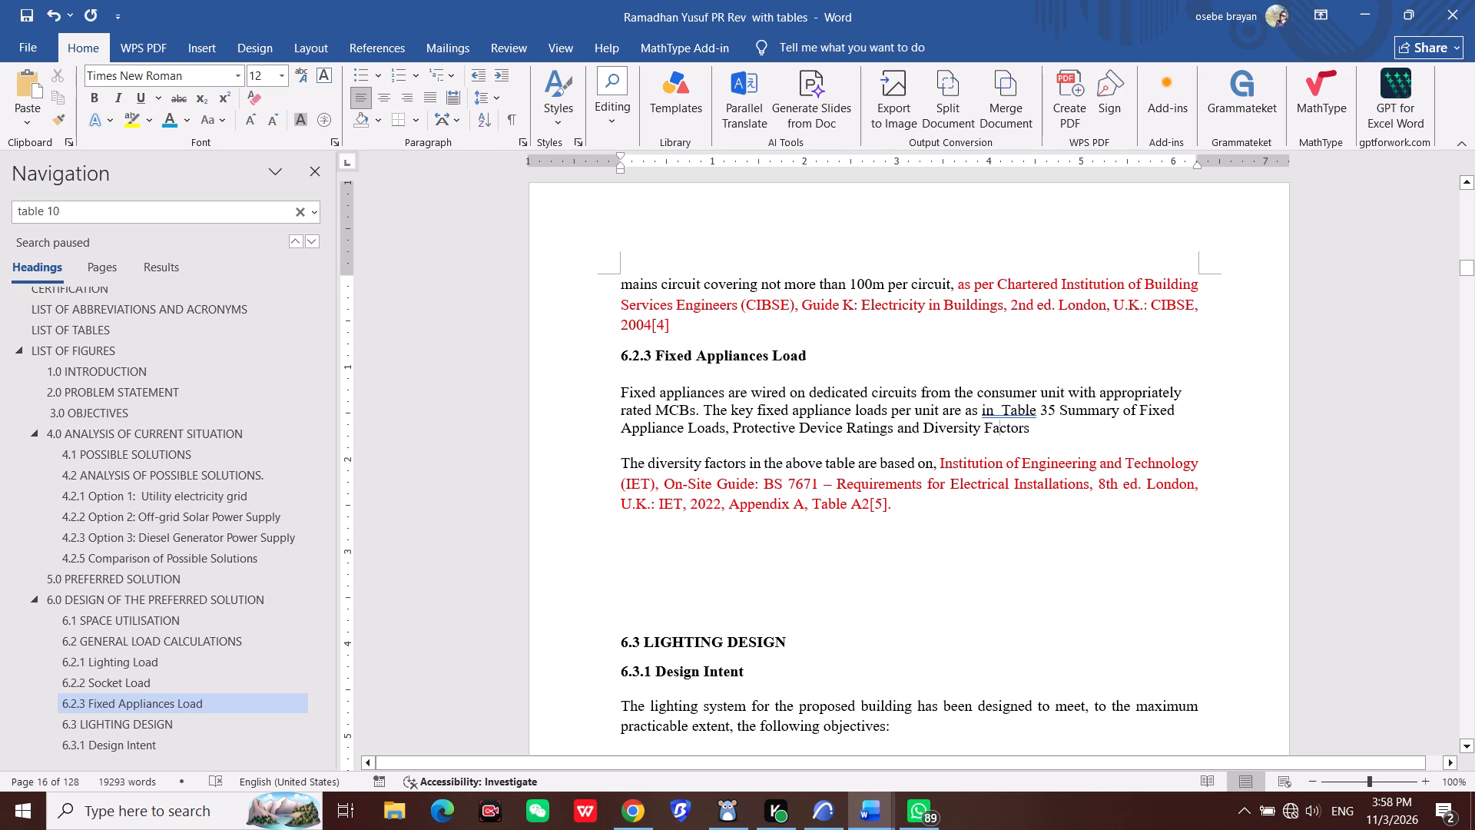
pyautogui.moveTo(1001, 412); pyautogui.dragTo(1026, 433)
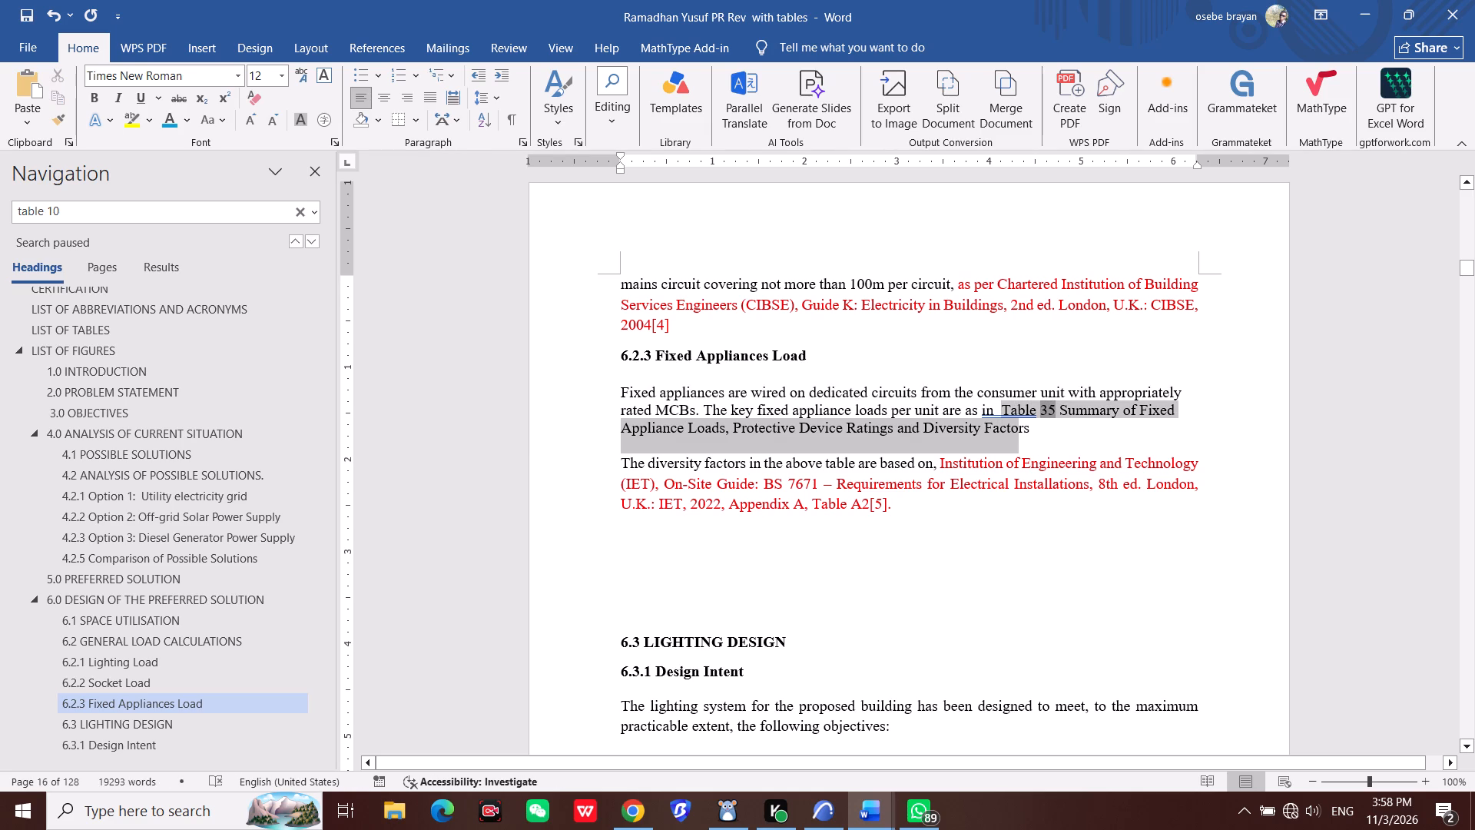
pyautogui.moveTo(1026, 433); pyautogui.dragTo(1032, 428)
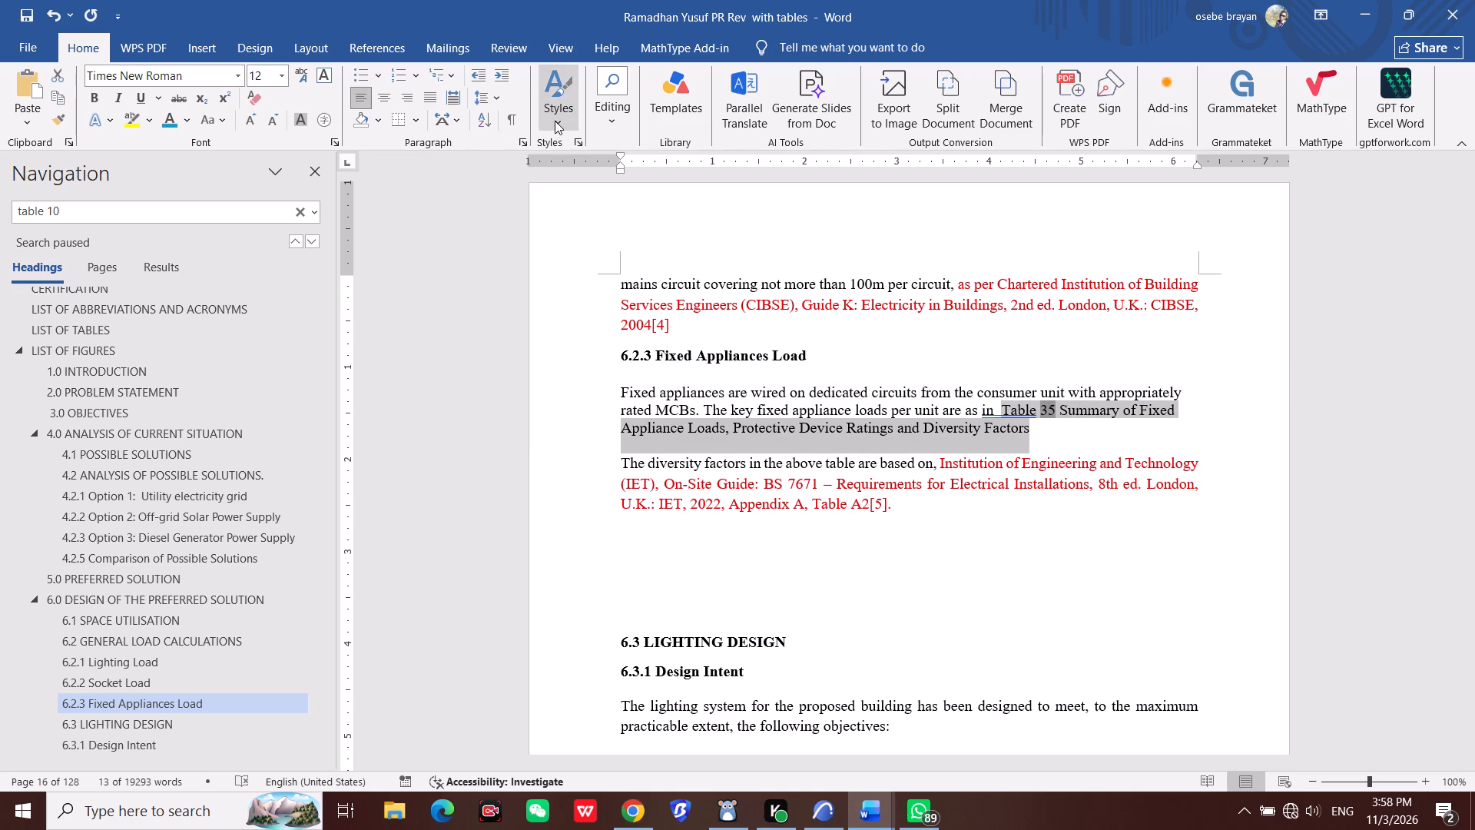
pyautogui.click(559, 121)
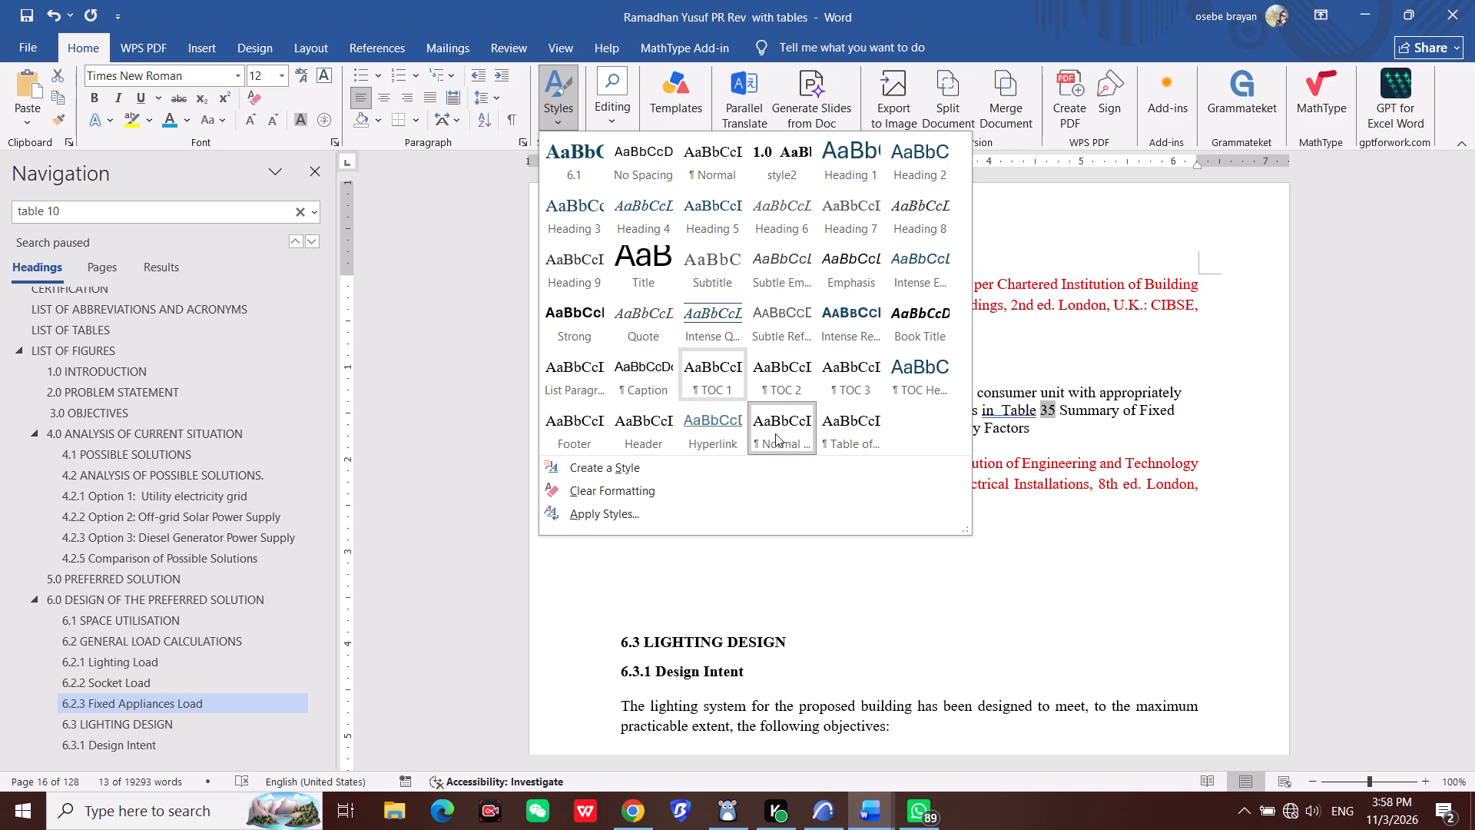
pyautogui.click(777, 438)
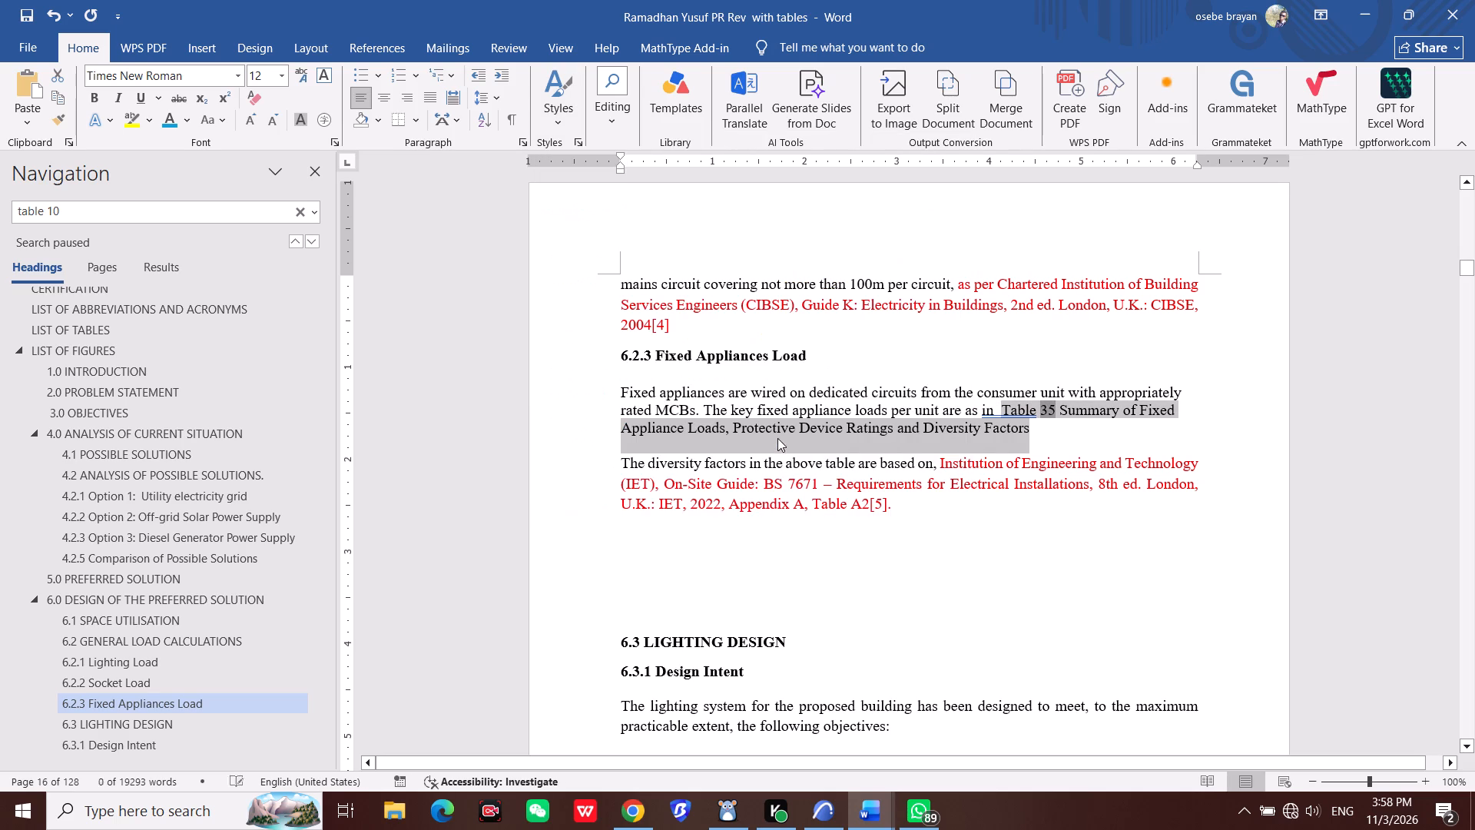
pyautogui.click(1069, 430)
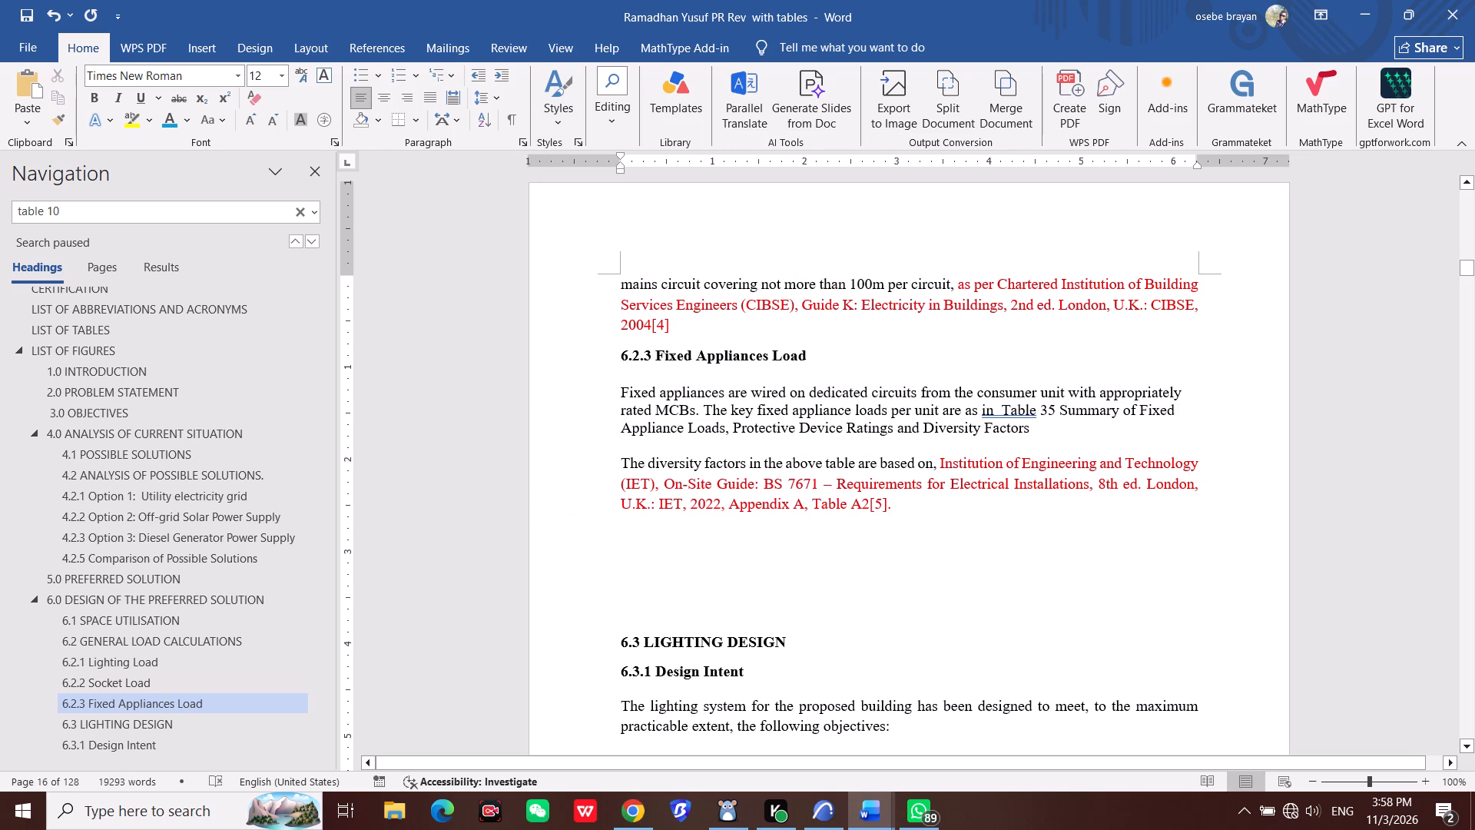
# Colour the Table 35 Summary of Fixed Appliance Loads, Protective Device Ratings and Diversity Factors reference blue under 6.2.3.
pyautogui.moveTo(1005, 410); pyautogui.dragTo(1030, 430)
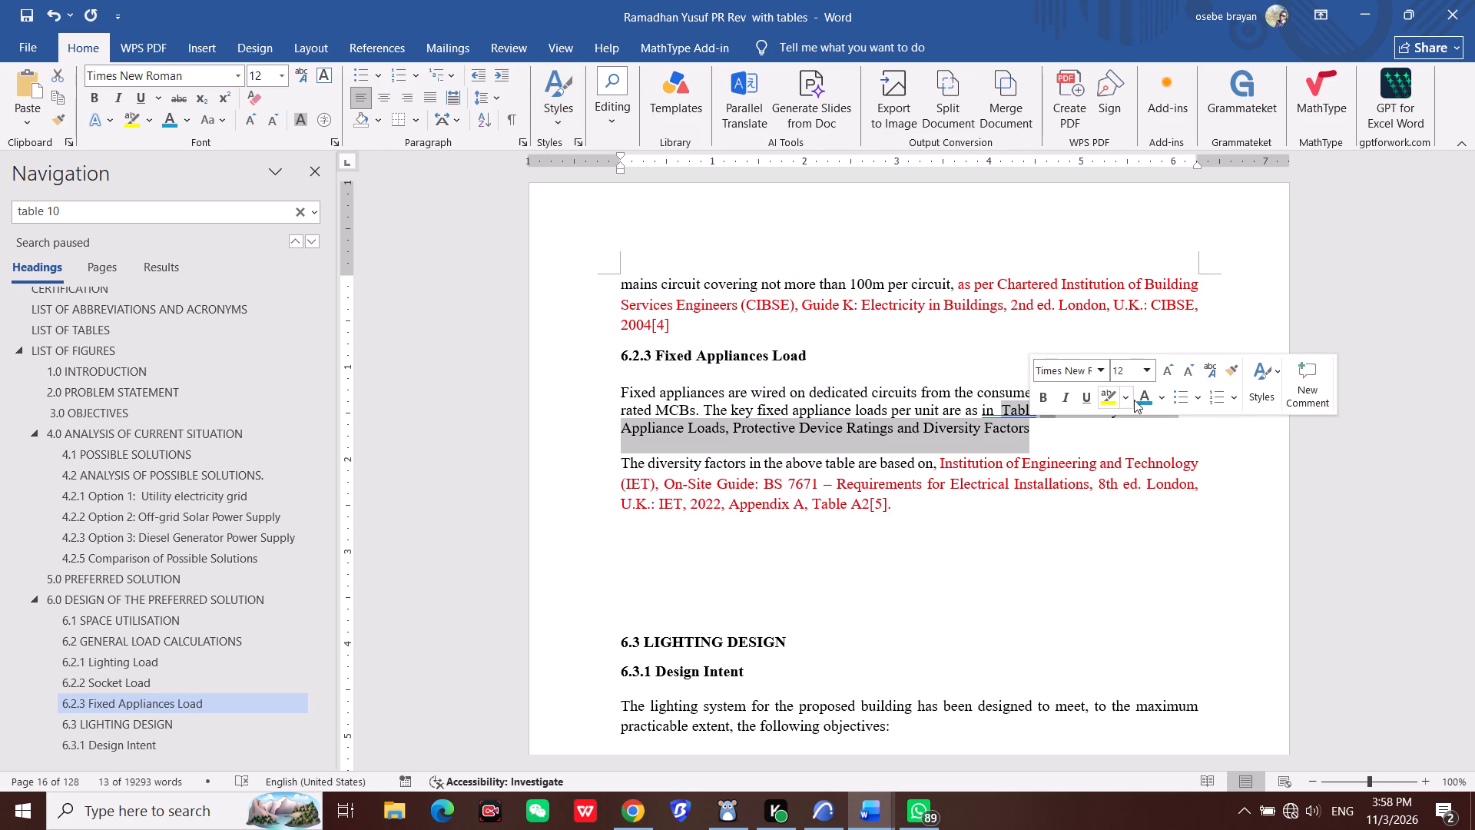
pyautogui.click(1136, 397)
pyautogui.click(962, 348)
# Update the entire List of Tables, not just its page numbers, and check the entries.
pyautogui.scroll(4, 966, 344)
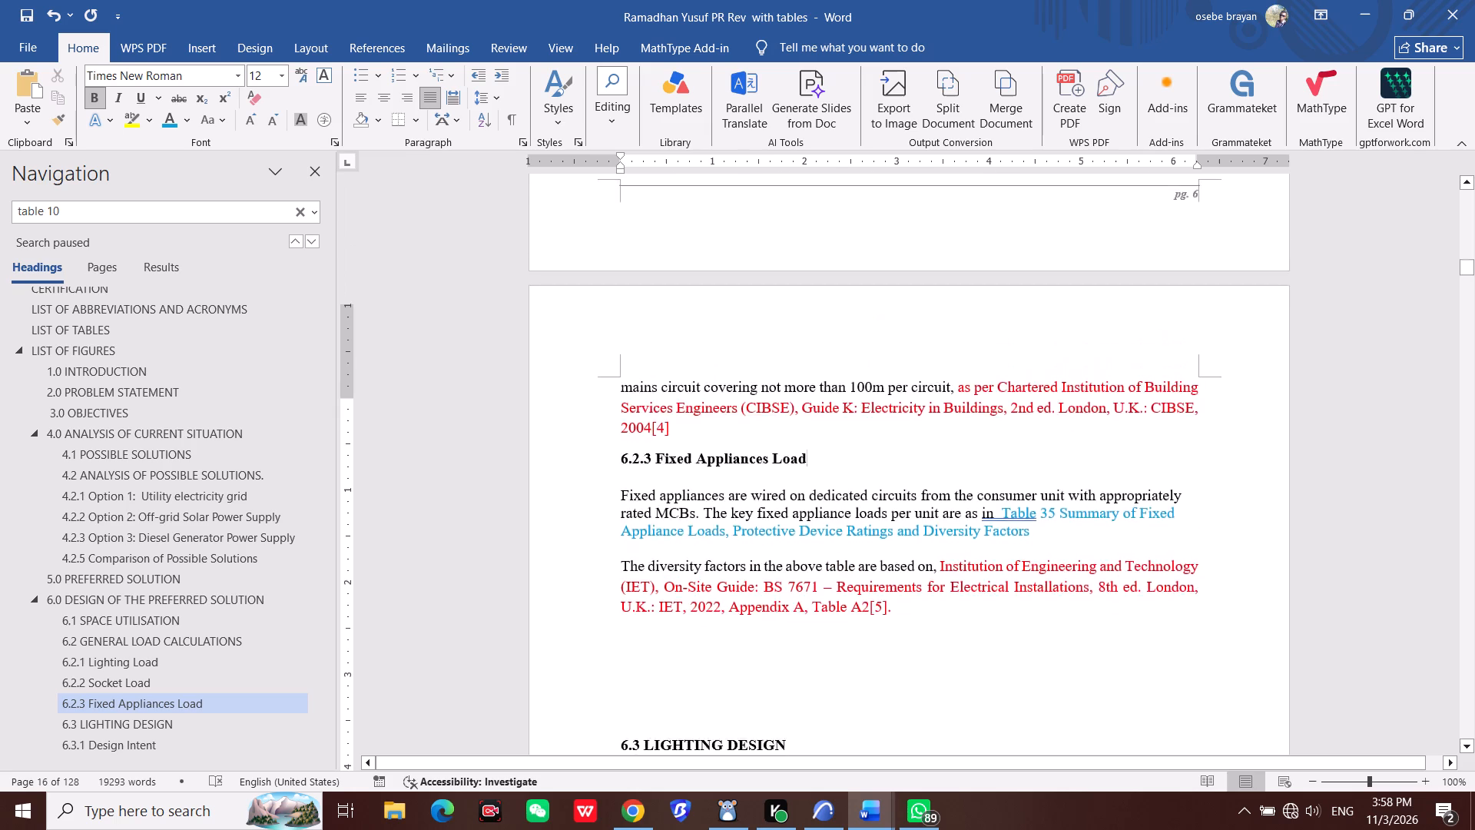
pyautogui.scroll(16, 966, 344)
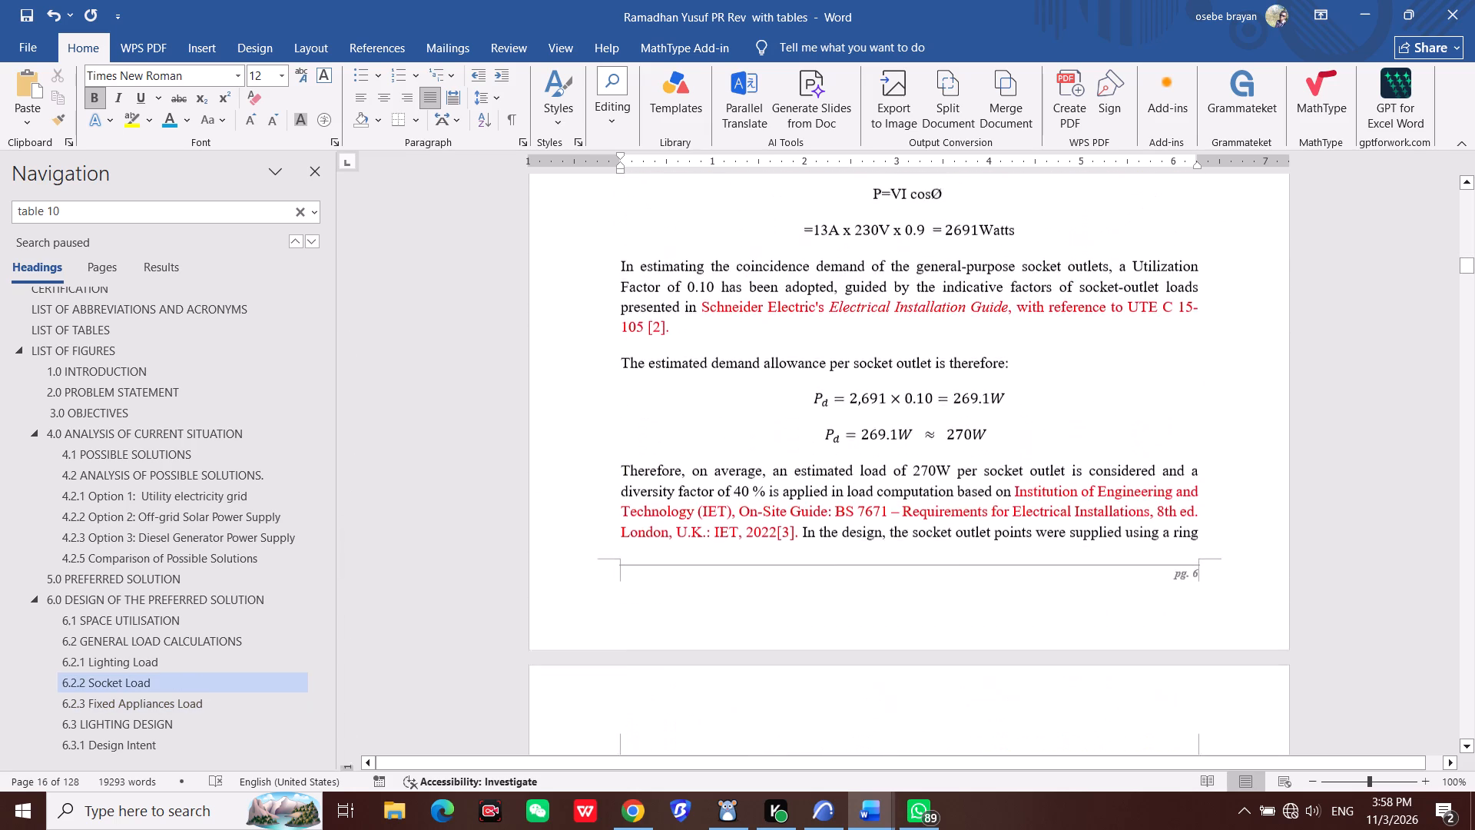
pyautogui.scroll(1, 966, 344)
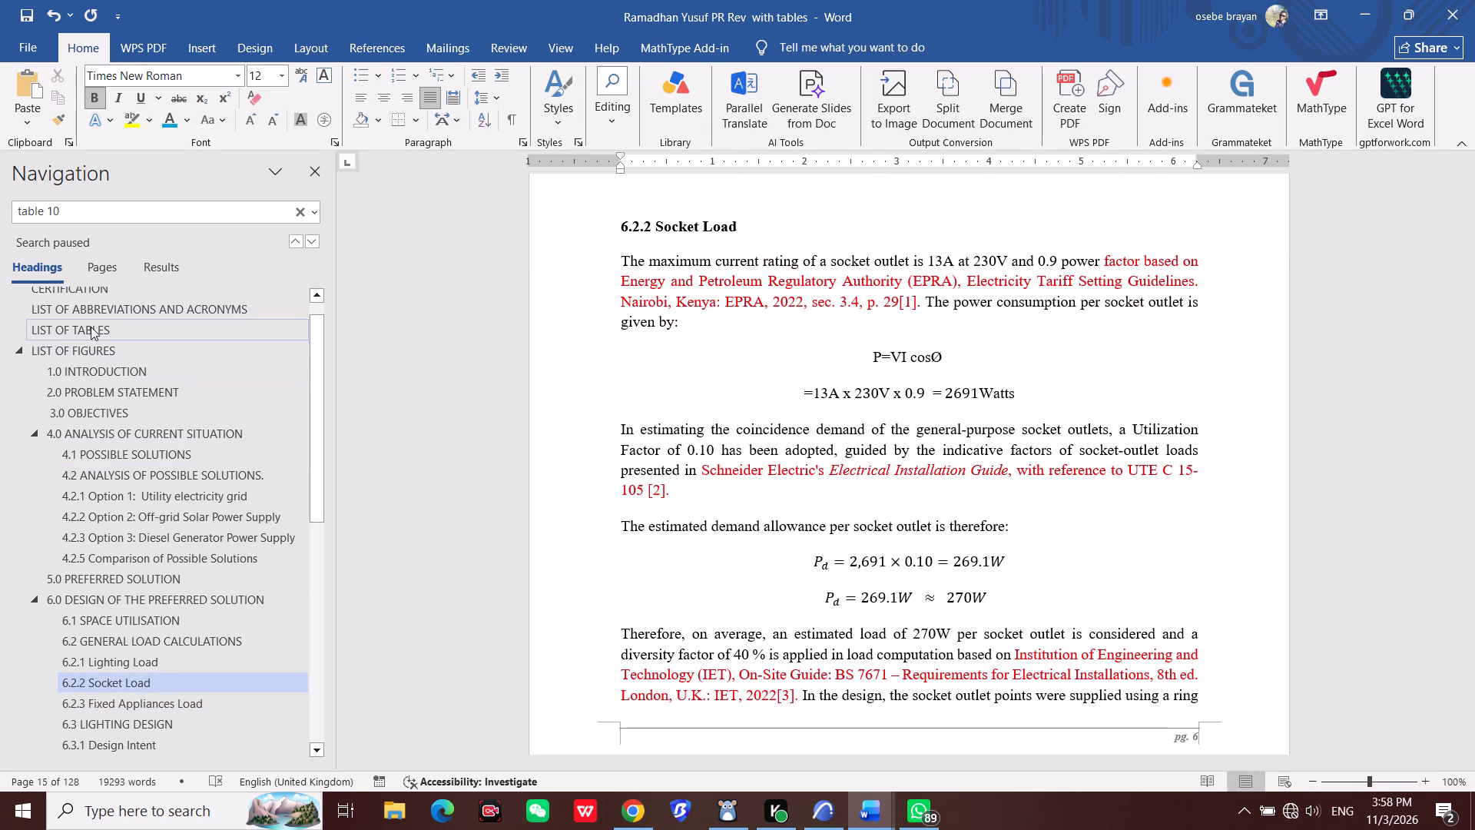
pyautogui.click(91, 327)
pyautogui.rightClick(726, 399)
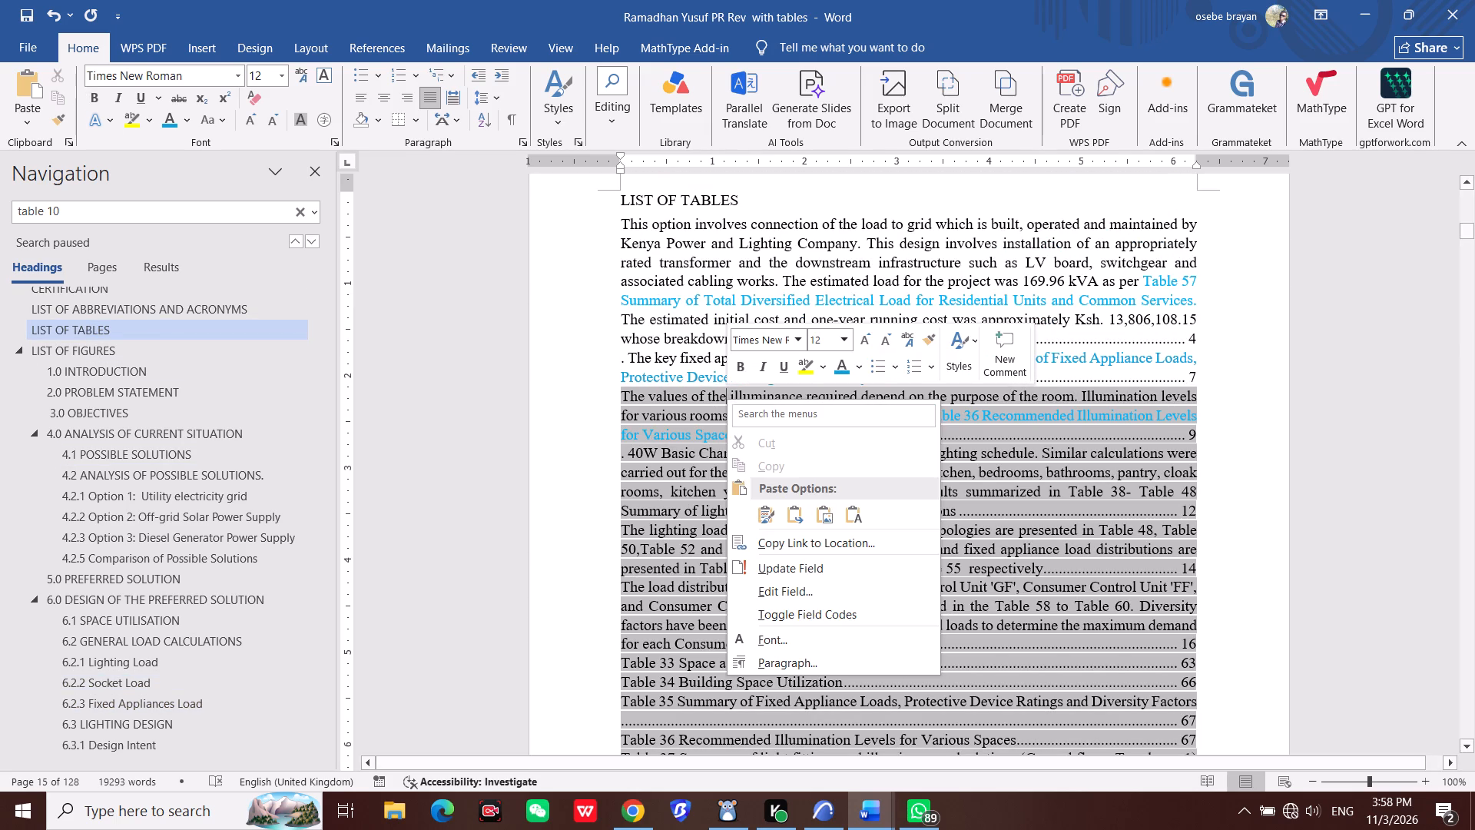
pyautogui.click(840, 577)
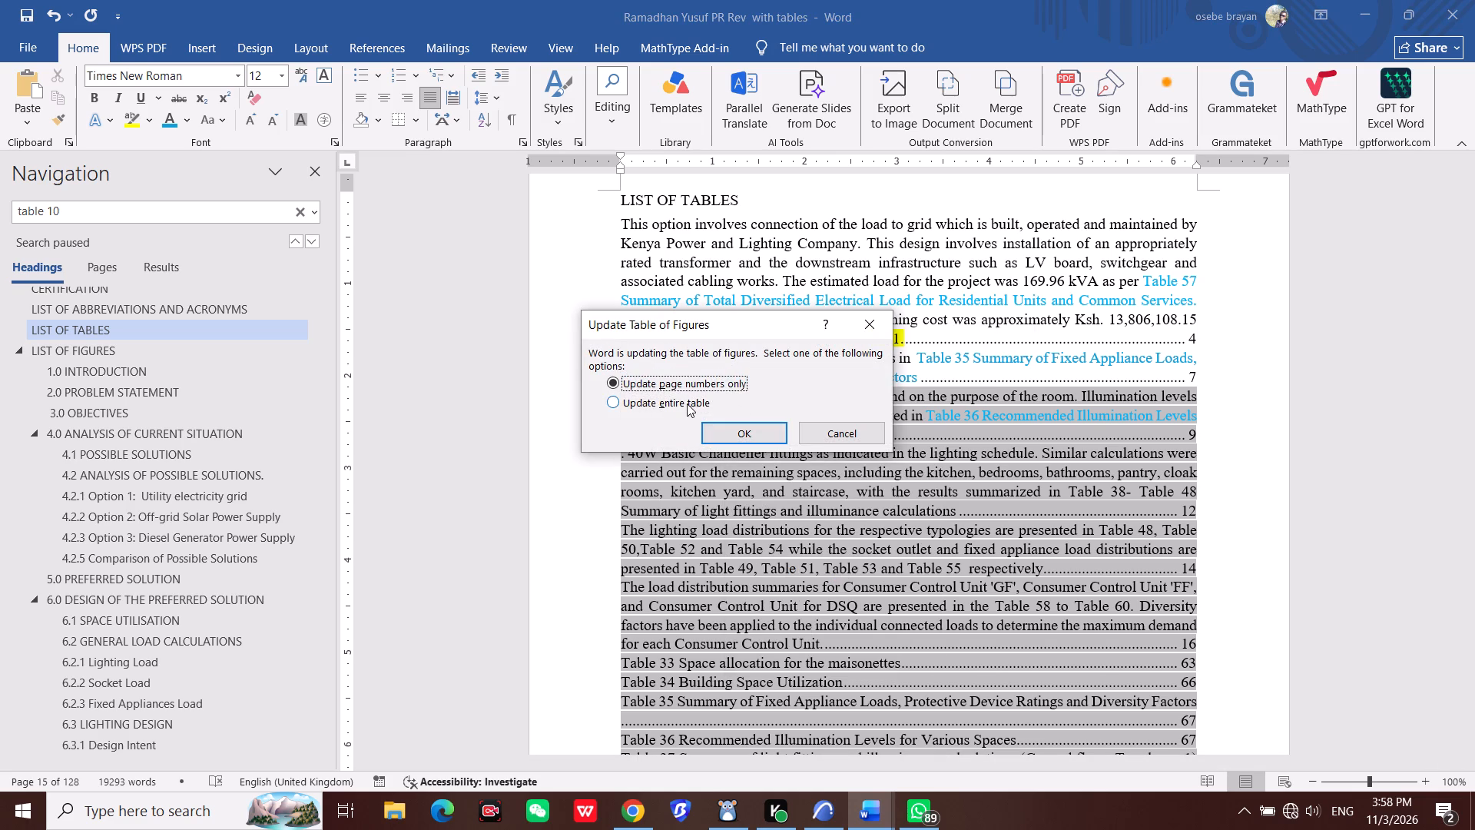
pyautogui.click(687, 403)
pyautogui.click(734, 440)
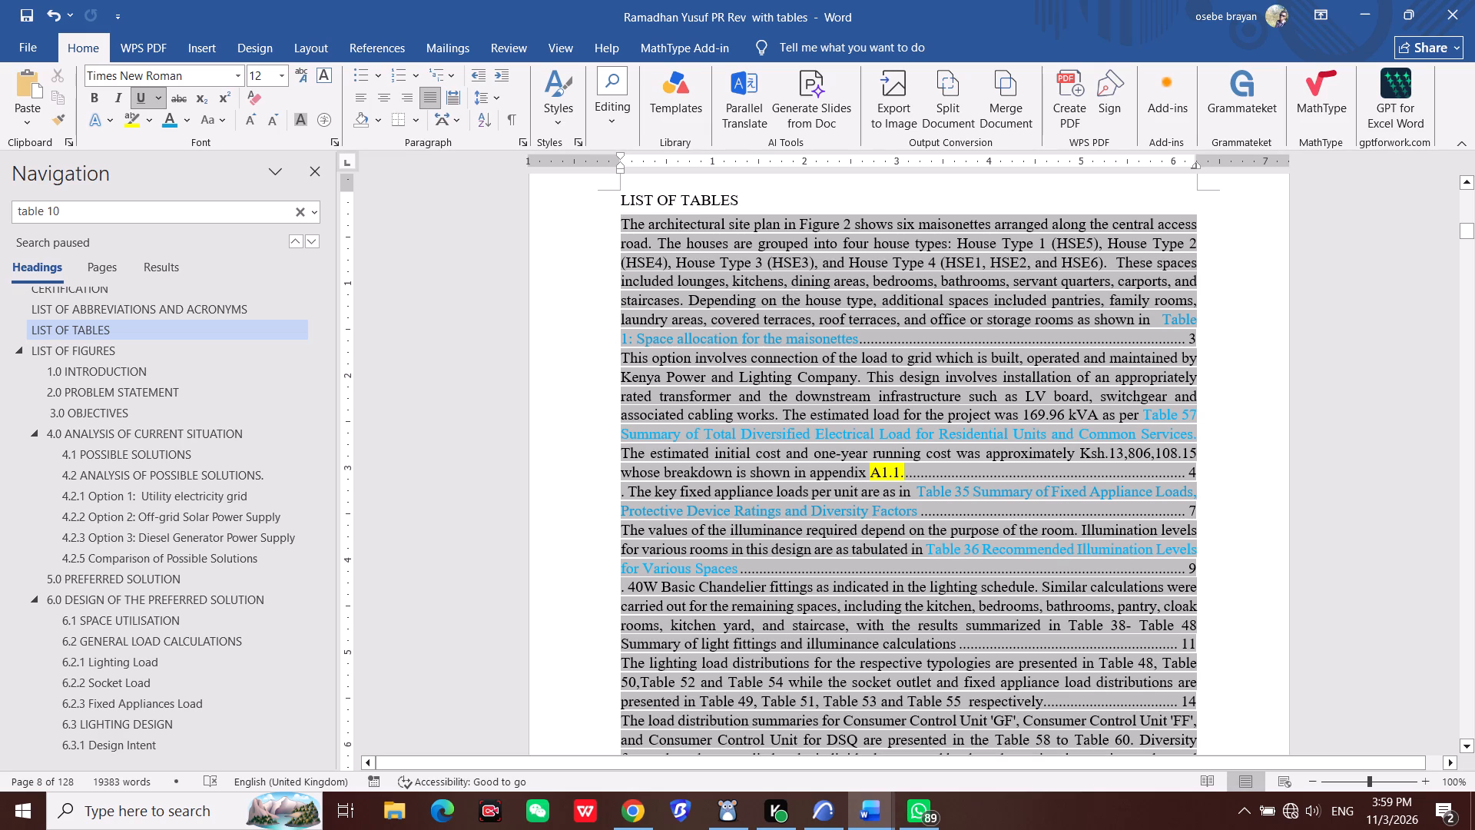
pyautogui.scroll(-5, 737, 523)
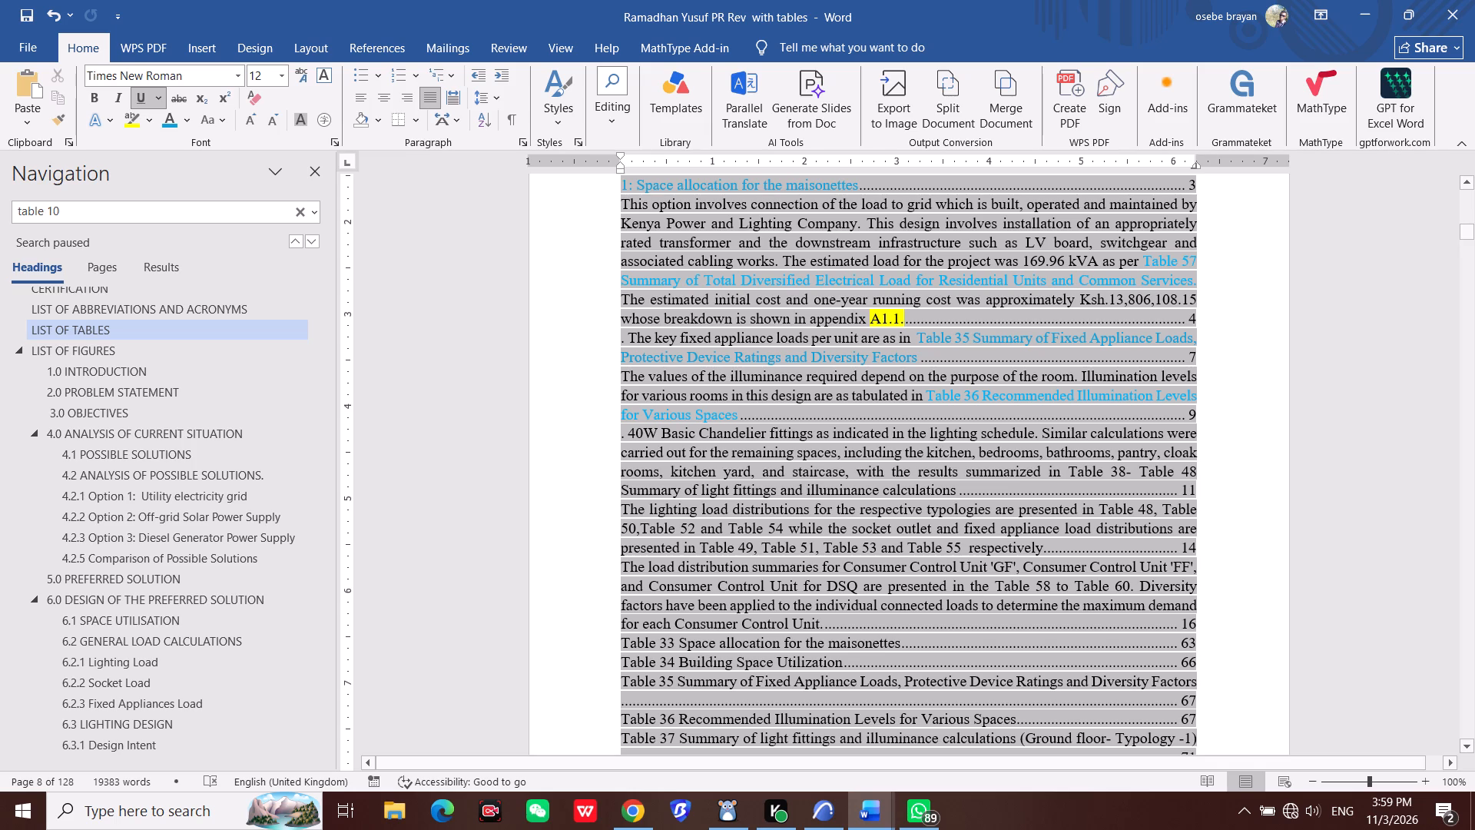
pyautogui.scroll(-2, 746, 616)
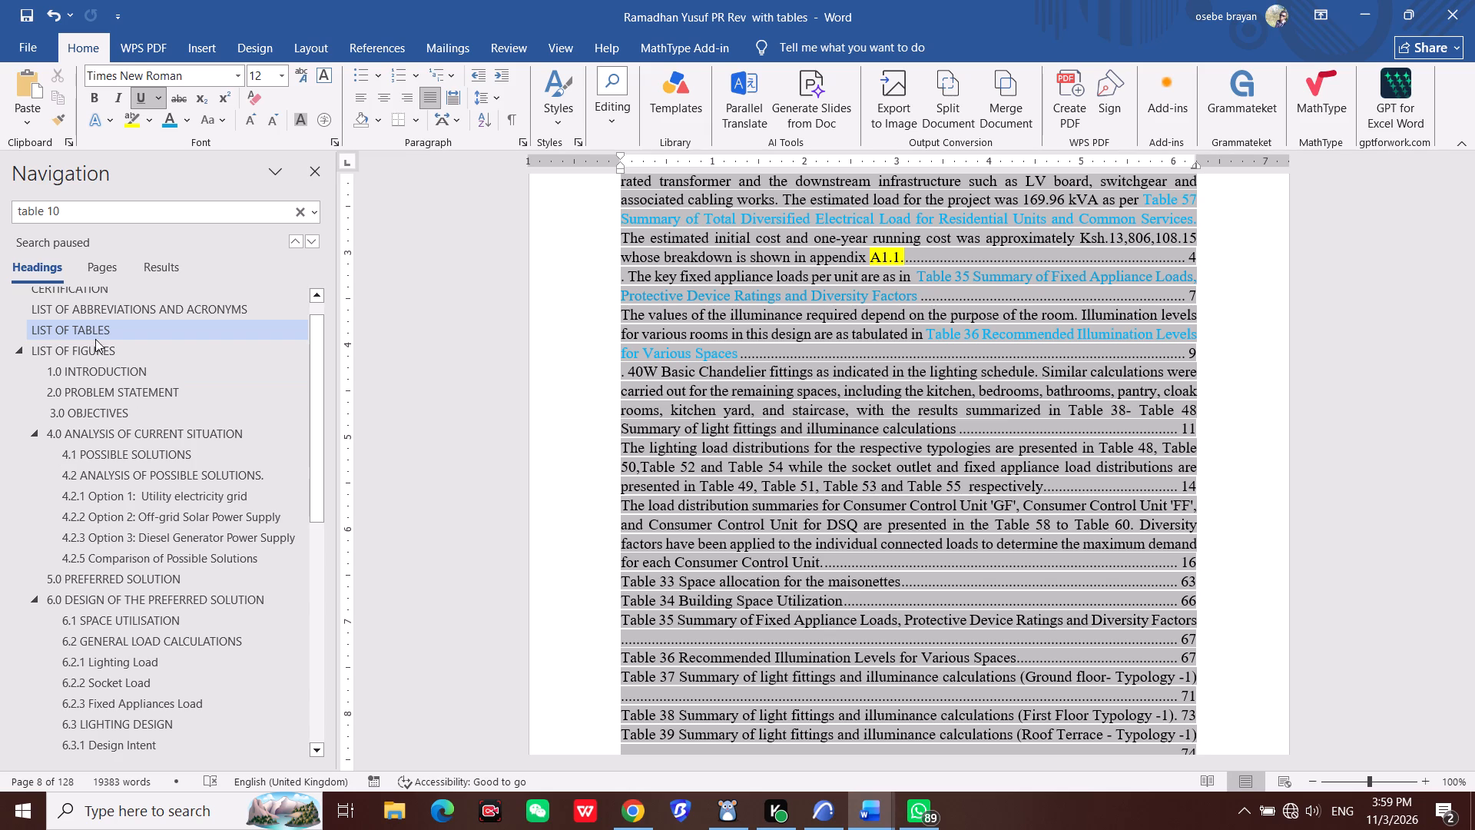
# Apply the Normal style to the paragraph under 4.0 Analysis of Current Situation that references Table 1: Space allocation for the maisonettes.
pyautogui.click(128, 373)
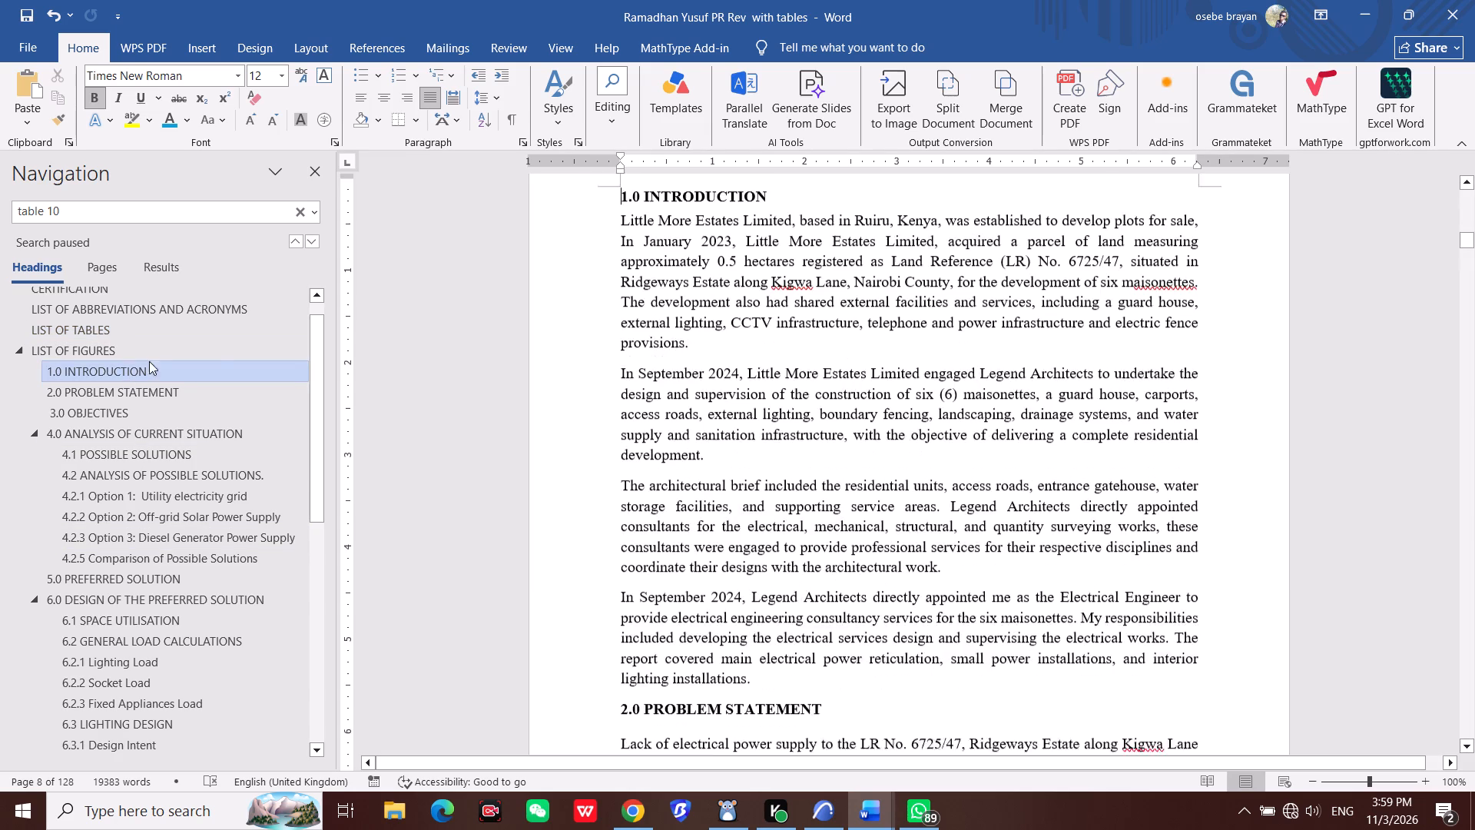
pyautogui.scroll(-20, 827, 561)
pyautogui.scroll(-10, 827, 561)
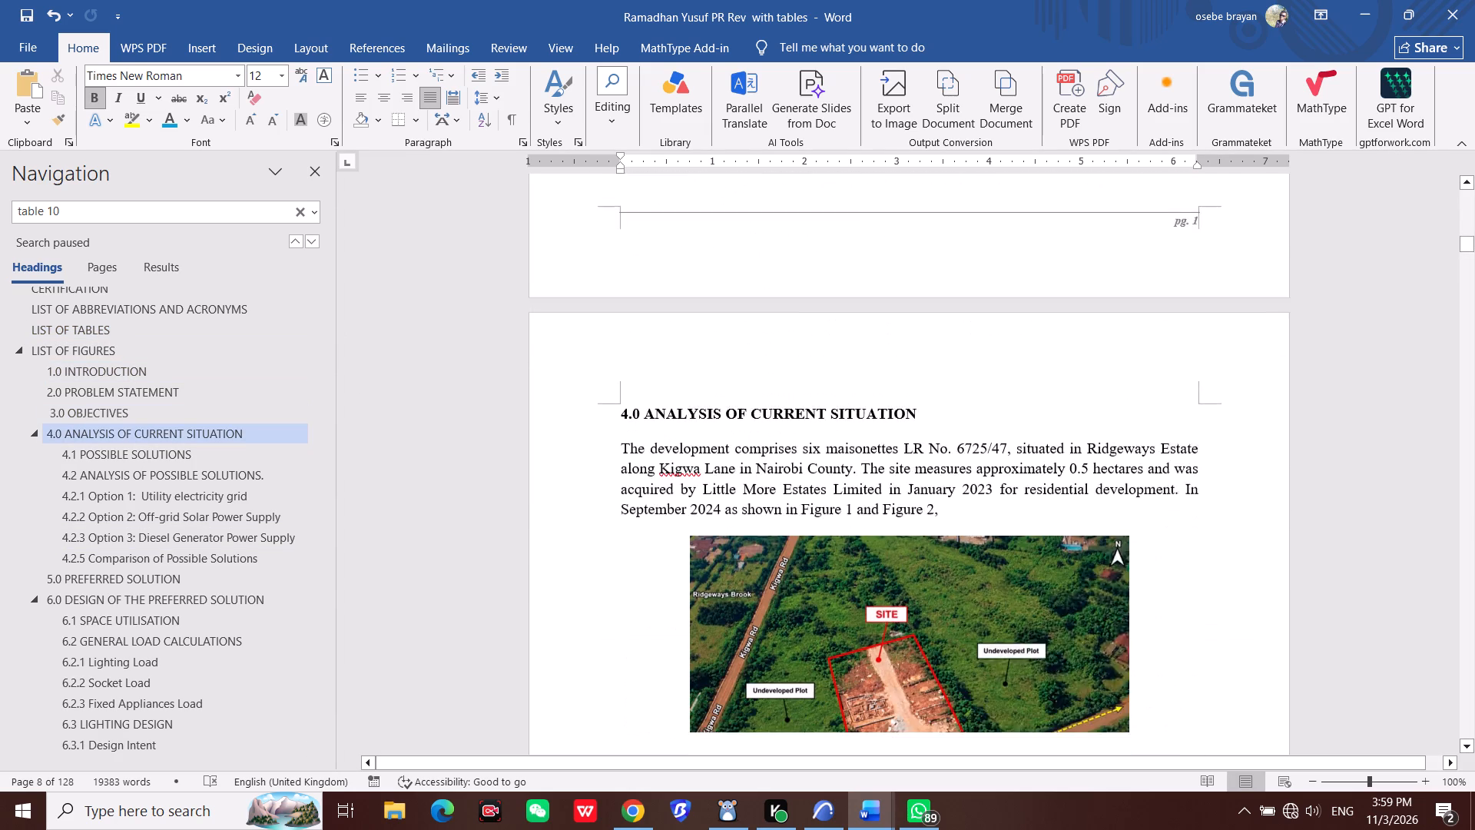
pyautogui.scroll(-20, 860, 527)
pyautogui.scroll(-20, 860, 527)
pyautogui.scroll(-4, 860, 527)
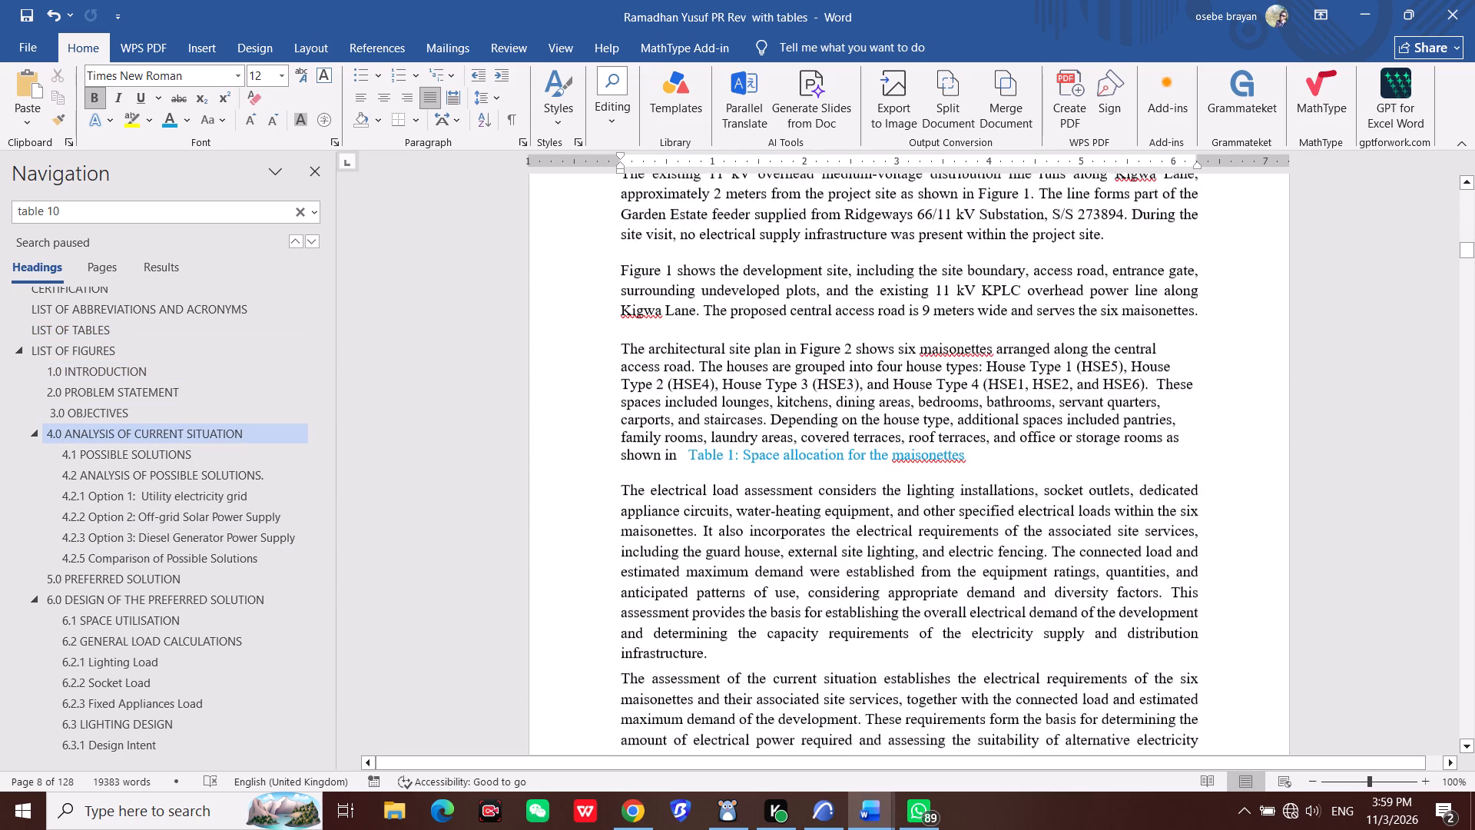
pyautogui.scroll(-2, 867, 523)
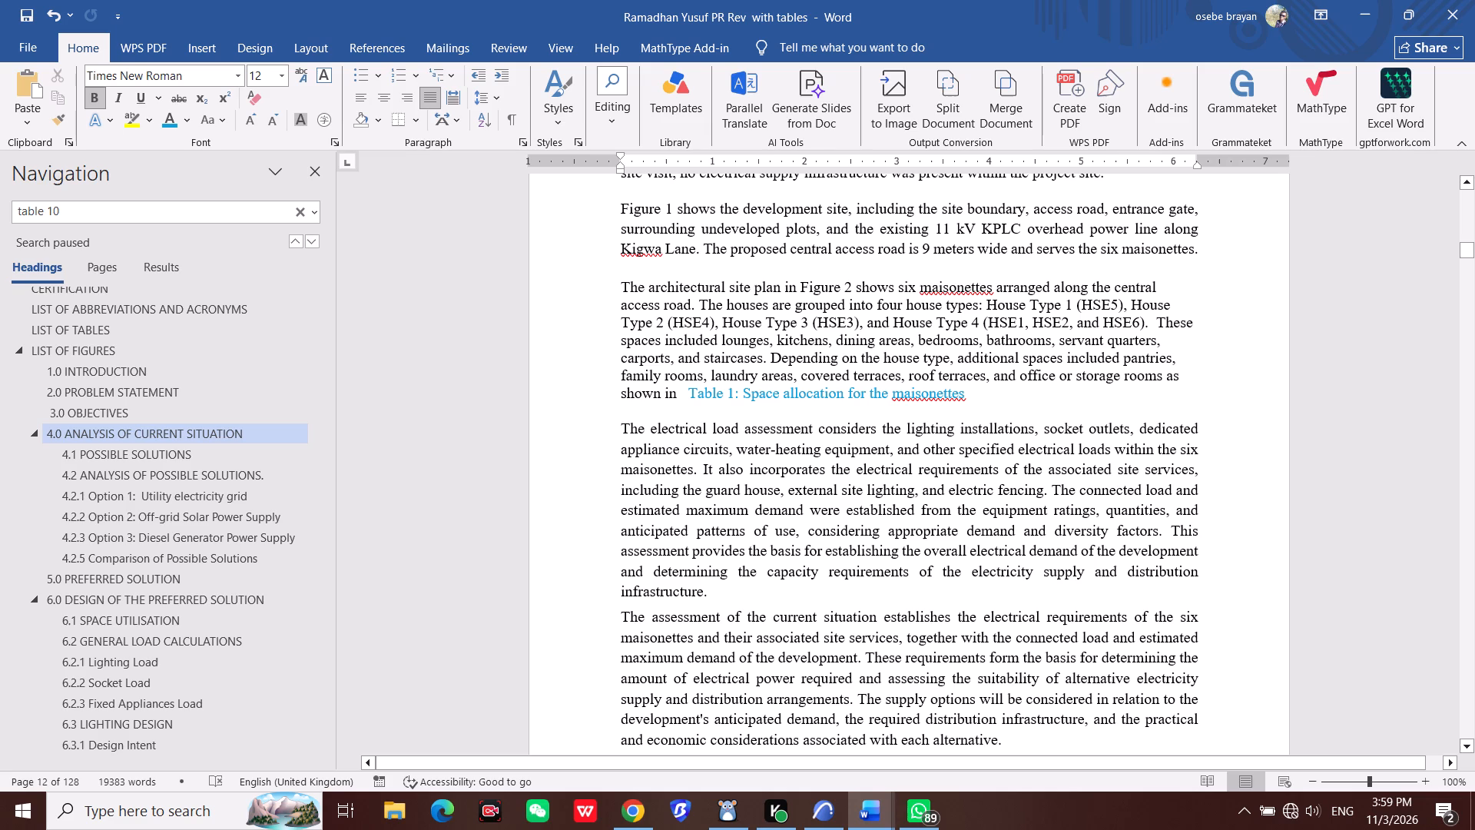
pyautogui.moveTo(988, 404); pyautogui.dragTo(714, 407)
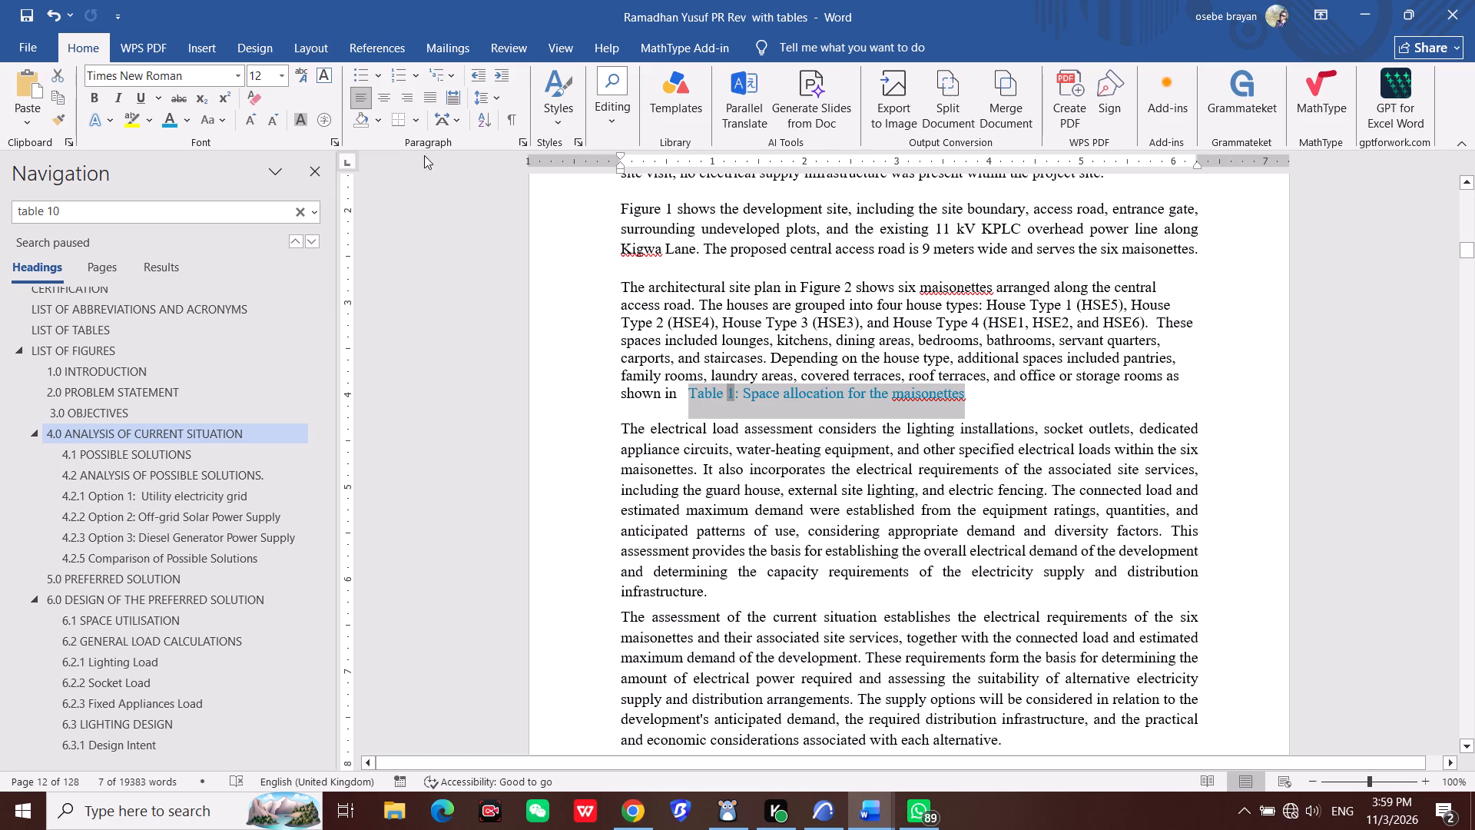
pyautogui.click(562, 120)
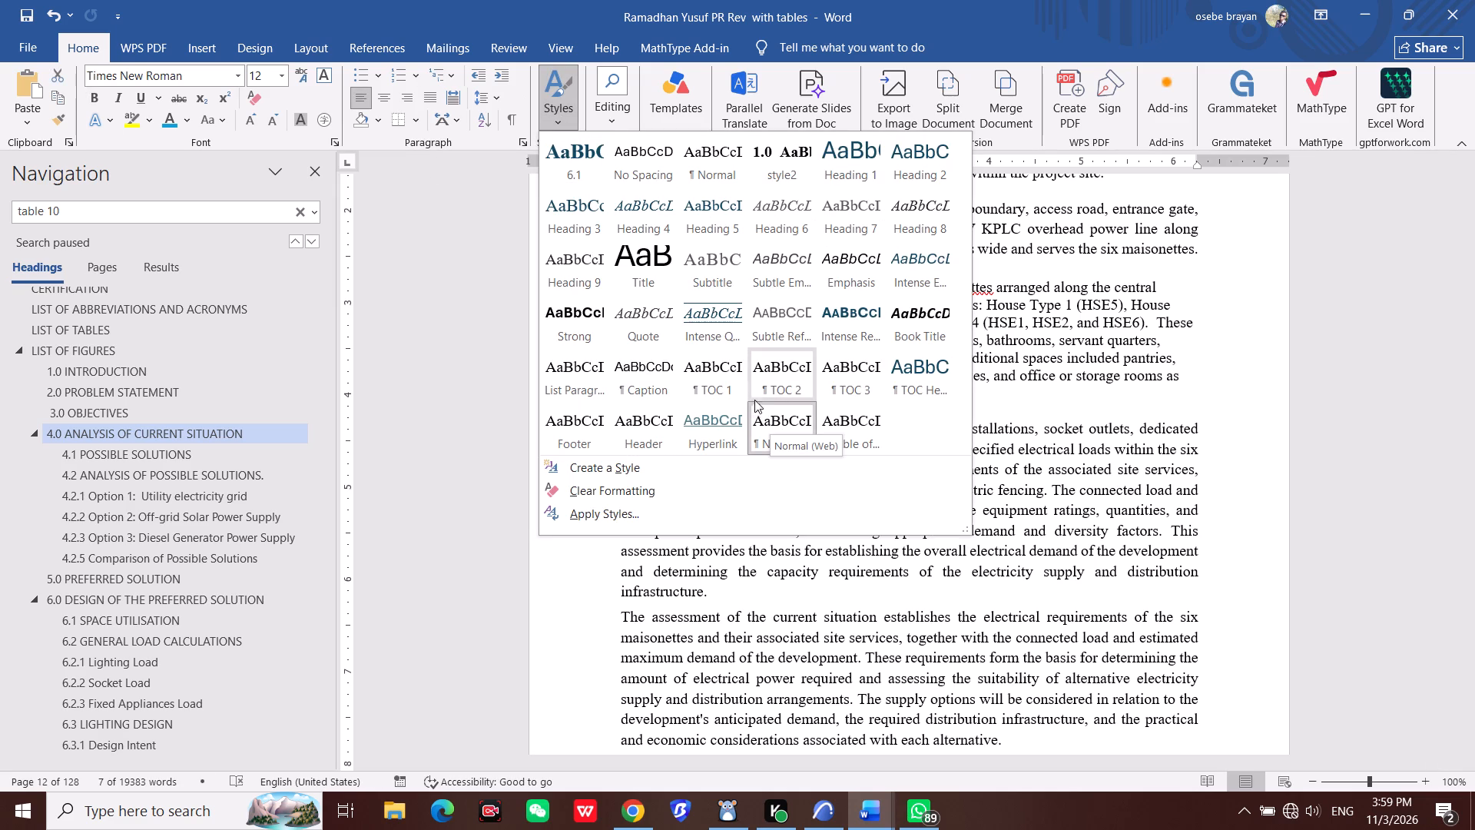
pyautogui.click(714, 168)
pyautogui.click(857, 410)
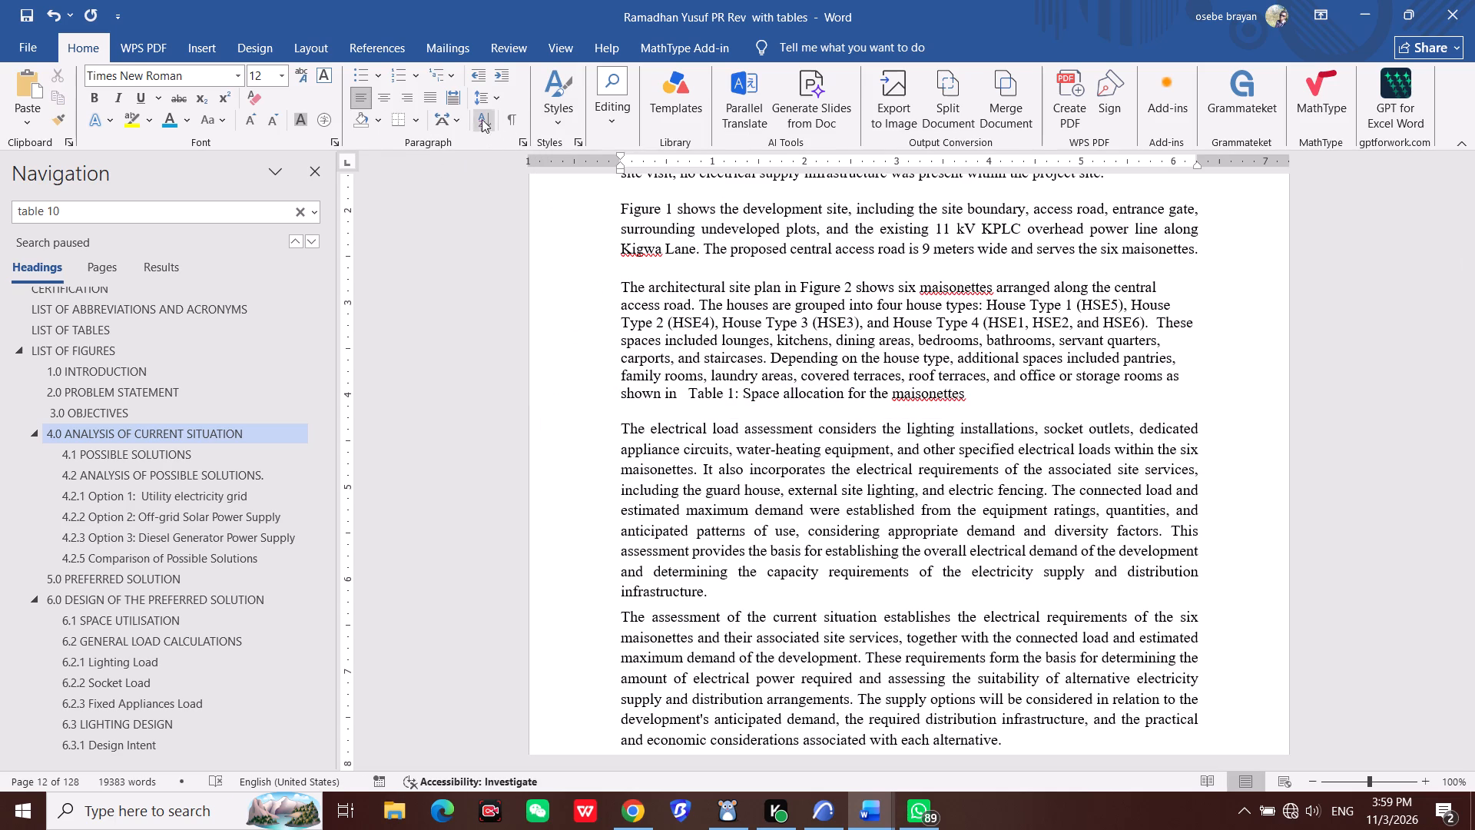
pyautogui.click(575, 110)
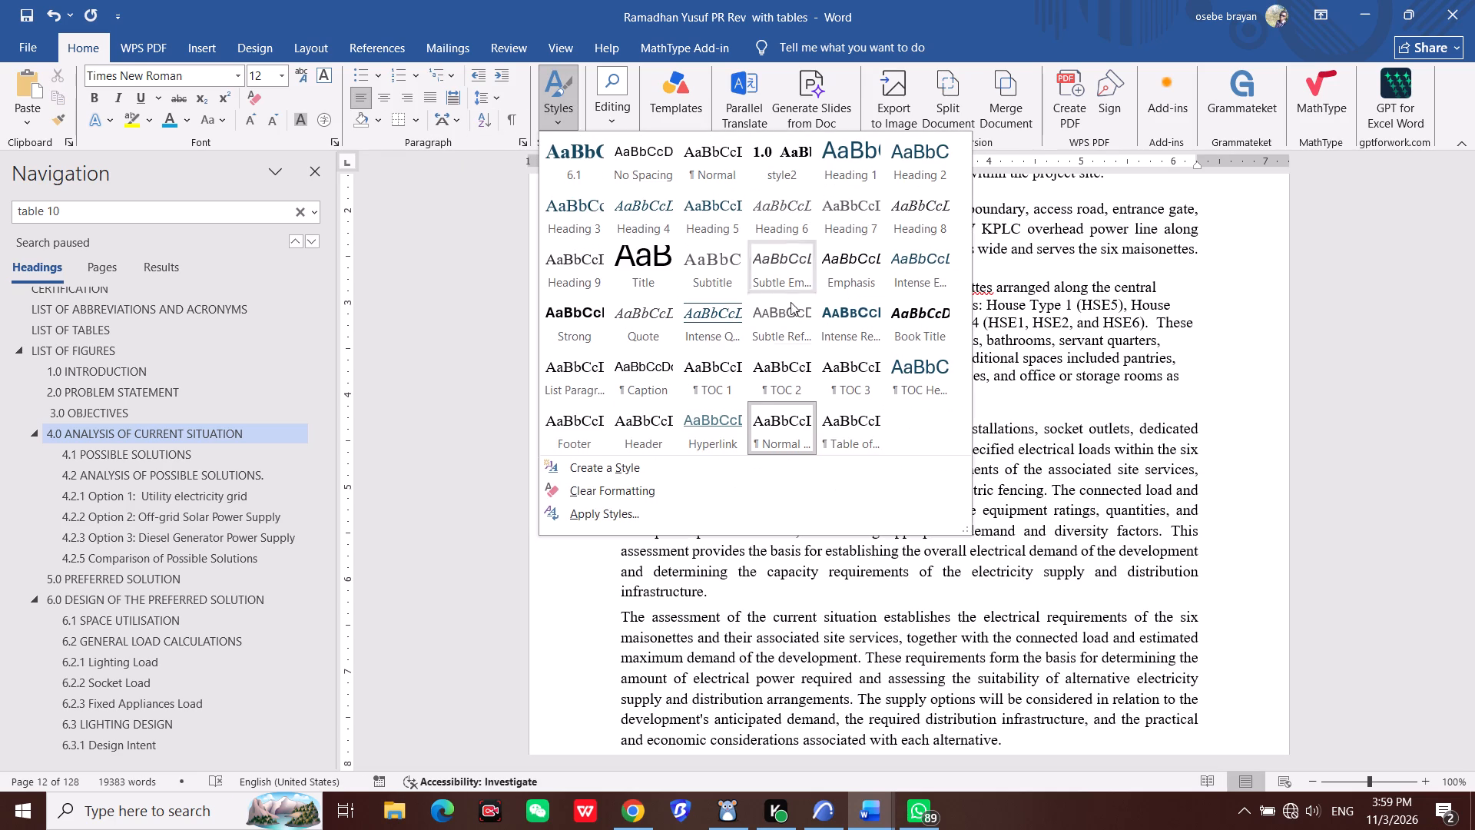
pyautogui.click(707, 168)
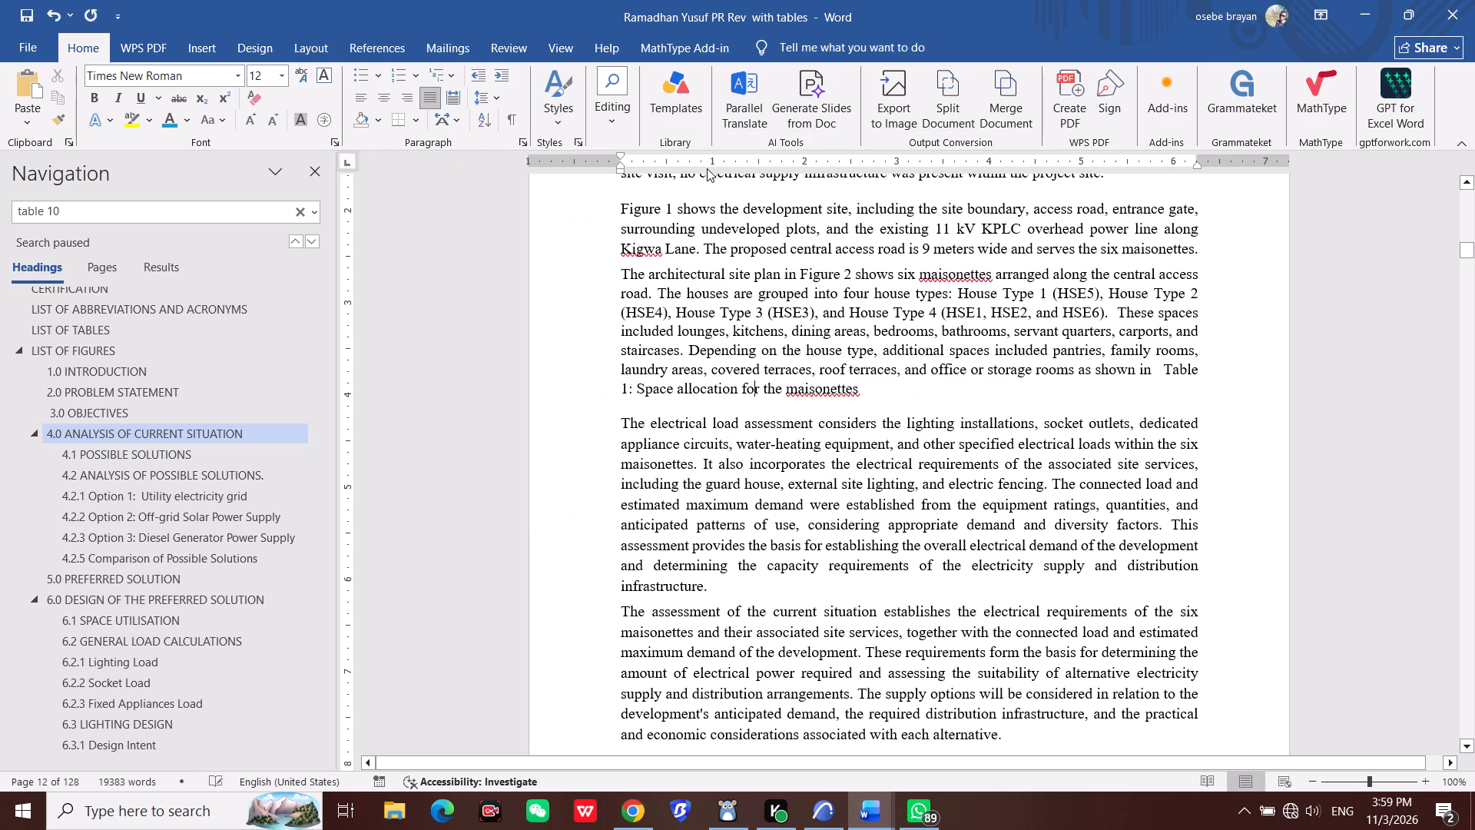
# Check which style is assigned to the architectural site plan paragraph that references Table 1.
pyautogui.click(659, 389)
pyautogui.click(558, 117)
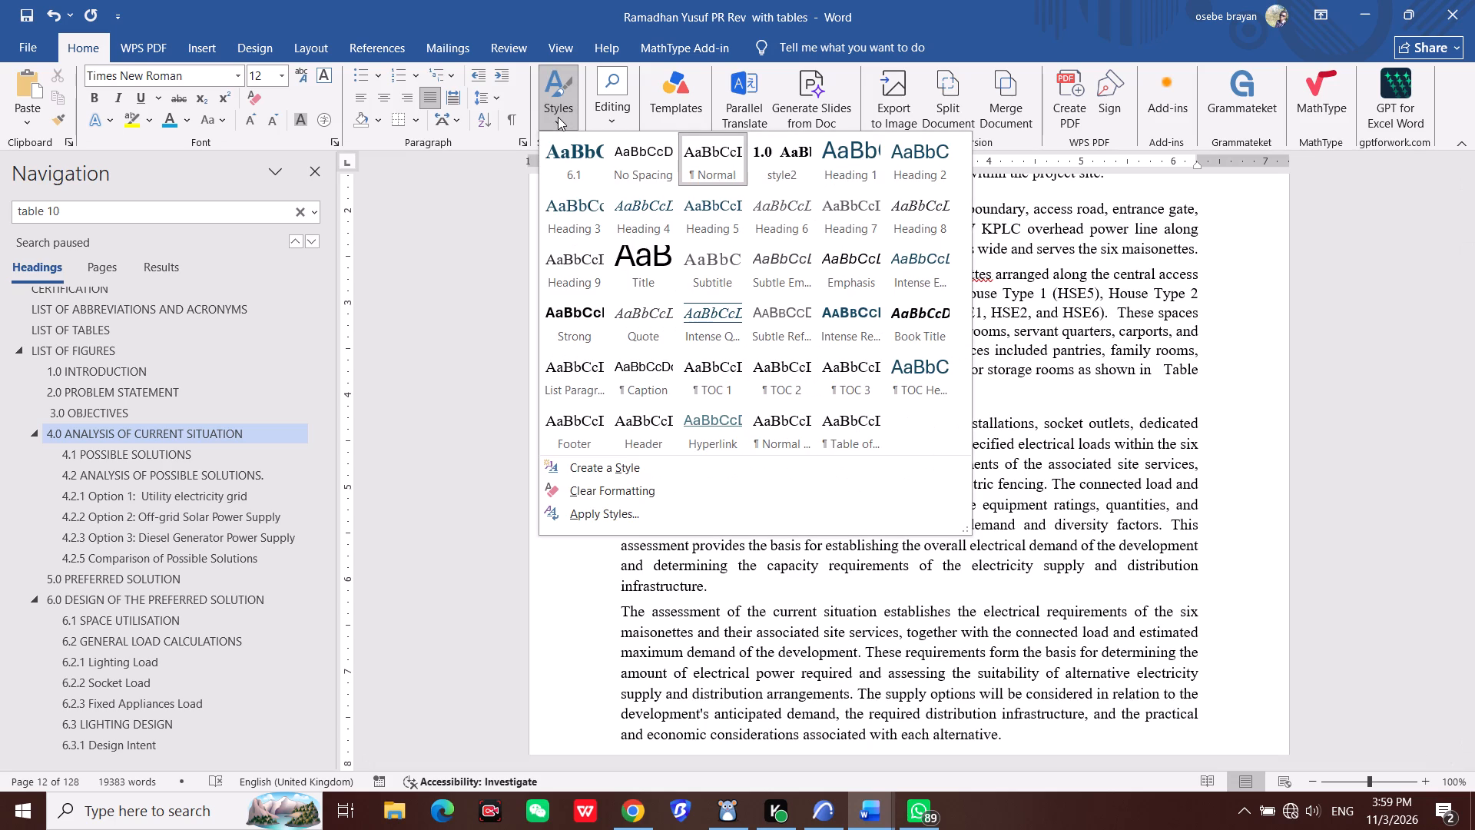
pyautogui.click(1059, 397)
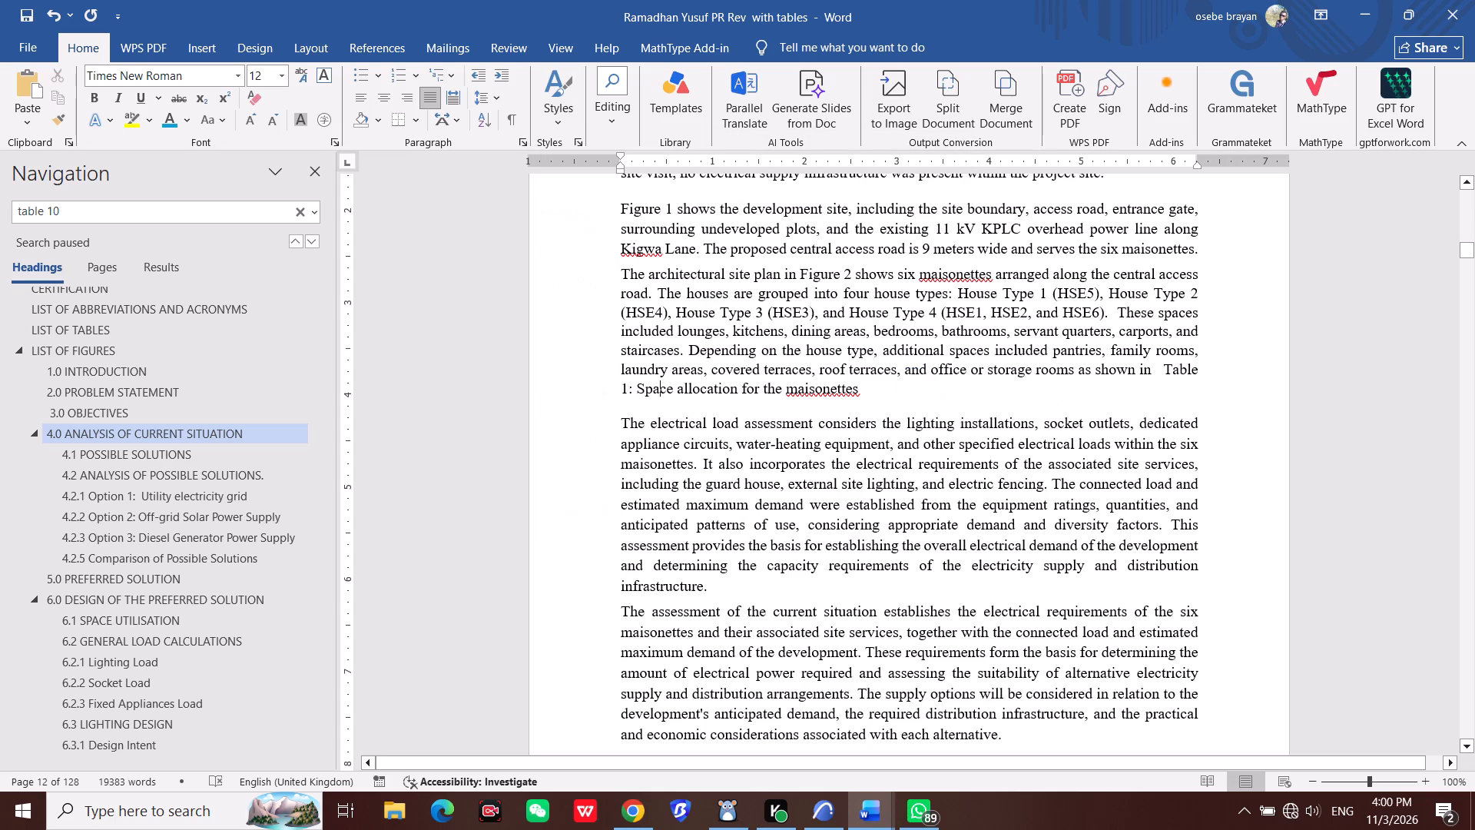
# Remove one extra space before the Table 1 reference in the architectural site plan paragraph.
pyautogui.click(1158, 364)
pyautogui.press('BackSpace')
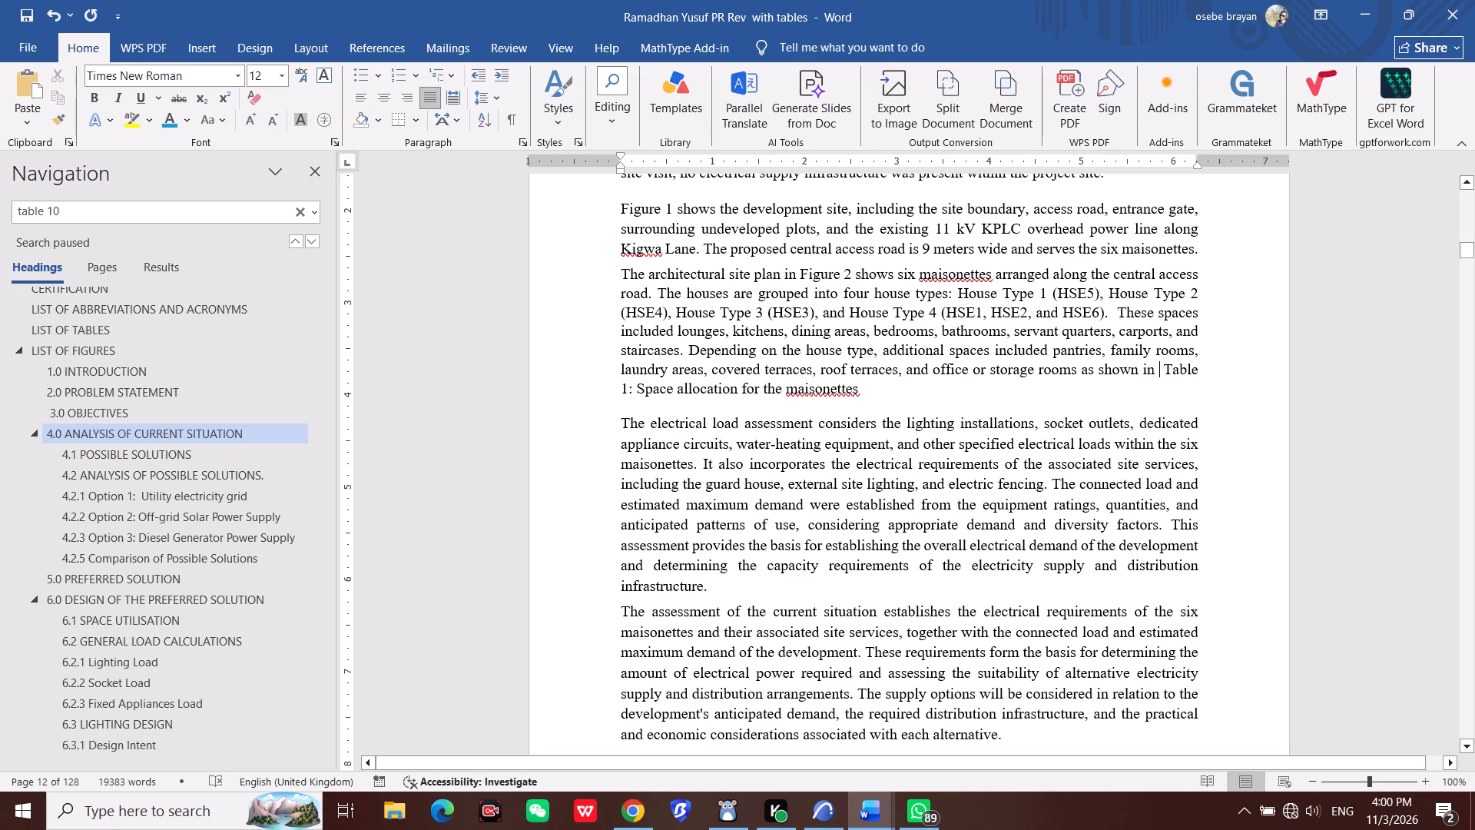
# Colour the reference Table 1: Space allocation for the maisonettes blue in the architectural site plan paragraph.
pyautogui.moveTo(881, 388); pyautogui.dragTo(627, 389)
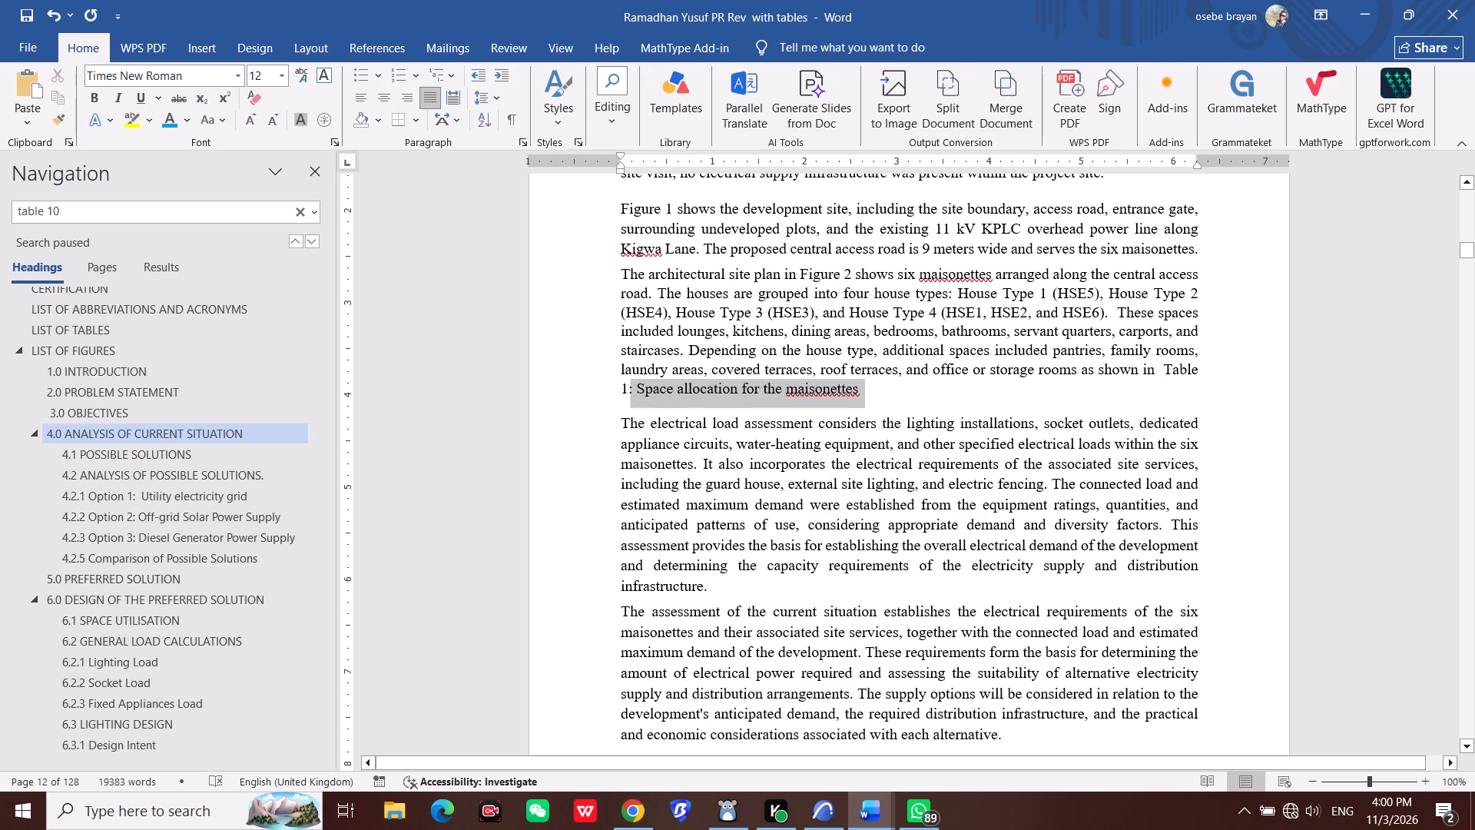
pyautogui.moveTo(627, 389); pyautogui.dragTo(622, 385)
pyautogui.click(1172, 387)
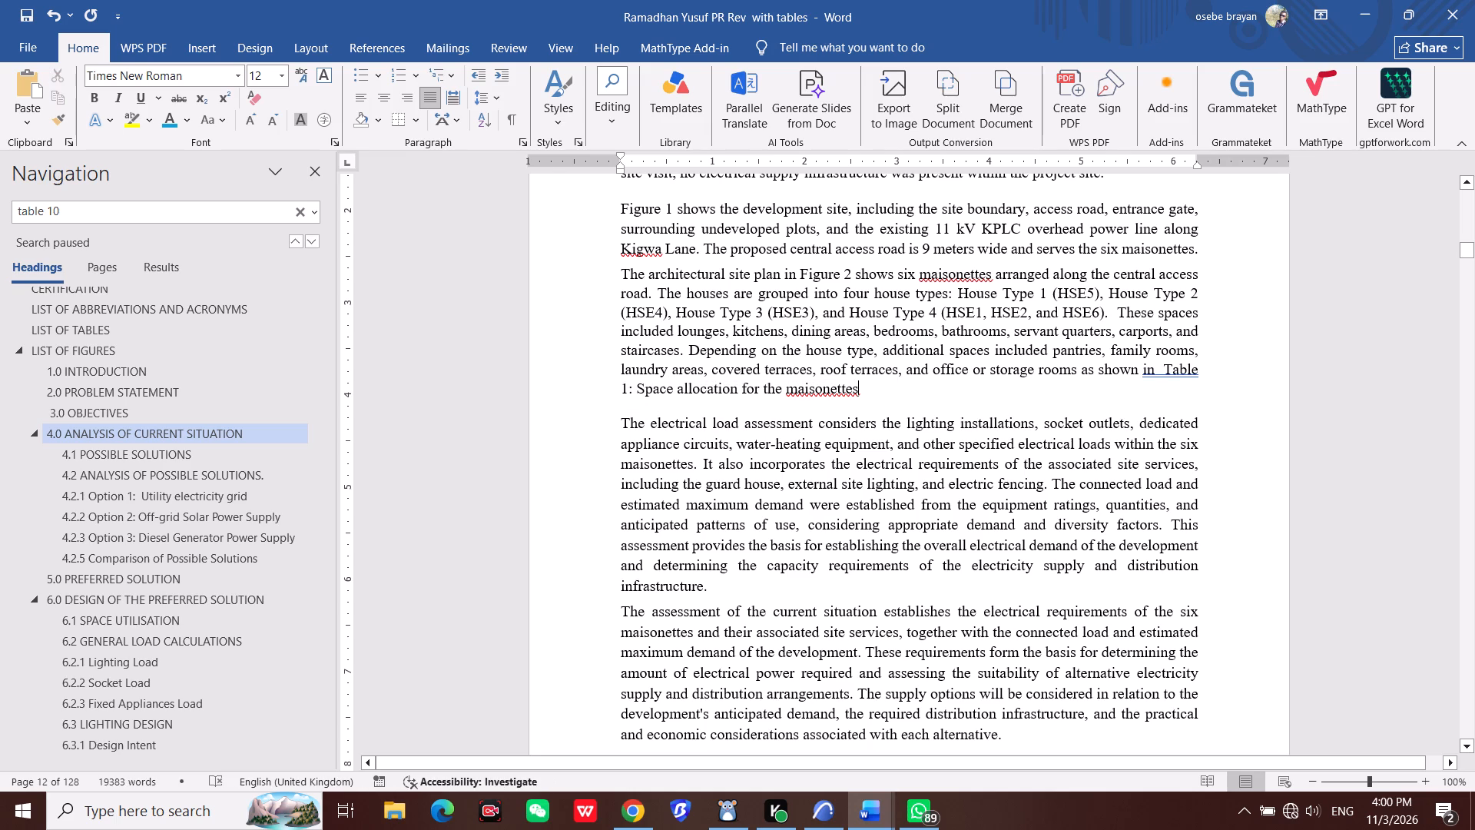
pyautogui.moveTo(1164, 365); pyautogui.dragTo(845, 389)
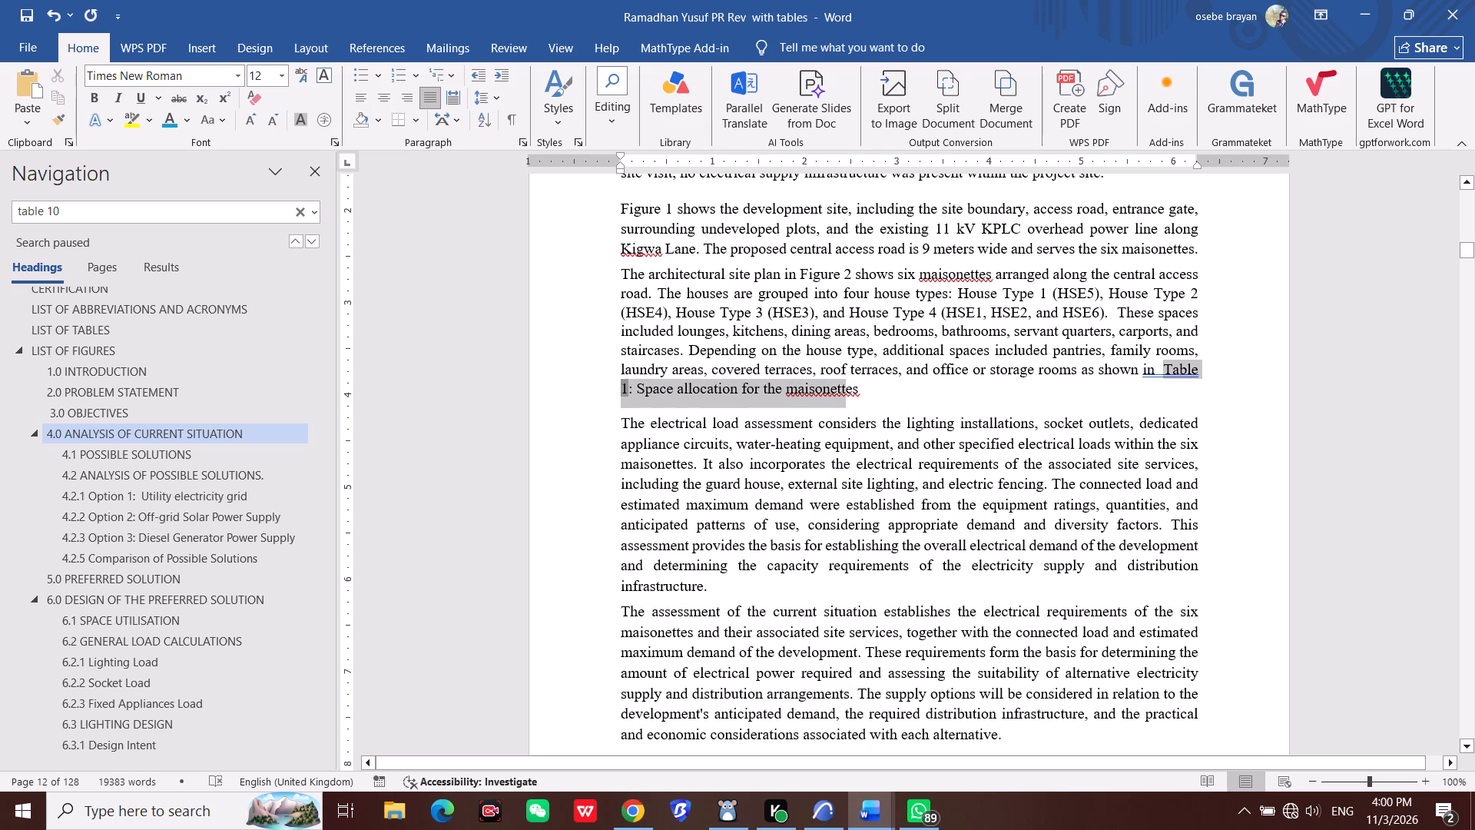
pyautogui.moveTo(845, 389); pyautogui.dragTo(876, 397)
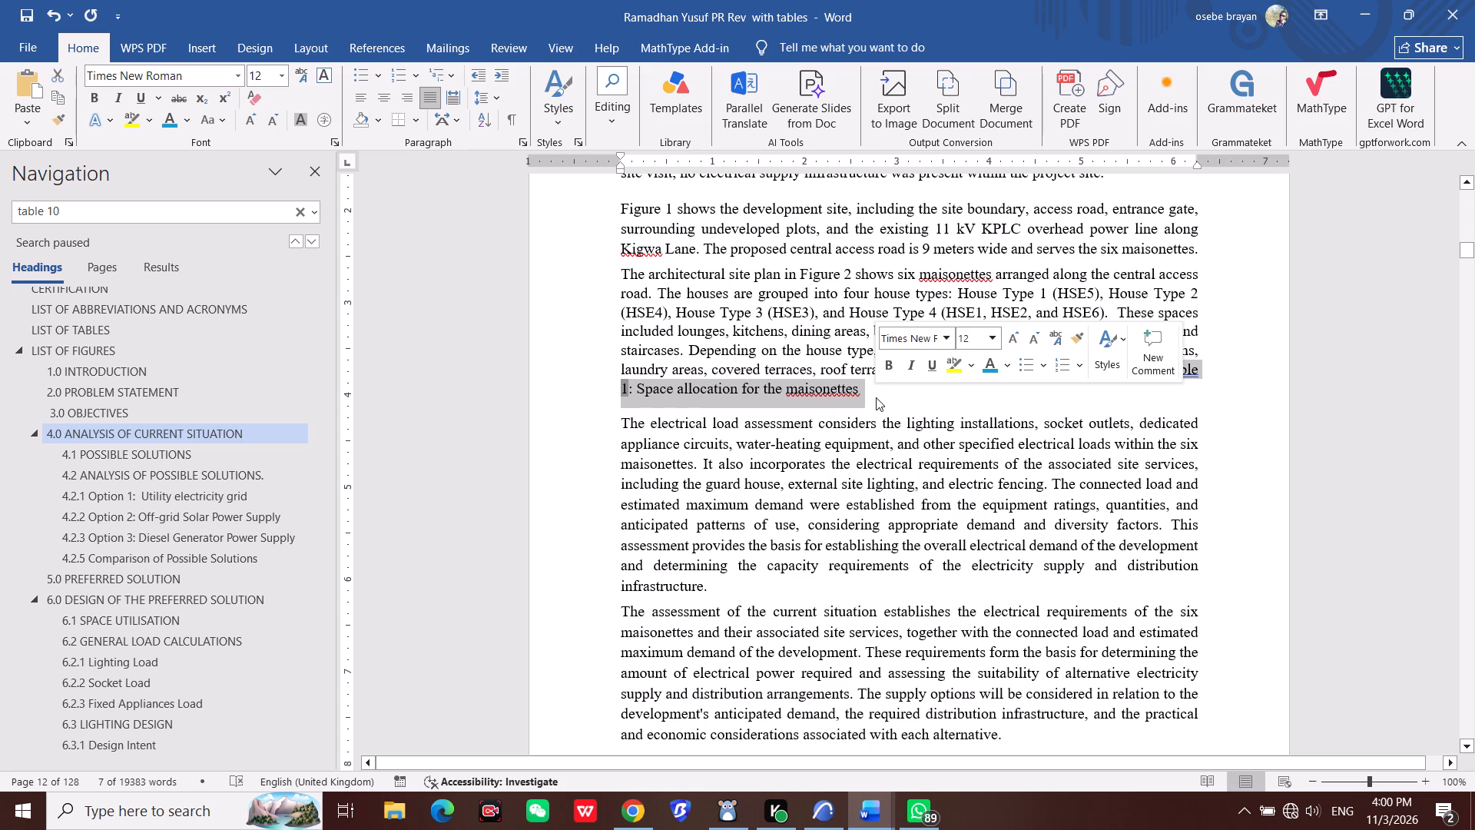
pyautogui.click(991, 369)
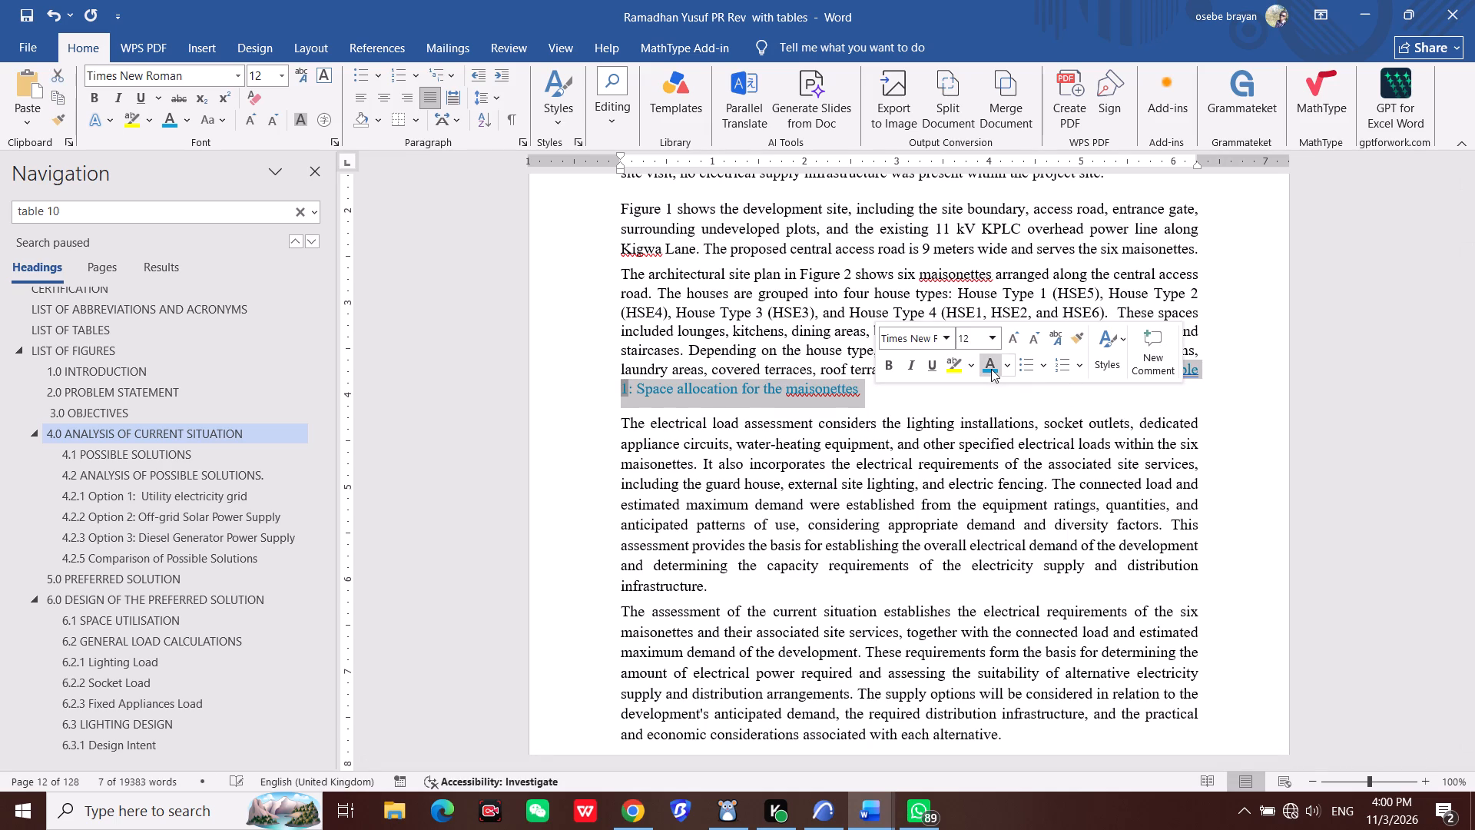
pyautogui.click(957, 403)
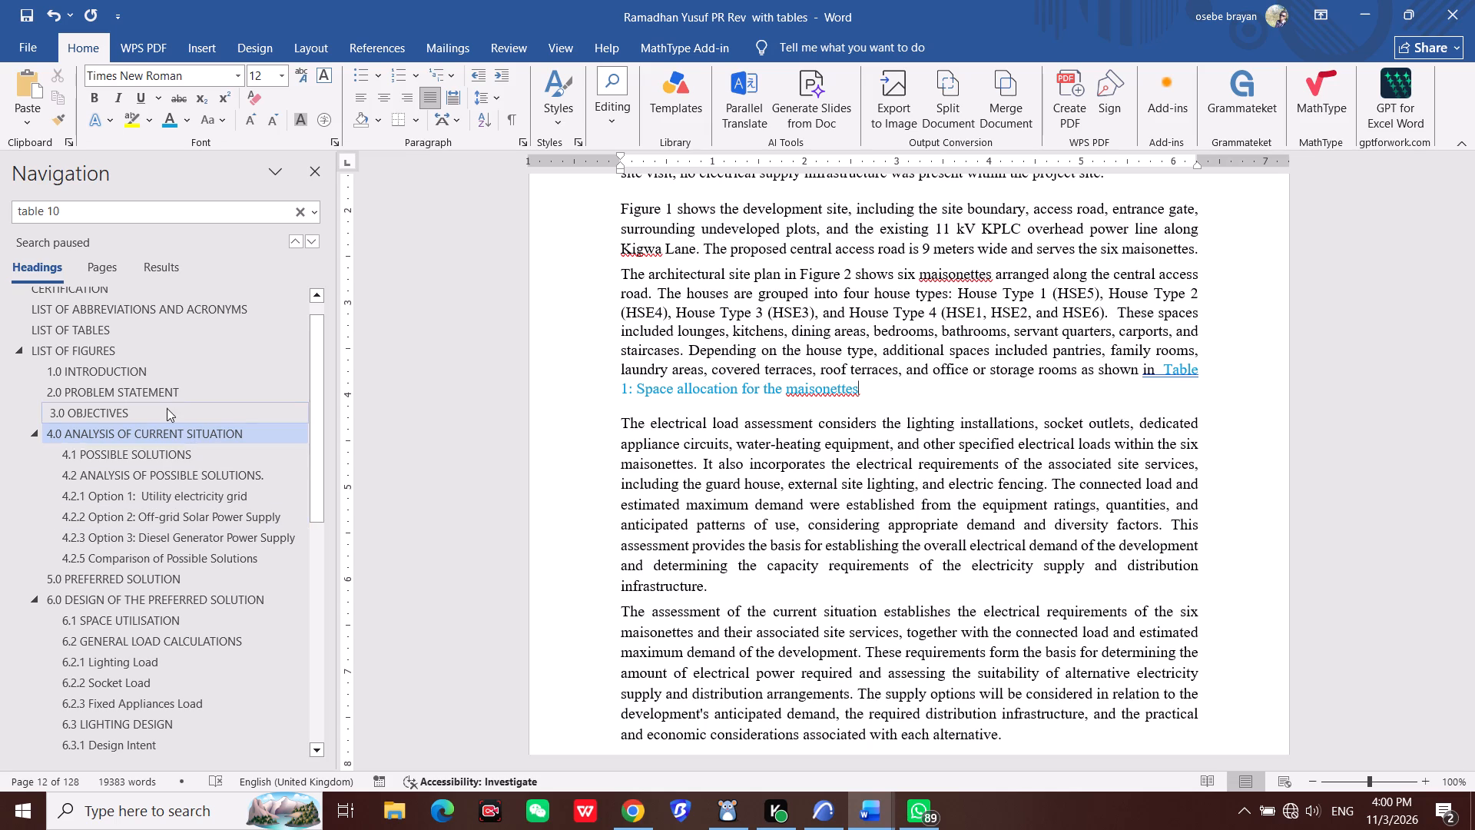
# Update the entire List of Tables, not just its page numbers, and check the entries.
pyautogui.scroll(3, 167, 408)
pyautogui.click(91, 377)
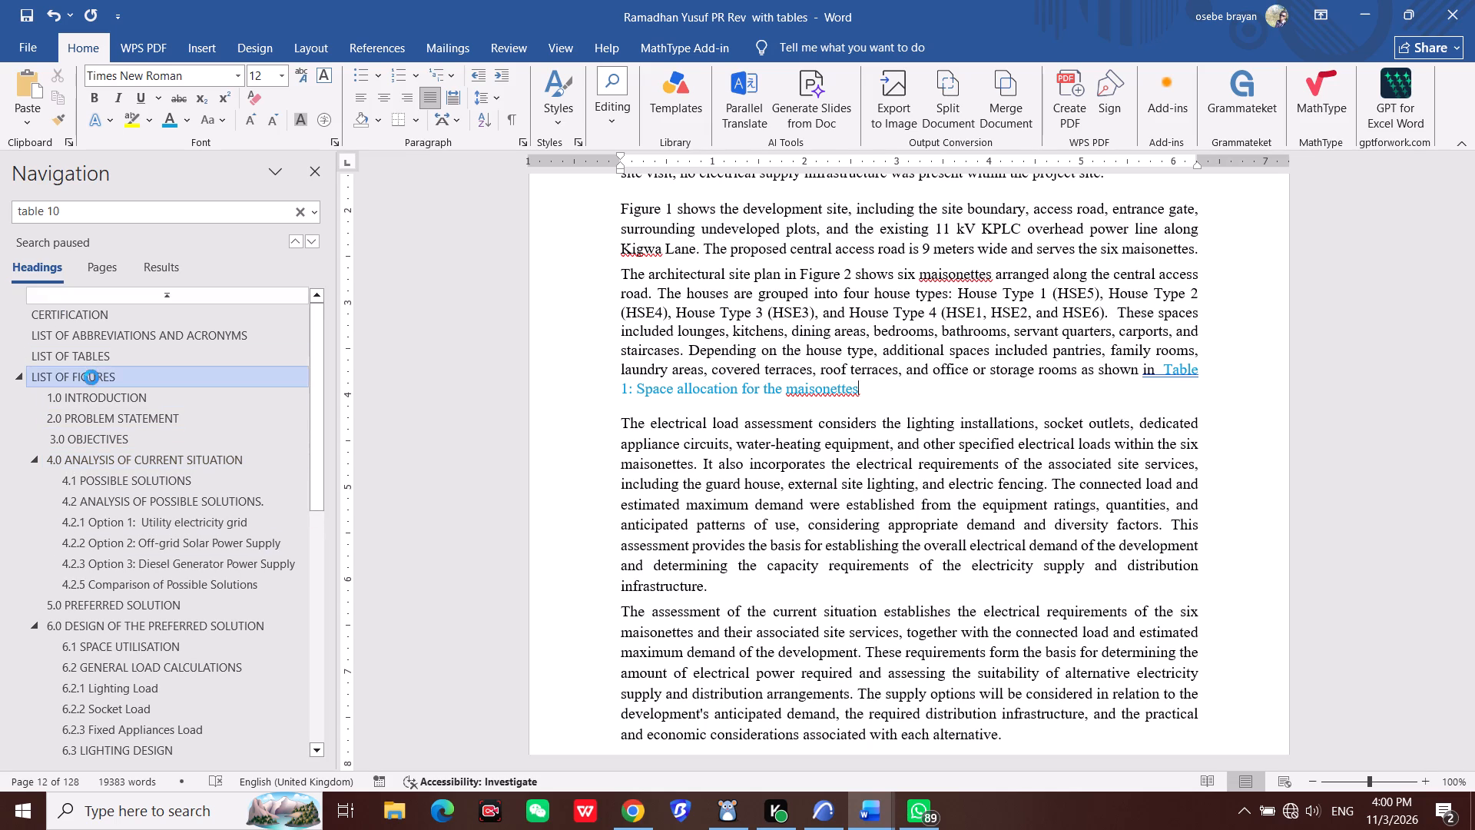
pyautogui.click(85, 361)
pyautogui.rightClick(767, 399)
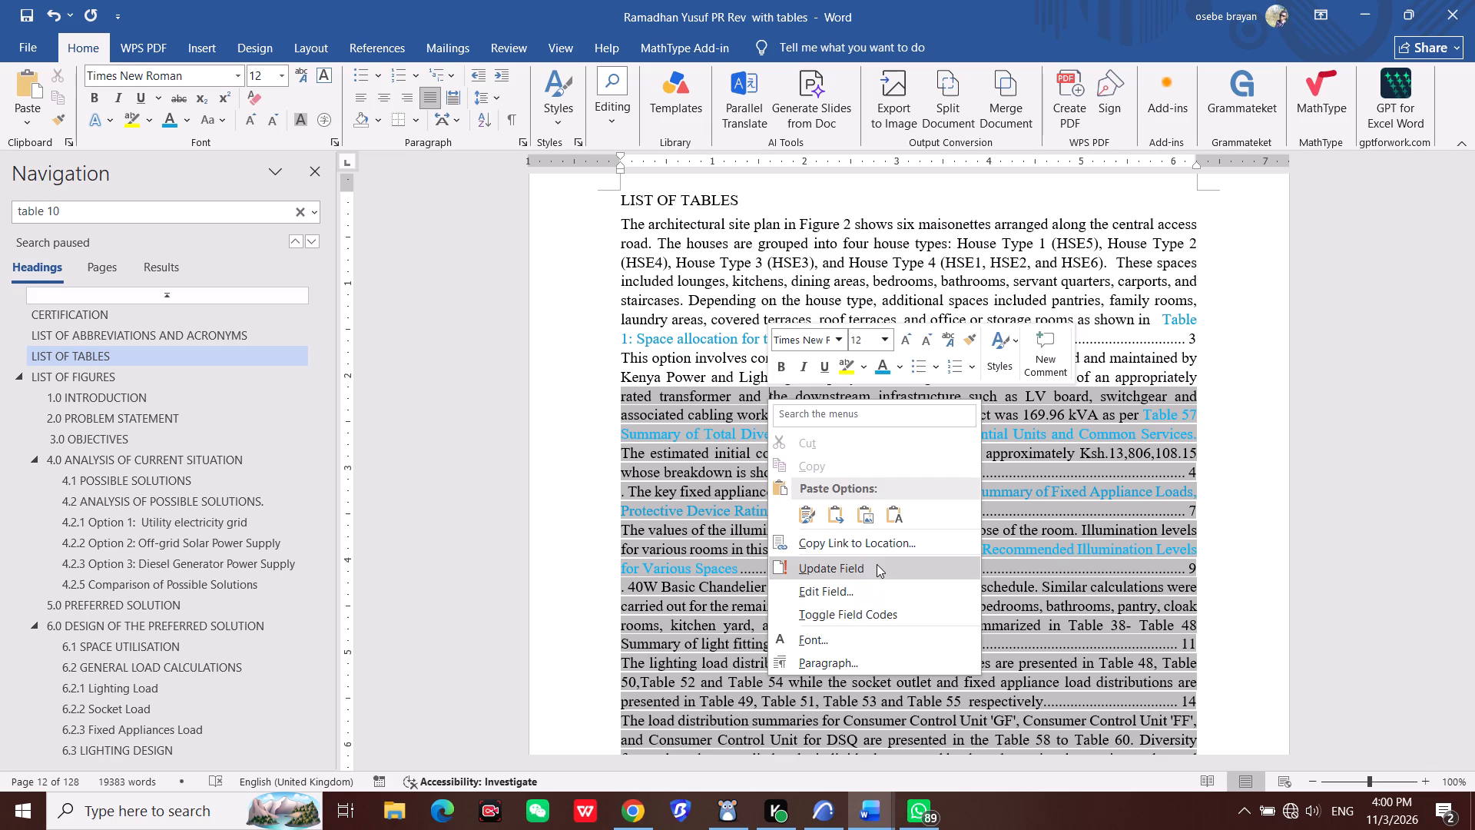
pyautogui.click(877, 564)
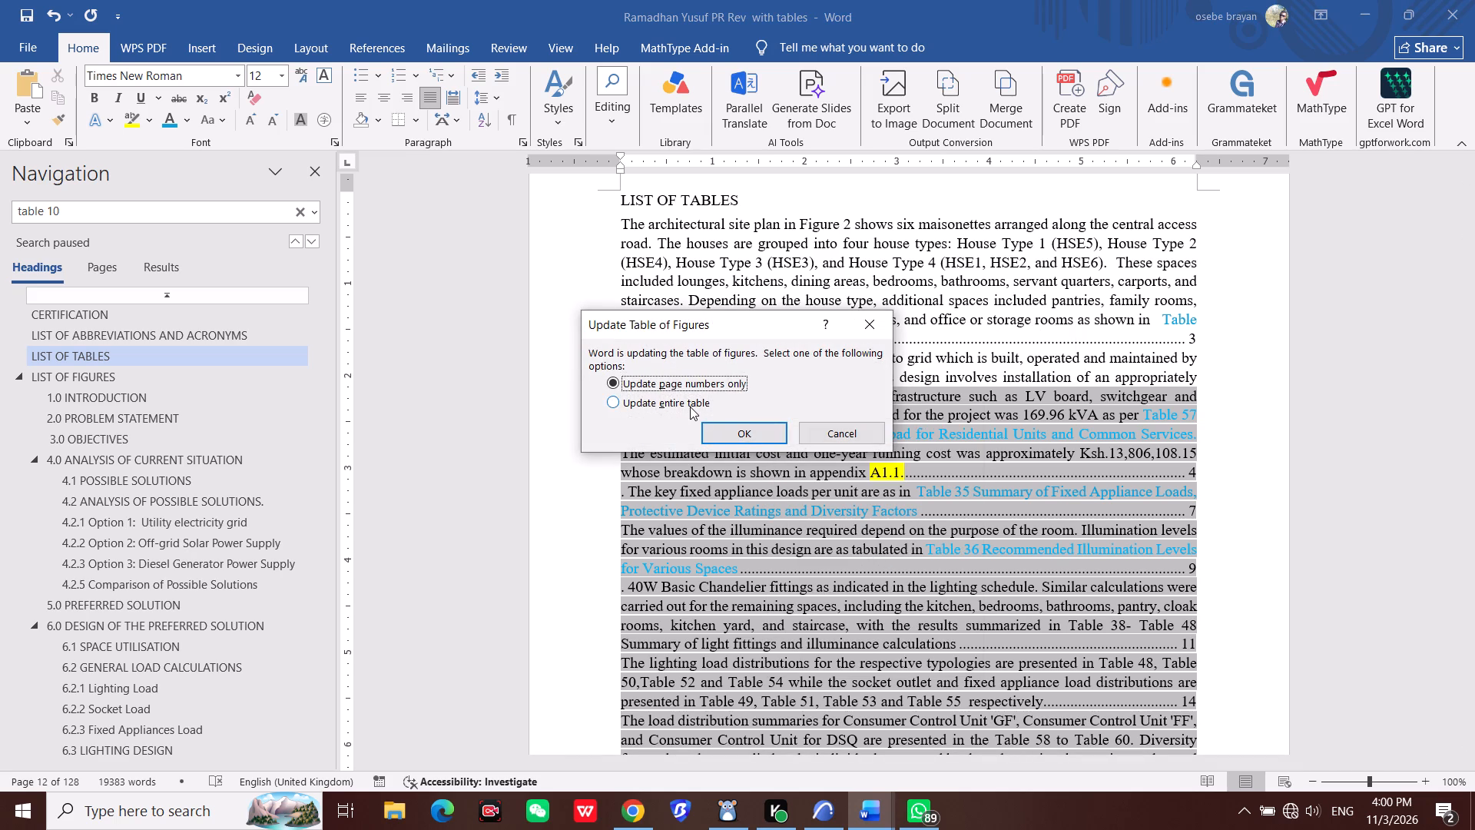
pyautogui.click(690, 407)
pyautogui.click(728, 433)
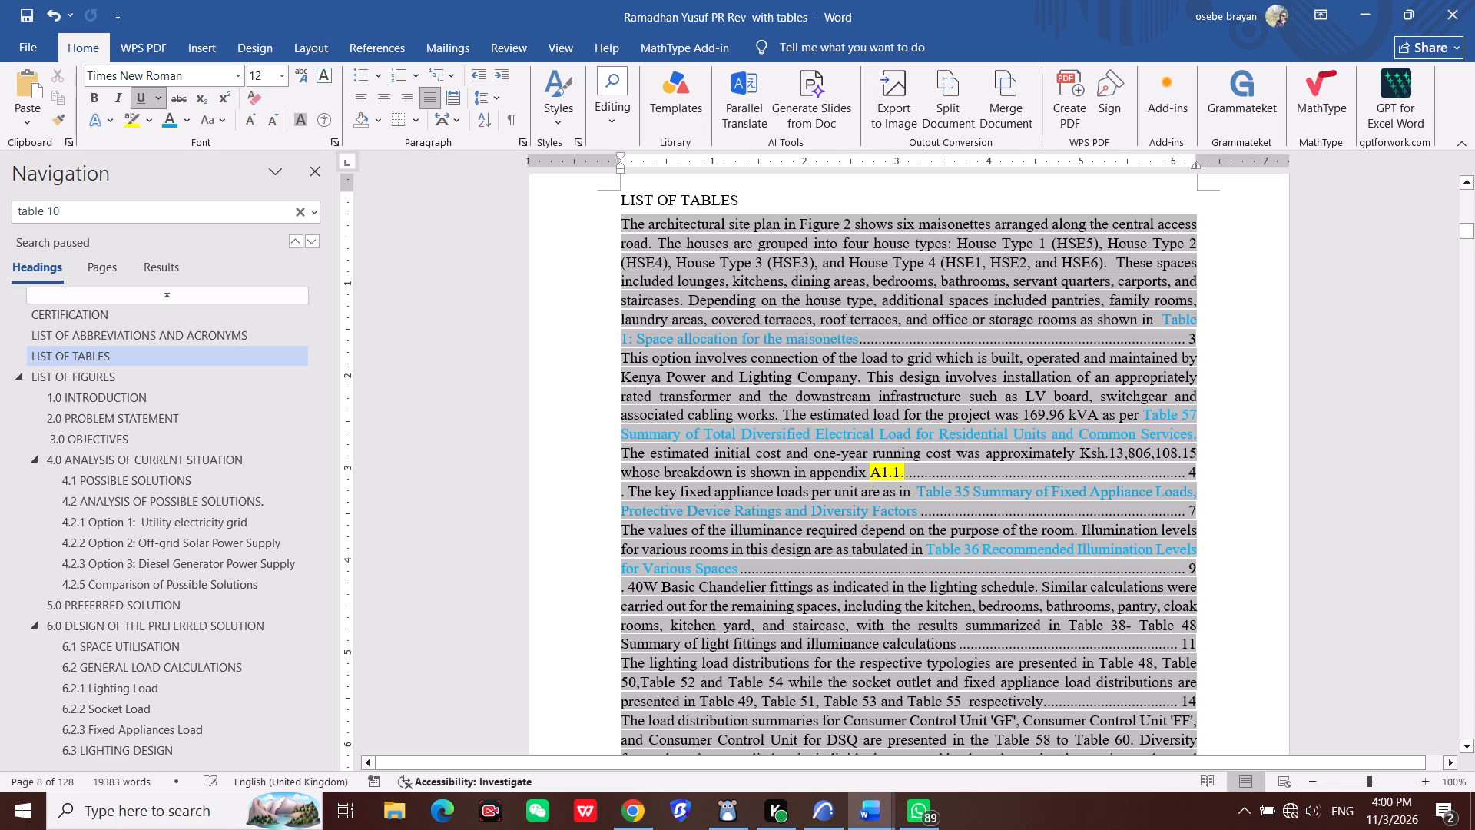
pyautogui.click(794, 357)
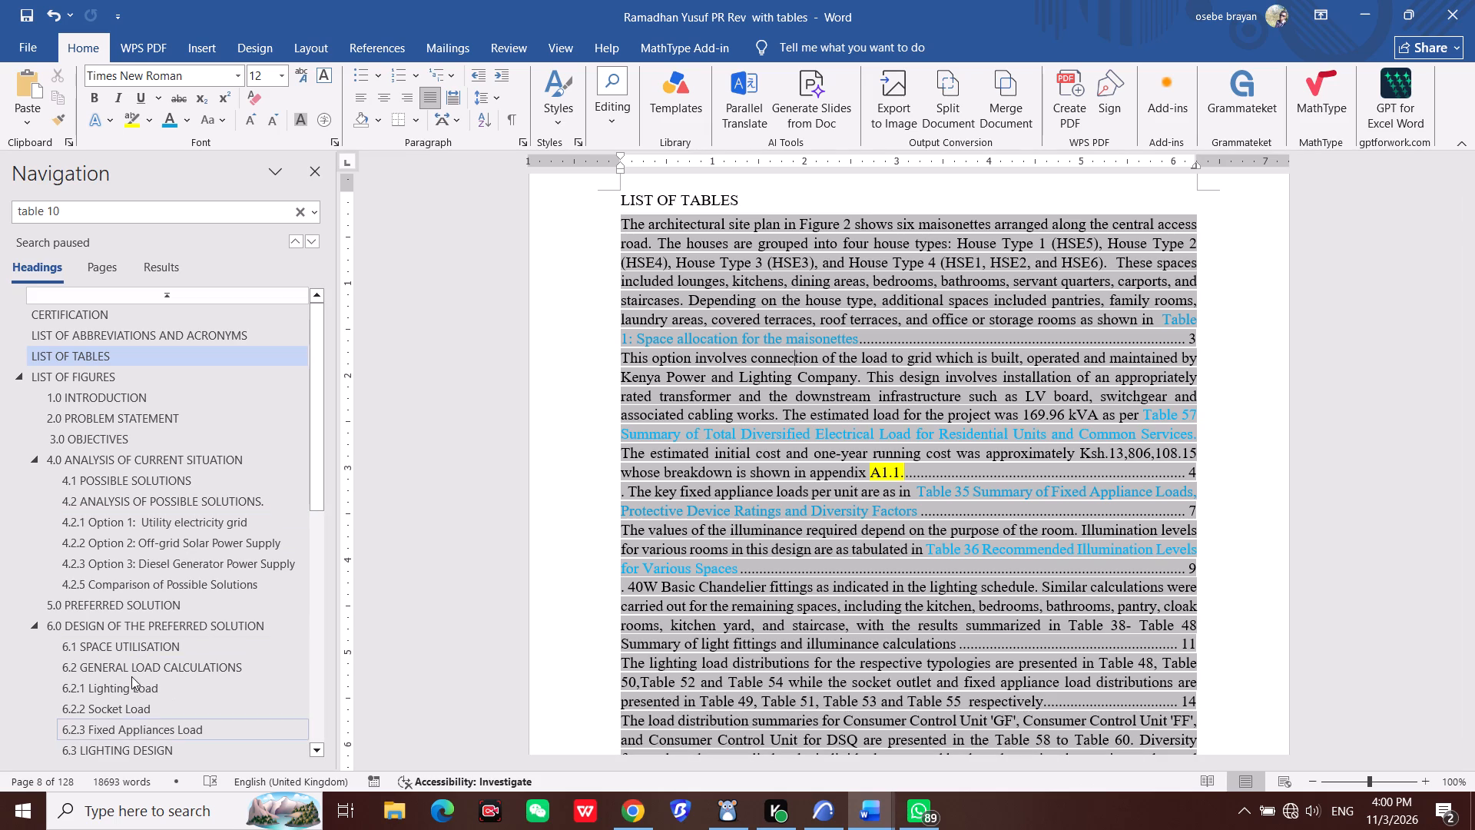
# Return to the architectural site plan paragraph under 4.0 and add a space after its closing Table 1 reference.
pyautogui.click(98, 433)
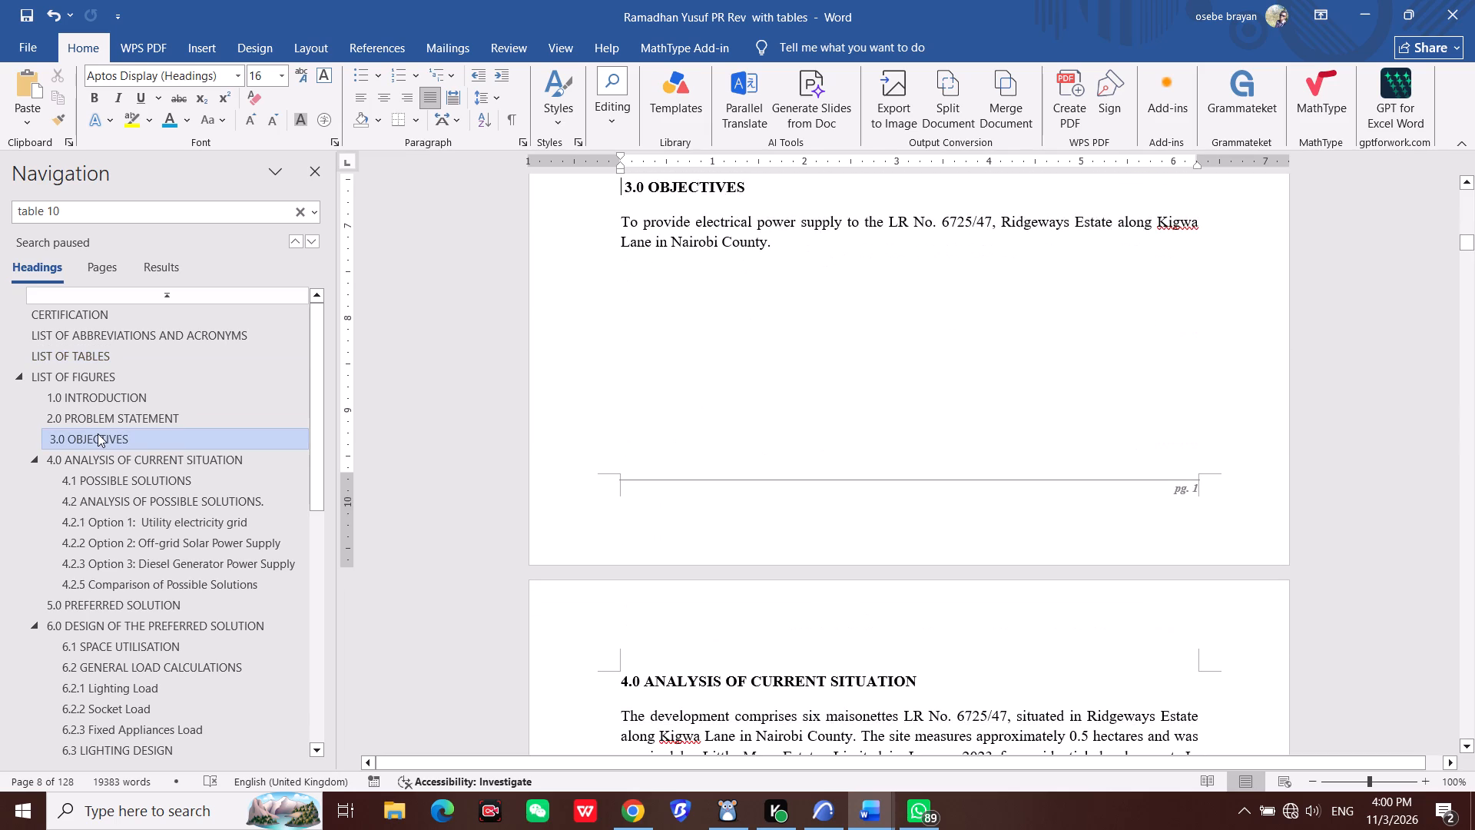
pyautogui.scroll(-11, 737, 566)
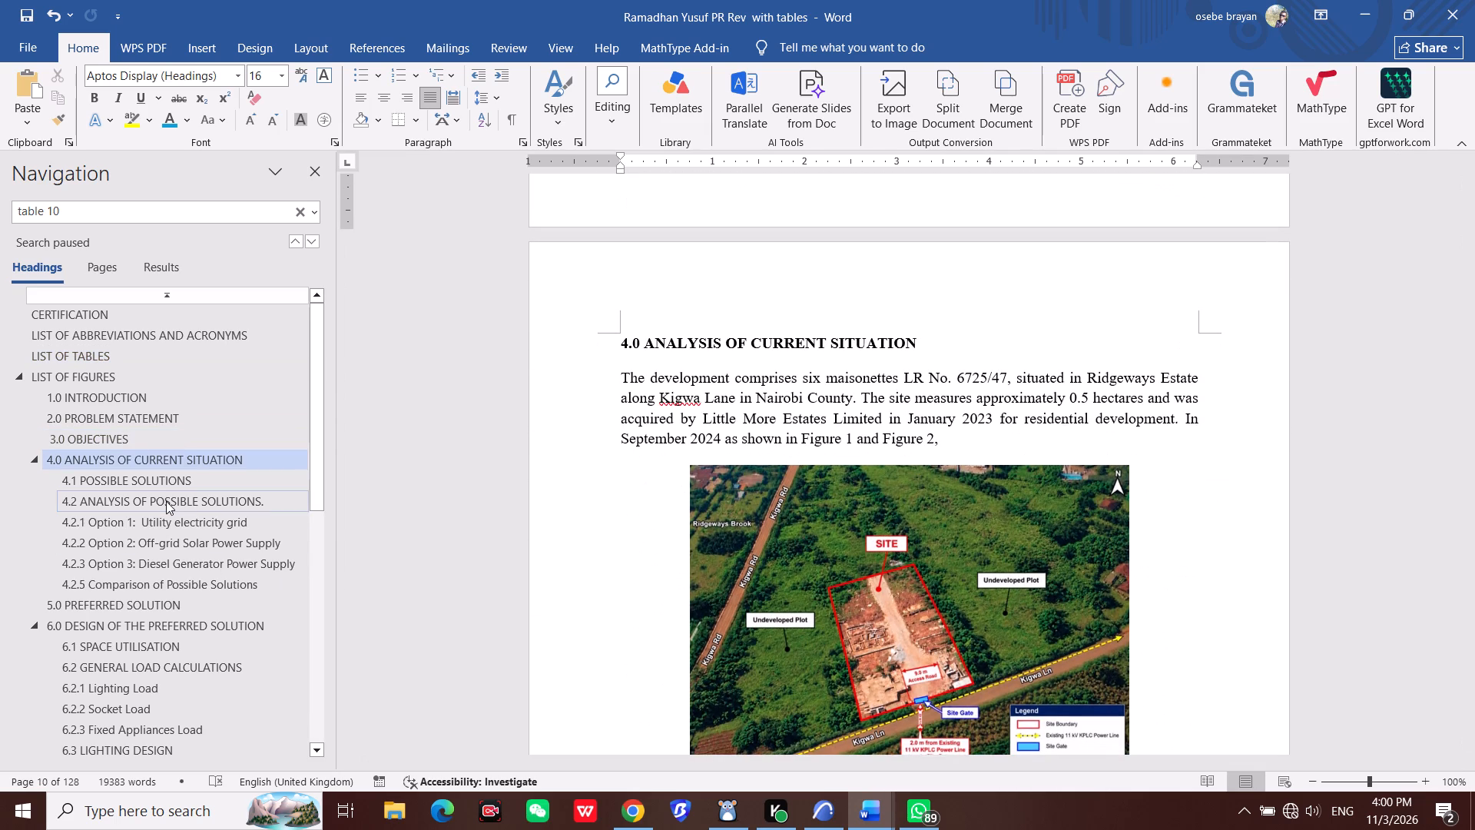
pyautogui.click(166, 501)
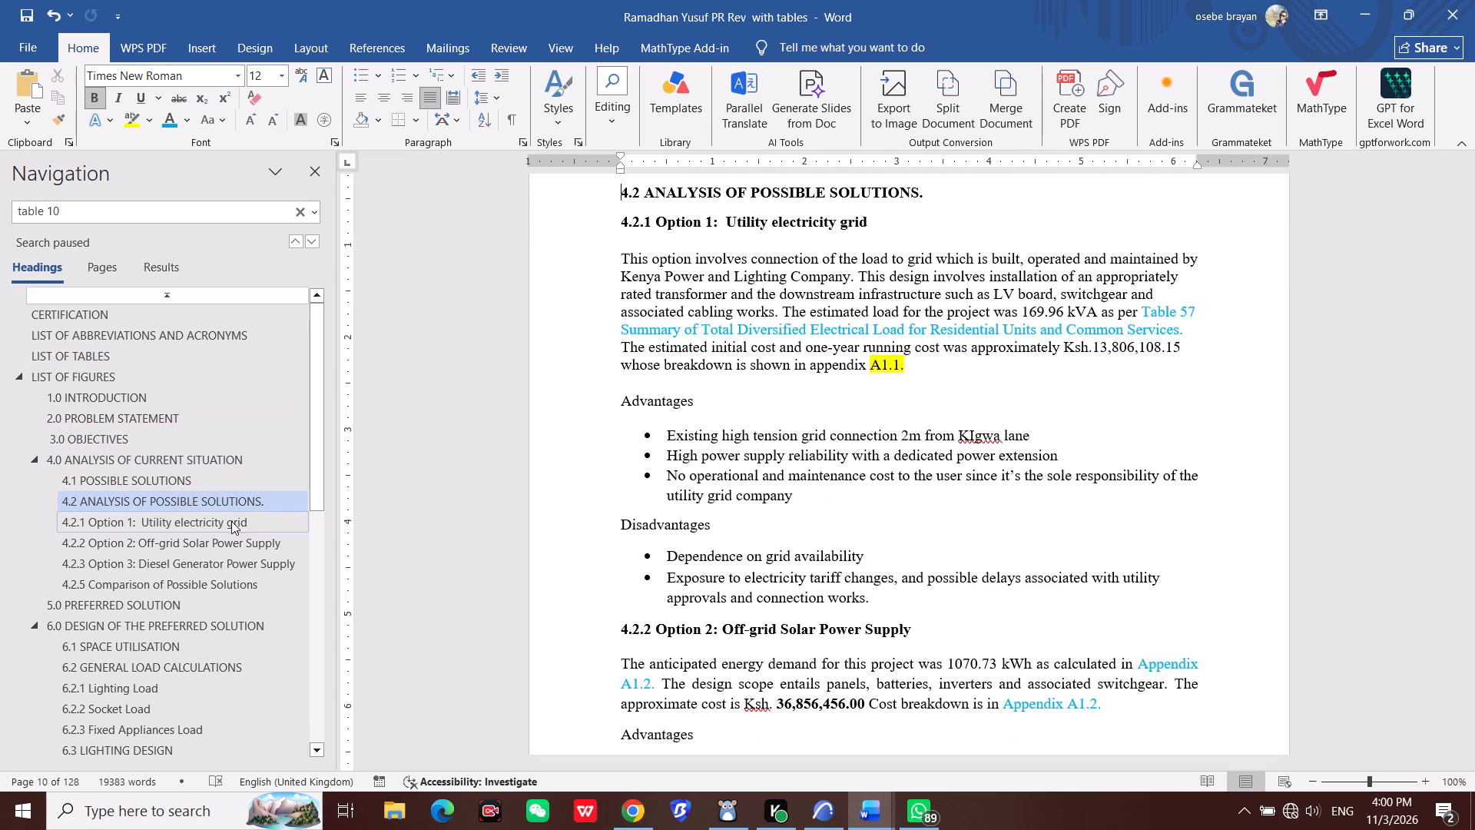
pyautogui.click(161, 486)
pyautogui.scroll(3, 844, 542)
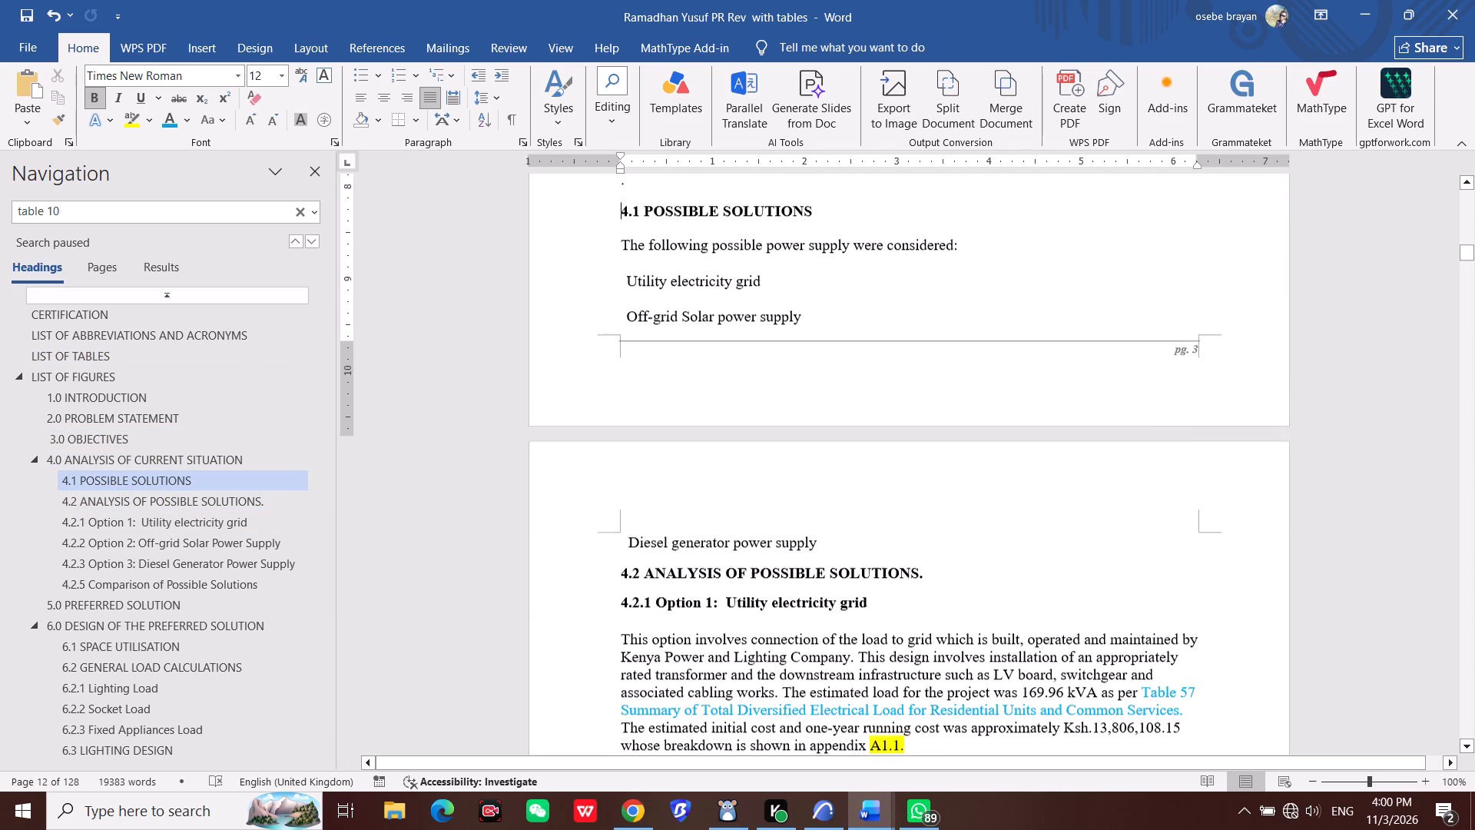
pyautogui.scroll(19, 844, 542)
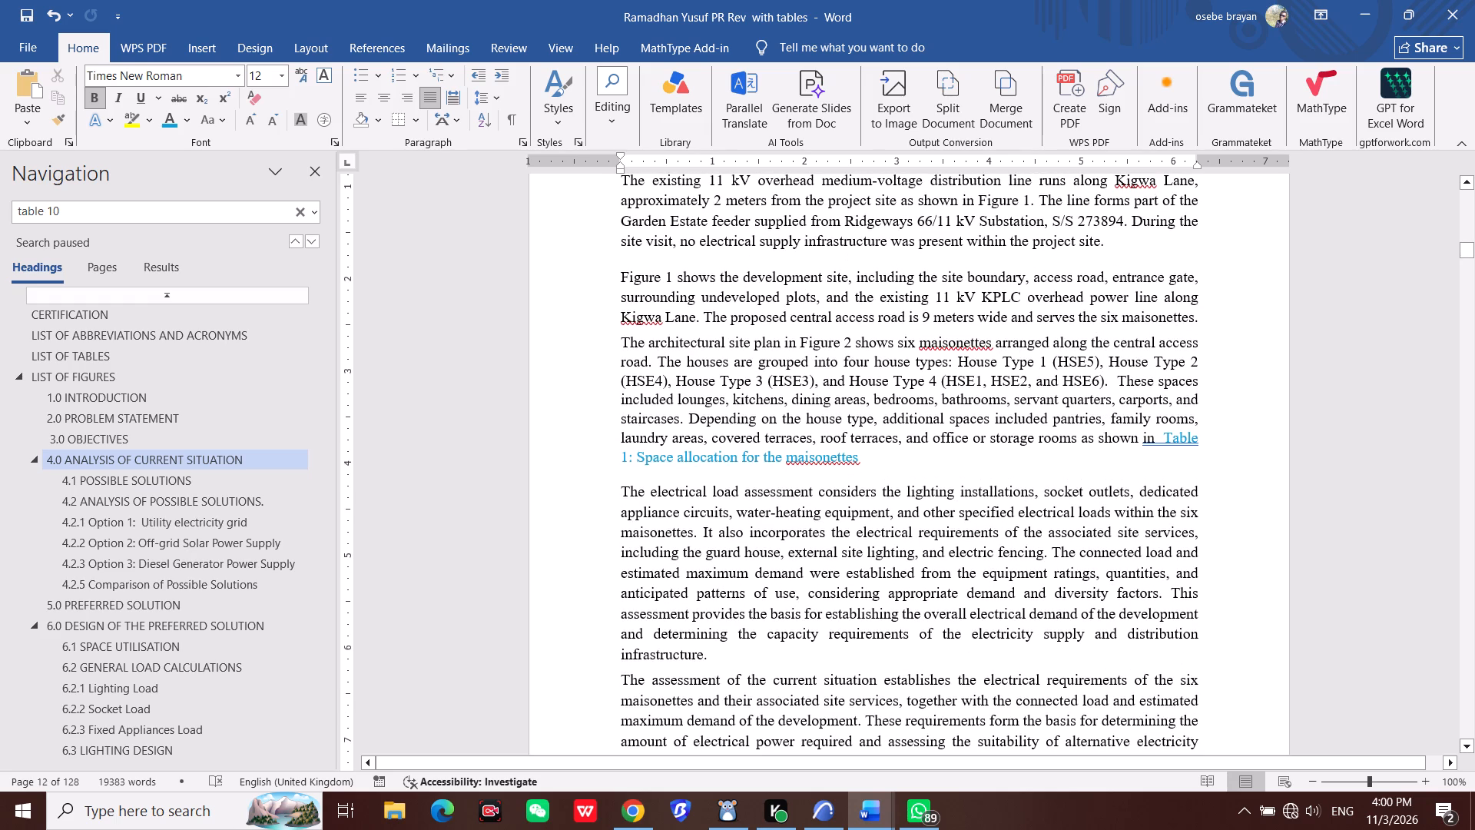
pyautogui.click(1168, 441)
pyautogui.click(929, 458)
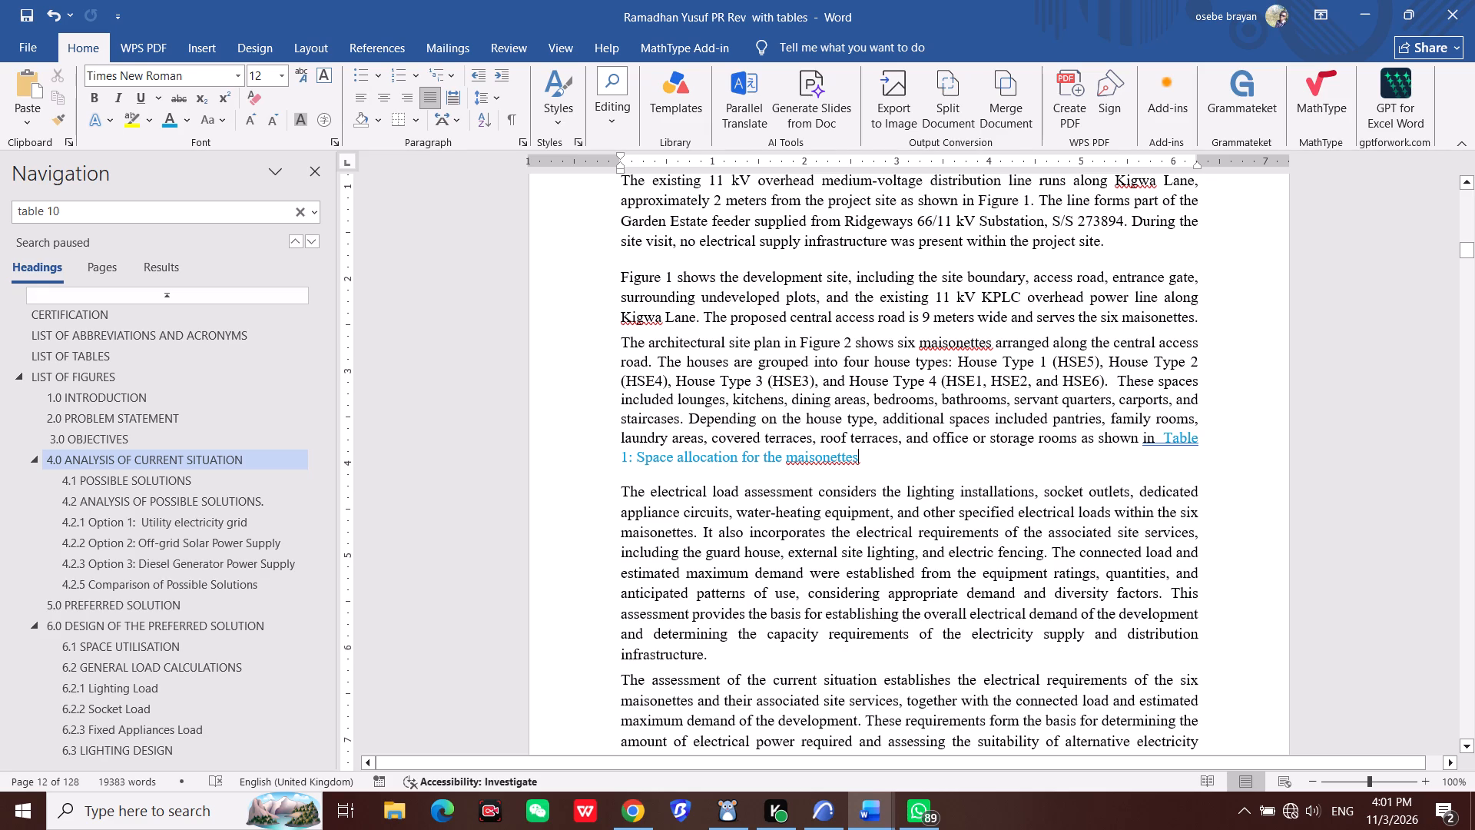
pyautogui.press('space')
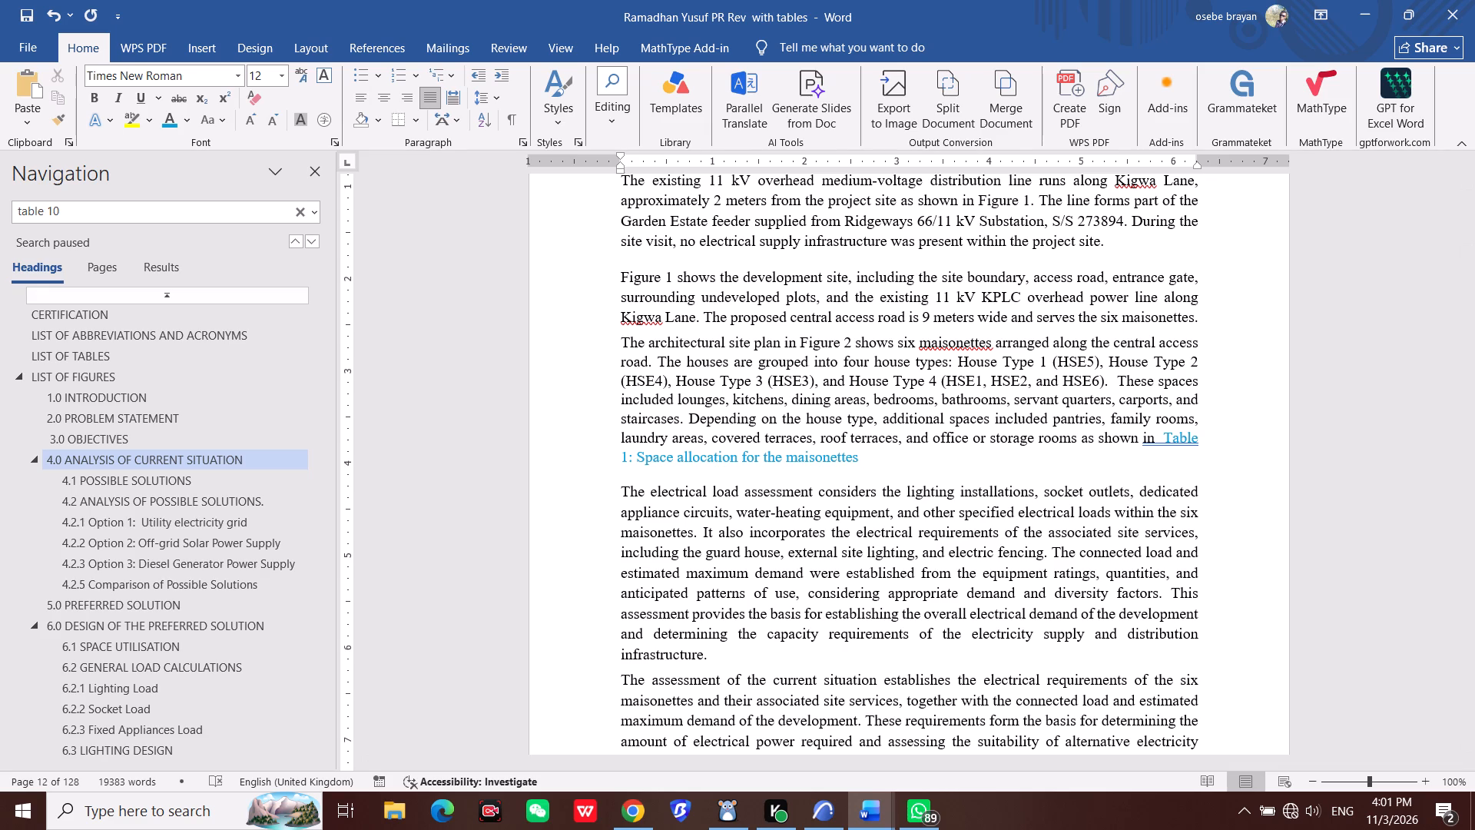
# Place the report side by side with the refer document and hide the report's heading navigation.
pyautogui.click(1139, 427)
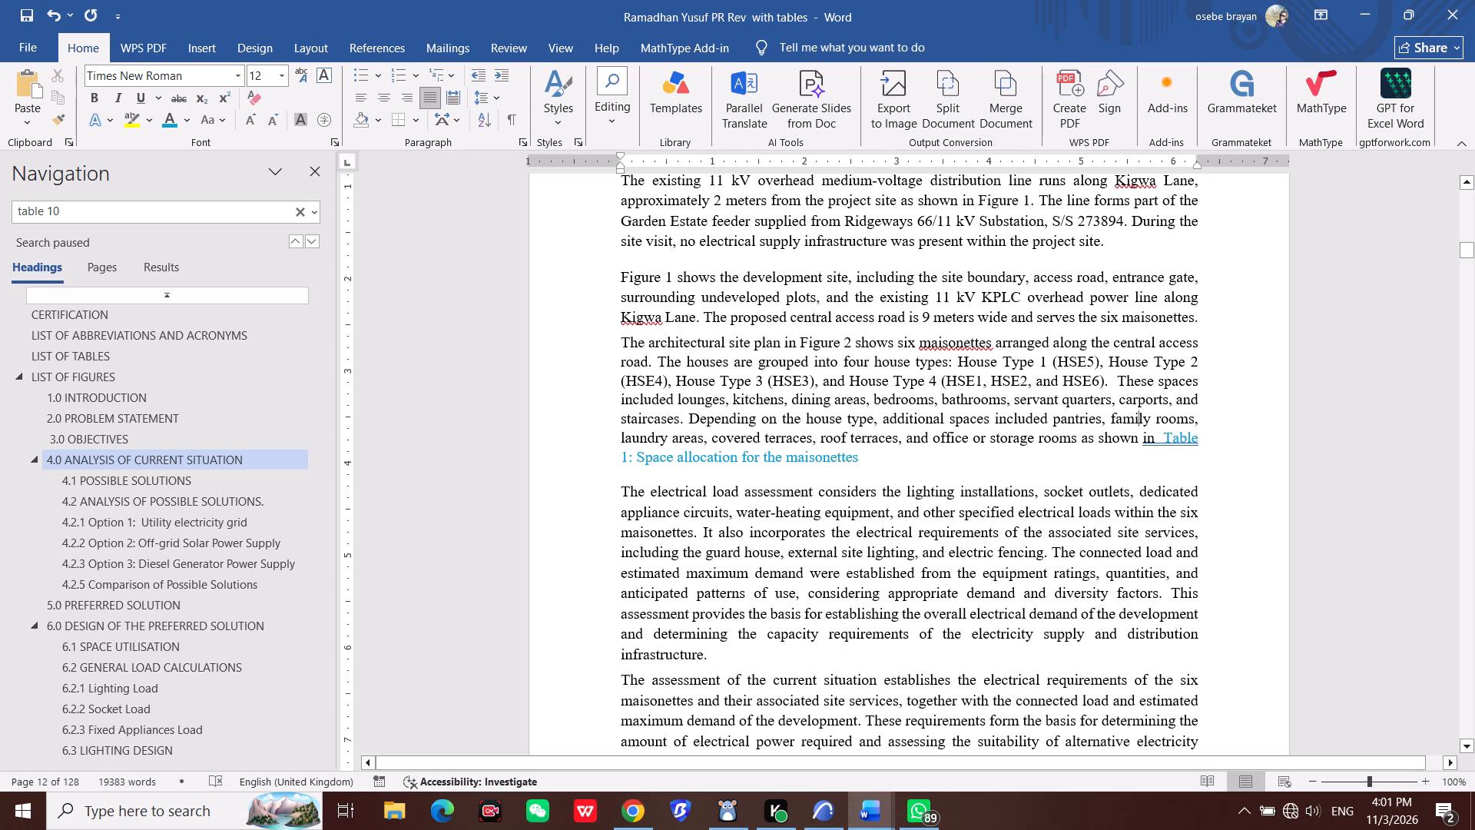
pyautogui.moveTo(1160, 434); pyautogui.dragTo(1162, 457)
pyautogui.moveTo(1162, 457); pyautogui.dragTo(973, 479)
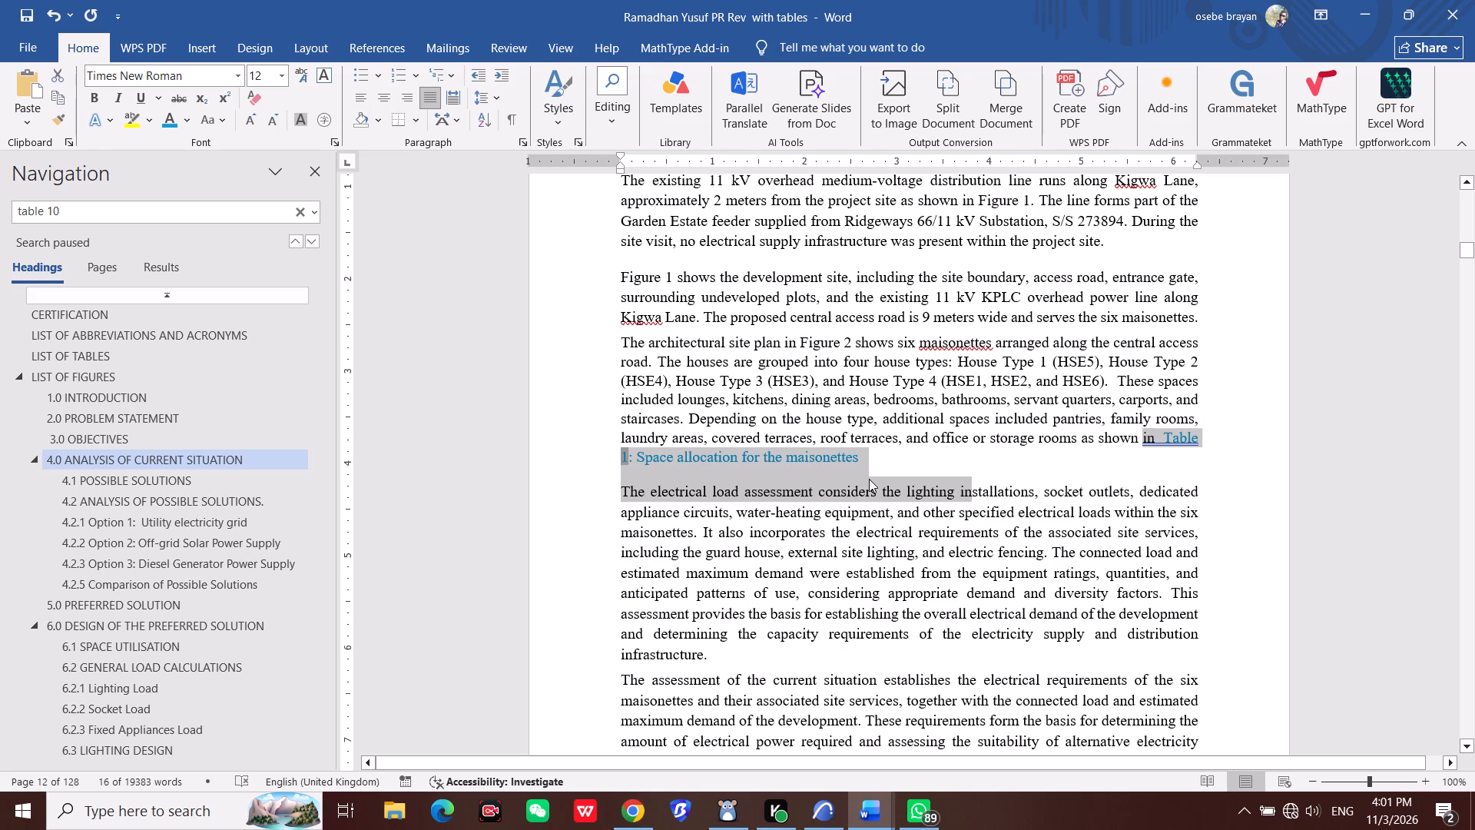
pyautogui.press('super+Right')
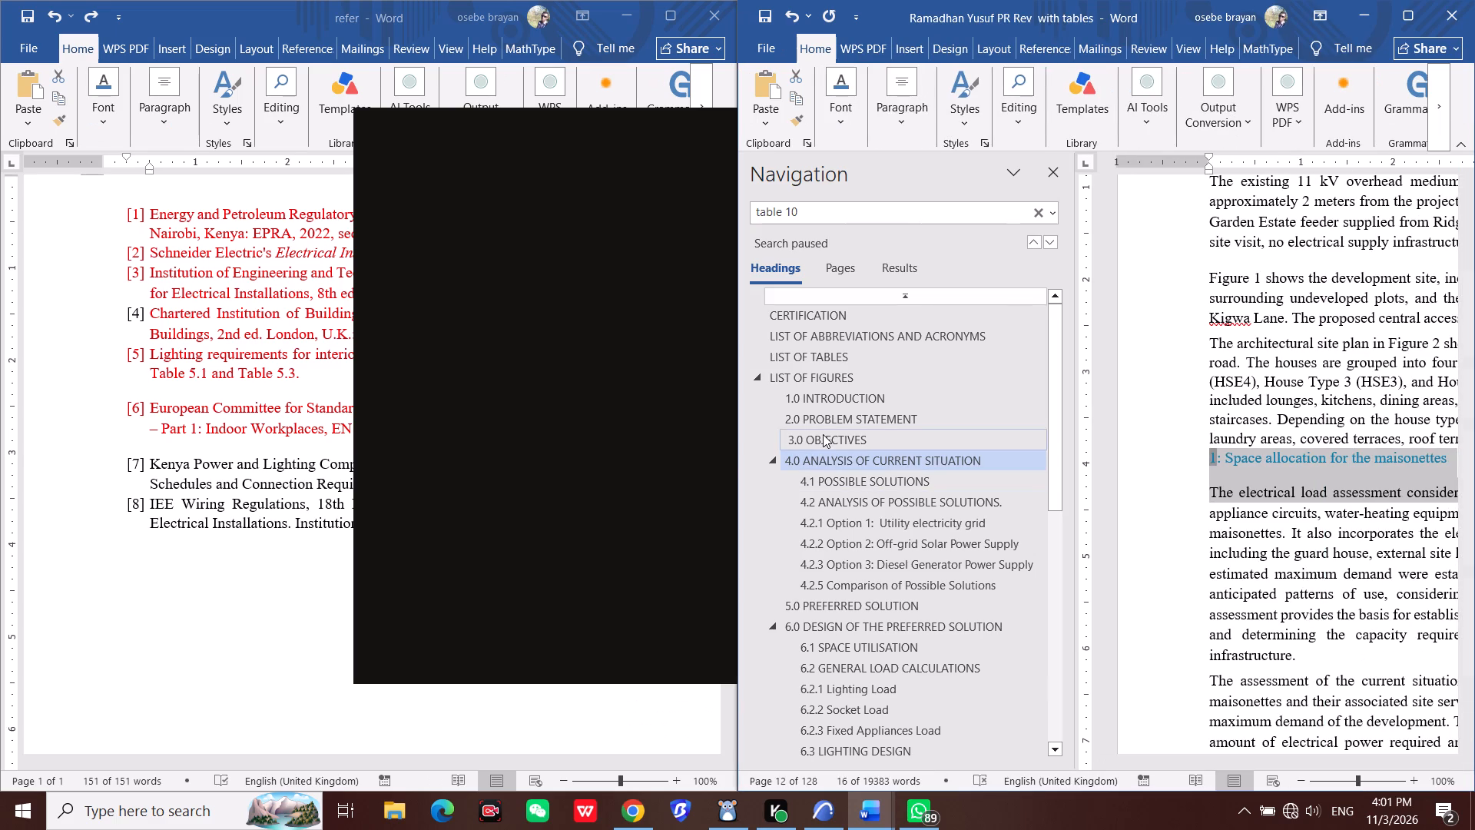
pyautogui.click(249, 492)
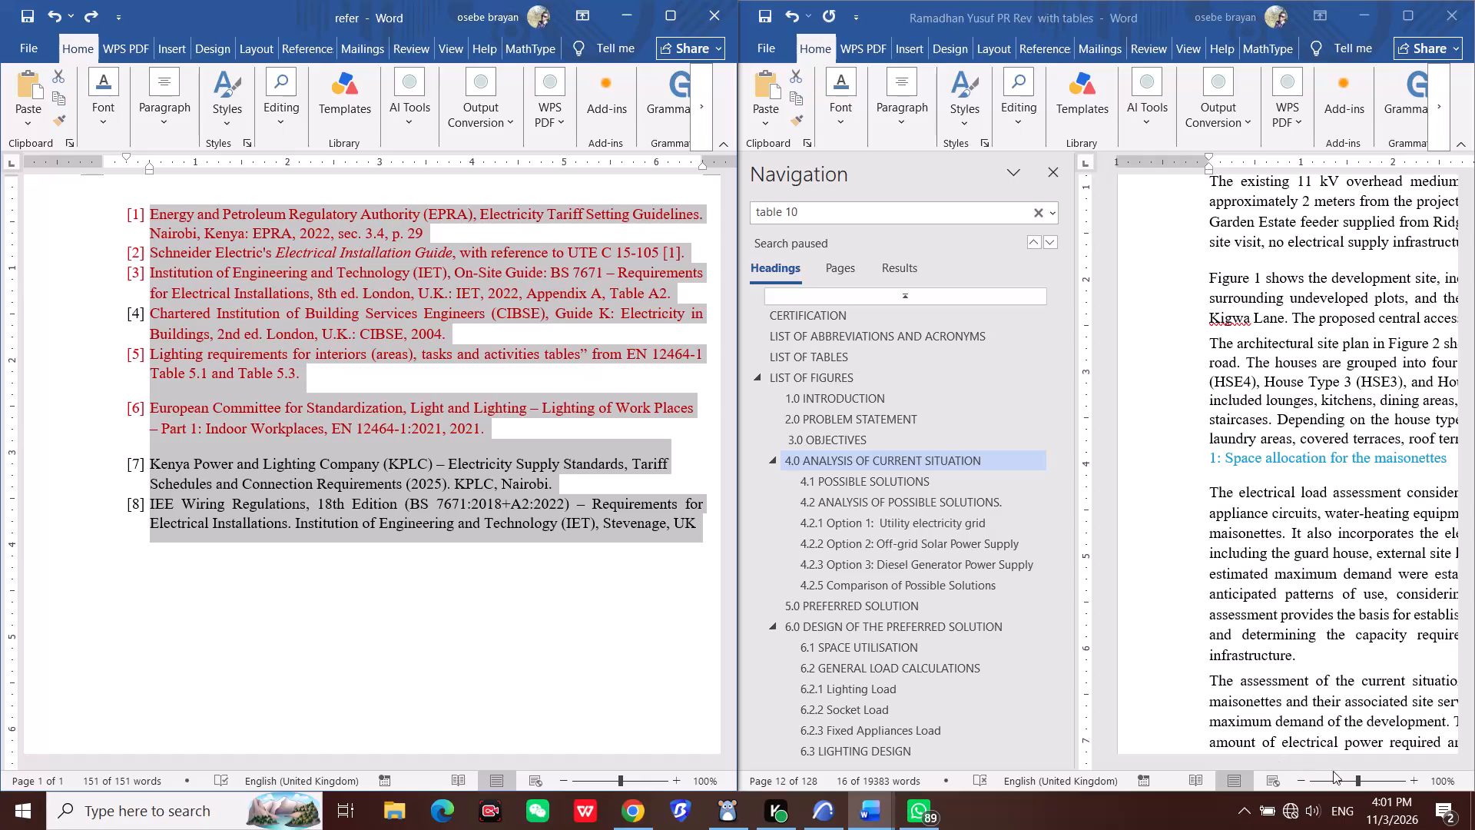
pyautogui.scroll(-3, 1441, 655)
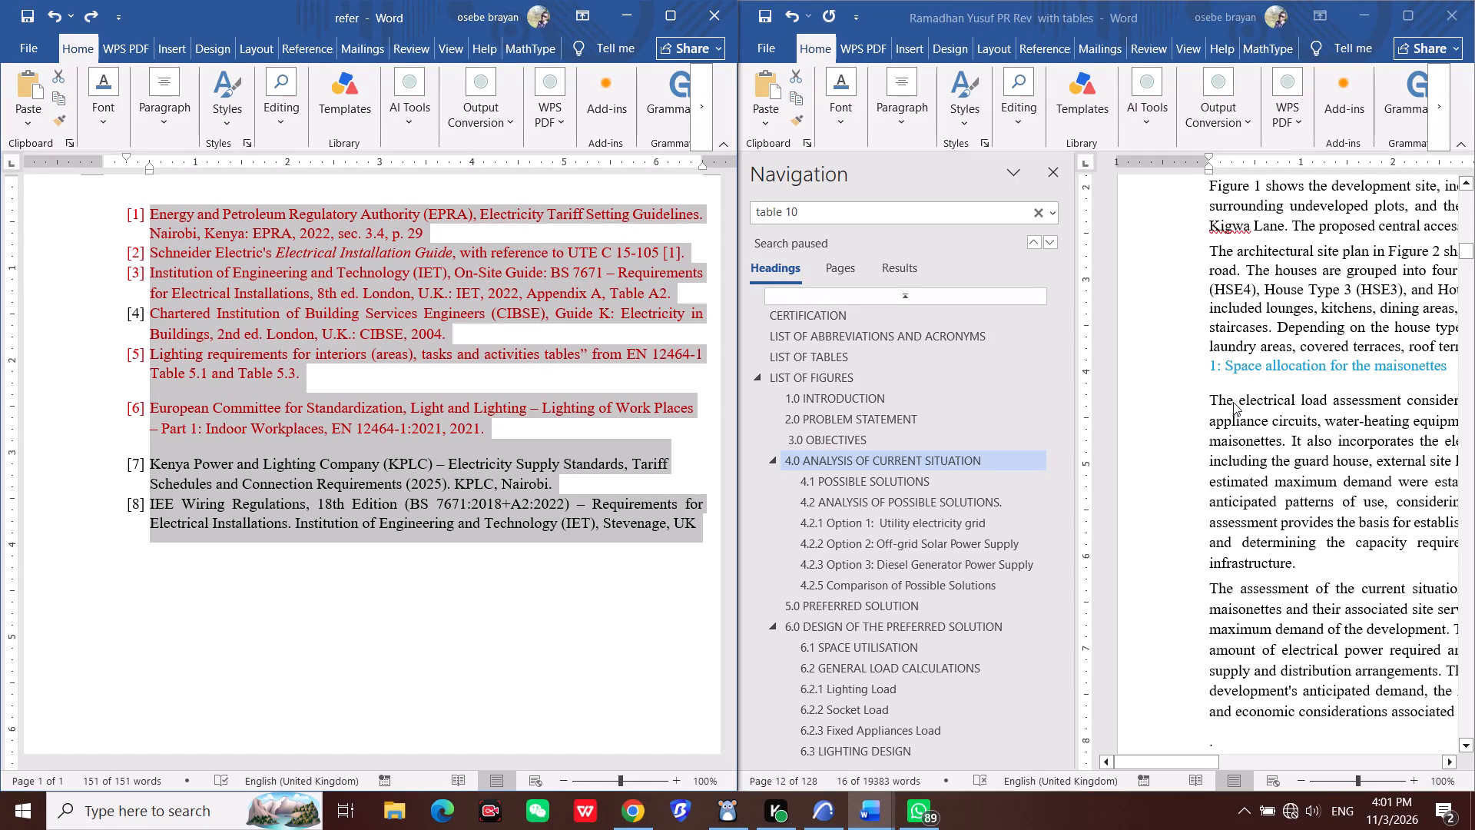
pyautogui.click(1059, 175)
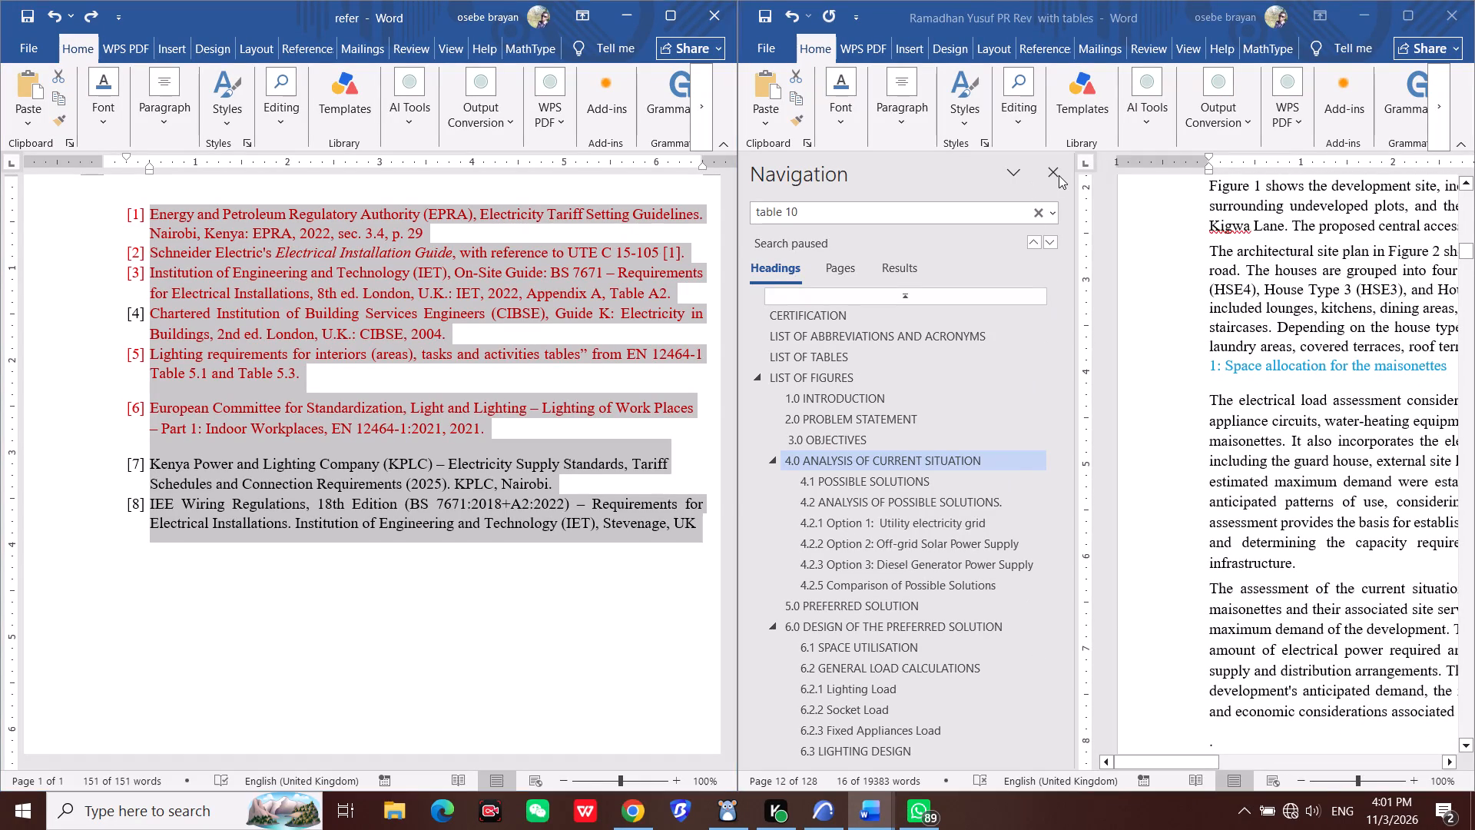
pyautogui.click(1055, 171)
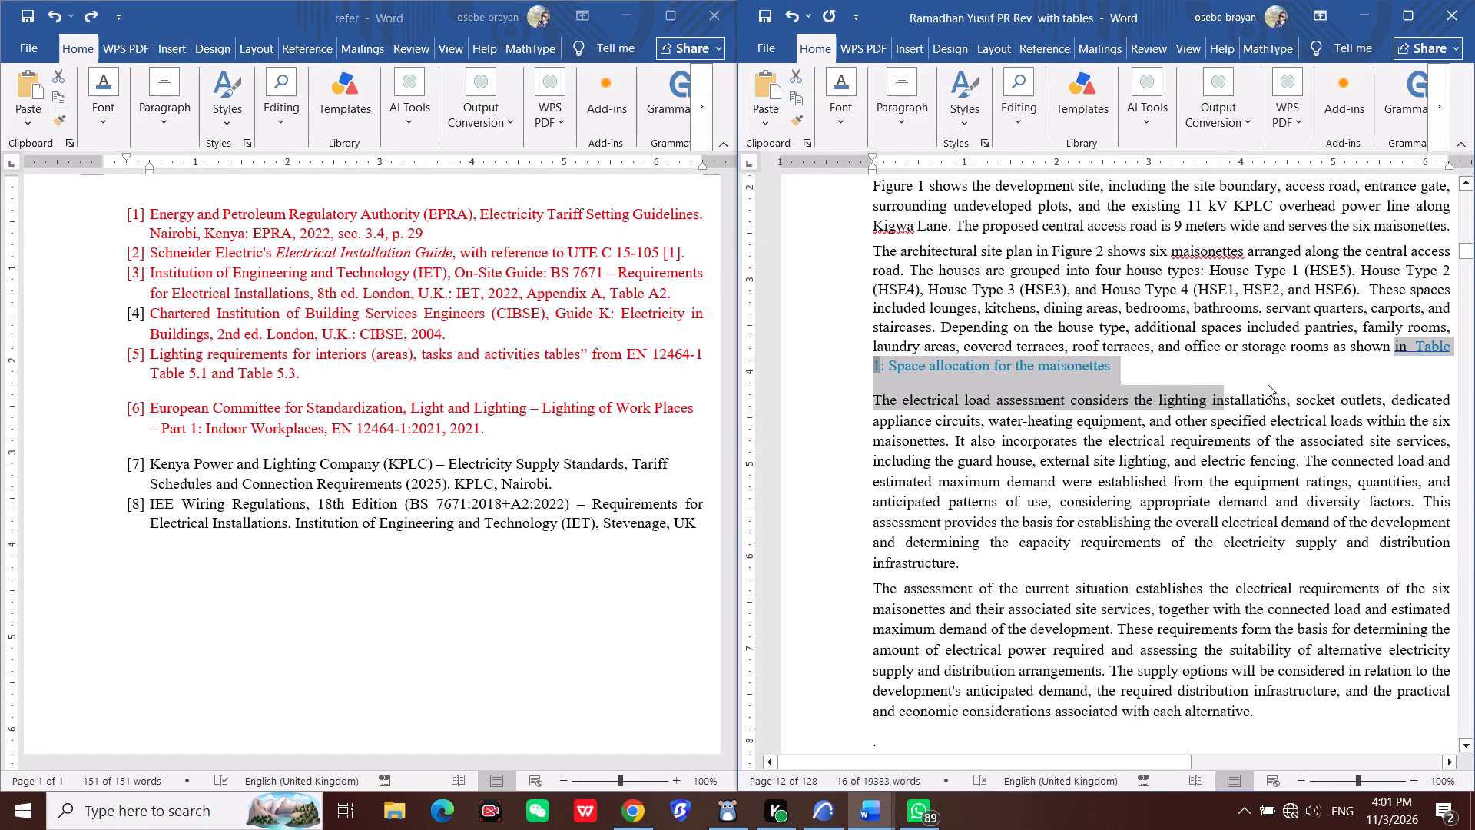
# Copy the reference Table 1: Space allocation for the maisonettes and delete it from the architectural site plan paragraph.
pyautogui.click(1268, 384)
pyautogui.moveTo(1416, 345); pyautogui.dragTo(1245, 367)
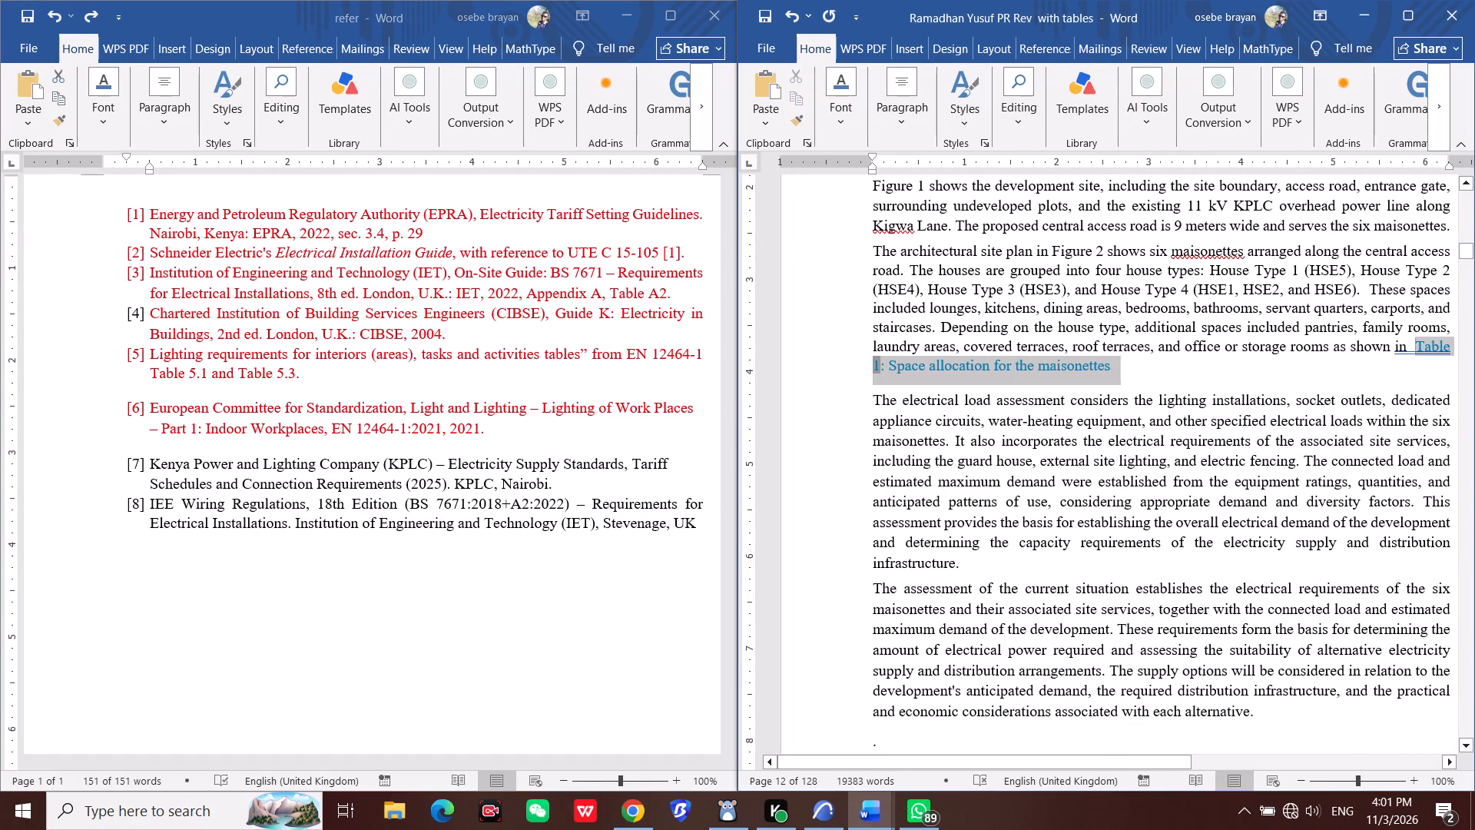
pyautogui.moveTo(1245, 367); pyautogui.dragTo(1165, 382)
pyautogui.hotkey('ctrl', 'c')
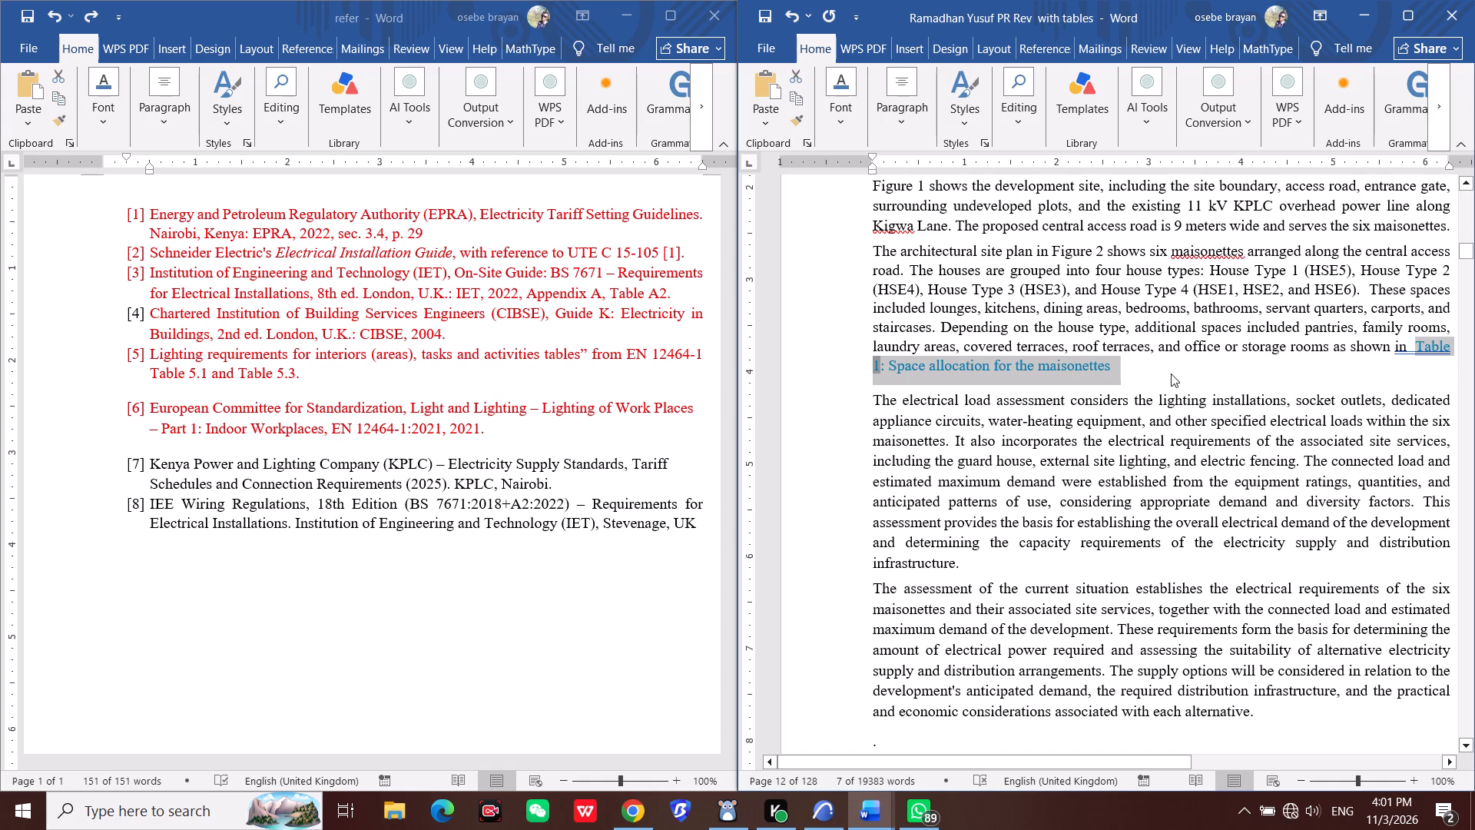
pyautogui.press('Delete')
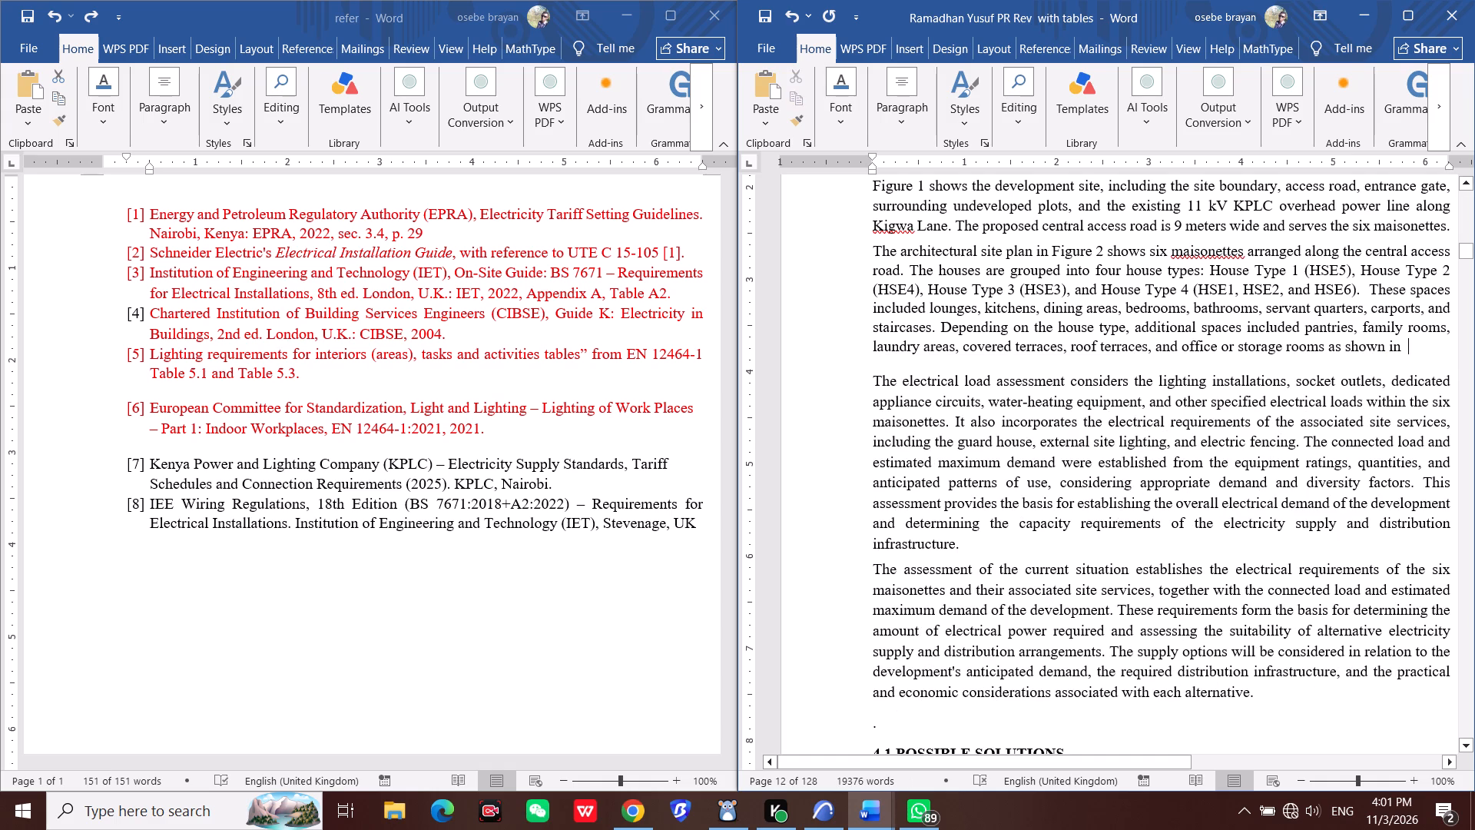
# Paste the copied Table 1: Space allocation for the maisonettes reference into the refer document, several blank lines below reference [8].
pyautogui.click(225, 655)
pyautogui.click(229, 631)
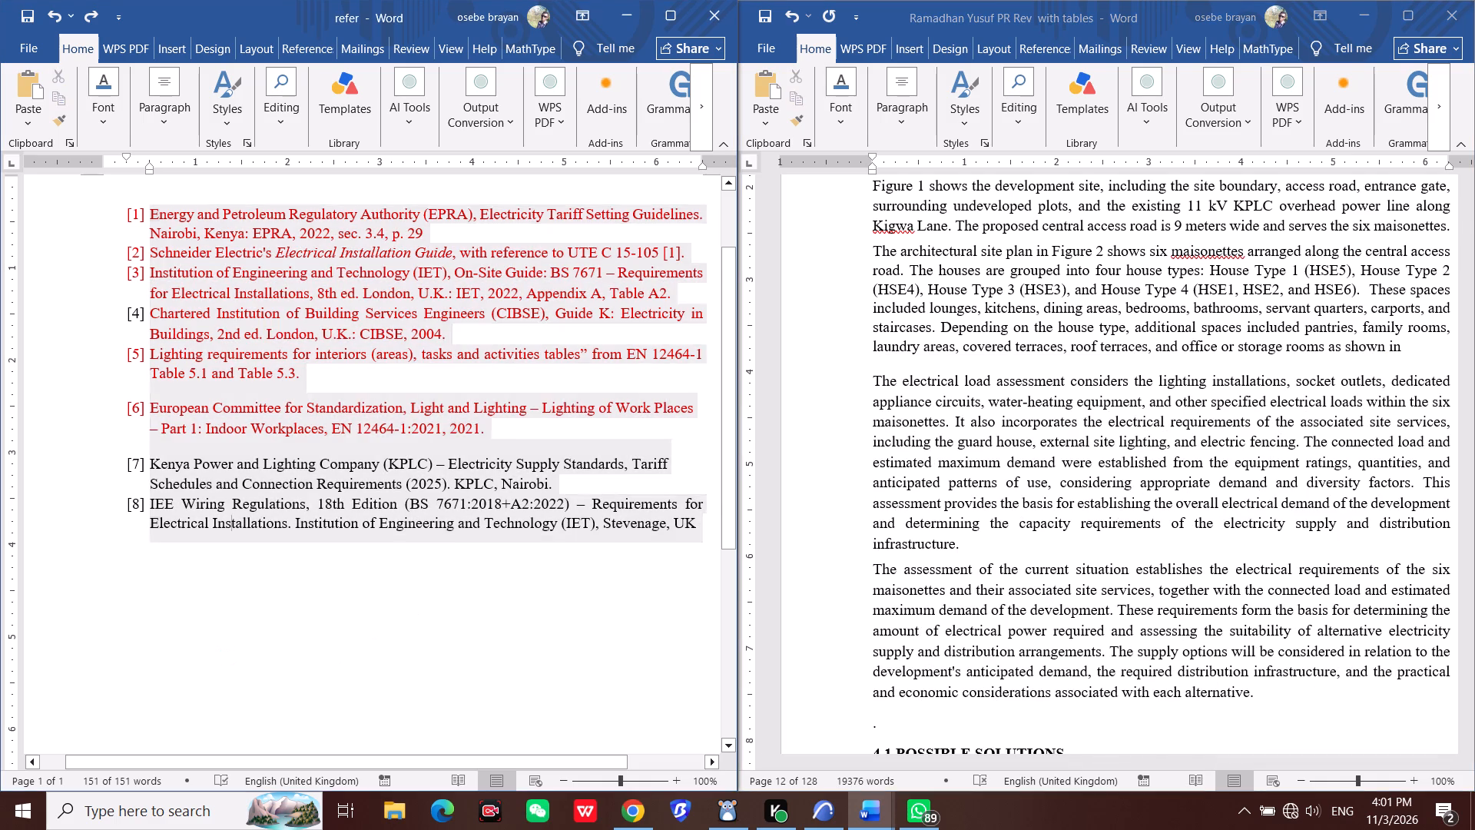
pyautogui.scroll(-3, 679, 537)
pyautogui.click(691, 460)
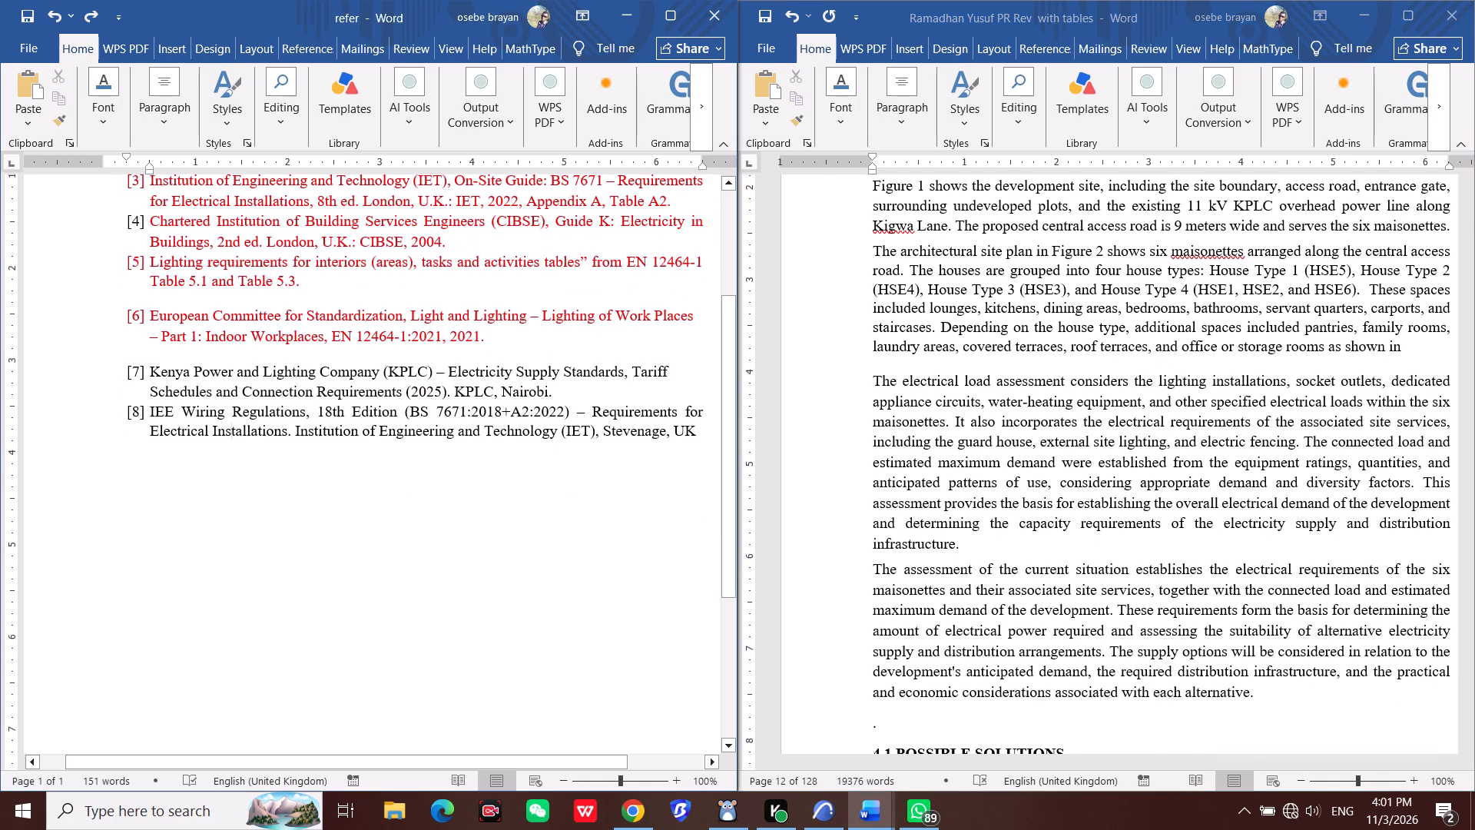
pyautogui.press('Return')
pyautogui.press('Return')
pyautogui.press('Return')
pyautogui.press('Return')
pyautogui.press('Return')
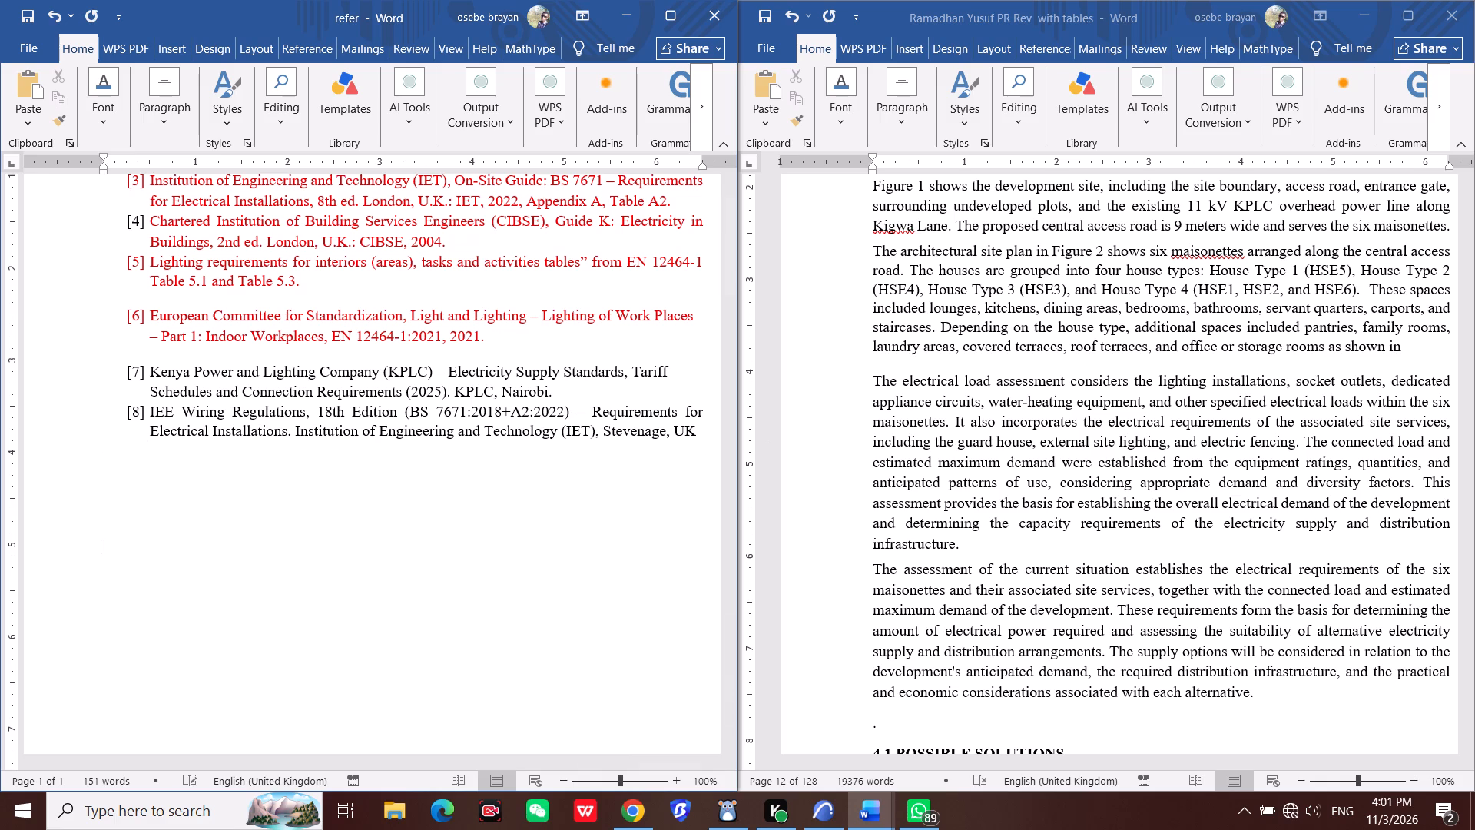
pyautogui.hotkey('ctrl', 'v')
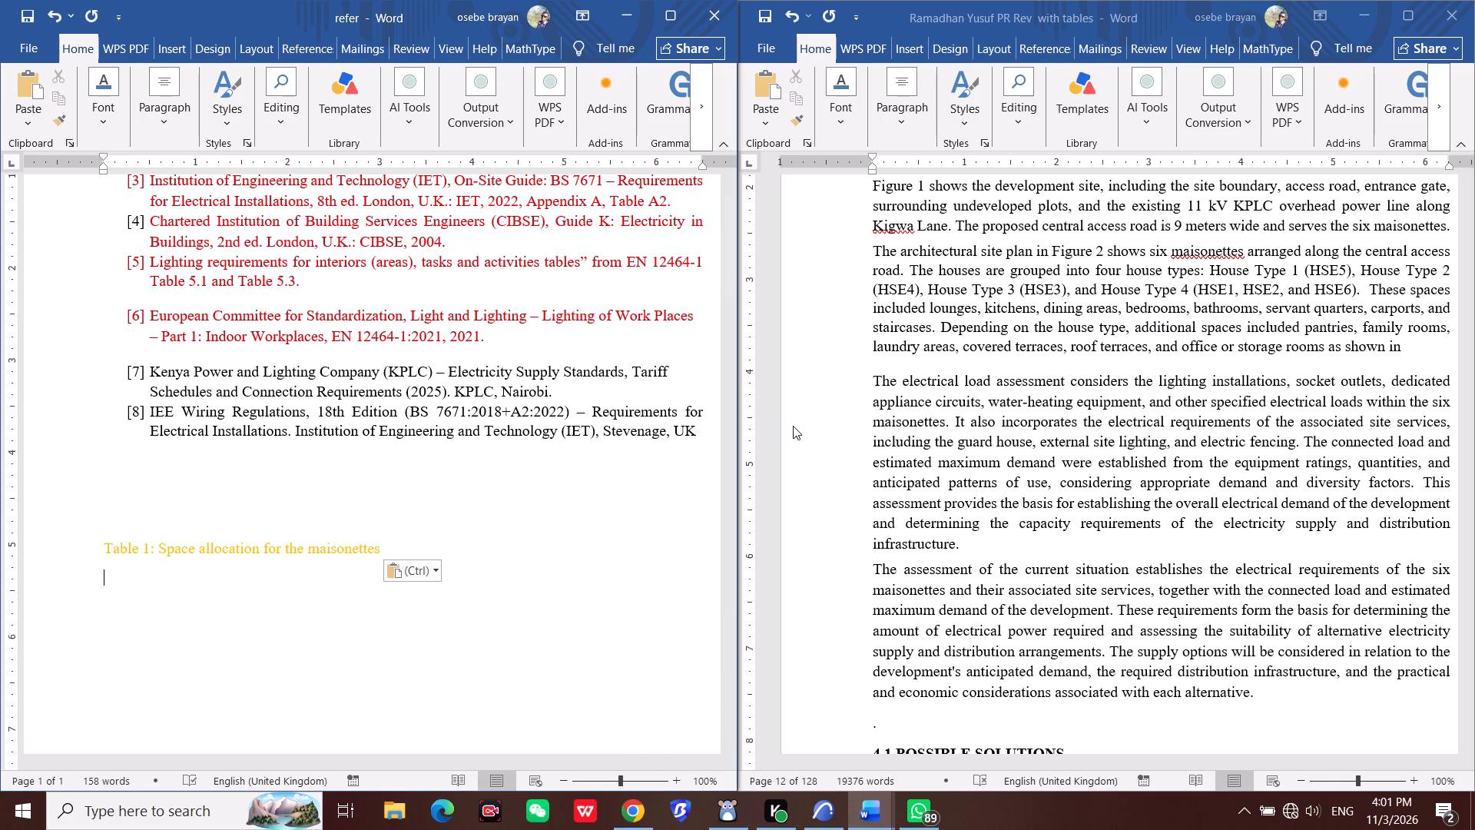
# Remove the extra trailing space after "as shown in" at the end of the report's architectural site plan paragraph.
pyautogui.click(1404, 361)
pyautogui.click(1415, 350)
pyautogui.press('t')
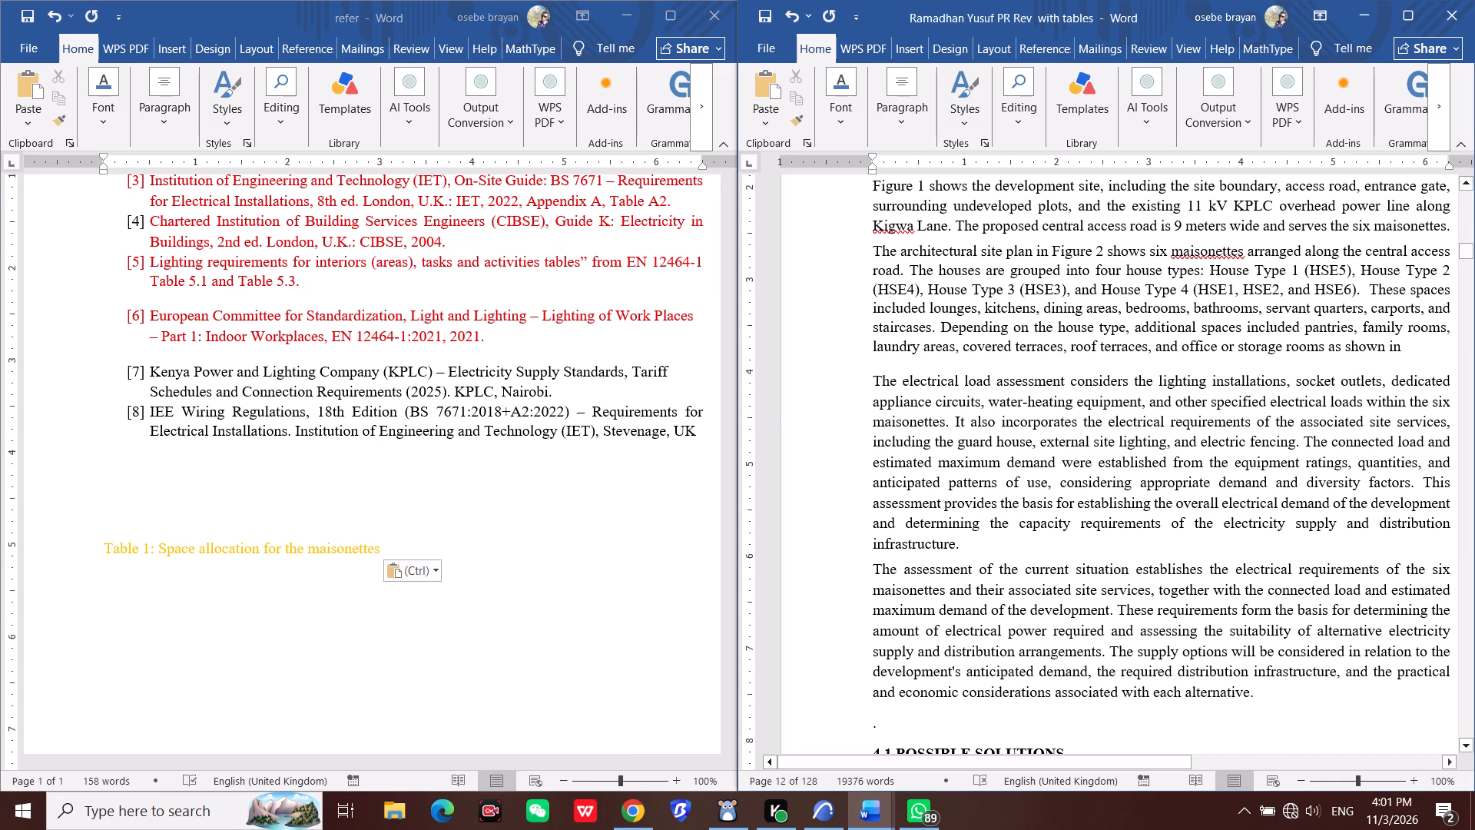
pyautogui.press('BackSpace')
pyautogui.press('BackSpace')
# Restyle the whole architectural site plan paragraph with the second Normal style, the one listed after Hyperlink.
pyautogui.moveTo(864, 255); pyautogui.dragTo(1434, 335)
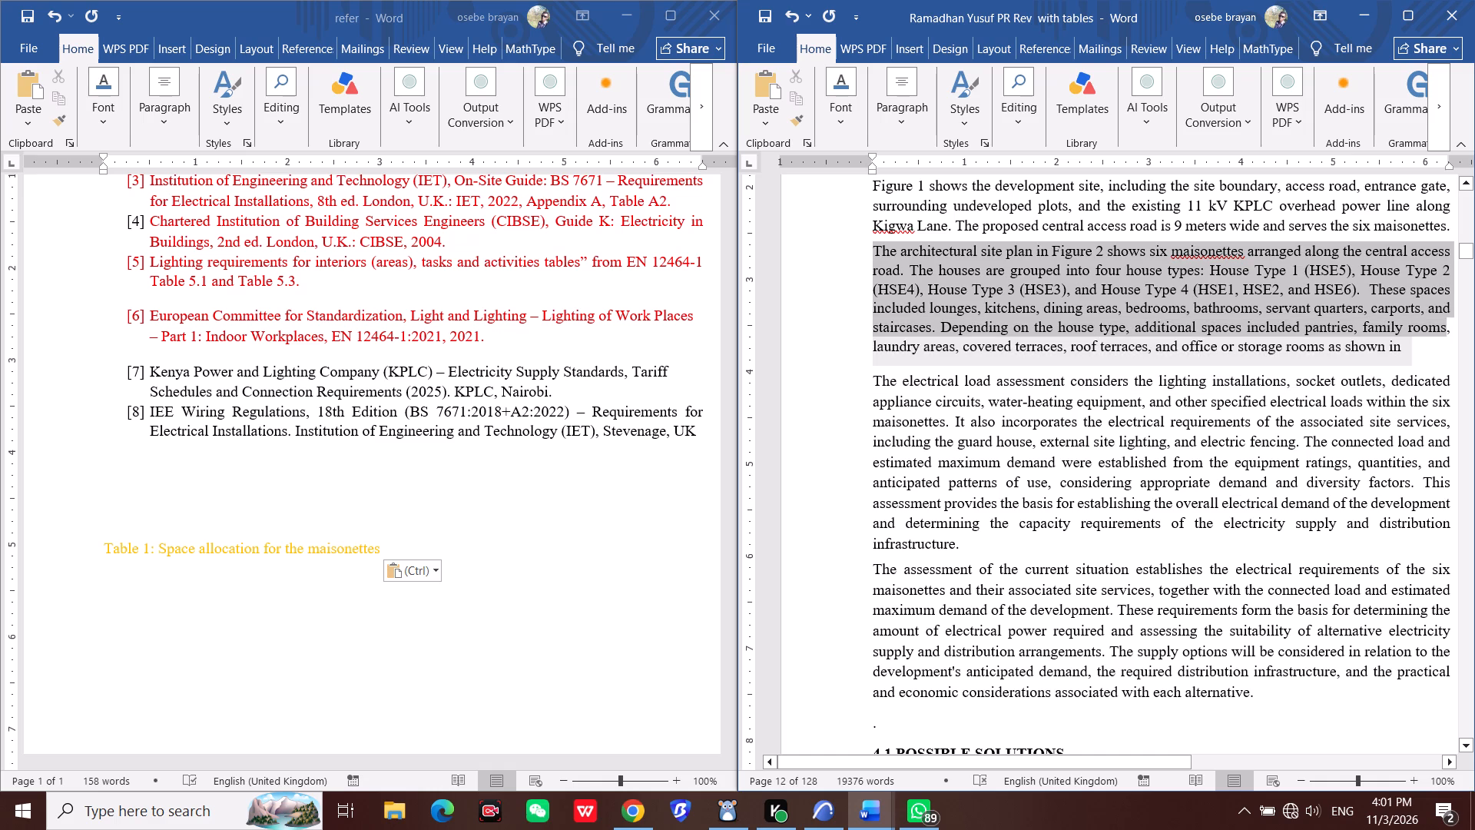
pyautogui.moveTo(1434, 335); pyautogui.dragTo(1437, 340)
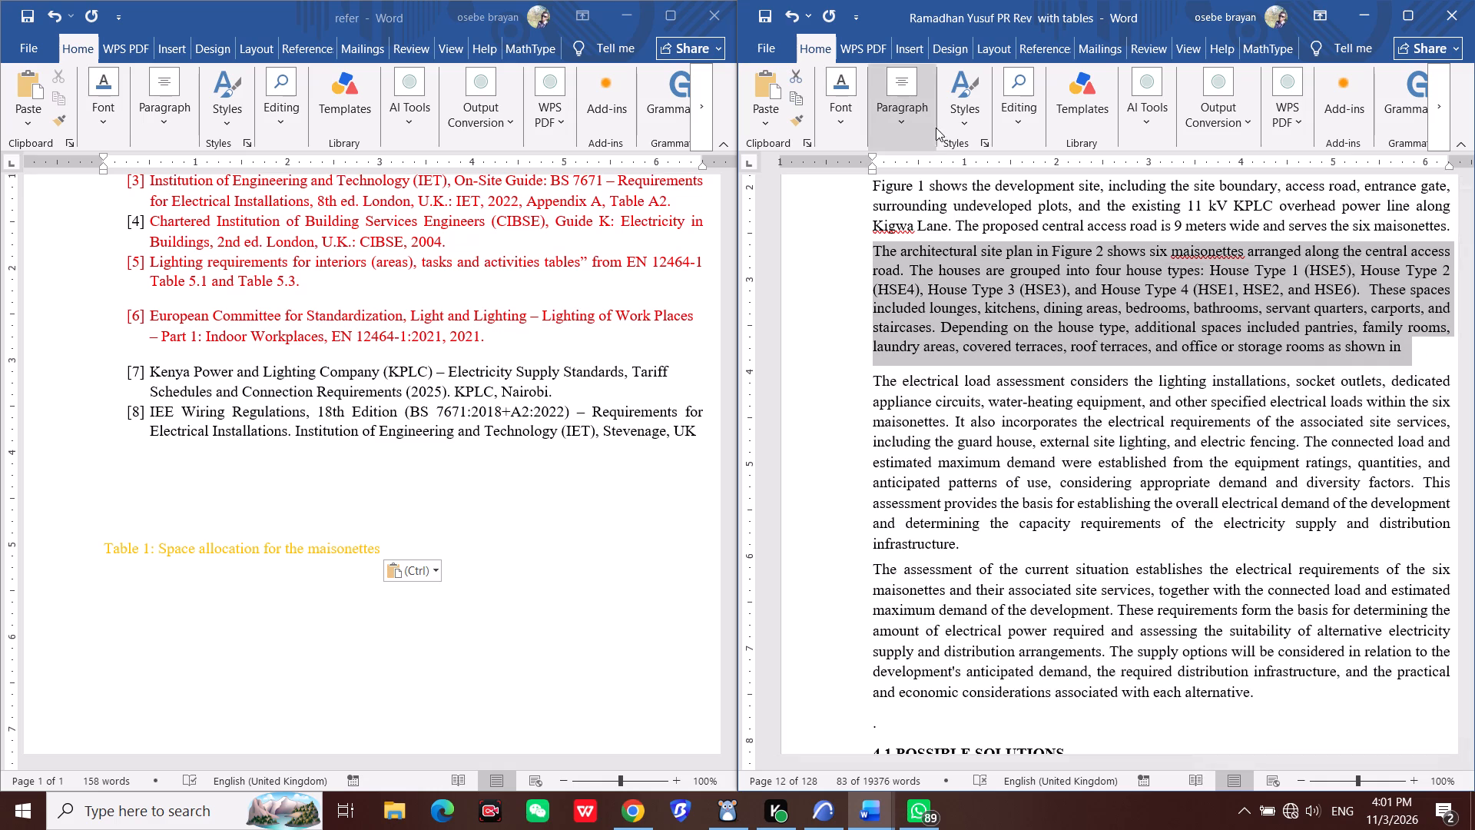
pyautogui.click(959, 119)
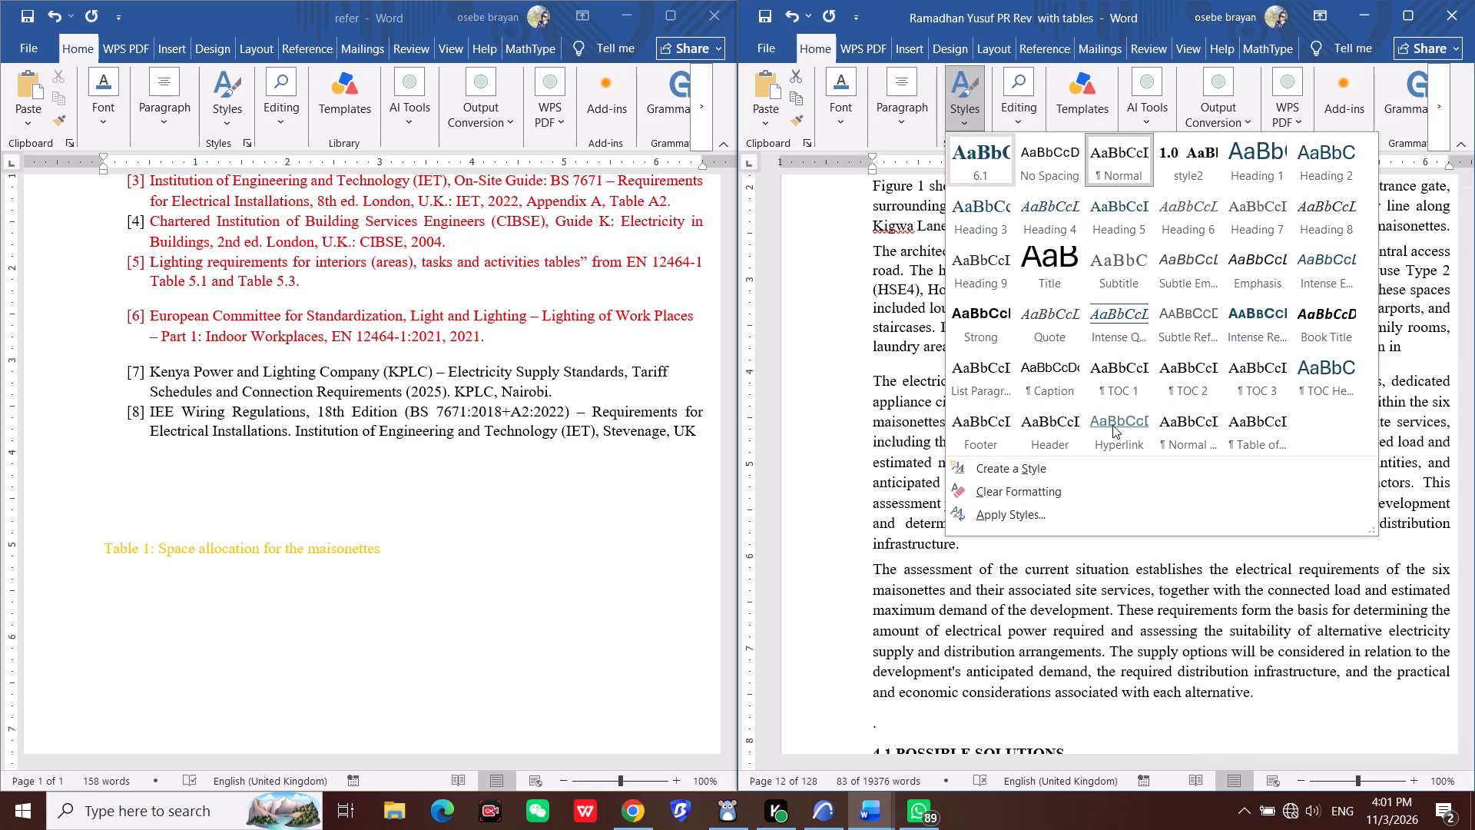
pyautogui.click(1206, 437)
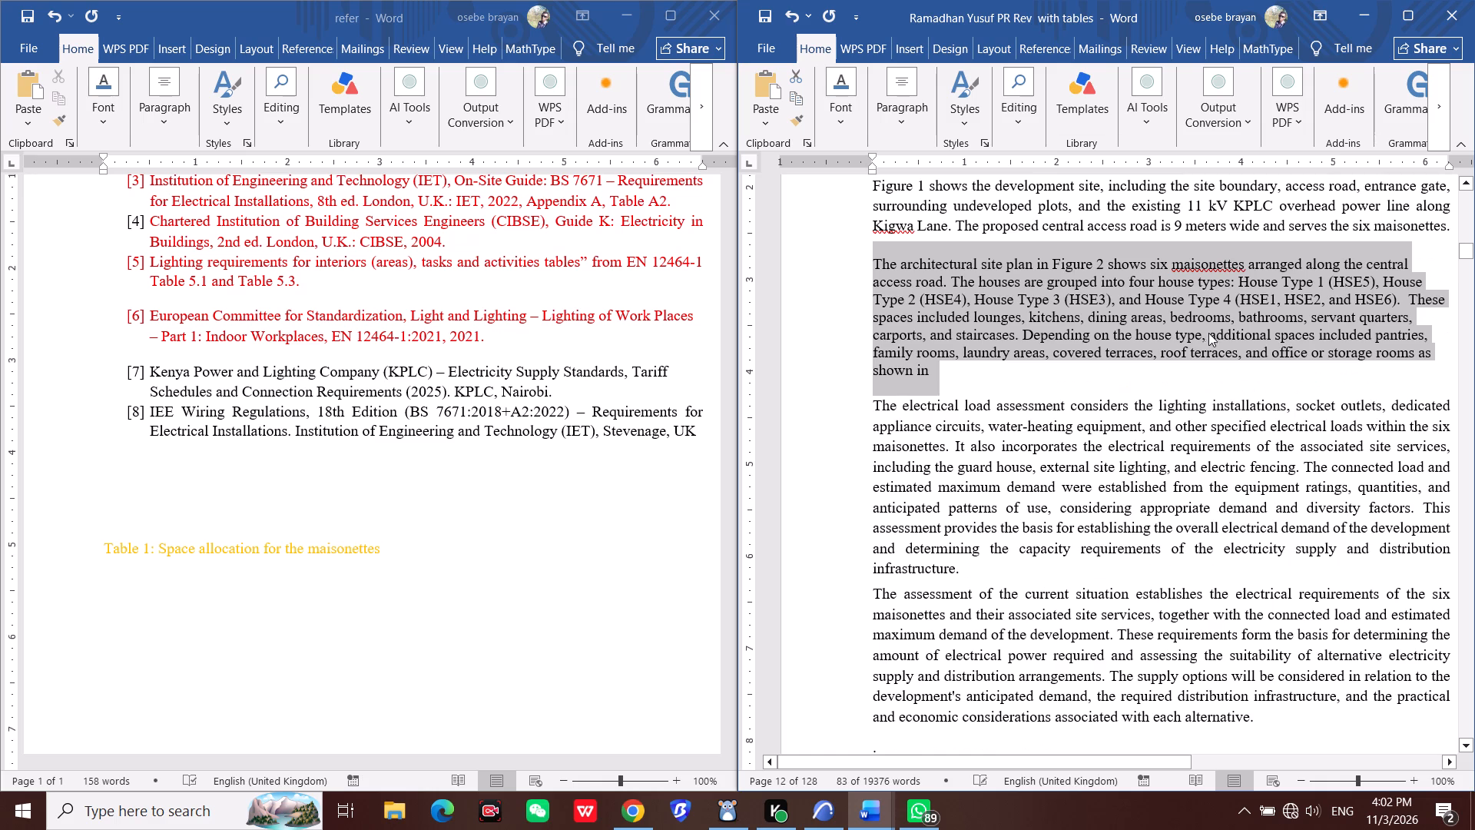
# Complete the architectural site plan paragraph after "as shown in" with the plain text "Table 1.space allocation for the Maisonettes".
pyautogui.click(1206, 333)
pyautogui.click(943, 373)
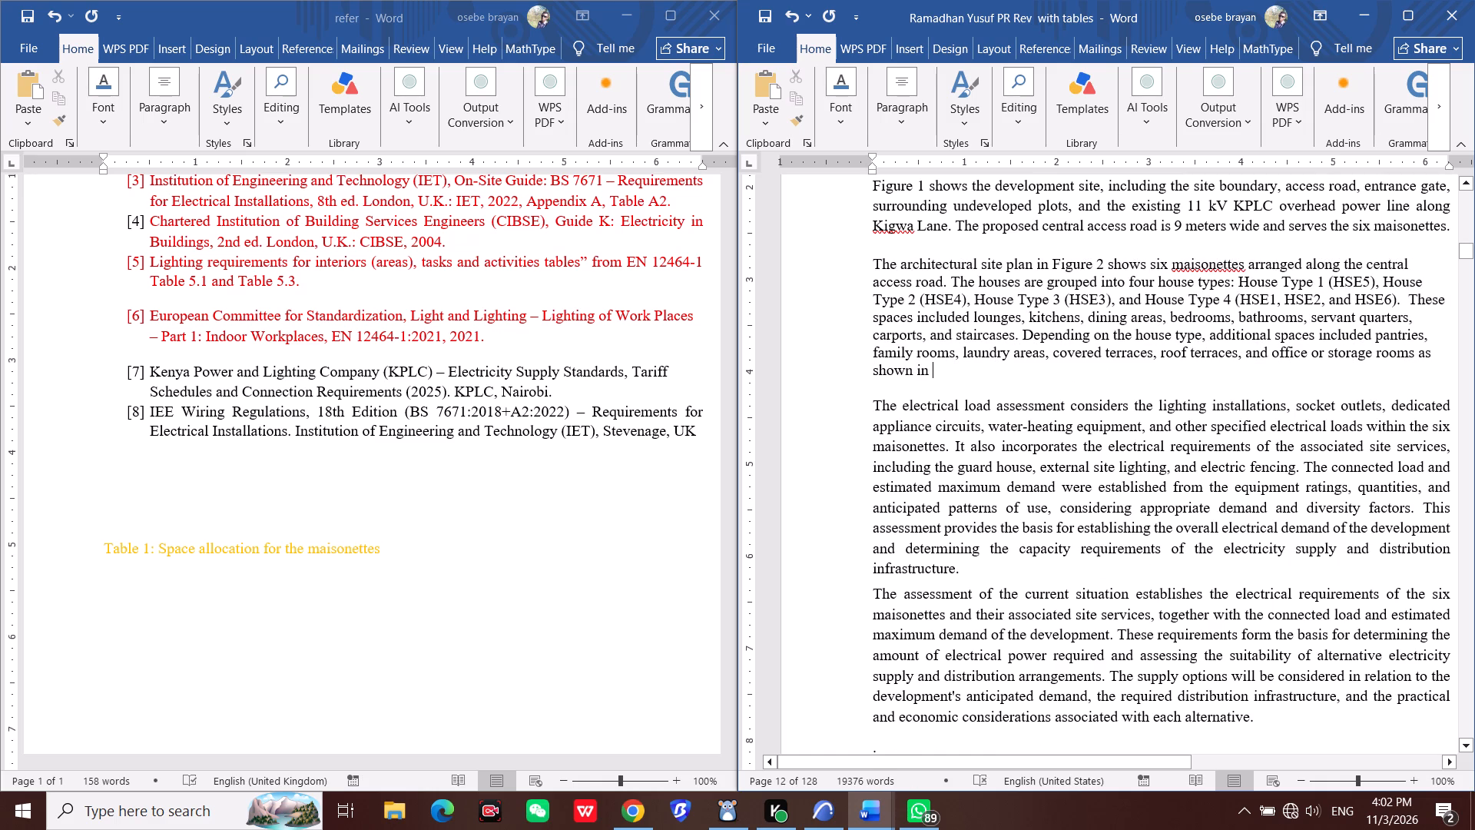
pyautogui.press('t')
pyautogui.press('BackSpace')
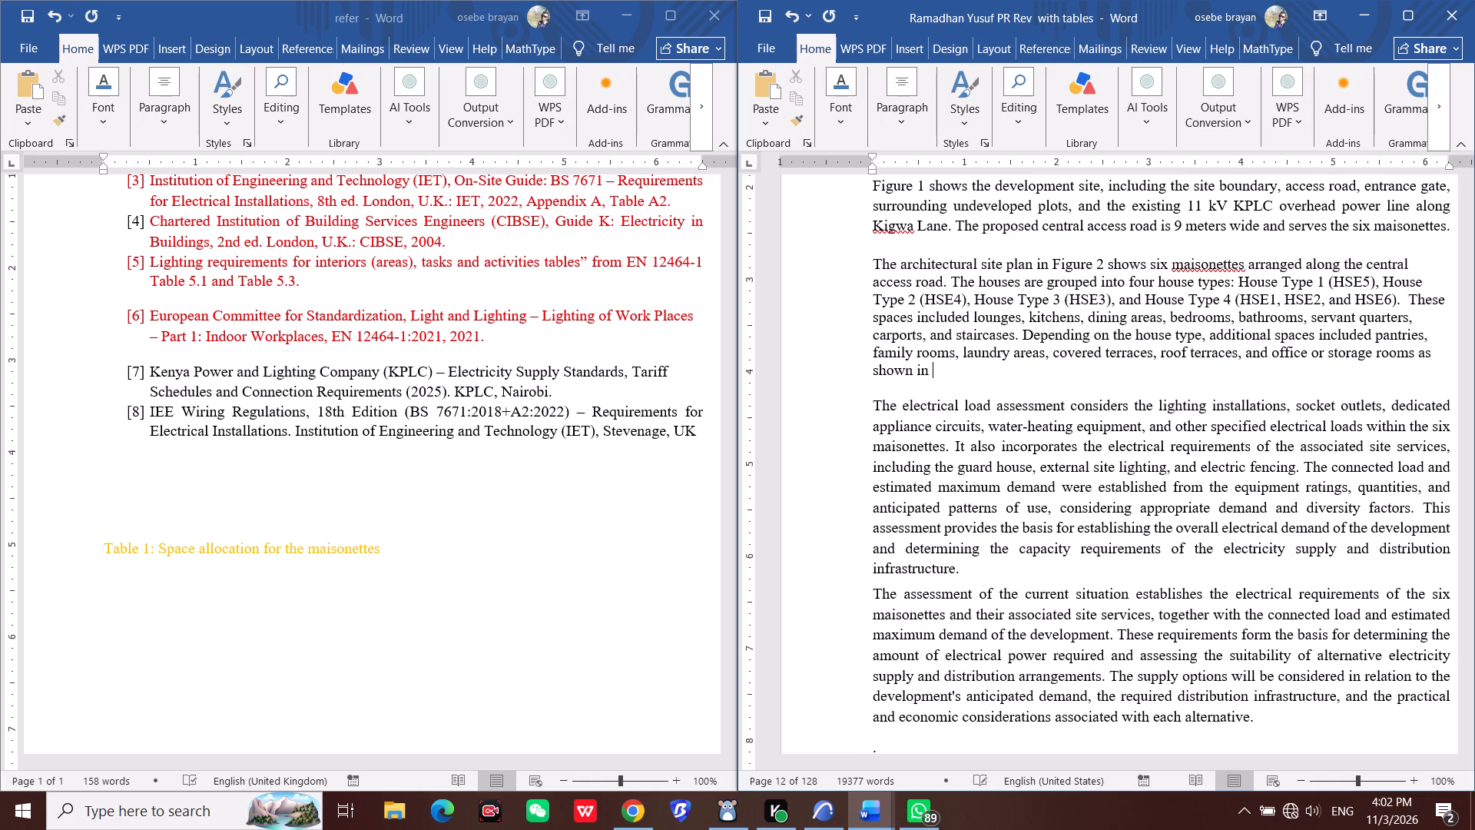
pyautogui.write('Ta')
pyautogui.write('ble')
pyautogui.press('space')
pyautogui.write('1.')
pyautogui.write('space')
pyautogui.press('space')
pyautogui.write('all')
pyautogui.write('ocat')
pyautogui.write('ion')
pyautogui.press('space')
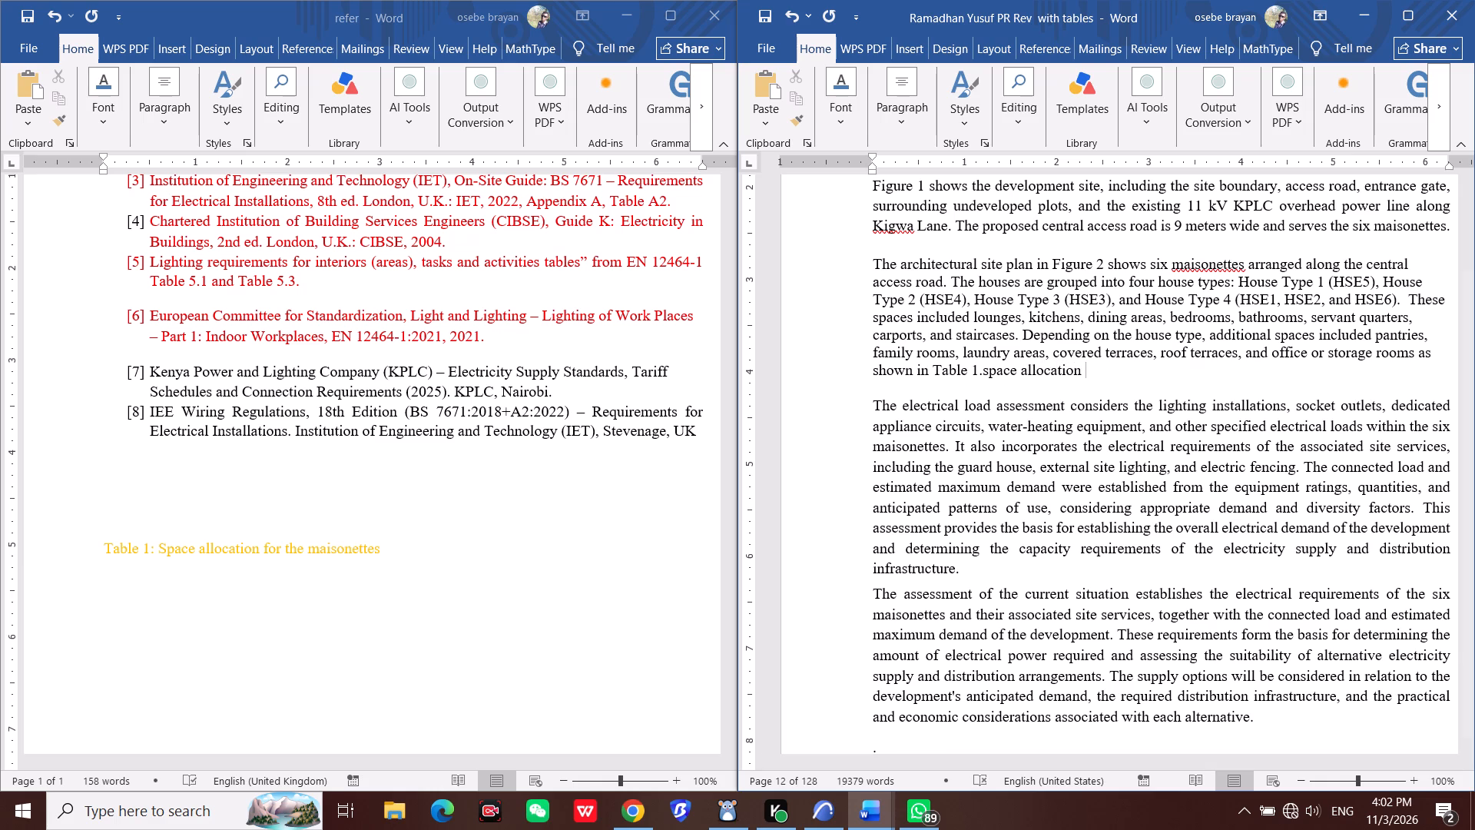
pyautogui.write('for')
pyautogui.press('space')
pyautogui.write('th')
pyautogui.write('e')
pyautogui.press('space')
pyautogui.write('Ma')
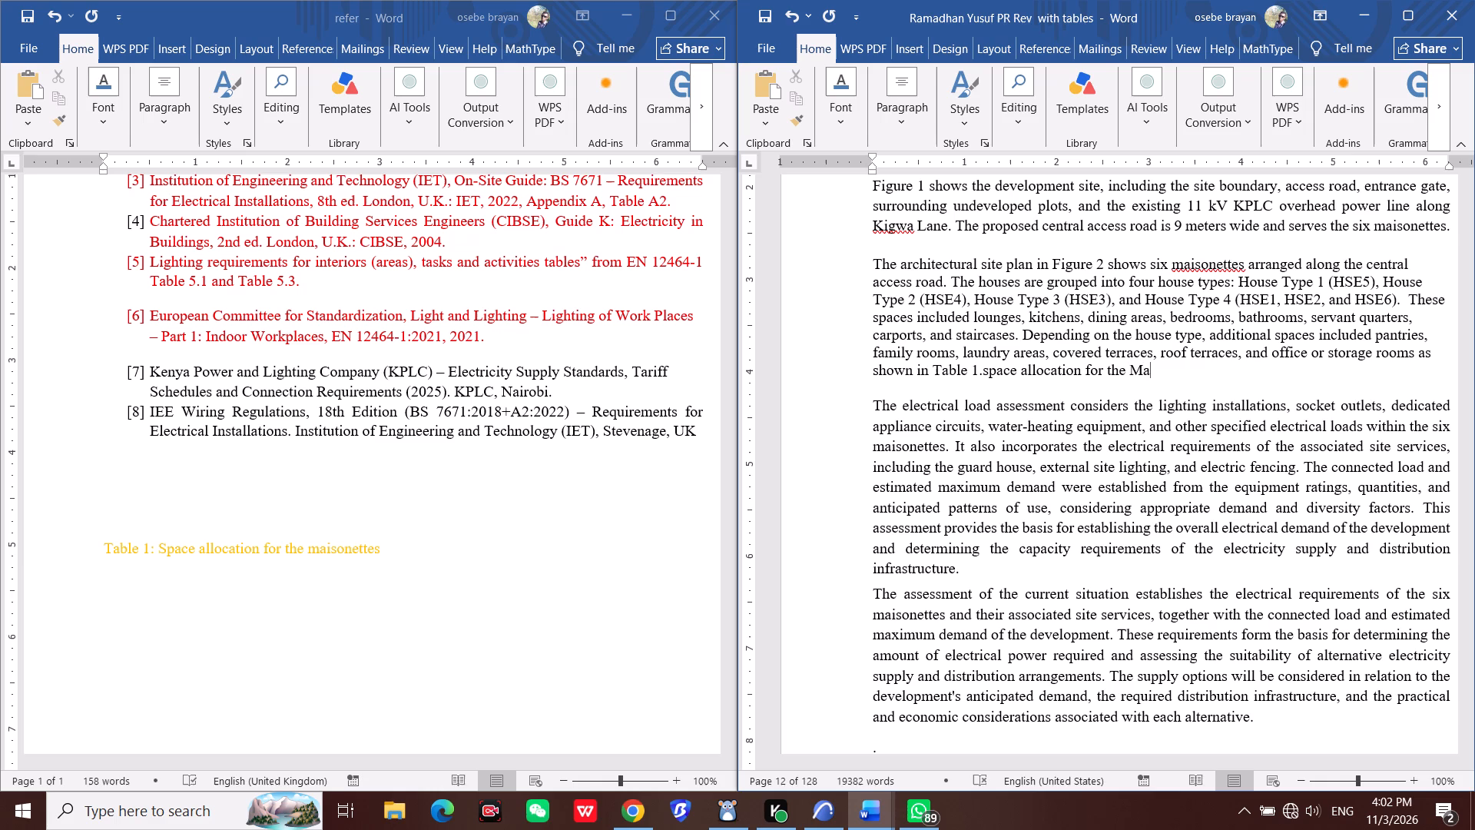
pyautogui.press('i')
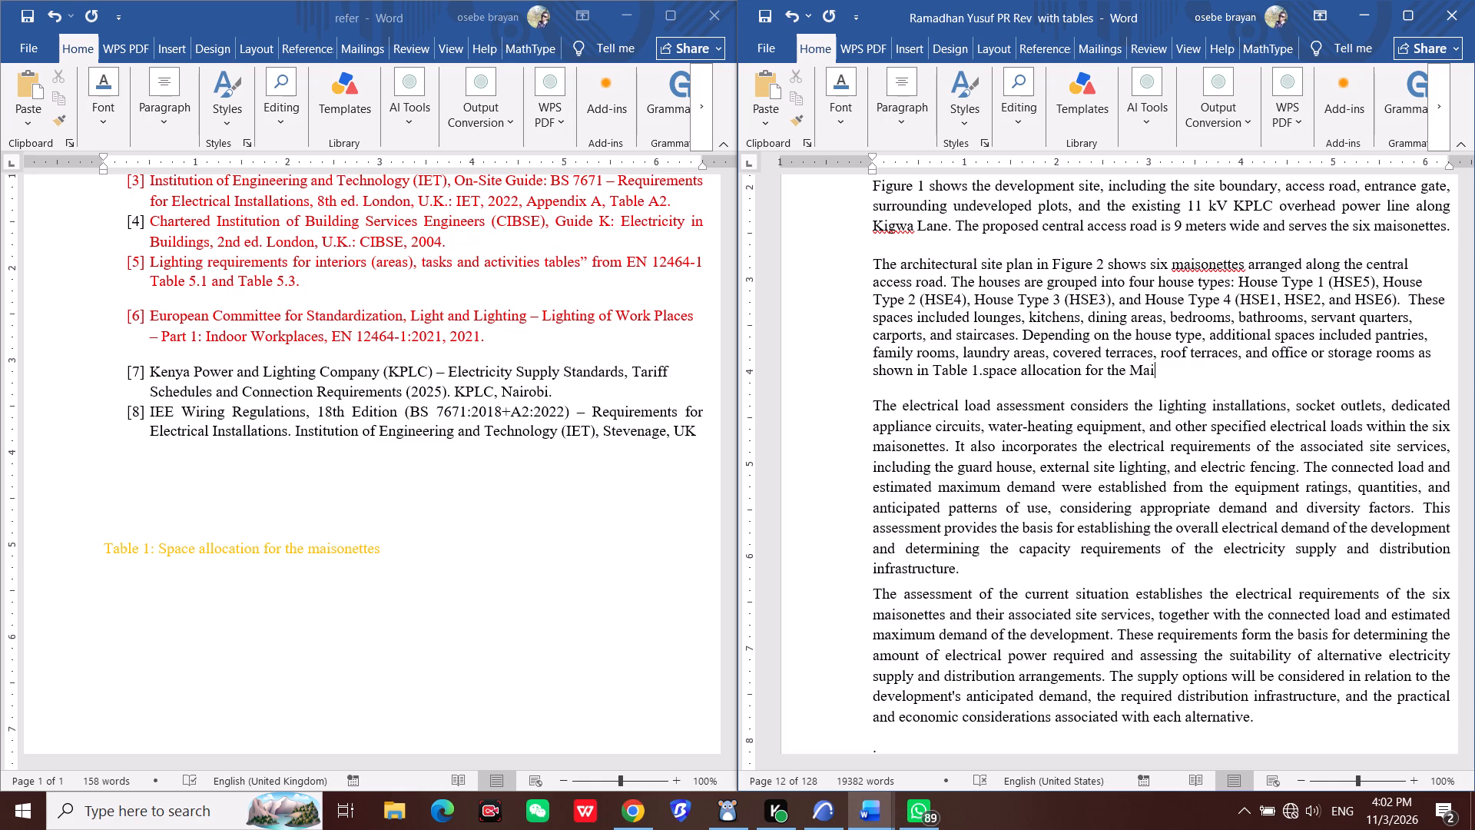
pyautogui.write('son')
pyautogui.write('ett')
pyautogui.write('es')
# Capitalize the word "space" in the newly entered Table 1 reference so it reads "Space".
pyautogui.click(985, 383)
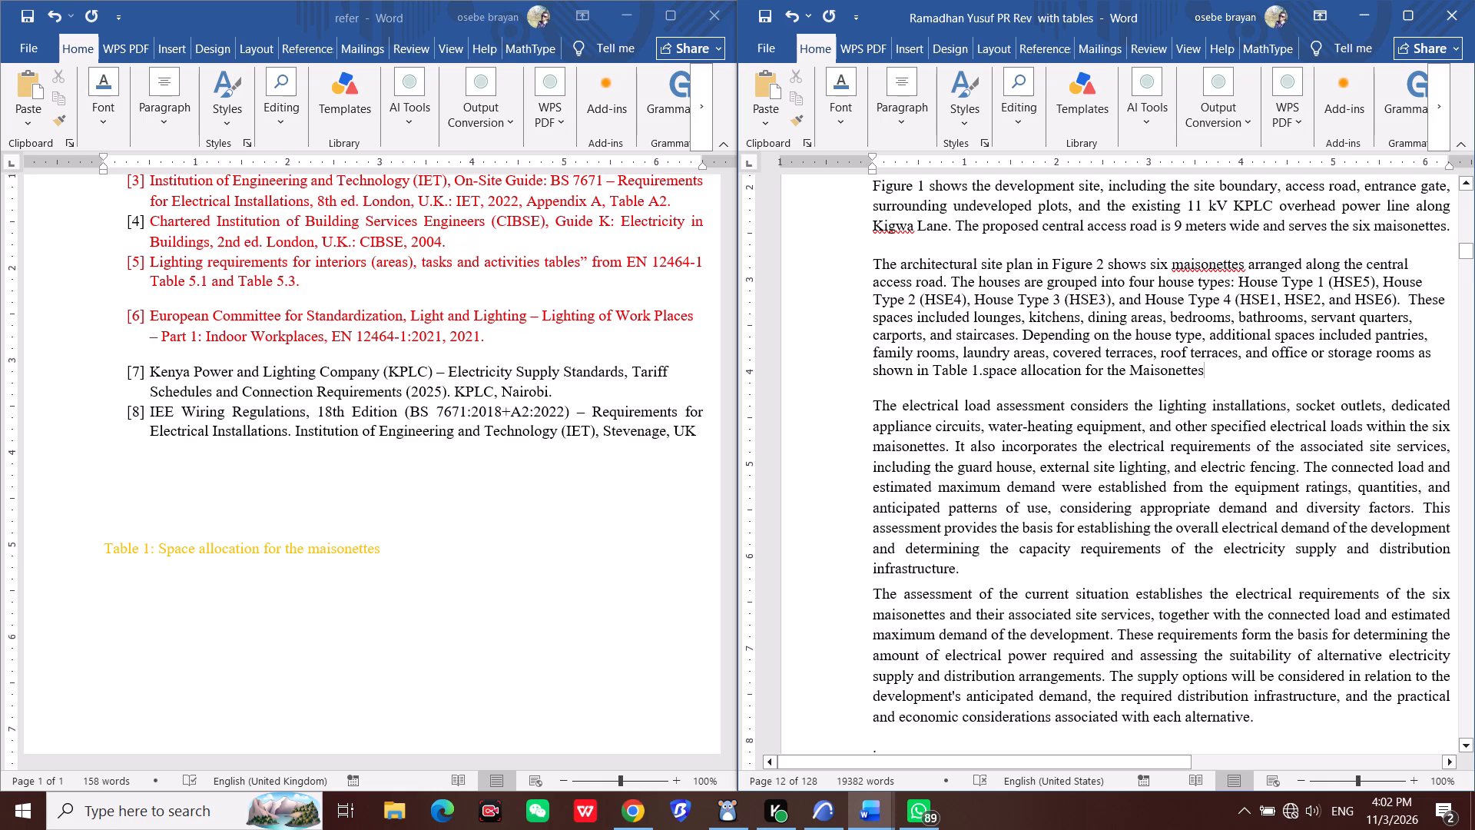
pyautogui.press('Right')
pyautogui.press('BackSpace')
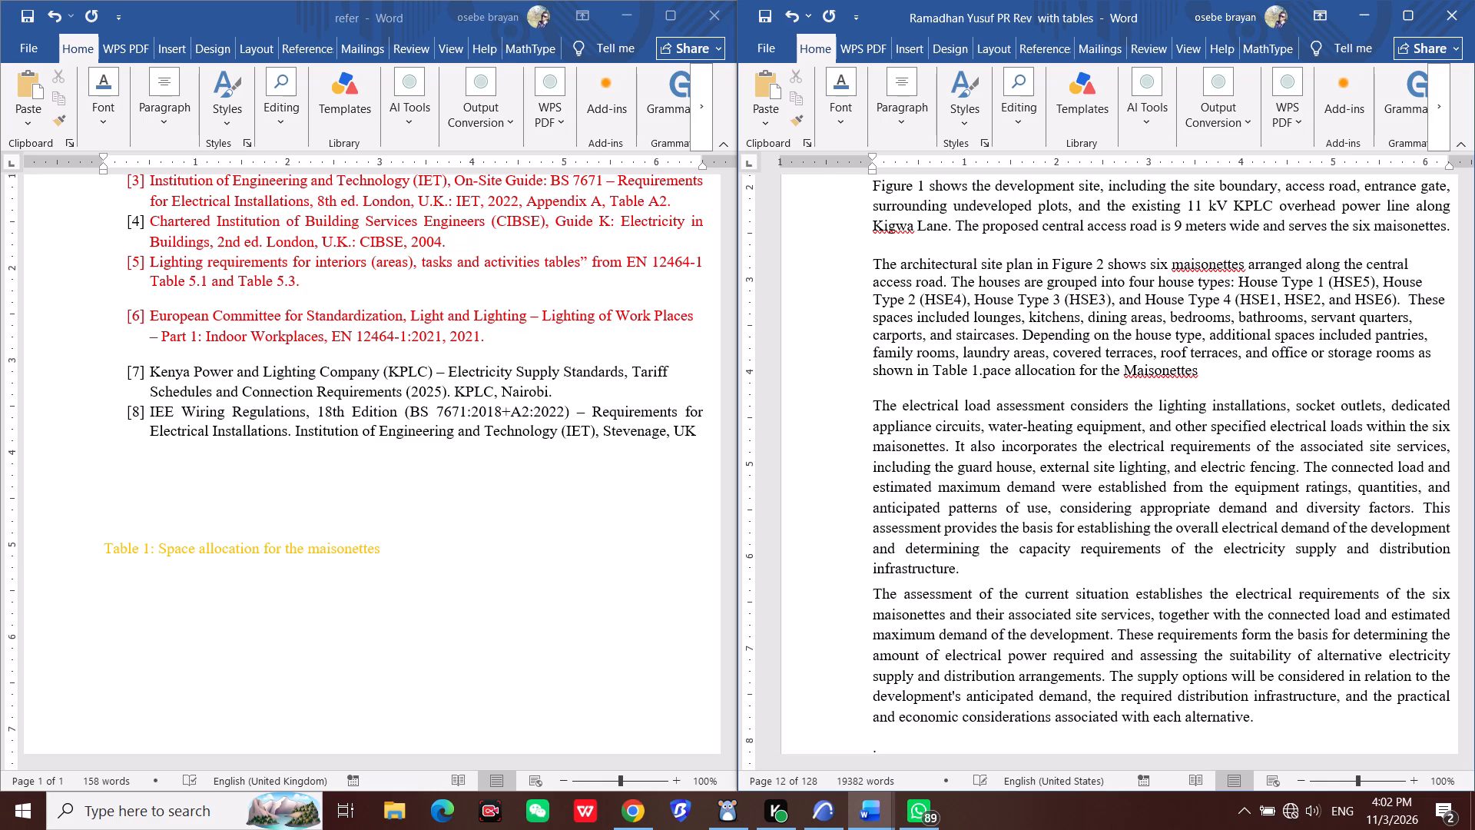
pyautogui.hotkey('shift', 's')
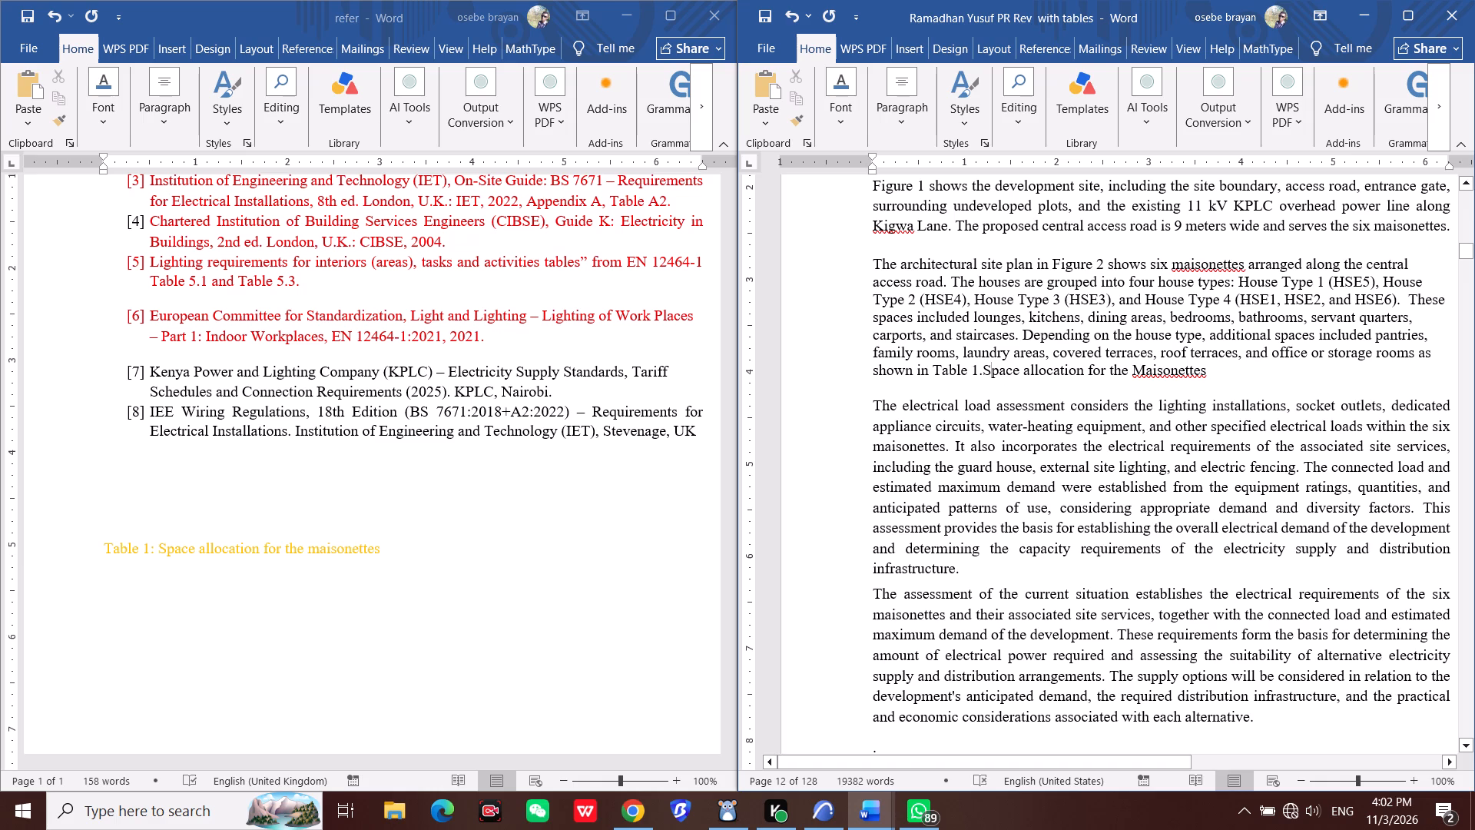
# Color the Table 1 Space allocation reference light blue and end it with a full stop.
pyautogui.moveTo(1210, 376); pyautogui.dragTo(933, 378)
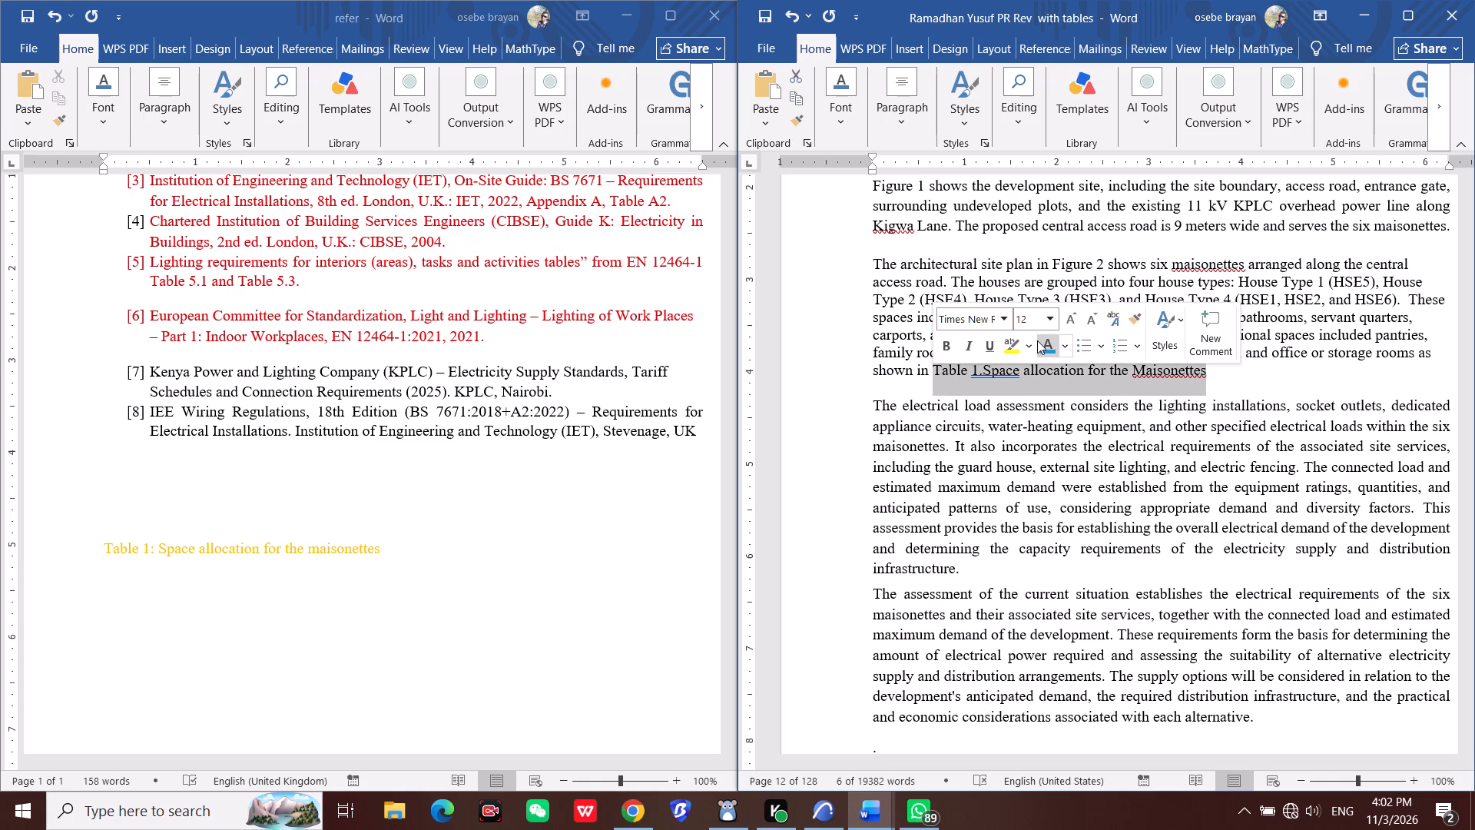
pyautogui.click(1037, 340)
pyautogui.click(1242, 385)
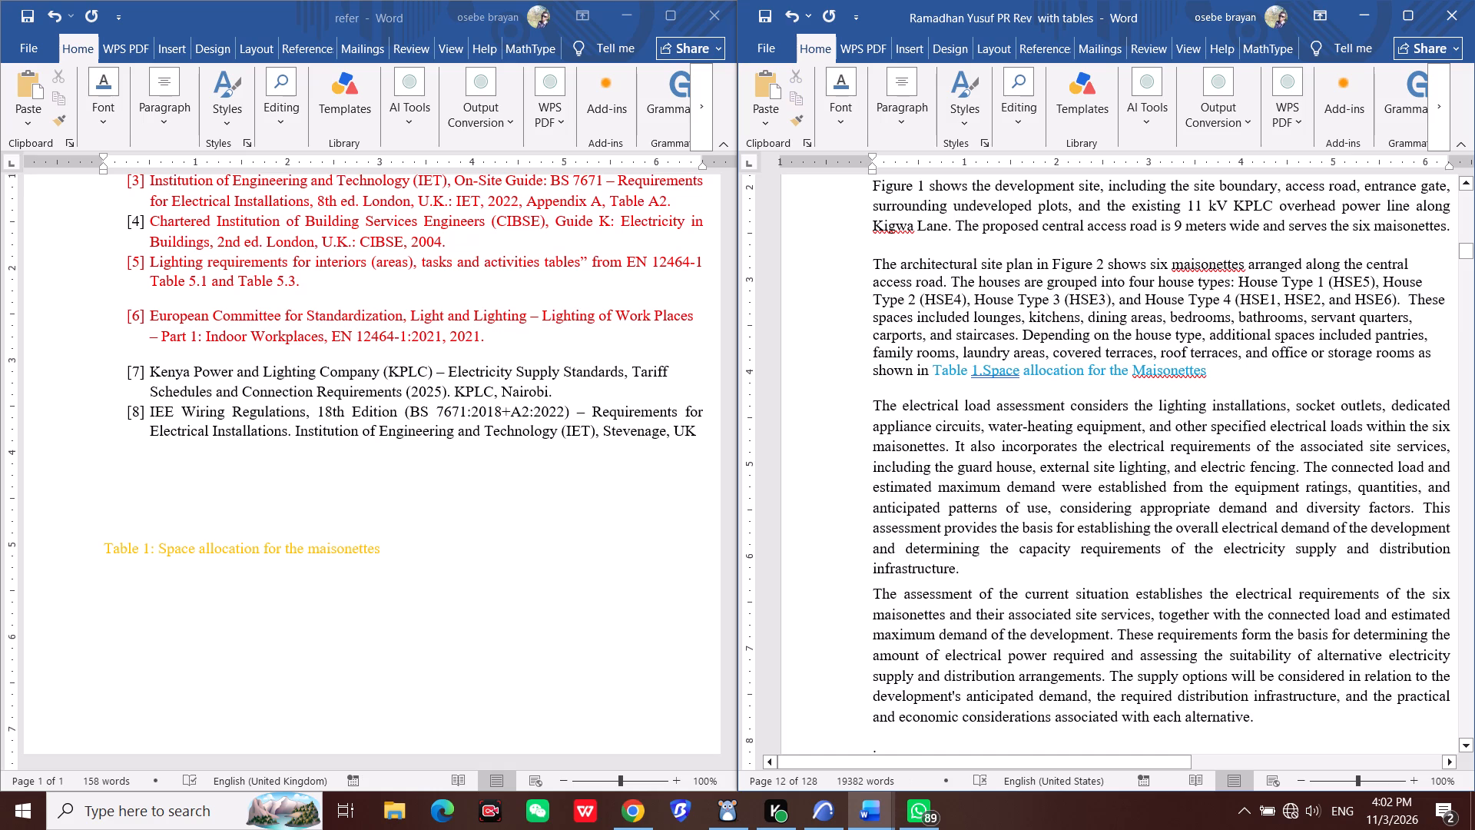
pyautogui.press('.')
# Update the entire List of Tables, not only its page numbers, and check the refreshed entries.
pyautogui.scroll(-12, 968, 569)
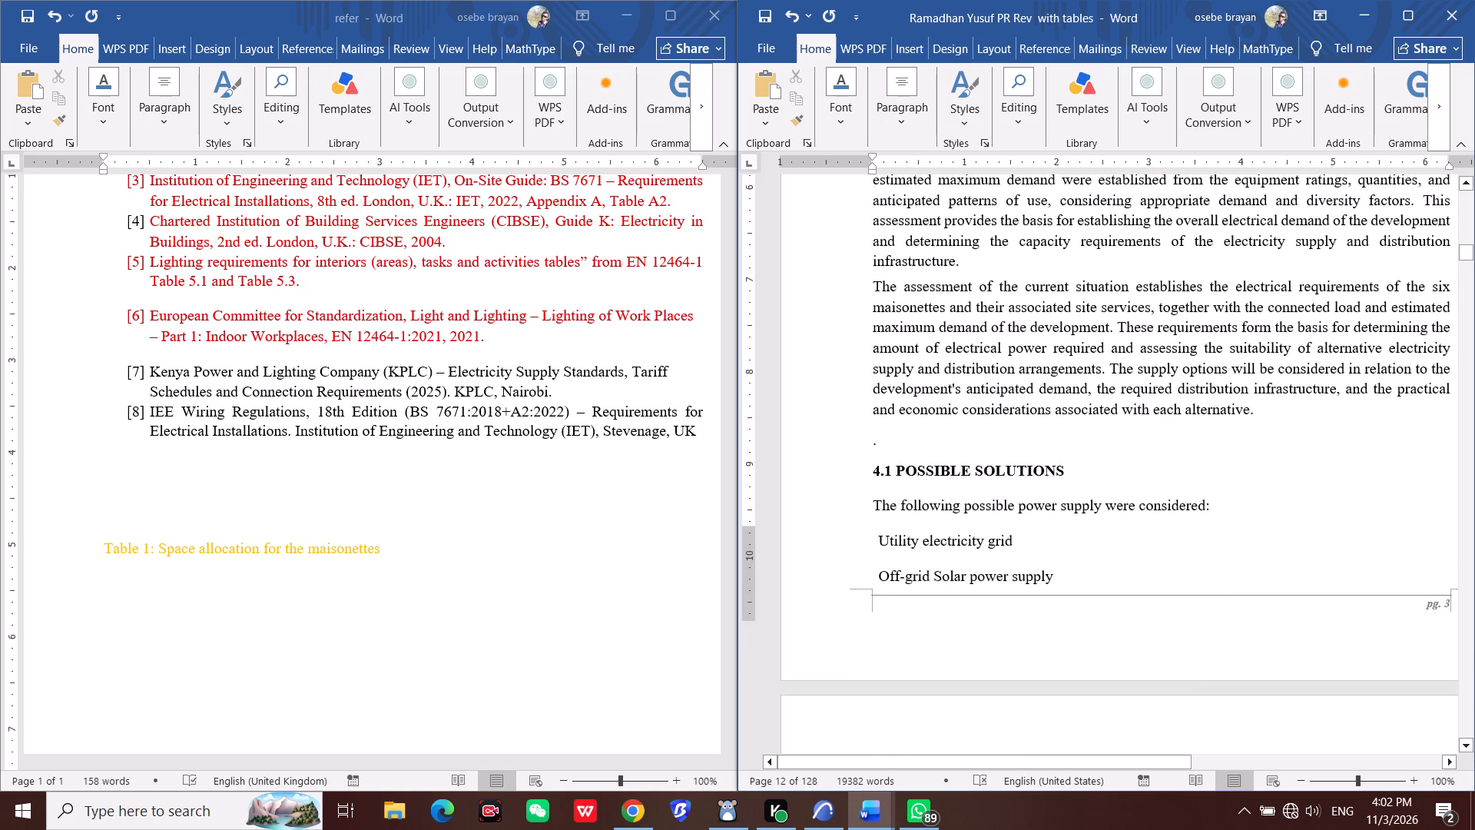
pyautogui.scroll(-15, 968, 569)
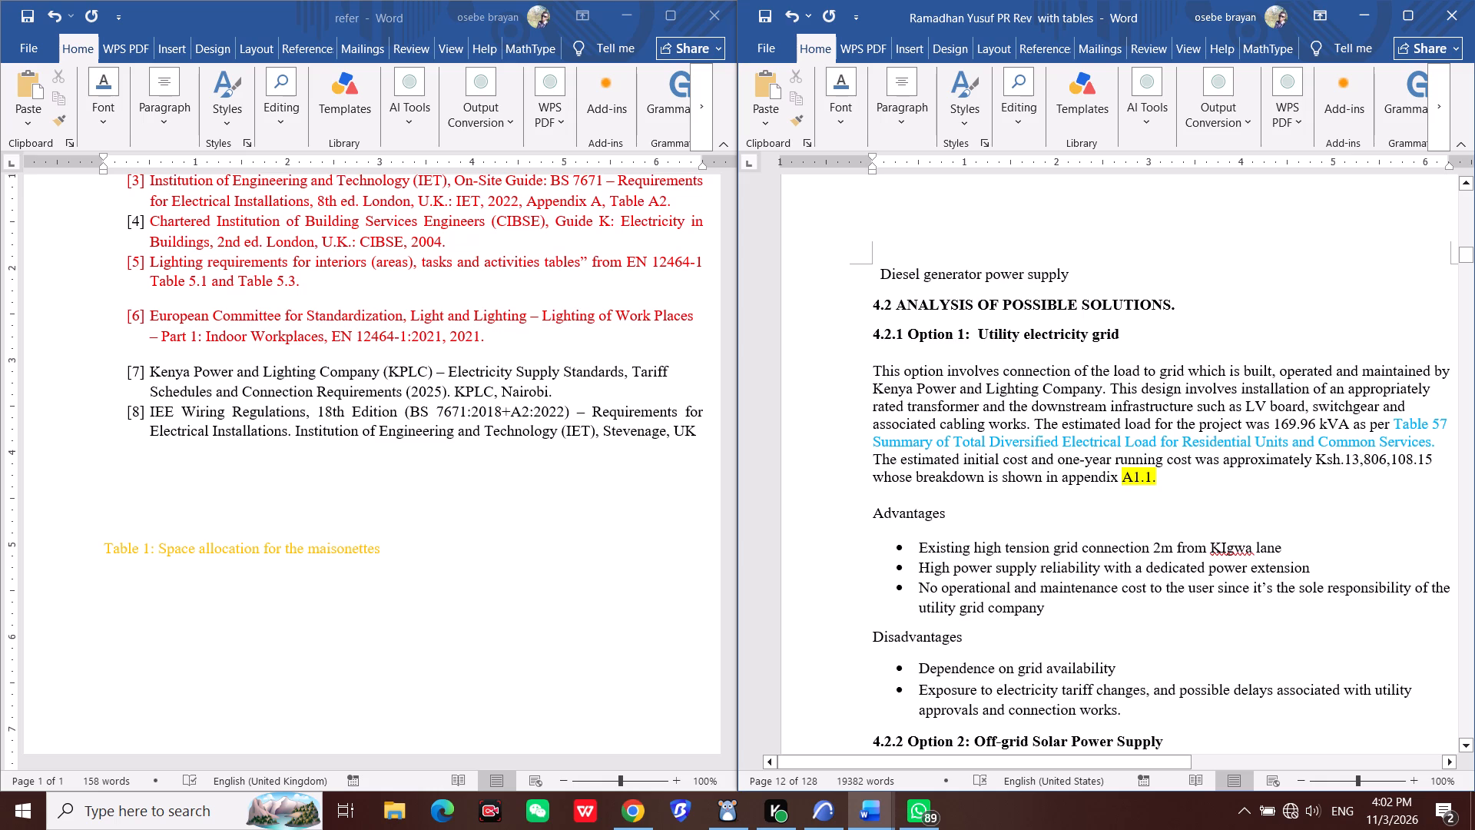
pyautogui.scroll(-3, 1318, 469)
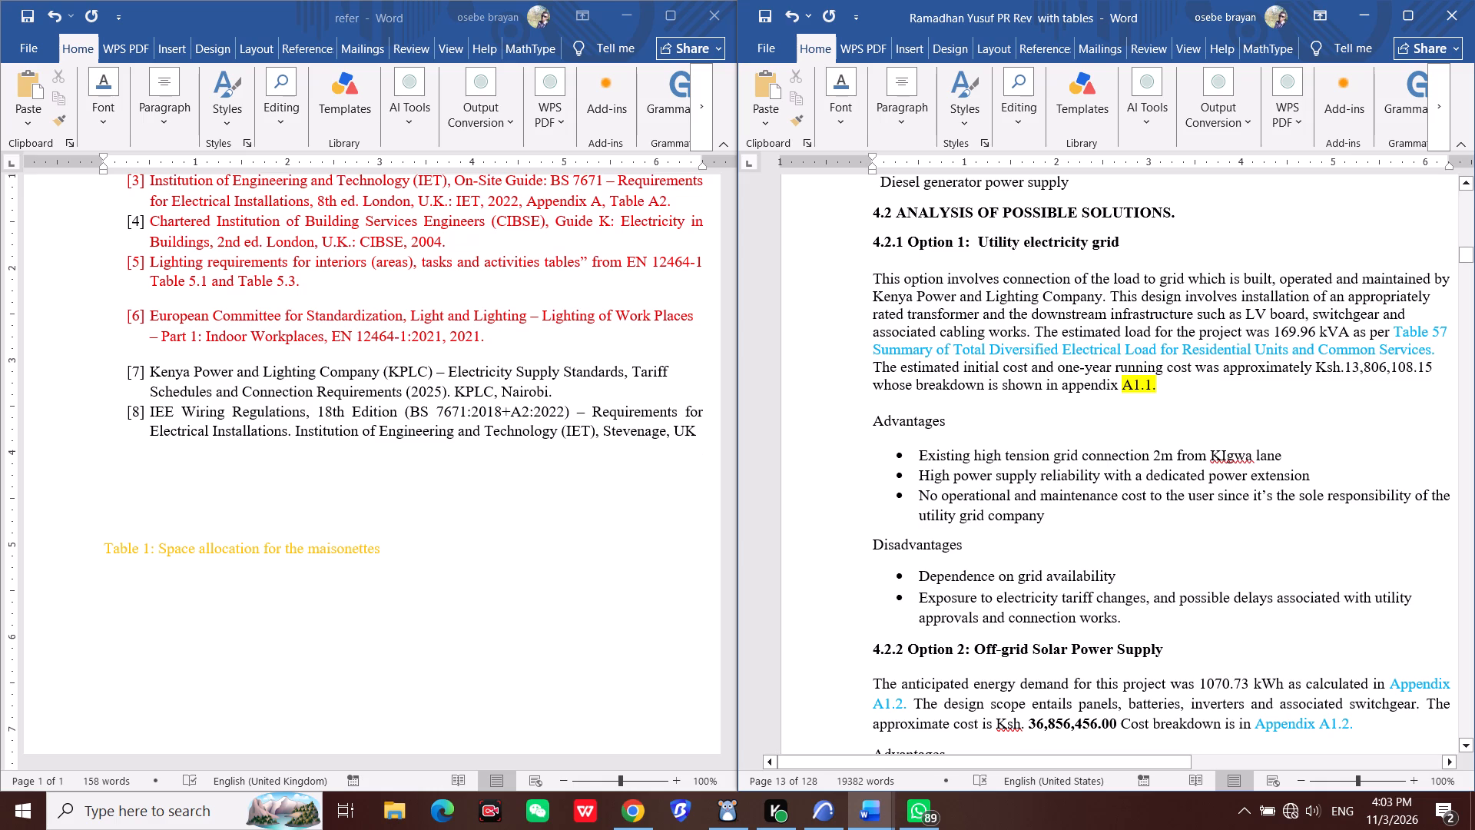
pyautogui.hotkey('ctrl', 'f')
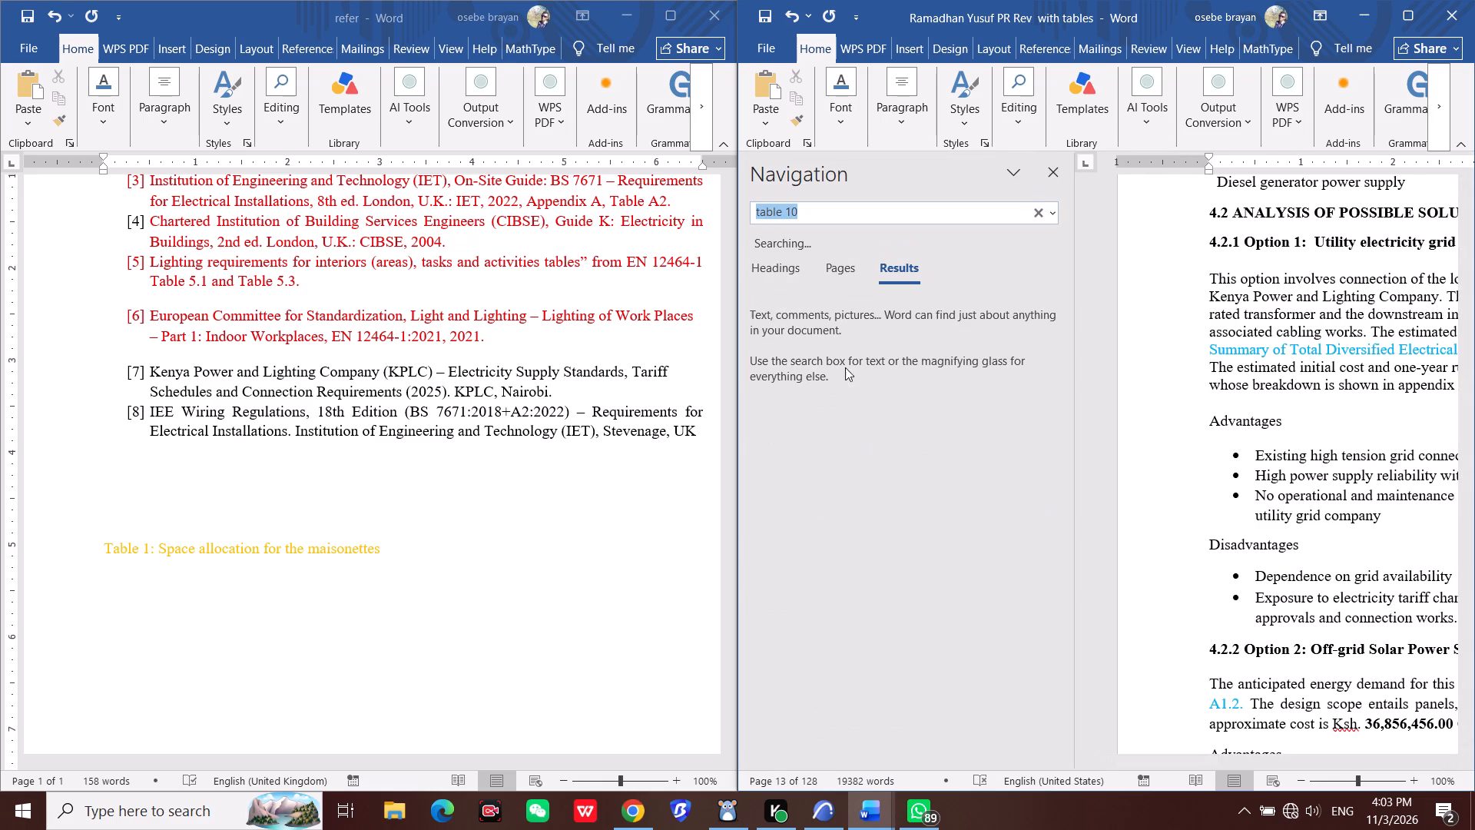
pyautogui.click(787, 261)
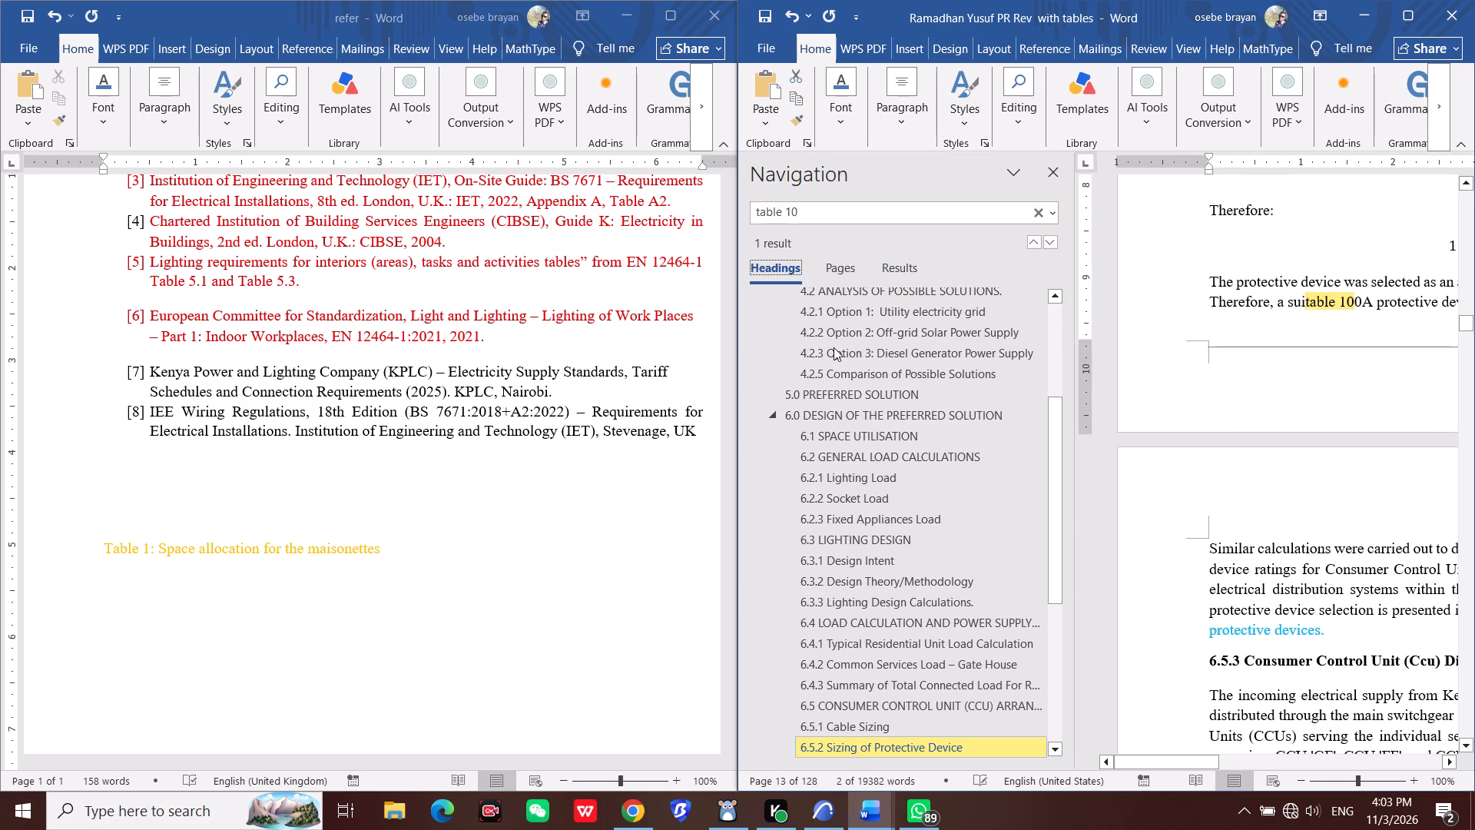
pyautogui.scroll(10, 849, 304)
pyautogui.click(851, 358)
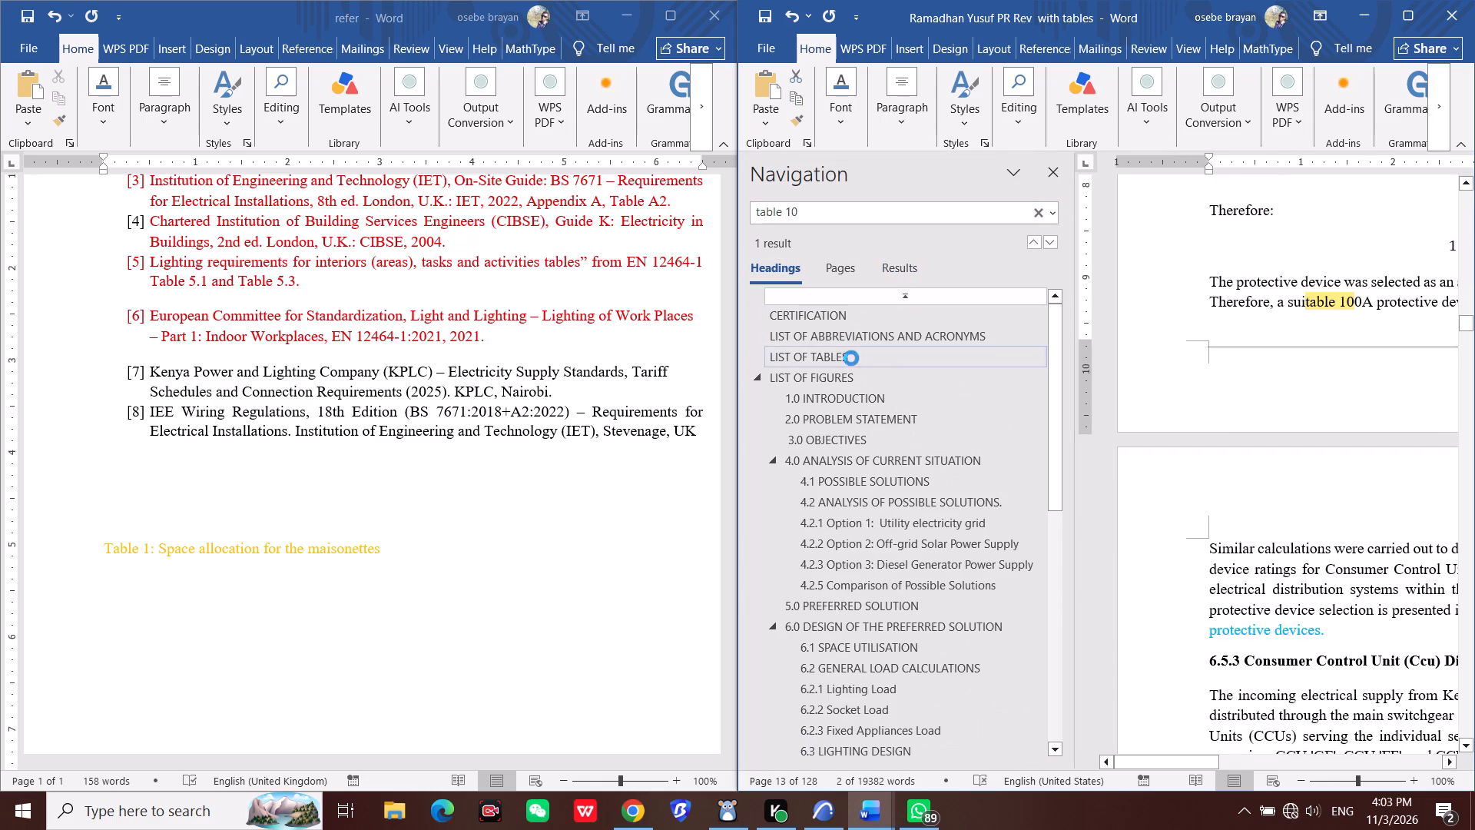
pyautogui.rightClick(1326, 352)
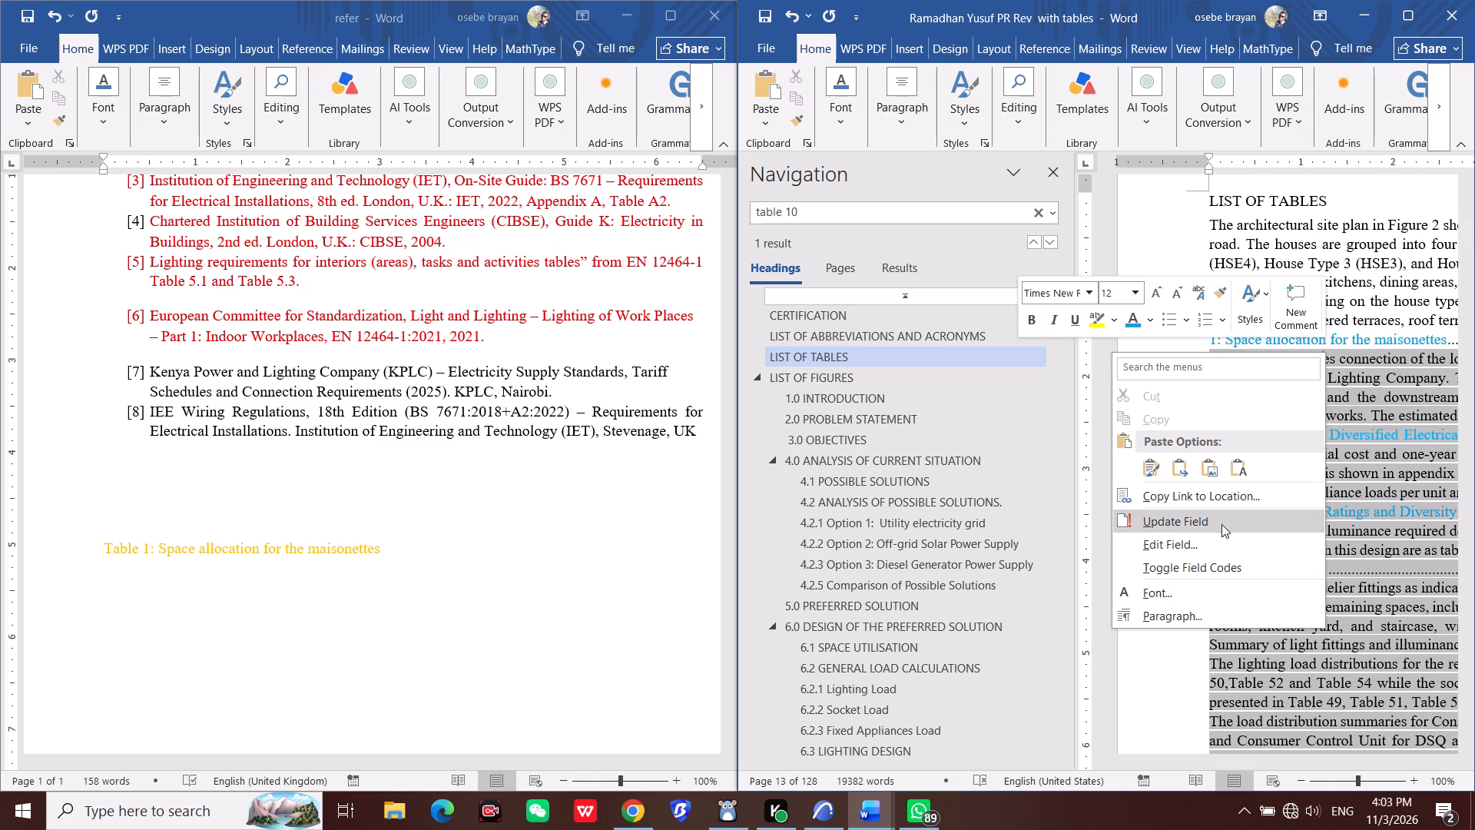
pyautogui.click(1210, 531)
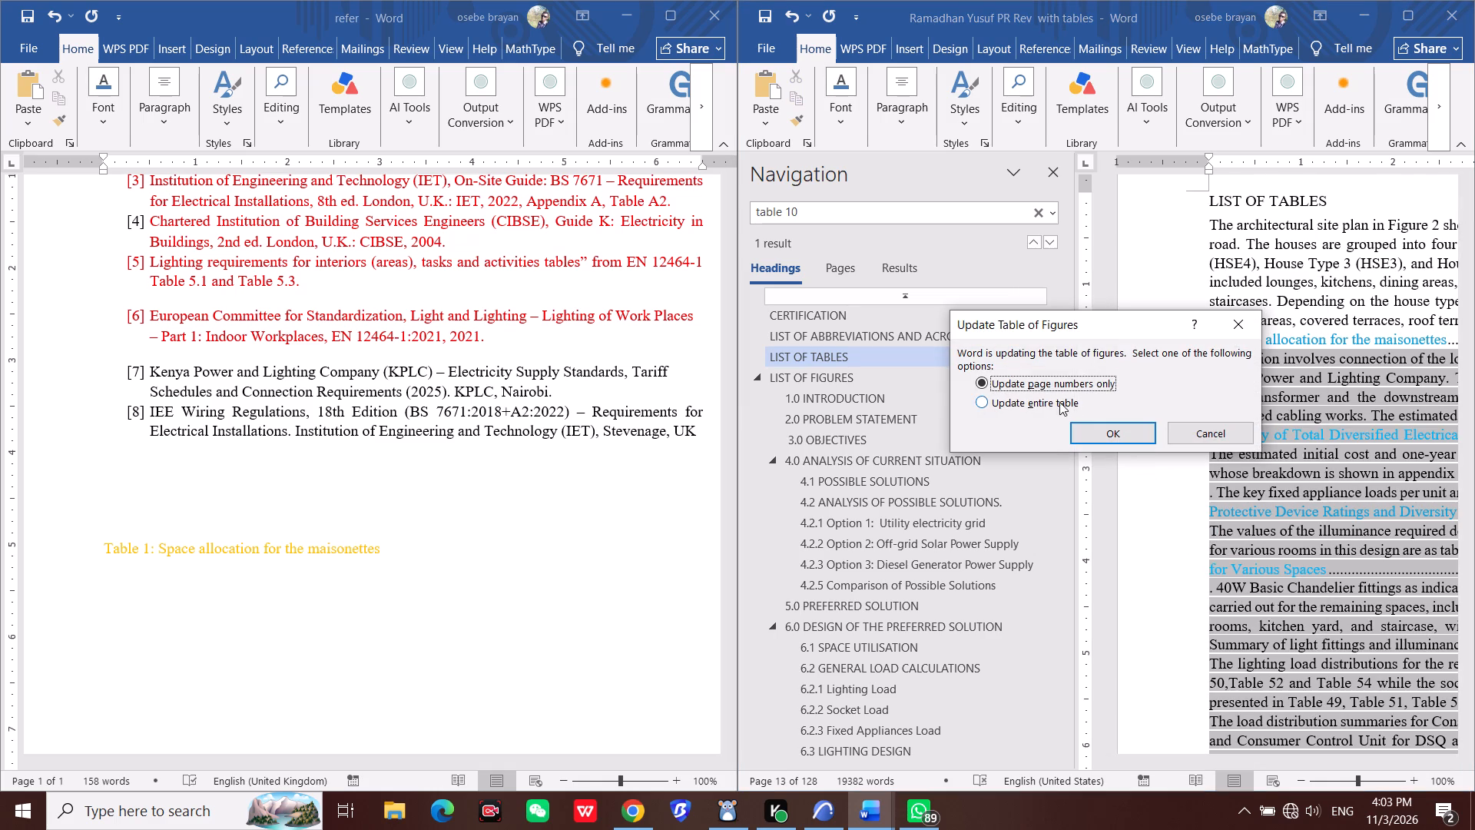
pyautogui.click(1039, 402)
pyautogui.click(1110, 433)
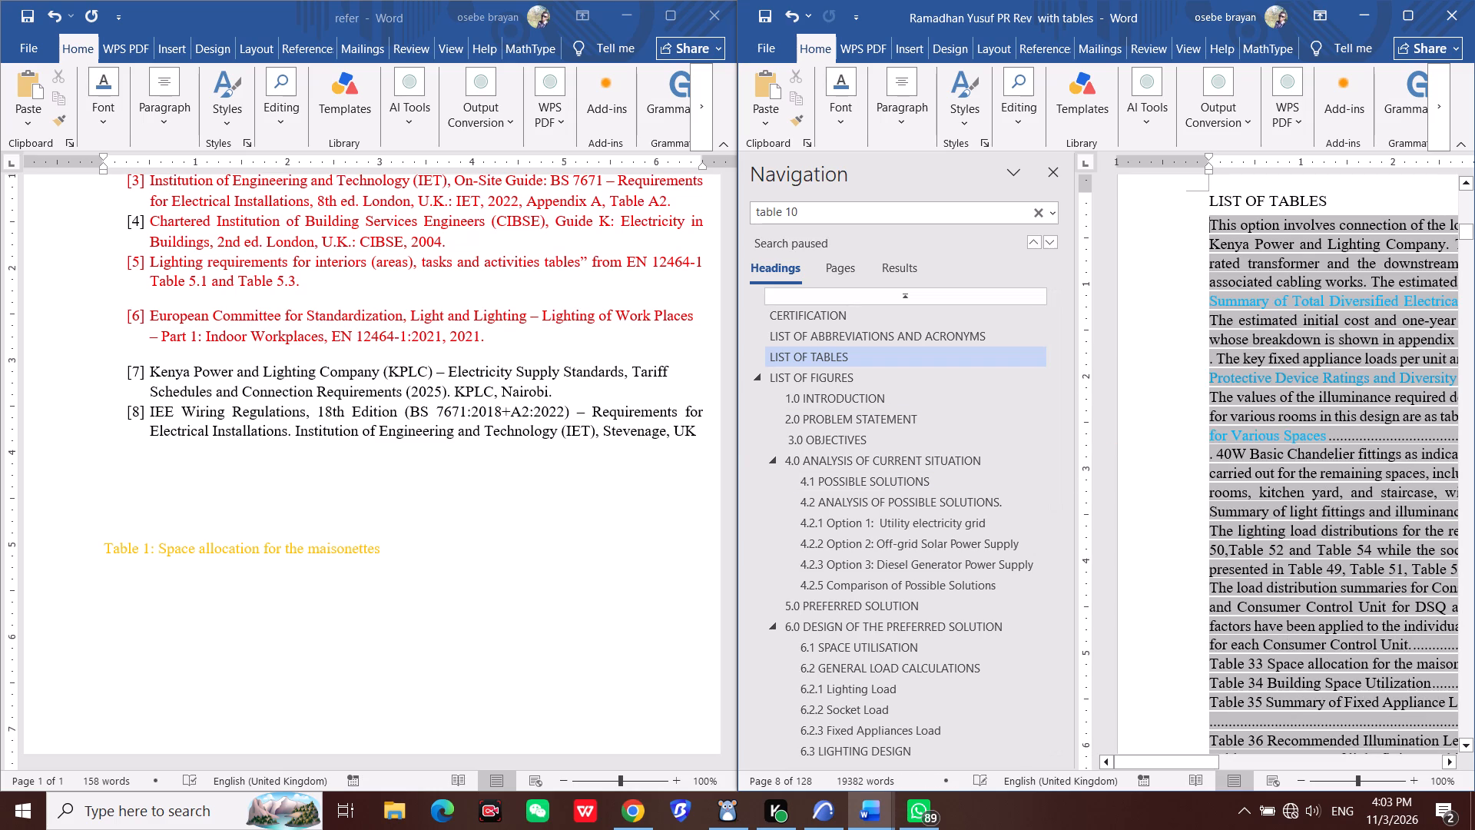
pyautogui.moveTo(1219, 759); pyautogui.dragTo(1248, 759)
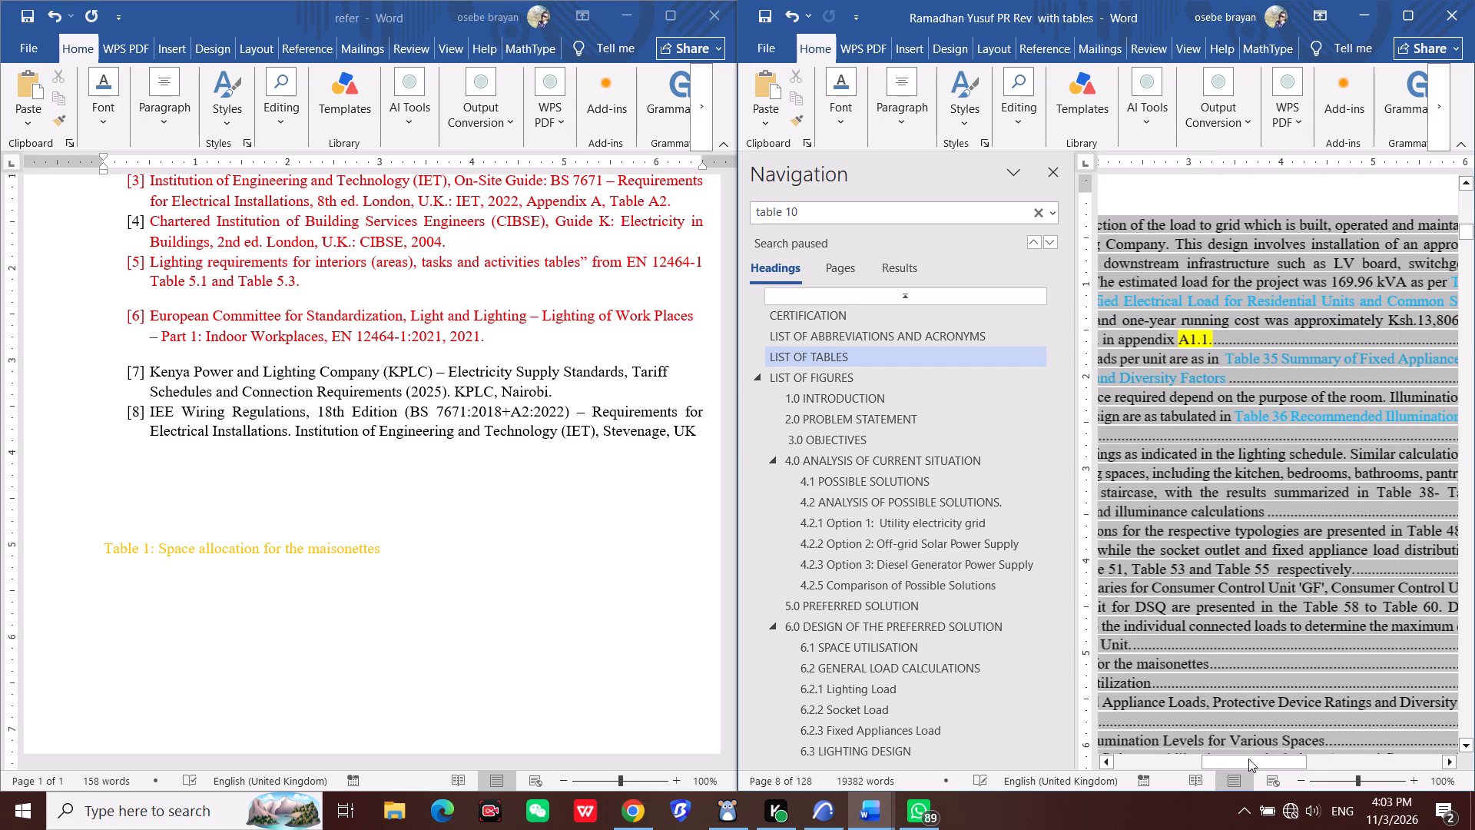
pyautogui.moveTo(1248, 759); pyautogui.dragTo(1255, 762)
pyautogui.scroll(2, 1221, 503)
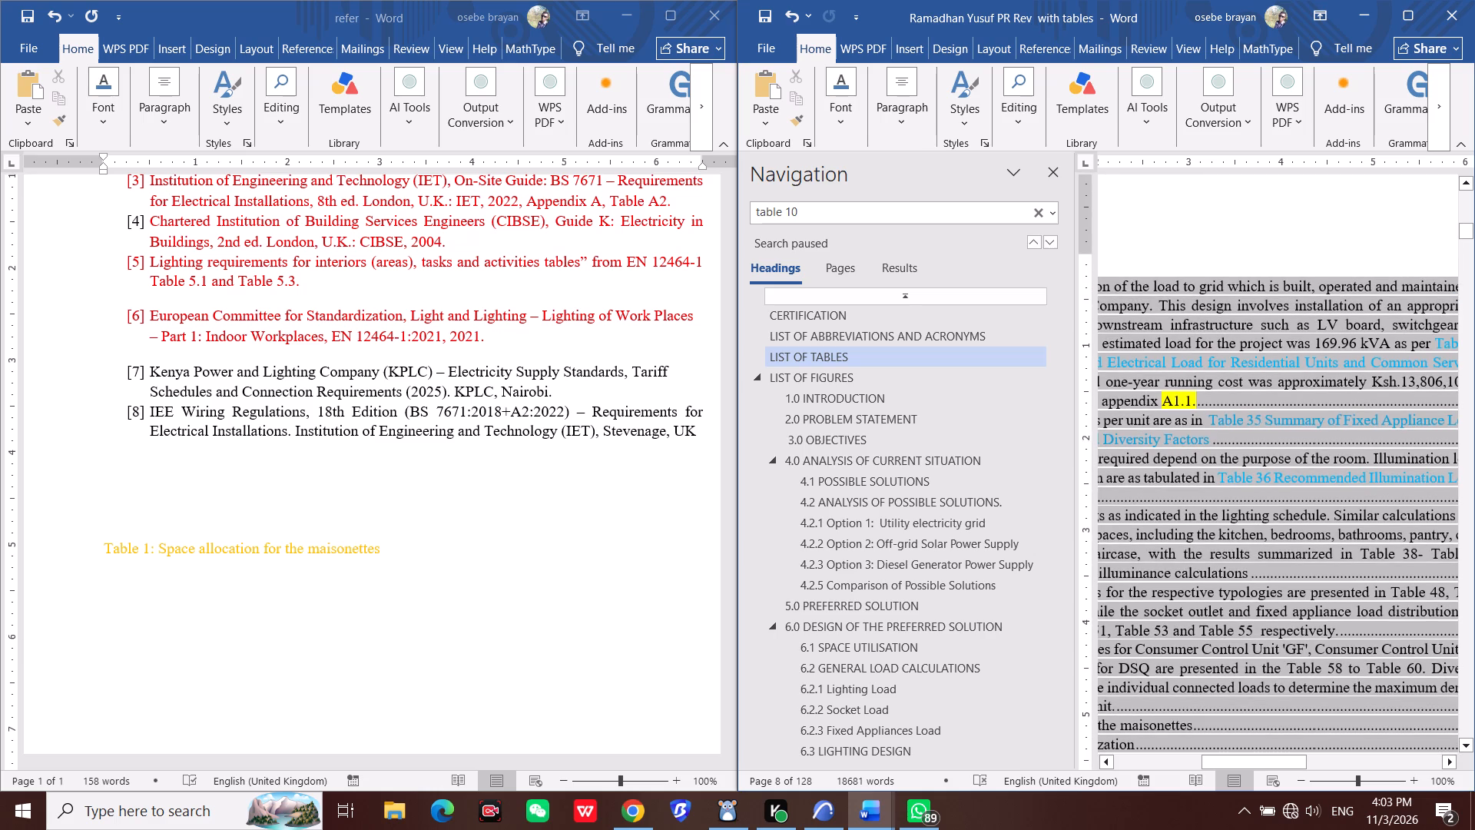
pyautogui.scroll(-4, 1255, 531)
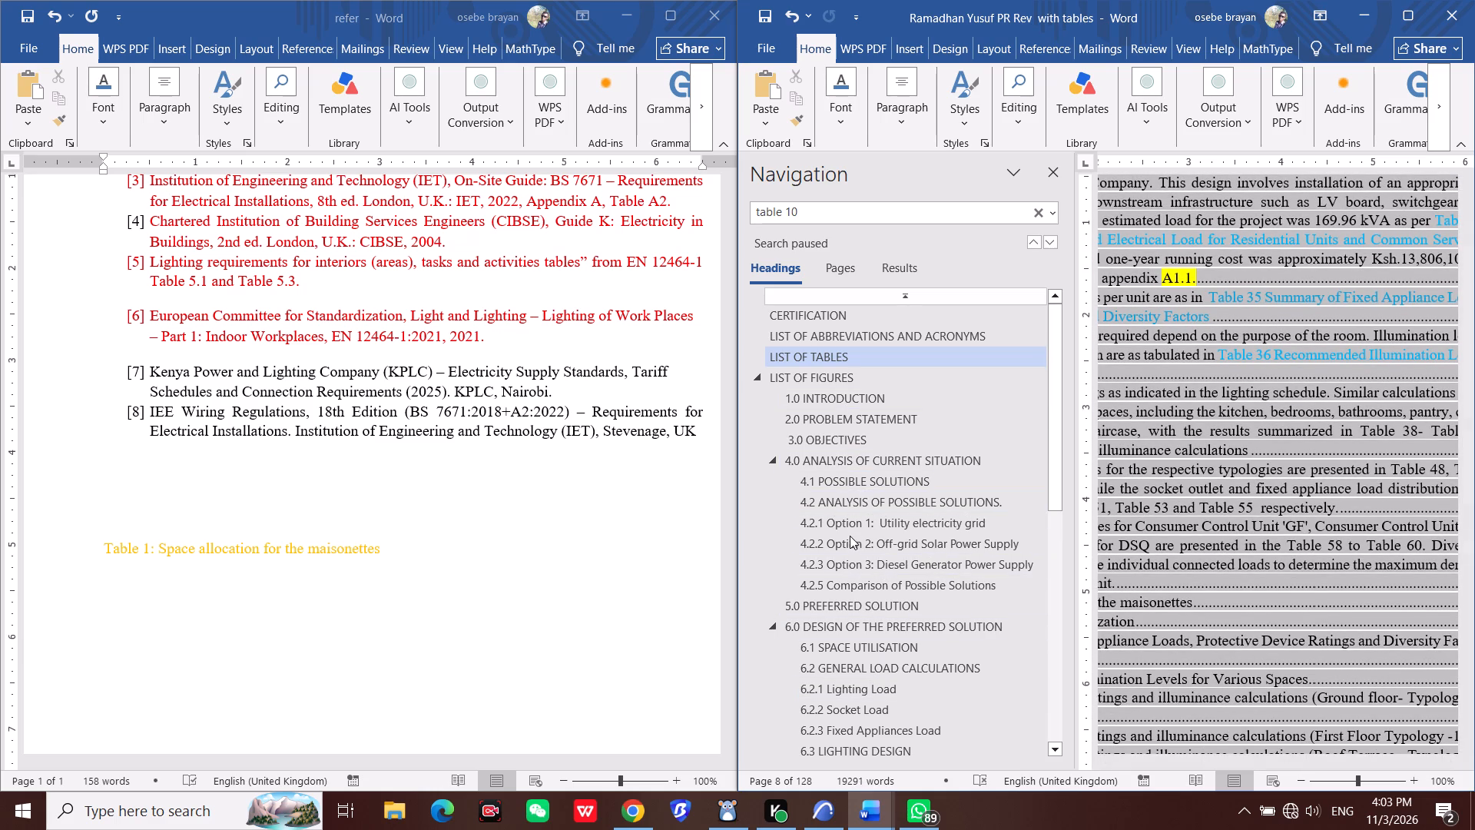
# Apply the suggested grammar correction in the architectural site plan paragraph so the reference reads "Table 1. Space allocation for the Maisonettes".
pyautogui.click(873, 391)
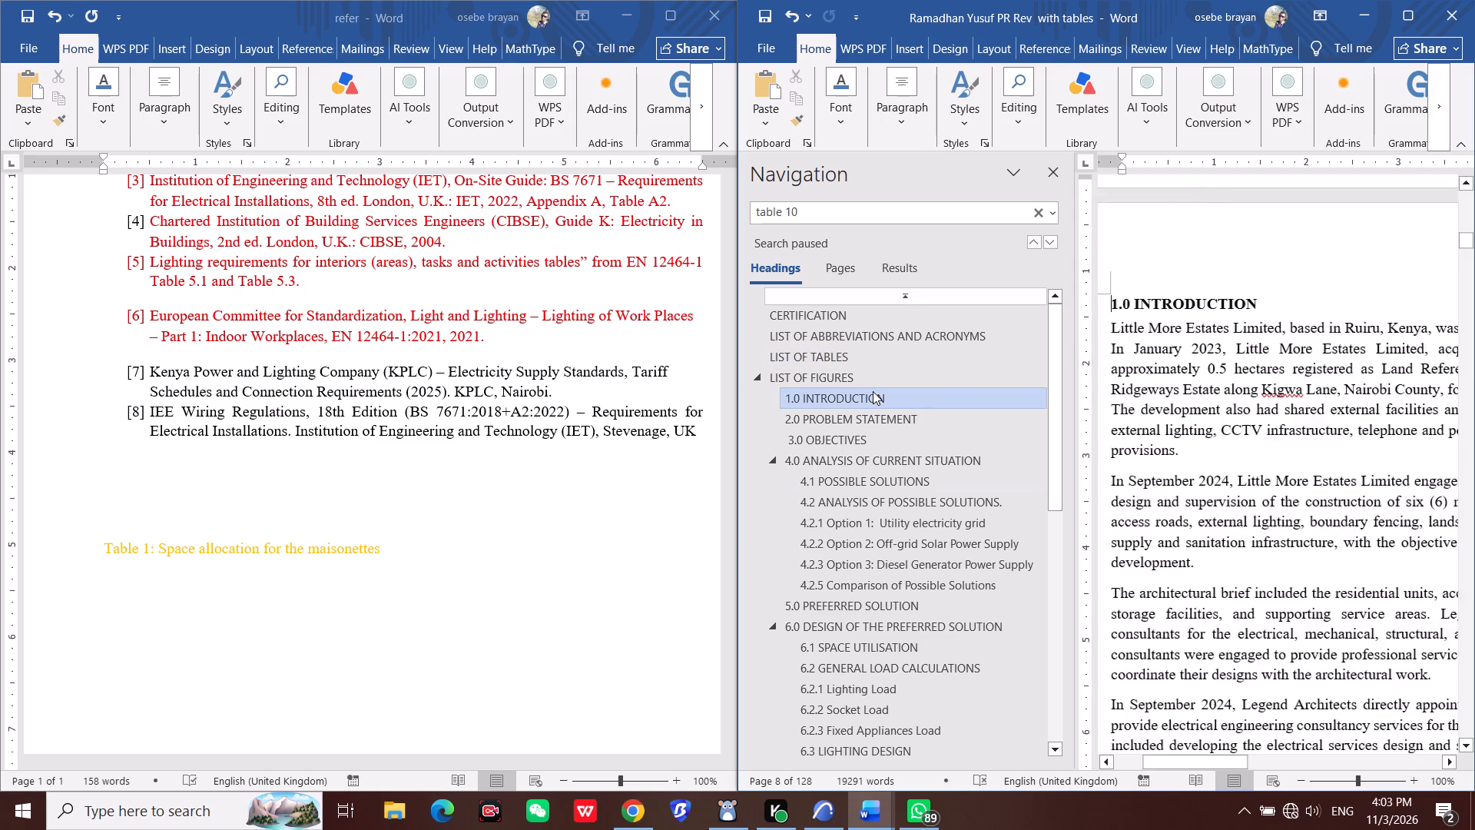
pyautogui.scroll(-7, 1229, 533)
pyautogui.scroll(1, 1246, 553)
pyautogui.scroll(-19, 1246, 553)
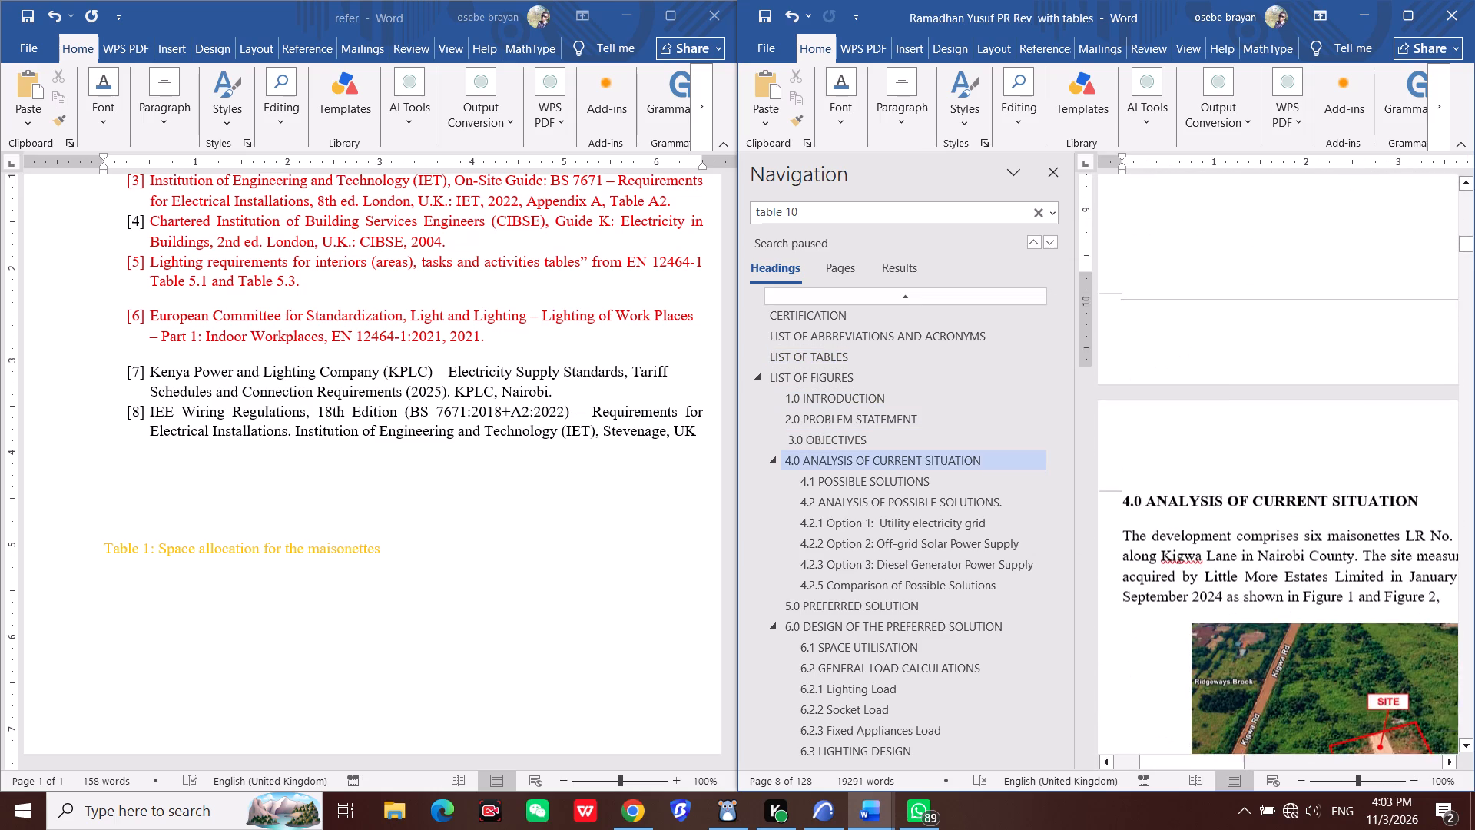
pyautogui.scroll(-20, 1246, 553)
pyautogui.scroll(-19, 1246, 553)
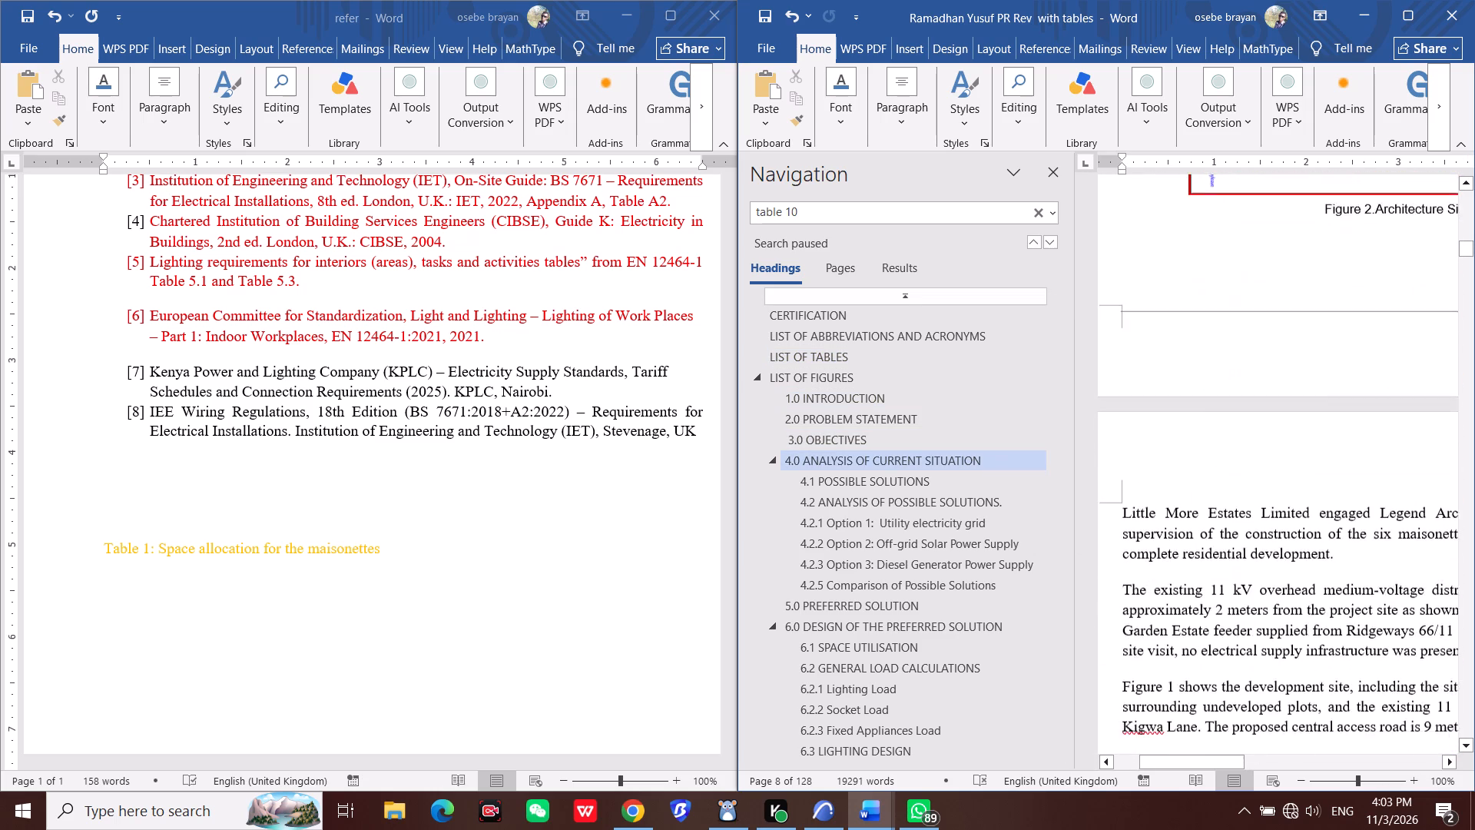
pyautogui.scroll(-9, 1246, 553)
pyautogui.scroll(1, 1243, 553)
pyautogui.scroll(-7, 1243, 553)
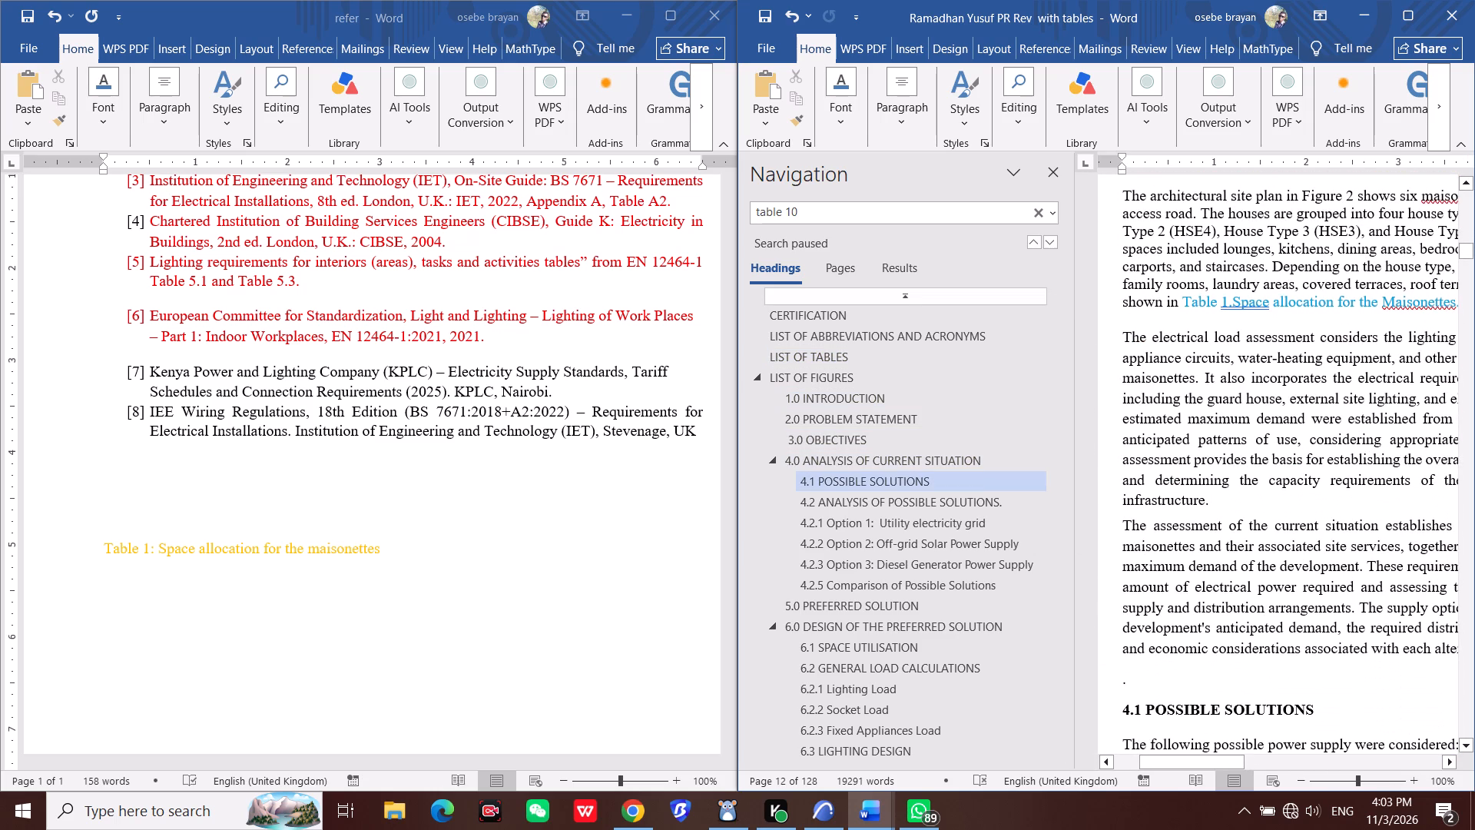
pyautogui.rightClick(1233, 309)
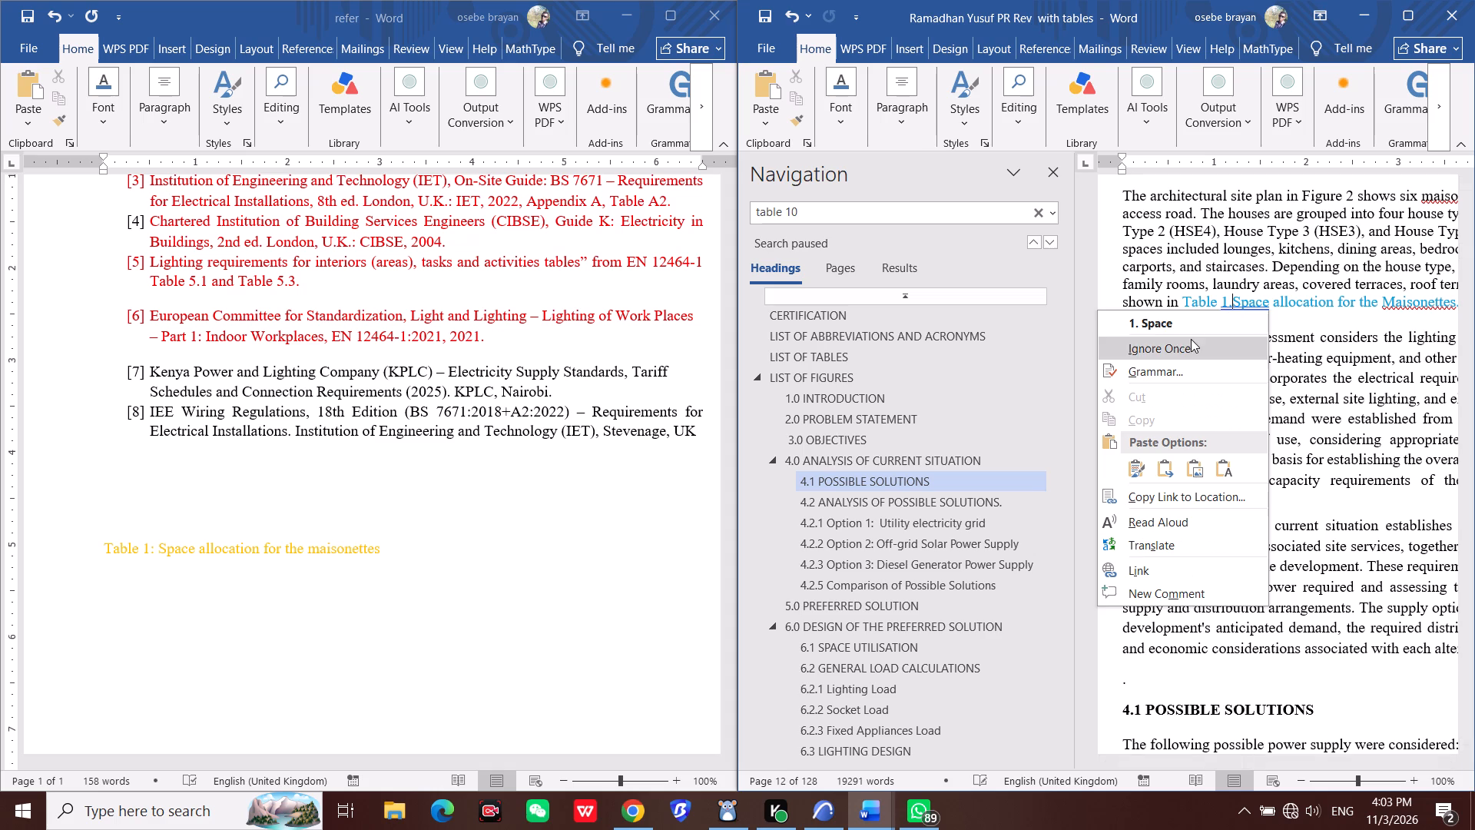
pyautogui.click(1191, 314)
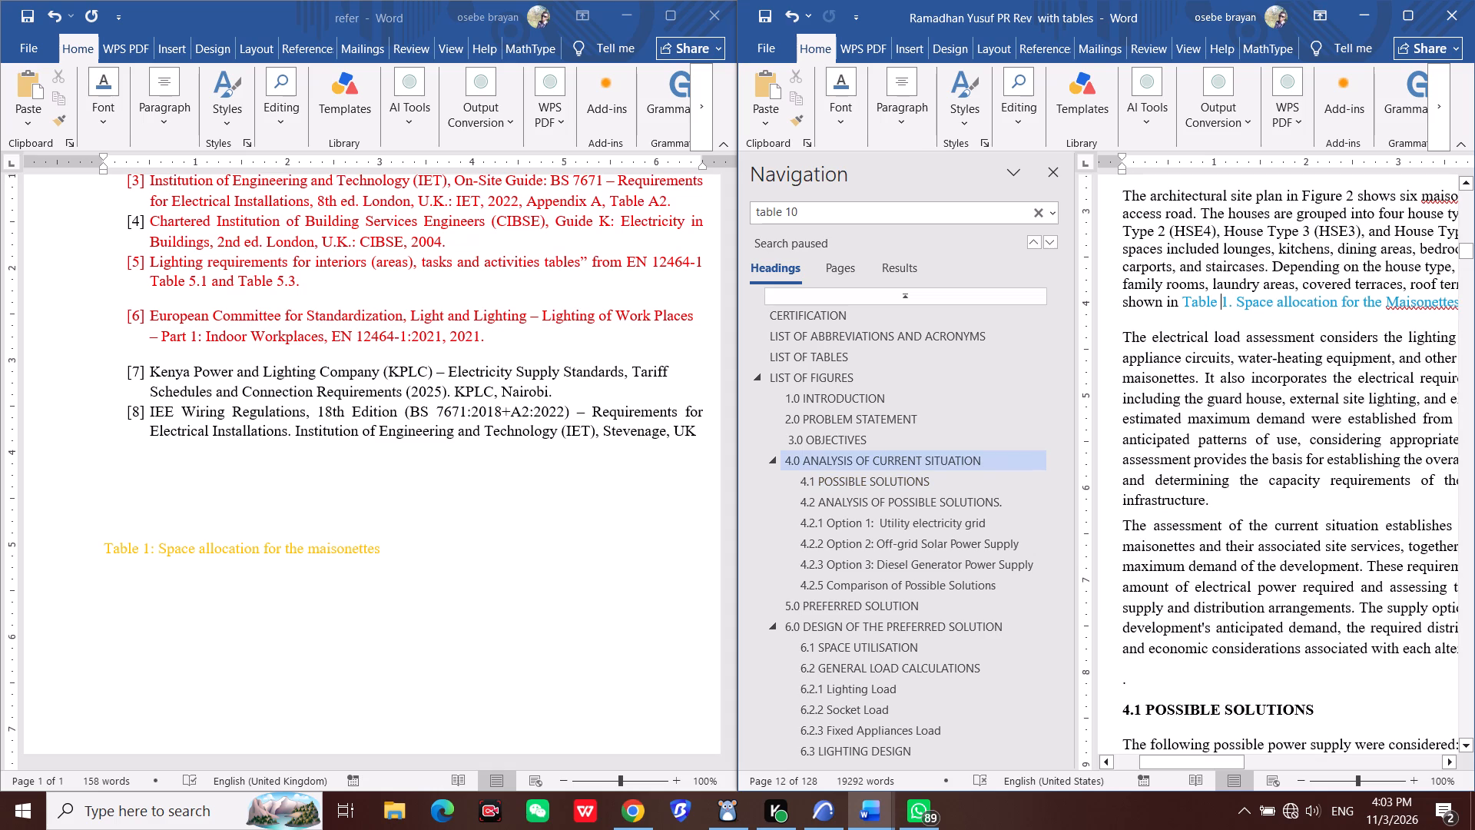
# Move the blue Table 57 reference out of the 4.2.1 utility electricity grid paragraph to below the Table 1 line in the refer document.
pyautogui.scroll(-6, 1246, 483)
pyautogui.scroll(-17, 1257, 533)
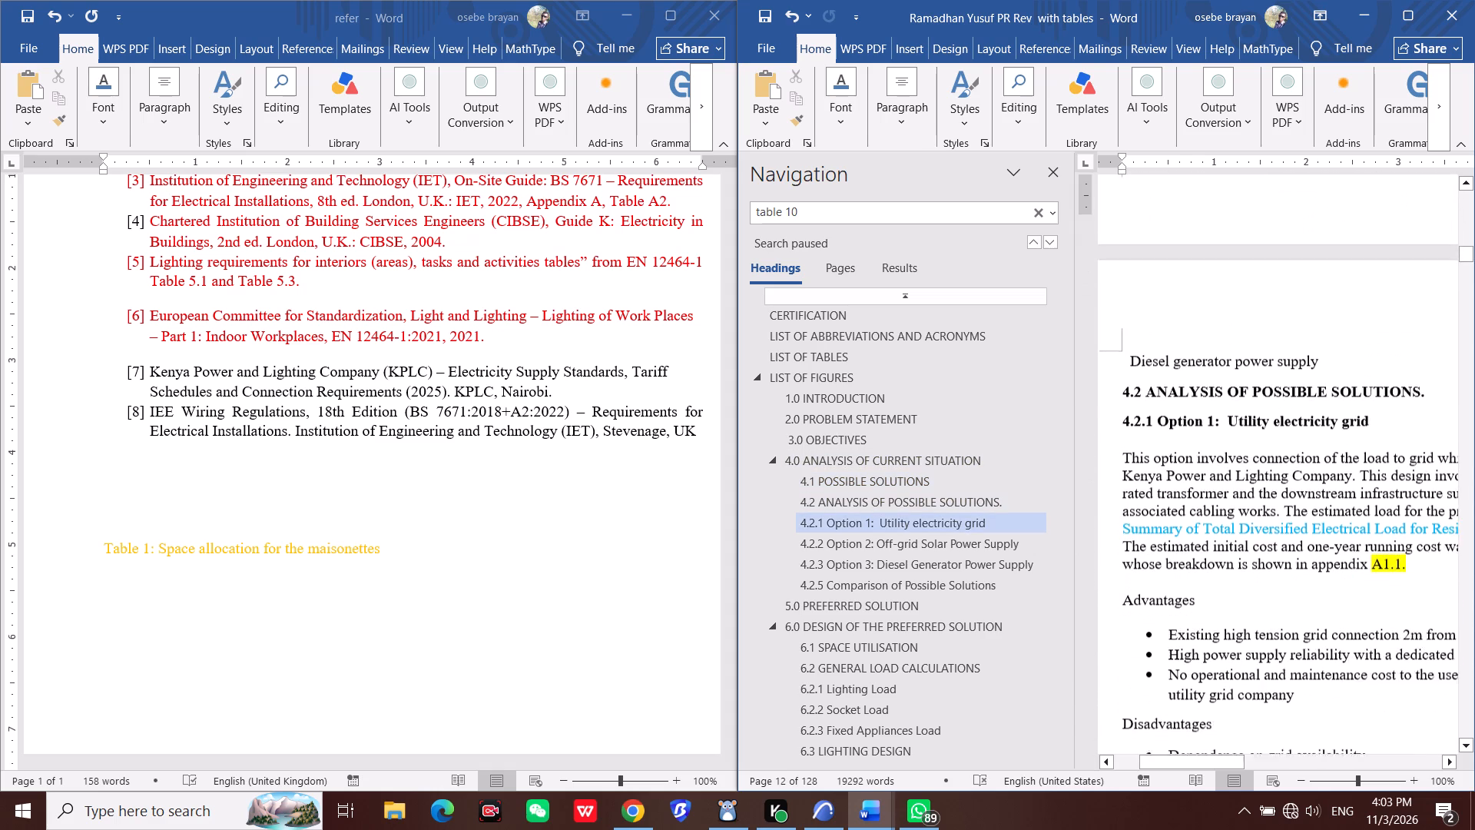
pyautogui.moveTo(1222, 758); pyautogui.dragTo(1246, 760)
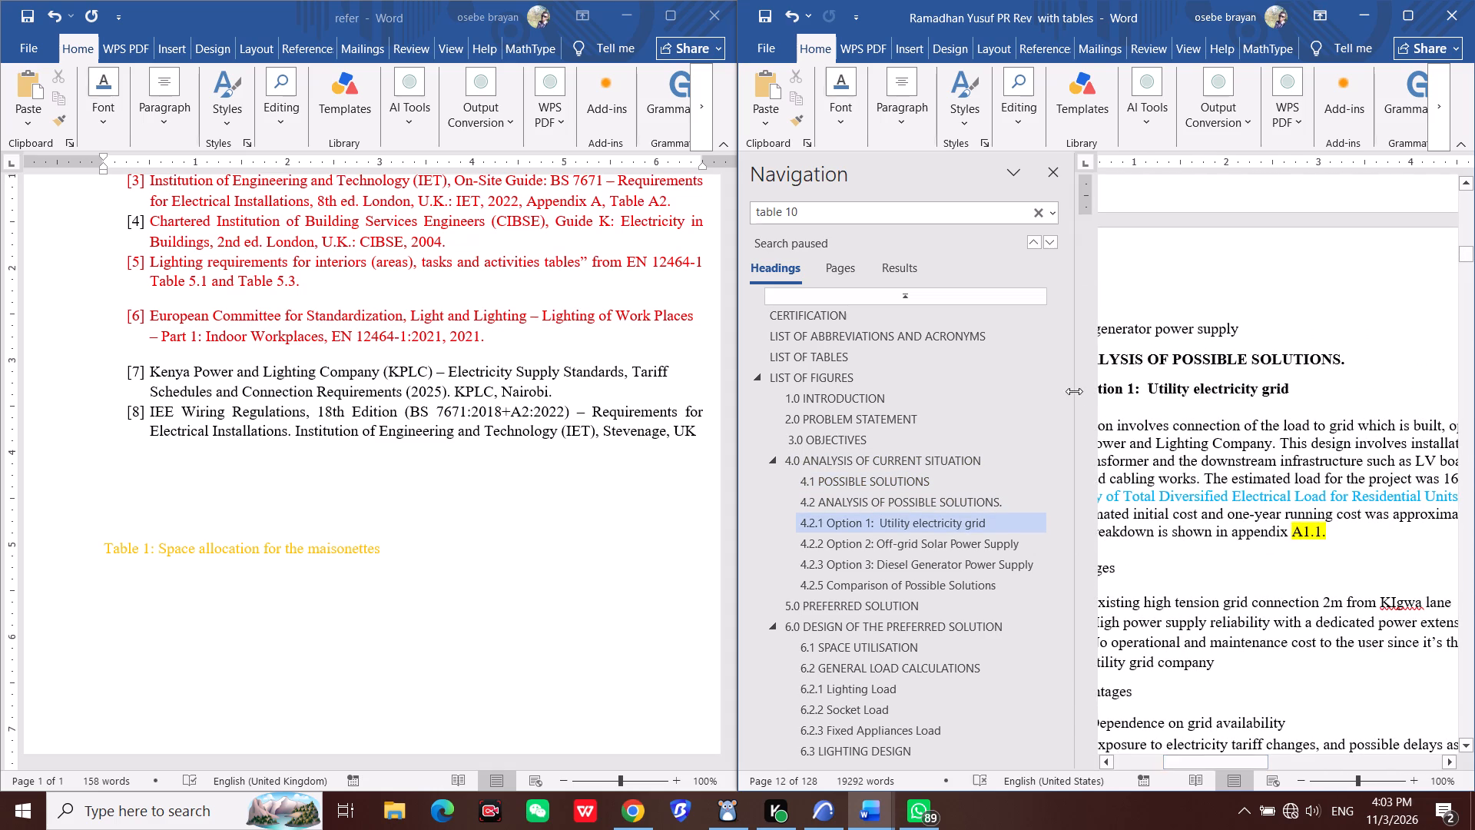
pyautogui.click(1065, 179)
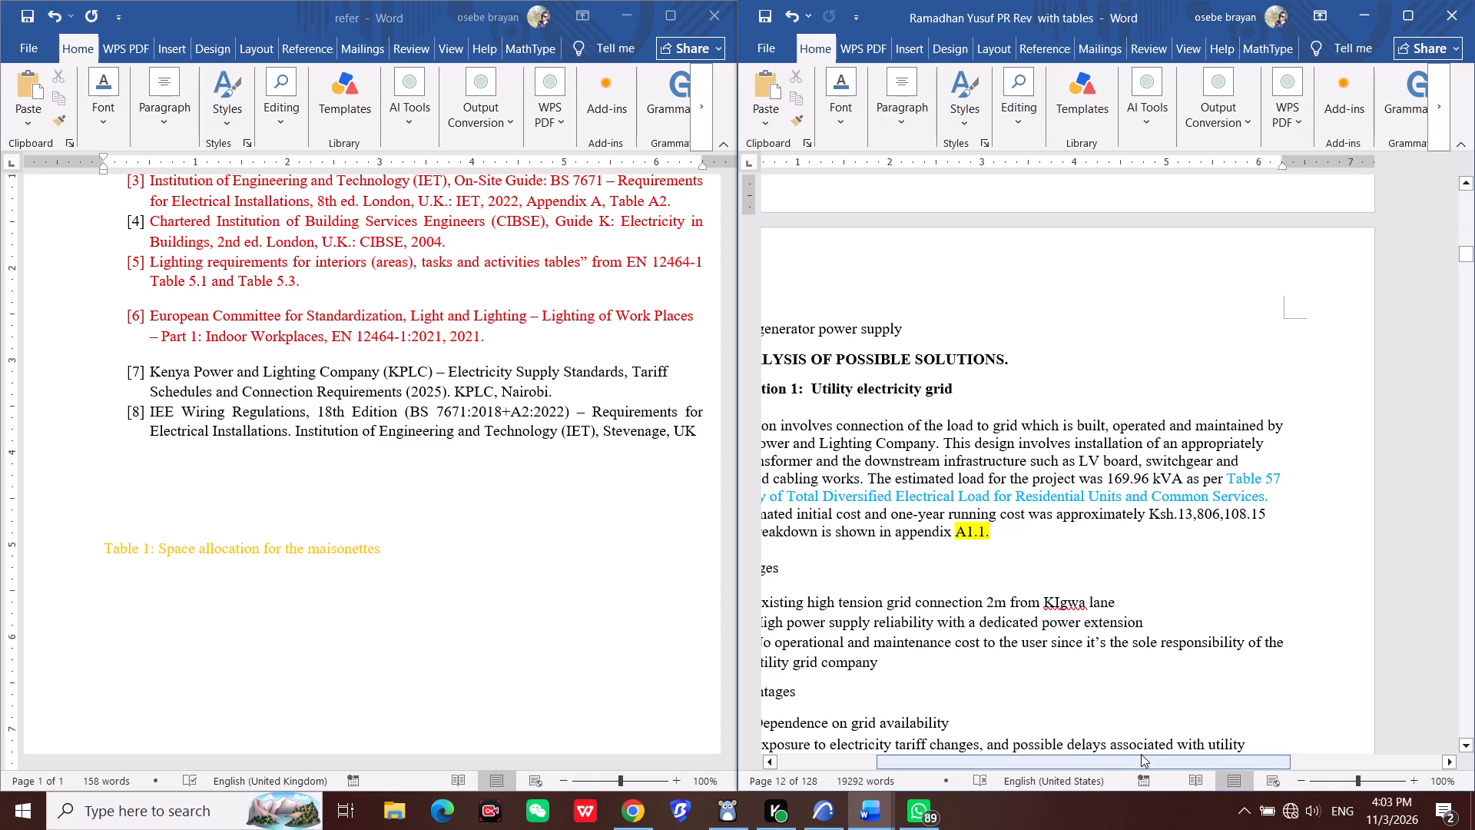
pyautogui.moveTo(1141, 754); pyautogui.dragTo(970, 767)
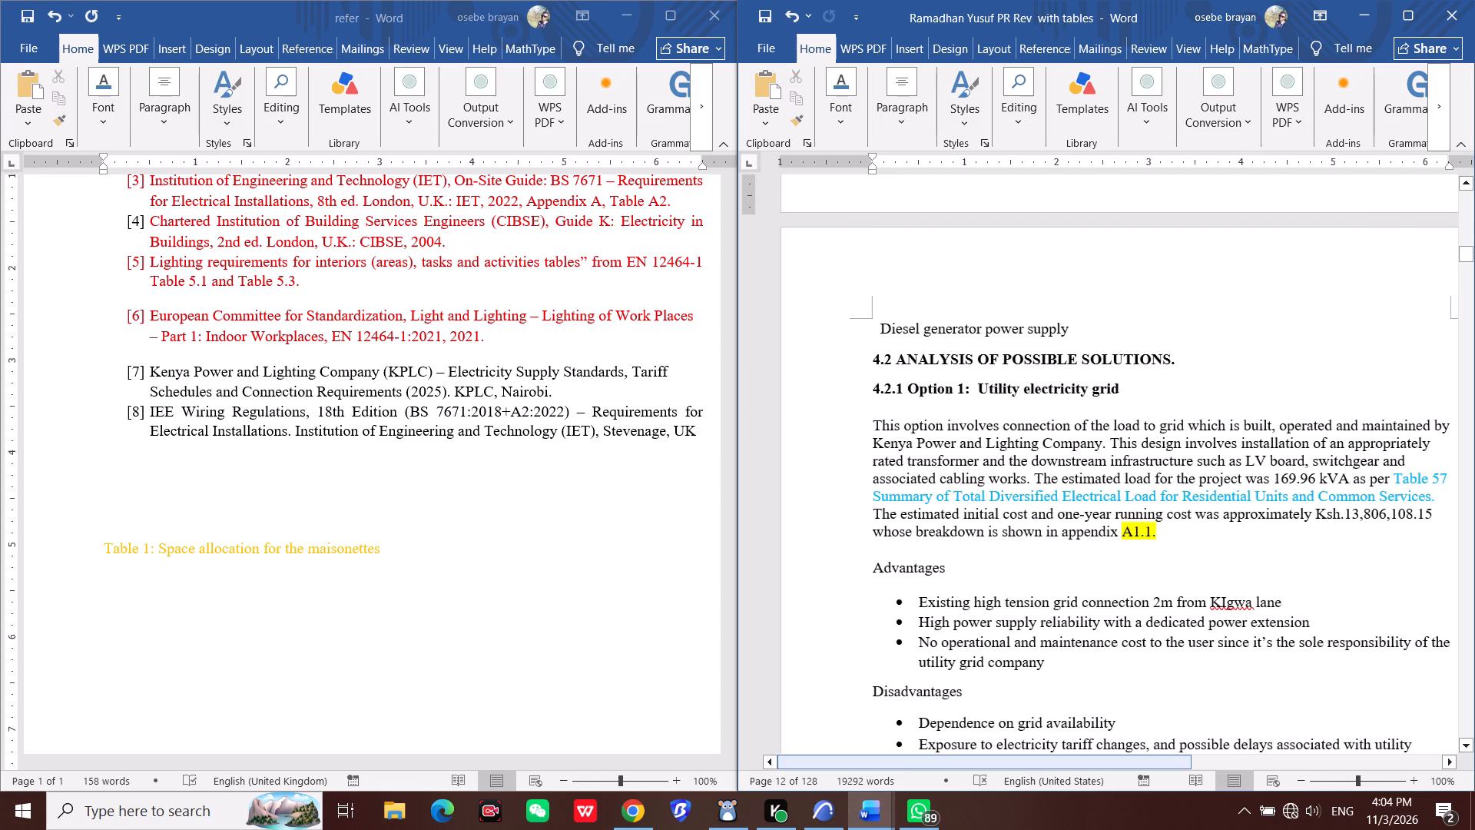
pyautogui.moveTo(1394, 477); pyautogui.dragTo(1426, 492)
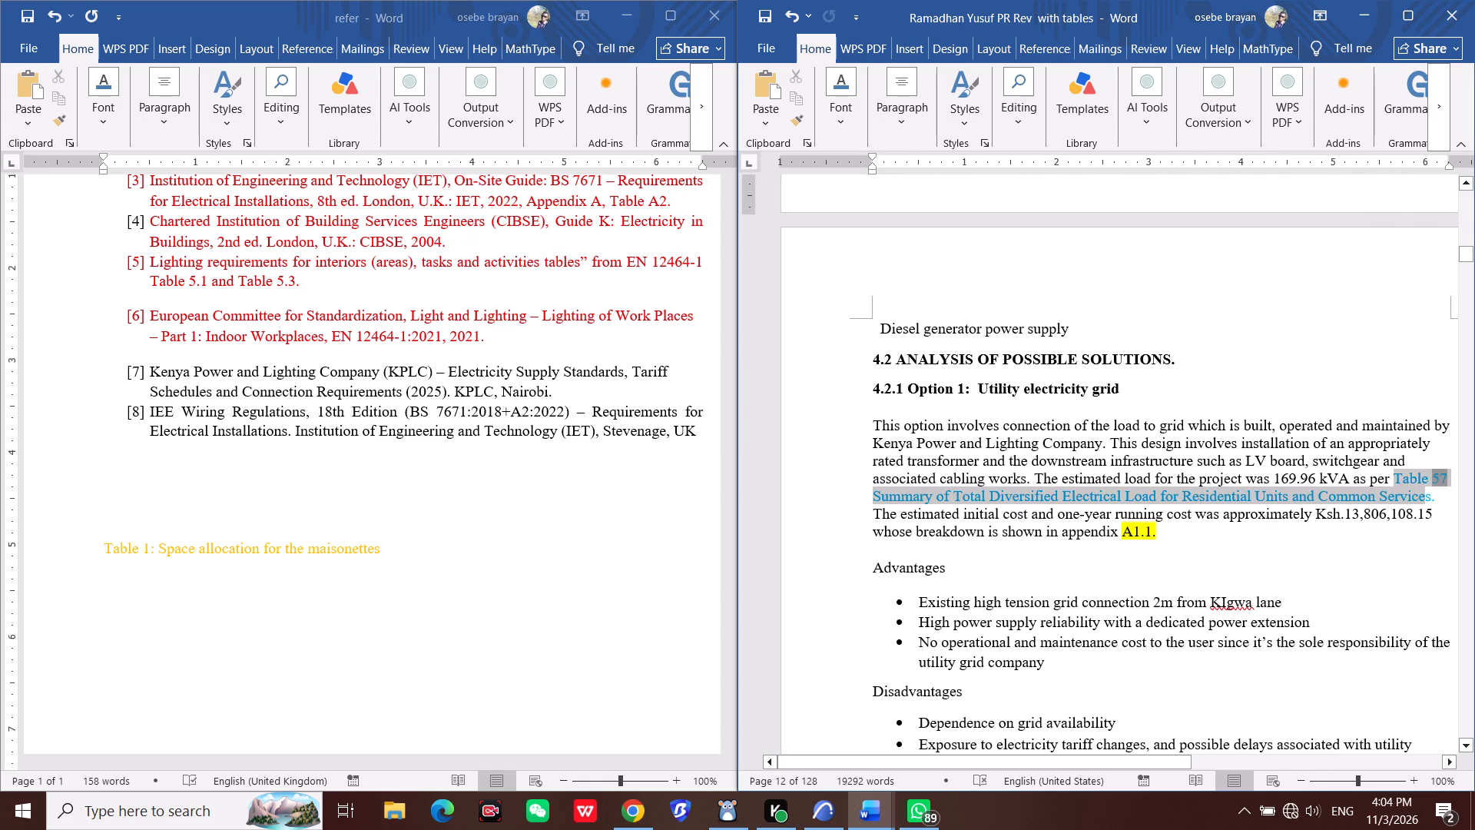
pyautogui.moveTo(1426, 492); pyautogui.dragTo(1437, 505)
pyautogui.moveTo(1437, 505); pyautogui.dragTo(1445, 501)
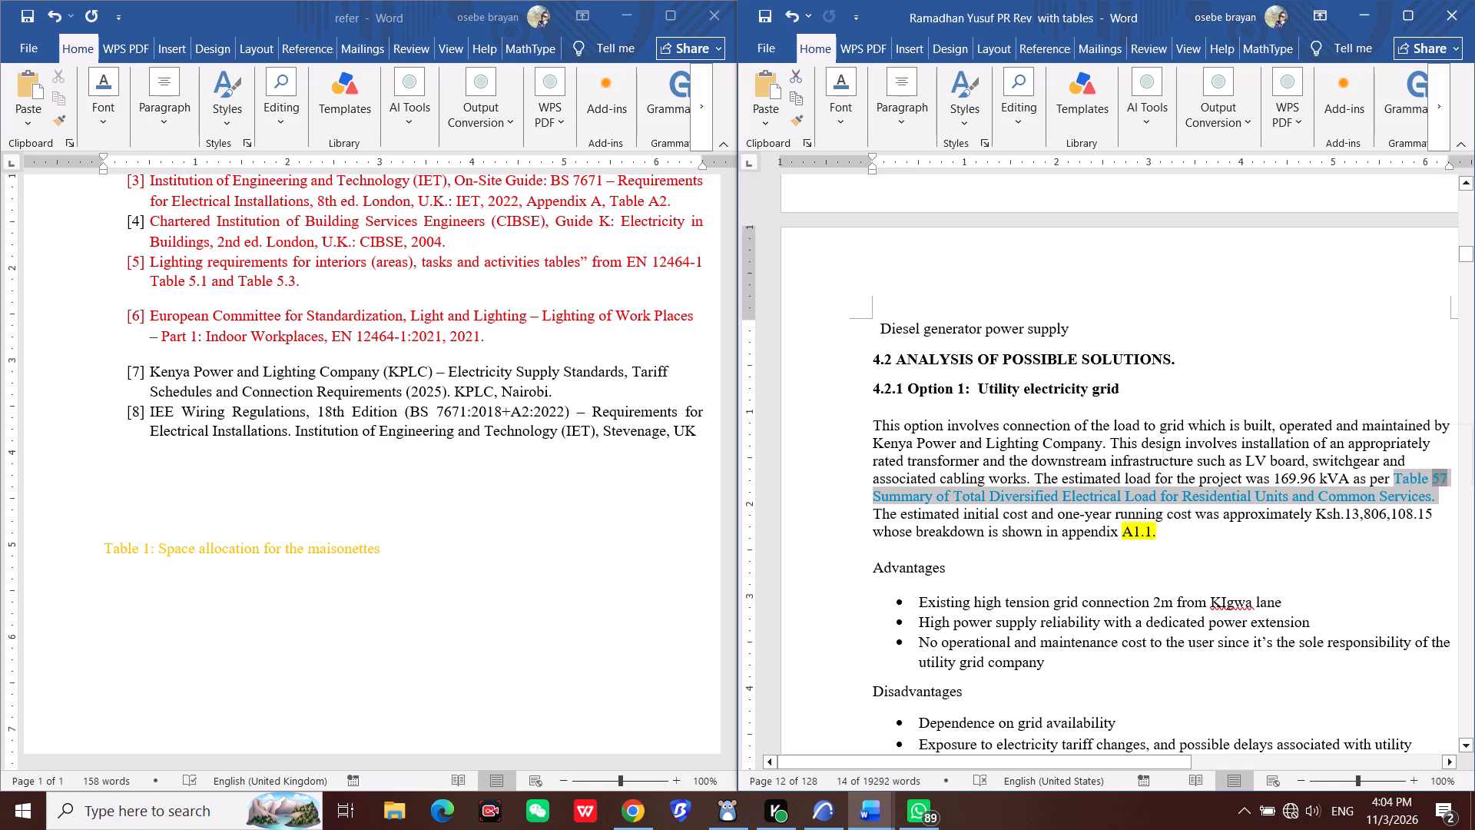
pyautogui.hotkey('ctrl', 'c')
pyautogui.press('Delete')
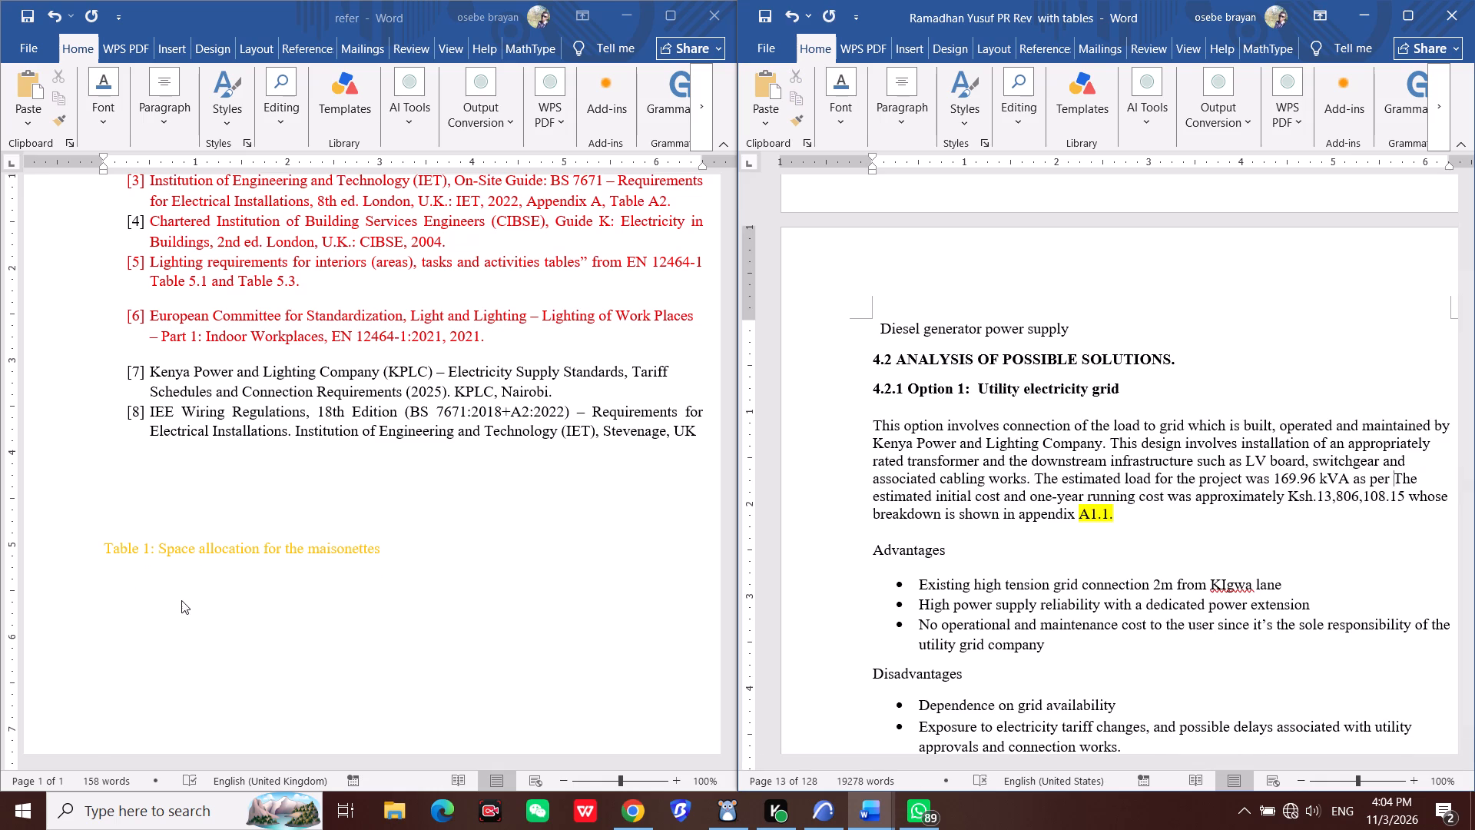
pyautogui.click(181, 600)
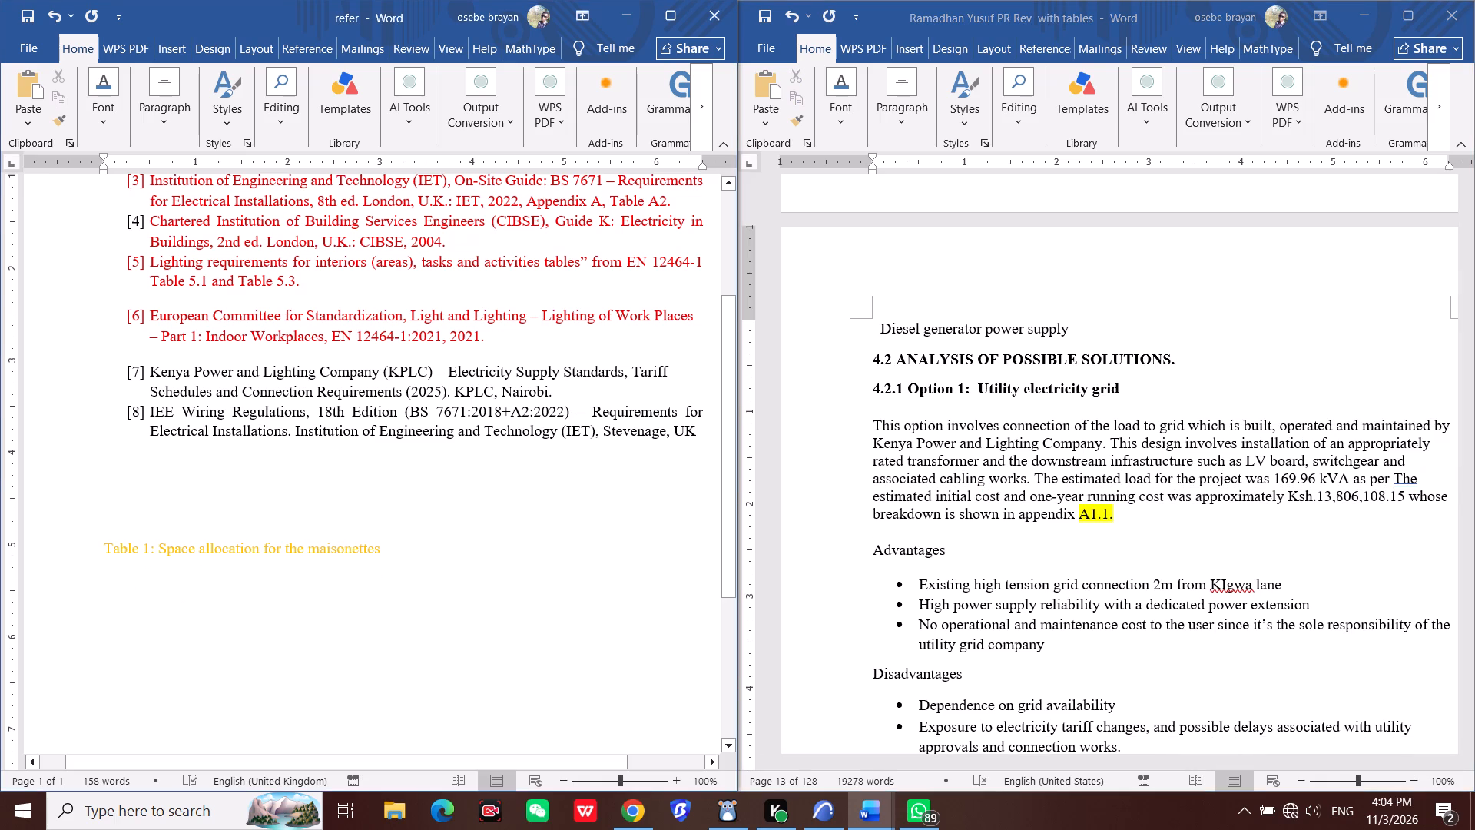
pyautogui.hotkey('ctrl', 'v')
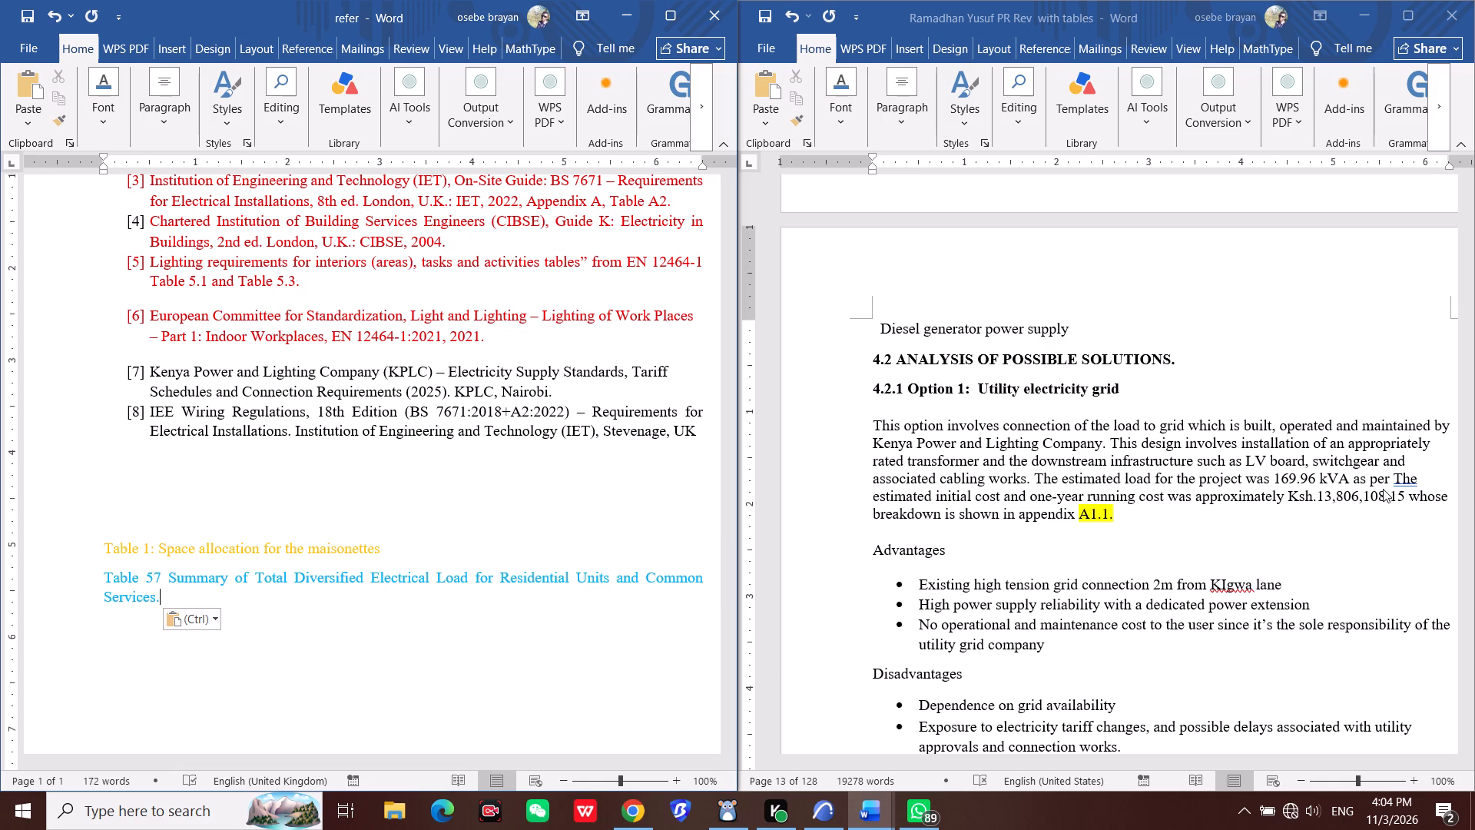
# Restyle the whole 4.2.1 utility electricity grid paragraph in the report with the second Normal style, the one listed after Hyperlink.
pyautogui.click(1394, 466)
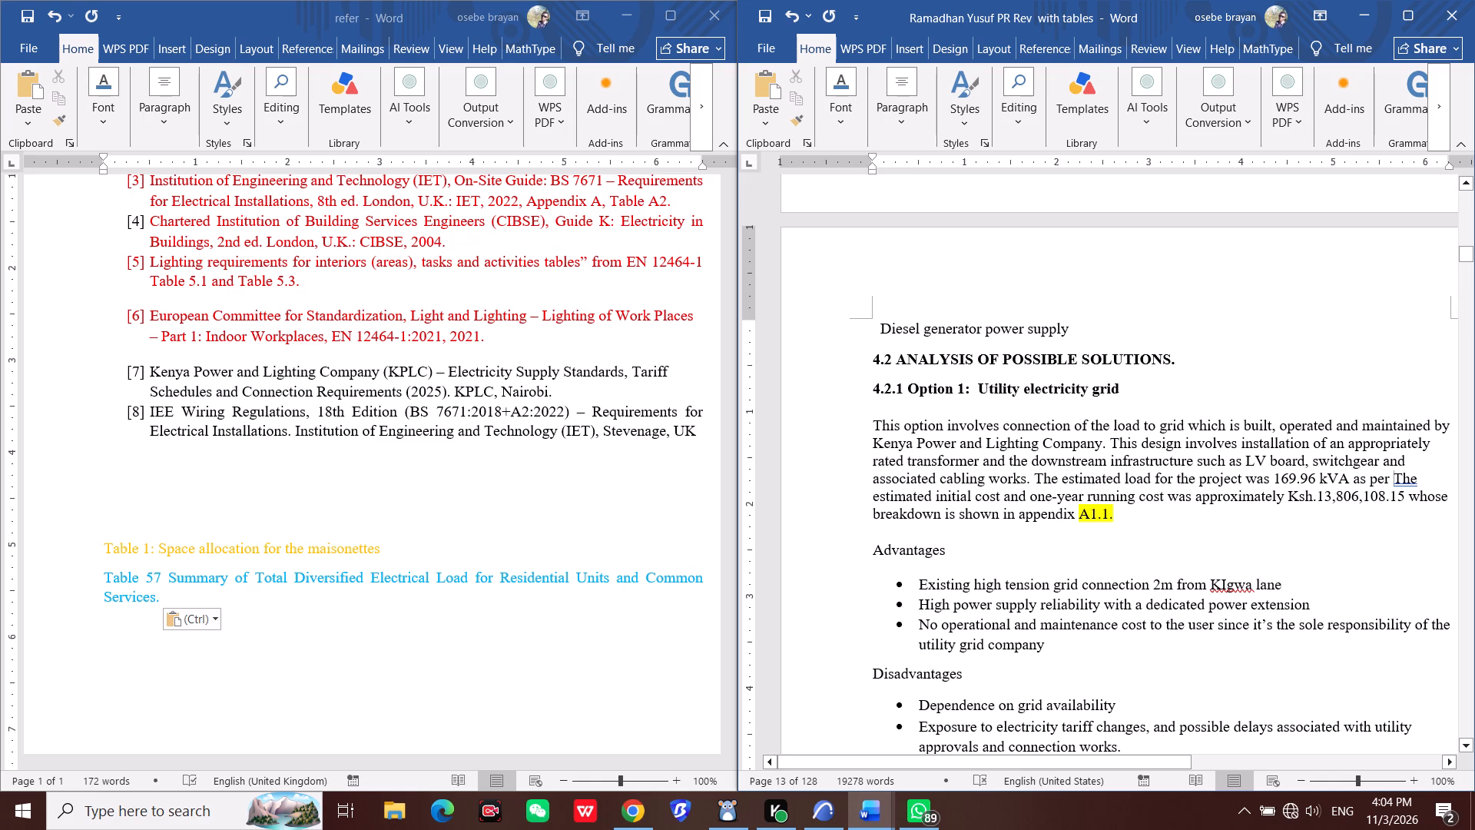
pyautogui.moveTo(877, 430); pyautogui.dragTo(1125, 518)
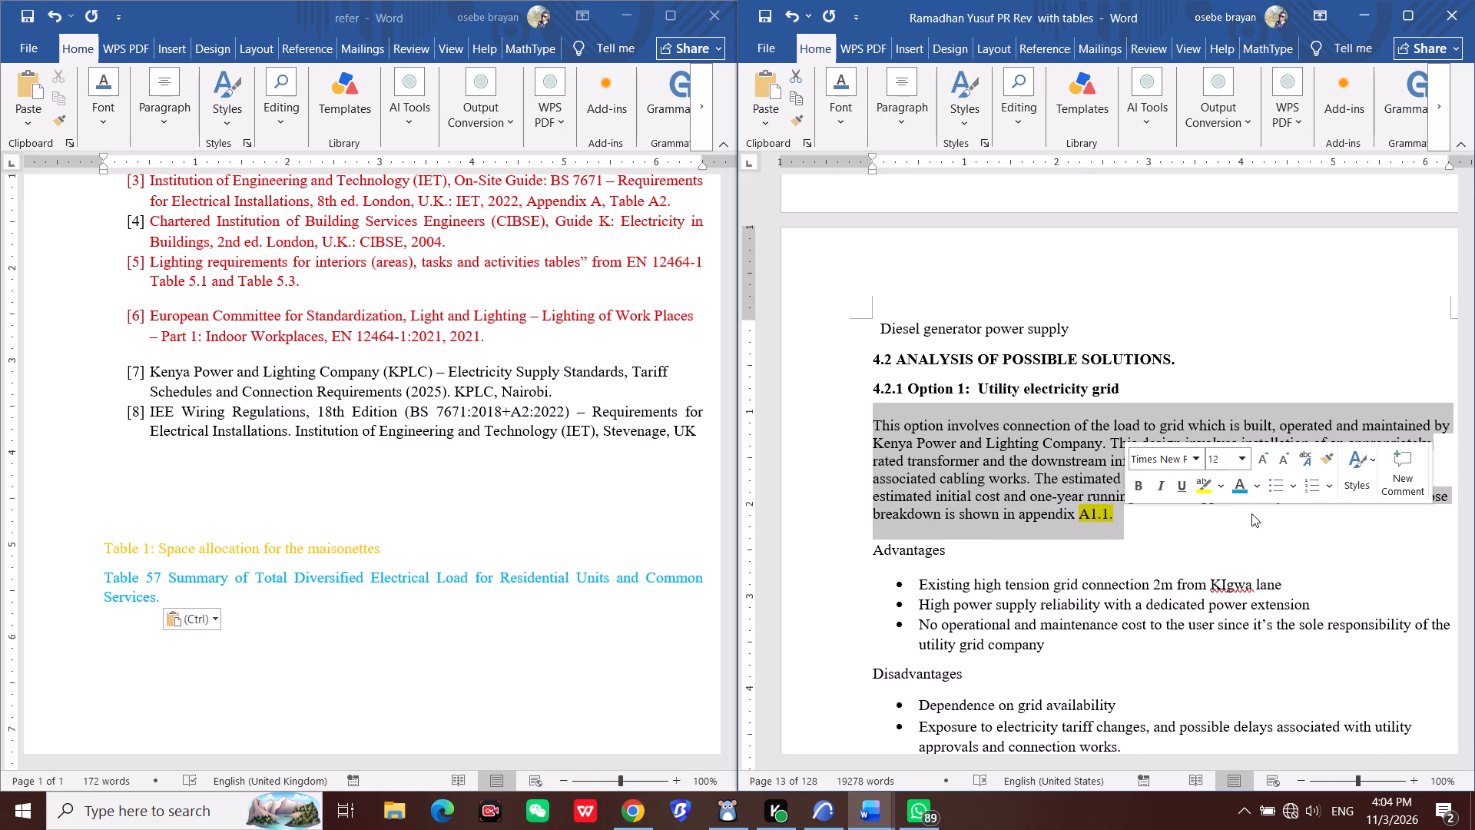
pyautogui.click(962, 127)
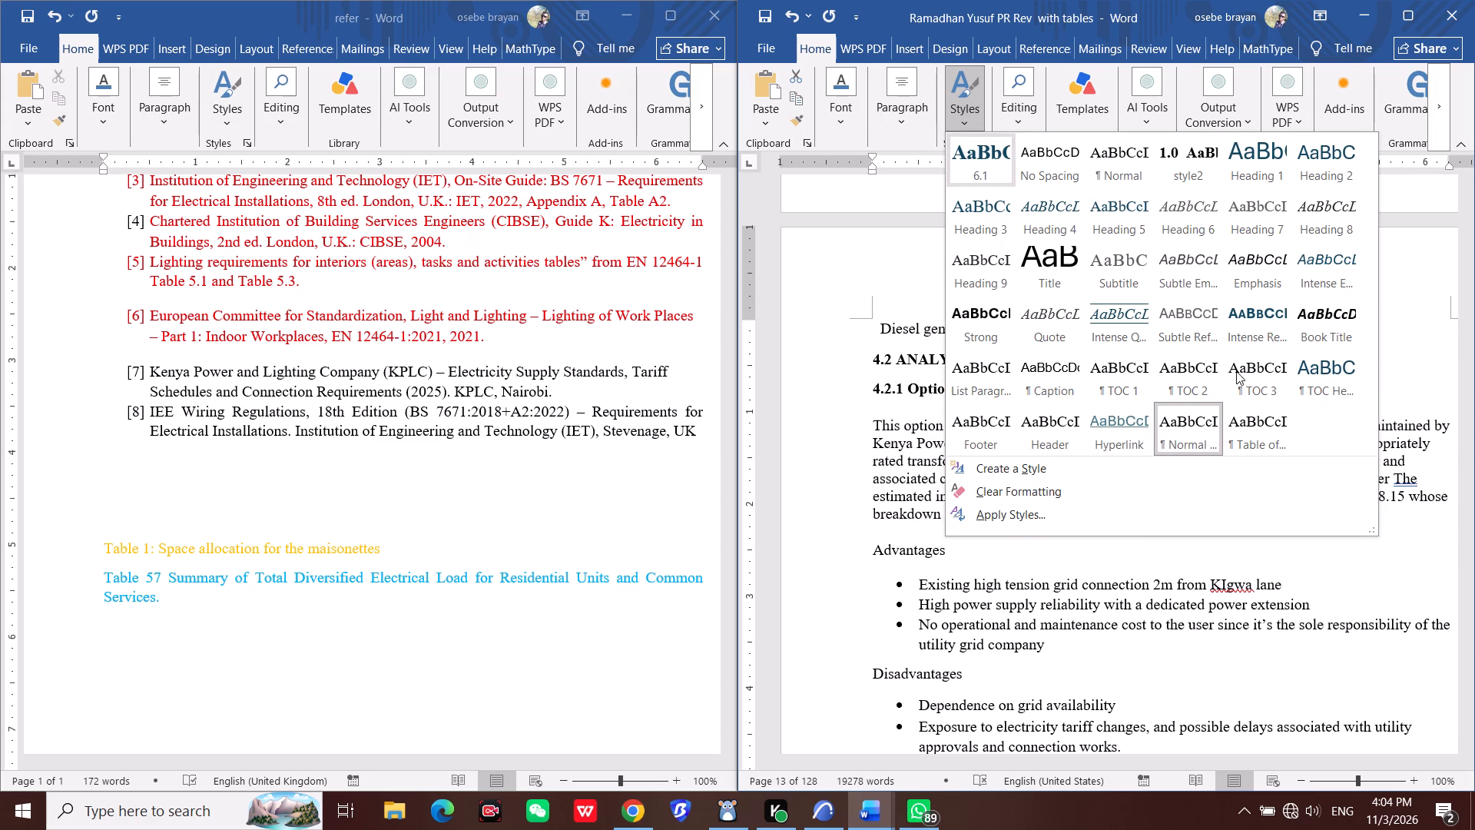
pyautogui.click(1185, 441)
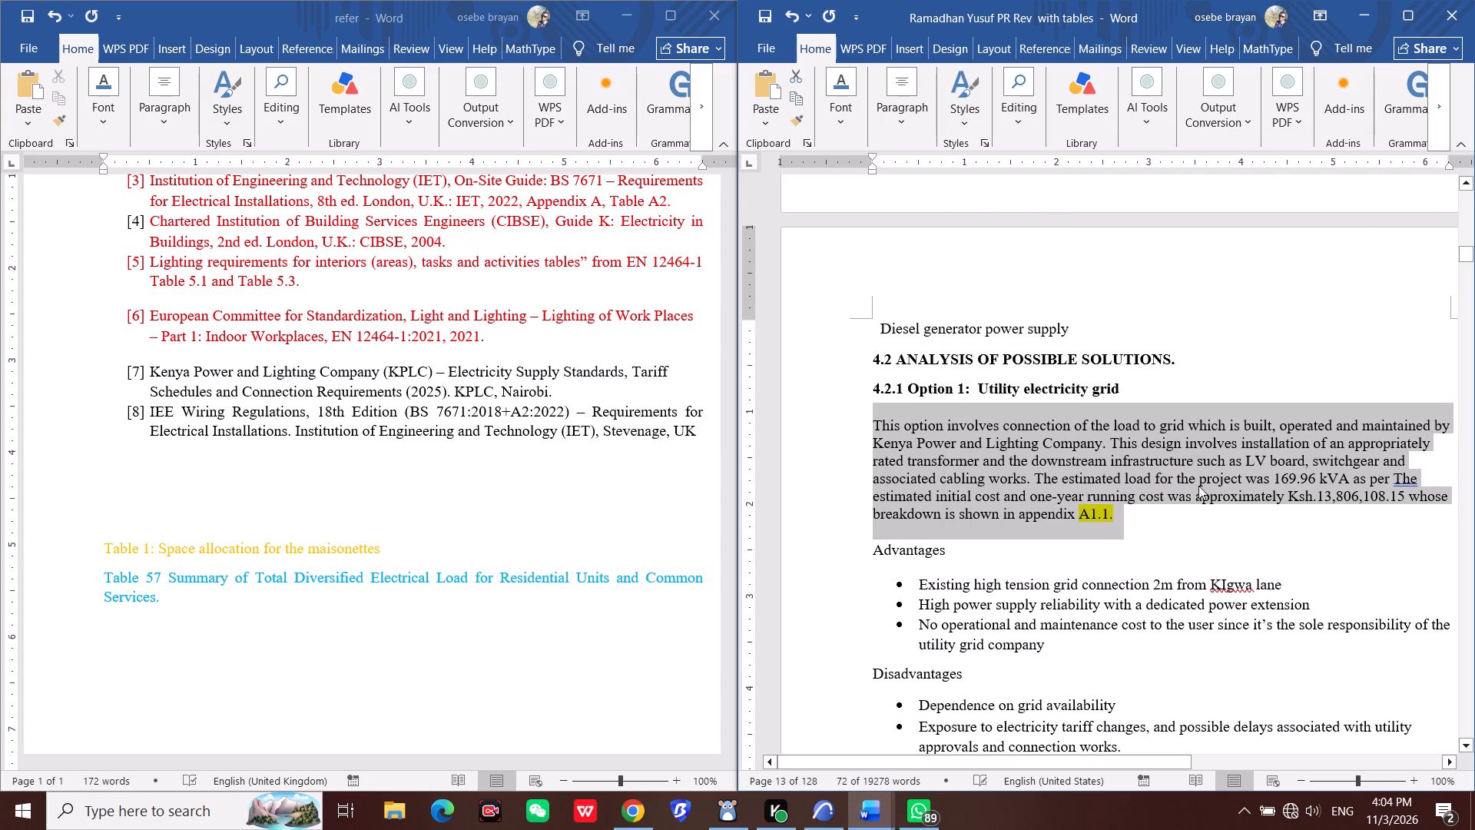
pyautogui.click(1255, 539)
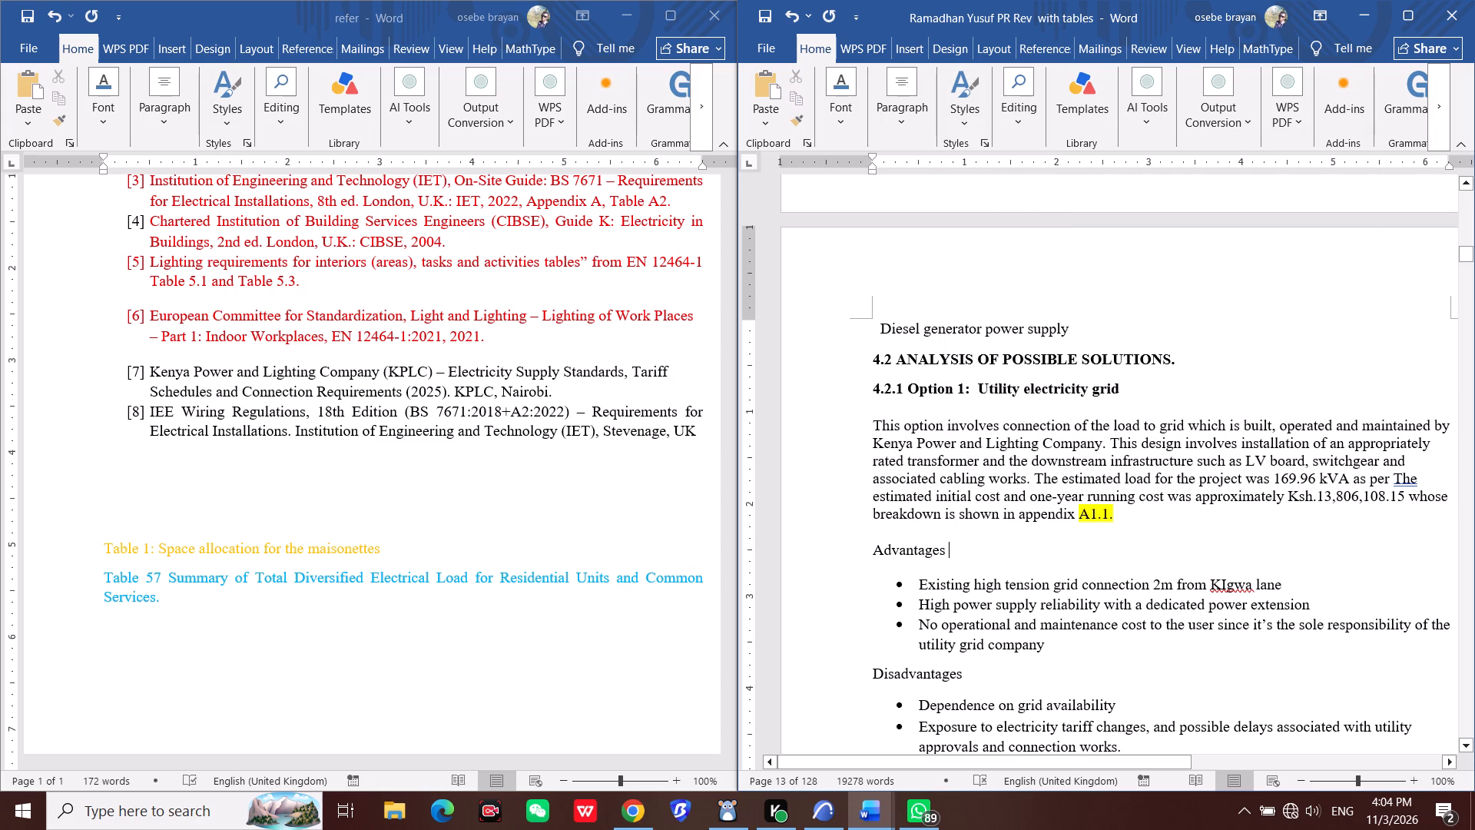
# Insert the plain-text reference "Table 57." after "as per" in the 4.2.1 utility electricity grid paragraph.
pyautogui.click(1391, 483)
pyautogui.press('space')
pyautogui.write('Table')
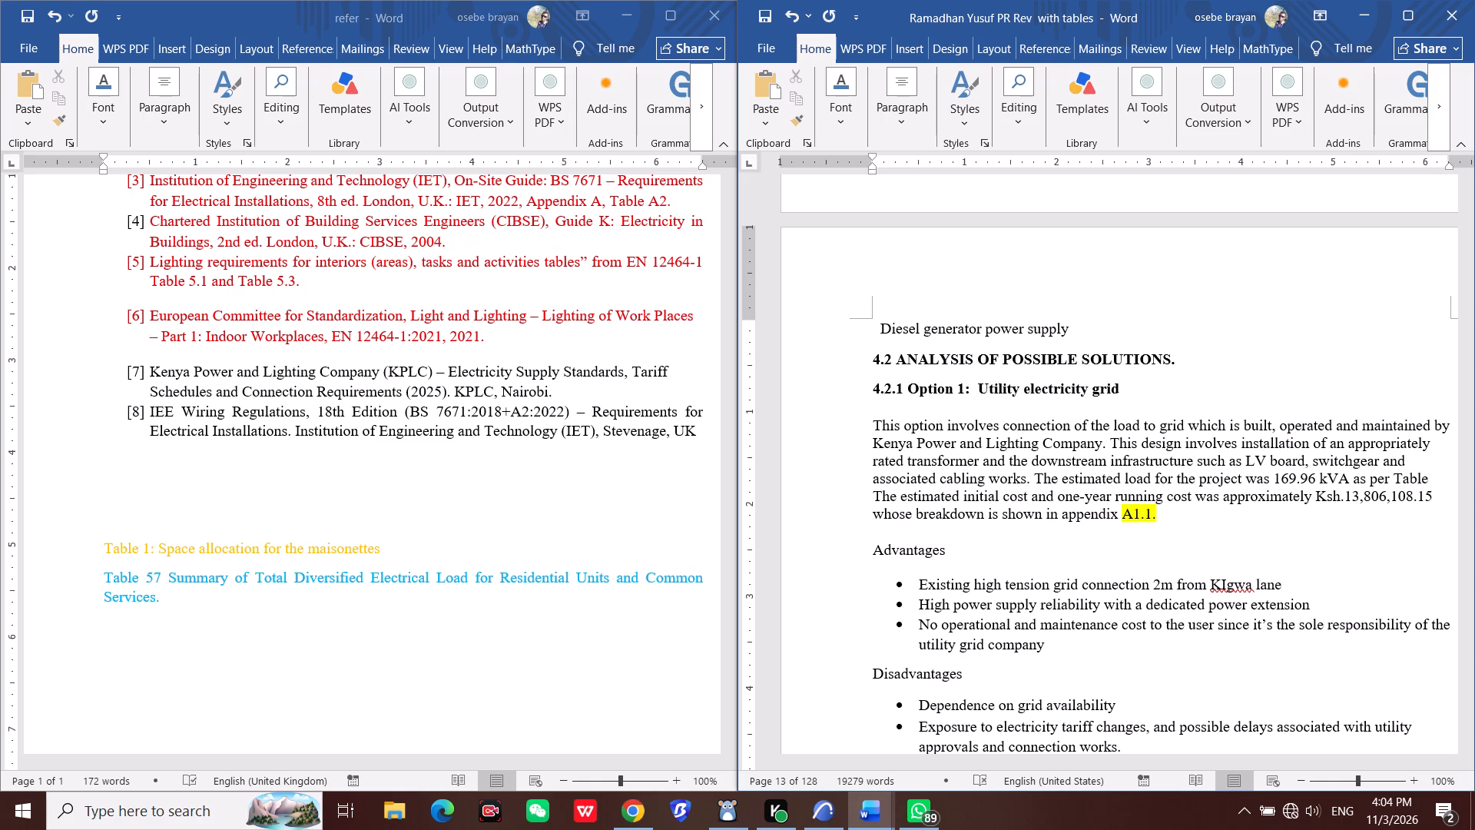
pyautogui.press('space')
pyautogui.write('57')
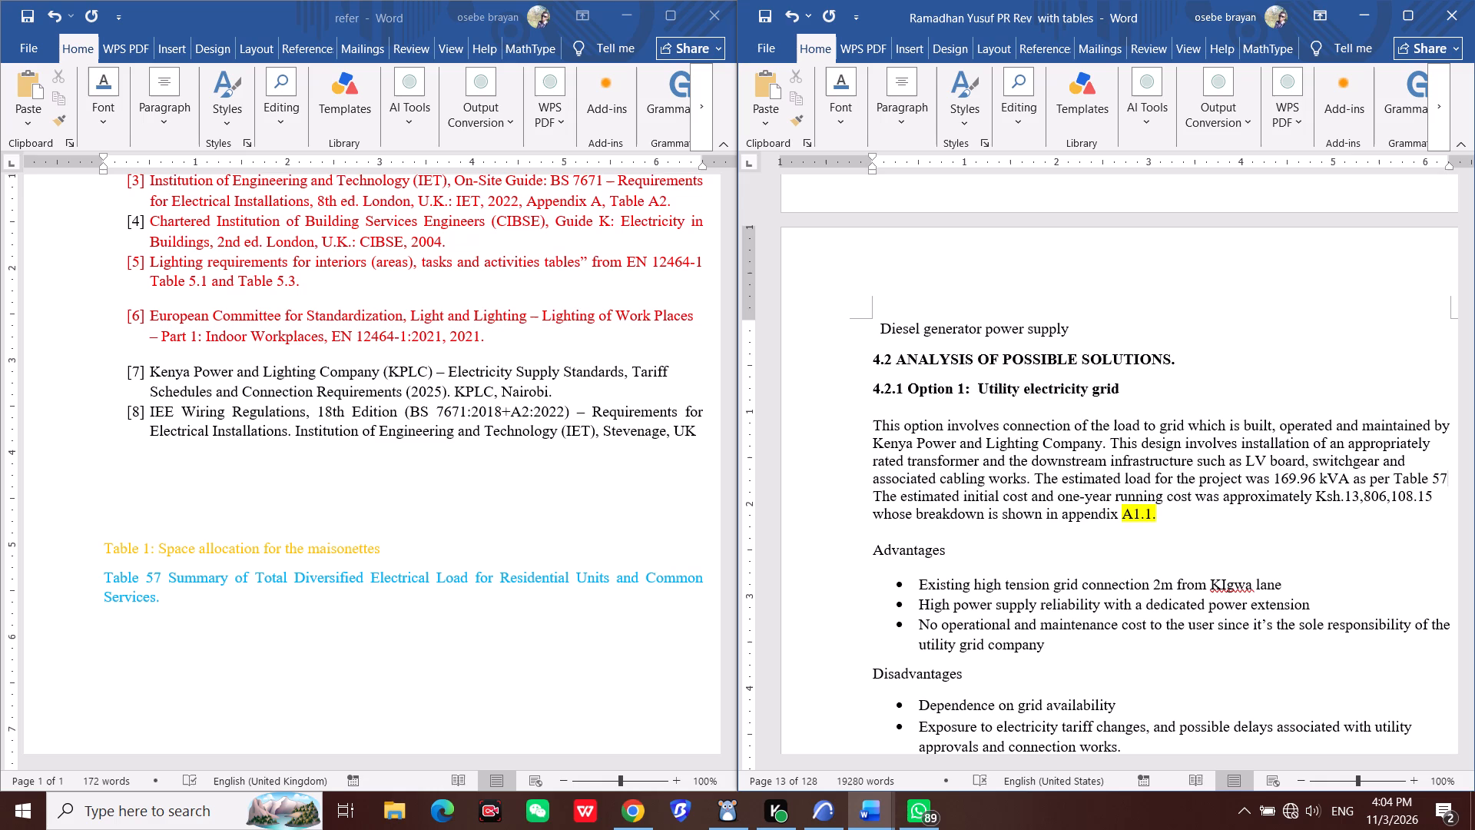
pyautogui.press('.')
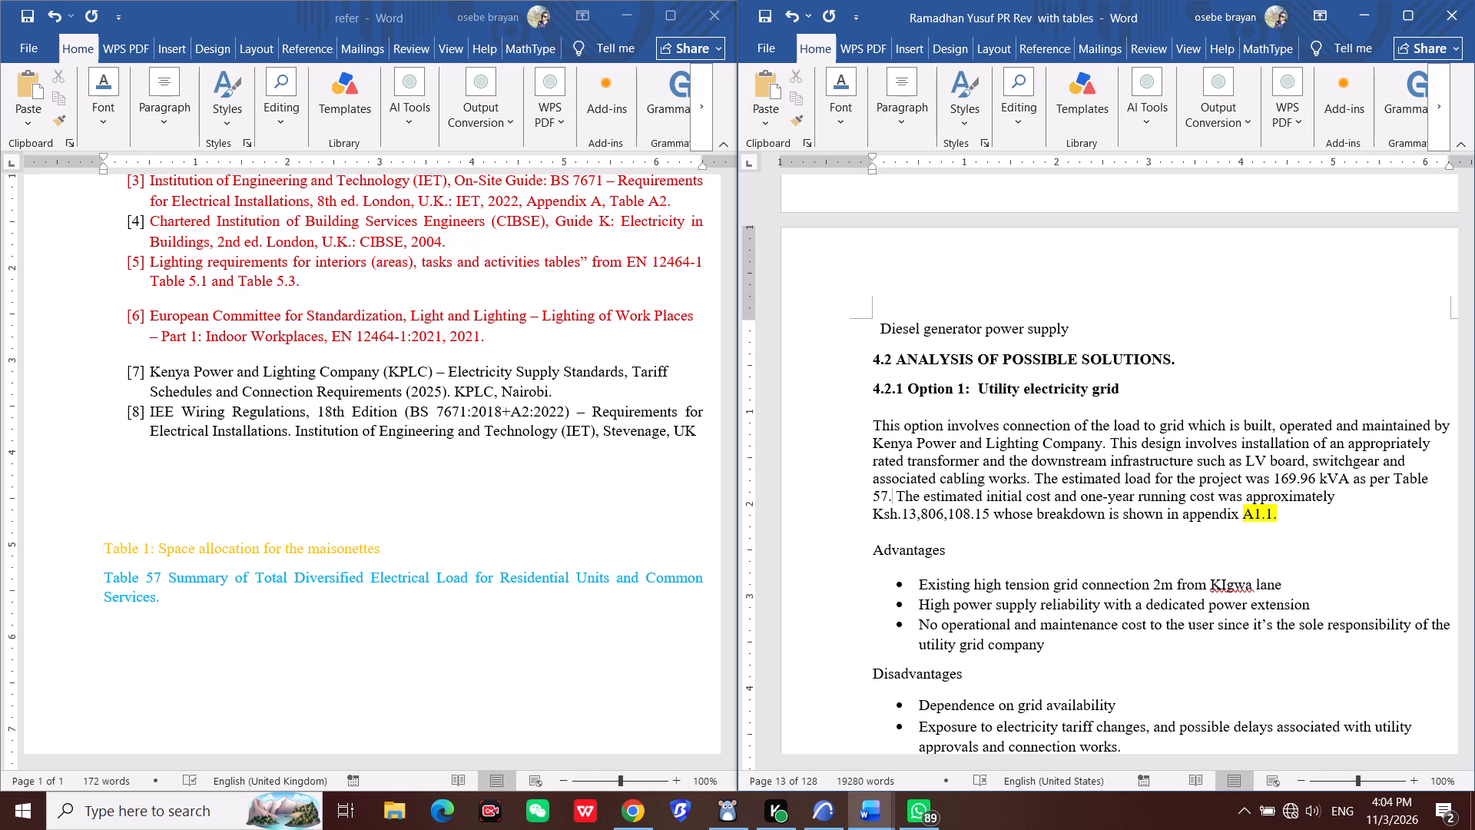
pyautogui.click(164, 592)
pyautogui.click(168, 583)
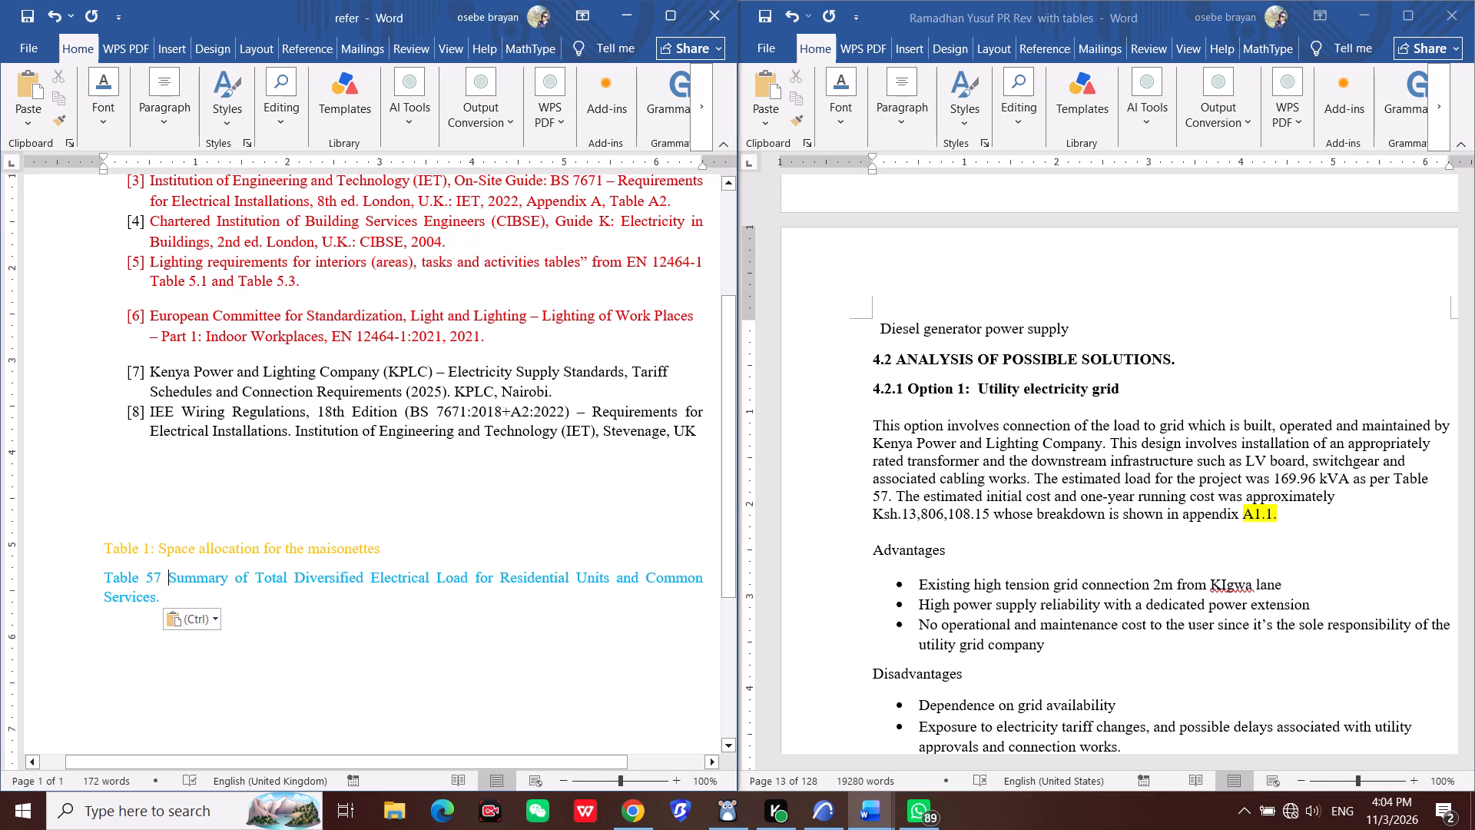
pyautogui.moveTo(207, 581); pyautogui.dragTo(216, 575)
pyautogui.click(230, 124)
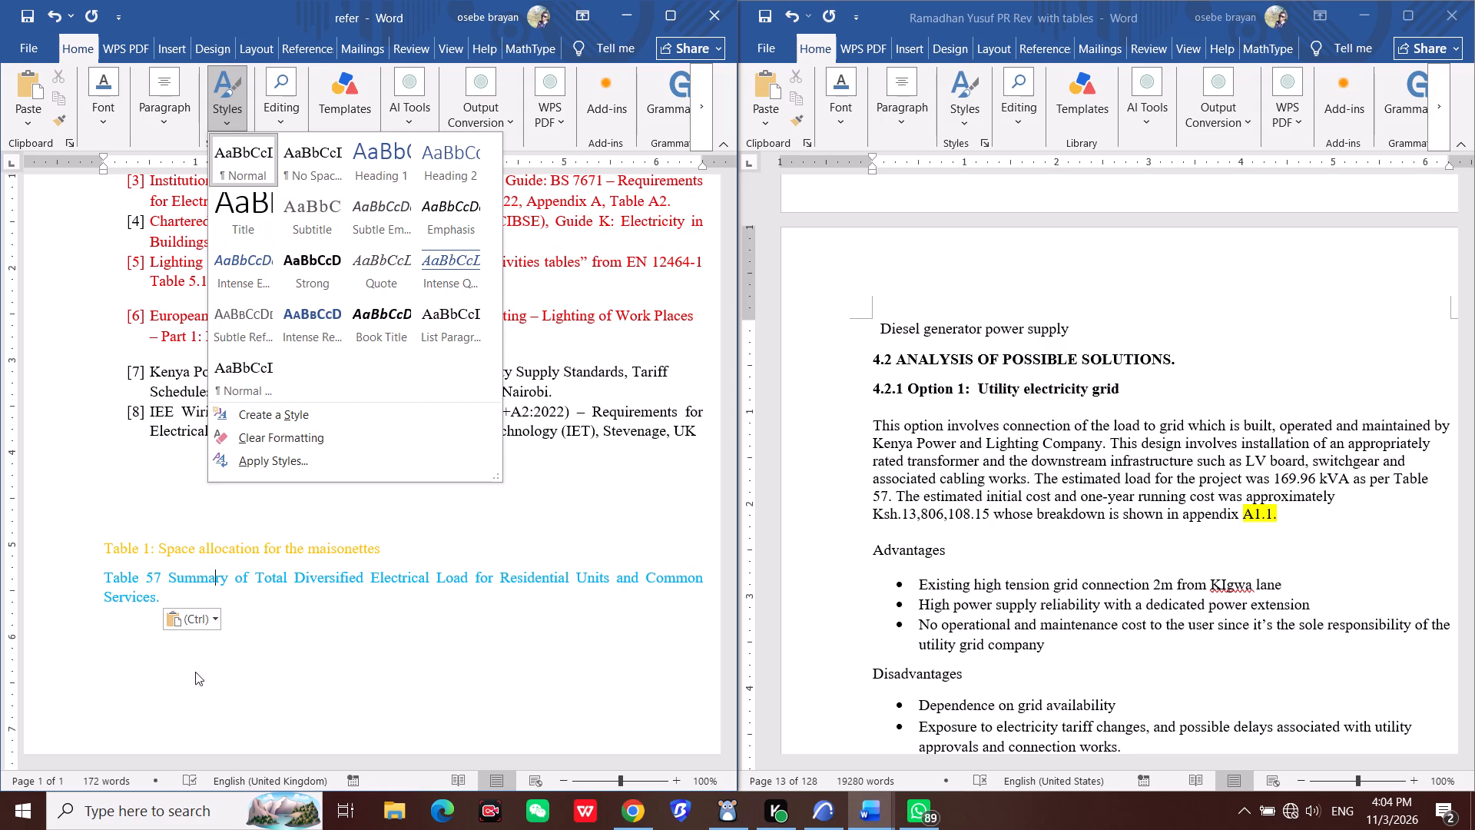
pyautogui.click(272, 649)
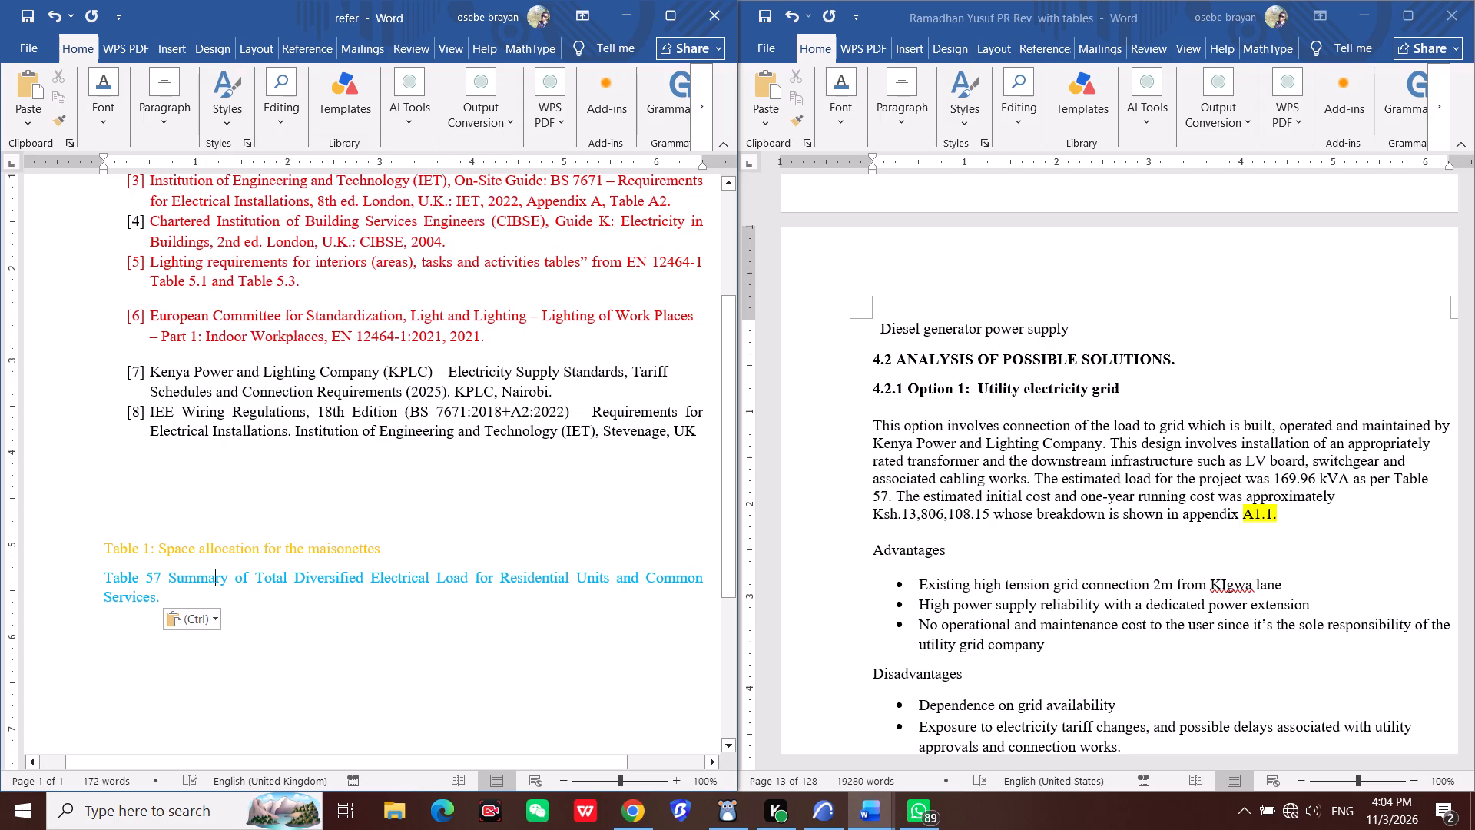
# Copy "Summary of Total Diversified Electrical Load for Residential Units and Common Services." from the refer document to after "Table 57." in the report.
pyautogui.moveTo(168, 577); pyautogui.dragTo(158, 589)
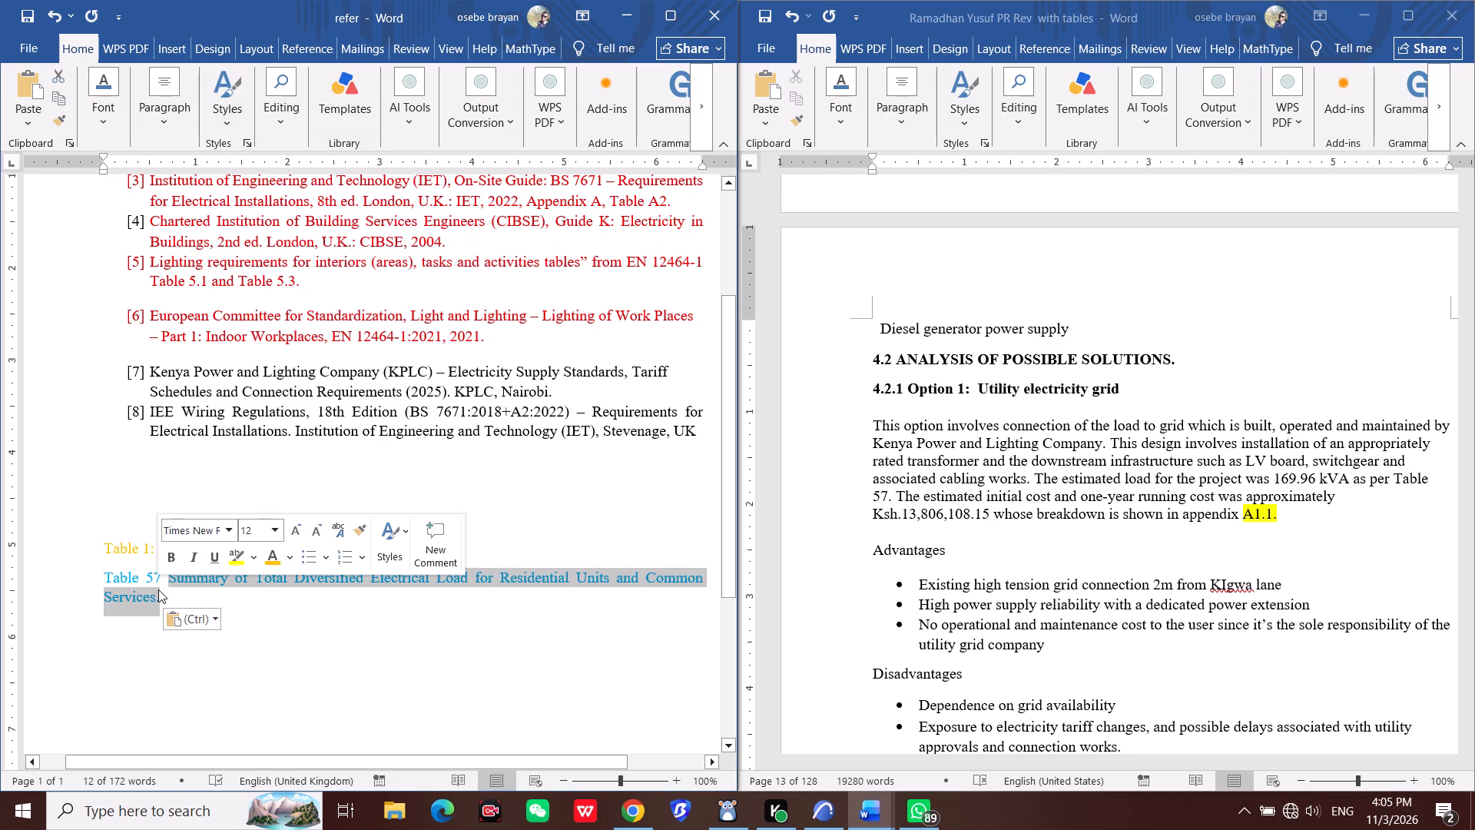
pyautogui.hotkey('ctrl', 'c')
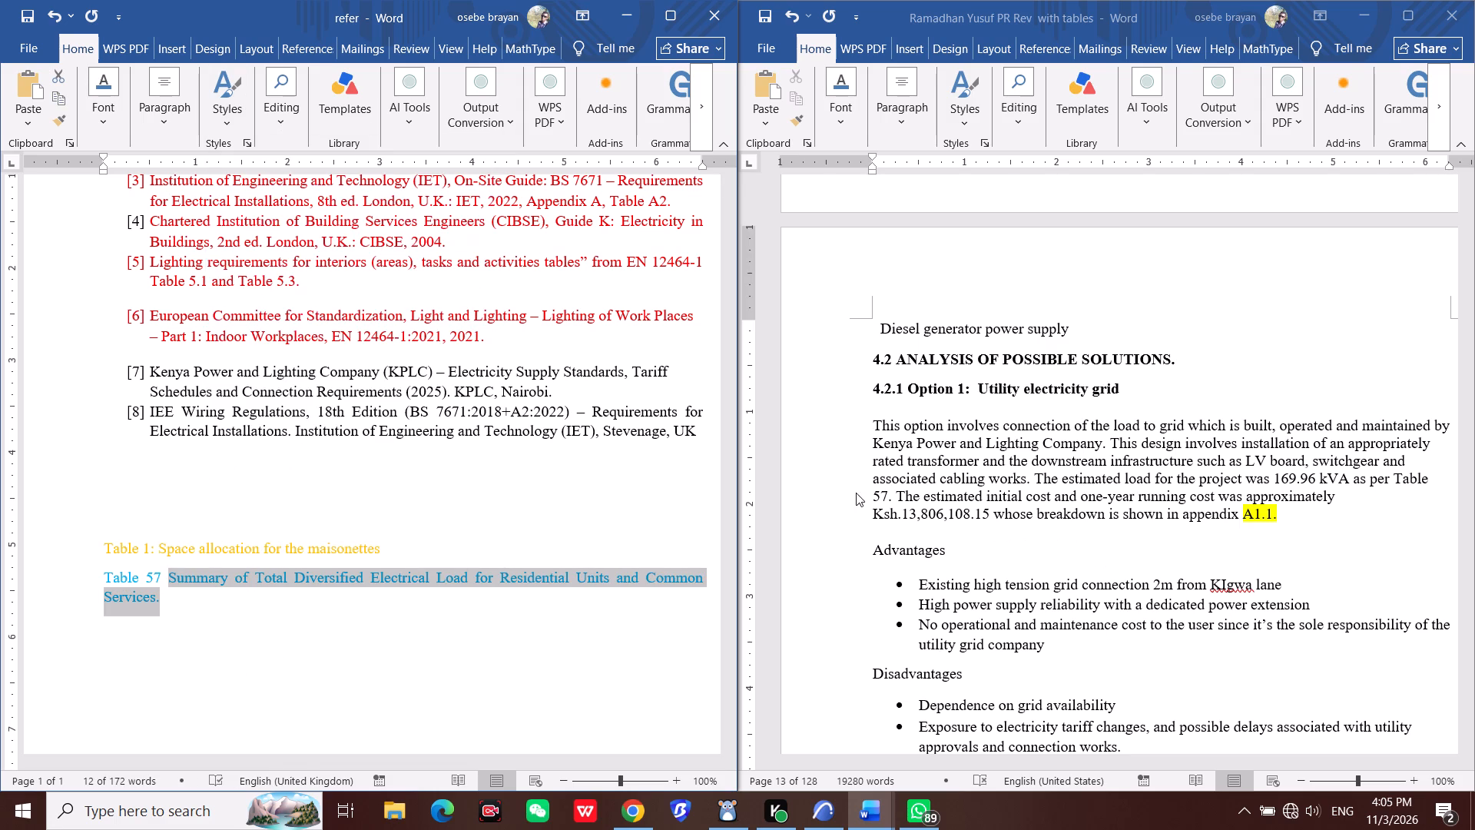
pyautogui.click(890, 493)
pyautogui.click(890, 494)
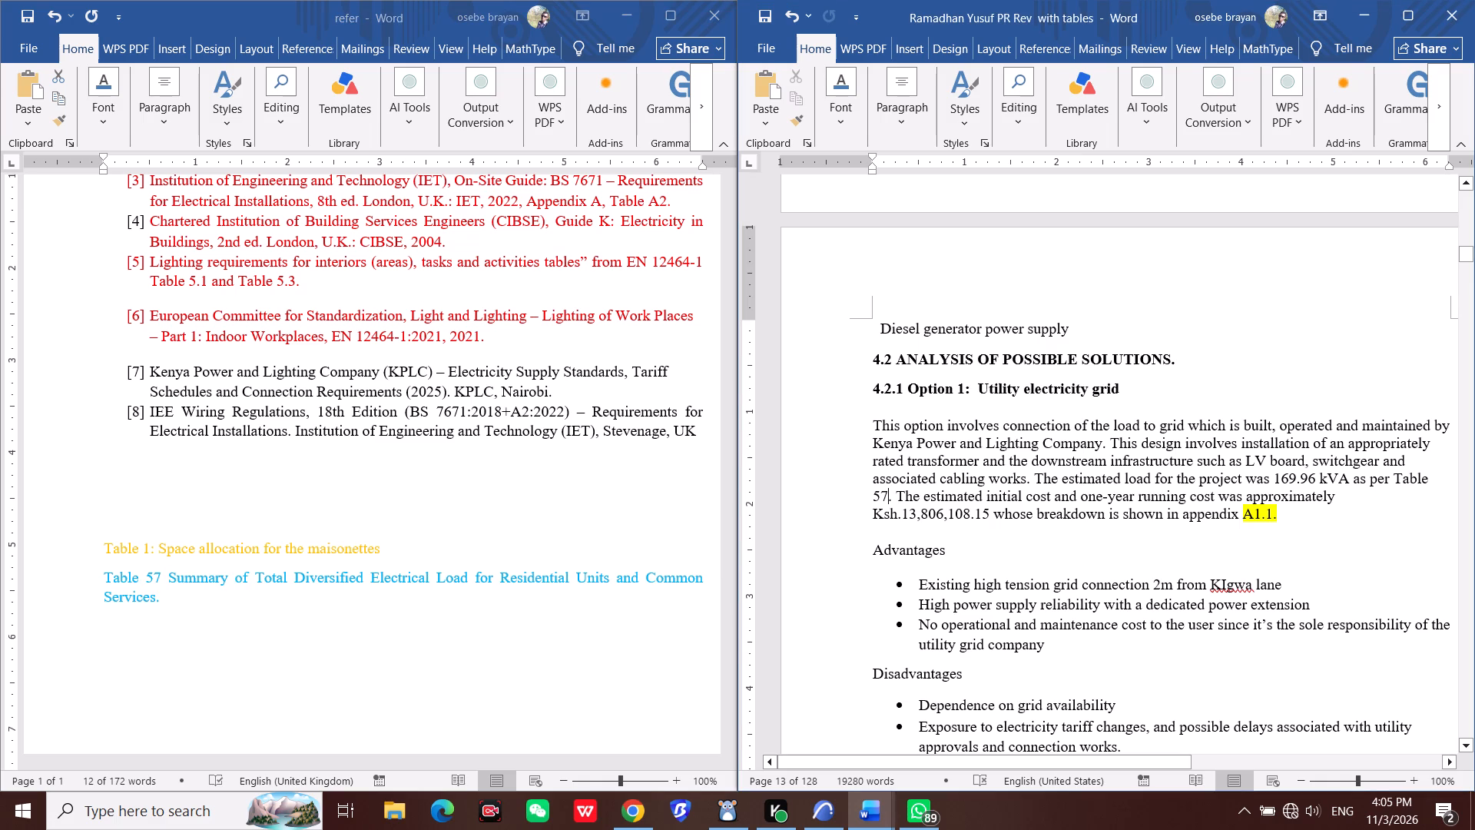
pyautogui.press('Right')
pyautogui.hotkey('ctrl', 'v')
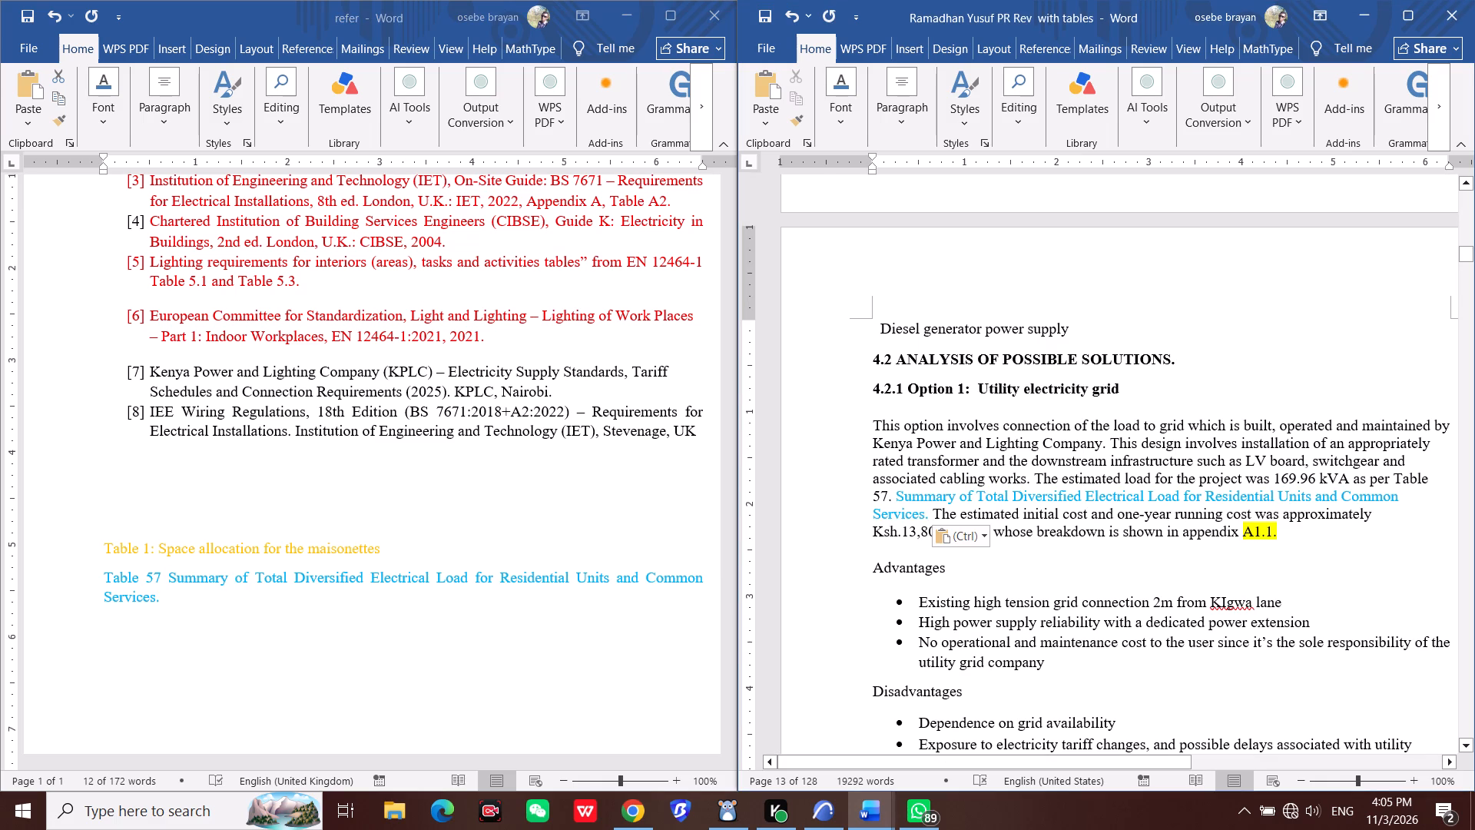
# Colour the typed "Table 57." reference blue to match the pasted table title in the 4.2.1 paragraph.
pyautogui.moveTo(1394, 475); pyautogui.dragTo(1388, 503)
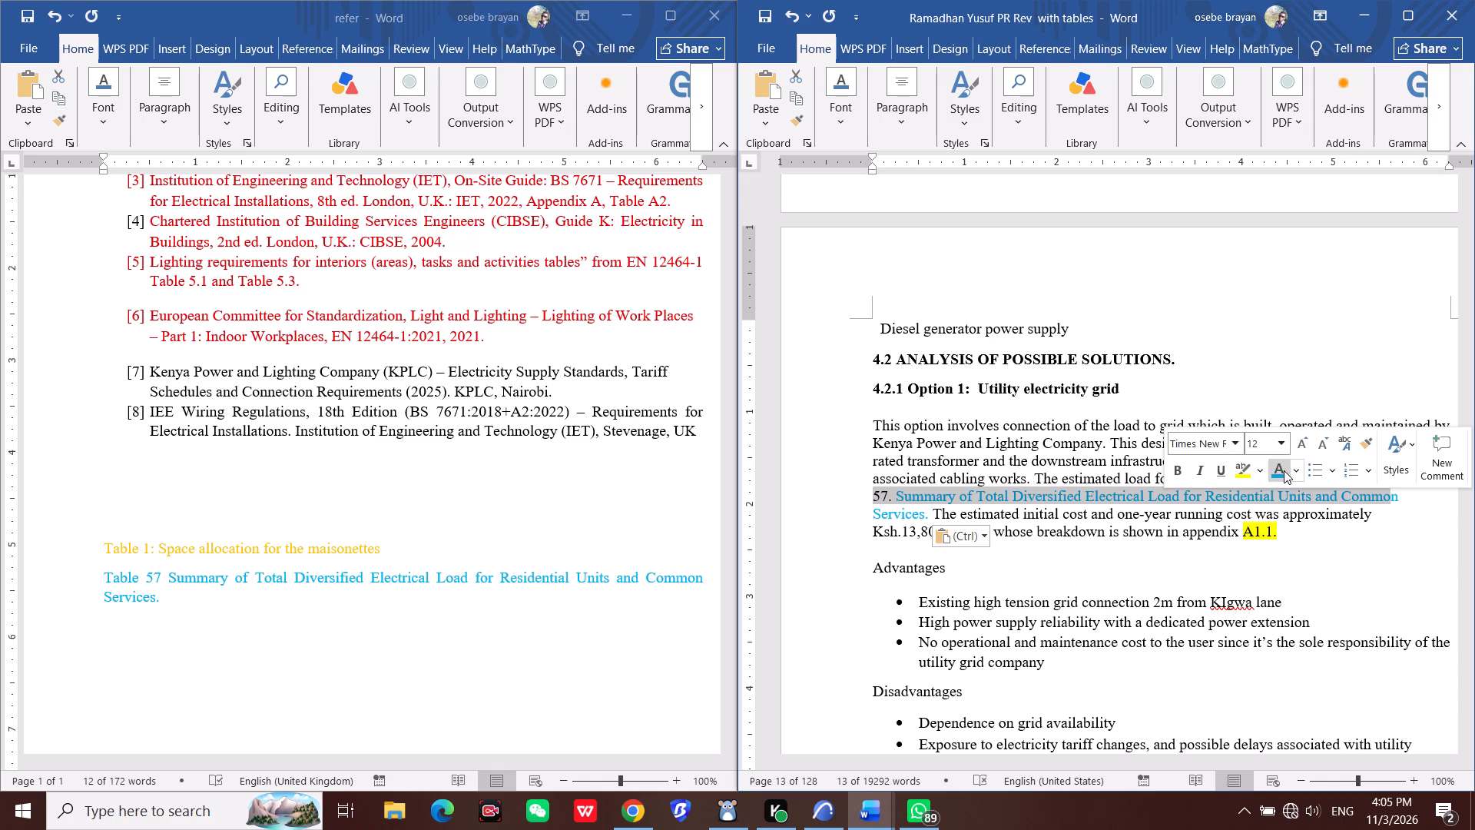
pyautogui.click(1284, 470)
pyautogui.click(1344, 555)
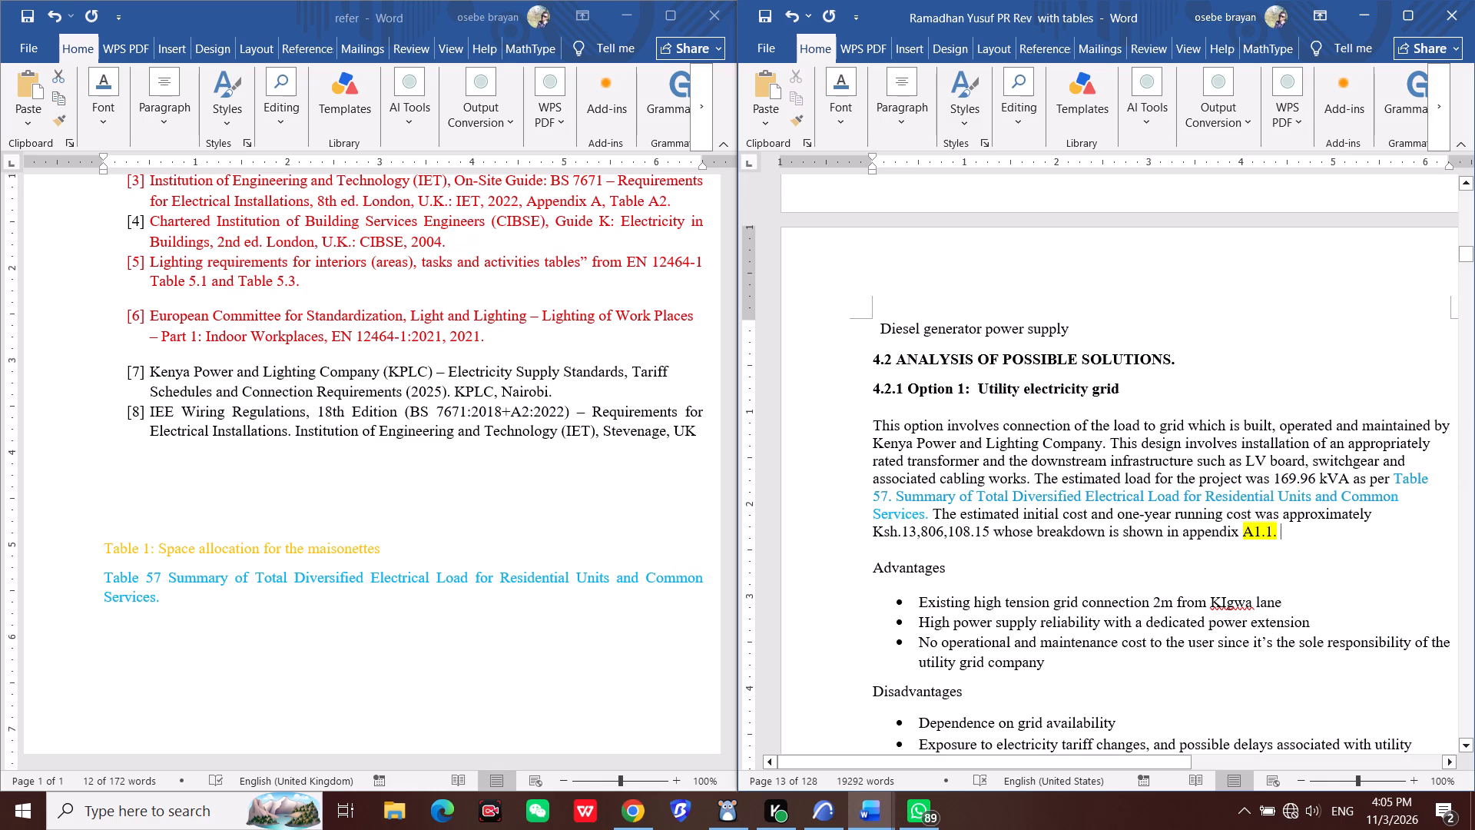
# Update the entire List of Tables, not only its page numbers, and check the refreshed entries.
pyautogui.hotkey('ctrl', 'f')
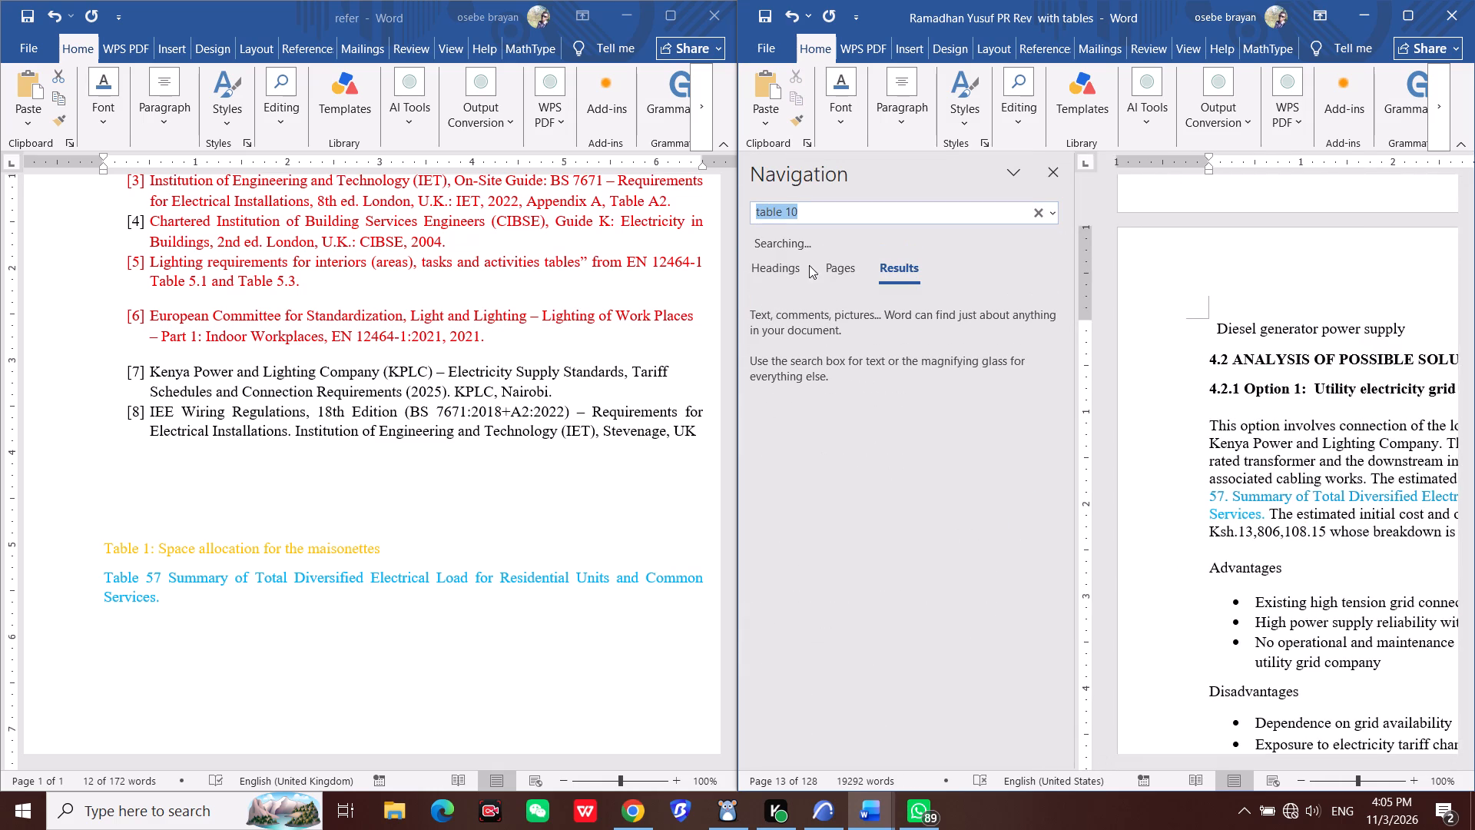
pyautogui.click(781, 271)
pyautogui.scroll(6, 887, 369)
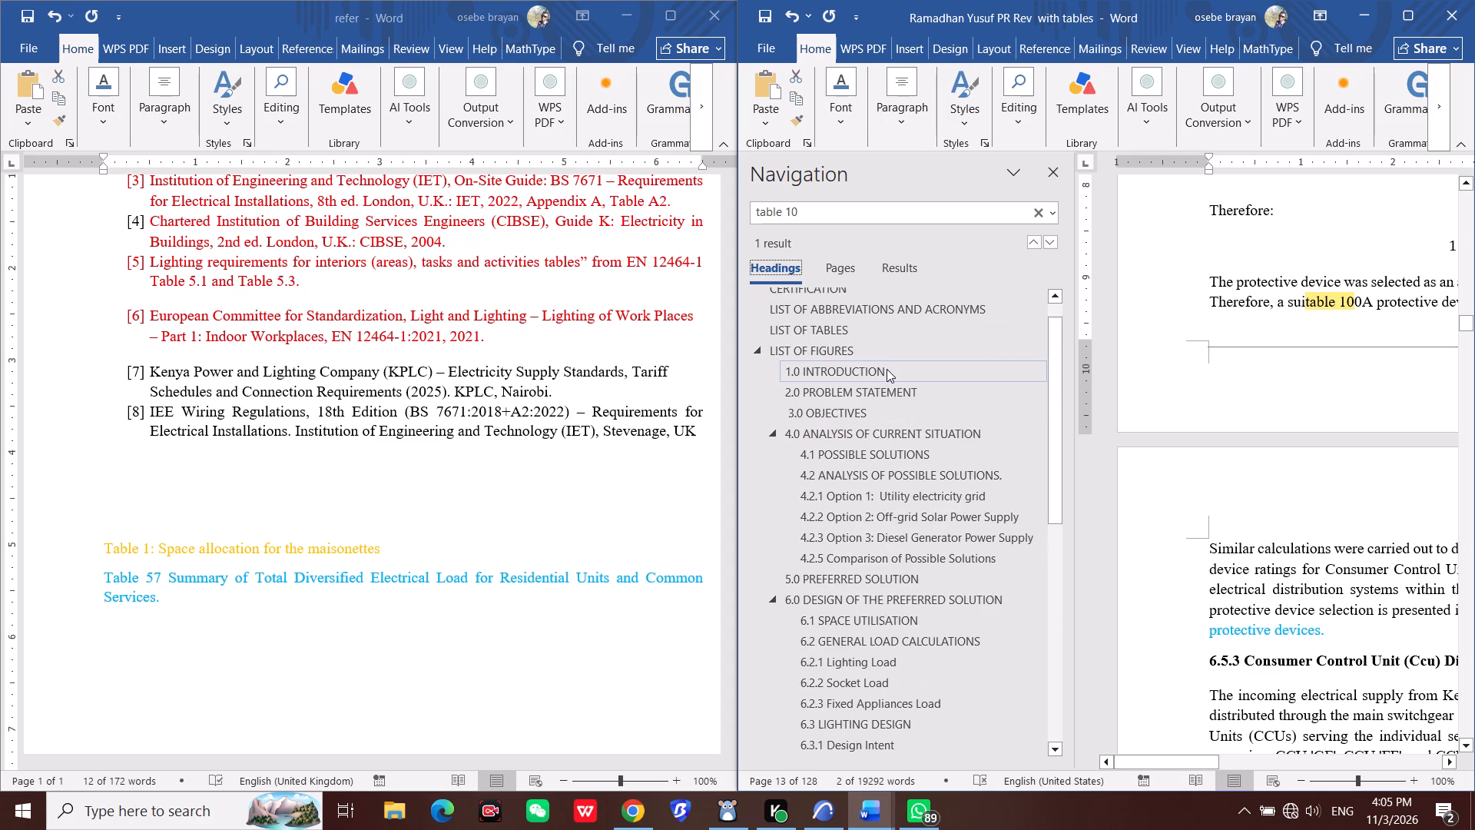
pyautogui.scroll(3, 874, 327)
pyautogui.click(844, 360)
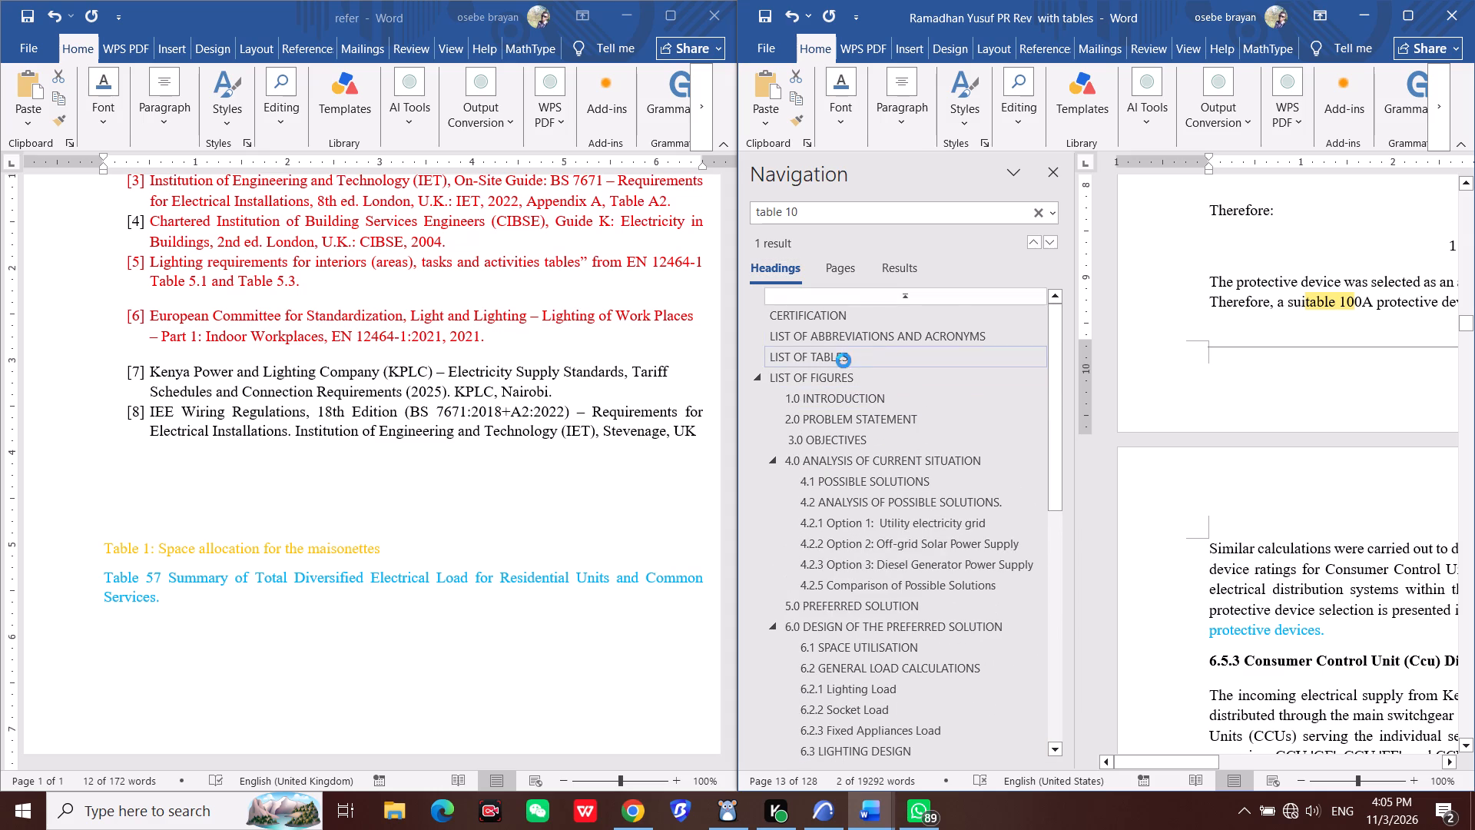
pyautogui.rightClick(1351, 408)
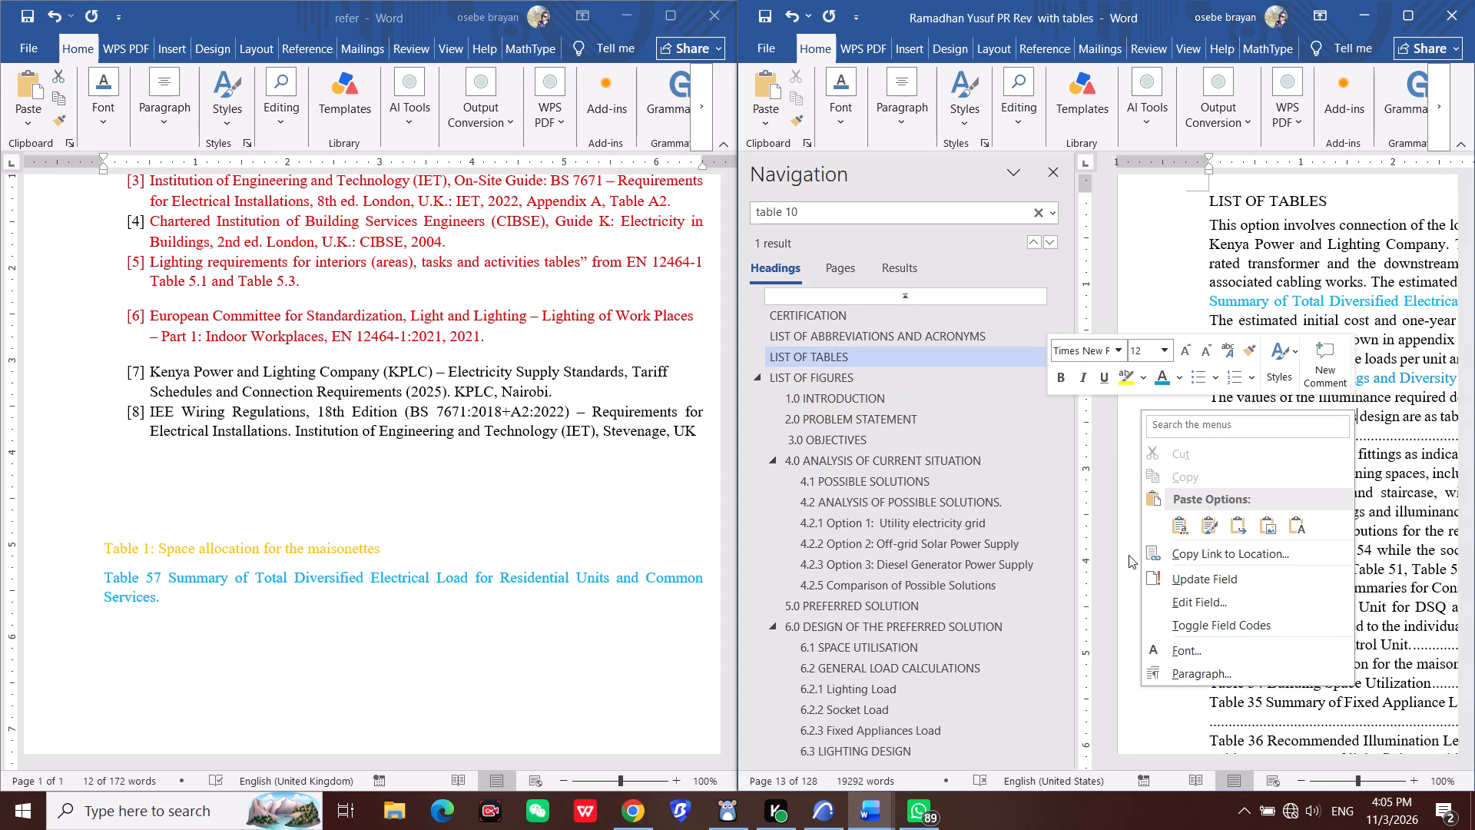
pyautogui.click(1228, 574)
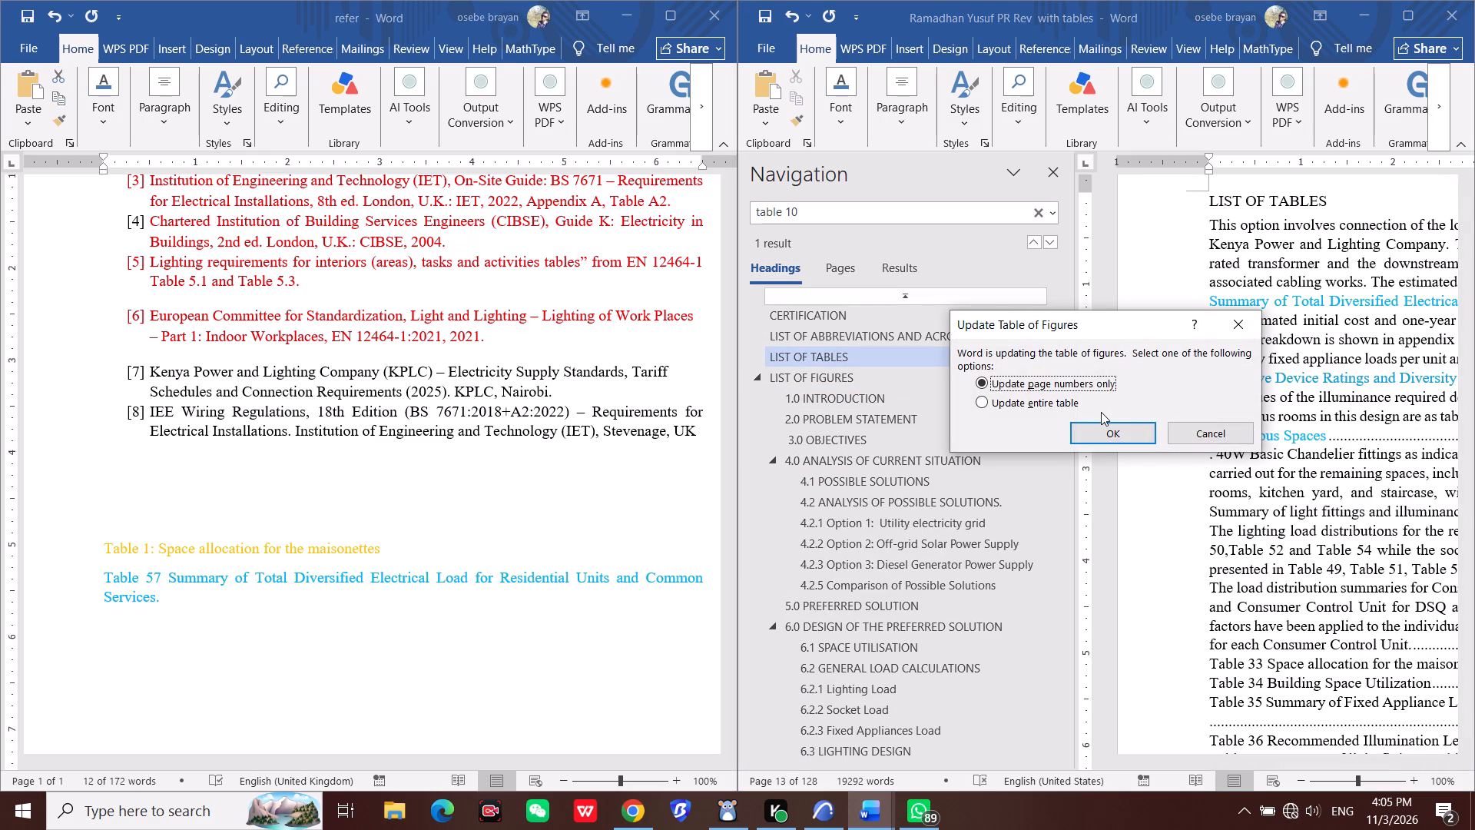
pyautogui.click(1101, 412)
pyautogui.click(1040, 406)
pyautogui.click(1109, 430)
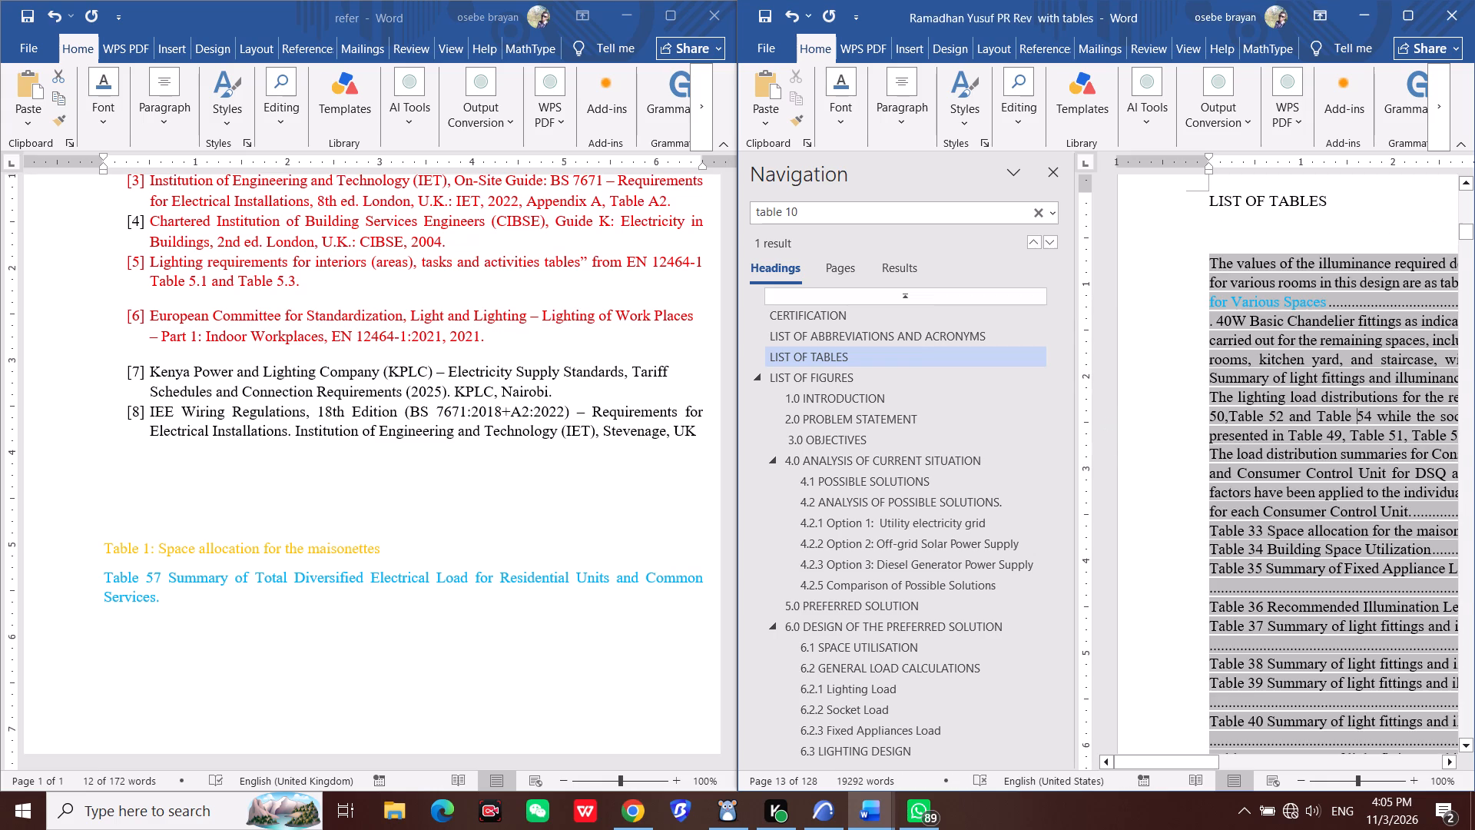
pyautogui.scroll(2, 1210, 477)
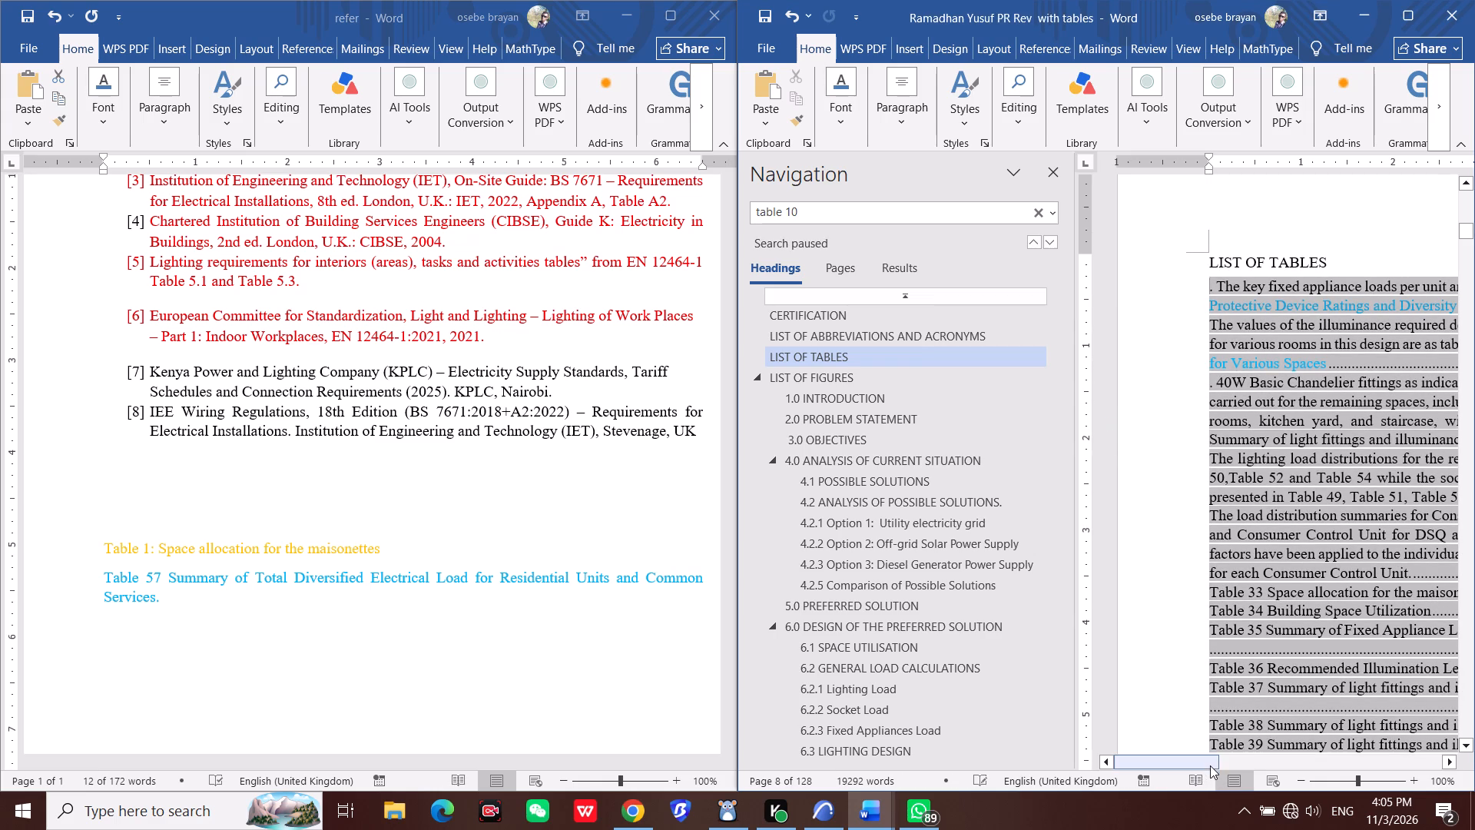
pyautogui.moveTo(1210, 765); pyautogui.dragTo(1255, 763)
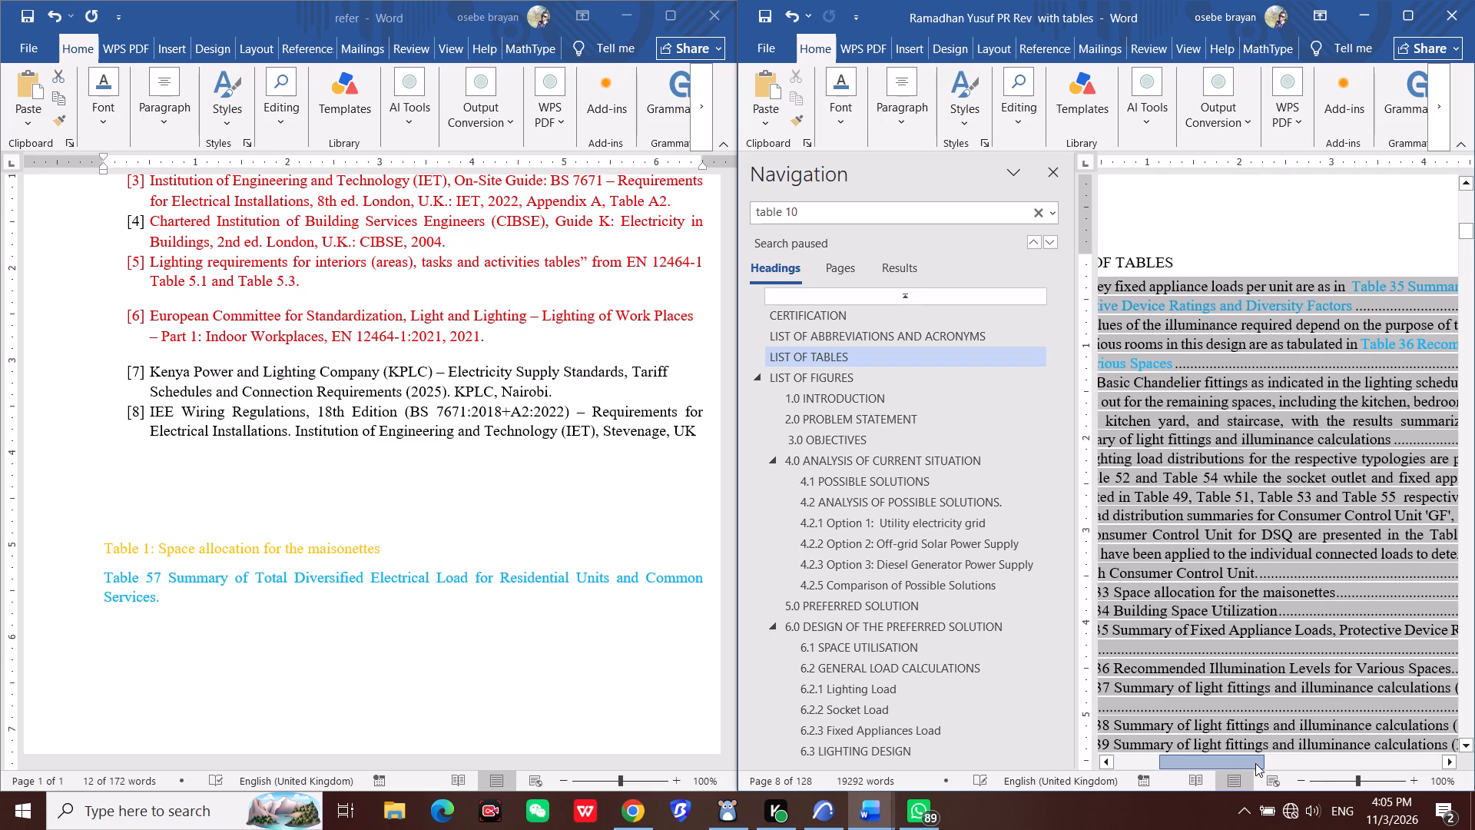
pyautogui.moveTo(1255, 763); pyautogui.dragTo(1183, 765)
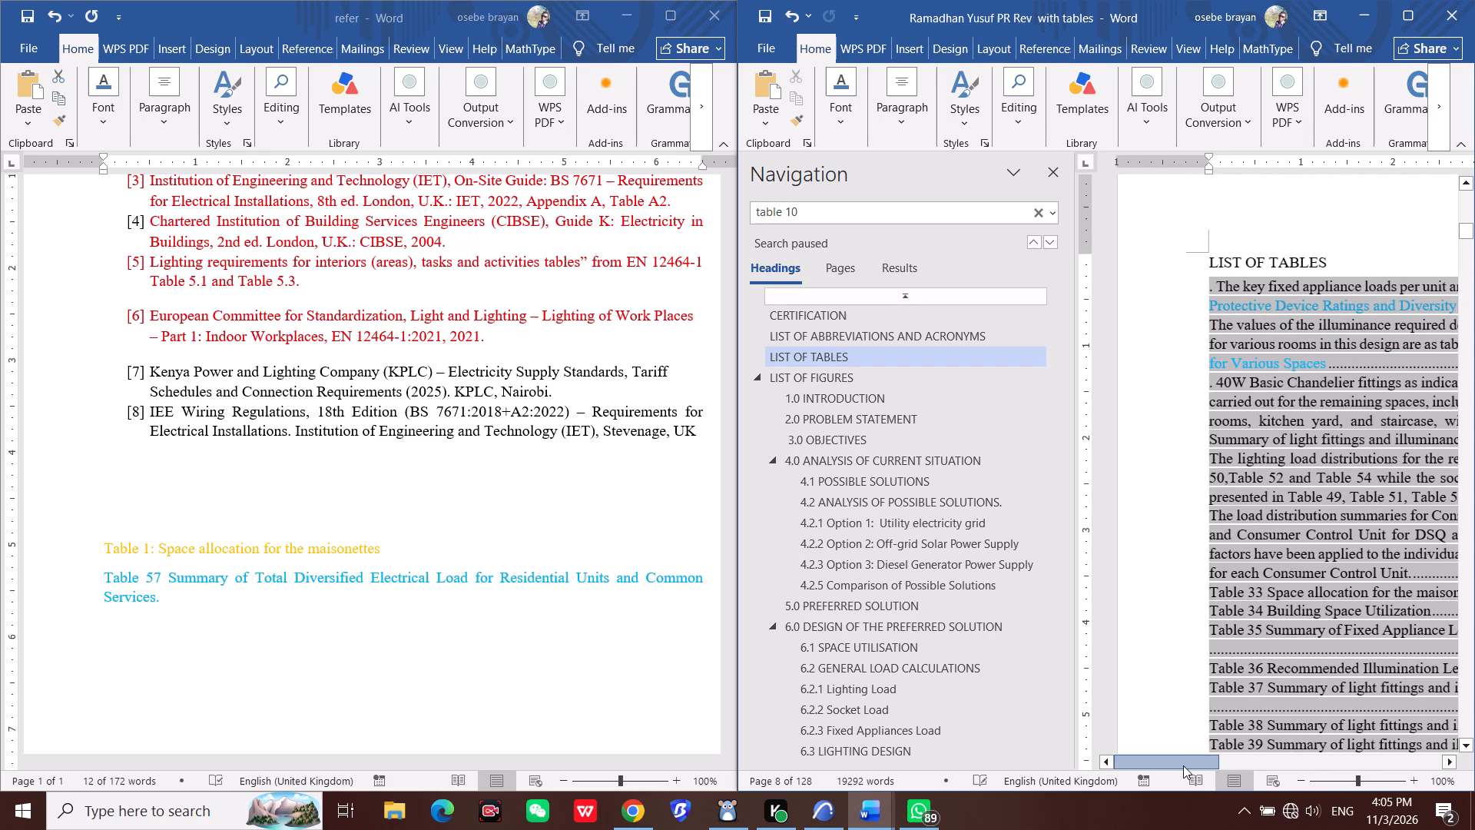
pyautogui.moveTo(1183, 765); pyautogui.dragTo(1249, 771)
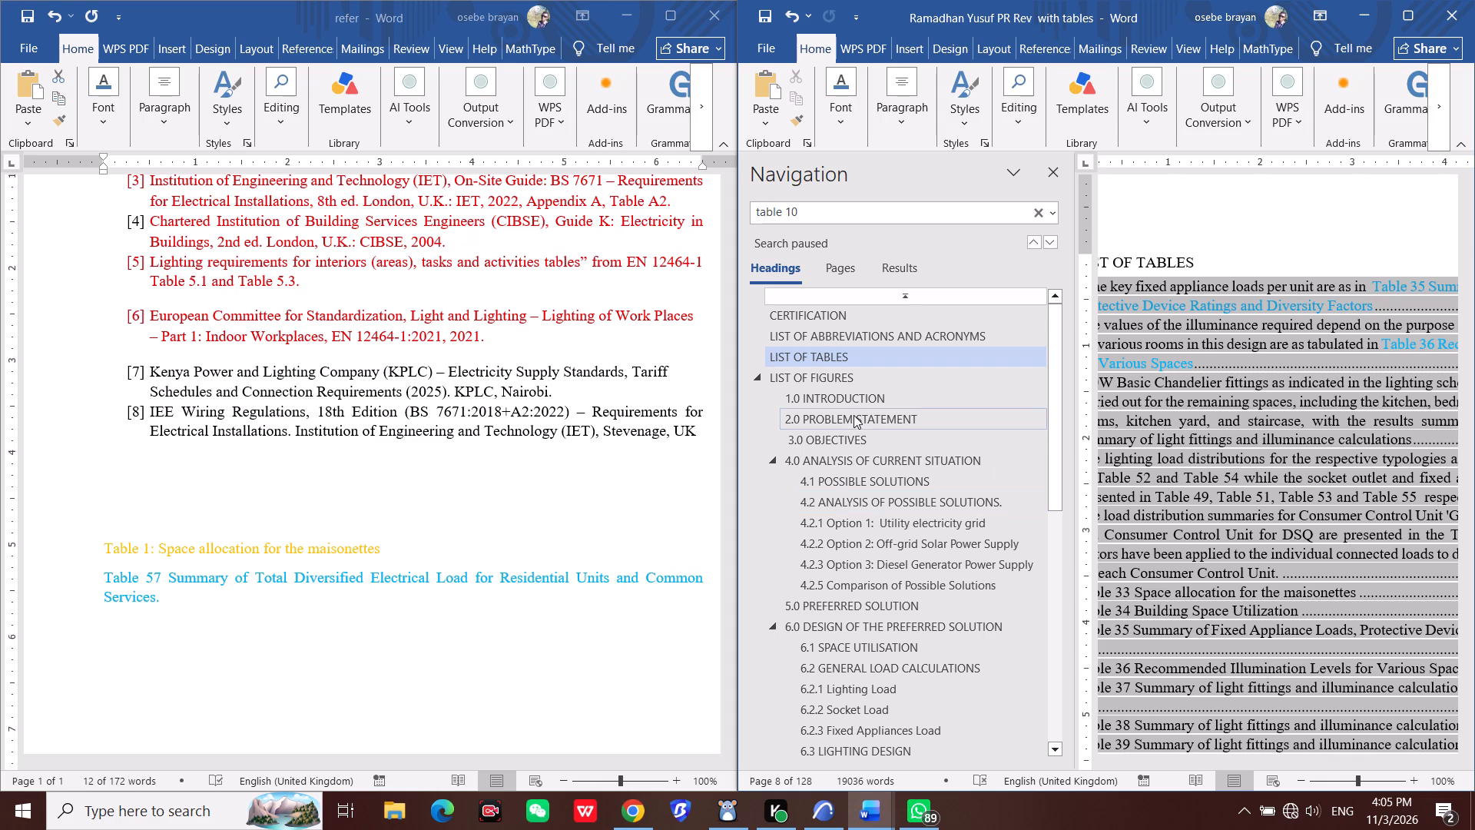
# Look through the report body from the problem statement to 6.2.3 Fixed Appliances Load for the next table reference to fix.
pyautogui.click(860, 396)
pyautogui.click(859, 427)
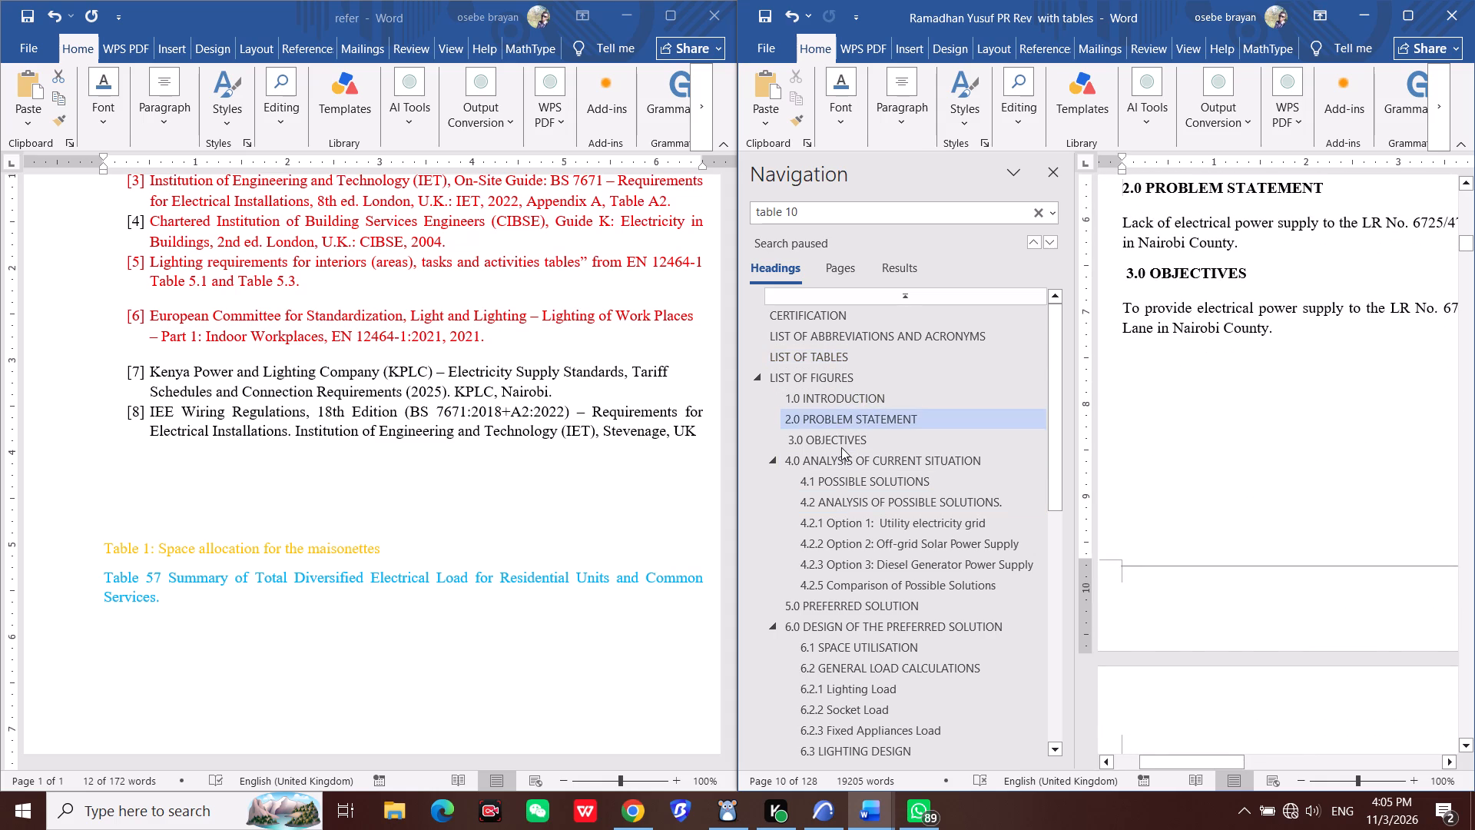
pyautogui.click(841, 447)
pyautogui.click(854, 462)
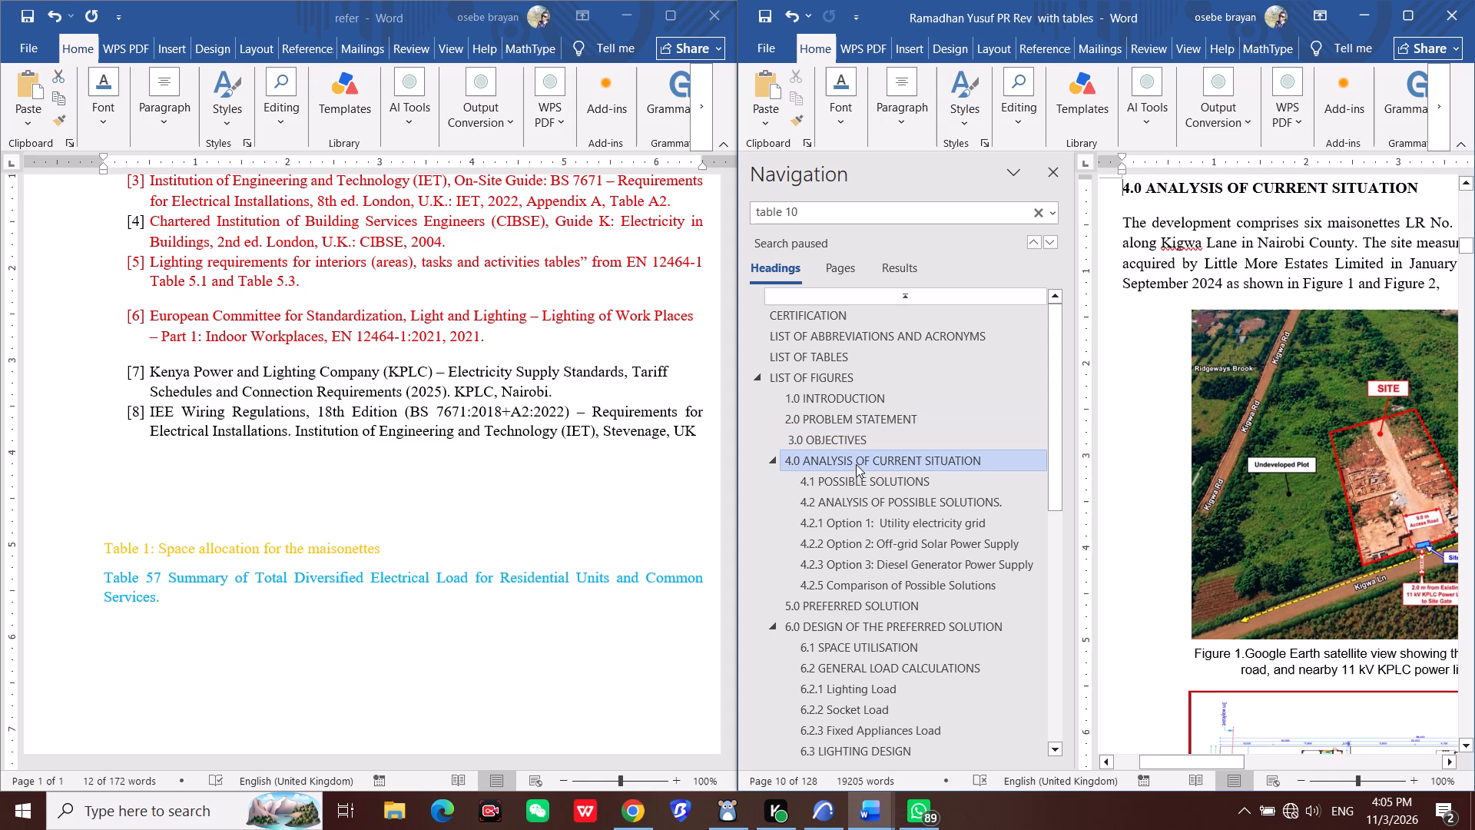
pyautogui.click(893, 510)
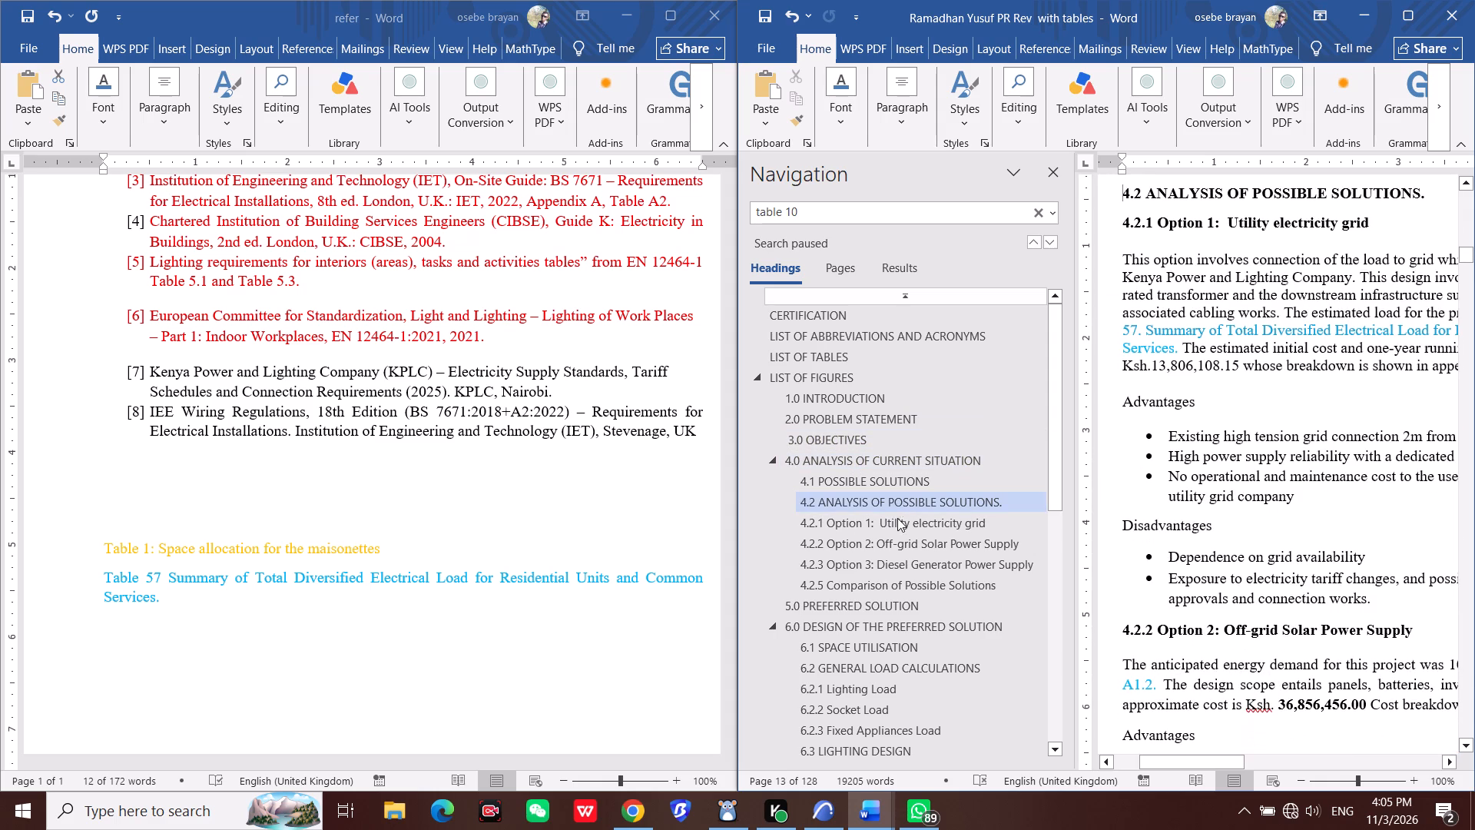
pyautogui.scroll(-3, 1291, 456)
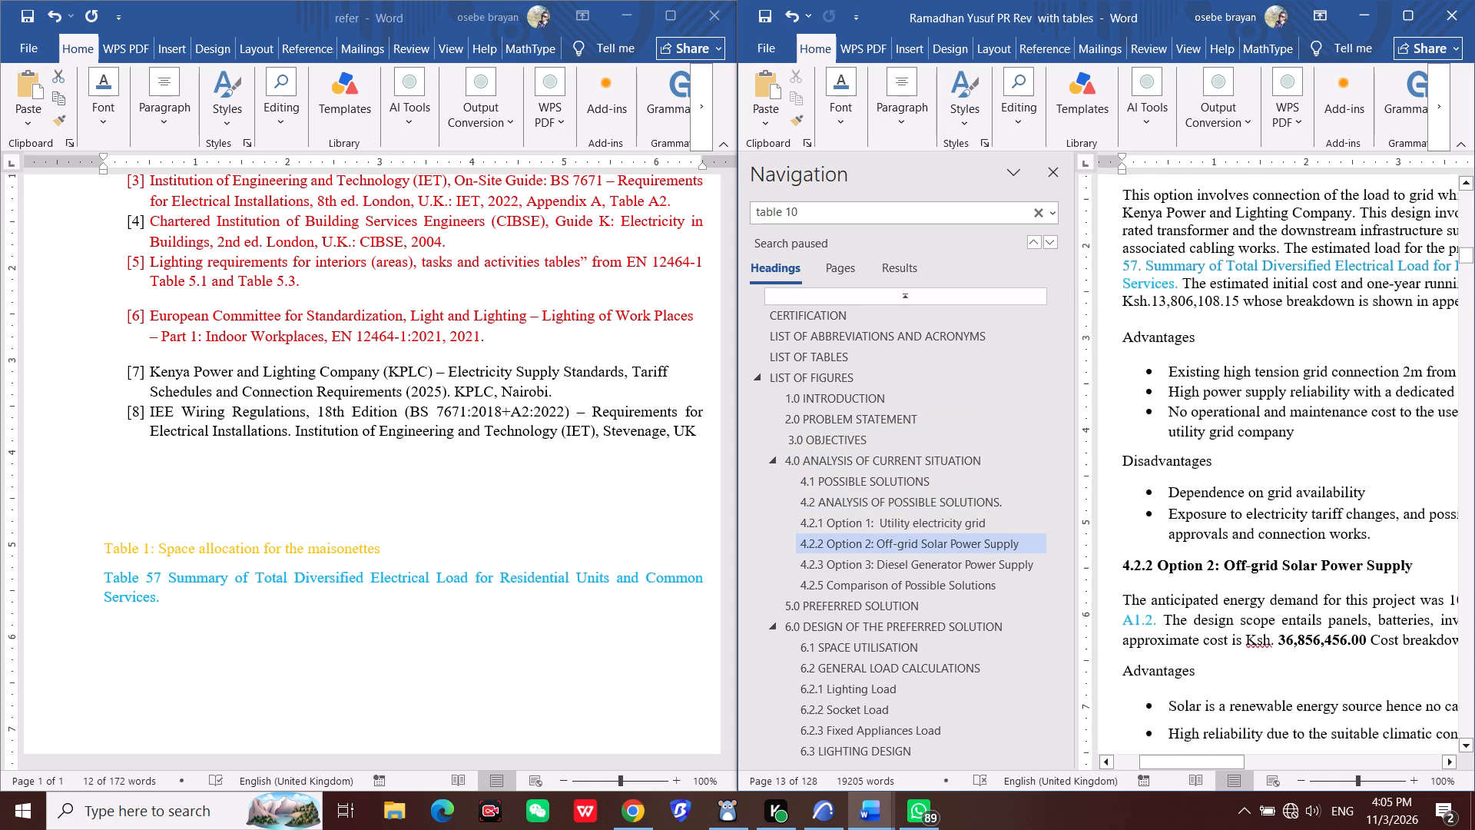
pyautogui.scroll(-14, 1291, 457)
pyautogui.scroll(-12, 1282, 483)
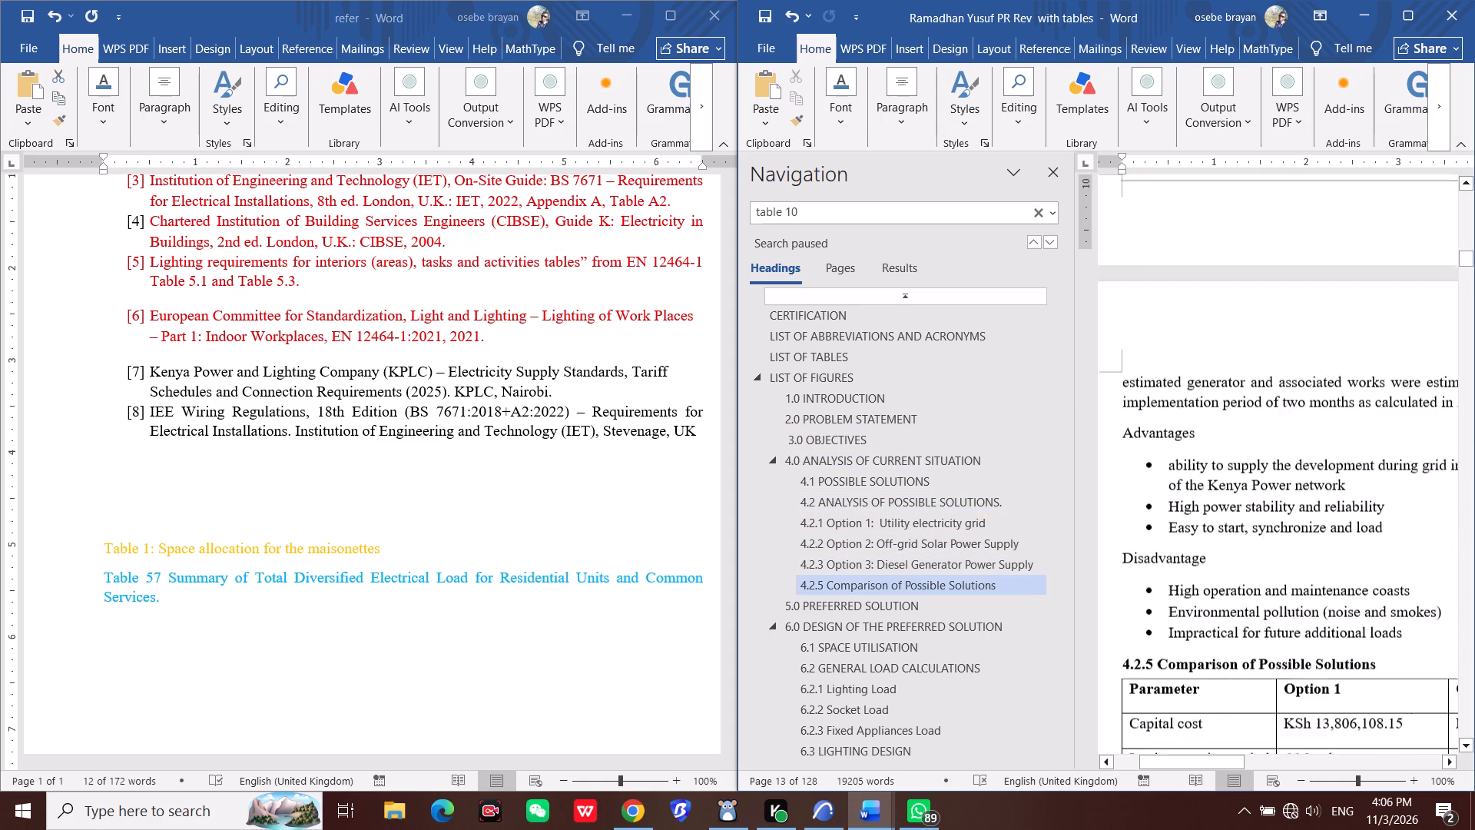
pyautogui.scroll(-11, 1286, 492)
pyautogui.scroll(-11, 1290, 492)
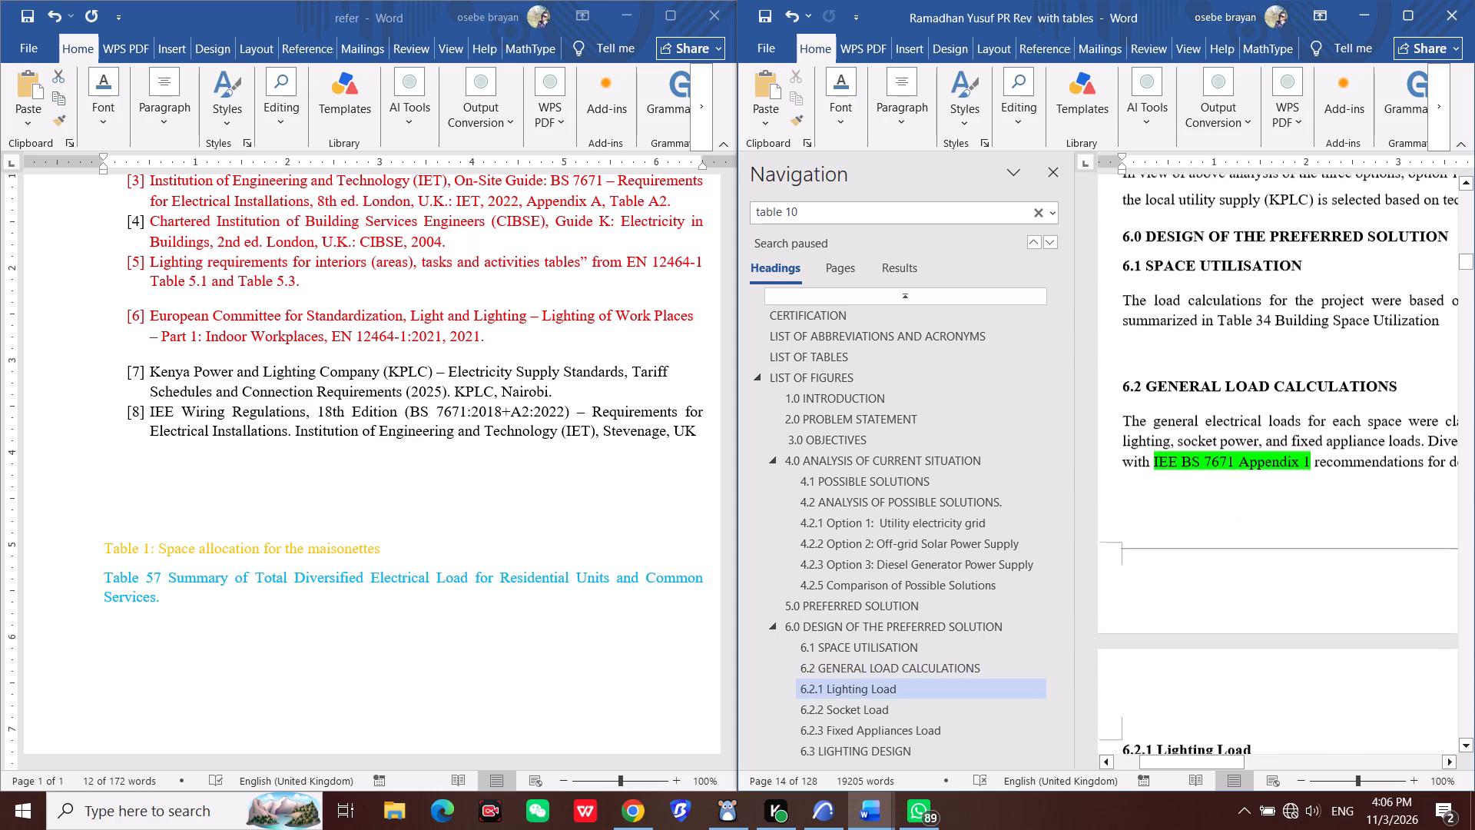
pyautogui.scroll(-6, 1290, 492)
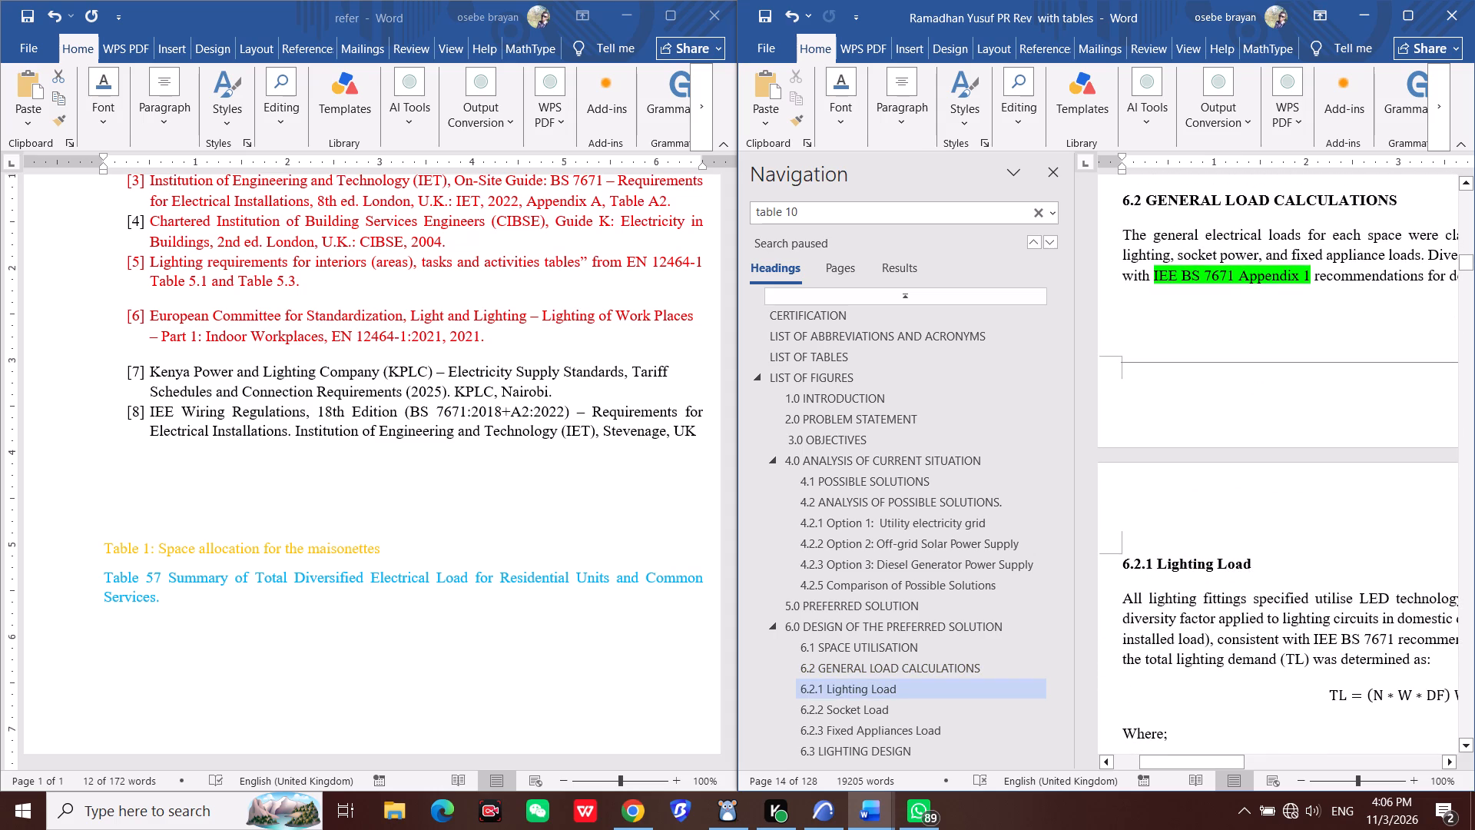
pyautogui.scroll(-17, 1238, 559)
pyautogui.scroll(-5, 1241, 563)
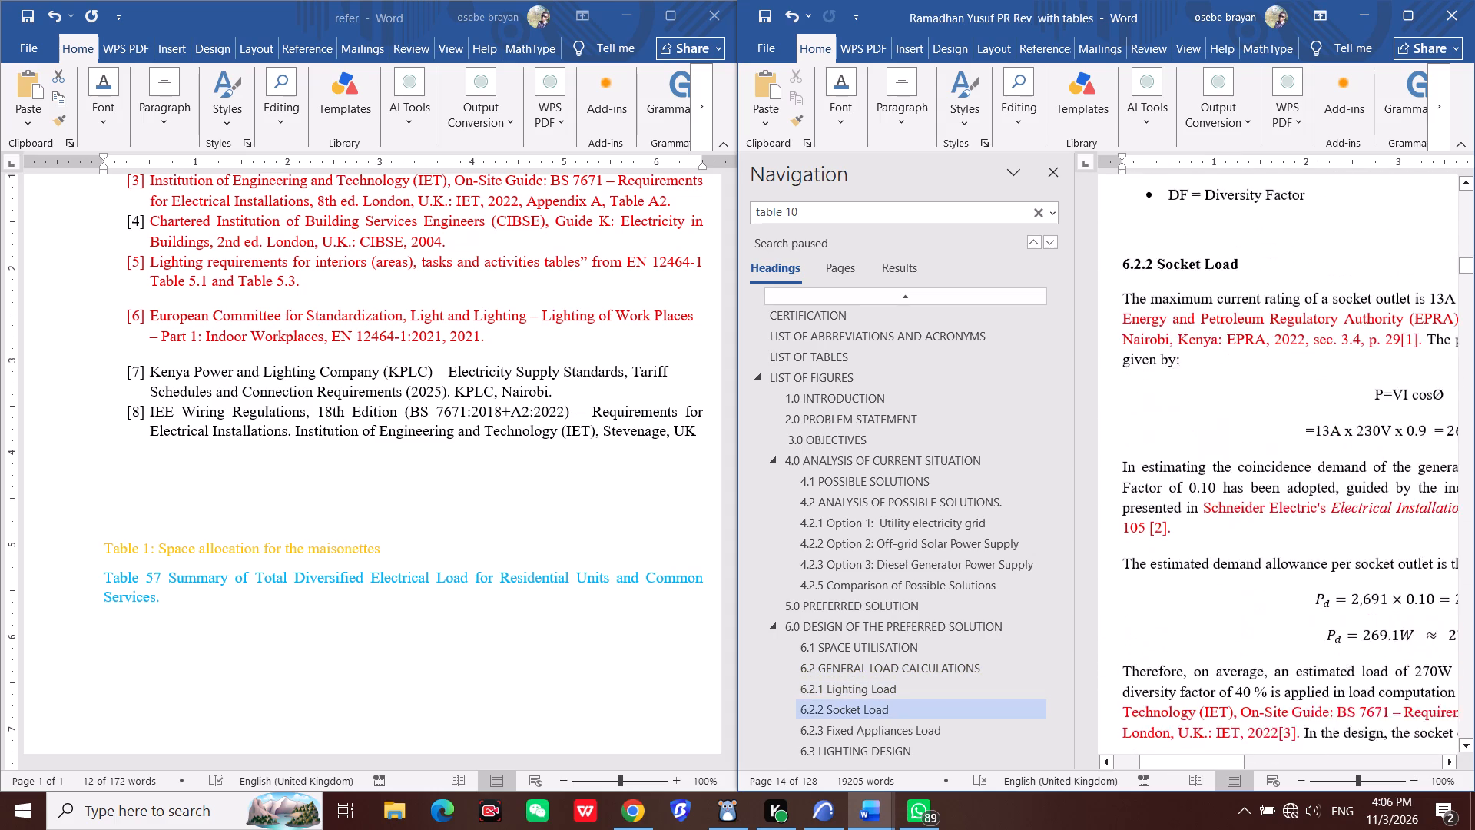
pyautogui.scroll(-18, 1241, 563)
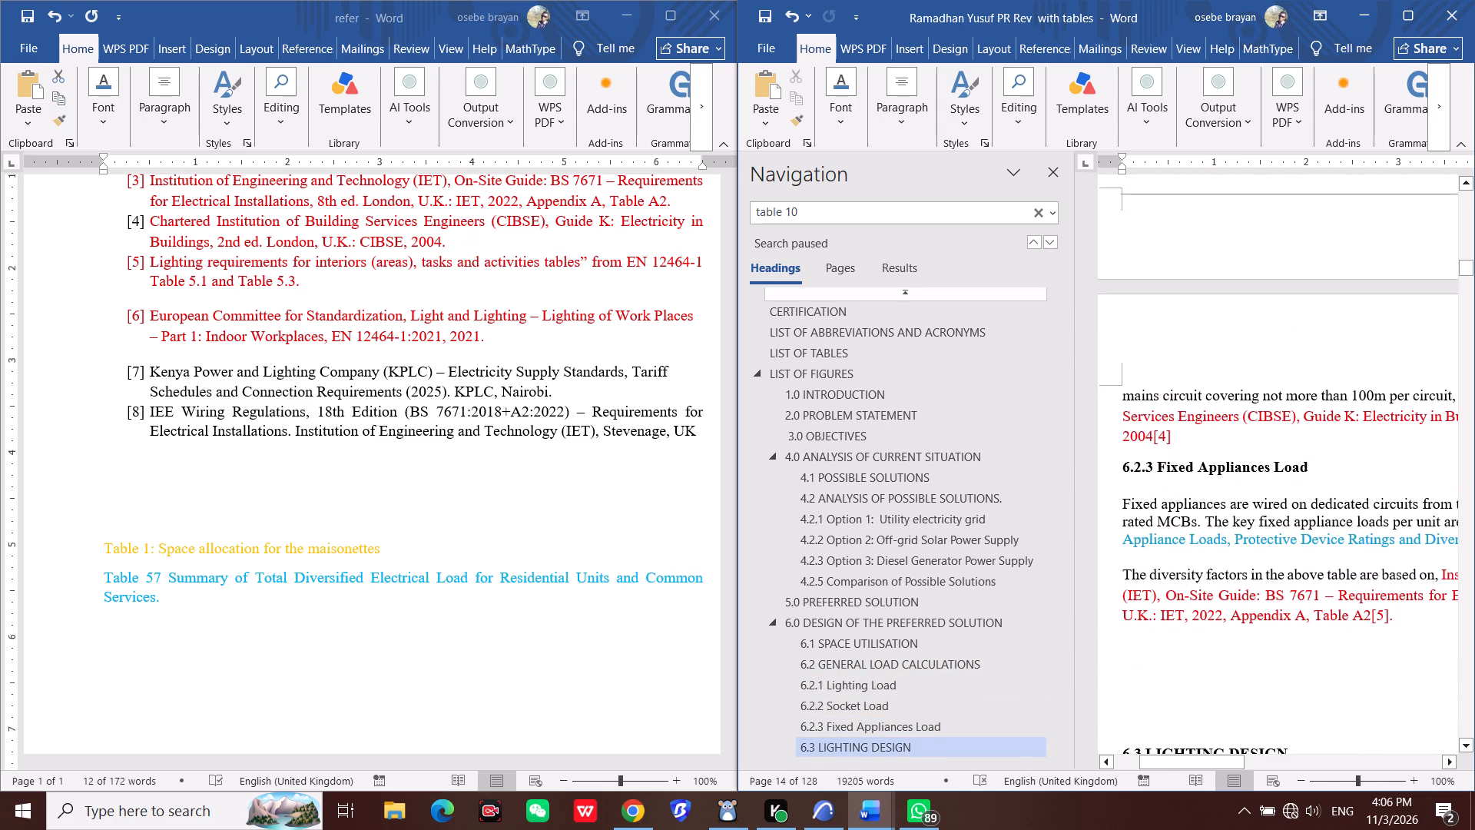
# Copy the "Table 35 Summary of Fixed Appliance Loads, Protective Device Ratings and Diversity Factors" reference from section 6.2.3 to a new line ending the refer document.
pyautogui.click(1398, 19)
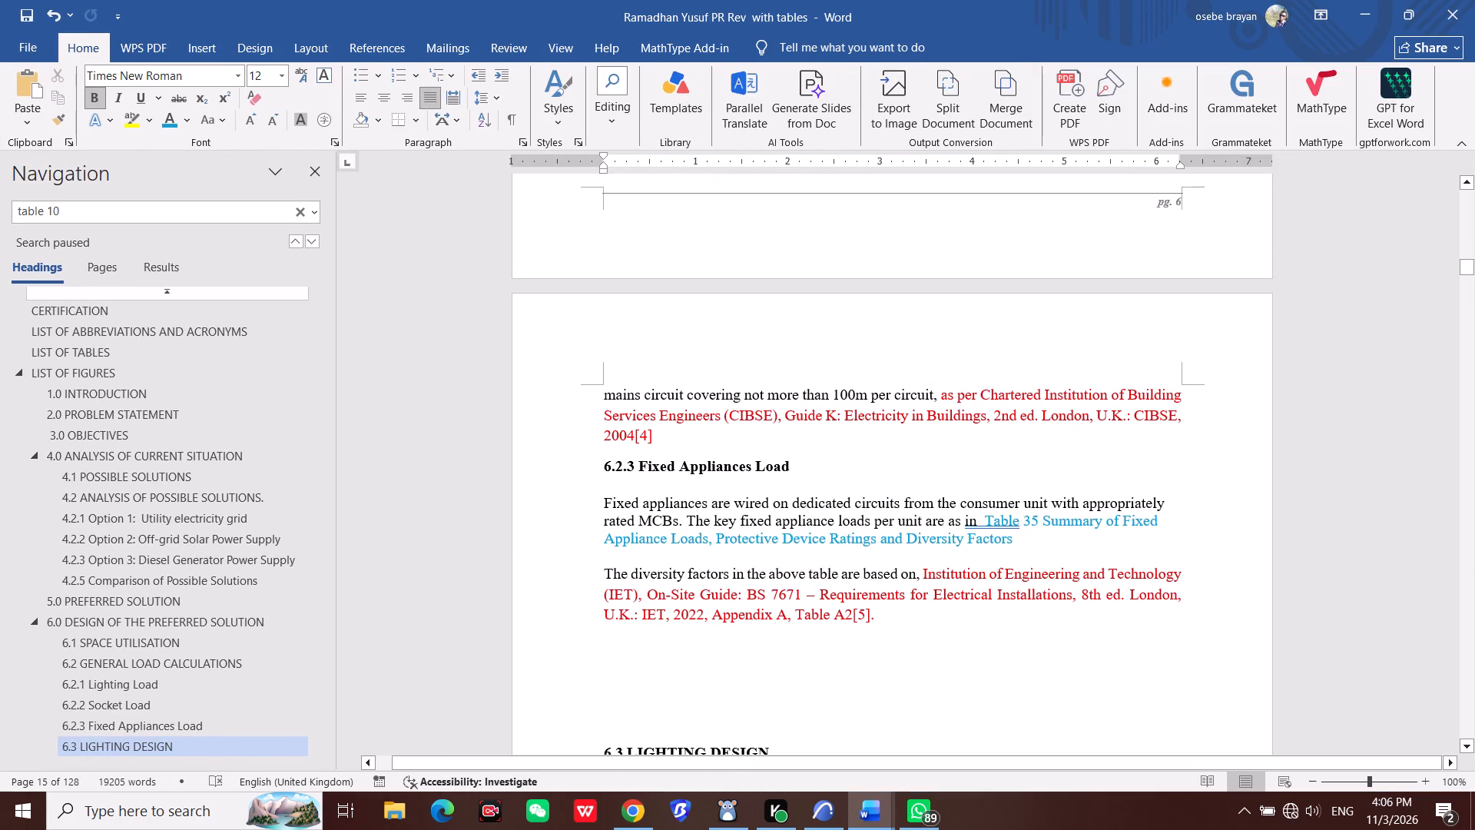
pyautogui.moveTo(986, 523); pyautogui.dragTo(1031, 544)
pyautogui.hotkey('ctrl', 'c')
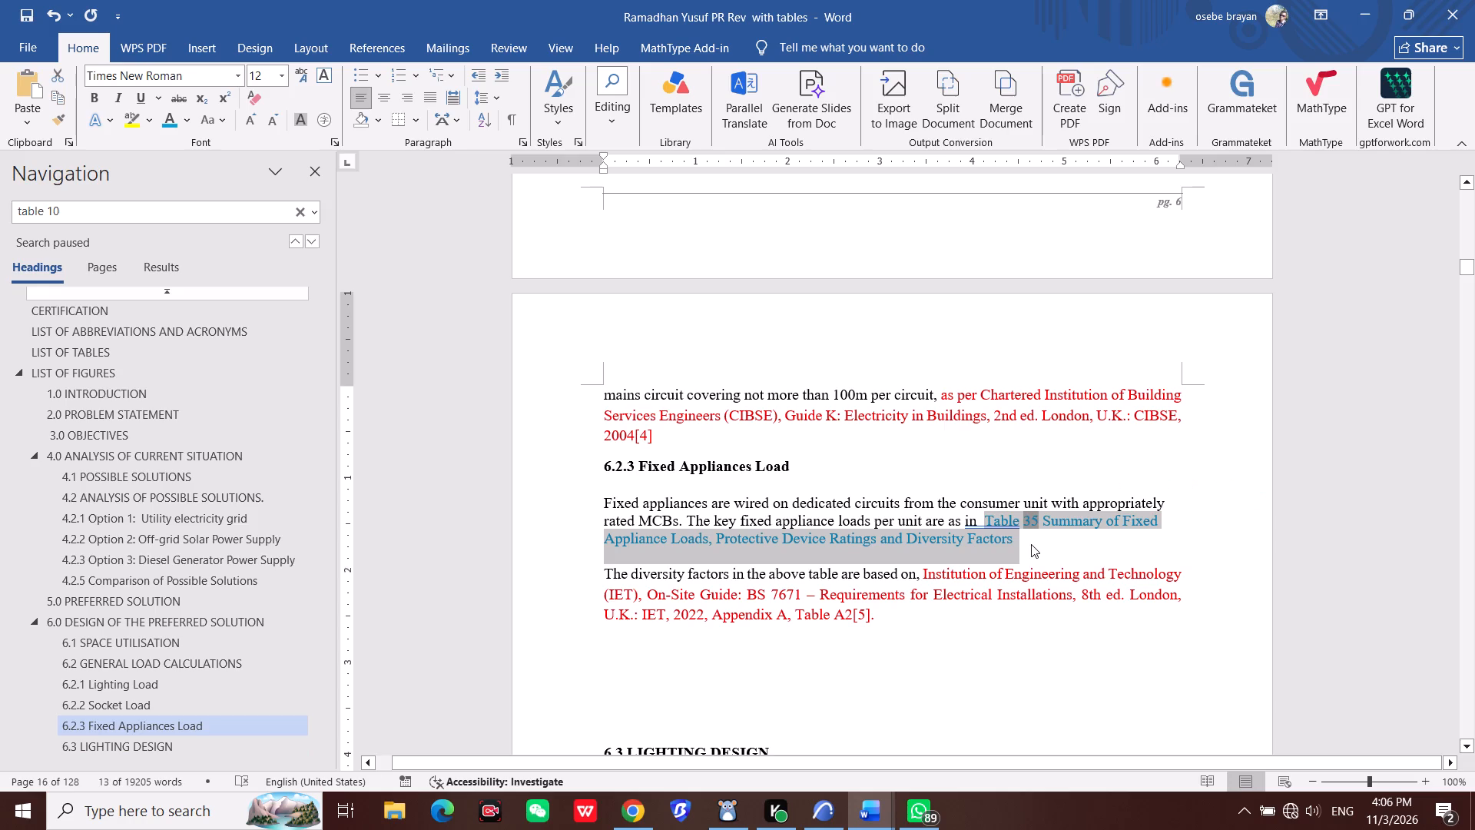
pyautogui.press('super+Right')
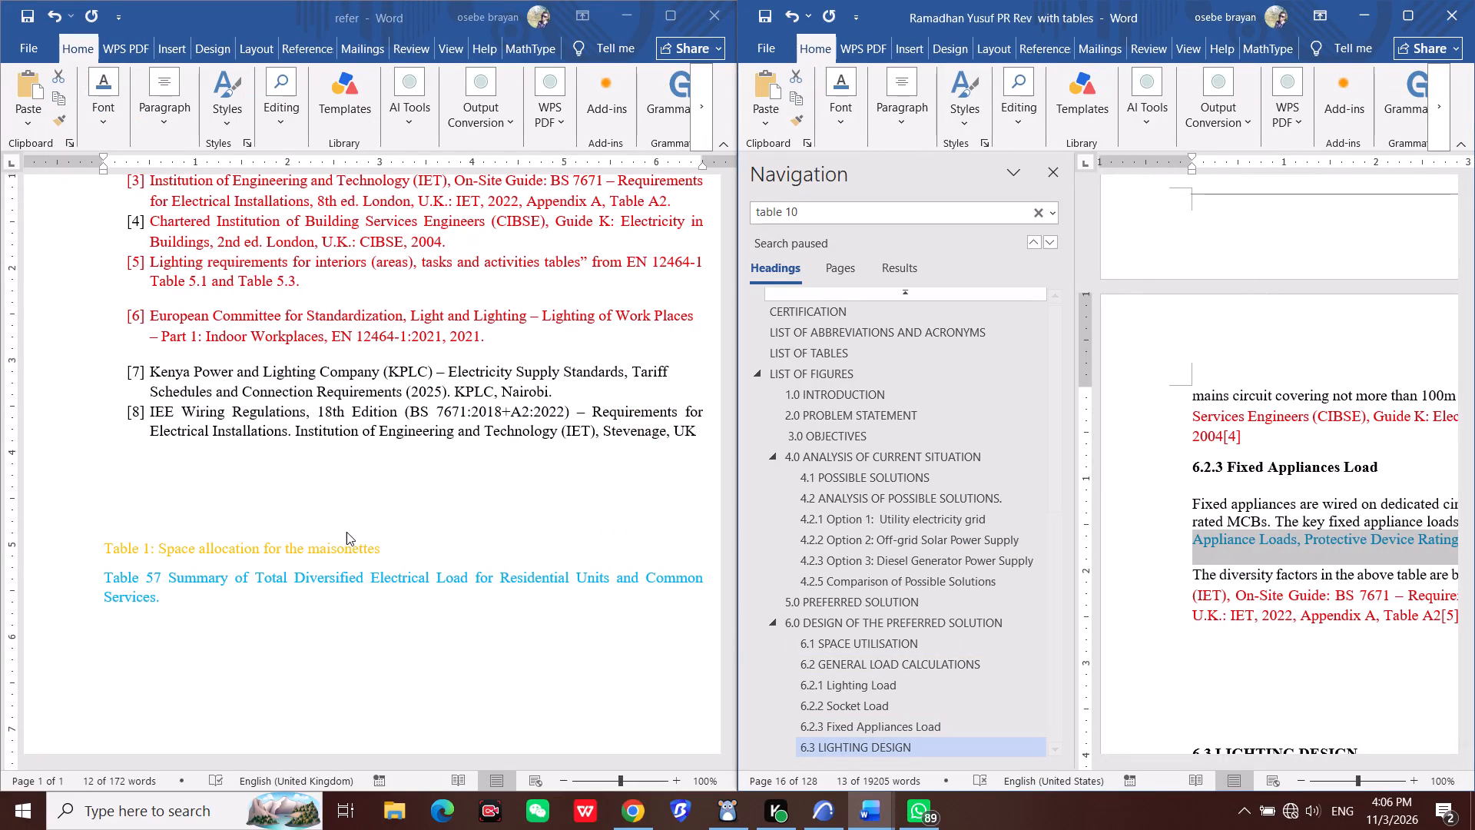
pyautogui.click(1040, 178)
pyautogui.click(218, 628)
pyautogui.click(217, 627)
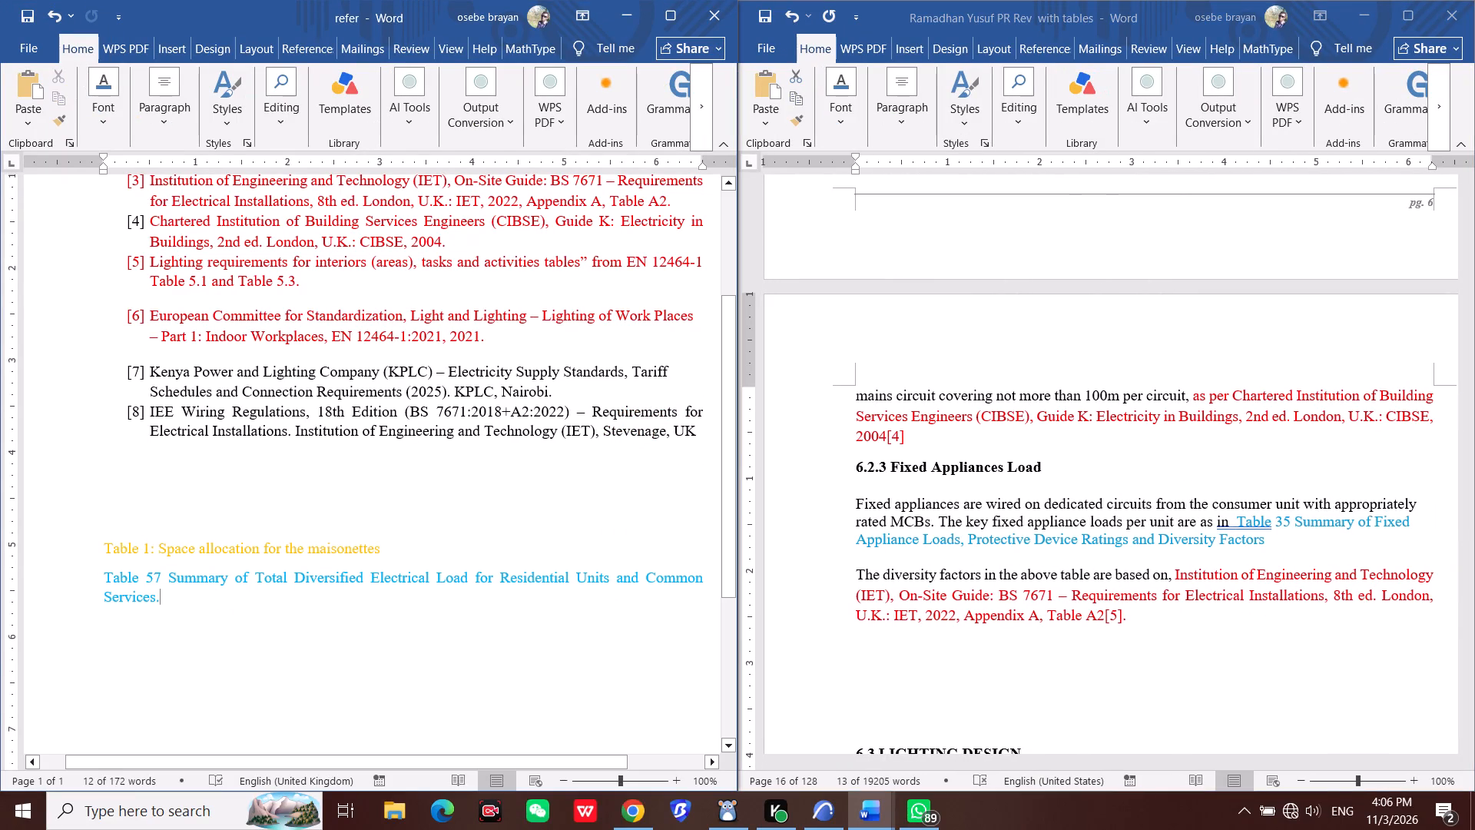
pyautogui.press('Return')
pyautogui.hotkey('ctrl', 'v')
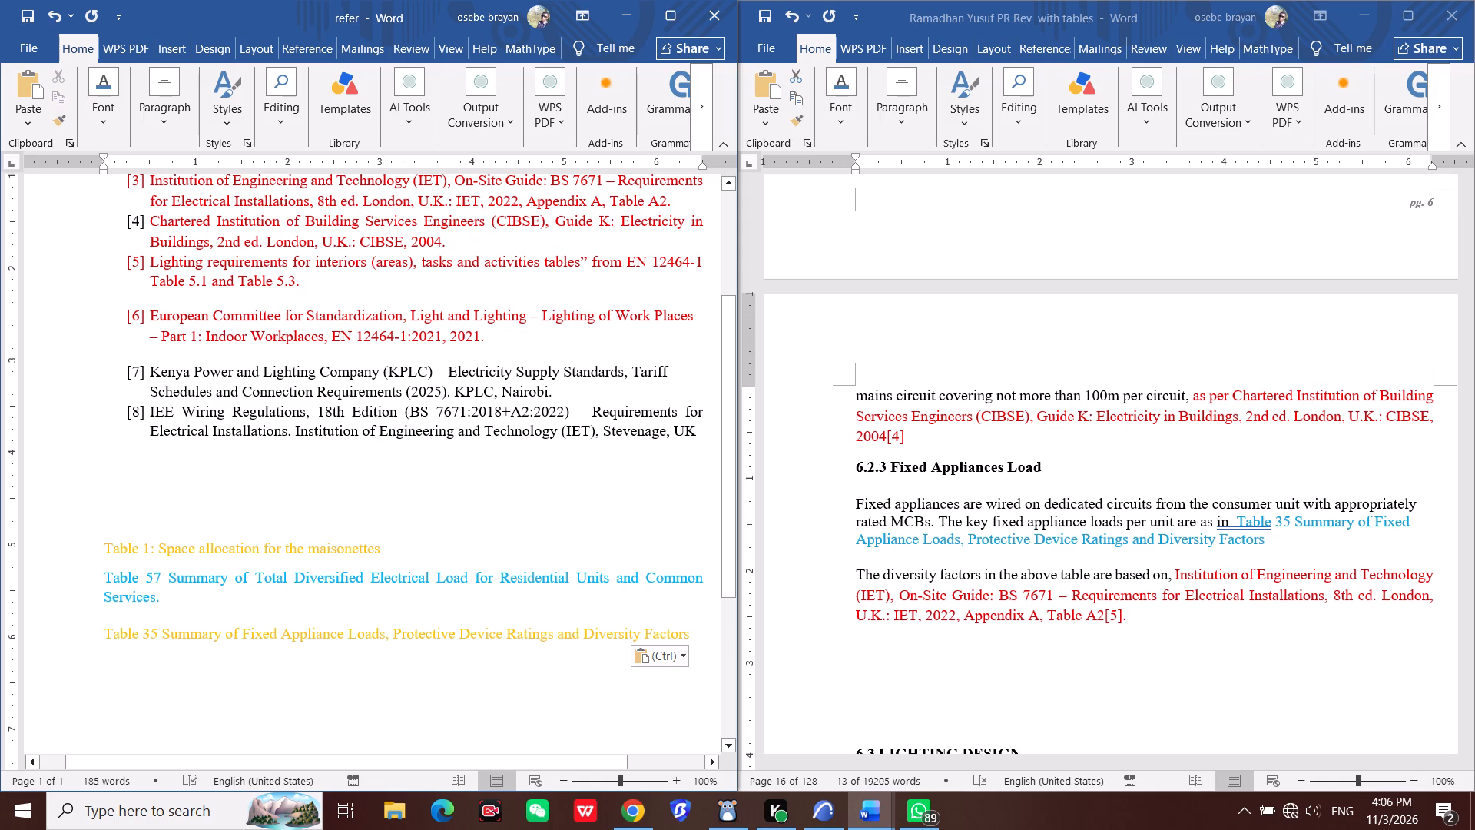
# Restyle the 6.2.3 Fixed Appliances Load paragraph containing the Table 35 reference so all its text is plain black.
pyautogui.click(874, 510)
pyautogui.moveTo(850, 503); pyautogui.dragTo(1327, 561)
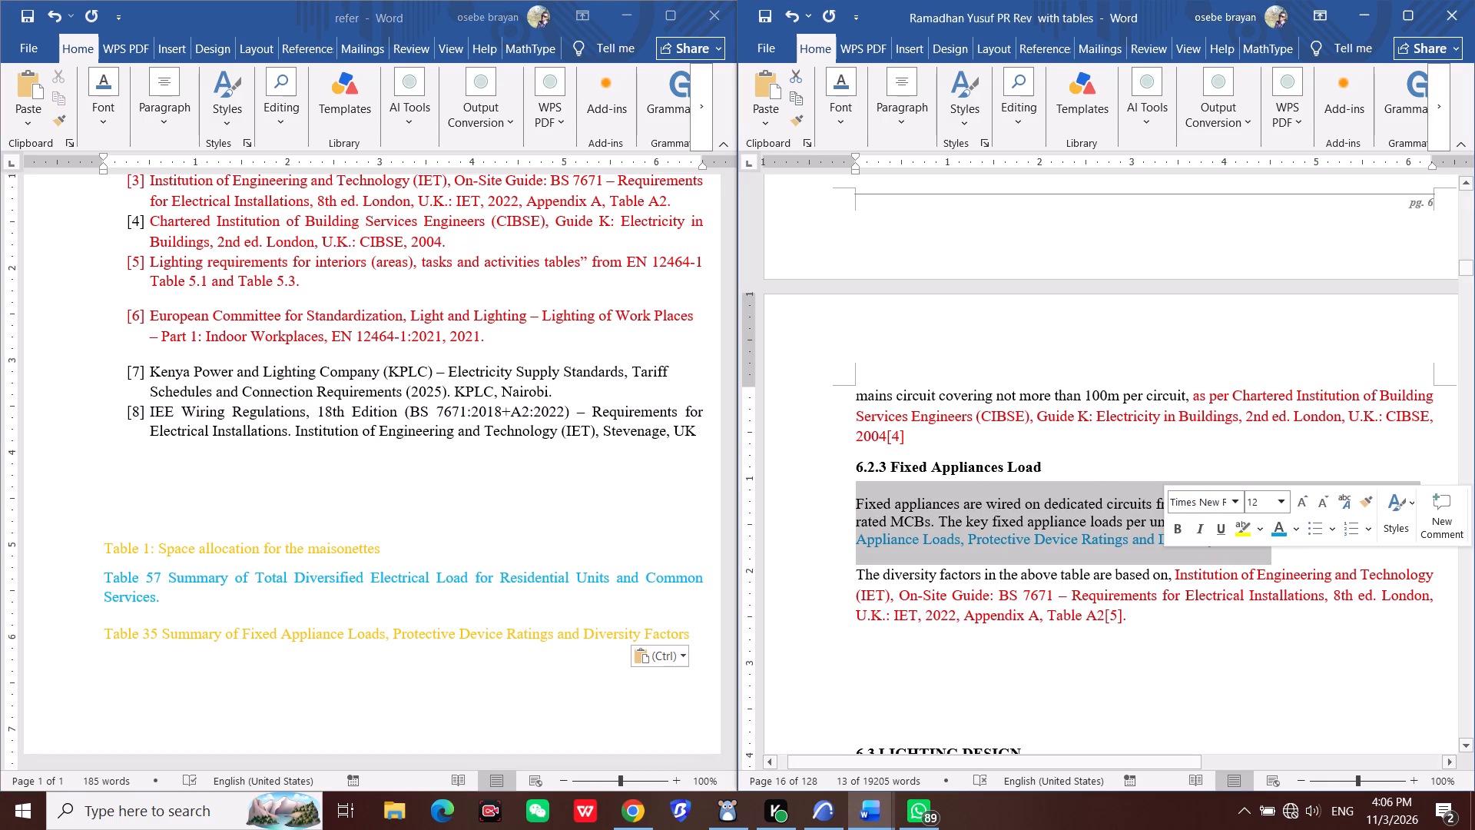
pyautogui.click(848, 117)
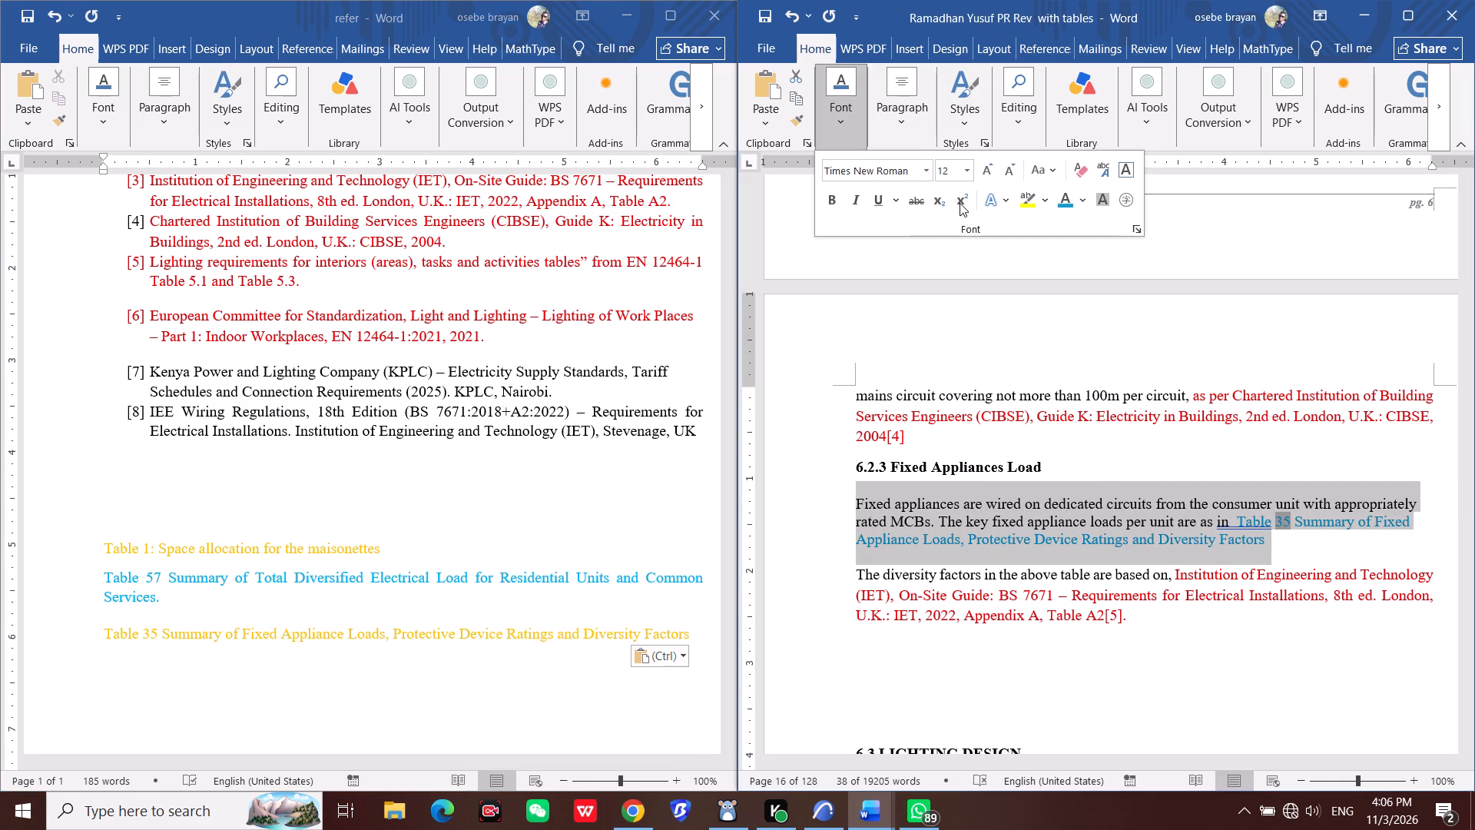
pyautogui.click(956, 121)
pyautogui.click(1191, 433)
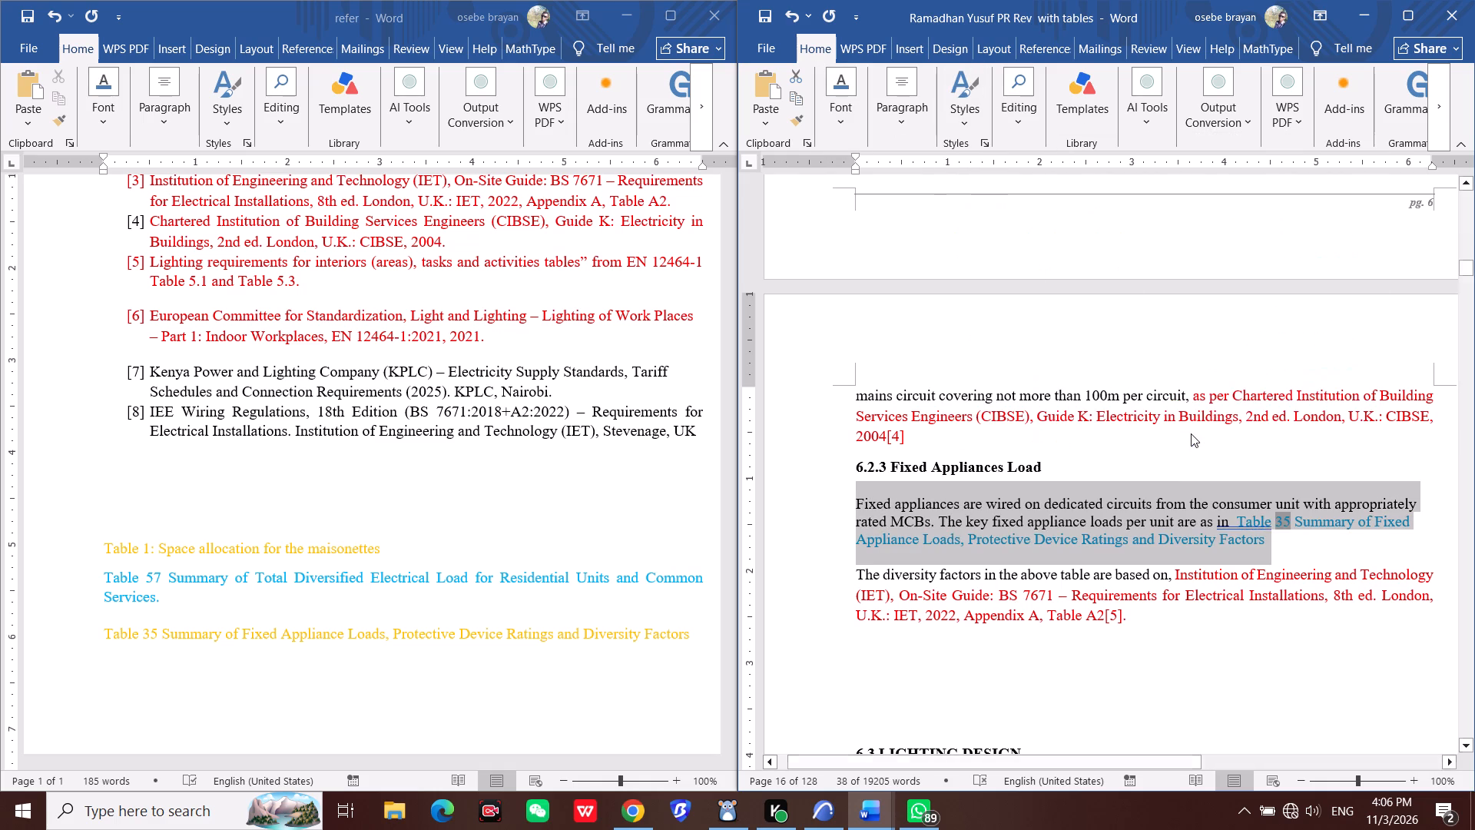
pyautogui.click(1236, 531)
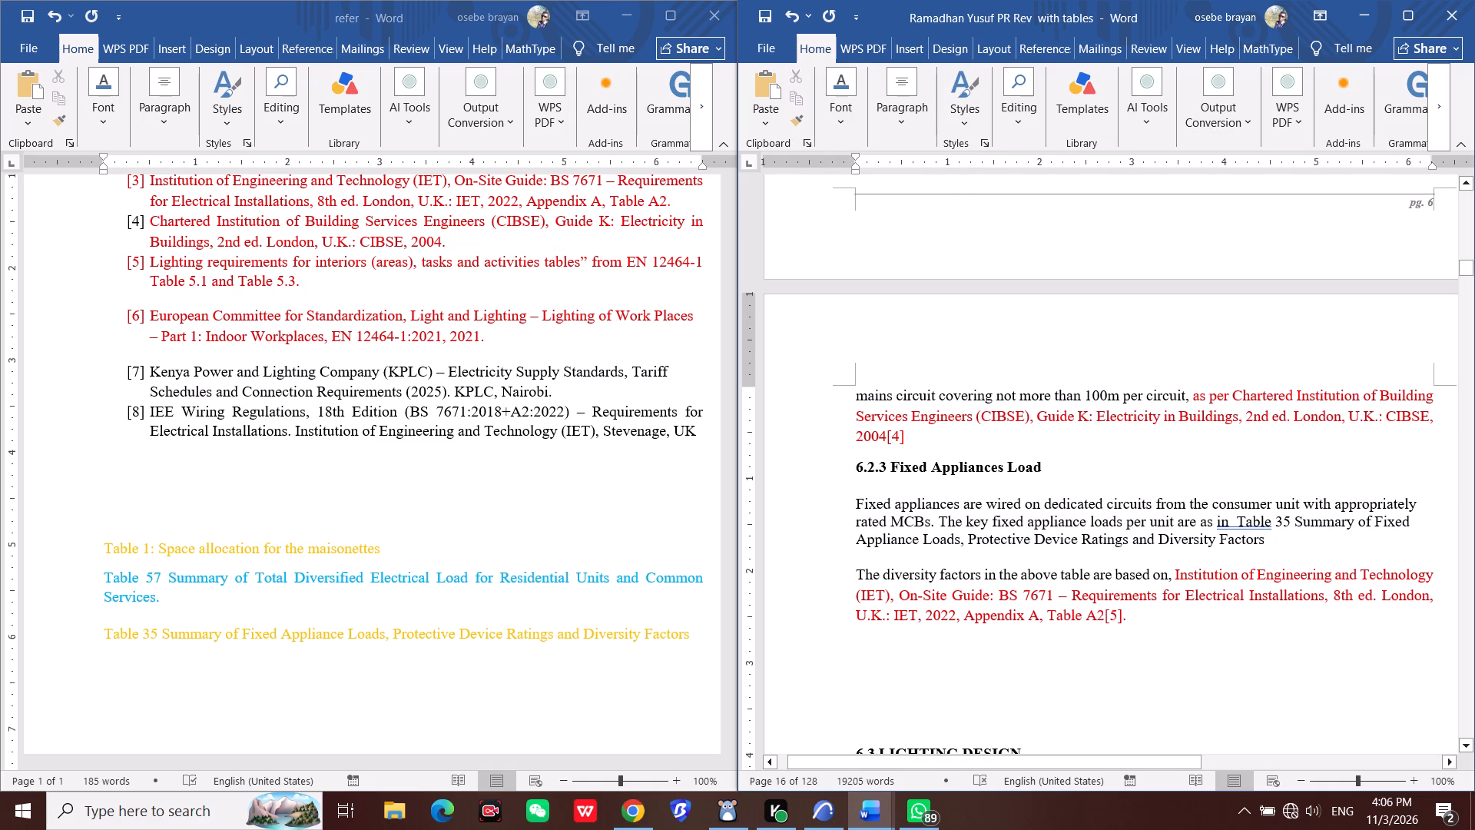
pyautogui.click(1255, 530)
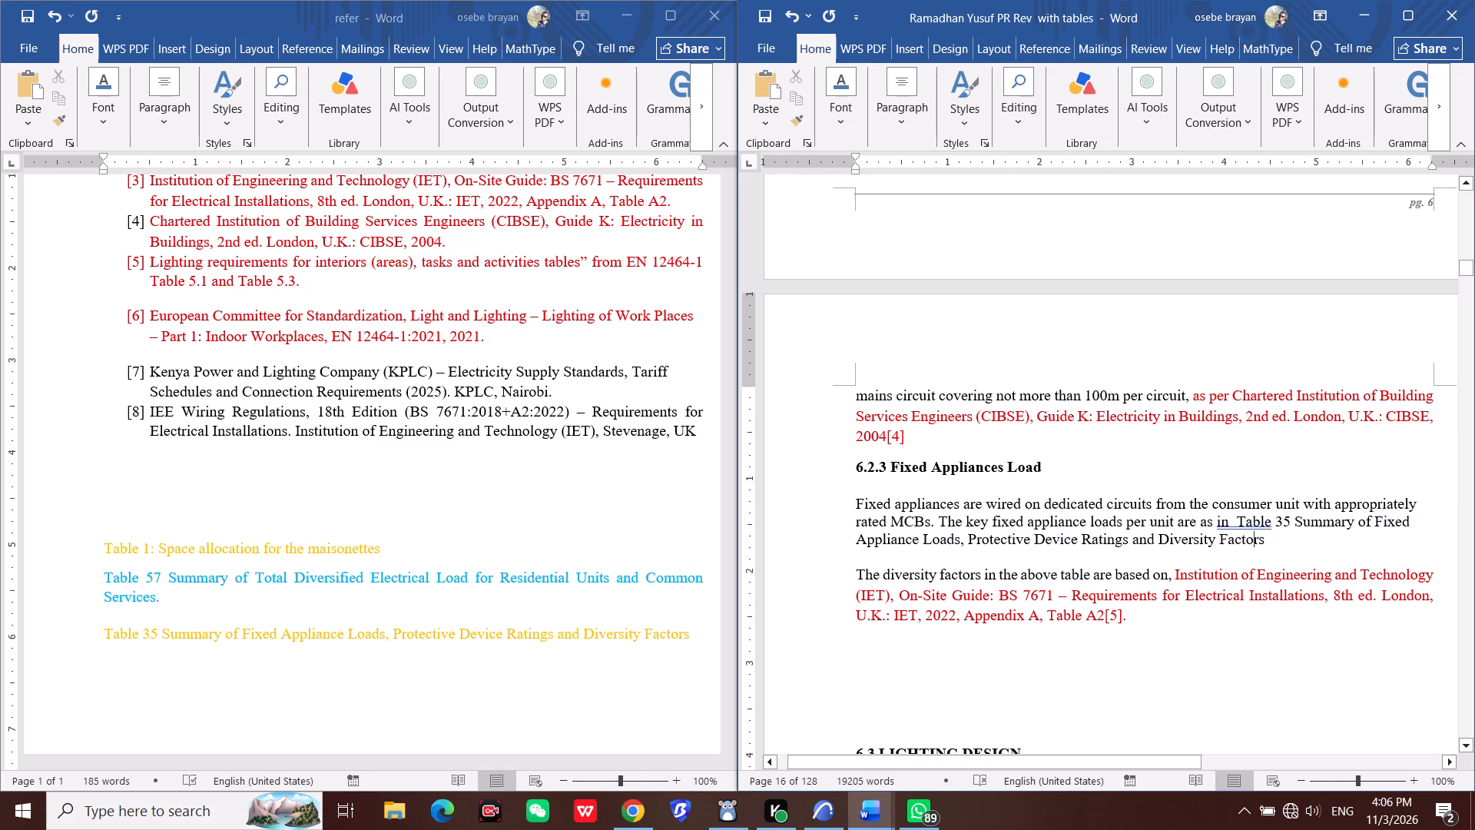
pyautogui.click(1294, 530)
pyautogui.click(1294, 530)
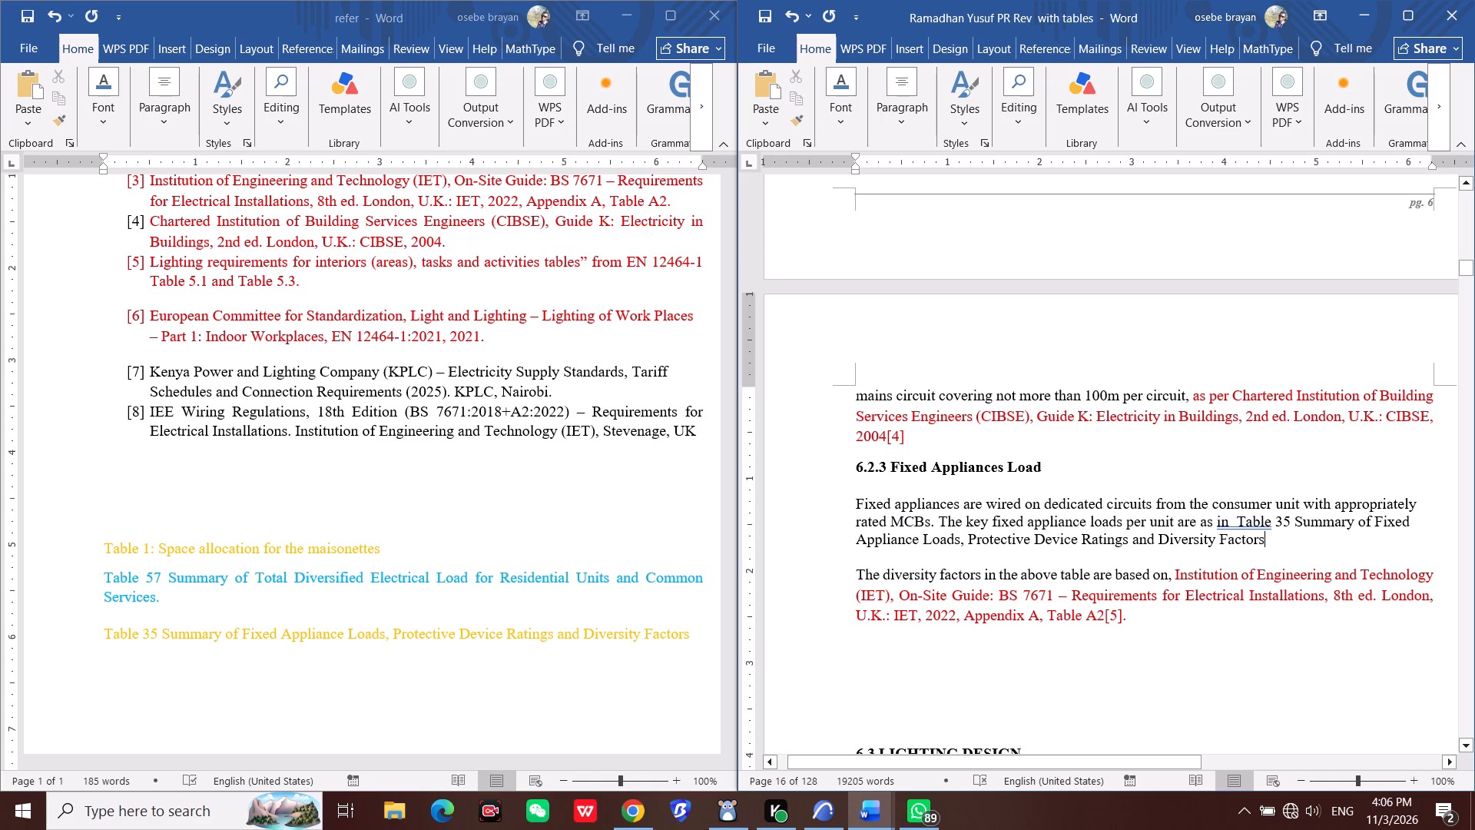
pyautogui.click(1294, 516)
# Update the entire List of Tables, not only its page numbers, and check the refreshed entries across their full width.
pyautogui.hotkey('ctrl', 'f')
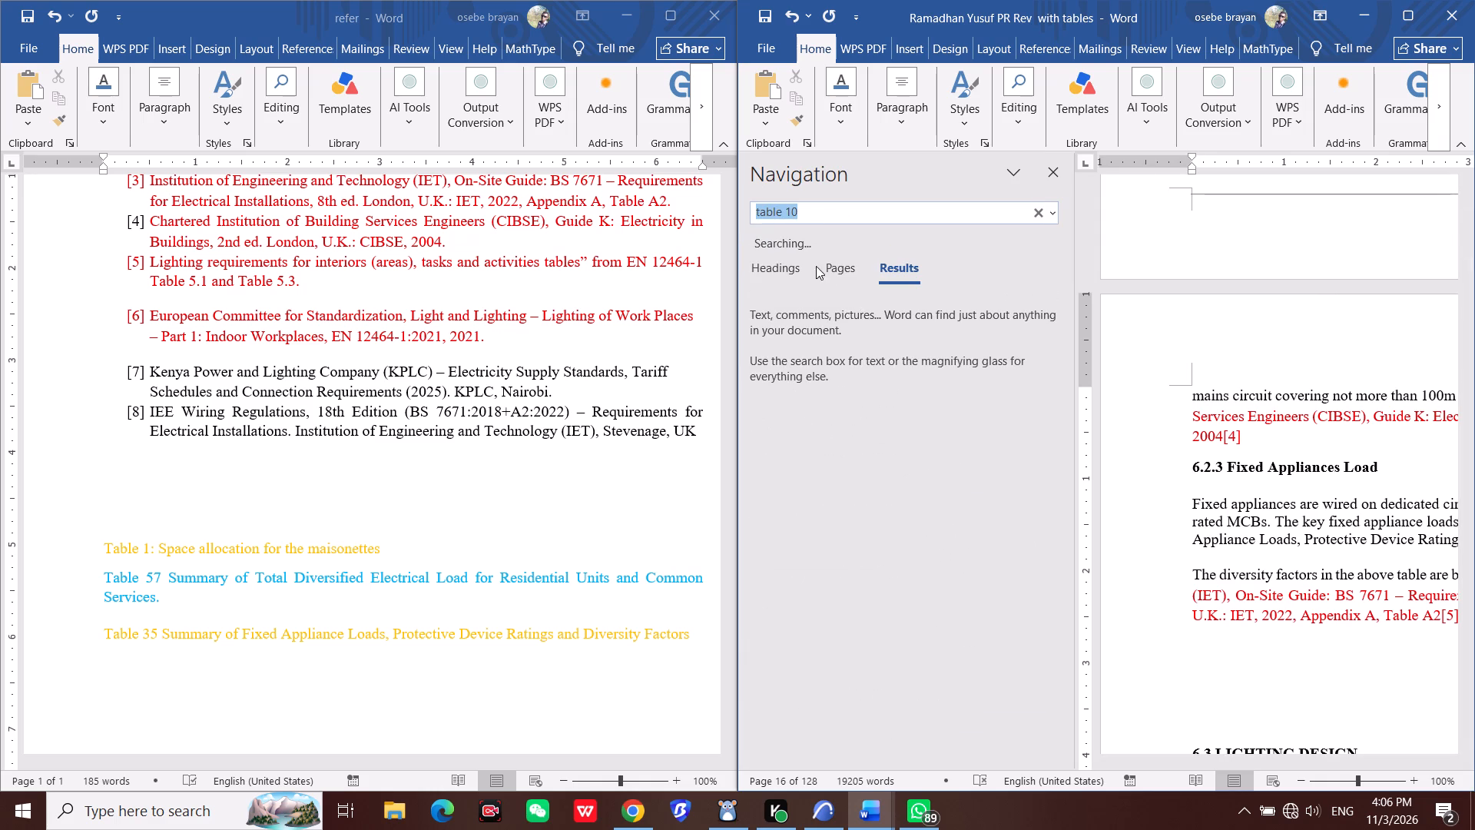
pyautogui.click(781, 278)
pyautogui.scroll(5, 872, 401)
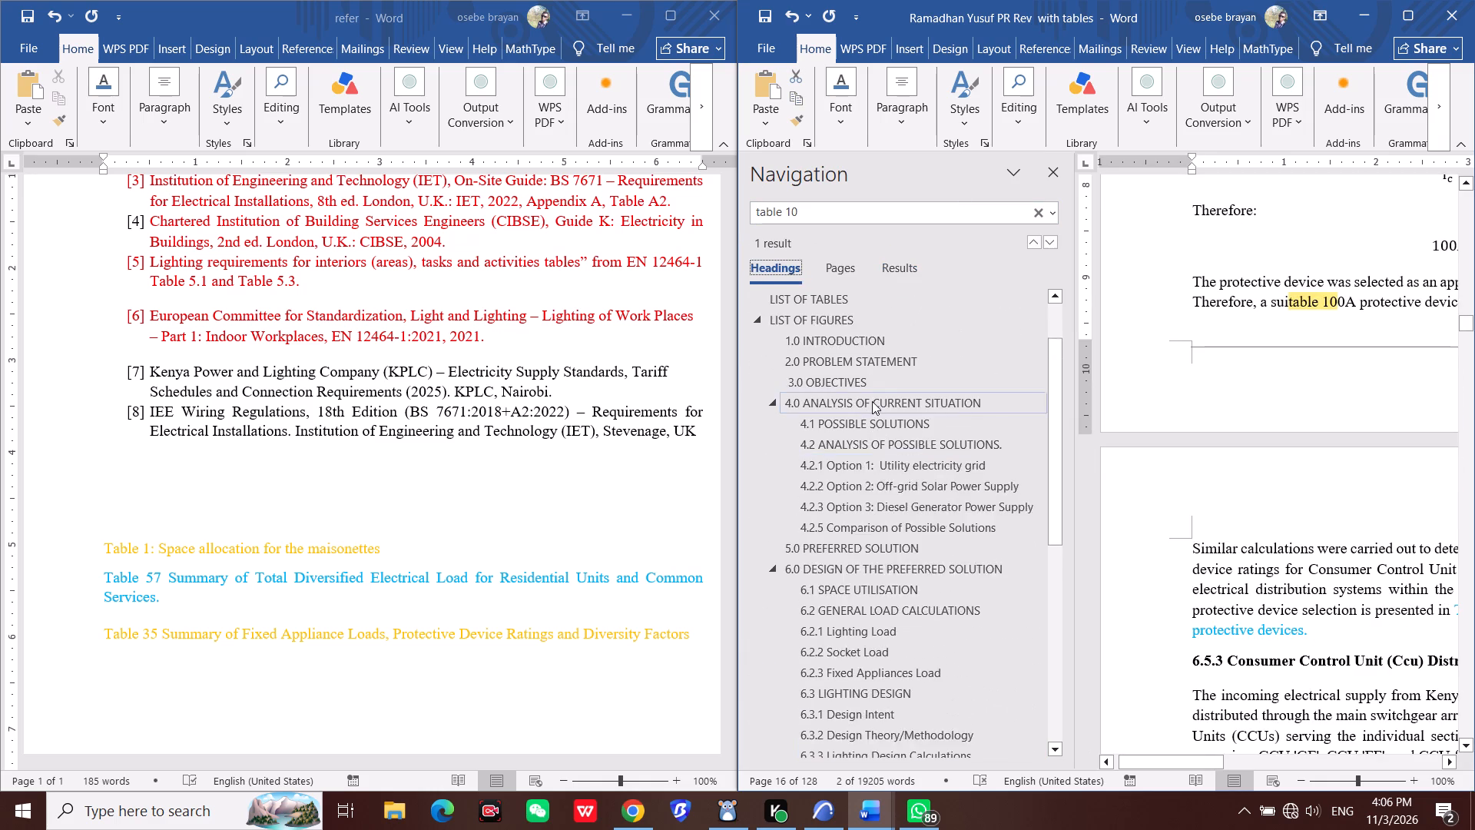
pyautogui.scroll(10, 897, 410)
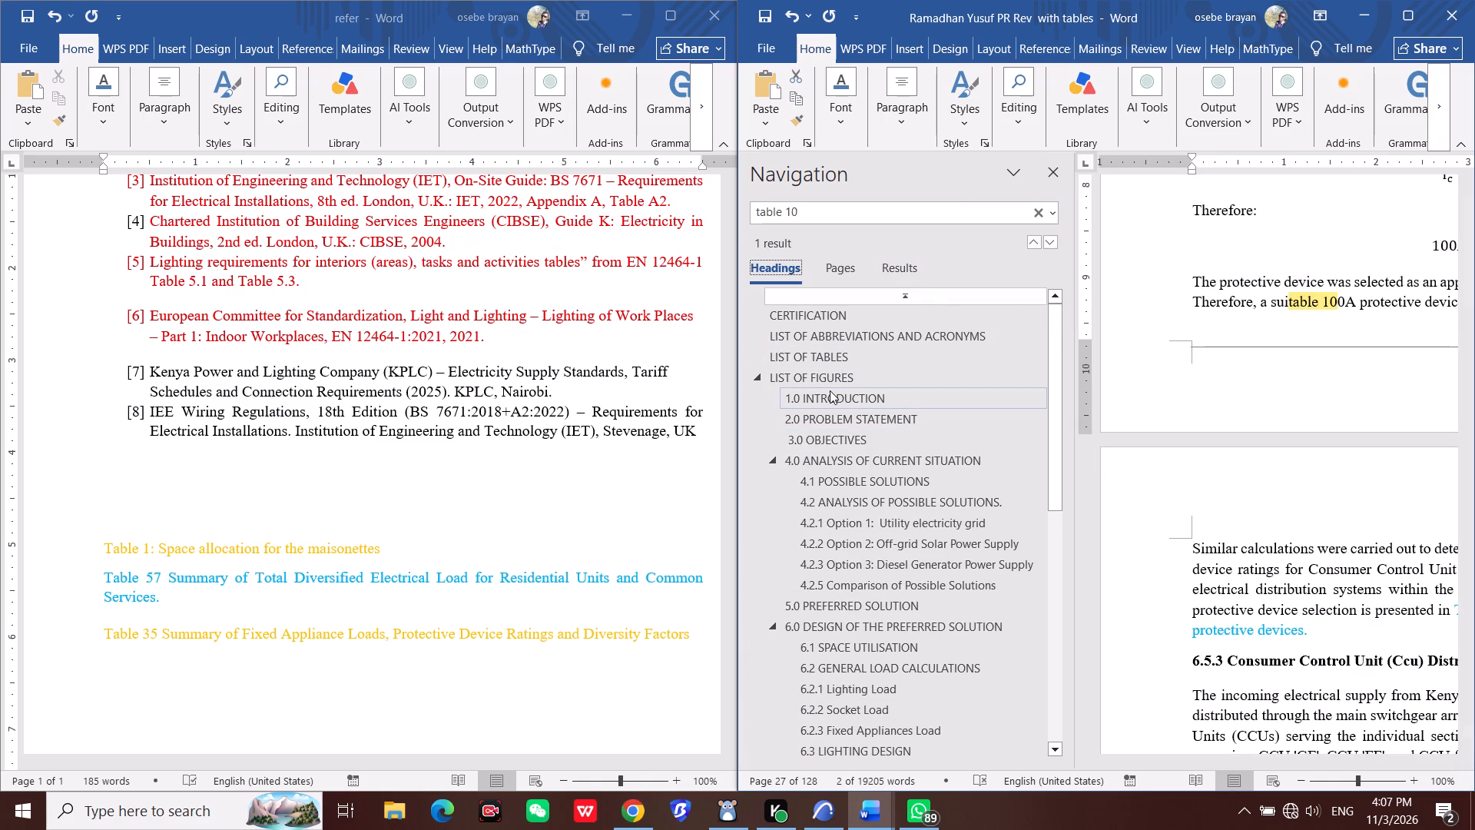
pyautogui.click(840, 351)
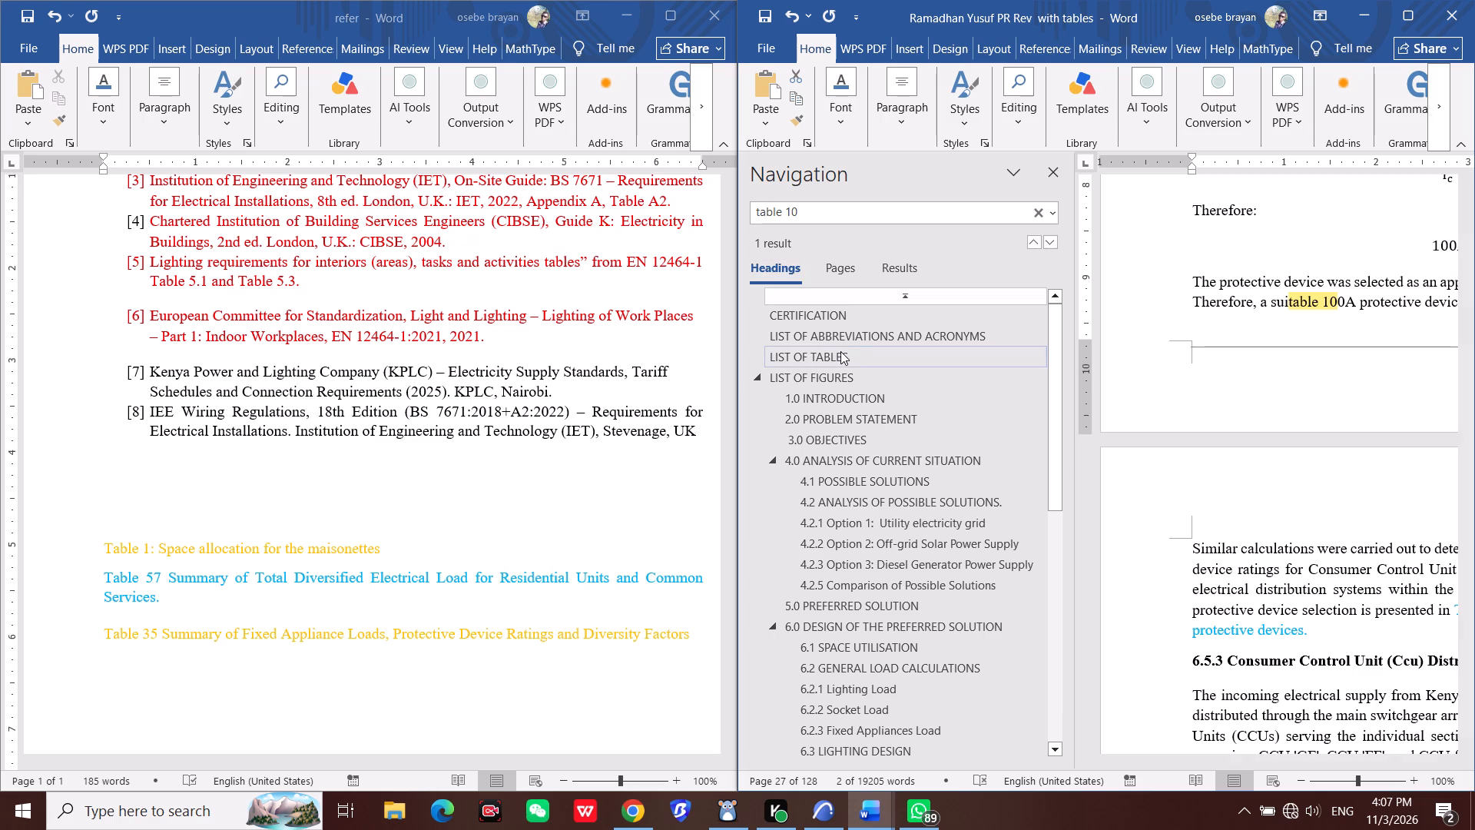
pyautogui.rightClick(1238, 350)
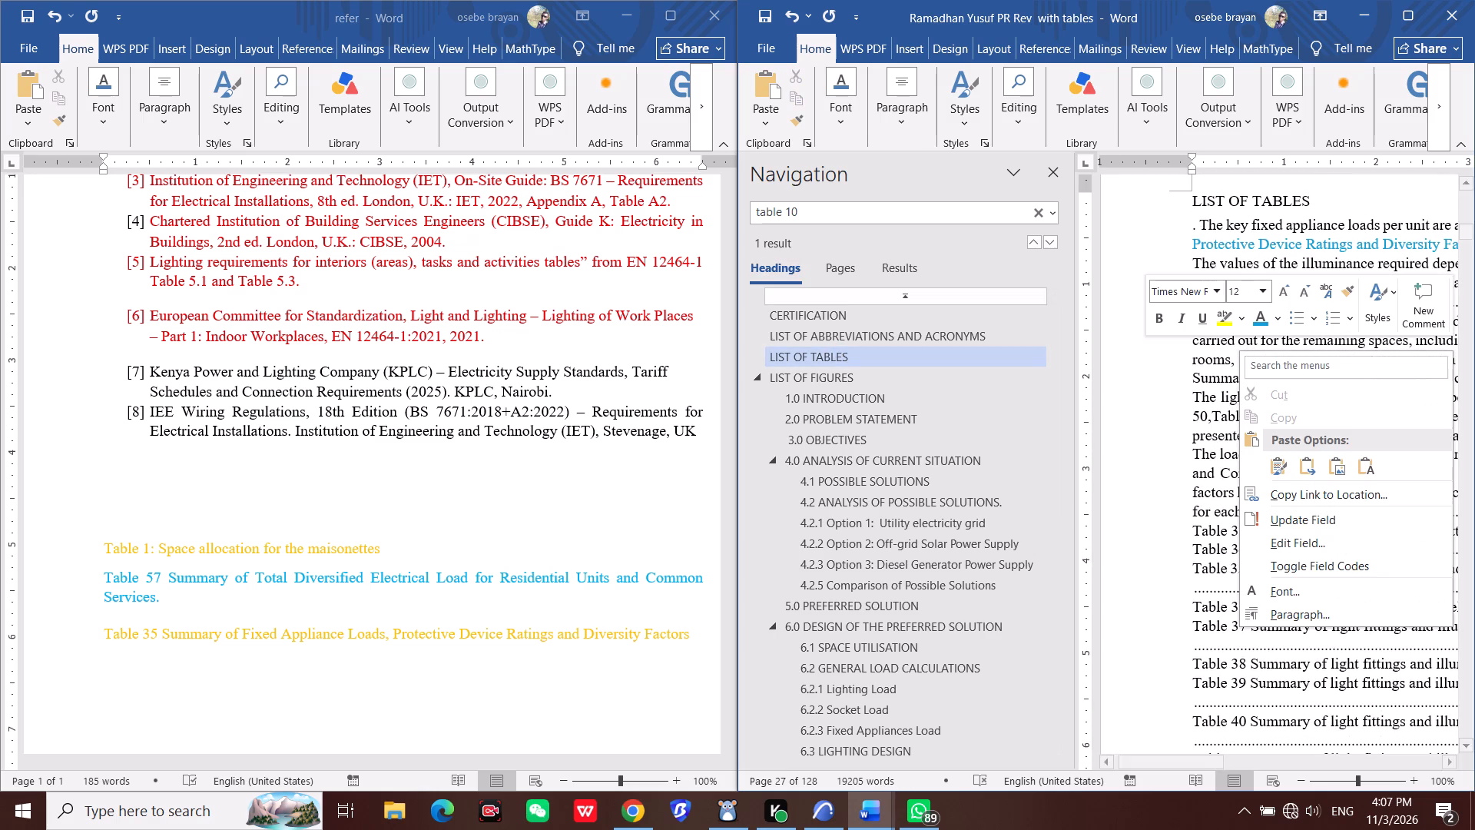
pyautogui.click(1344, 527)
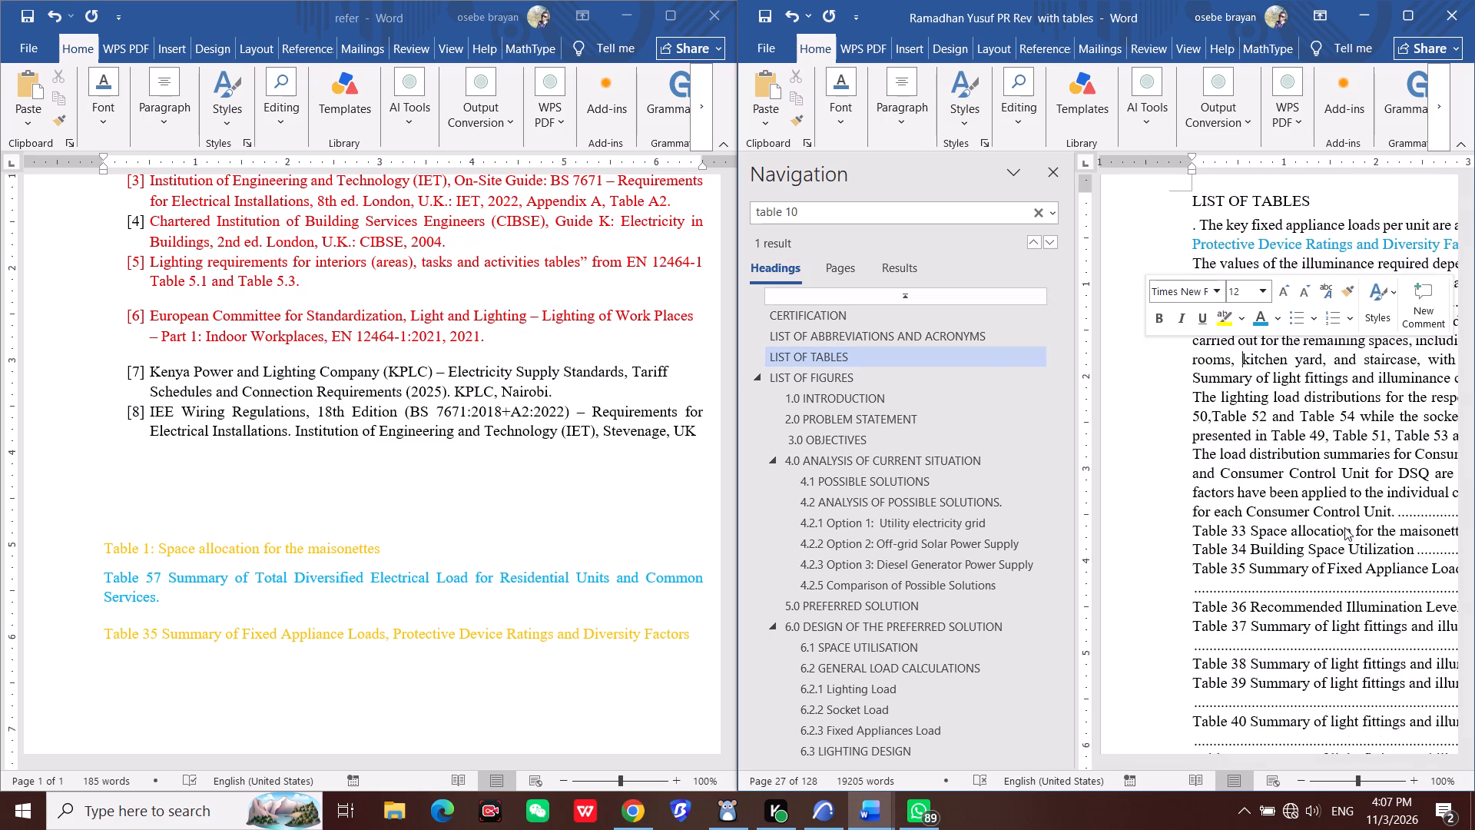
pyautogui.click(1066, 410)
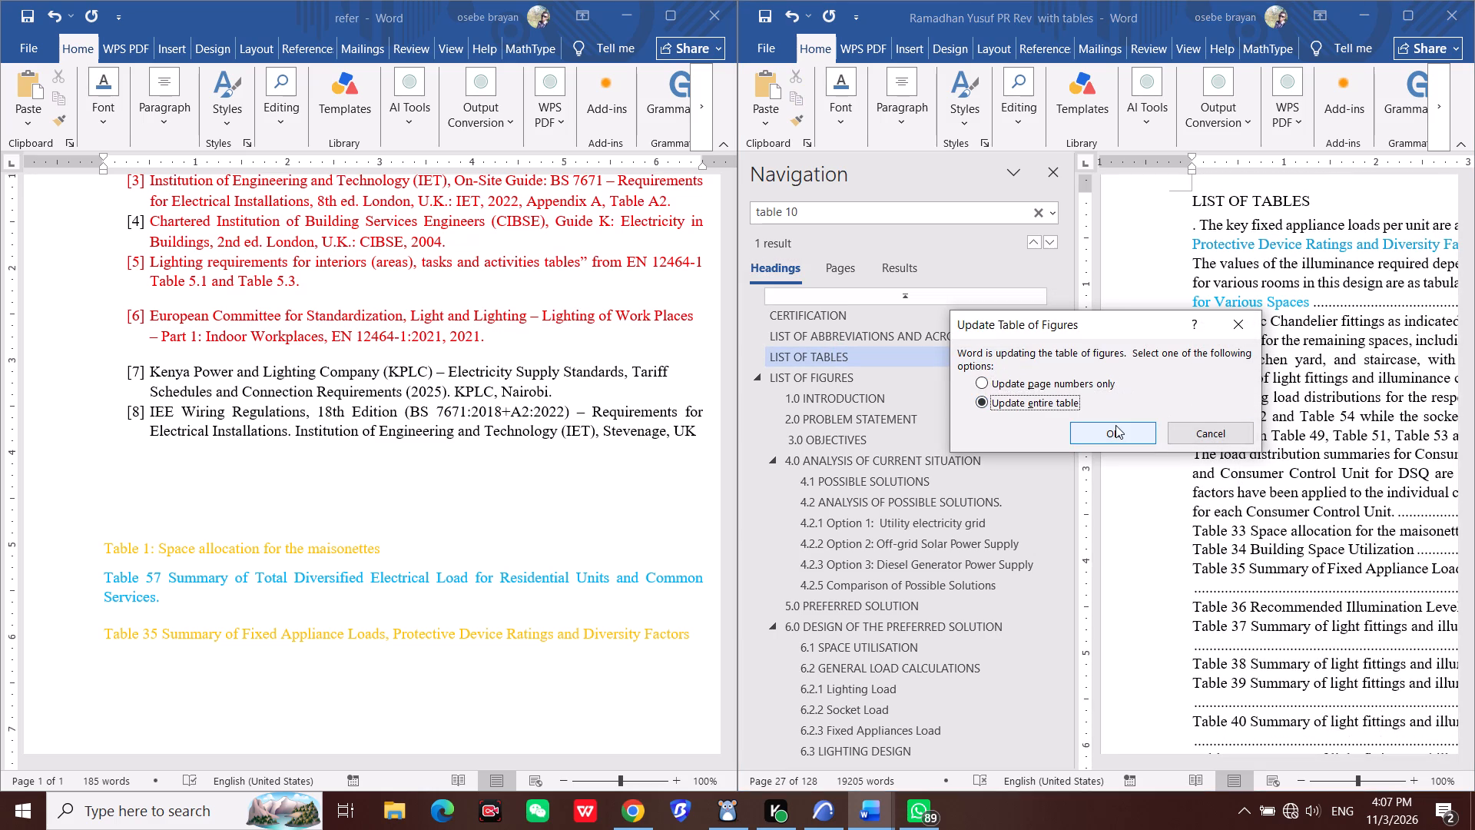
pyautogui.click(1115, 425)
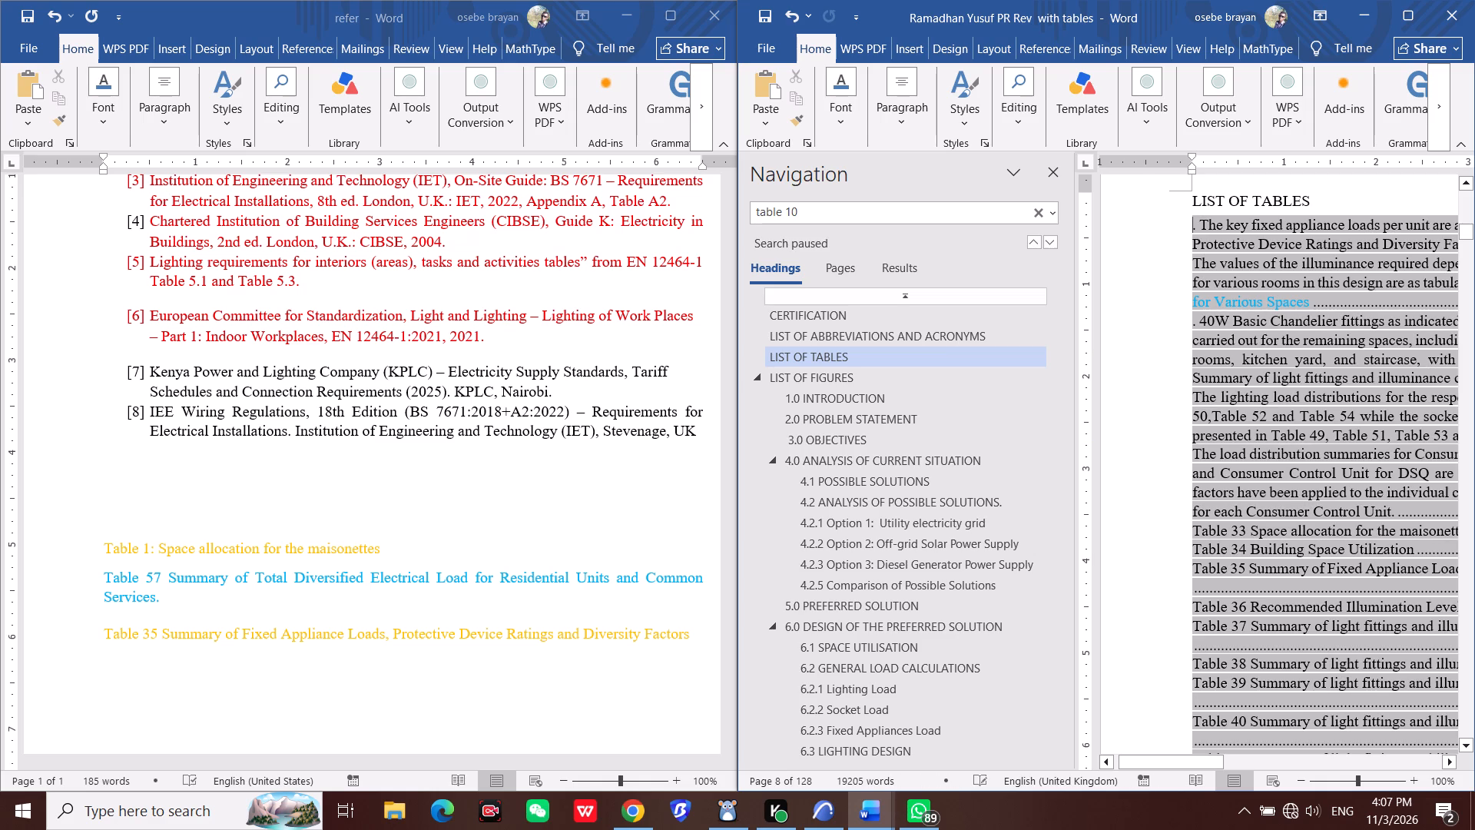
pyautogui.moveTo(1220, 758); pyautogui.dragTo(1249, 754)
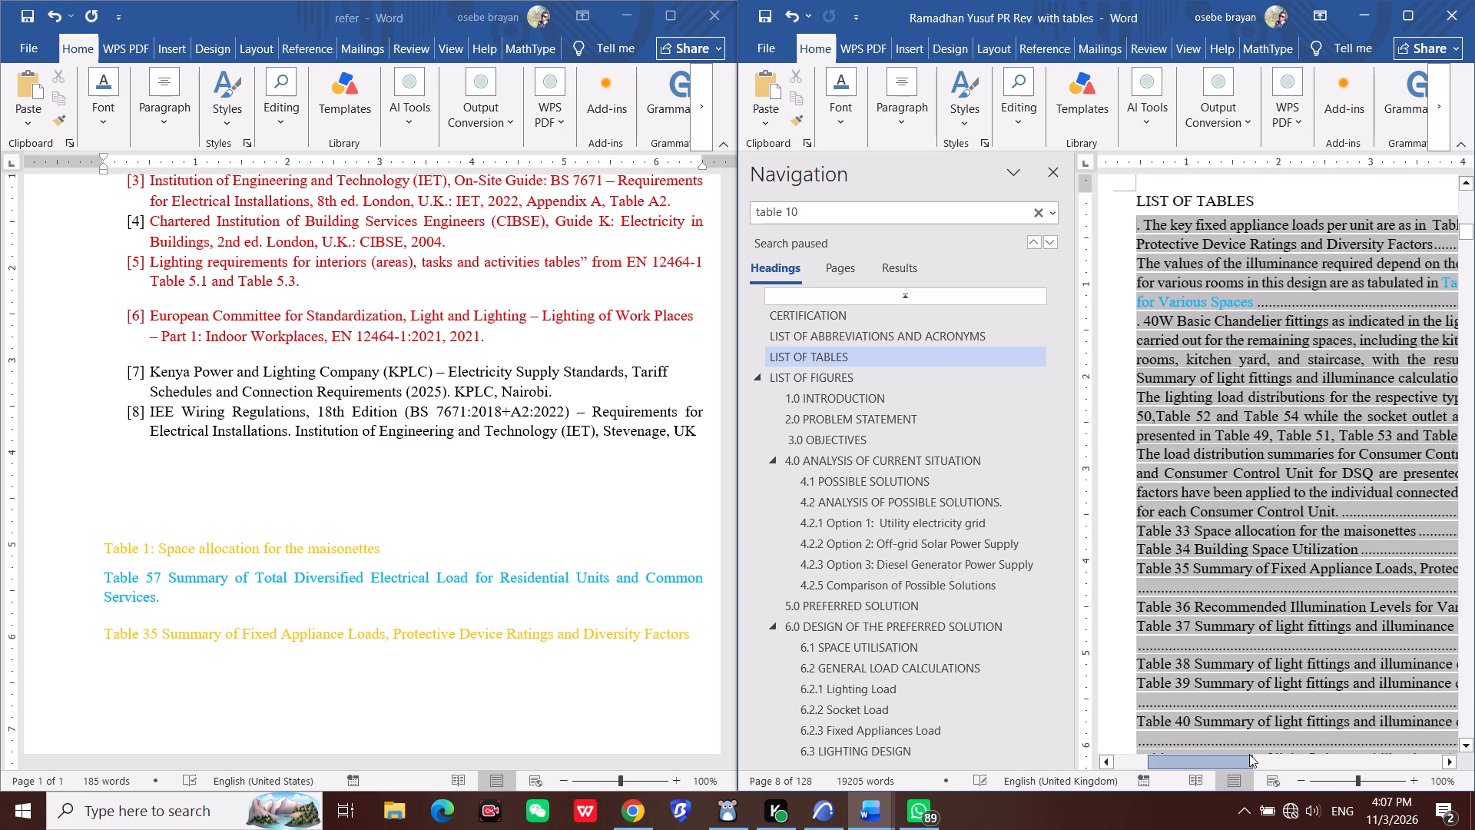
pyautogui.moveTo(1249, 754); pyautogui.dragTo(1299, 754)
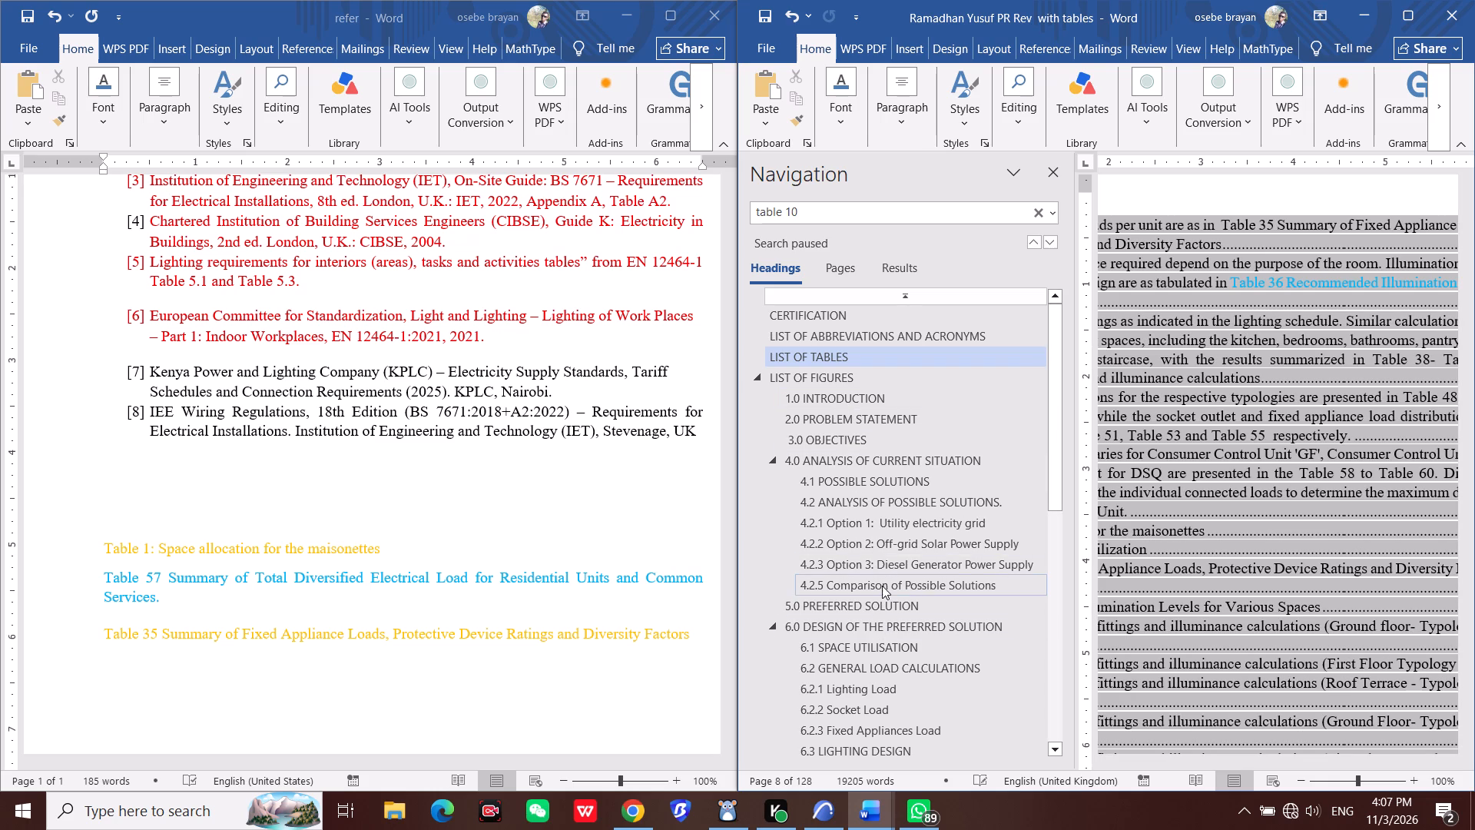
# Look through the report body from 4.2.5 to 6.3.2 Design Theory/Methodology and back to 6.2.3 Fixed Appliances Load for table references.
pyautogui.click(882, 586)
pyautogui.scroll(-12, 1249, 495)
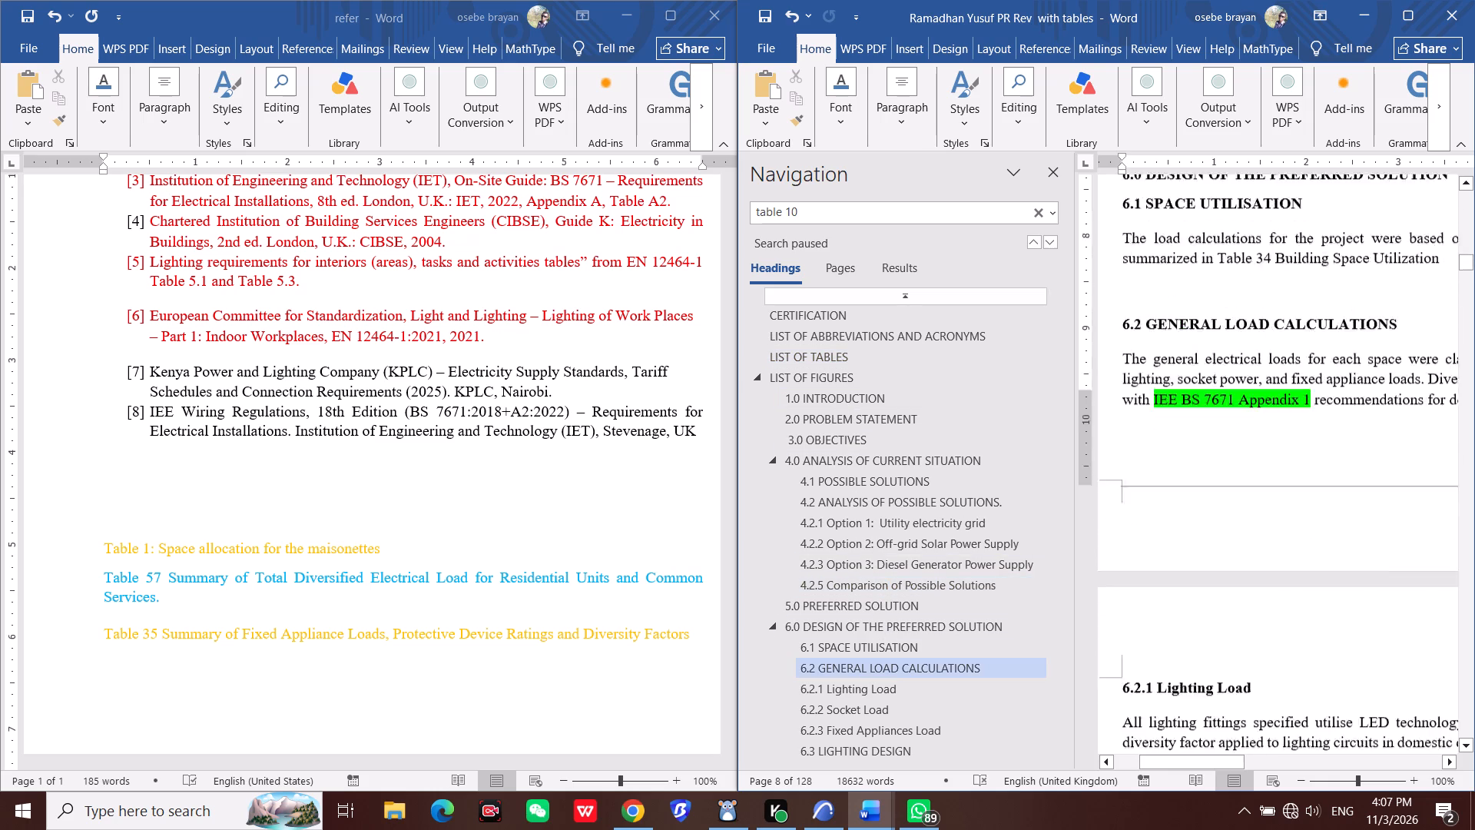
pyautogui.scroll(-20, 1255, 500)
pyautogui.scroll(-16, 1255, 500)
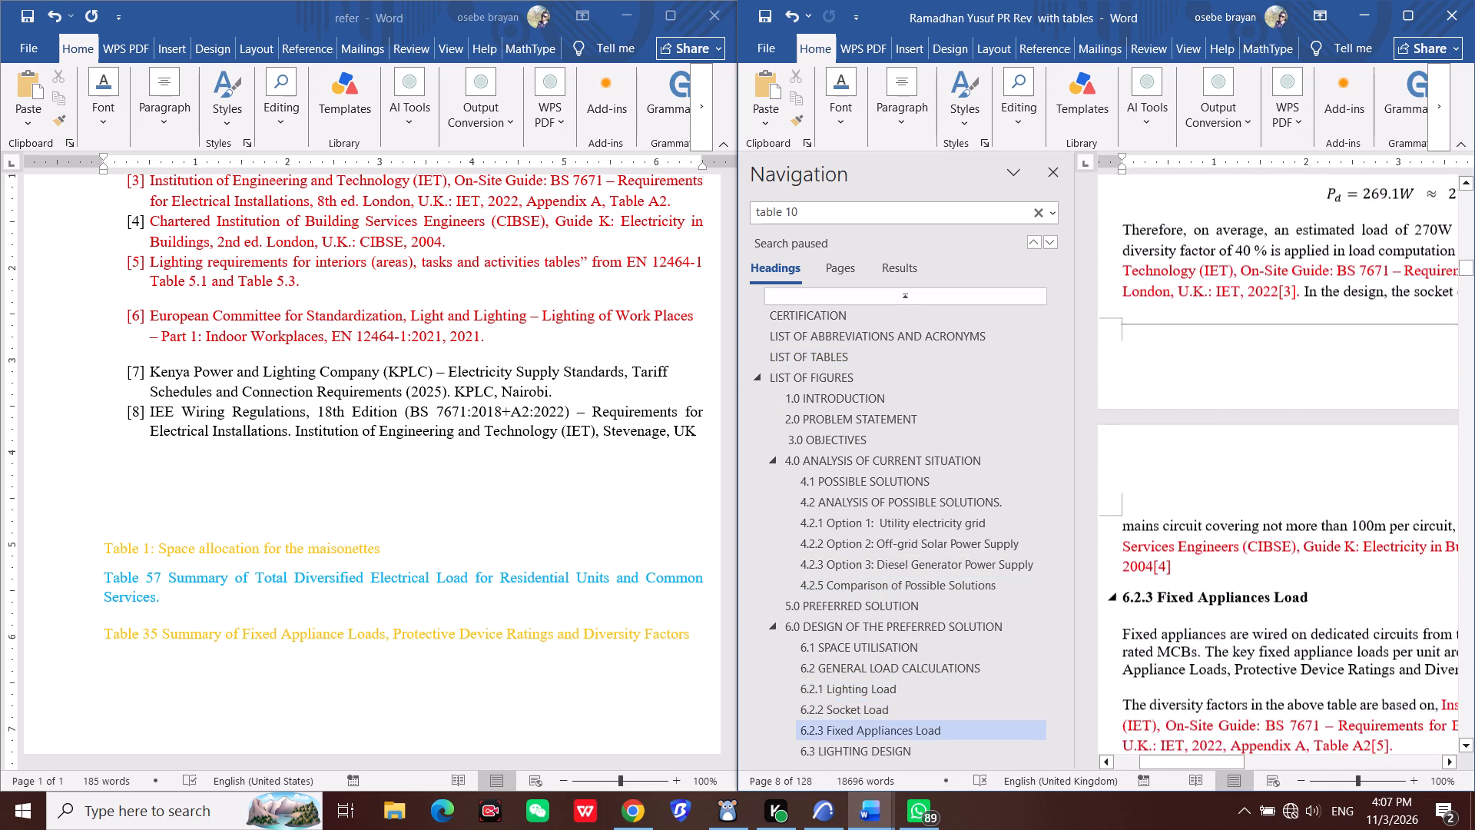
pyautogui.scroll(-20, 1255, 503)
pyautogui.scroll(-16, 1255, 503)
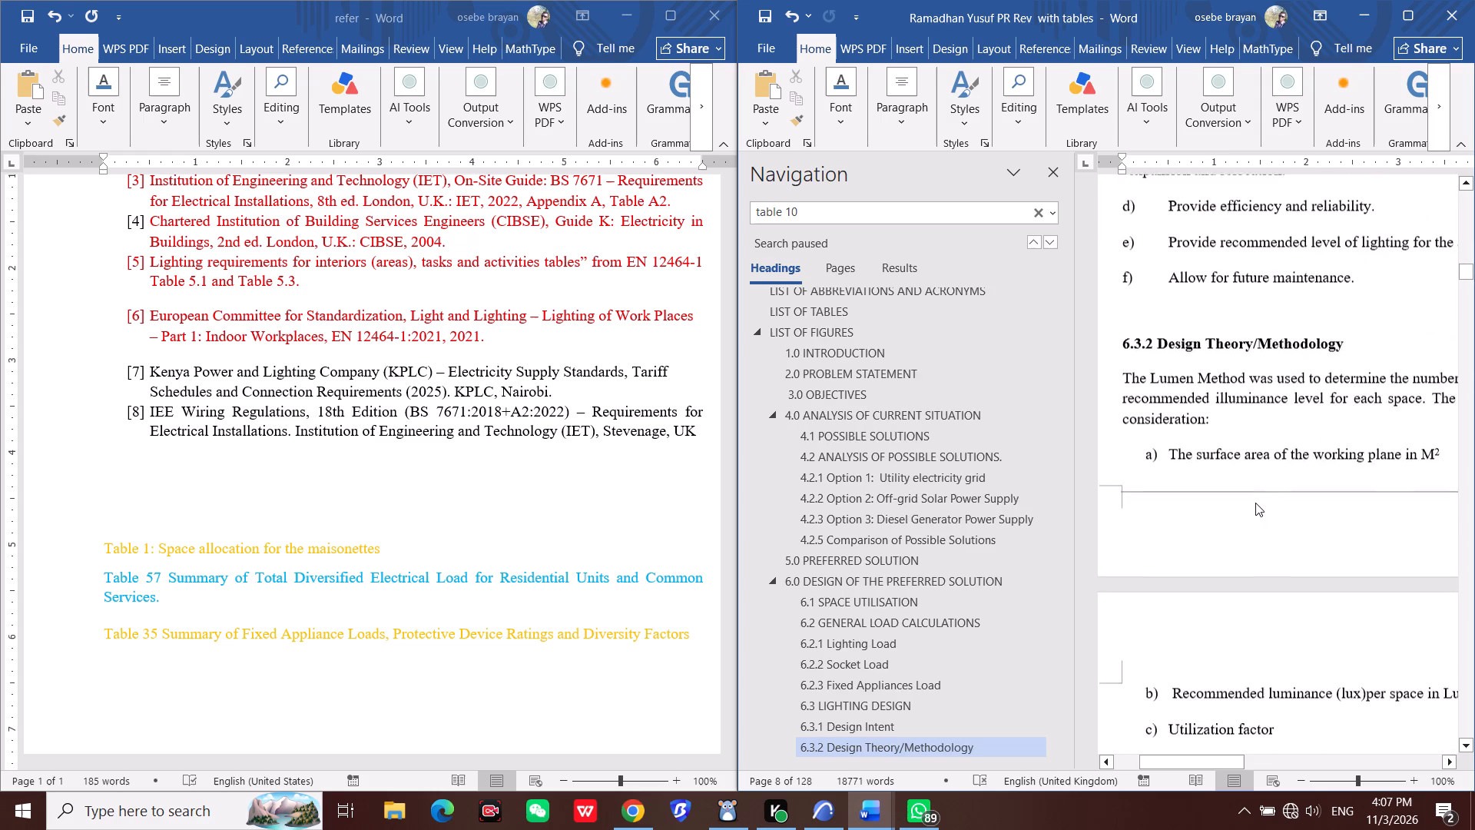
pyautogui.scroll(-16, 1255, 503)
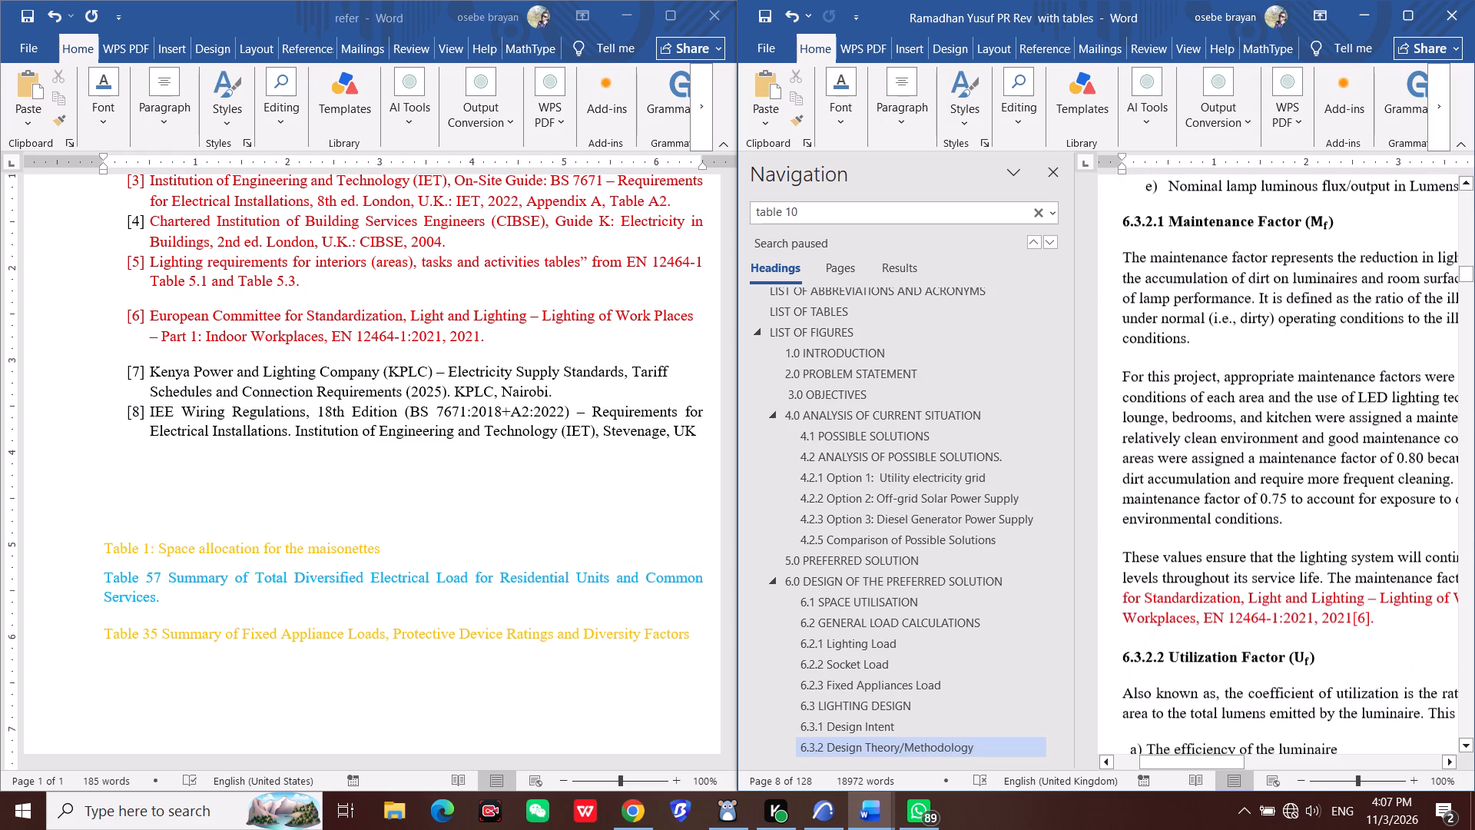
pyautogui.scroll(8, 1255, 503)
pyautogui.scroll(9, 1279, 443)
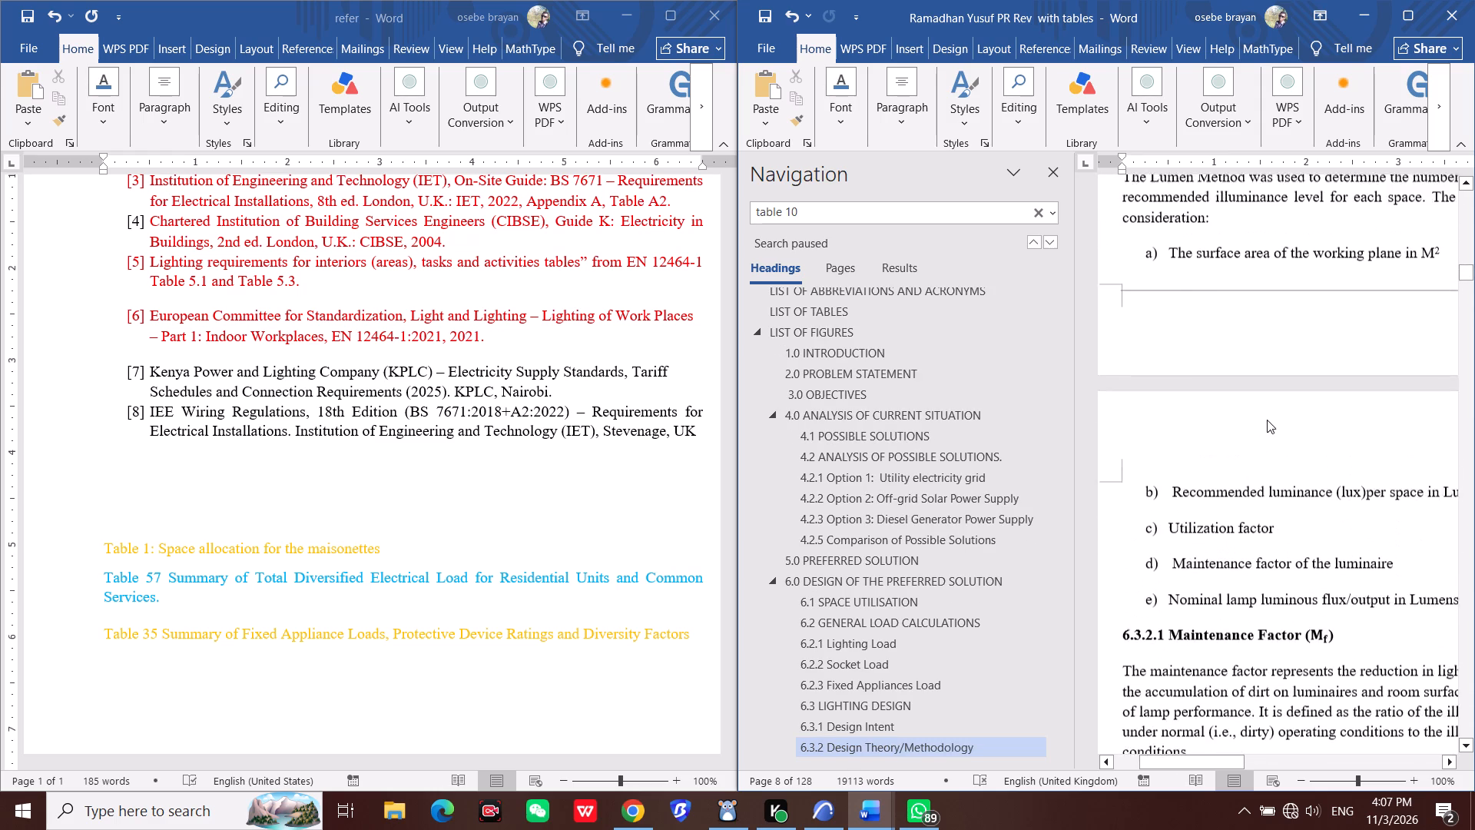
pyautogui.scroll(7, 1267, 420)
pyautogui.scroll(15, 1215, 490)
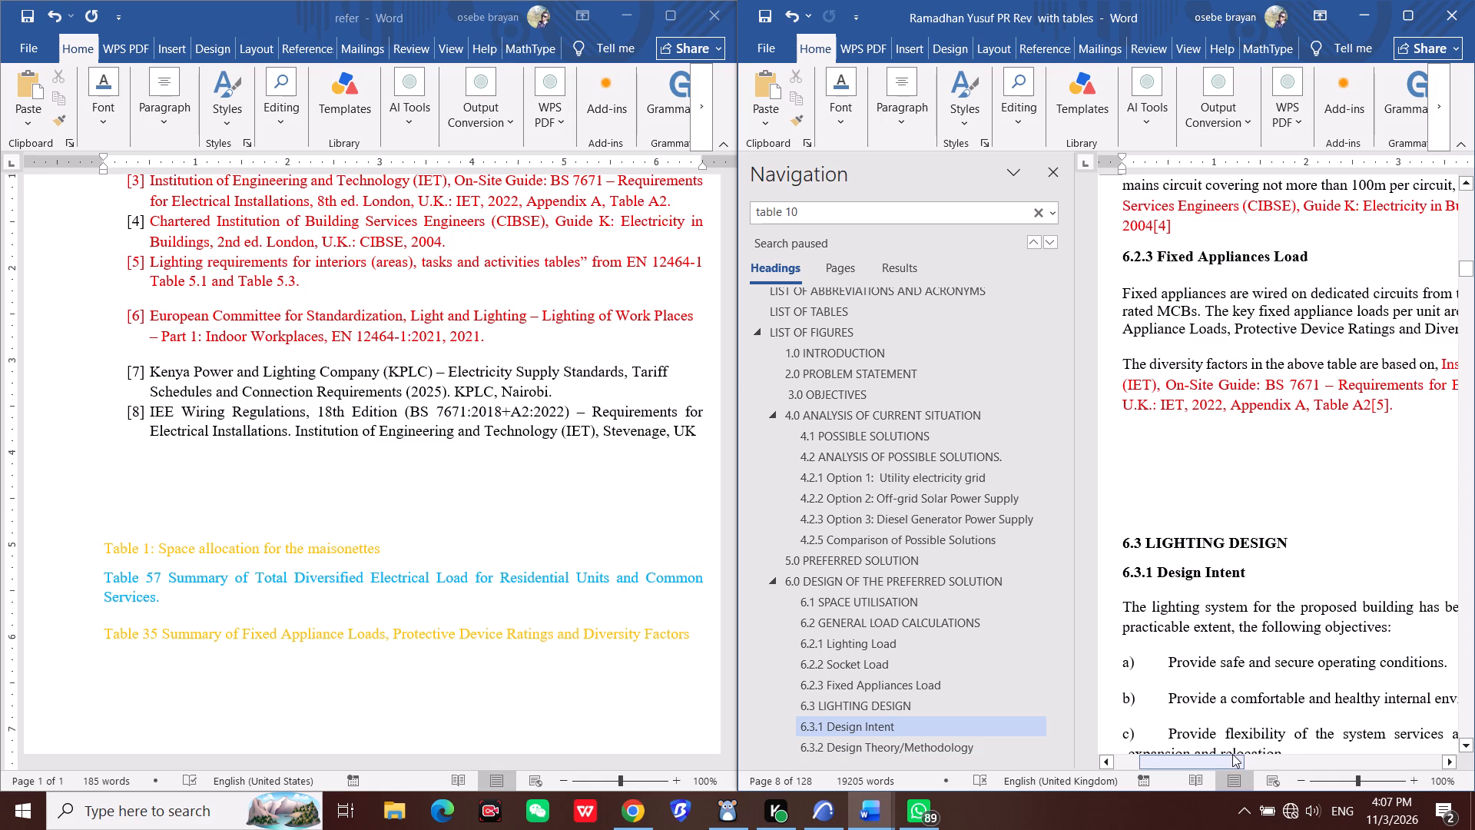
# Examine the Table 35 reference in the 6.2.3 Fixed Appliances Load paragraph, with the Navigation pane closed.
pyautogui.moveTo(1234, 760); pyautogui.dragTo(1299, 766)
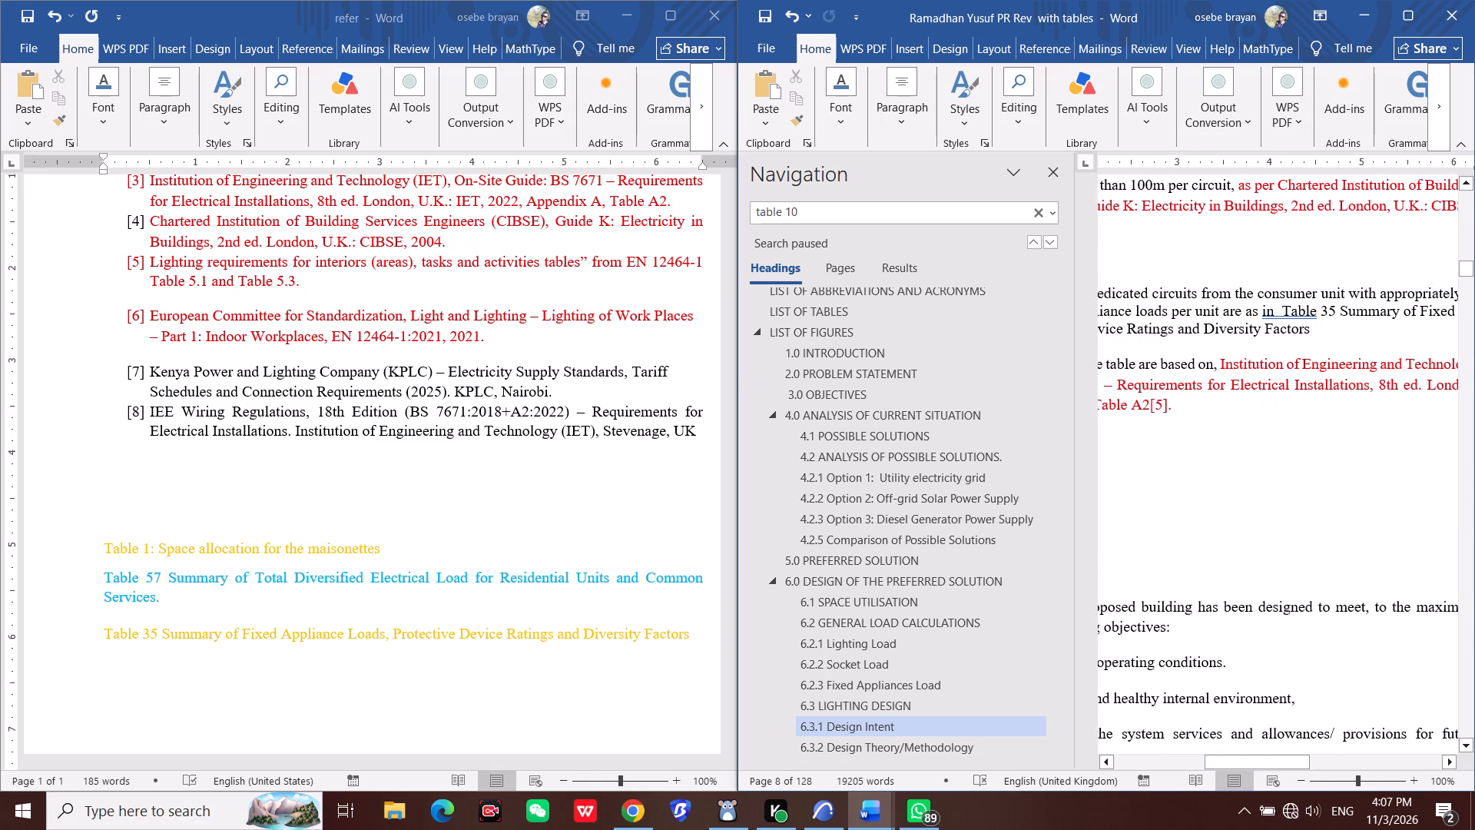
pyautogui.rightClick(1292, 314)
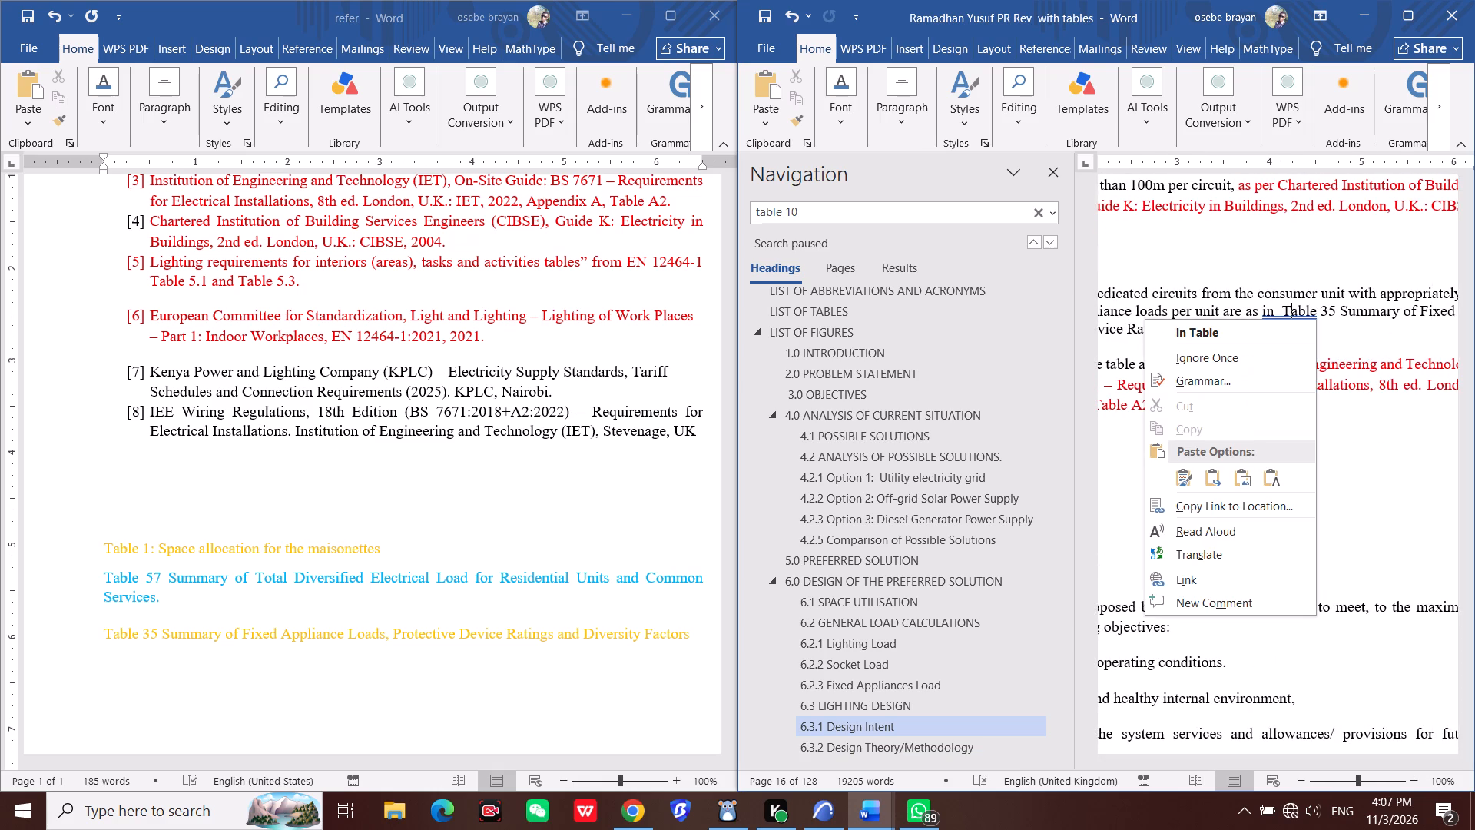
pyautogui.click(1336, 304)
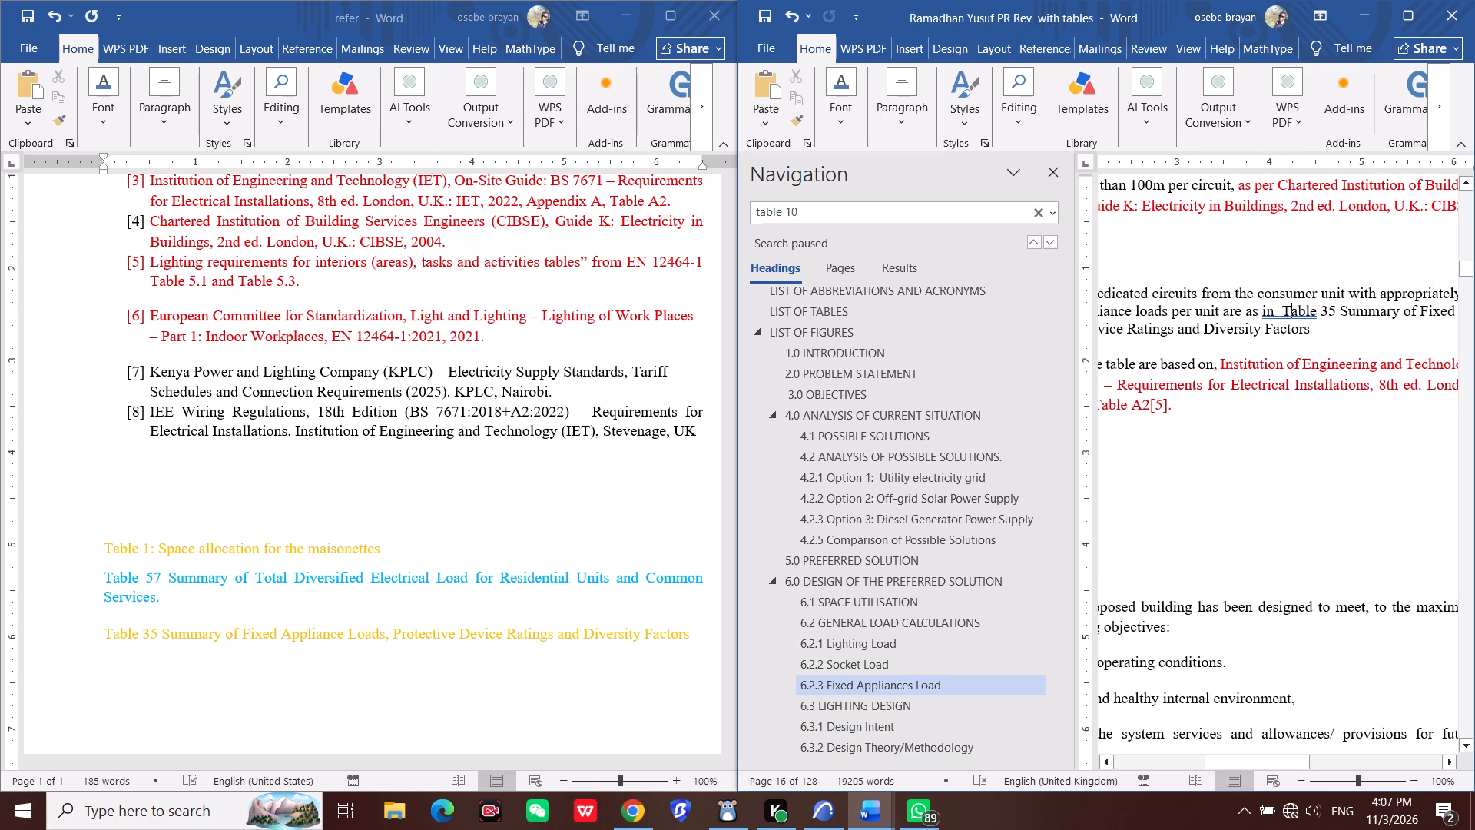
pyautogui.click(1053, 181)
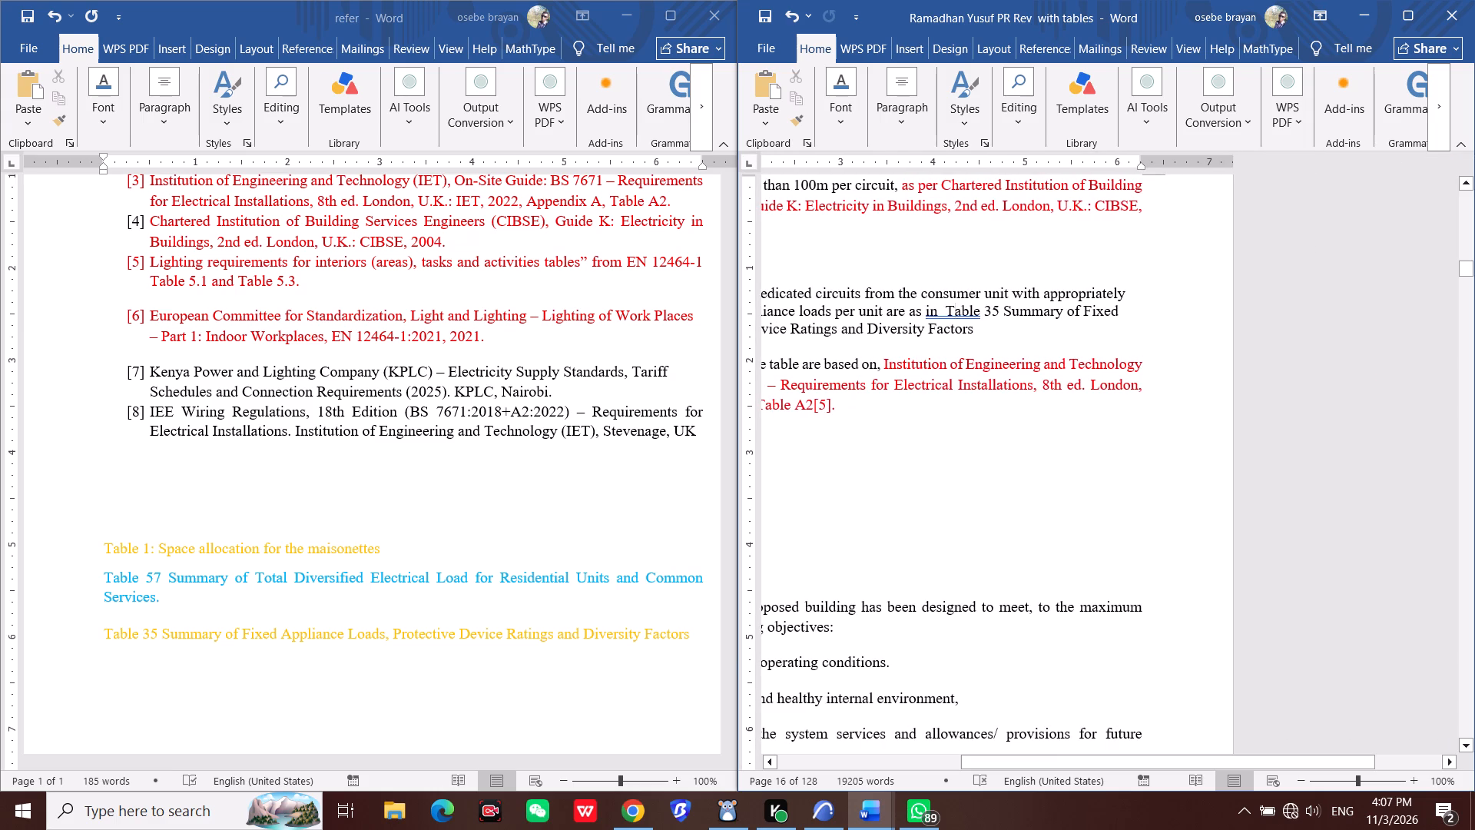
pyautogui.moveTo(1034, 756); pyautogui.dragTo(986, 771)
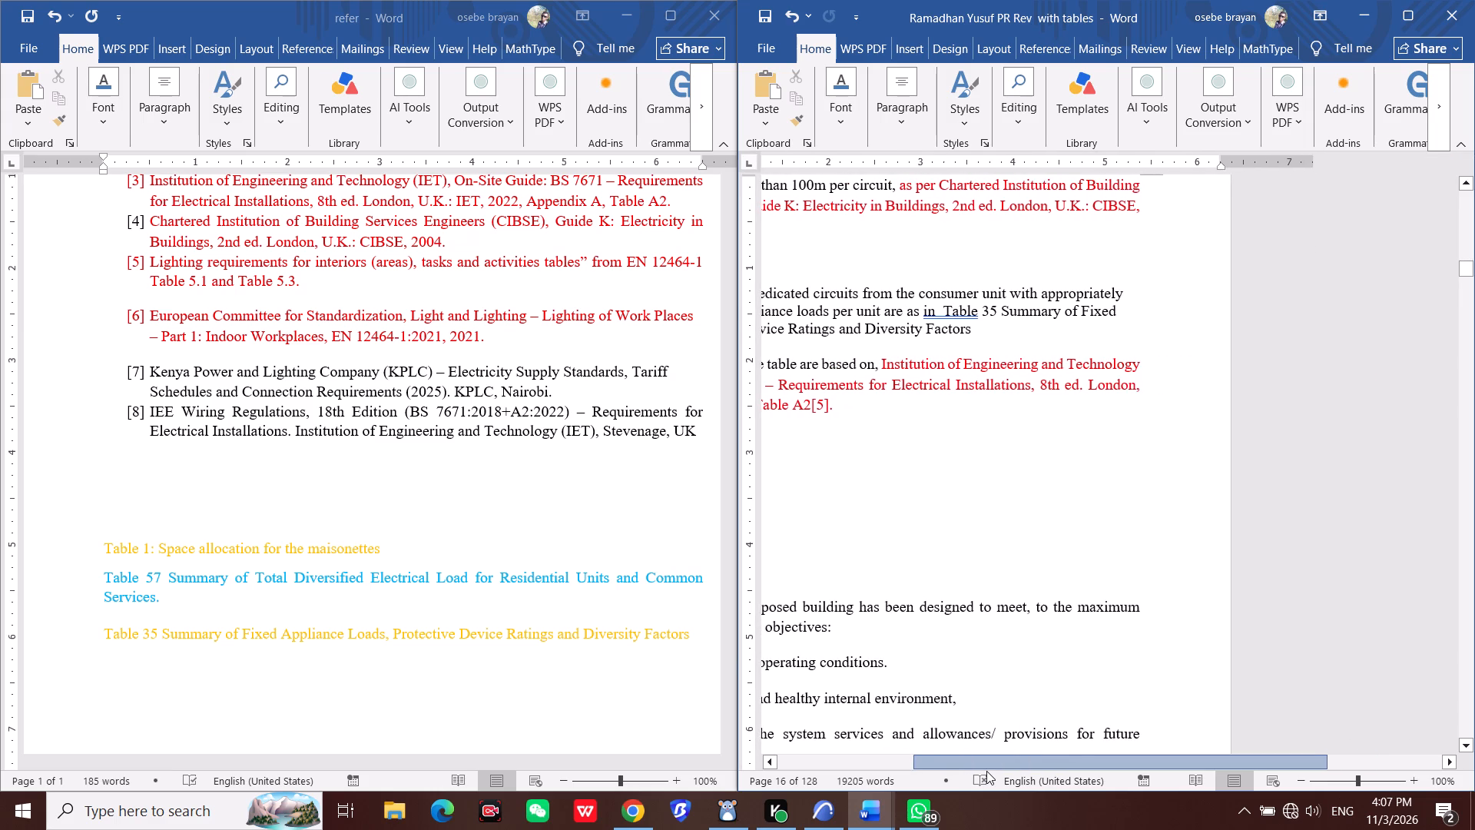
pyautogui.moveTo(986, 771); pyautogui.dragTo(947, 763)
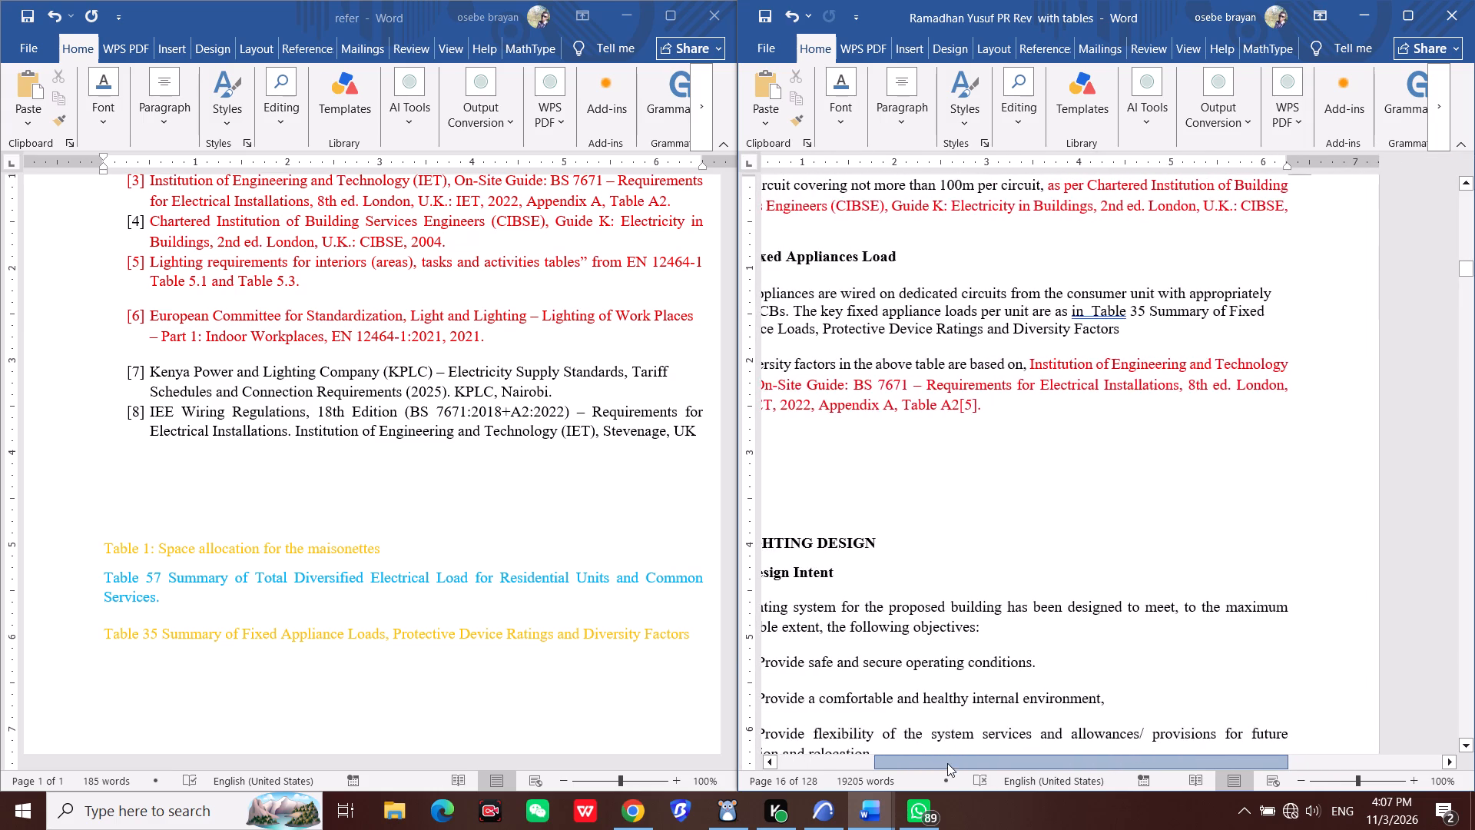
pyautogui.moveTo(947, 763); pyautogui.dragTo(907, 752)
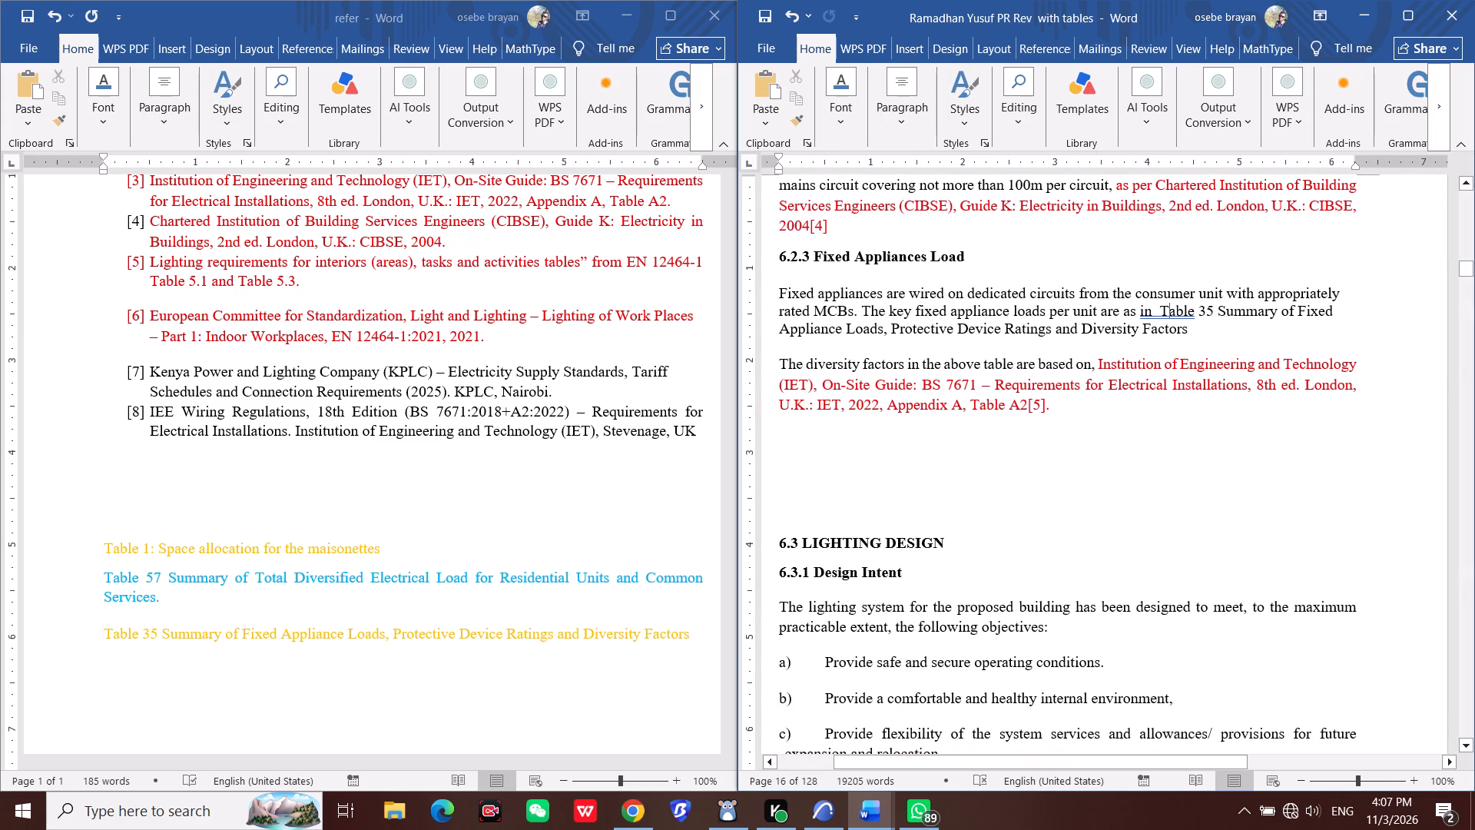
# Copy the Table 35 reference with its title in the 6.2.3 Fixed Appliances Load paragraph, then replace it with typed text "Table 35.".
pyautogui.moveTo(1161, 304); pyautogui.dragTo(1172, 330)
pyautogui.hotkey('ctrl', 'c')
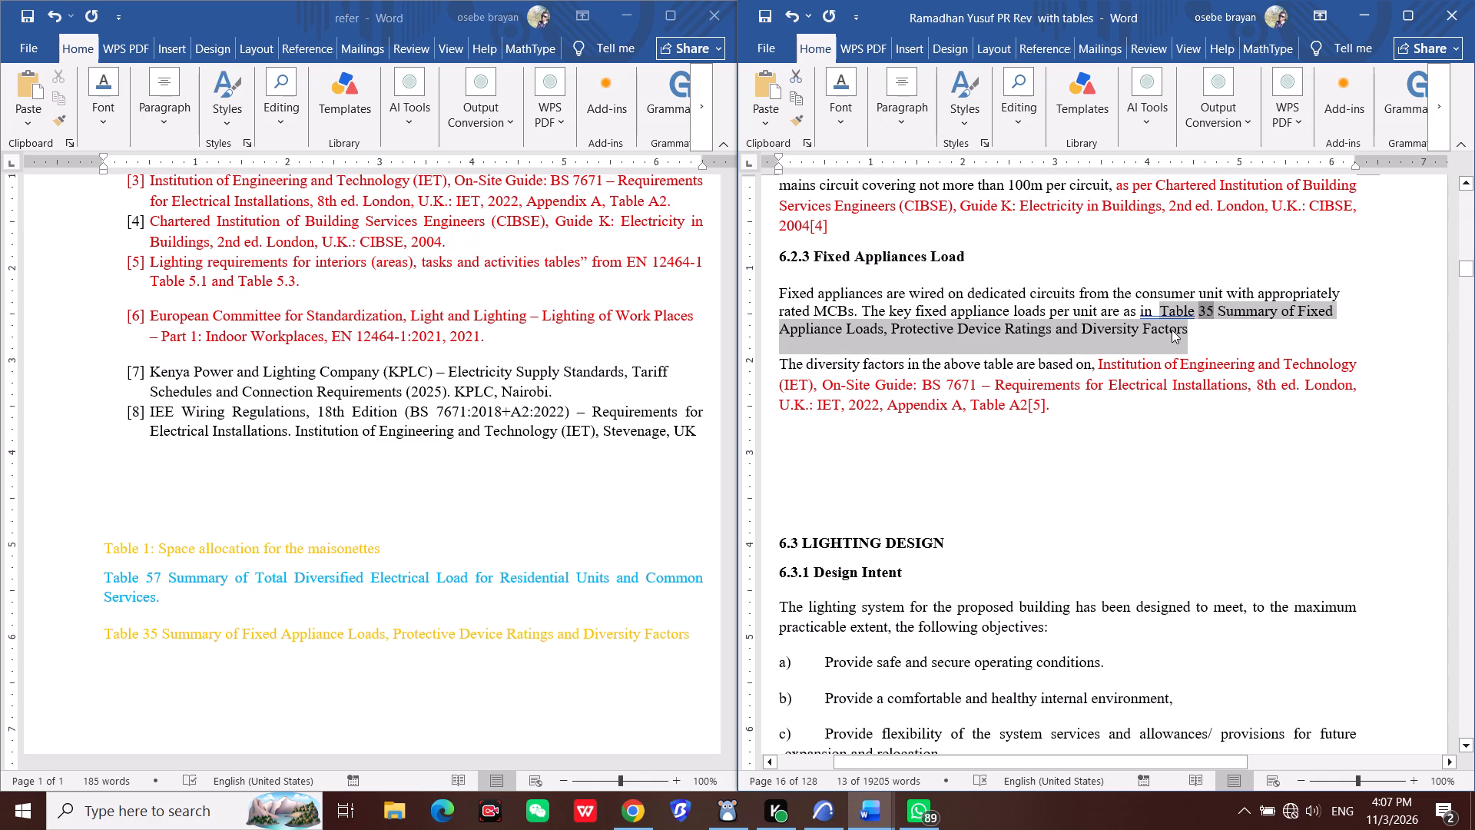
pyautogui.press('Delete')
pyautogui.press('BackSpace')
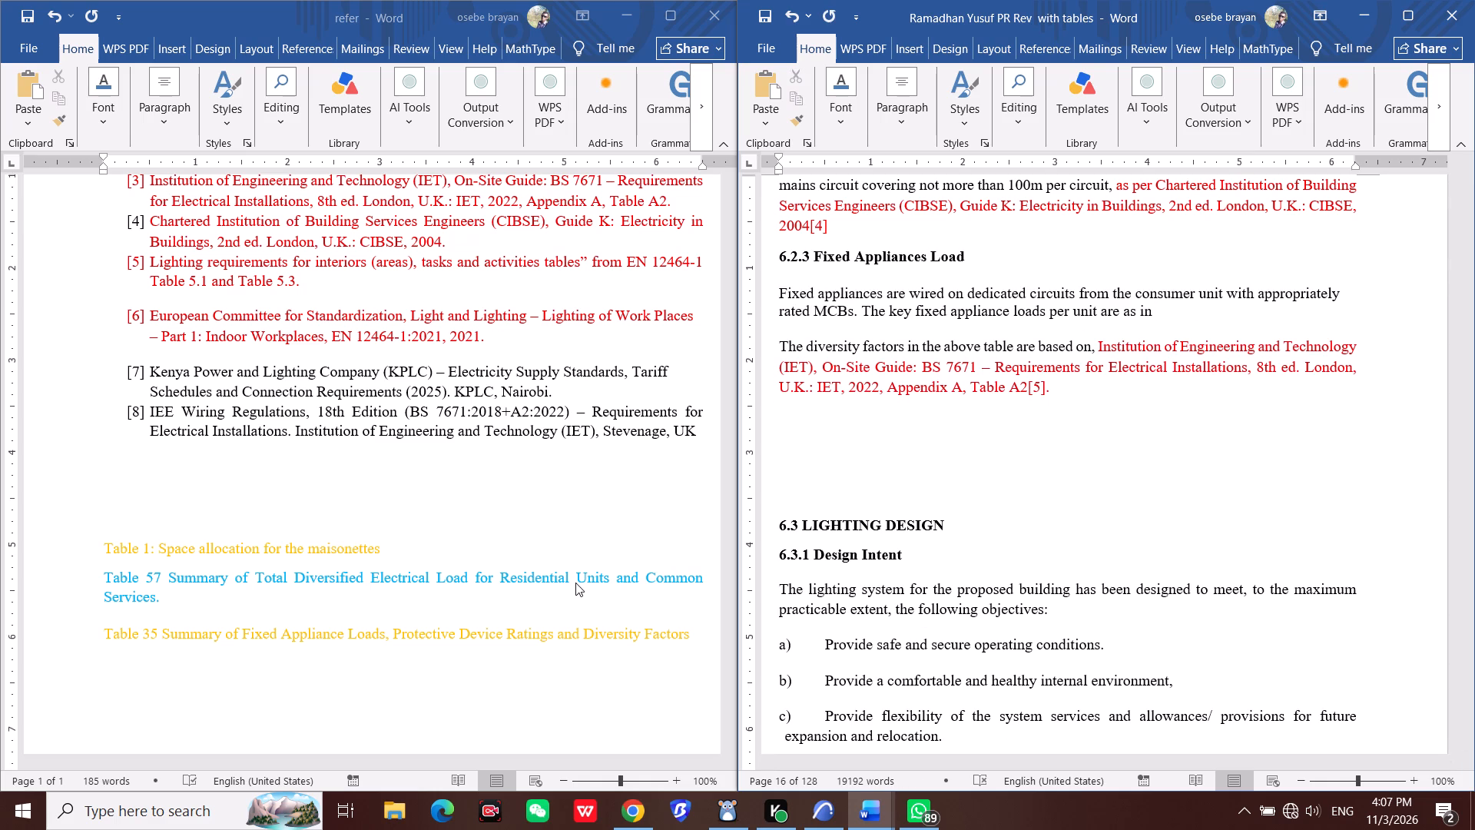
pyautogui.hotkey('shift', 't')
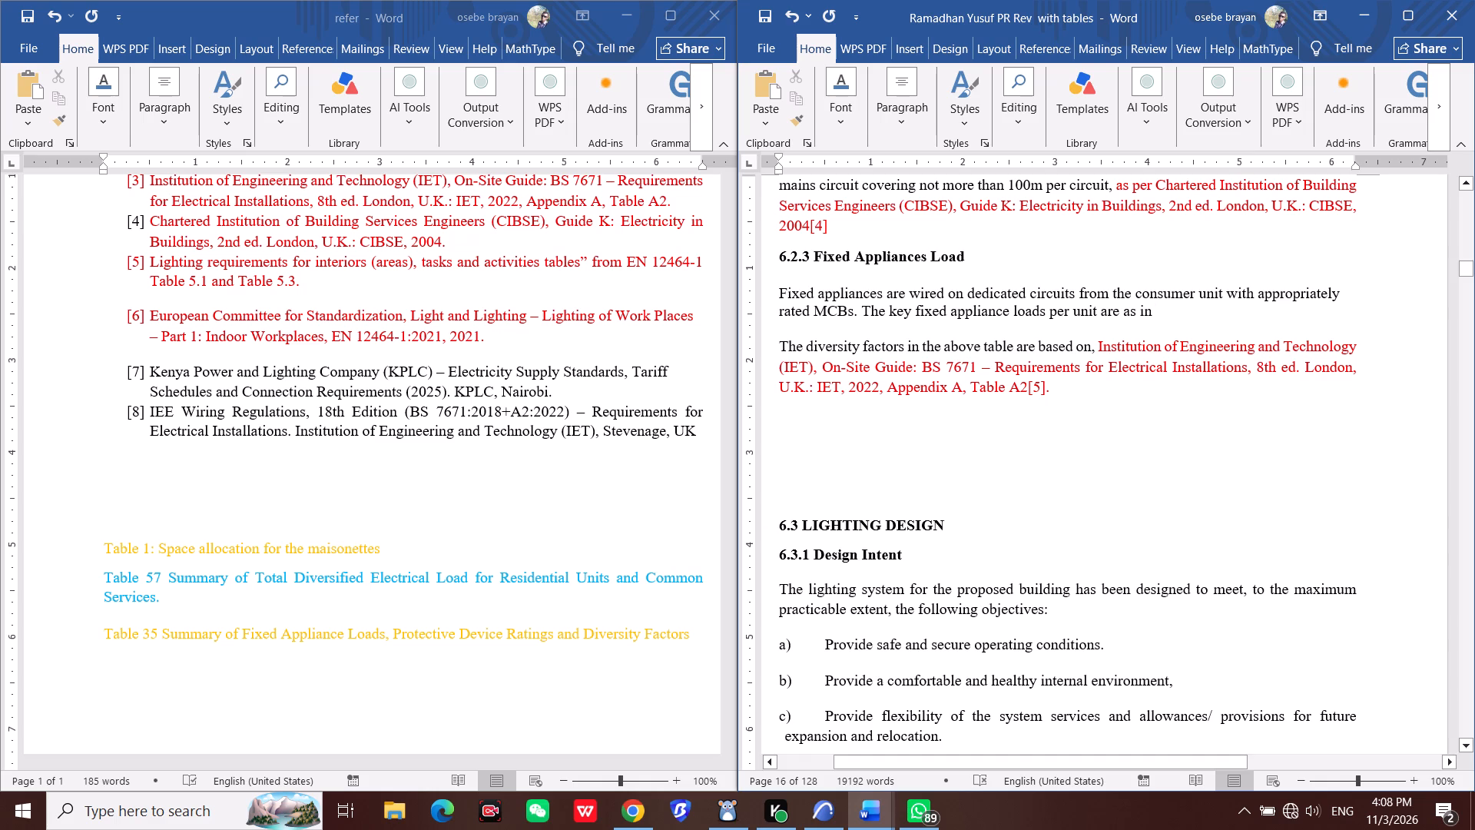
pyautogui.write('able')
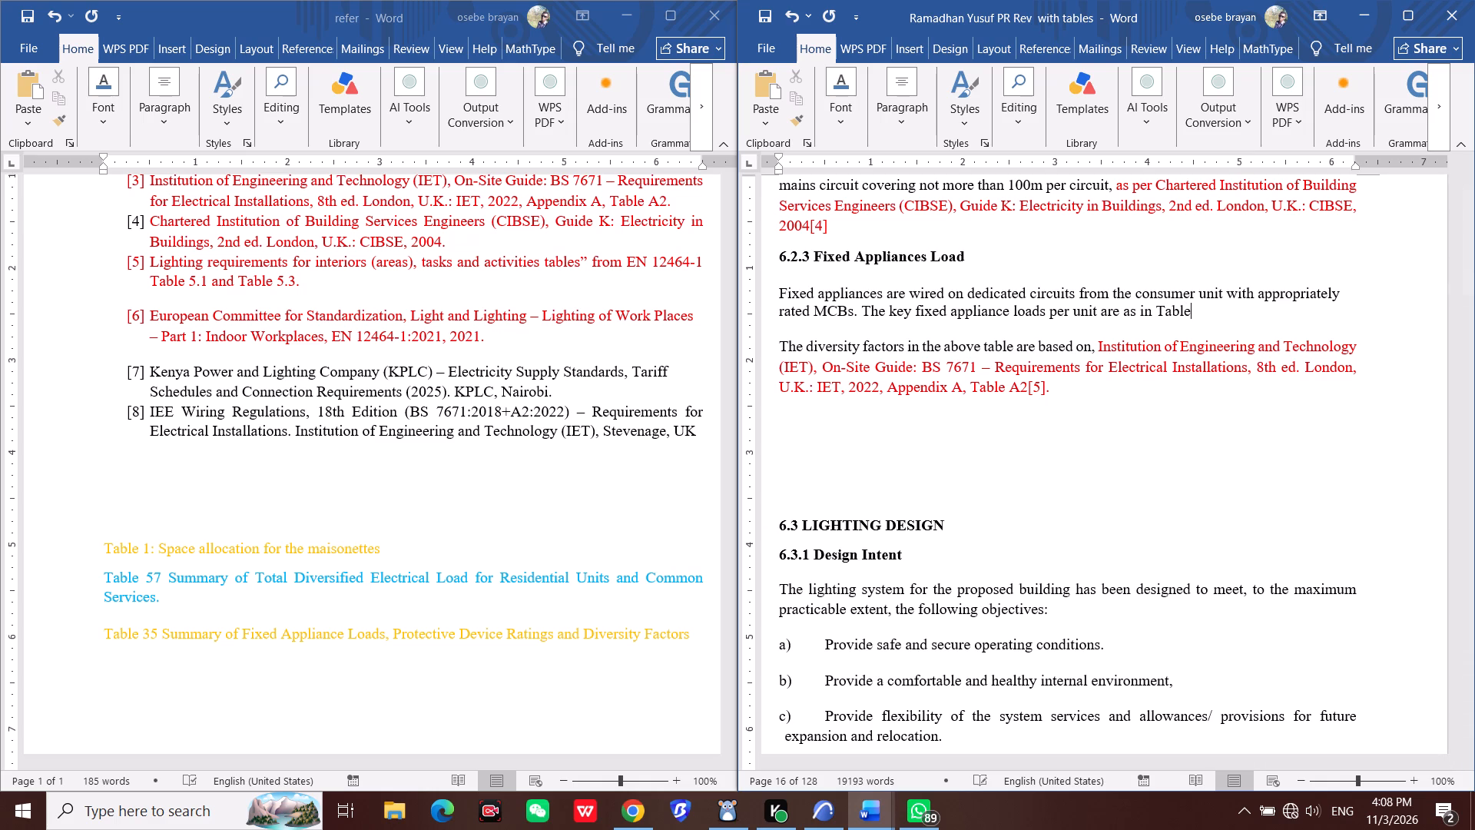
pyautogui.press('space')
pyautogui.write('35')
pyautogui.press('.')
# Paste the copied Table 35 reference on a new line below the yellow Table 35 line in the refer document.
pyautogui.scroll(-1, 117, 694)
pyautogui.click(597, 611)
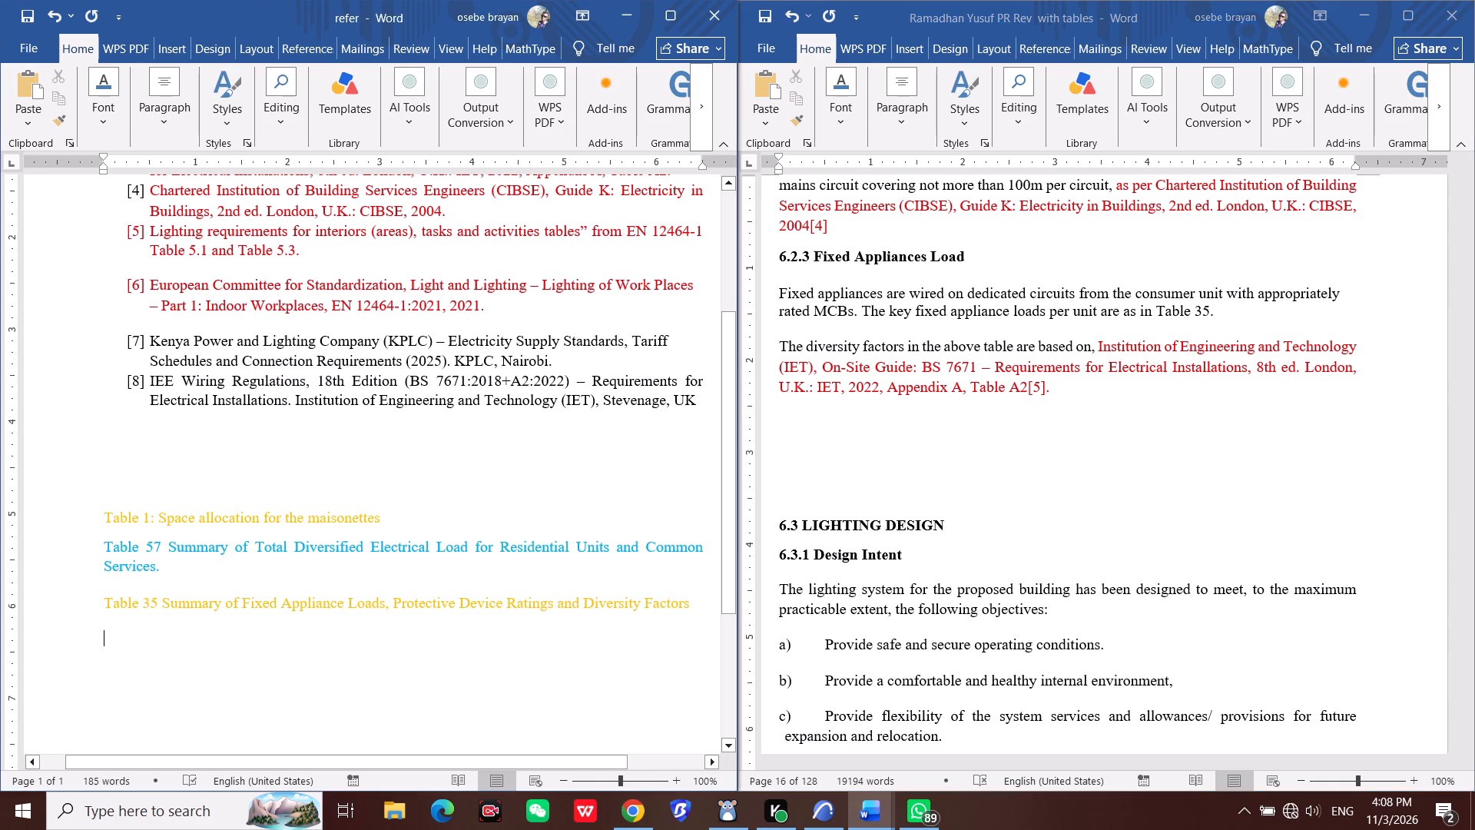
pyautogui.click(672, 622)
pyautogui.click(691, 599)
pyautogui.press('Return')
pyautogui.hotkey('ctrl', 'v')
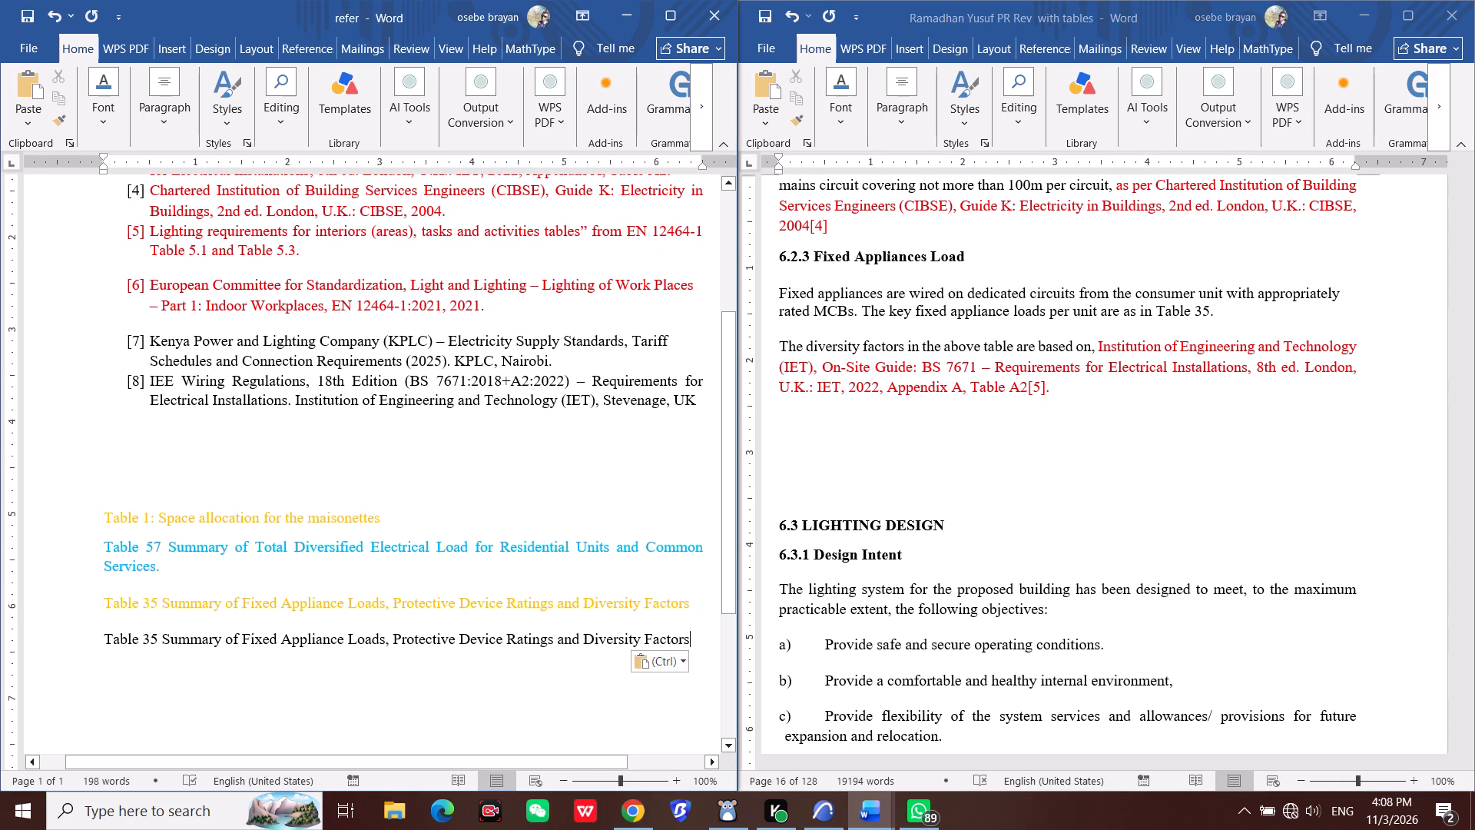
# Copy "Summary of Fixed Appliance Loads, Protective Device Ratings and Diversity Factors" from the refer document to after "Table 35." in 6.2.3, ending with a full stop.
pyautogui.moveTo(159, 639); pyautogui.dragTo(467, 646)
pyautogui.click(467, 646)
pyautogui.moveTo(158, 638); pyautogui.dragTo(355, 669)
pyautogui.click(355, 669)
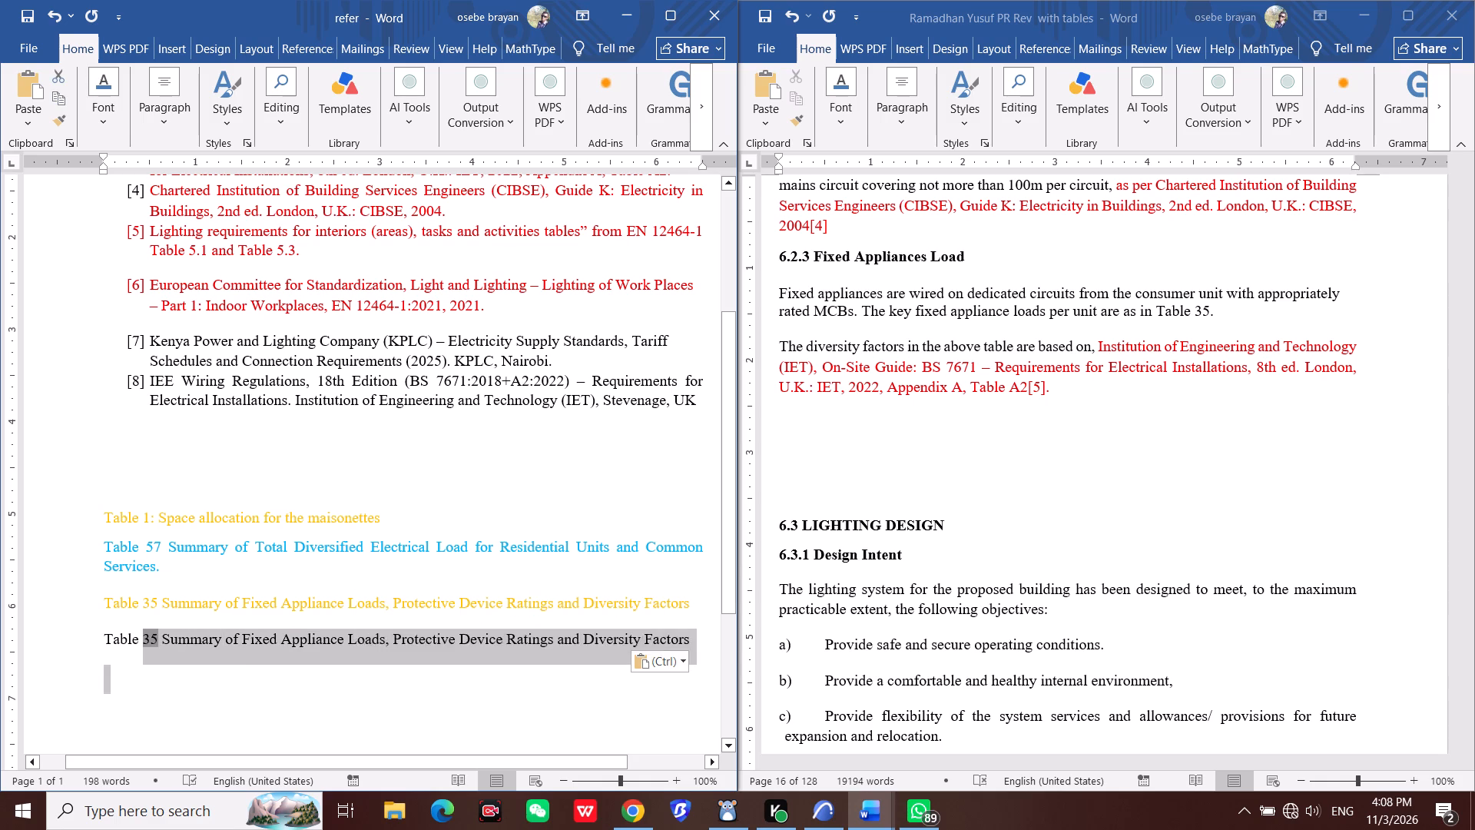
pyautogui.moveTo(163, 642); pyautogui.dragTo(244, 633)
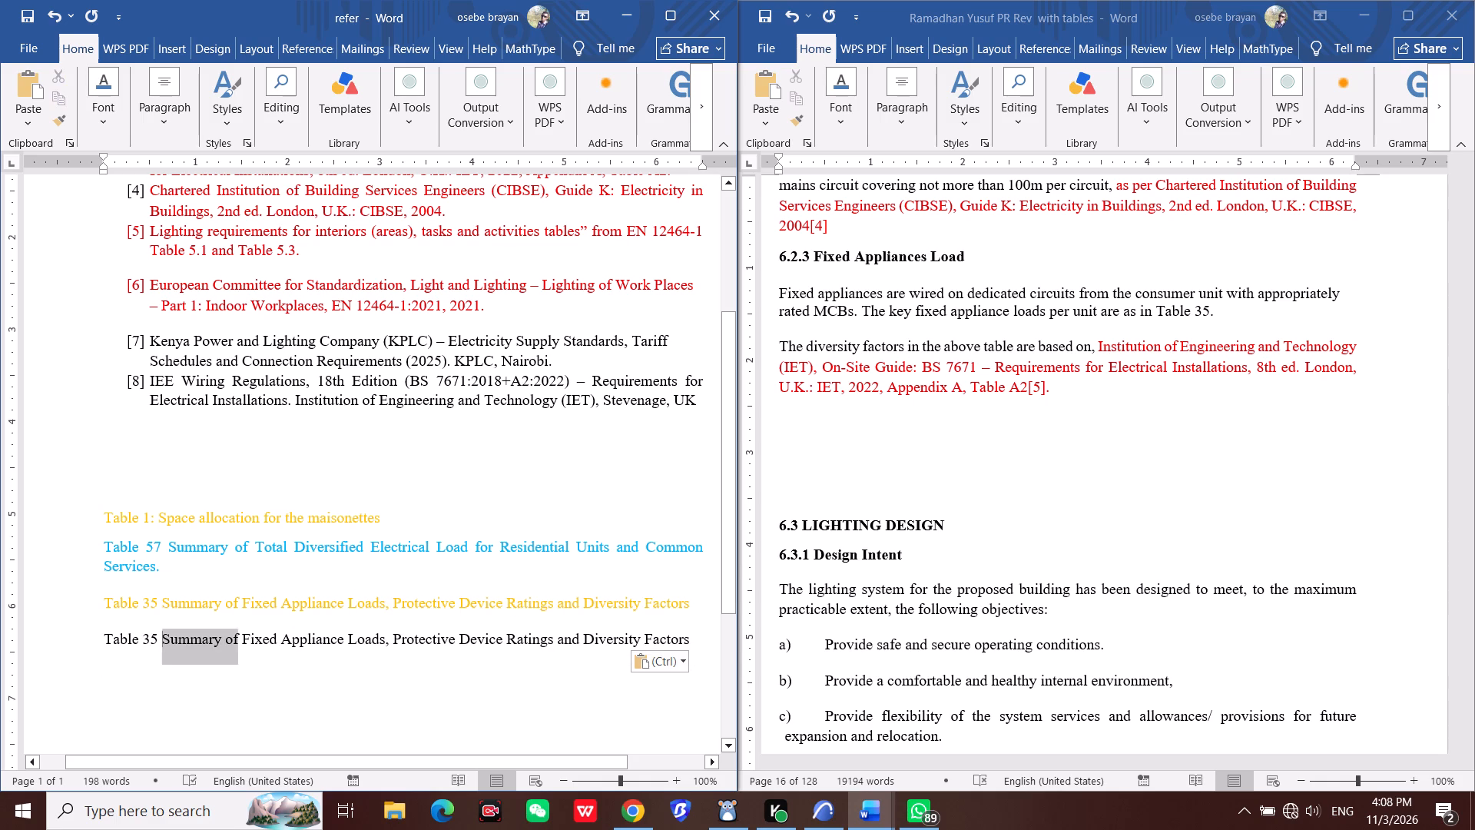
pyautogui.moveTo(244, 633); pyautogui.dragTo(688, 656)
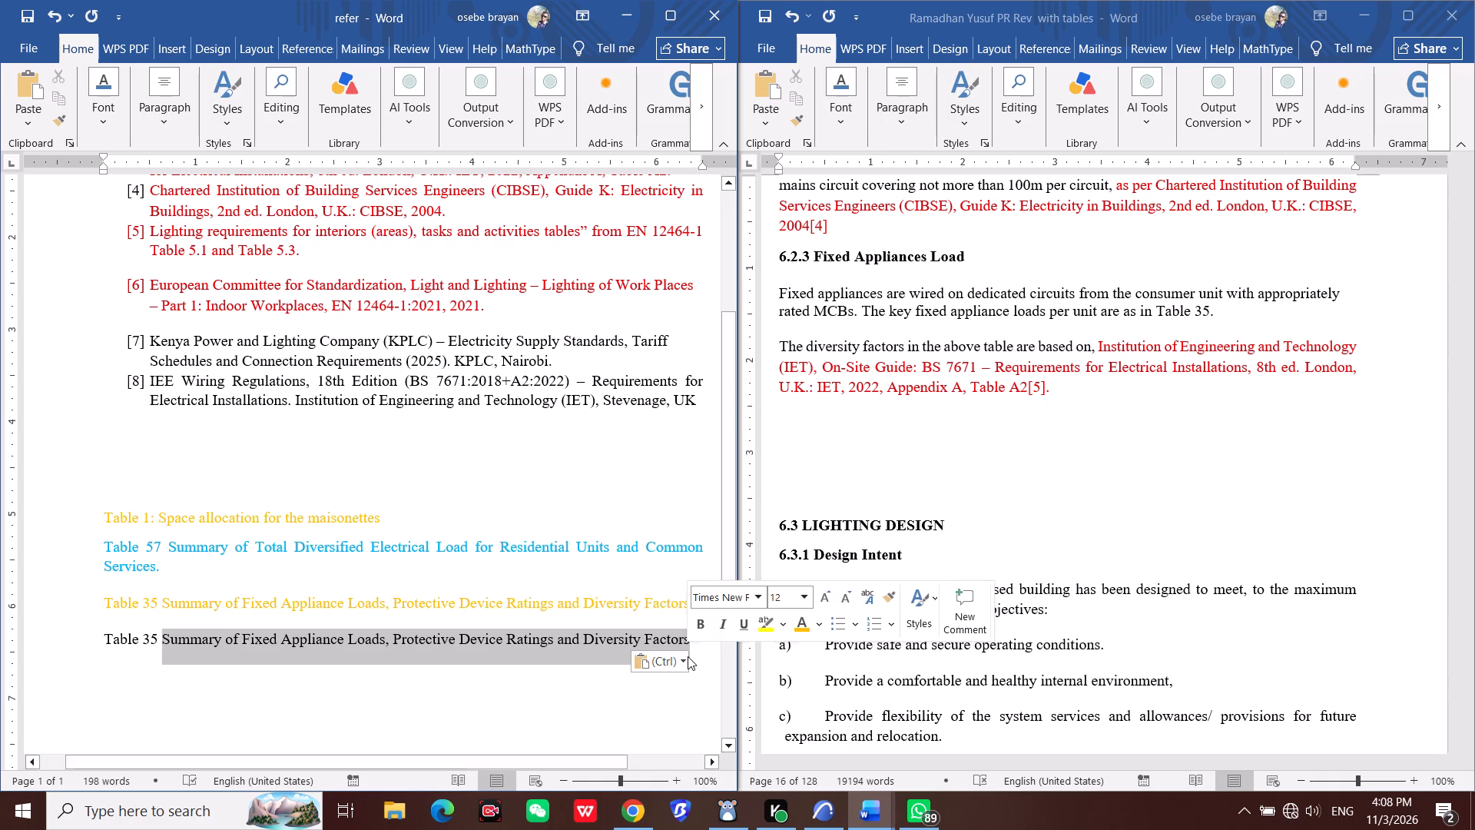
pyautogui.hotkey('ctrl', 'c')
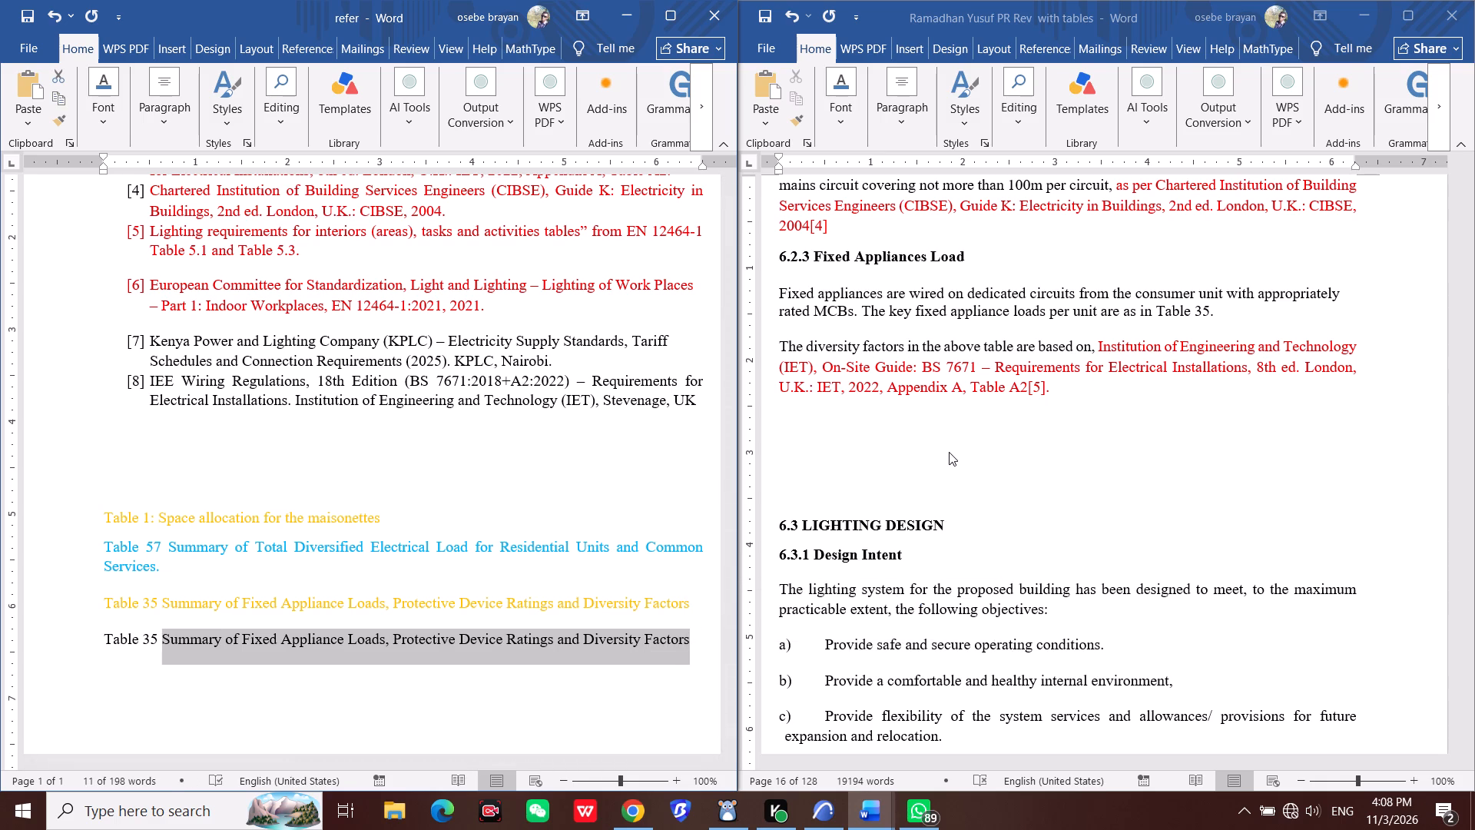
pyautogui.click(1214, 321)
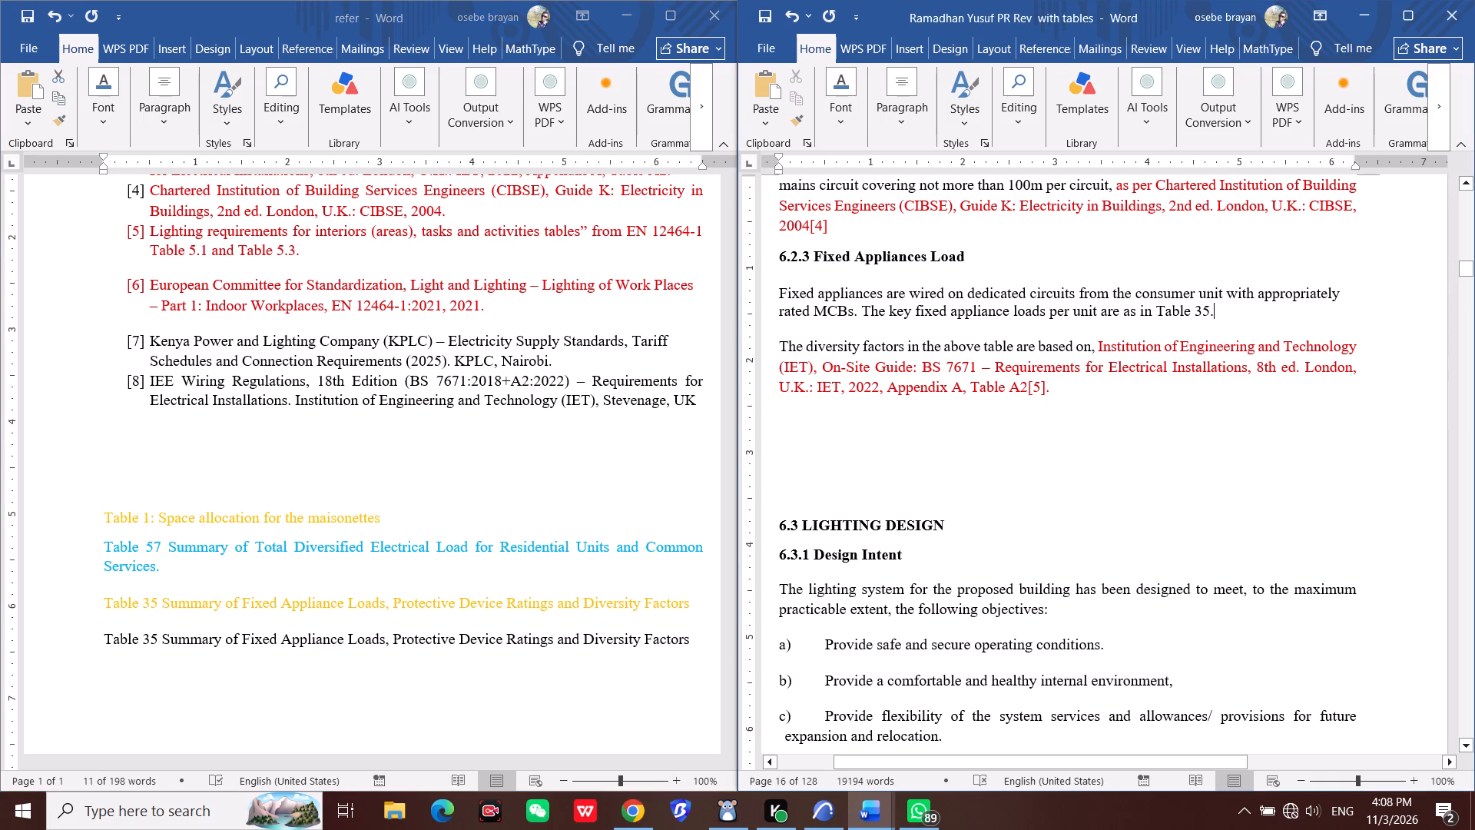
pyautogui.hotkey('ctrl', 'v')
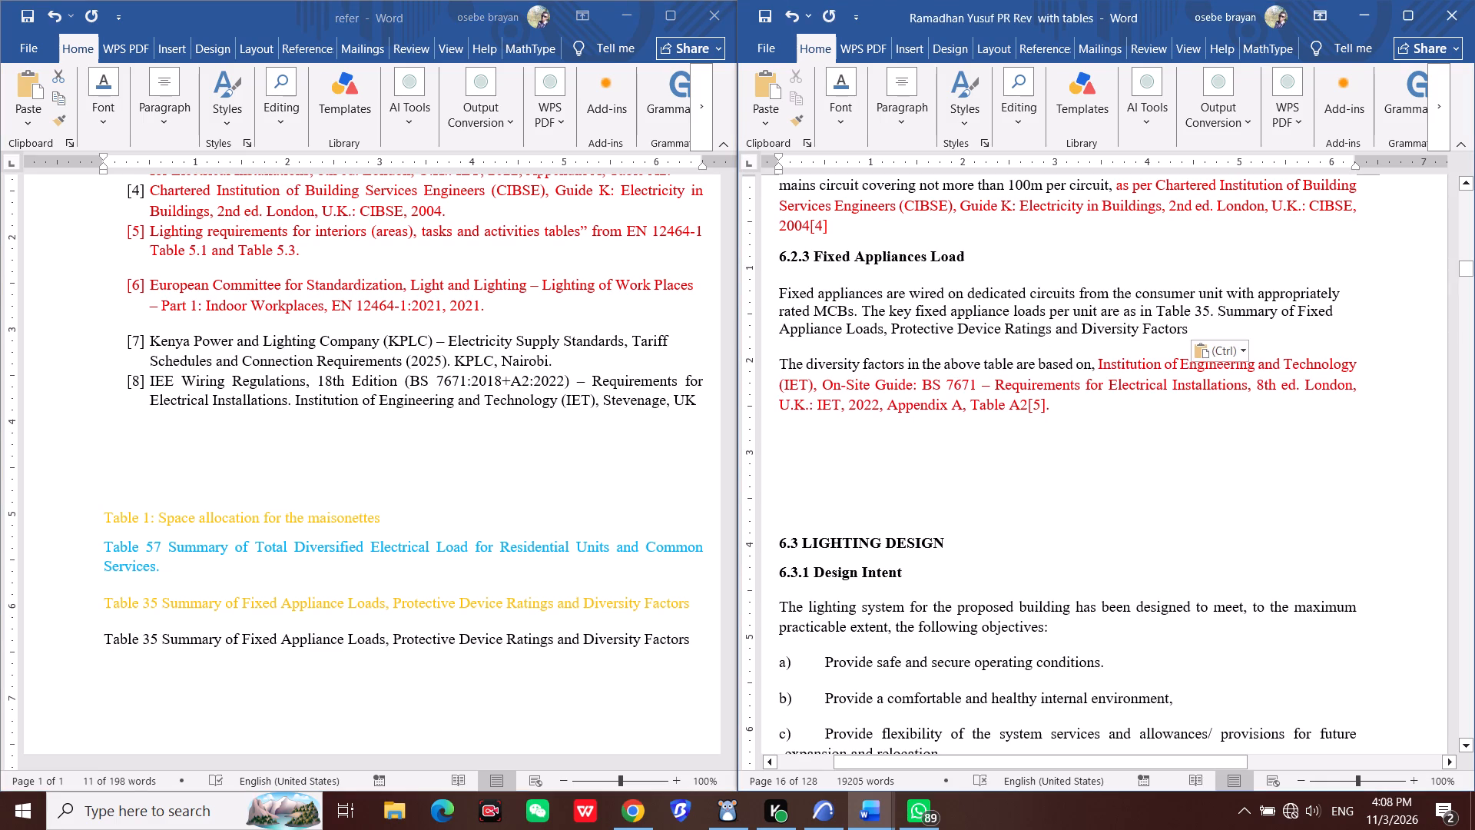
pyautogui.press('.')
# Colour the whole retyped Table 35 reference in the 6.2.3 paragraph light blue, including its title and full stop.
pyautogui.moveTo(1156, 315); pyautogui.dragTo(1192, 320)
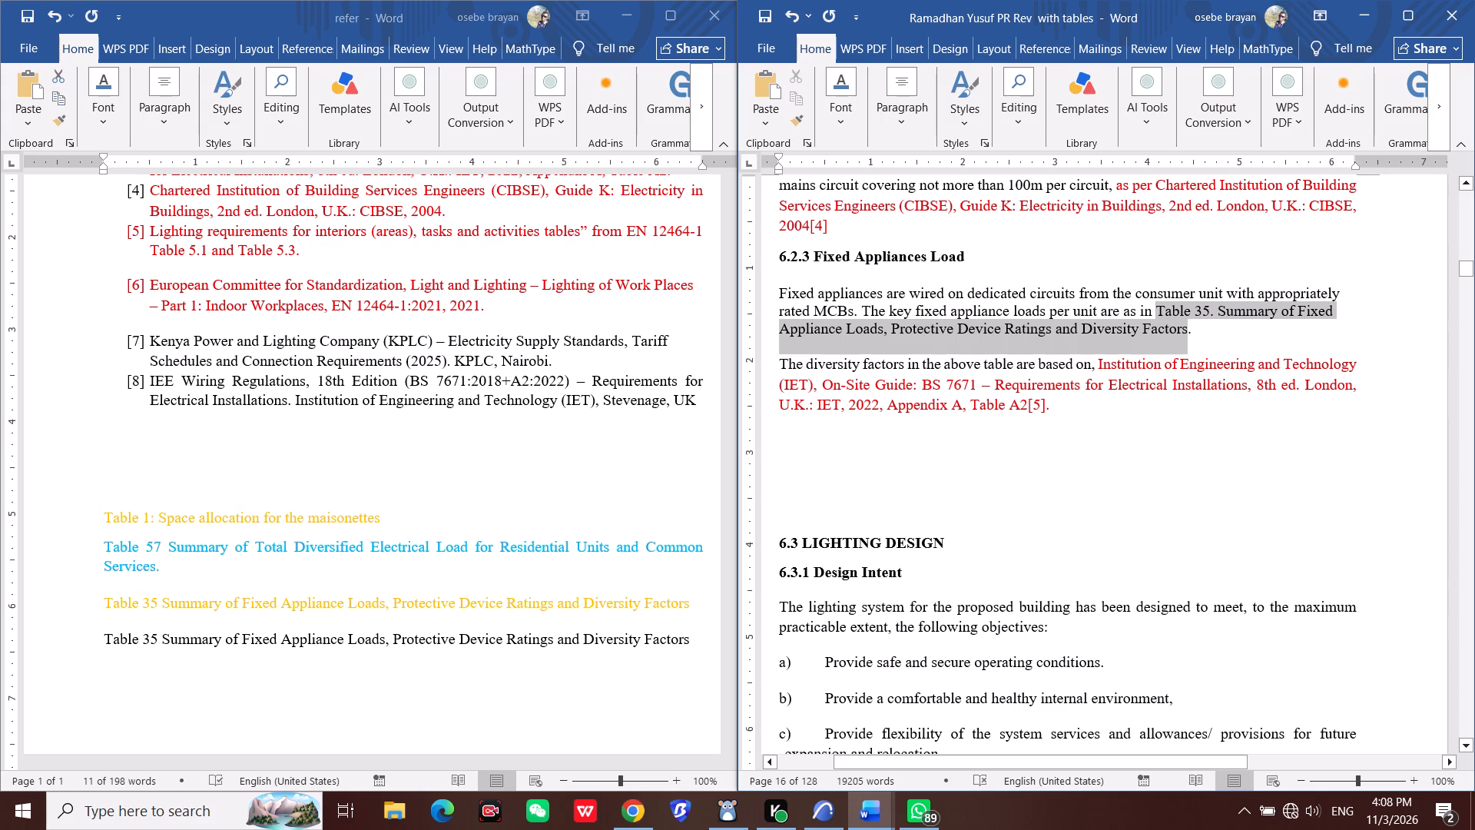
pyautogui.moveTo(1192, 320); pyautogui.dragTo(1198, 334)
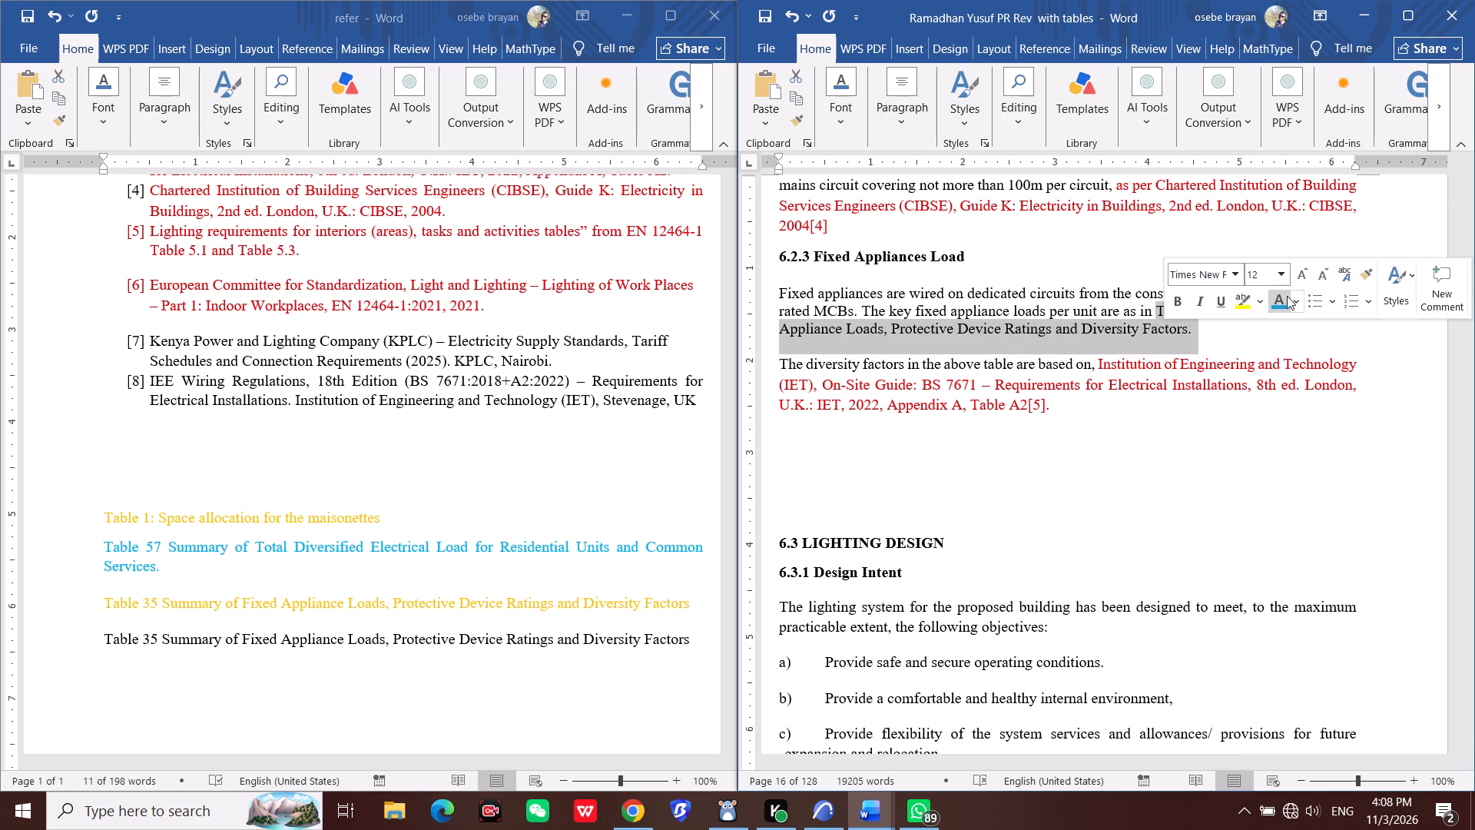
pyautogui.click(1284, 299)
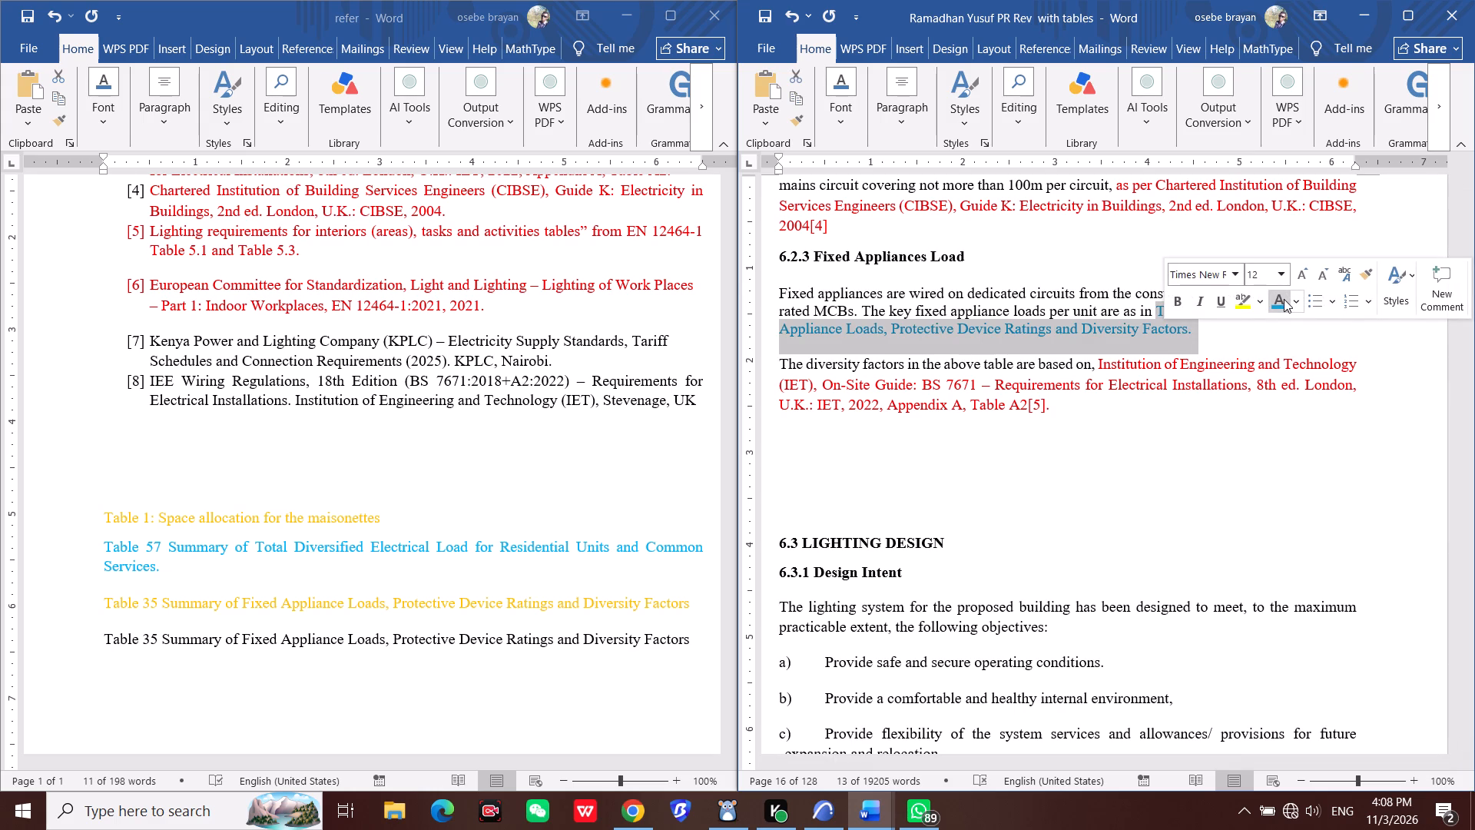
pyautogui.click(898, 312)
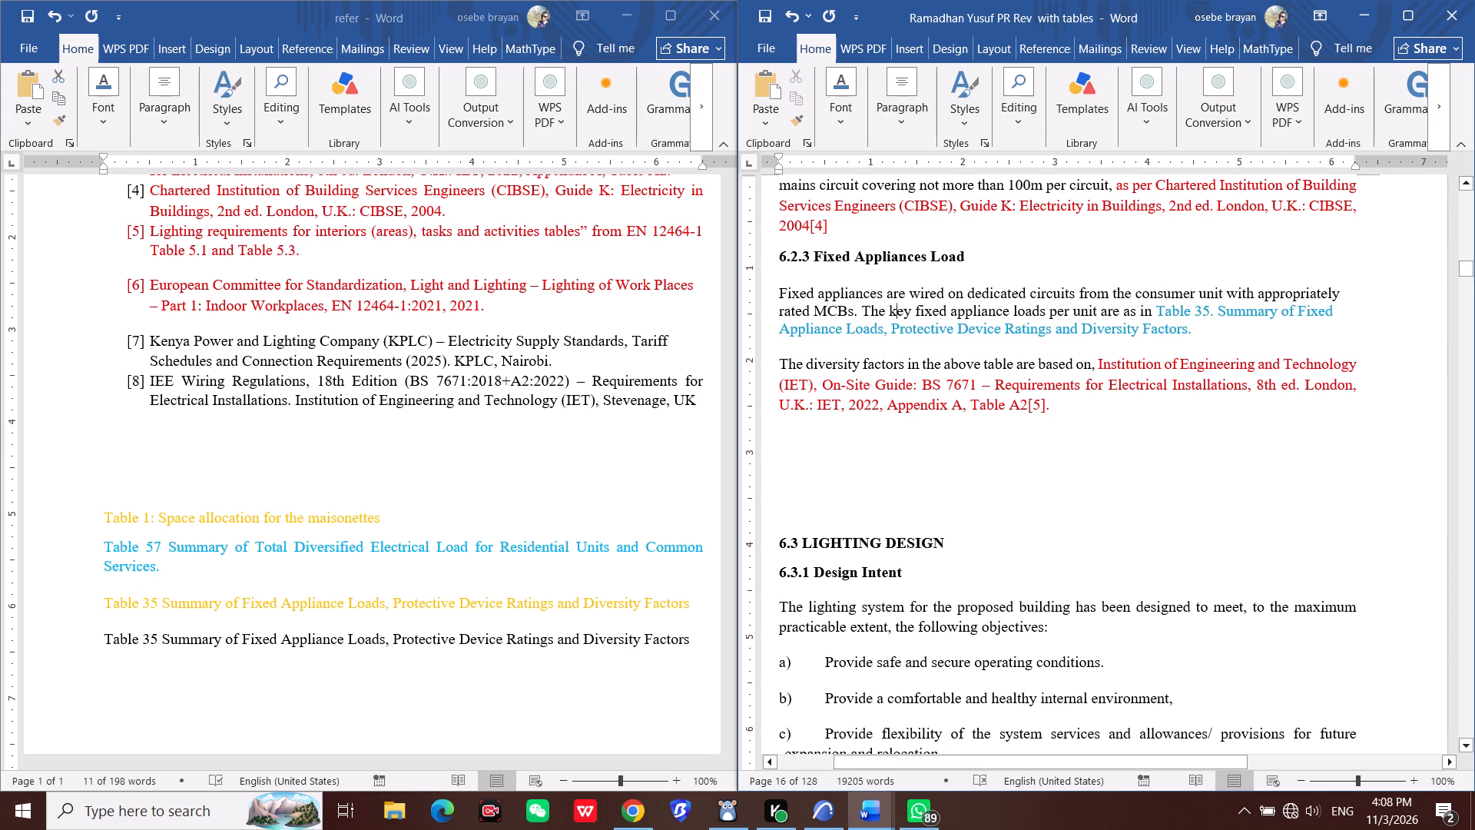
# Update the entire List of Tables, not only its page numbers, and check the refreshed entries across their width.
pyautogui.hotkey('ctrl', 'f')
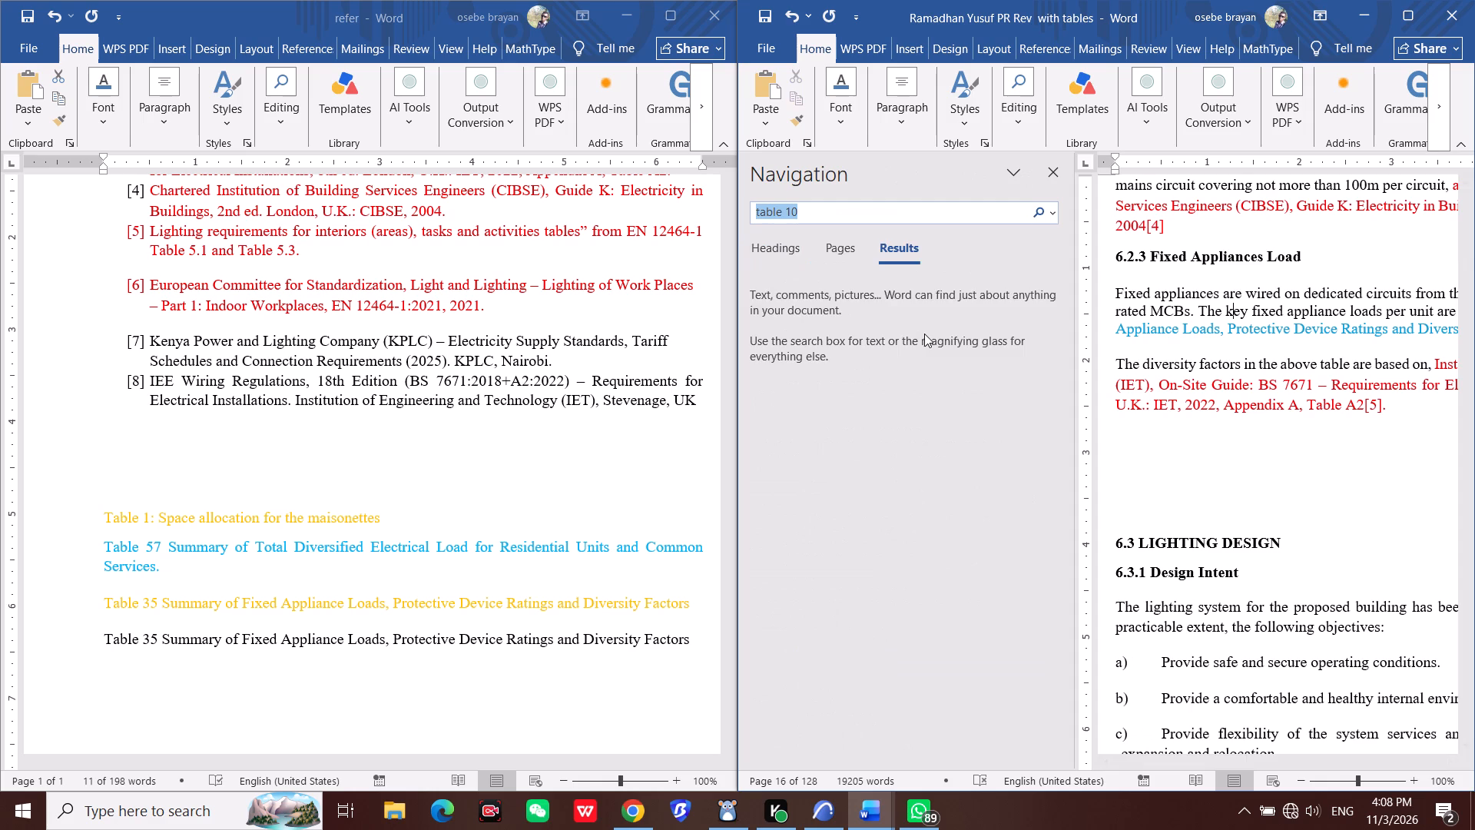
pyautogui.click(775, 274)
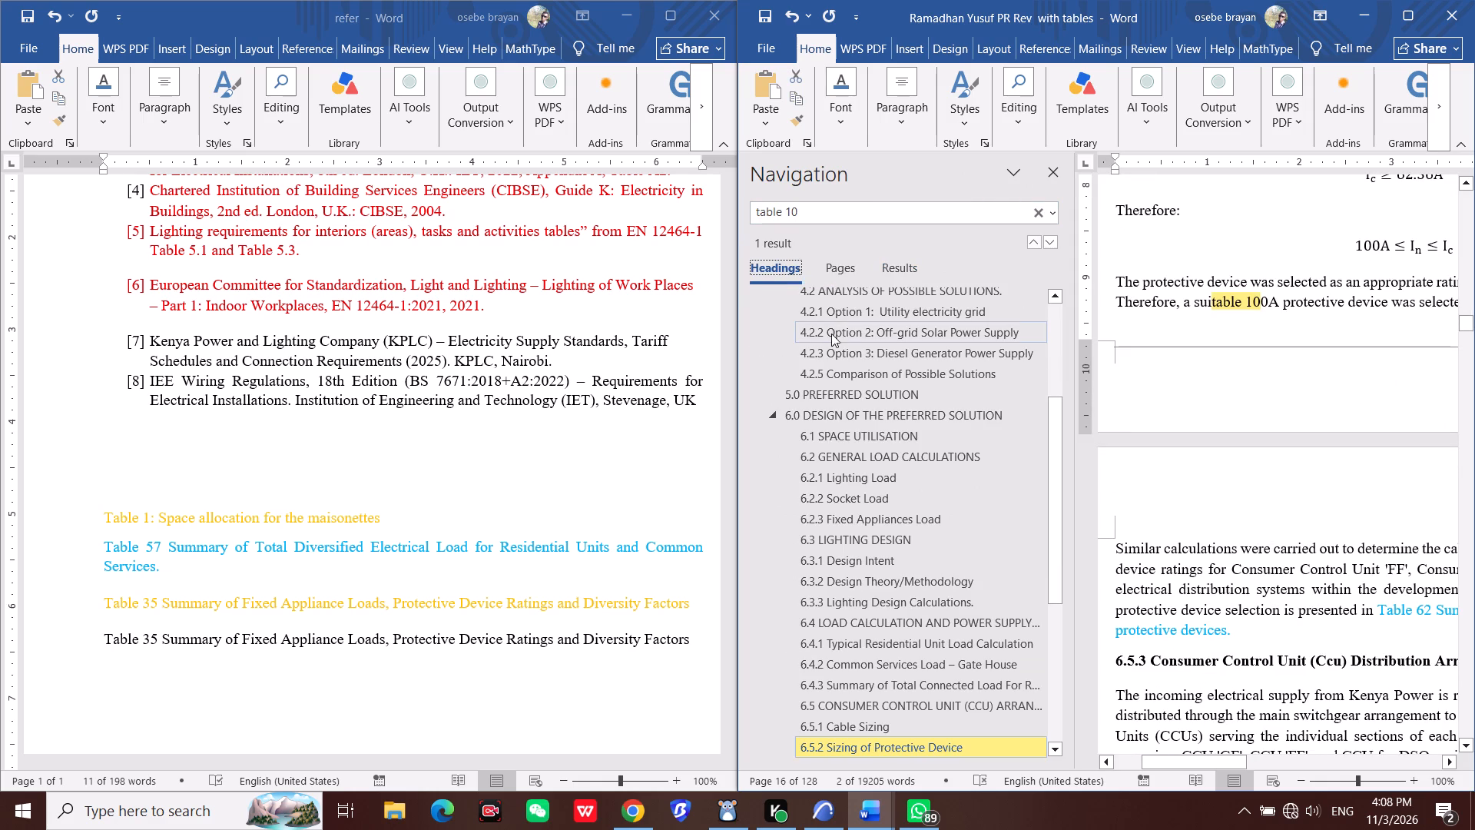
pyautogui.scroll(8, 848, 334)
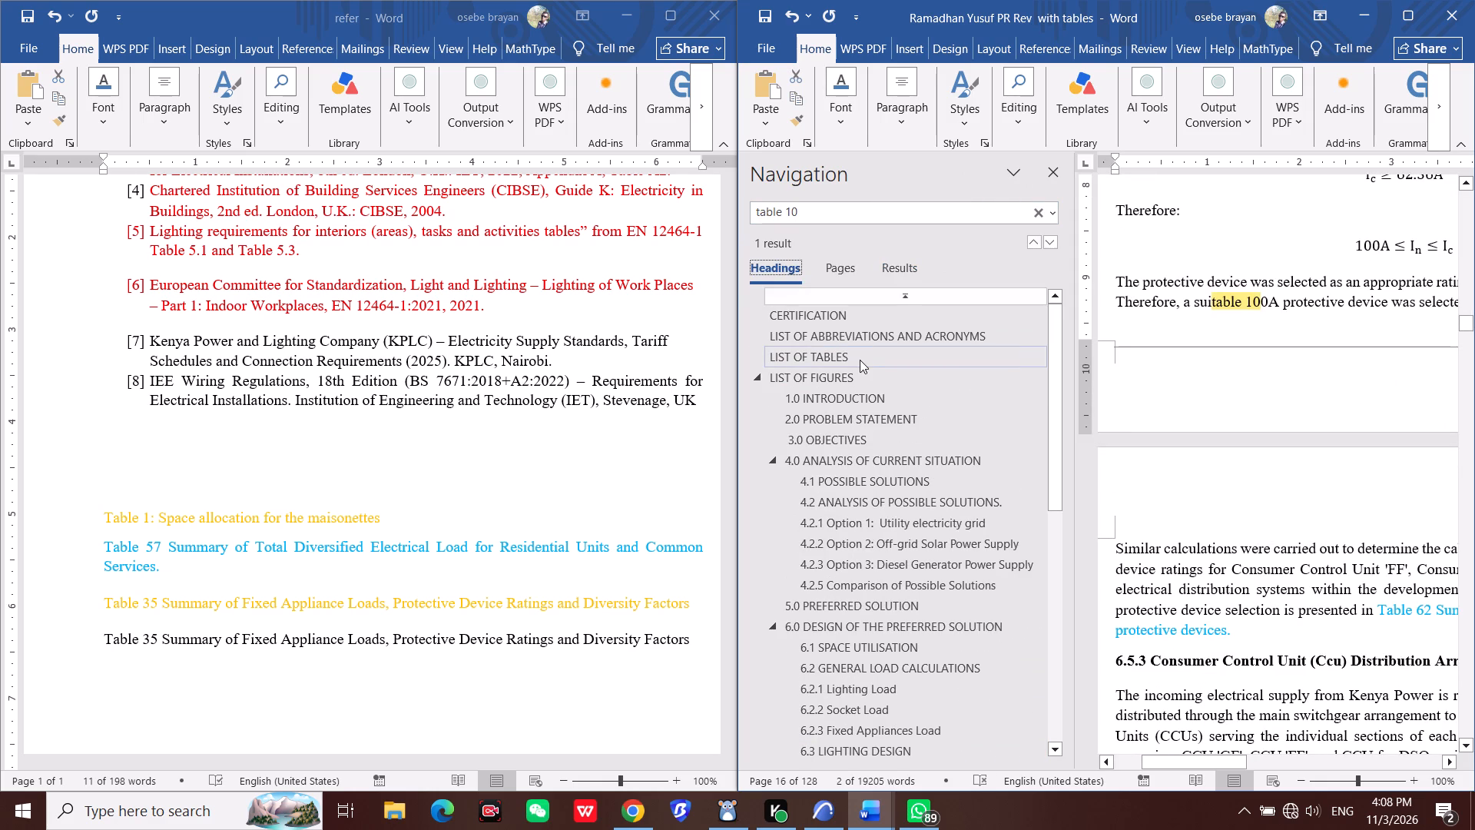
pyautogui.scroll(2, 860, 363)
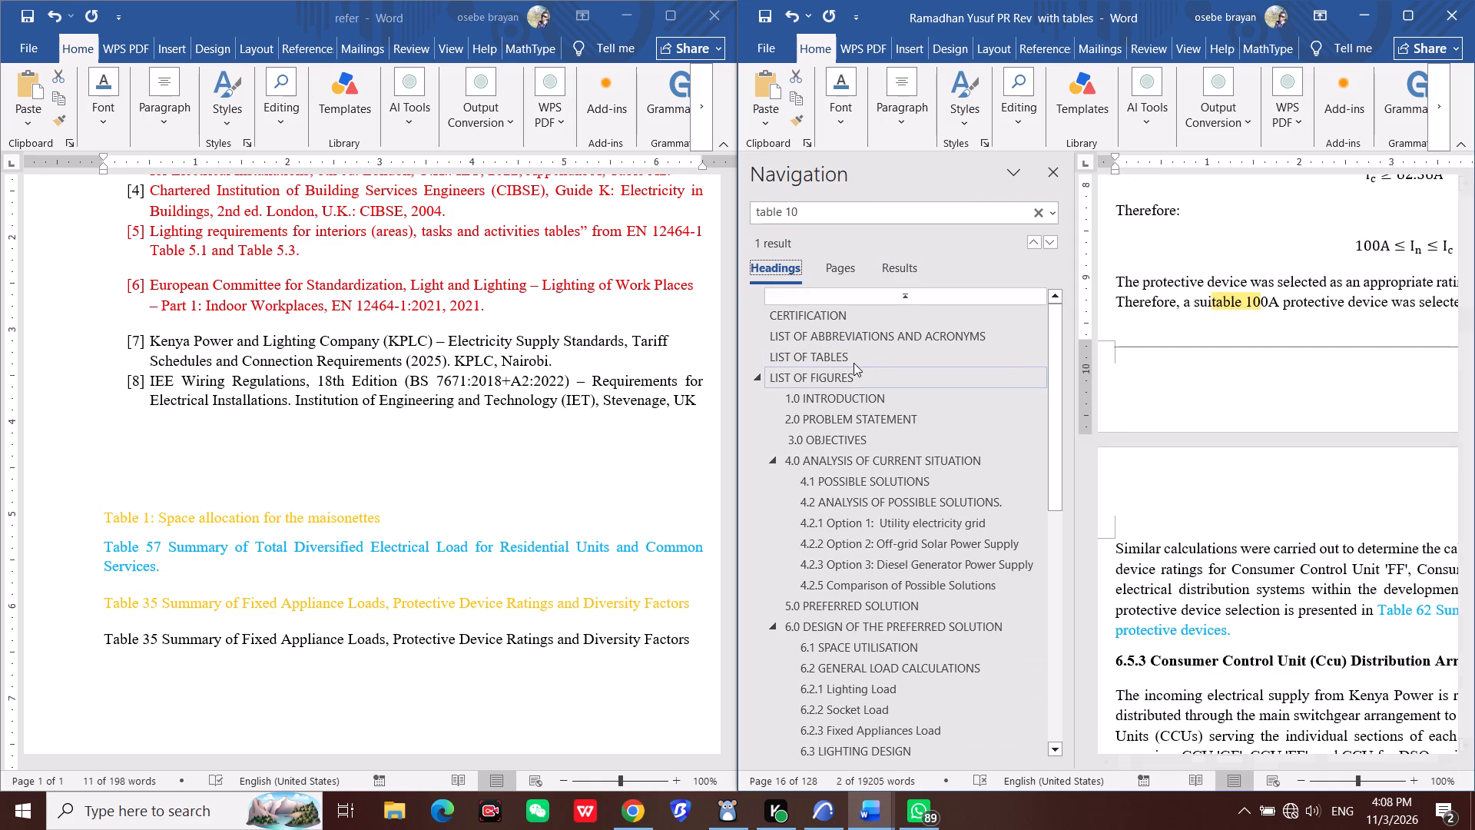
pyautogui.click(849, 363)
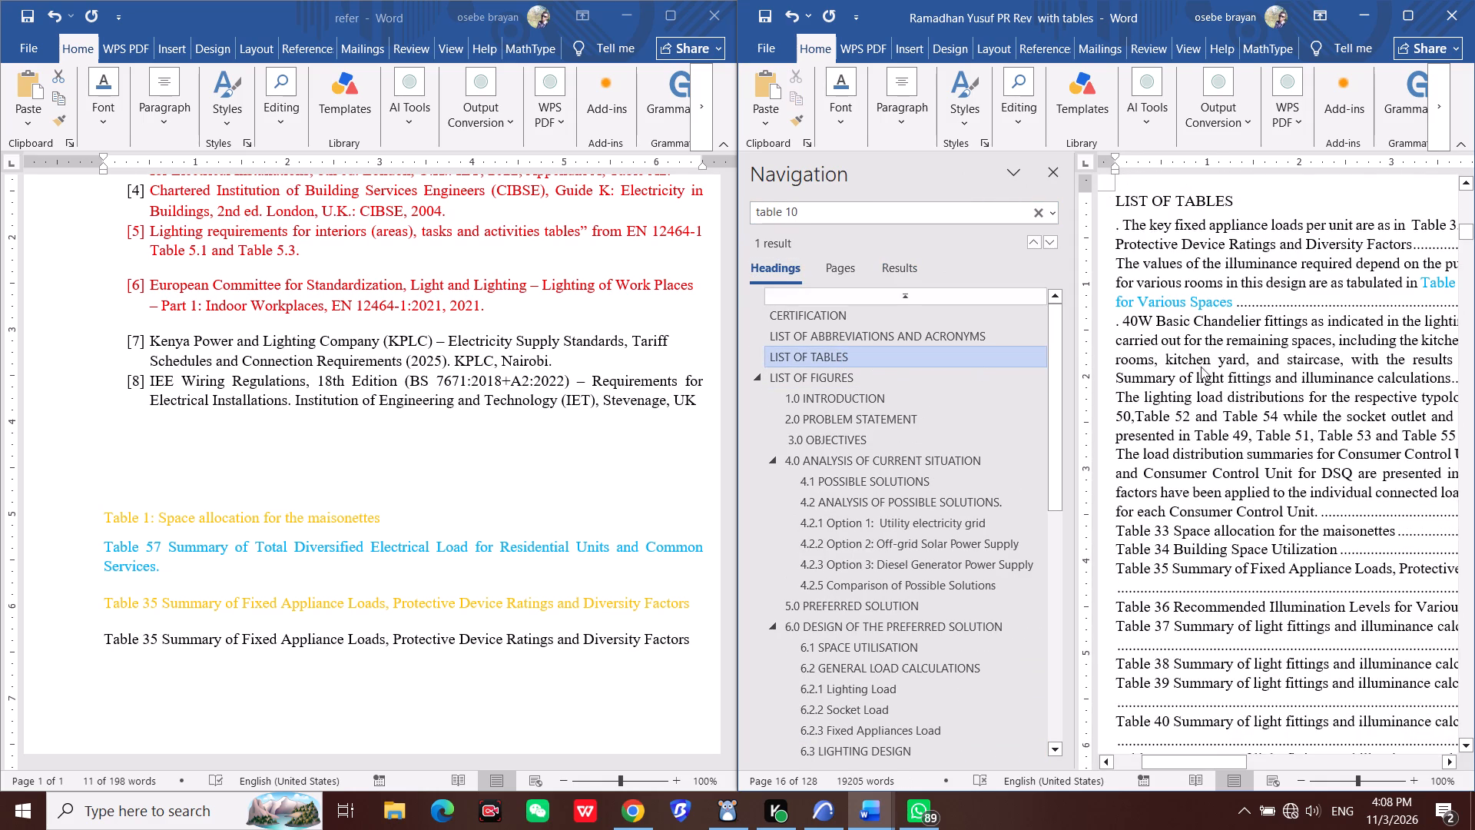
pyautogui.rightClick(1259, 367)
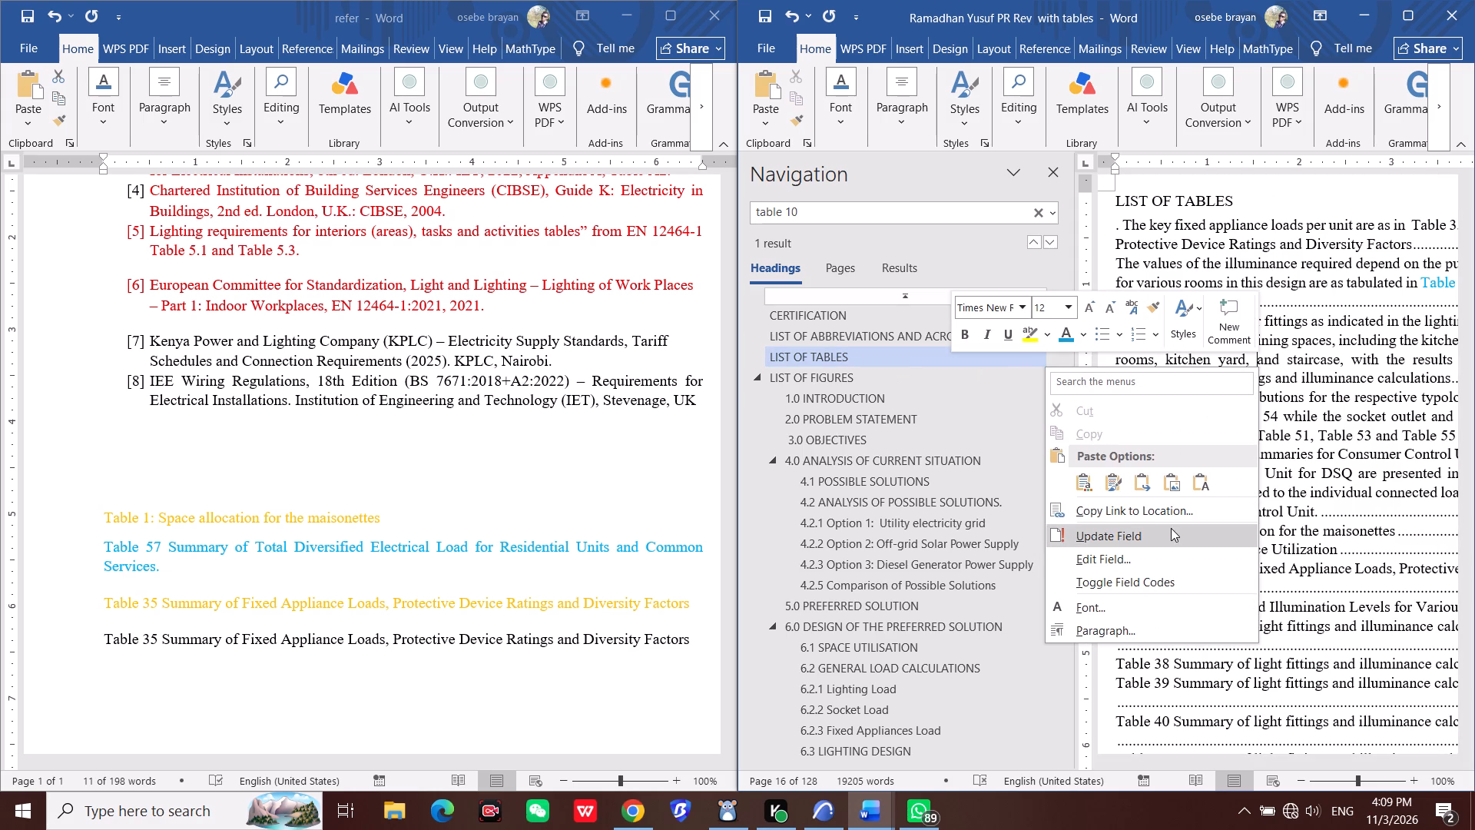
pyautogui.click(1171, 530)
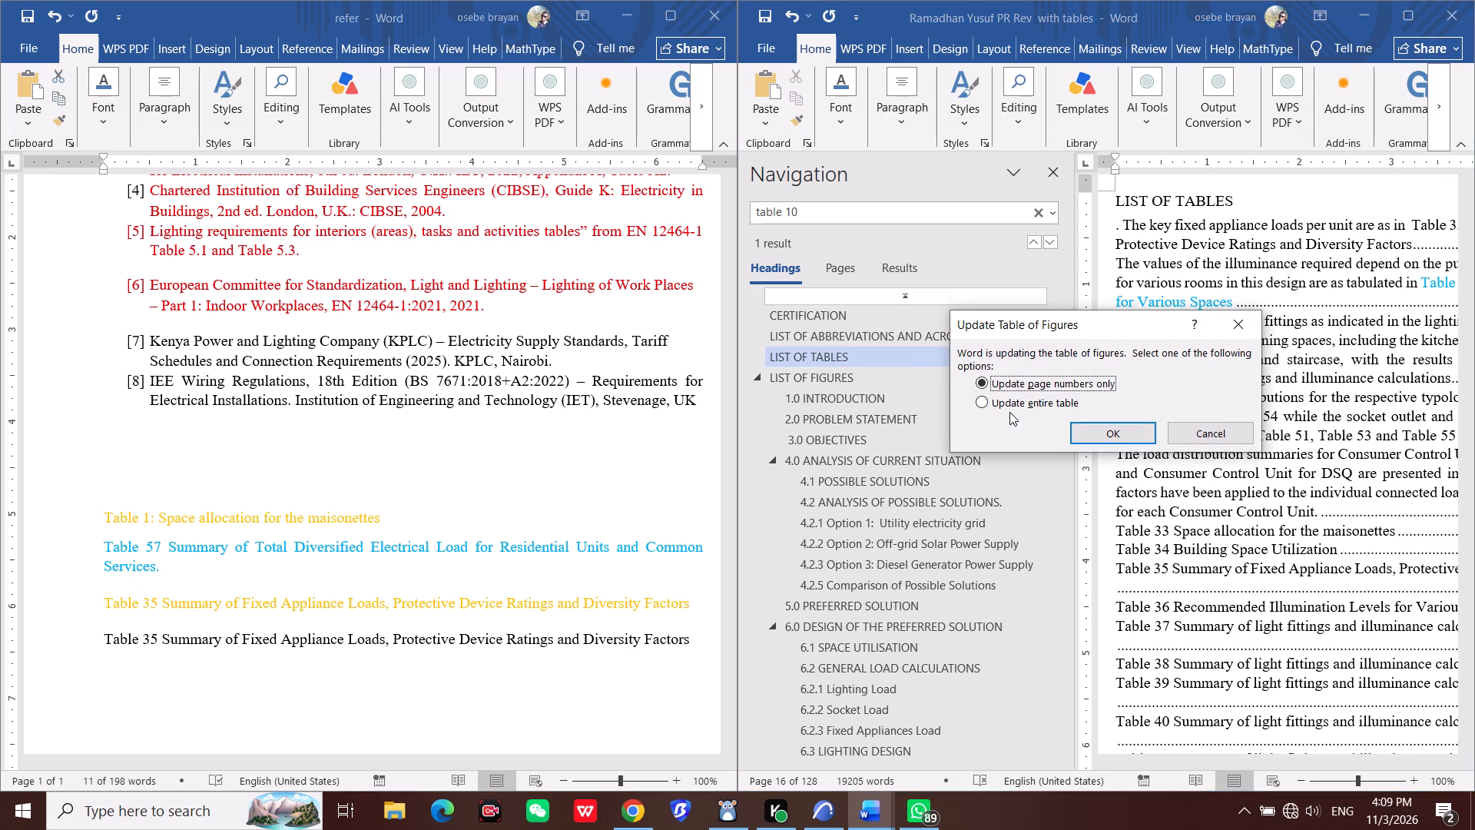
pyautogui.click(1009, 412)
pyautogui.click(1010, 401)
pyautogui.click(1097, 431)
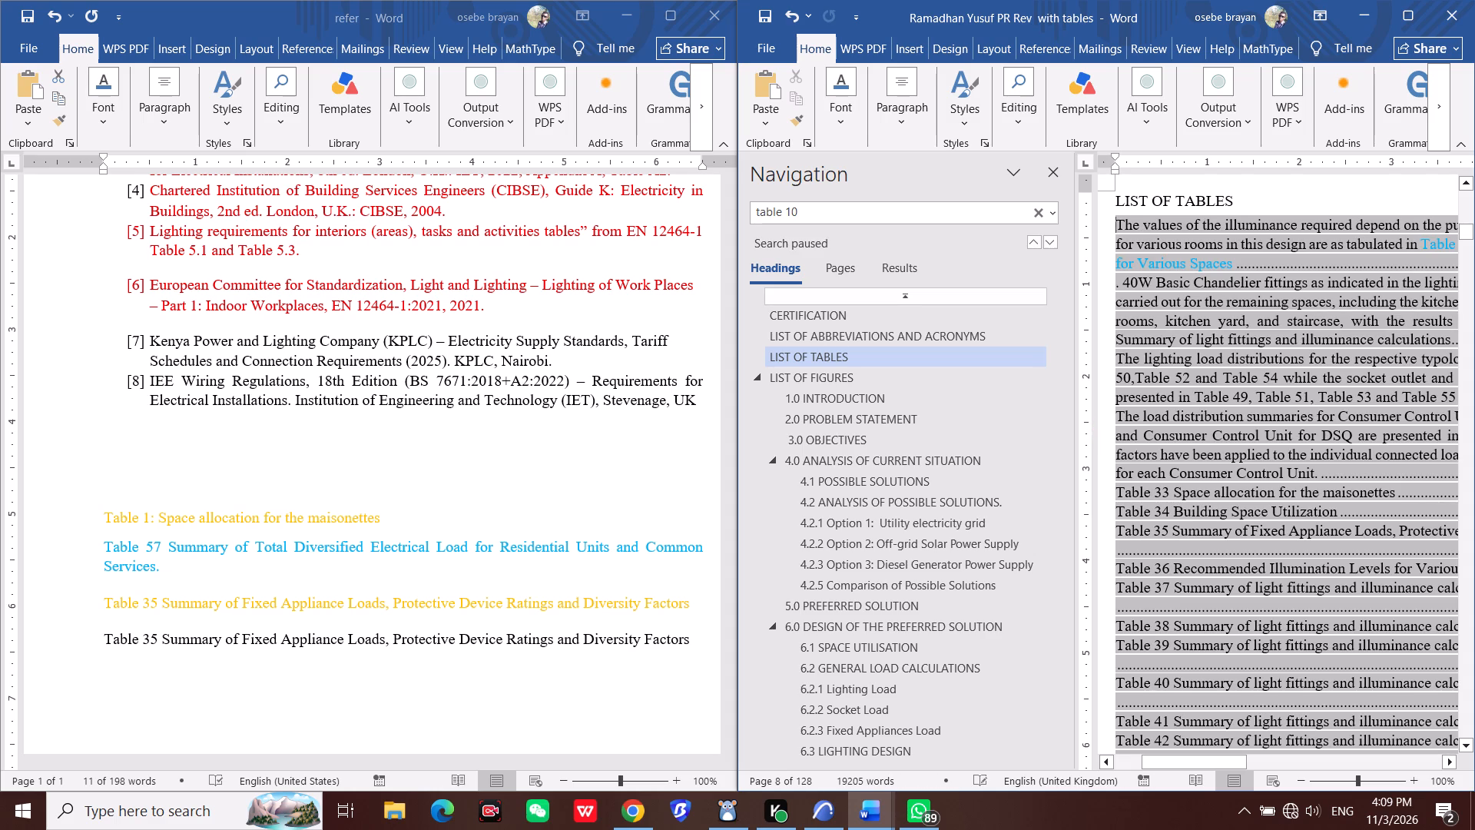
pyautogui.scroll(2, 1222, 430)
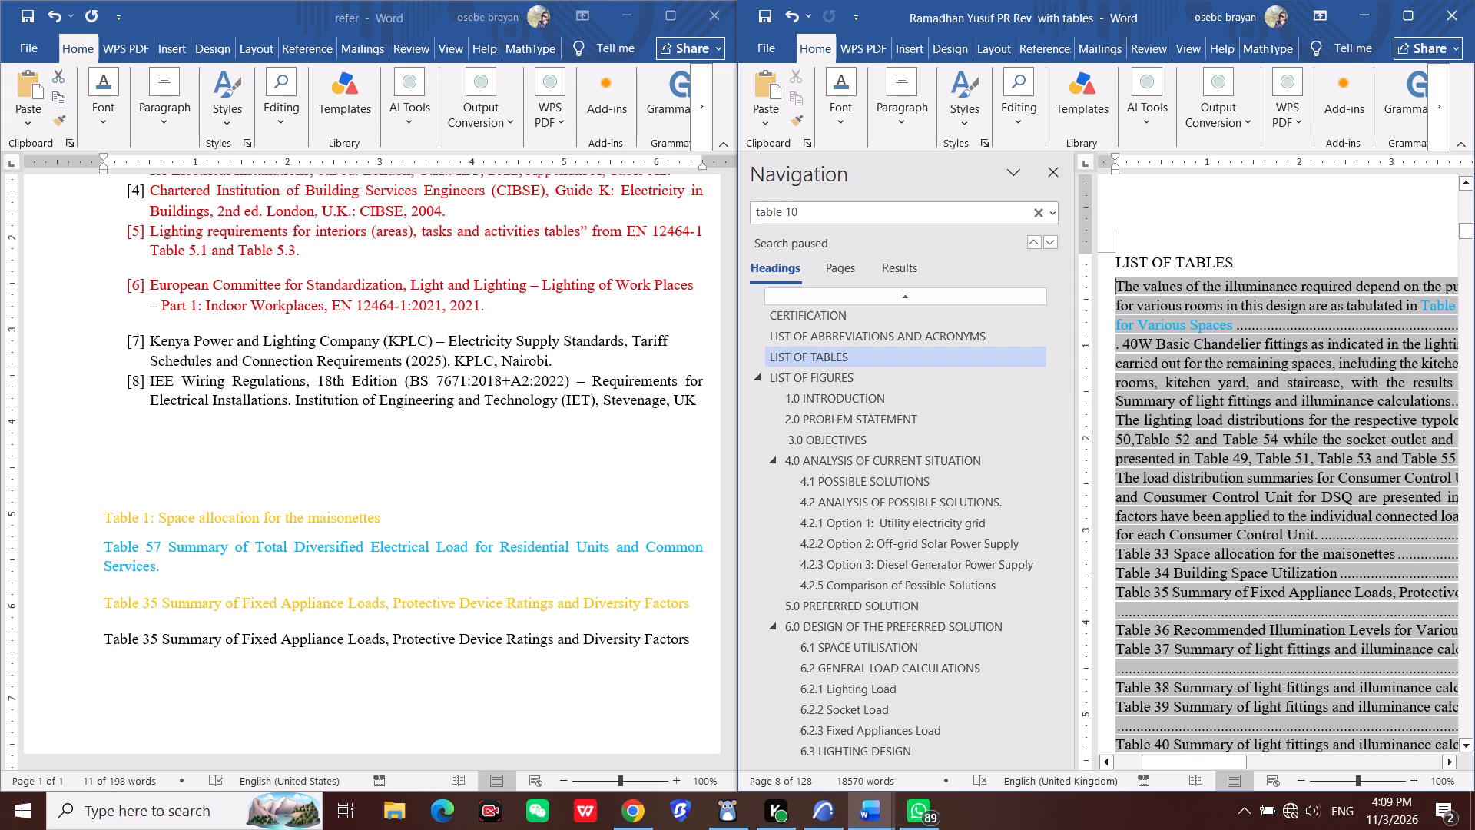
pyautogui.moveTo(1212, 758); pyautogui.dragTo(1152, 764)
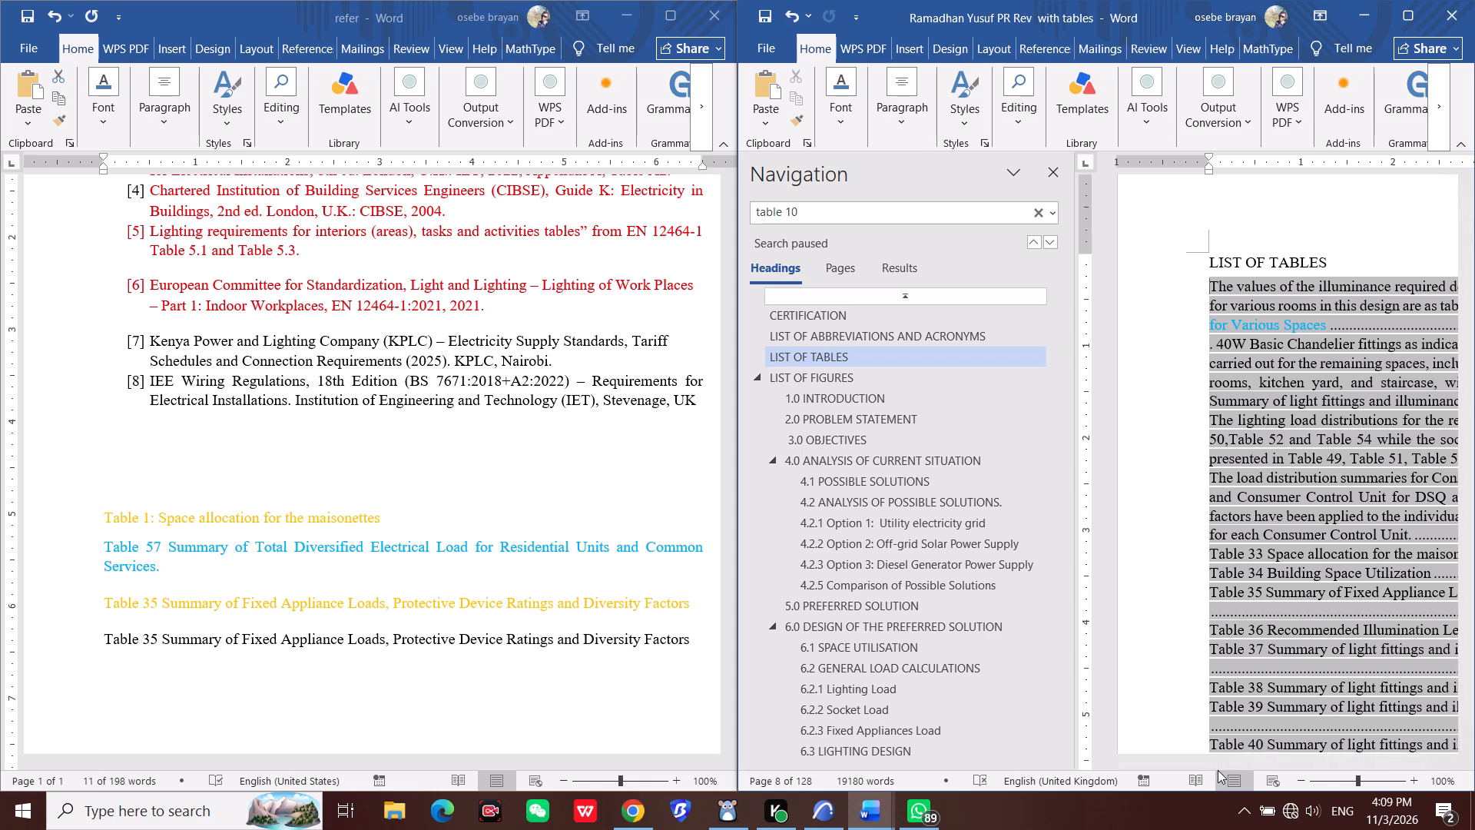
pyautogui.moveTo(1212, 760); pyautogui.dragTo(1233, 754)
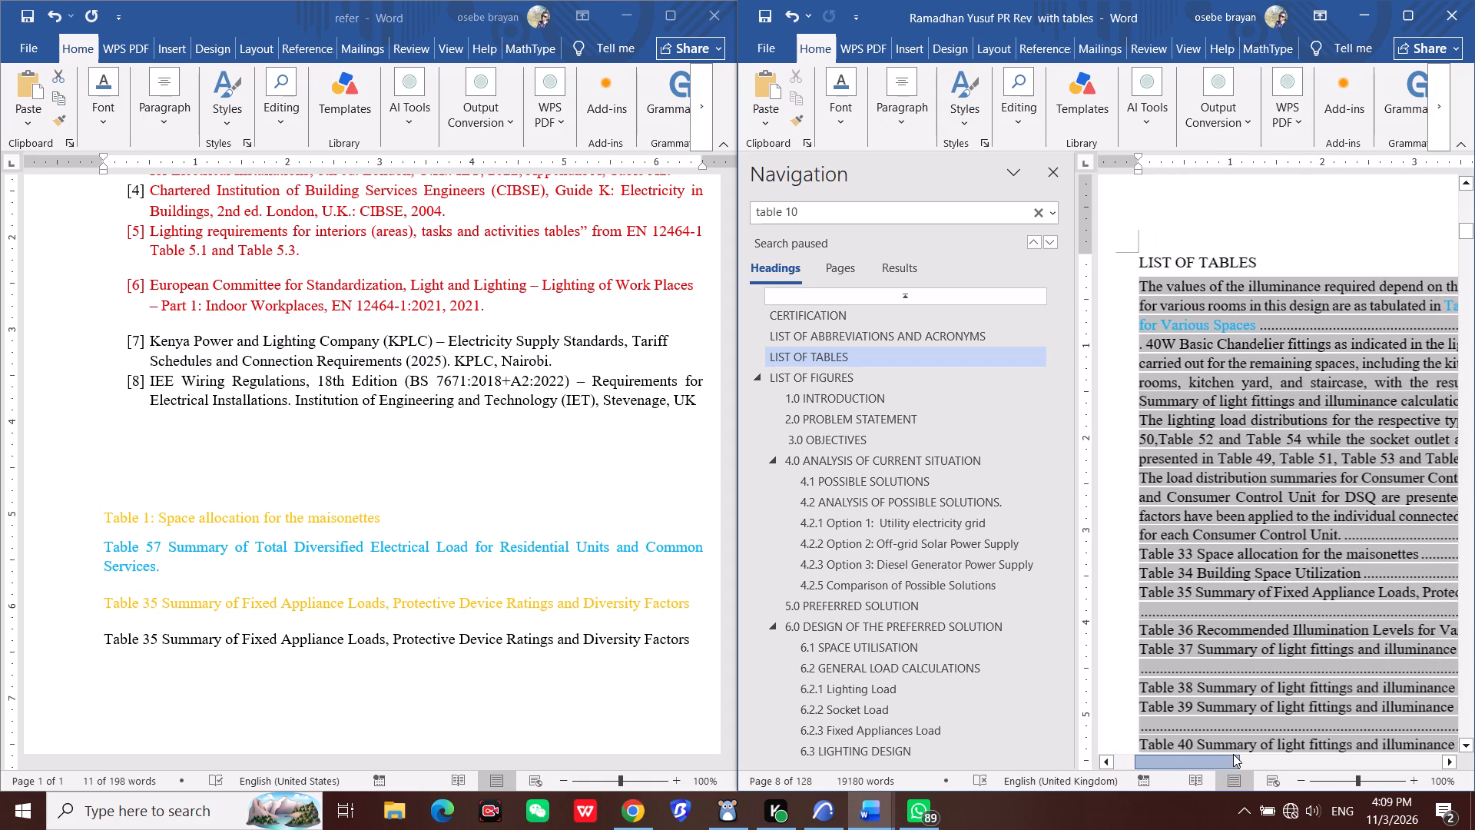
pyautogui.moveTo(1233, 754); pyautogui.dragTo(1257, 770)
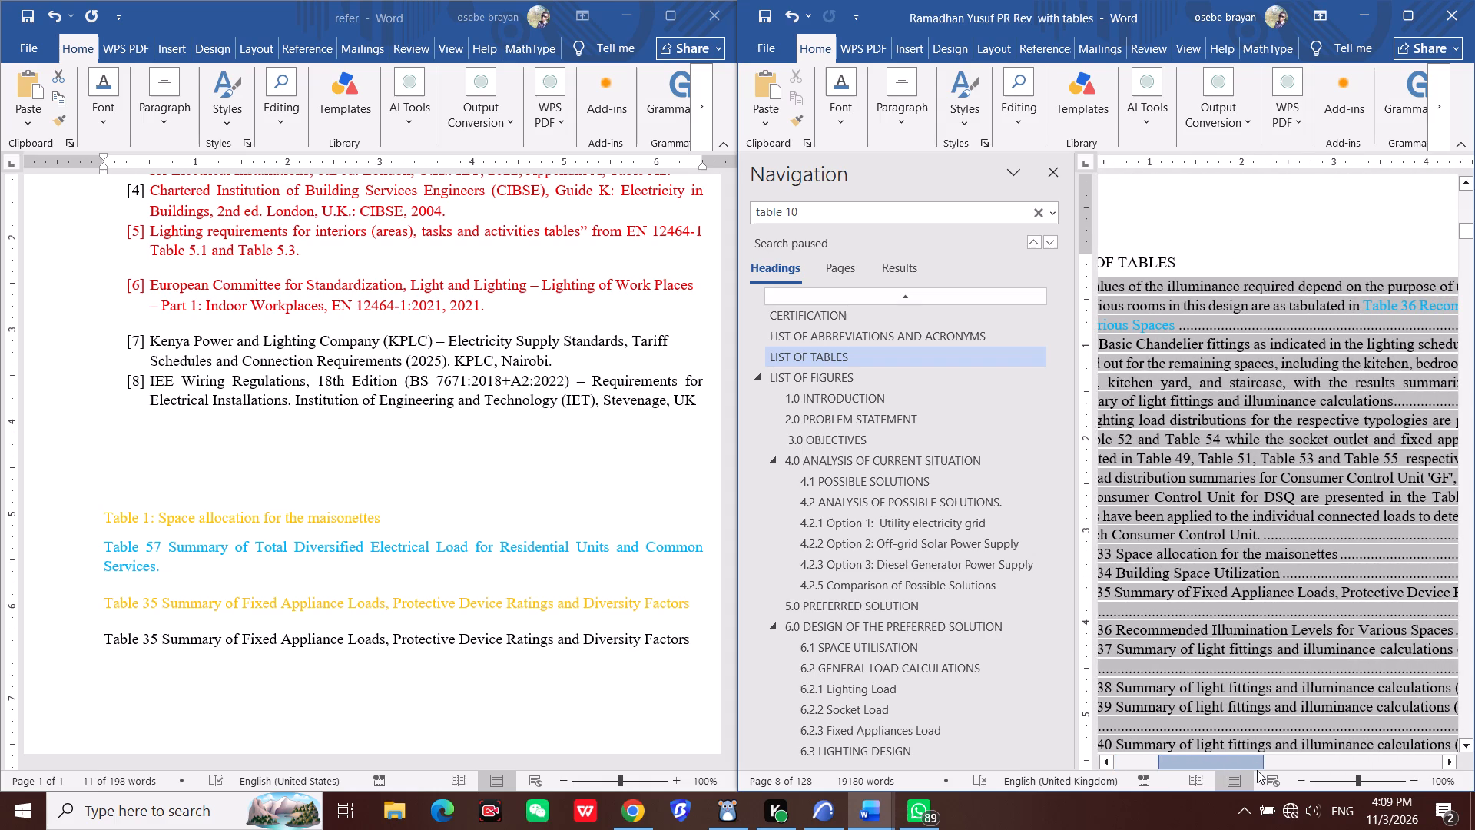
pyautogui.moveTo(1257, 770); pyautogui.dragTo(1252, 770)
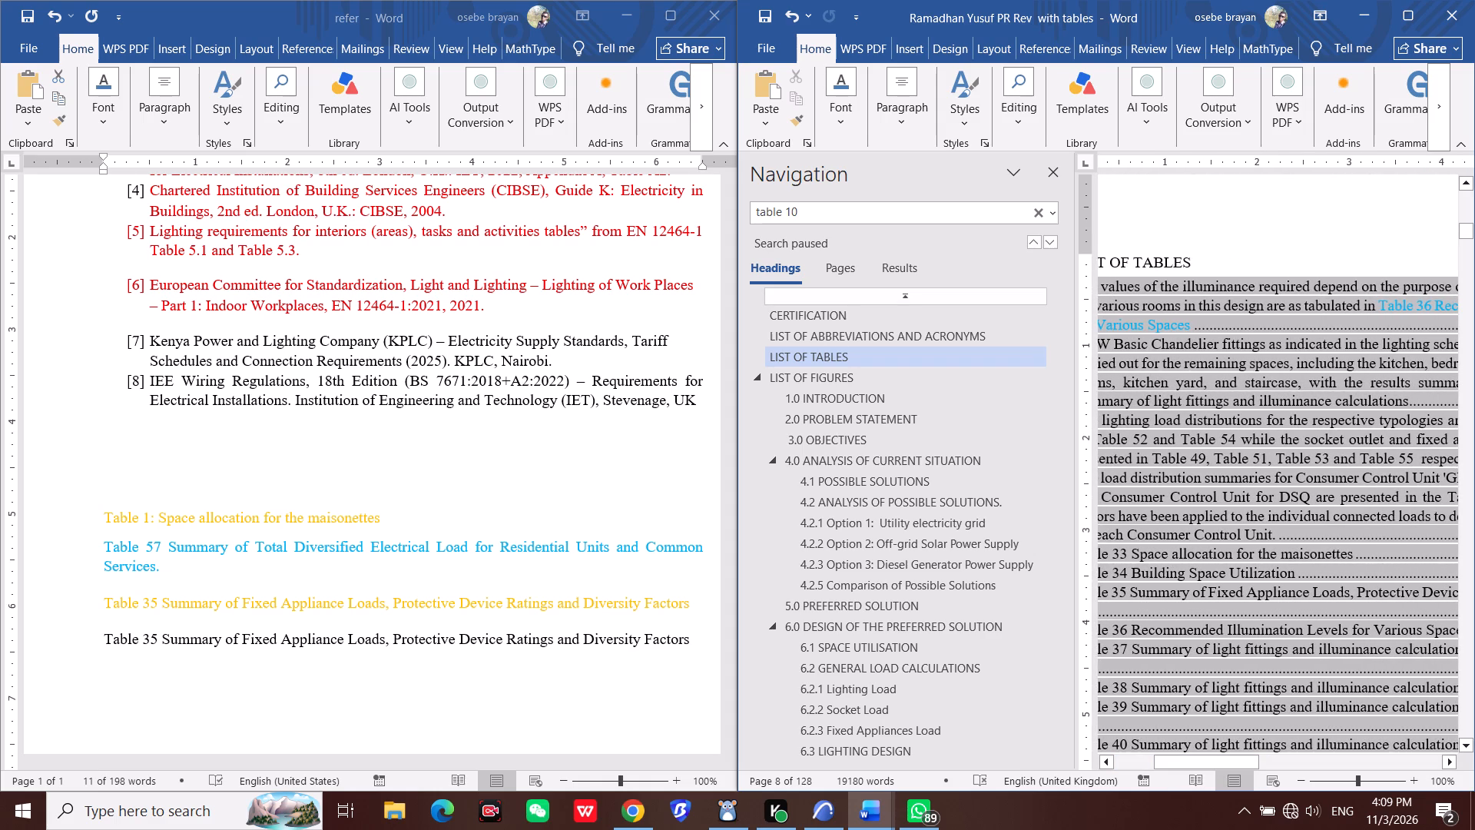
# Examine the refreshed List of Tables for entries that contain whole body paragraphs, and compare the Table 36 one with its source text.
pyautogui.scroll(-2, 1222, 573)
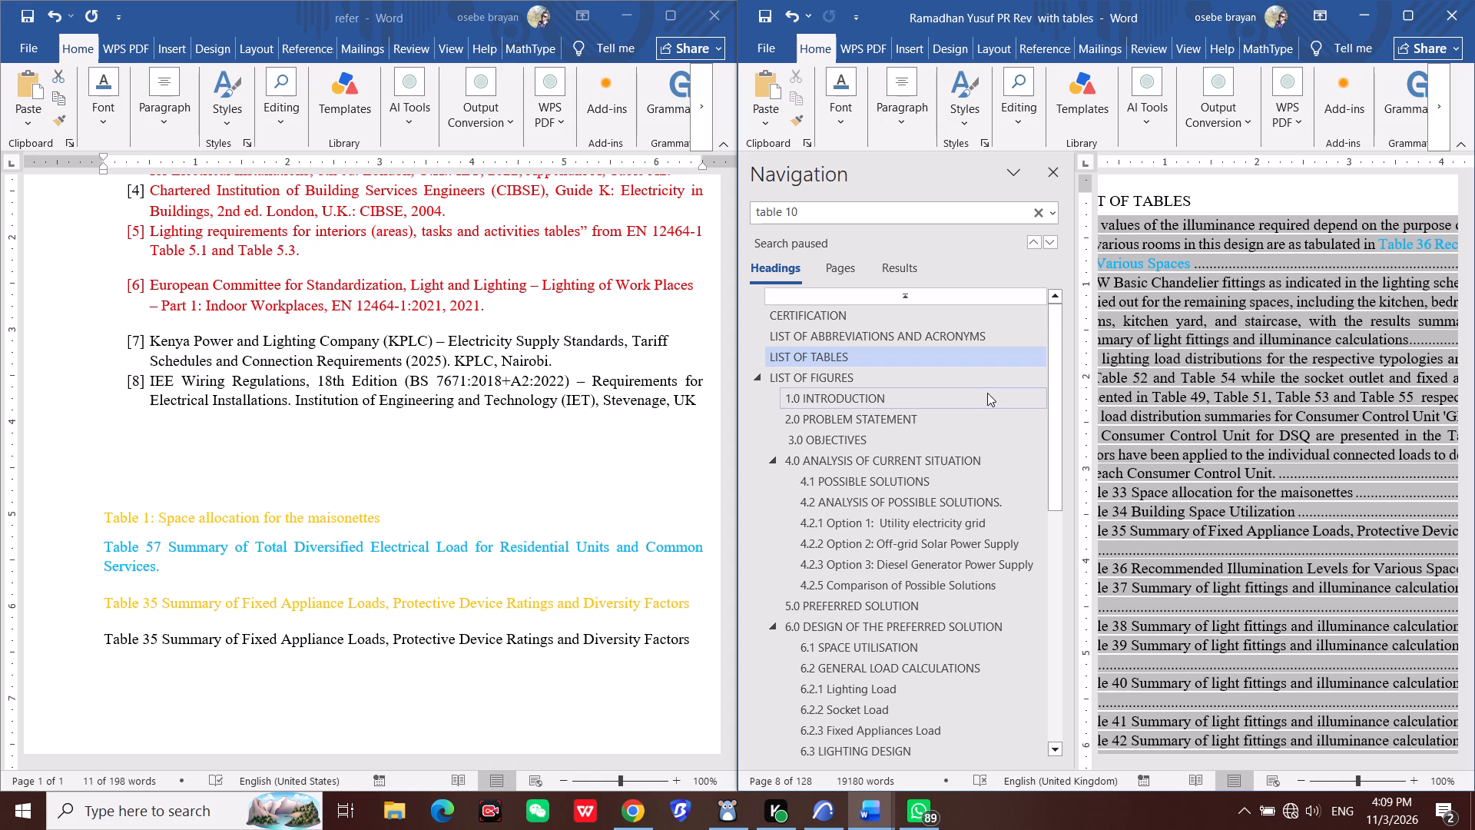
pyautogui.click(1042, 174)
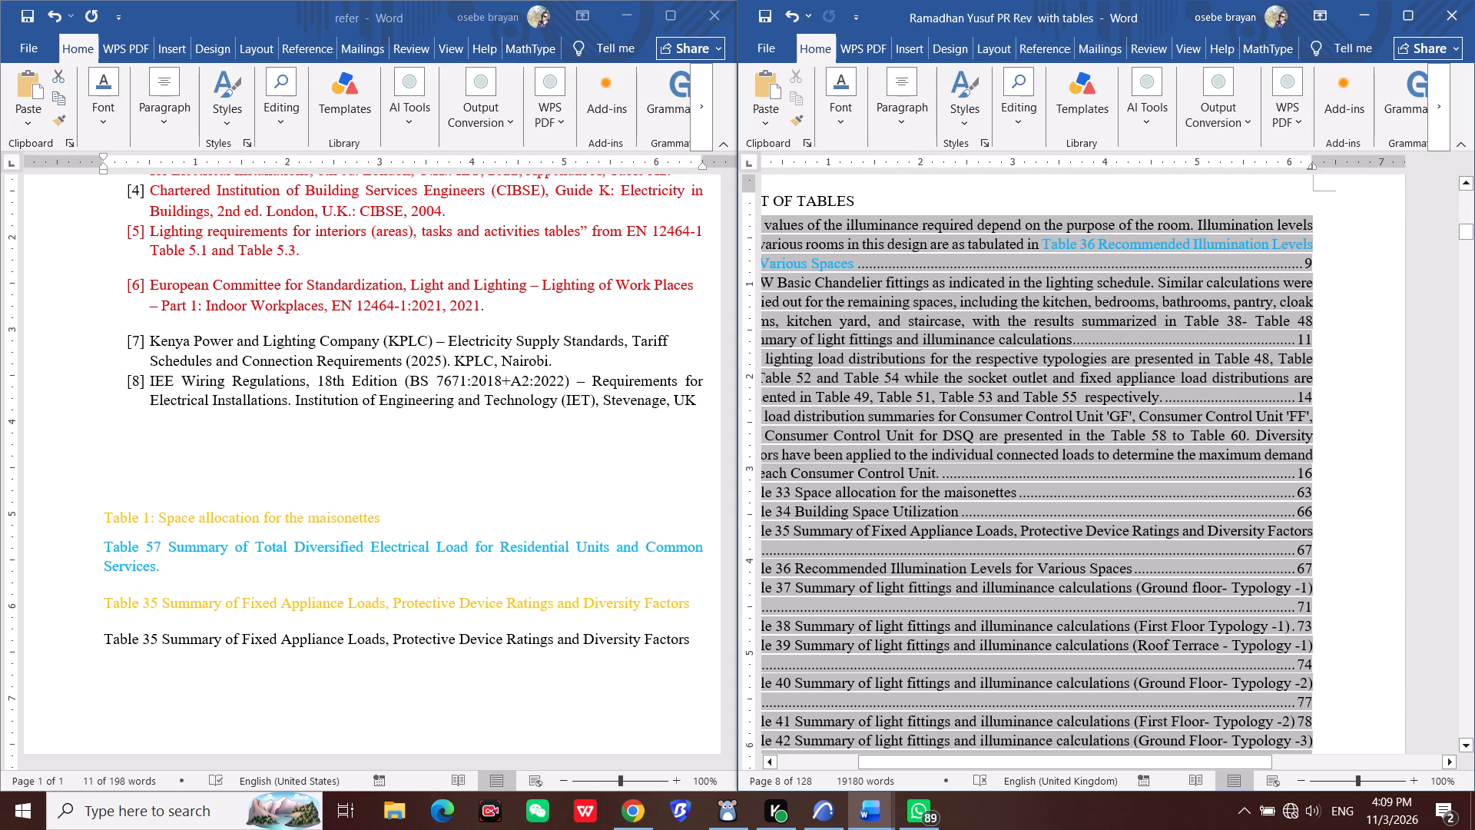
pyautogui.scroll(-4, 1112, 498)
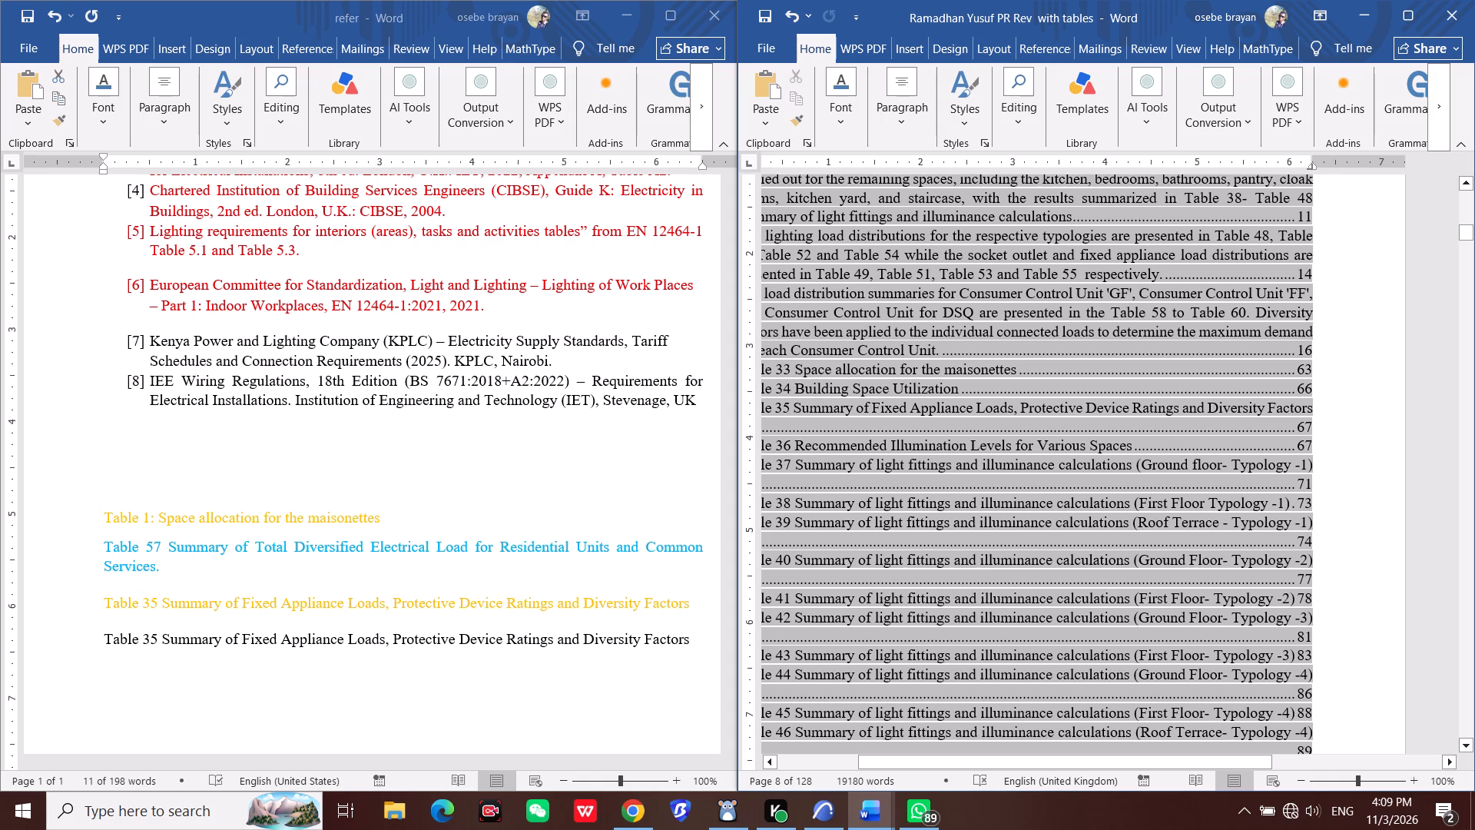
pyautogui.hotkey('ctrl', 'f')
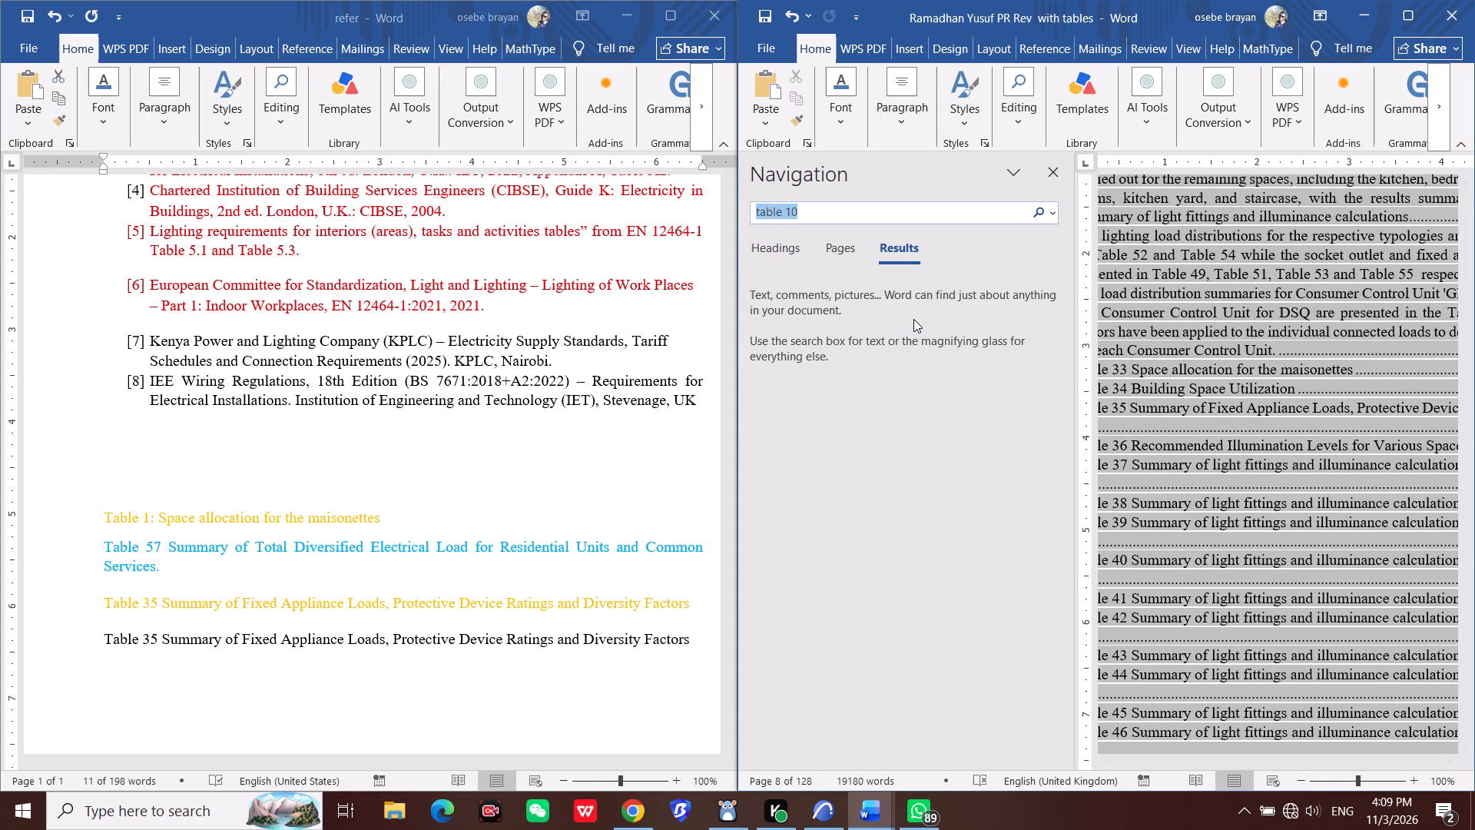
pyautogui.click(795, 274)
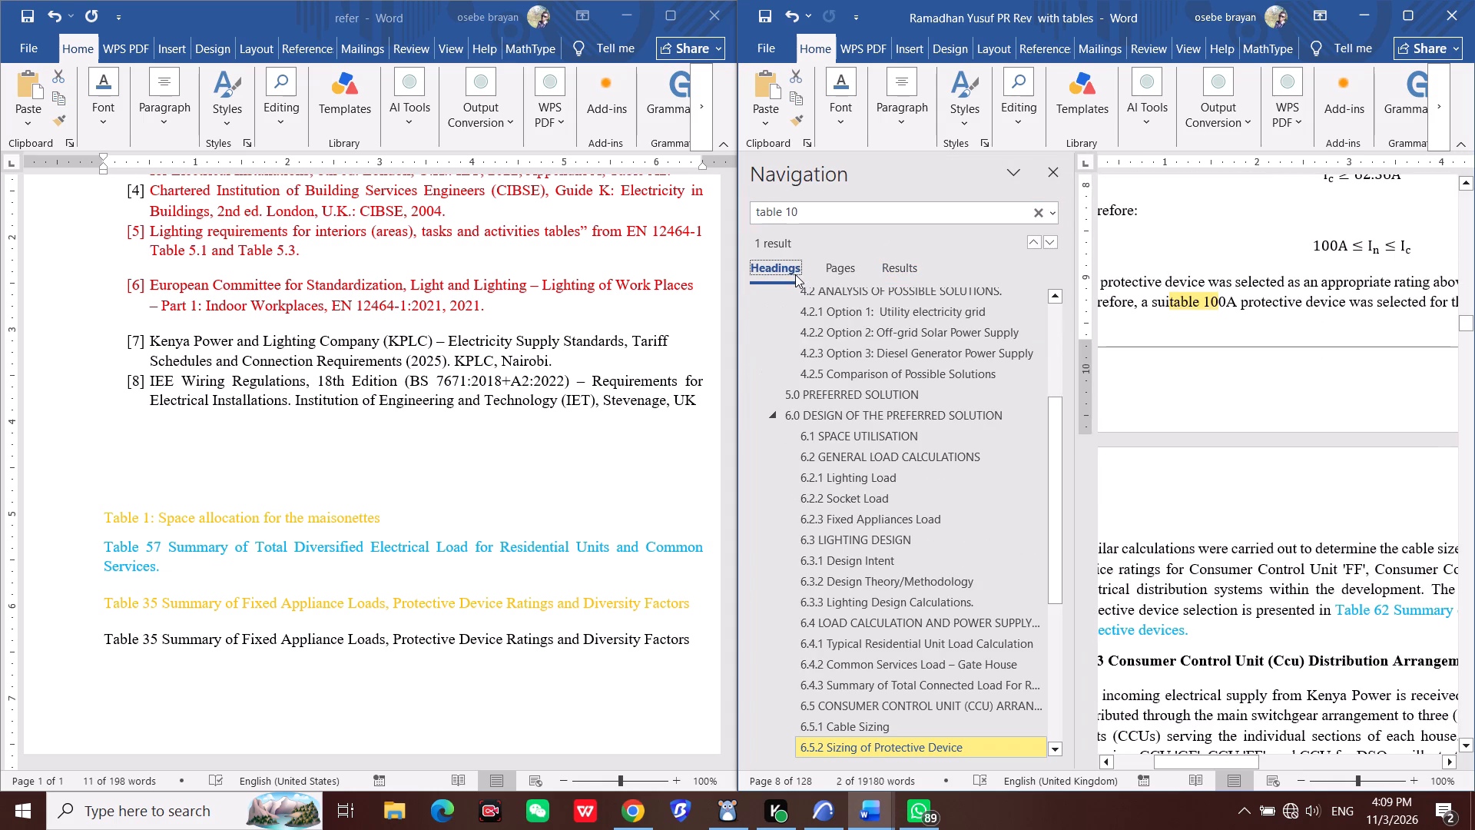
pyautogui.click(850, 608)
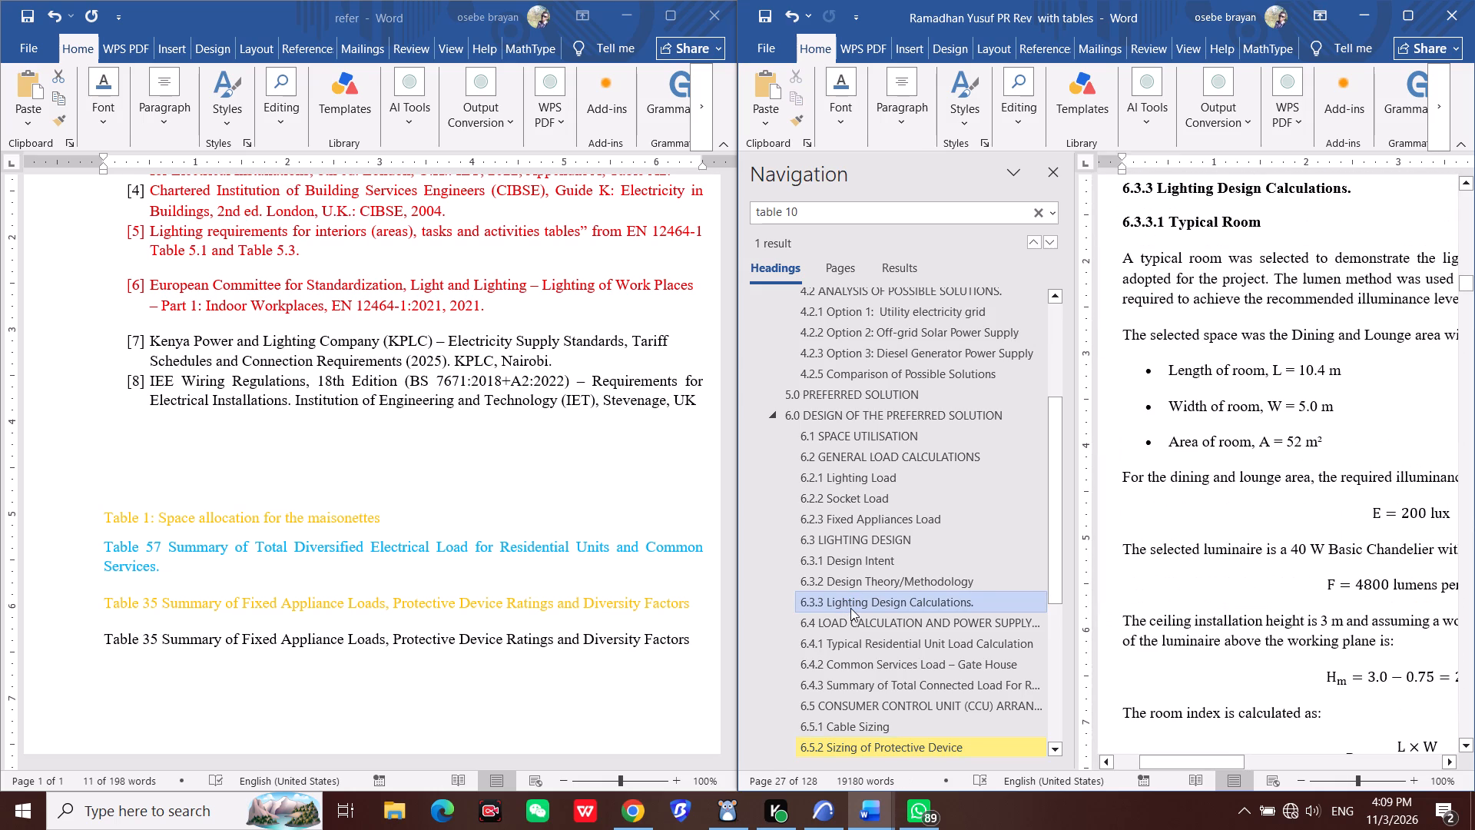
pyautogui.scroll(20, 1354, 447)
pyautogui.scroll(14, 1354, 447)
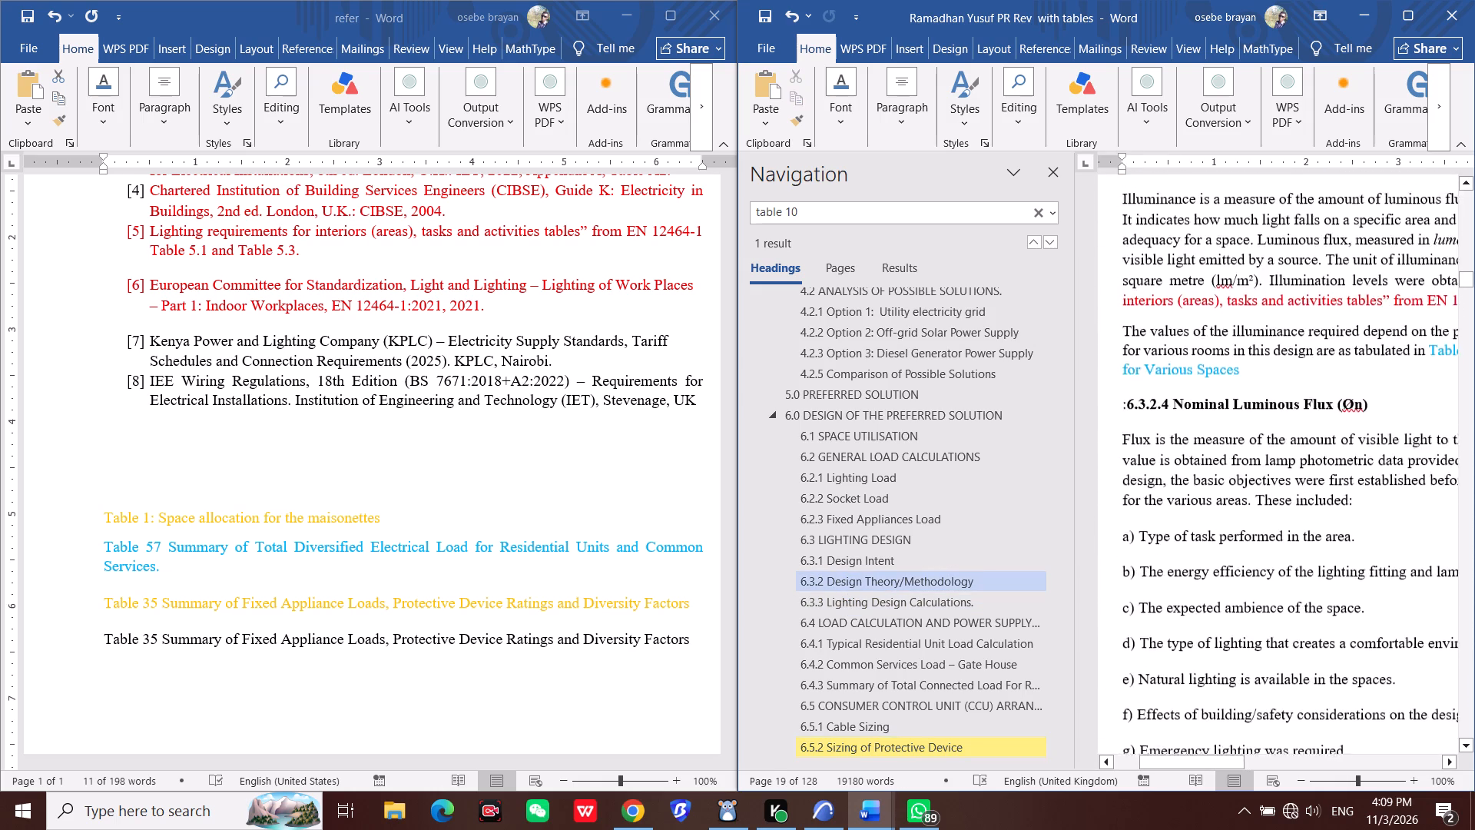
pyautogui.scroll(3, 1382, 454)
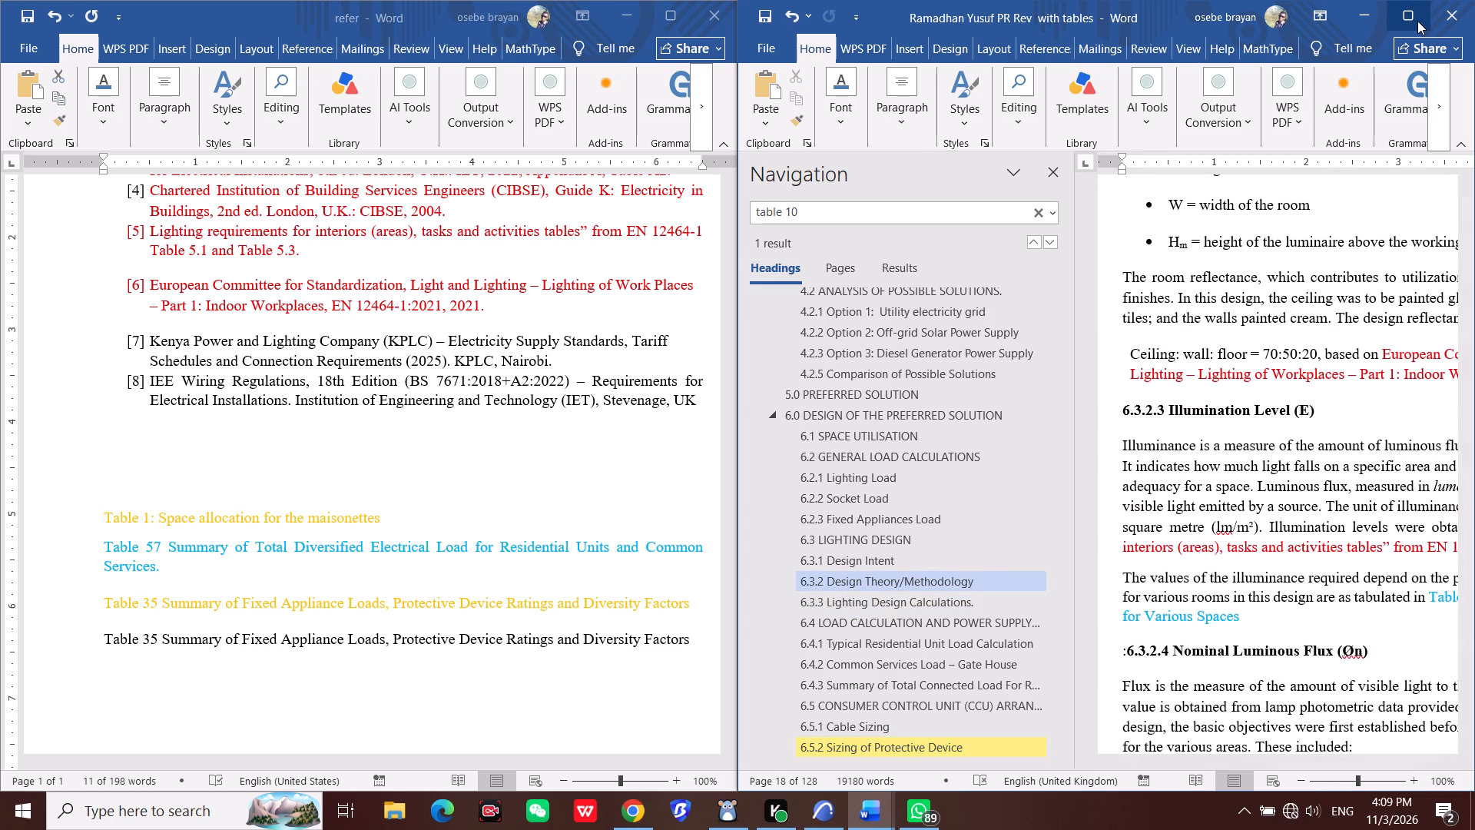
pyautogui.click(1417, 21)
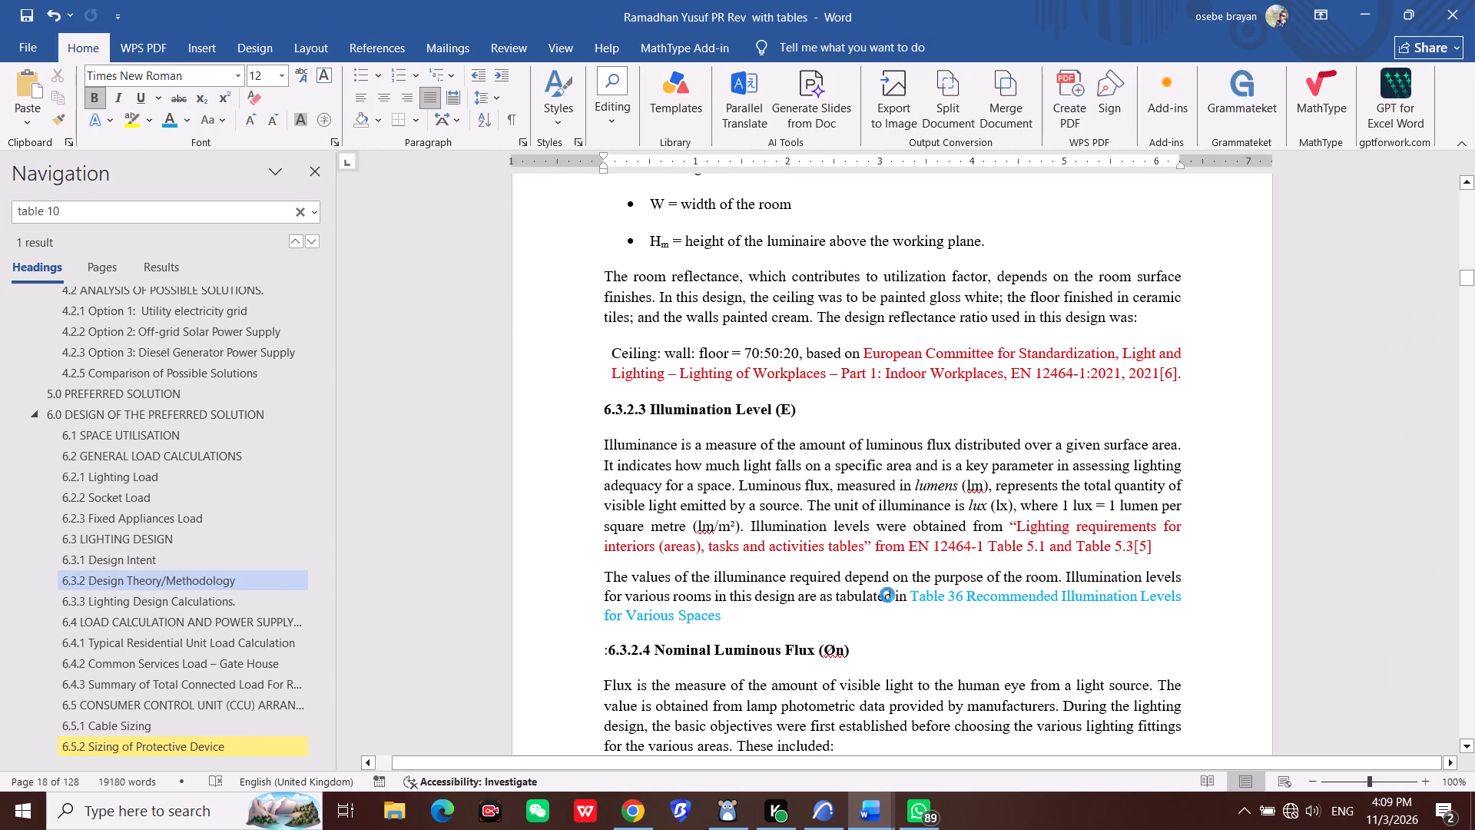
pyautogui.scroll(5, 840, 560)
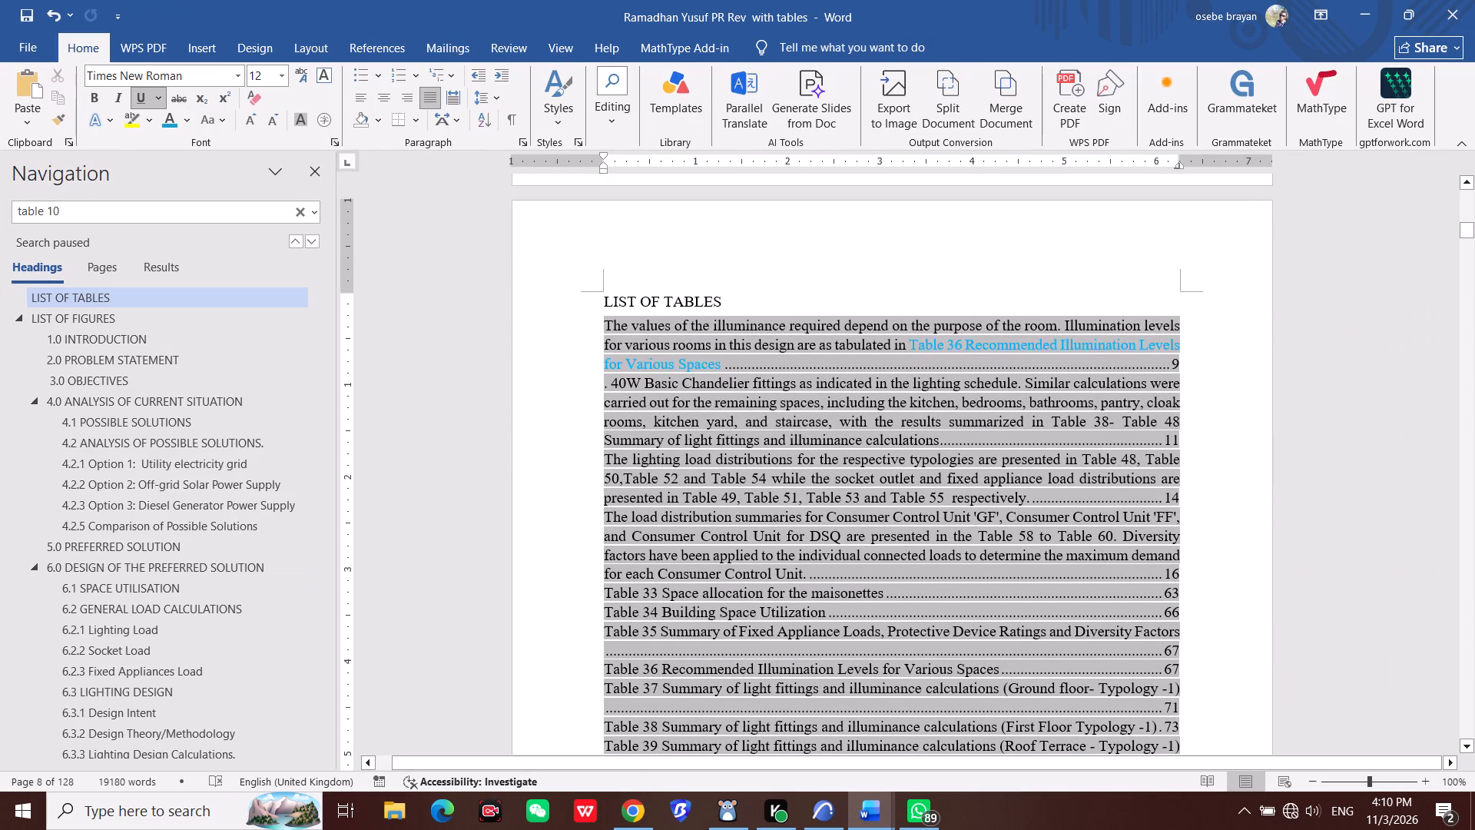
pyautogui.click(742, 508)
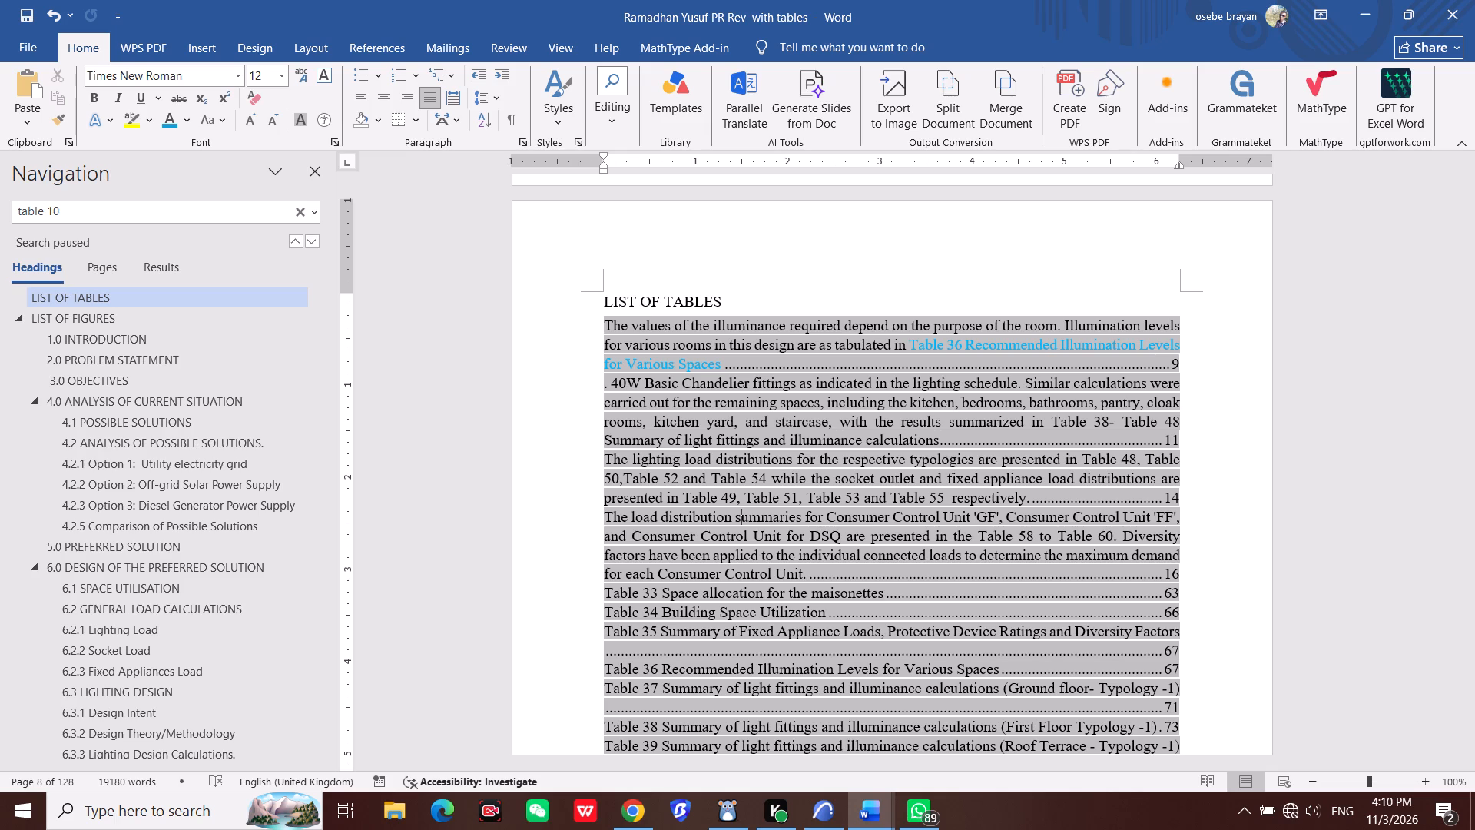
# Locate the paragraph under 6.3.2.3 Illumination Level (E) that refers to Table 36.
pyautogui.hotkey('ctrl', 'f')
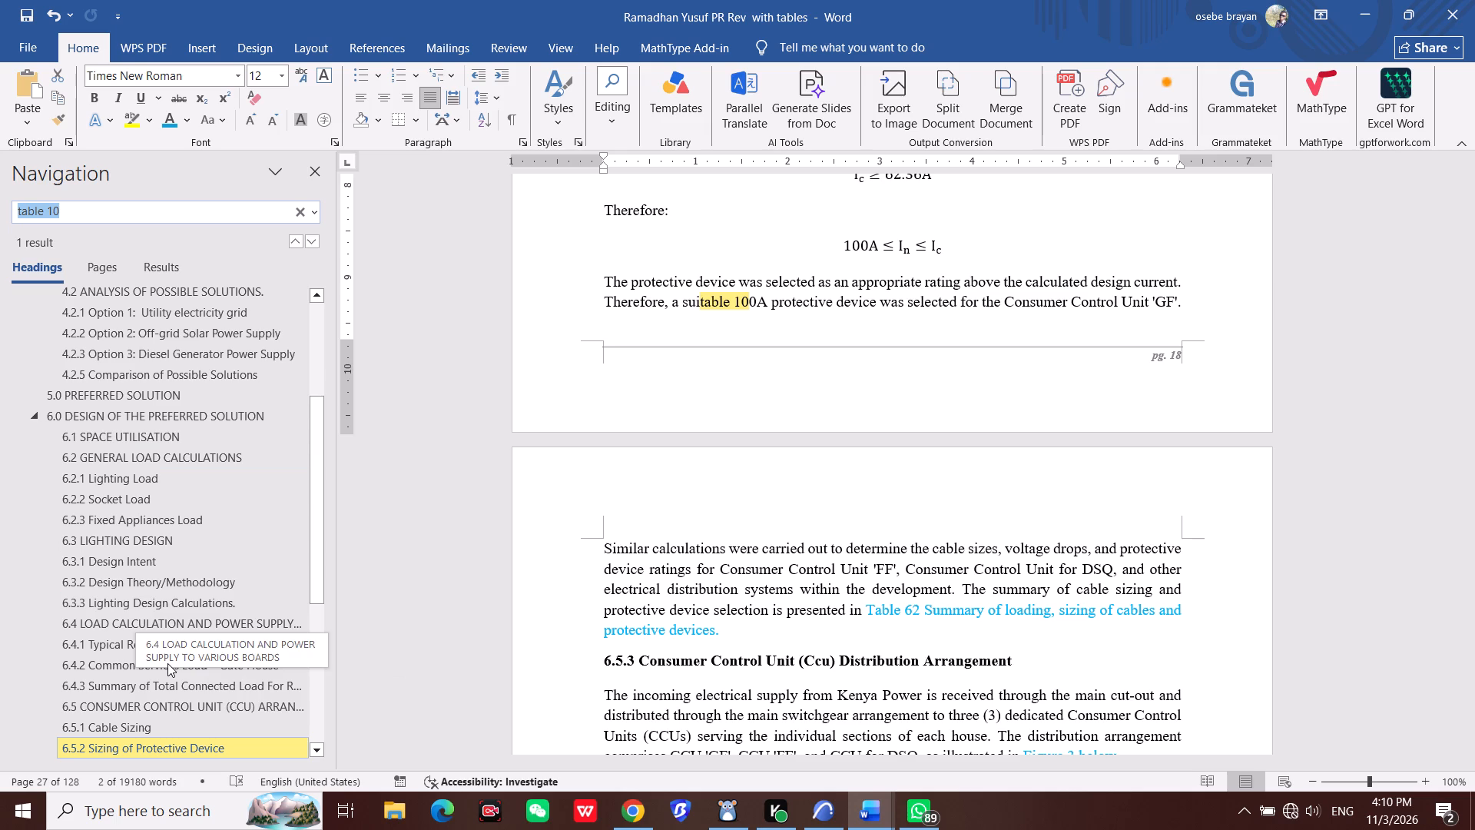
pyautogui.scroll(-3, 151, 614)
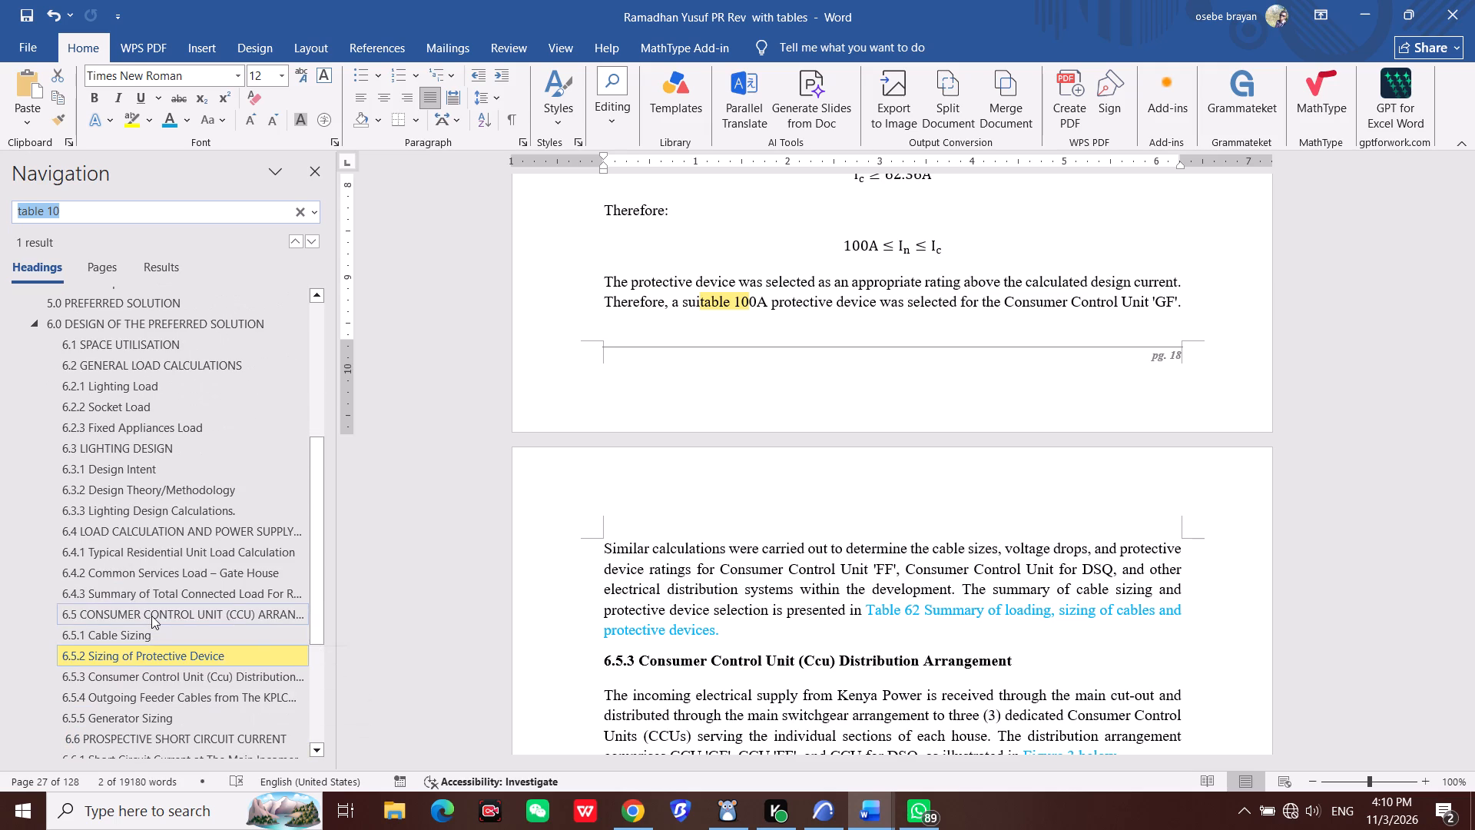
pyautogui.scroll(5, 151, 616)
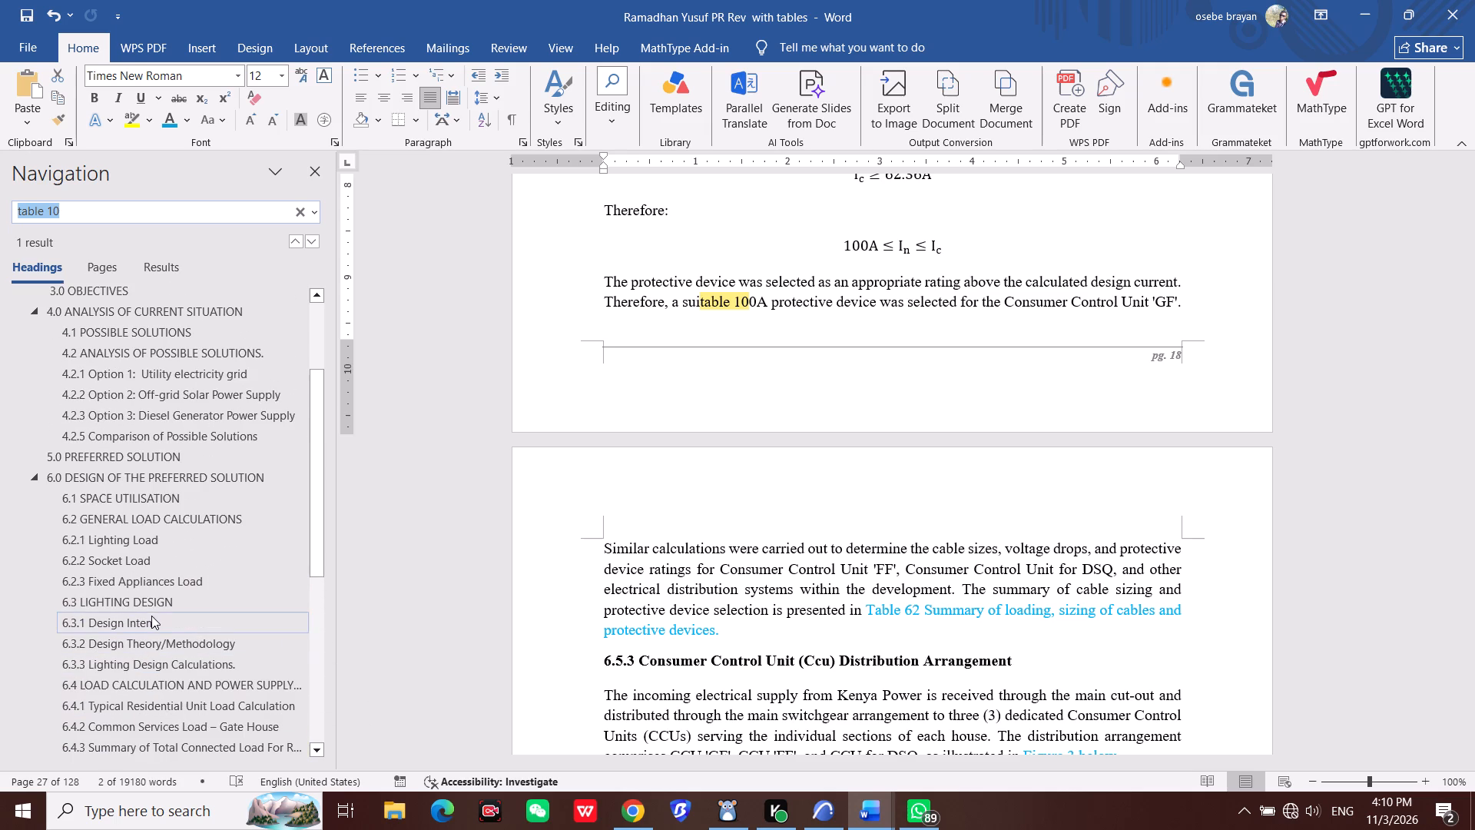
pyautogui.click(157, 562)
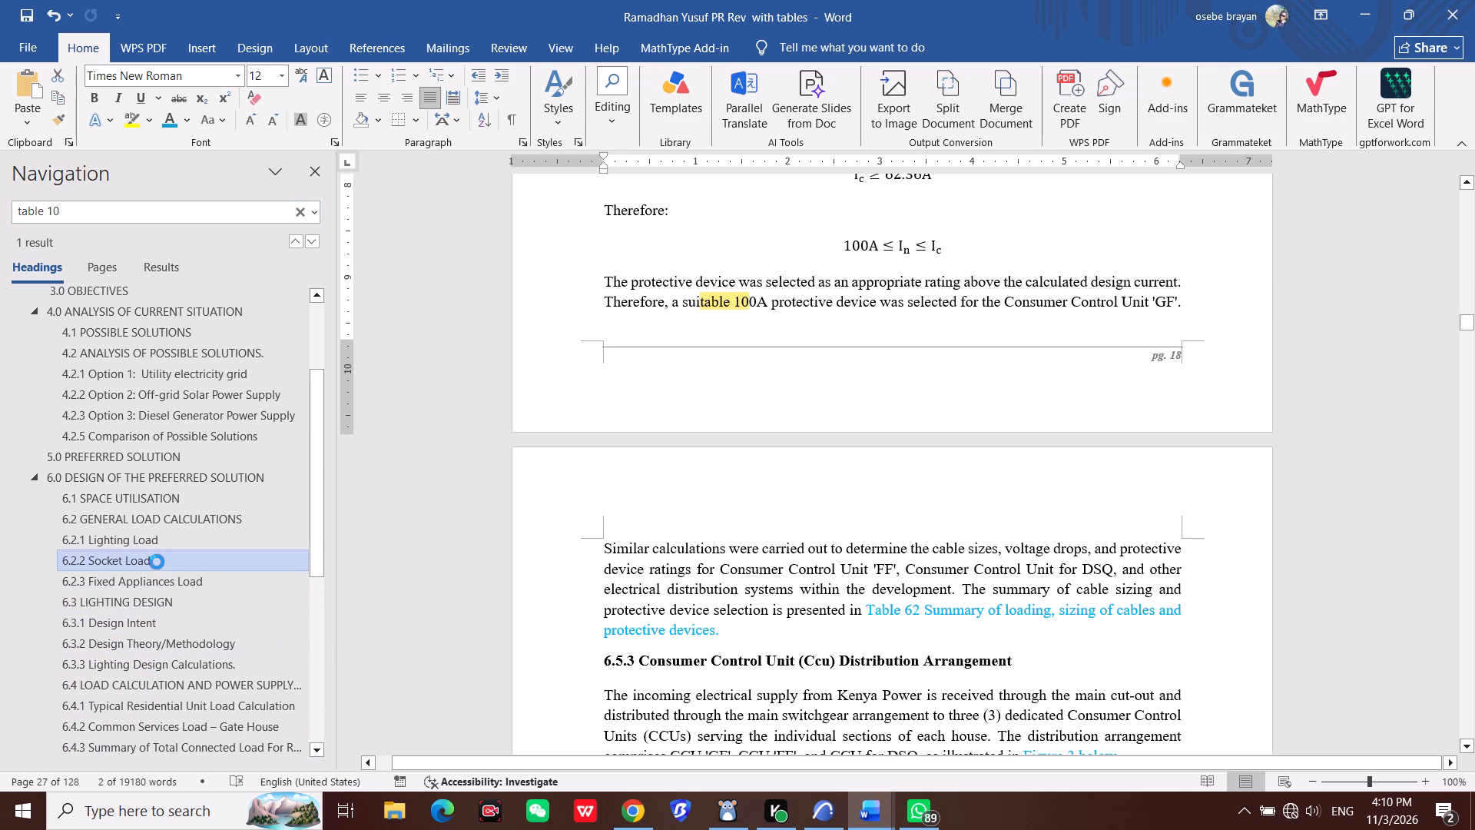
pyautogui.scroll(-20, 835, 558)
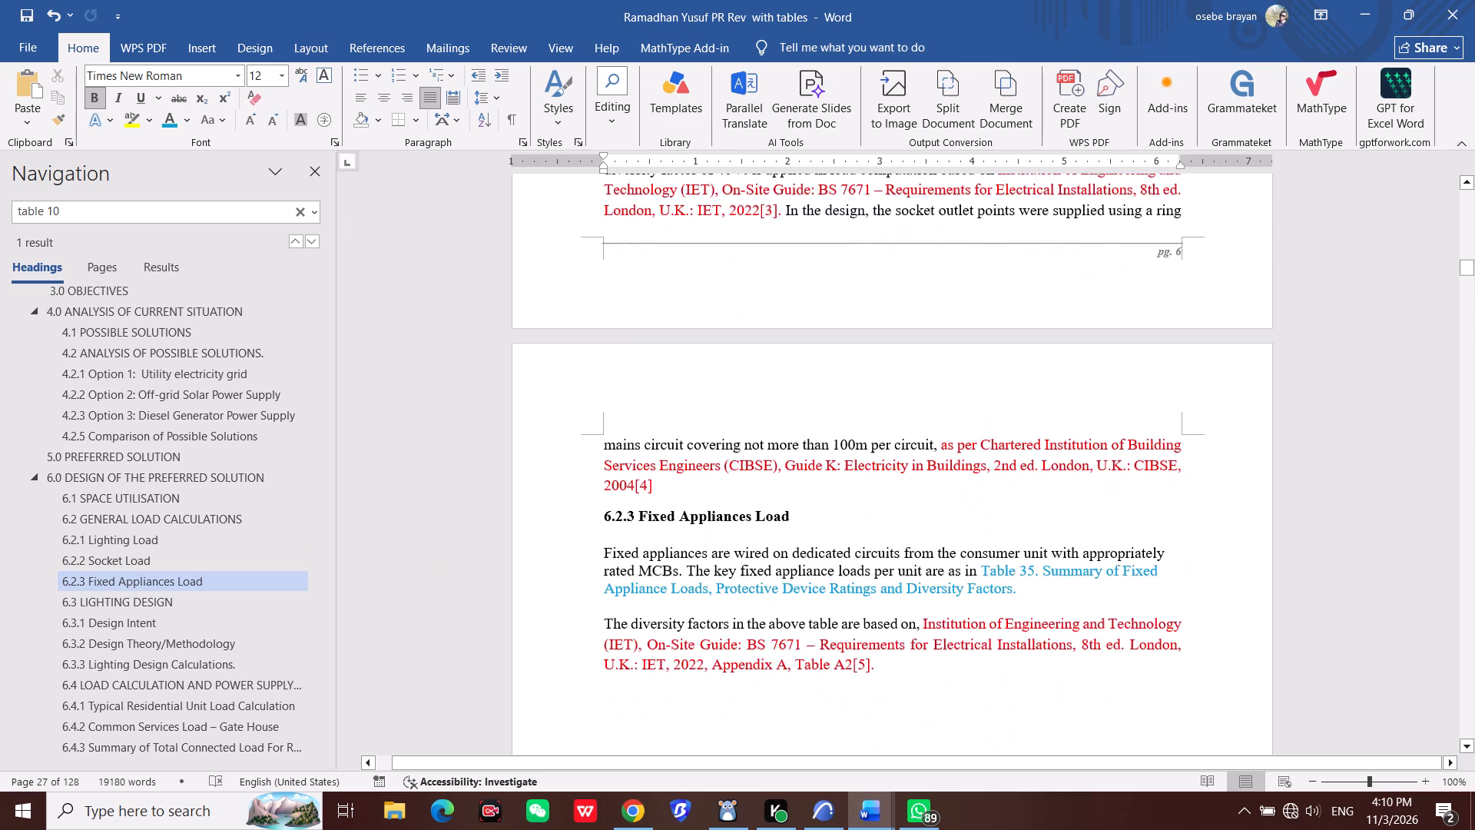
pyautogui.scroll(-20, 837, 570)
pyautogui.scroll(-16, 837, 570)
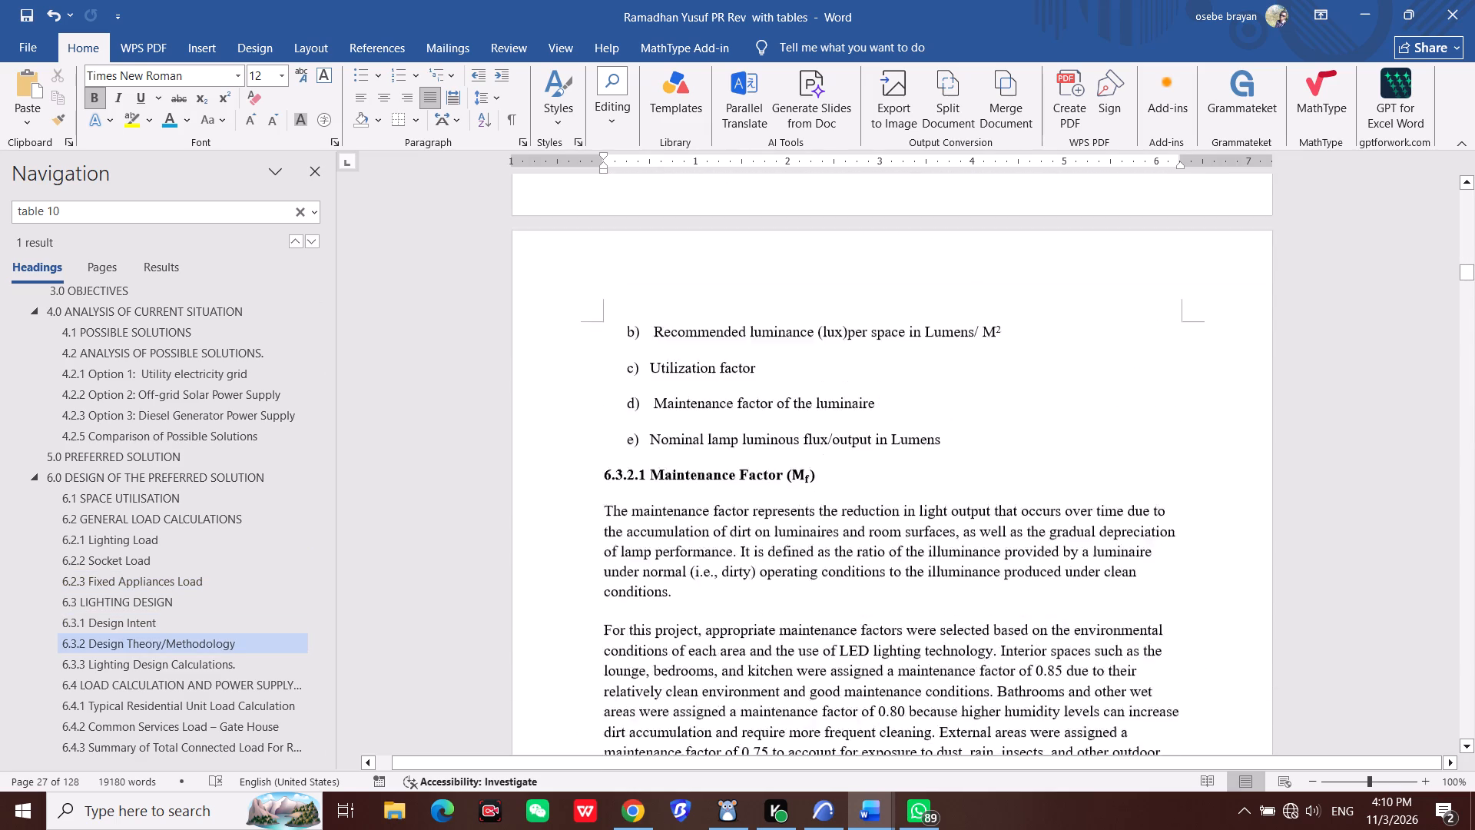
pyautogui.scroll(-15, 887, 551)
pyautogui.scroll(-8, 879, 538)
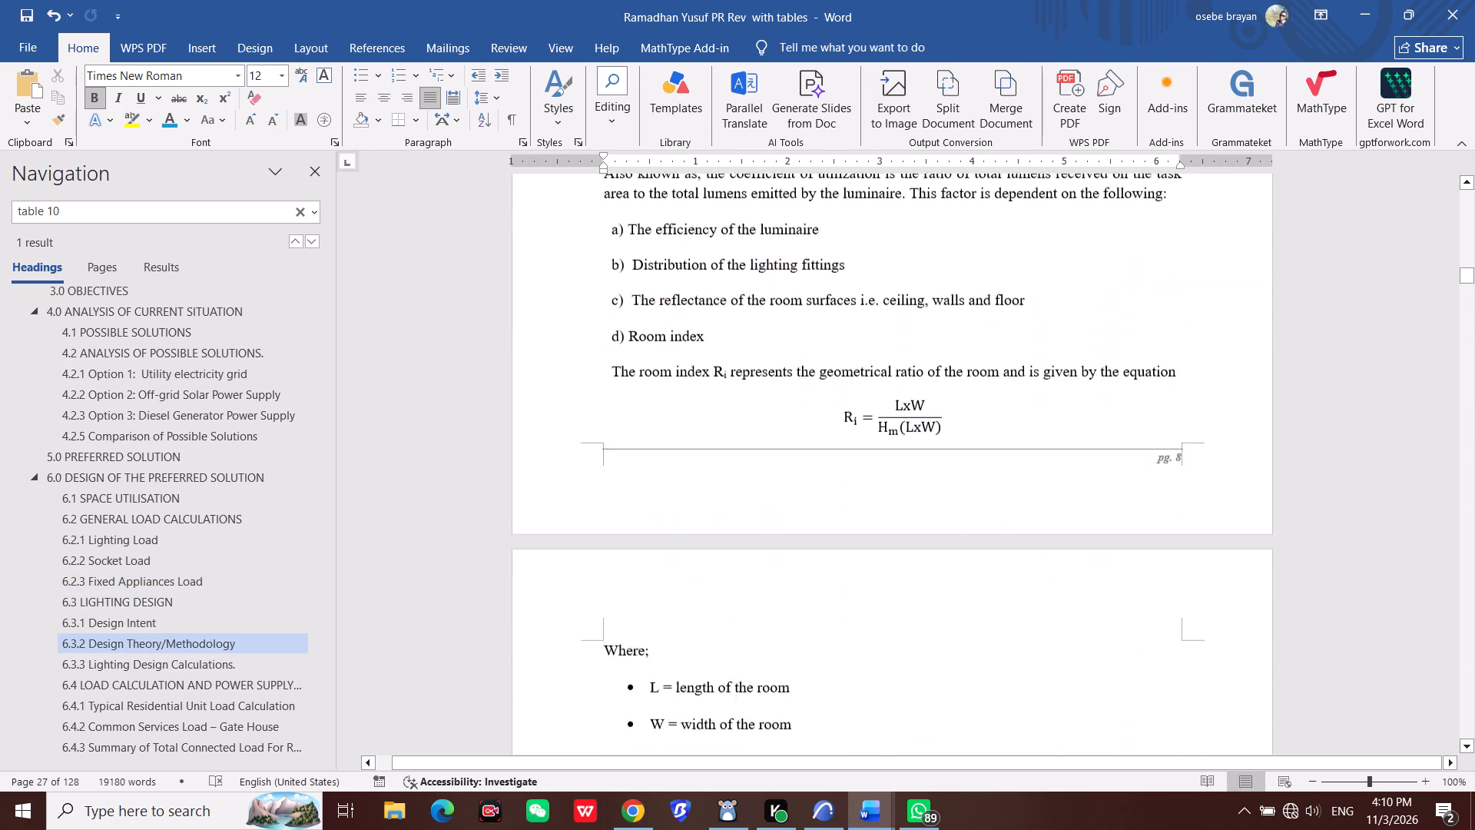
pyautogui.scroll(-16, 879, 538)
pyautogui.scroll(-5, 879, 538)
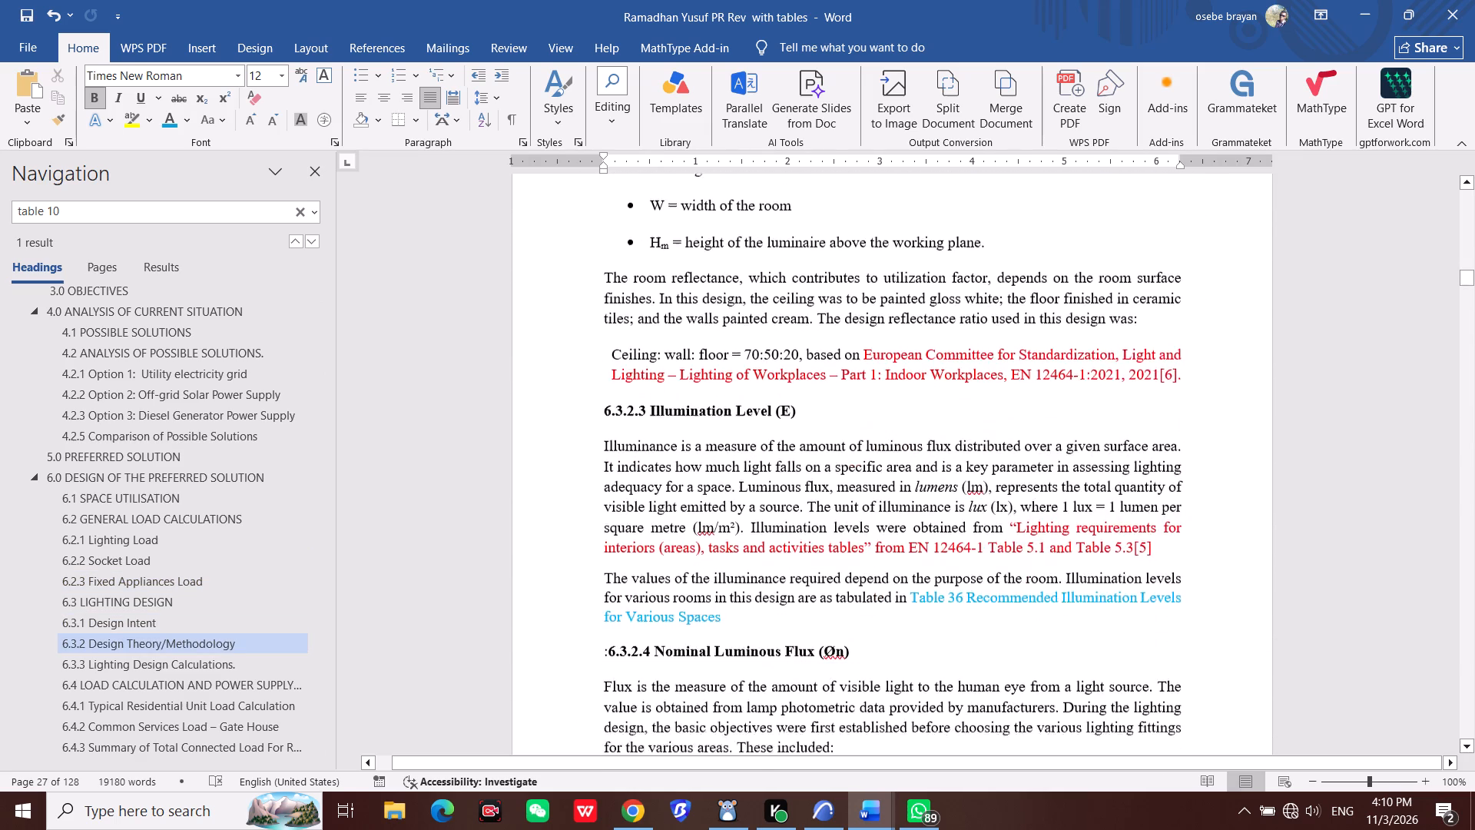
pyautogui.scroll(-2, 879, 538)
pyautogui.click(1002, 396)
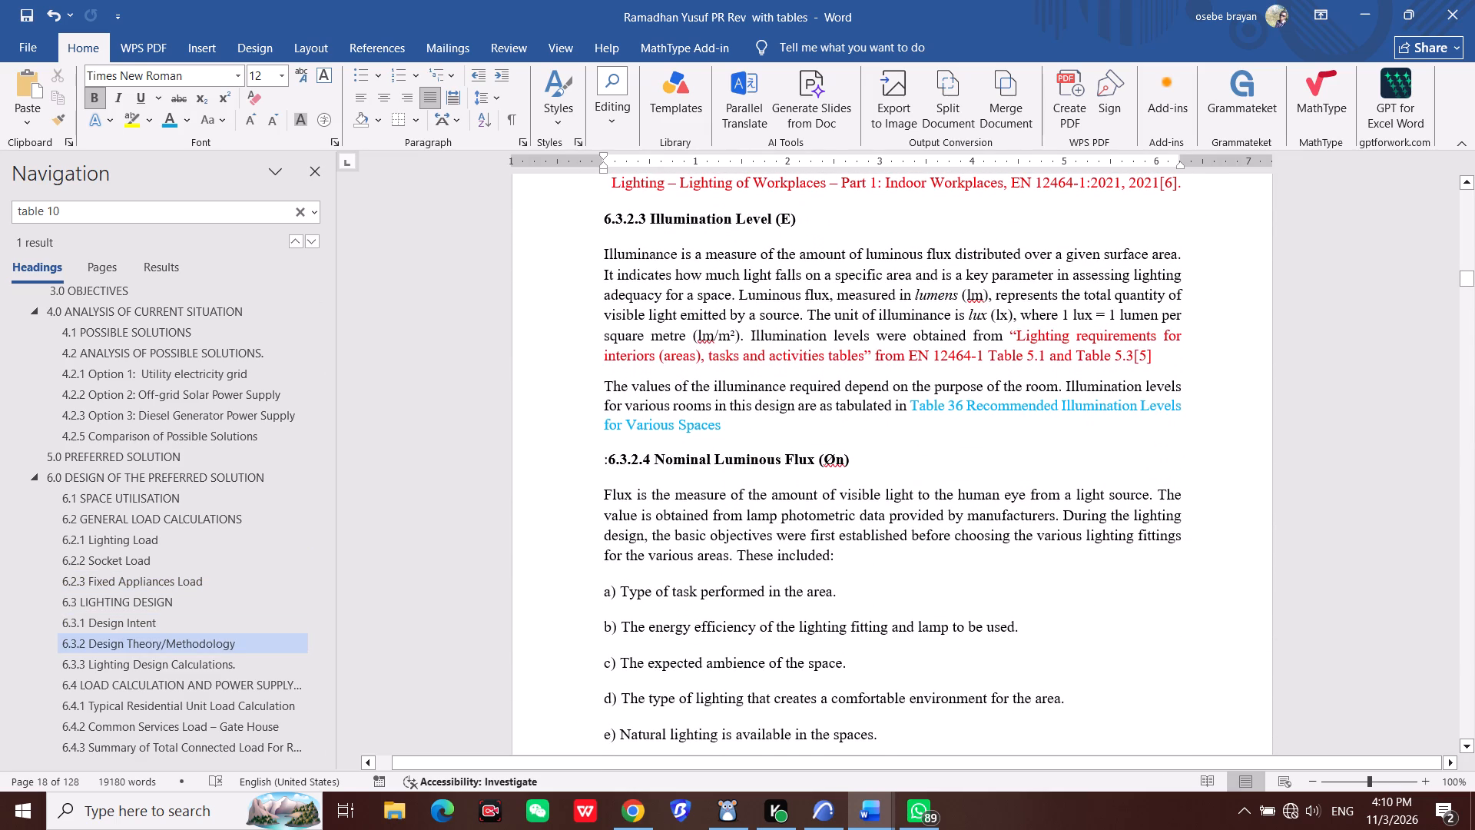
pyautogui.click(1002, 400)
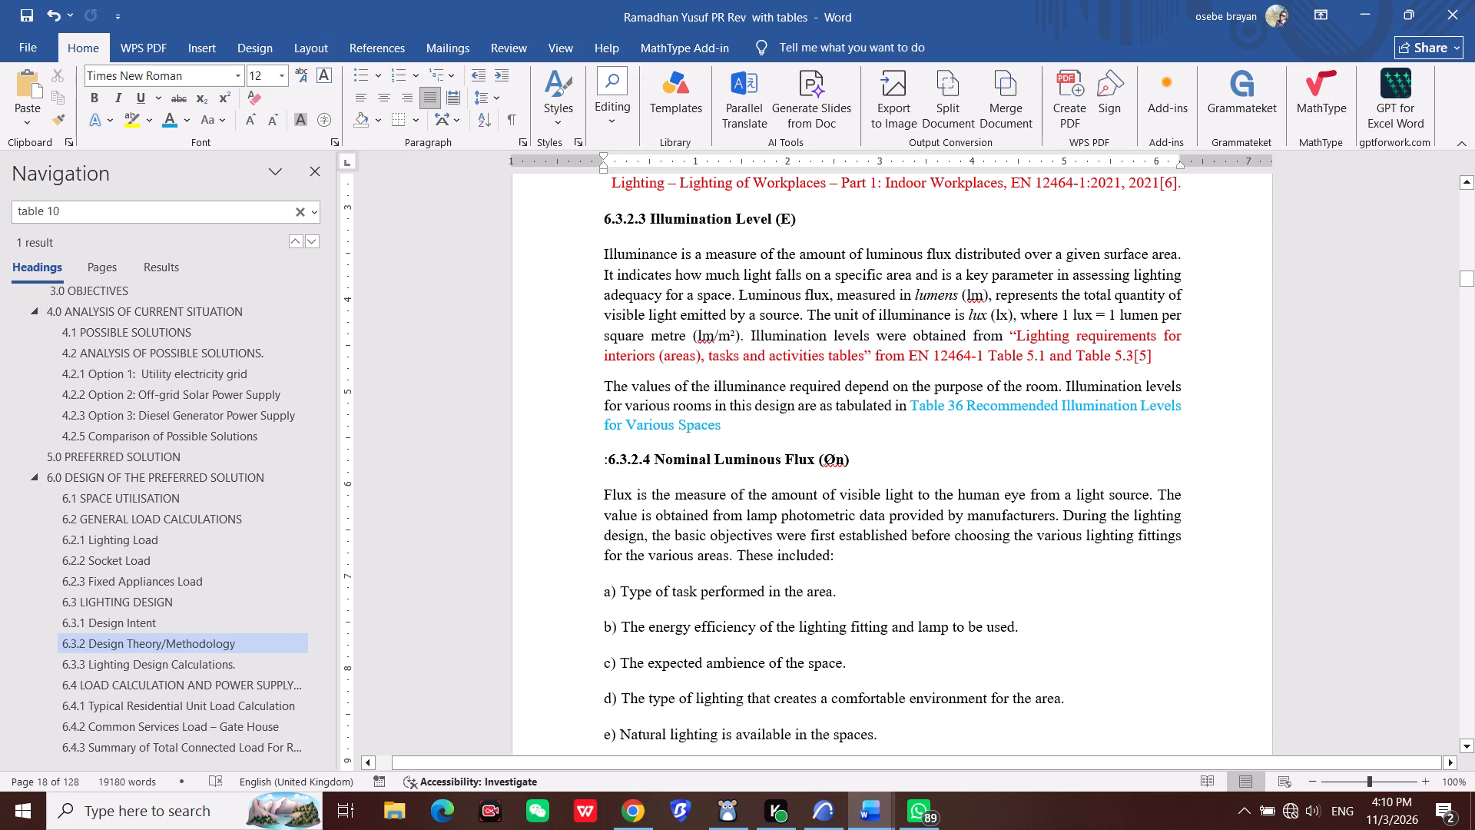
# Copy the blue "Table 36 Recommended Illumination Levels for Various Spaces" reference from 6.3.2.3 onto the line below the black Table 35 line in the refer document.
pyautogui.moveTo(607, 396); pyautogui.dragTo(725, 428)
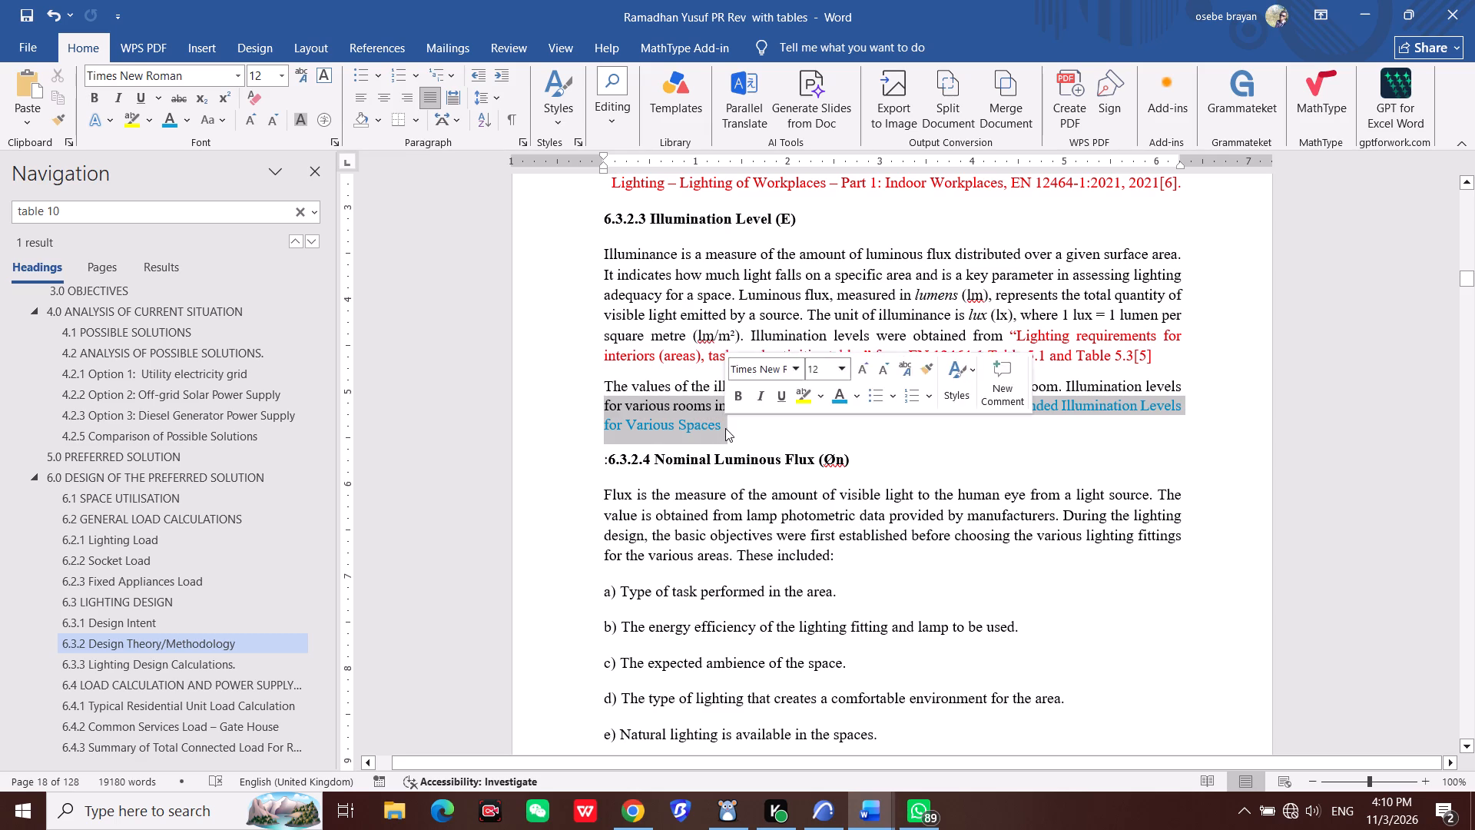
pyautogui.click(725, 428)
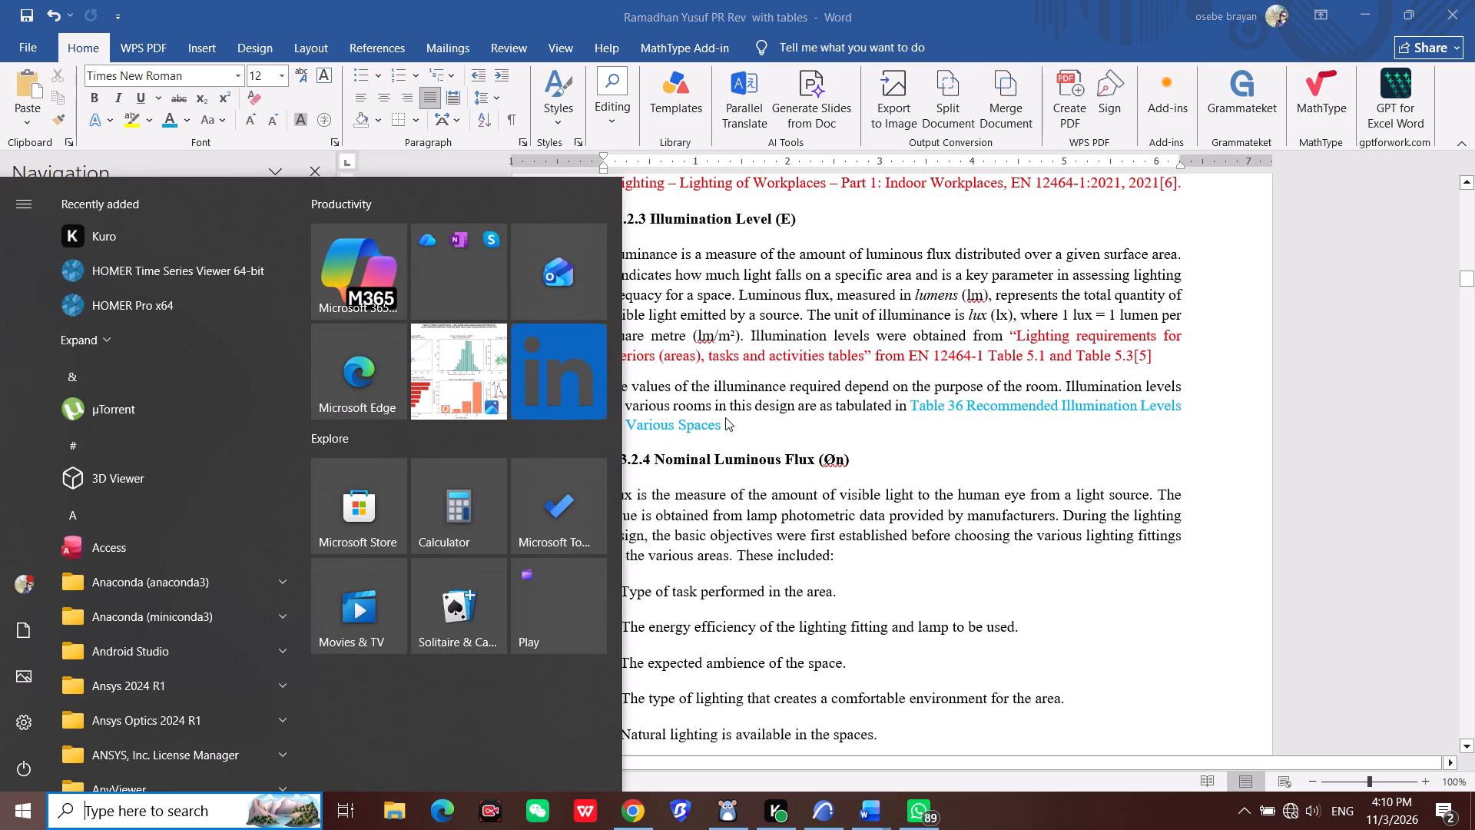
pyautogui.click(837, 417)
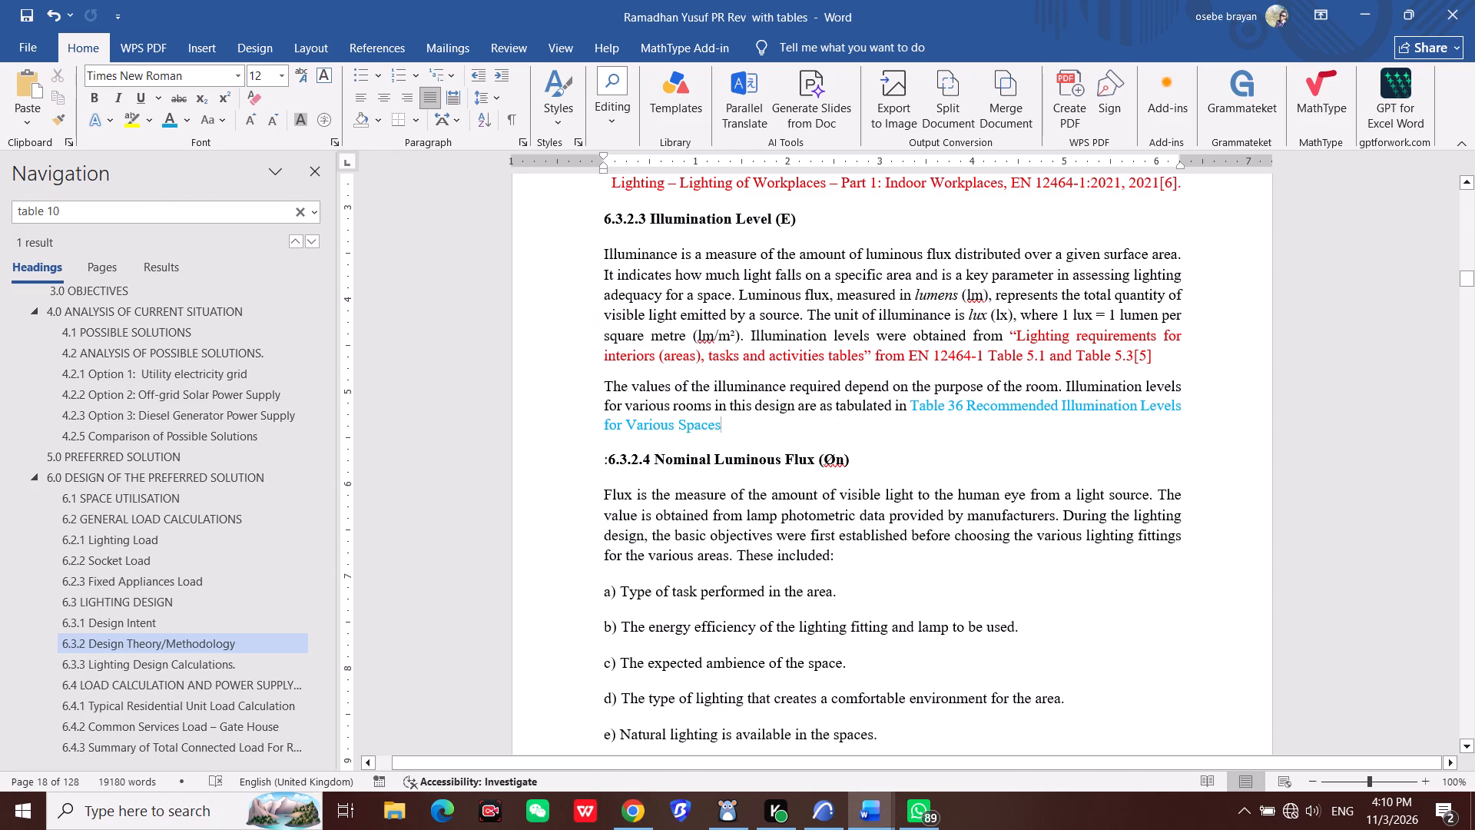
pyautogui.press('super+Right')
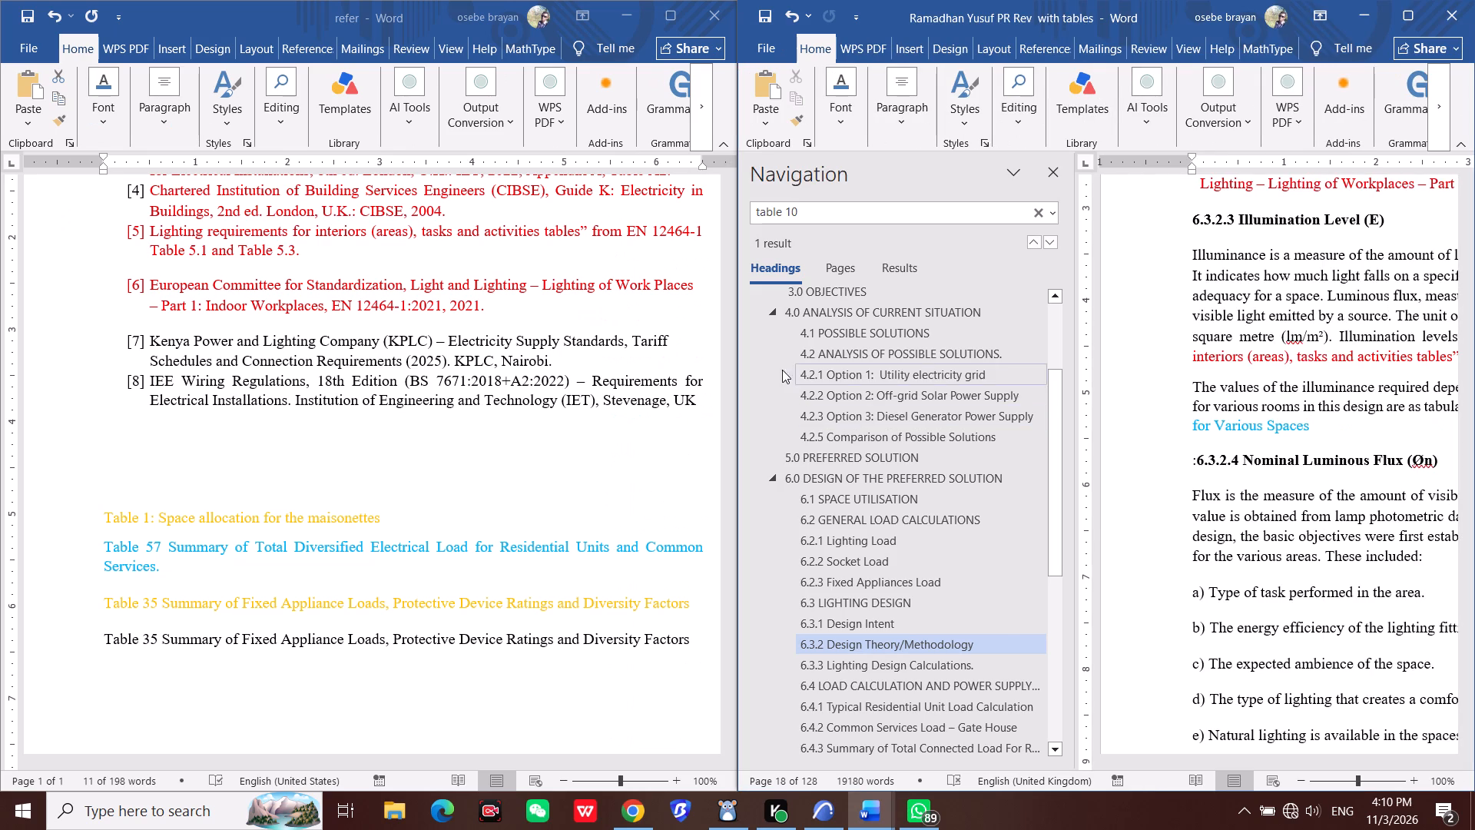
pyautogui.click(1066, 164)
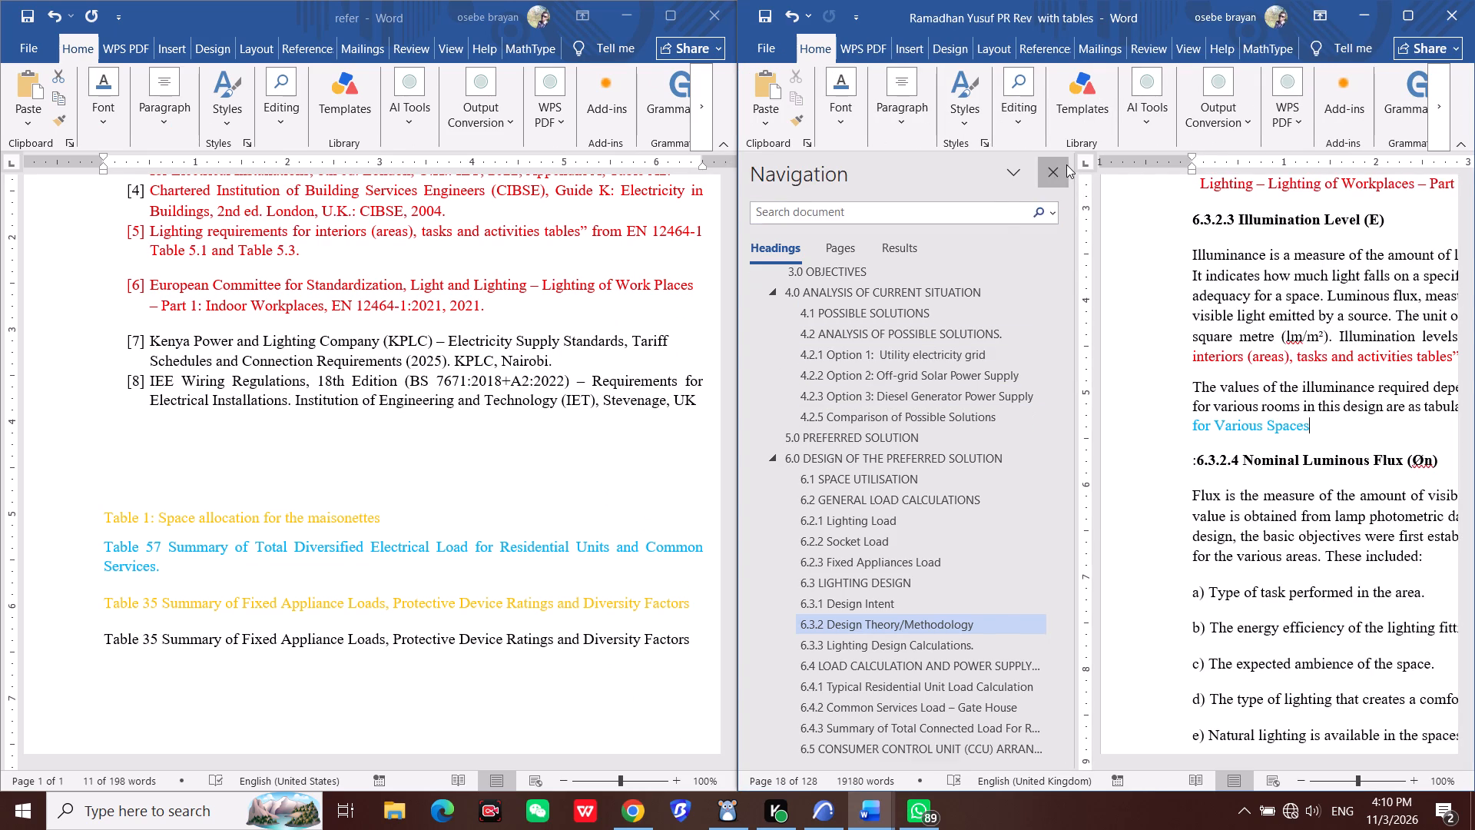
pyautogui.moveTo(1166, 404); pyautogui.dragTo(1165, 434)
pyautogui.hotkey('ctrl', 'c')
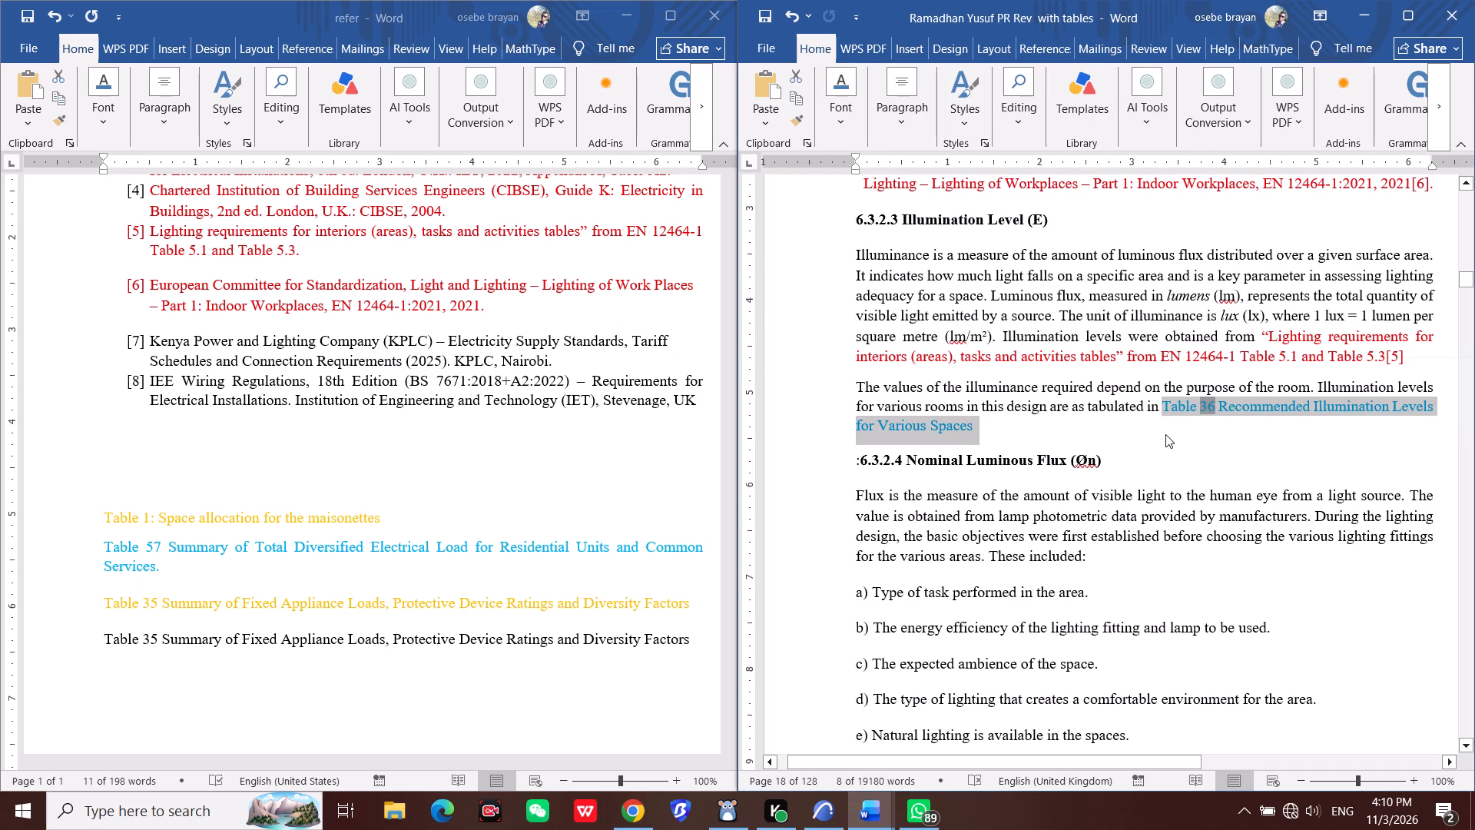
pyautogui.click(496, 672)
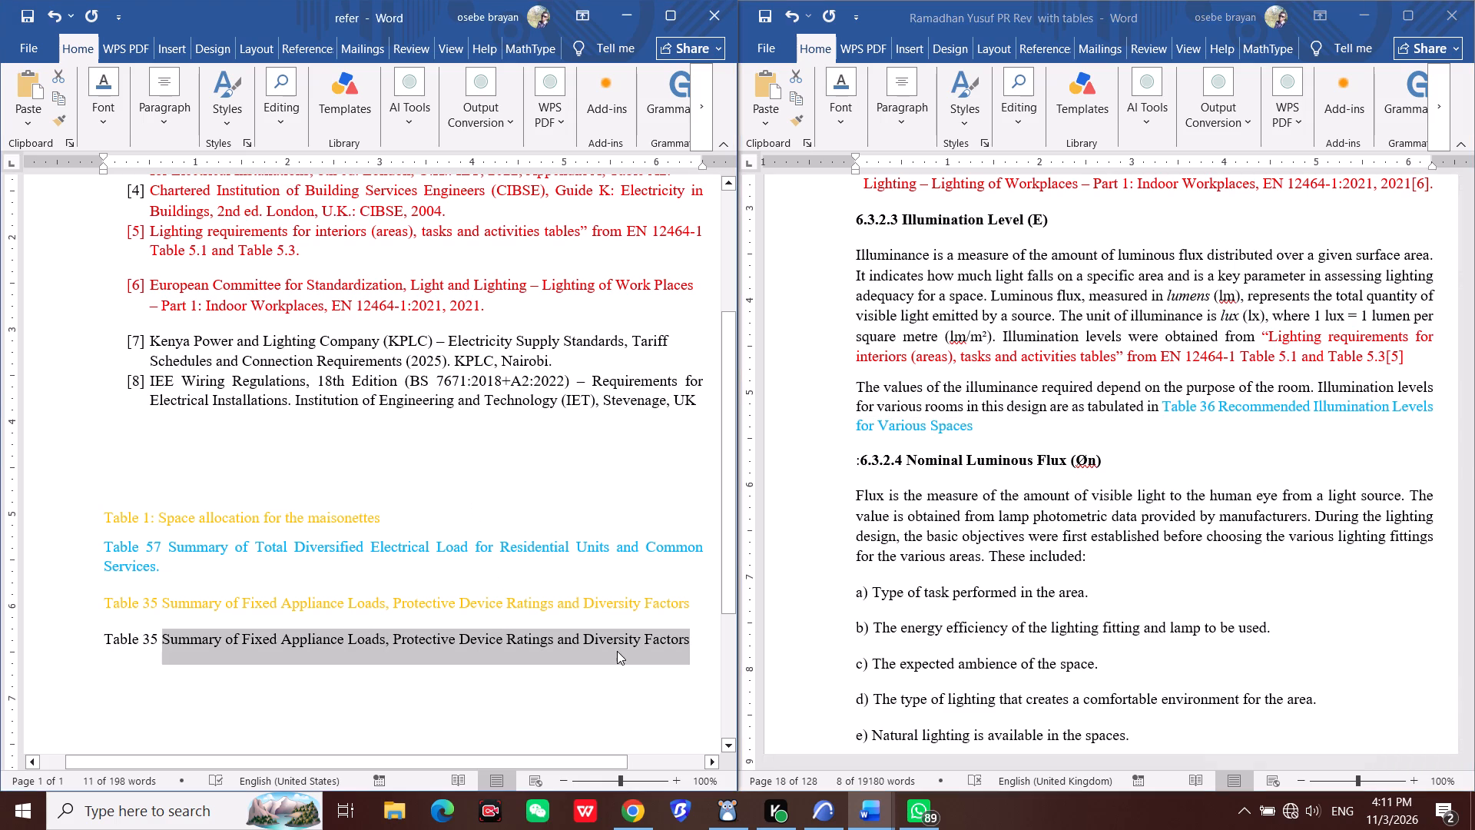
pyautogui.click(617, 651)
pyautogui.scroll(-2, 661, 674)
pyautogui.click(600, 674)
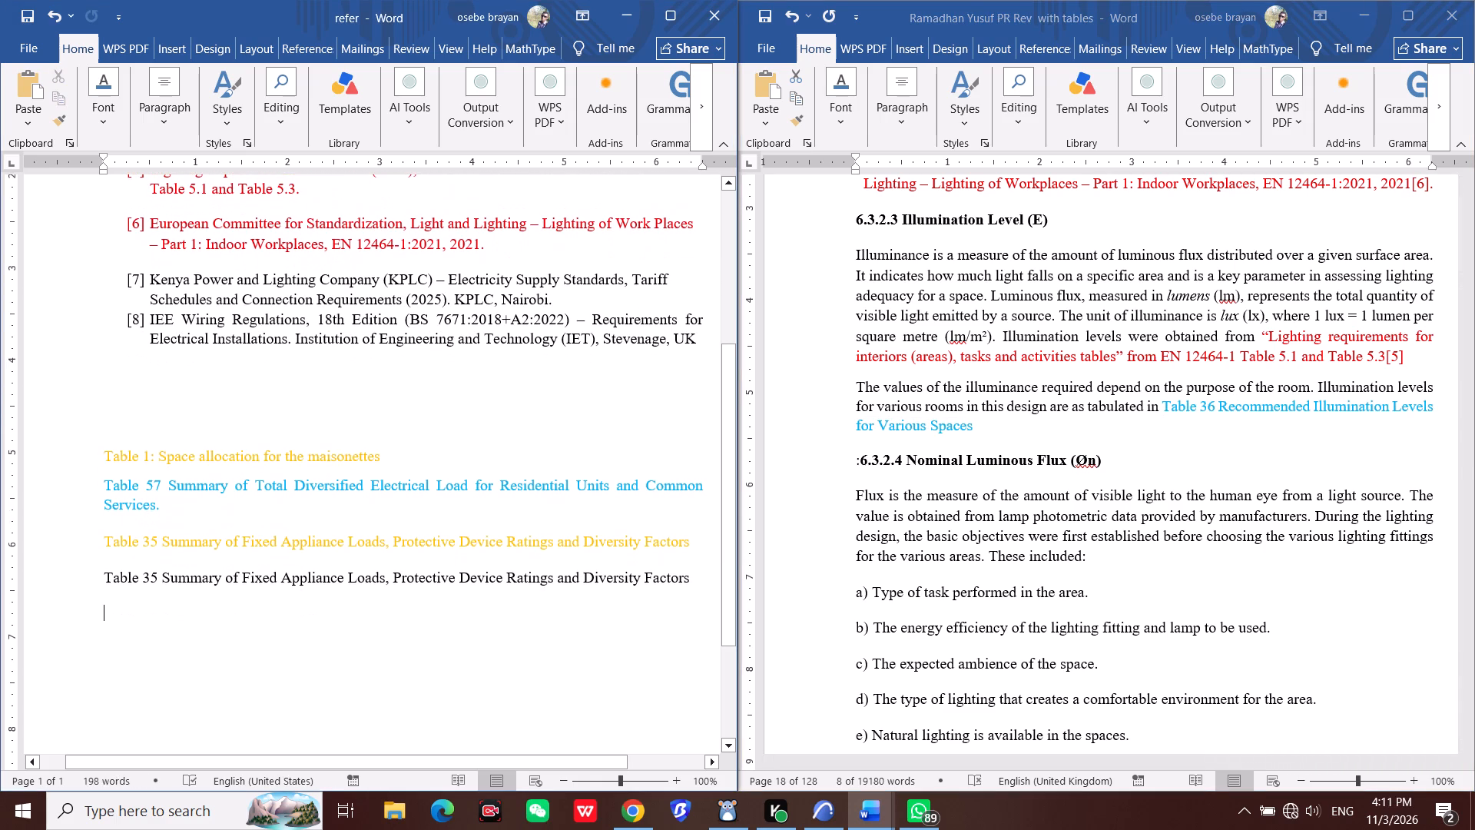
pyautogui.hotkey('ctrl', 'v')
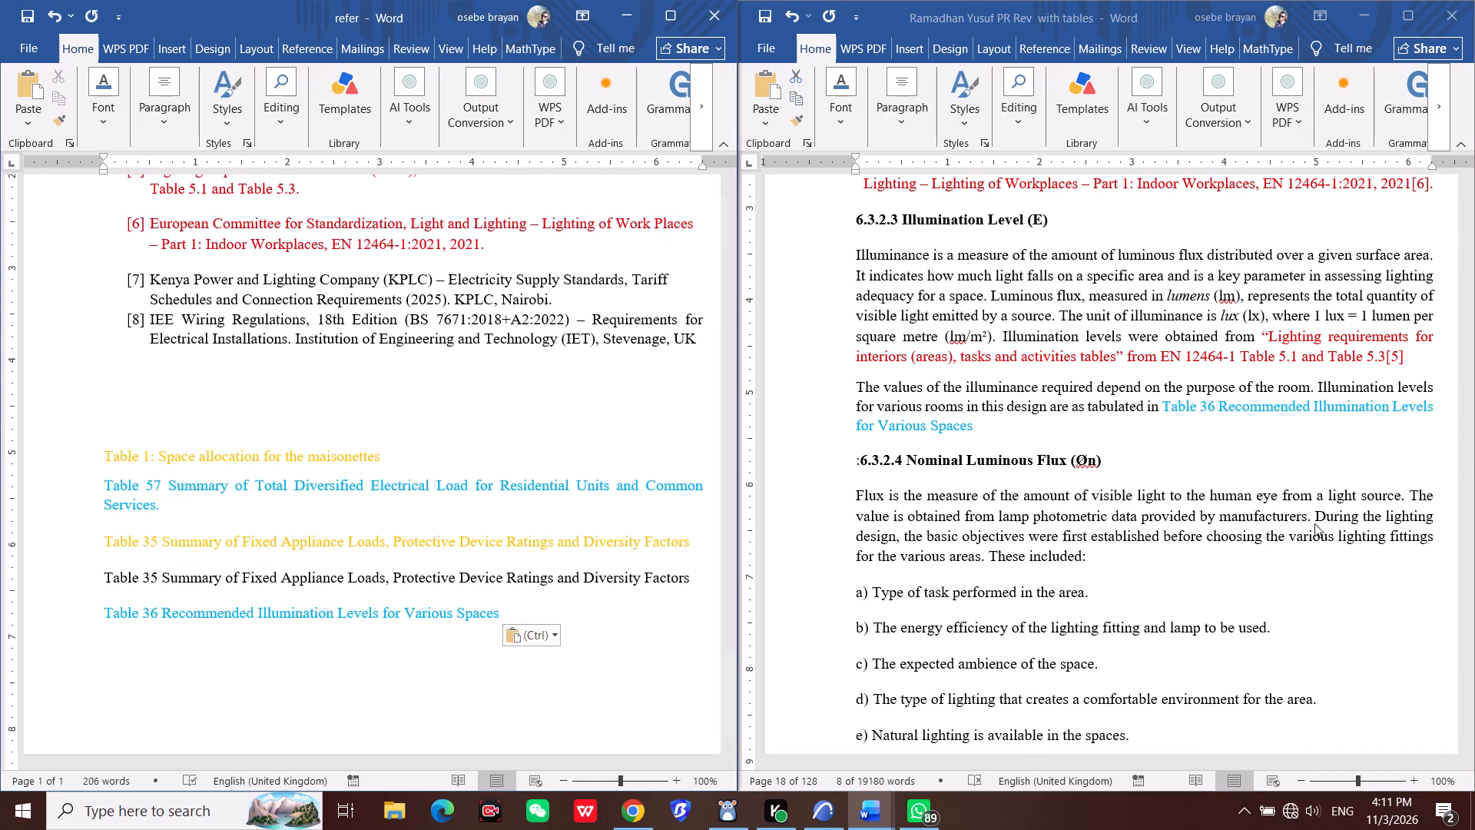
# Delete the Table 36 reference, including its title, from the end of the illuminance paragraph in 6.3.2.3.
pyautogui.click(1198, 422)
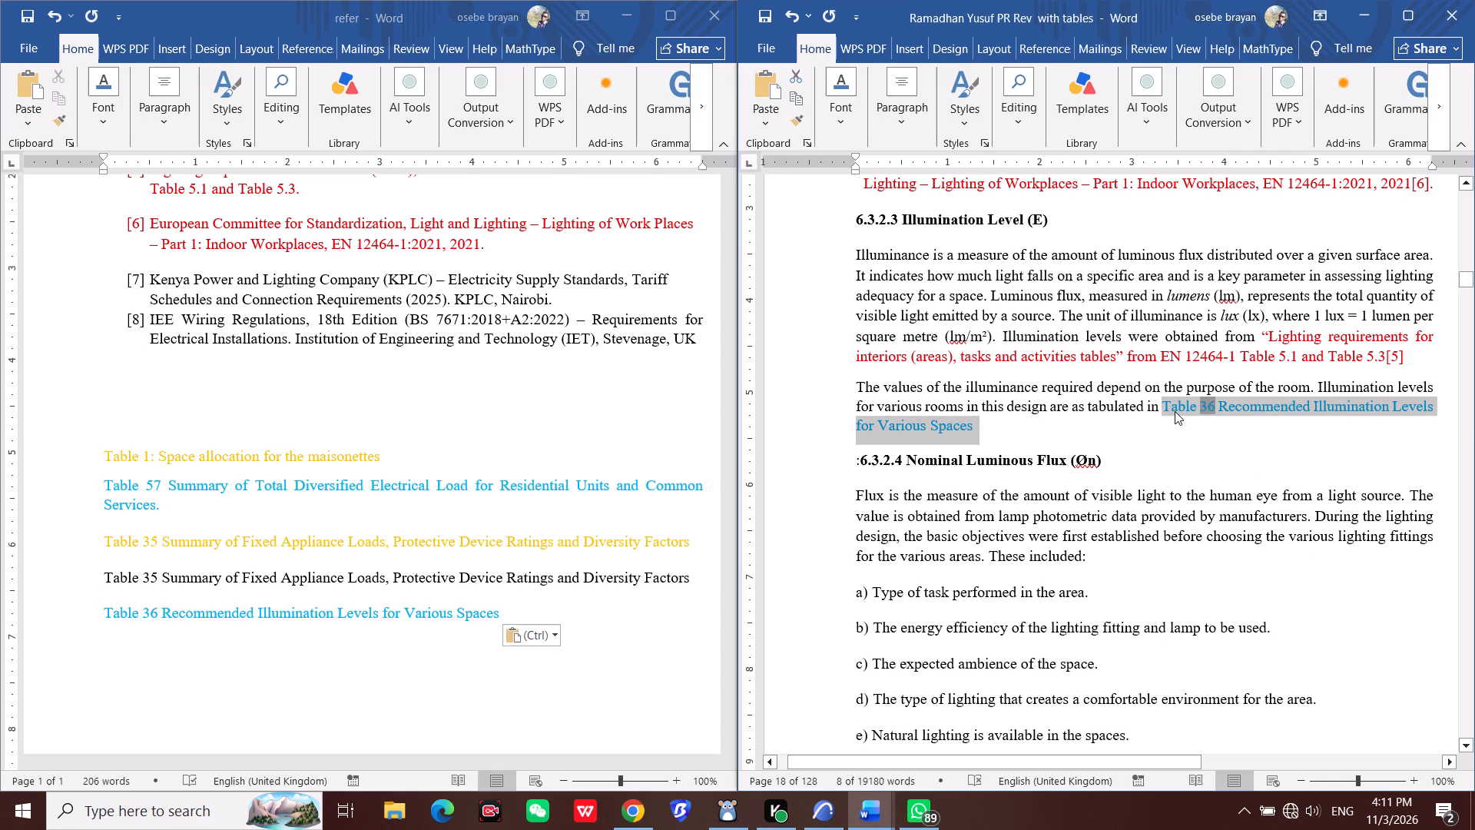
pyautogui.press('Delete')
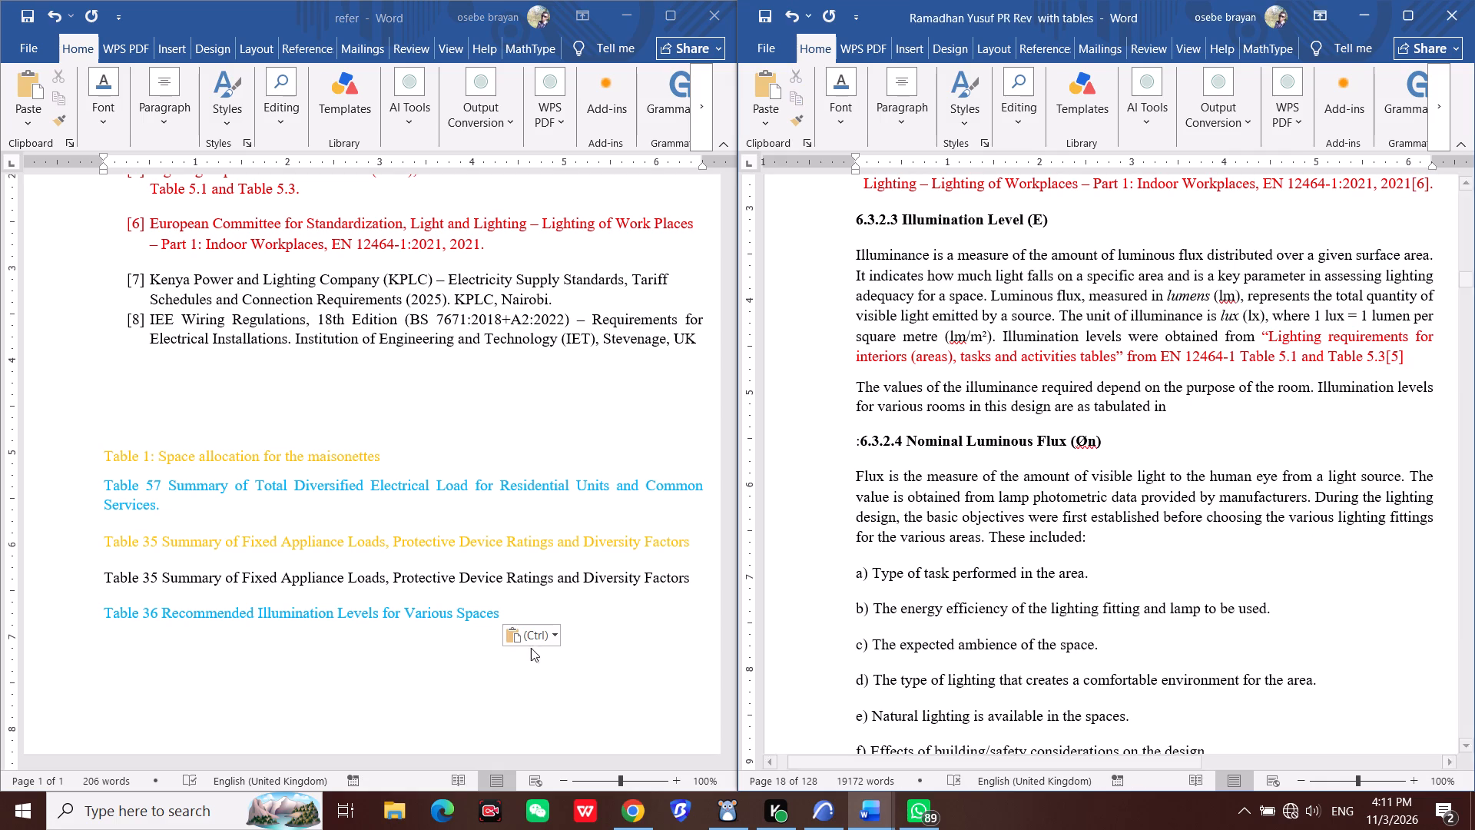
# Turn the blue Table 36 line in the refer document into plain black text by applying the "Normal ..." style listed after Caption.
pyautogui.click(429, 607)
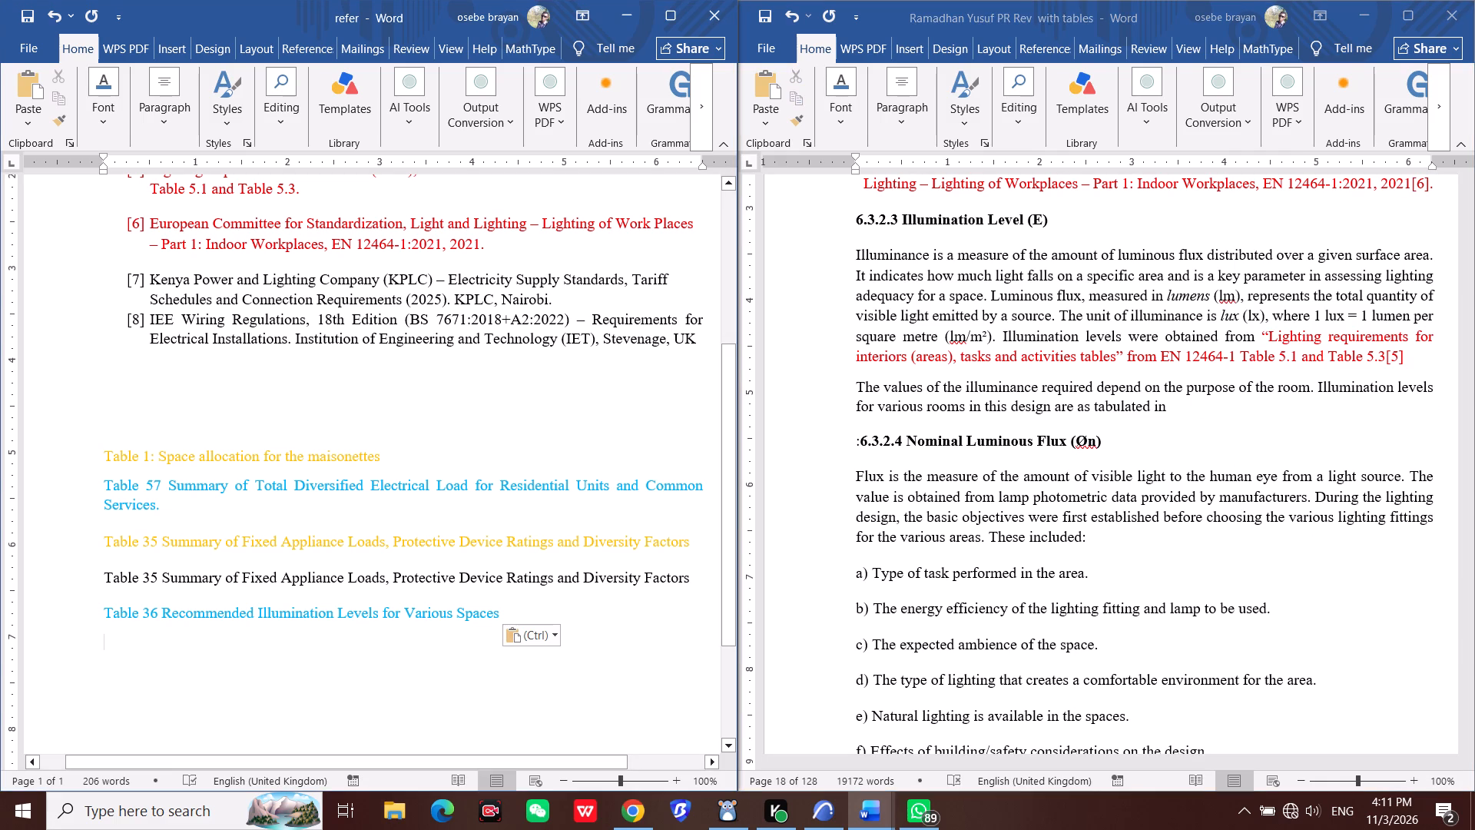
pyautogui.click(402, 609)
pyautogui.click(352, 611)
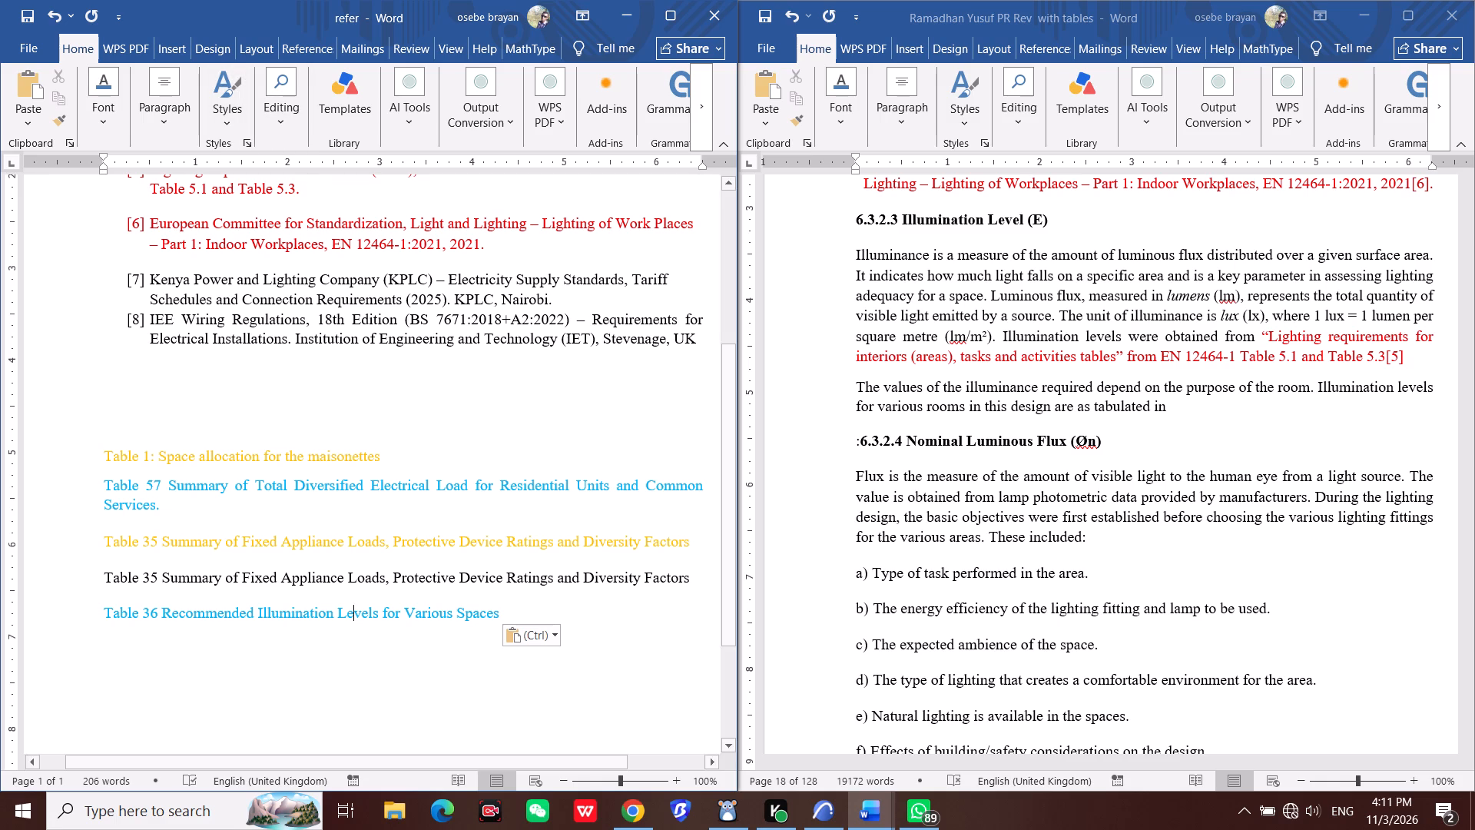
pyautogui.click(226, 116)
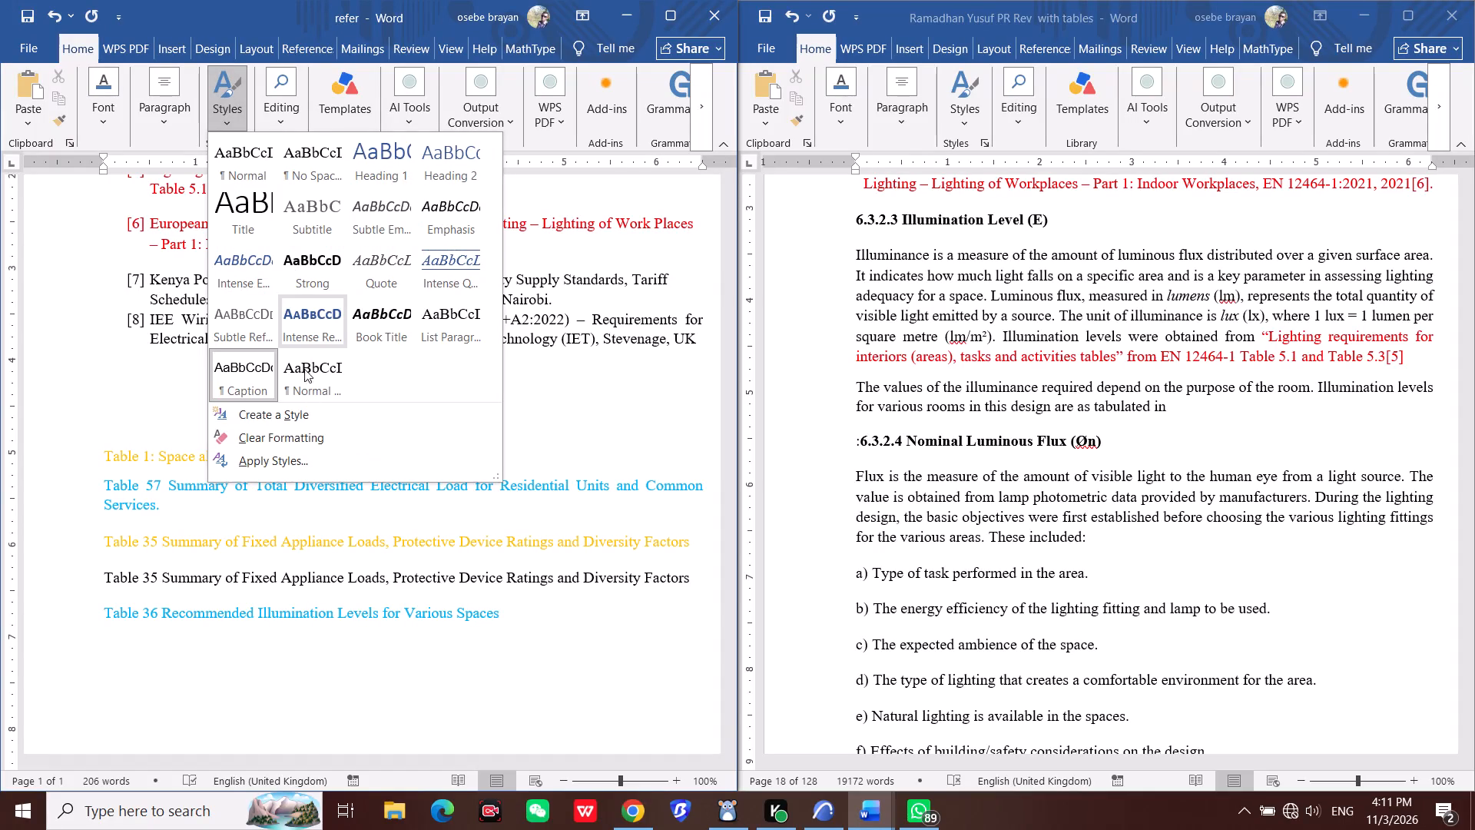
pyautogui.click(532, 639)
pyautogui.moveTo(533, 638); pyautogui.dragTo(483, 627)
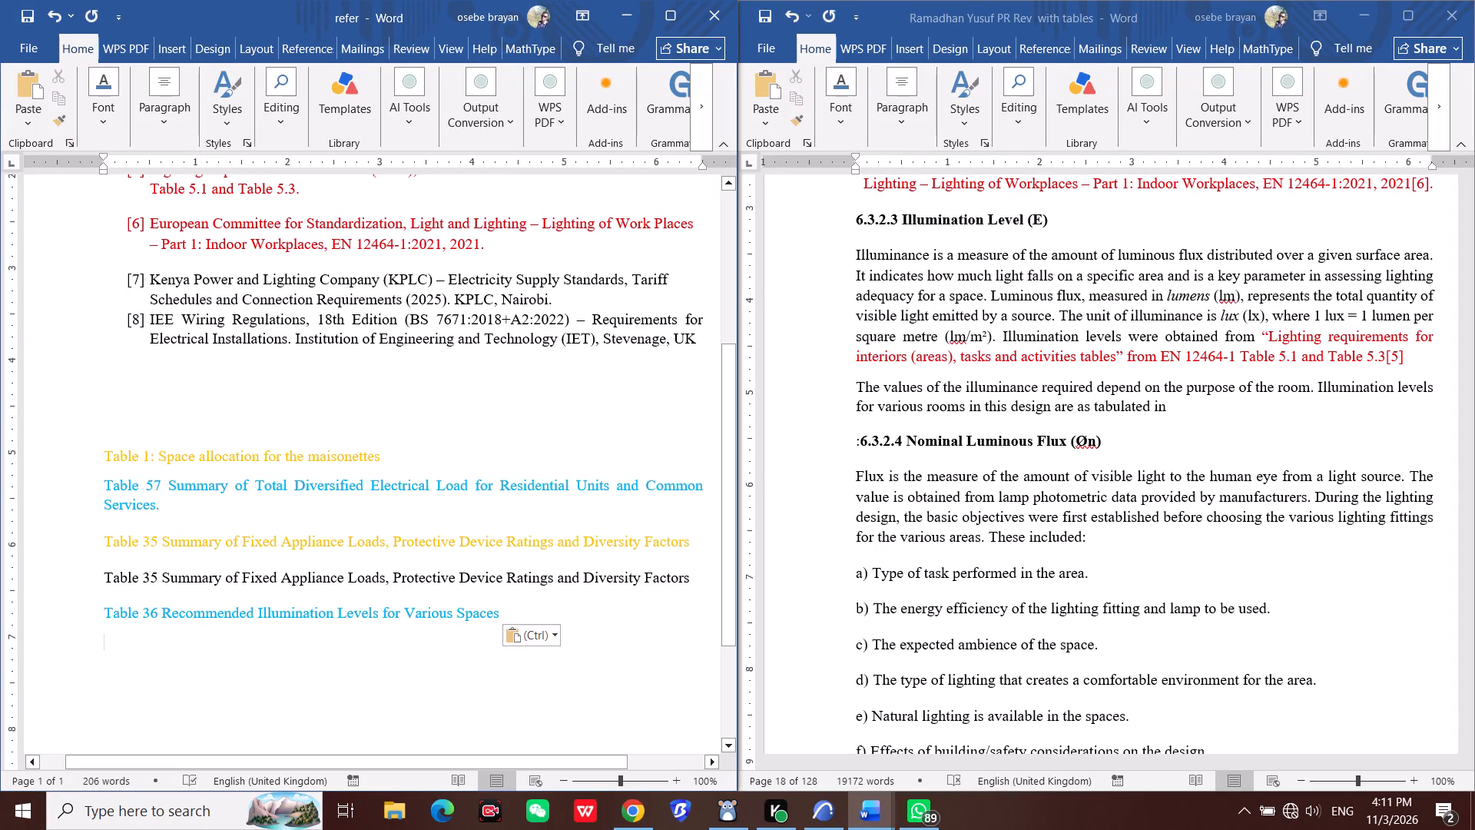
pyautogui.moveTo(483, 627); pyautogui.dragTo(125, 614)
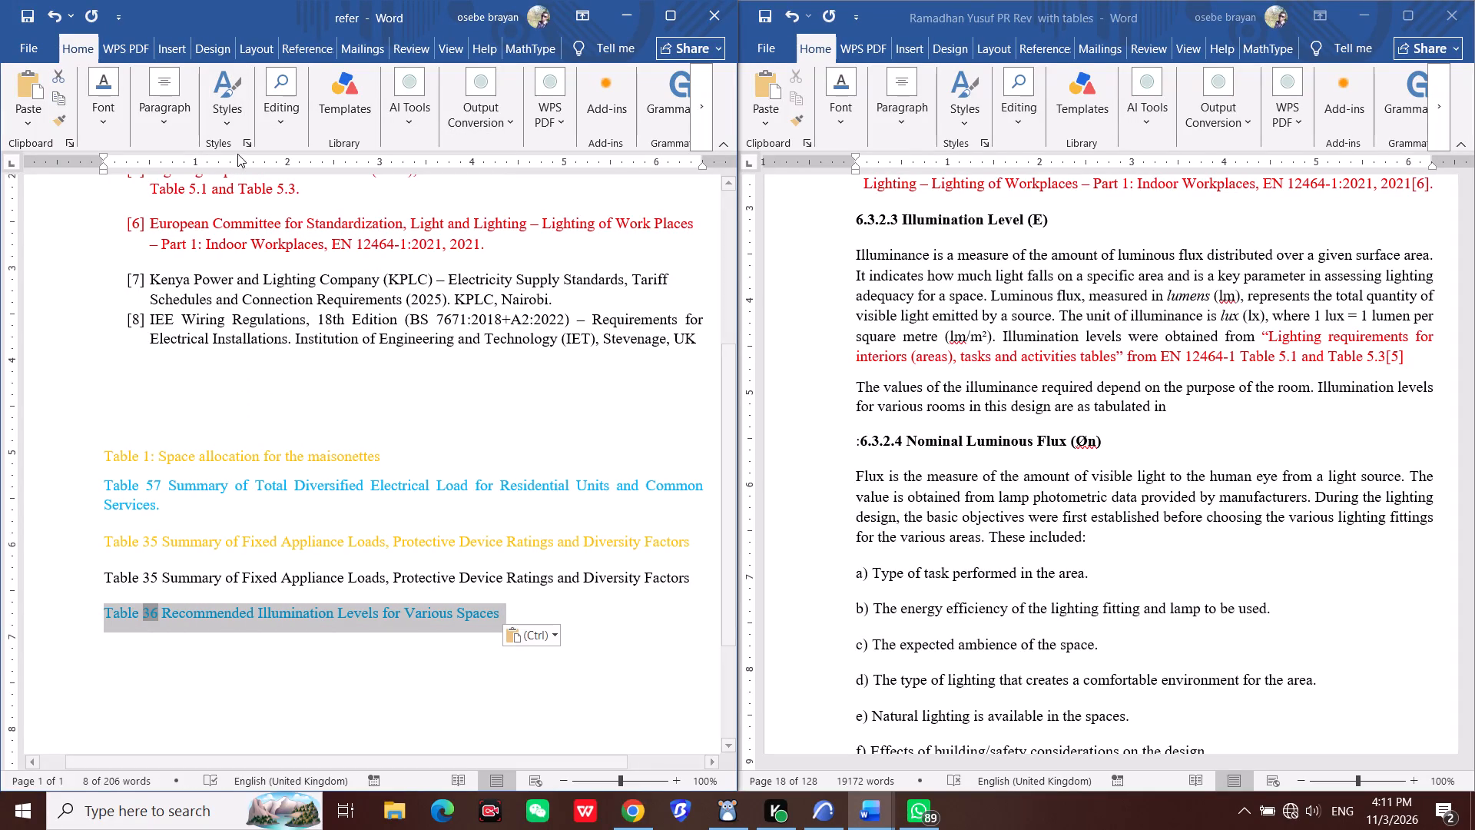
pyautogui.click(229, 130)
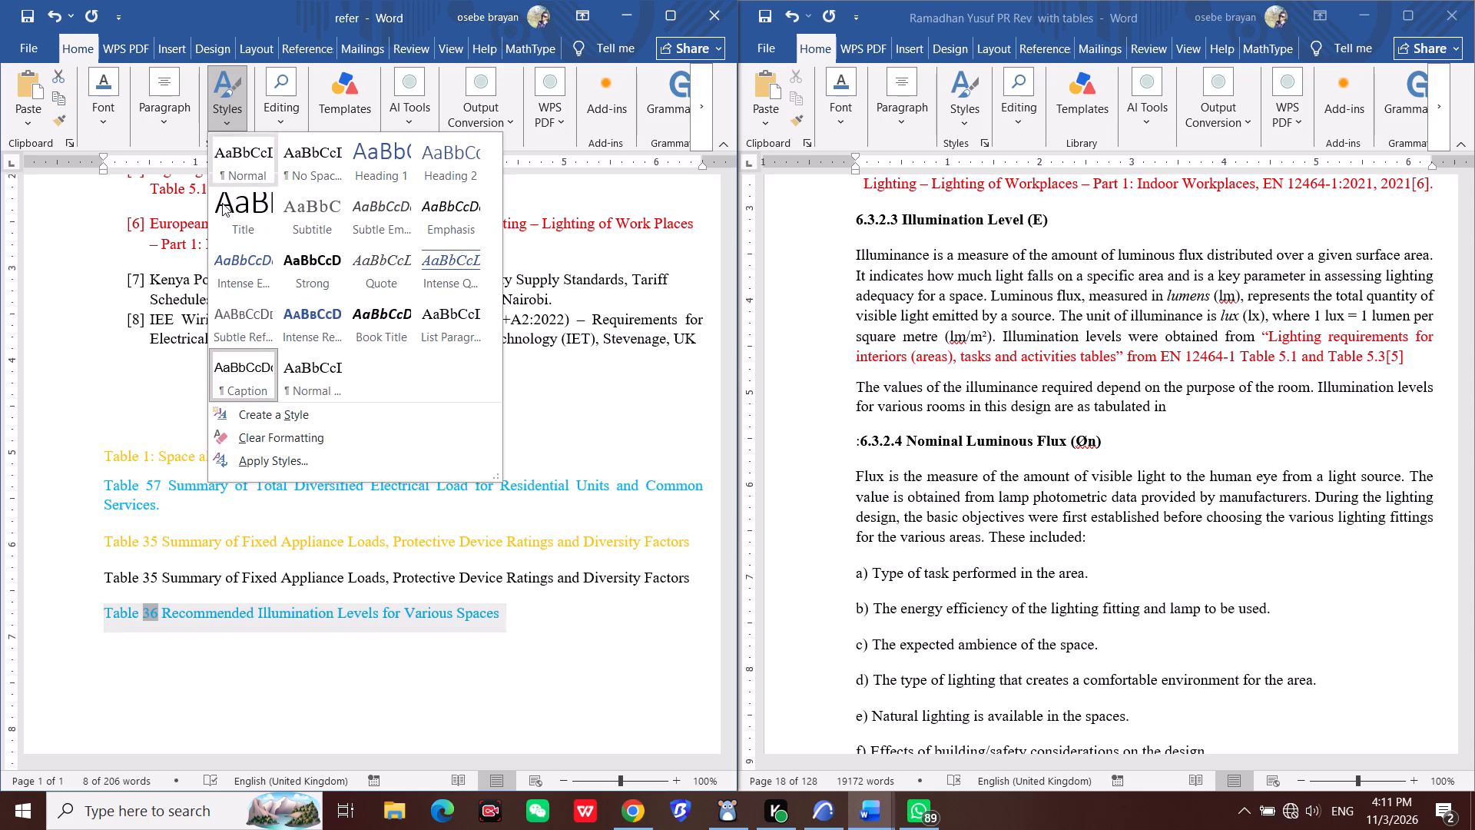
pyautogui.click(325, 389)
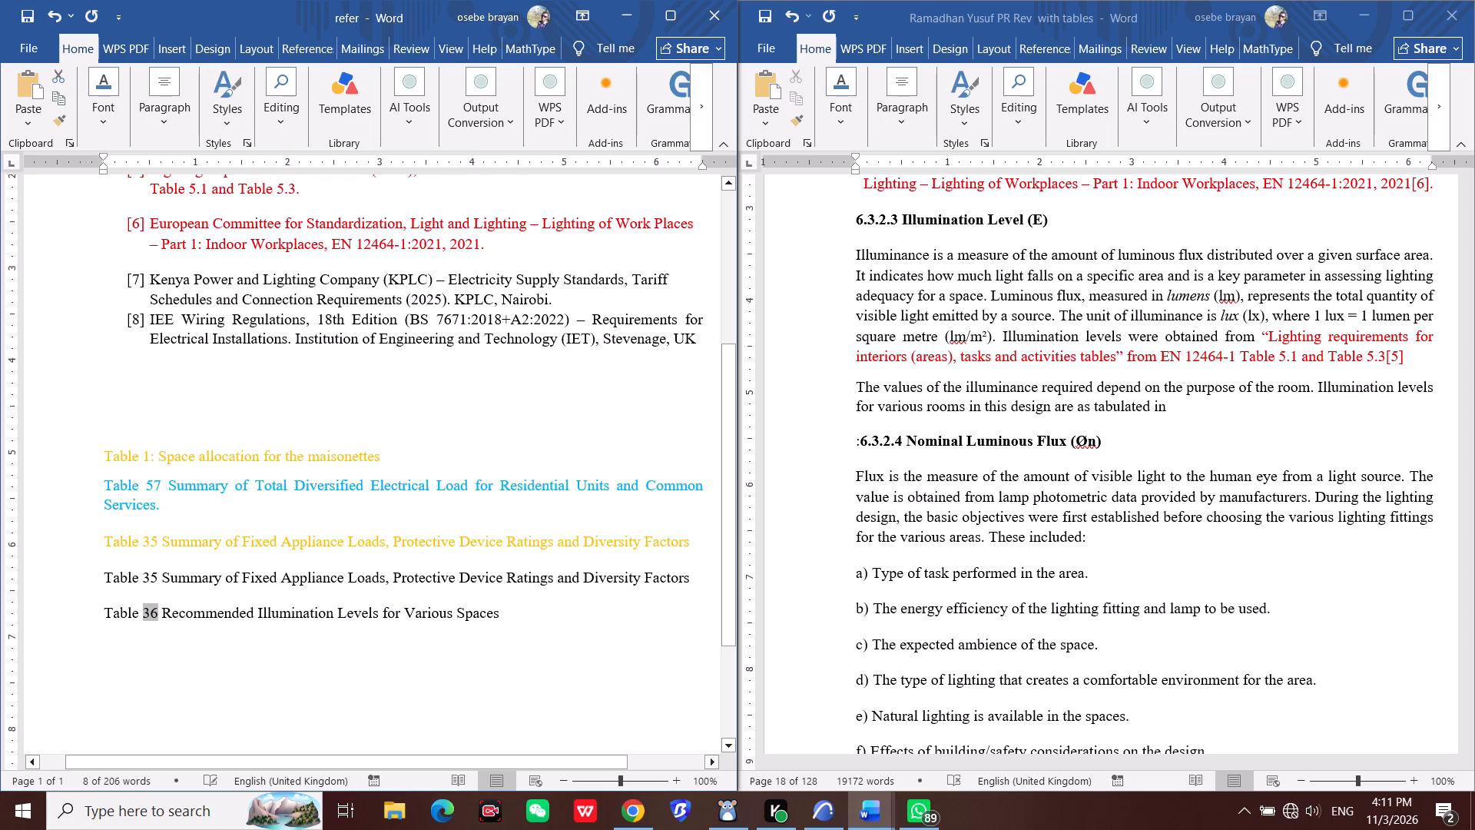
# Copy the plain "Table 36 Recommended Illumination Levels for Various Spaces" line from the refer document to the end of the 6.3.2.3 illuminance paragraph.
pyautogui.moveTo(515, 652); pyautogui.dragTo(530, 680)
pyautogui.moveTo(507, 633); pyautogui.dragTo(203, 648)
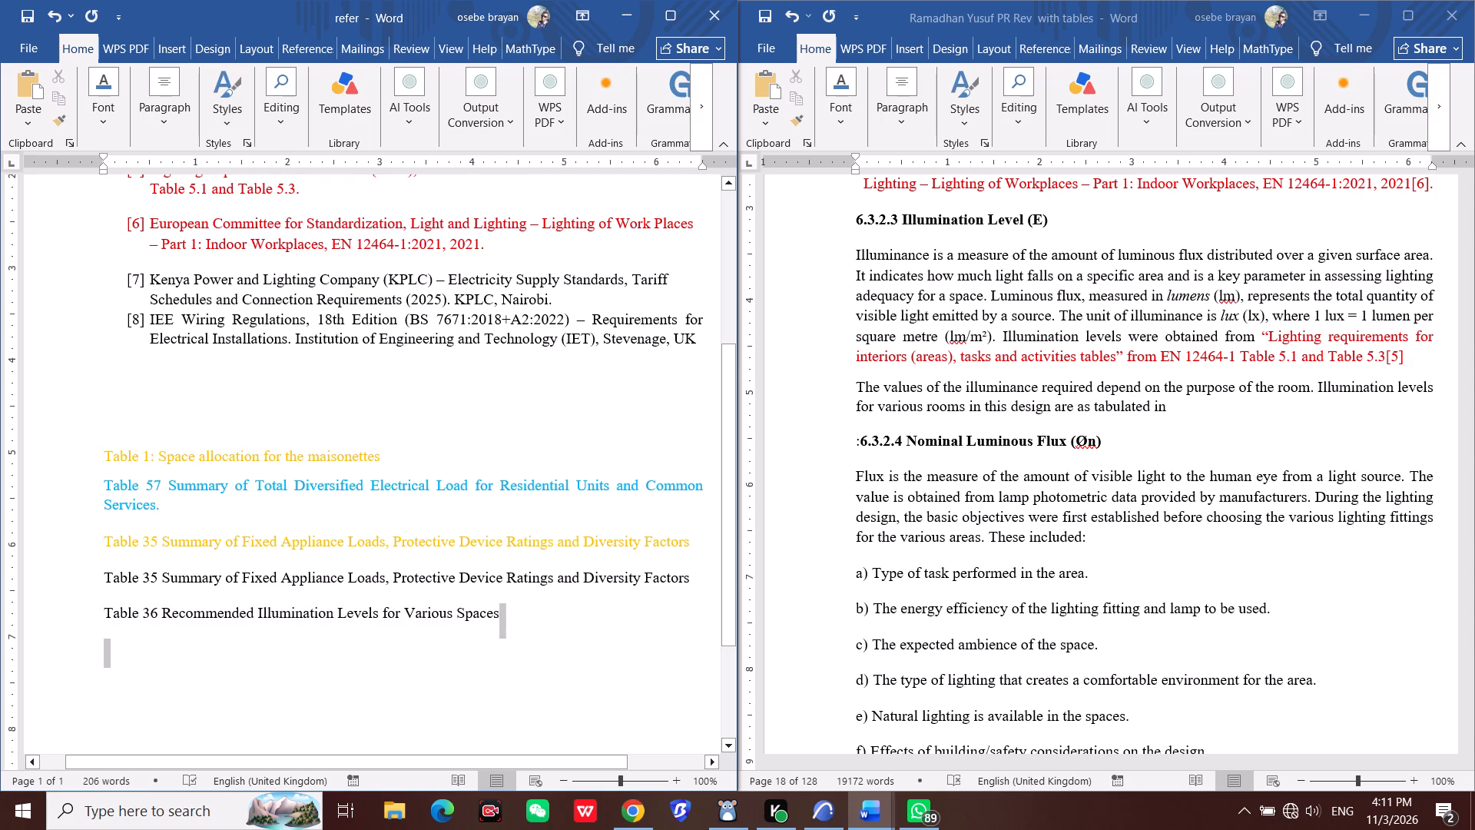
pyautogui.moveTo(203, 648); pyautogui.dragTo(127, 620)
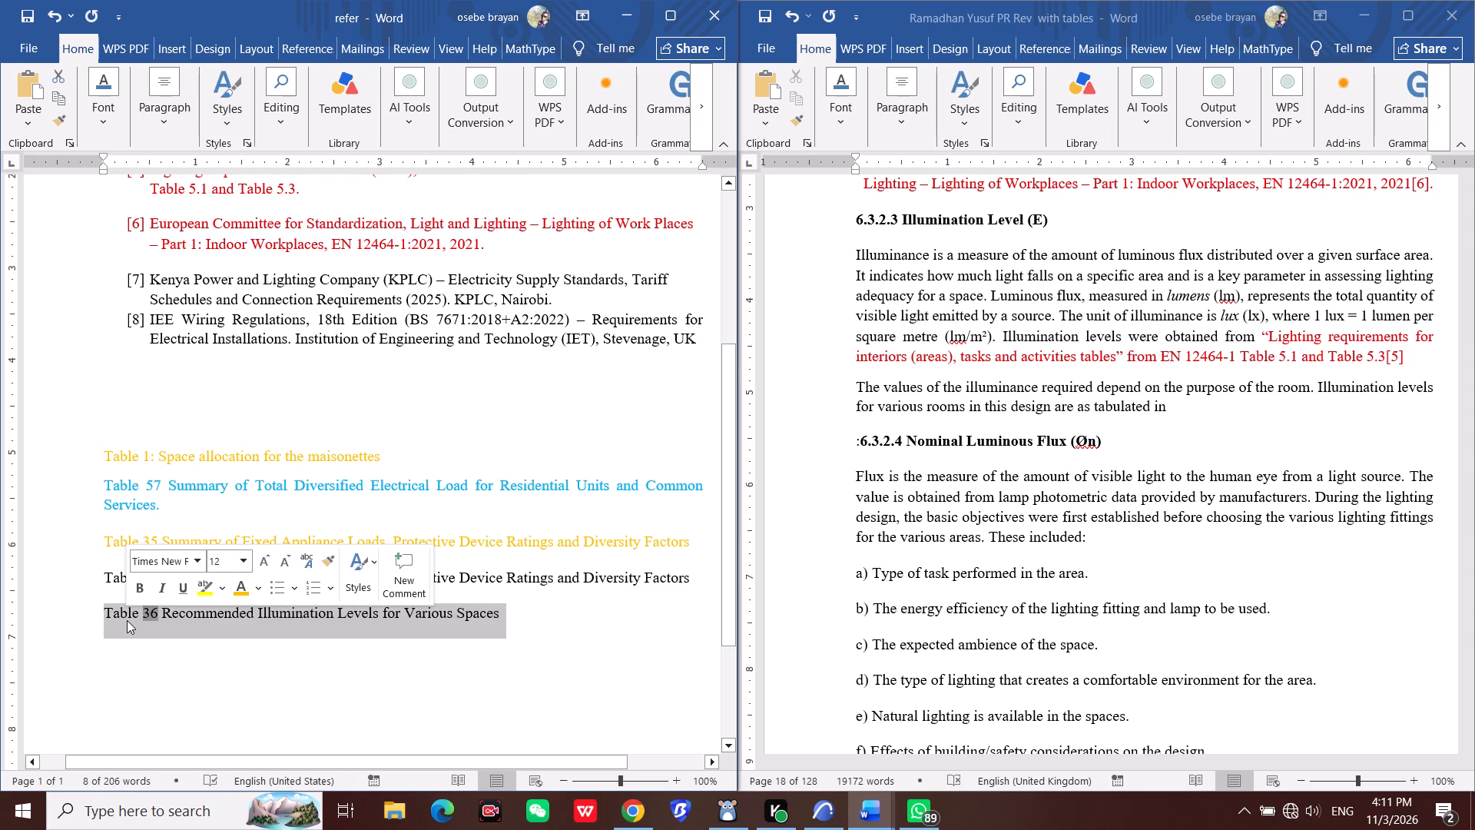
pyautogui.hotkey('ctrl', 'c')
pyautogui.click(1172, 473)
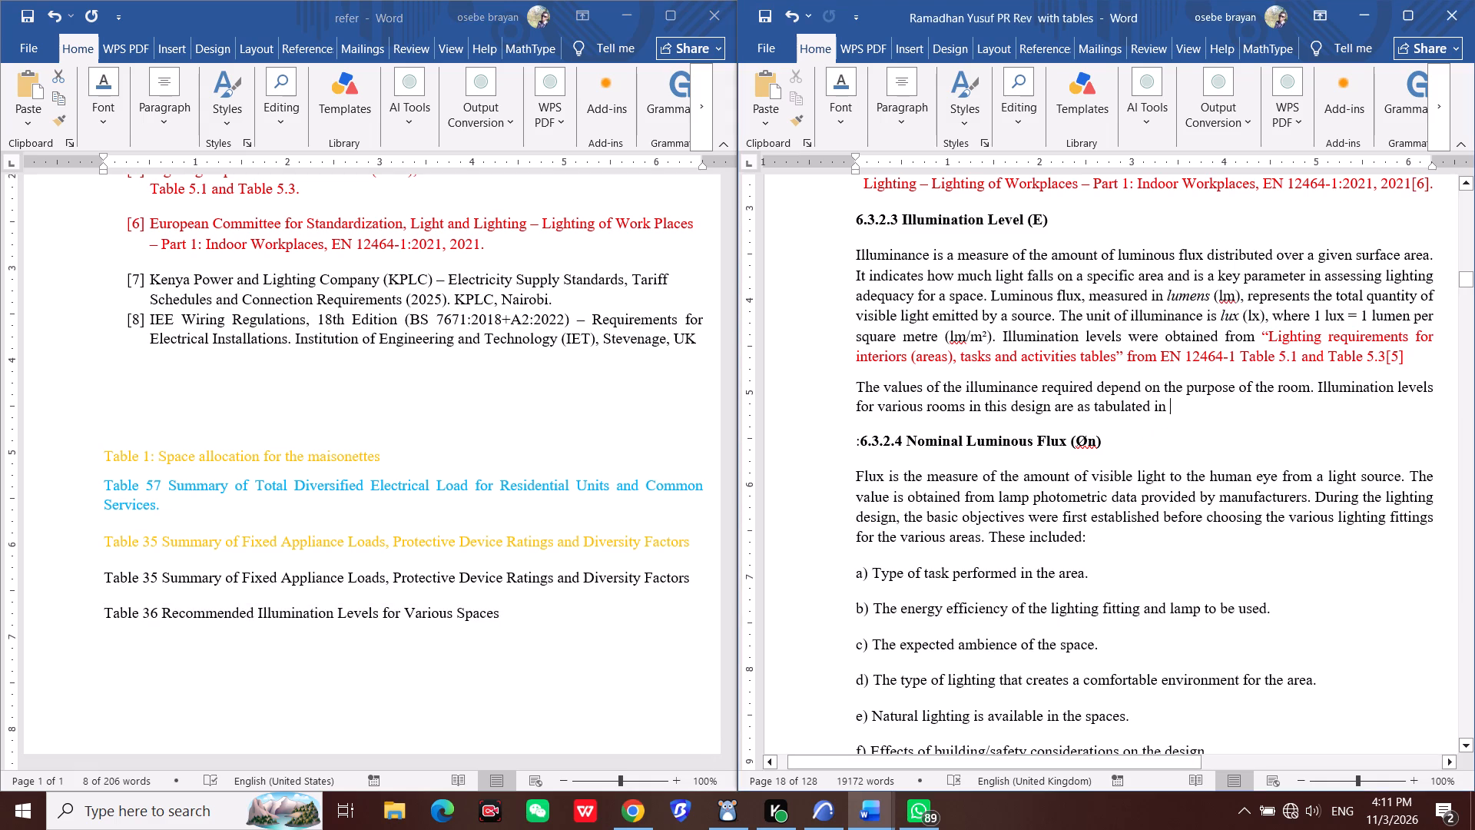
pyautogui.hotkey('ctrl', 'v')
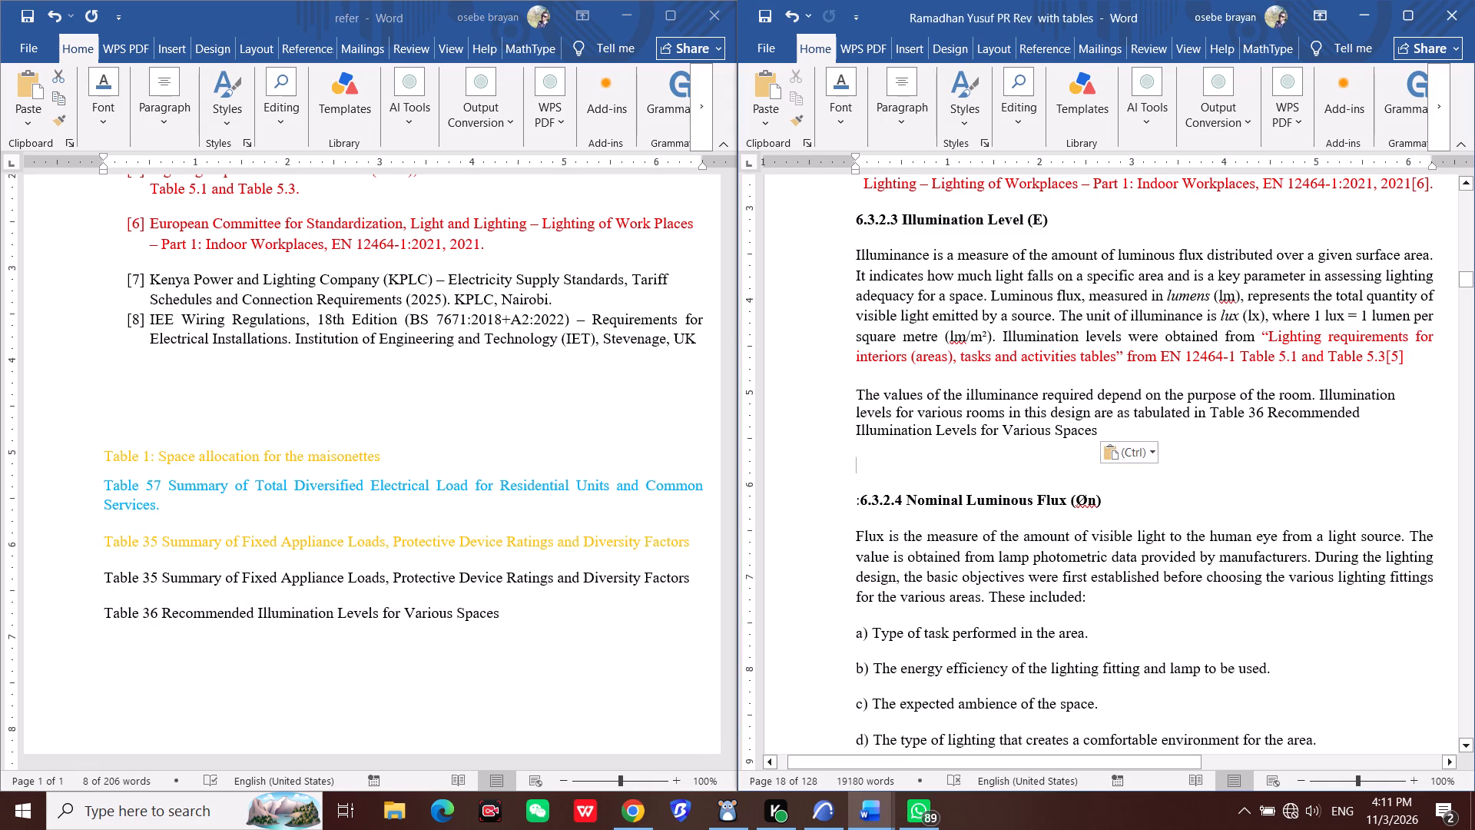
# Colour the whole inserted Table 36 reference in 6.3.2.3 blue and remove the empty line below it.
pyautogui.moveTo(1099, 434); pyautogui.dragTo(873, 430)
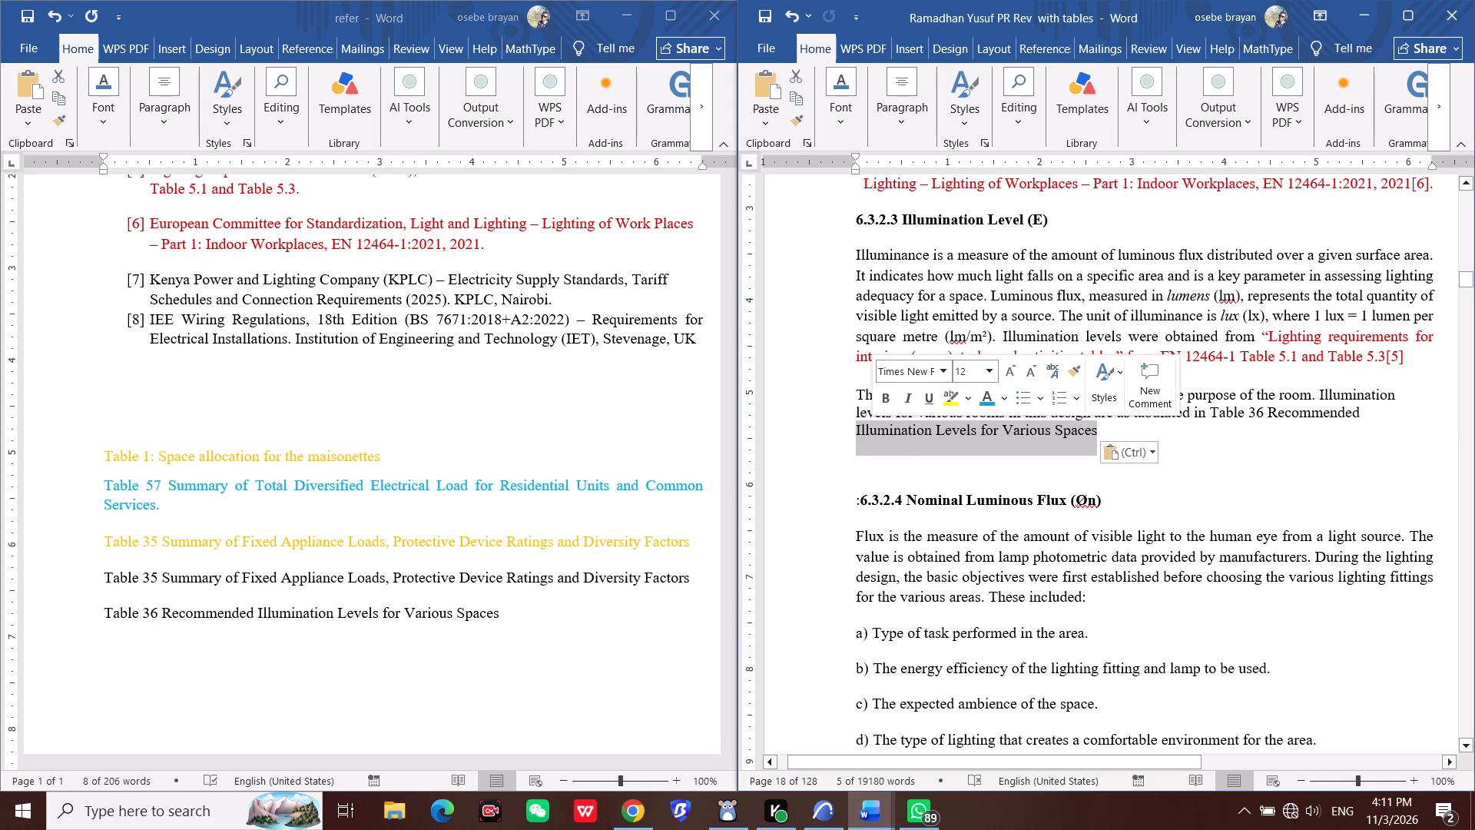
pyautogui.moveTo(1211, 408); pyautogui.dragTo(1190, 451)
pyautogui.click(1274, 426)
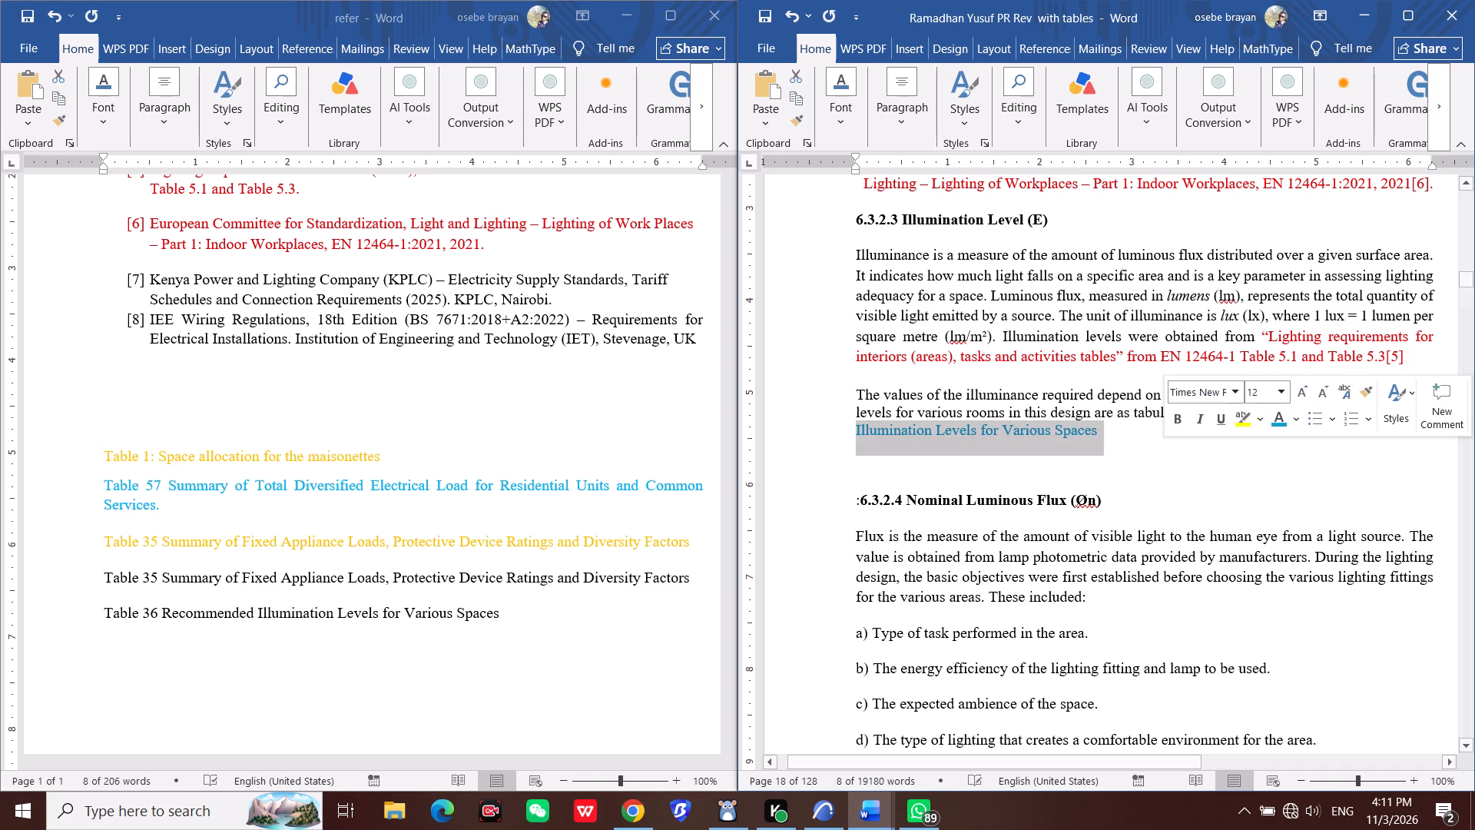
pyautogui.click(1231, 473)
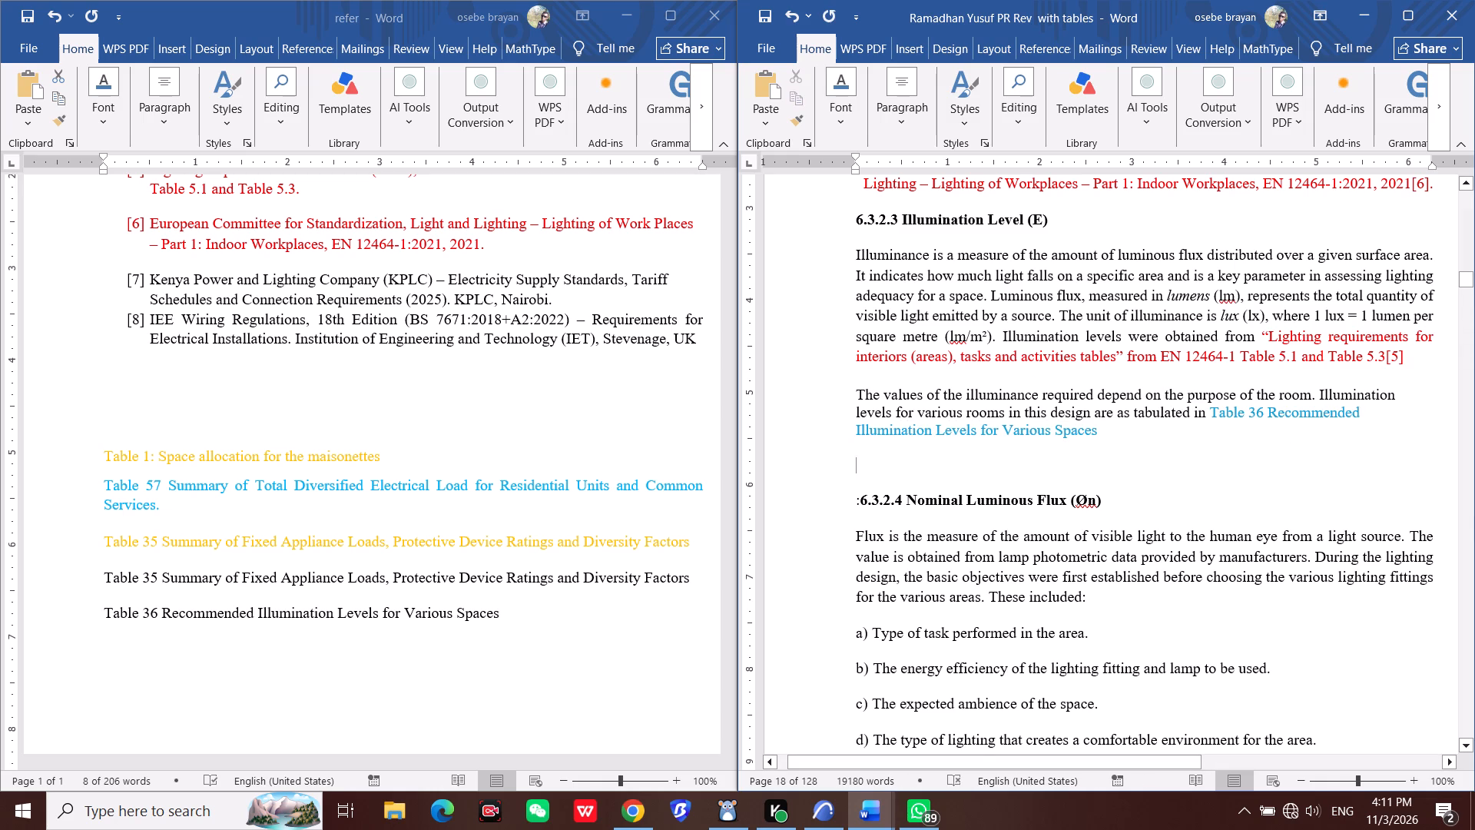
pyautogui.press('BackSpace')
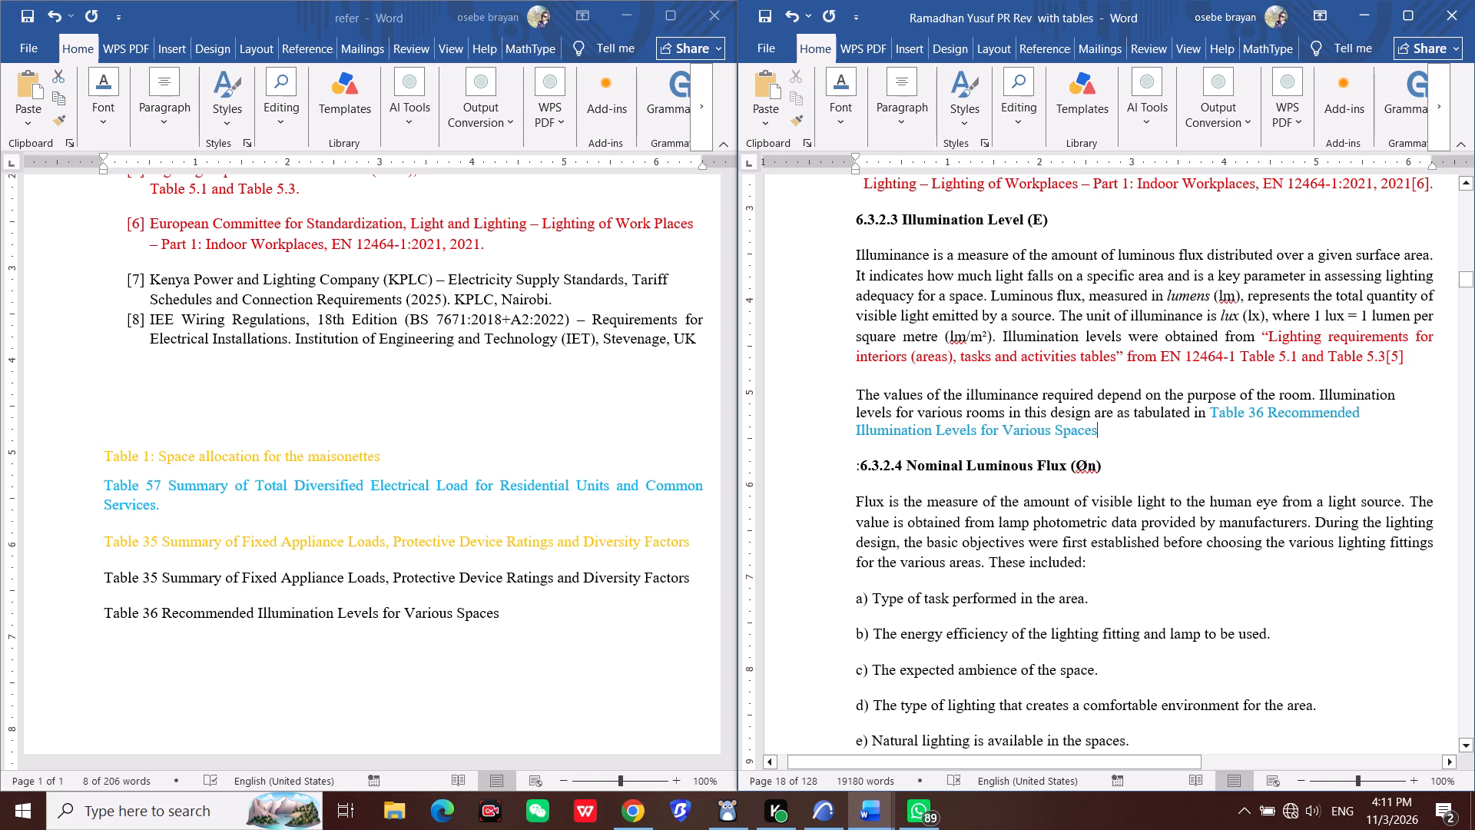
# Look through the sections after 6.3.2.3 for the next table reference, in the paragraph citing Table 38 to Table 48, and check that paragraph's style.
pyautogui.scroll(-19, 1023, 499)
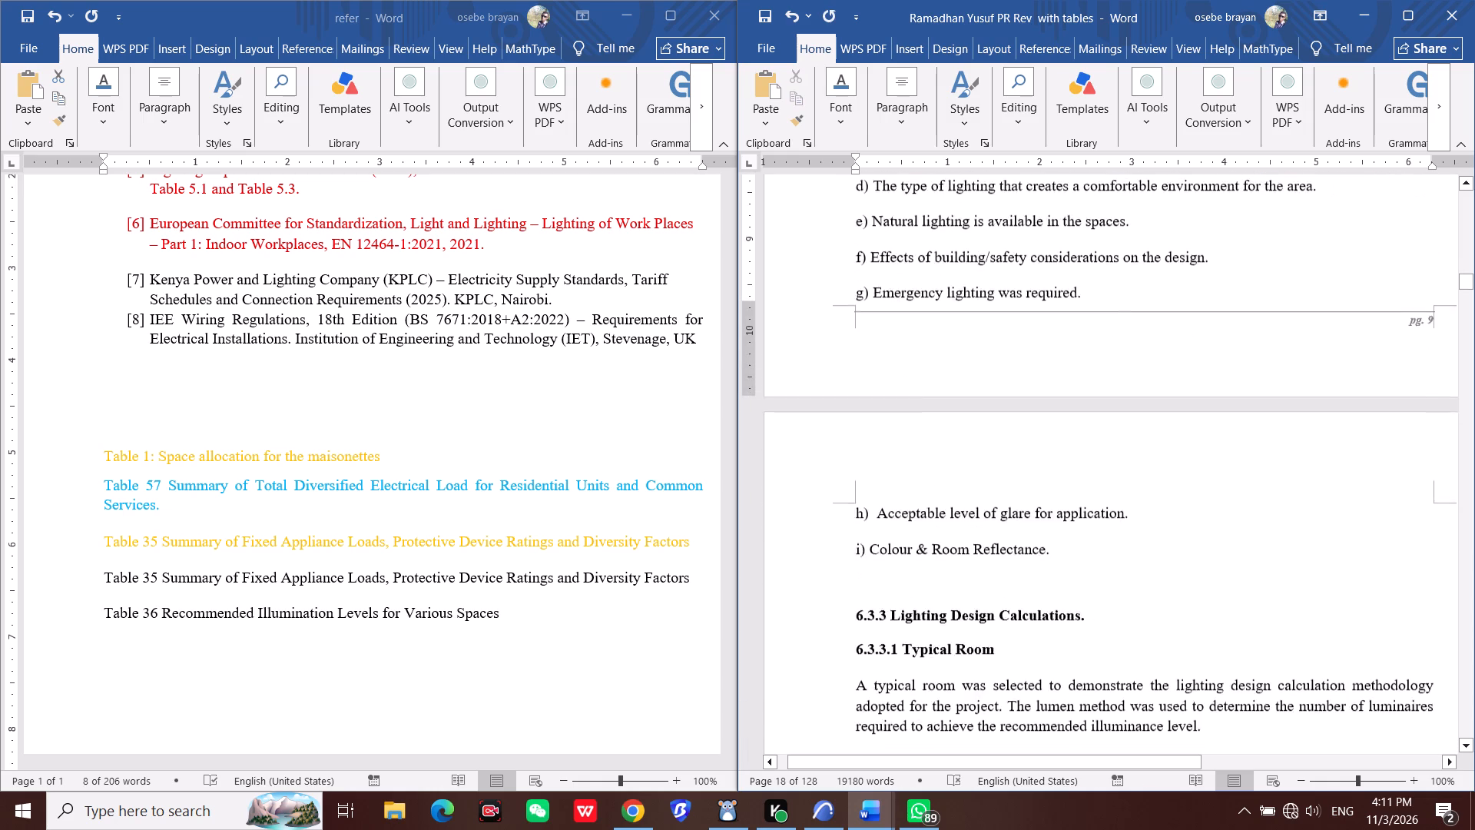
pyautogui.scroll(-20, 1022, 499)
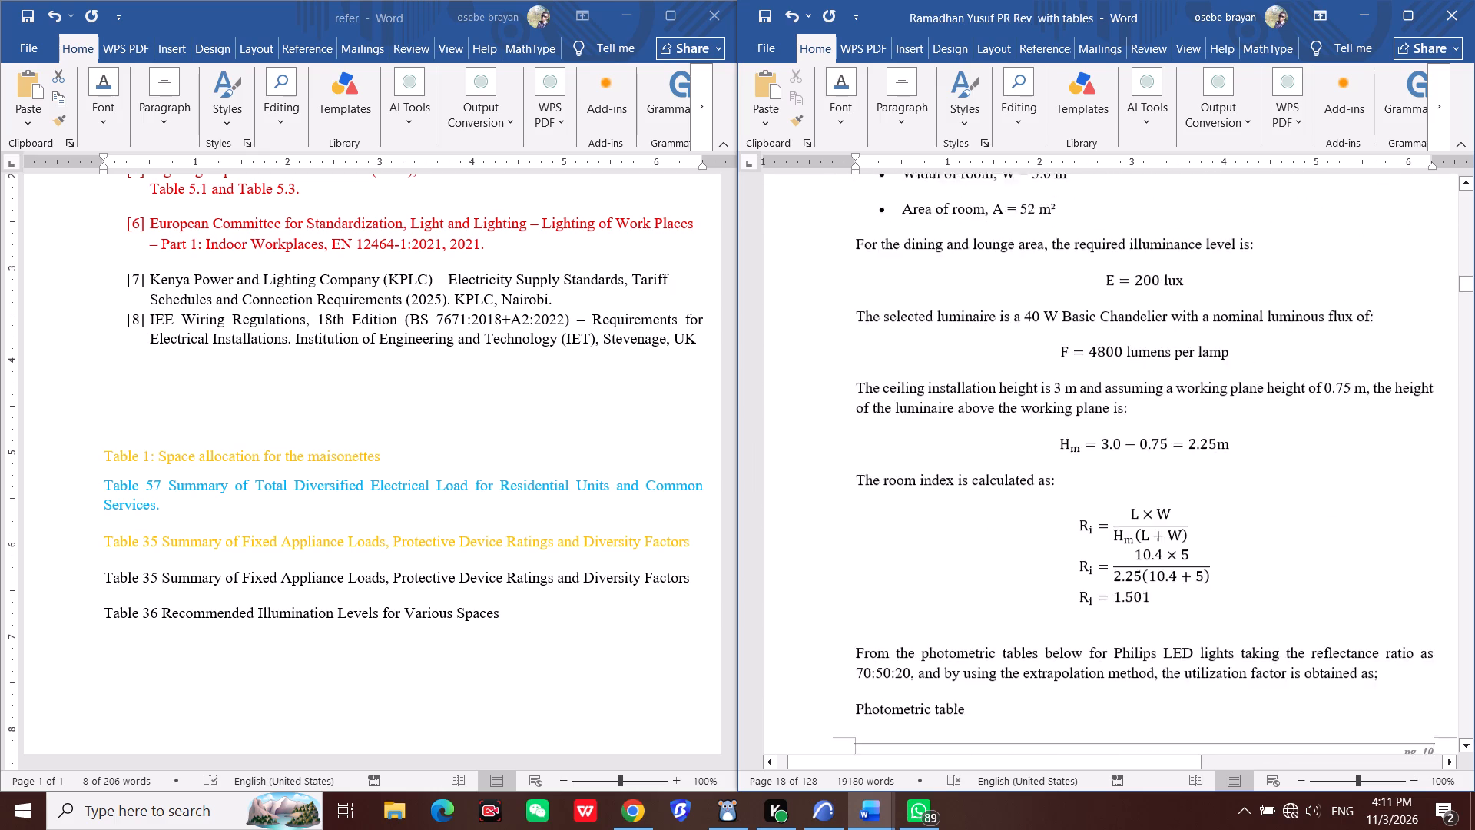
pyautogui.scroll(-17, 1022, 499)
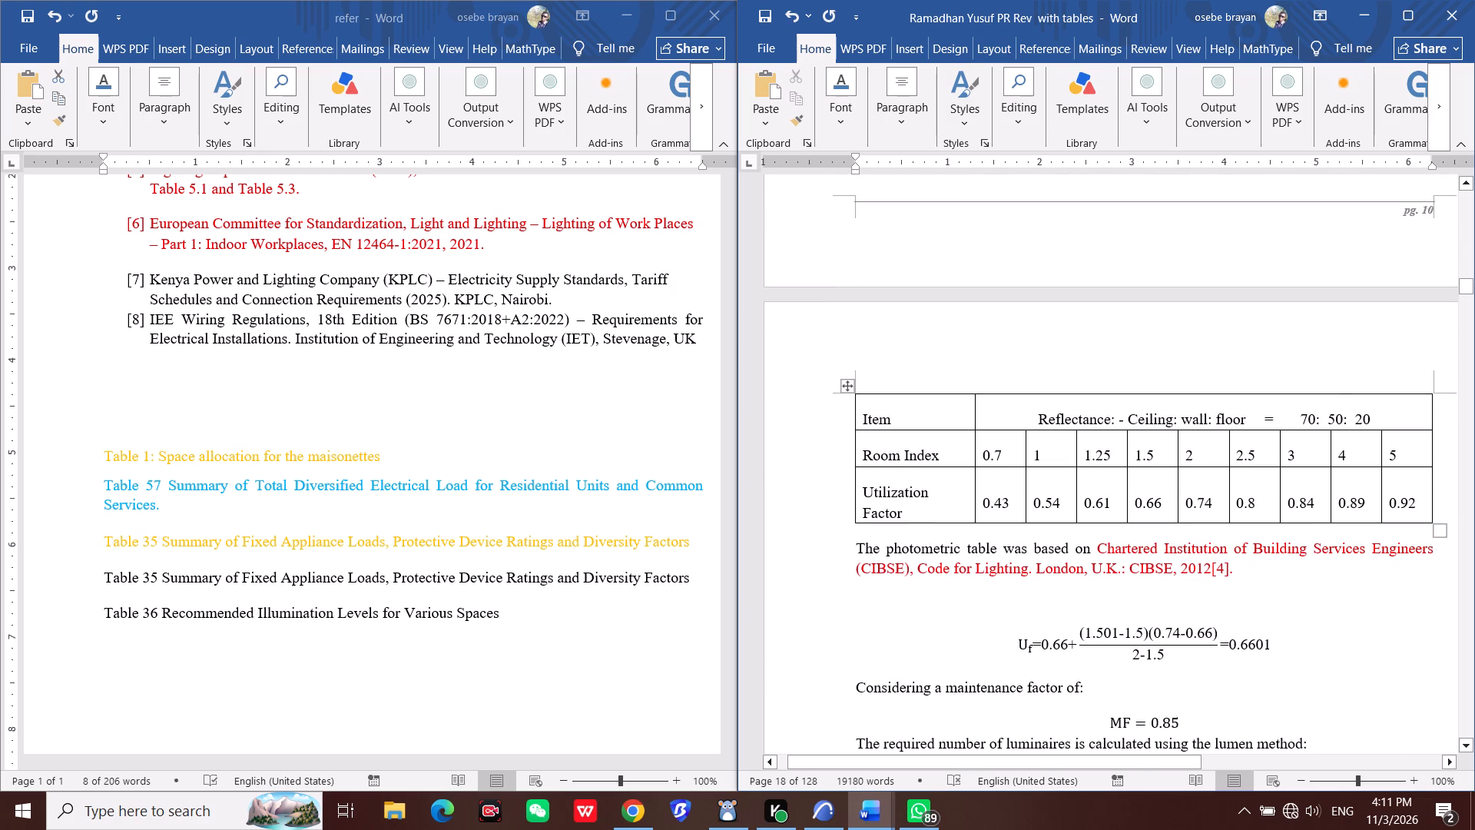
pyautogui.scroll(-16, 1022, 499)
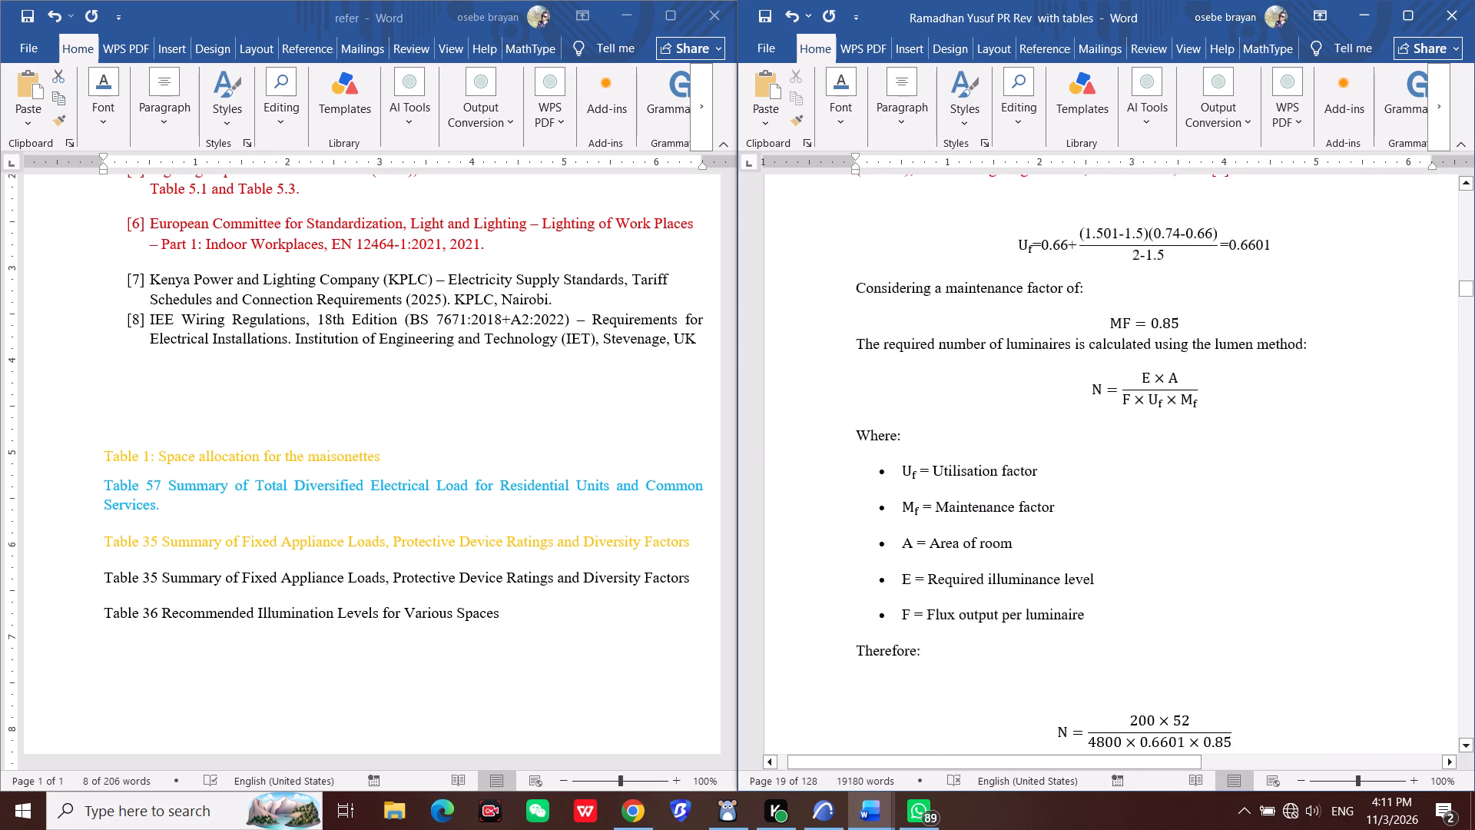
pyautogui.scroll(-16, 1022, 499)
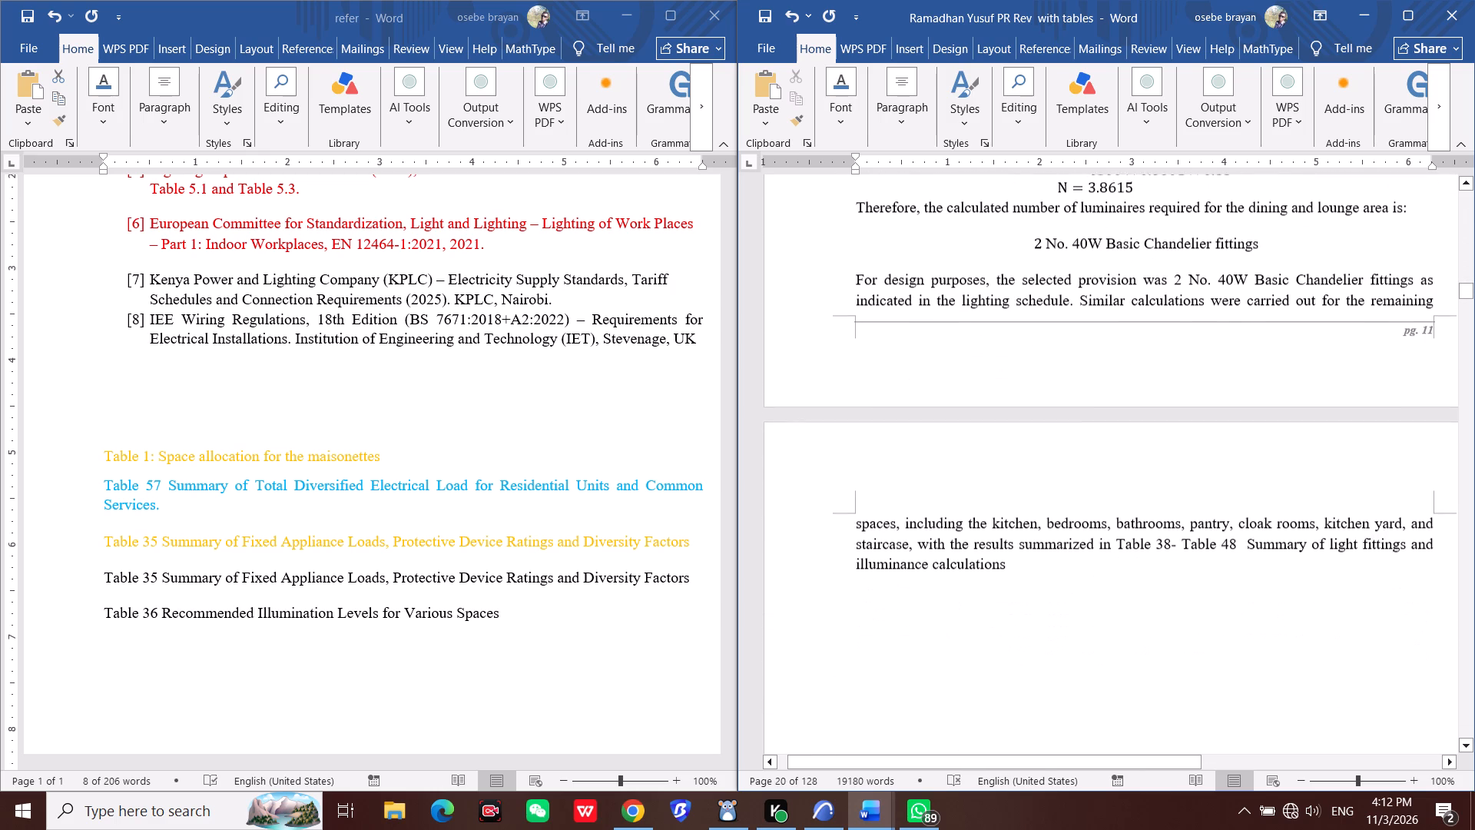
pyautogui.scroll(-2, 1022, 499)
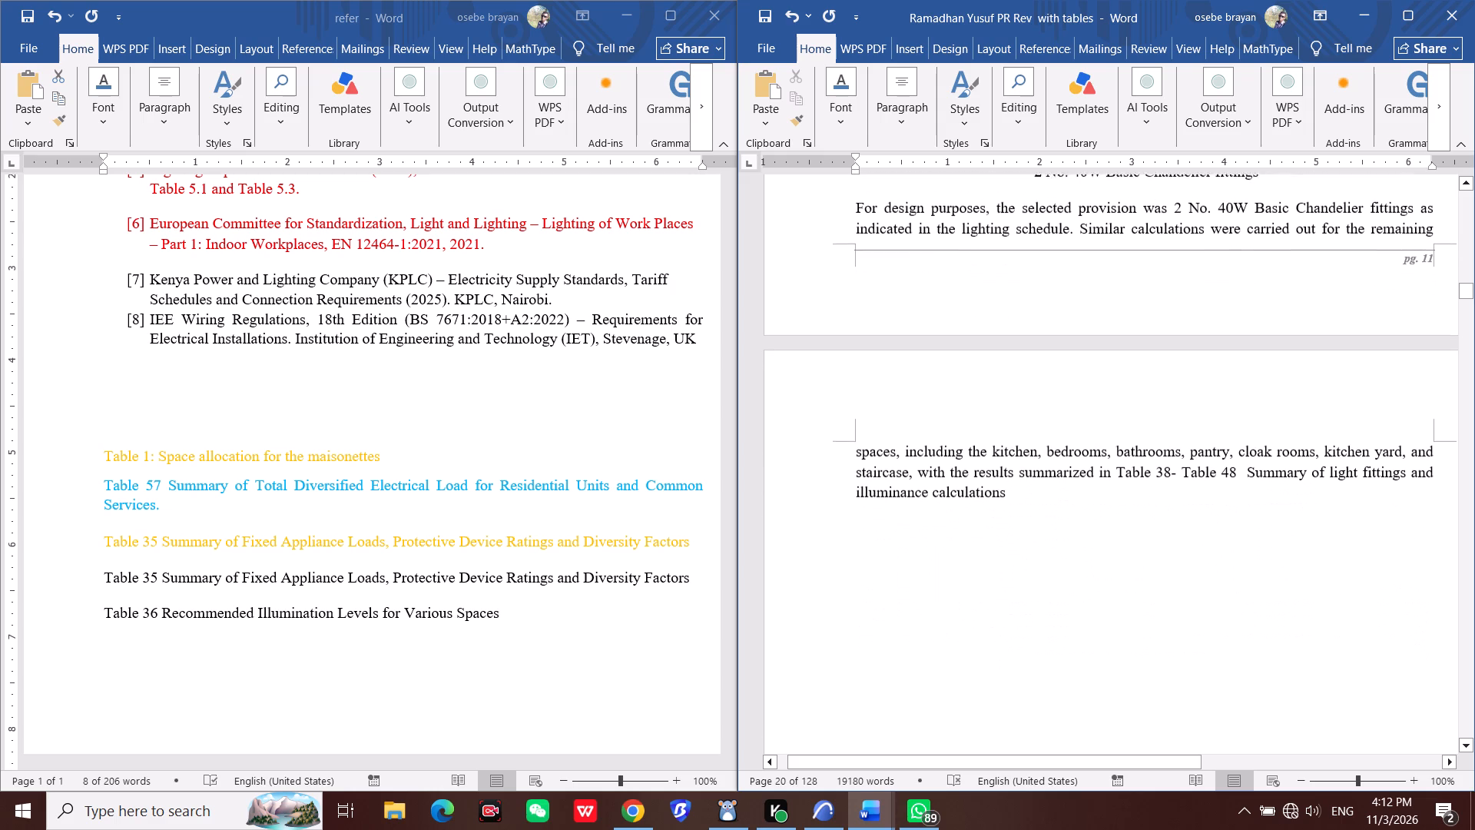
pyautogui.click(1338, 480)
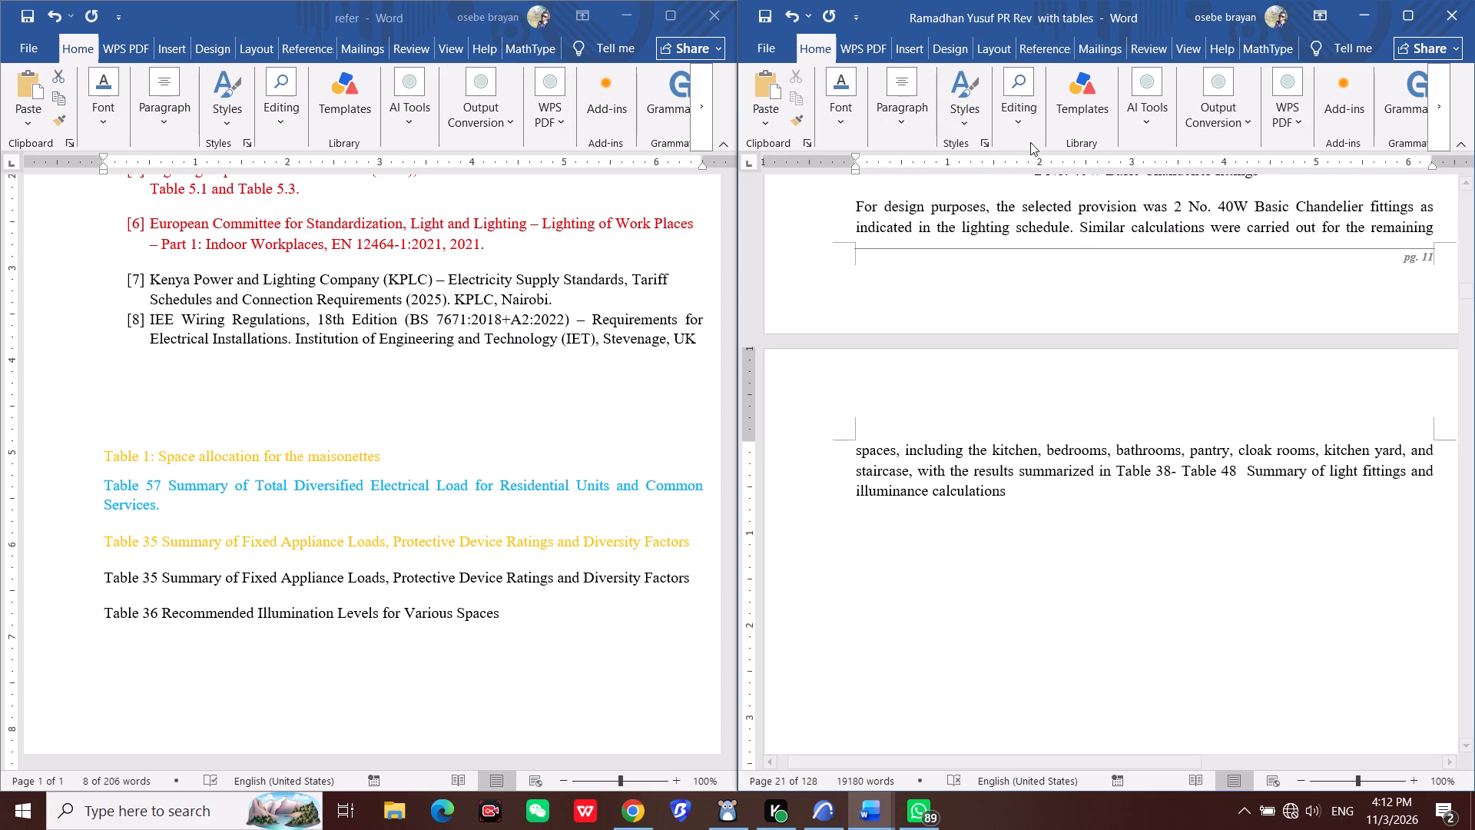
pyautogui.click(966, 123)
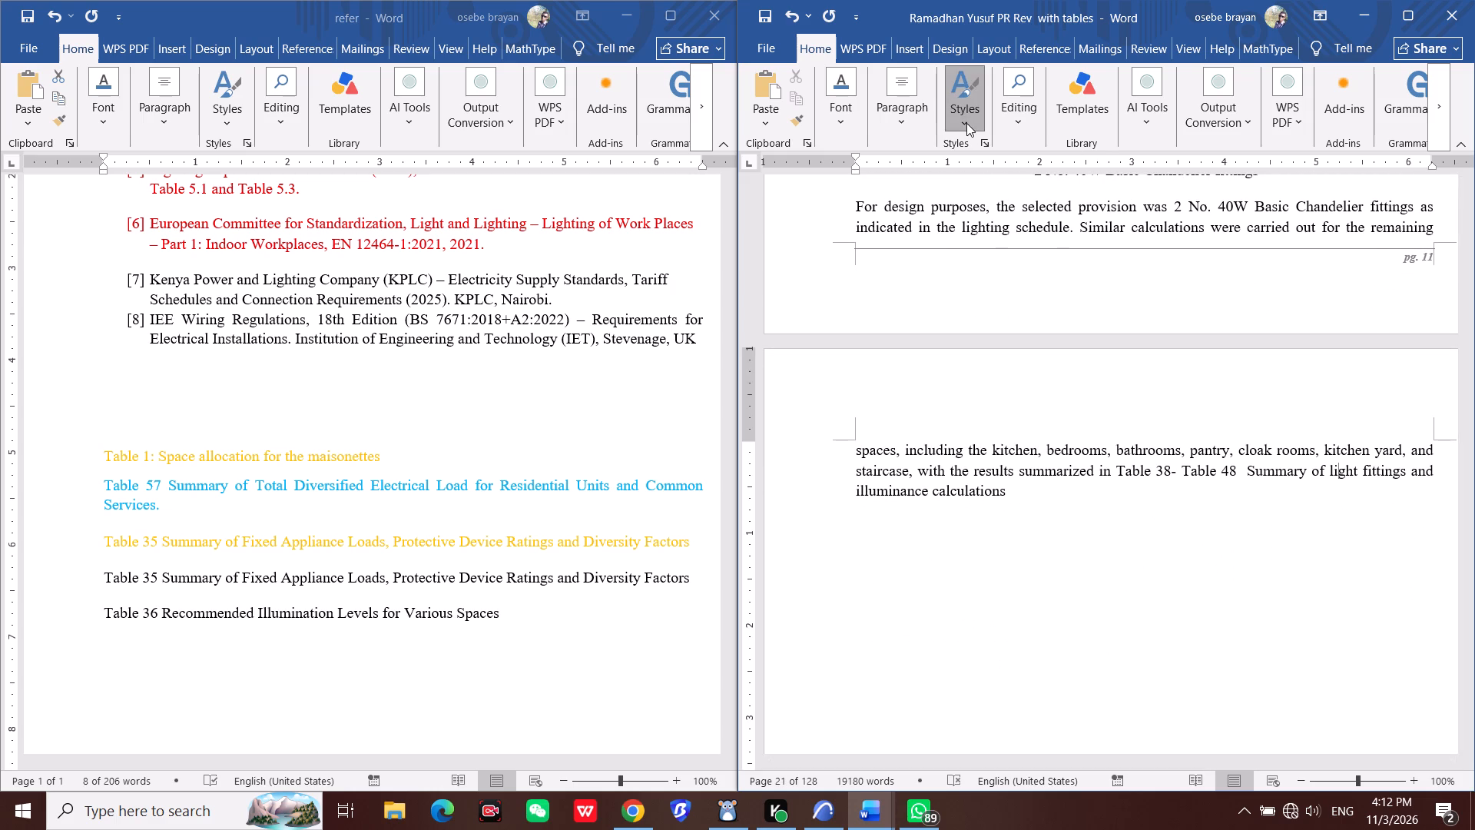
pyautogui.click(966, 123)
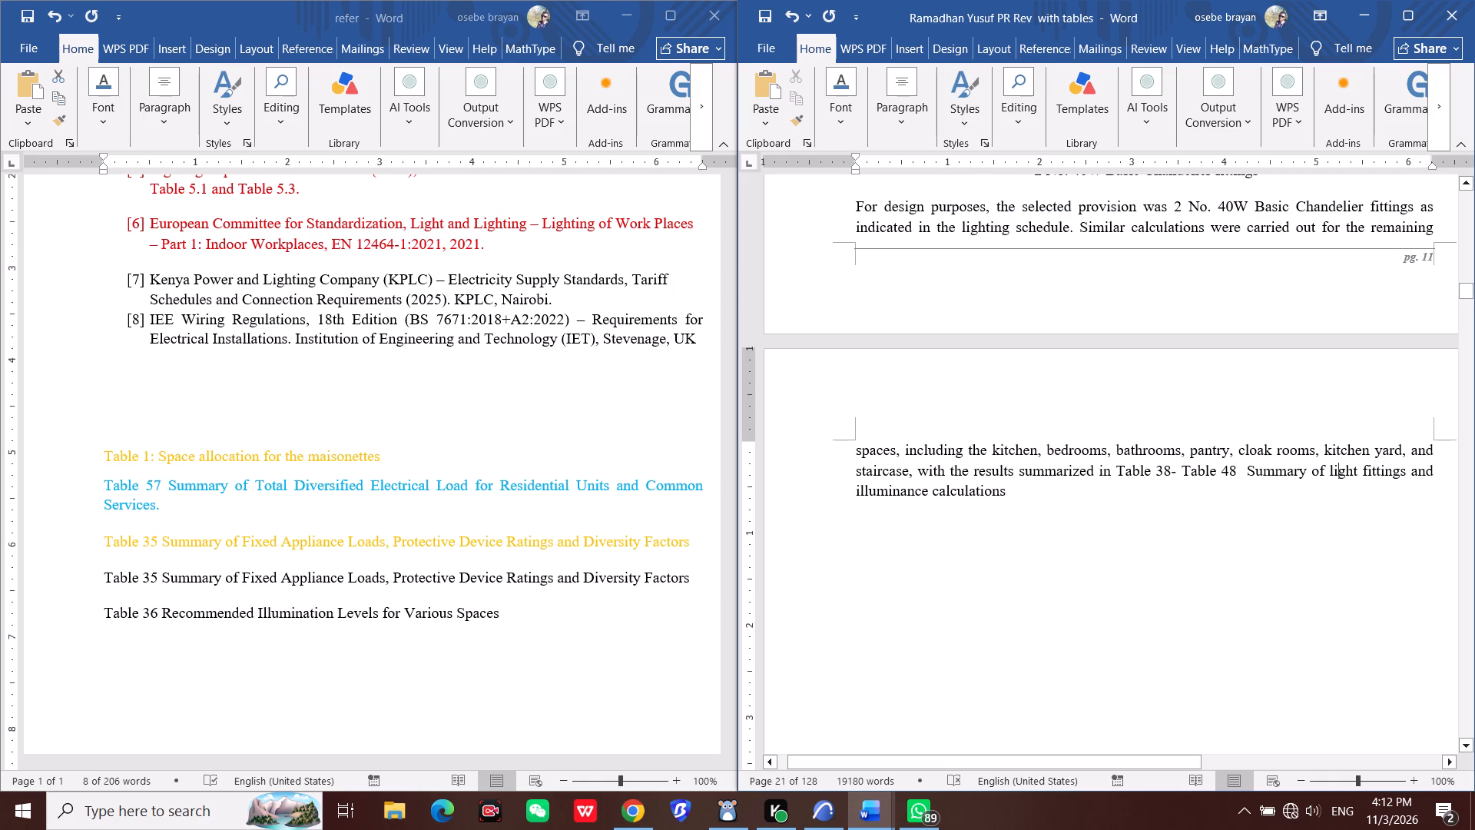
# Copy the "Table 38- Table 48 Summary of light fittings and illuminance calculations" reference onto the line below Table 36 in the refer document.
pyautogui.click(1131, 469)
pyautogui.moveTo(1116, 469); pyautogui.dragTo(983, 526)
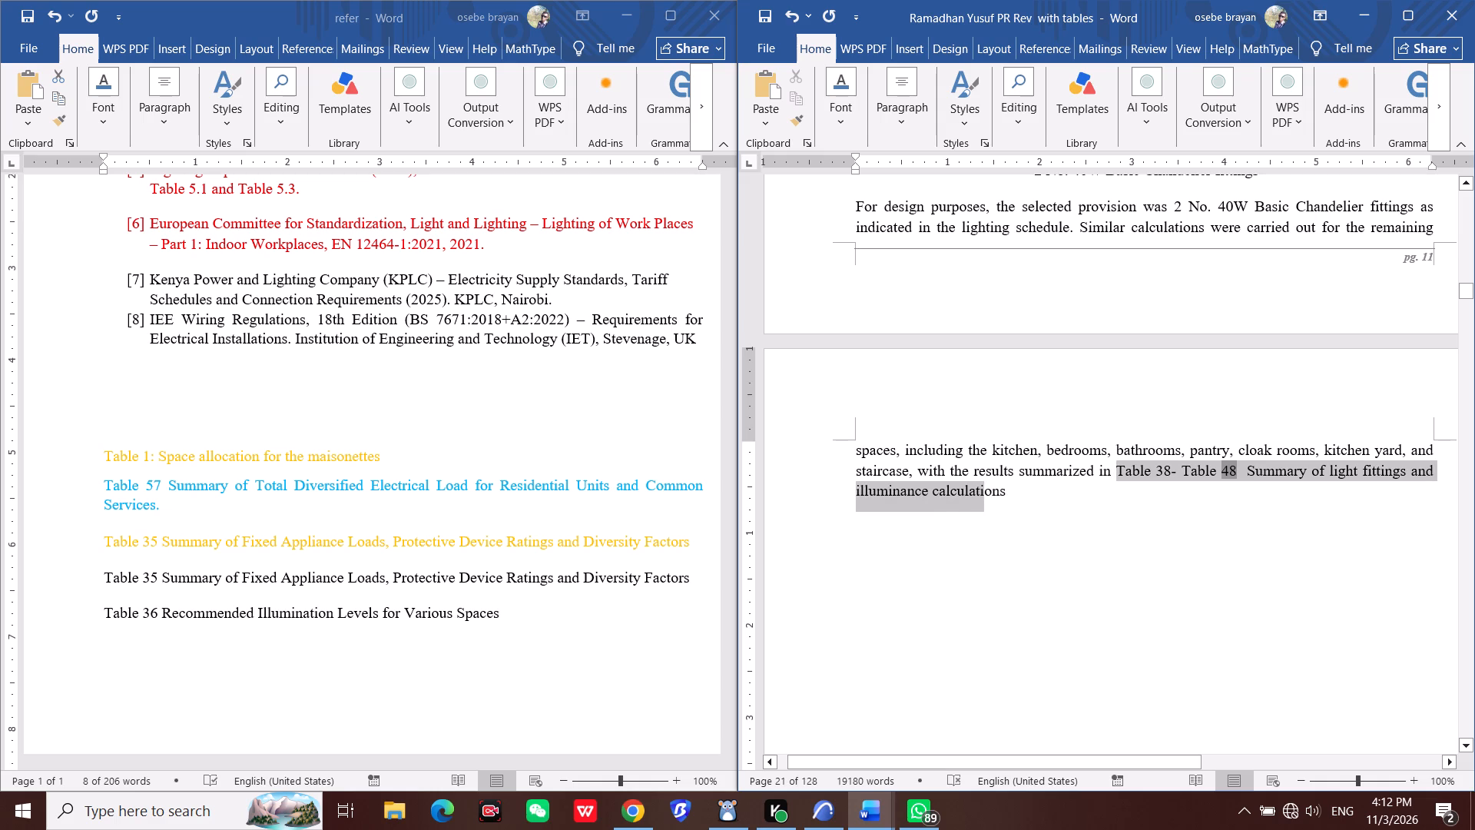
pyautogui.moveTo(983, 526); pyautogui.dragTo(1008, 492)
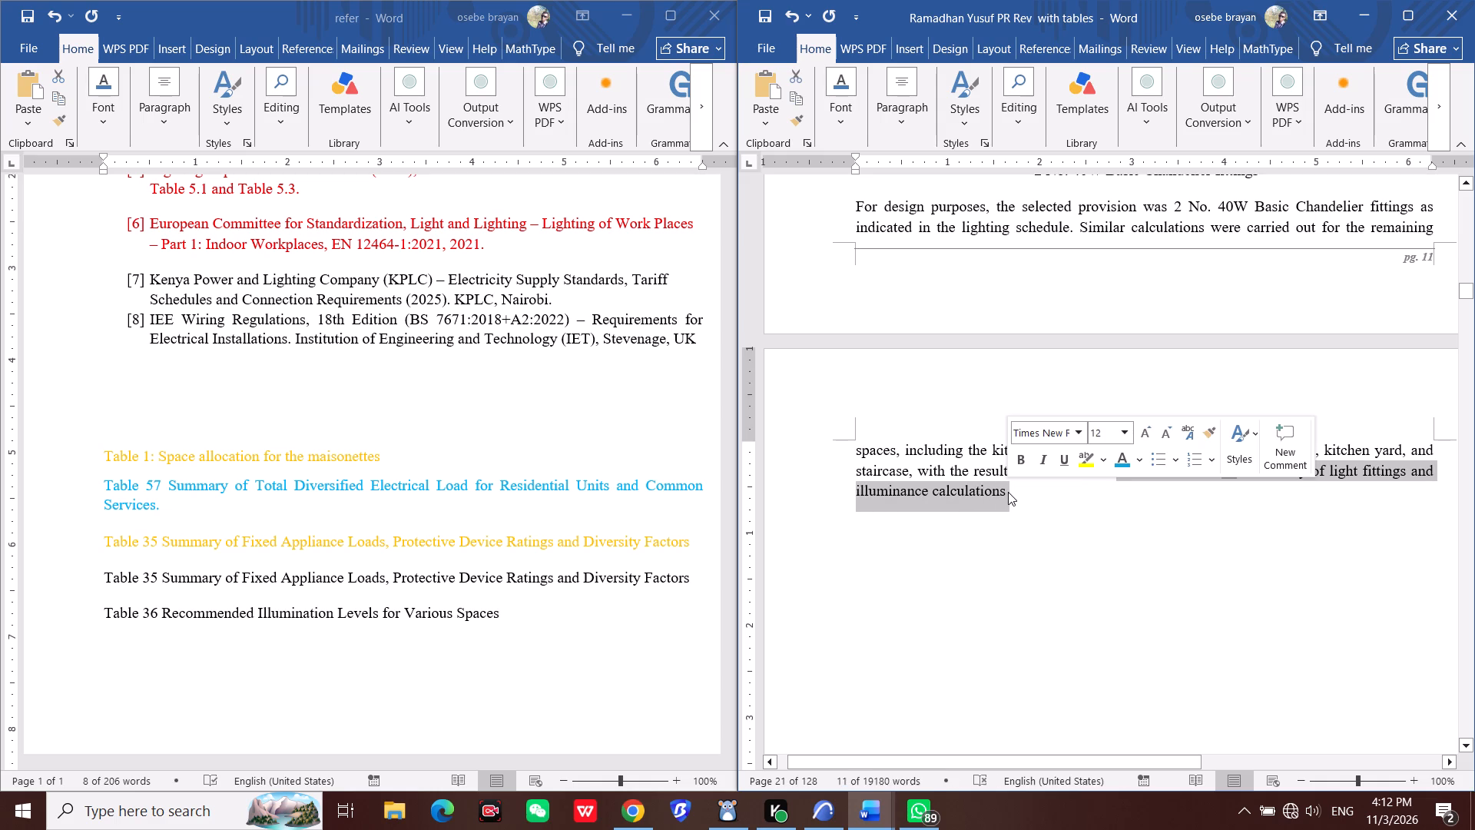
pyautogui.hotkey('ctrl', 'c')
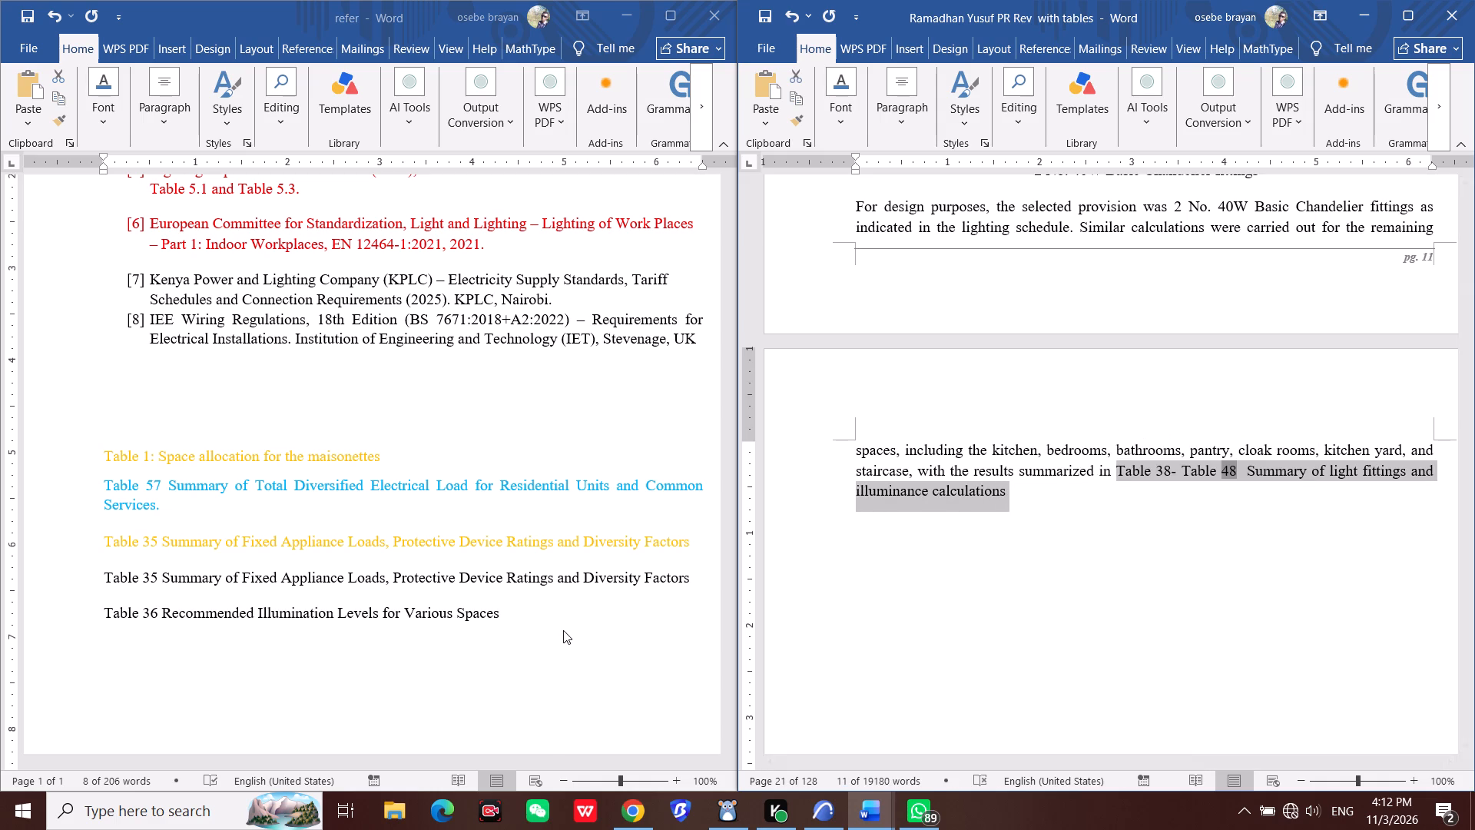
pyautogui.click(563, 630)
pyautogui.scroll(-3, 556, 656)
pyautogui.click(555, 655)
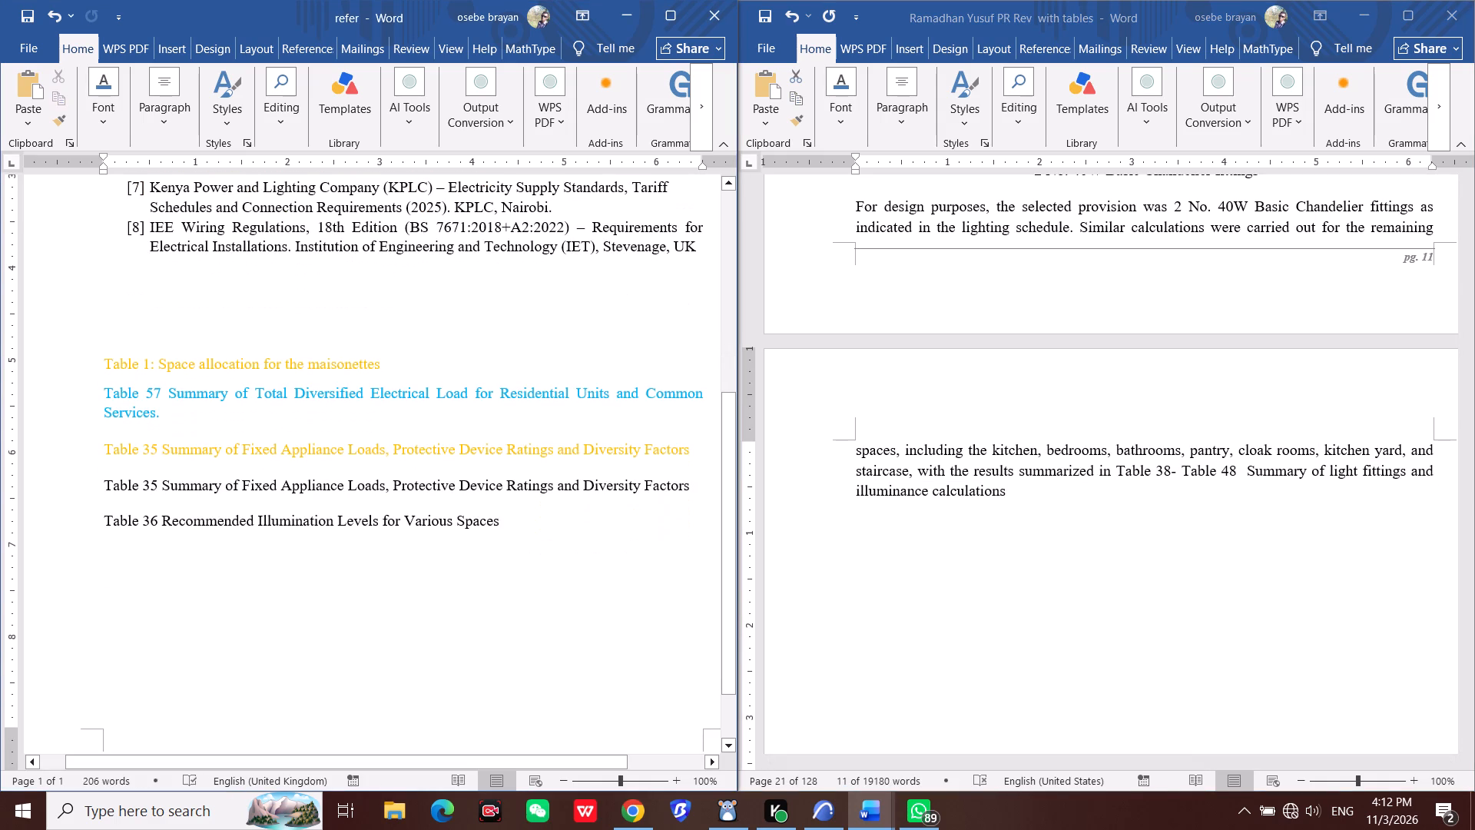
pyautogui.hotkey('ctrl', 'v')
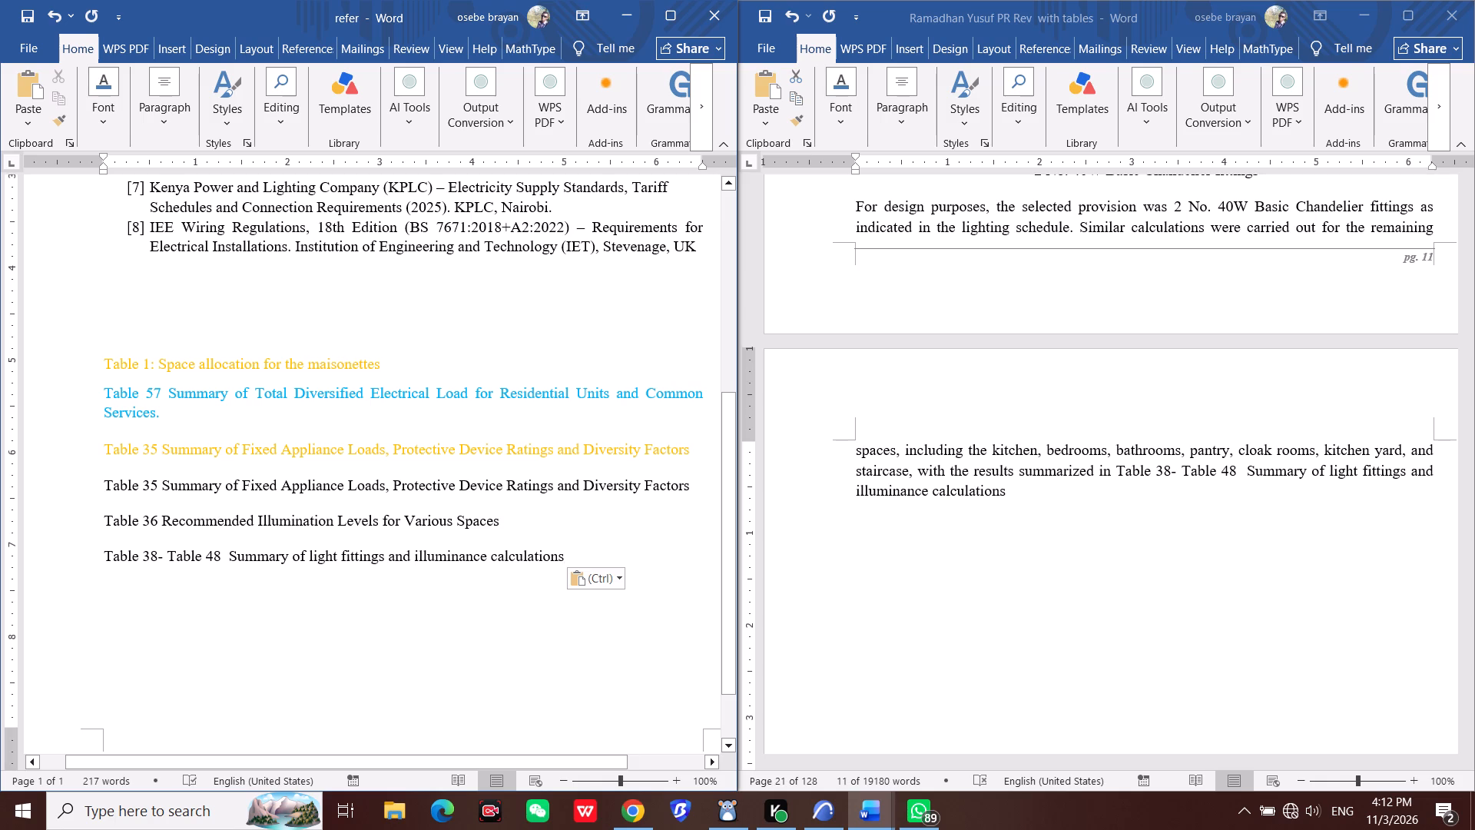
# Go to the LIST OF TABLES heading in the report using its heading outline.
pyautogui.click(921, 596)
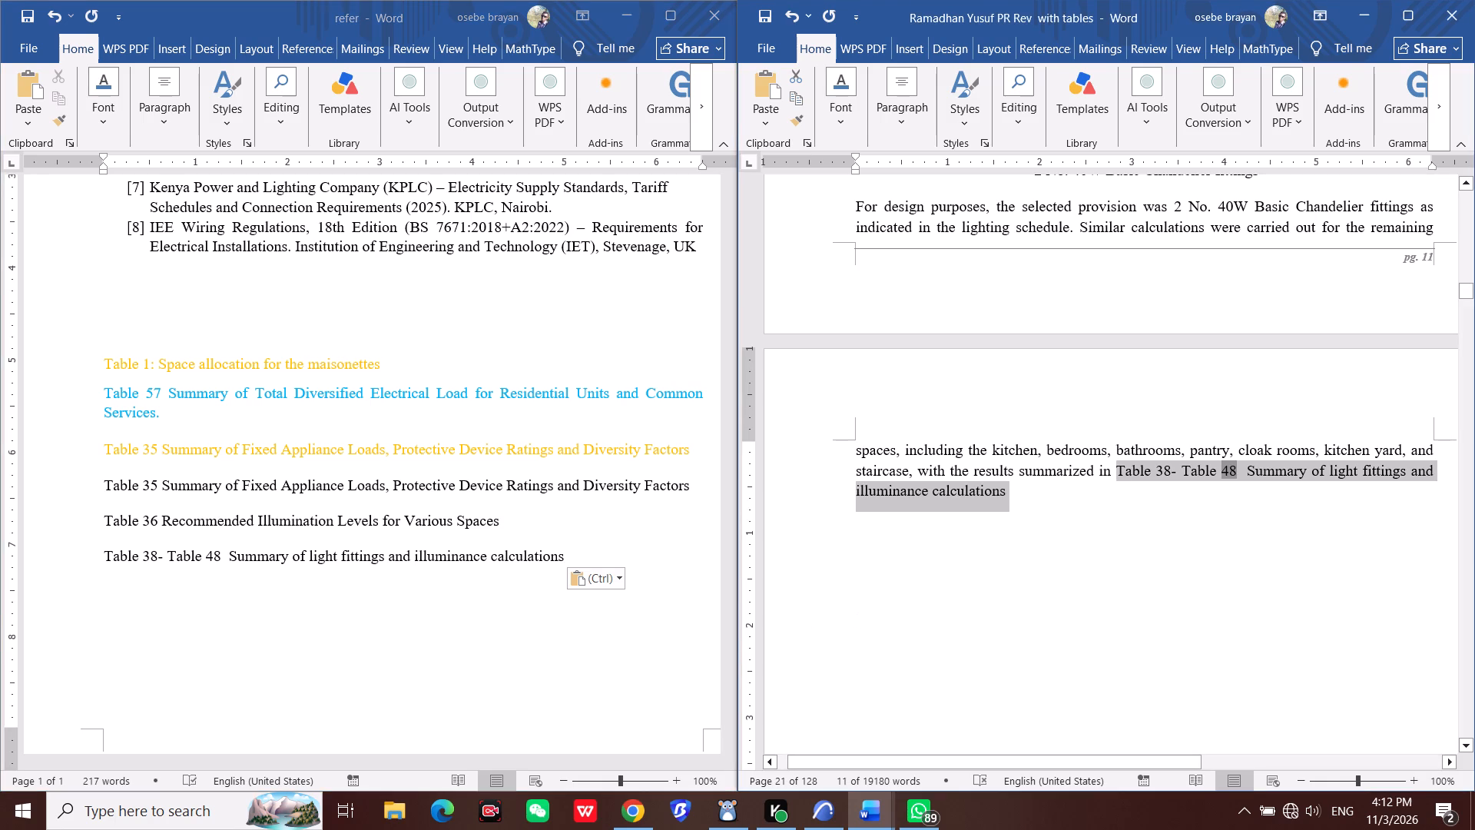
pyautogui.hotkey('ctrl', 'f')
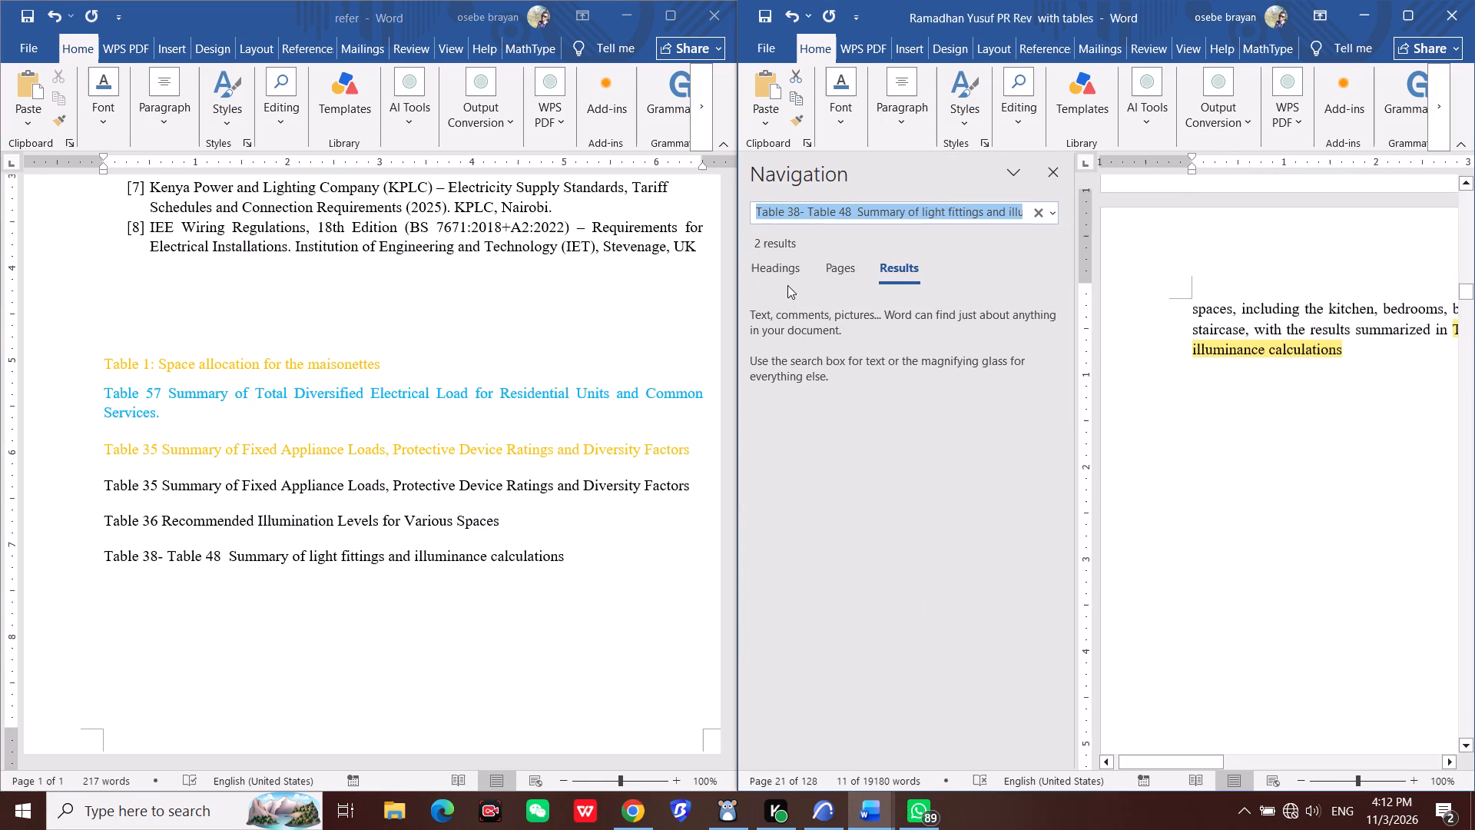
pyautogui.click(787, 271)
pyautogui.scroll(1, 840, 425)
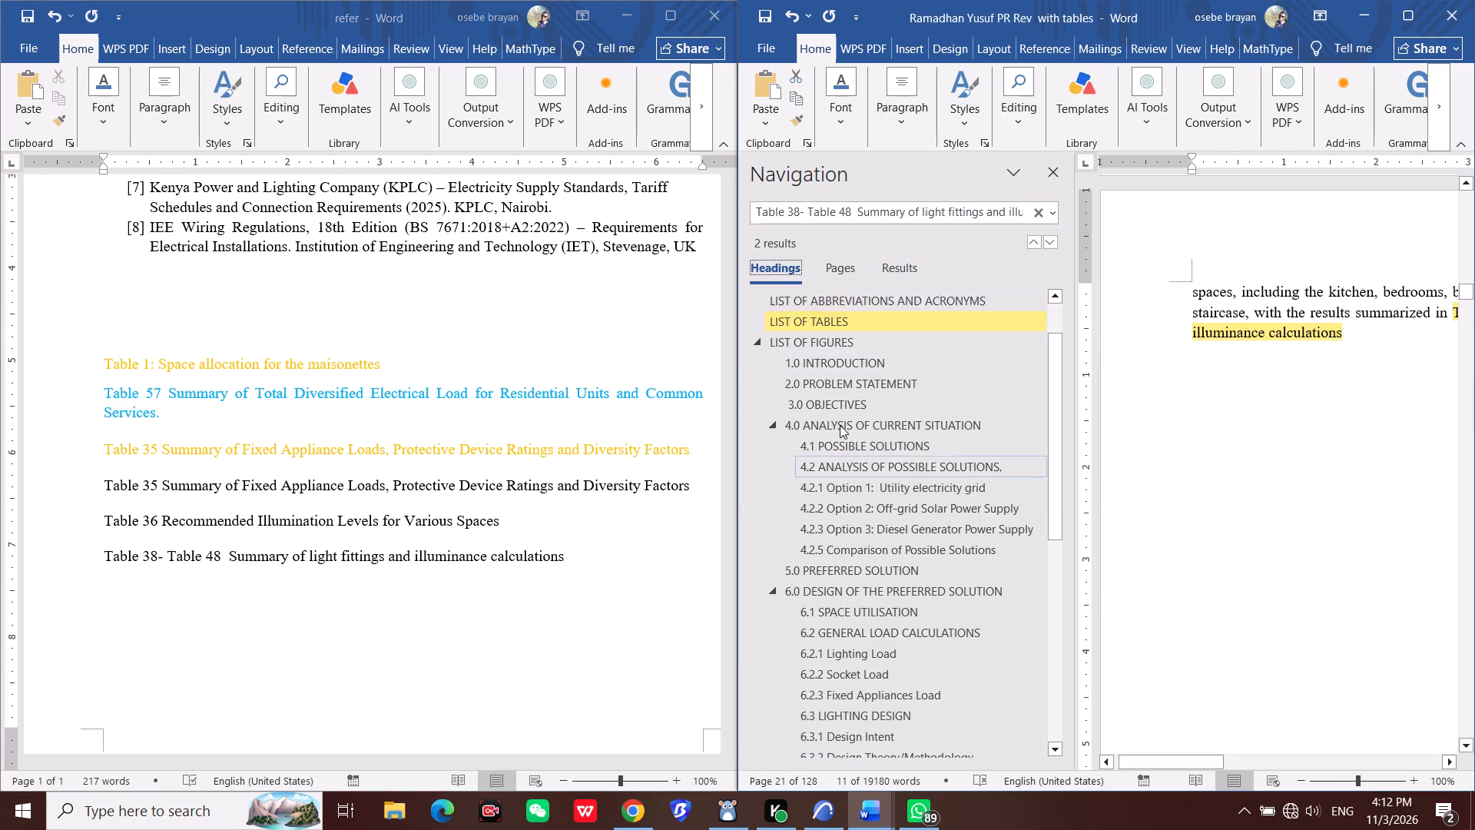
pyautogui.scroll(2, 840, 425)
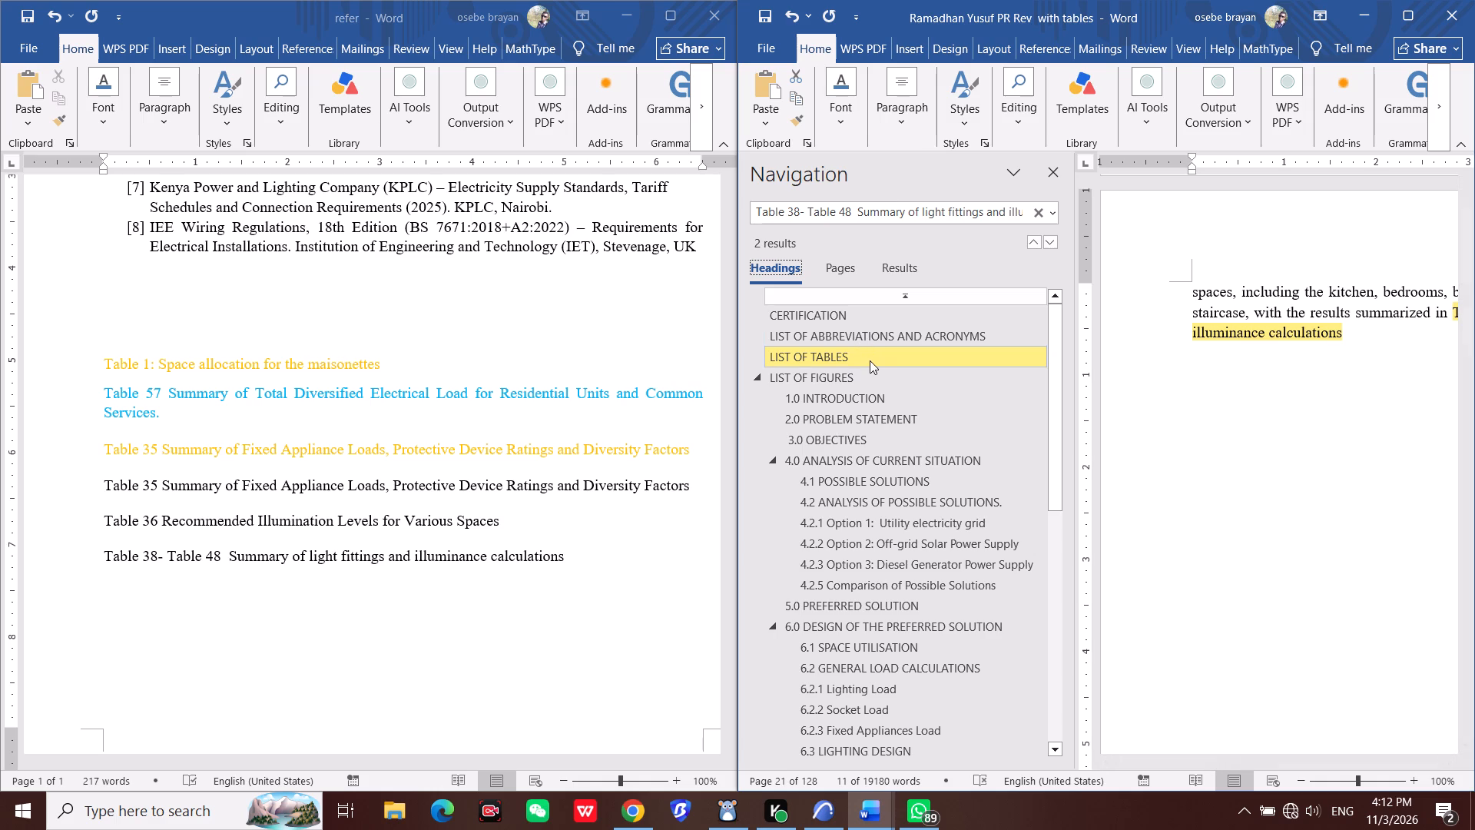
pyautogui.click(870, 360)
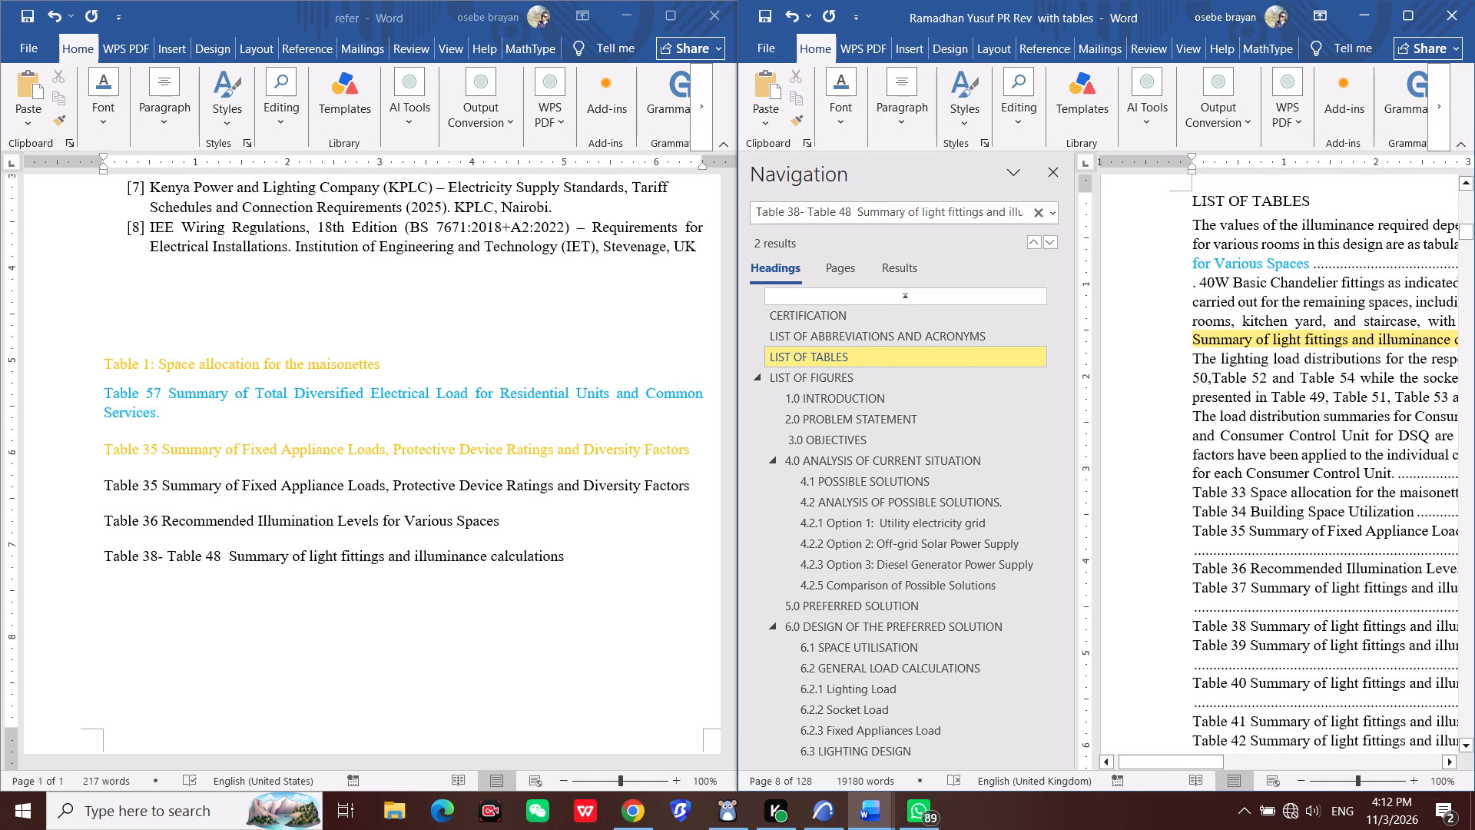
# Update the entire List of Tables field in the report and check its full-width entries for whole paragraphs.
pyautogui.click(1259, 316)
pyautogui.rightClick(1259, 316)
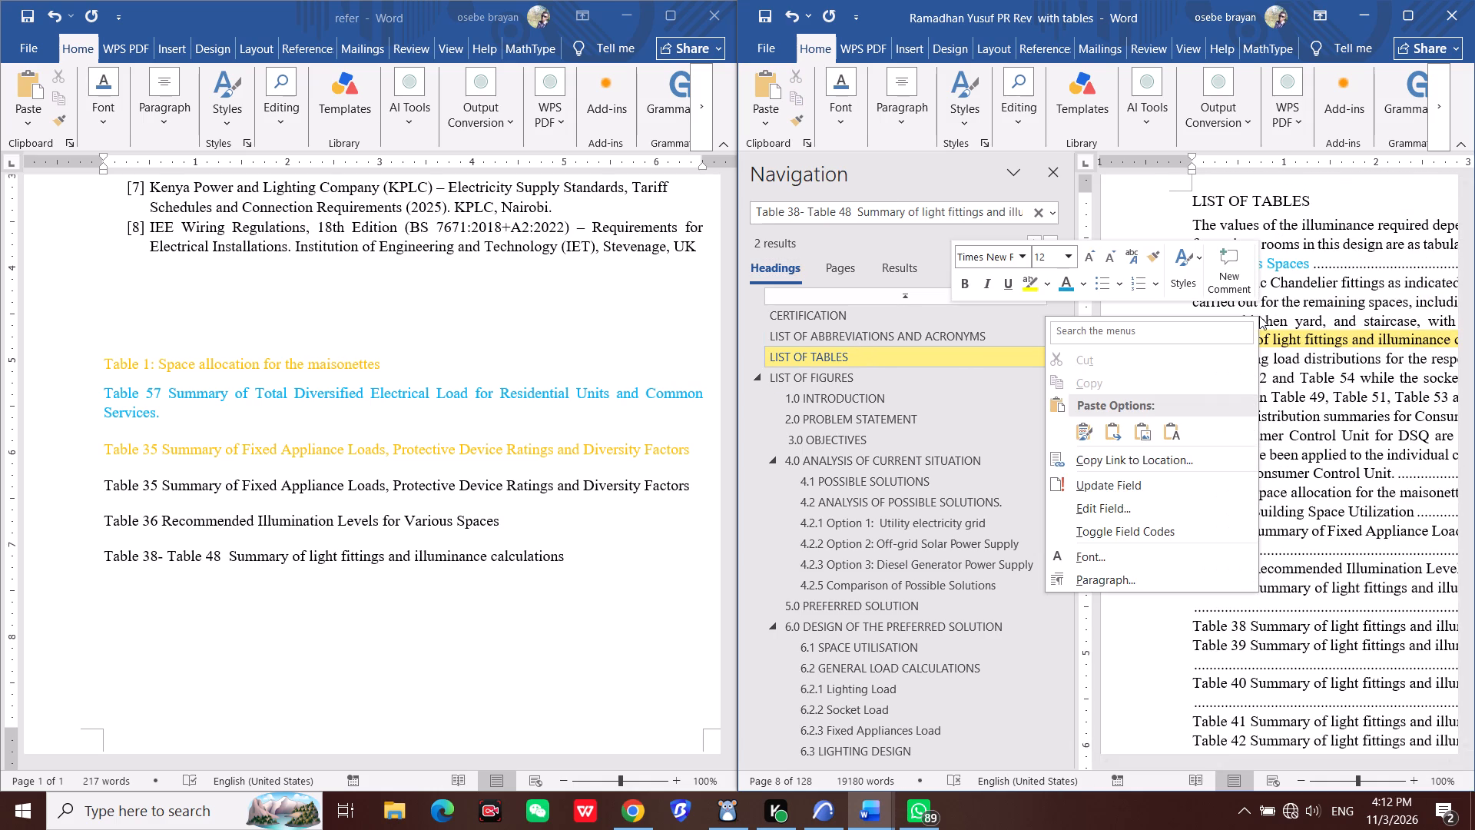
pyautogui.click(1147, 482)
pyautogui.click(1032, 409)
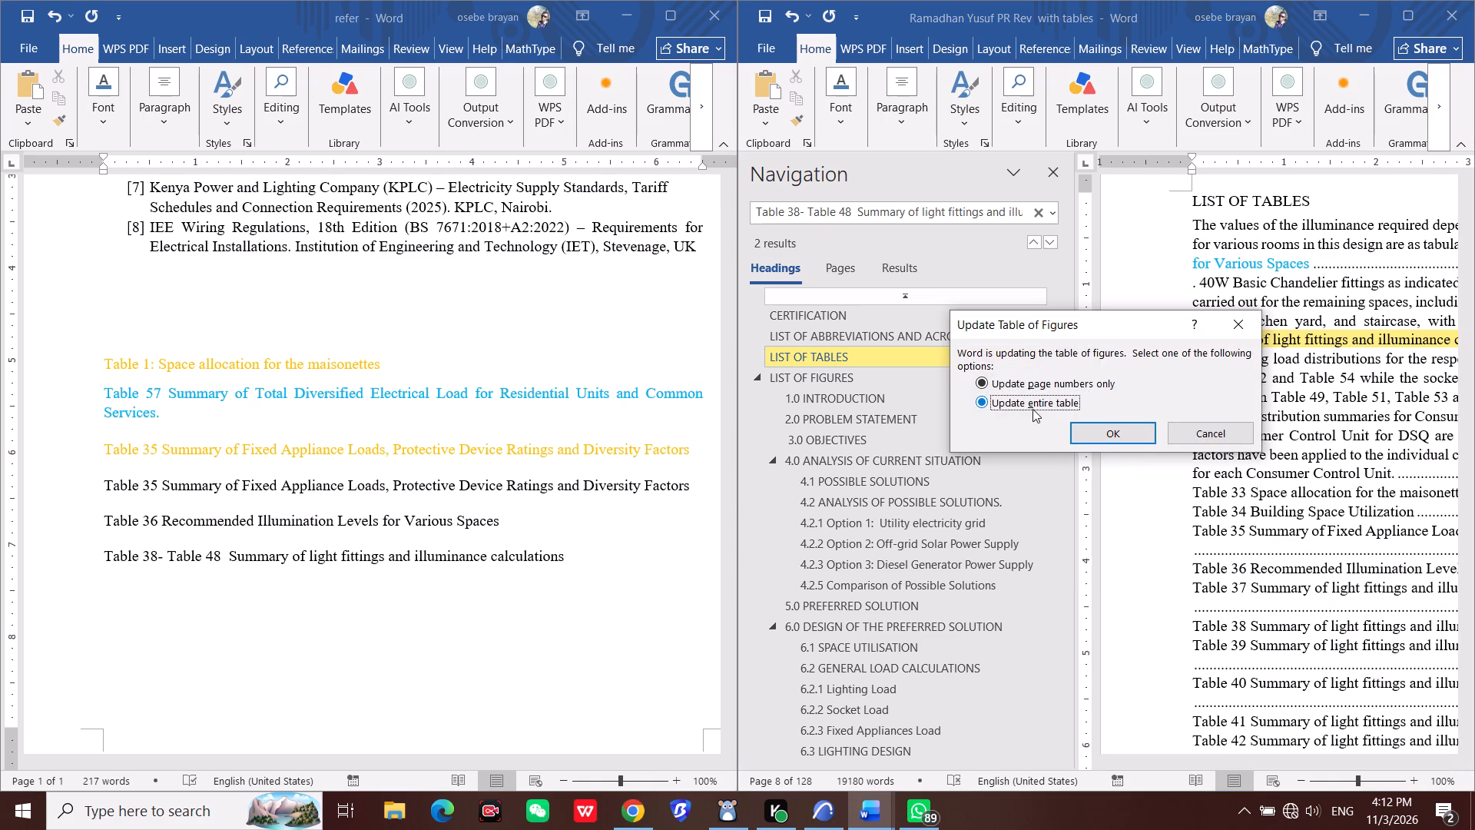
pyautogui.click(1138, 433)
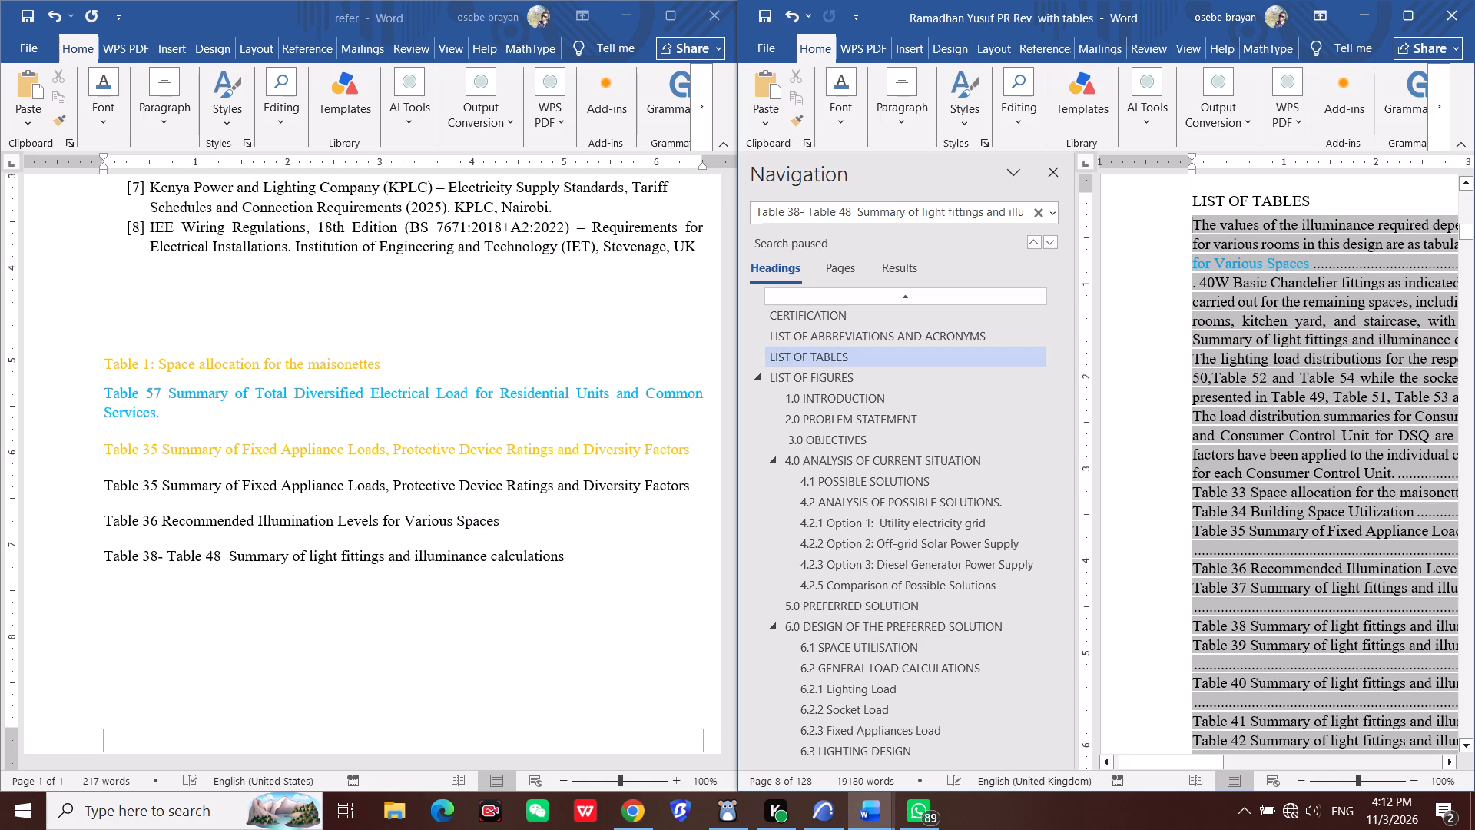
pyautogui.moveTo(1194, 758); pyautogui.dragTo(1289, 782)
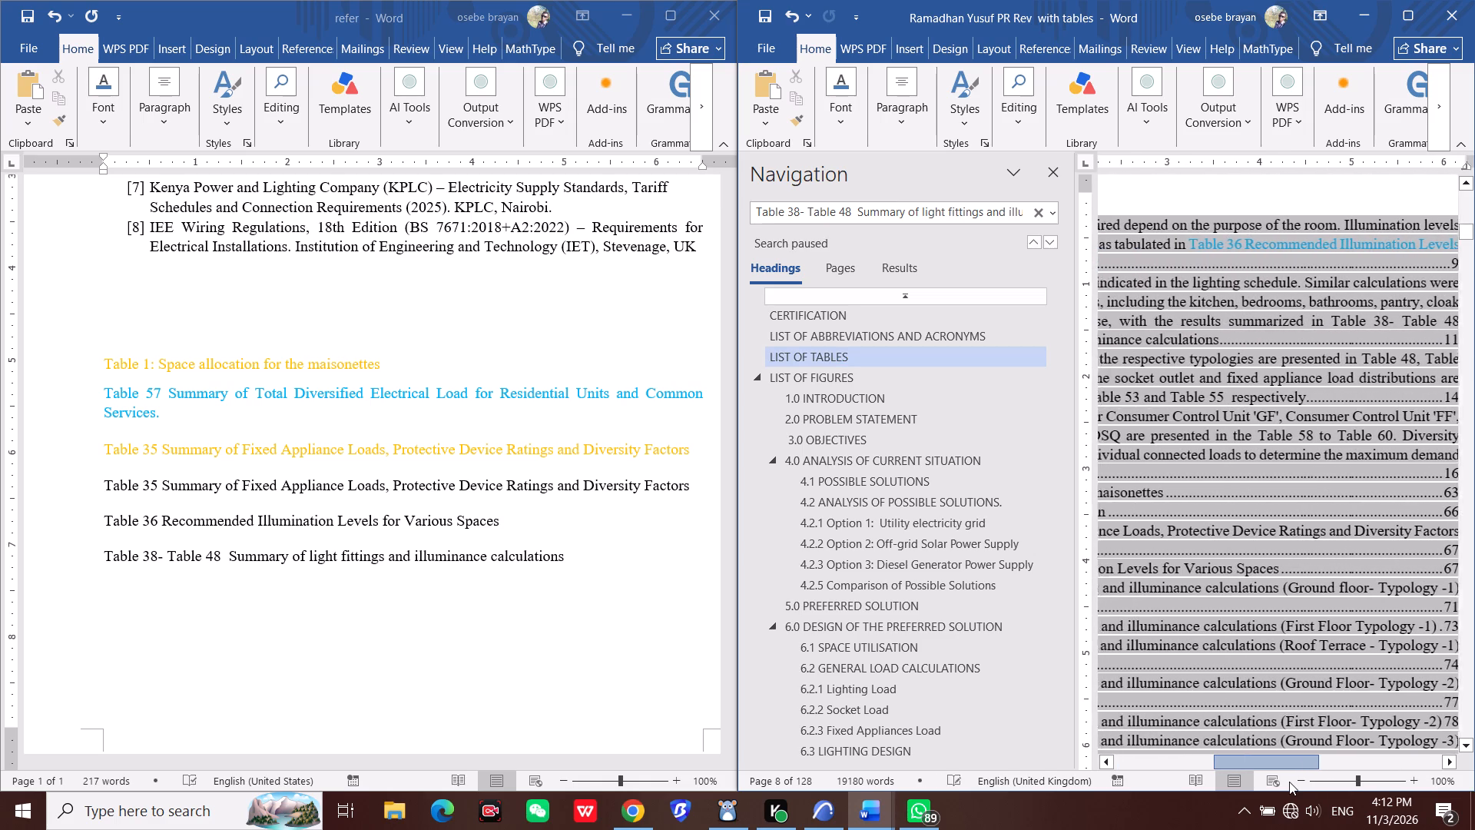
pyautogui.moveTo(1289, 782); pyautogui.dragTo(1270, 785)
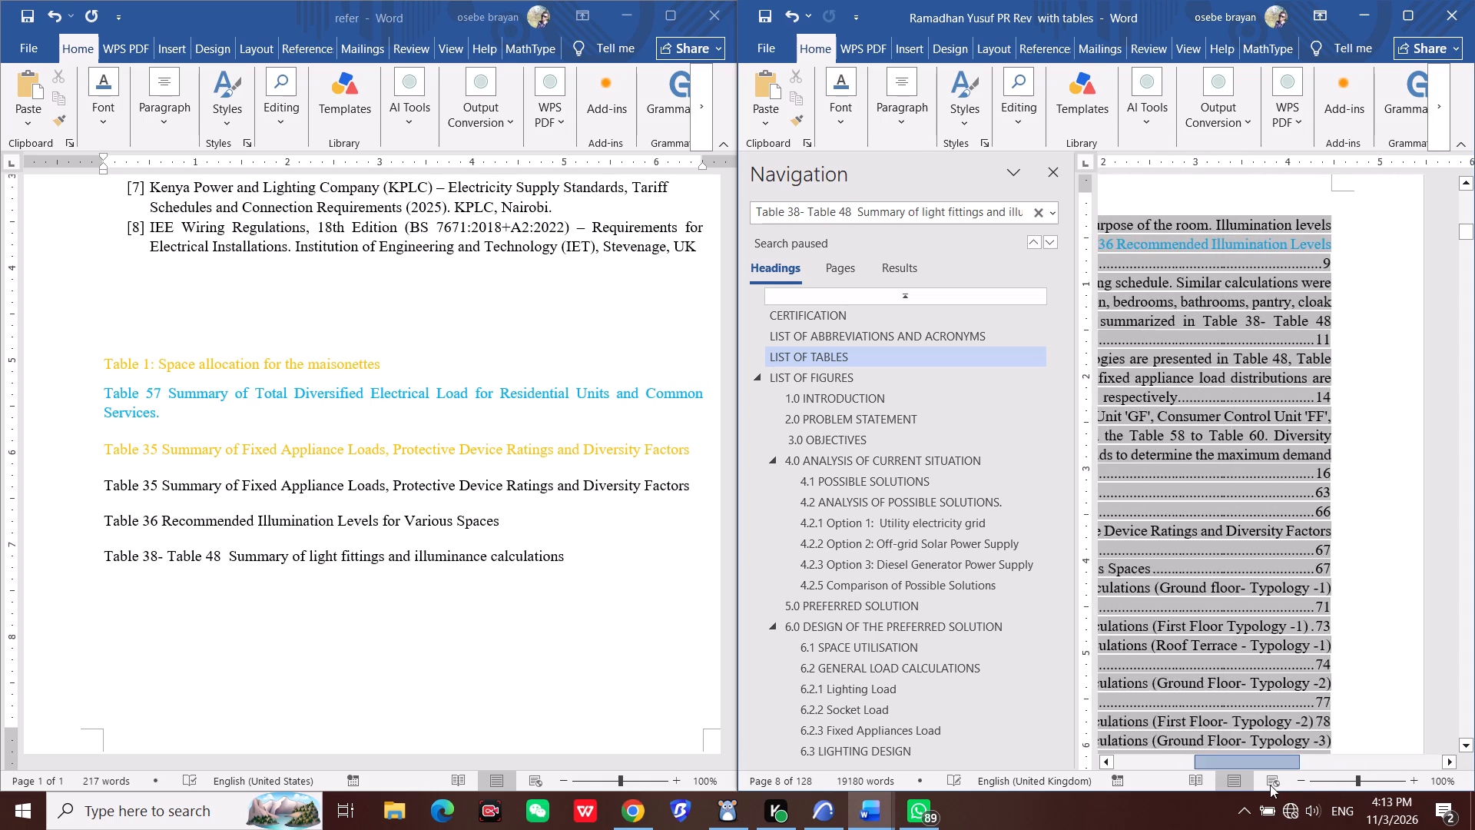
pyautogui.moveTo(1270, 785); pyautogui.dragTo(1265, 782)
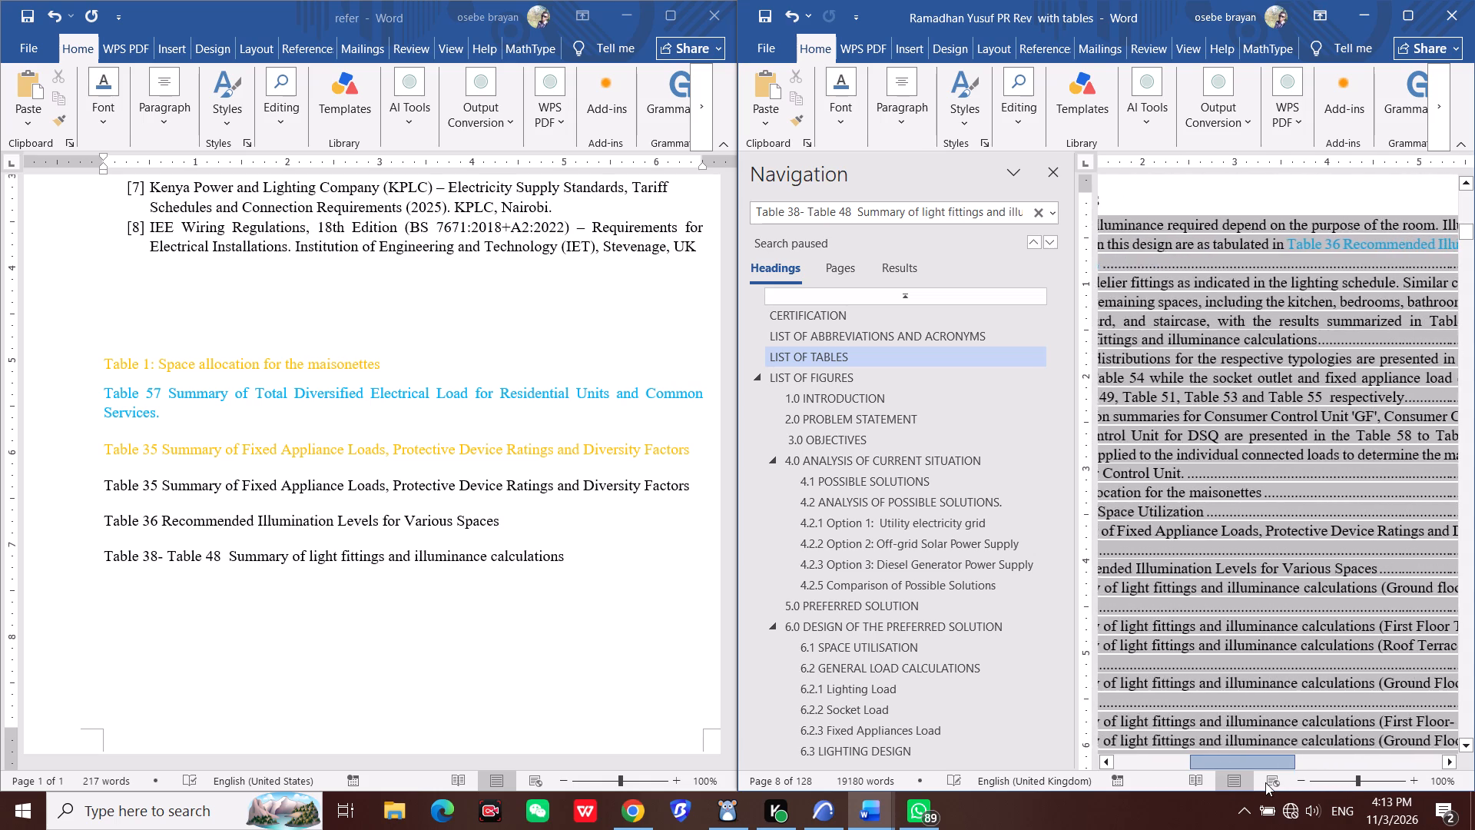
pyautogui.moveTo(1265, 782); pyautogui.dragTo(1168, 776)
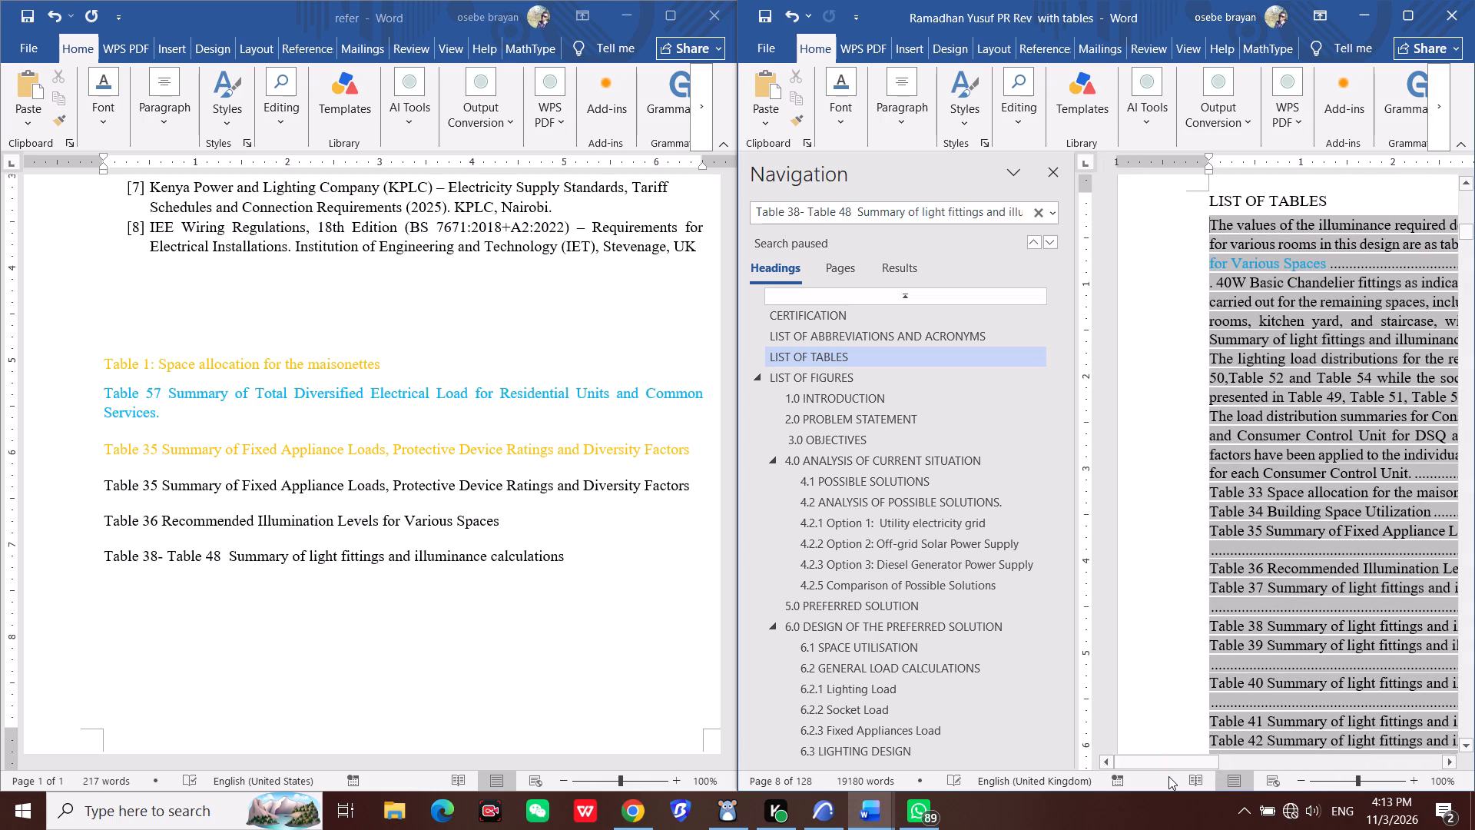
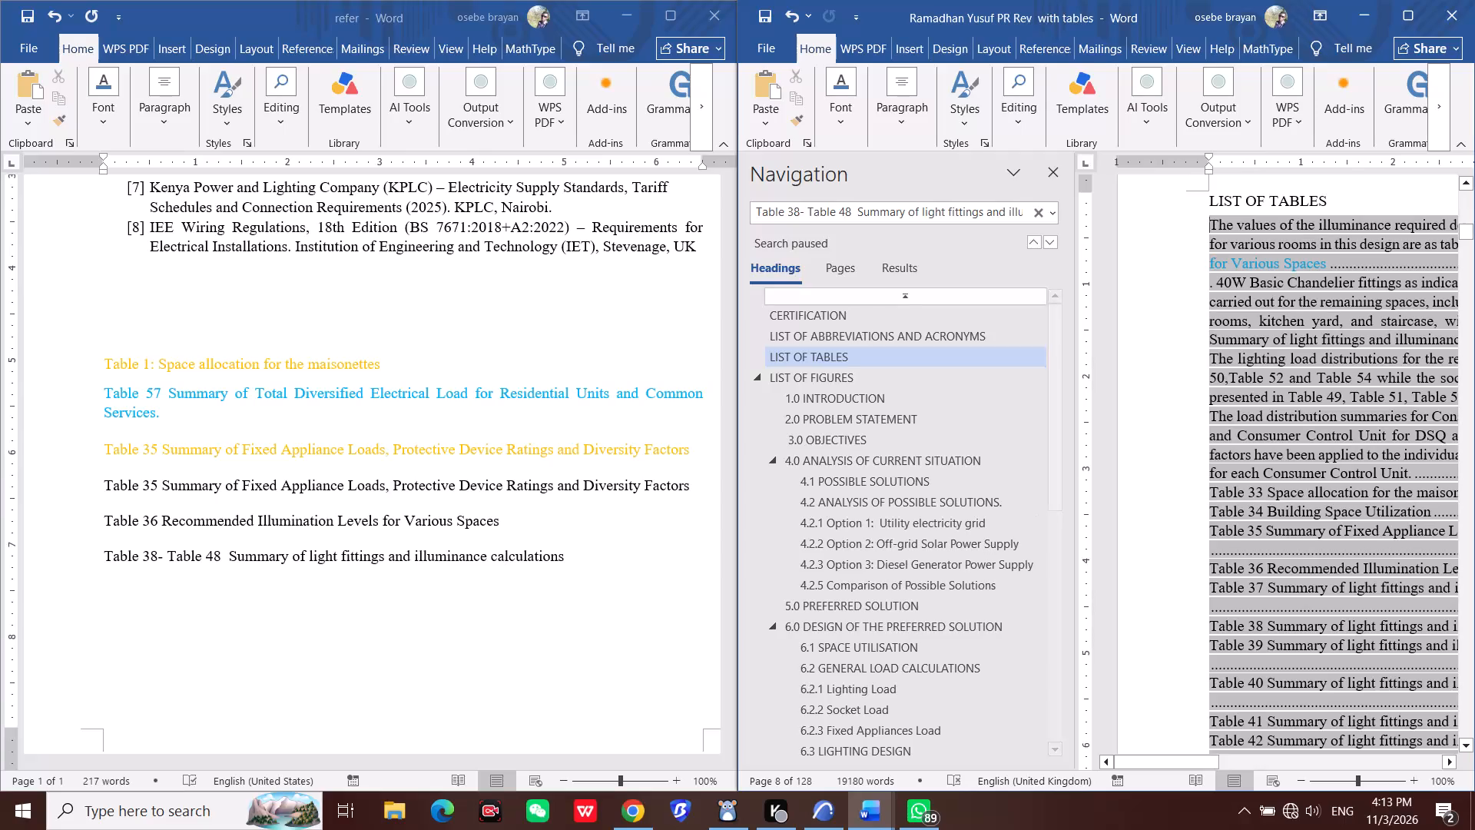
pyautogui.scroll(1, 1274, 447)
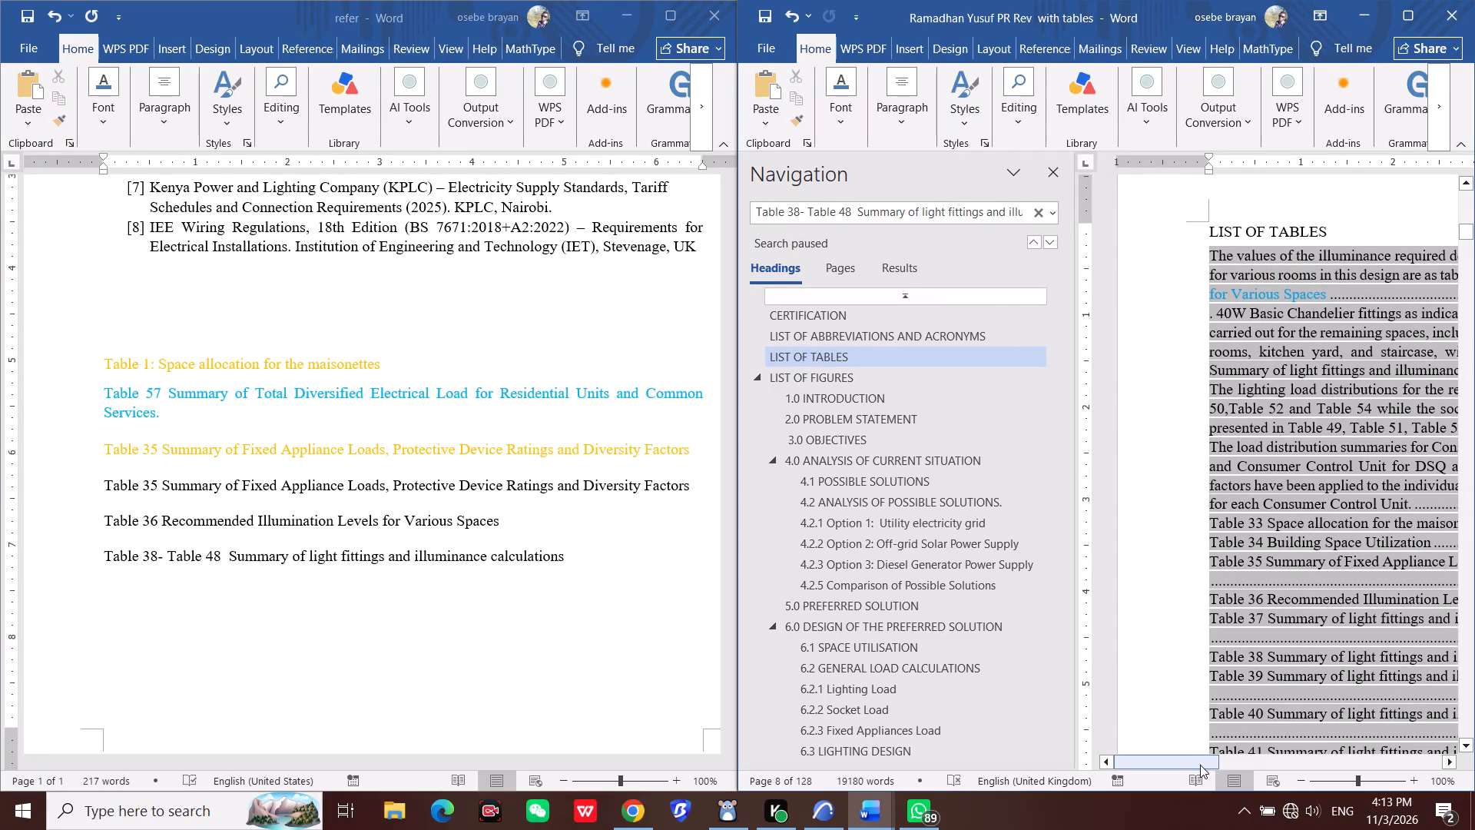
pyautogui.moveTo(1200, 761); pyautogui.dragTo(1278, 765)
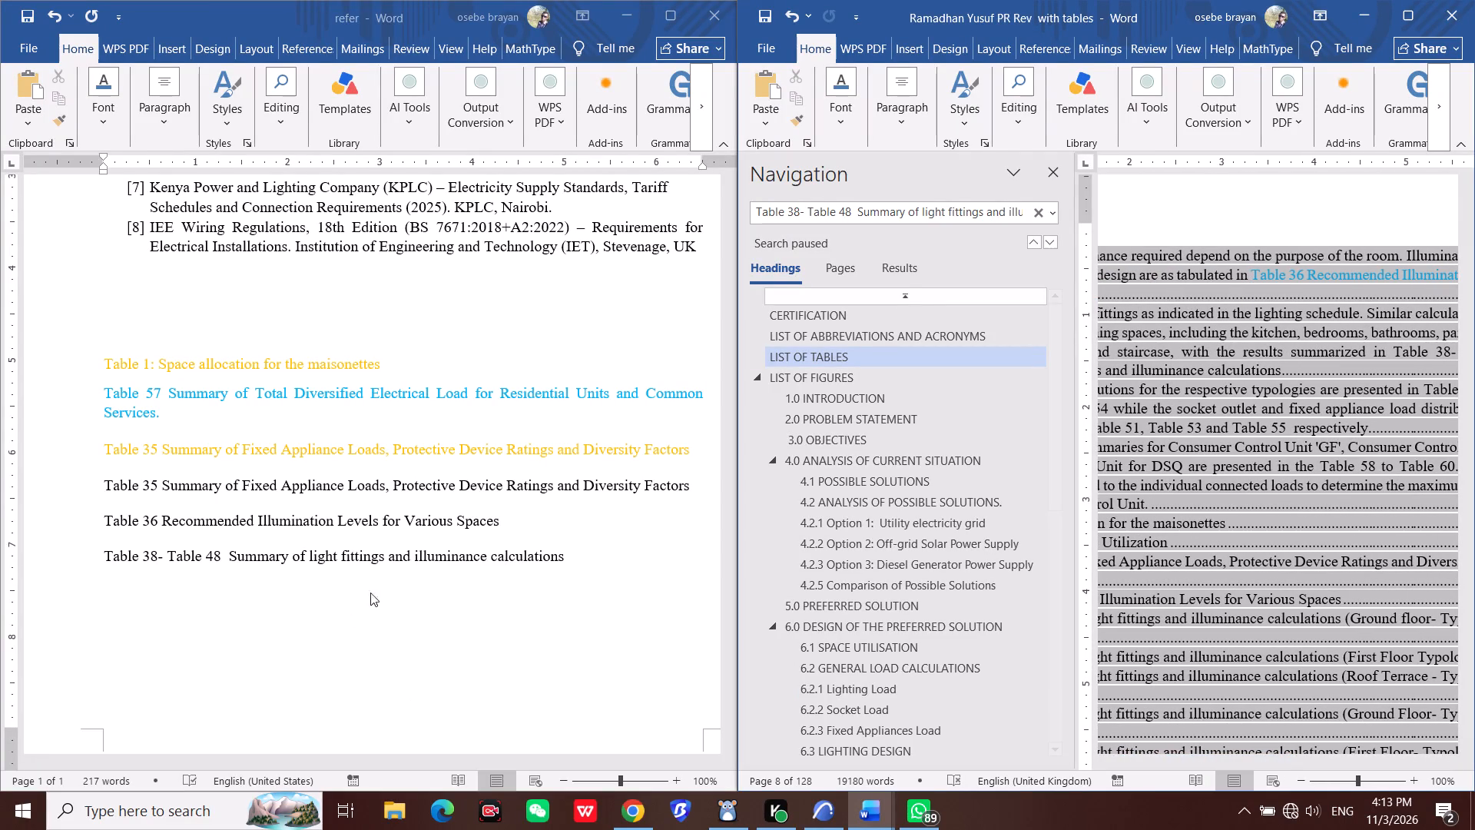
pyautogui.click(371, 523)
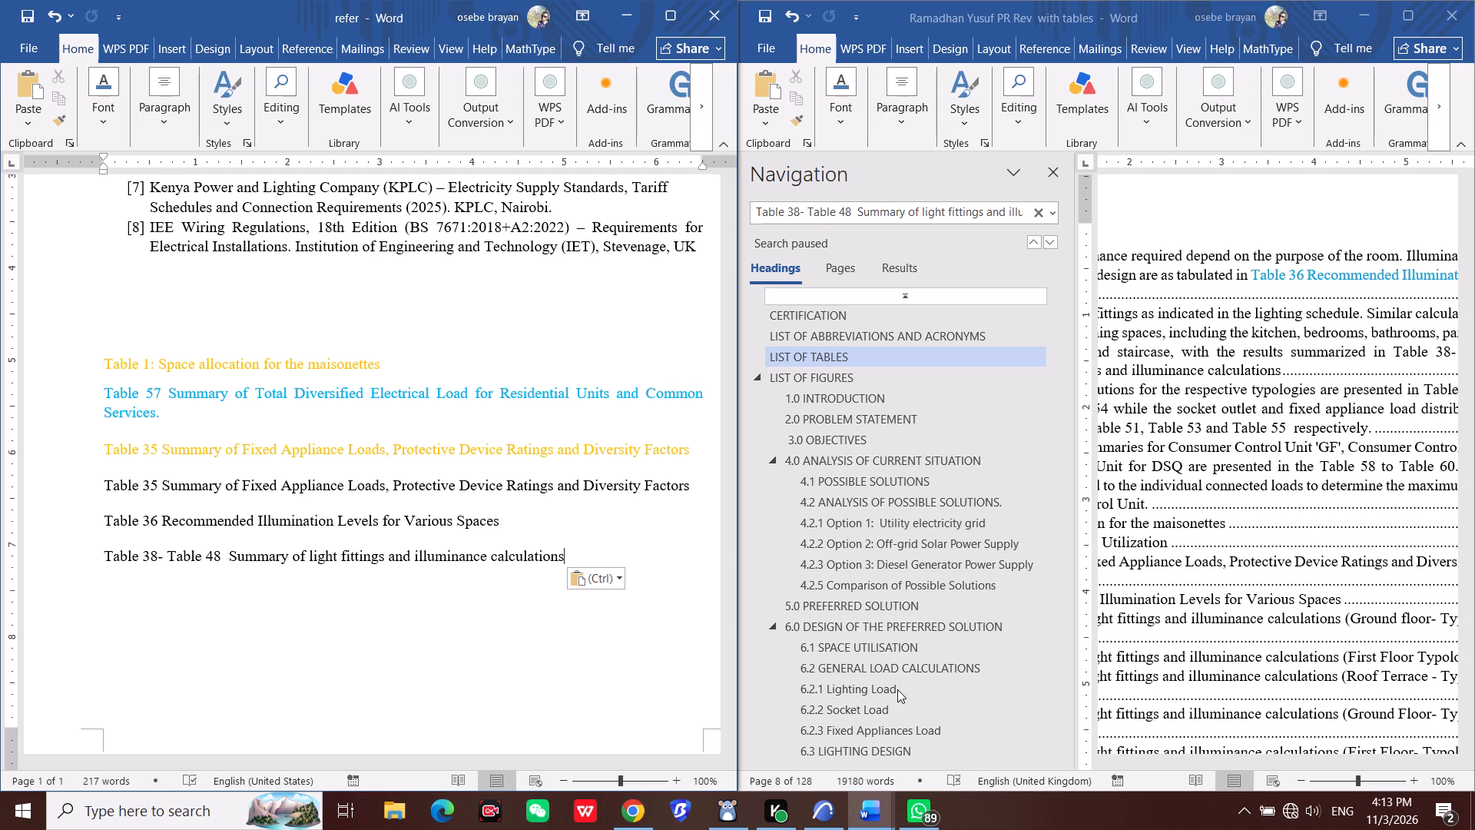
pyautogui.scroll(-3, 904, 672)
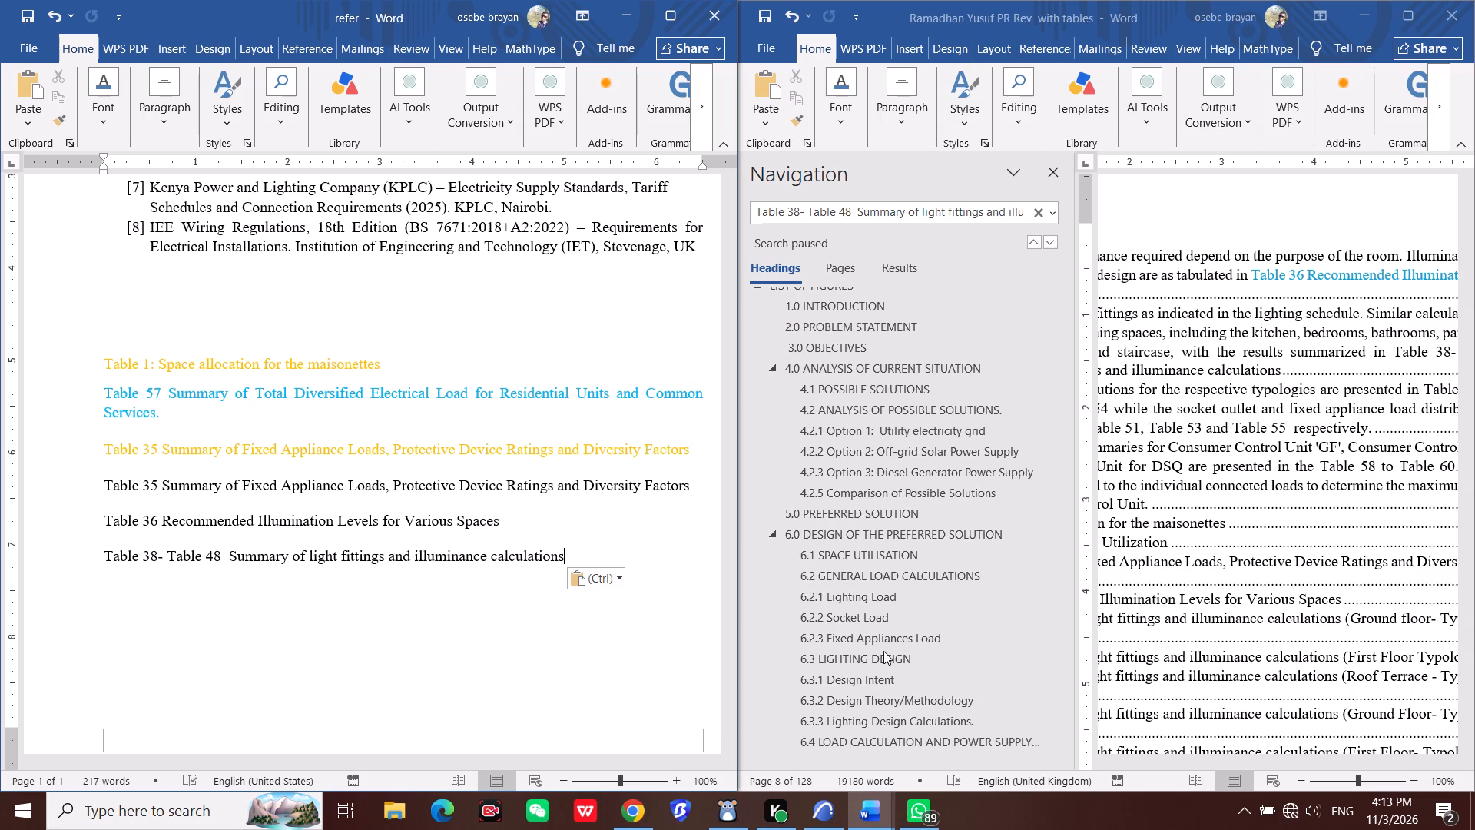
pyautogui.click(889, 644)
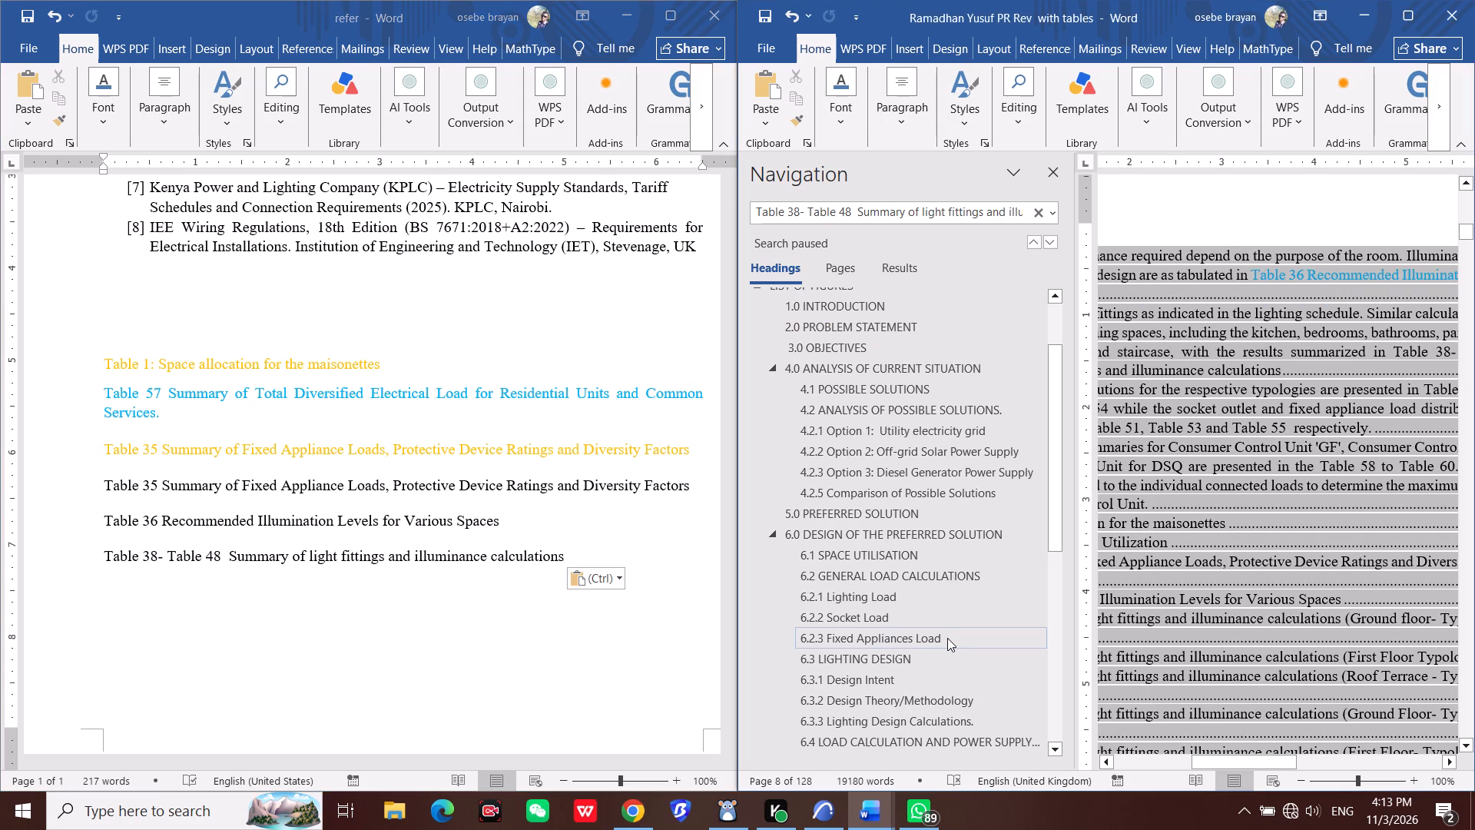
pyautogui.click(947, 638)
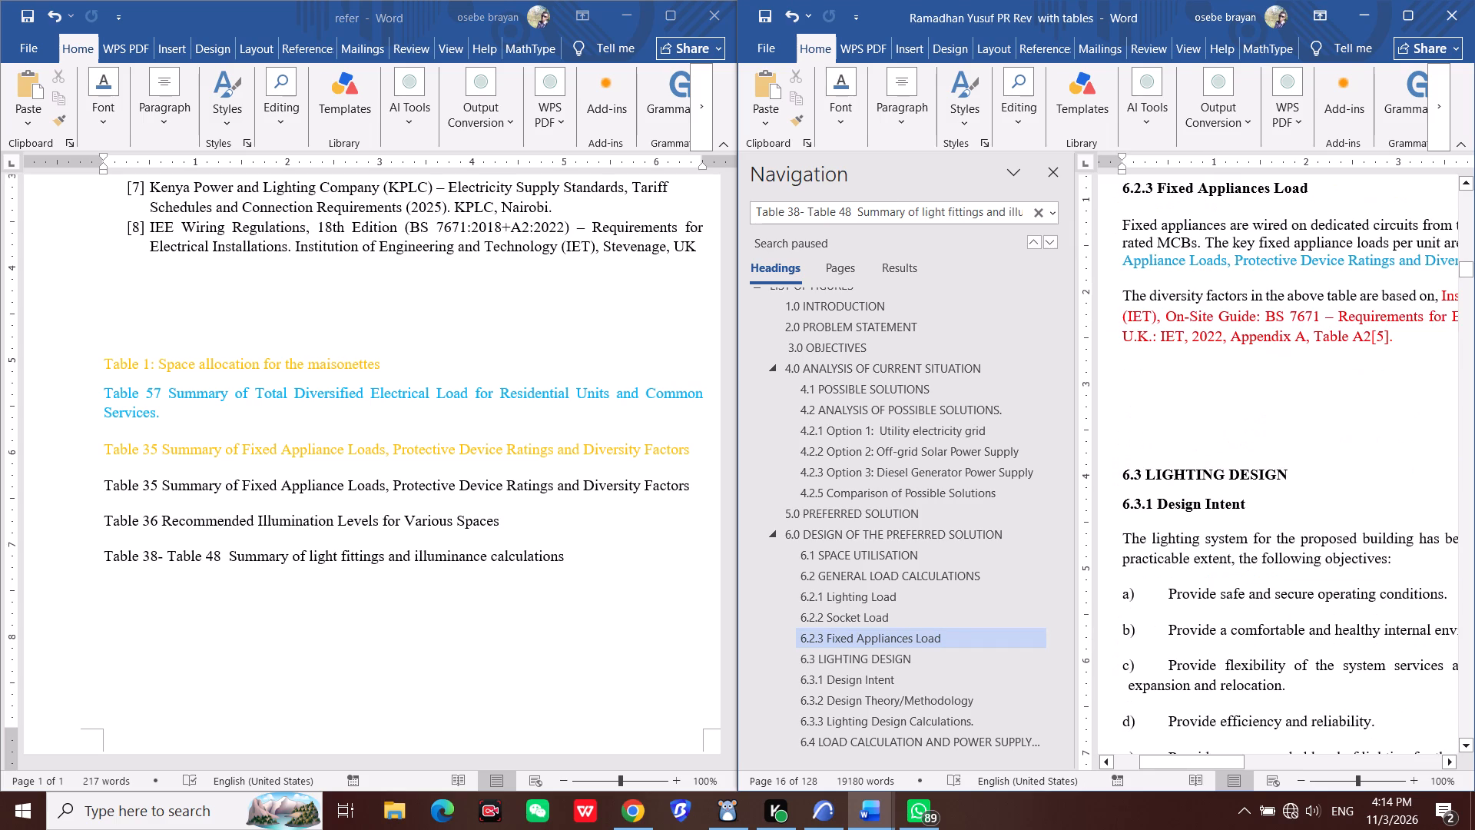
pyautogui.click(1408, 13)
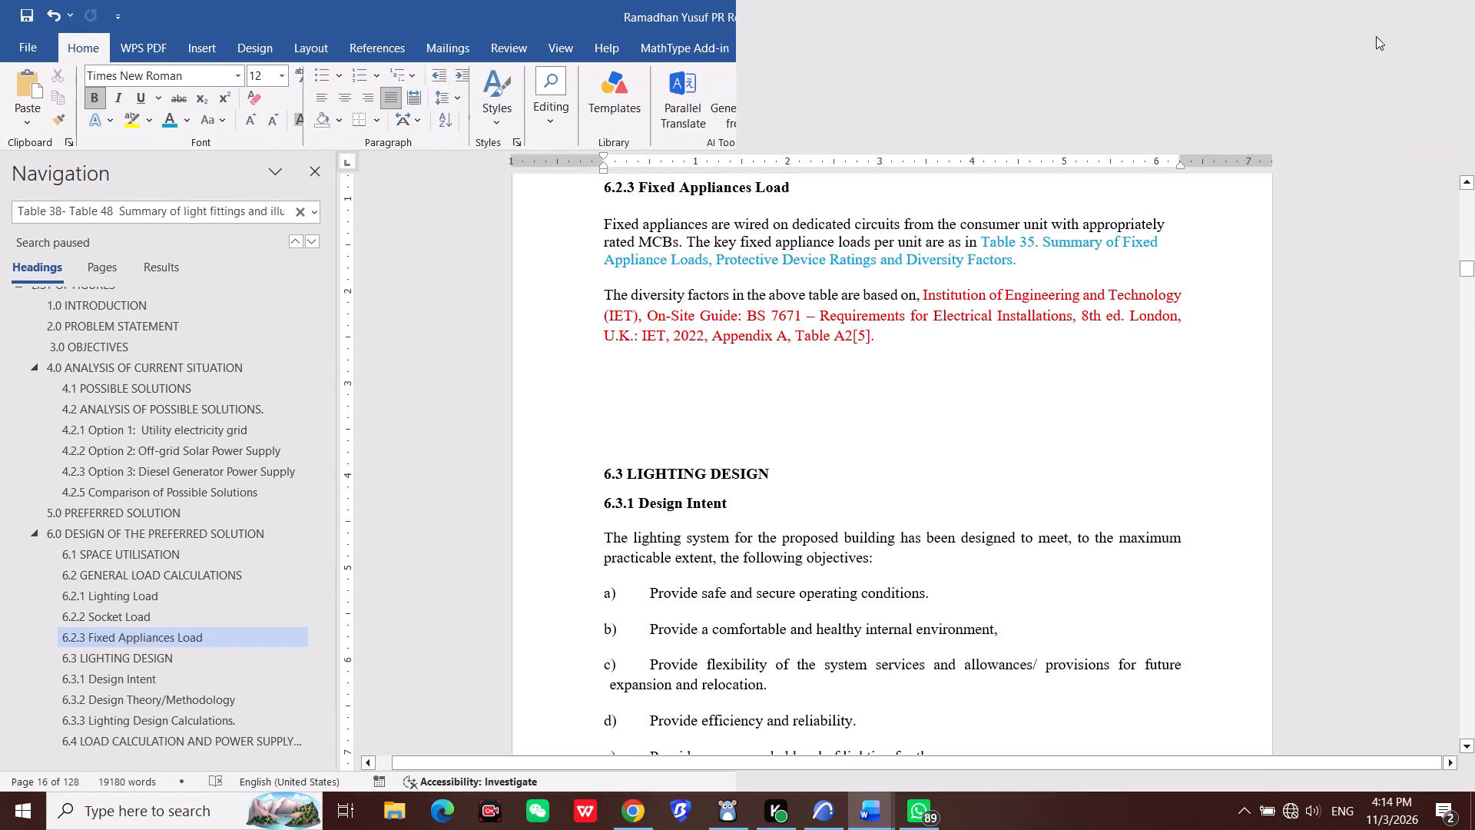
pyautogui.scroll(3, 840, 505)
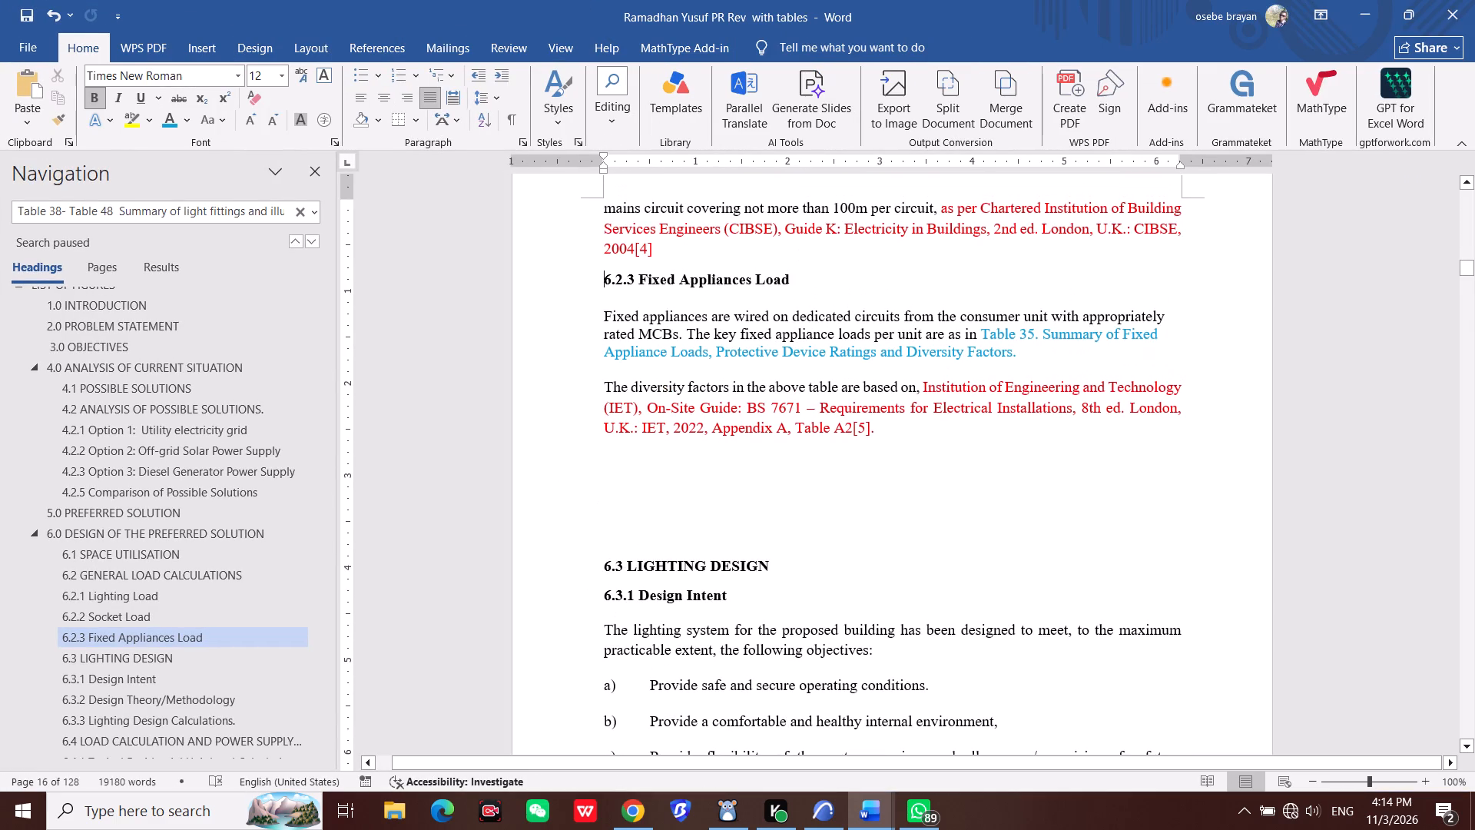
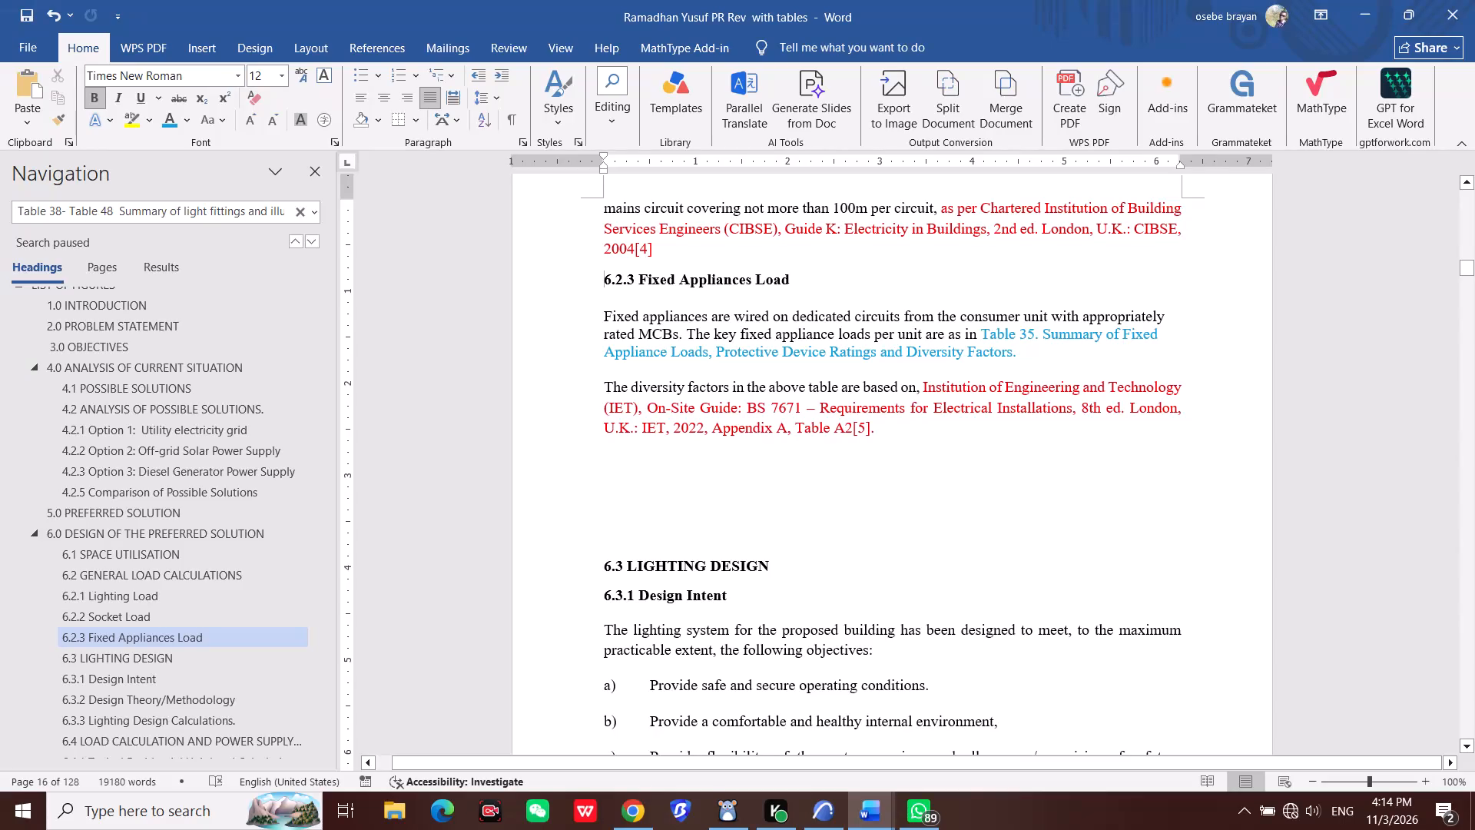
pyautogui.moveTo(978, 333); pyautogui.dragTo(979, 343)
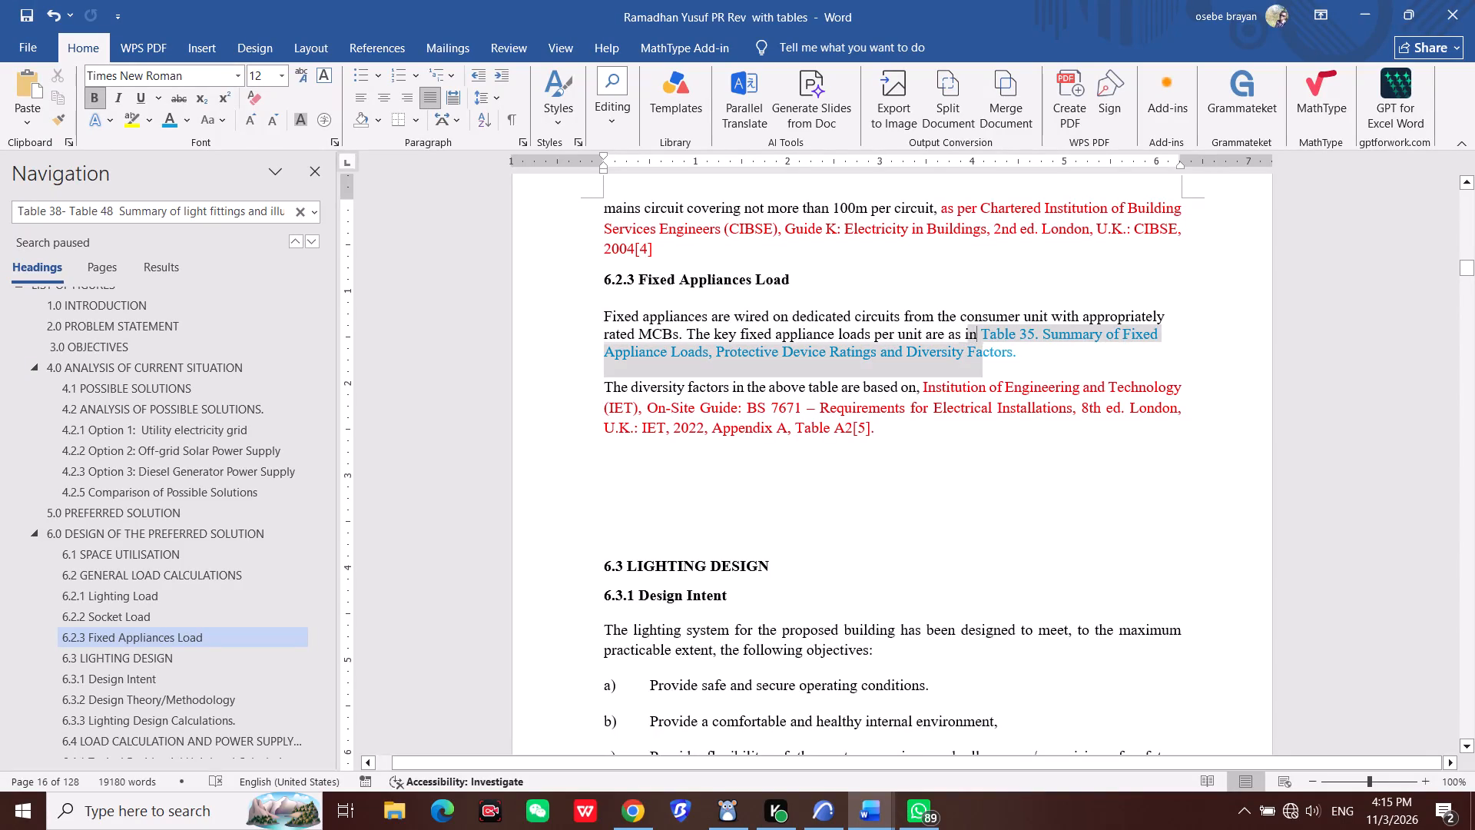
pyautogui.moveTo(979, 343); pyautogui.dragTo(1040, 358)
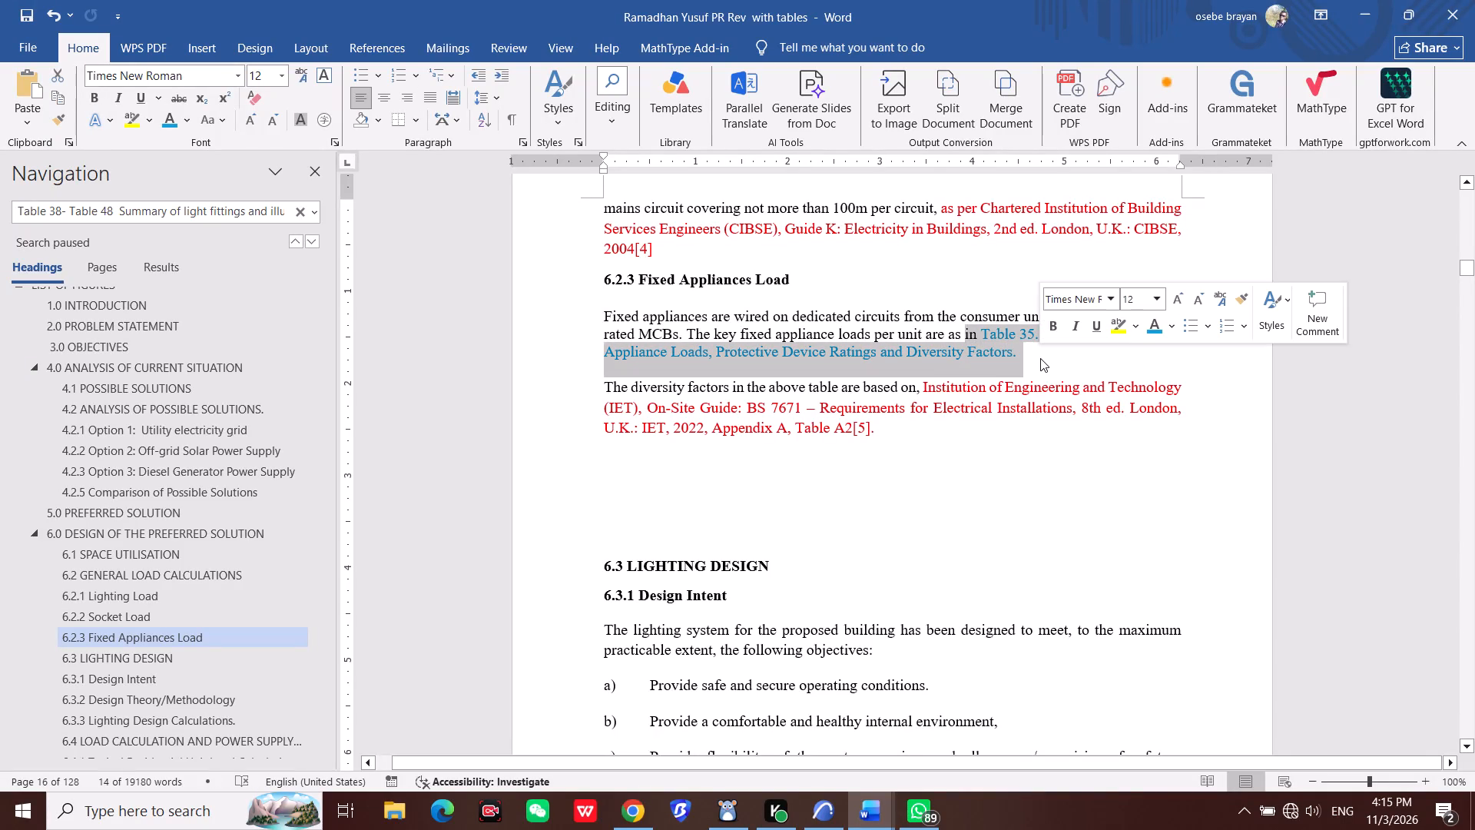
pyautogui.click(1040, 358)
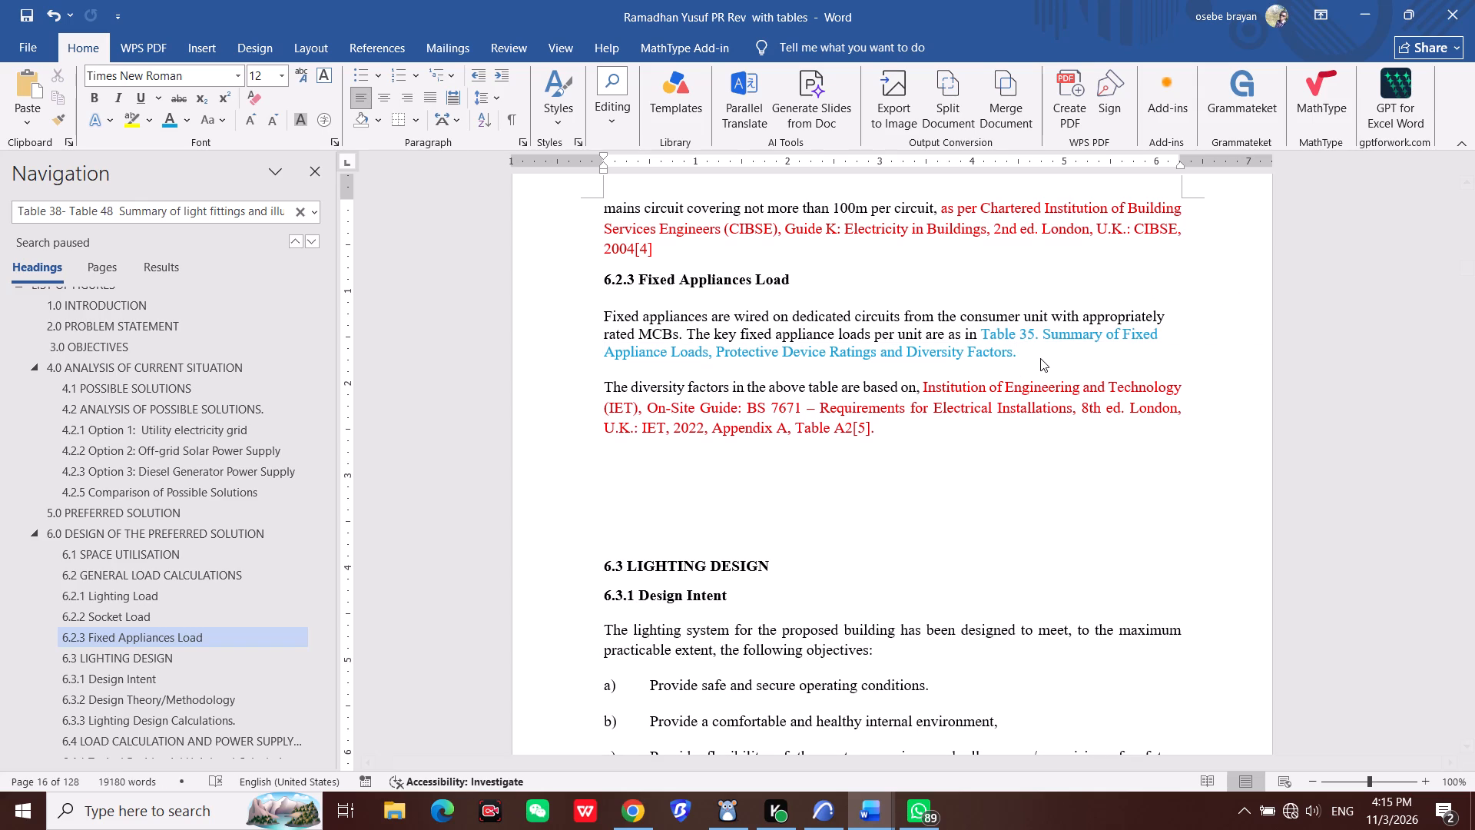
# Place the report side by side with the refer document and close its Navigation pane.
pyautogui.press('super+Right')
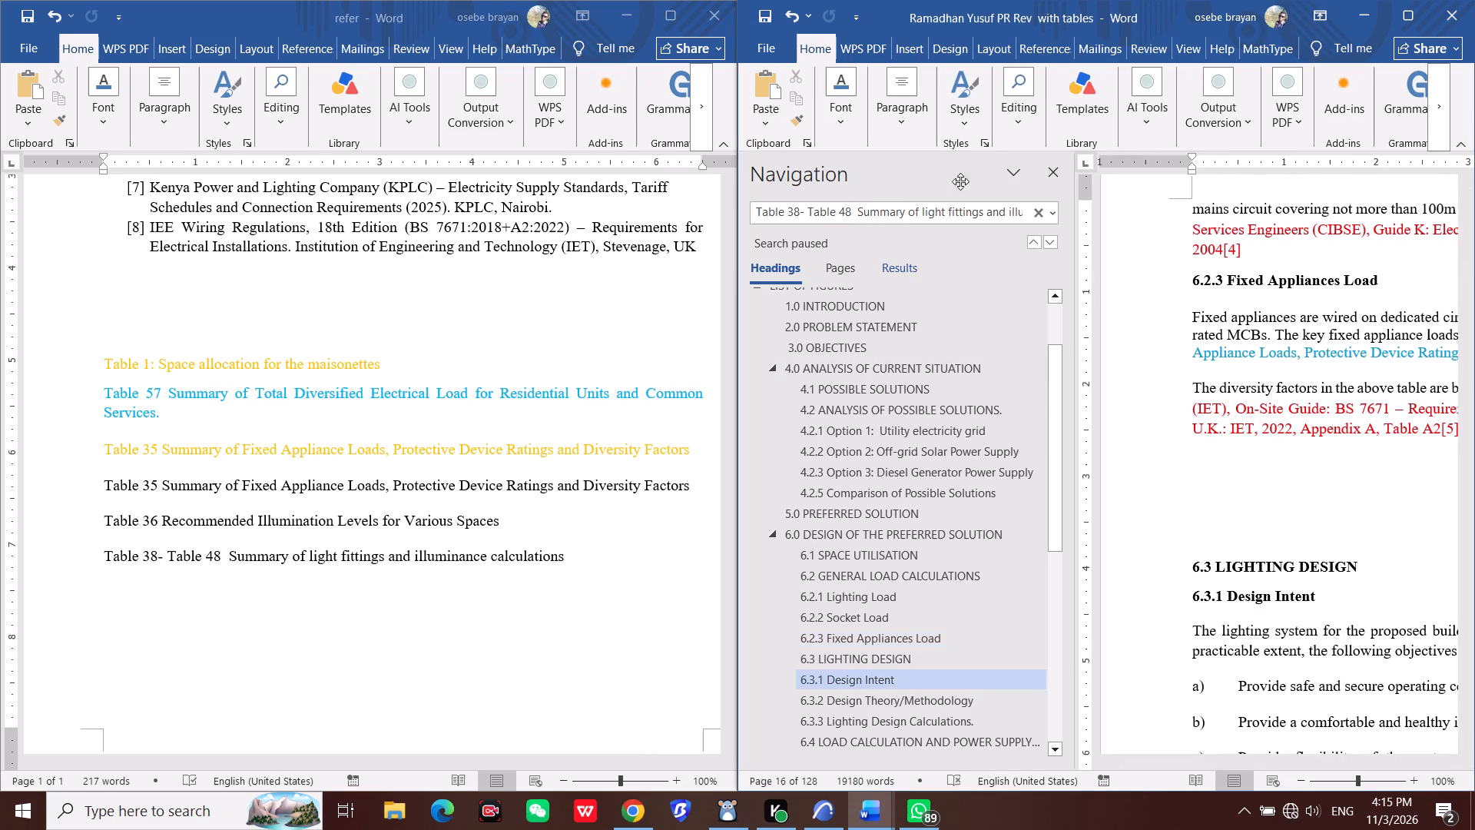
pyautogui.click(1046, 164)
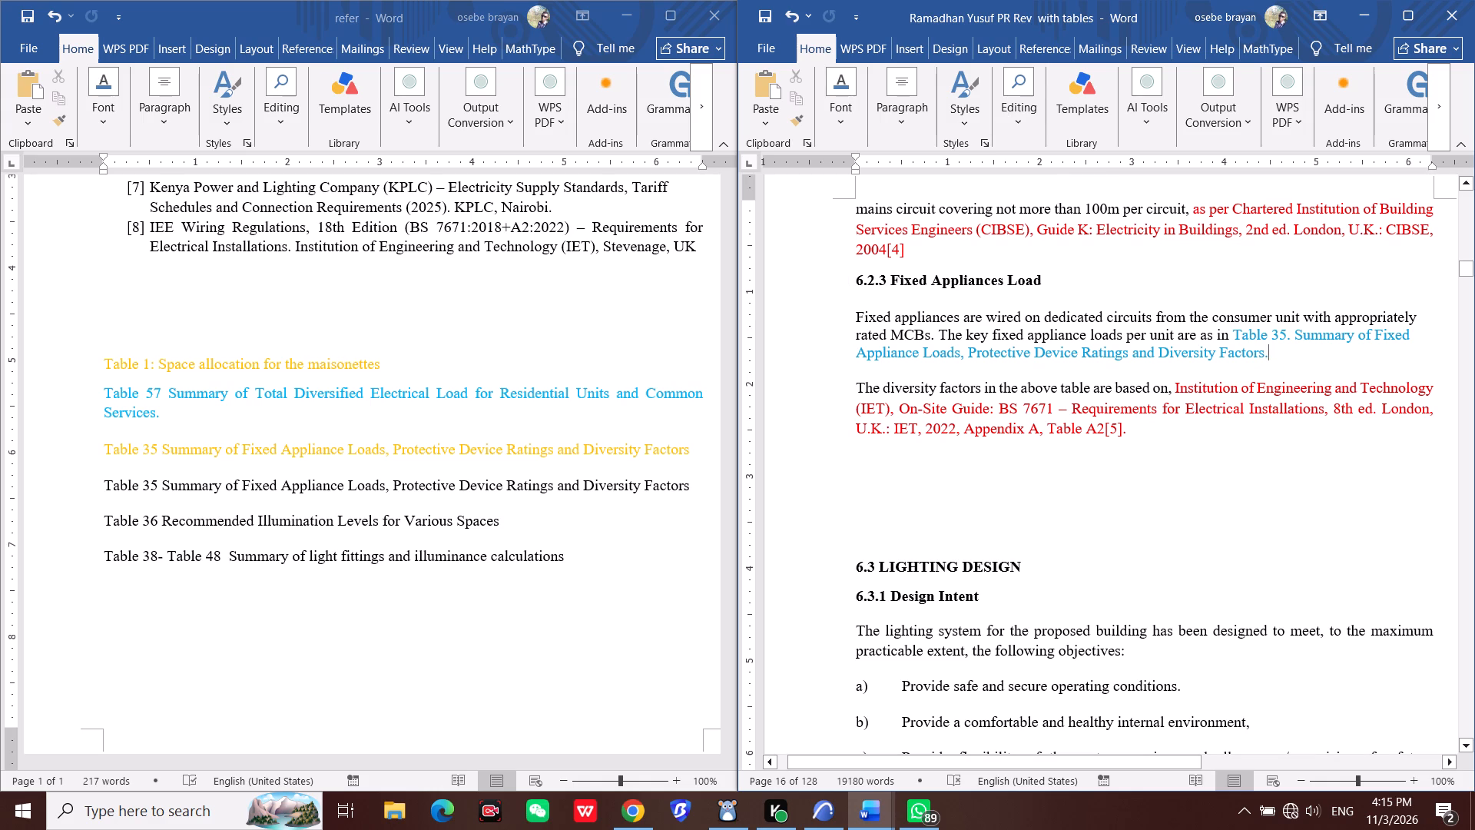
# Copy the blue reference "Table 35. Summary of Fixed Appliance Loads, Protective Device Ratings and Diversity Factors." in section 6.2.3 and delete it from the sentence.
pyautogui.moveTo(1238, 335); pyautogui.dragTo(1278, 360)
pyautogui.hotkey('ctrl', 'c')
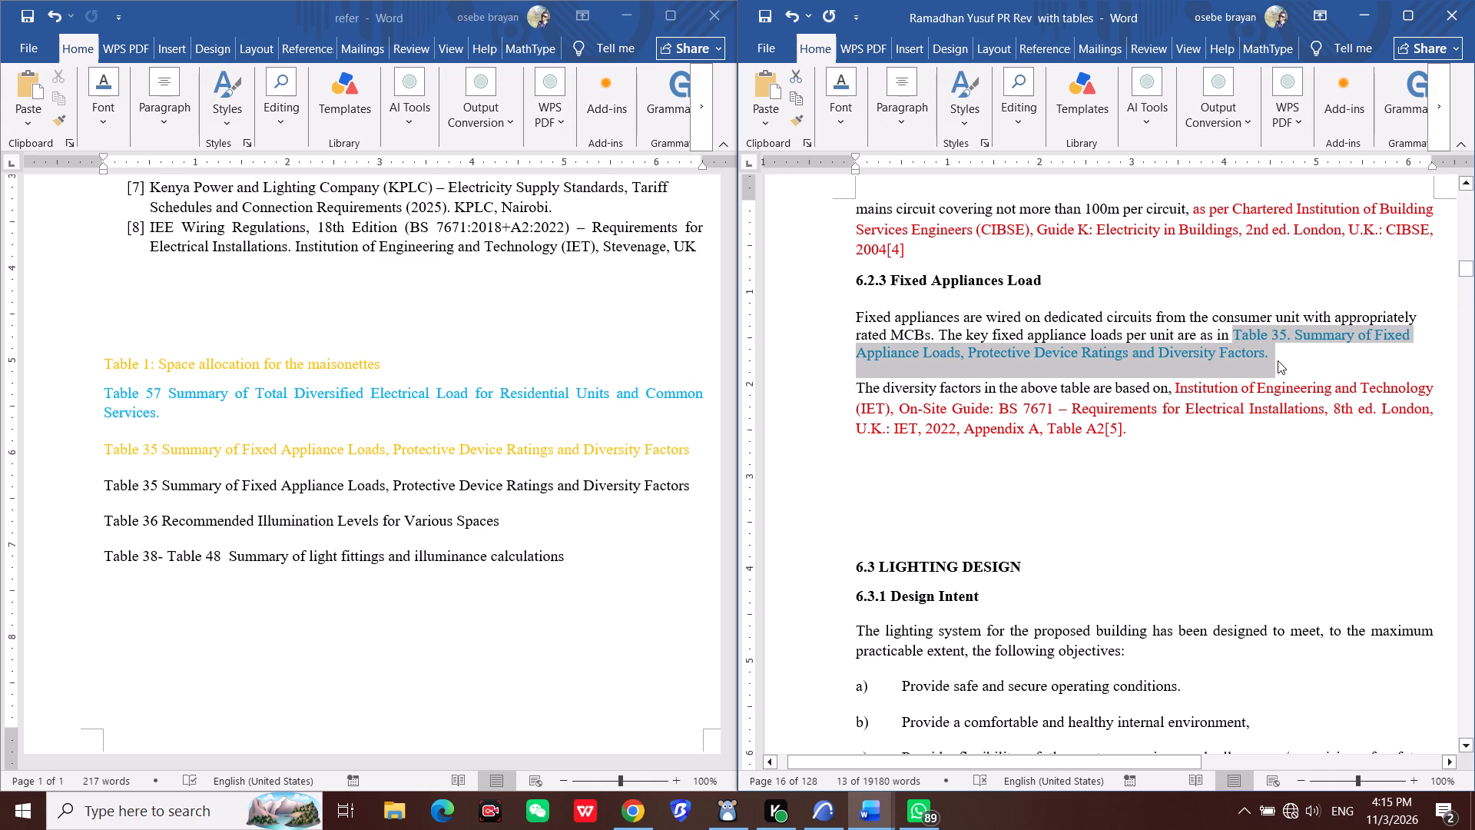
pyautogui.press('BackSpace')
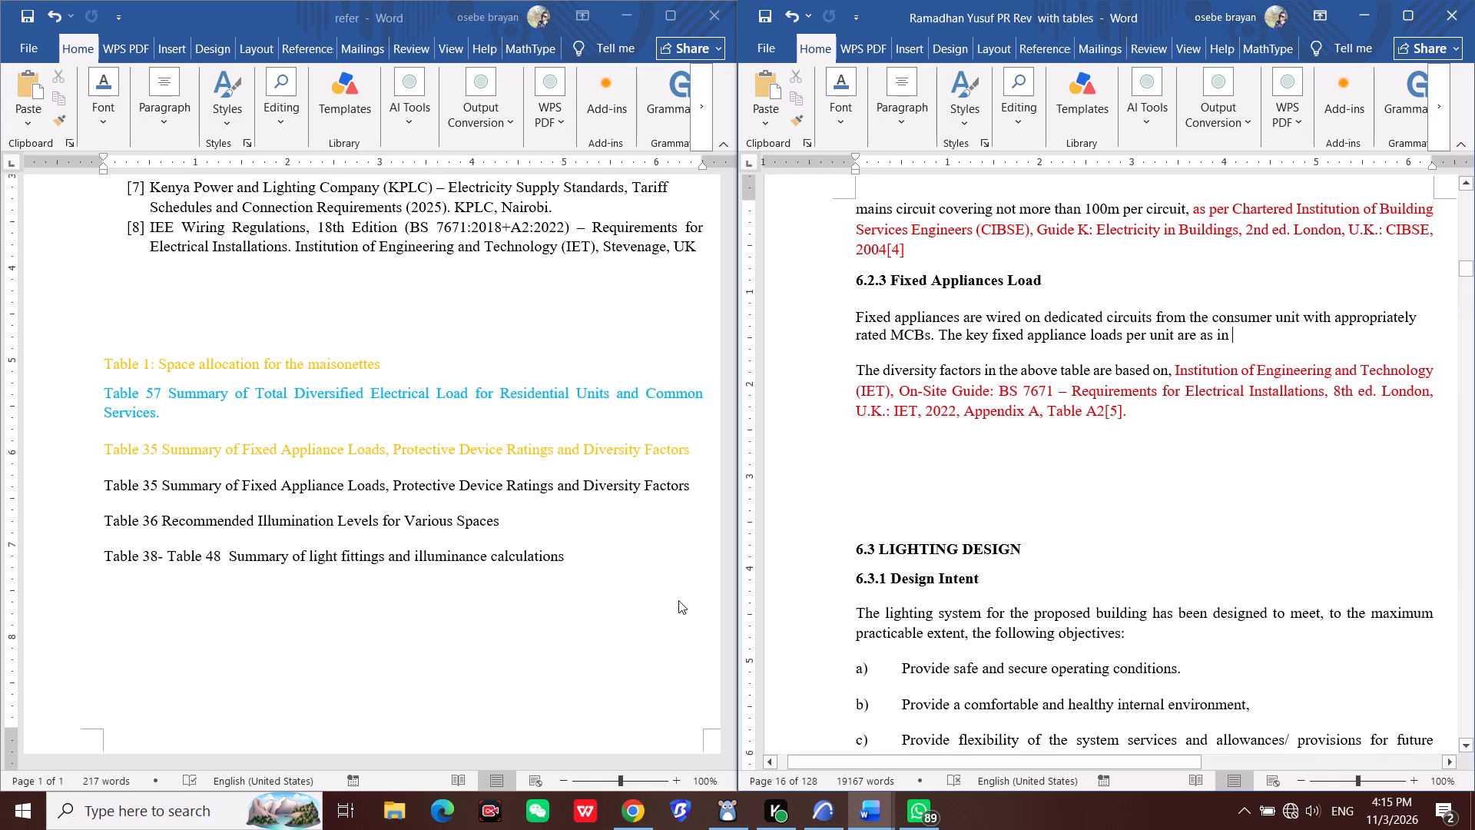
# In the refer document, place the insertion point at the end of the last line, after "Summary of light fittings and illuminance calculations".
pyautogui.scroll(-2, 471, 607)
pyautogui.click(595, 502)
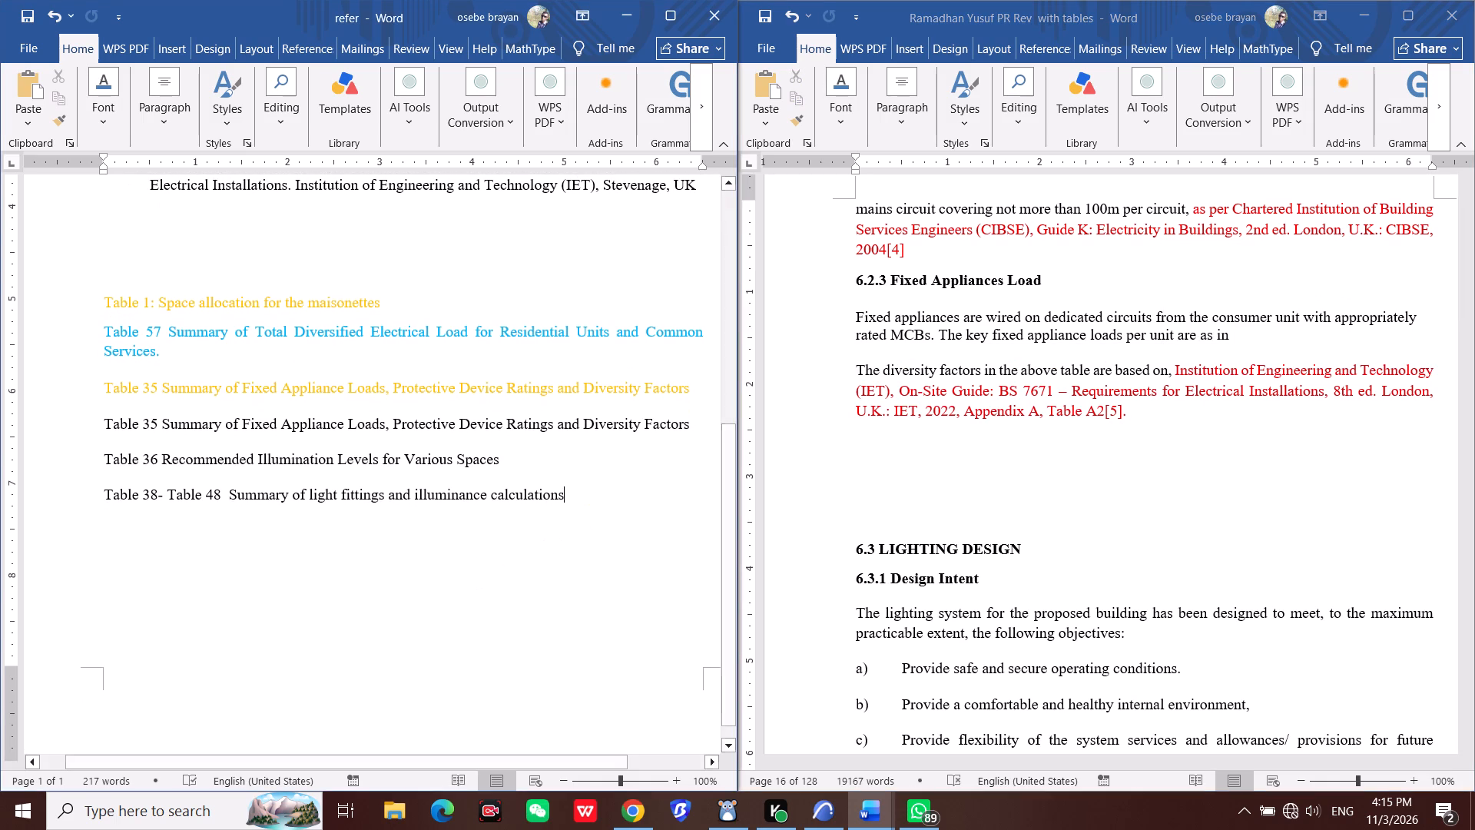
pyautogui.click(594, 553)
pyautogui.press('Down')
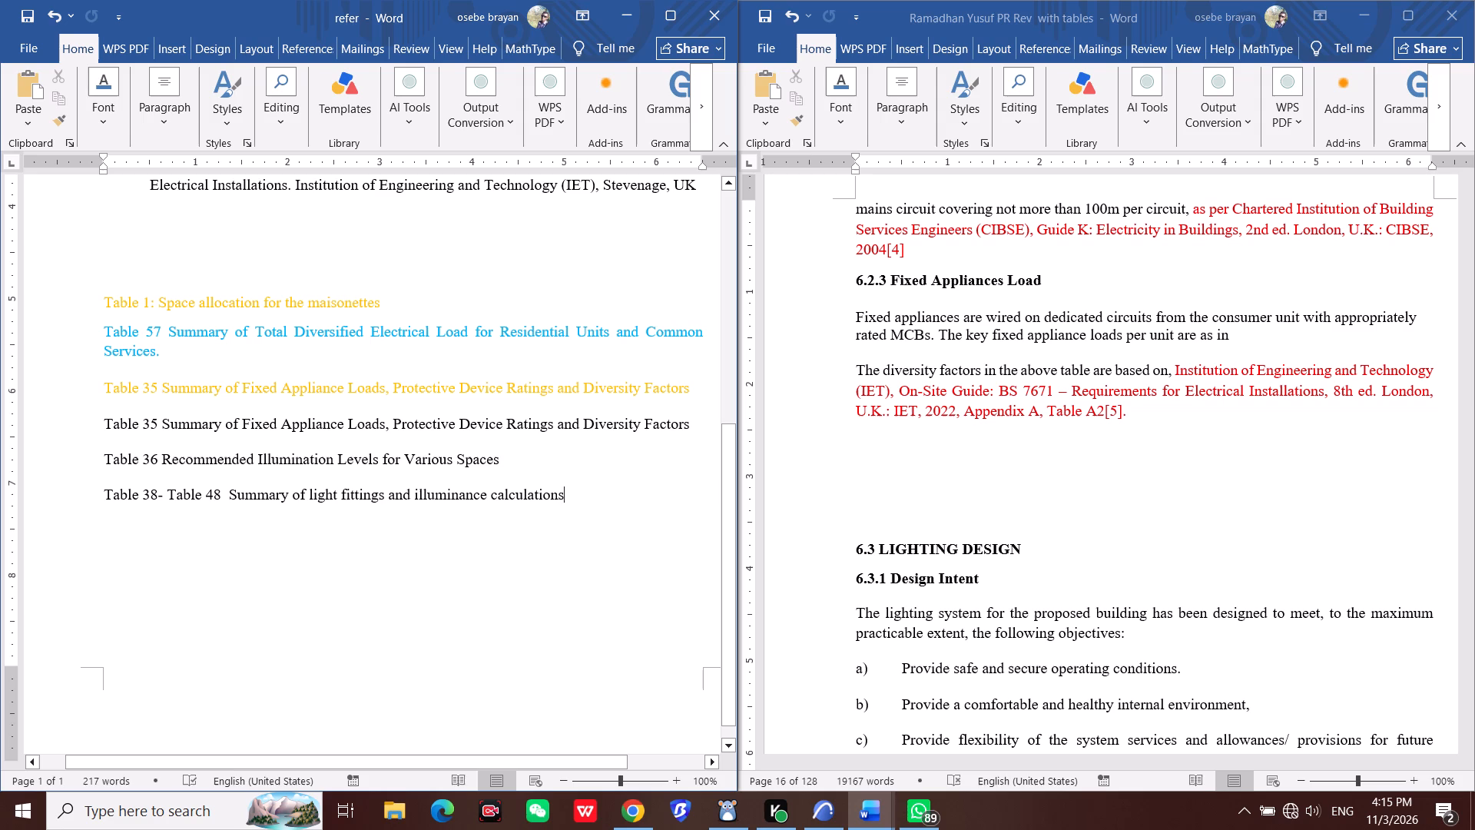
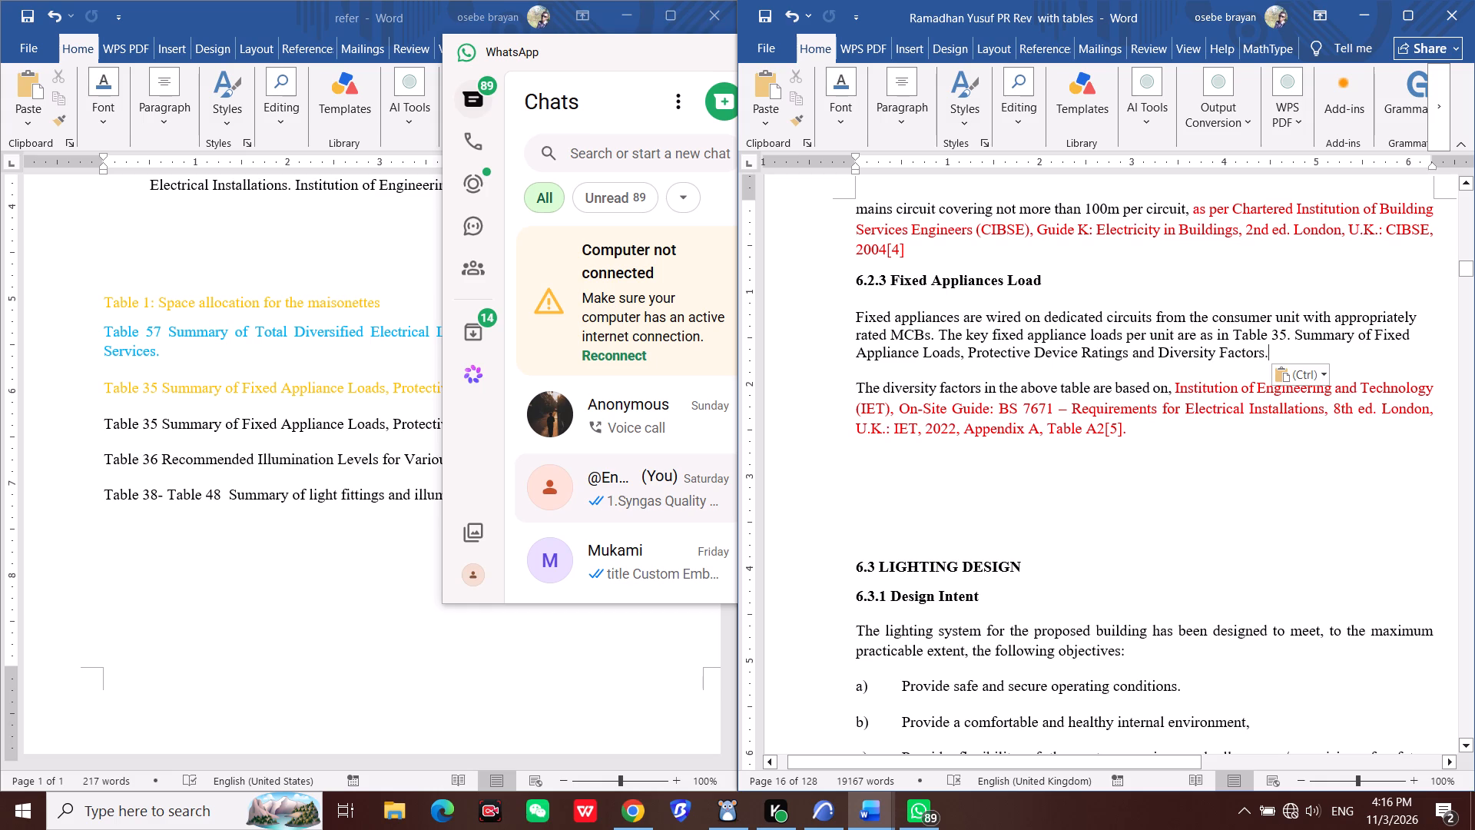
# Go to the report's LIST OF TABLES heading, update the entire table of figures, and close the Navigation pane.
pyautogui.hotkey('ctrl', 'f')
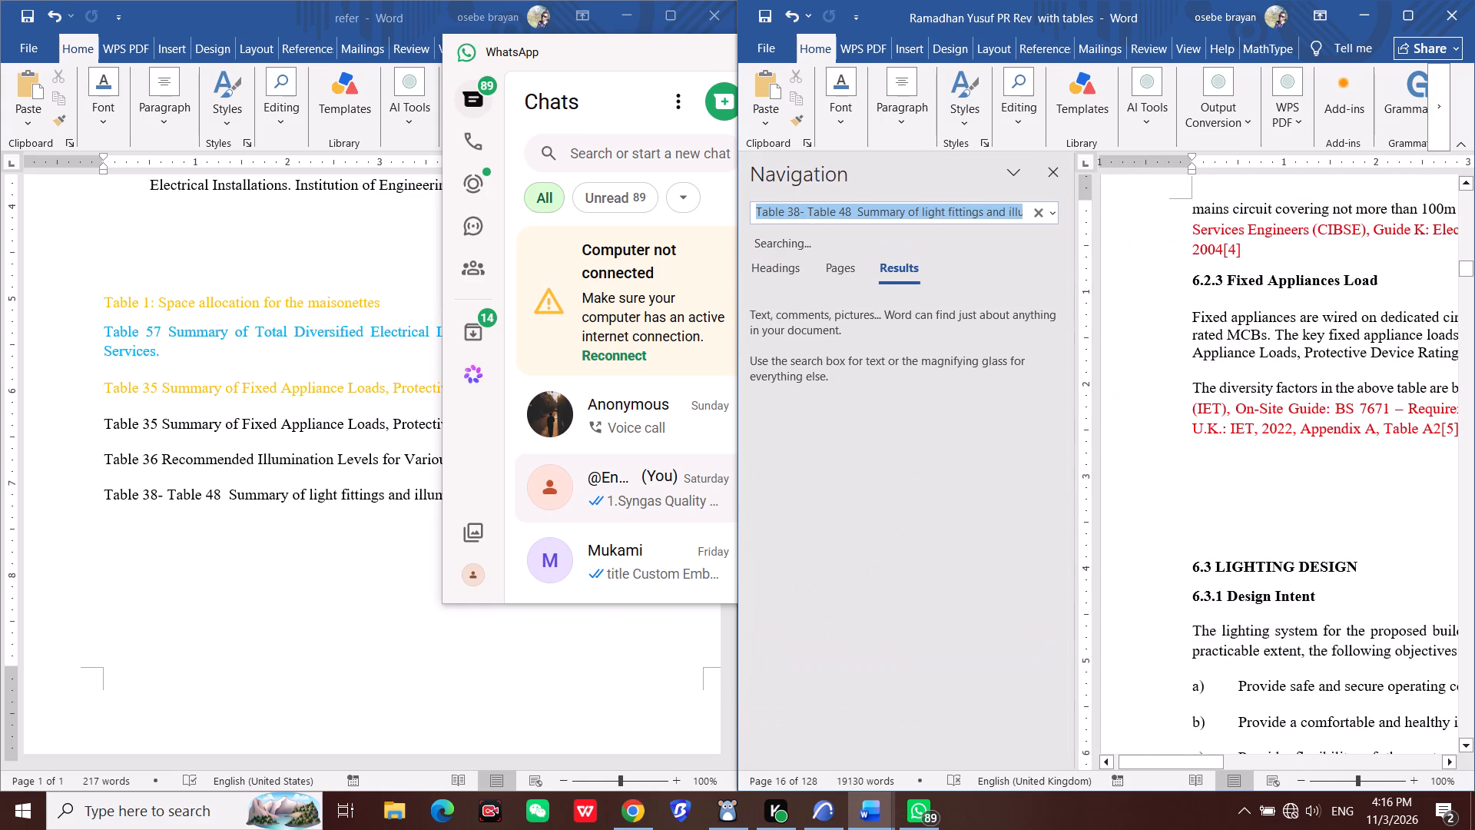
pyautogui.click(782, 271)
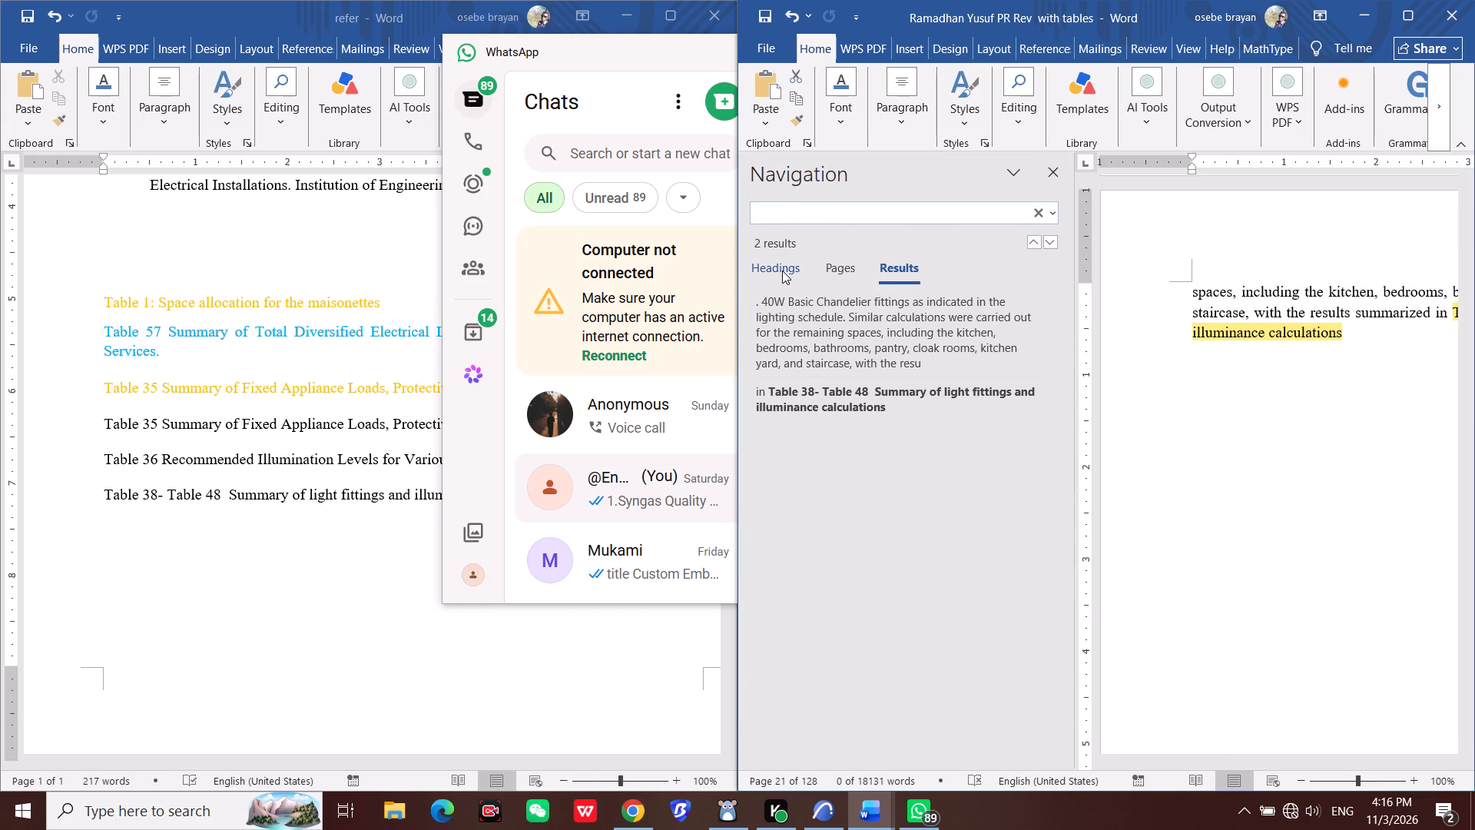
pyautogui.scroll(4, 889, 371)
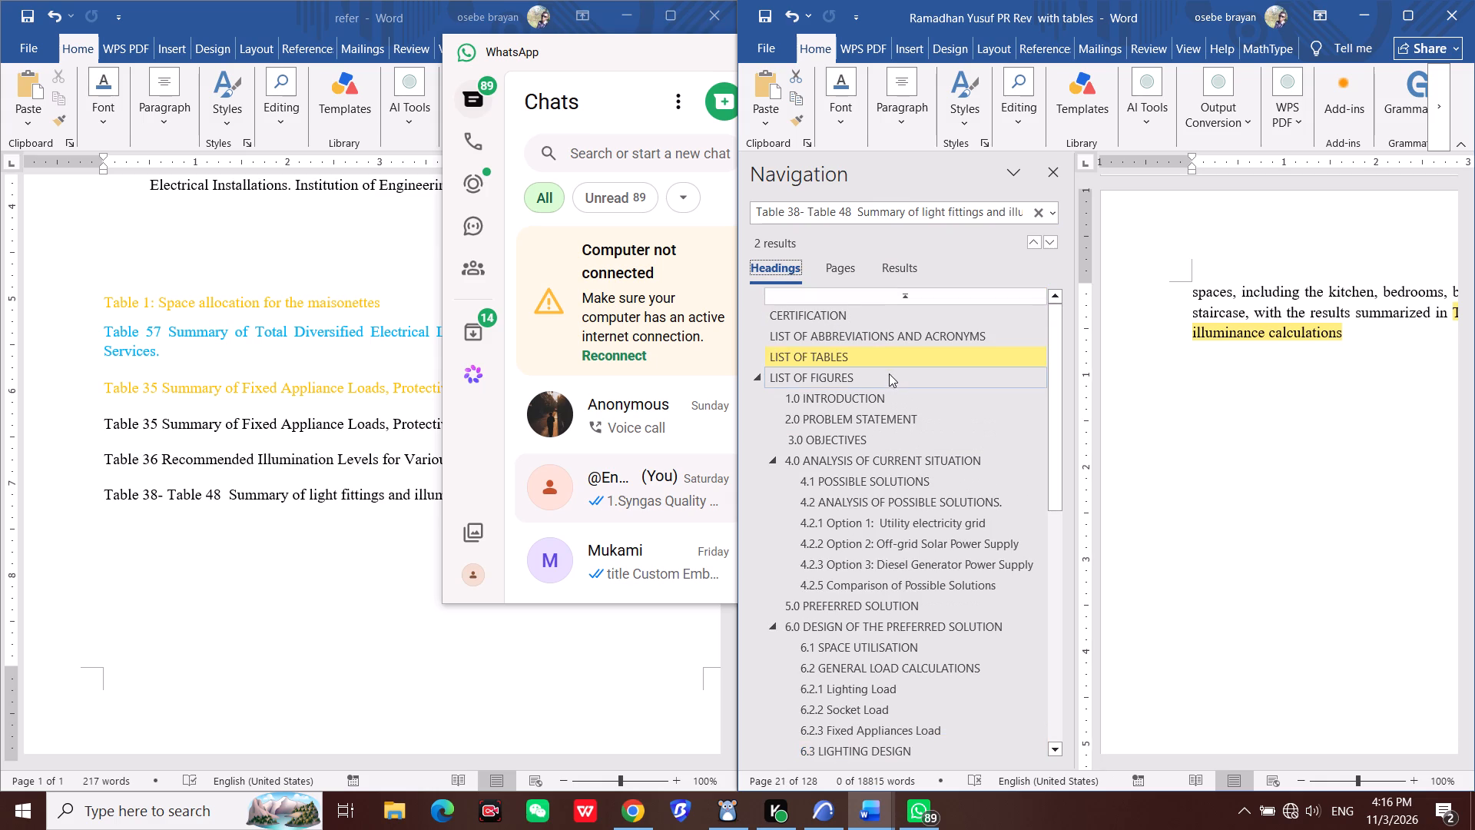
pyautogui.click(881, 350)
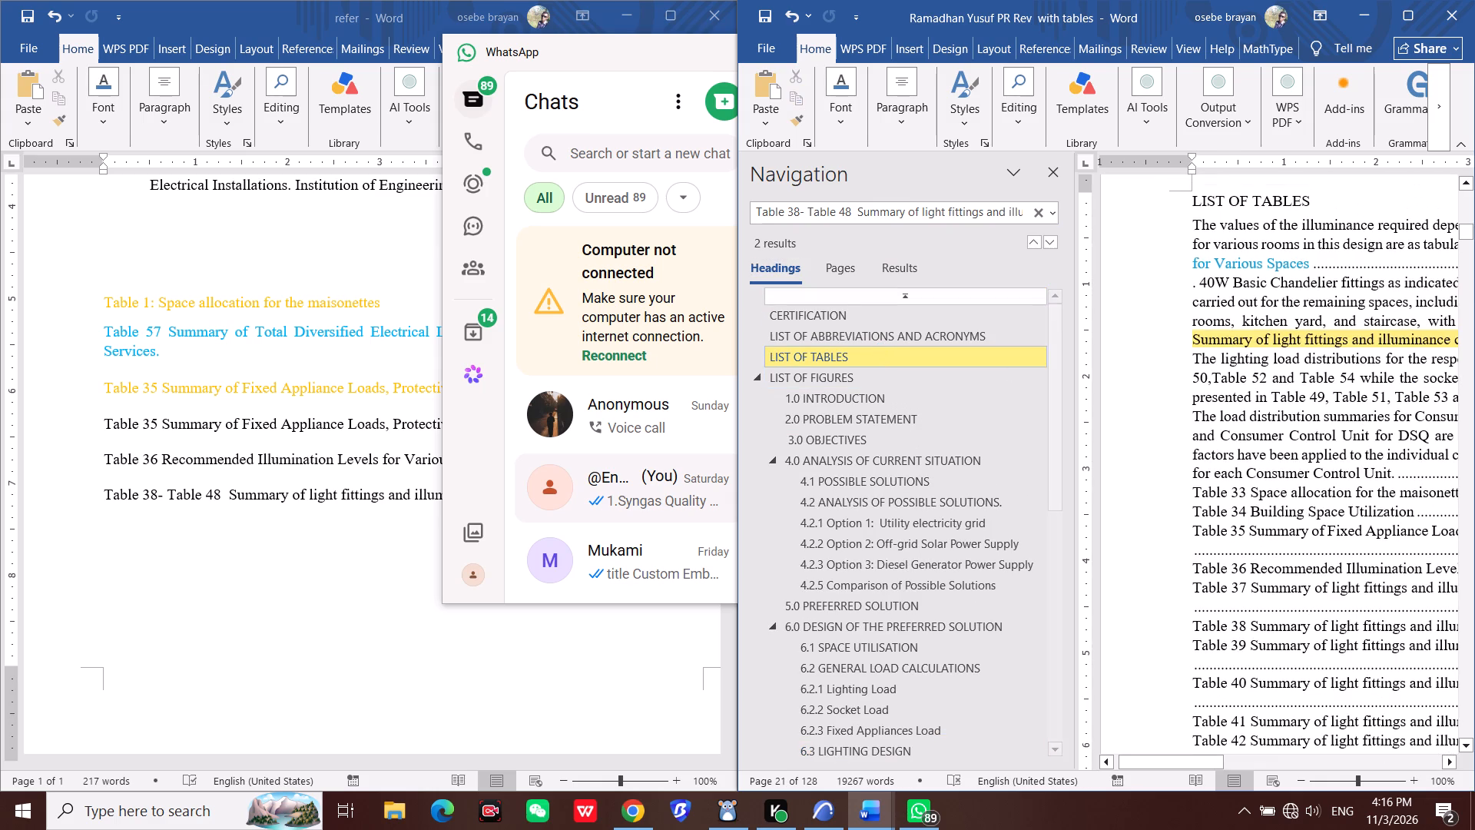
pyautogui.rightClick(1347, 367)
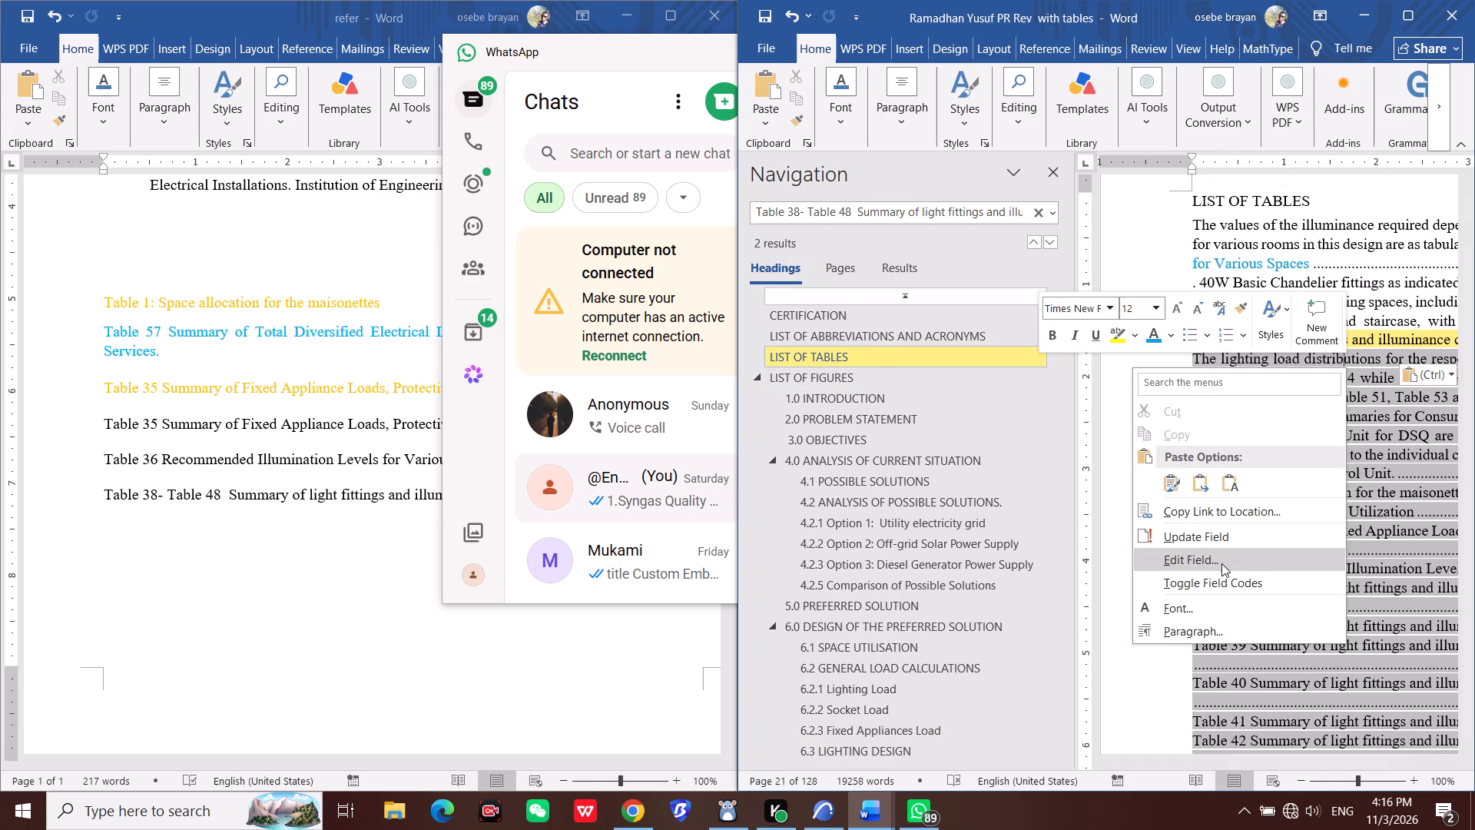
pyautogui.click(1237, 543)
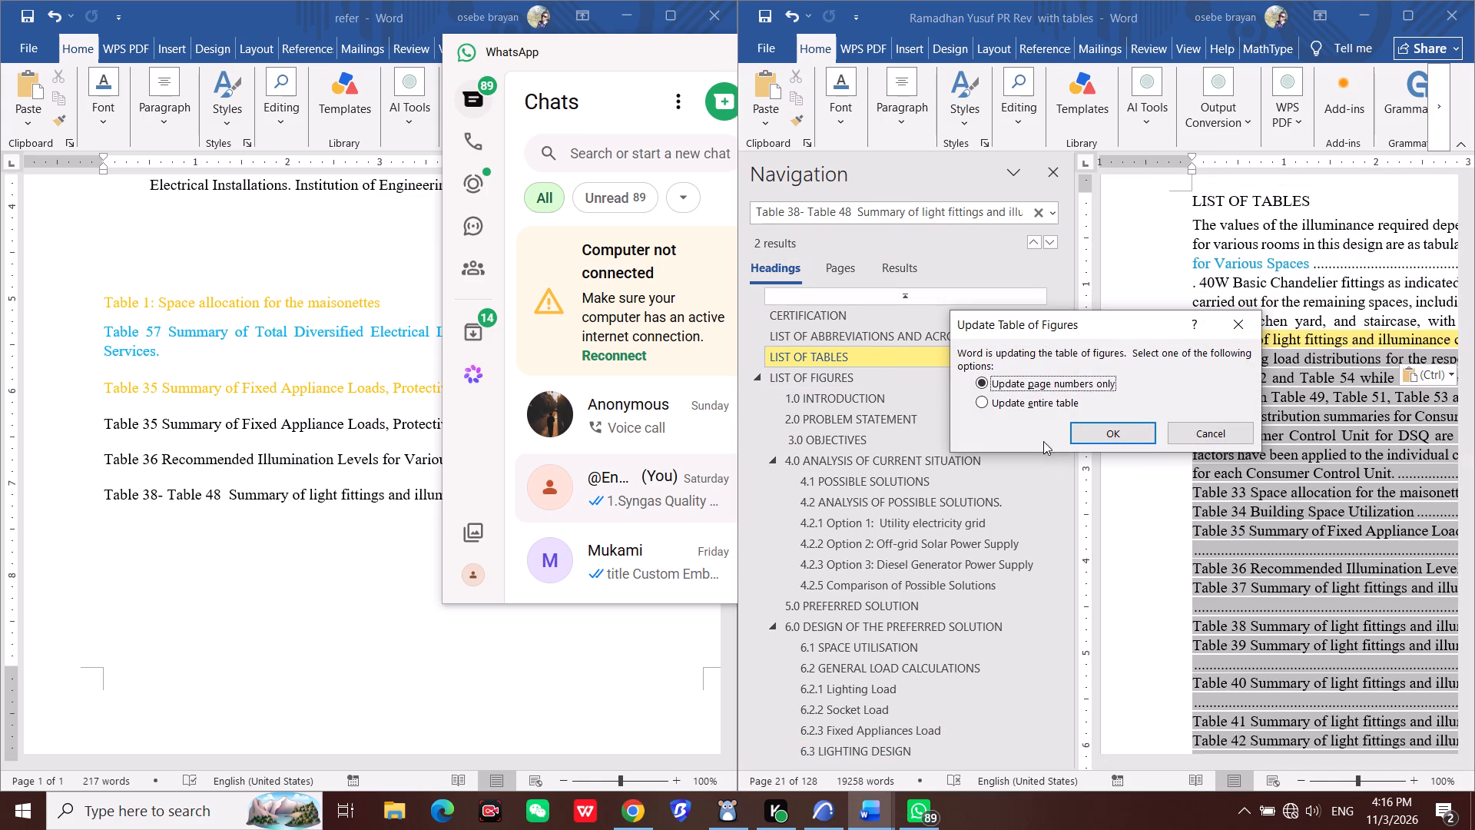
pyautogui.click(1049, 402)
pyautogui.click(1107, 432)
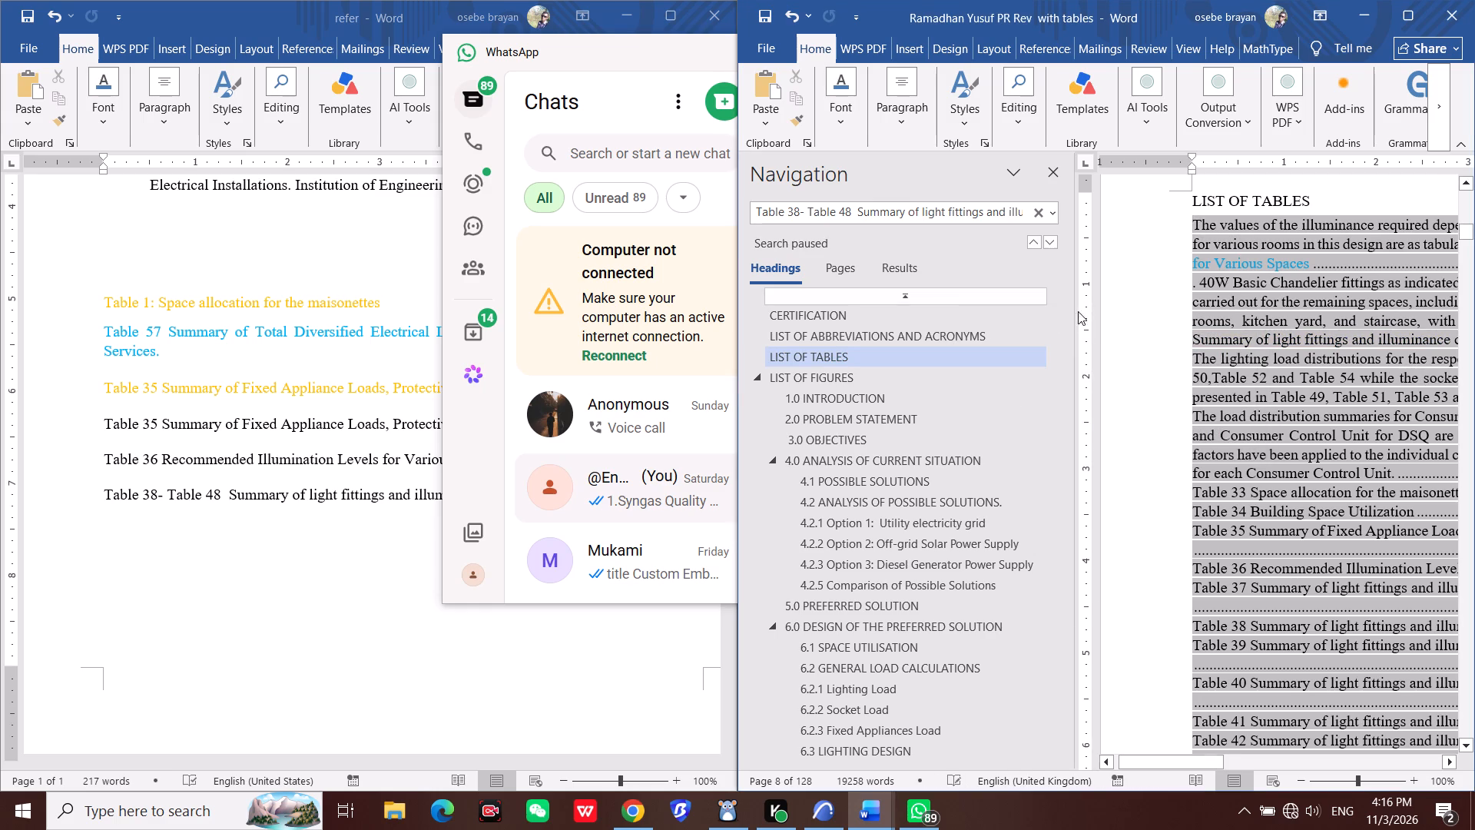
pyautogui.click(1054, 180)
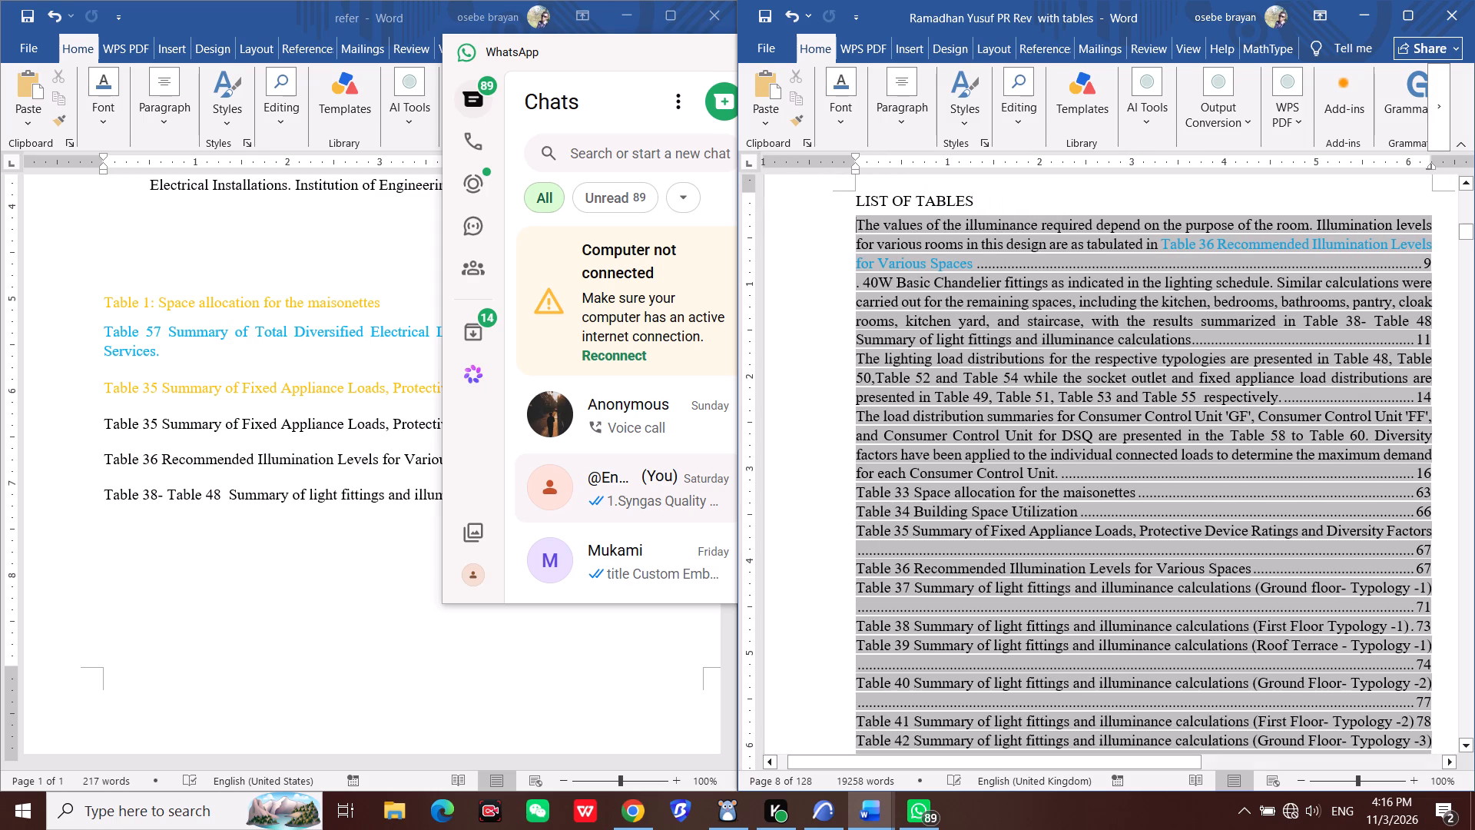
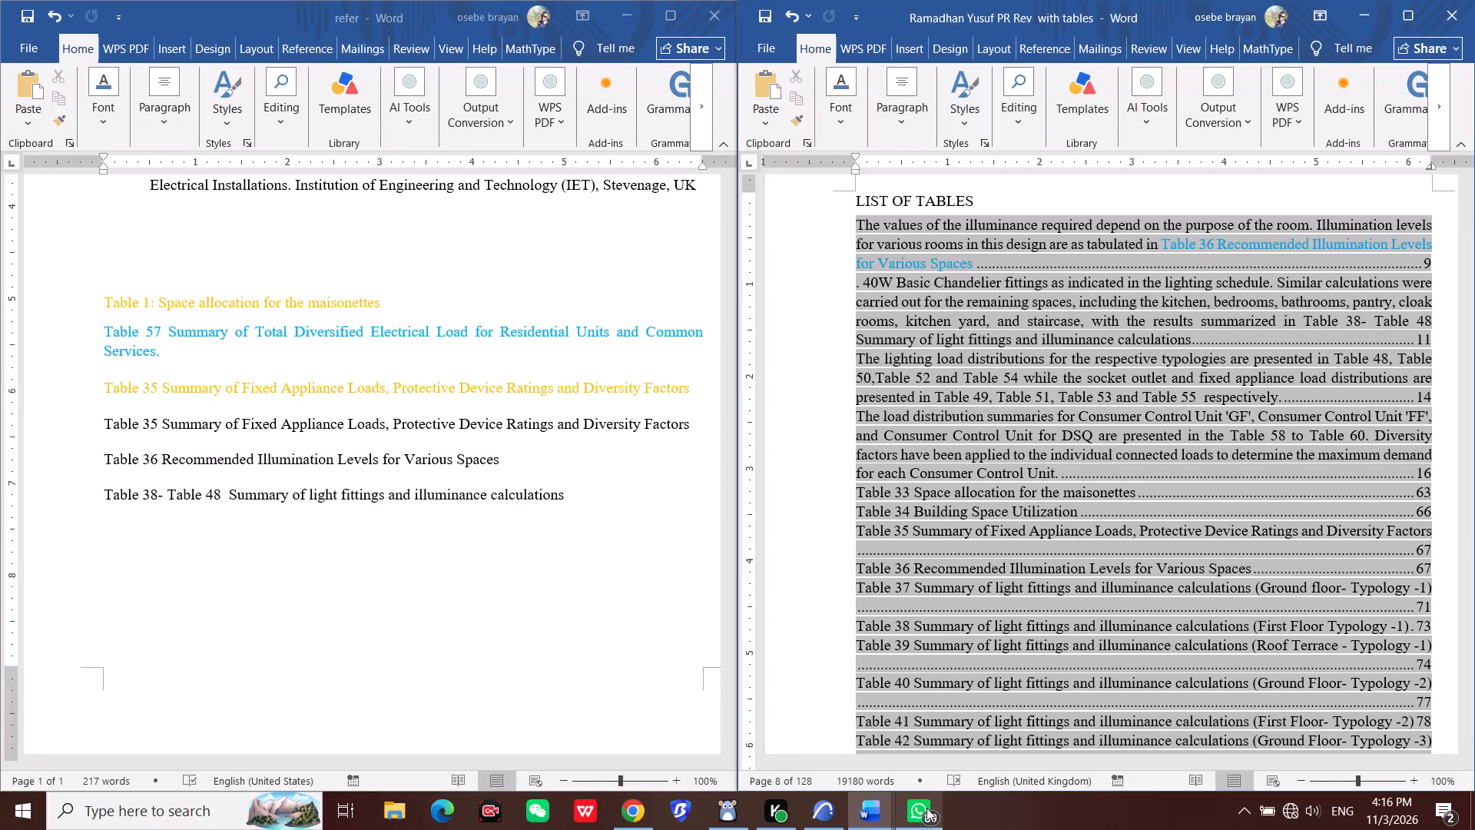
# Copy the title text "Recommended Illumination Levels for Various Spaces" from the Table 36 line in the refer document.
pyautogui.click(421, 644)
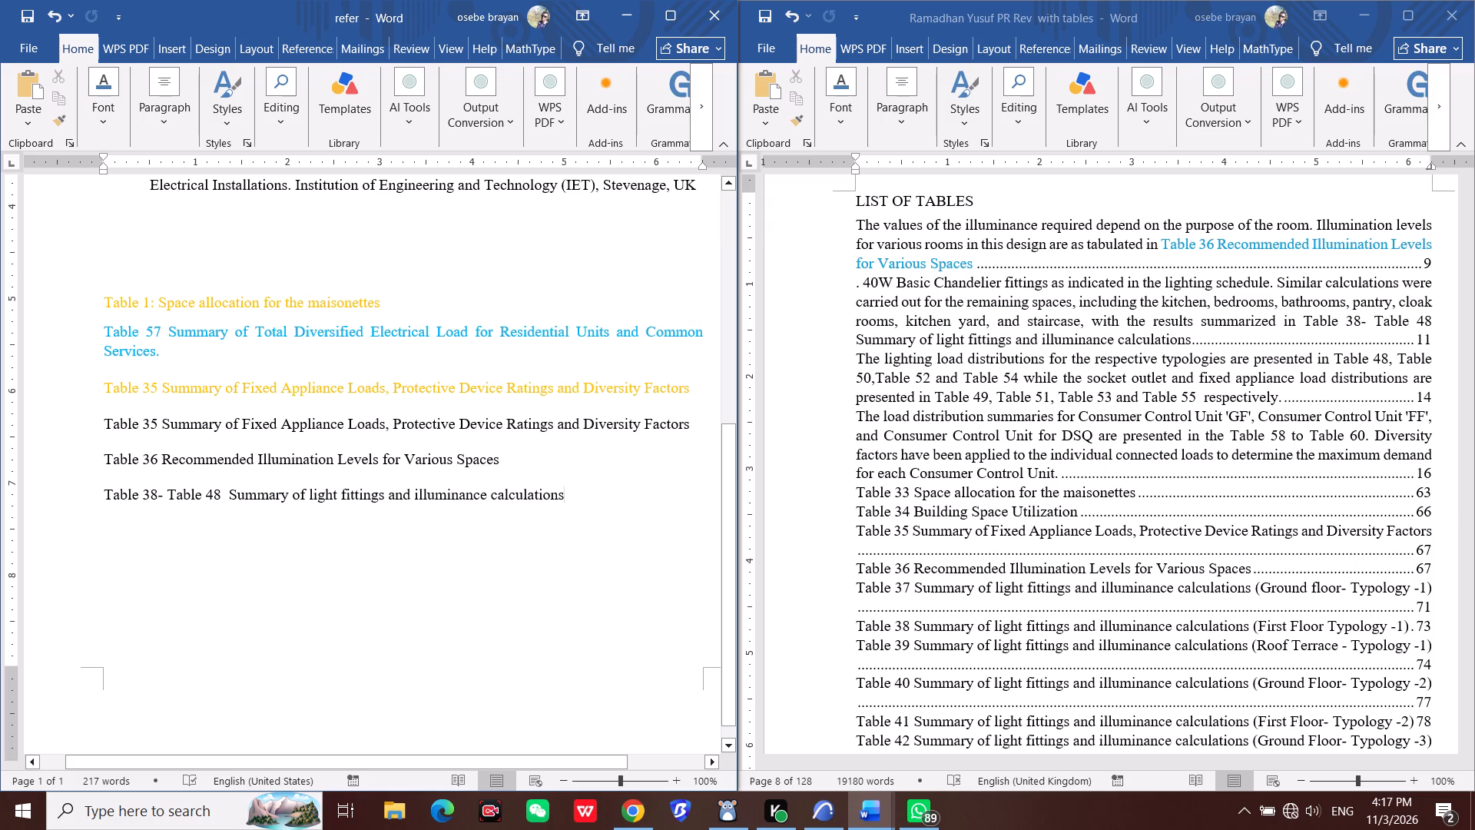
pyautogui.moveTo(165, 460); pyautogui.dragTo(526, 457)
pyautogui.hotkey('ctrl', 'c')
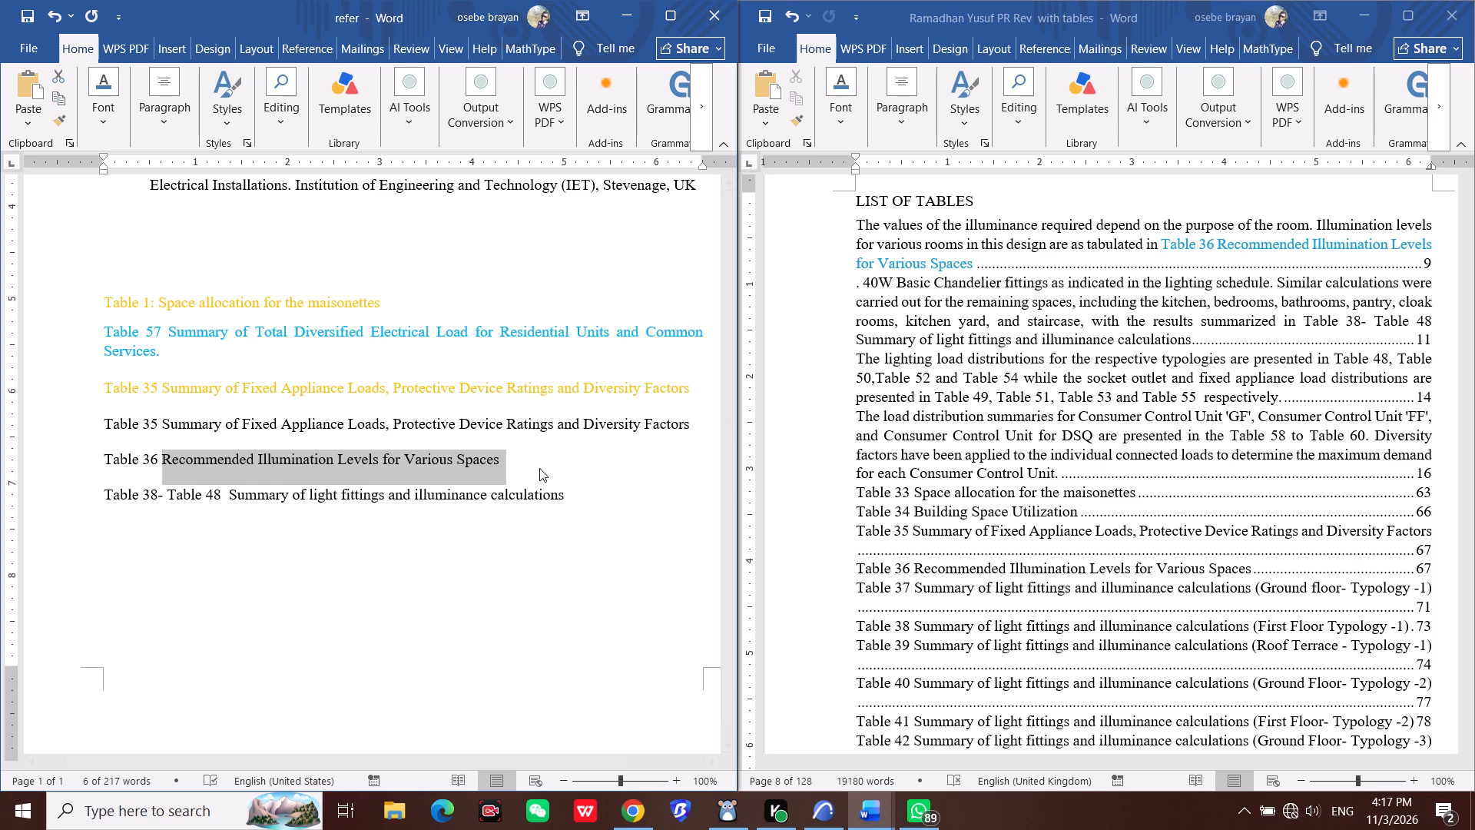
# In the report, go to the 6.2.2 Socket Load heading using the Navigation pane's headings, and close the pane.
pyautogui.click(965, 419)
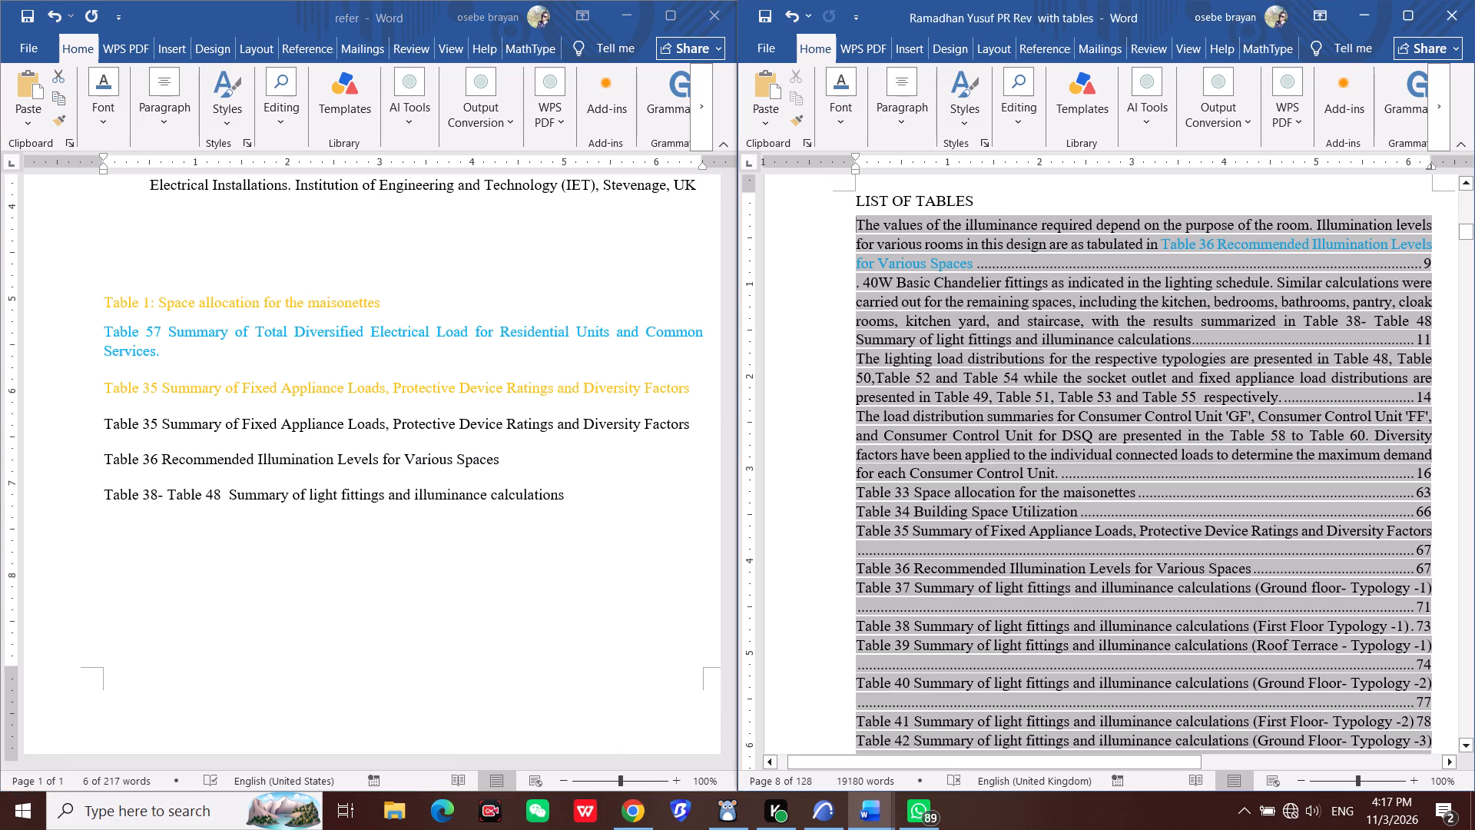
pyautogui.hotkey('ctrl', 'f')
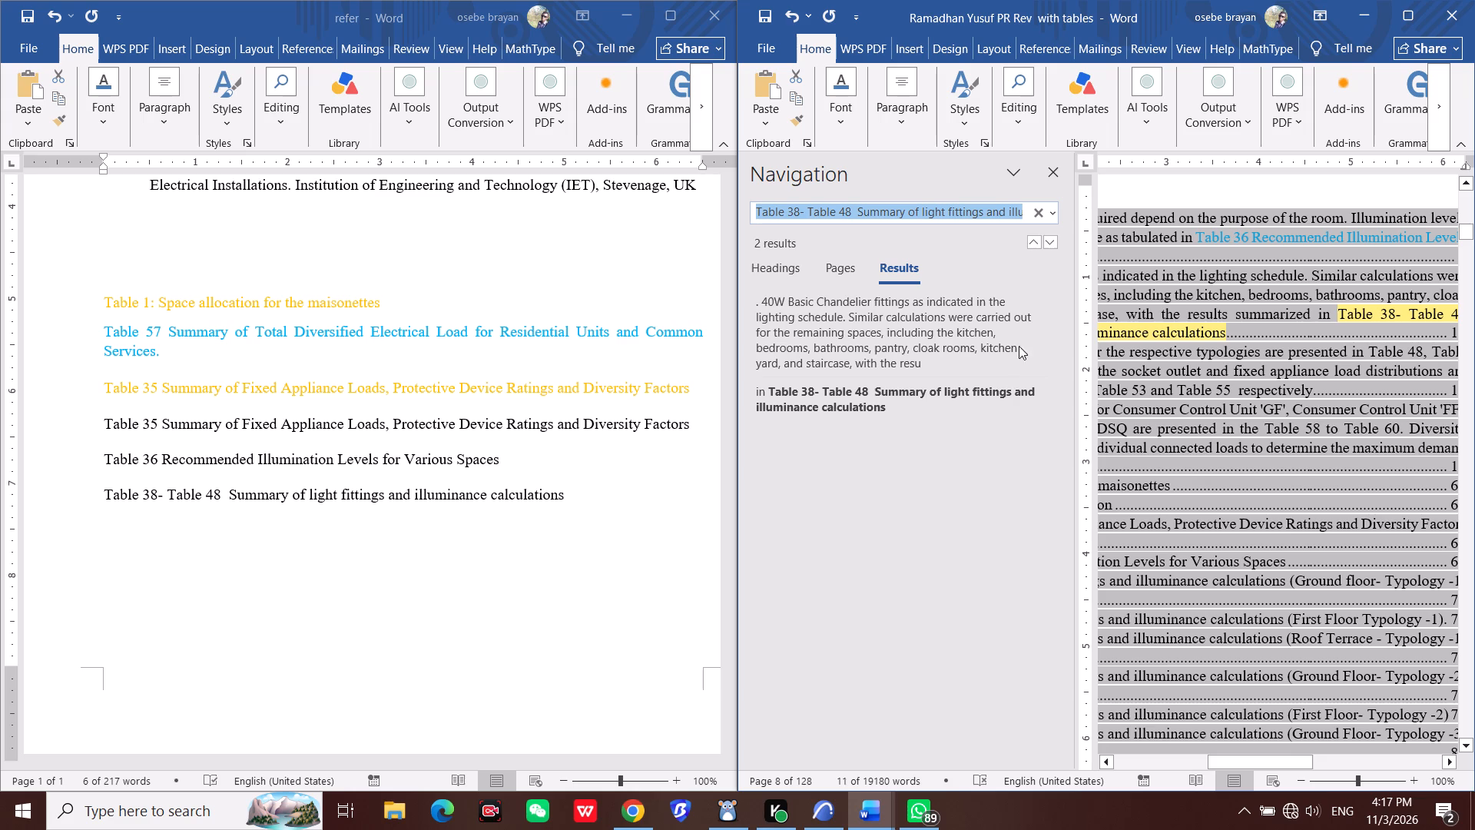
pyautogui.click(786, 272)
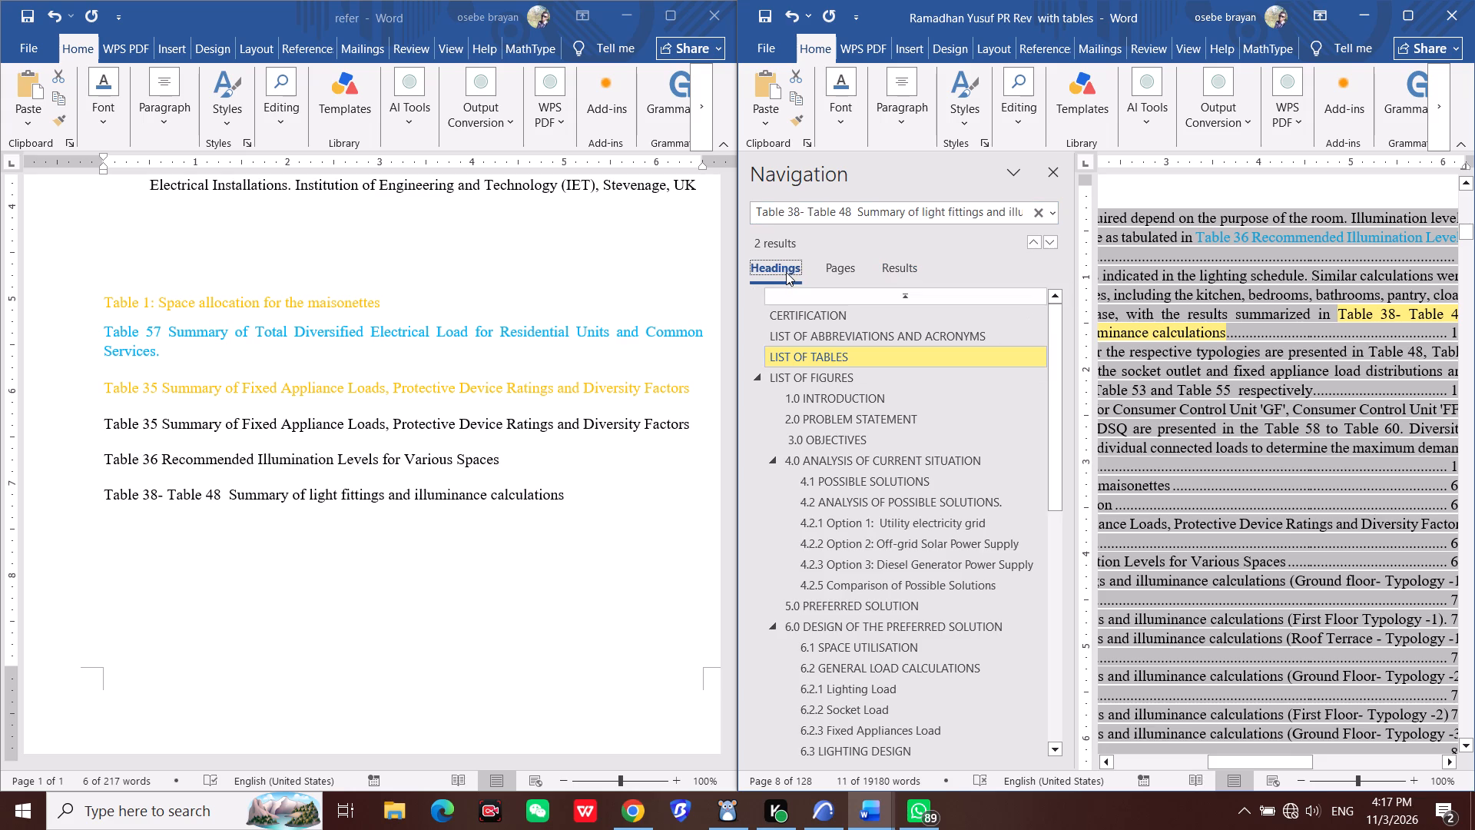
pyautogui.scroll(-1, 904, 596)
pyautogui.click(886, 678)
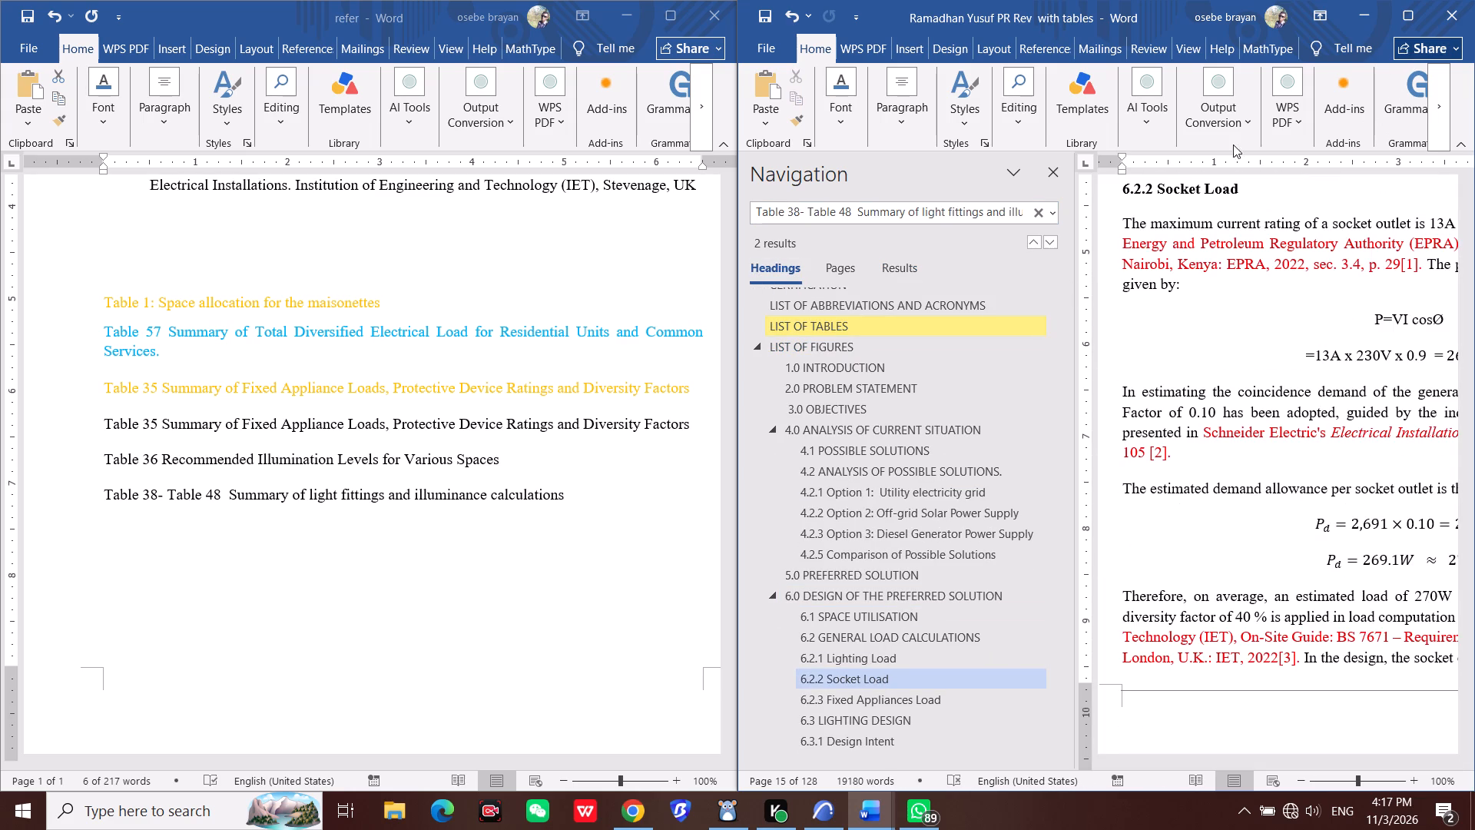
pyautogui.click(1049, 181)
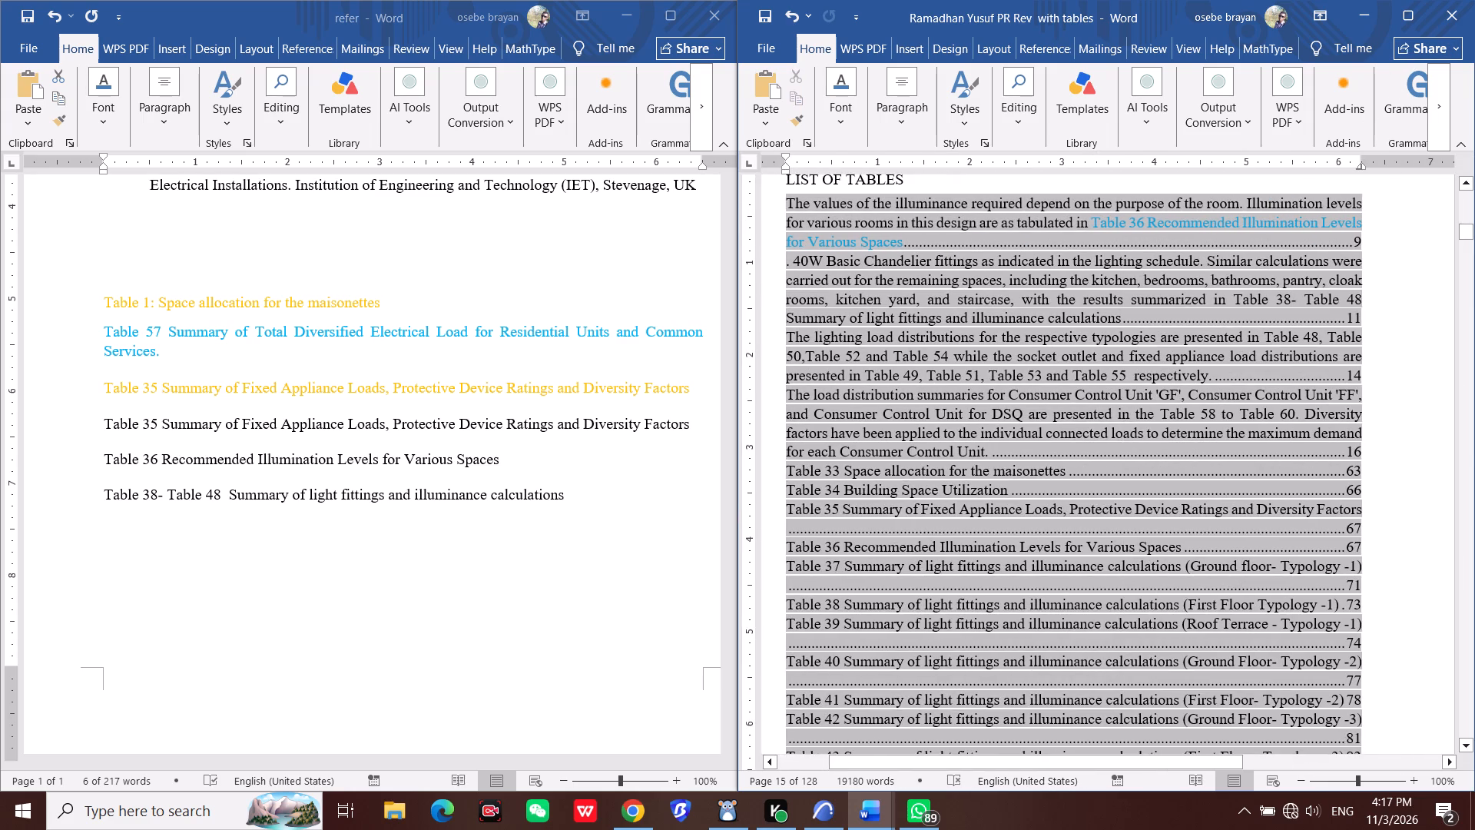
# Look through the List of Tables and the Appendix B bills of quantities, and return to the lighting design section.
pyautogui.scroll(-6, 921, 456)
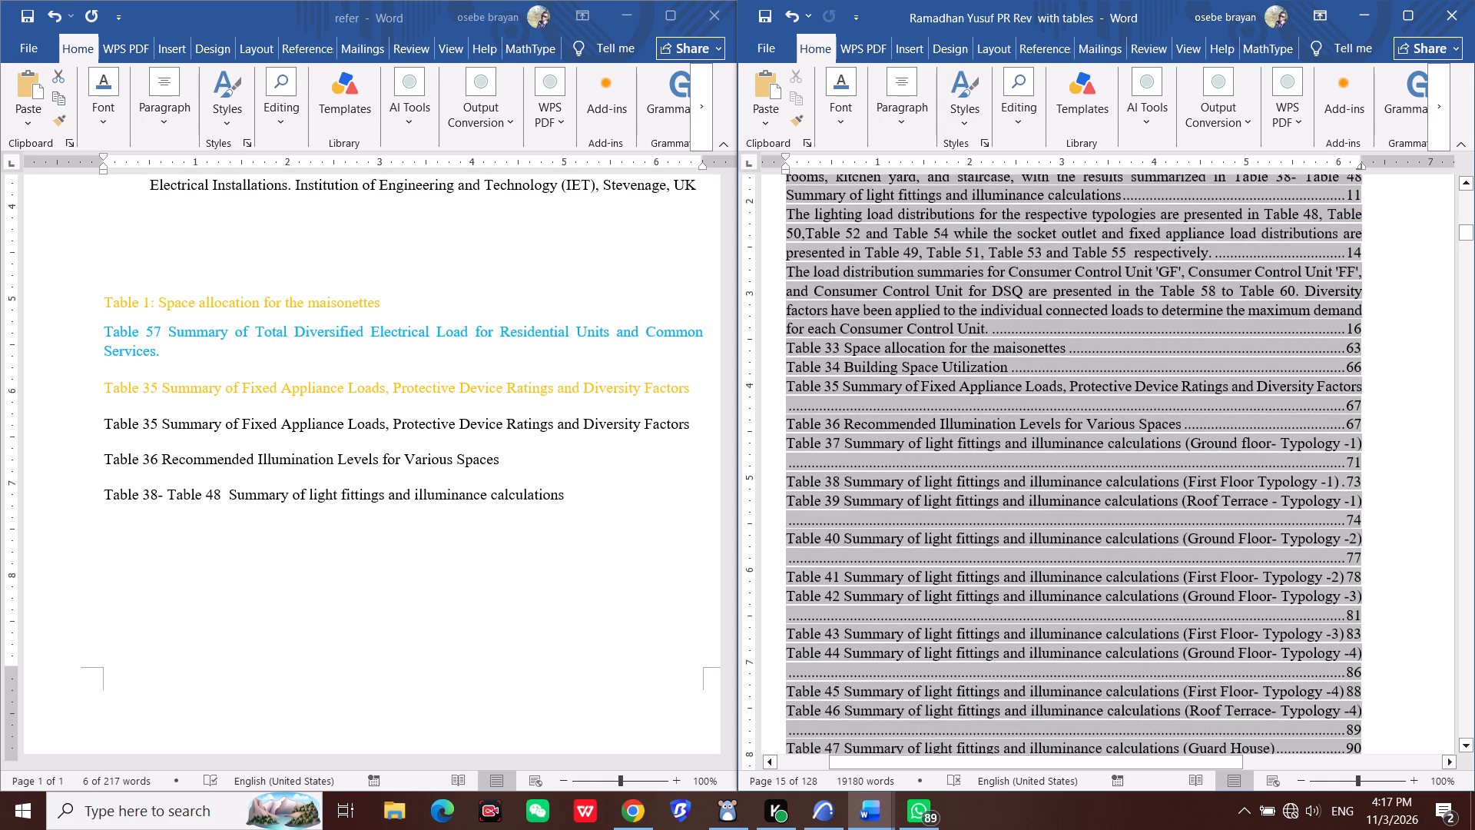
pyautogui.scroll(-2, 976, 480)
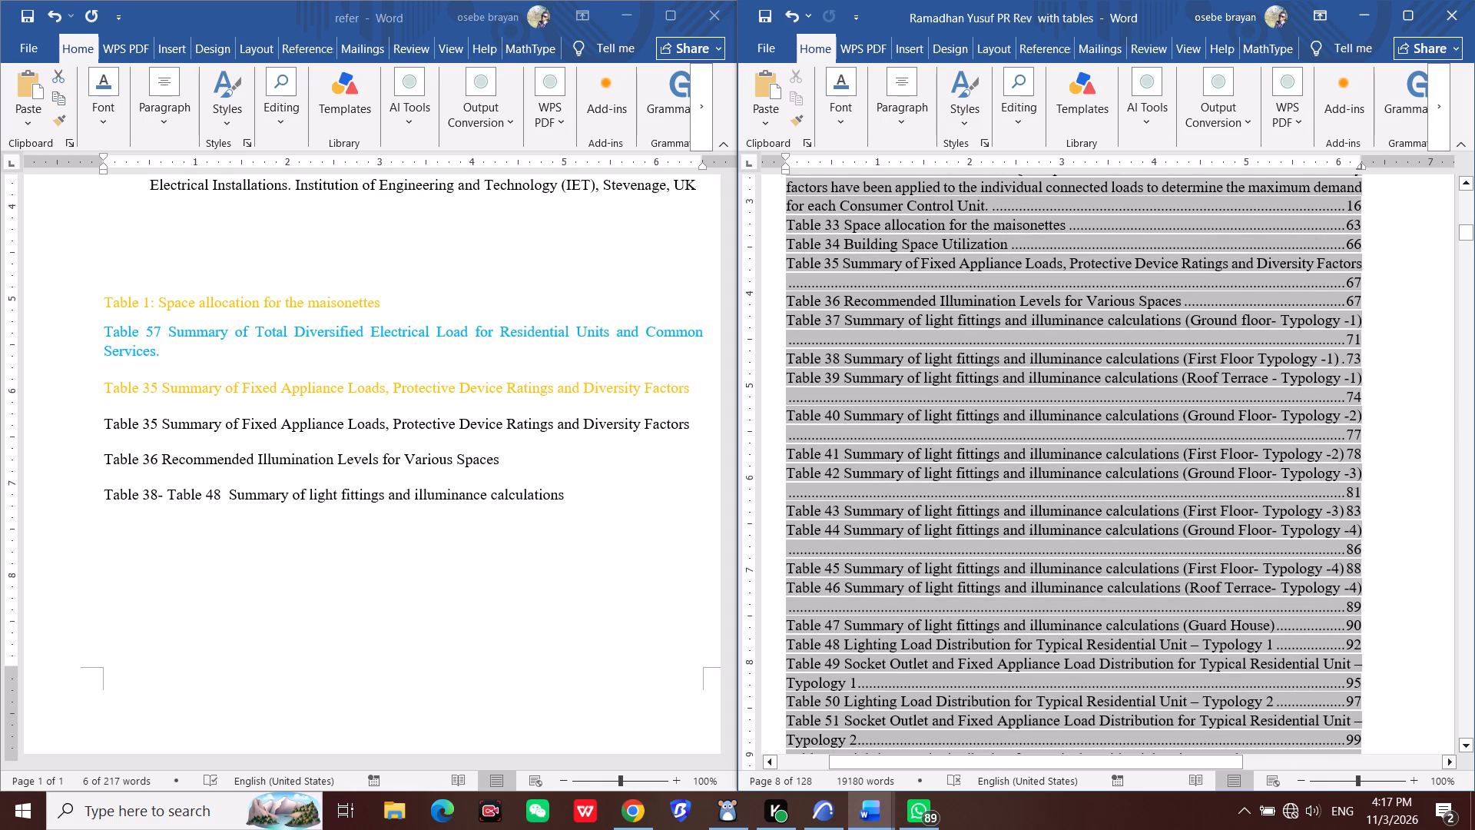
pyautogui.moveTo(1463, 231); pyautogui.dragTo(1474, 512)
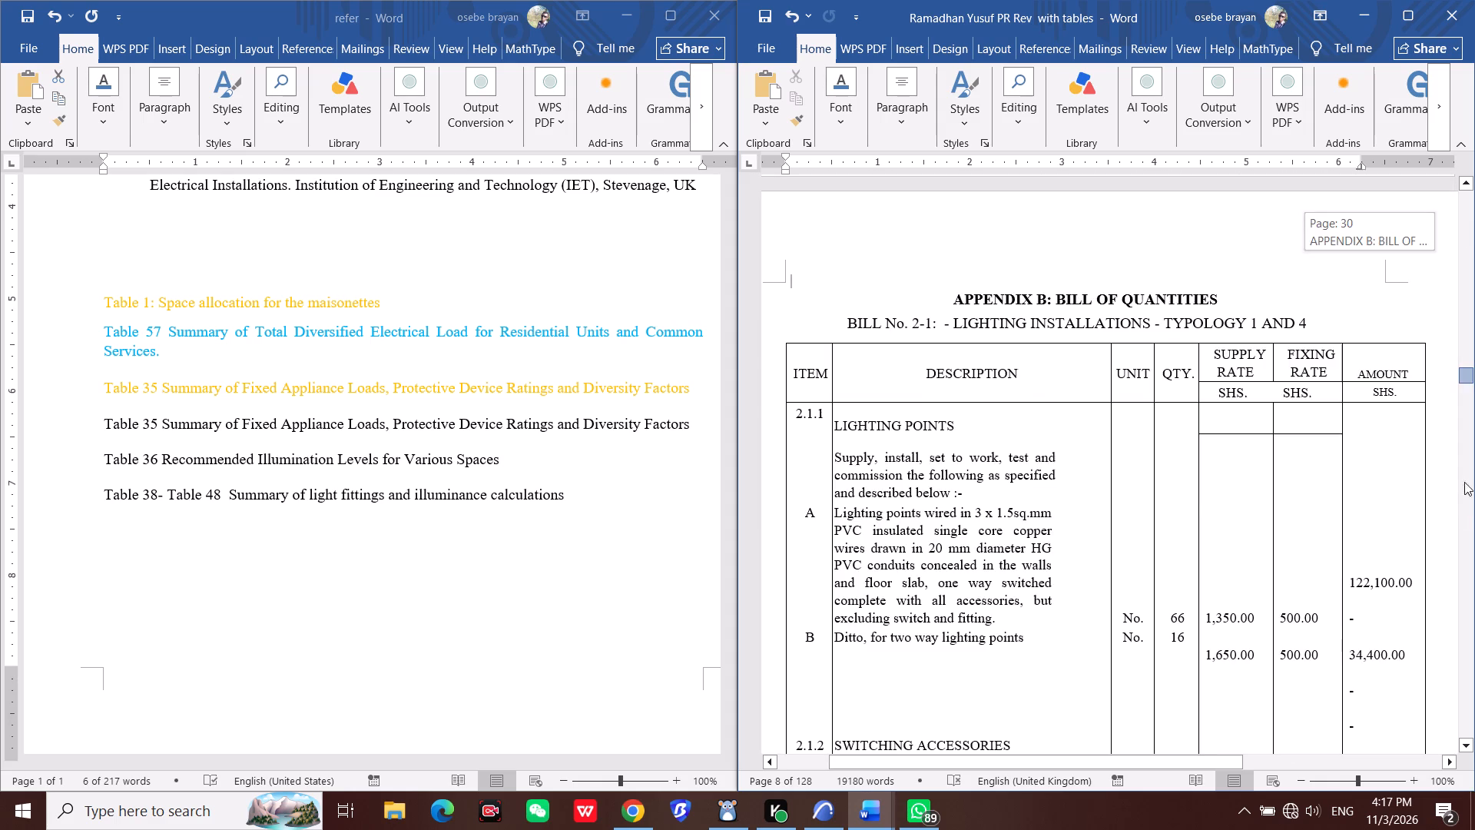
pyautogui.scroll(14, 906, 439)
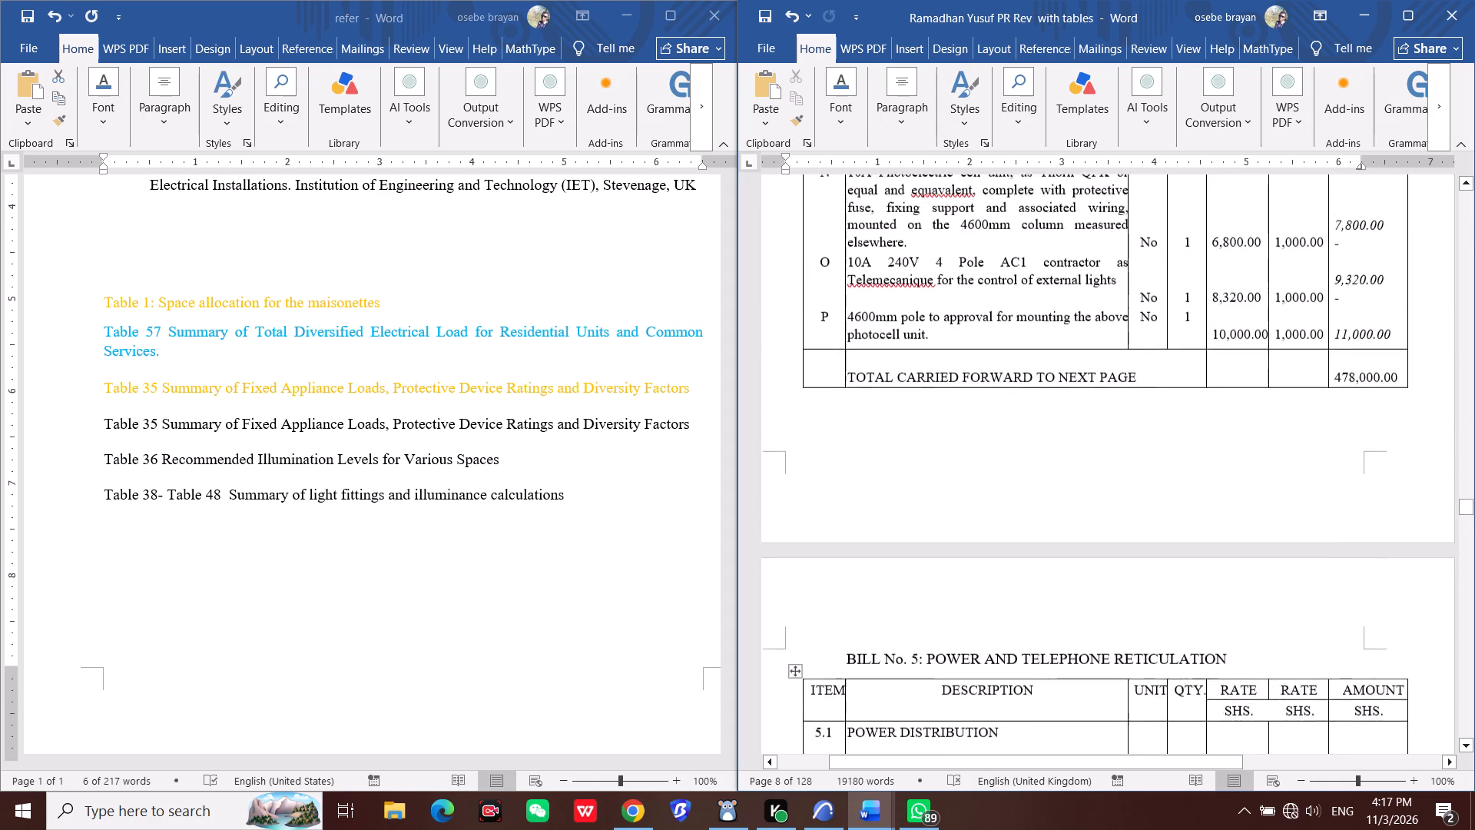
pyautogui.scroll(13, 906, 439)
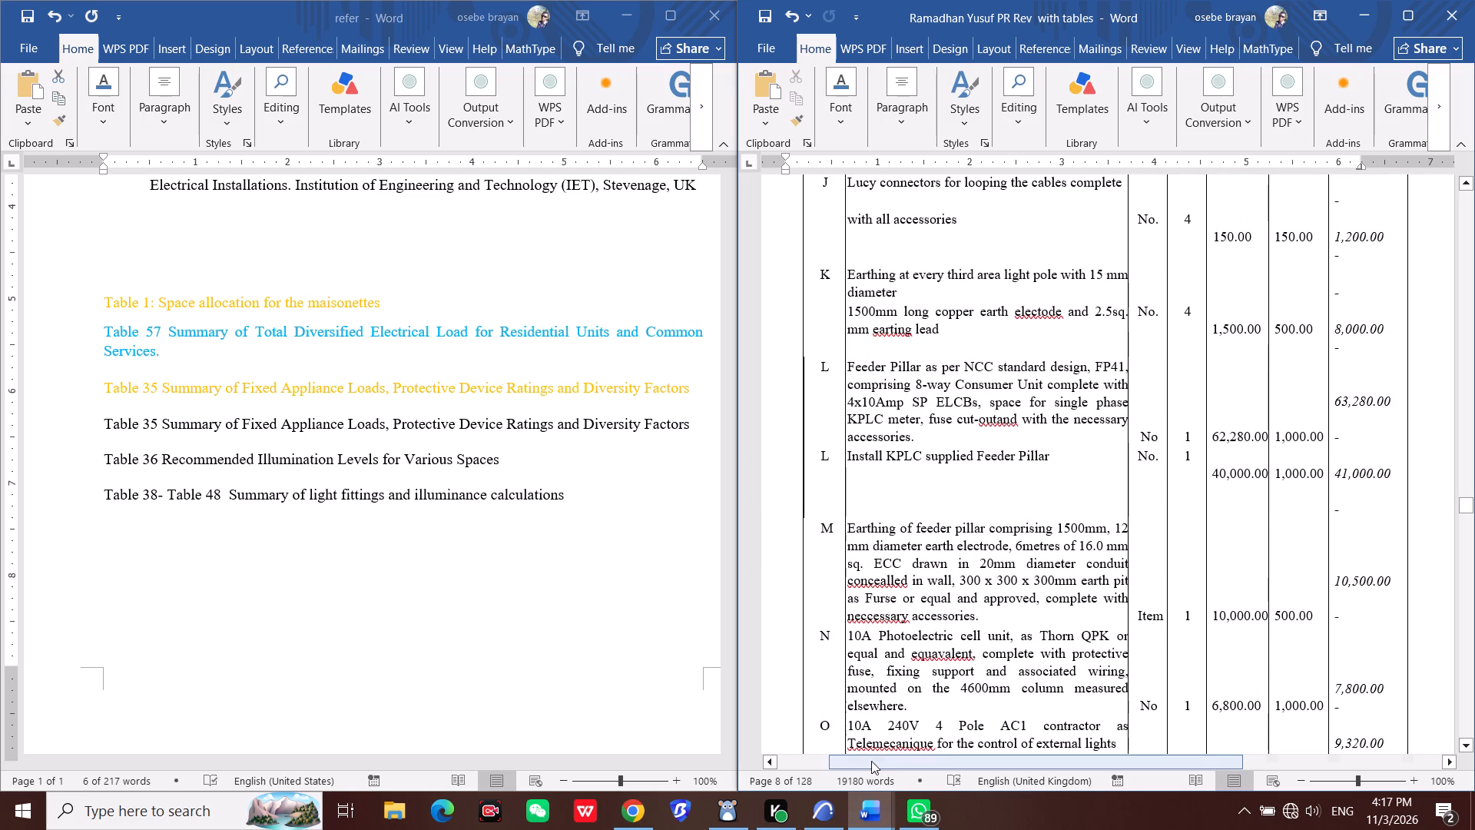
pyautogui.moveTo(876, 755); pyautogui.dragTo(723, 795)
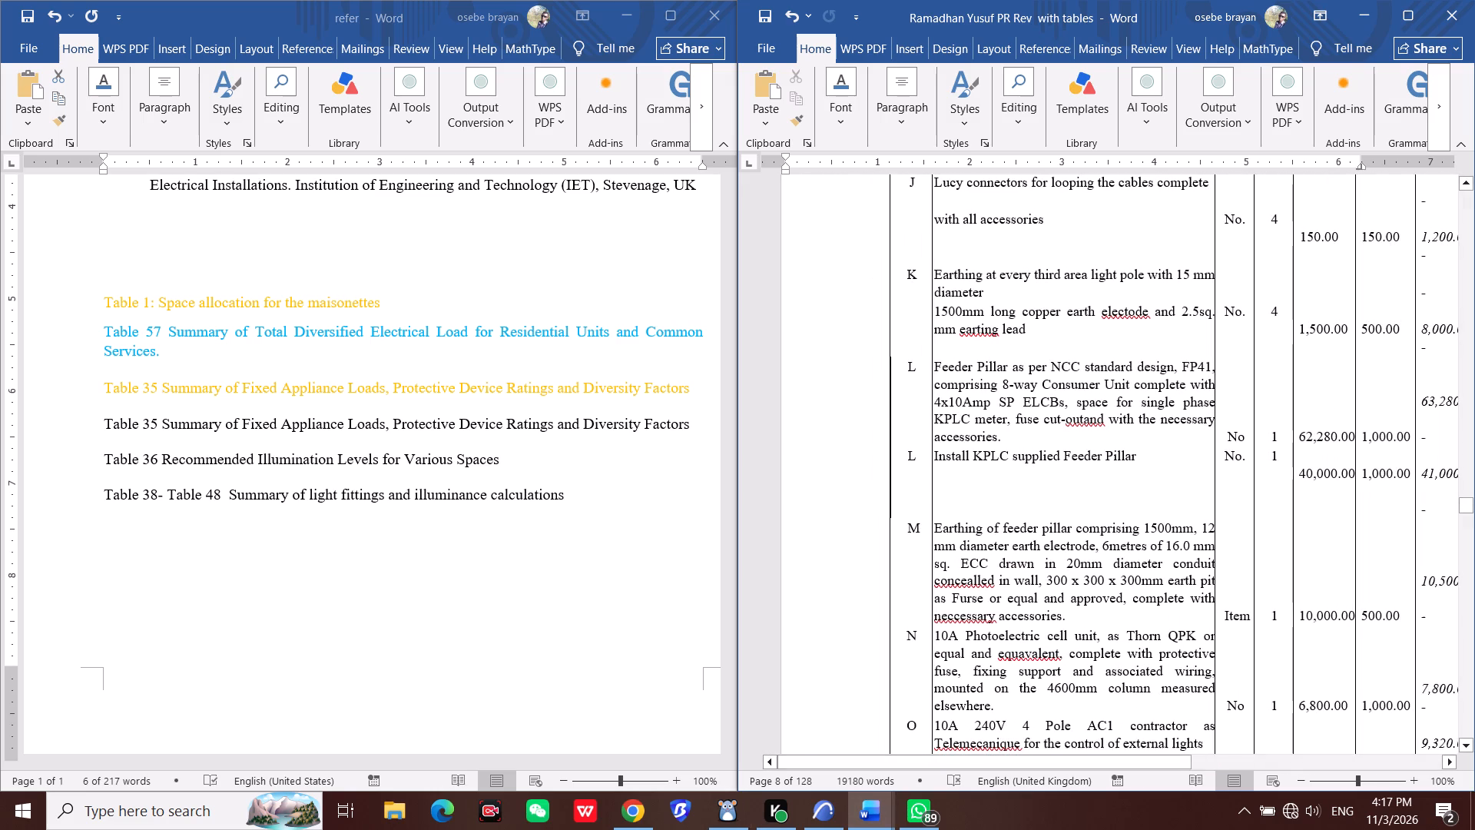
pyautogui.scroll(20, 940, 566)
pyautogui.scroll(20, 940, 566)
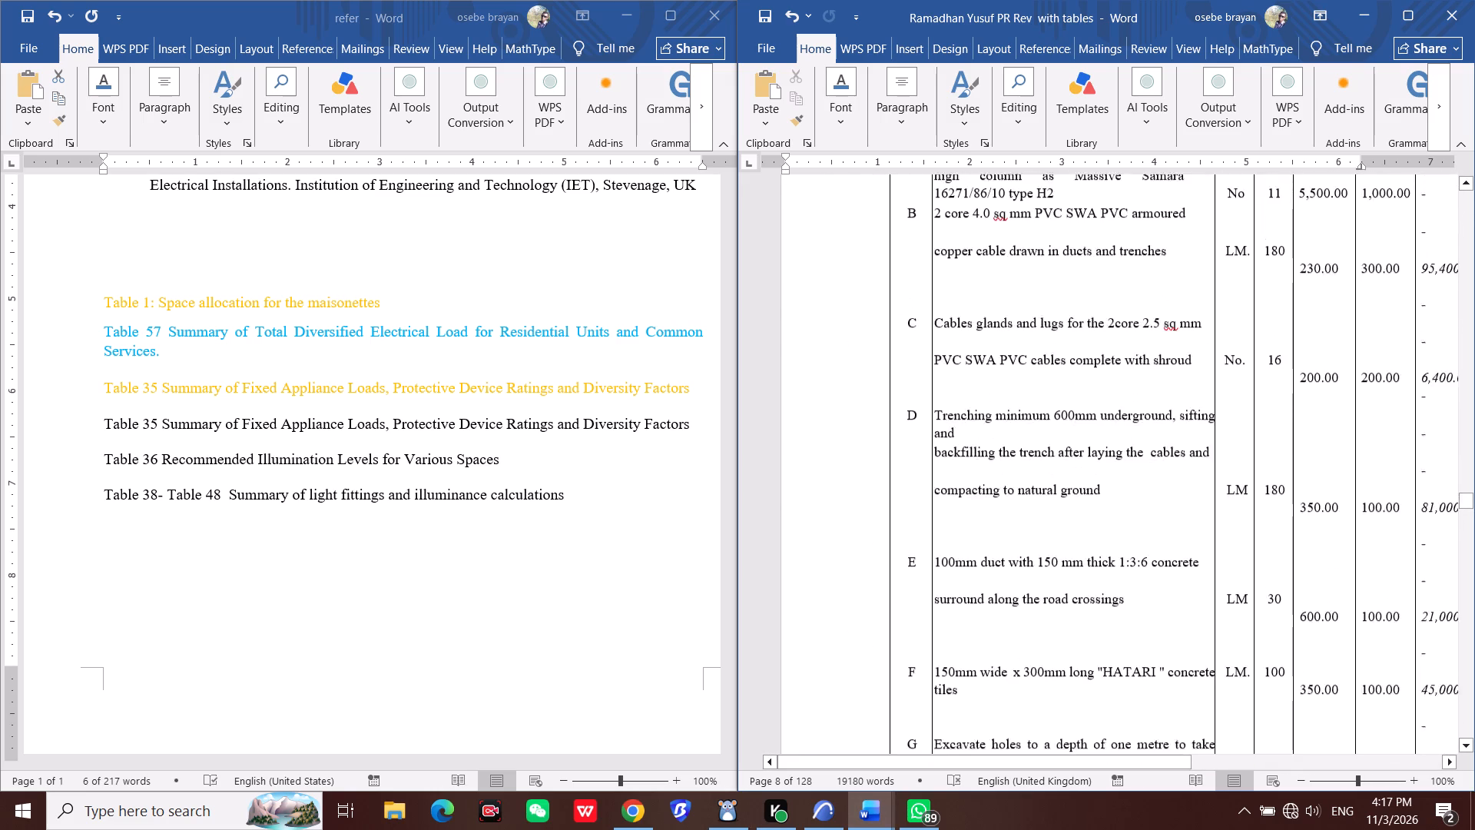
pyautogui.scroll(20, 935, 570)
pyautogui.scroll(20, 935, 570)
pyautogui.scroll(7, 935, 570)
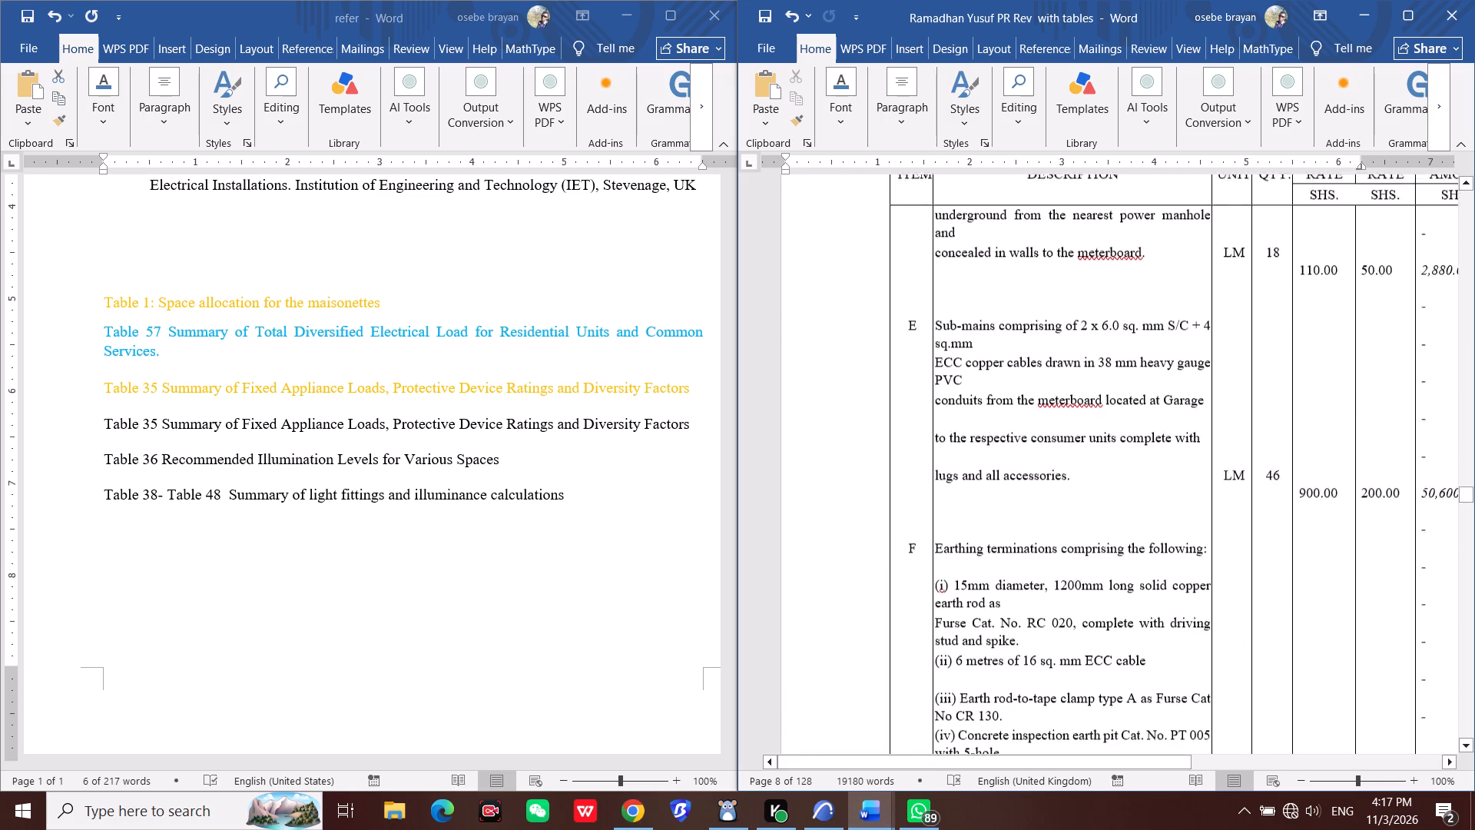
pyautogui.scroll(19, 930, 564)
pyautogui.scroll(20, 909, 549)
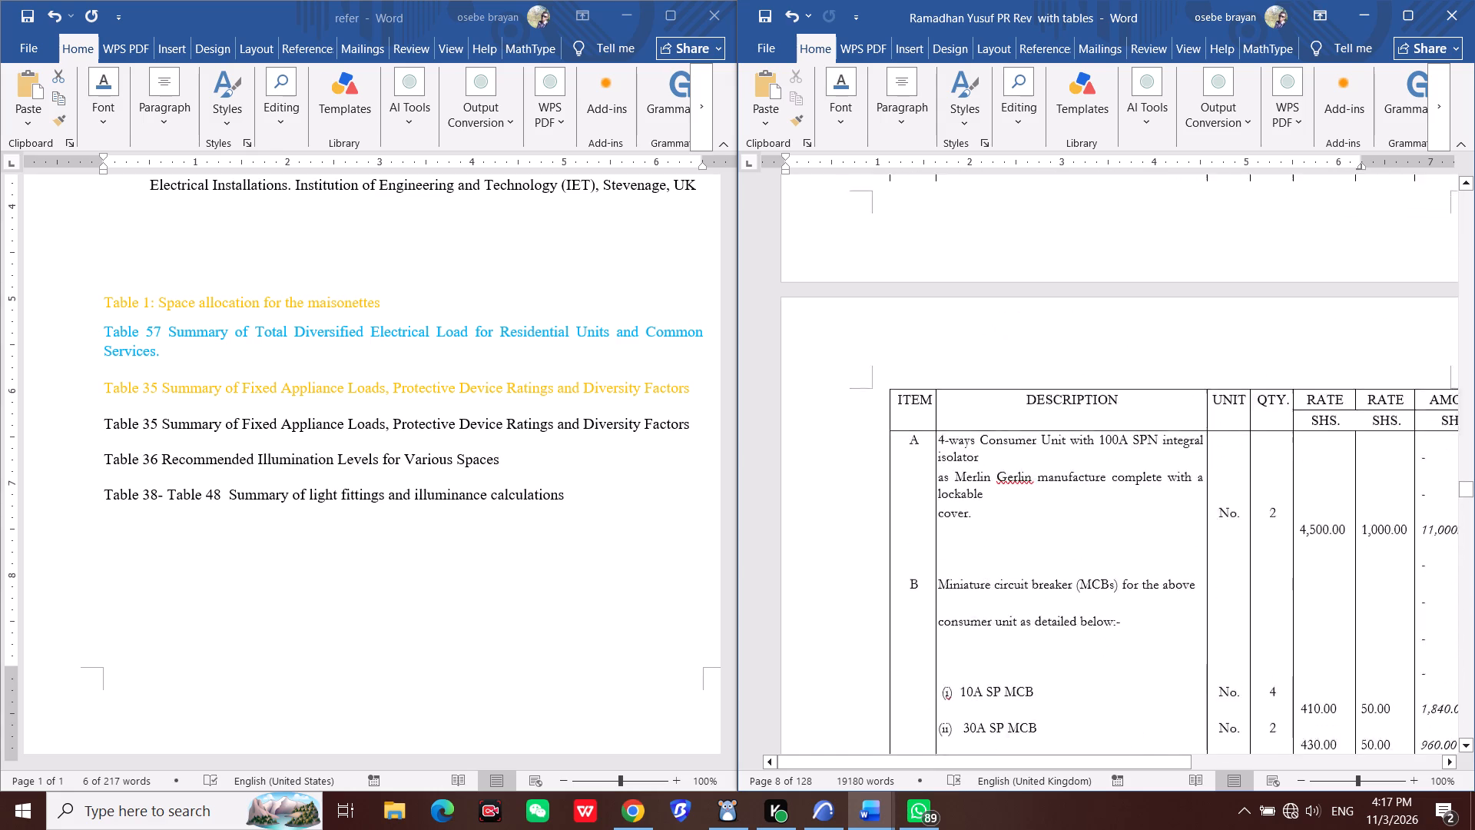
pyautogui.scroll(20, 909, 549)
pyautogui.scroll(20, 909, 549)
pyautogui.scroll(12, 909, 549)
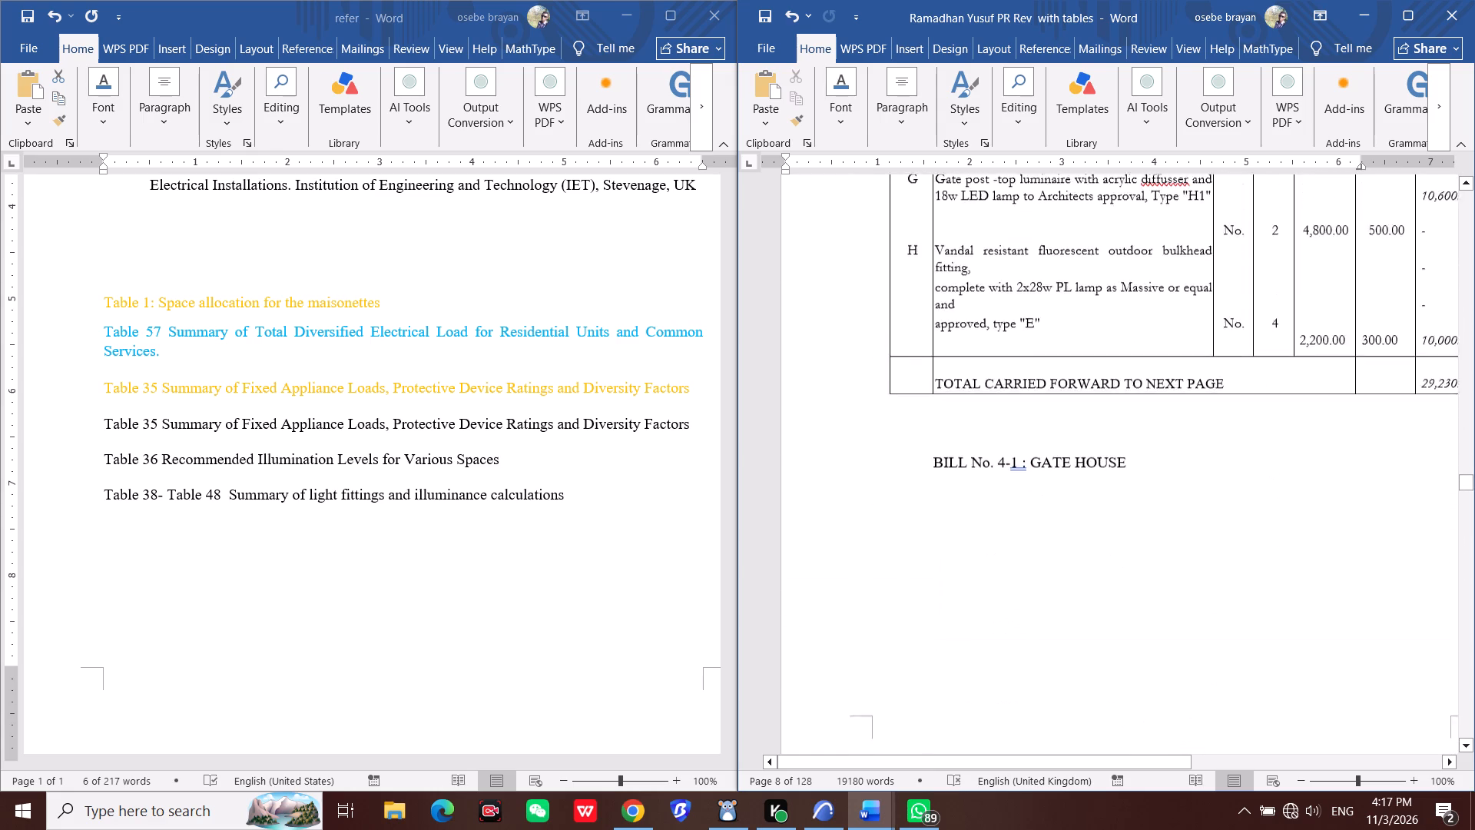
pyautogui.scroll(12, 909, 549)
pyautogui.moveTo(1461, 480); pyautogui.dragTo(1474, 396)
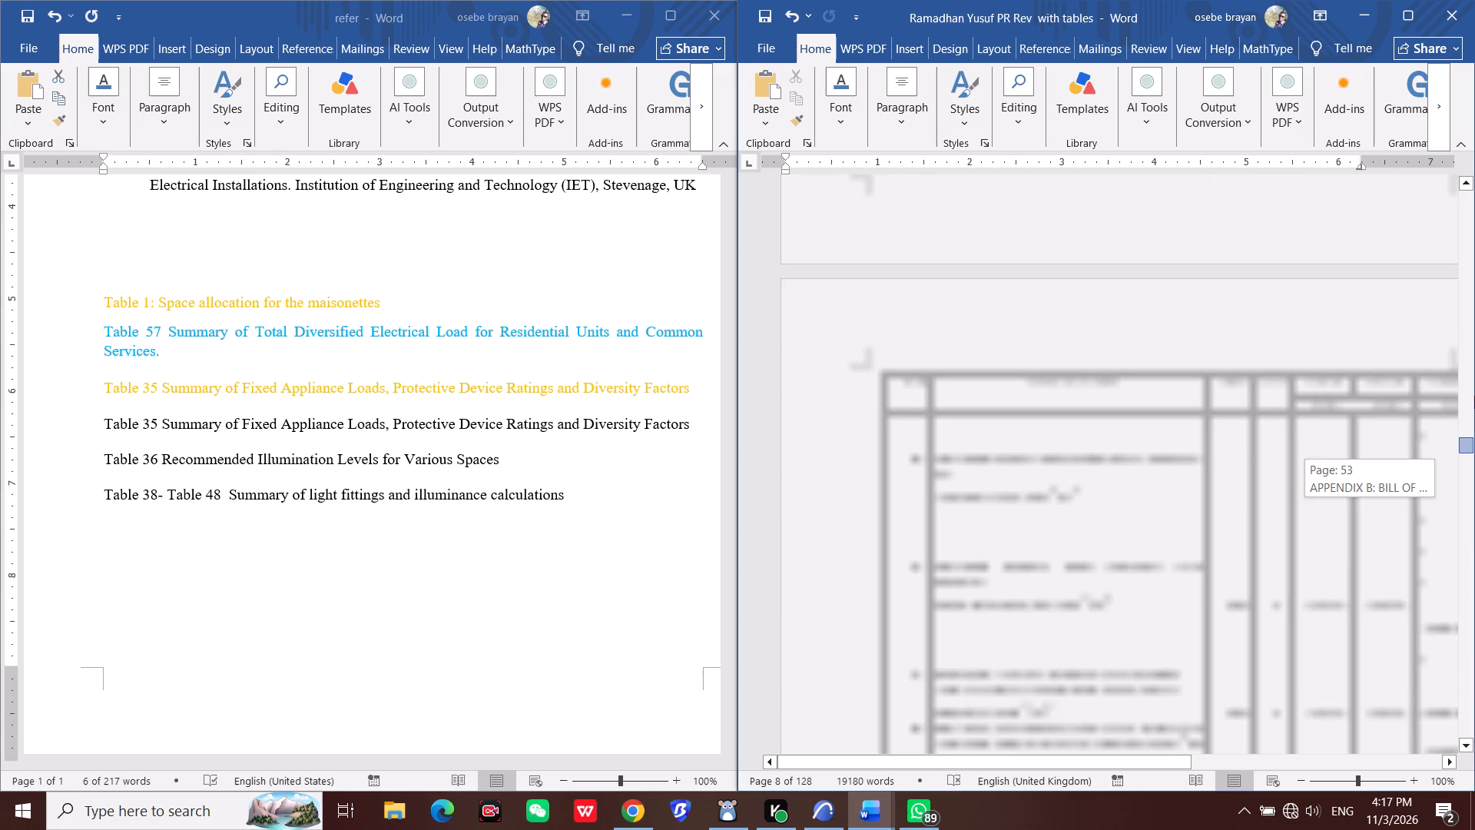
pyautogui.moveTo(1474, 396); pyautogui.dragTo(1474, 287)
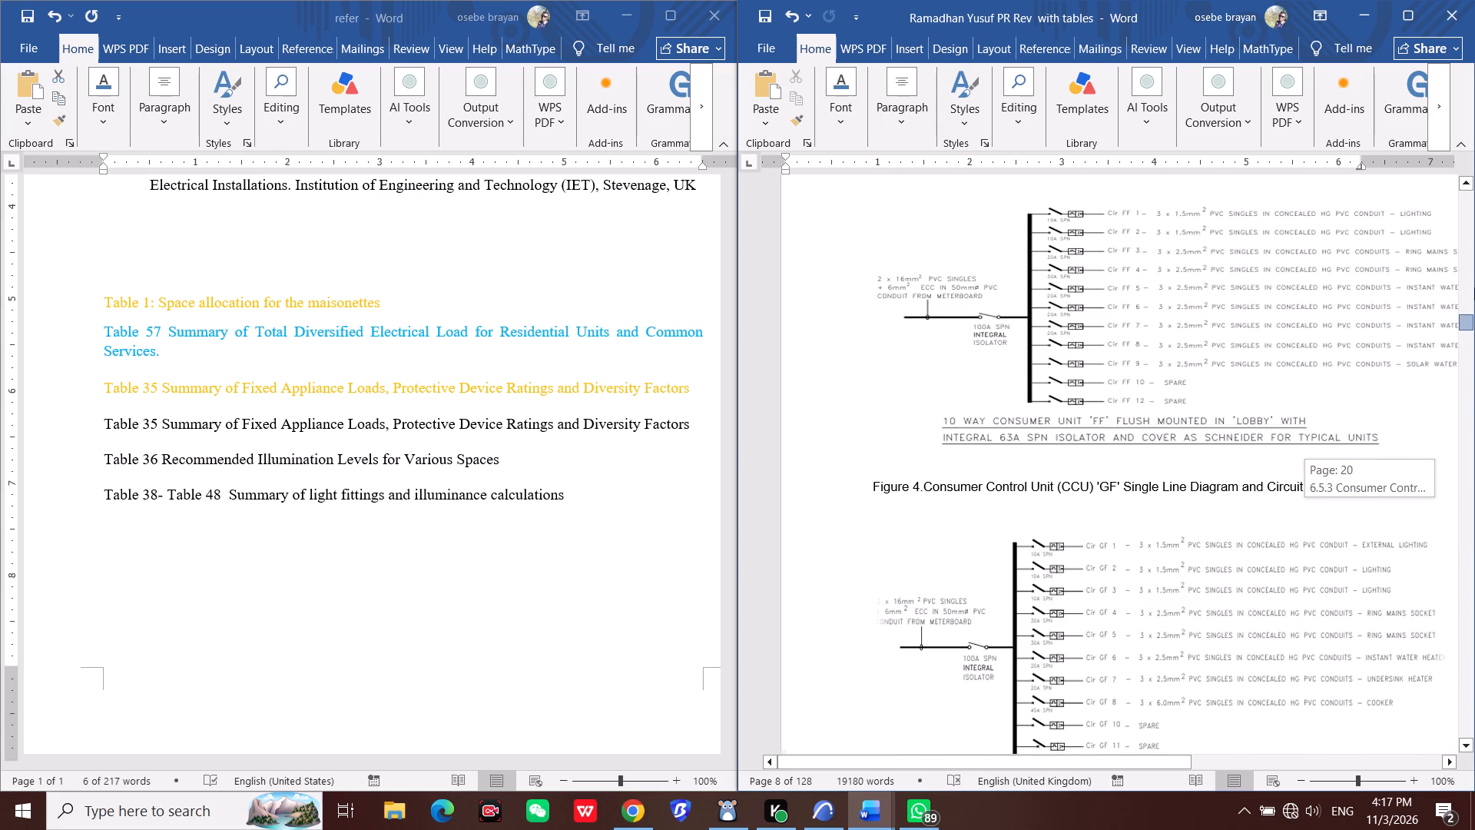
pyautogui.moveTo(1474, 287); pyautogui.dragTo(1474, 272)
# Review the report text from the Maintenance and Utilization Factor sections back to 4.2.5 Comparison of Possible Solutions for table references.
pyautogui.scroll(-9, 1114, 557)
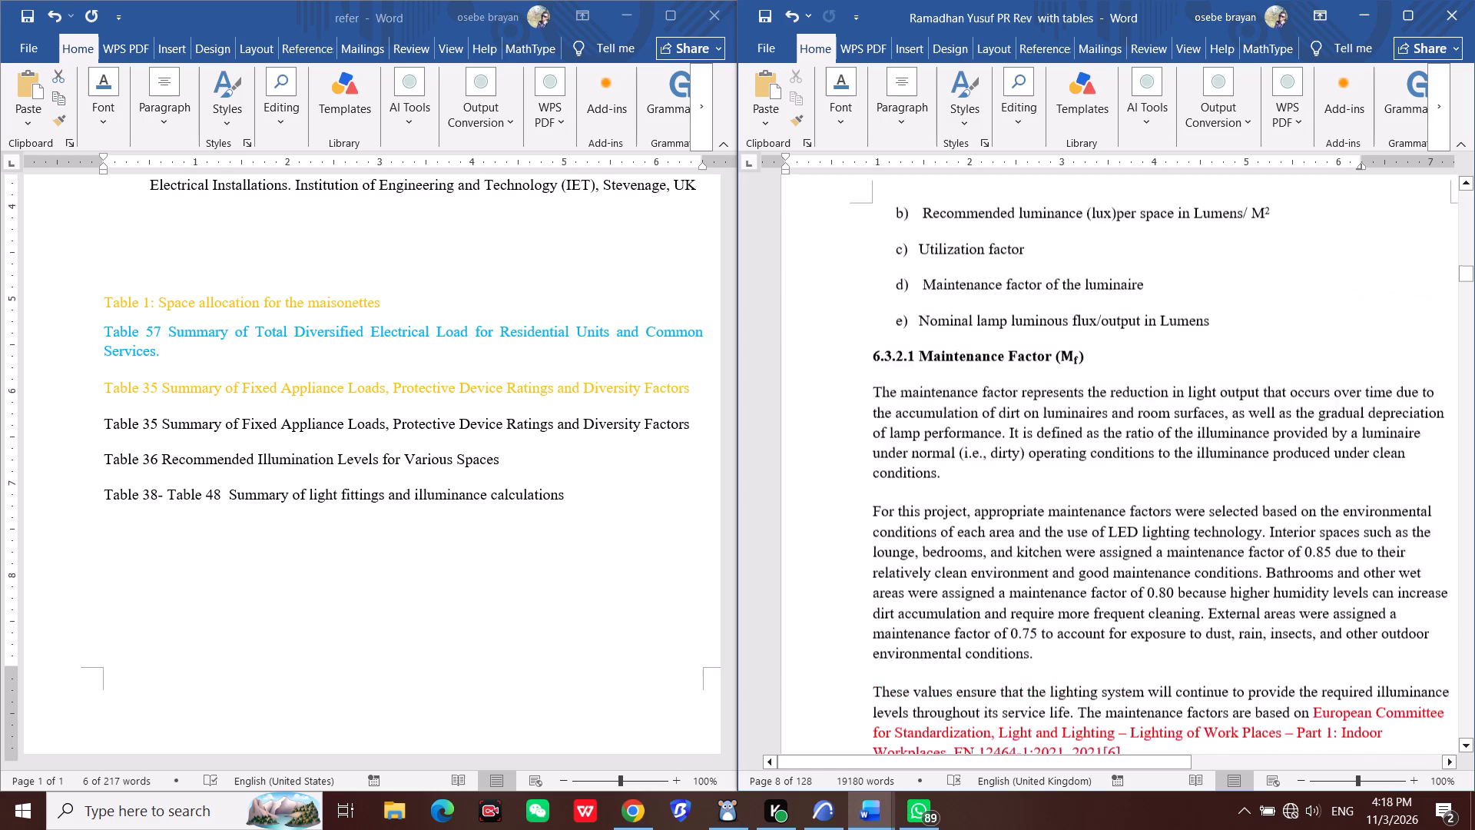
pyautogui.scroll(-12, 1114, 557)
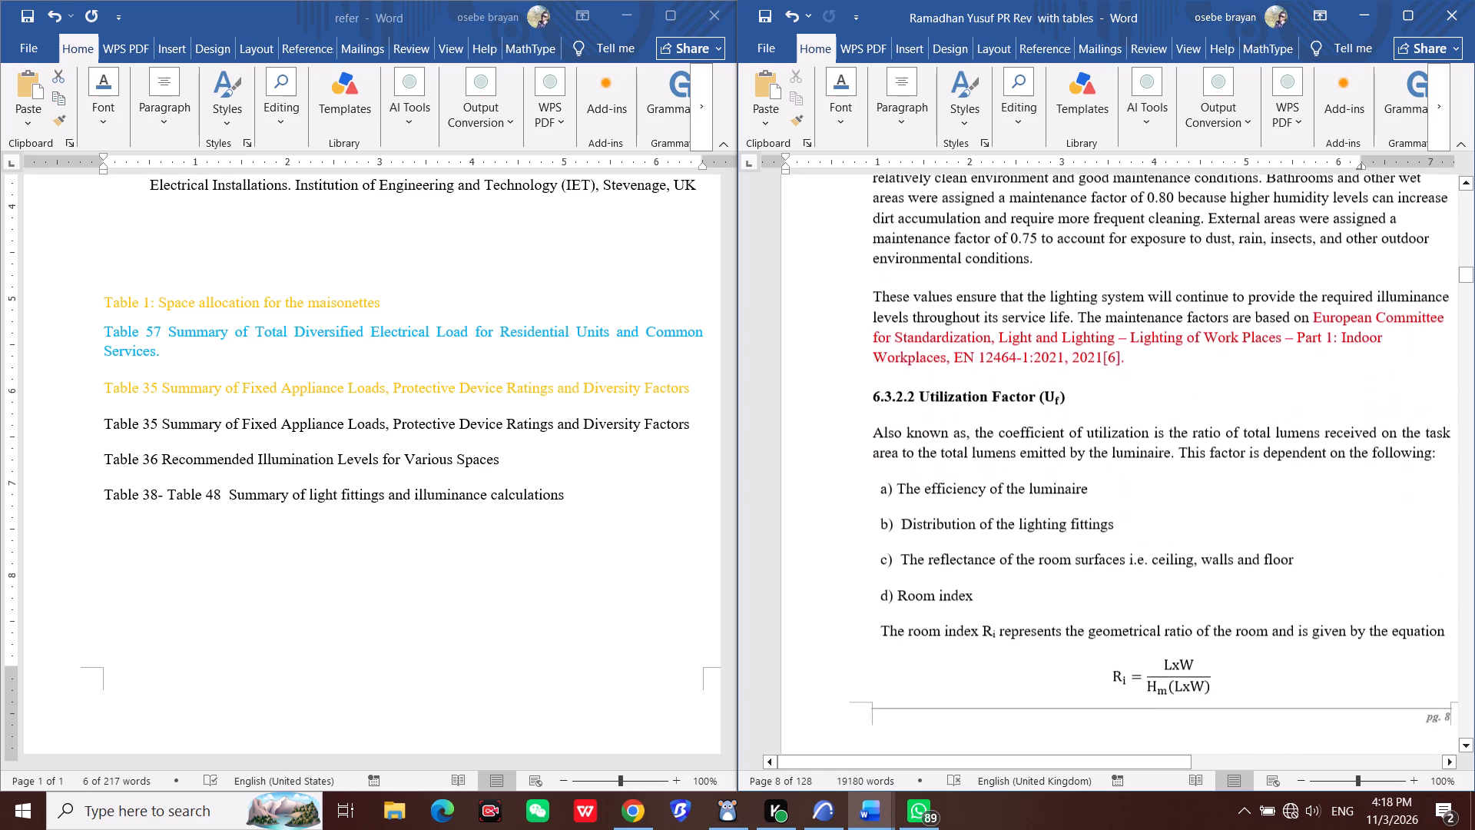
pyautogui.scroll(-14, 1115, 549)
pyautogui.scroll(5, 1115, 549)
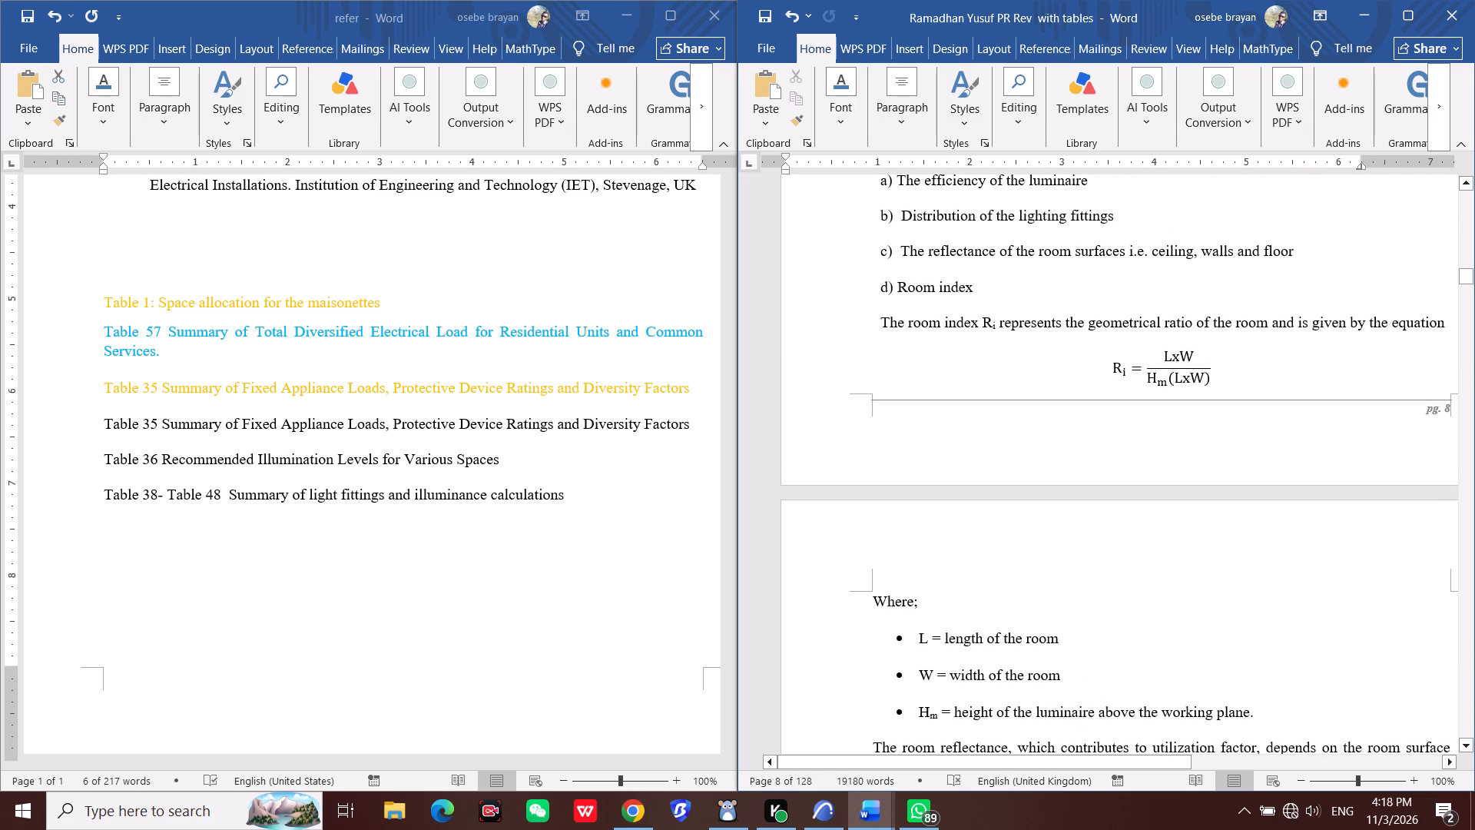
pyautogui.scroll(20, 1115, 549)
pyautogui.scroll(10, 1115, 549)
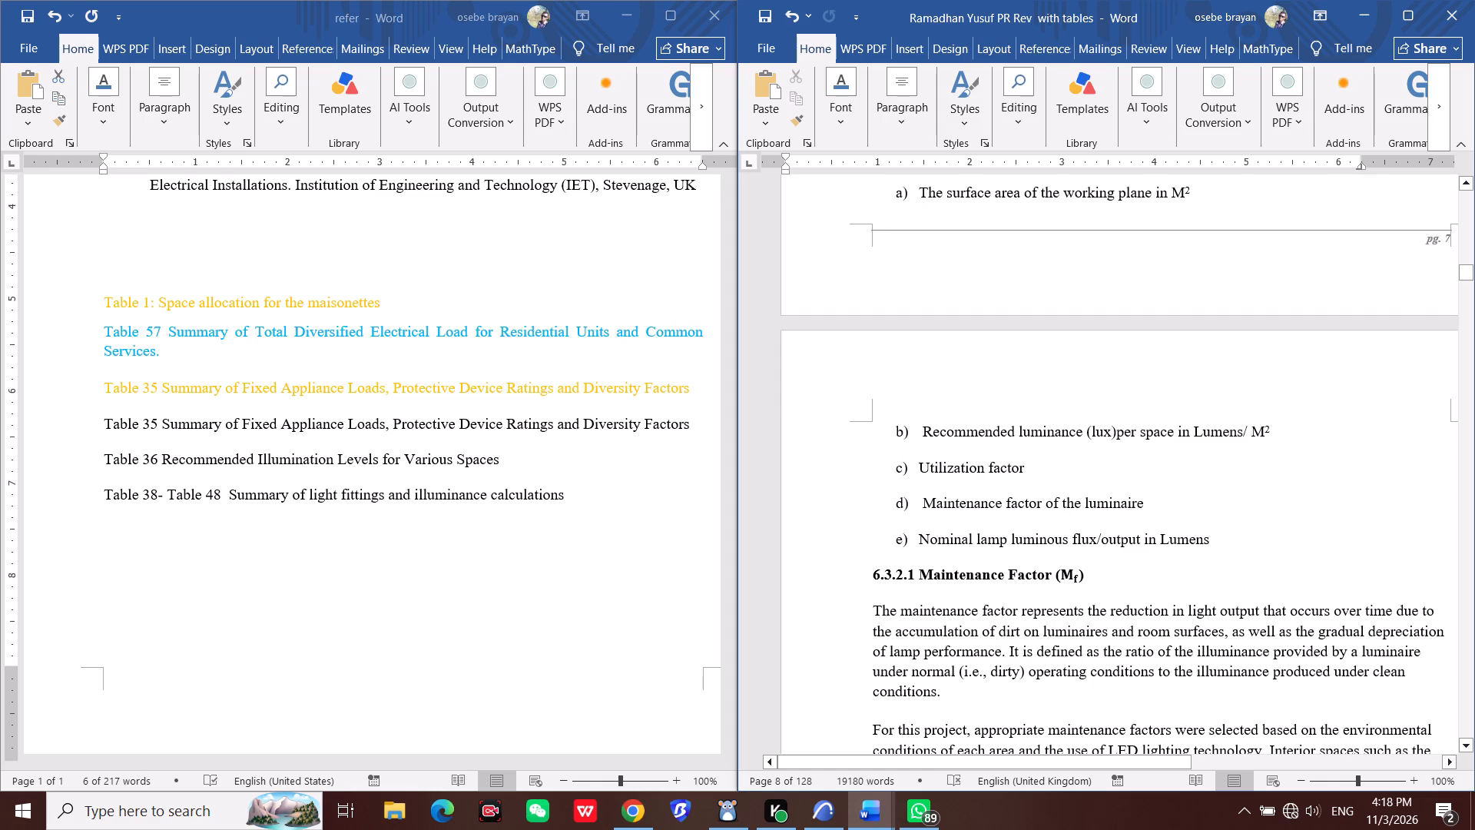
pyautogui.scroll(20, 1115, 549)
pyautogui.scroll(9, 1115, 549)
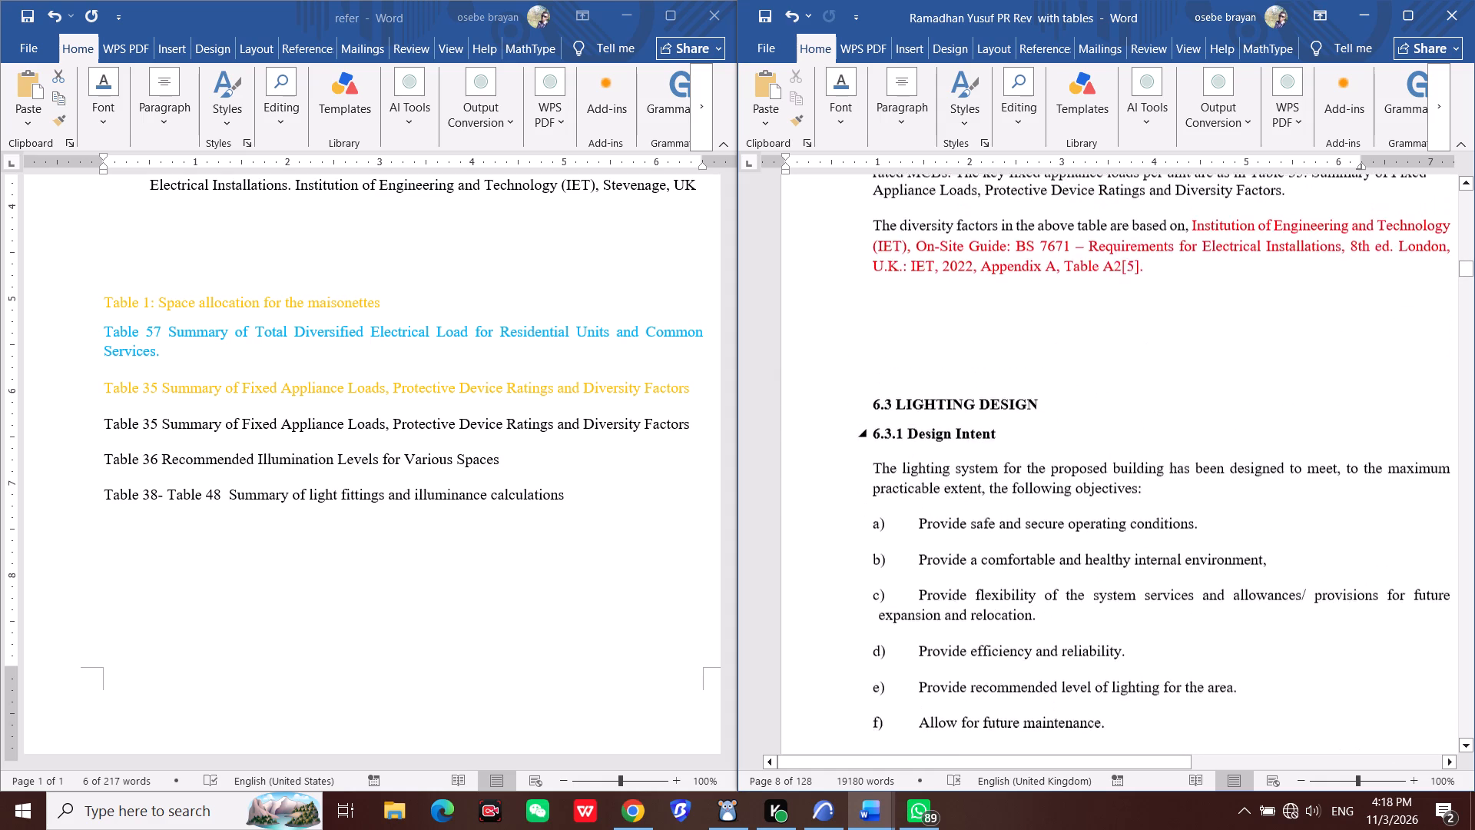
pyautogui.scroll(14, 1115, 549)
pyautogui.scroll(12, 1115, 549)
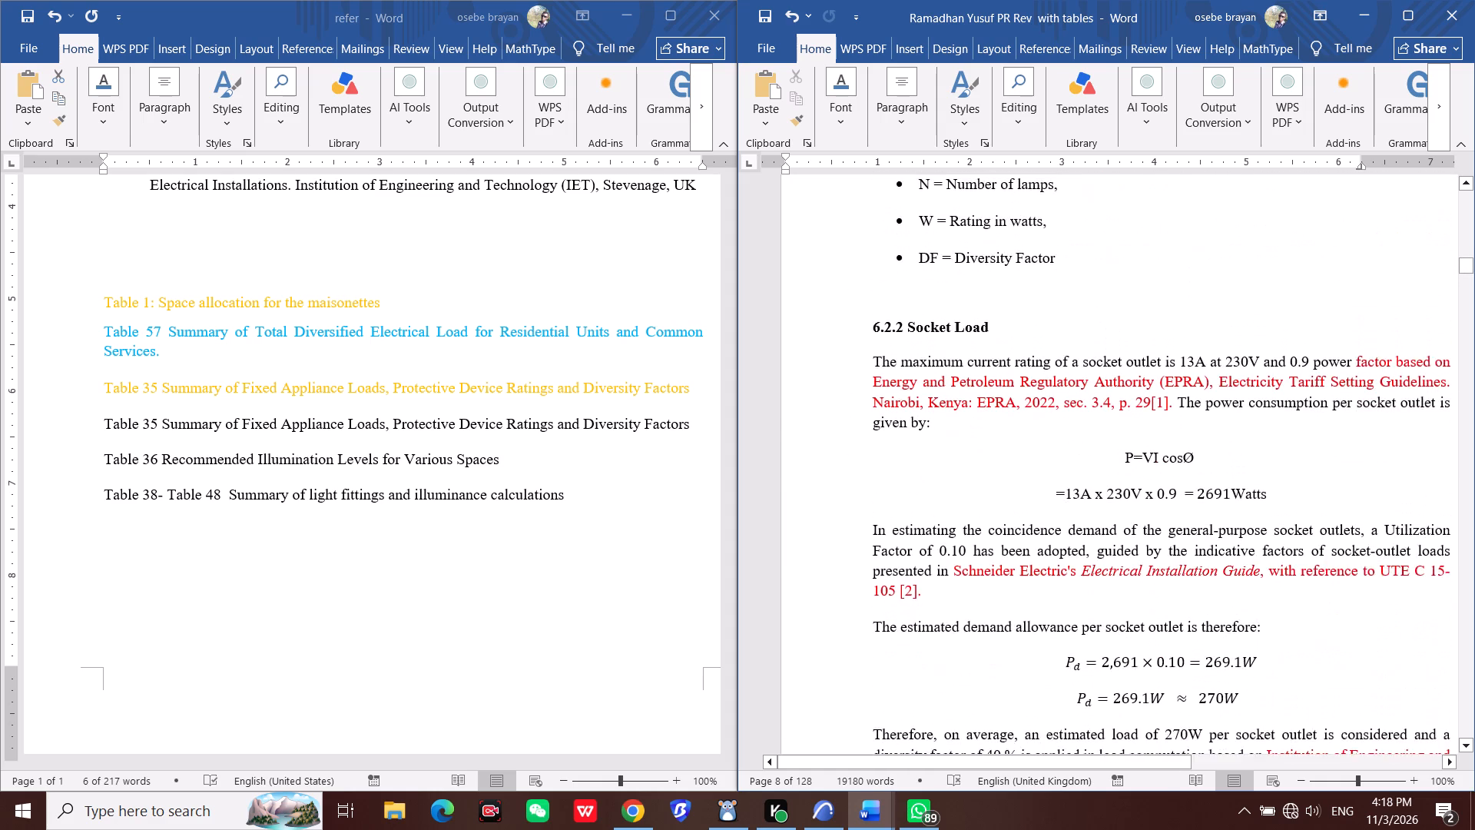
pyautogui.scroll(15, 1115, 549)
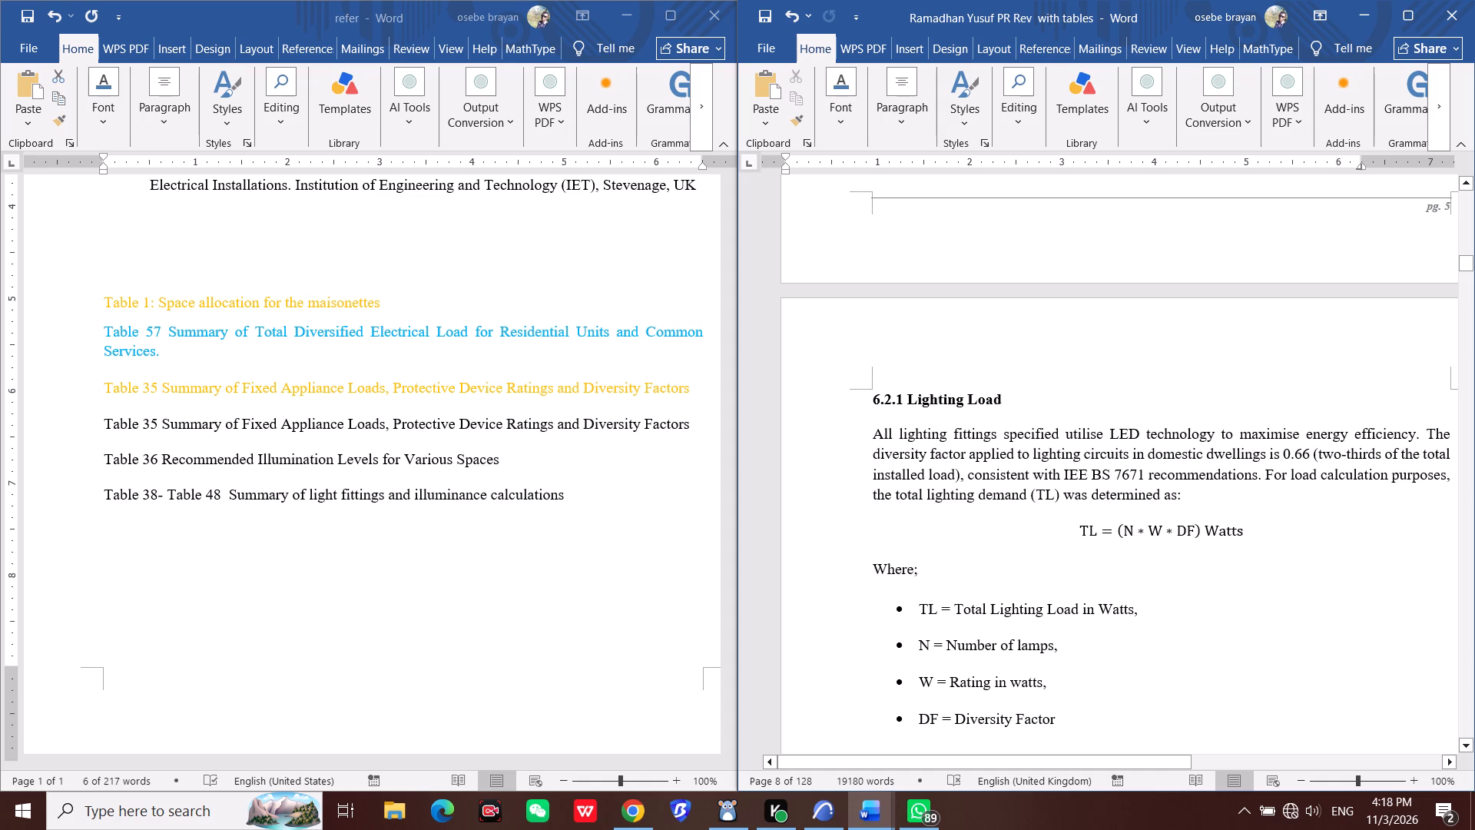
pyautogui.scroll(12, 1114, 543)
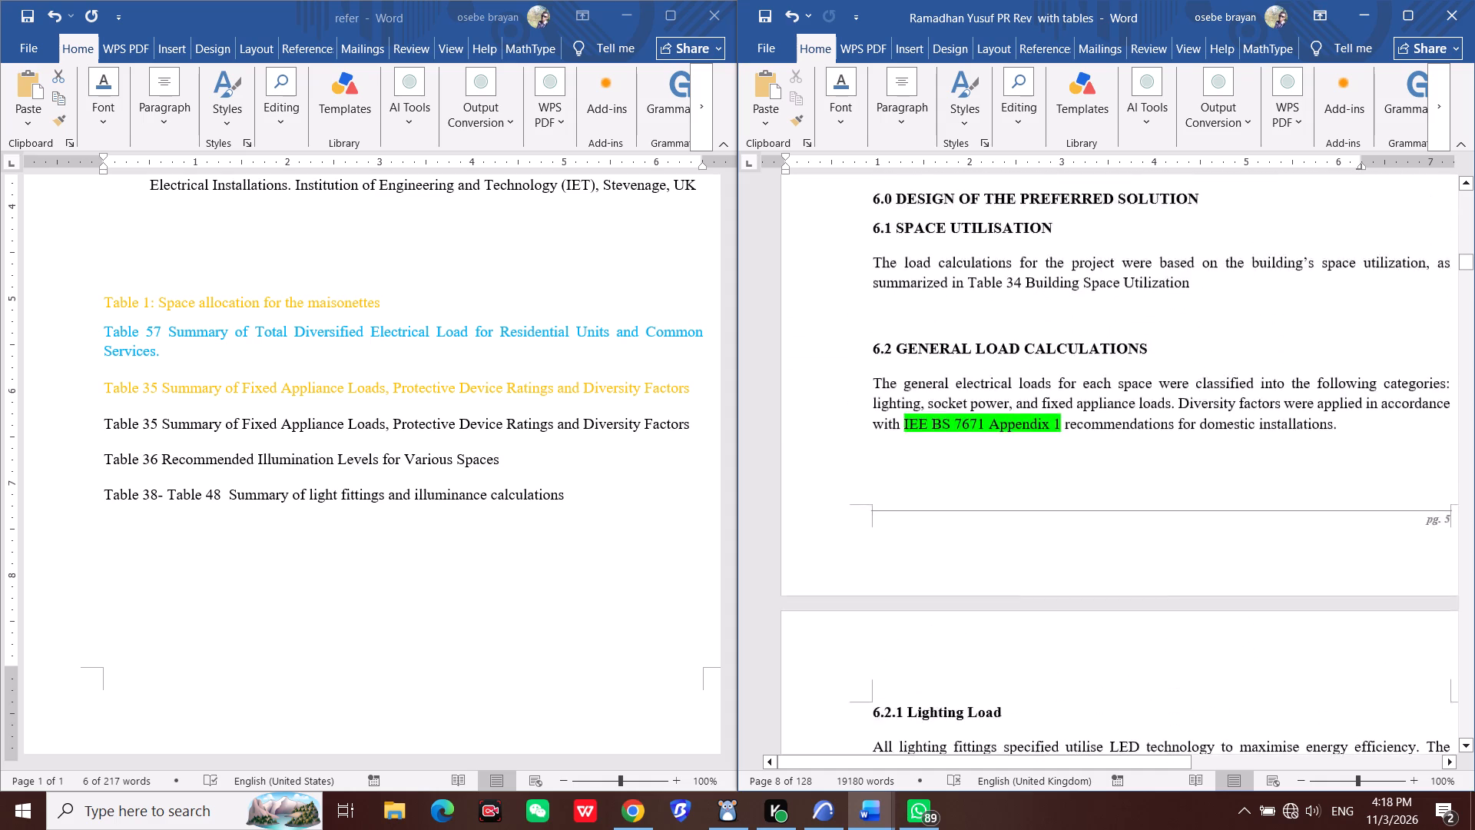
pyautogui.scroll(16, 1114, 543)
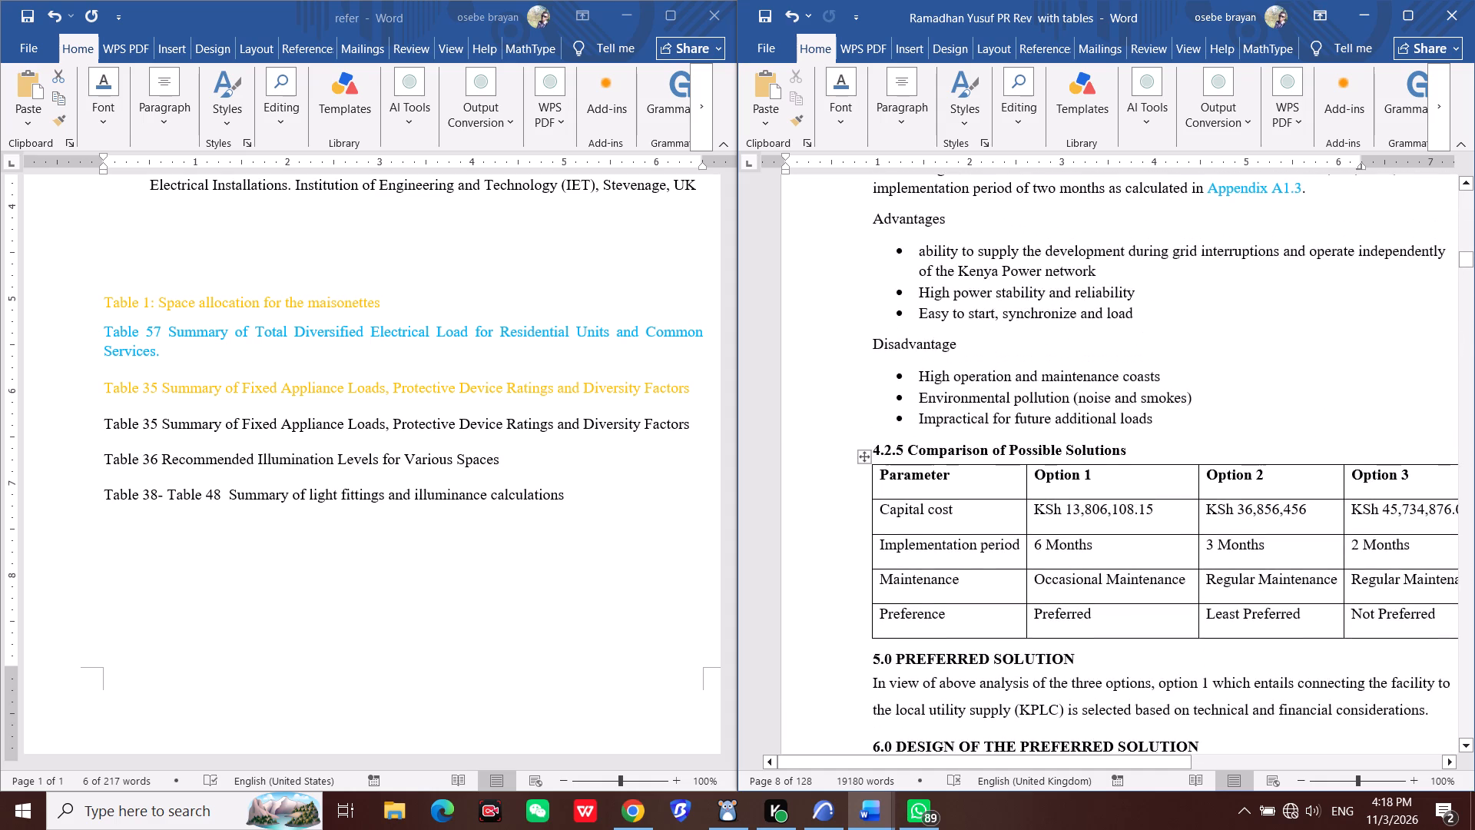
pyautogui.scroll(9, 1114, 543)
pyautogui.scroll(-13, 1114, 543)
pyautogui.scroll(1, 1114, 543)
pyautogui.scroll(-3, 1114, 543)
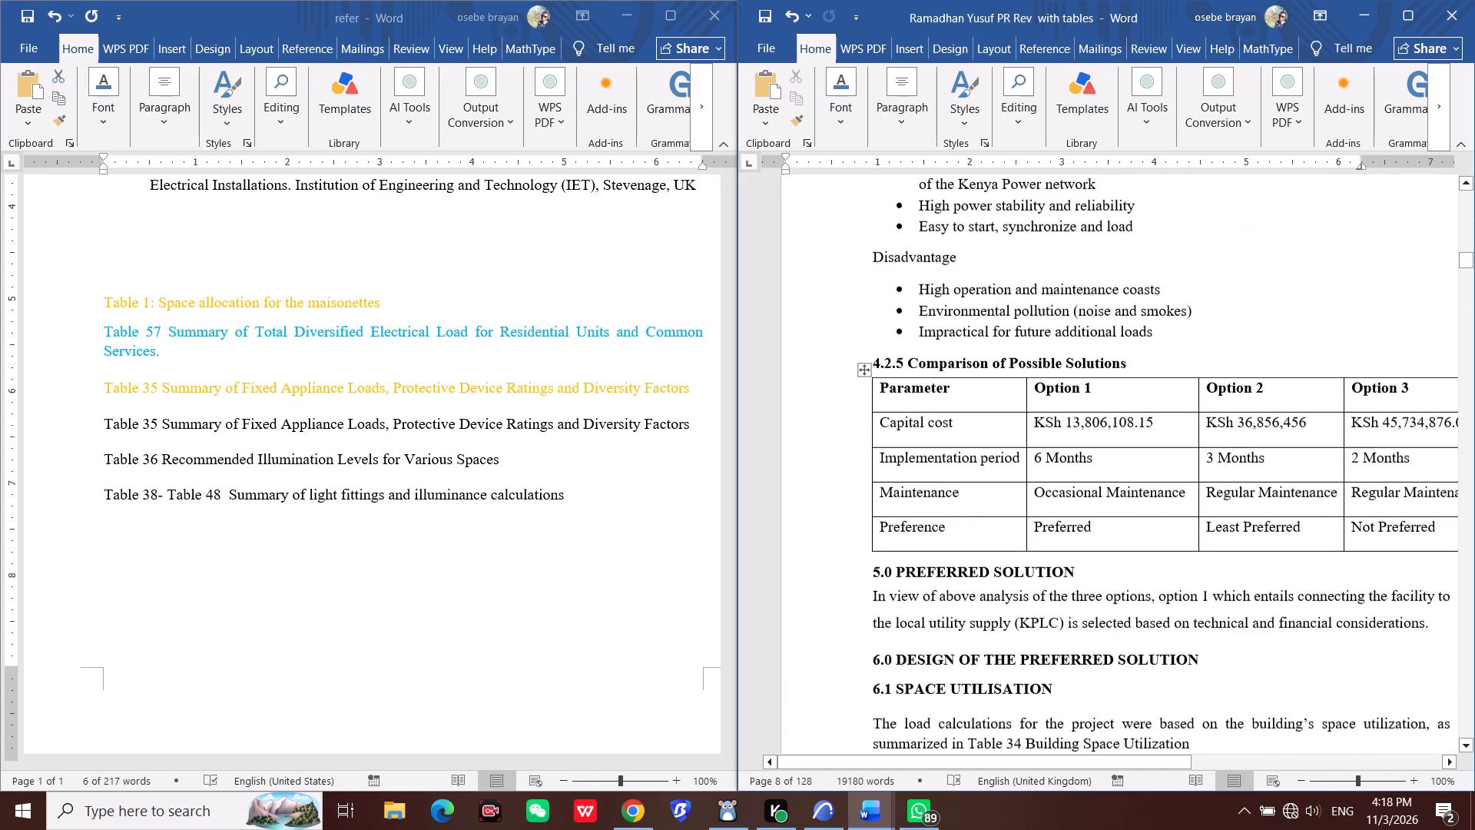
# Read forward from 5.0 Preferred Solution to 6.2.3 Fixed Appliances Load and 6.3 Lighting Design, checking the table references.
pyautogui.scroll(-20, 1114, 543)
pyautogui.scroll(-20, 1114, 543)
pyautogui.scroll(-6, 1114, 543)
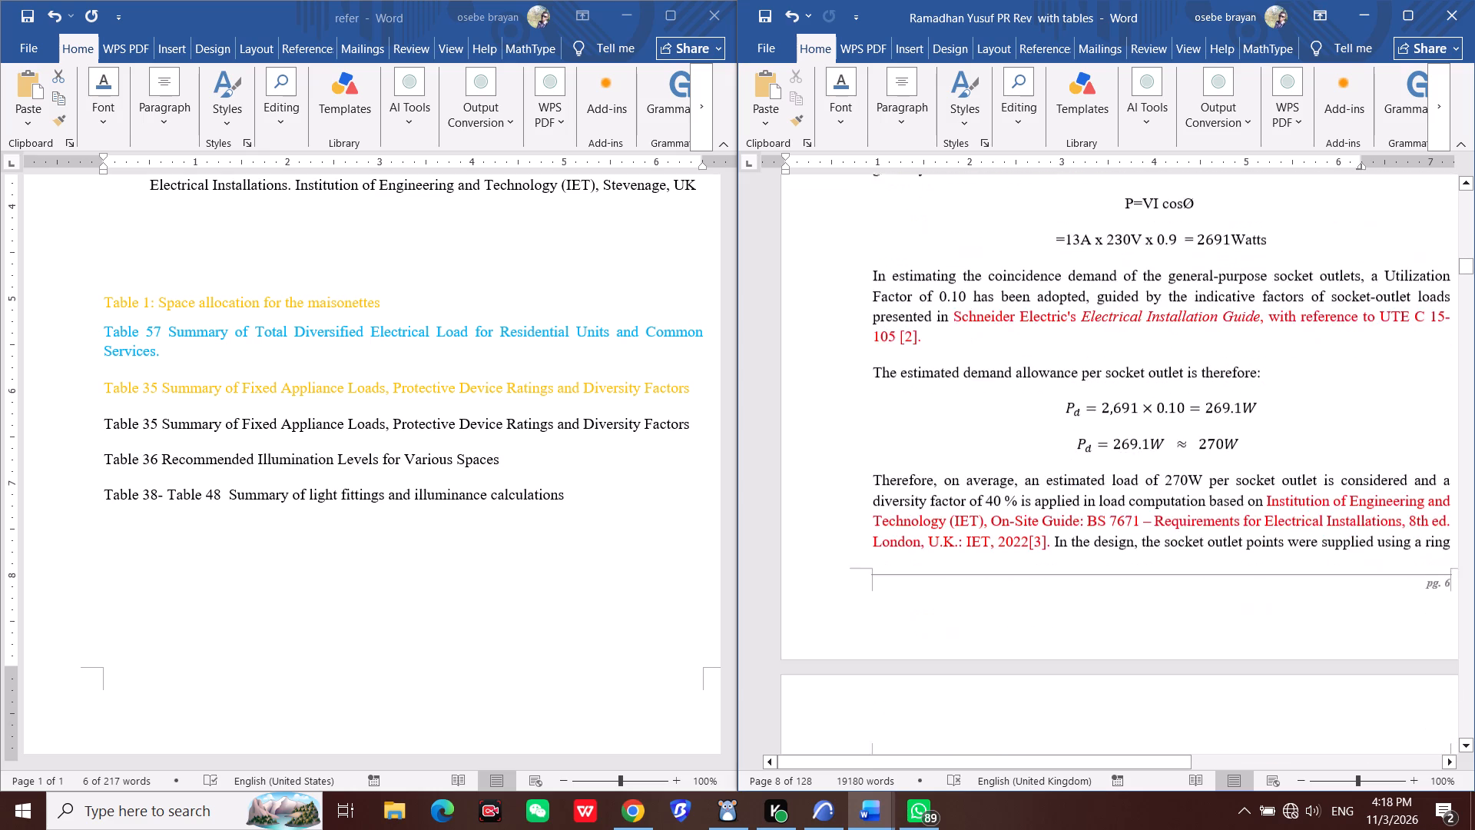
pyautogui.scroll(-18, 1114, 543)
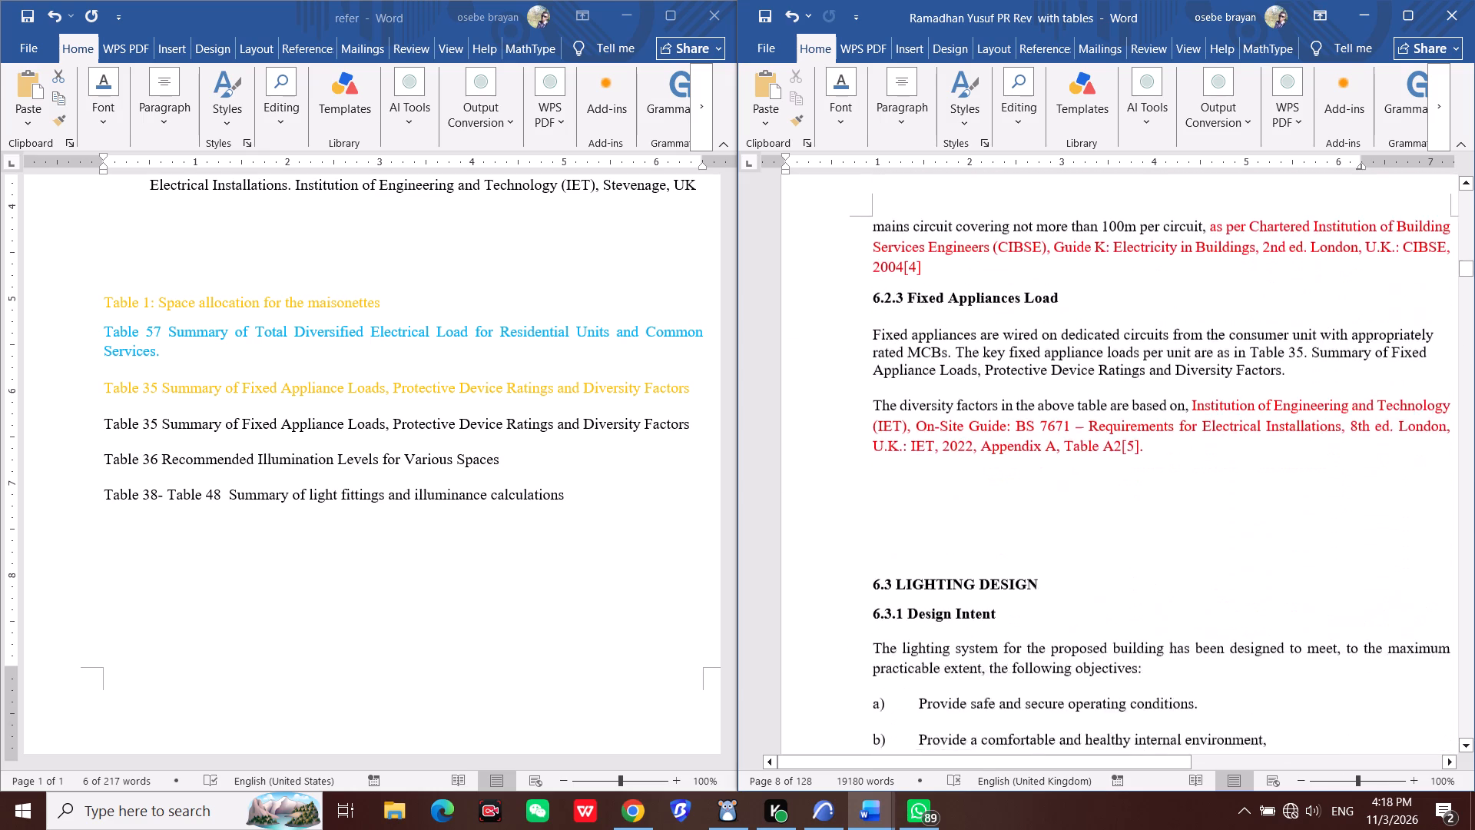
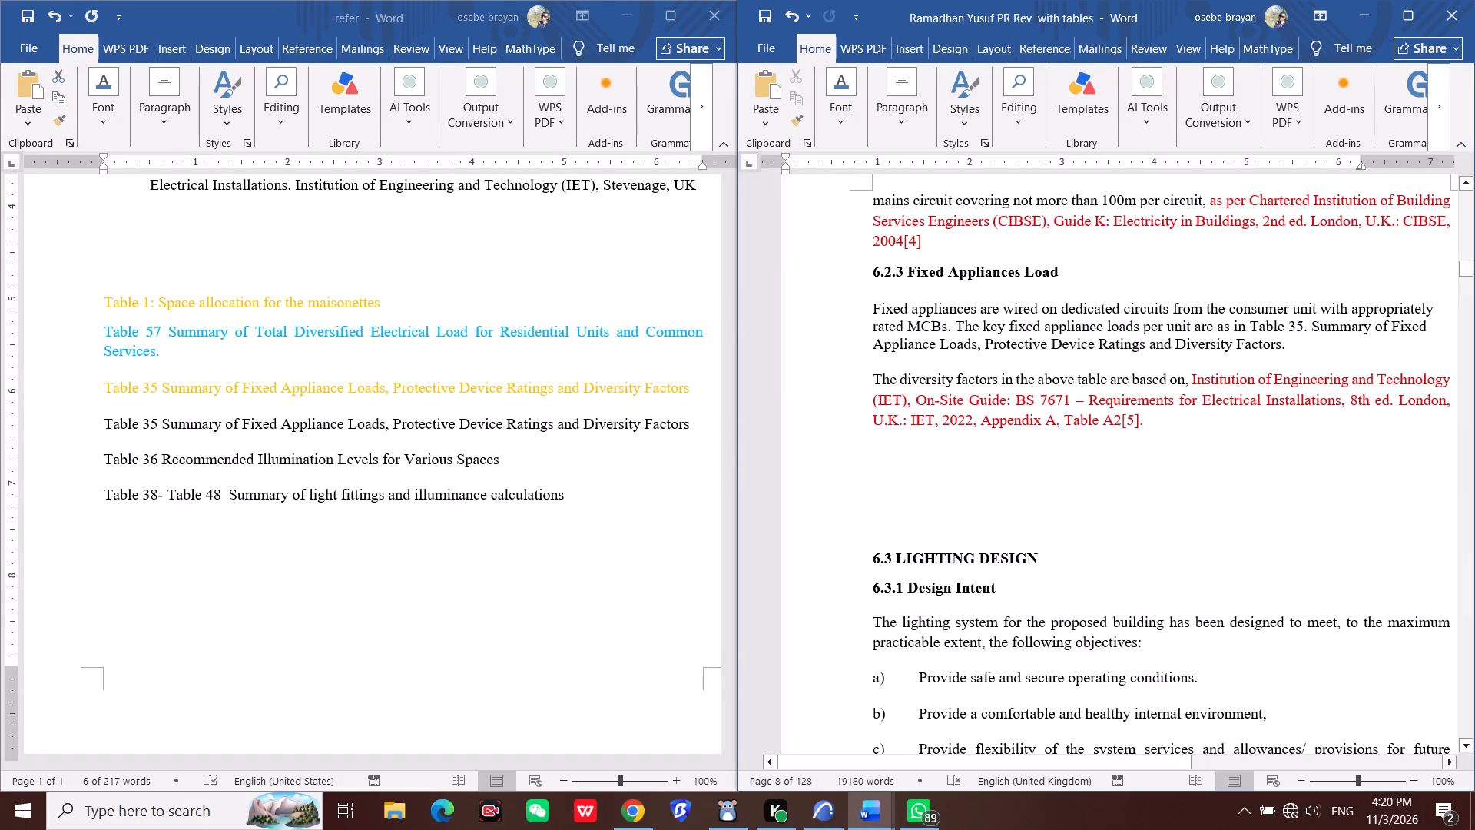
# Copy and delete the Table 35 reference and its title from the end of the first 6.2.3 Fixed Appliances Load paragraph.
pyautogui.click(1286, 317)
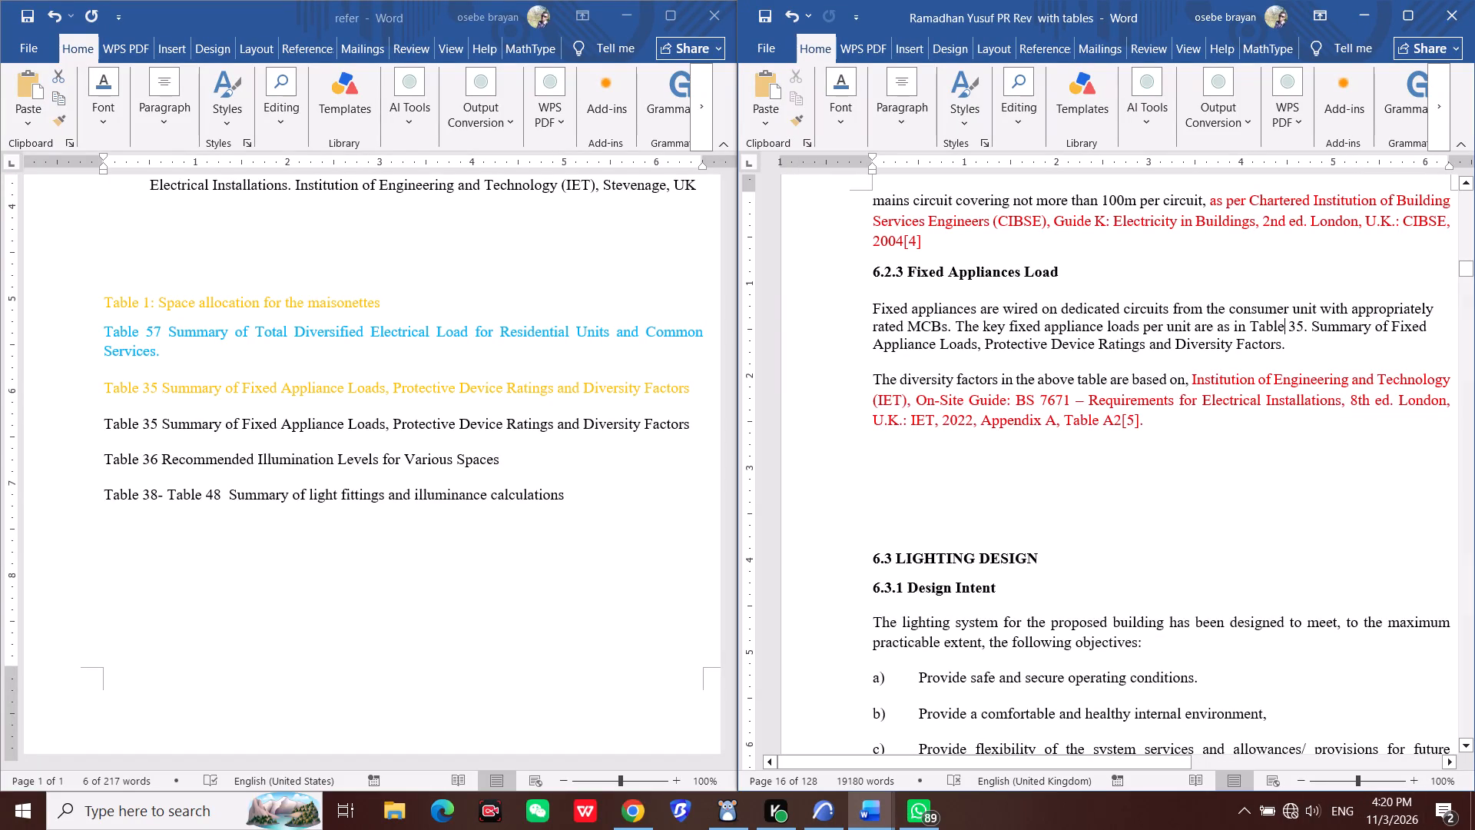
pyautogui.moveTo(1249, 317); pyautogui.dragTo(1299, 364)
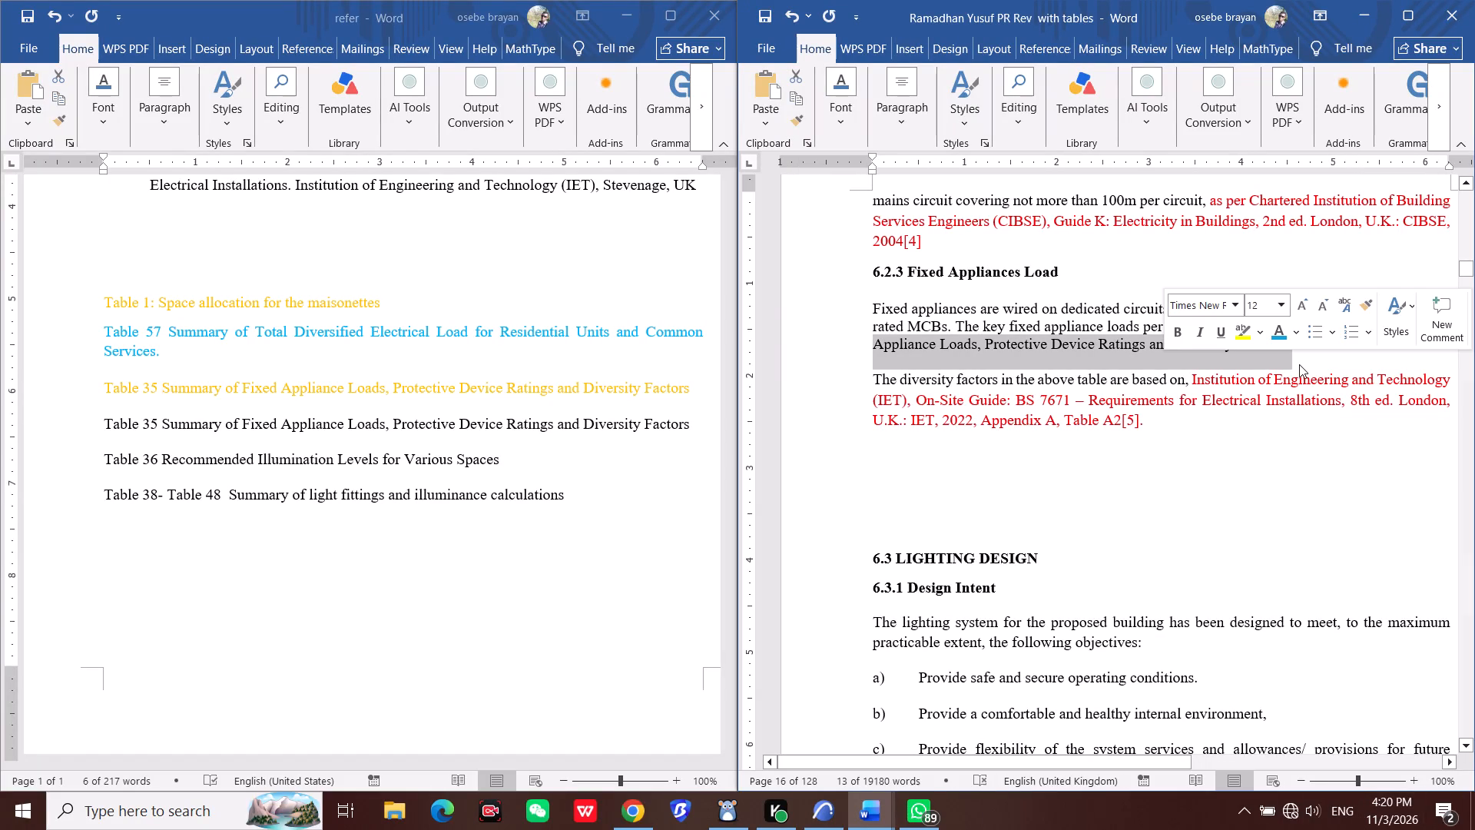
pyautogui.hotkey('ctrl', 'c')
pyautogui.press('Delete')
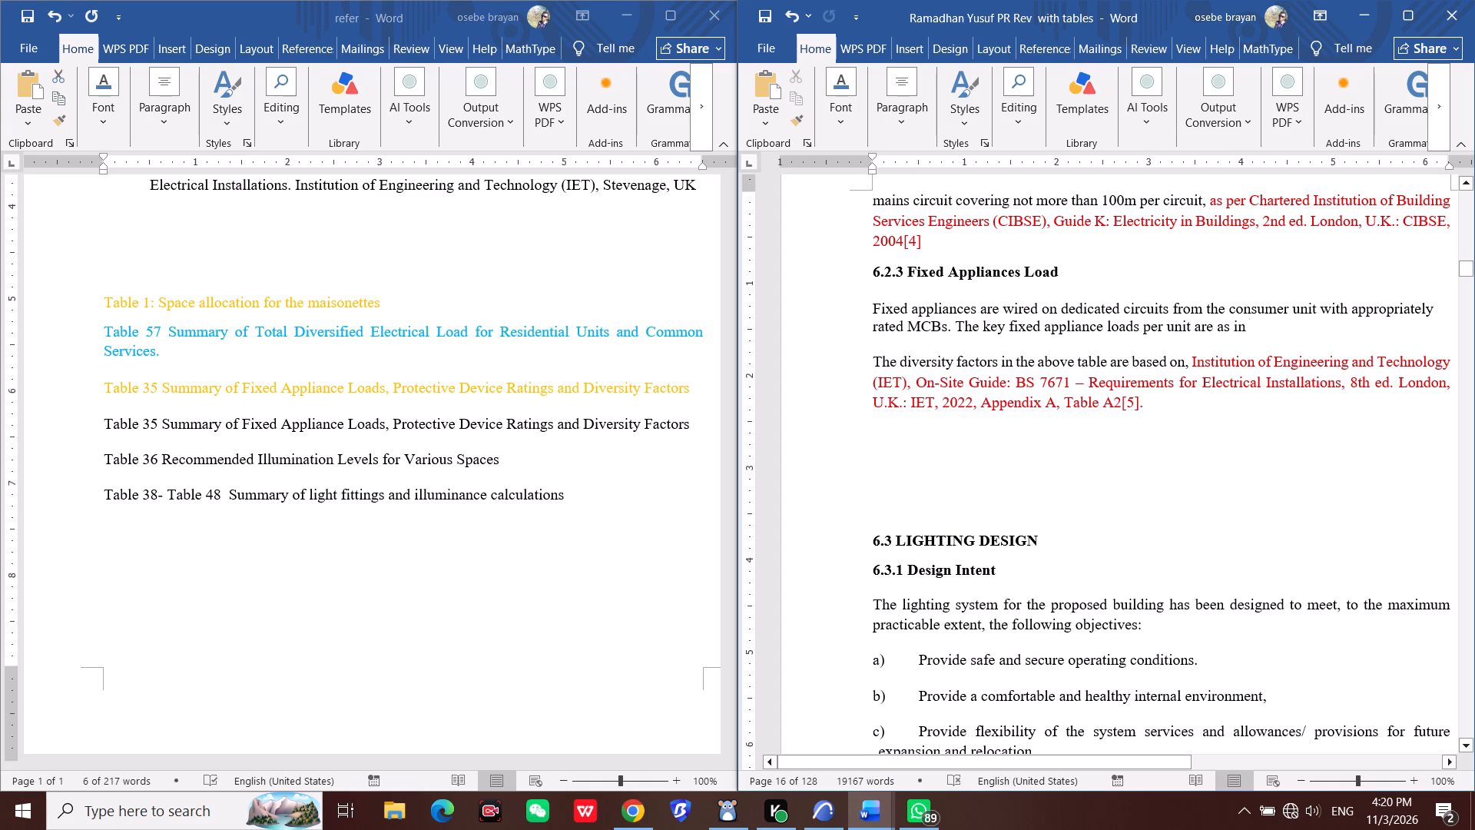
# Reapply the paragraph's current Normal-variant style to the remaining text of the first 6.2.3 Fixed Appliances Load paragraph.
pyautogui.moveTo(867, 308); pyautogui.dragTo(1281, 330)
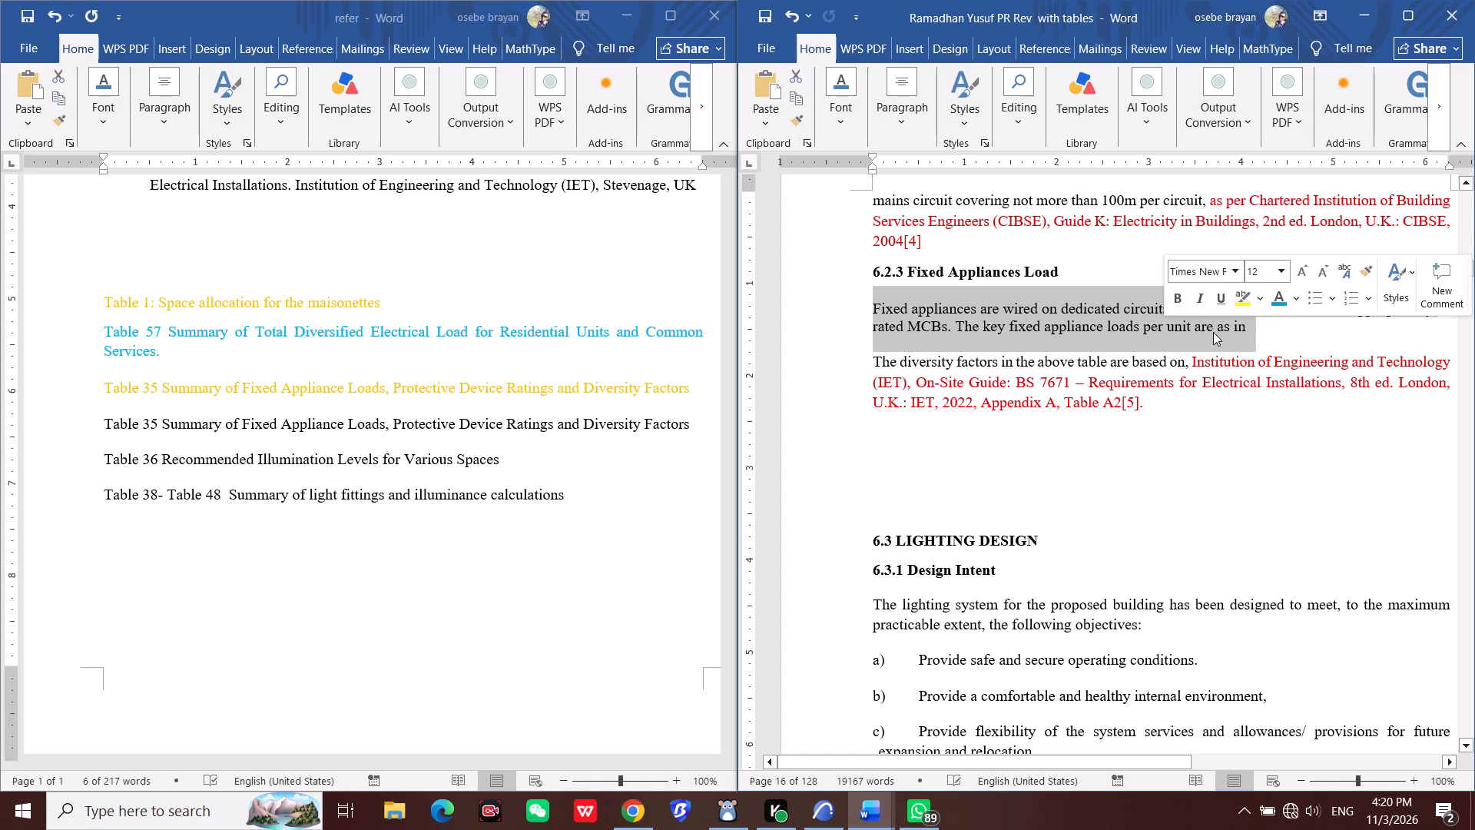
pyautogui.click(969, 120)
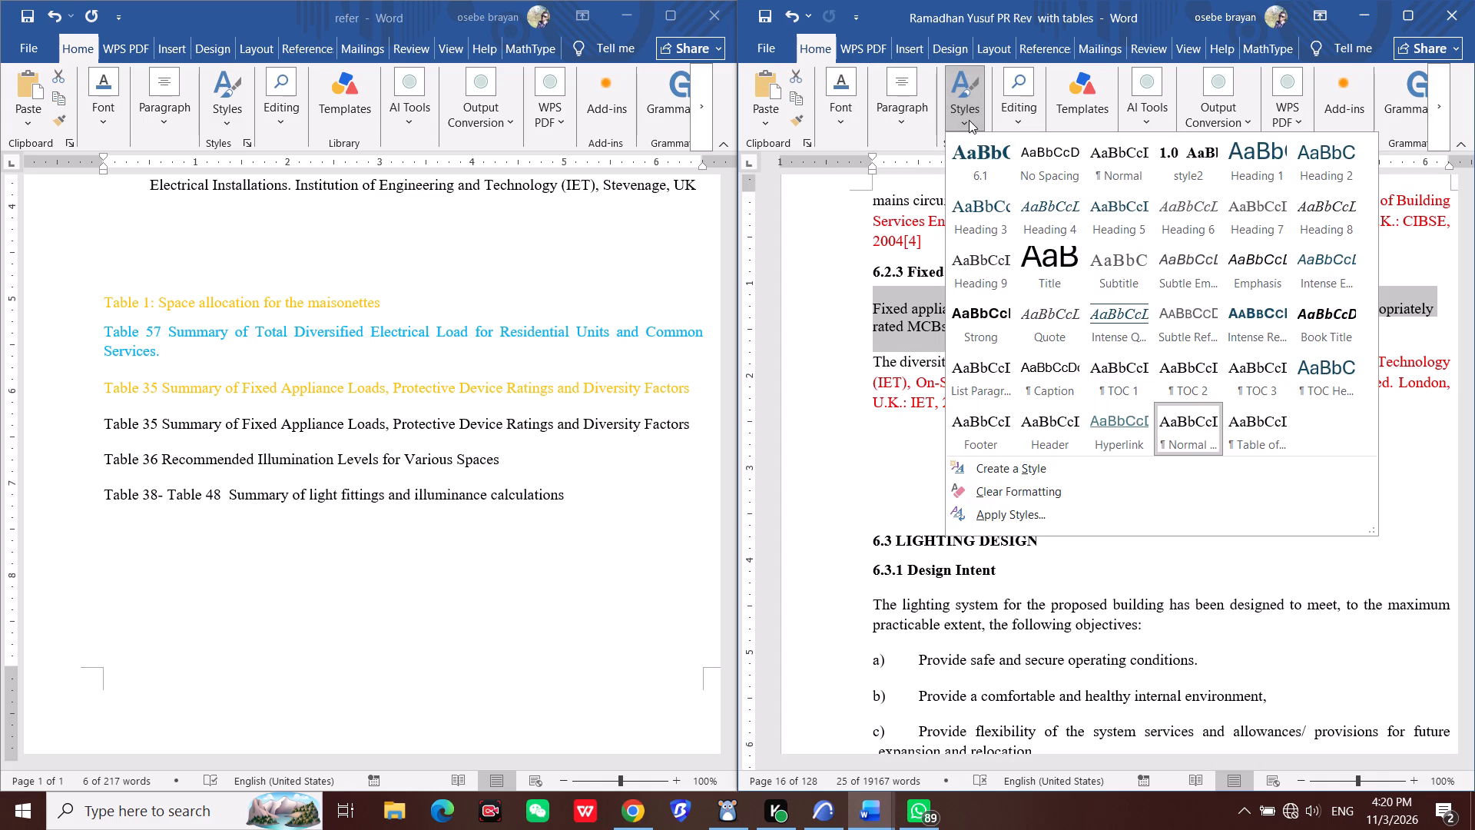
pyautogui.click(1204, 441)
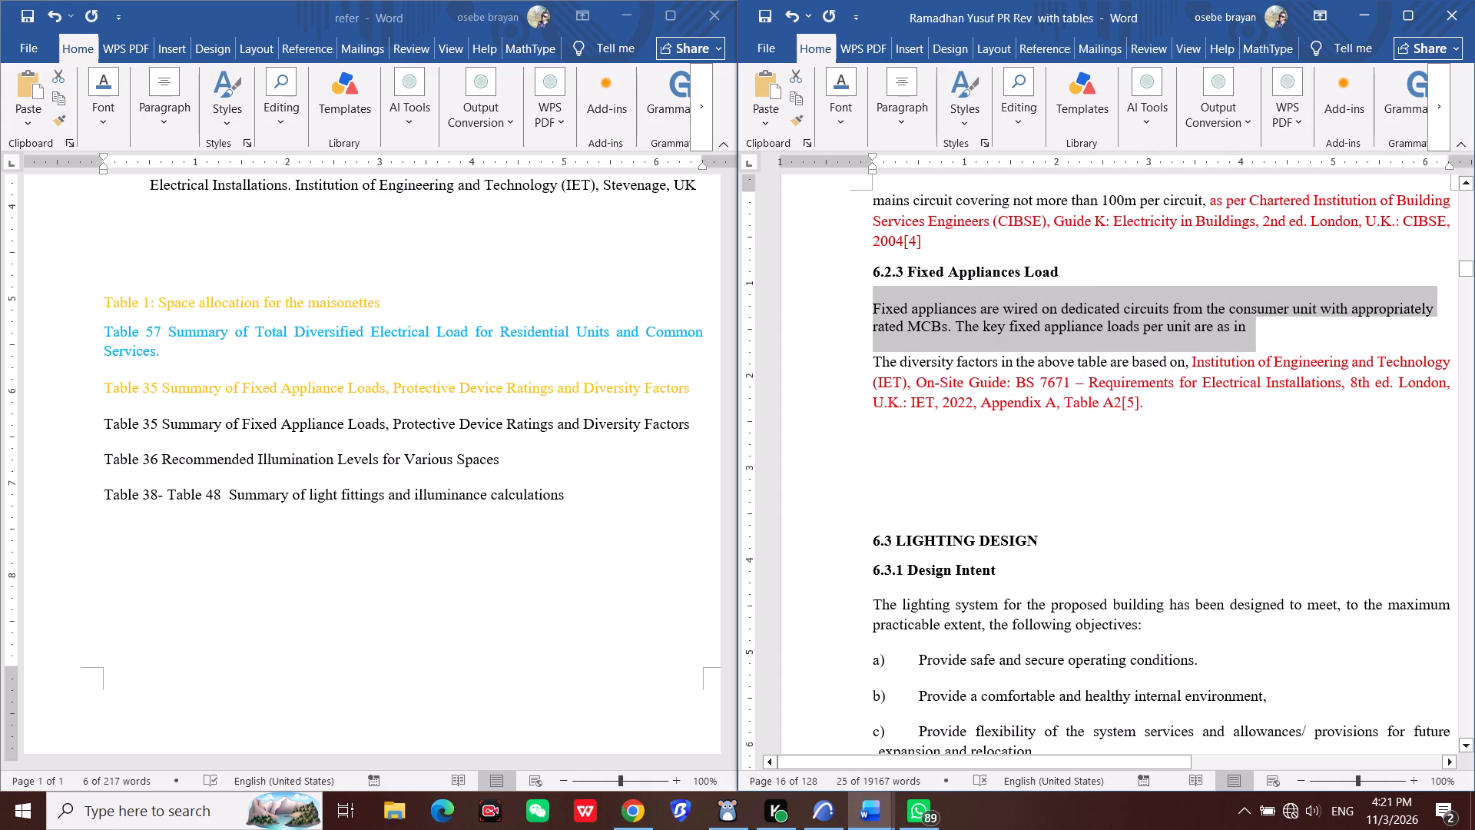
# Go to the List of Tables through the document headings and update the entire table.
pyautogui.hotkey('ctrl', 'f')
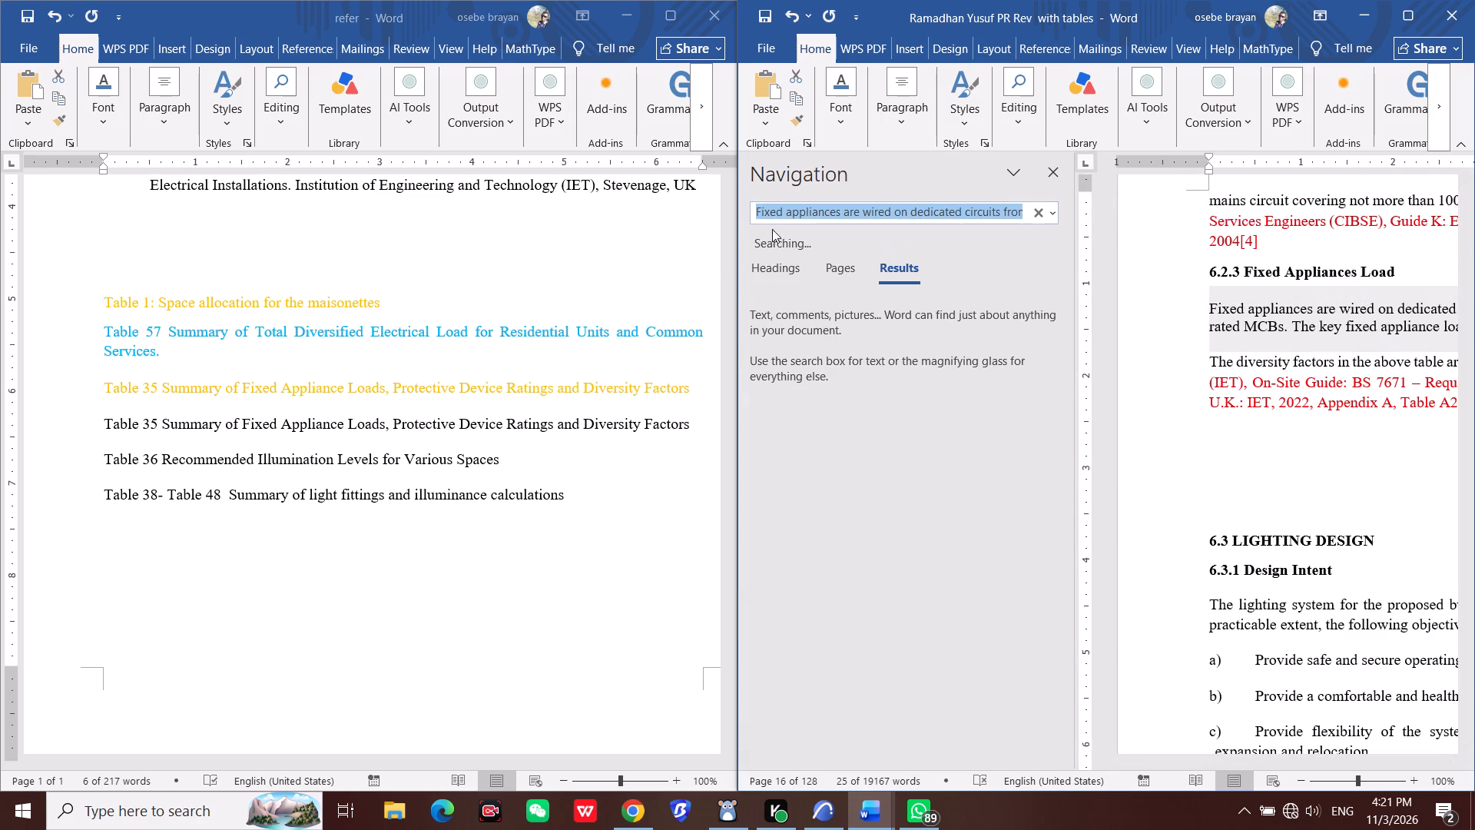
pyautogui.click(785, 271)
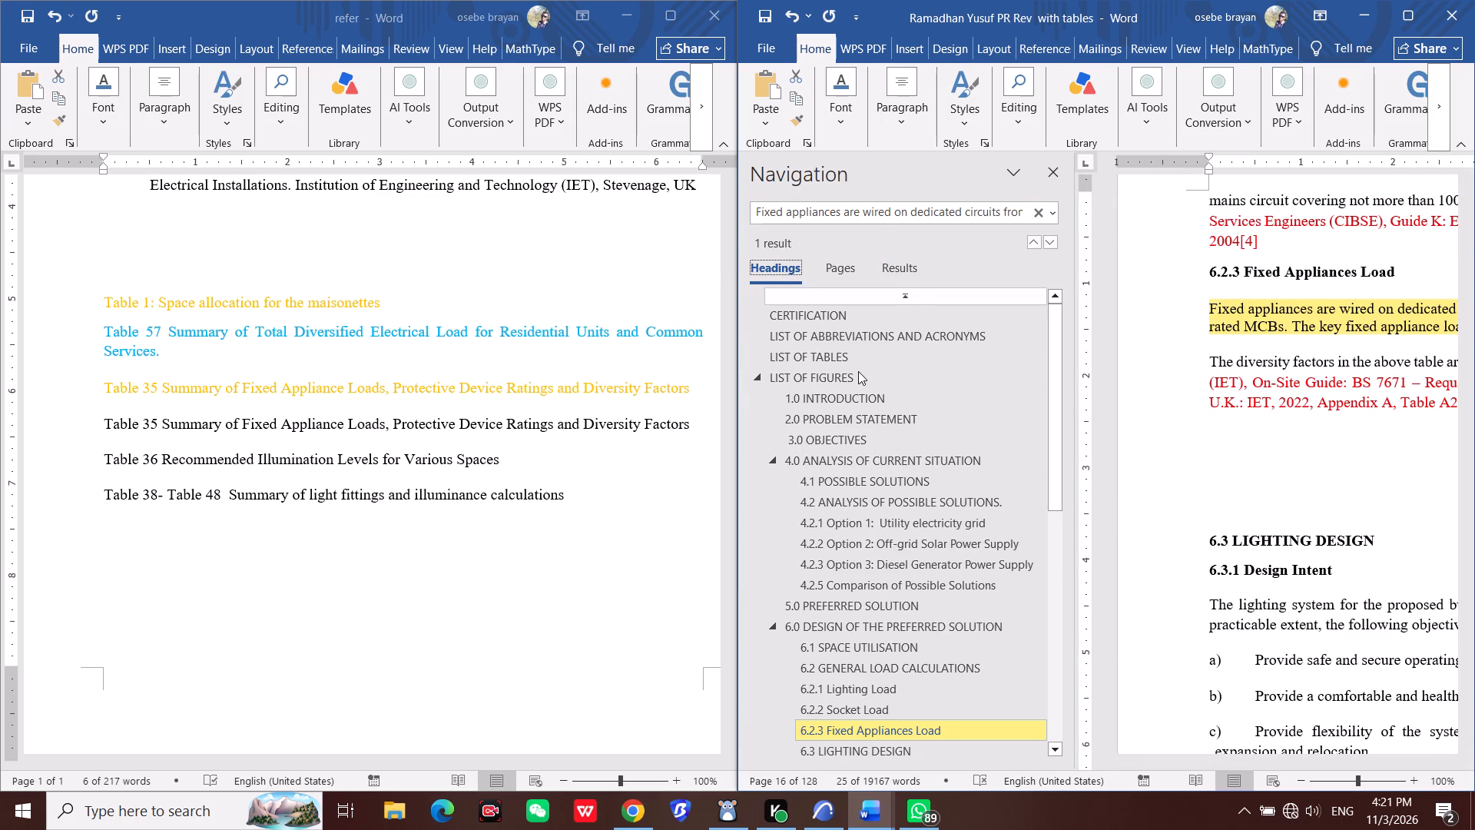
pyautogui.click(820, 359)
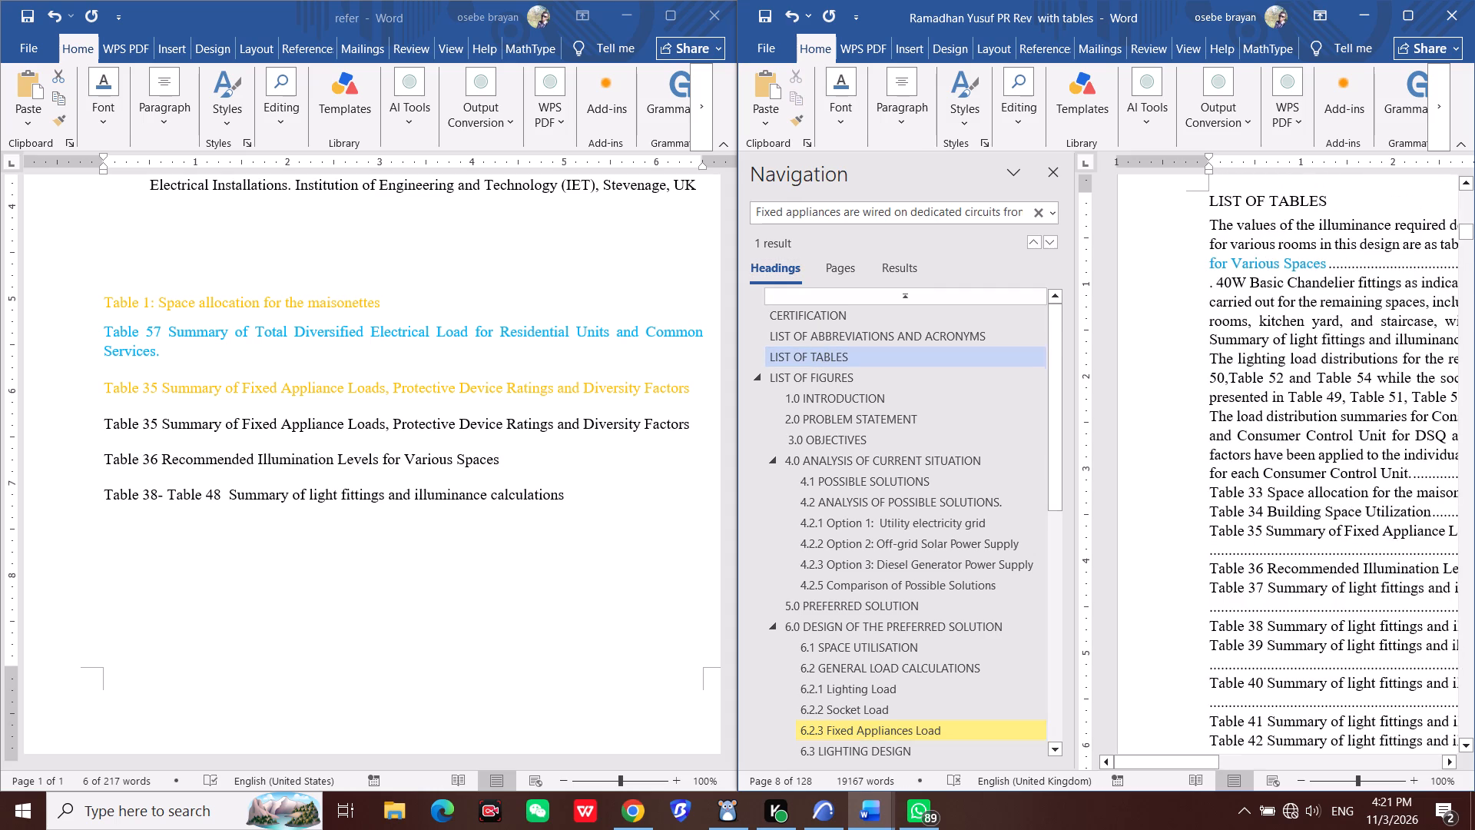
pyautogui.rightClick(1217, 326)
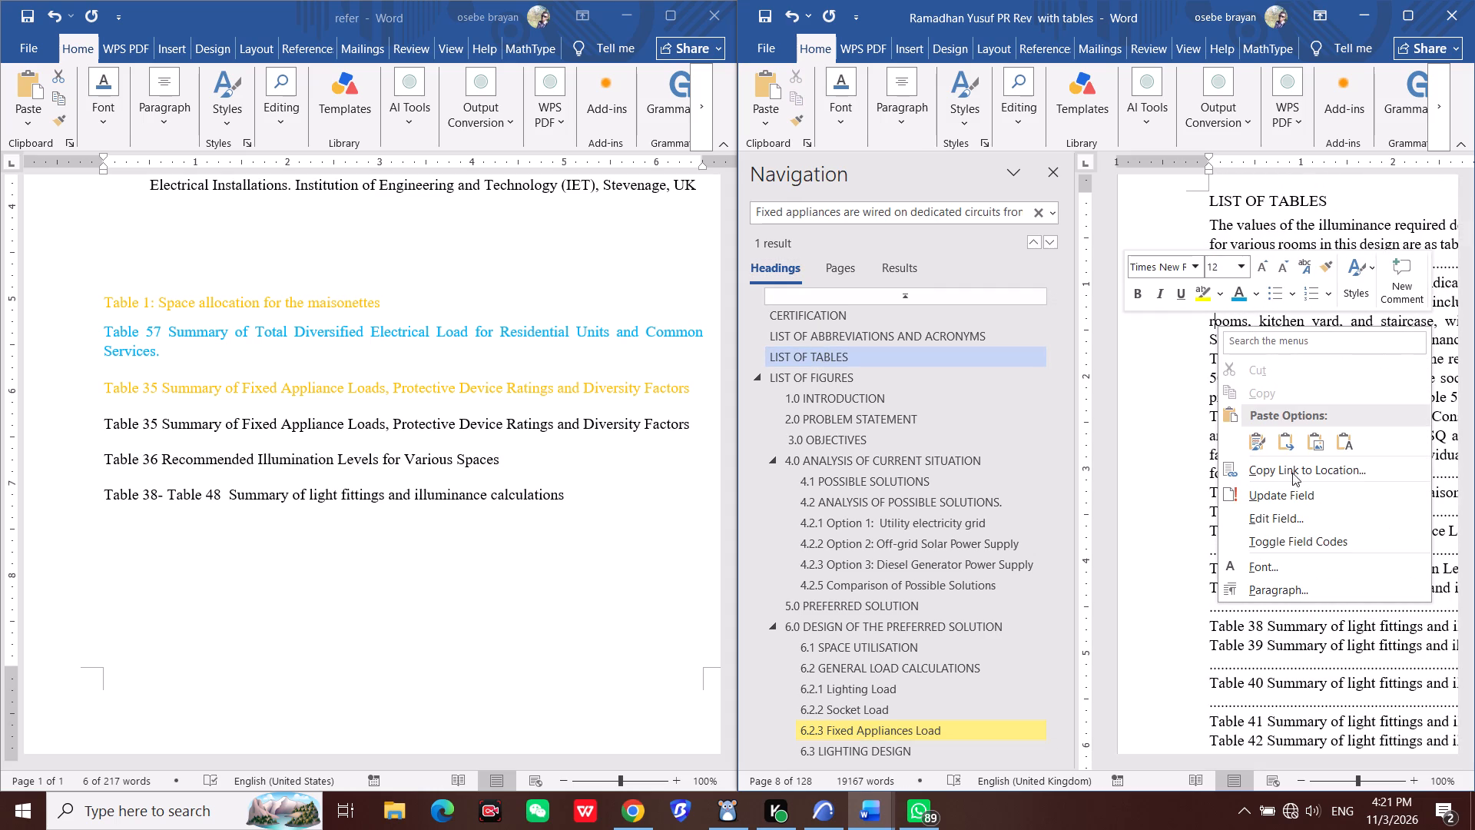
pyautogui.click(1304, 490)
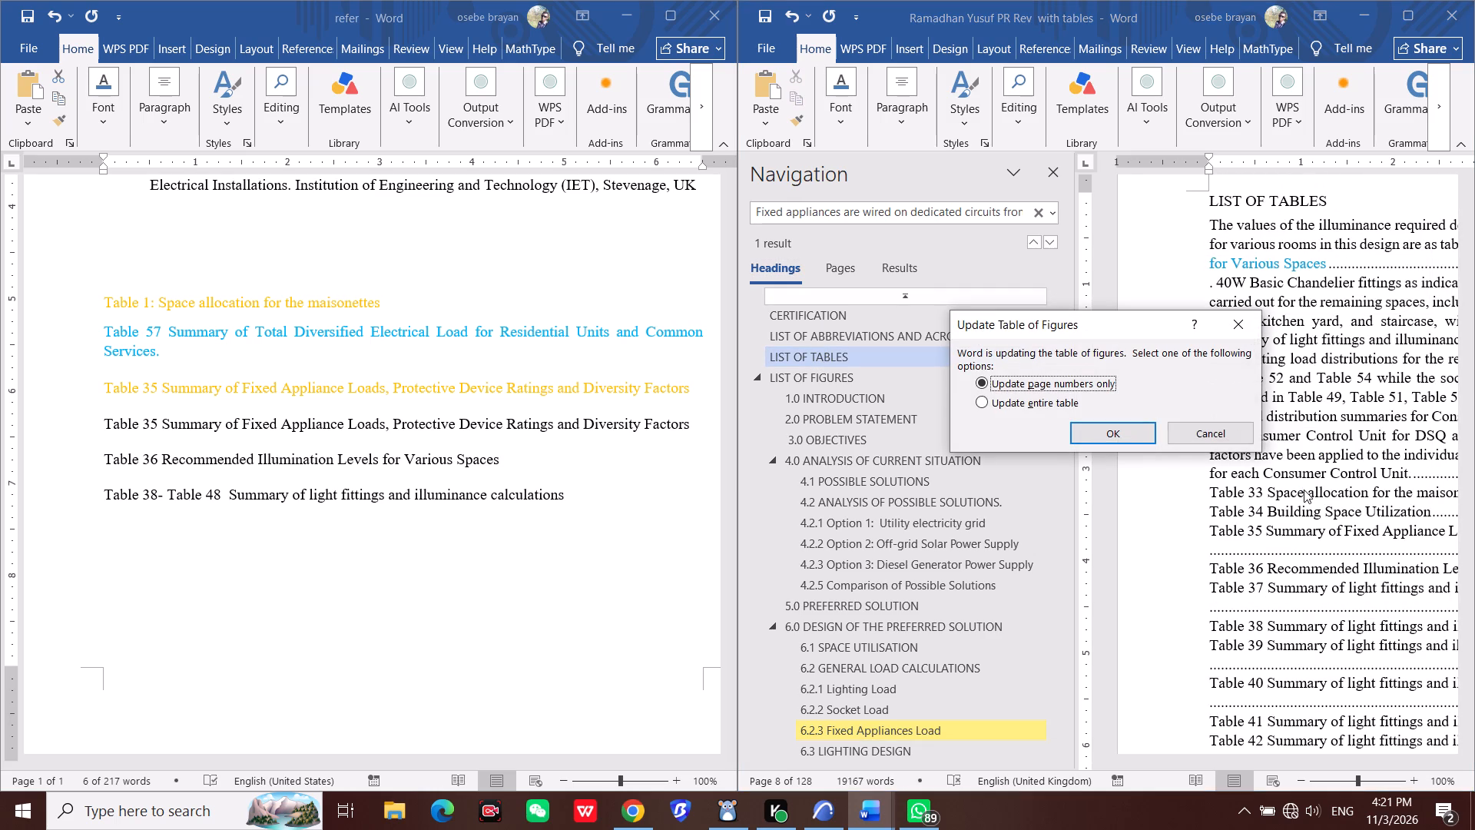
pyautogui.click(1039, 410)
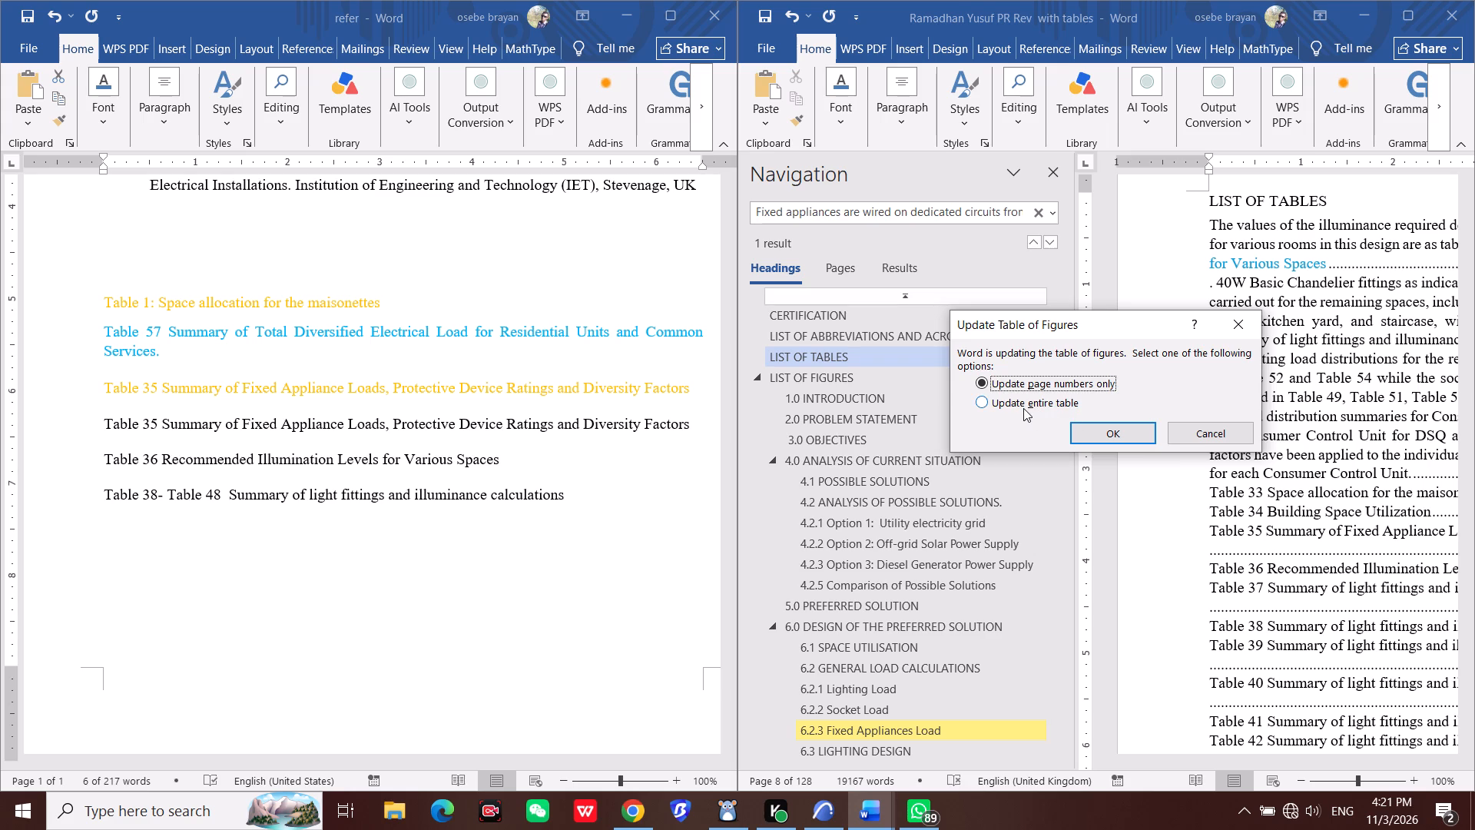
pyautogui.click(1023, 408)
pyautogui.click(1113, 431)
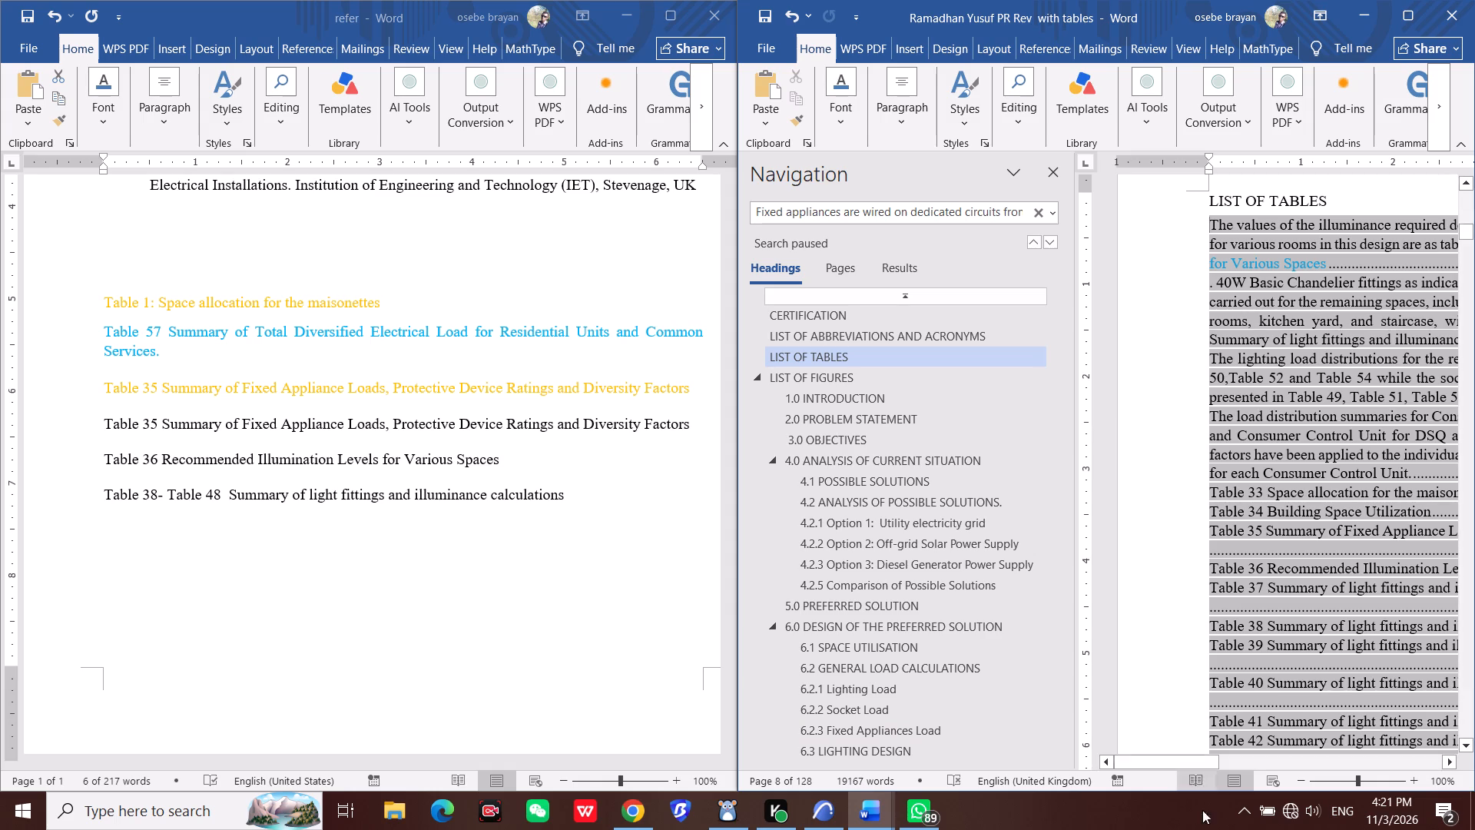
pyautogui.moveTo(1198, 756); pyautogui.dragTo(1273, 758)
pyautogui.moveTo(1273, 758); pyautogui.dragTo(1239, 752)
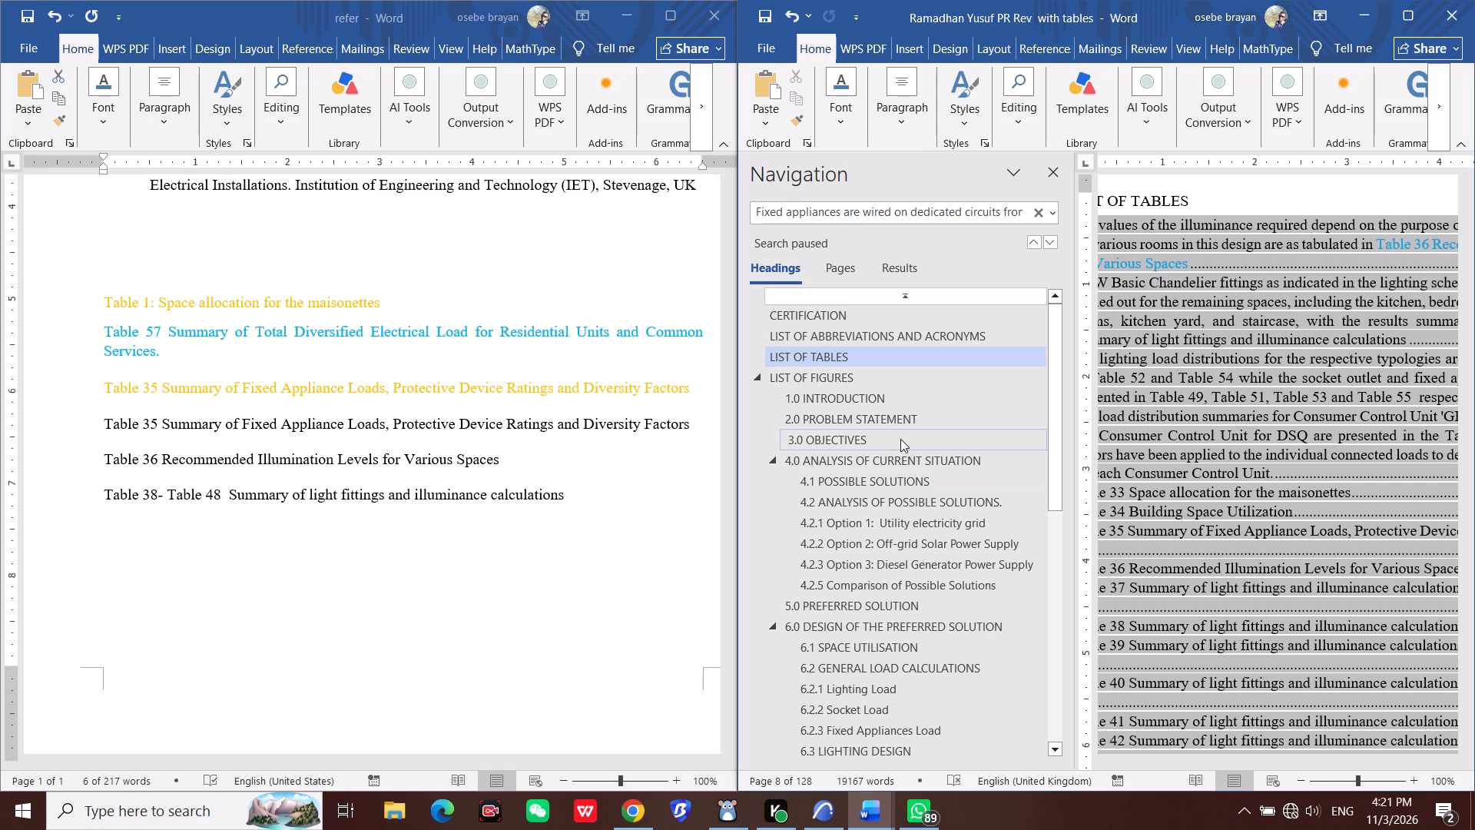
# Return to 6.2.3 Fixed Appliances Load and complete its first paragraph with "Table 35." after "per unit are as in".
pyautogui.click(900, 728)
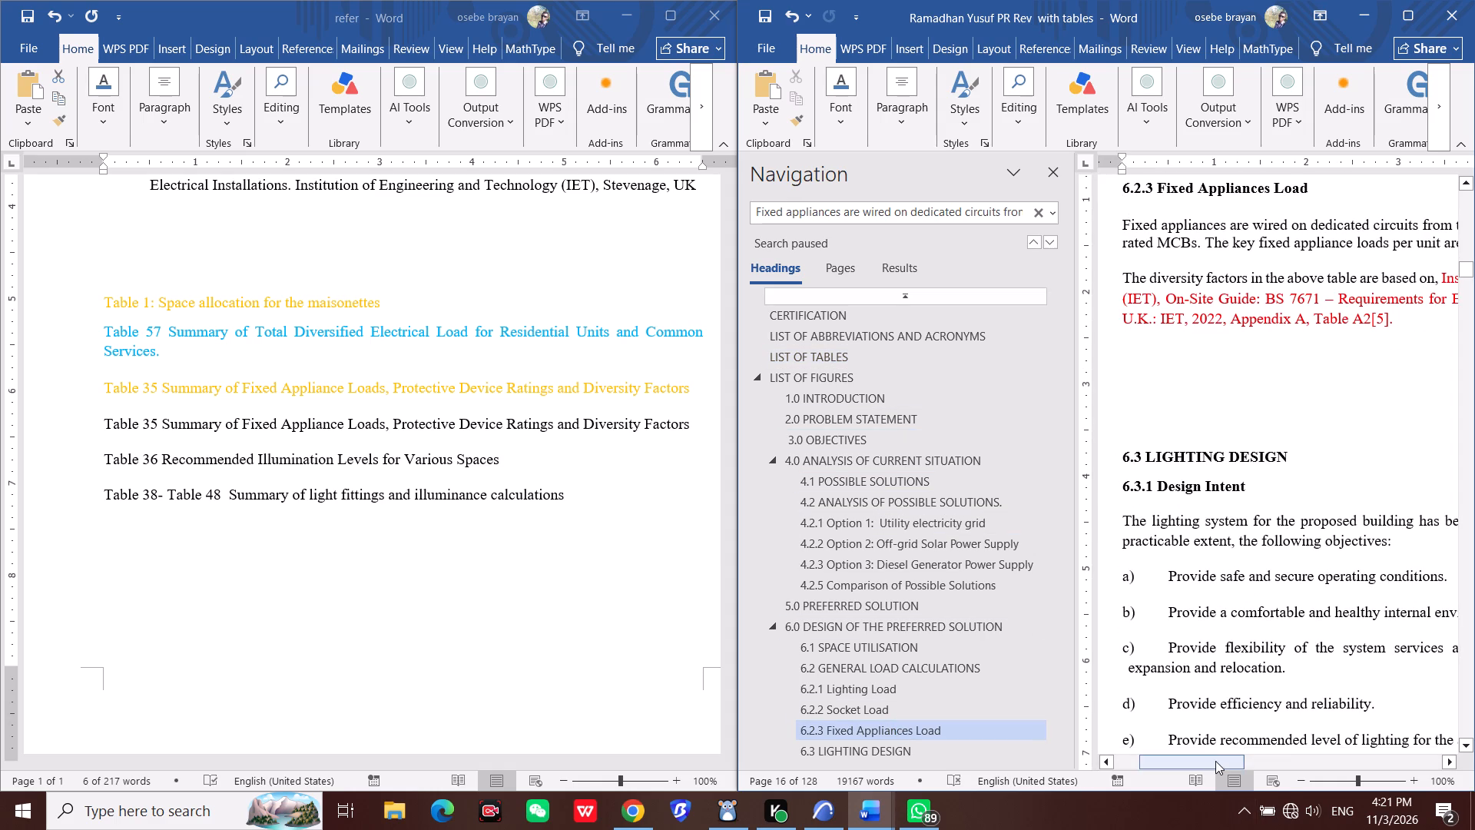
pyautogui.moveTo(1215, 761); pyautogui.dragTo(1275, 775)
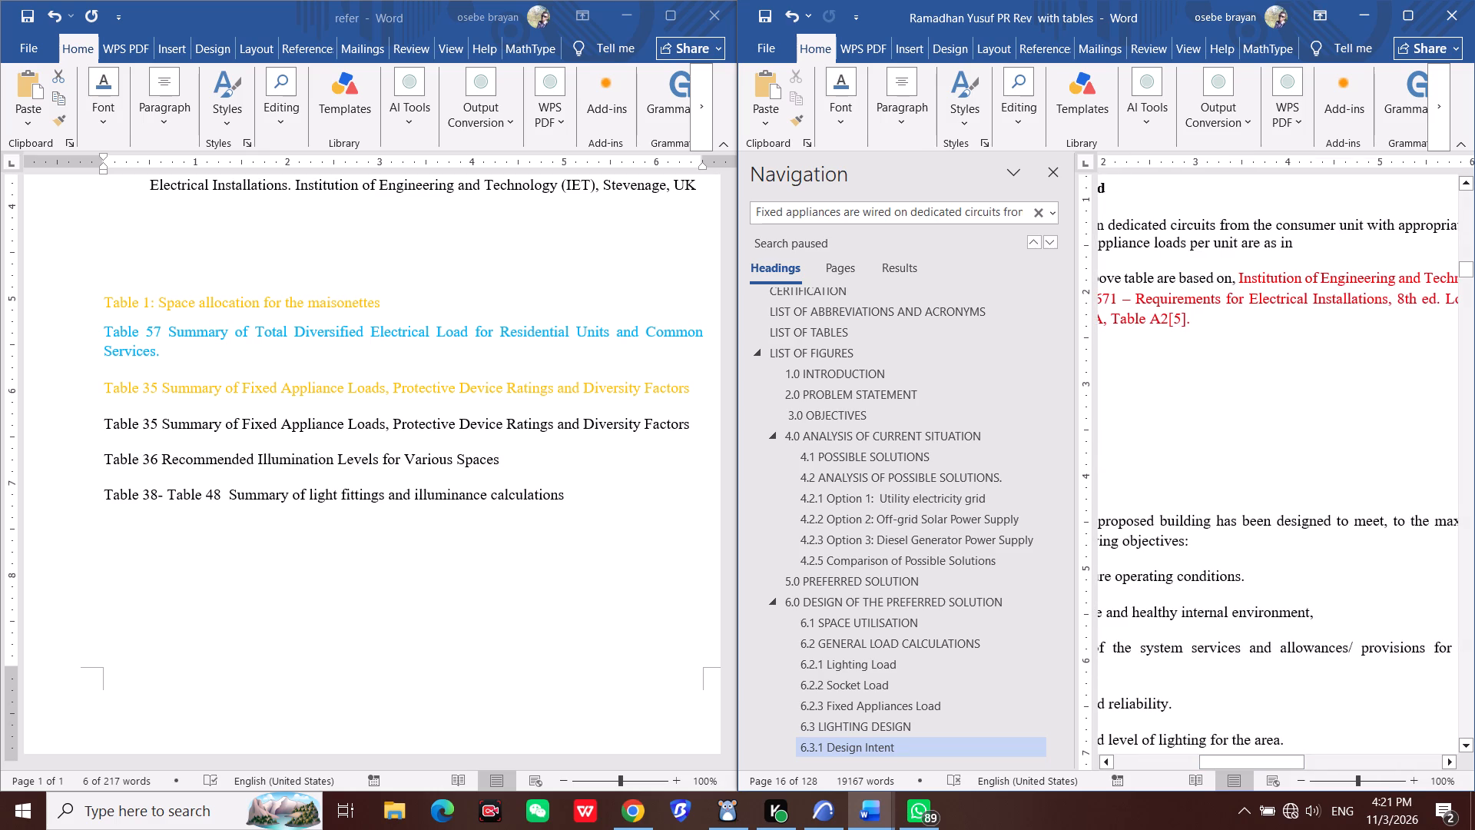
pyautogui.click(1332, 250)
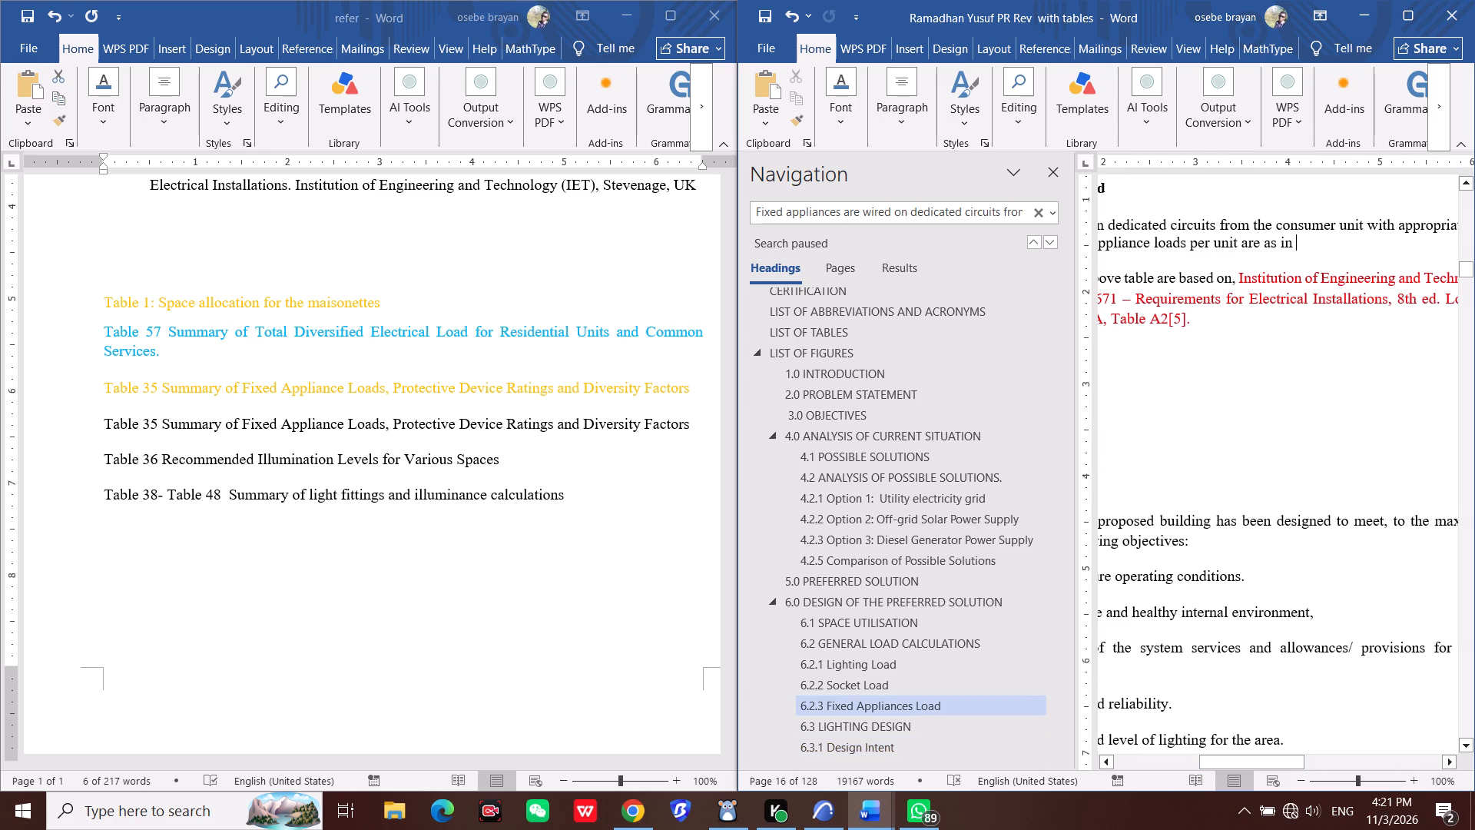
pyautogui.write('Tabl')
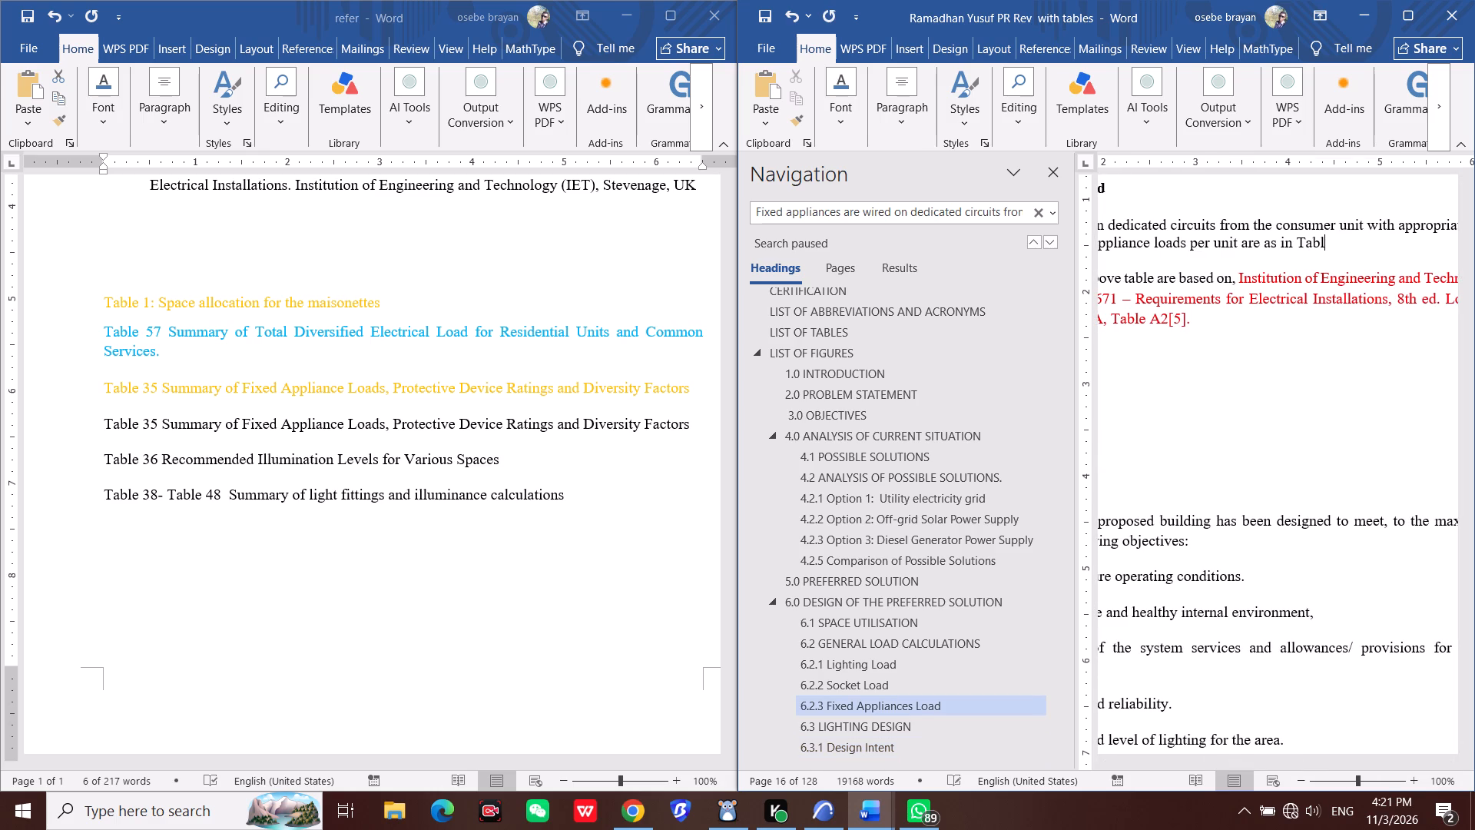
pyautogui.press('e')
pyautogui.press('space')
pyautogui.write('35')
pyautogui.press('.')
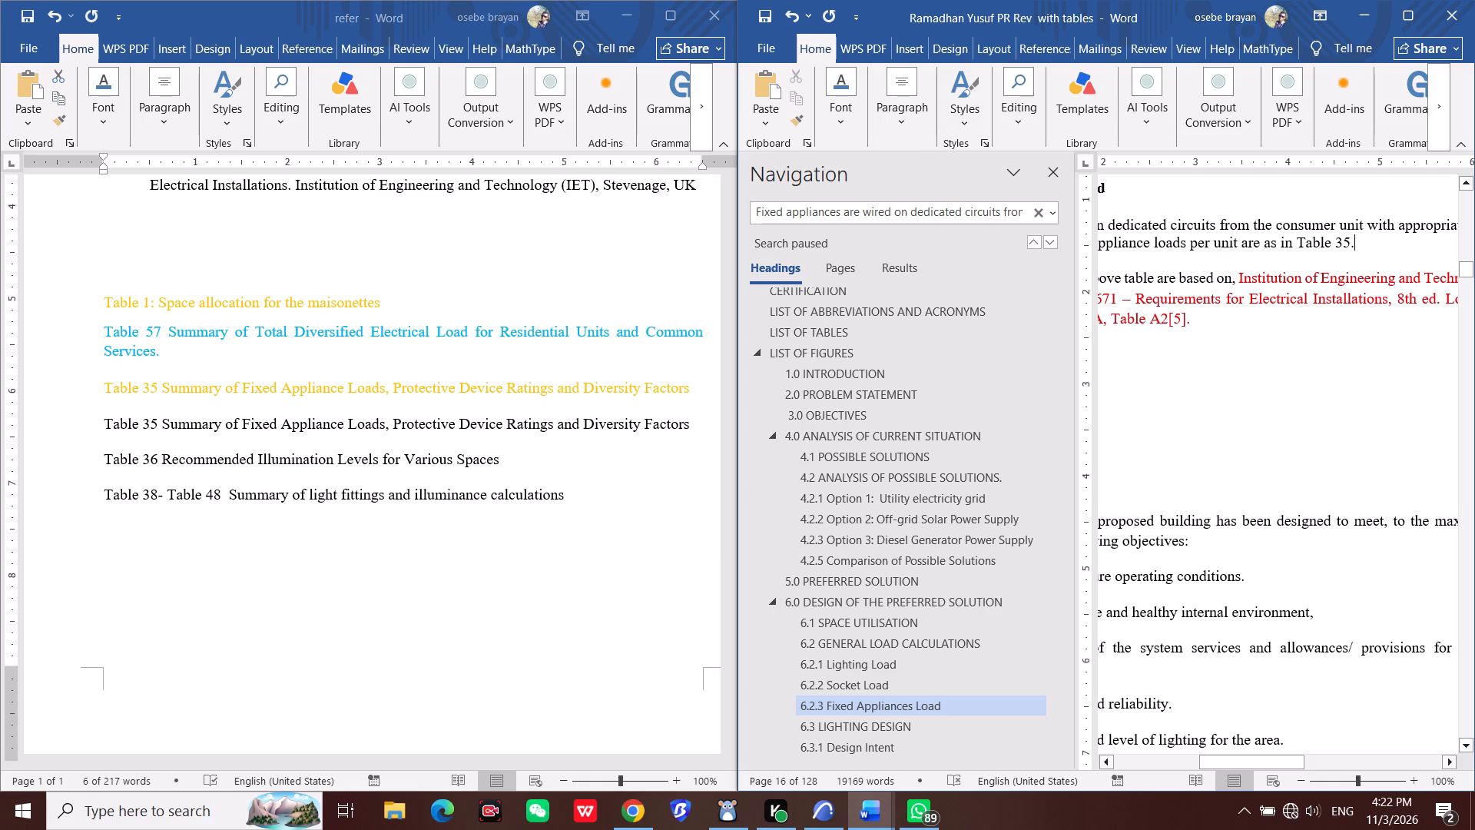
# Copy "Summary of Fixed Appliance Loads, Protective Device Ratings and Diversity Factors" from the refer document and paste it after "Table 35." in section 6.2.3.
pyautogui.click(163, 421)
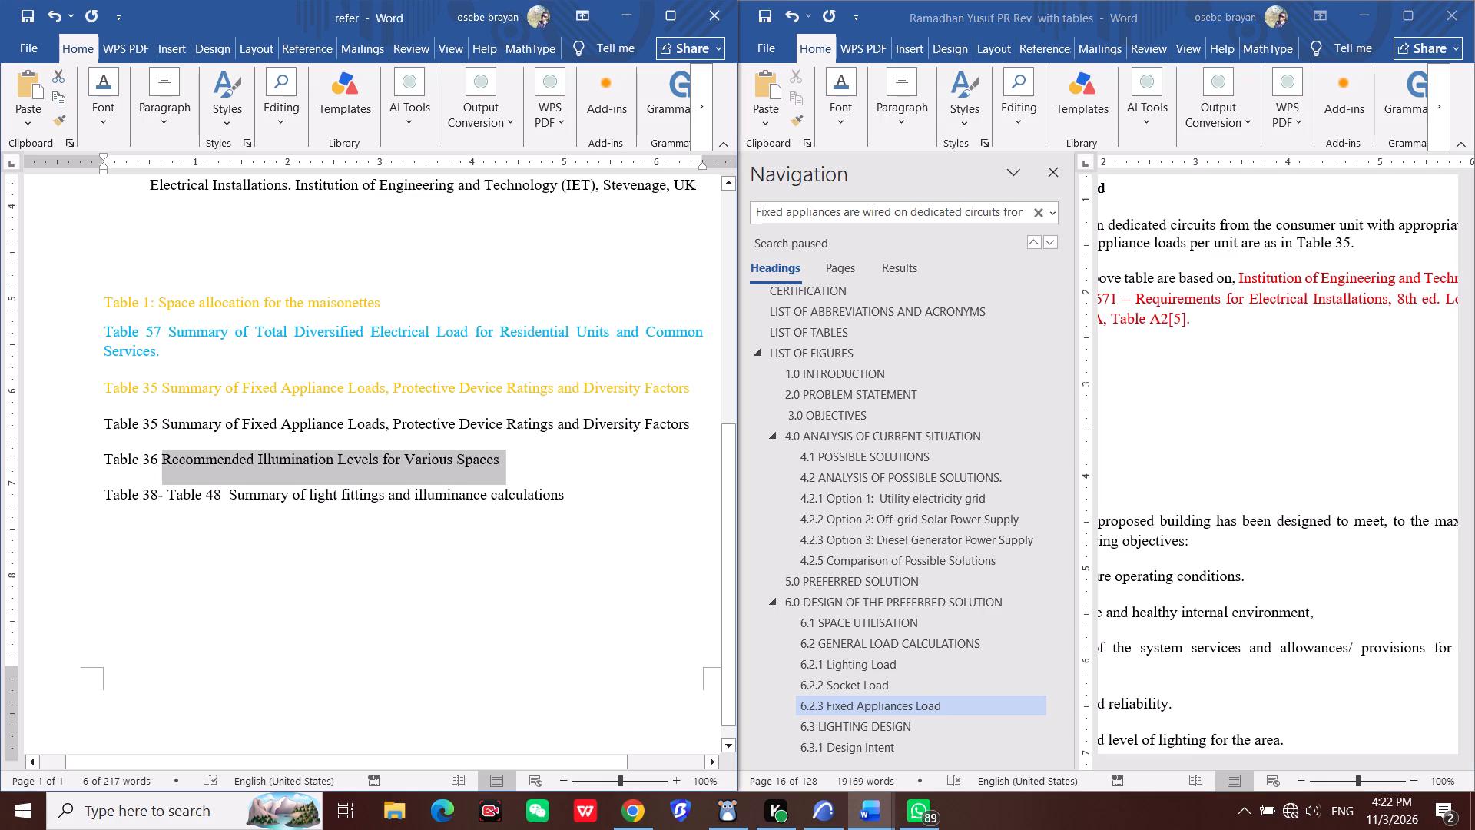
pyautogui.click(164, 417)
pyautogui.moveTo(164, 417); pyautogui.dragTo(555, 433)
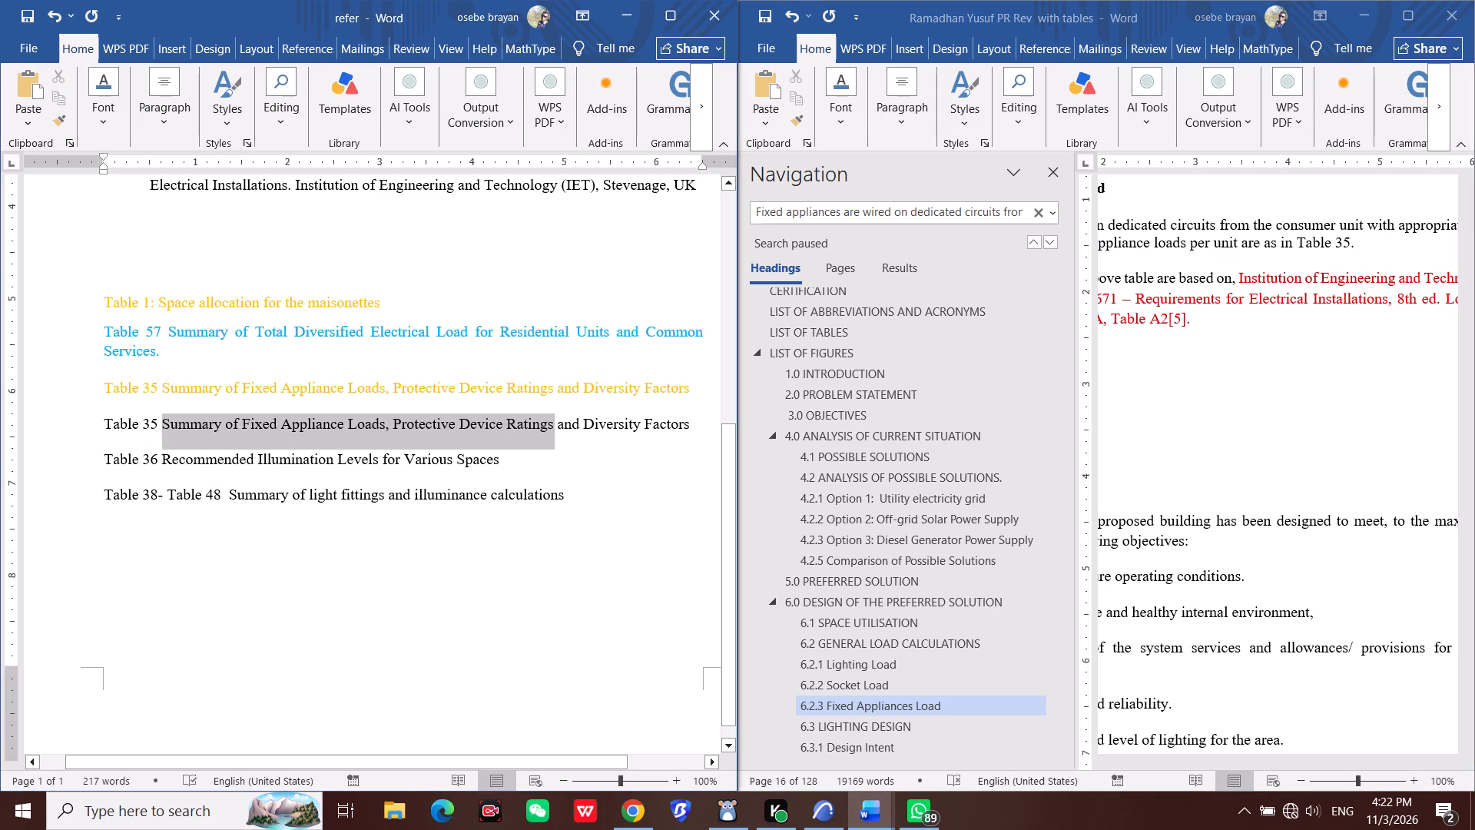
pyautogui.moveTo(555, 433); pyautogui.dragTo(677, 417)
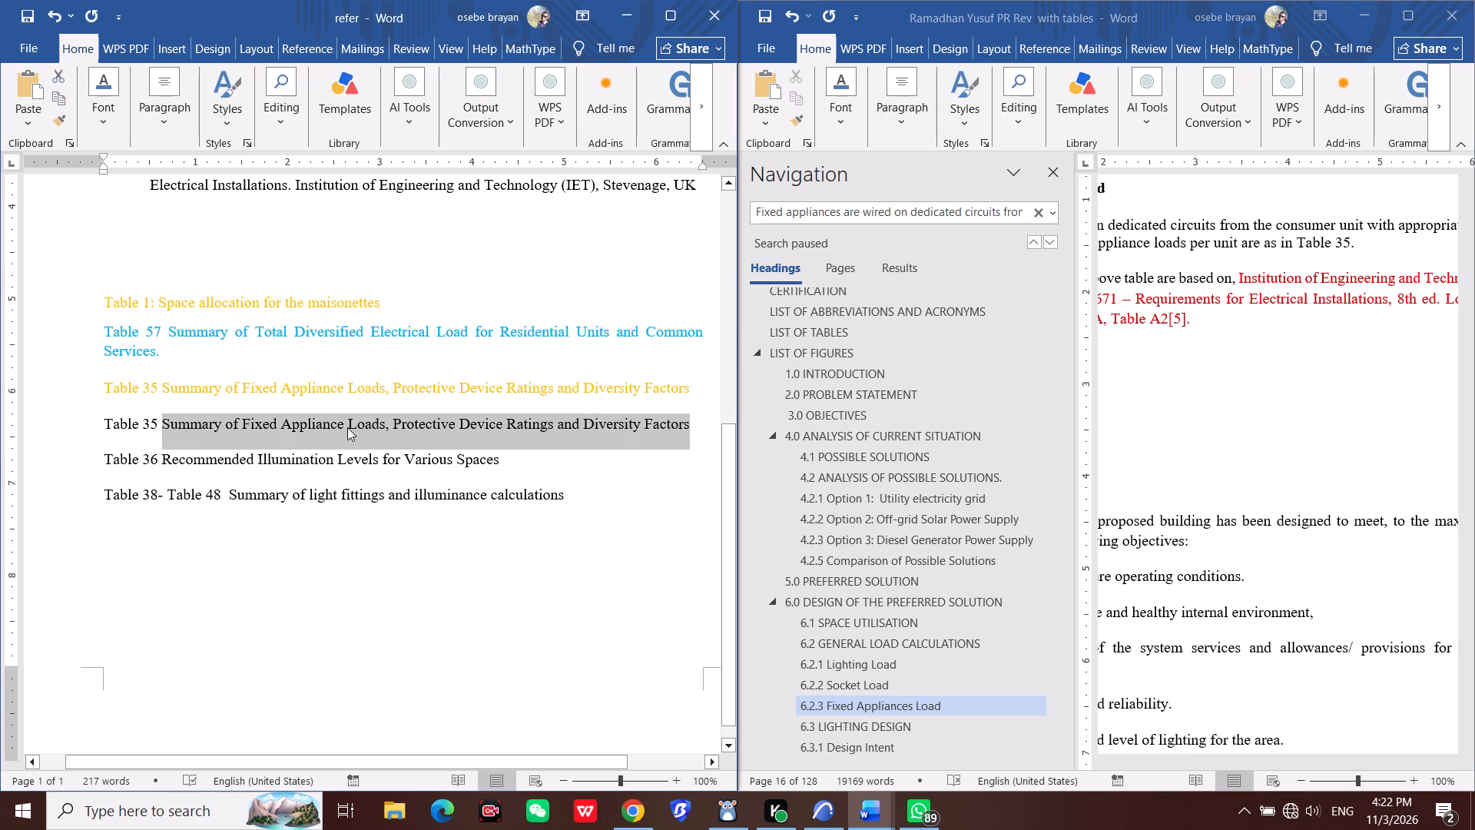
pyautogui.click(217, 122)
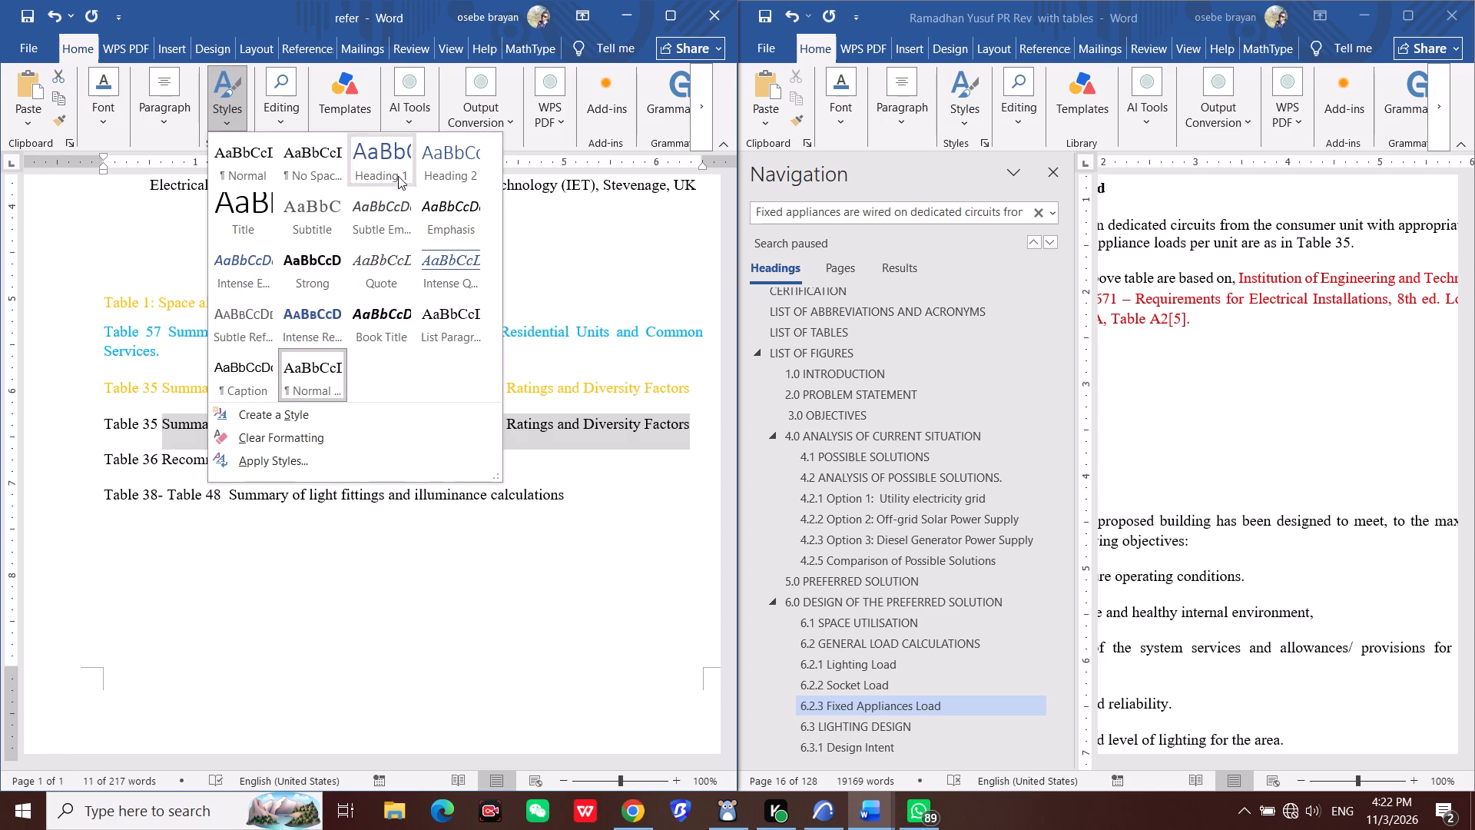
pyautogui.click(580, 425)
pyautogui.click(247, 419)
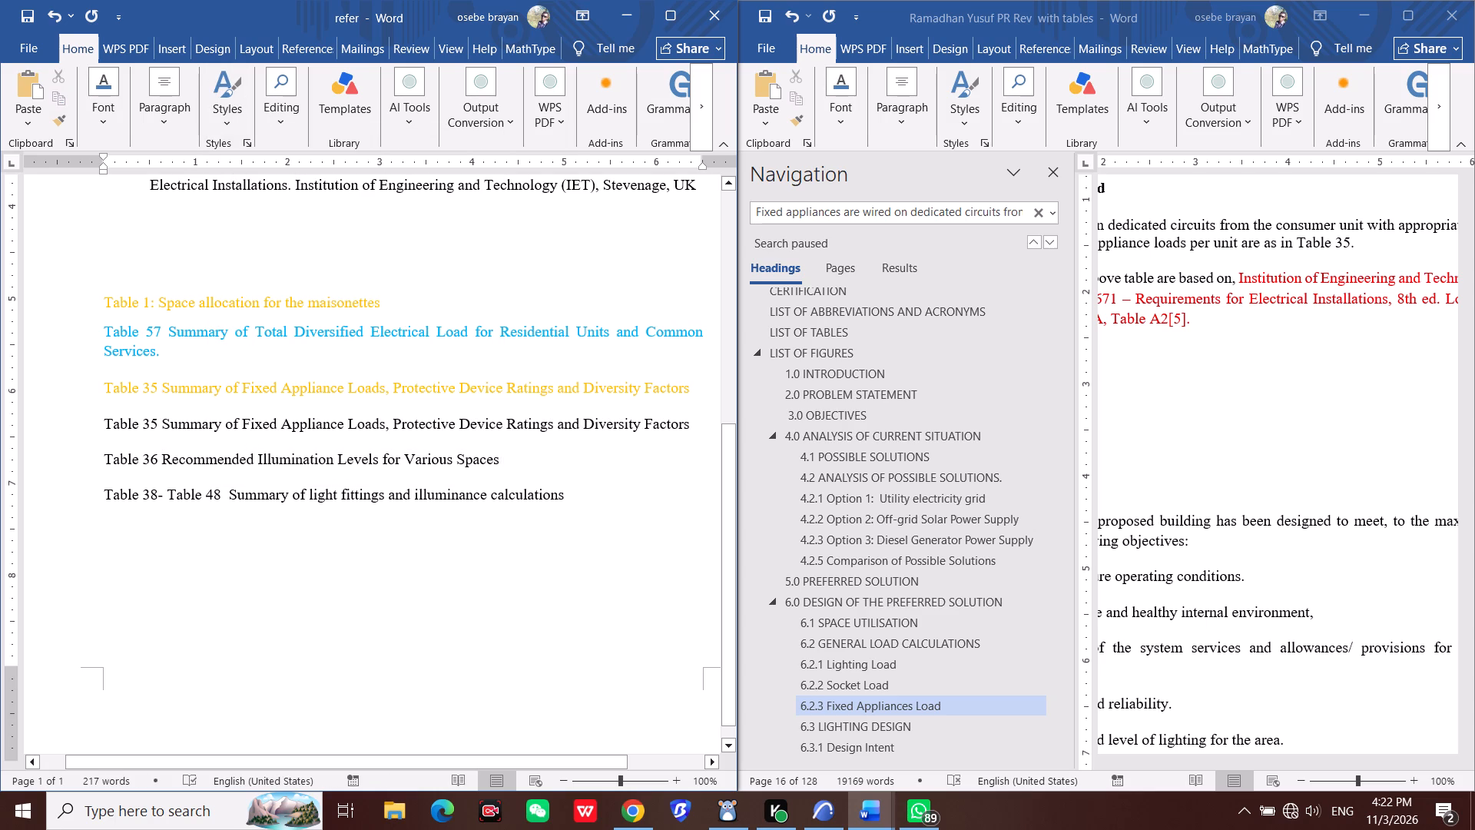
pyautogui.moveTo(164, 413); pyautogui.dragTo(312, 436)
pyautogui.click(312, 436)
pyautogui.moveTo(163, 421); pyautogui.dragTo(664, 441)
pyautogui.hotkey('ctrl', 'c')
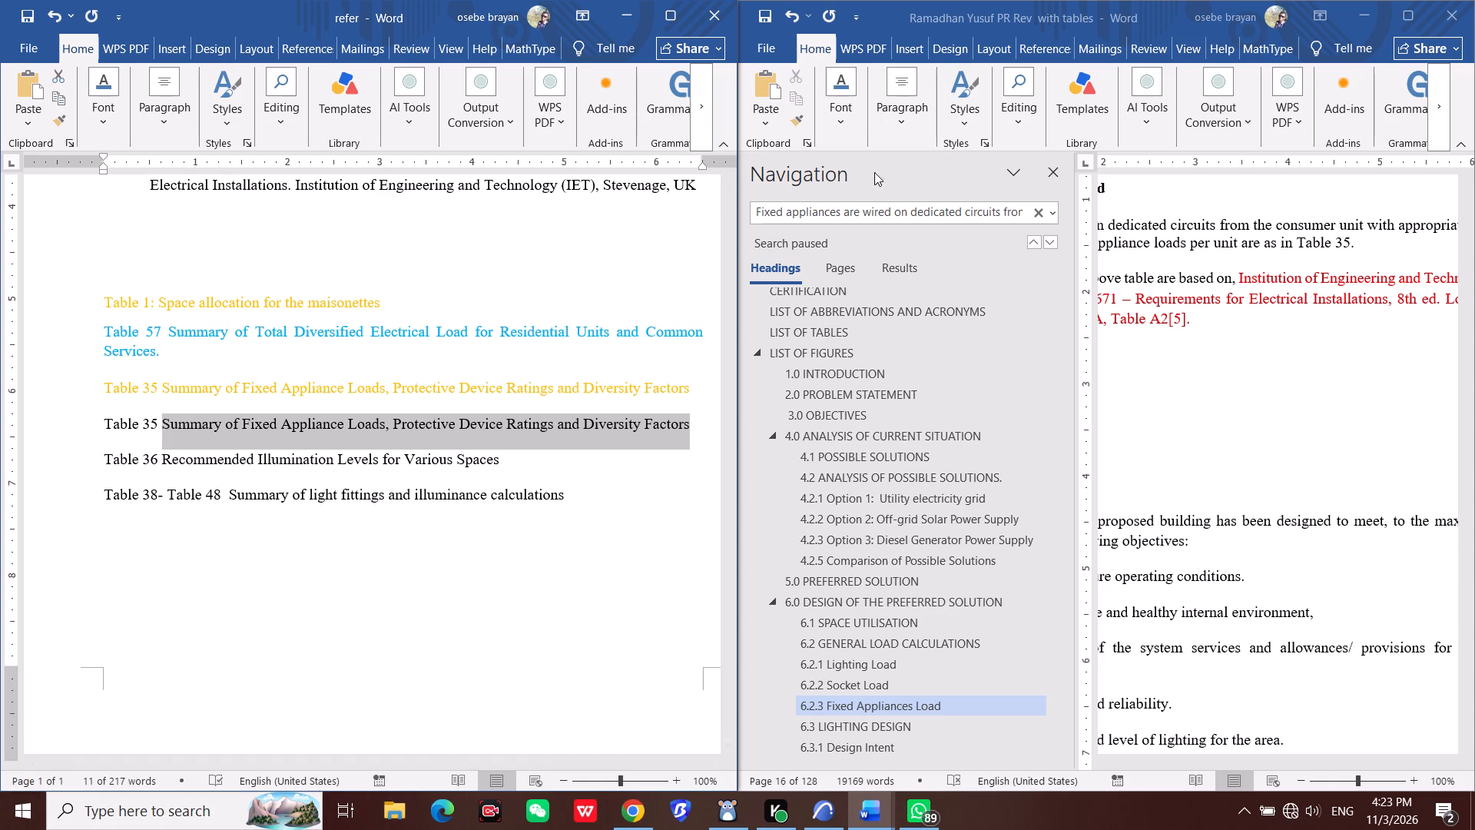
pyautogui.click(1051, 176)
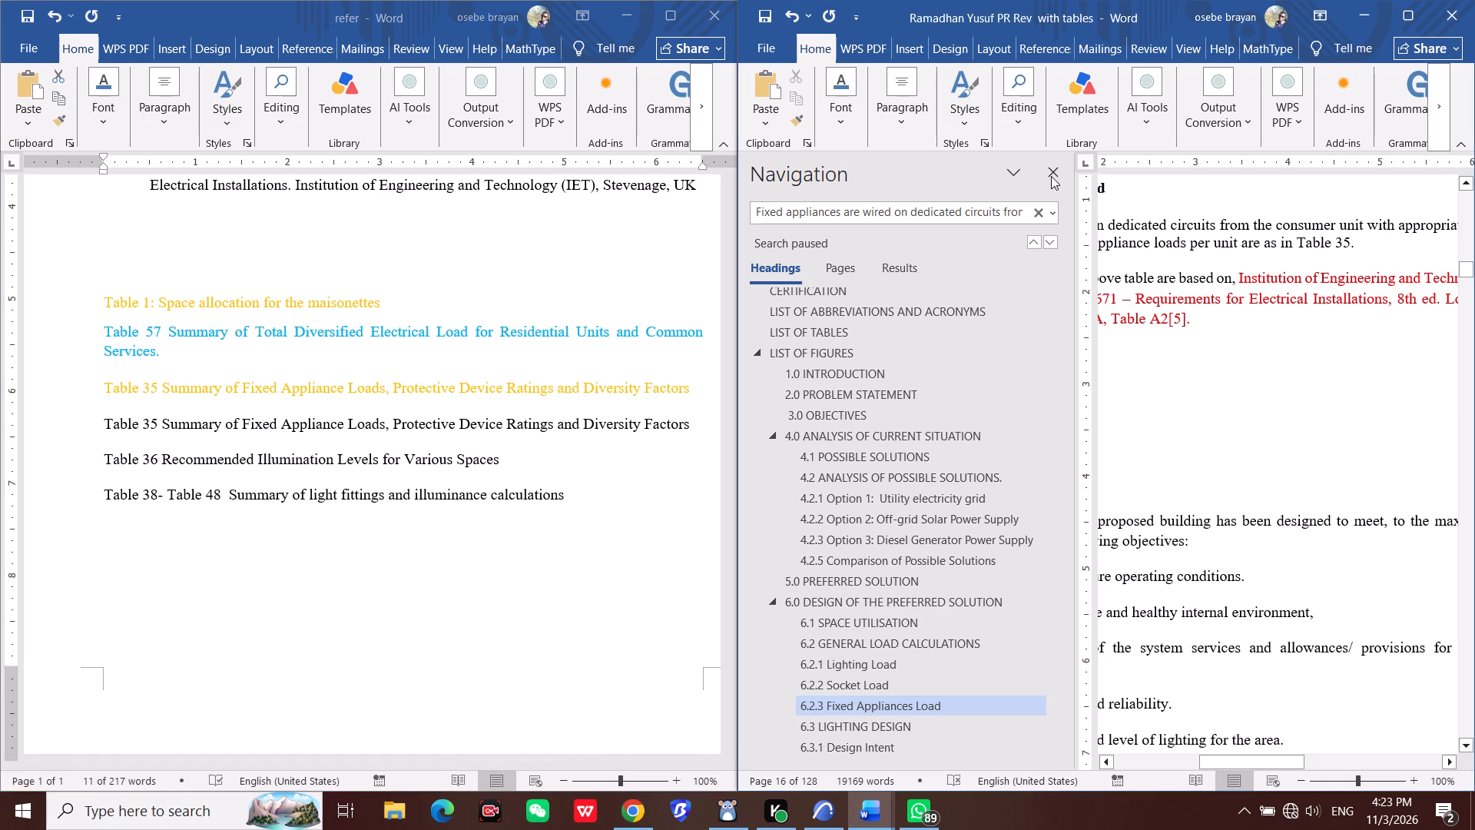
pyautogui.click(1051, 176)
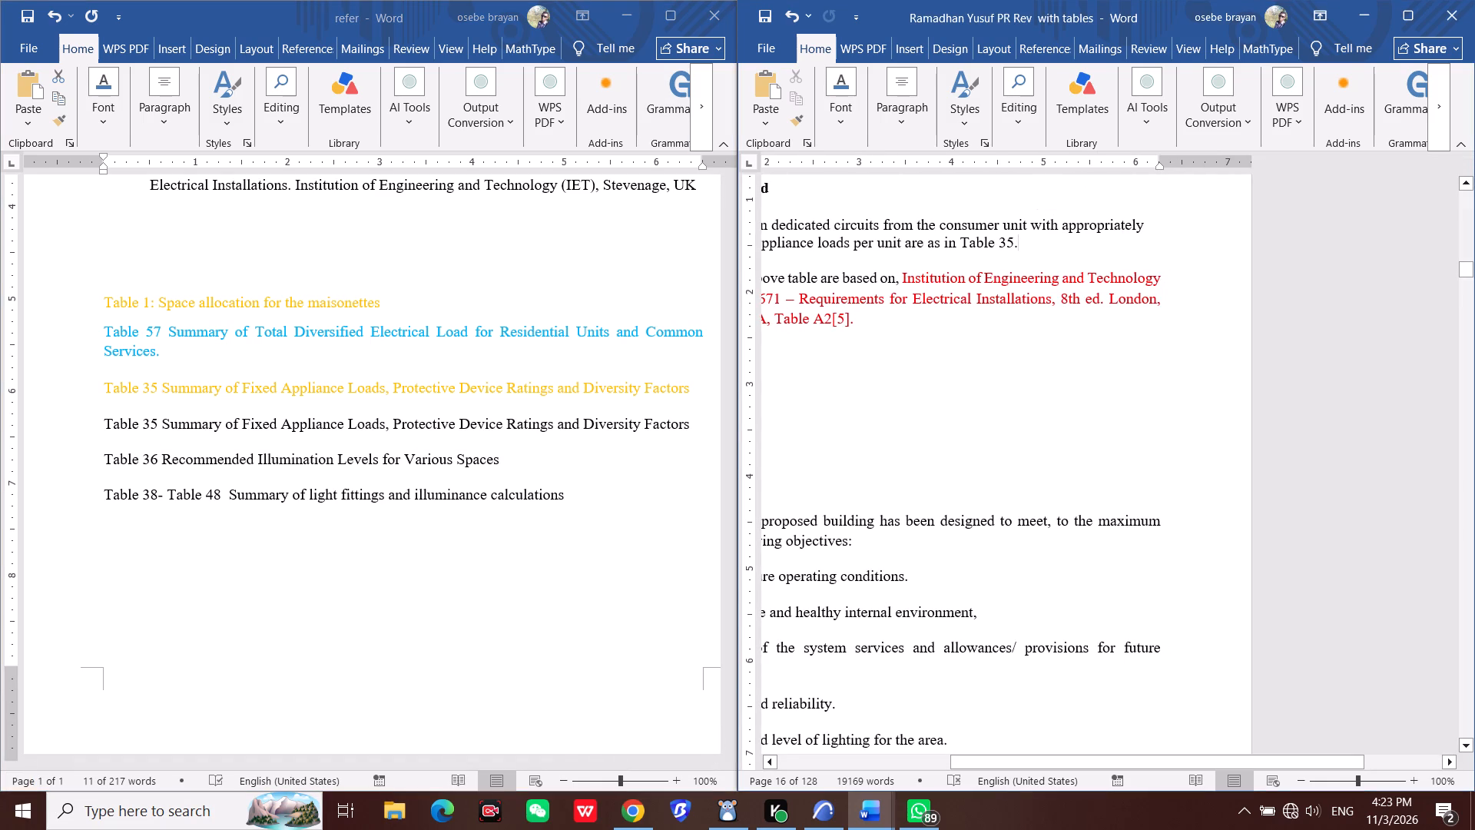
pyautogui.hotkey('ctrl', 'v')
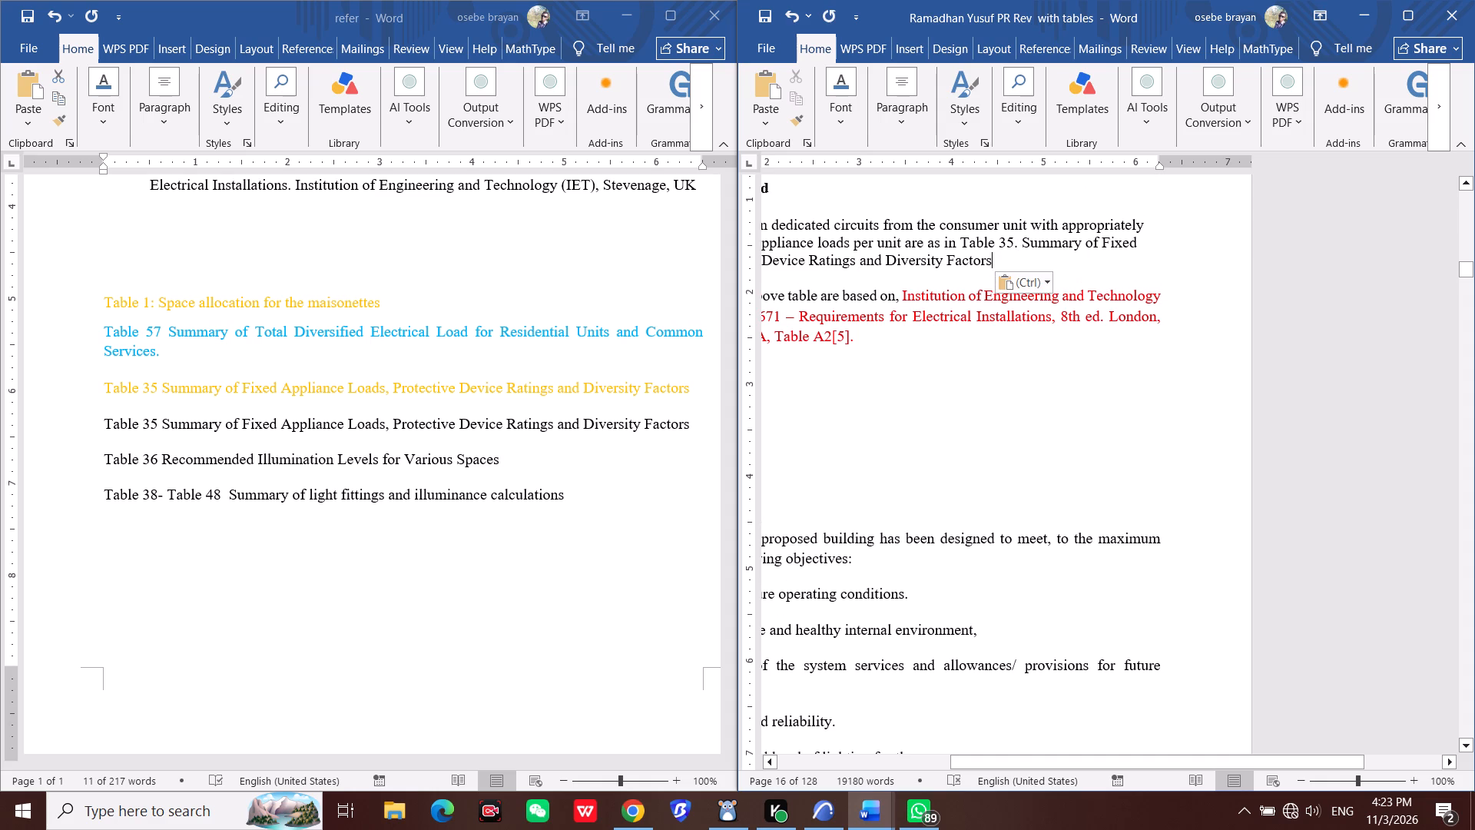
# Go to the List of Tables through the document headings and update the entire table.
pyautogui.moveTo(1028, 758); pyautogui.dragTo(911, 798)
pyautogui.moveTo(911, 798); pyautogui.dragTo(780, 801)
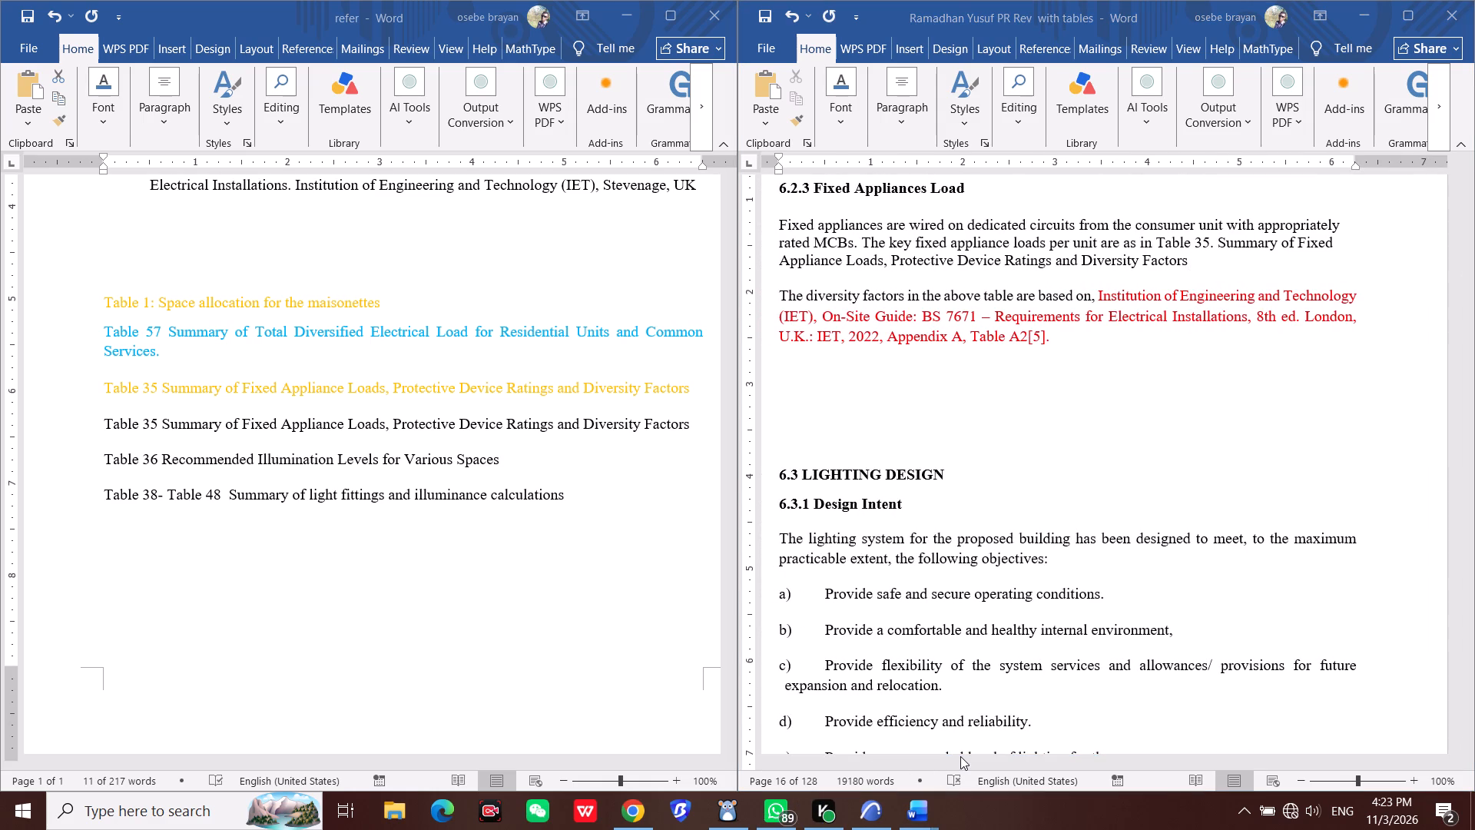
pyautogui.scroll(3, 956, 482)
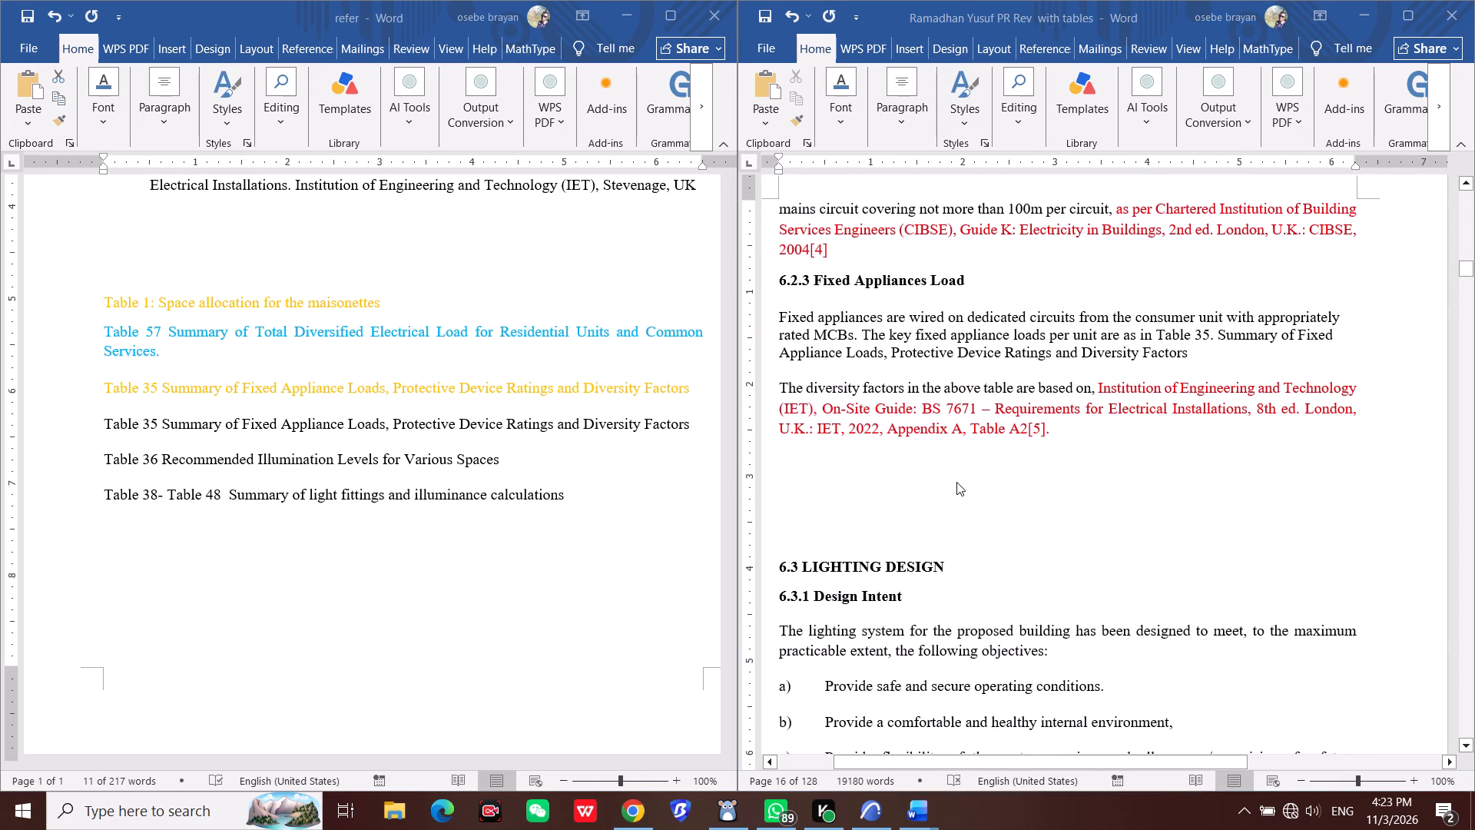
pyautogui.hotkey('ctrl', 'f')
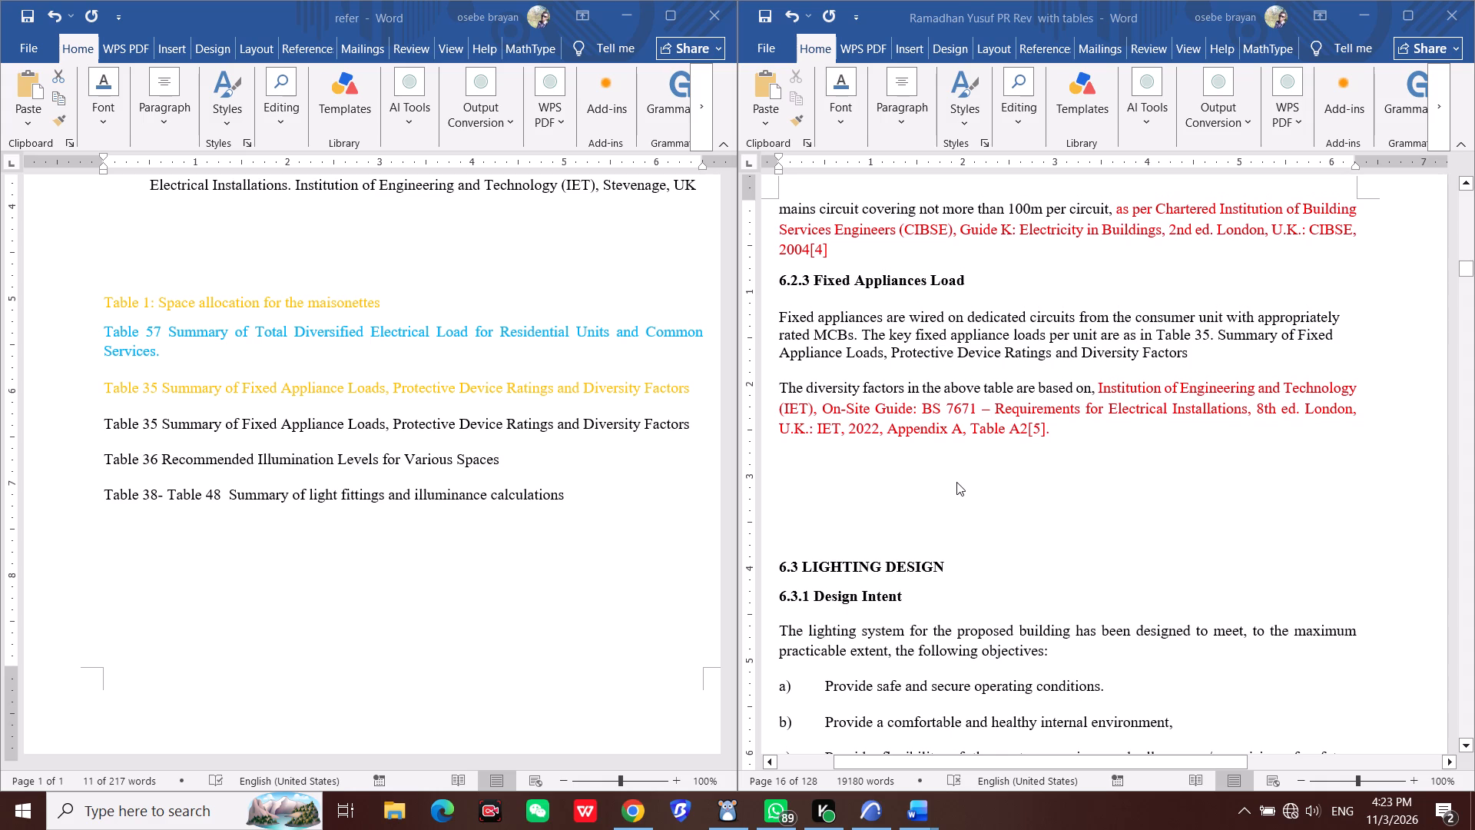
pyautogui.click(956, 482)
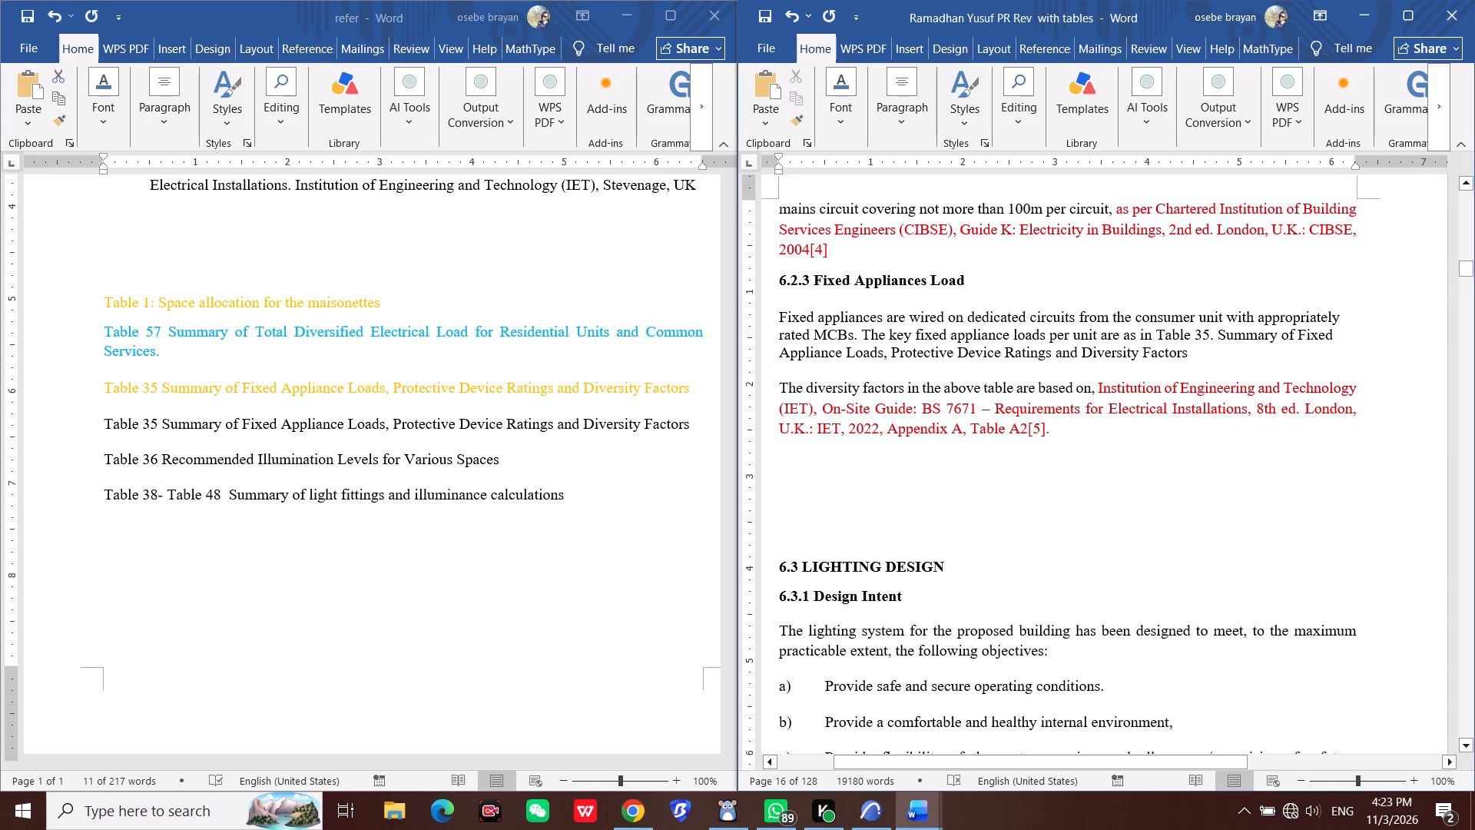
pyautogui.hotkey('ctrl', 'f')
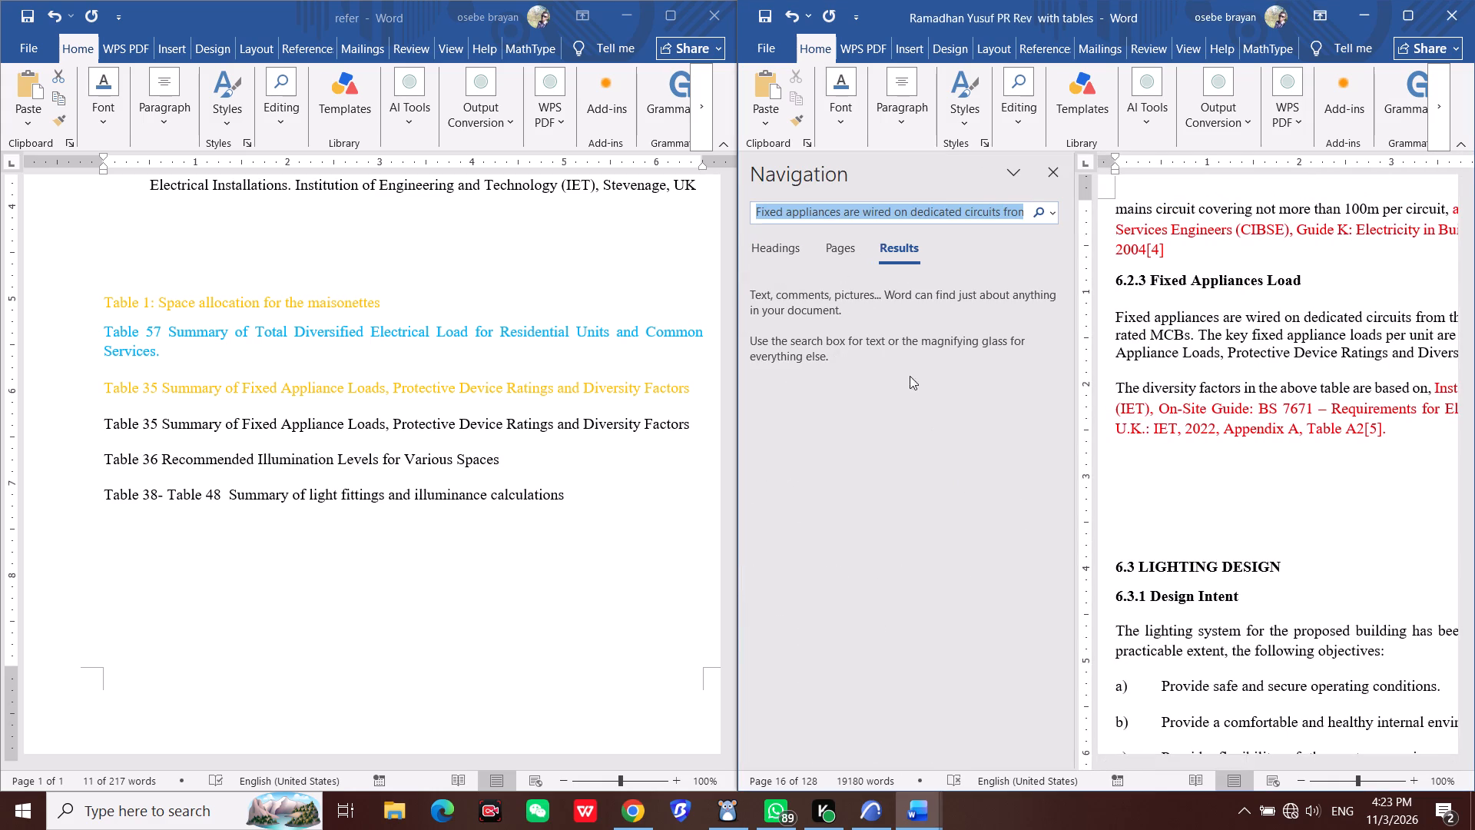
pyautogui.click(786, 274)
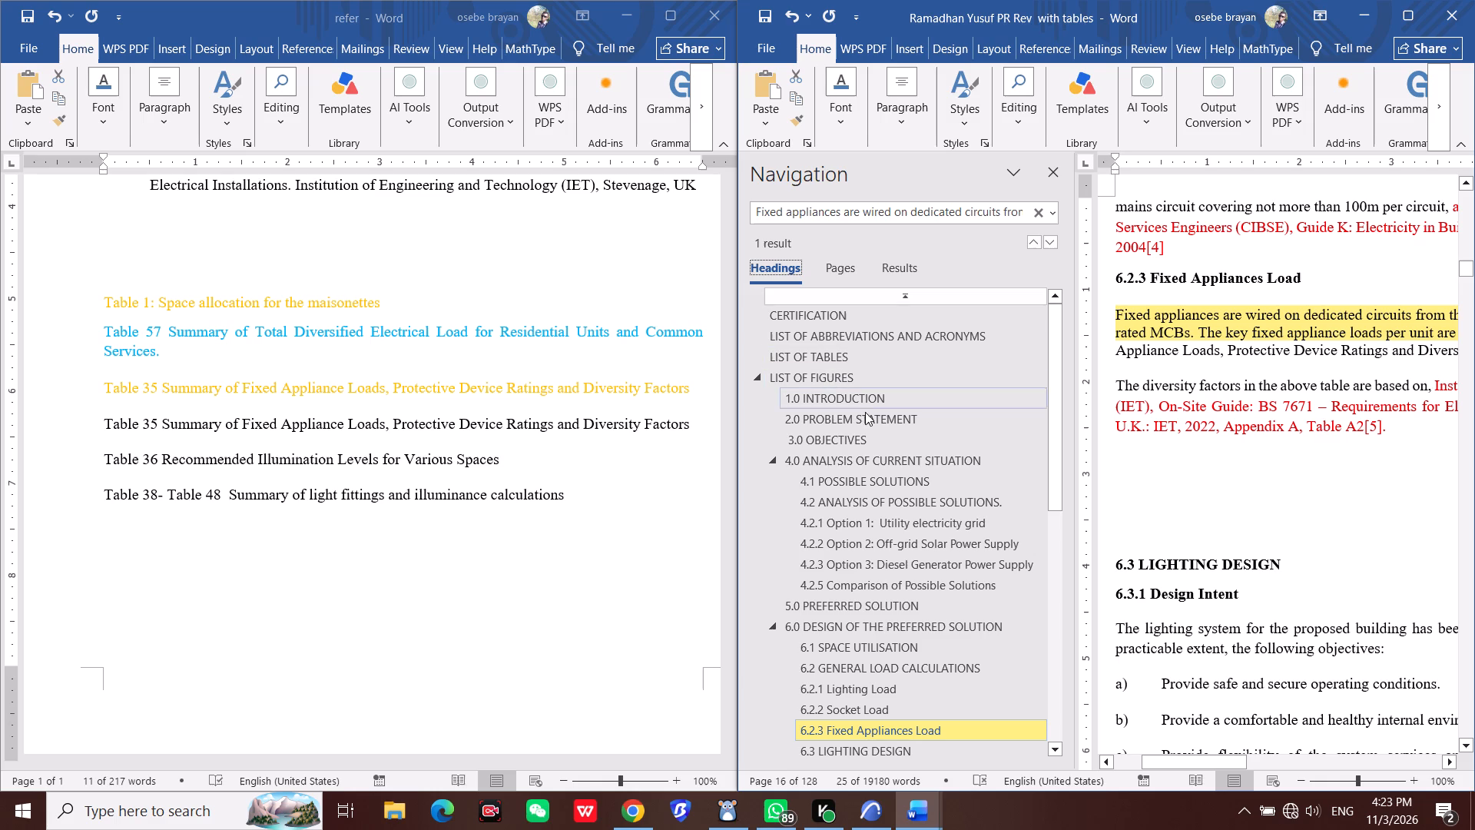
pyautogui.click(831, 357)
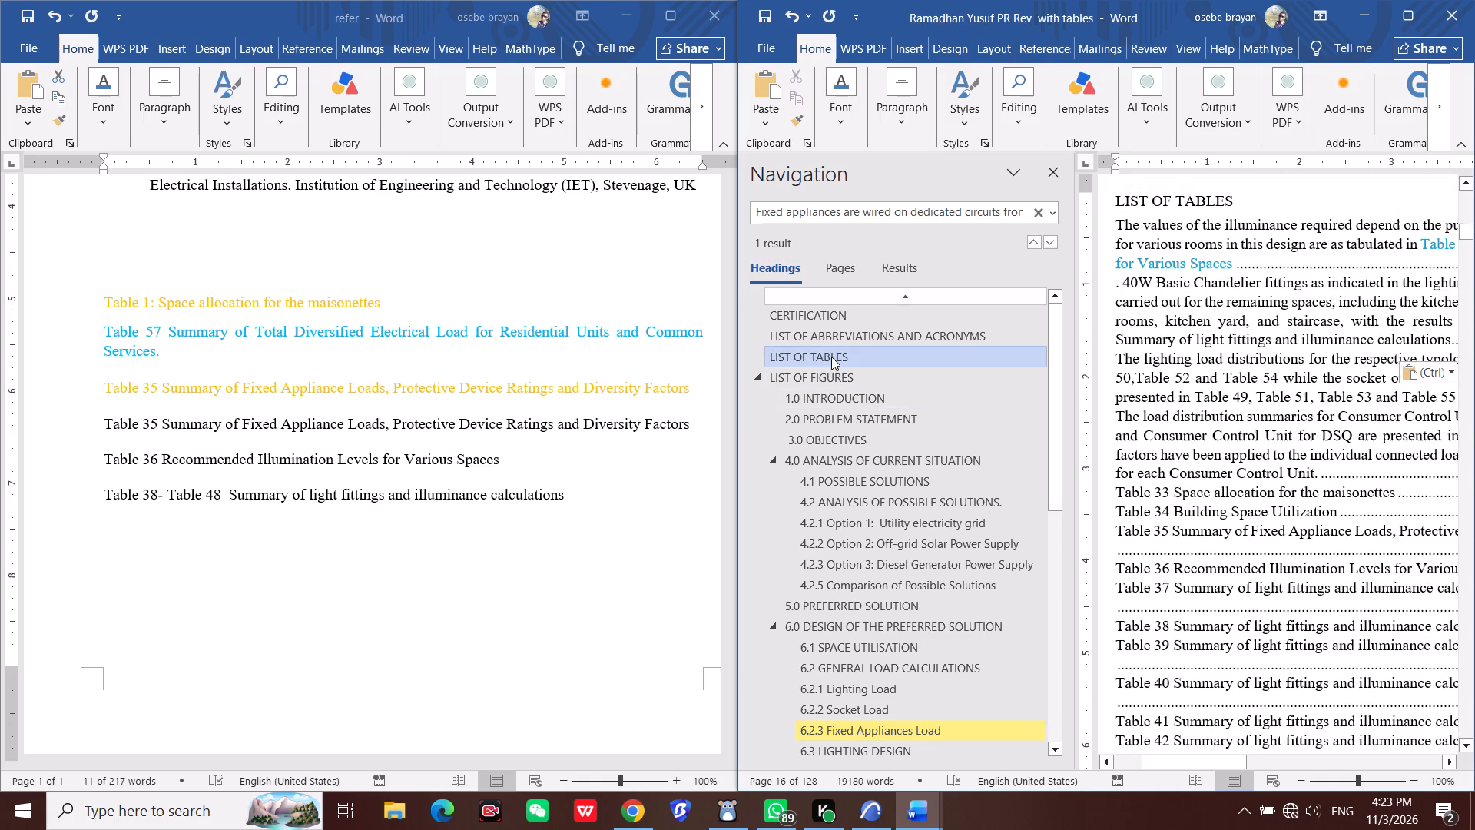
pyautogui.rightClick(1189, 287)
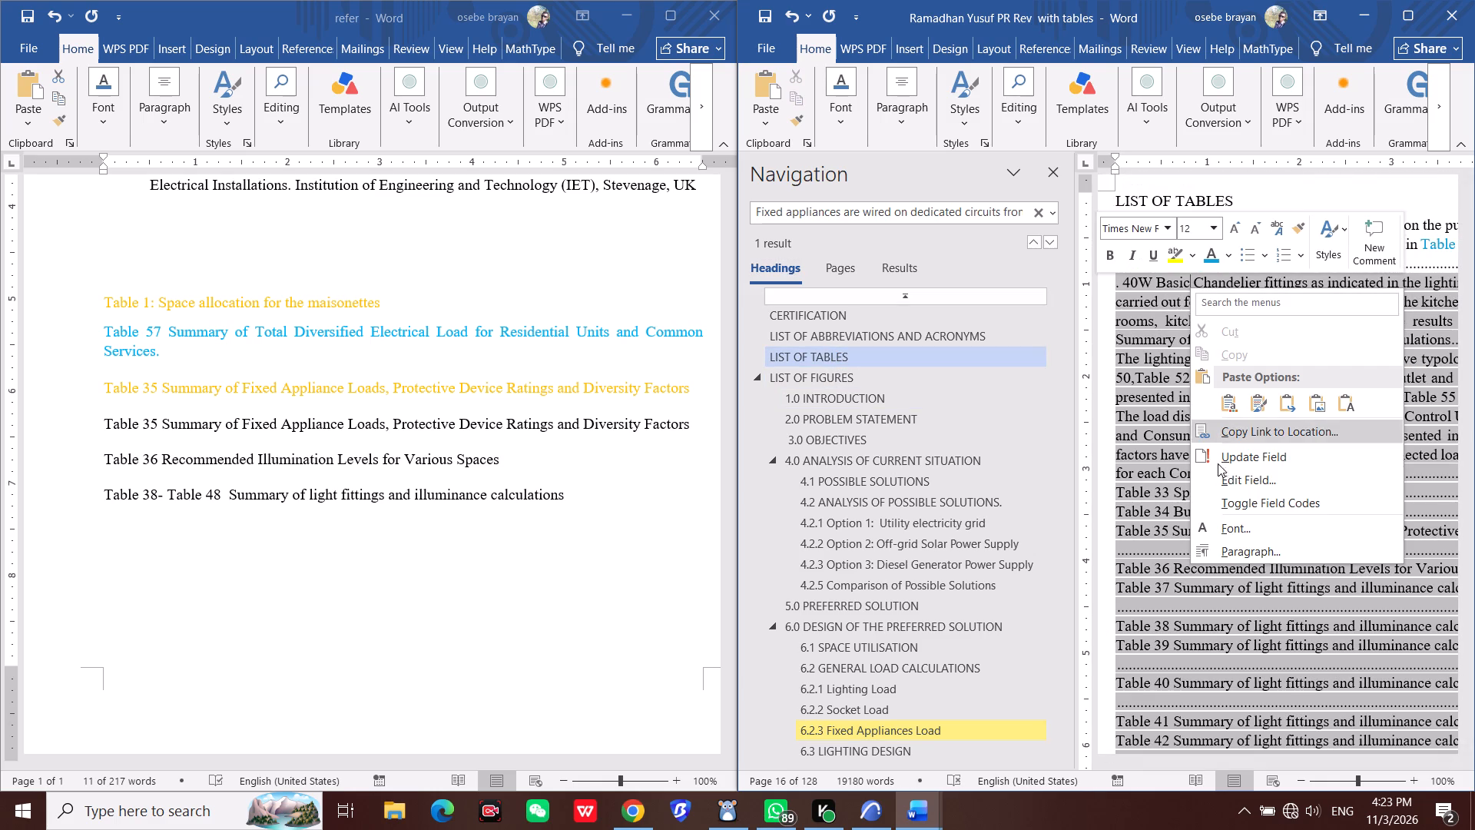
pyautogui.click(1263, 455)
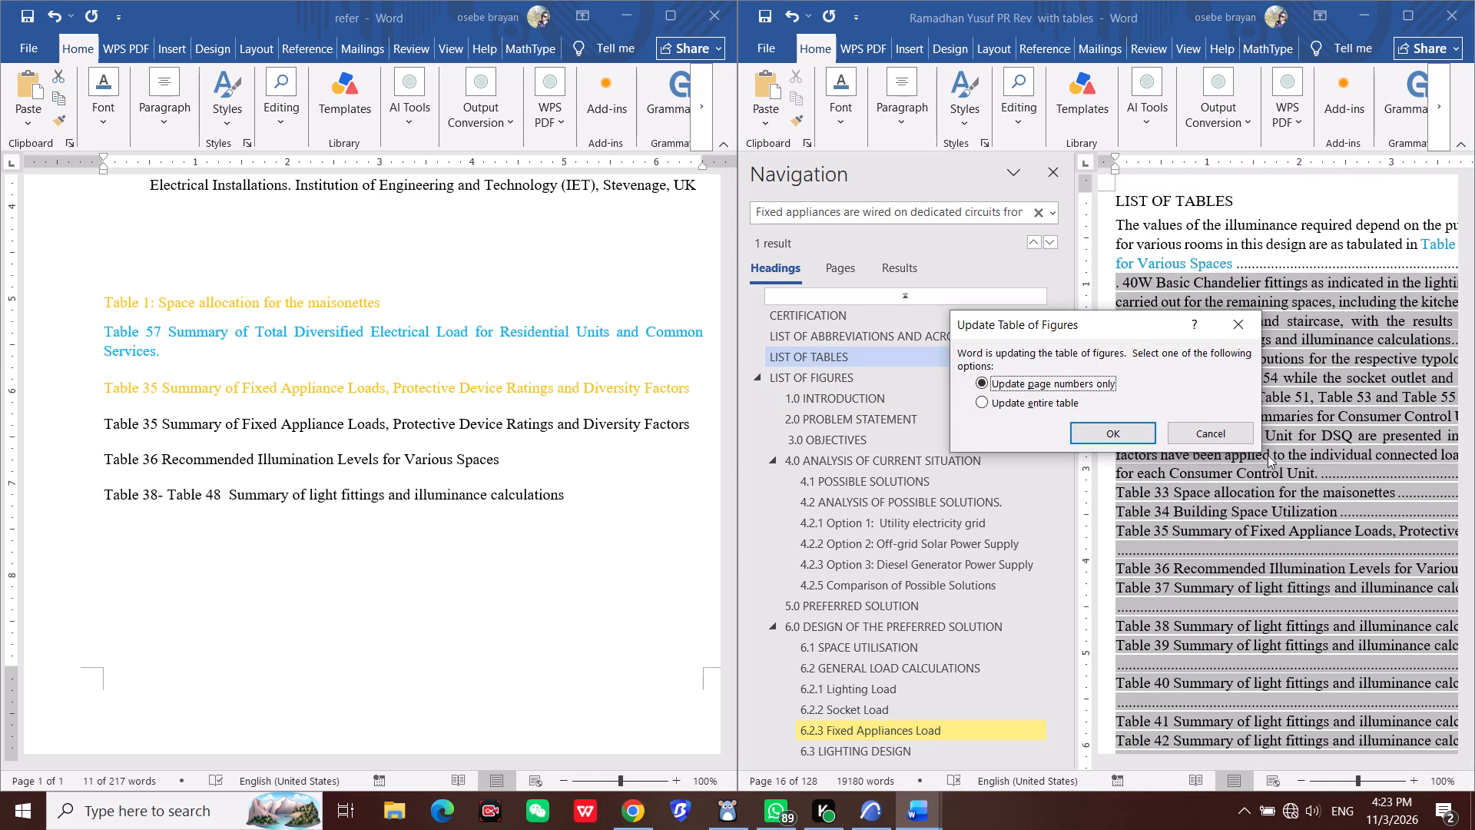
pyautogui.click(1048, 402)
pyautogui.click(1120, 427)
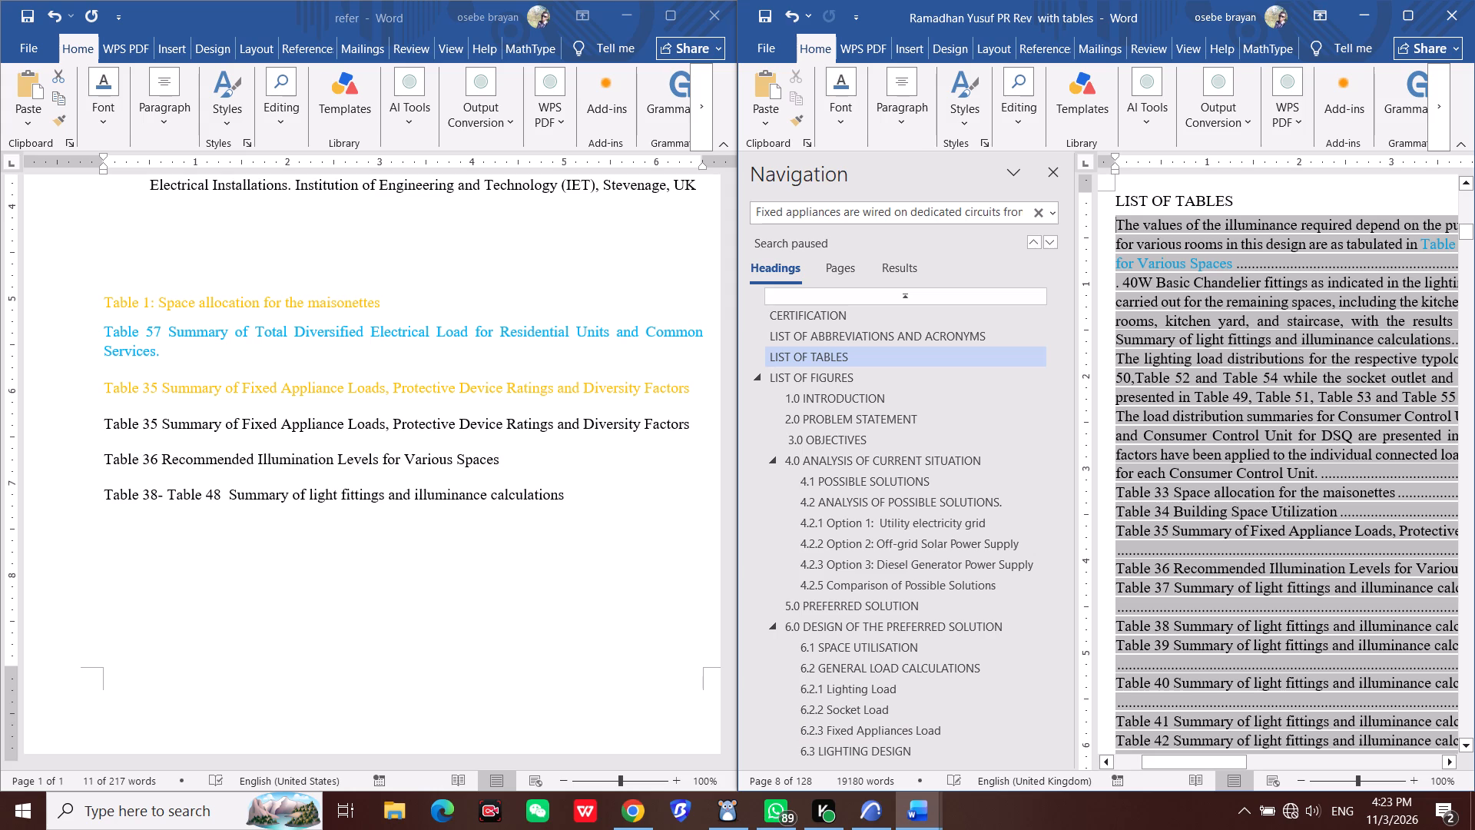
# Return to 6.2.3 Fixed Appliances Load in the maximized report window and apply the Normal style to its whole first paragraph.
pyautogui.scroll(-2, 983, 652)
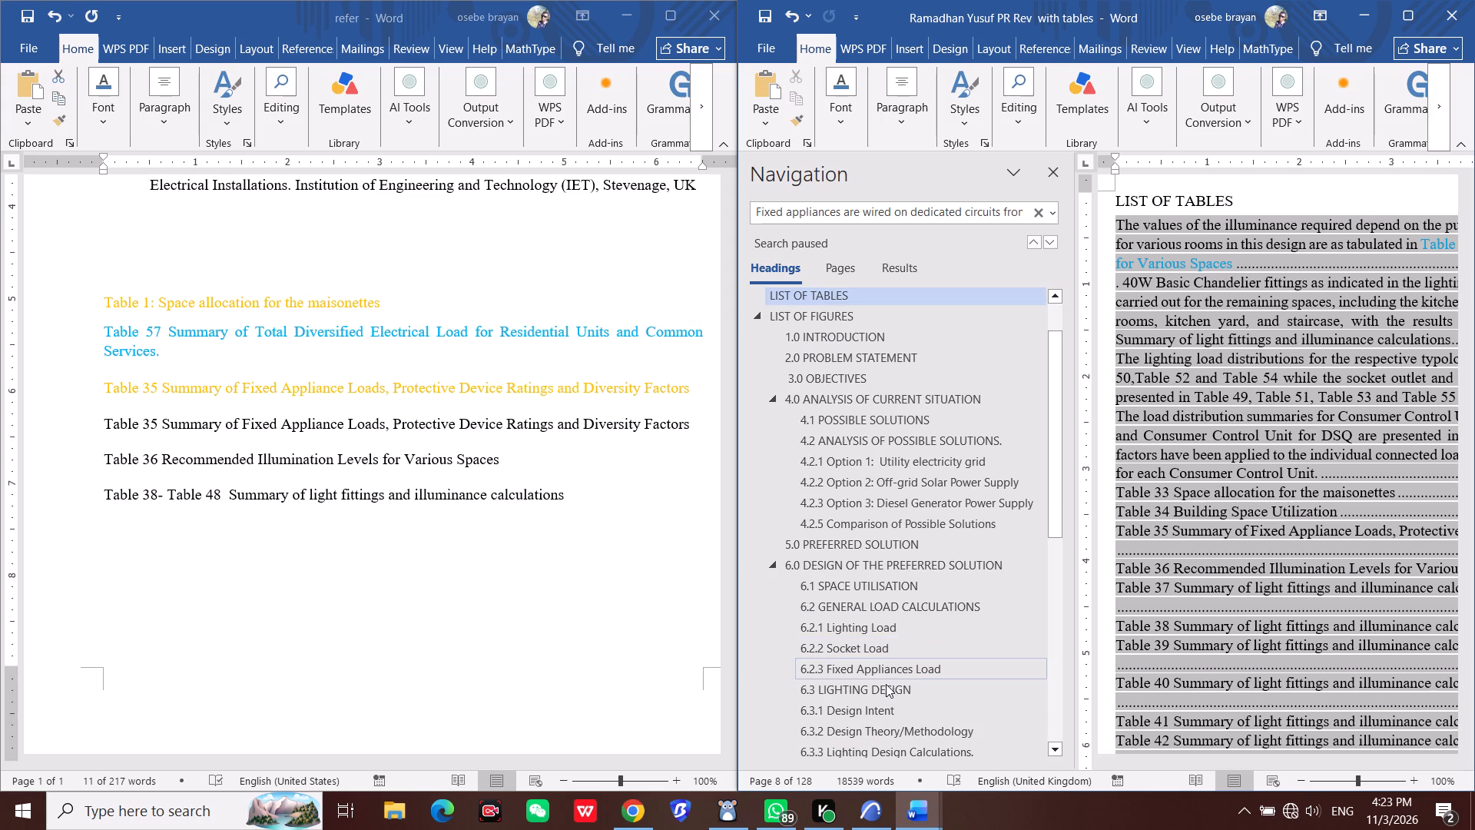
pyautogui.click(891, 663)
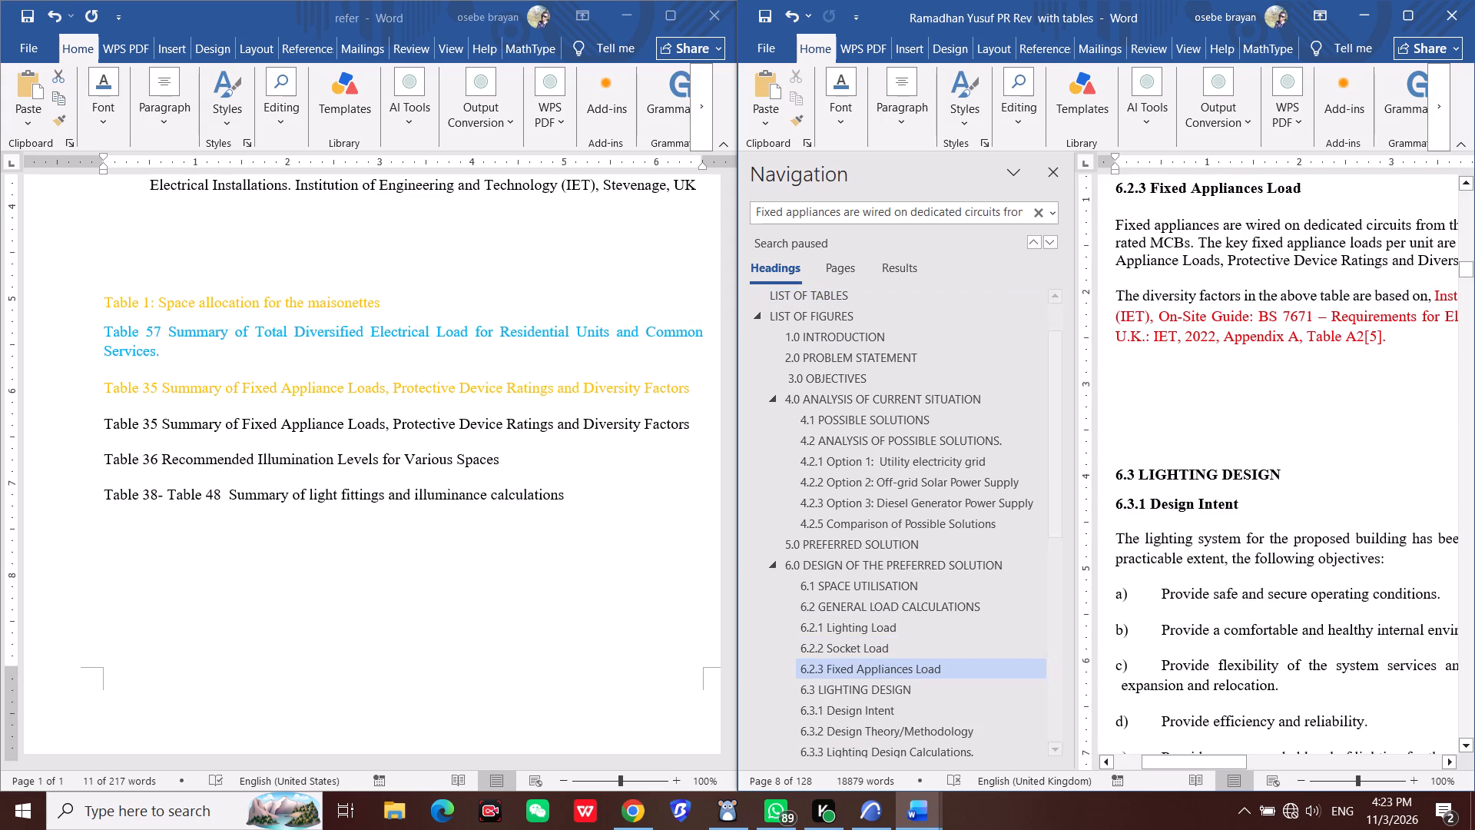
pyautogui.click(1404, 26)
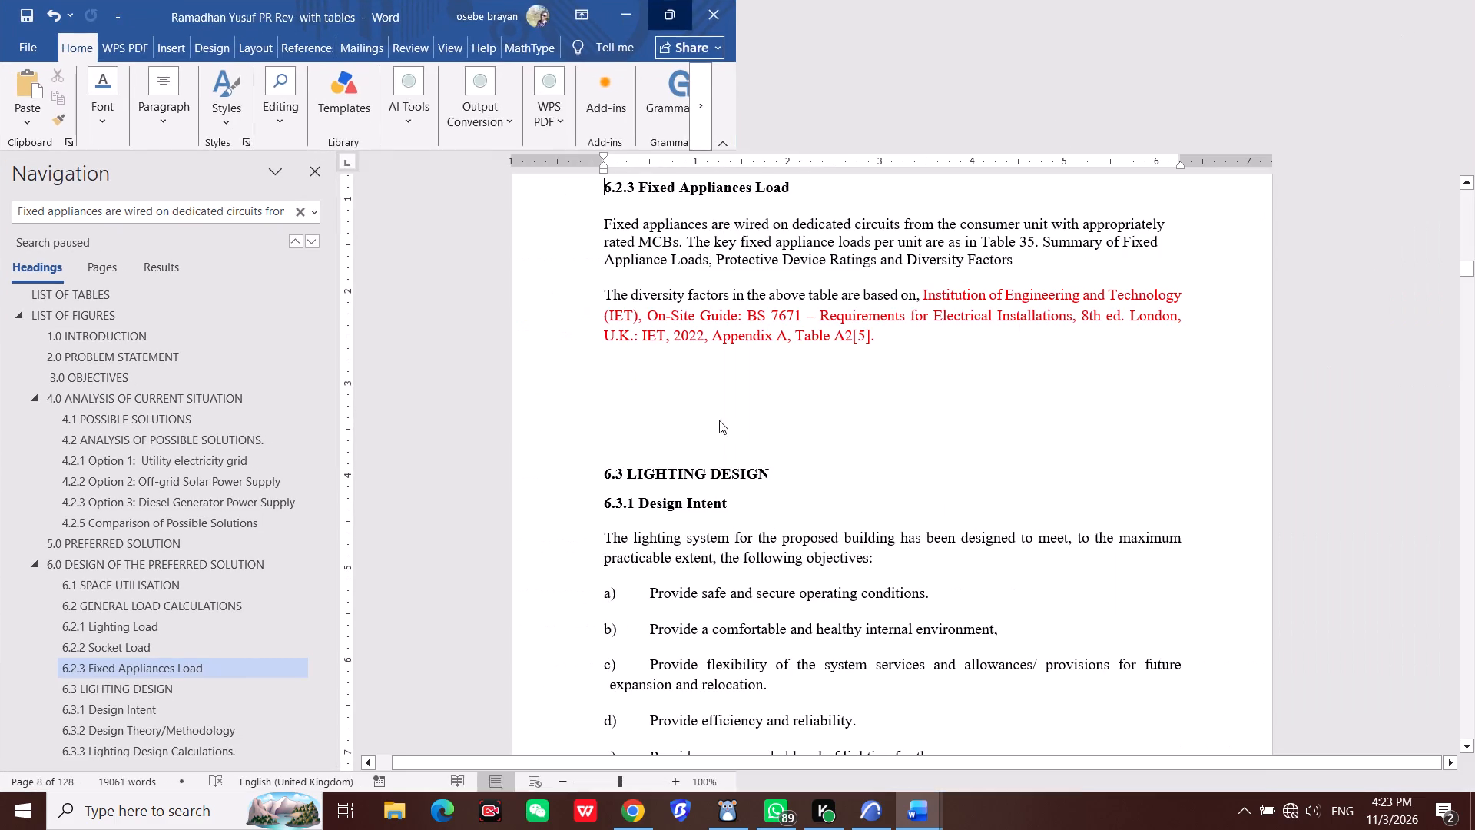
pyautogui.scroll(1, 723, 383)
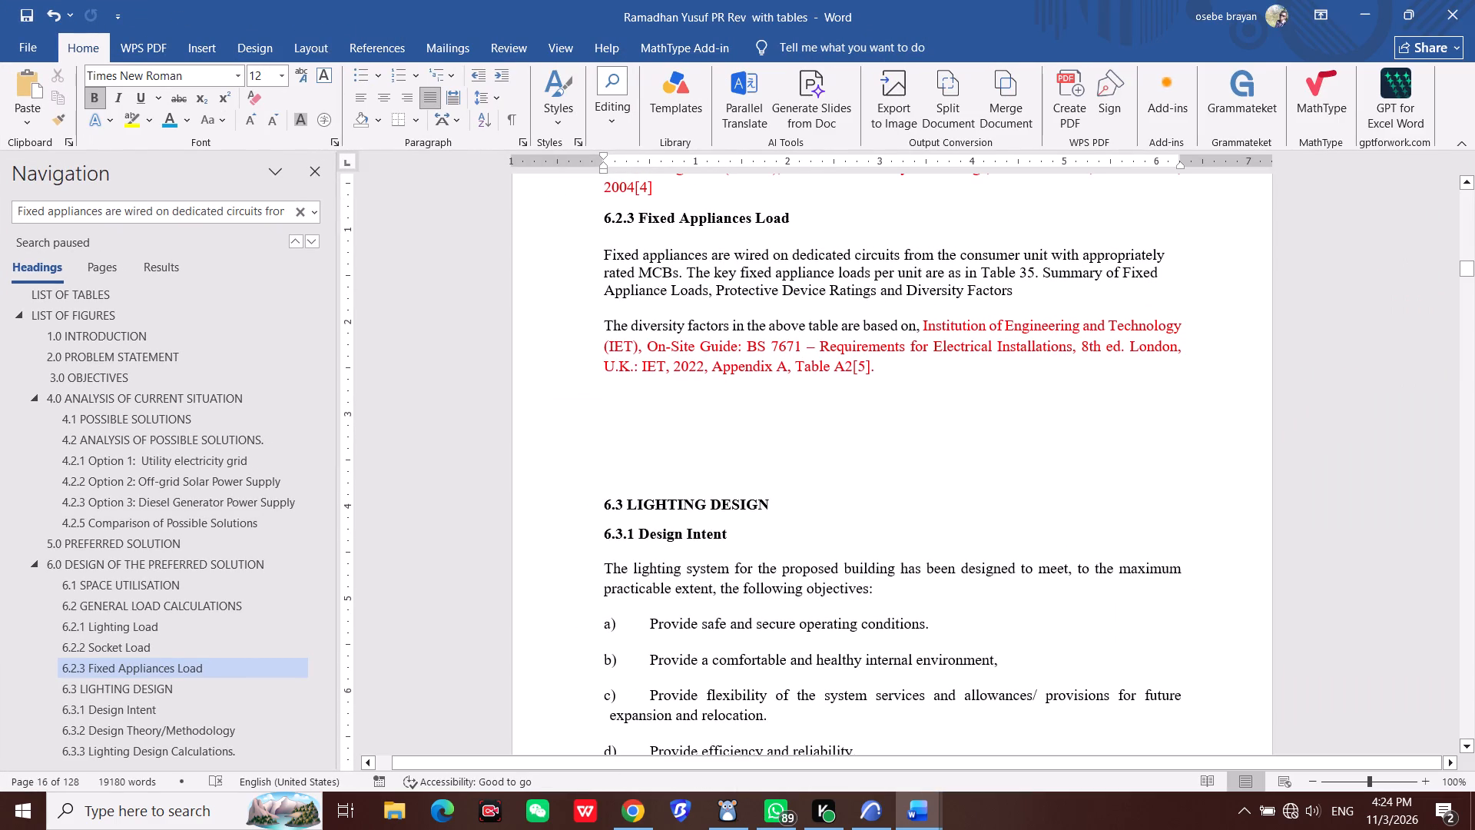
pyautogui.moveTo(605, 251); pyautogui.dragTo(1090, 269)
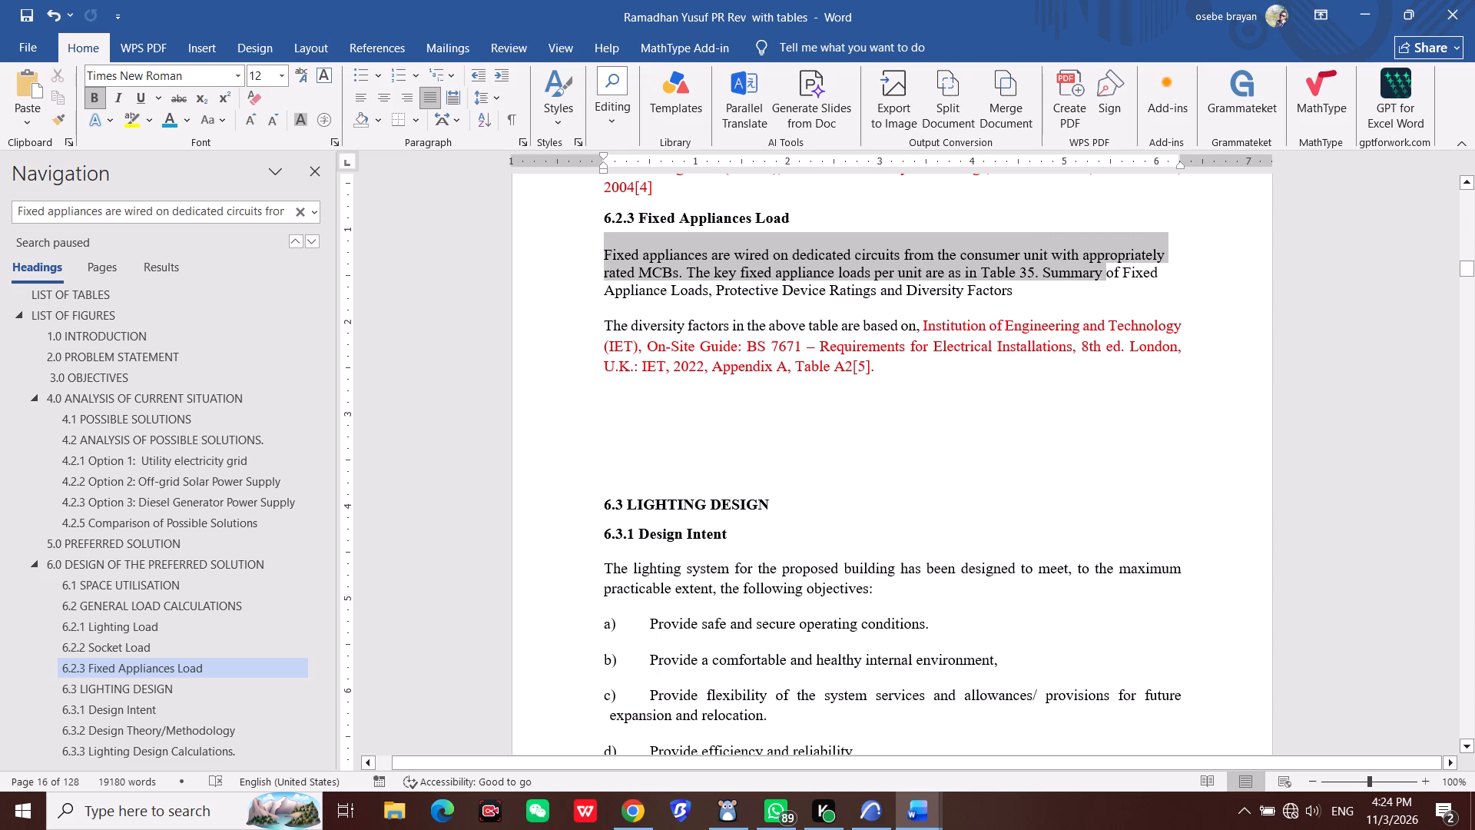
pyautogui.moveTo(1090, 269); pyautogui.dragTo(1107, 295)
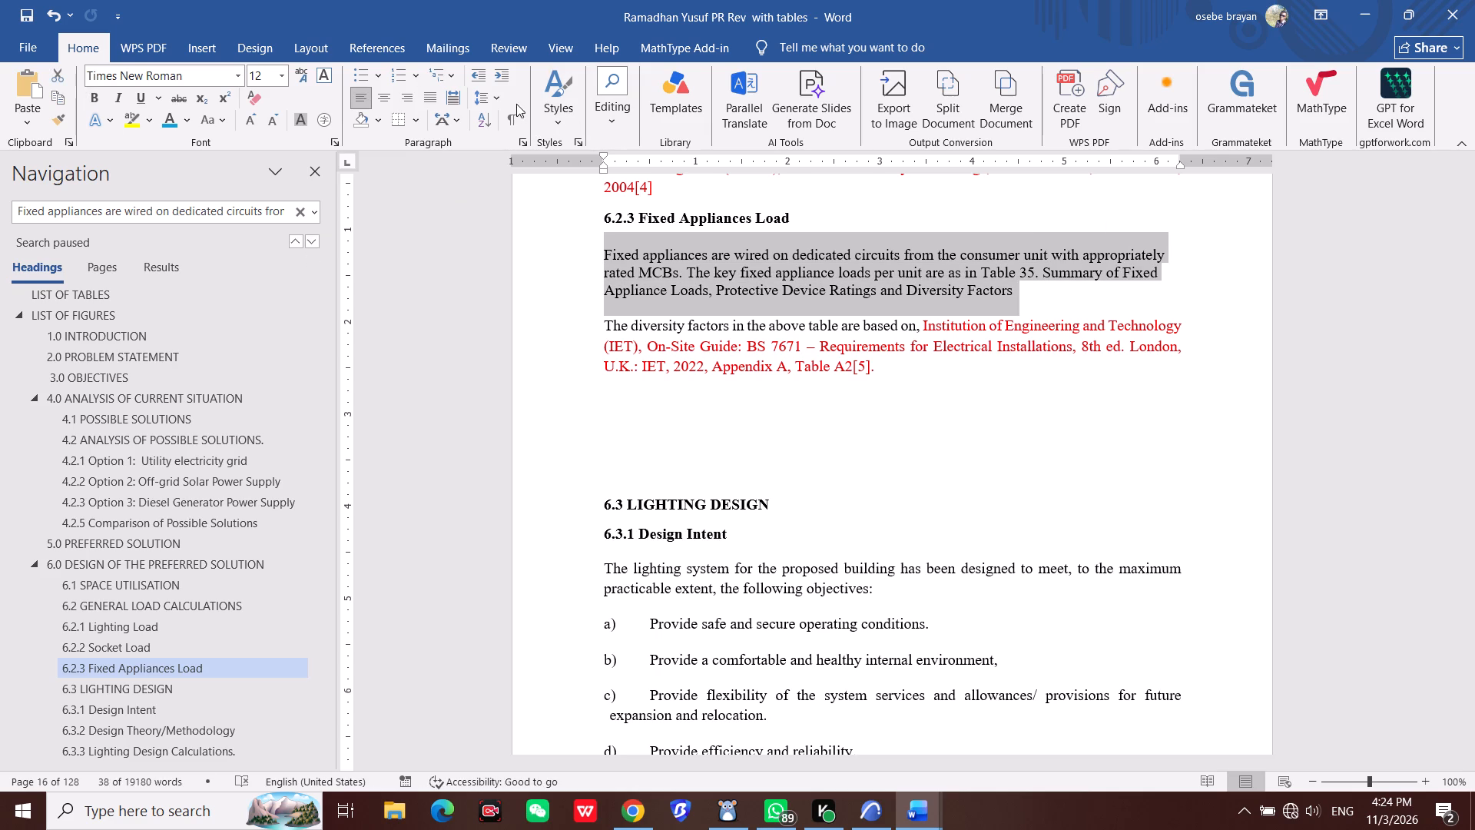
pyautogui.click(559, 114)
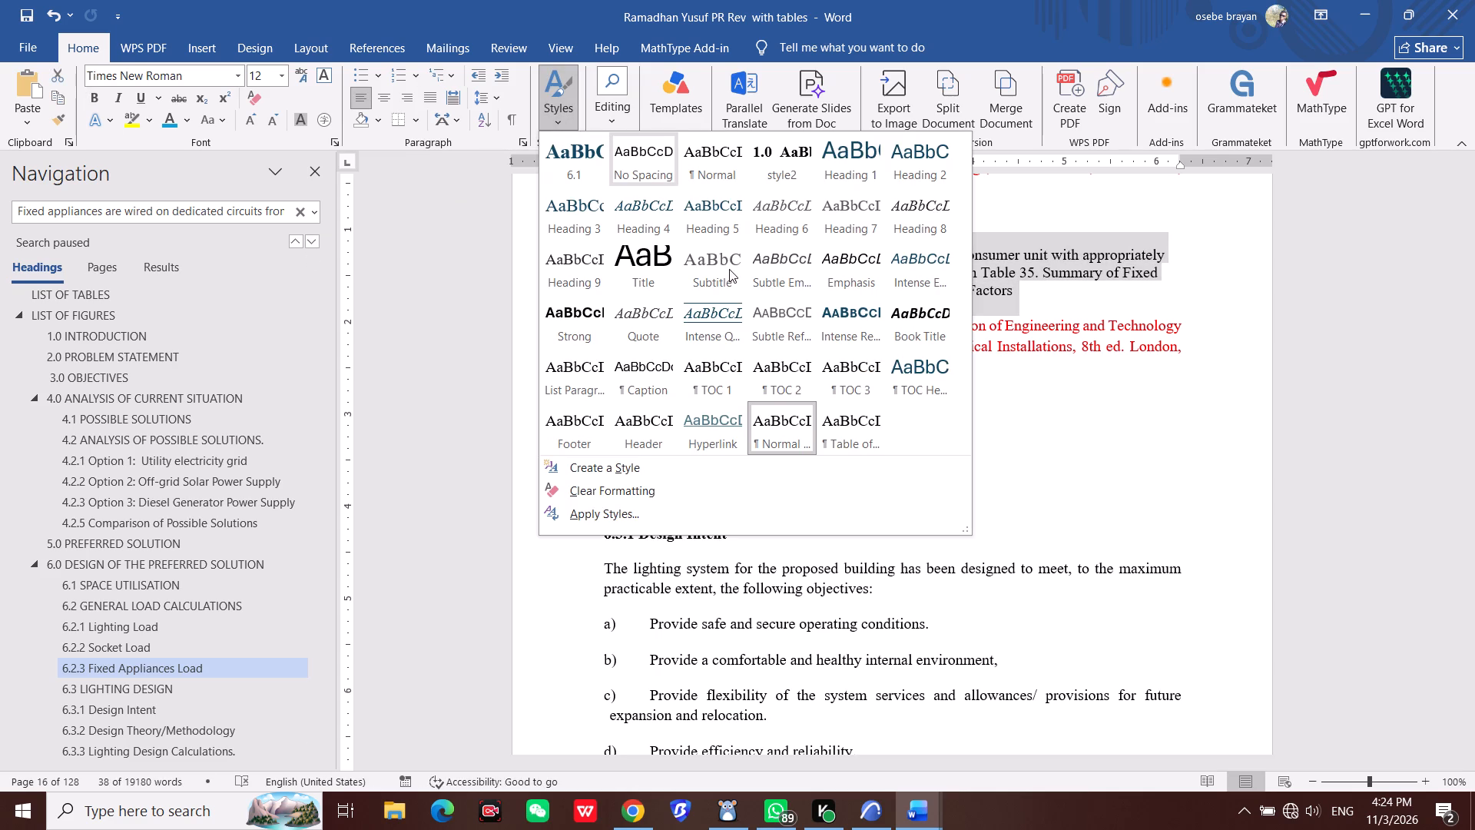
pyautogui.click(714, 171)
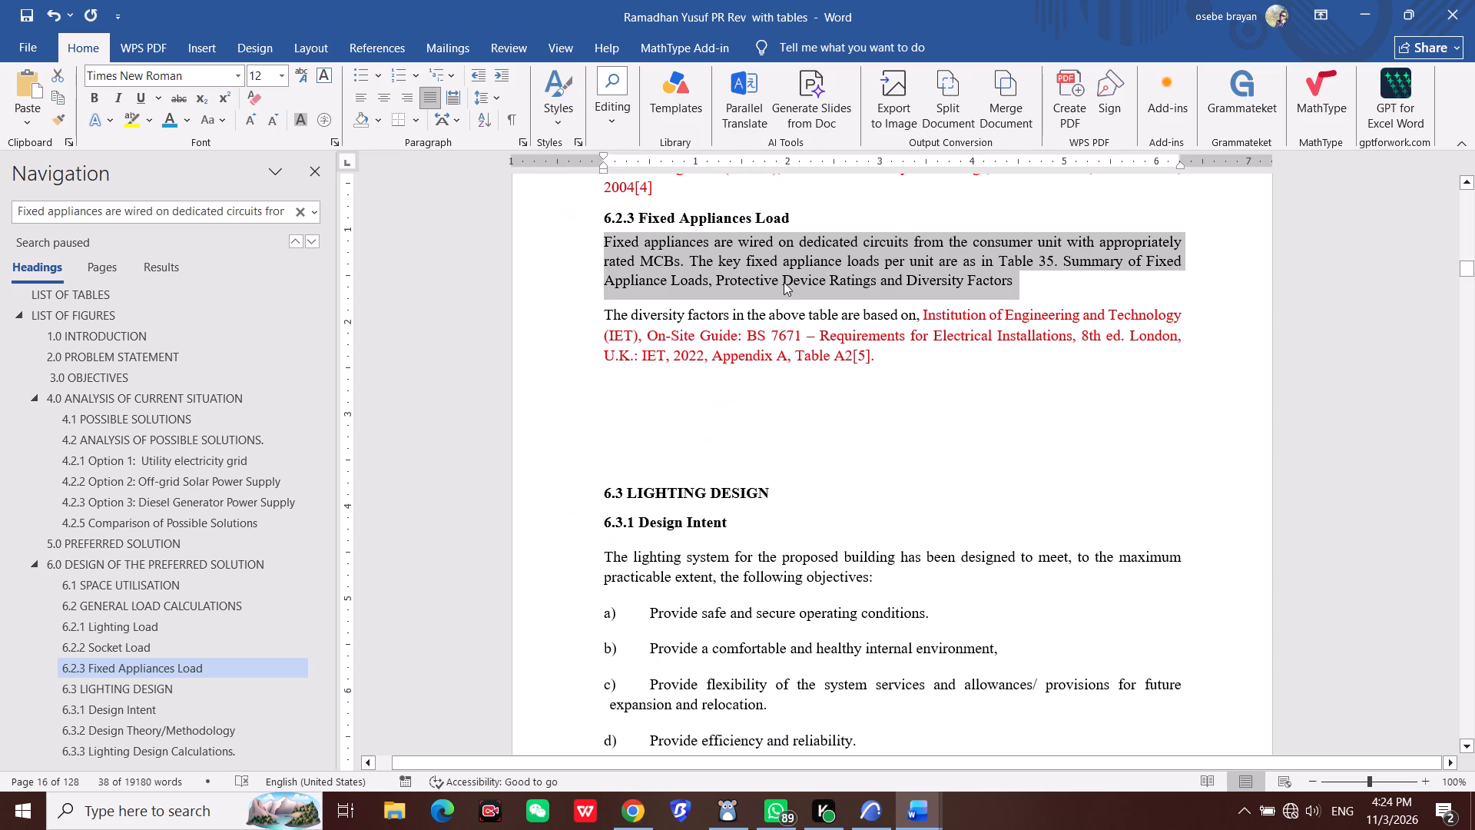
pyautogui.click(979, 287)
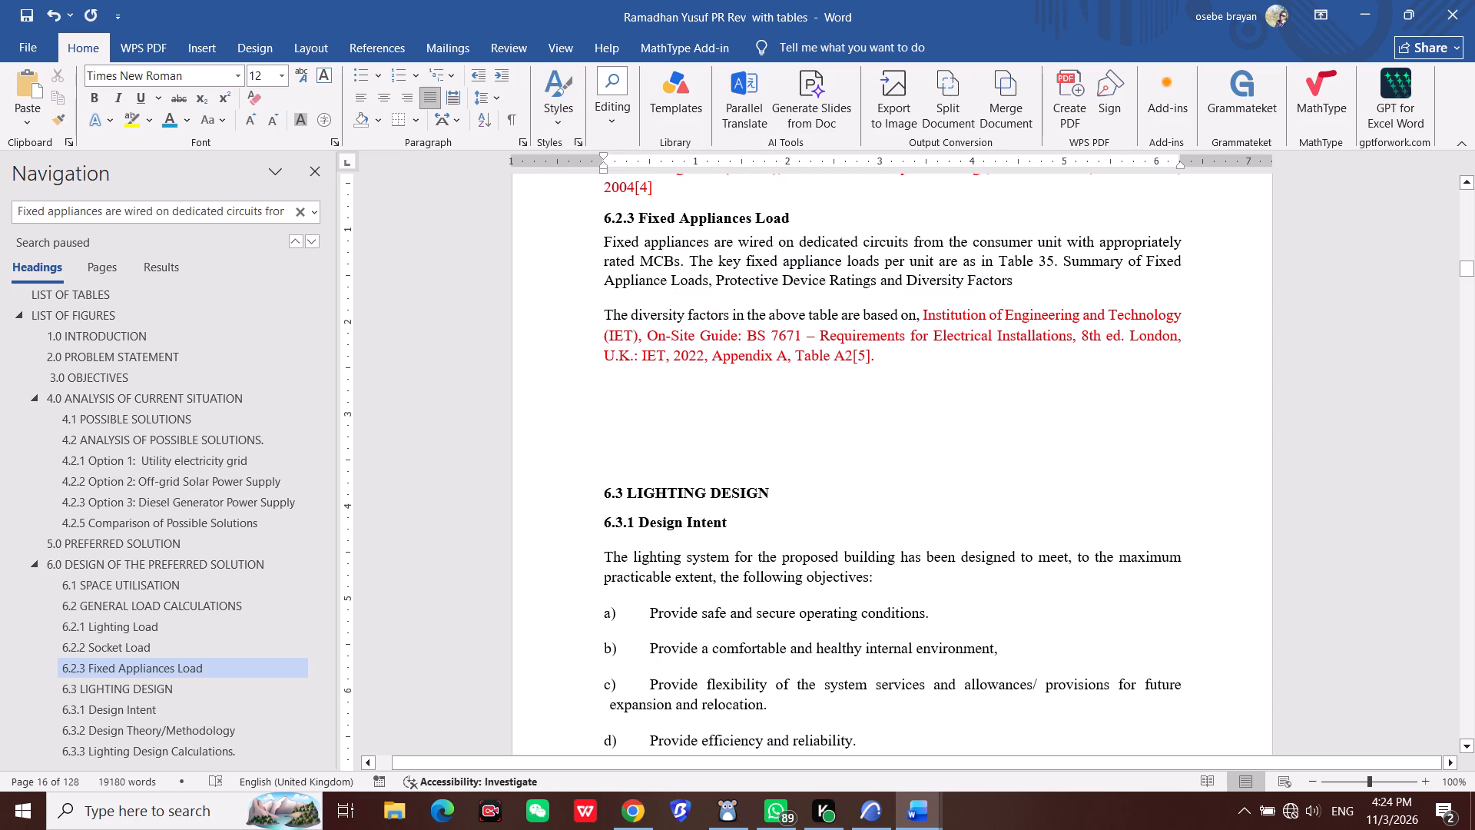
# Delete the surplus blank lines between the diversity factors paragraph and the 6.3 LIGHTING DESIGN heading.
pyautogui.moveTo(598, 242); pyautogui.dragTo(947, 399)
pyautogui.click(947, 399)
pyautogui.click(604, 447)
pyautogui.press('BackSpace')
pyautogui.press('BackSpace')
pyautogui.press('BackSpace')
pyautogui.scroll(-1, 691, 432)
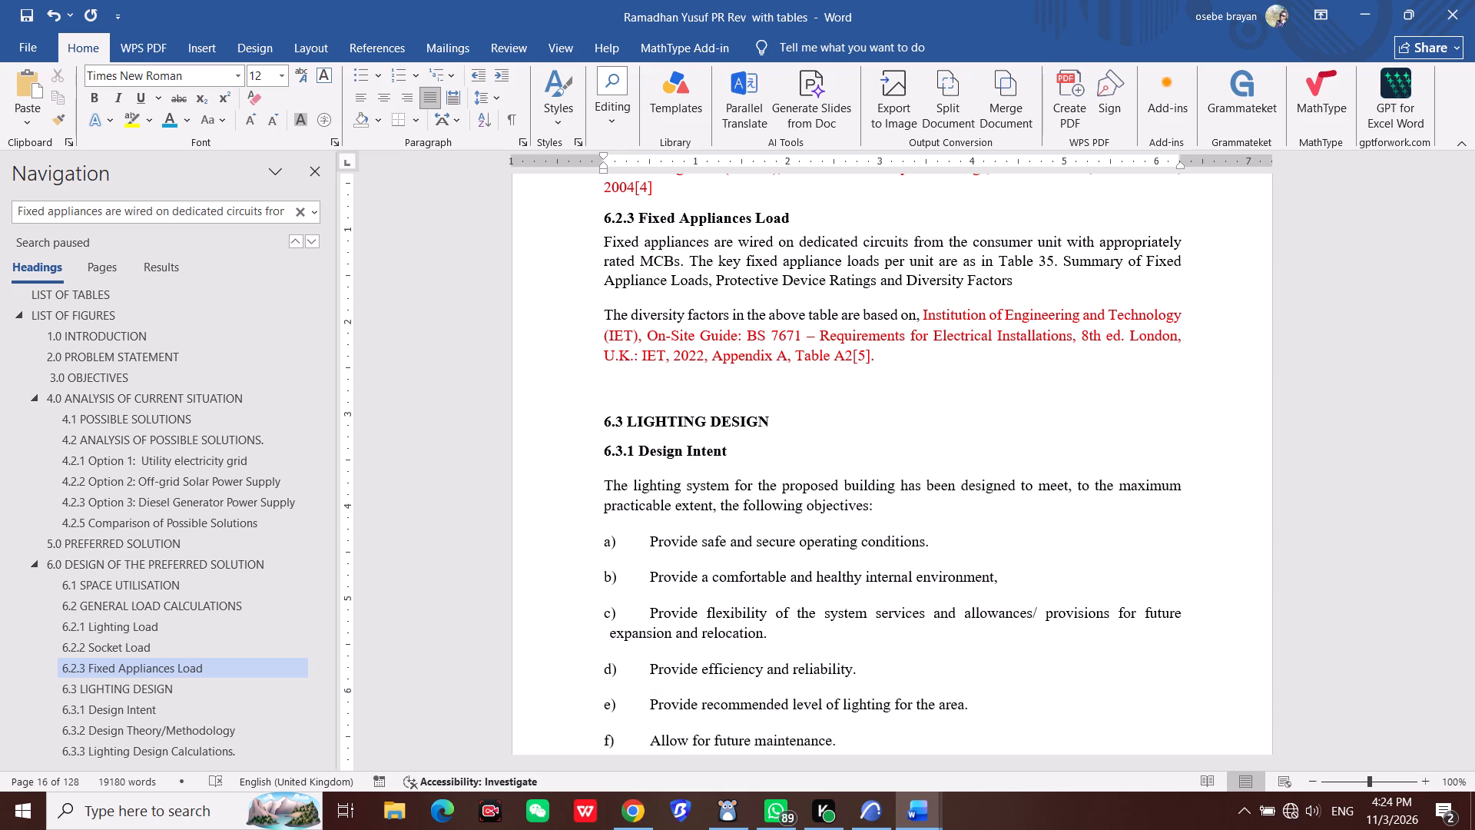
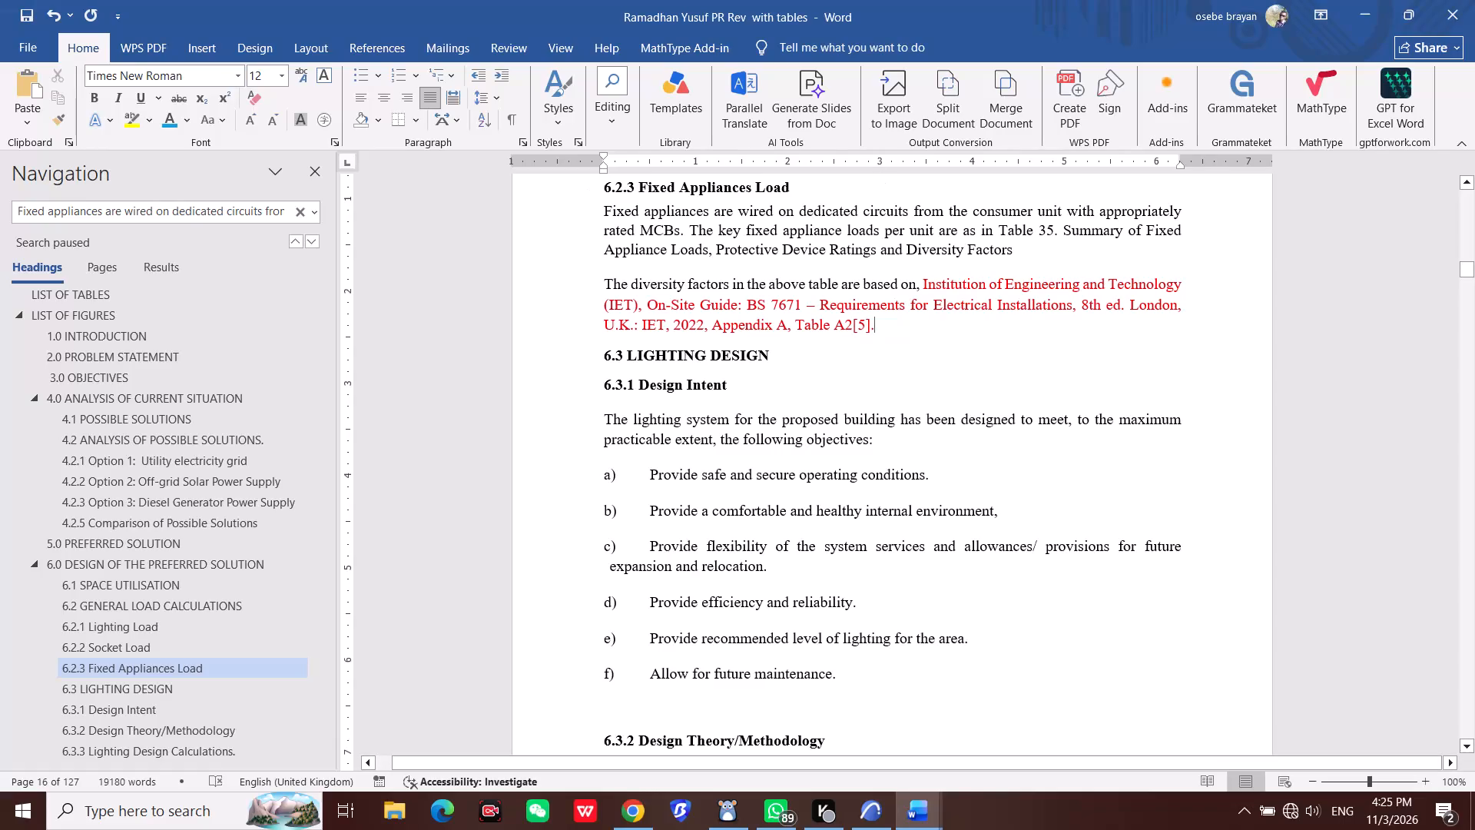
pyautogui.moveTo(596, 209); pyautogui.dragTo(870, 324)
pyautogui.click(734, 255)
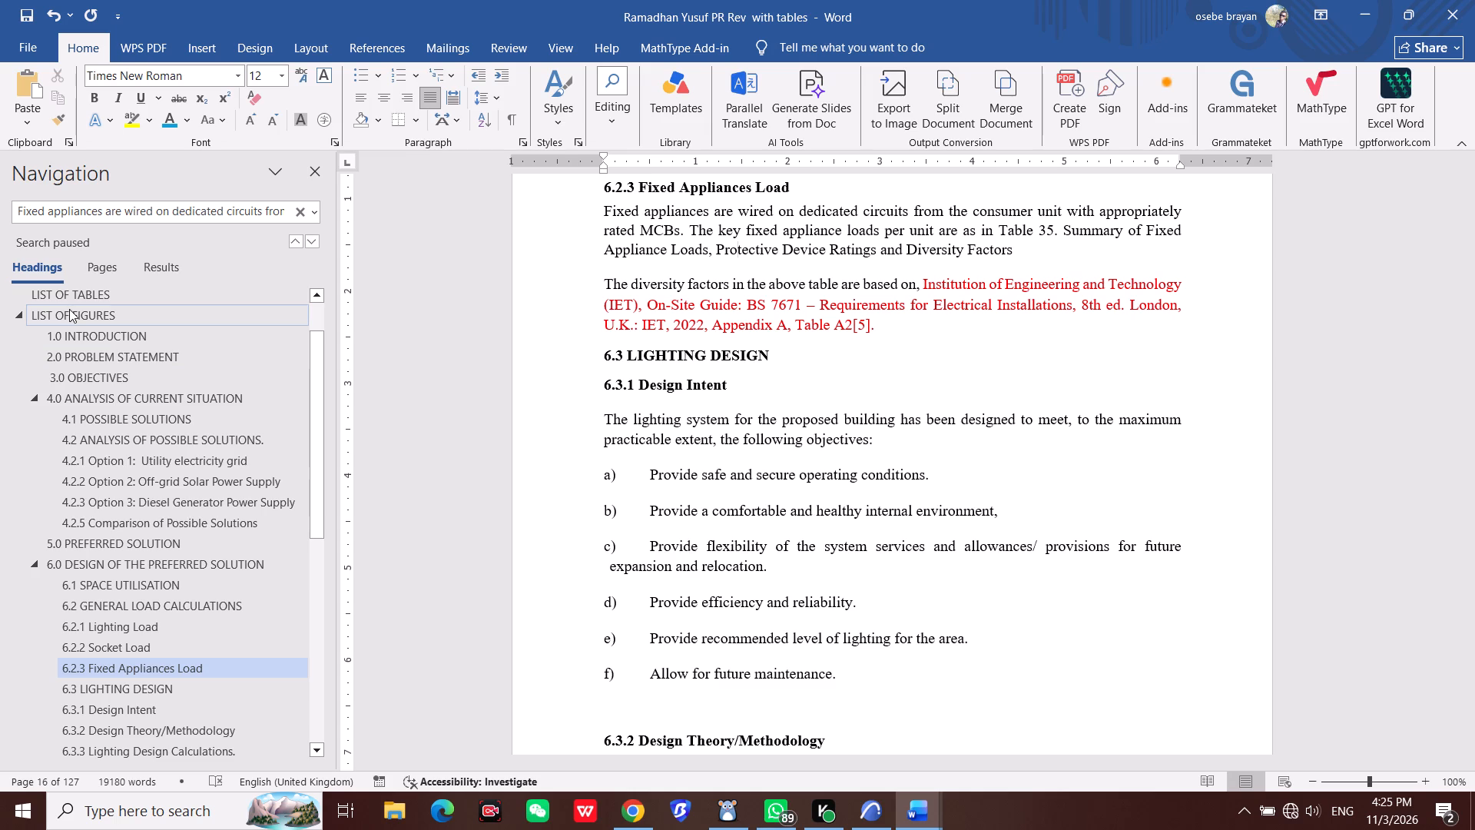
# Go to the List of Tables through the document headings and check it for body paragraphs listed as table entries.
pyautogui.scroll(2, 81, 291)
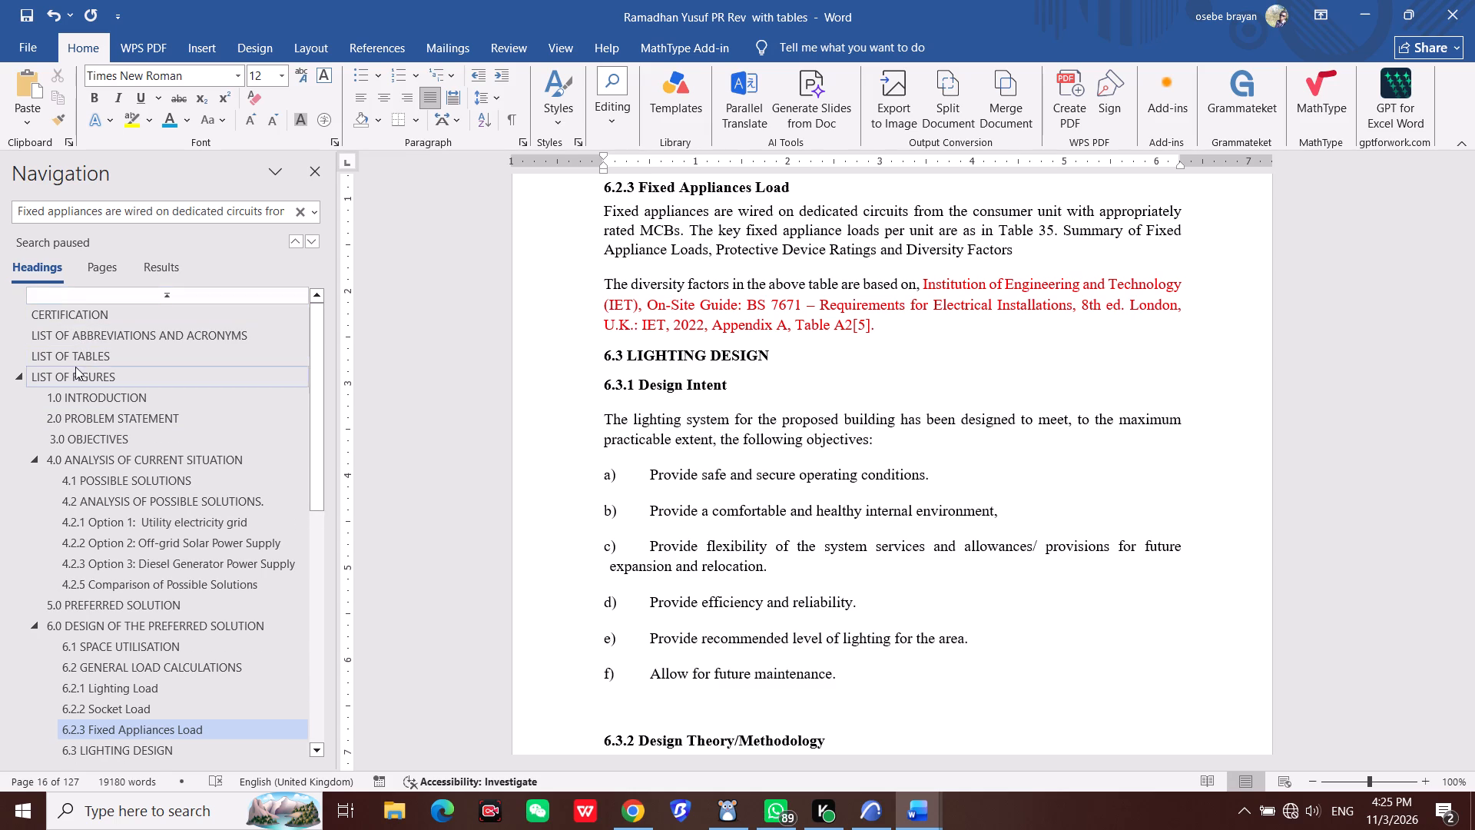
pyautogui.click(94, 354)
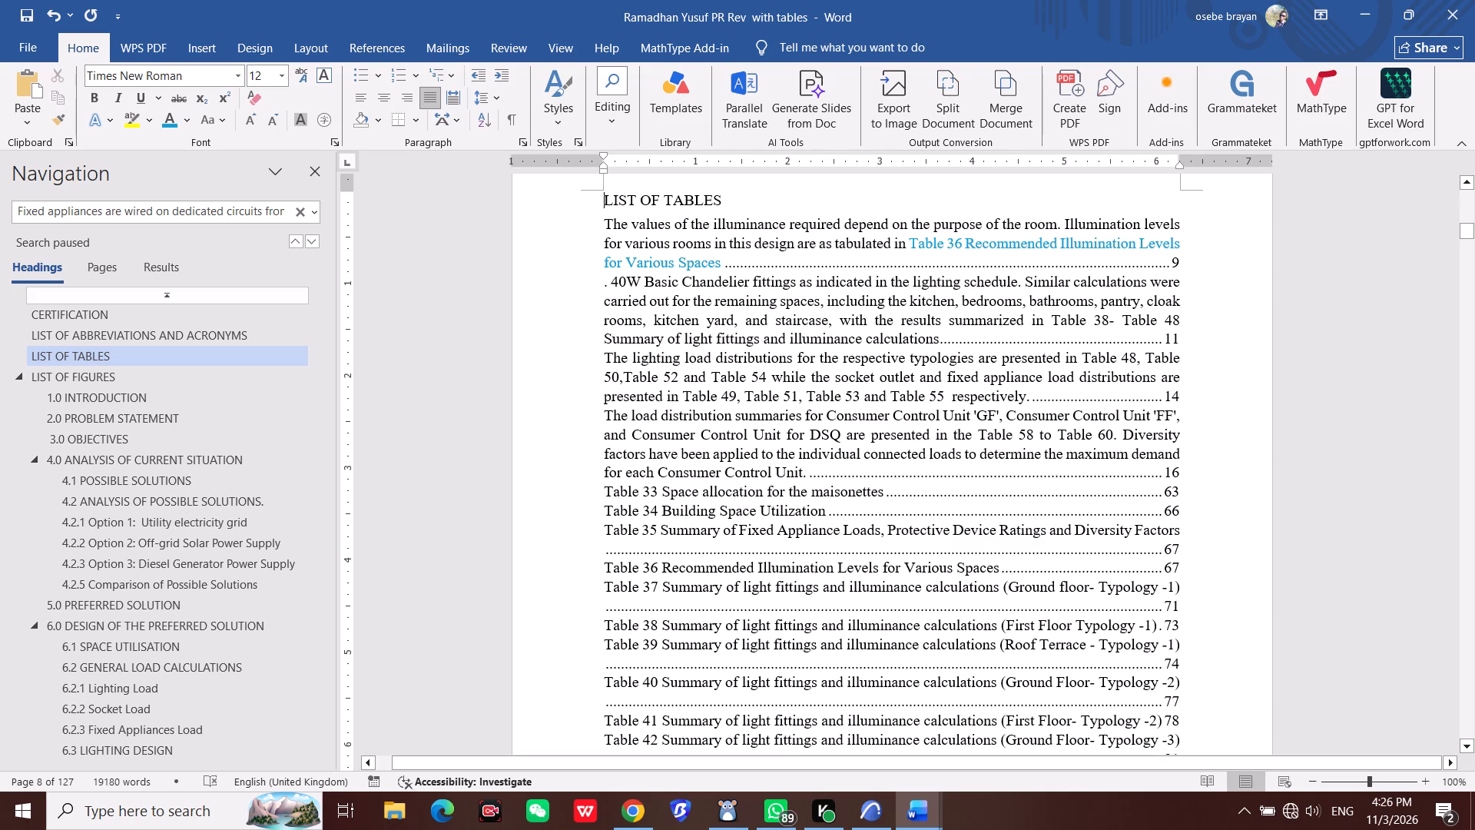
# Look through the document headings from section 6.0 onward for the sections holding the body paragraphs listed among the tables.
pyautogui.scroll(-4, 244, 635)
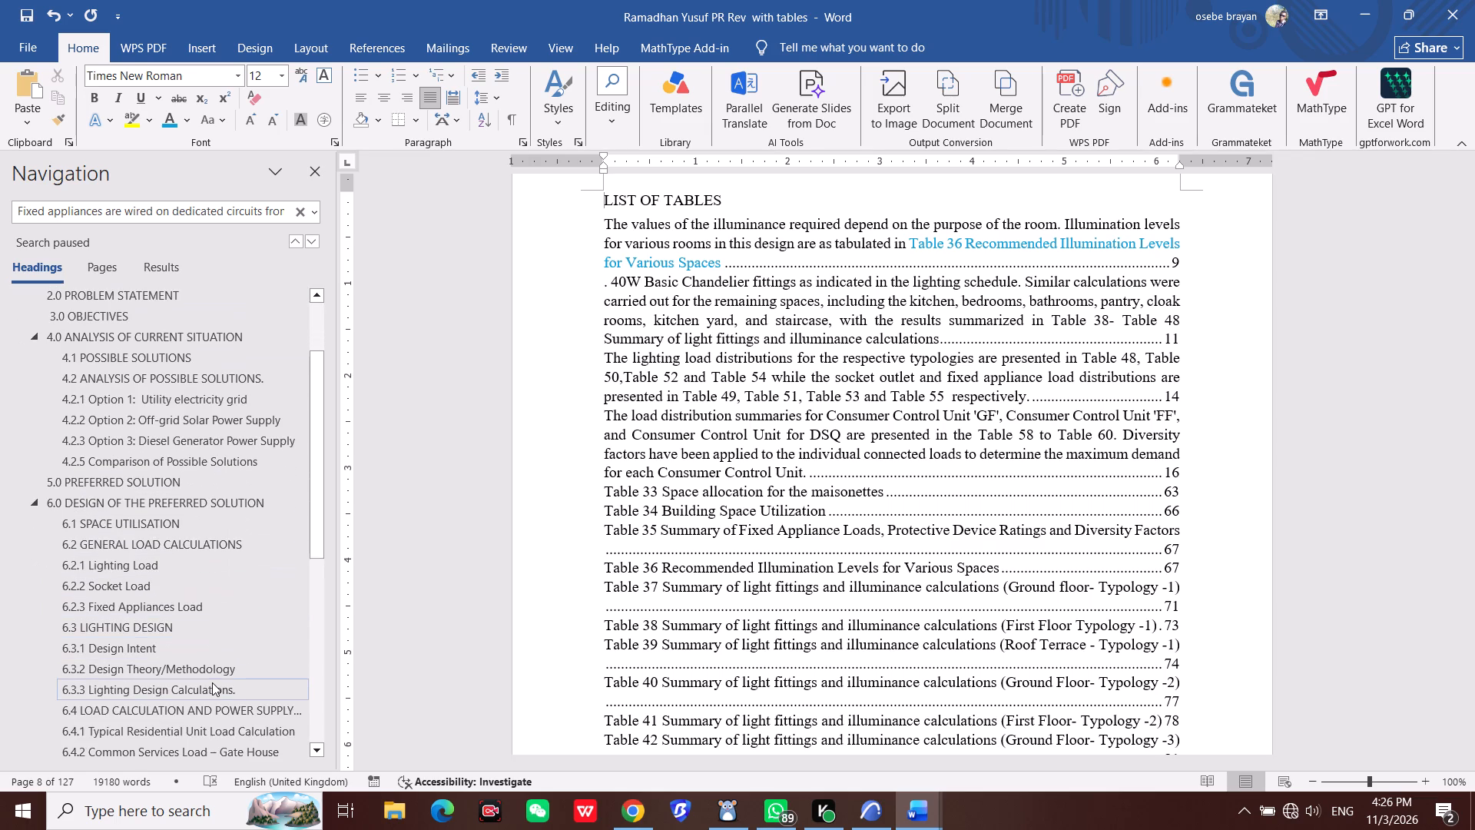
pyautogui.scroll(-5, 281, 586)
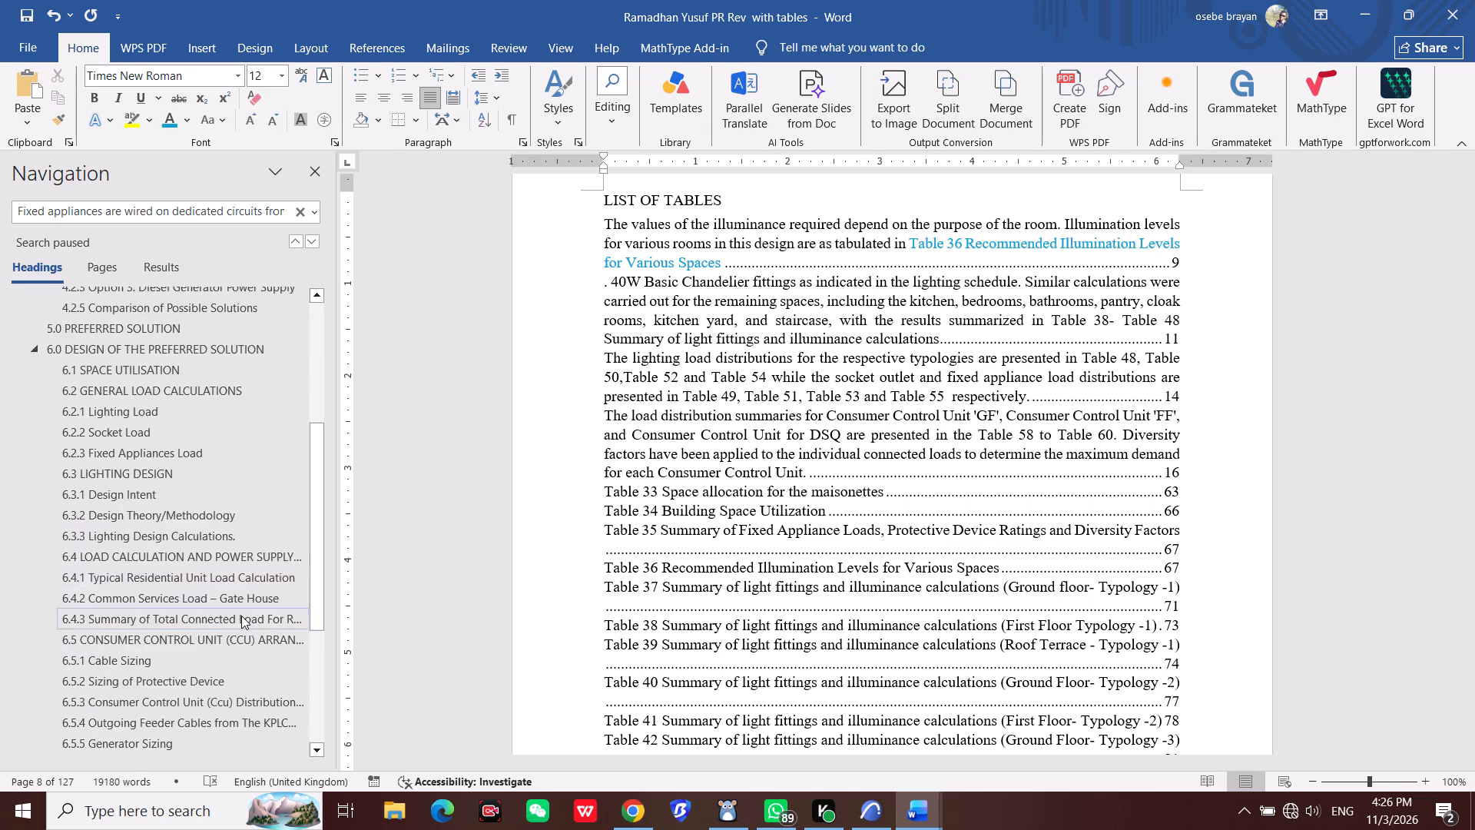
pyautogui.scroll(-5, 241, 616)
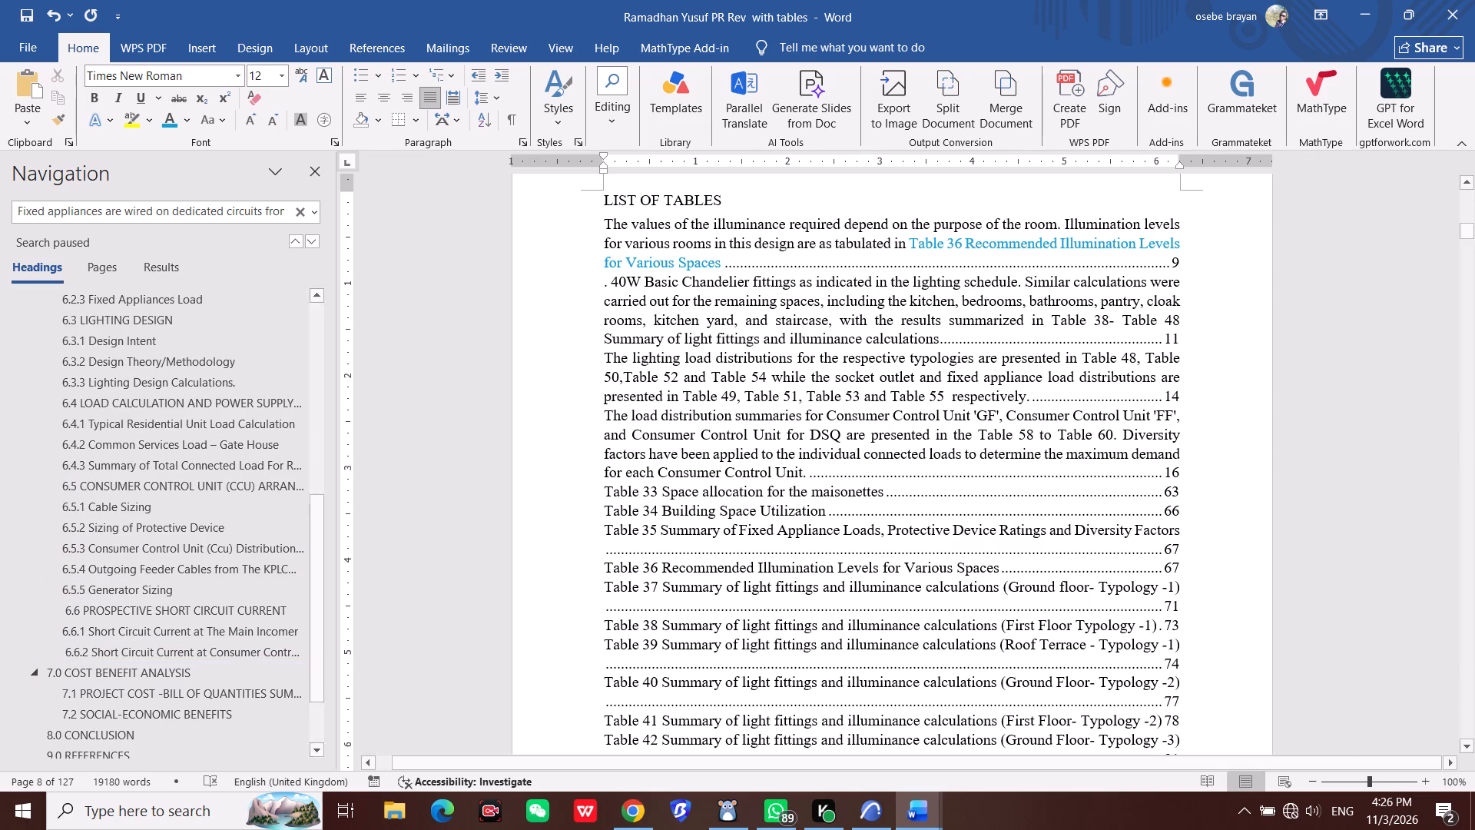
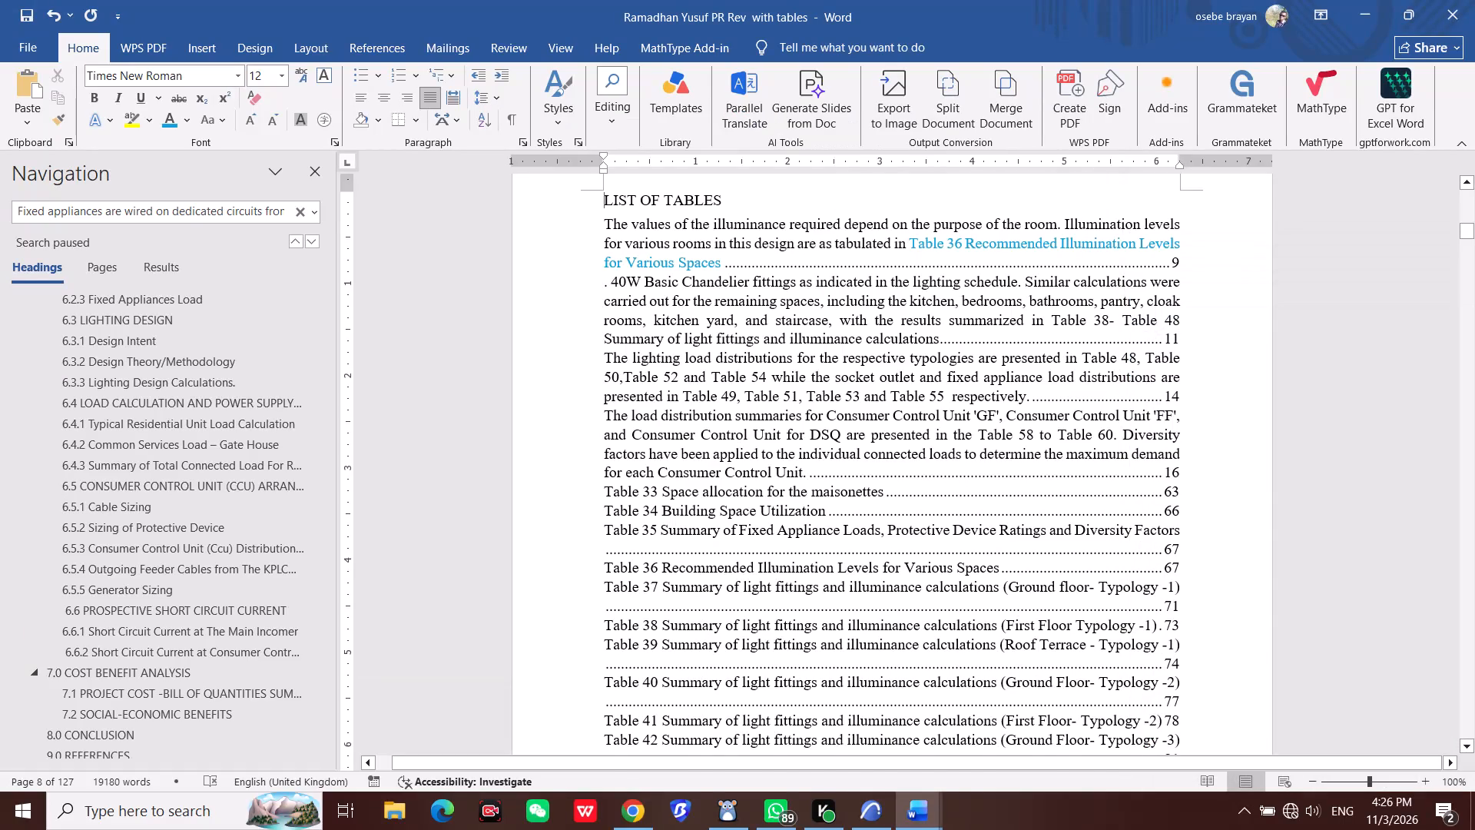
# Try to select the entry starting with 40W Basic Chandelier fittings in the List of Tables.
pyautogui.scroll(1, 761, 530)
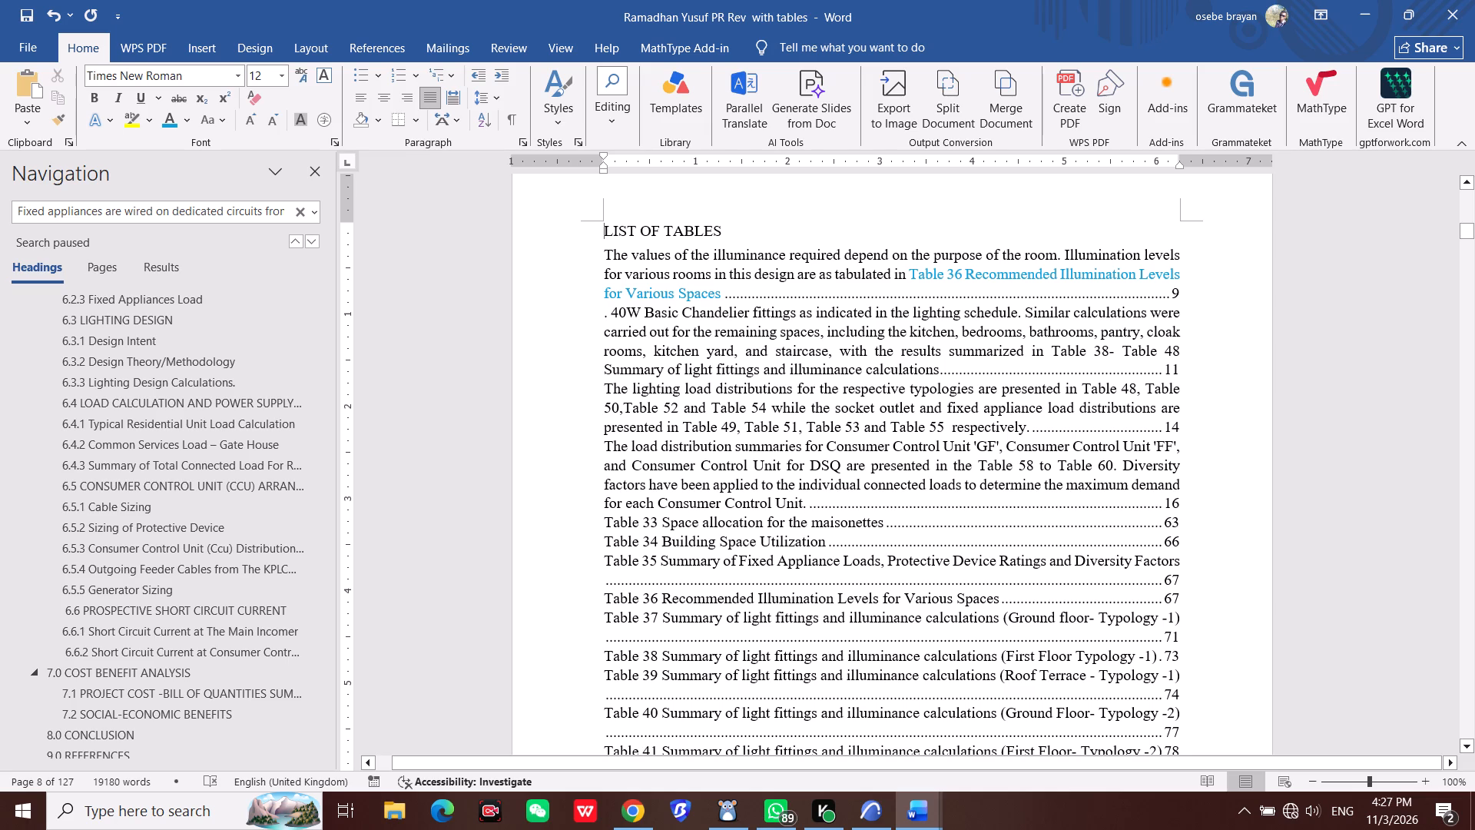
pyautogui.click(653, 314)
pyautogui.click(625, 350)
pyautogui.click(625, 318)
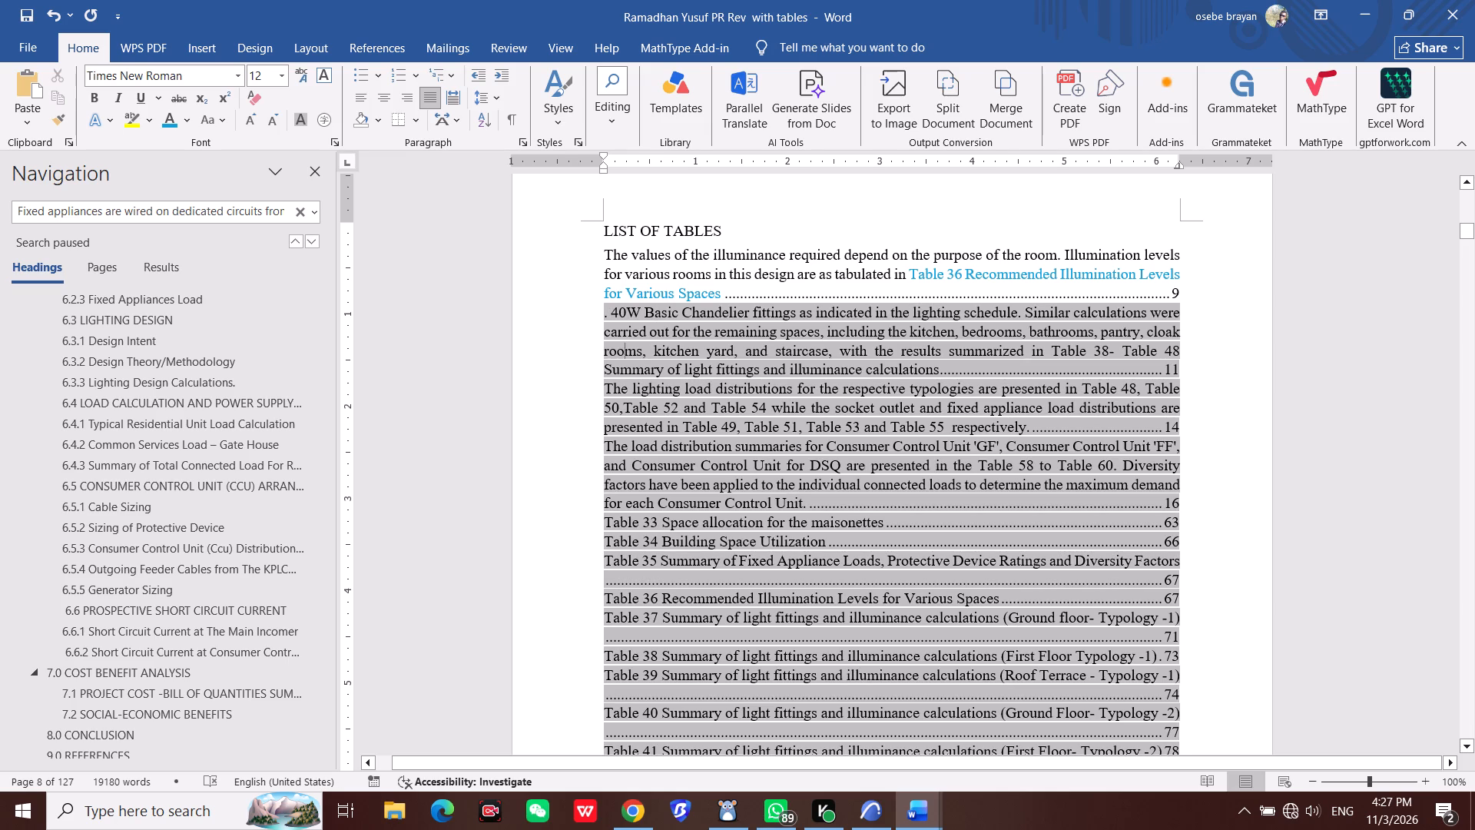
pyautogui.moveTo(611, 305); pyautogui.dragTo(945, 369)
pyautogui.click(945, 369)
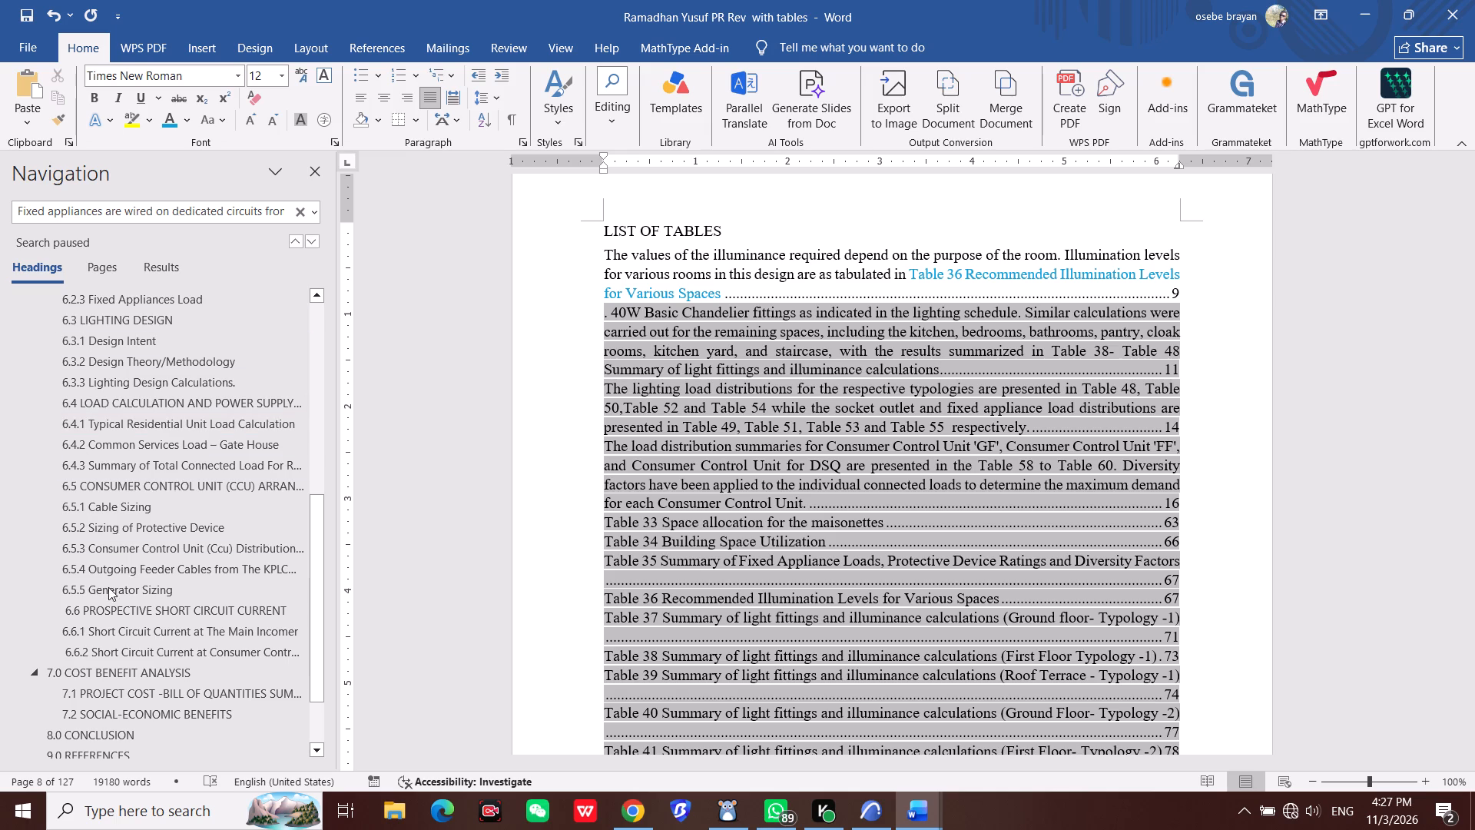
# Go to section 6.2.3 Fixed Appliances Load and read on to section 6.3.2.3, looking for the illuminance paragraph listed among the tables.
pyautogui.scroll(-3, 147, 715)
pyautogui.scroll(3, 146, 668)
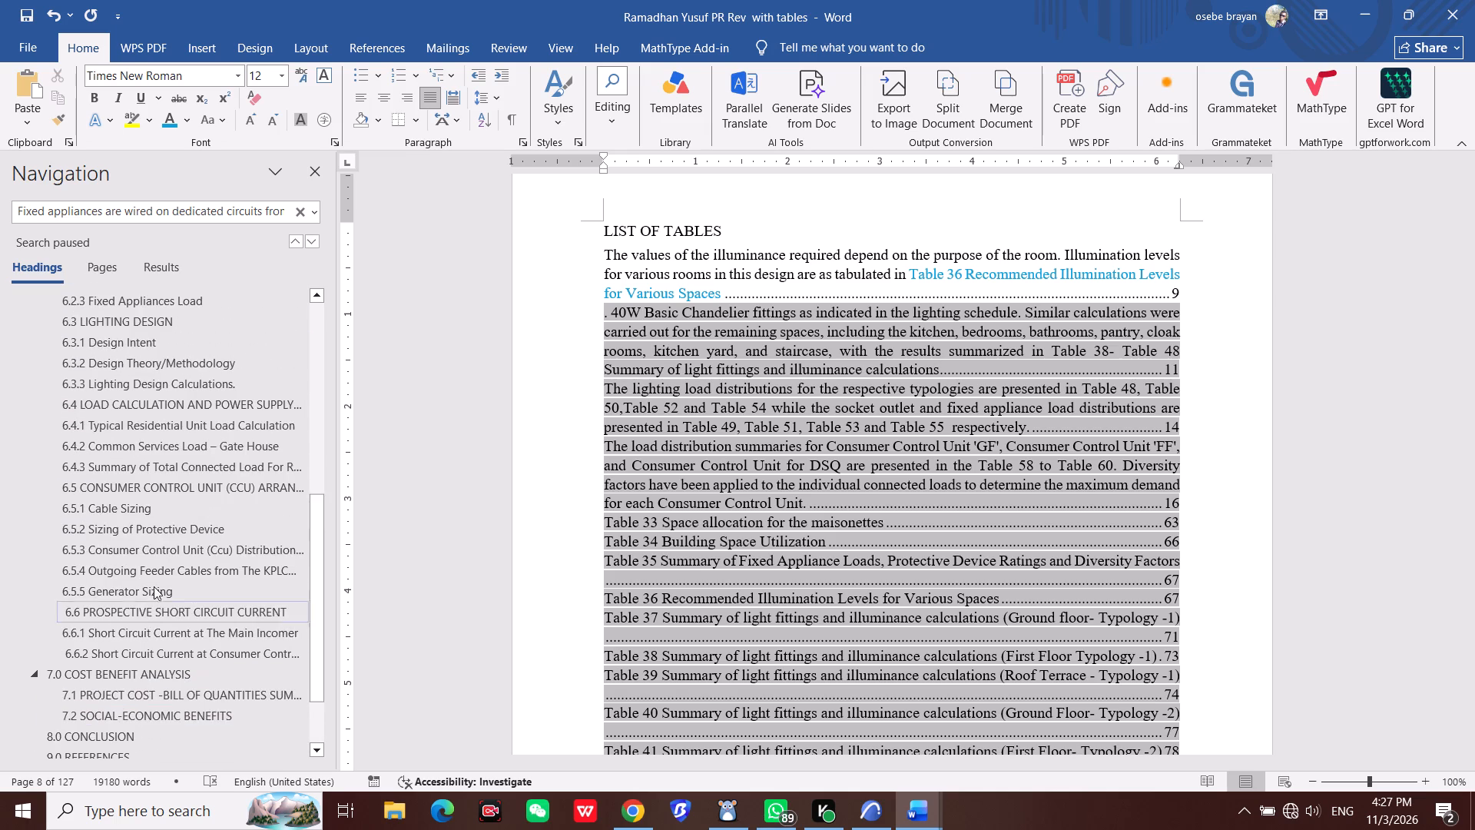
pyautogui.scroll(2, 164, 400)
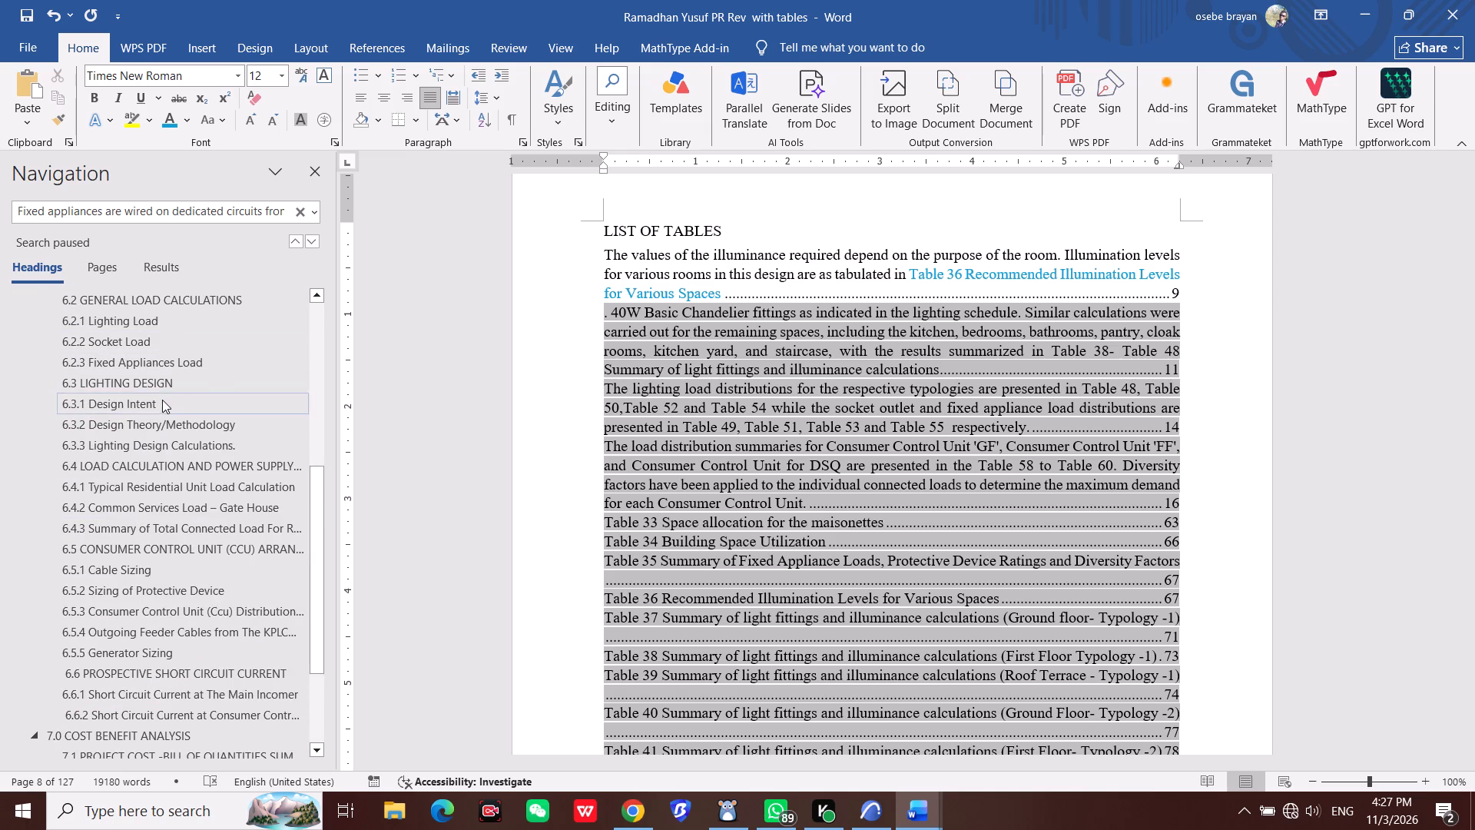
pyautogui.scroll(1, 162, 400)
pyautogui.click(161, 391)
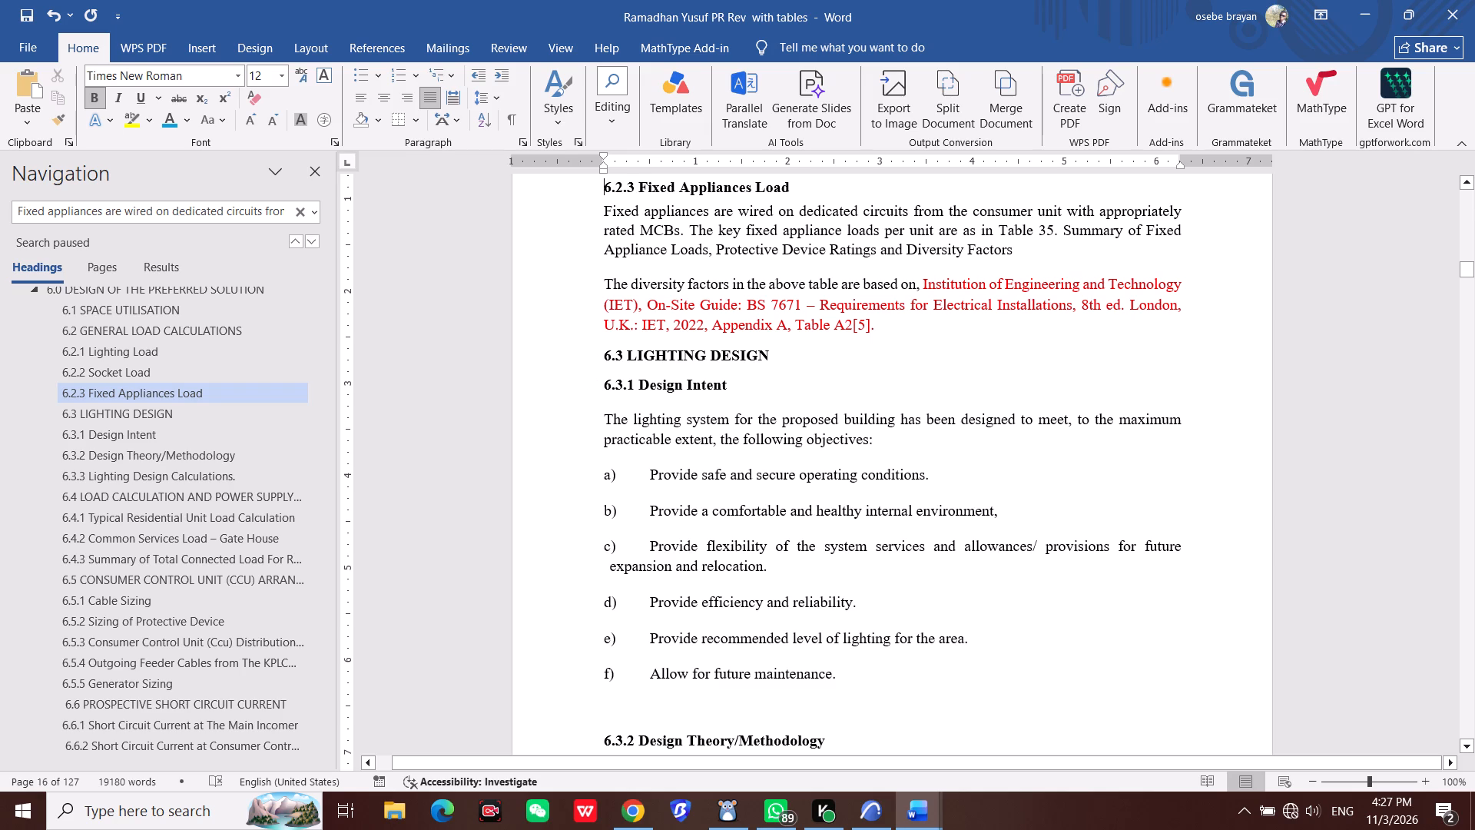
pyautogui.scroll(-3, 966, 281)
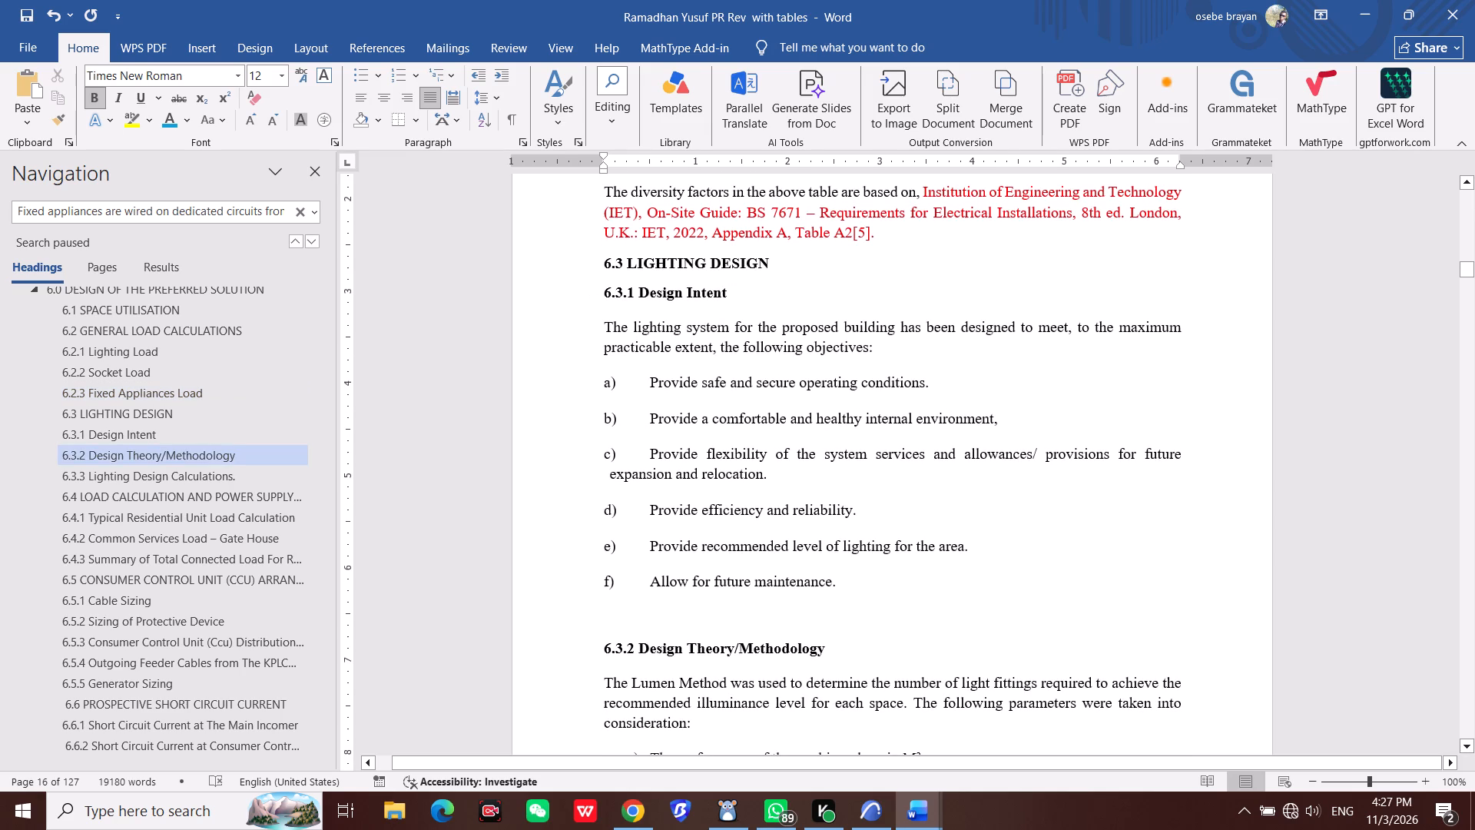
pyautogui.scroll(-20, 746, 466)
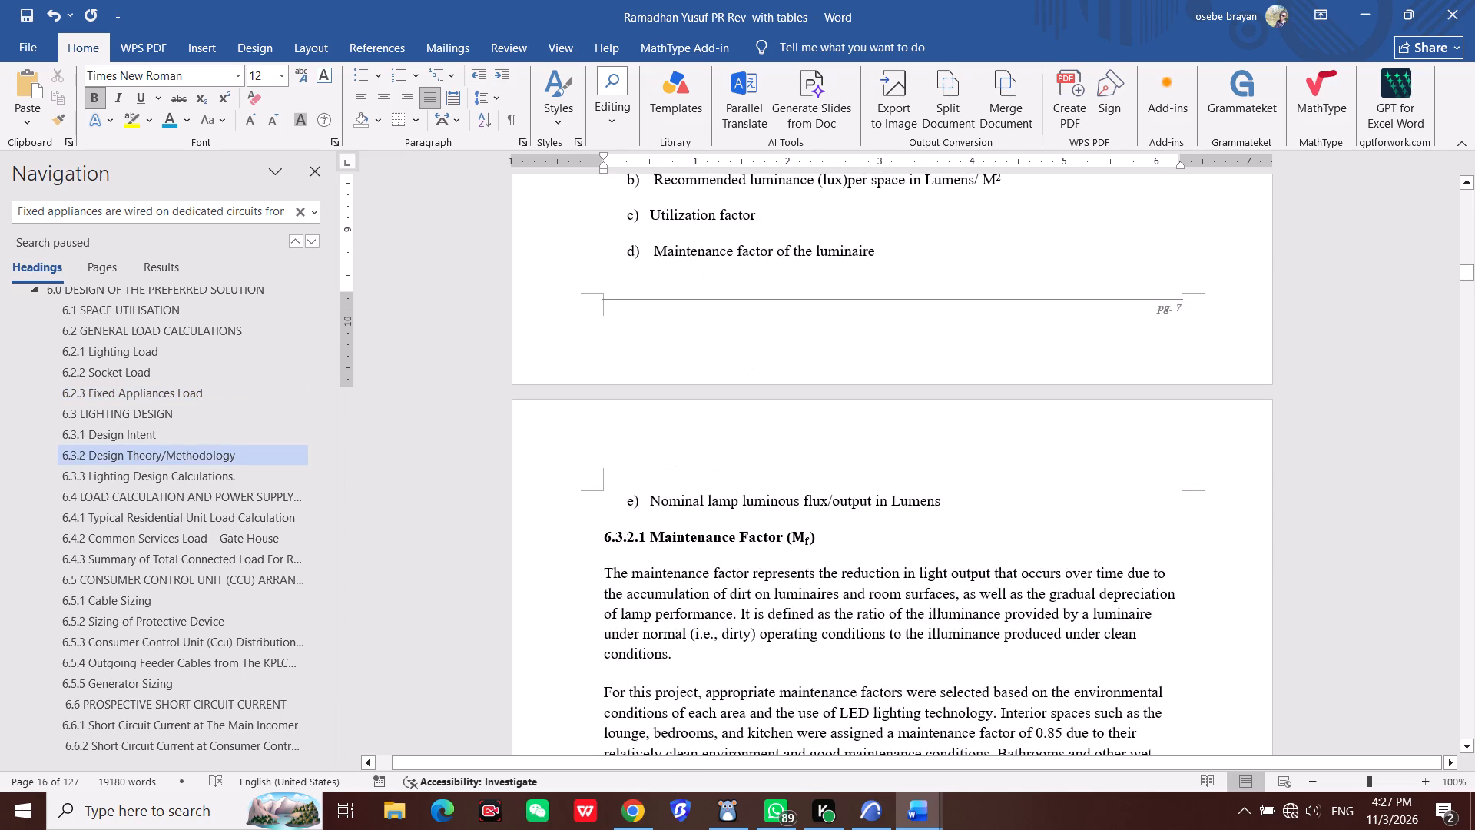
pyautogui.scroll(-11, 746, 466)
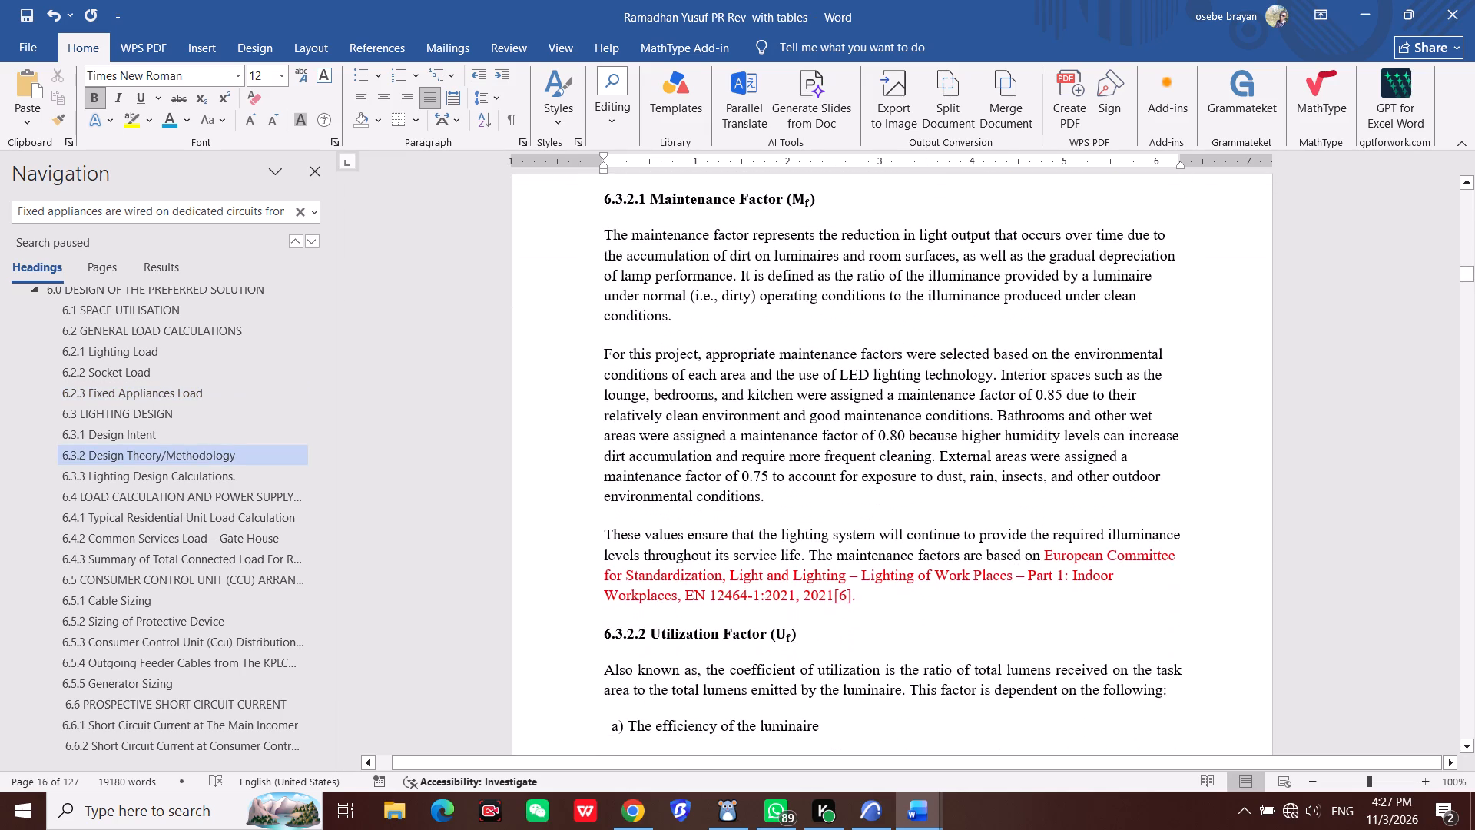
pyautogui.scroll(-7, 746, 466)
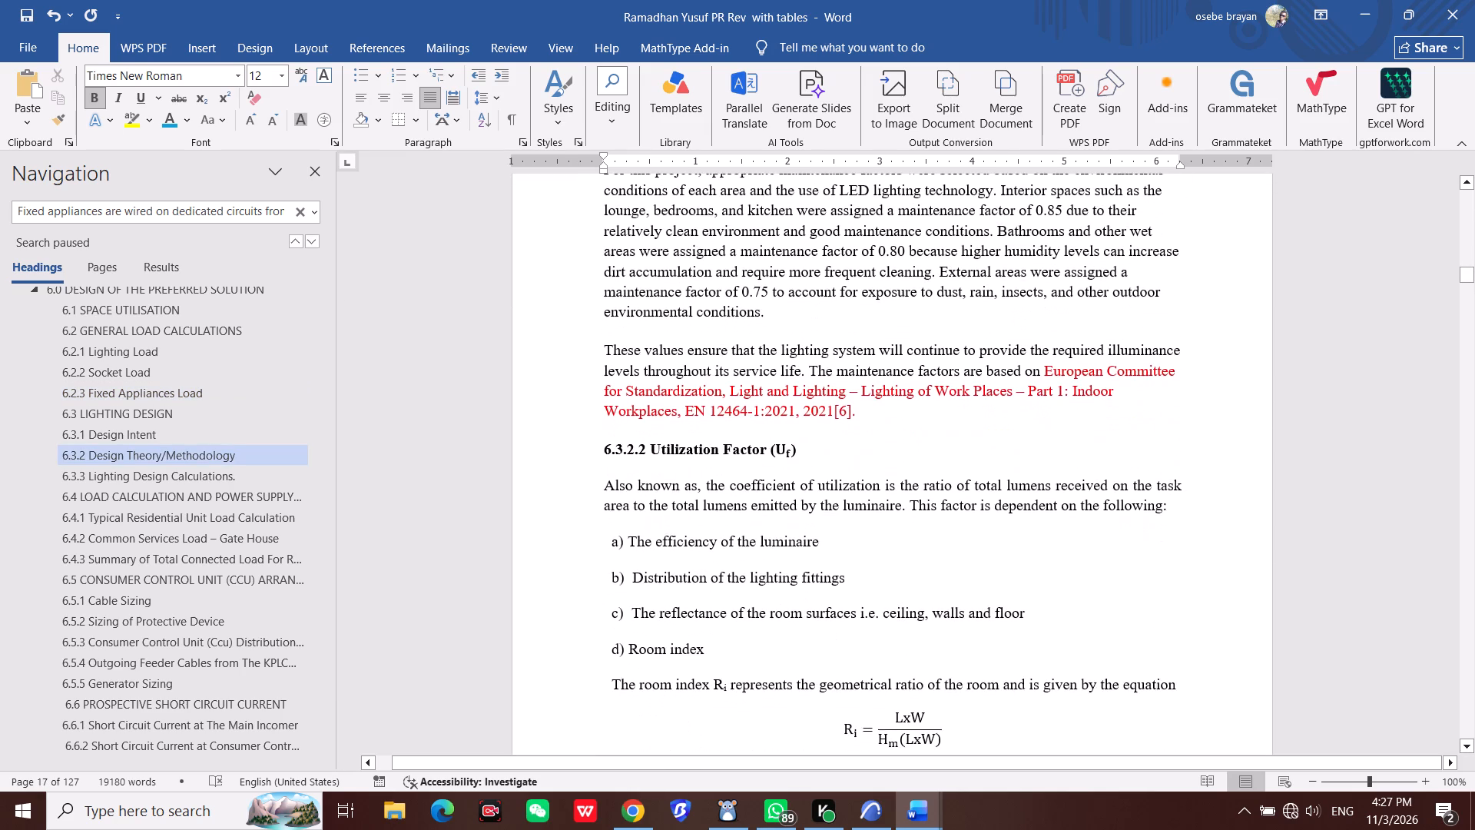
pyautogui.scroll(-20, 746, 466)
pyautogui.scroll(-4, 746, 466)
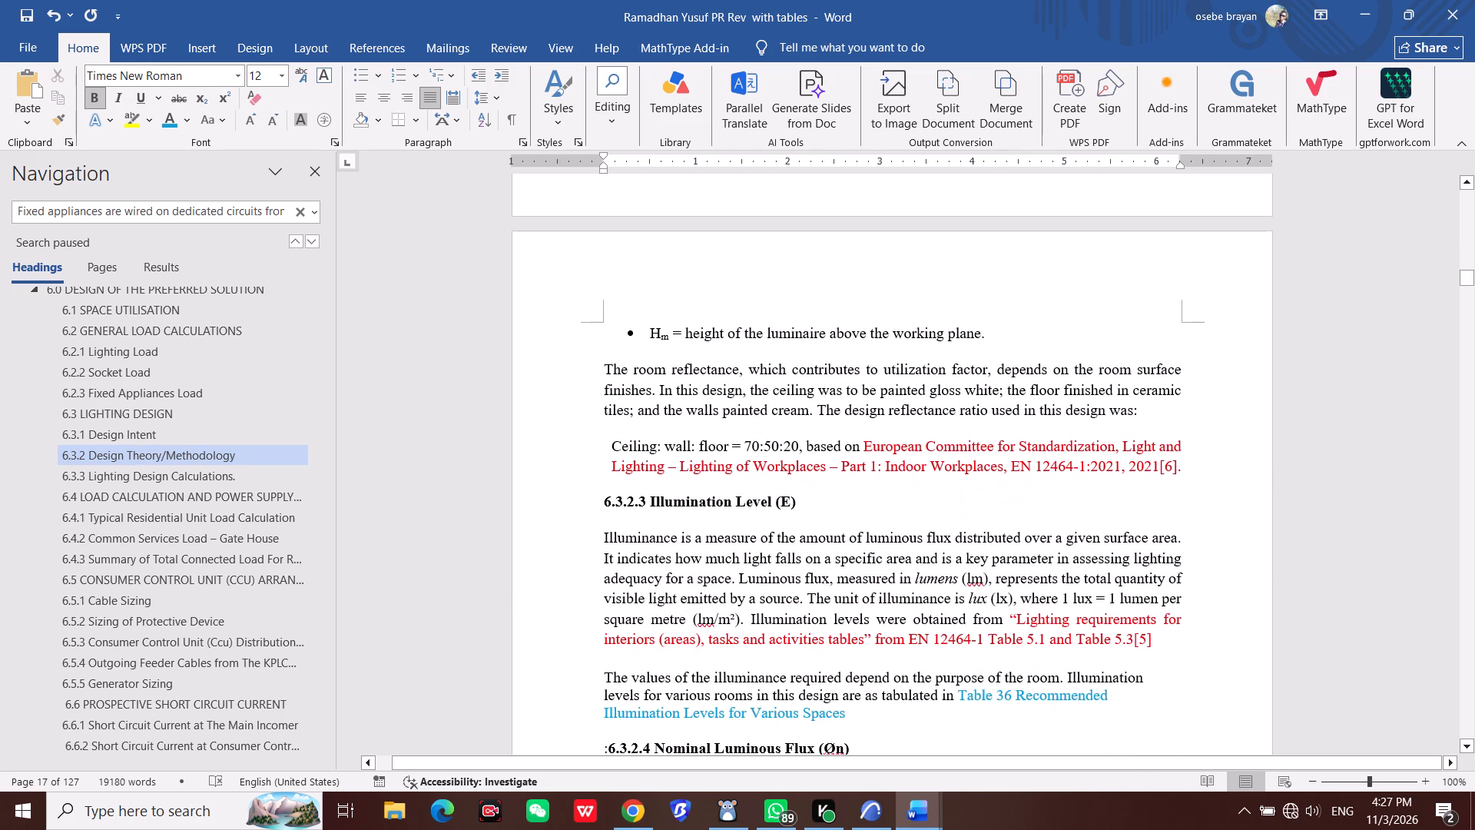
pyautogui.scroll(-8, 746, 466)
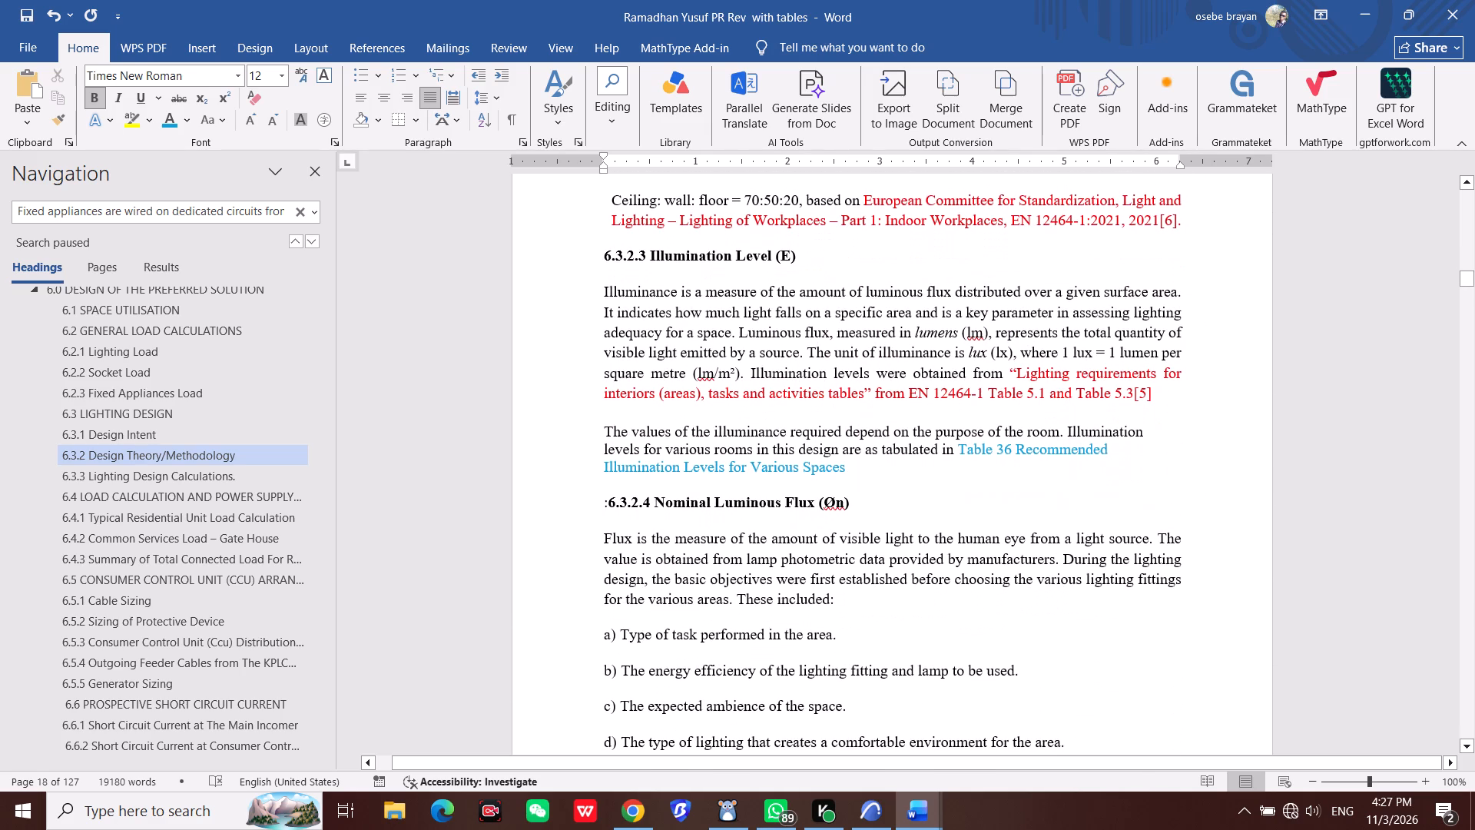
pyautogui.scroll(-1, 746, 465)
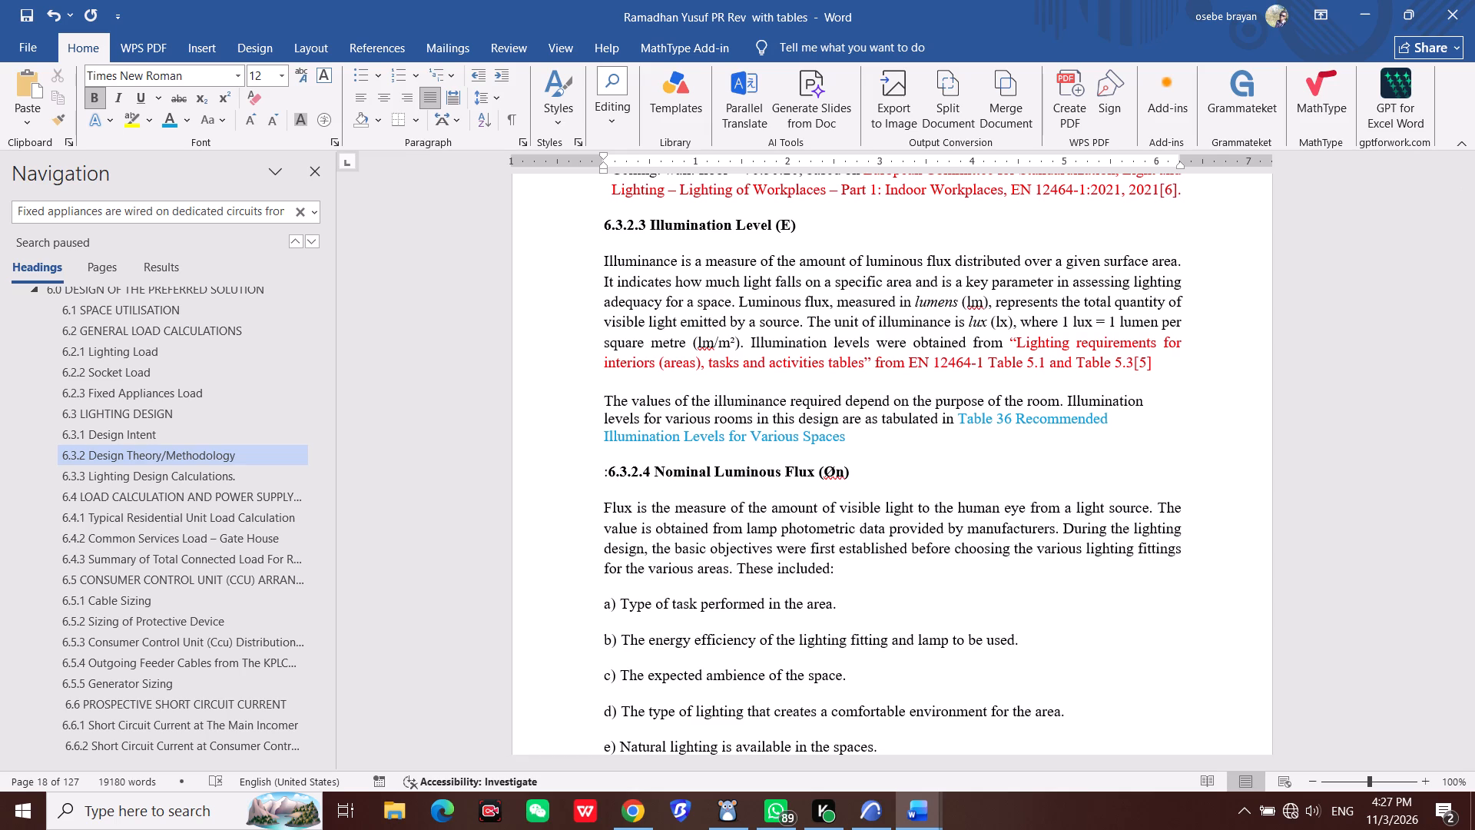
# Return to the List of Tables through the document headings to compare its body paragraph entries.
pyautogui.scroll(16, 187, 471)
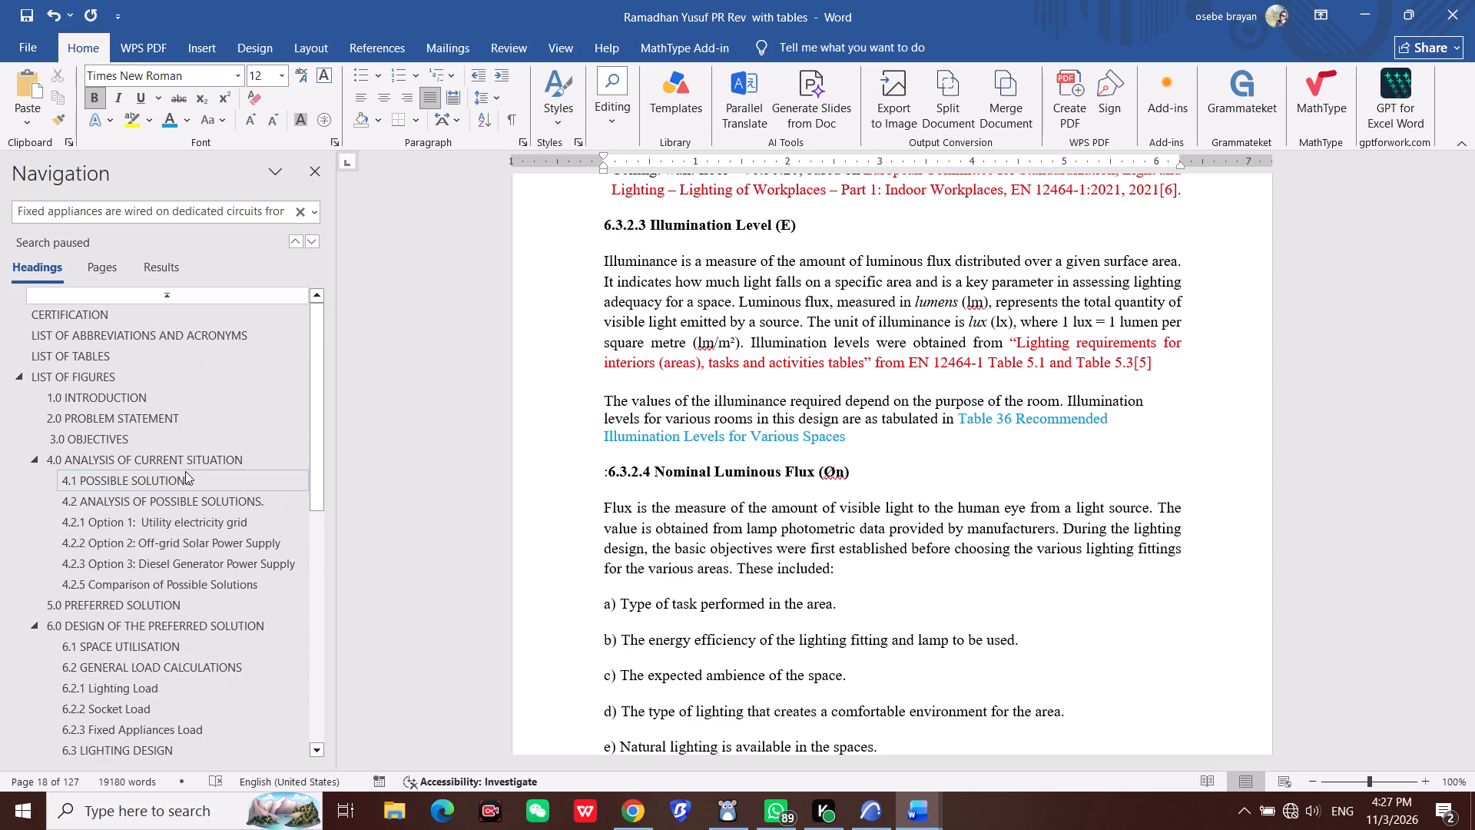
pyautogui.click(138, 357)
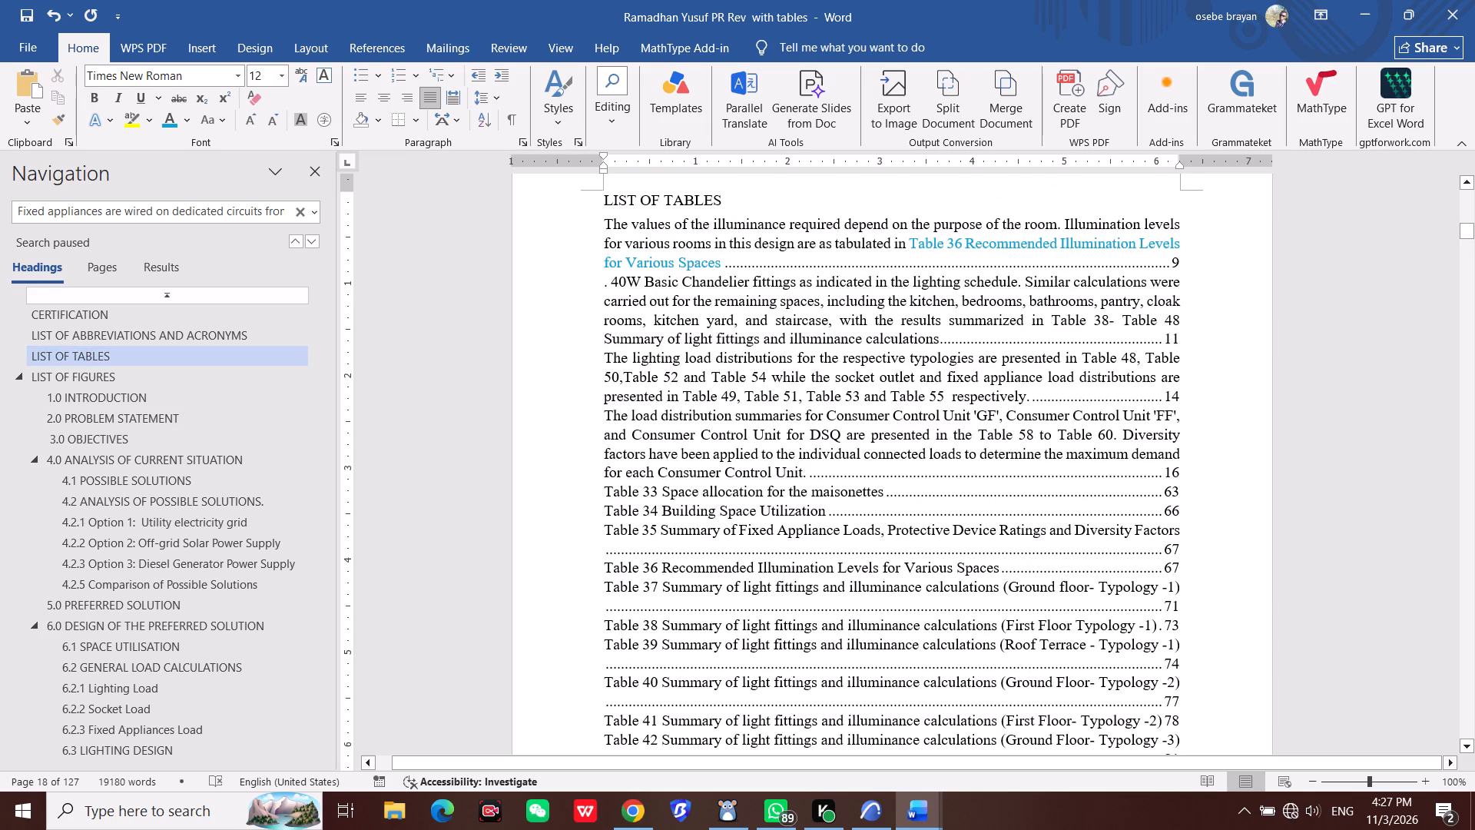
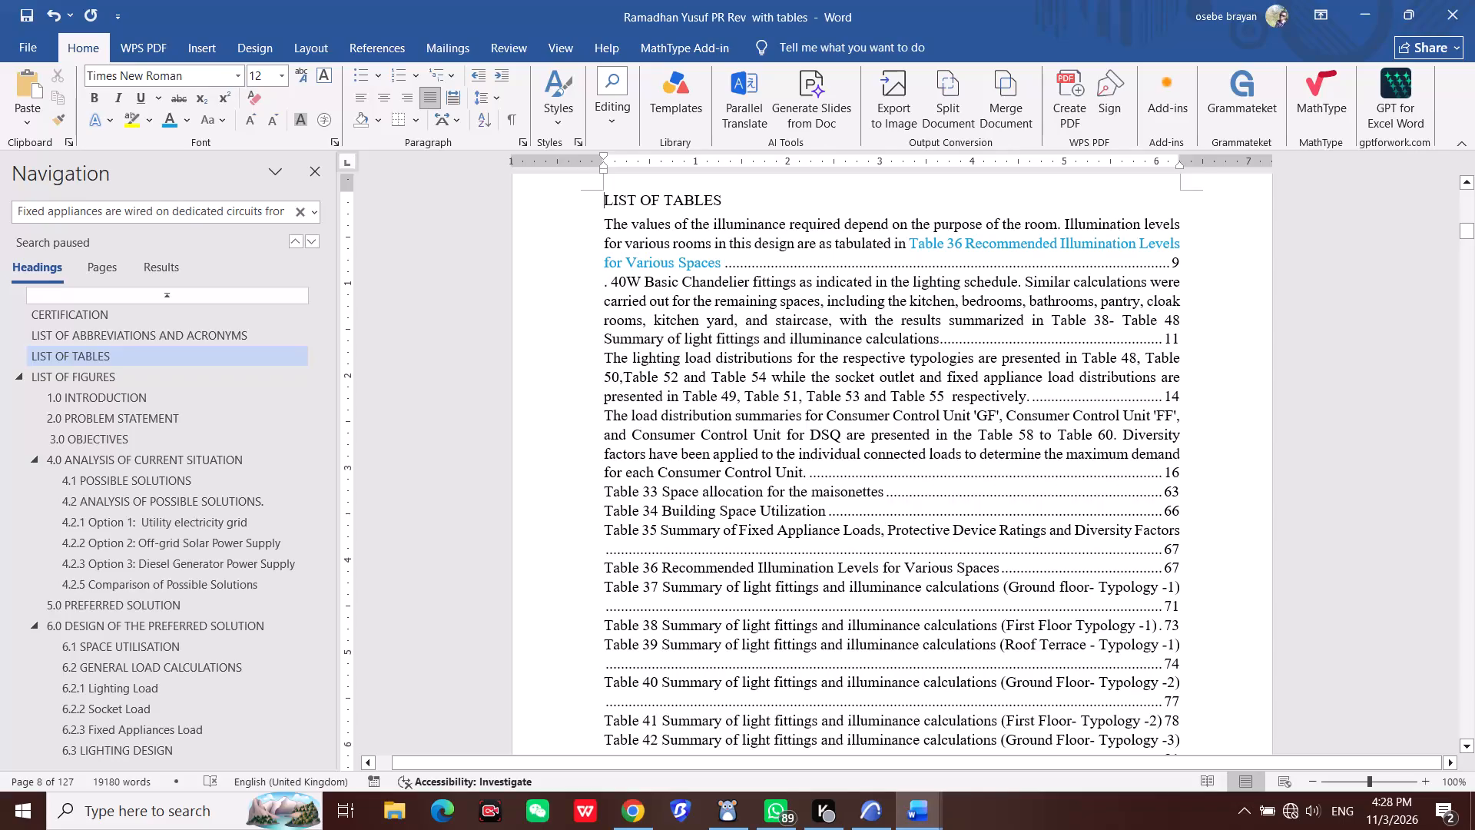
# Search the document for "basic" and step through the matches to the 40W Basic Chandelier paragraph at the end of section 6.3.3.
pyautogui.click(297, 216)
pyautogui.click(172, 216)
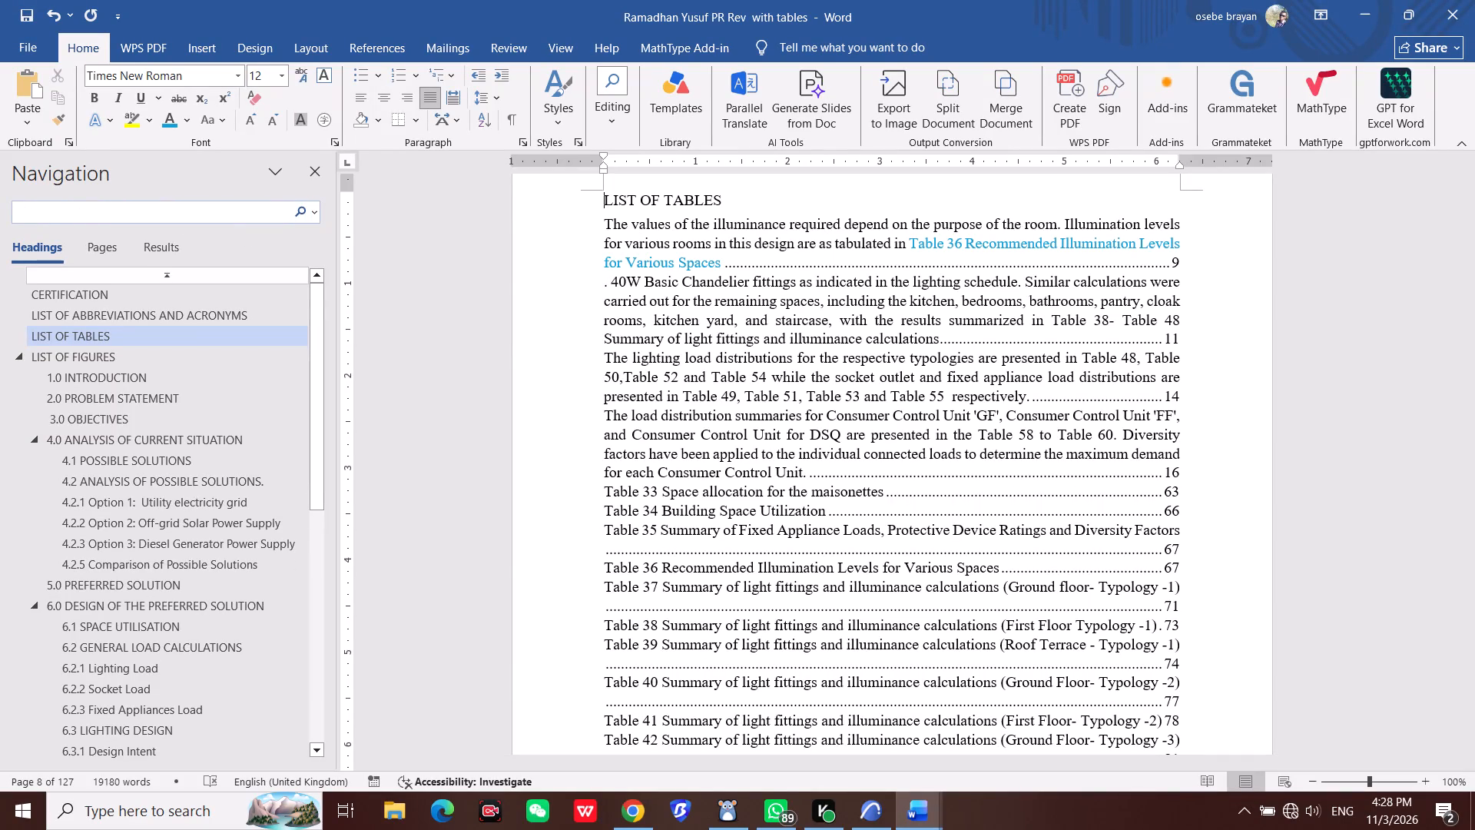
pyautogui.write('basic')
pyautogui.press('Return')
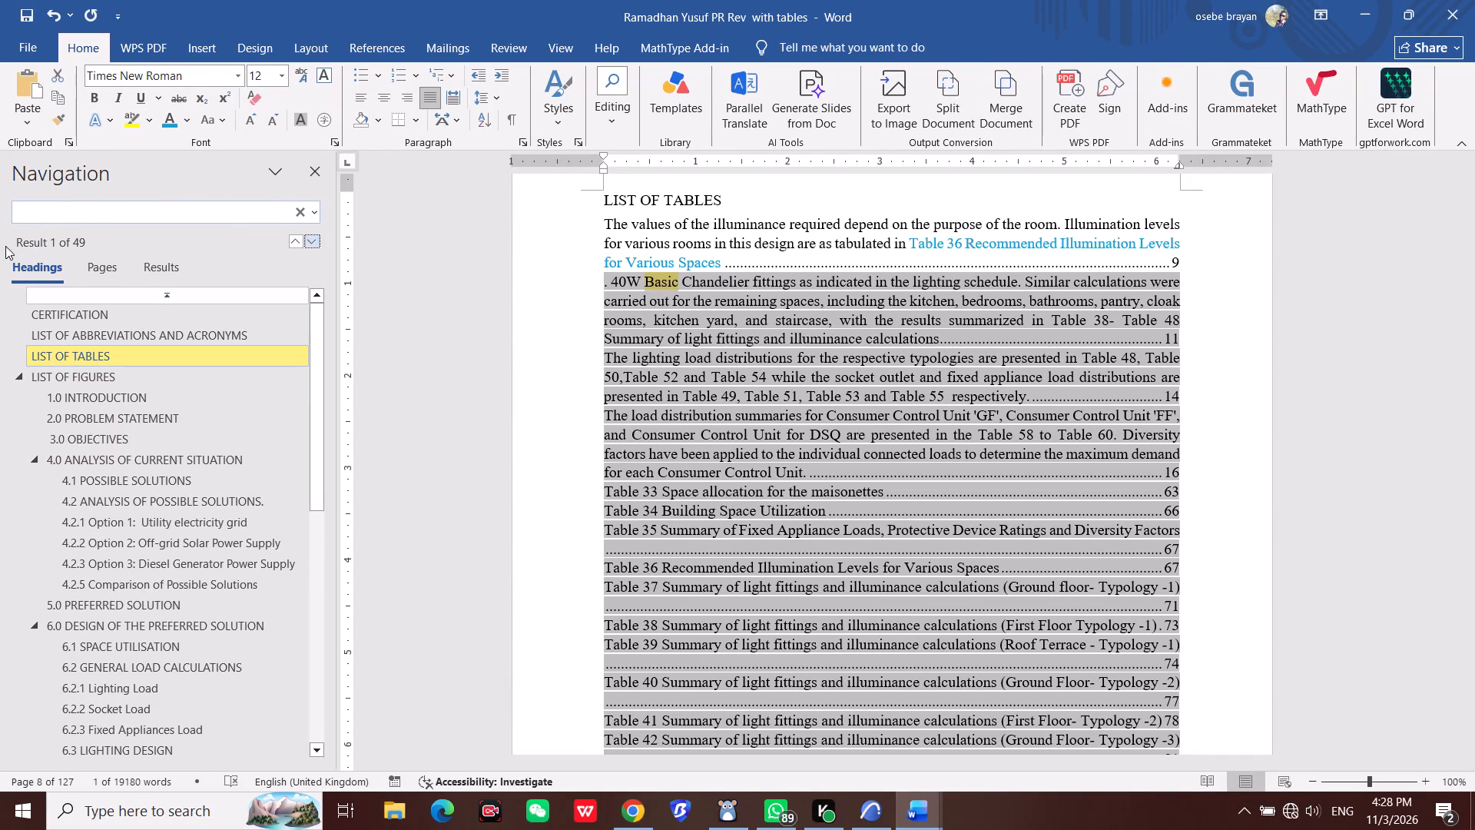
pyautogui.click(314, 247)
pyautogui.click(314, 247)
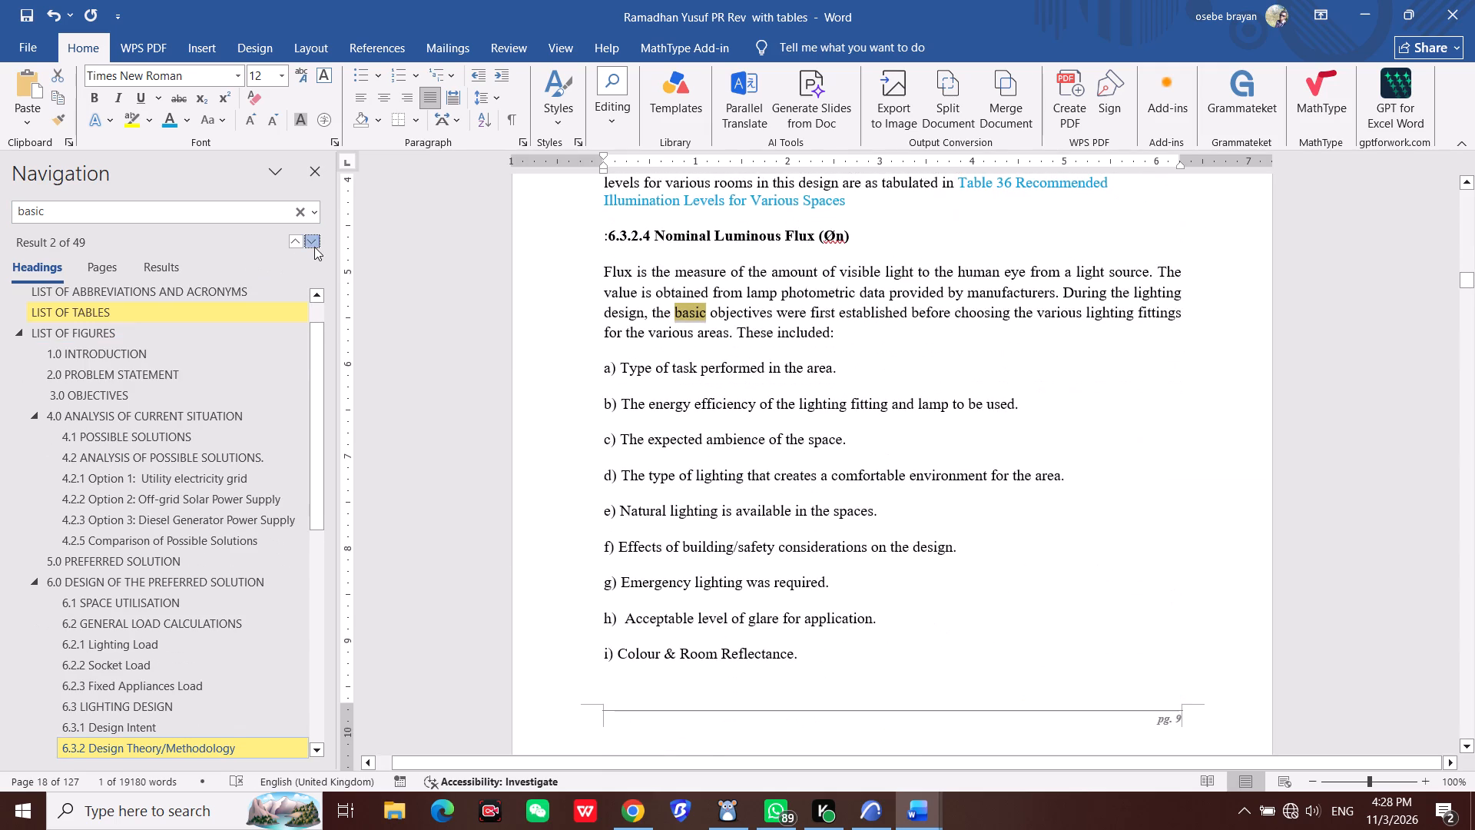
pyautogui.click(314, 247)
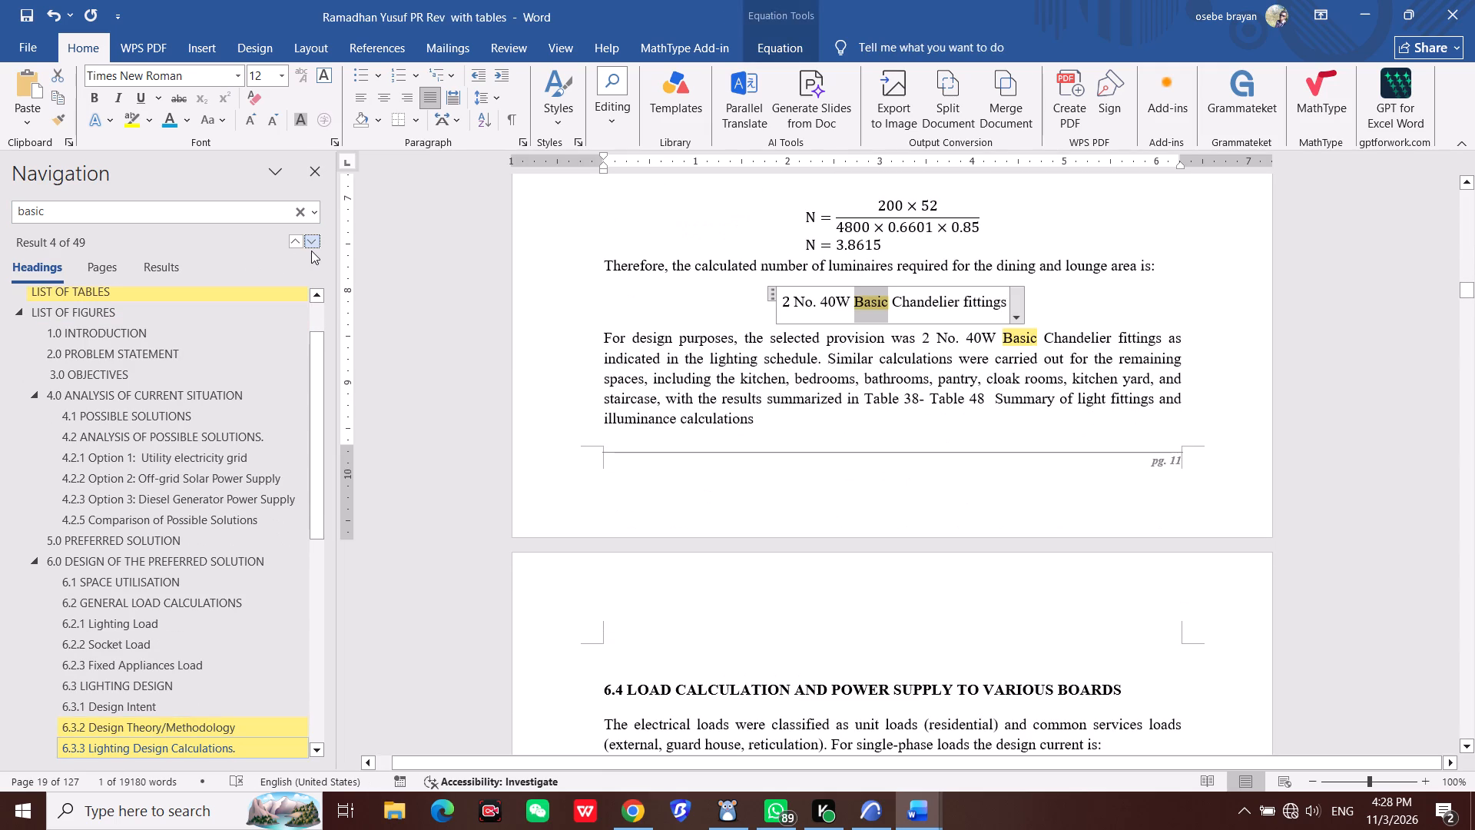
pyautogui.click(293, 244)
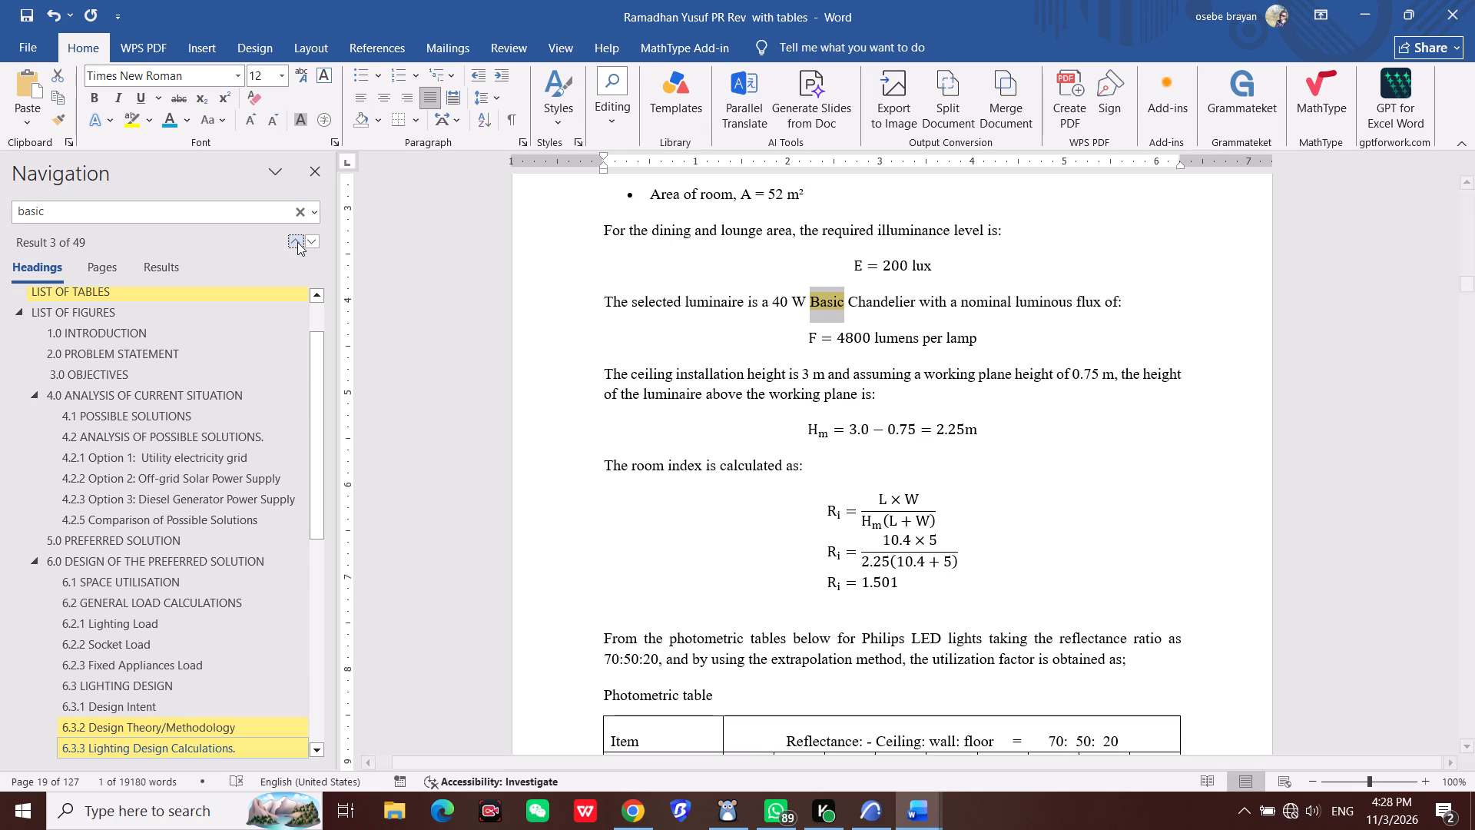
pyautogui.click(308, 238)
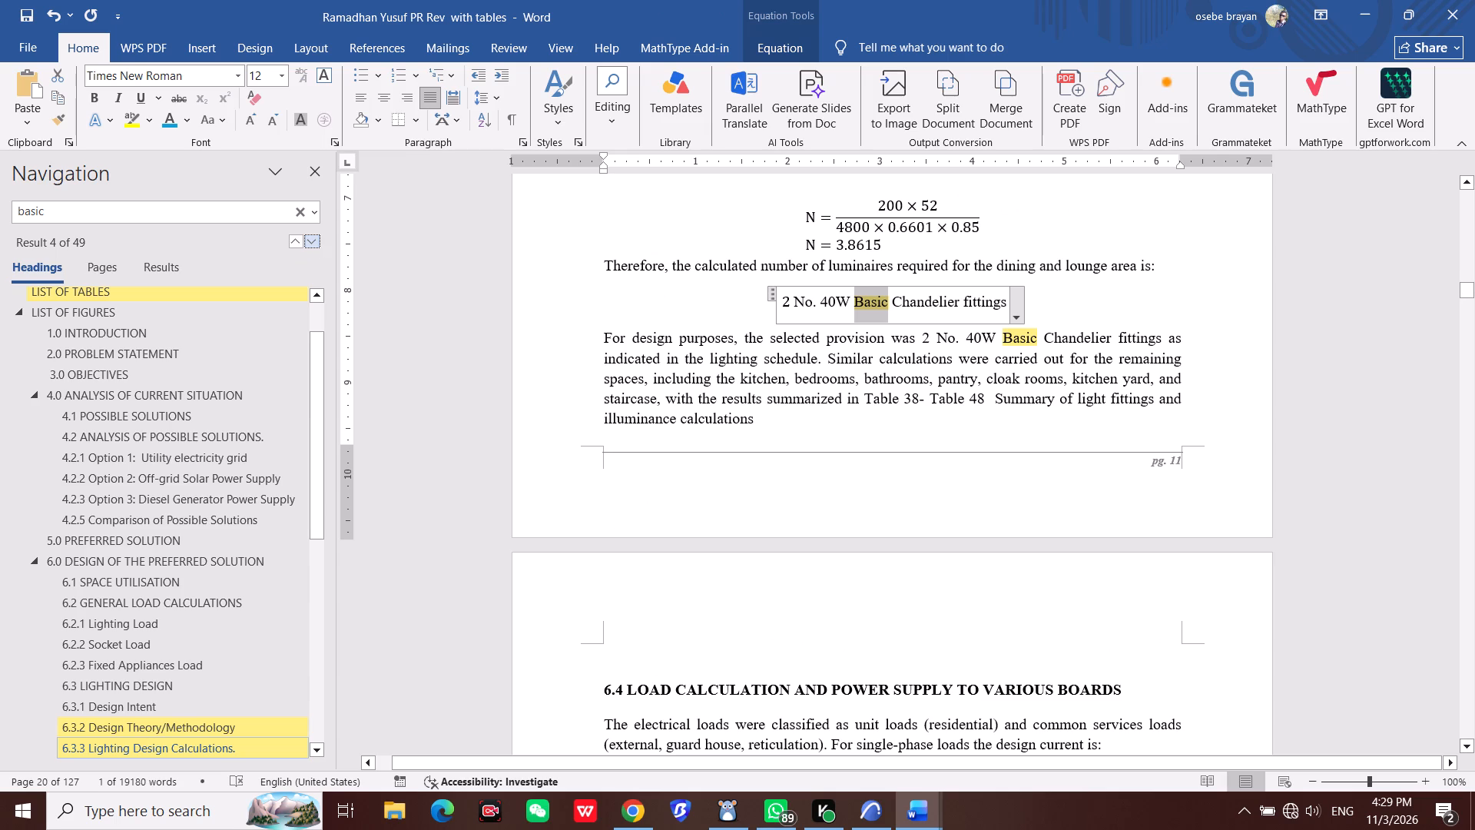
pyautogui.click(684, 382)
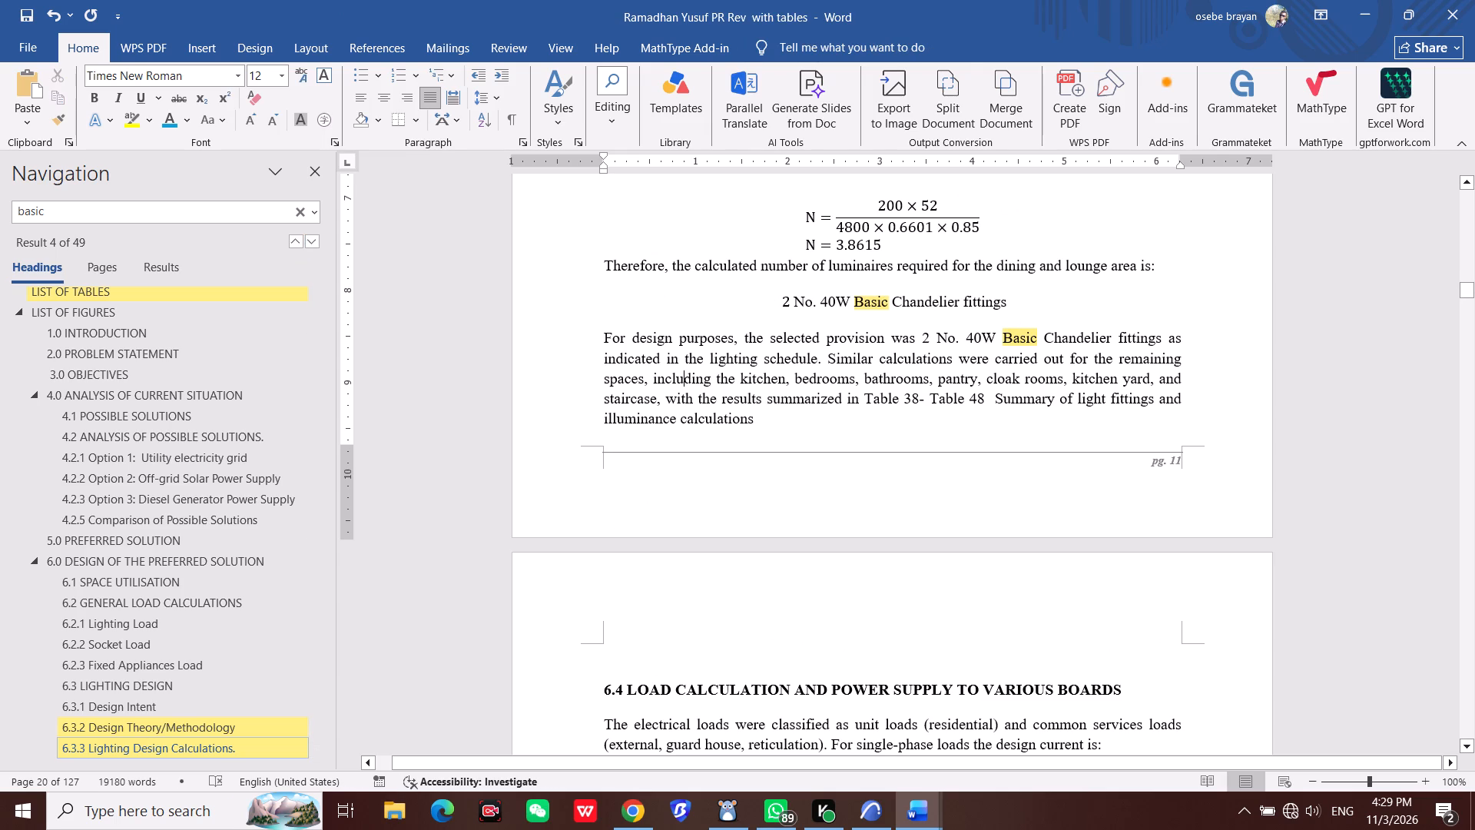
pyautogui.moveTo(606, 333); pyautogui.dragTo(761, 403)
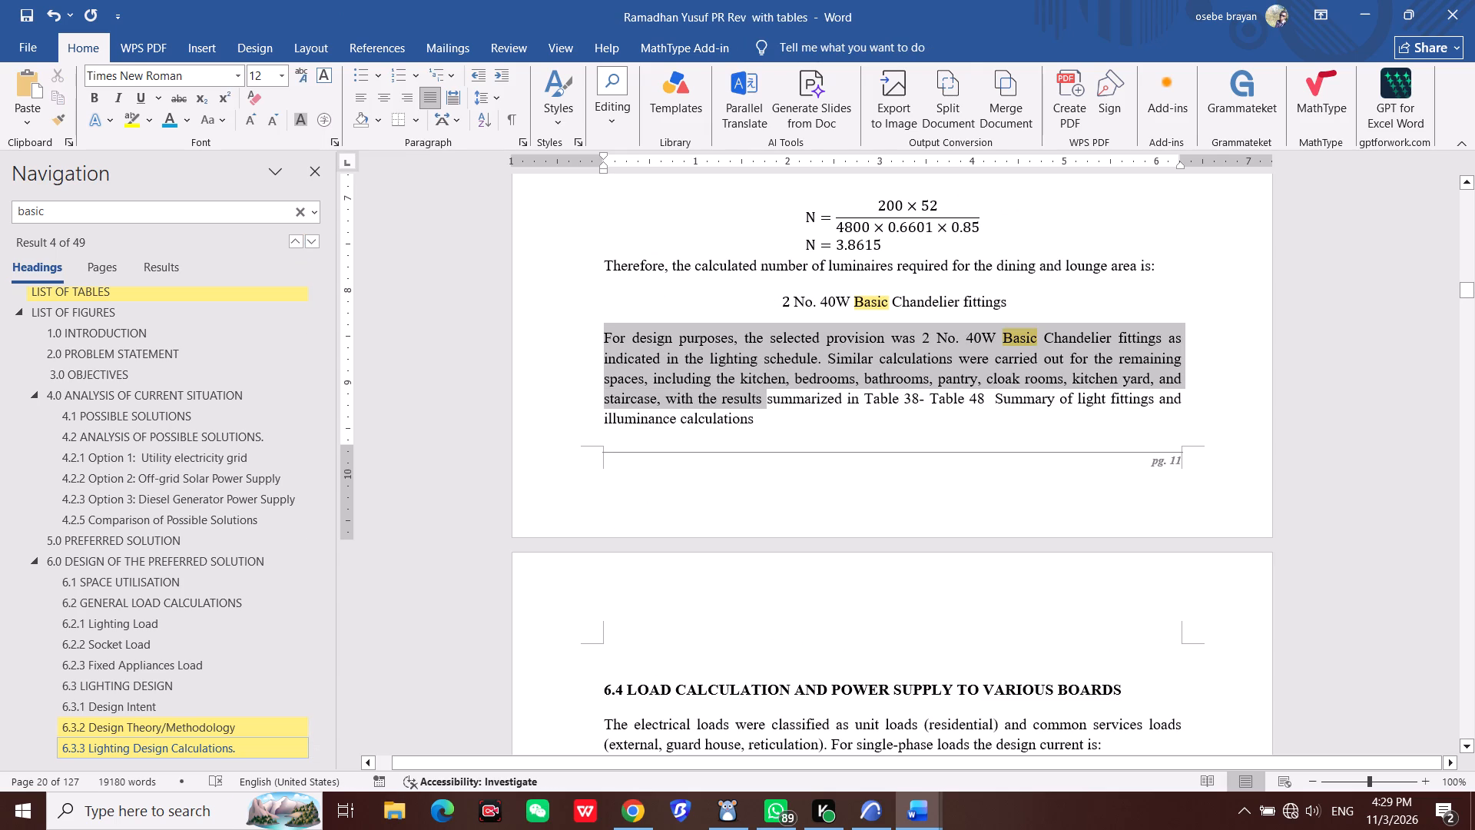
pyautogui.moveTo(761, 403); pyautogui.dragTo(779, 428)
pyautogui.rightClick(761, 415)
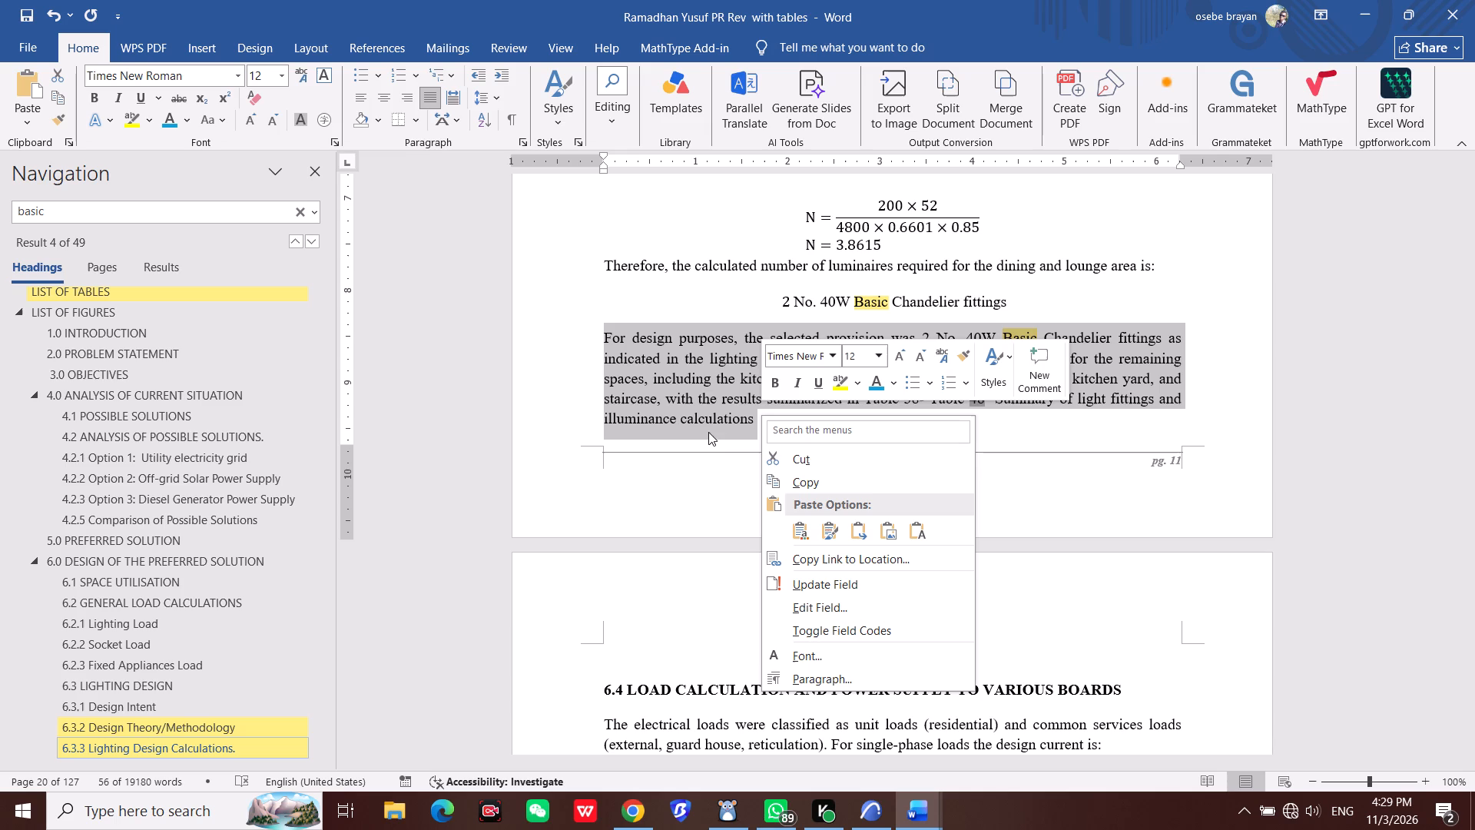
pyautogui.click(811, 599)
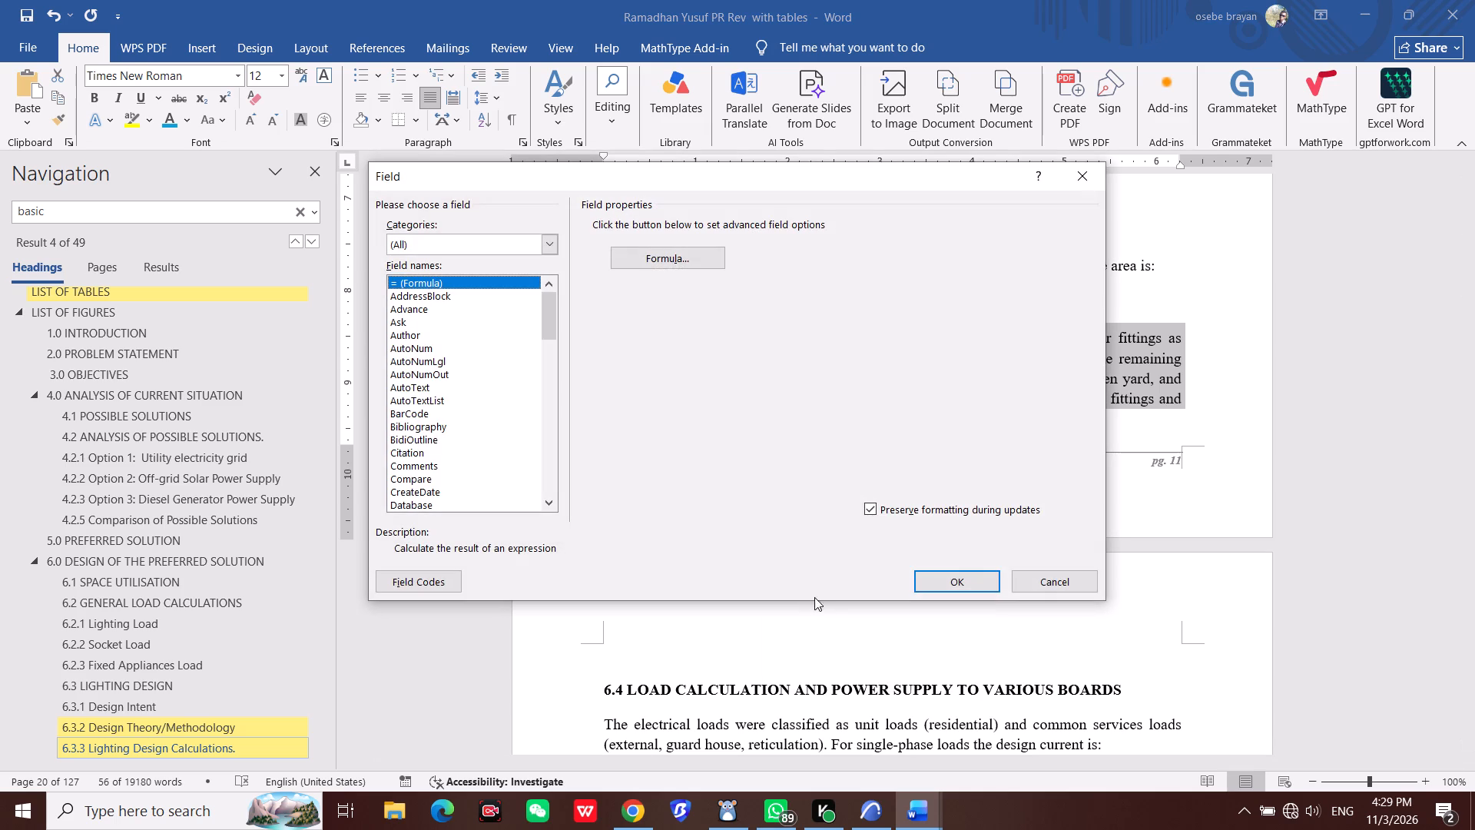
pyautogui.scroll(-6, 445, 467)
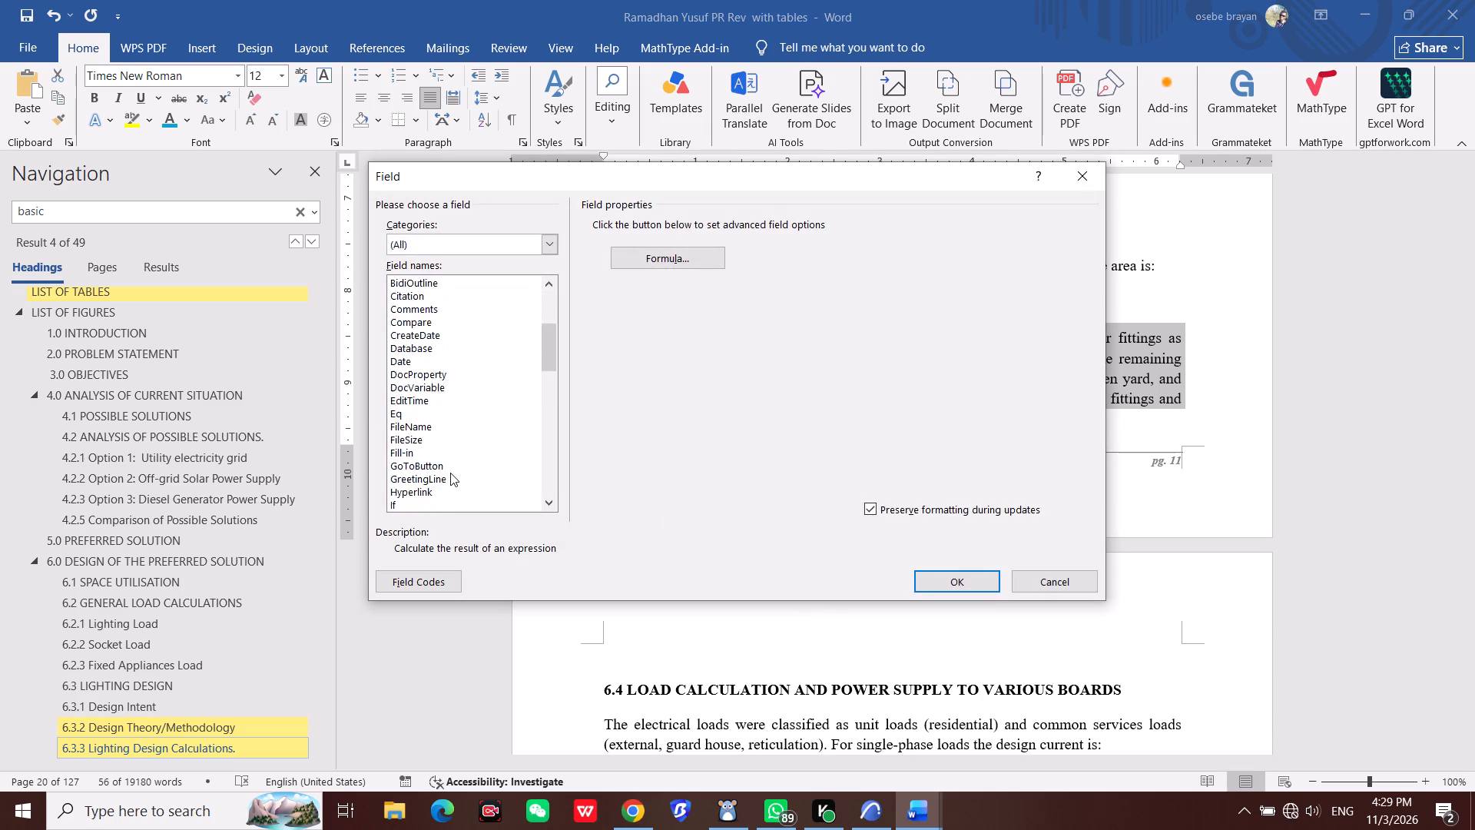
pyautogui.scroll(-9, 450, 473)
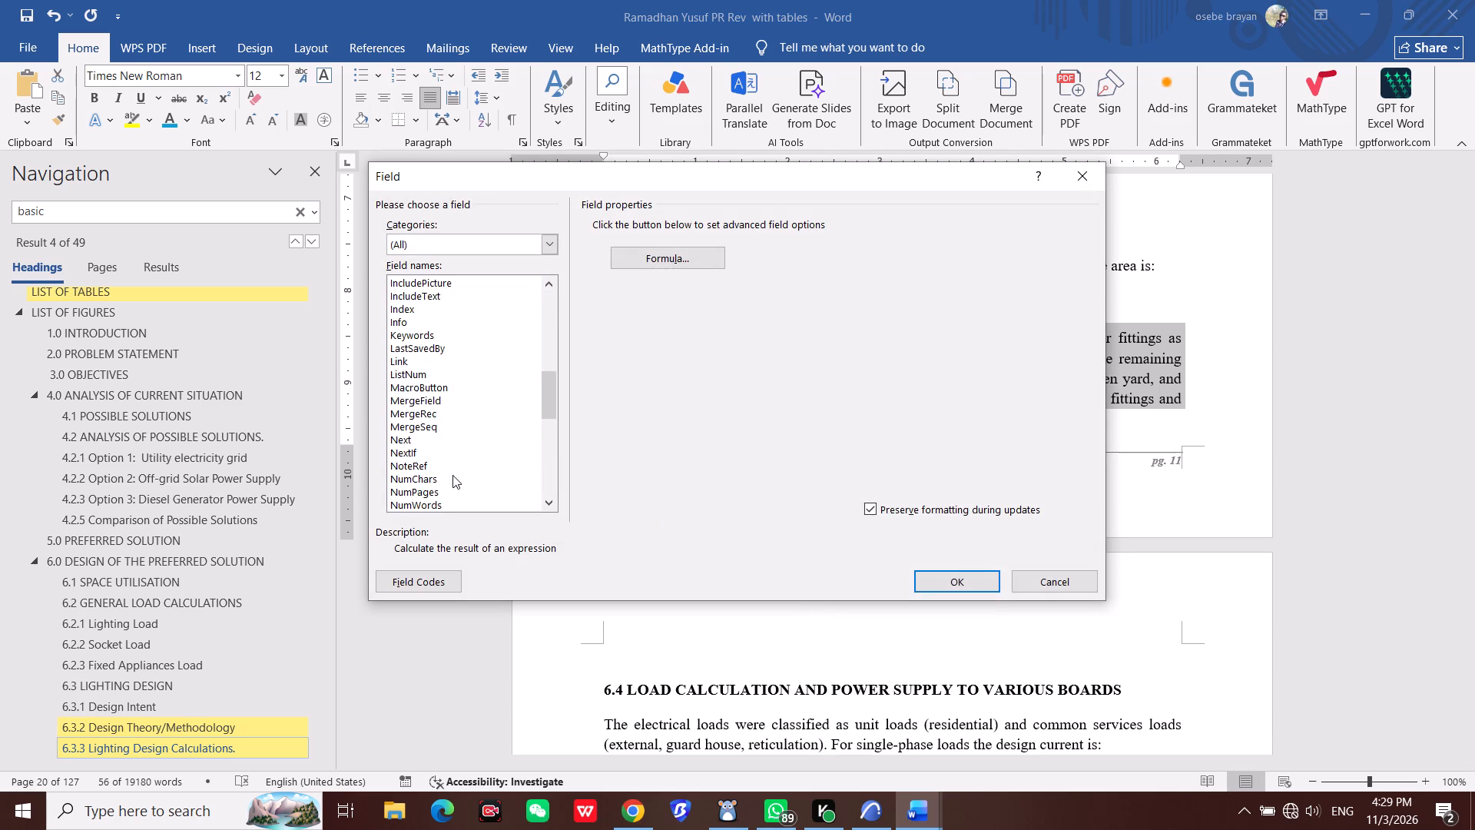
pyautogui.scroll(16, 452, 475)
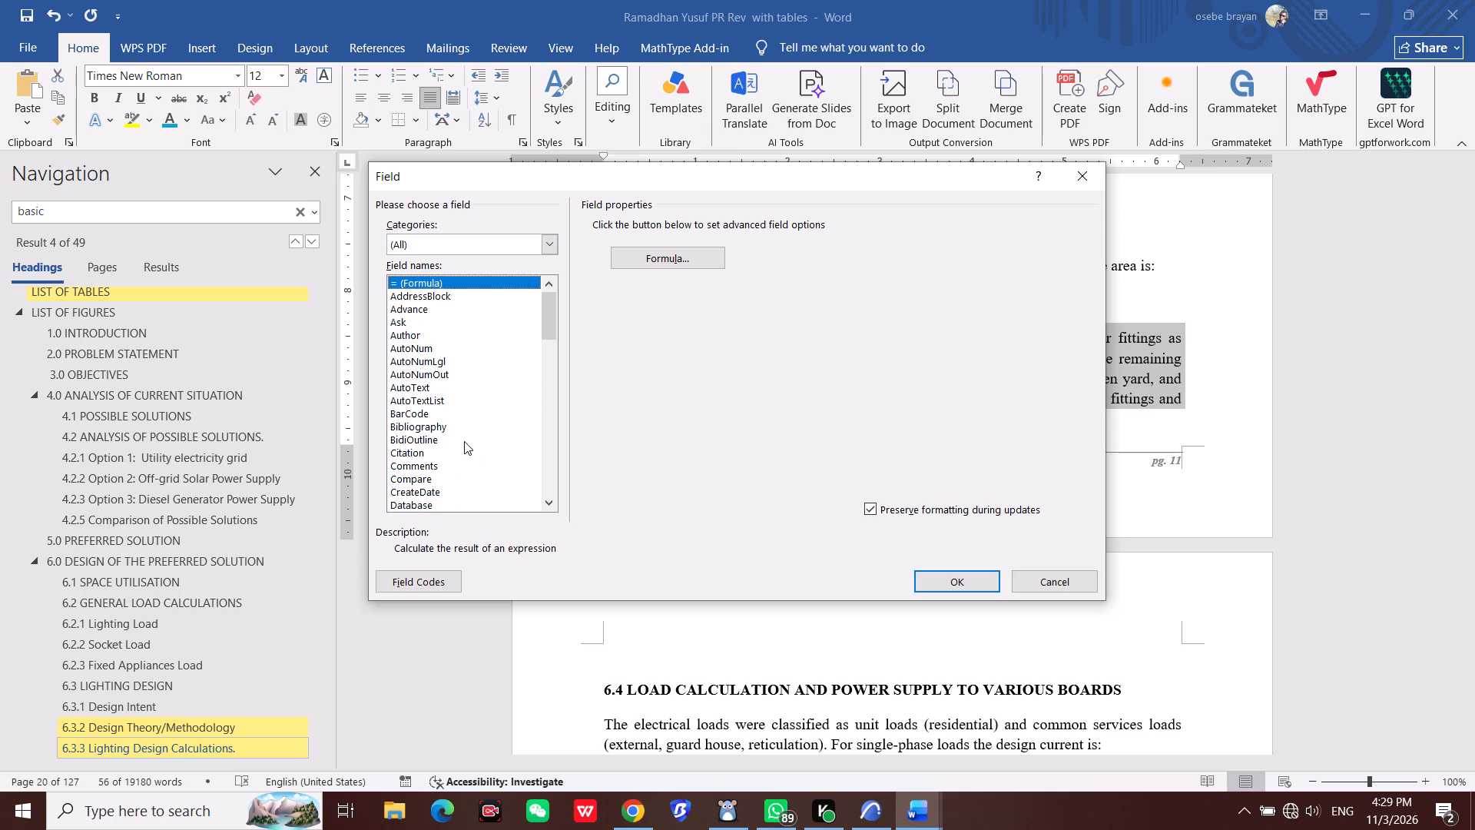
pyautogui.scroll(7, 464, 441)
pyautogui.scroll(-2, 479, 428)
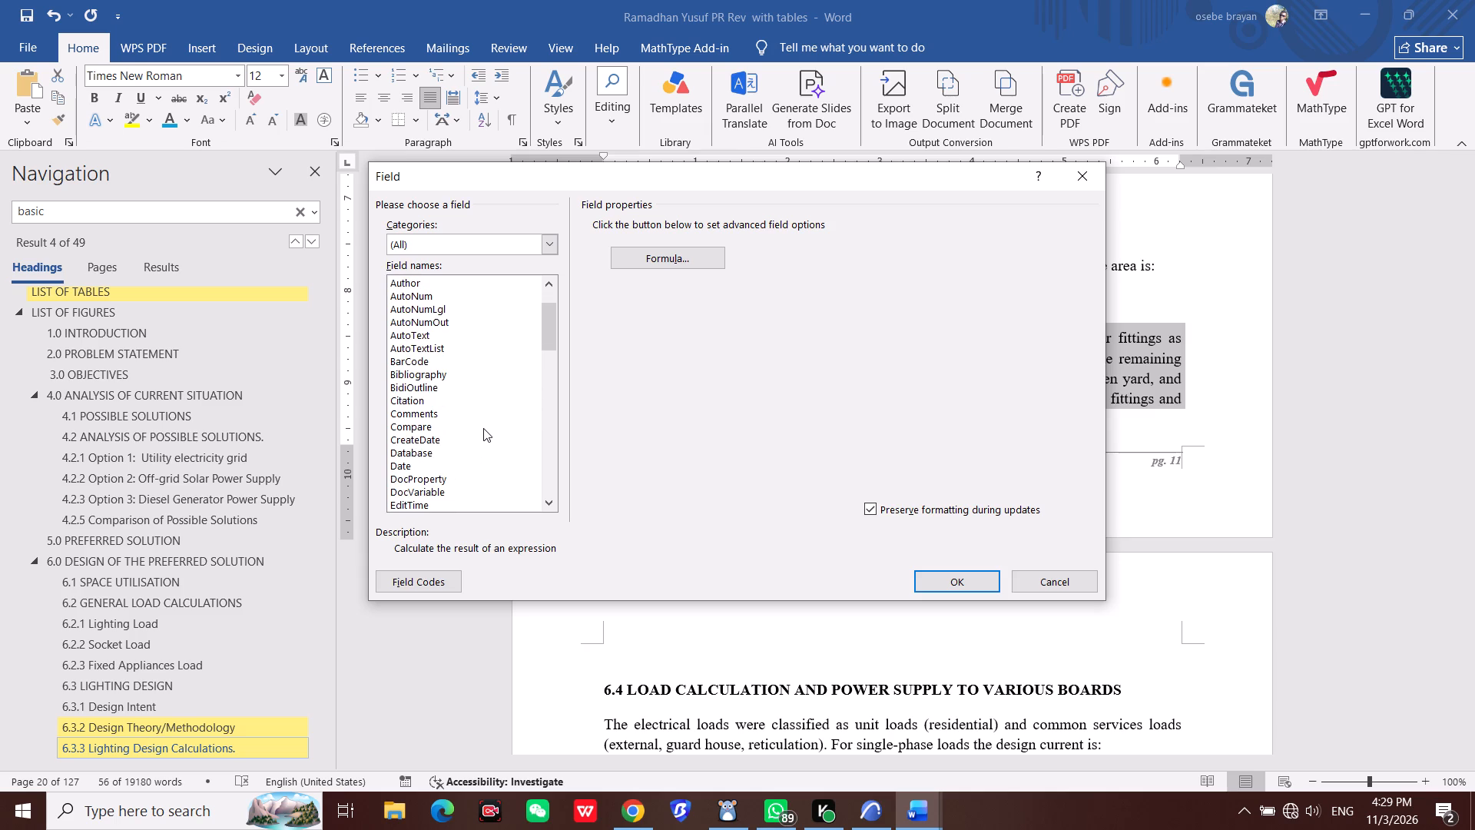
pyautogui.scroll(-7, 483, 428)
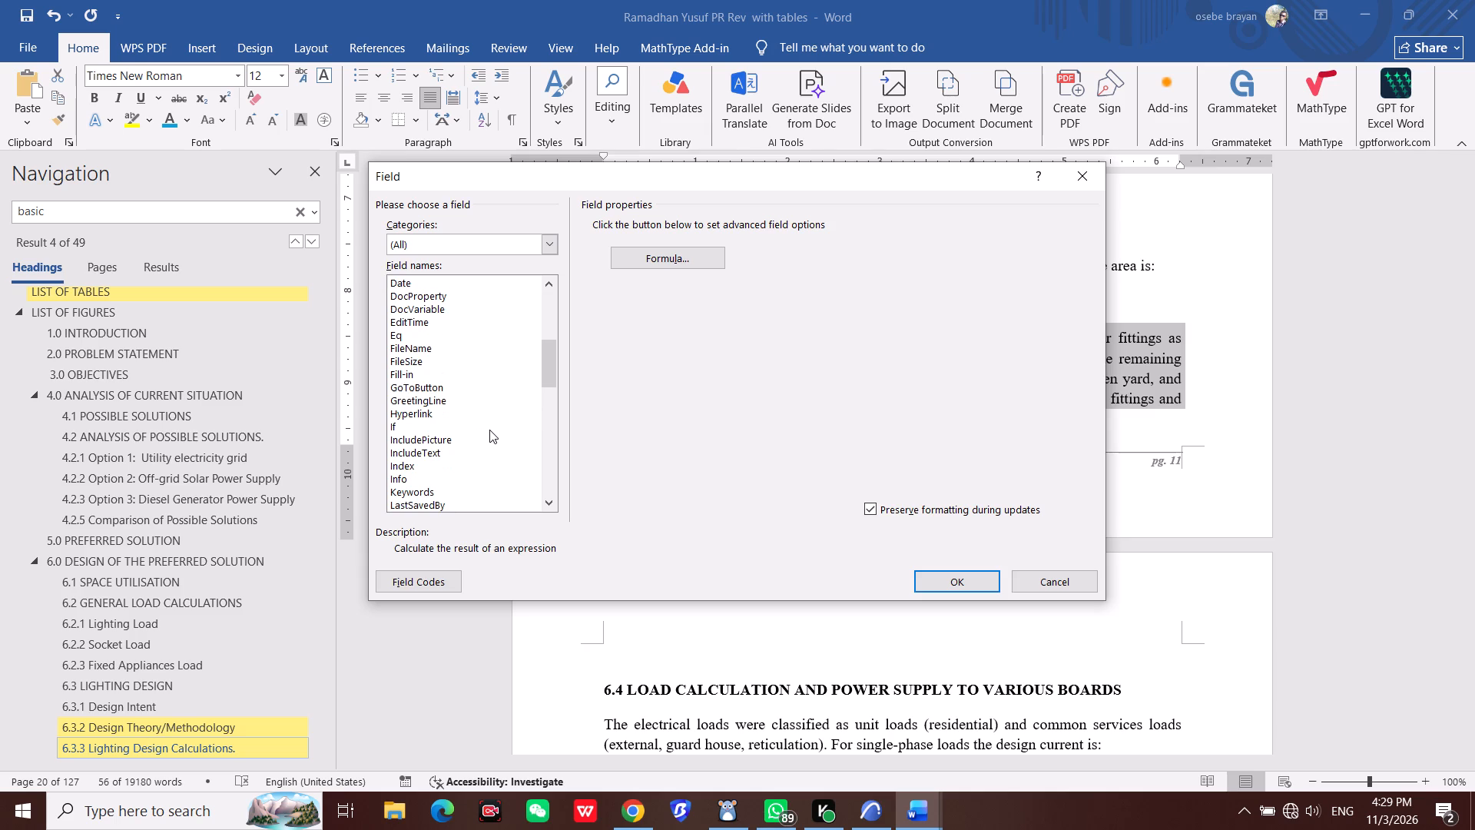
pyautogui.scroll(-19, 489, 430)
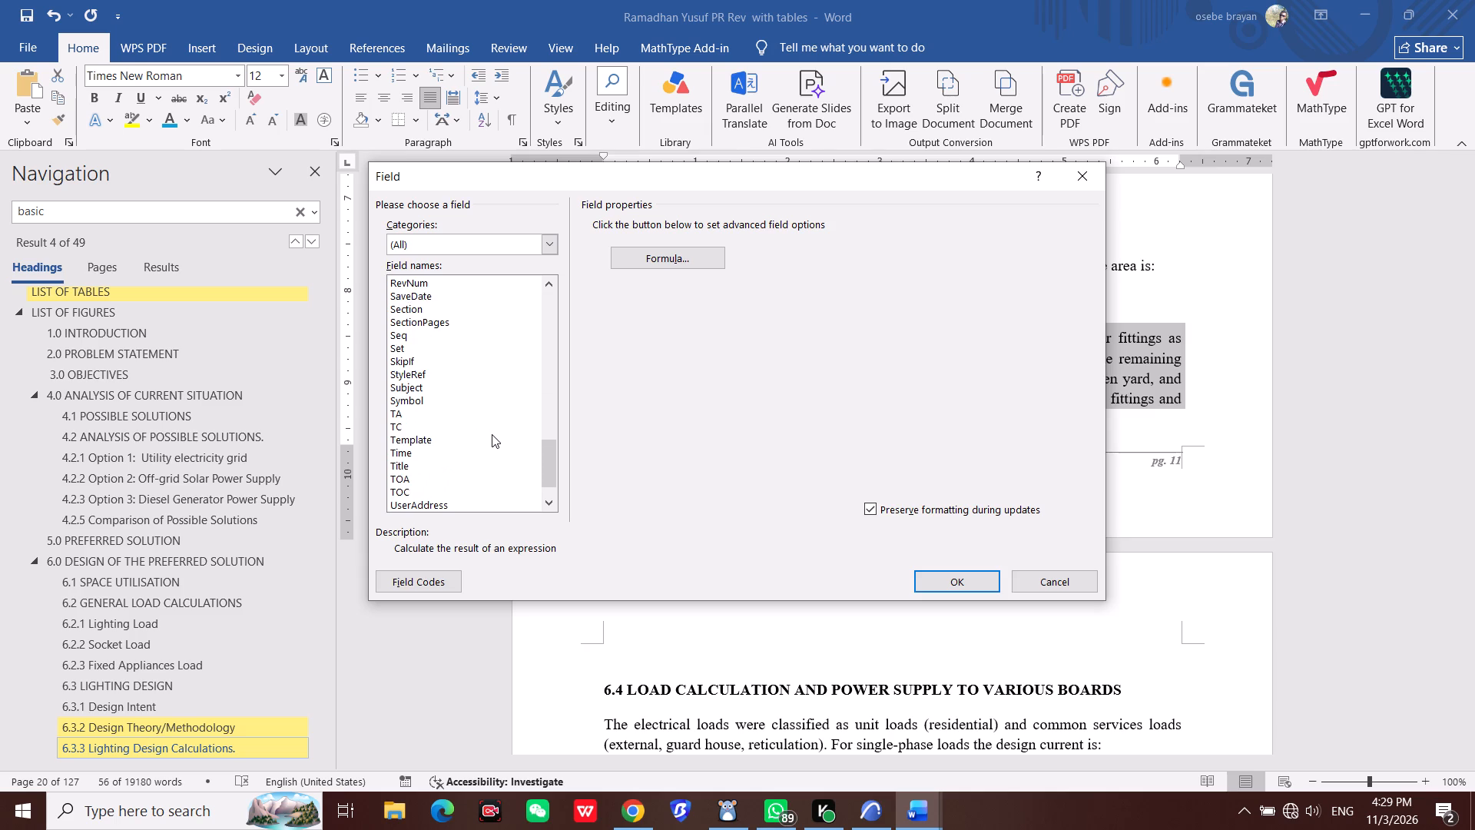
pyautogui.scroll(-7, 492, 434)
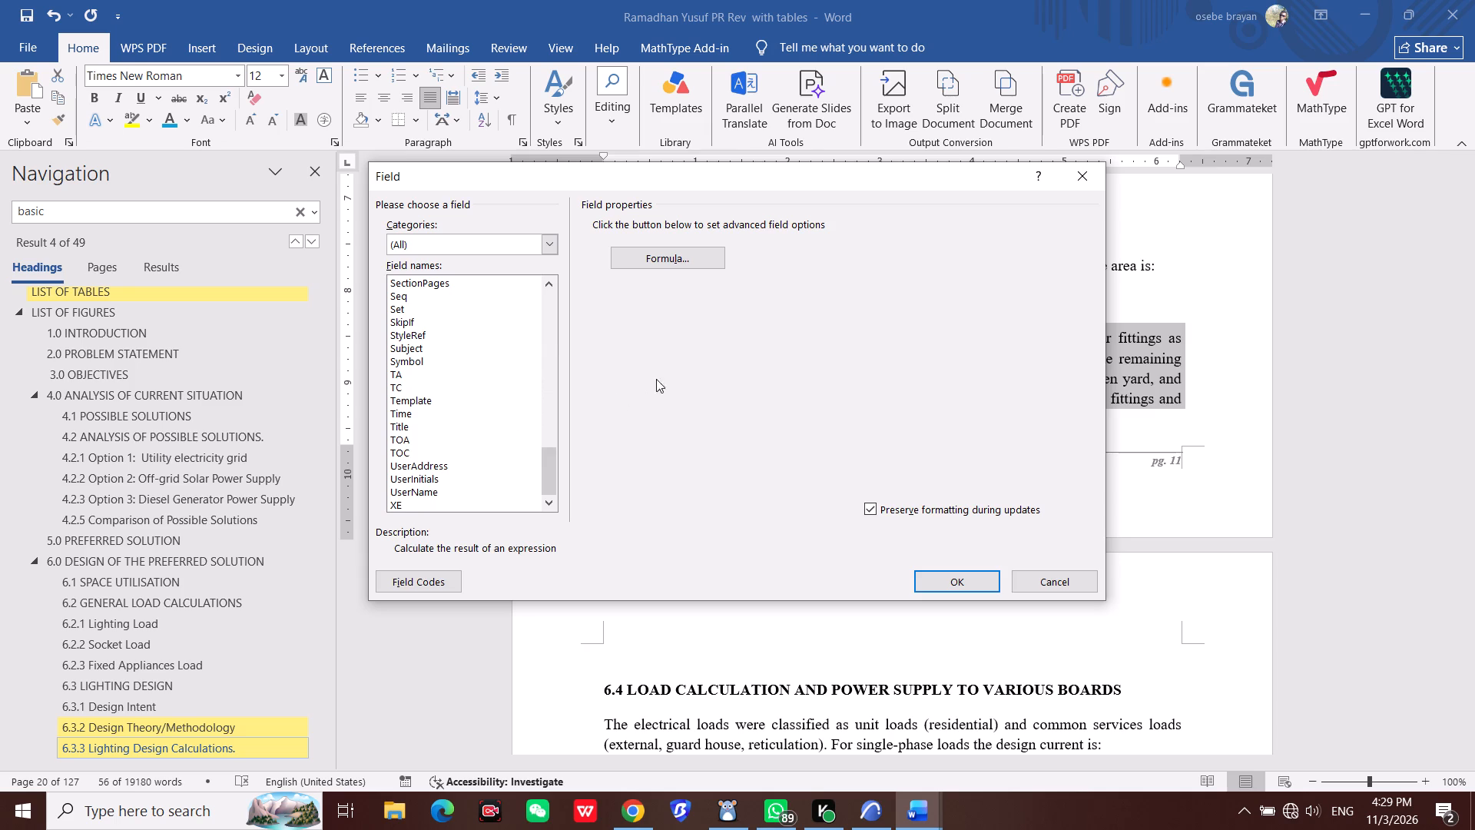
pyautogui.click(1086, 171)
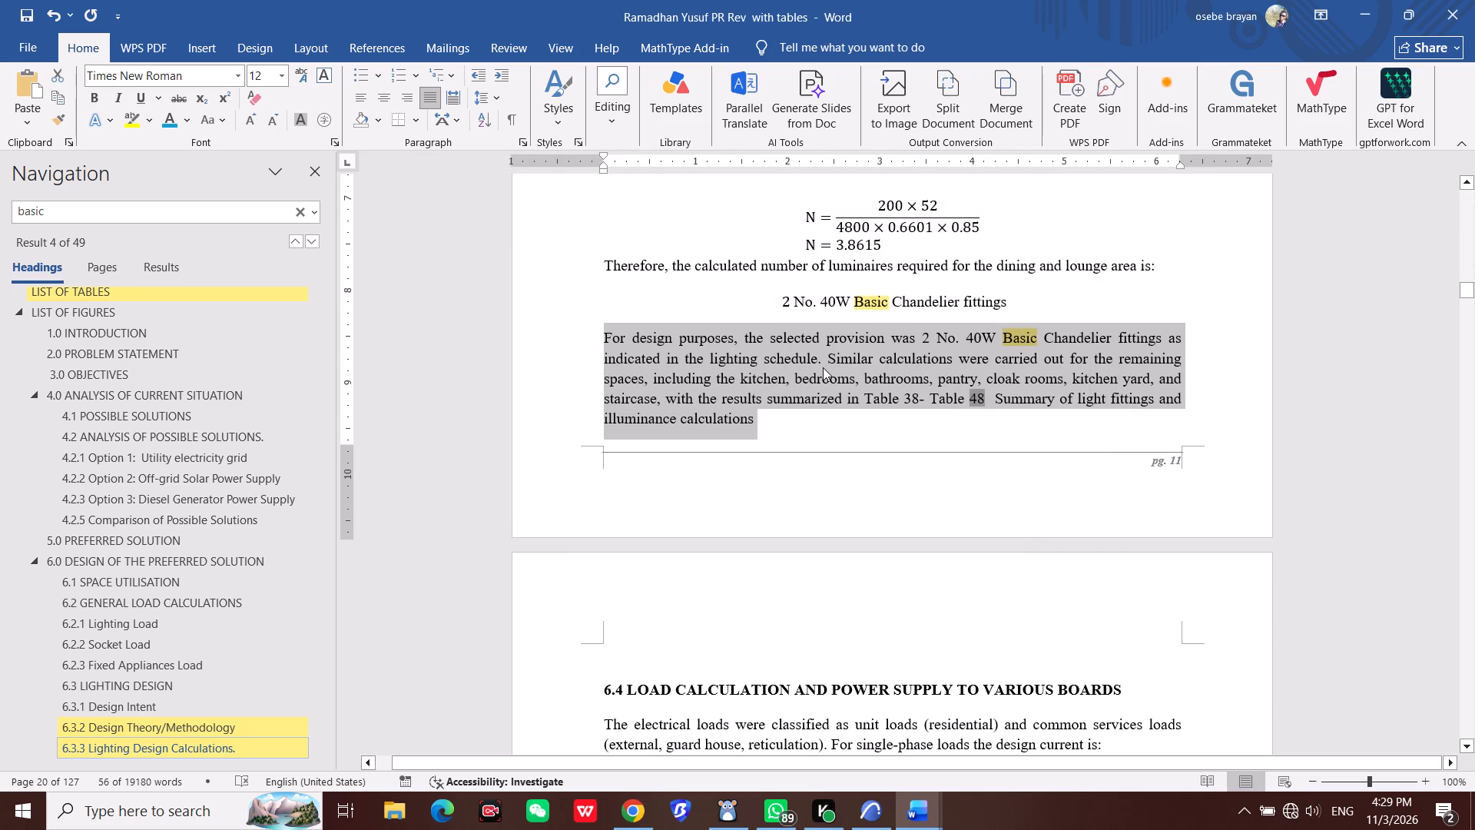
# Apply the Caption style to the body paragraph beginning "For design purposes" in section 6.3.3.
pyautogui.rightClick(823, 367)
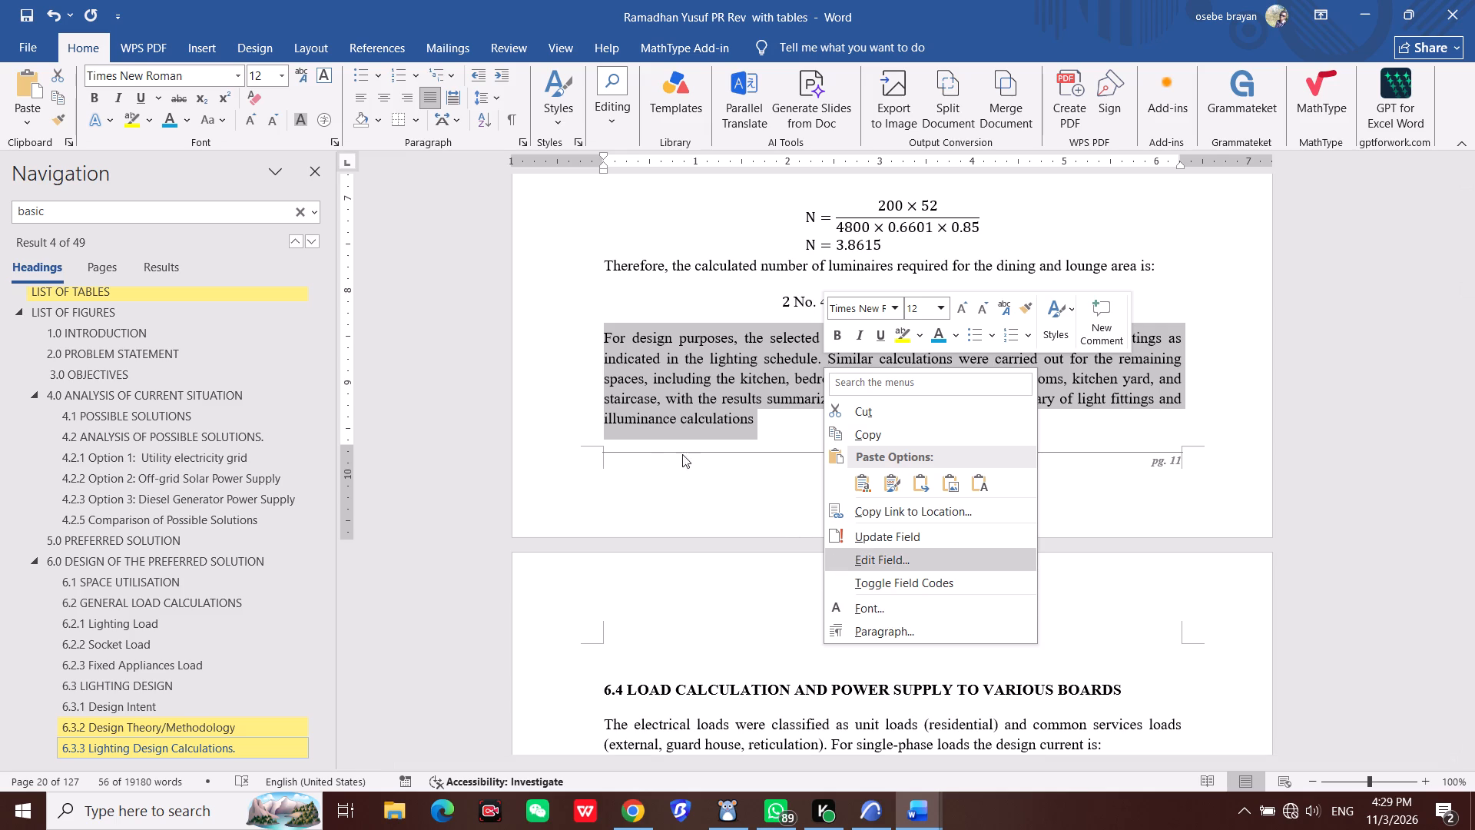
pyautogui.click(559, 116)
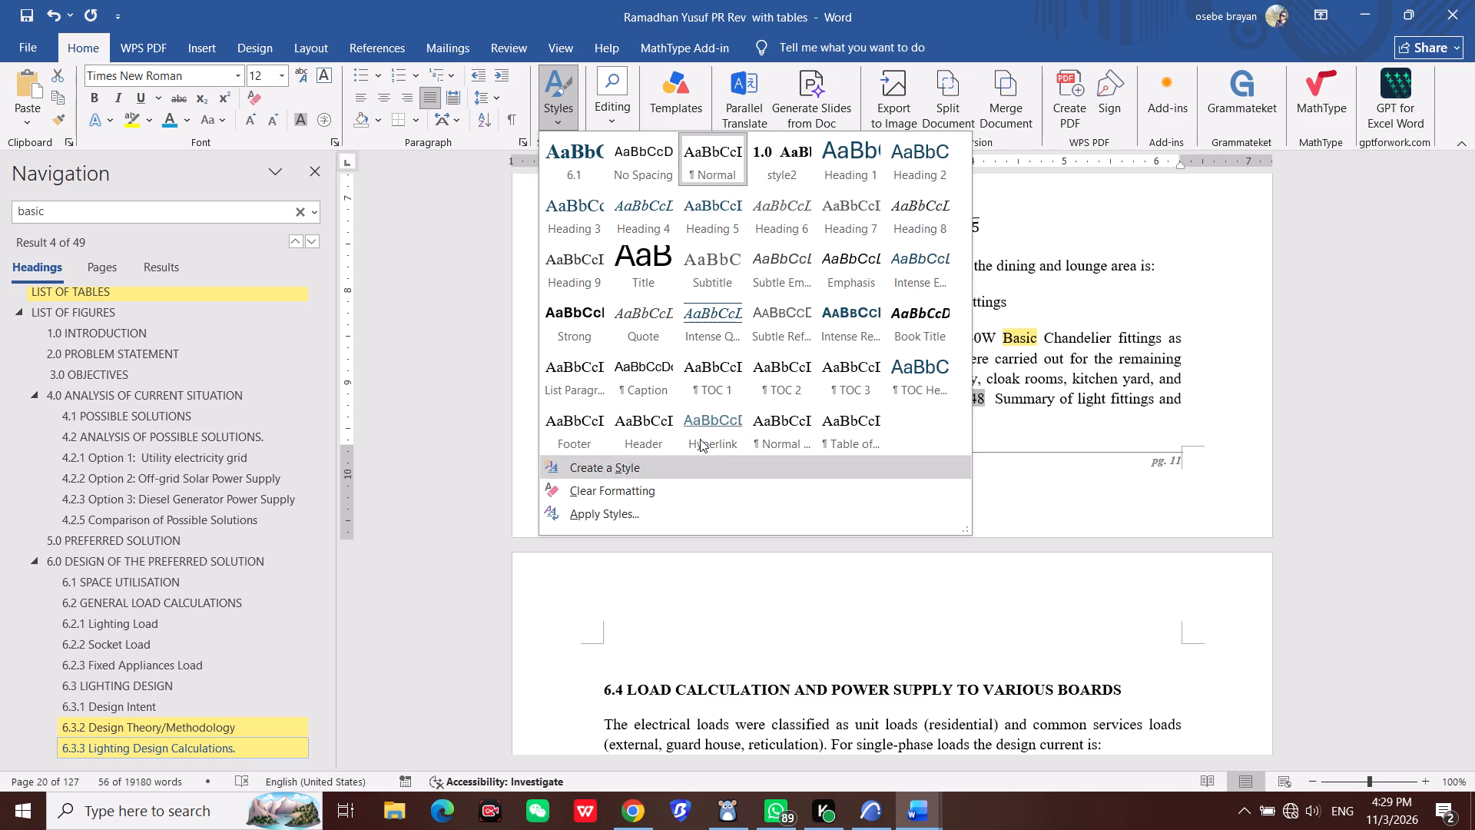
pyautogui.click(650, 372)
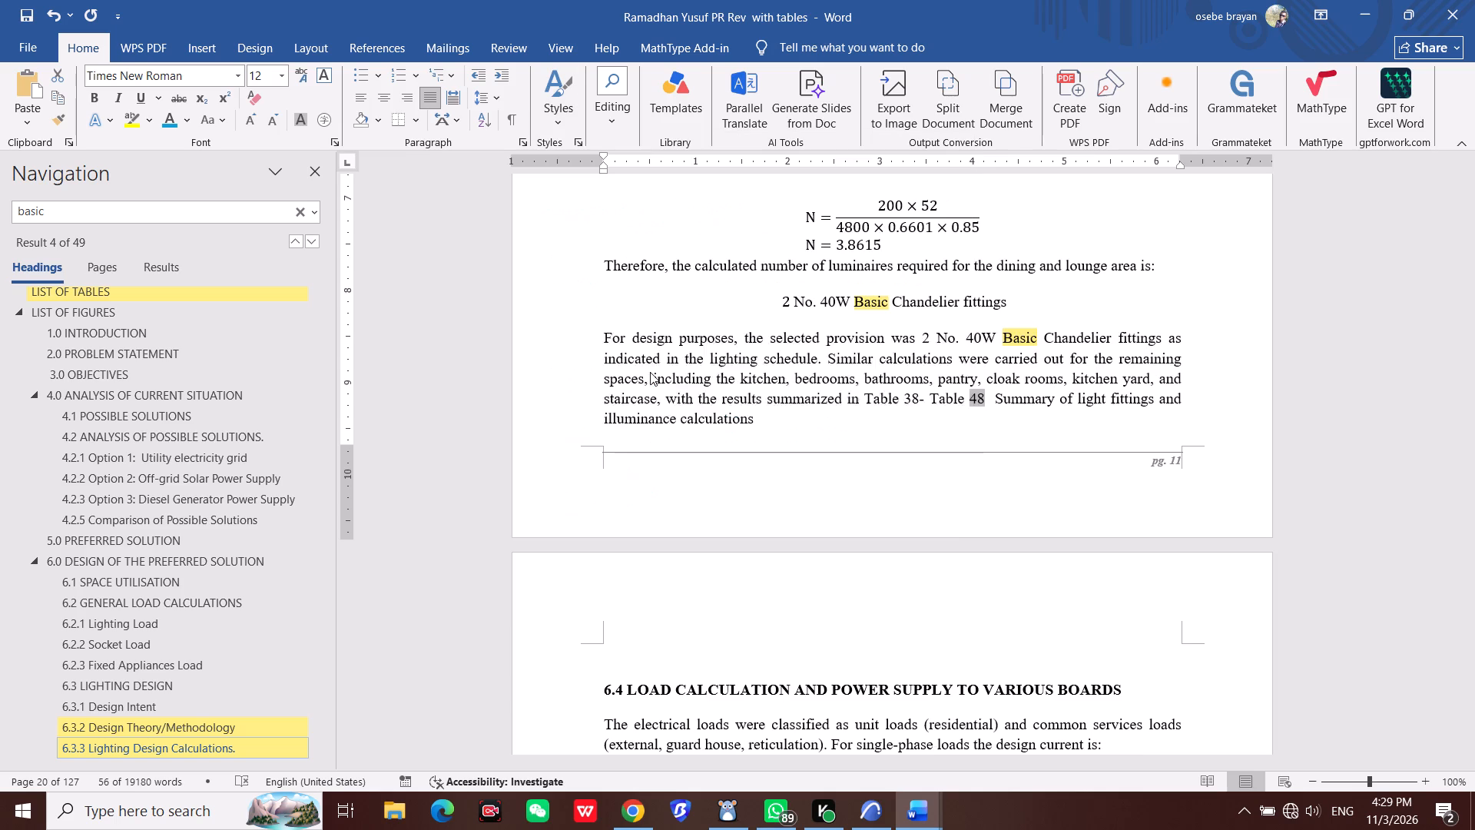
# Apply the Normal style to the whole body paragraph beginning "For design purposes".
pyautogui.click(757, 406)
pyautogui.moveTo(602, 322); pyautogui.dragTo(608, 326)
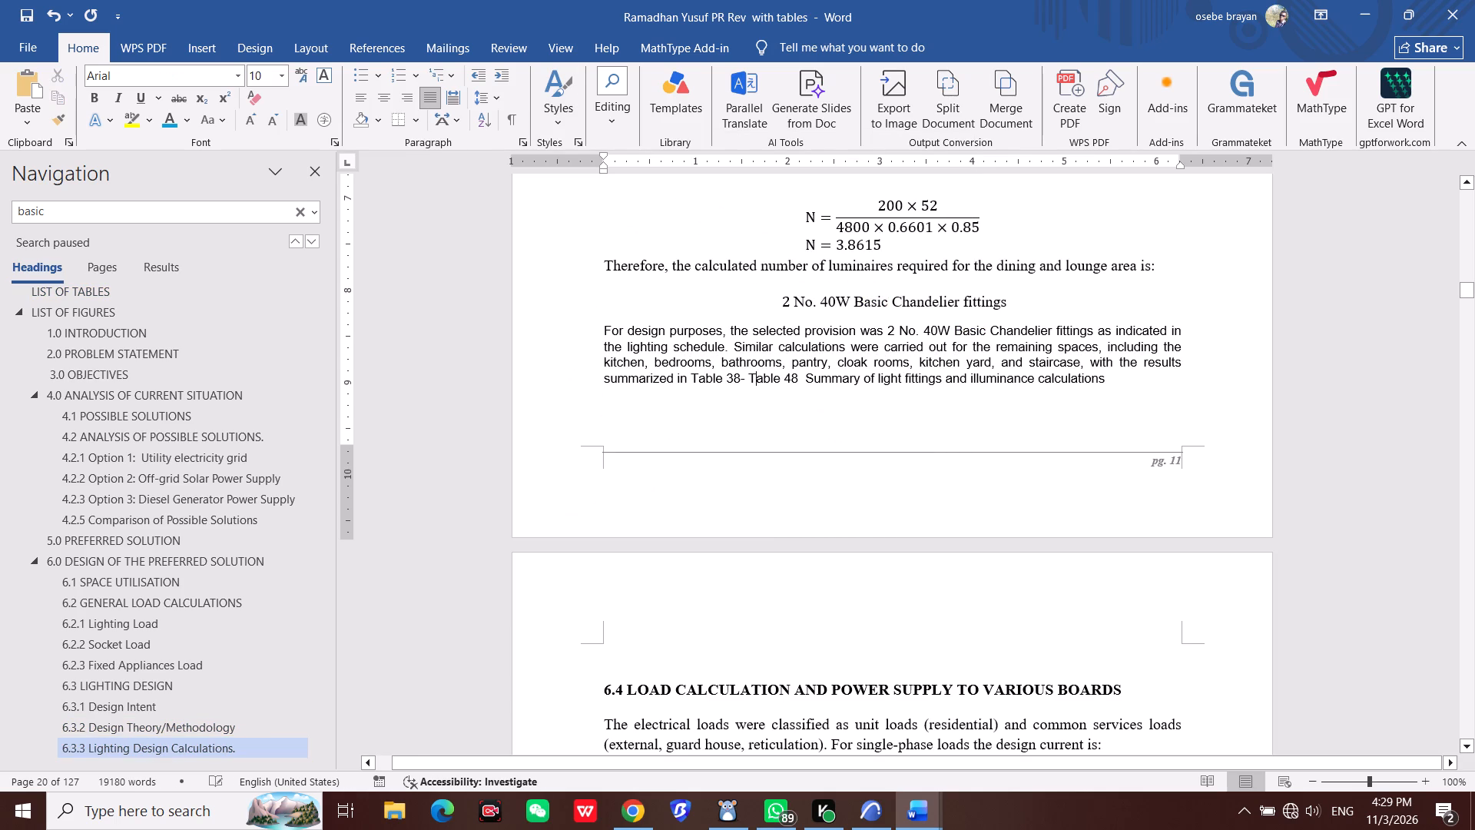
pyautogui.moveTo(608, 326); pyautogui.dragTo(1109, 395)
pyautogui.click(1109, 395)
pyautogui.moveTo(600, 329); pyautogui.dragTo(1103, 395)
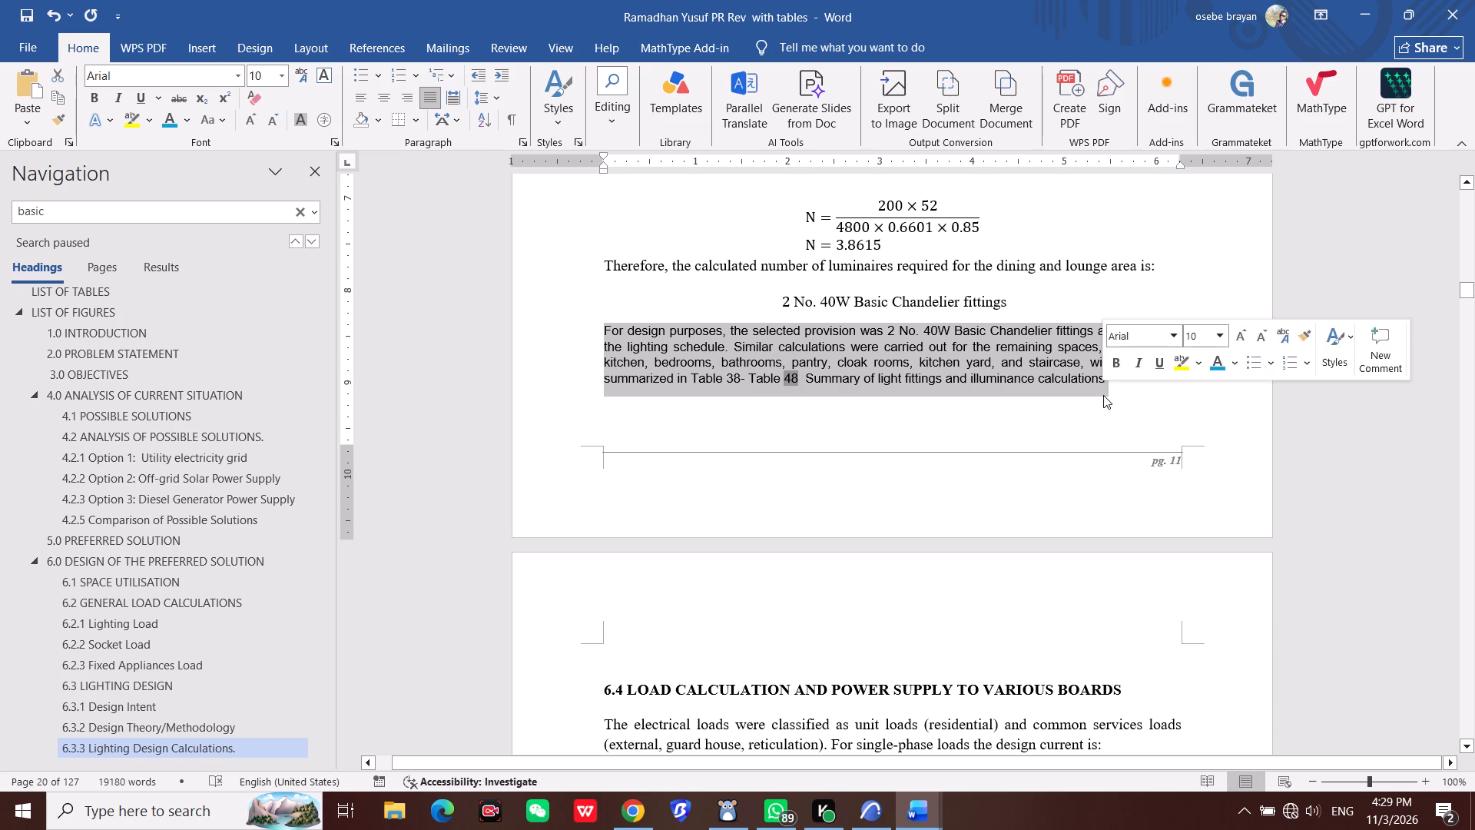
pyautogui.click(548, 117)
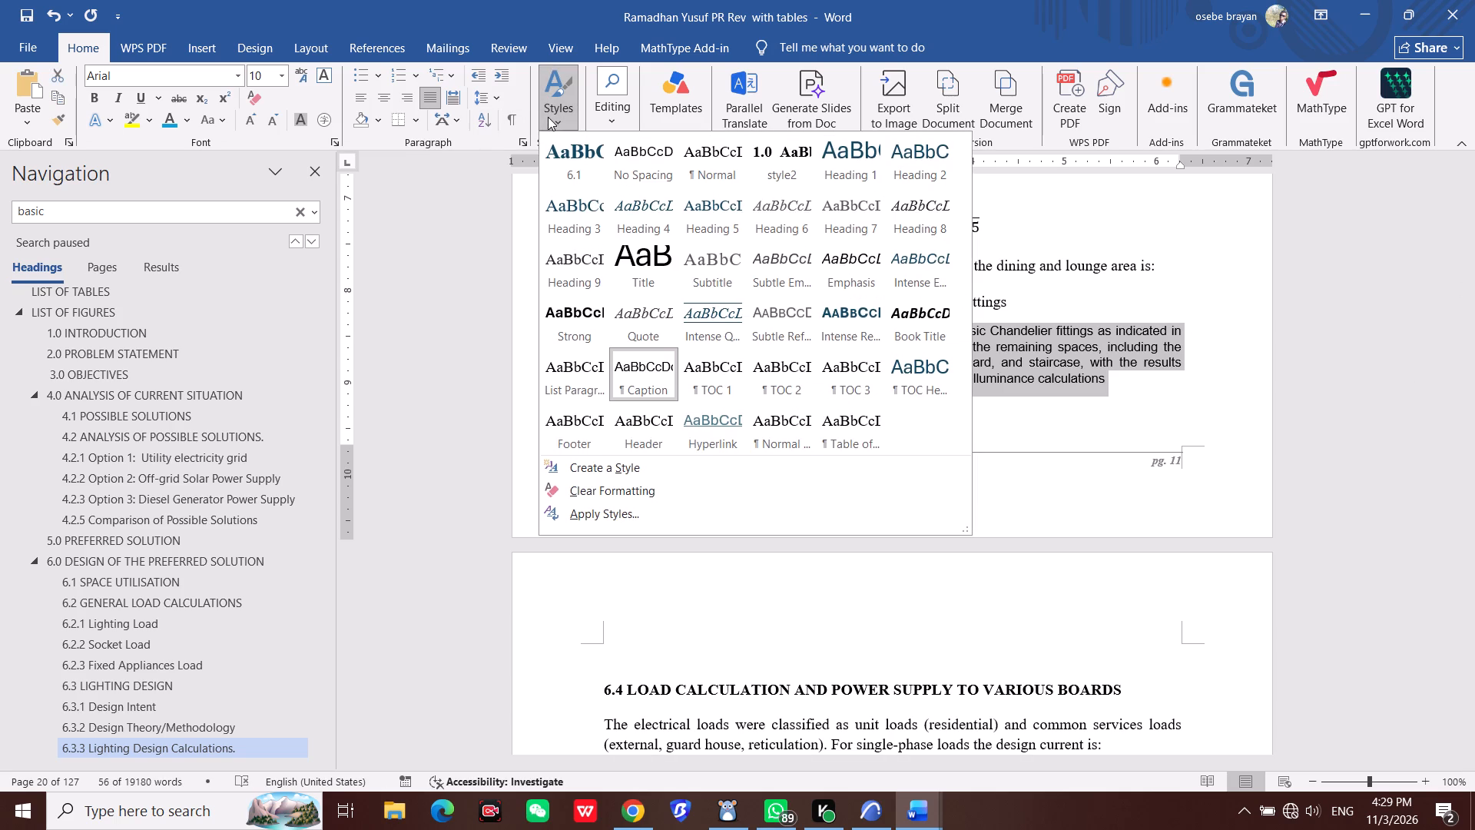
pyautogui.click(718, 169)
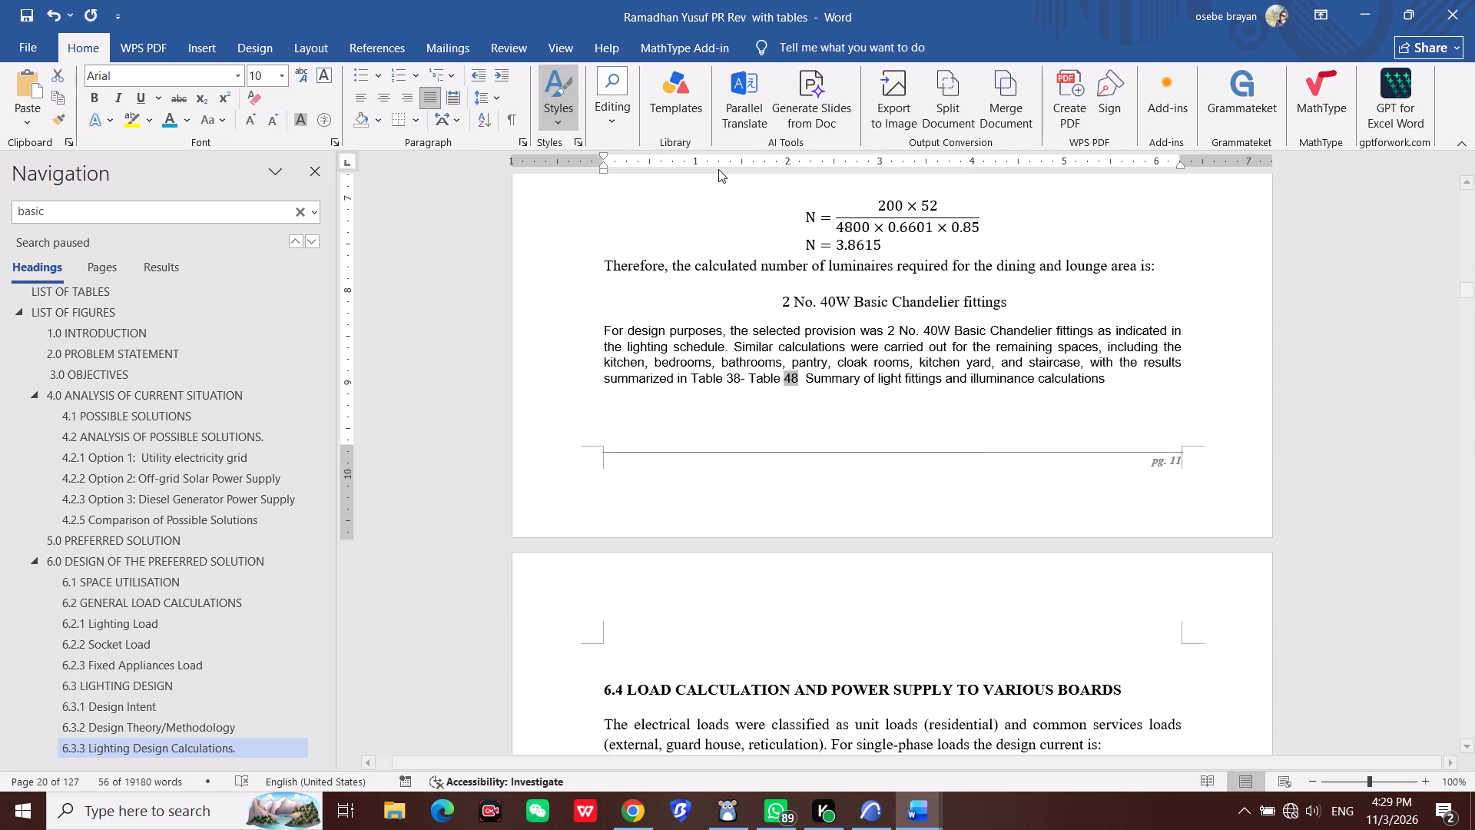
pyautogui.click(877, 365)
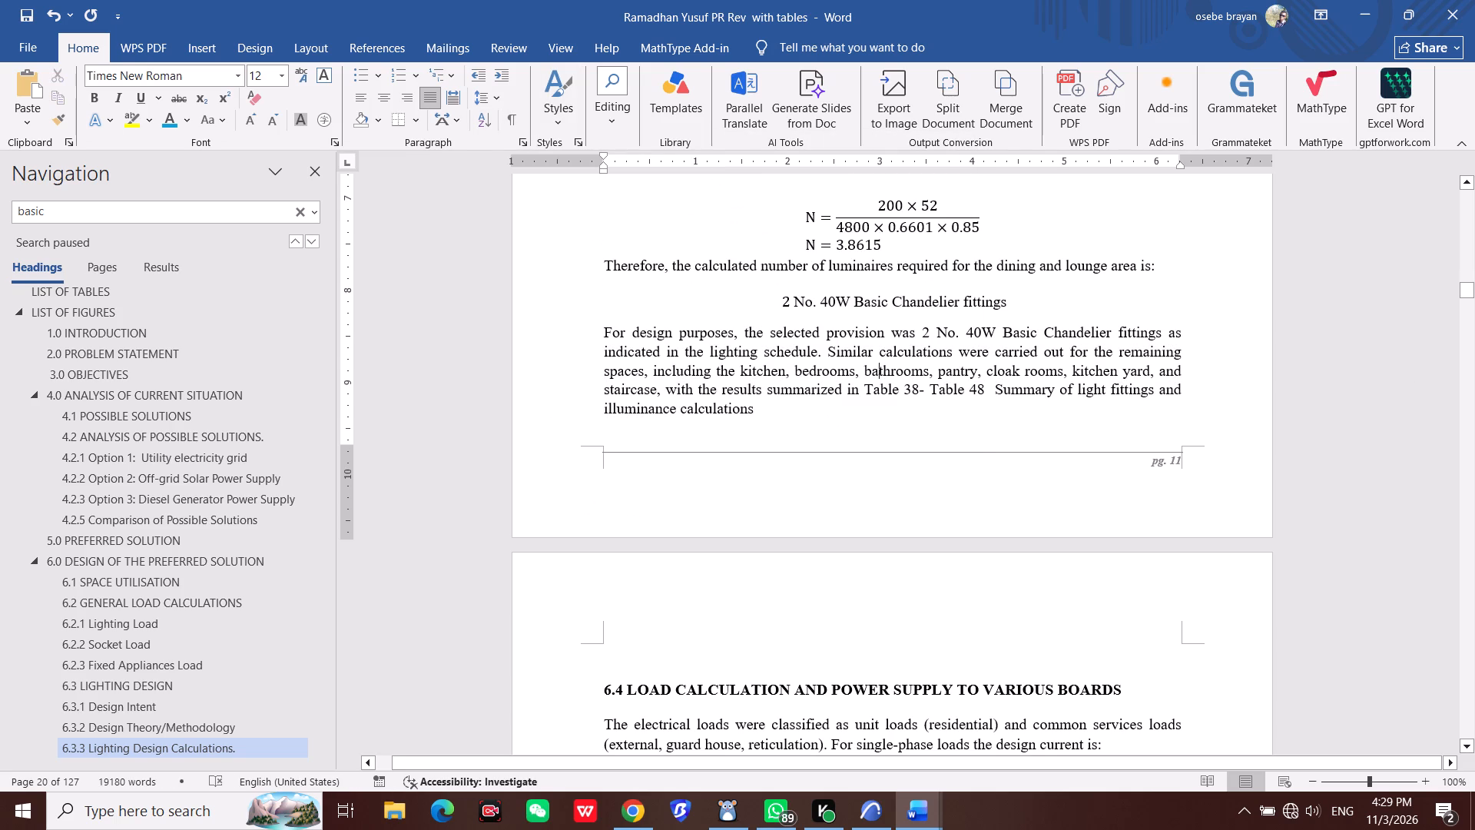
# Copy "Table 38- Table 48 Summary of light fittings and illuminance calculations" at the paragraph's end and delete it from there.
pyautogui.click(983, 395)
pyautogui.click(979, 395)
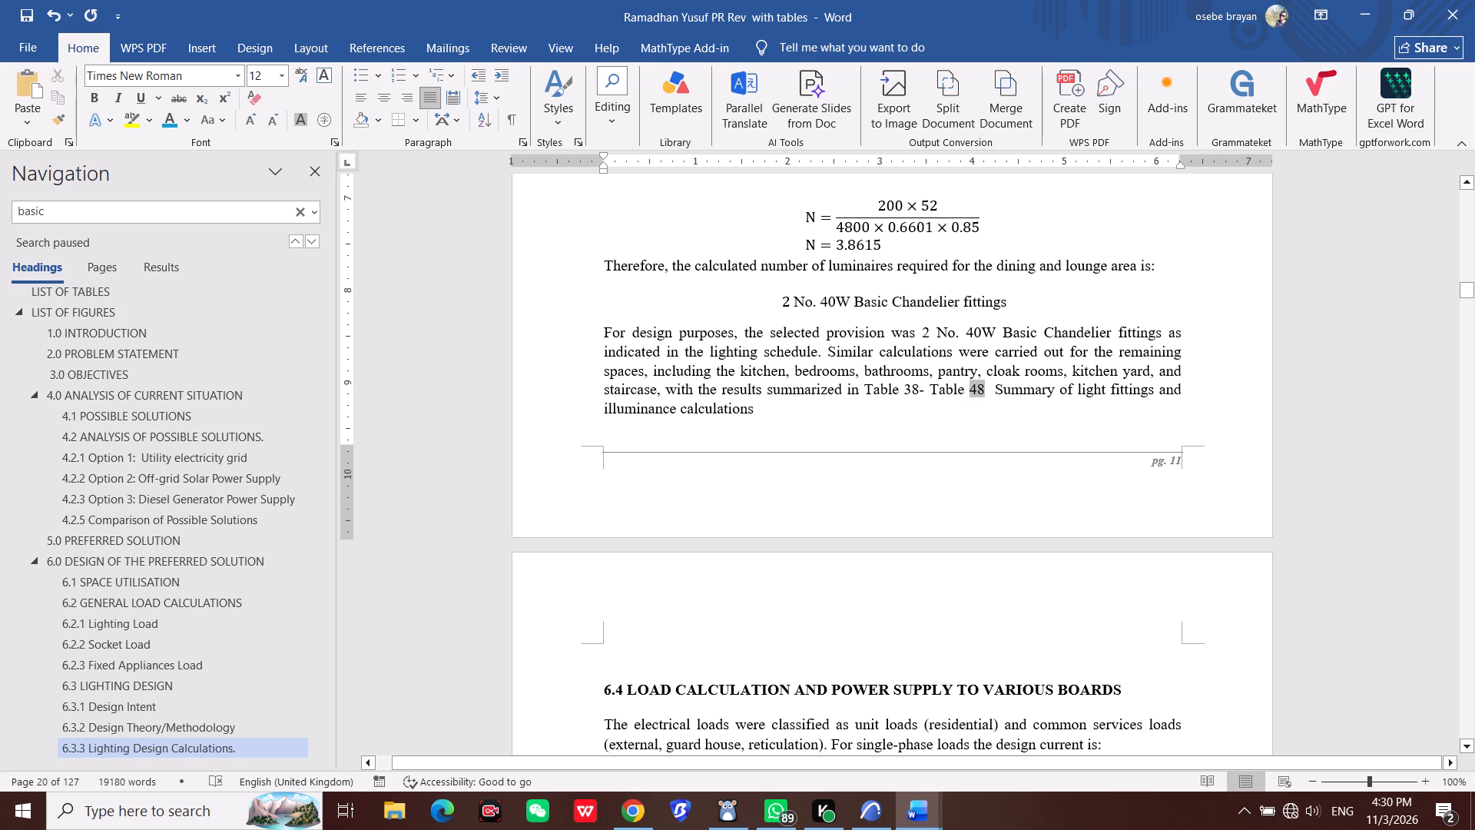
pyautogui.moveTo(864, 387); pyautogui.dragTo(887, 410)
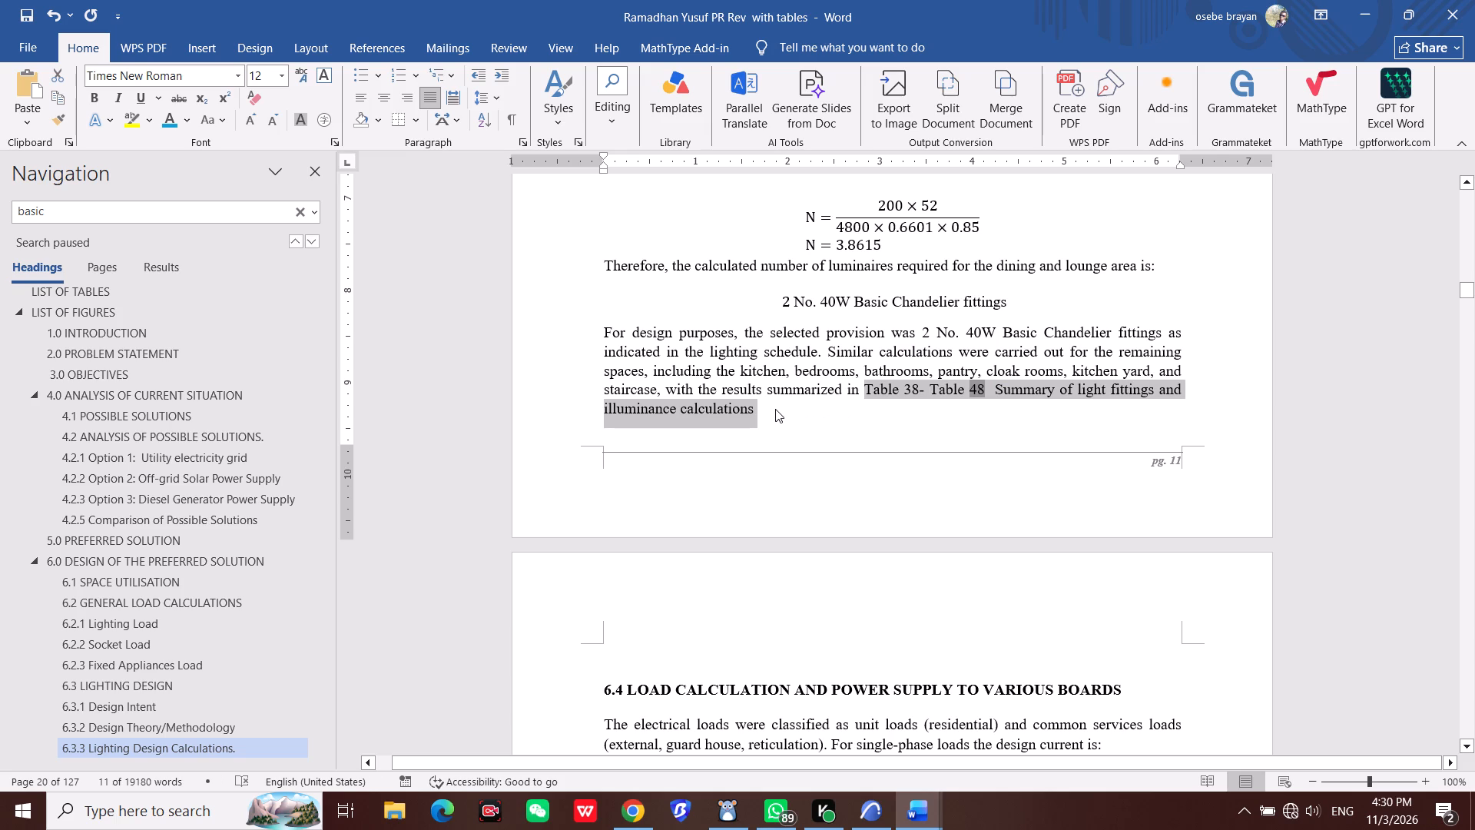
pyautogui.hotkey('ctrl', 'c')
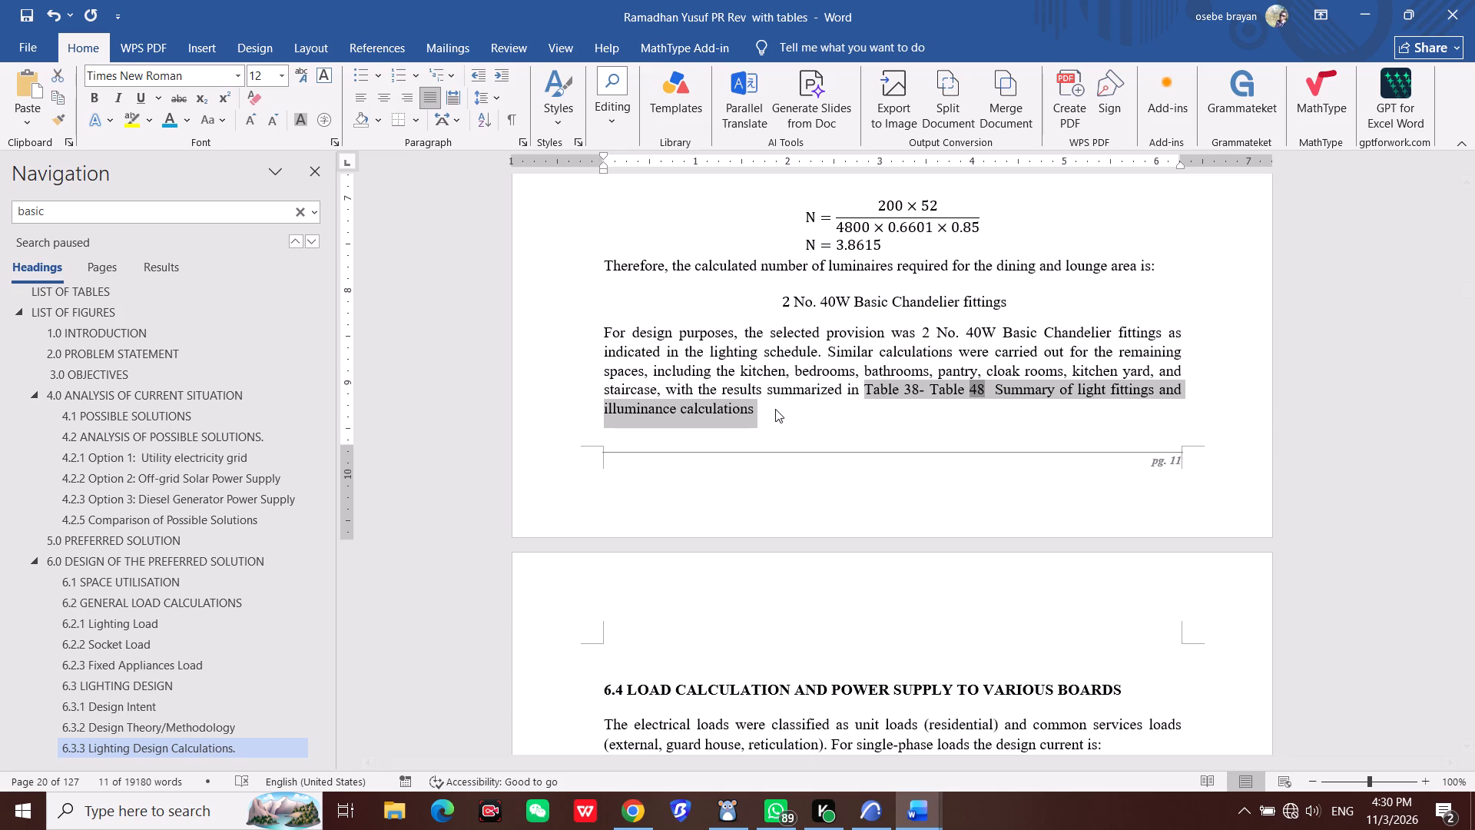
pyautogui.press('Delete')
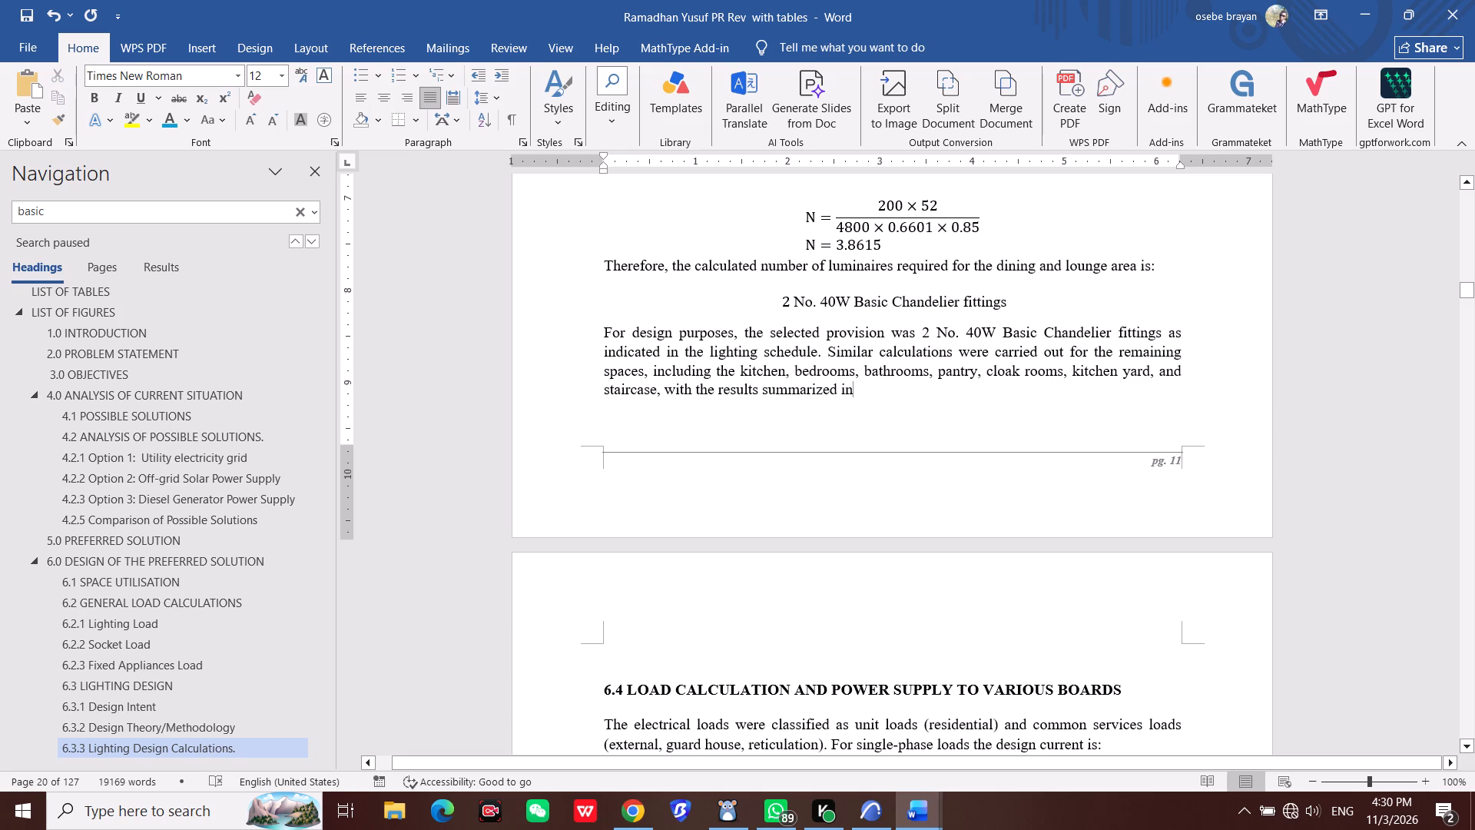
# Switch to Chrome and paste the copied table reference into the Google search box to strip its formatting.
pyautogui.click(641, 806)
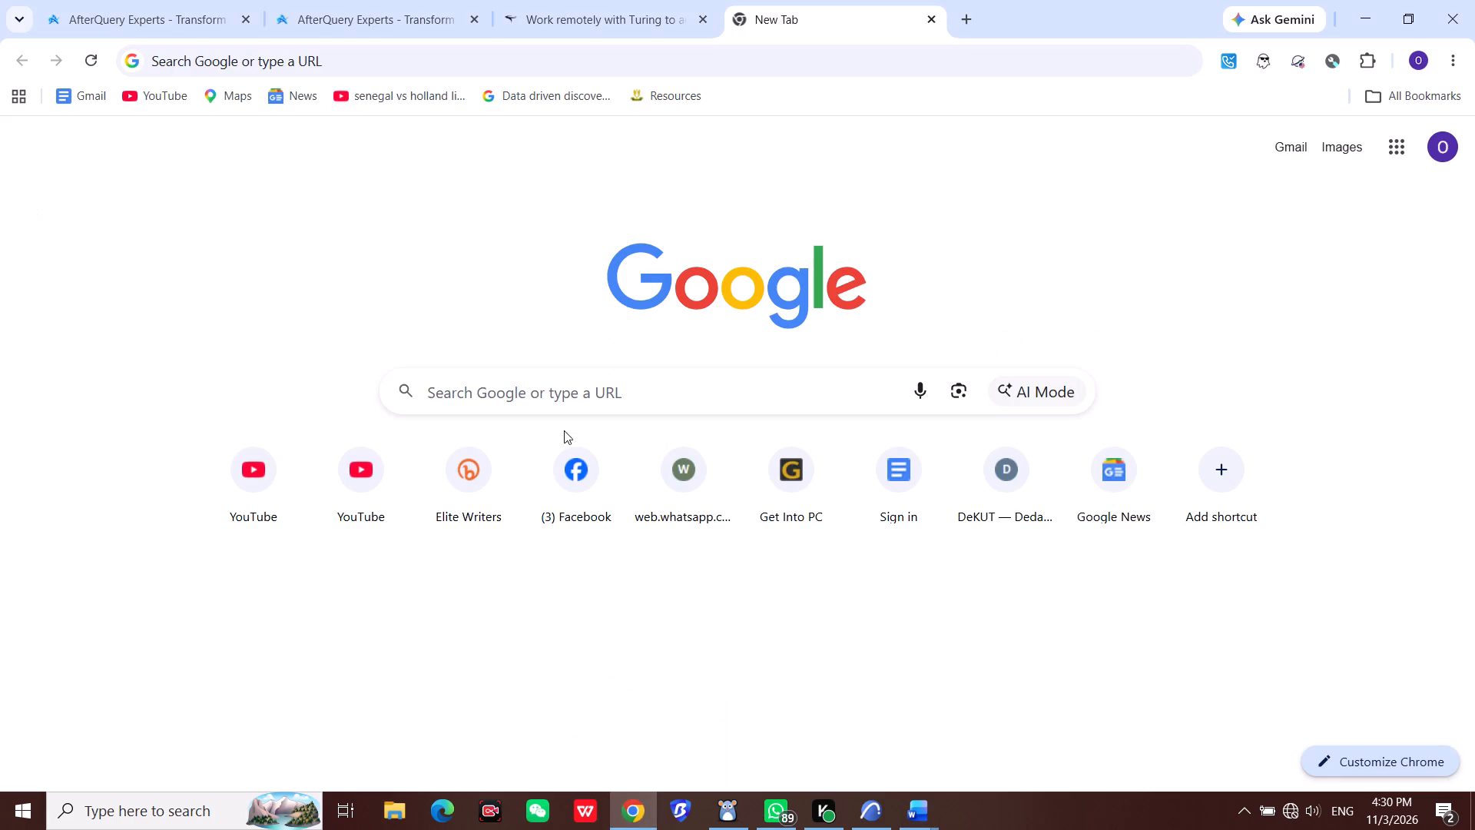
pyautogui.click(587, 404)
pyautogui.hotkey('ctrl', 'v')
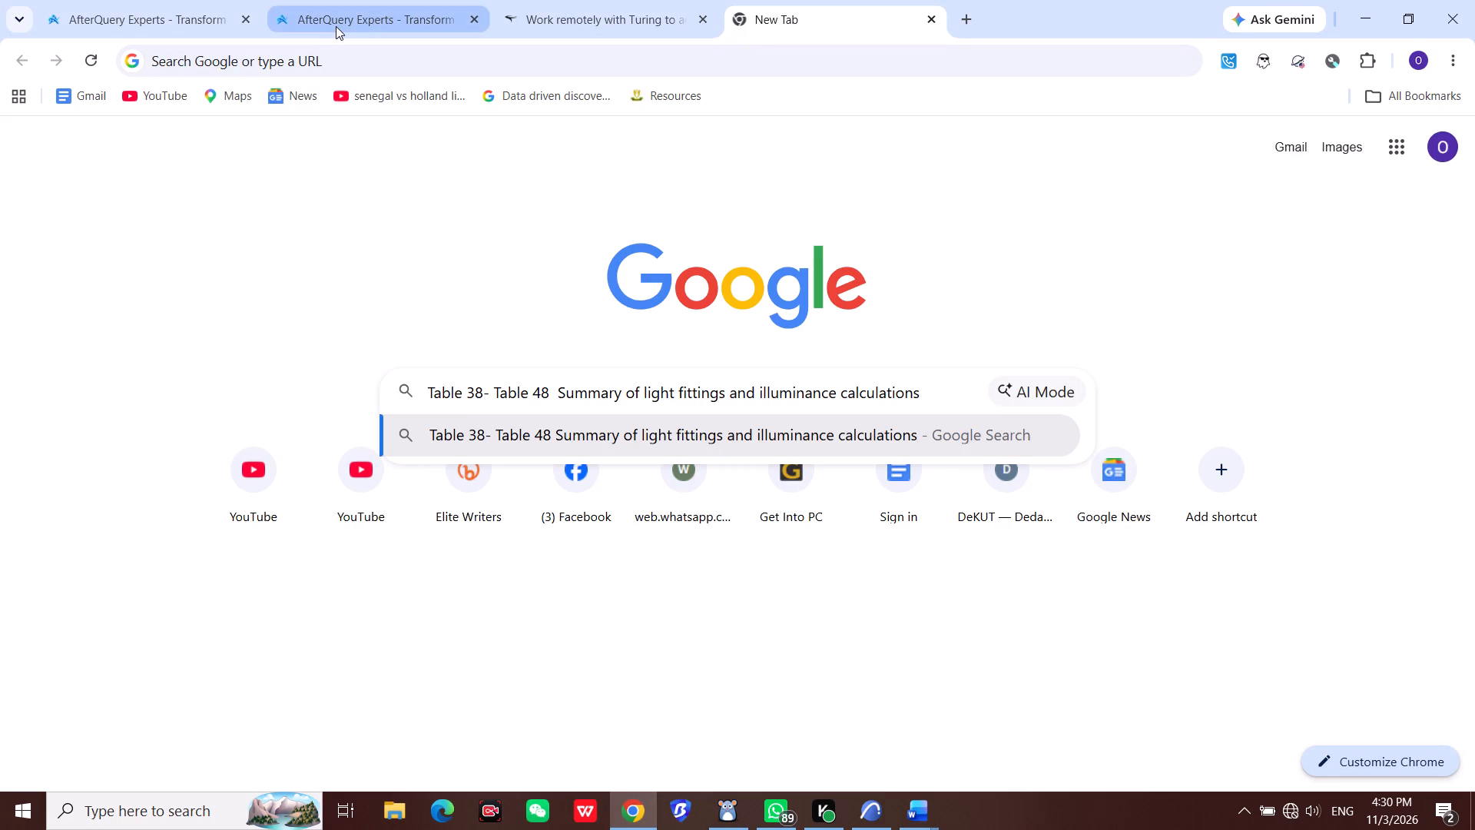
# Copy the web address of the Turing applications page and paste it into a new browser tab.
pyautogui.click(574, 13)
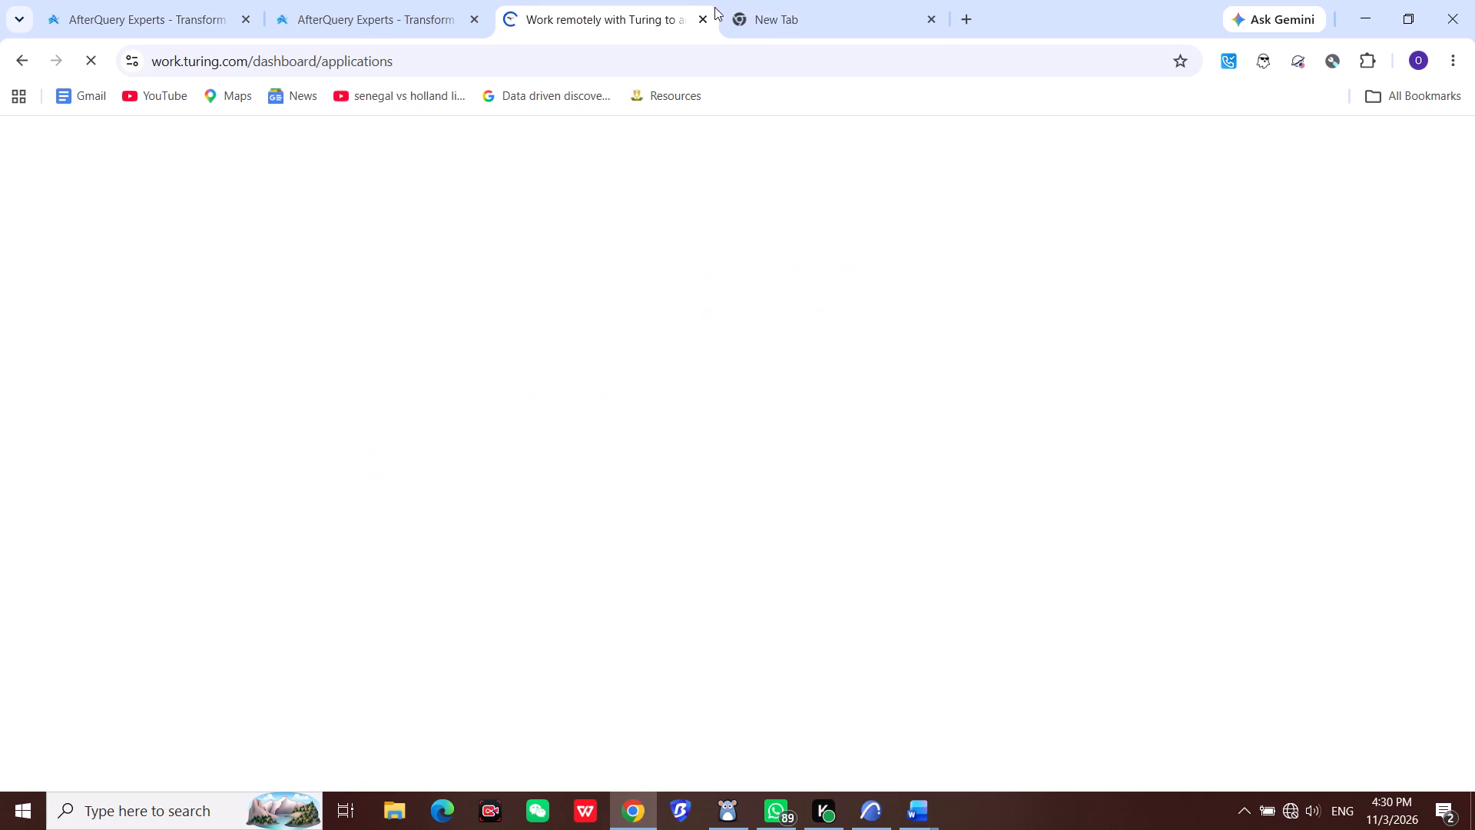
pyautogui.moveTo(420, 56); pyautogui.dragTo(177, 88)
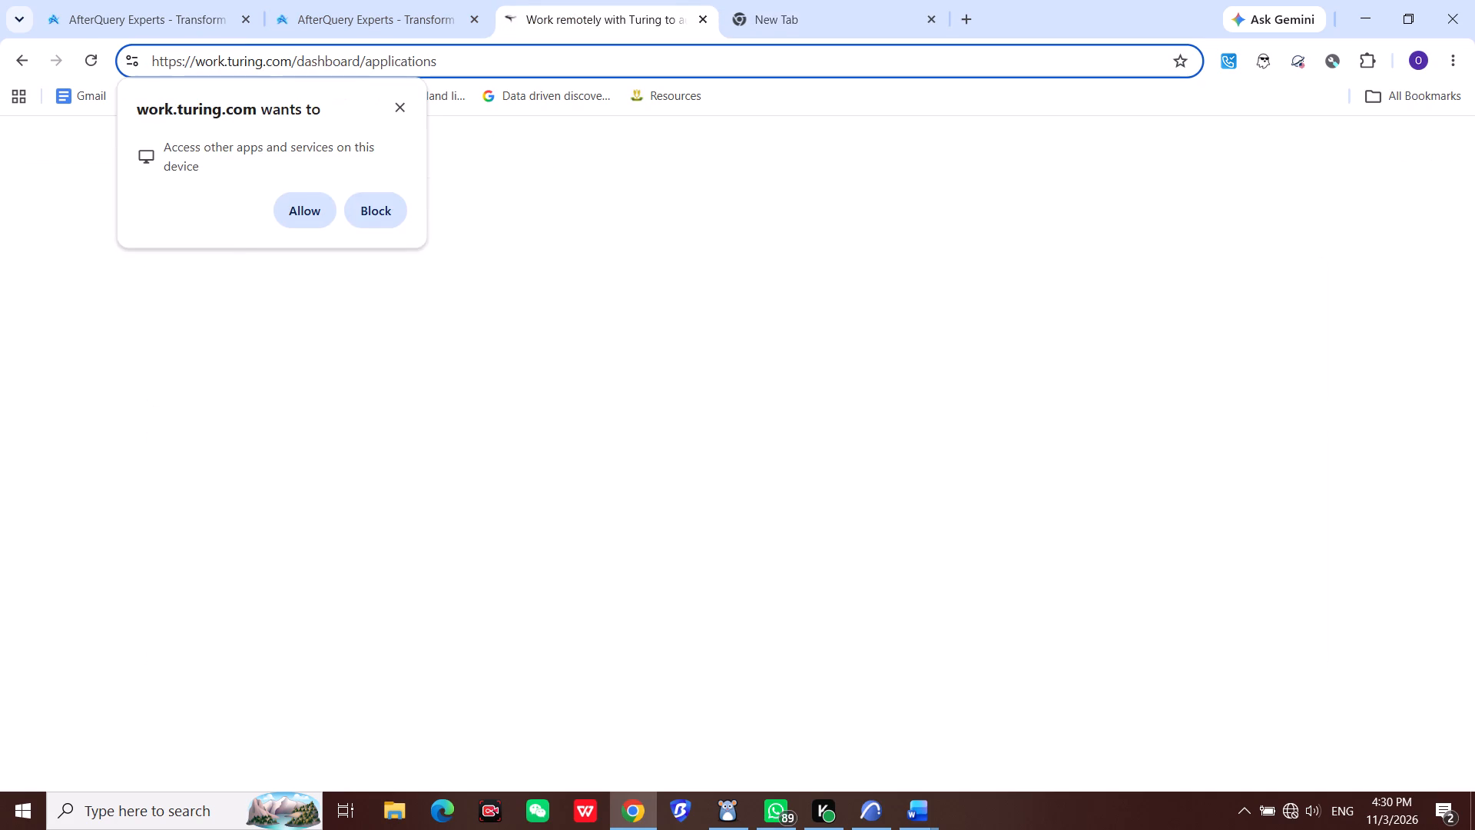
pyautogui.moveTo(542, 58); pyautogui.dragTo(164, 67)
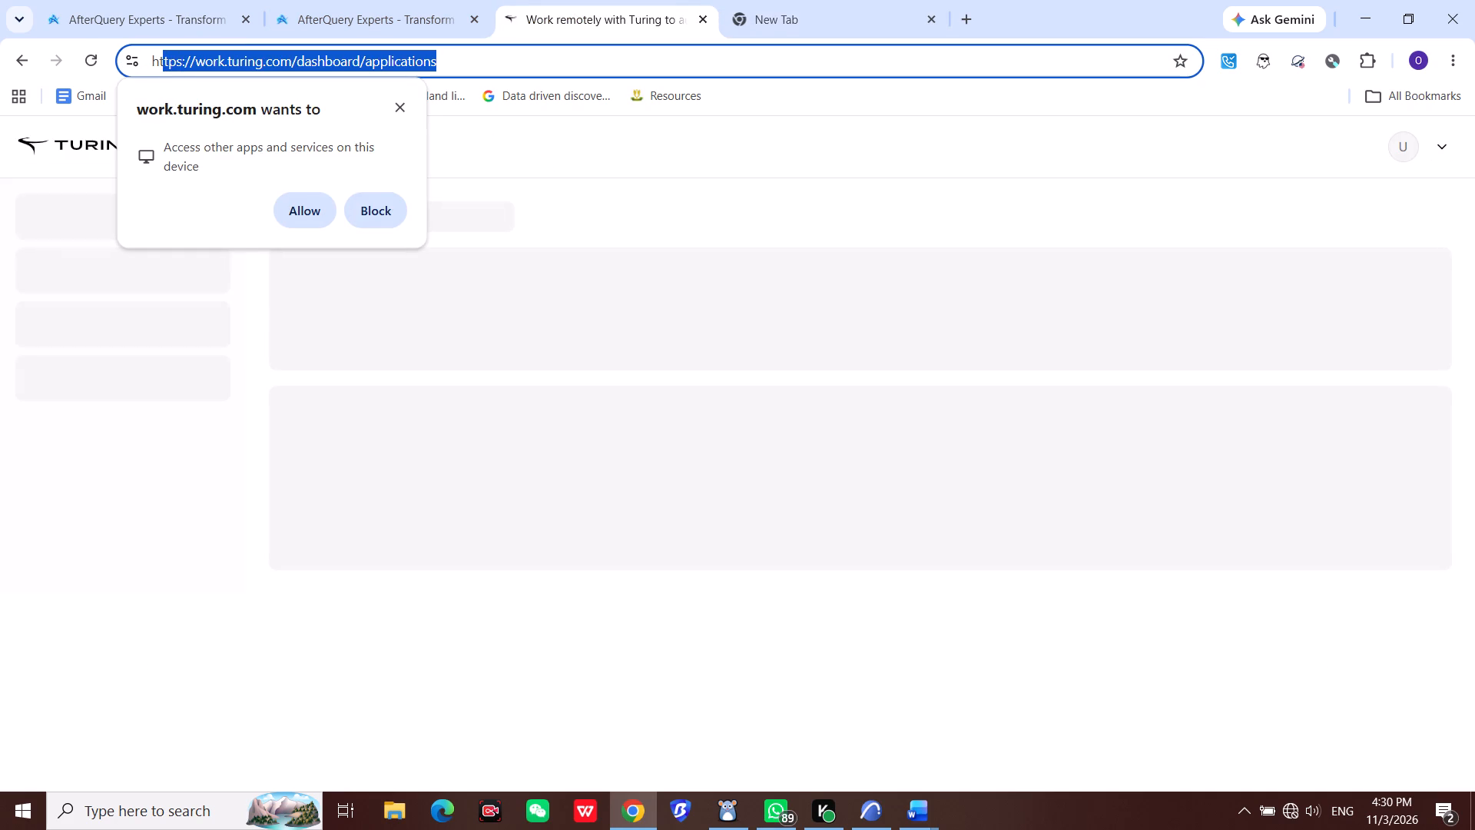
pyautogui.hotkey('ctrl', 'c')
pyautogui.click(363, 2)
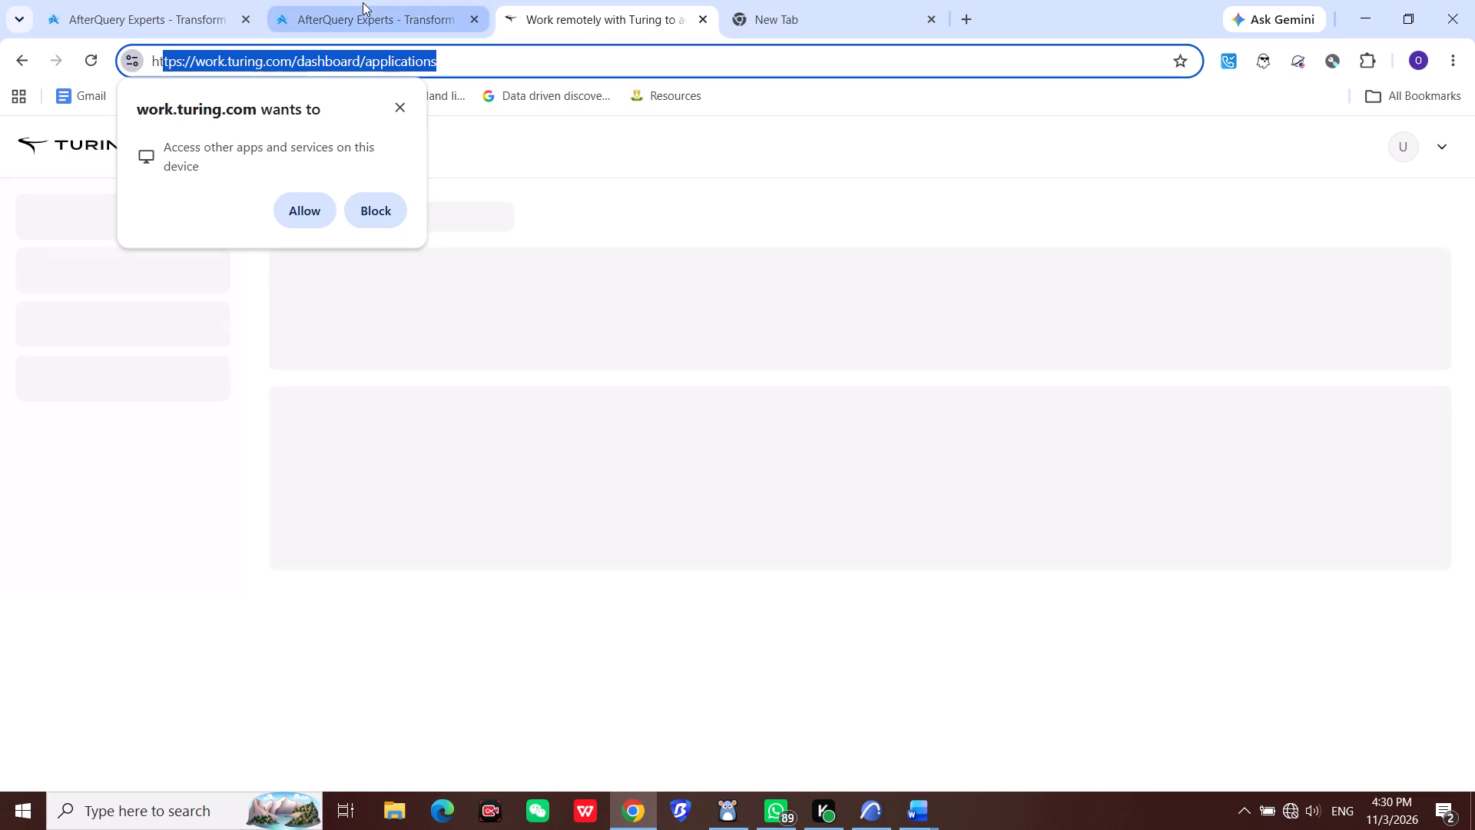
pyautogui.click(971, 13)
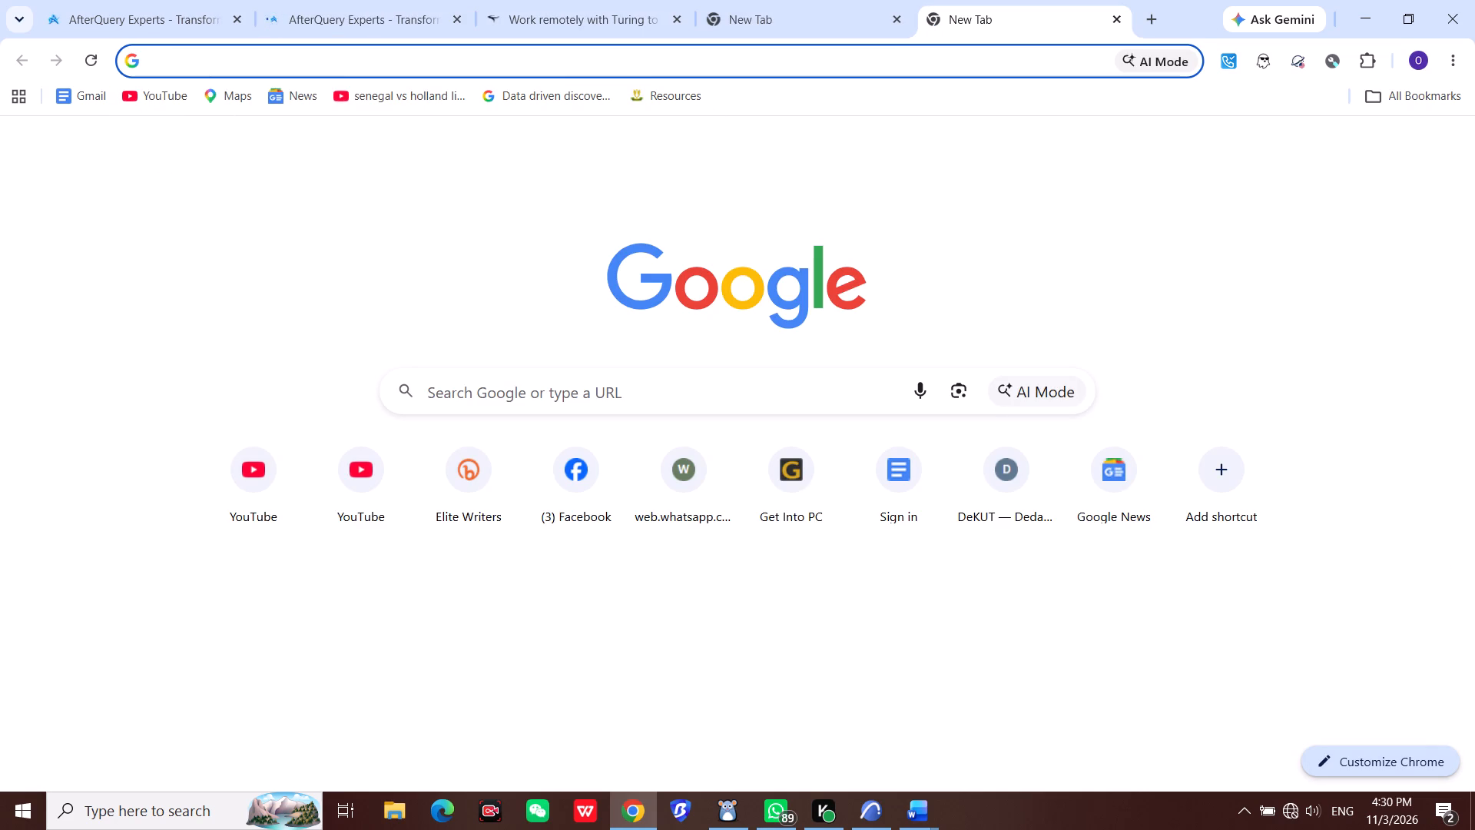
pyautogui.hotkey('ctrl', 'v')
# Copy "Table 38- Table 48 Summary of light fittings and illuminance calculation" from the search box and paste it after "summarized in" in the Word report.
pyautogui.click(768, 22)
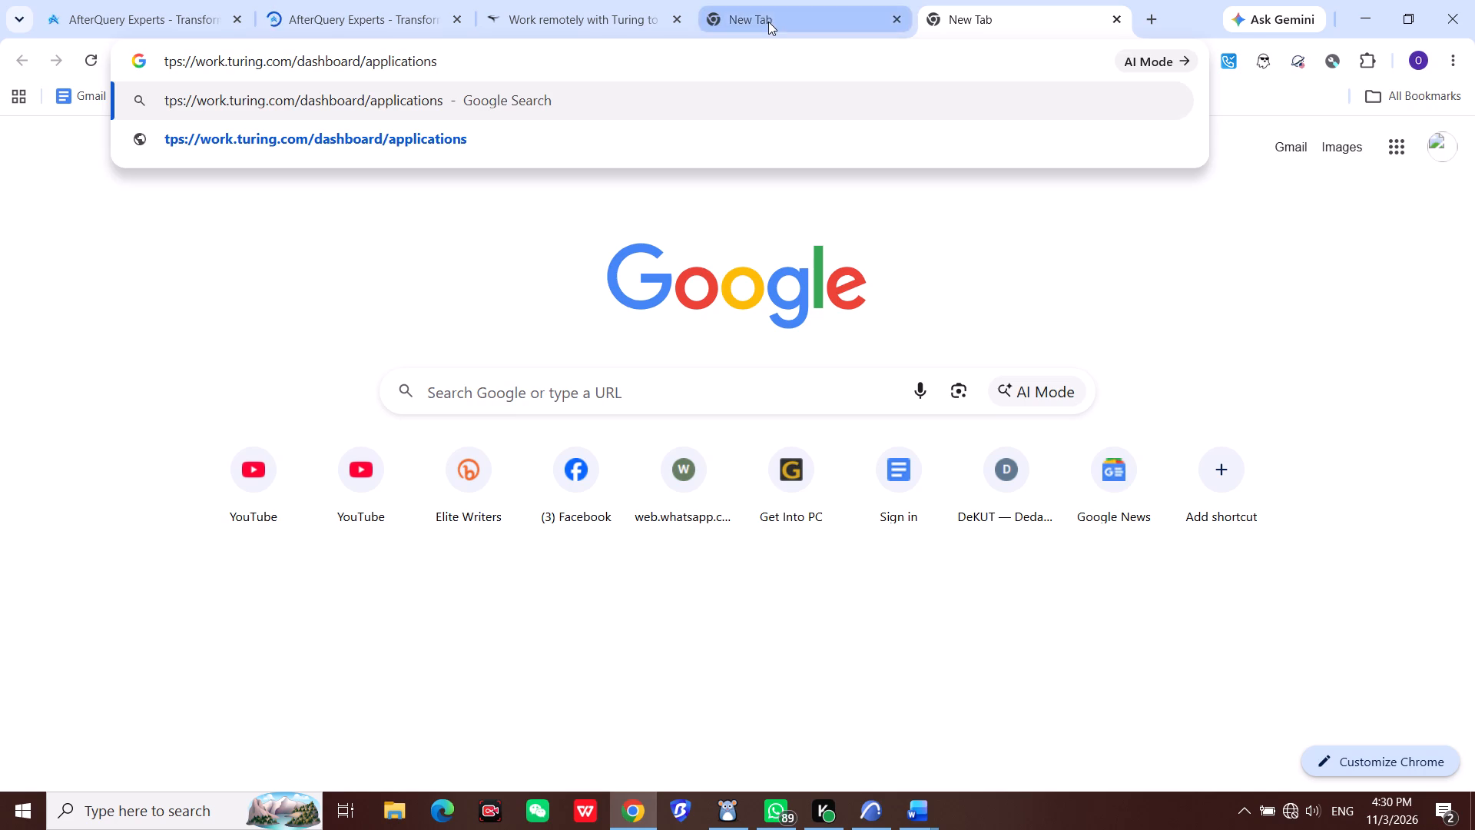
pyautogui.moveTo(913, 389); pyautogui.dragTo(512, 391)
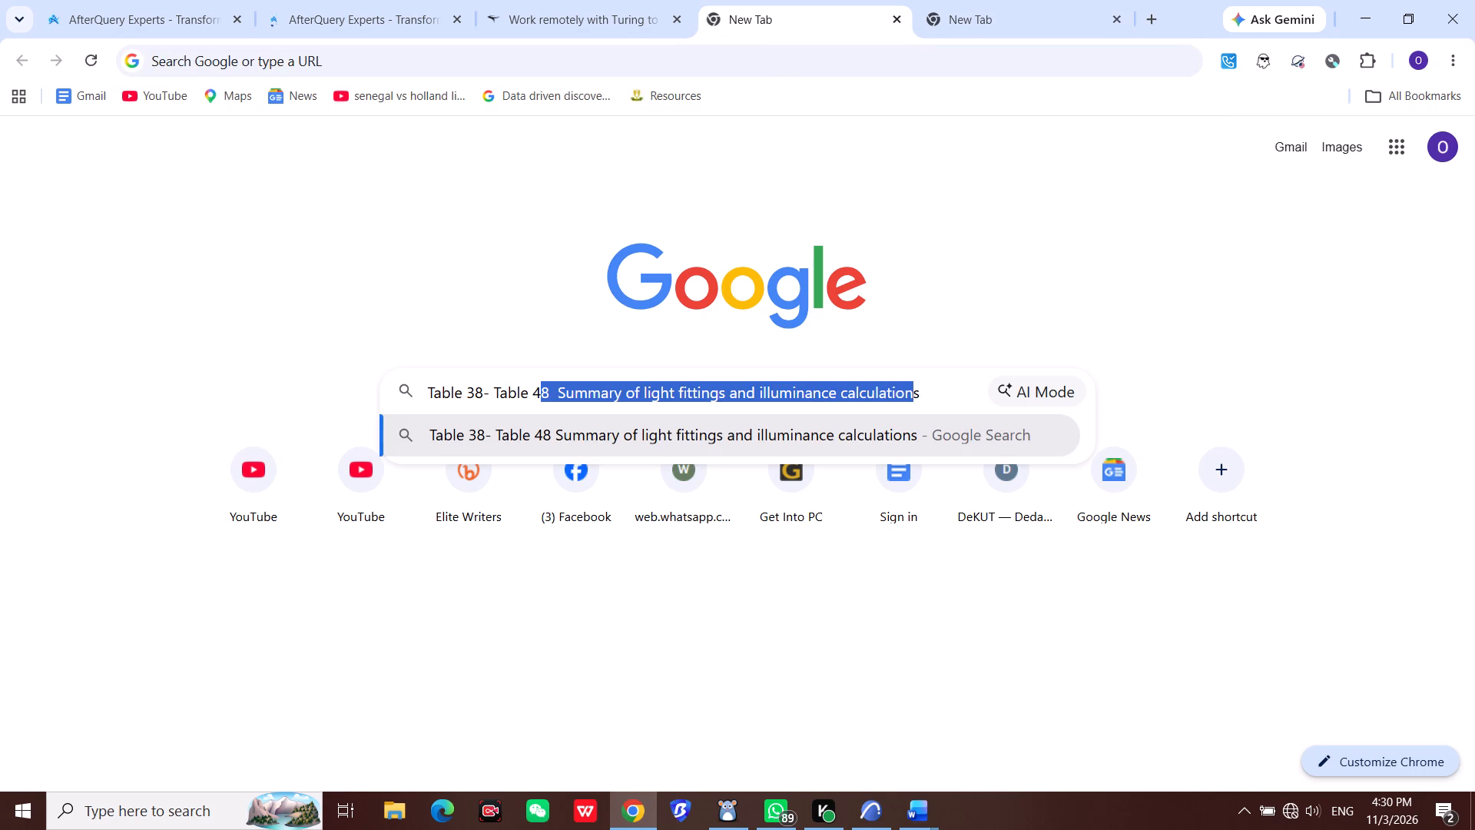
pyautogui.moveTo(512, 391); pyautogui.dragTo(404, 412)
pyautogui.hotkey('ctrl', 'c')
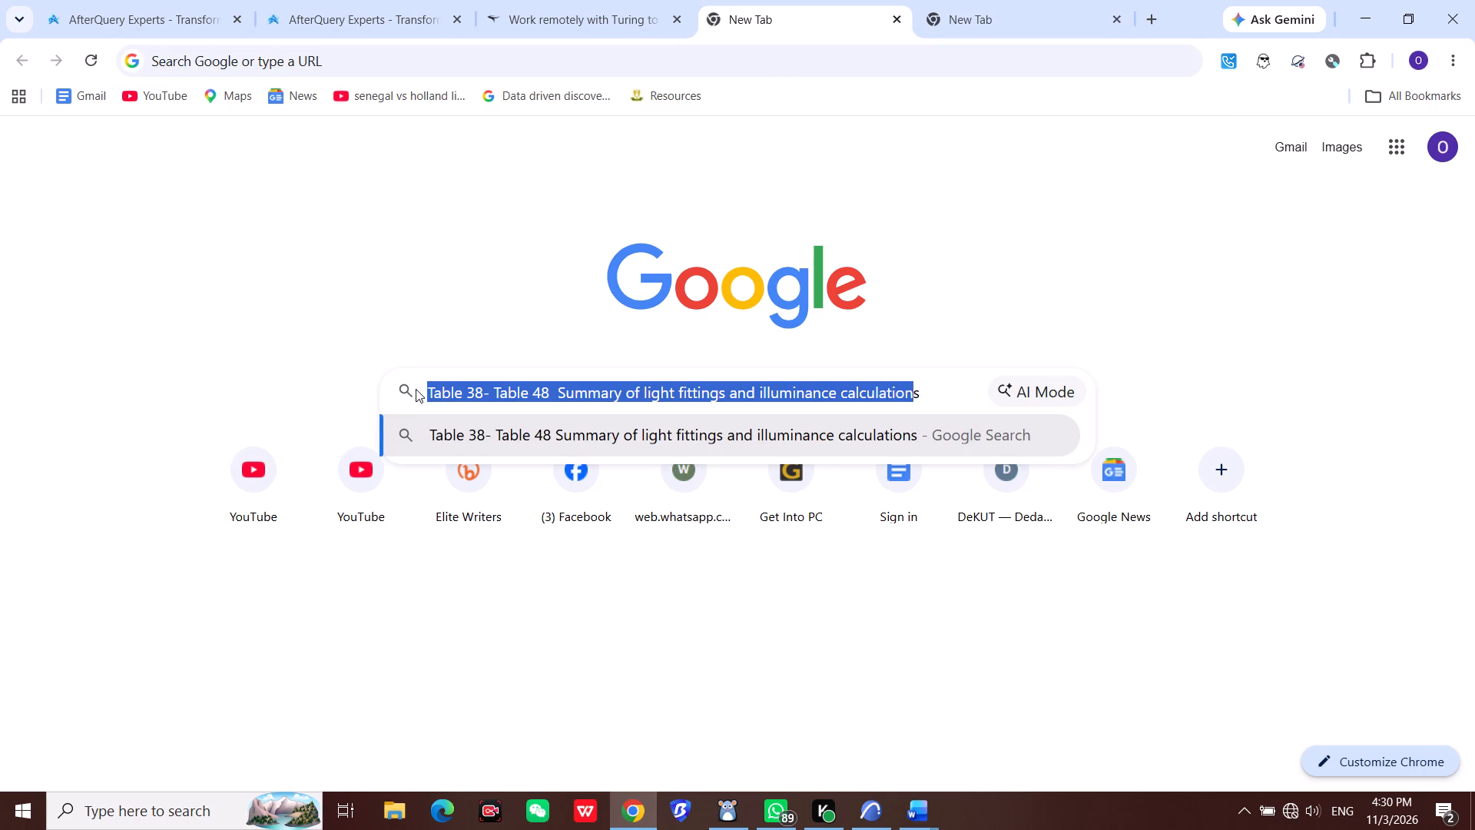
pyautogui.click(902, 806)
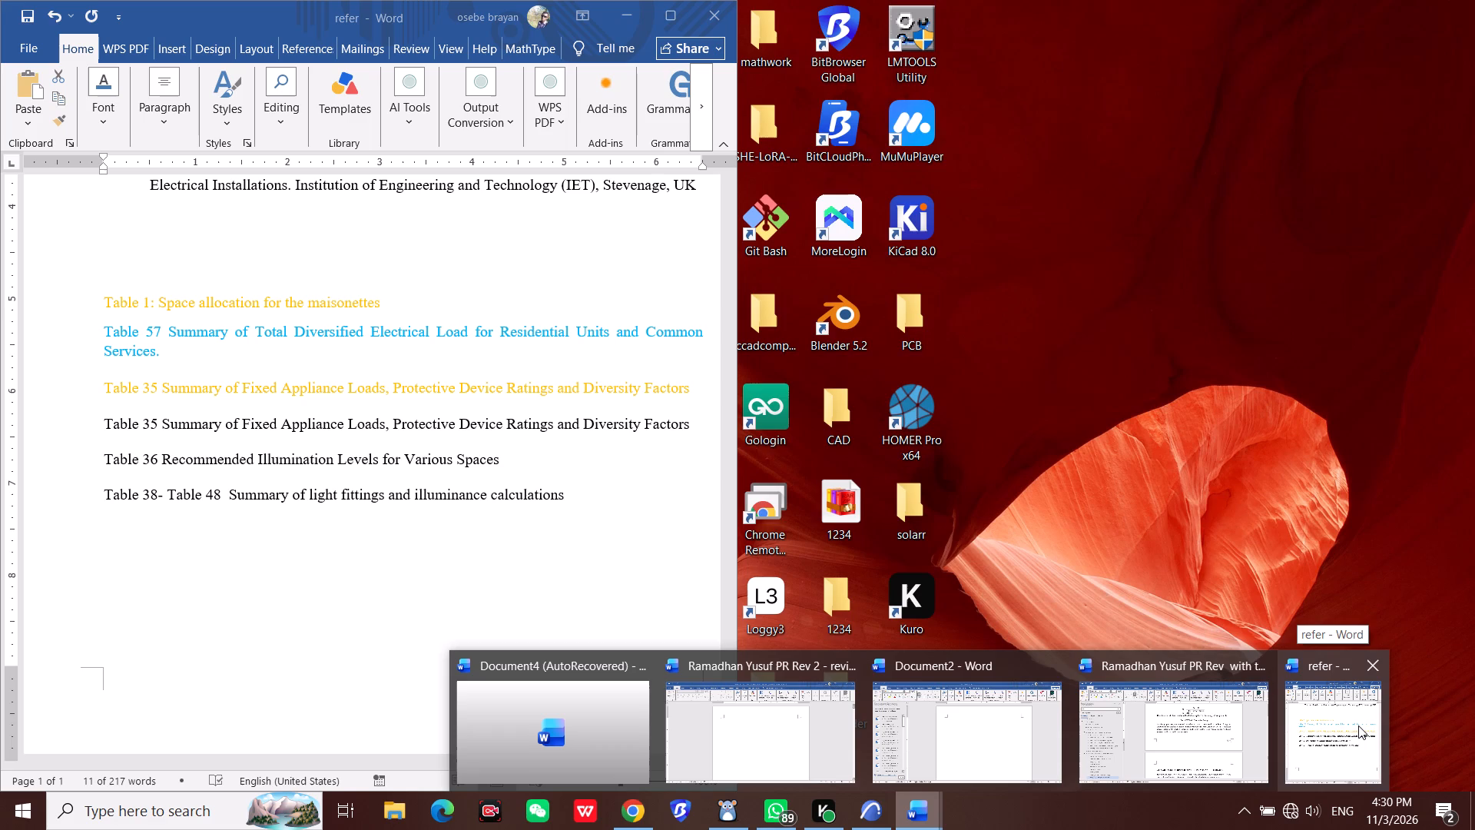
pyautogui.click(1177, 739)
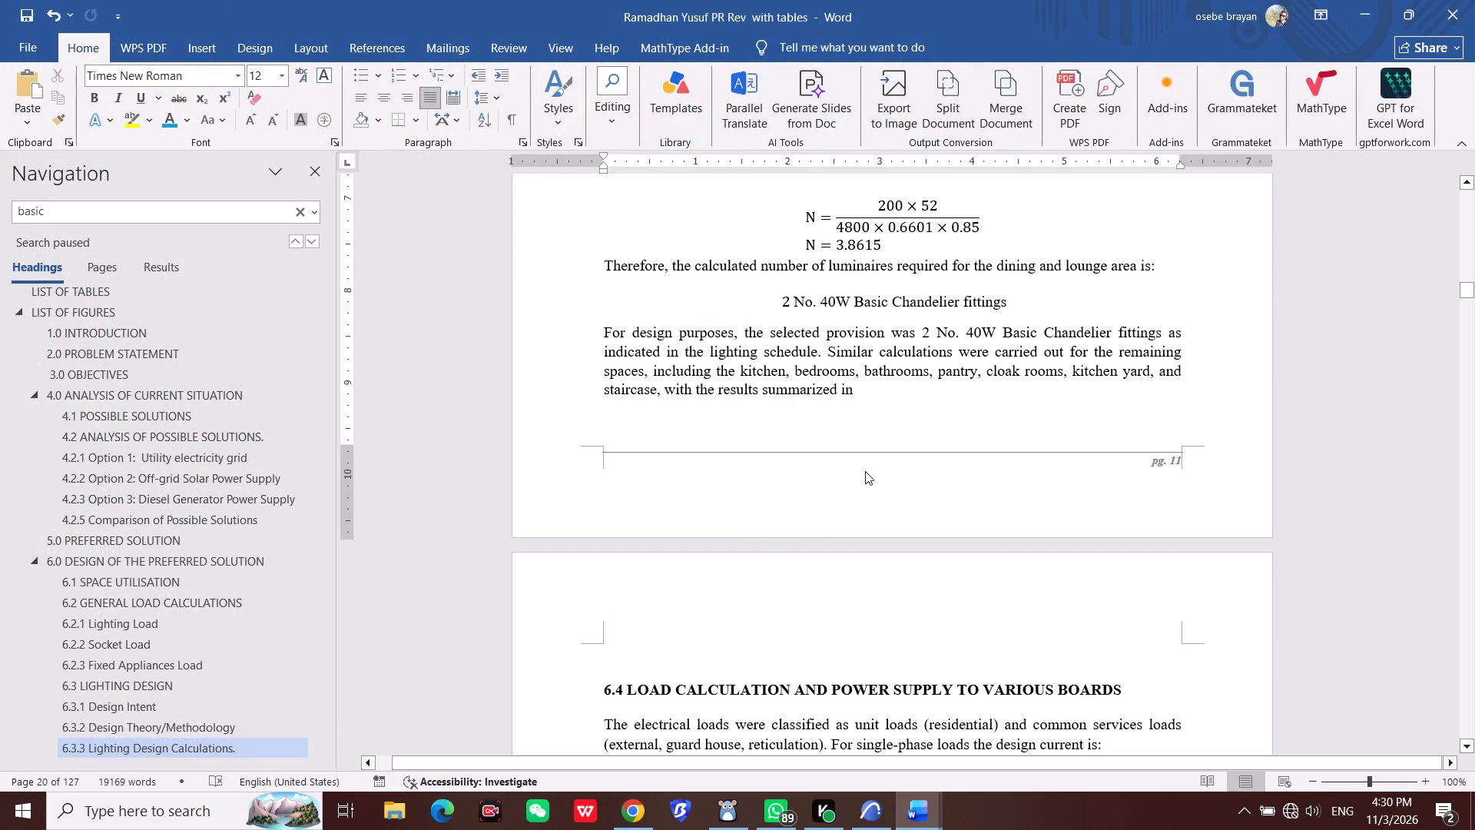
pyautogui.press('space')
pyautogui.hotkey('ctrl', 'v')
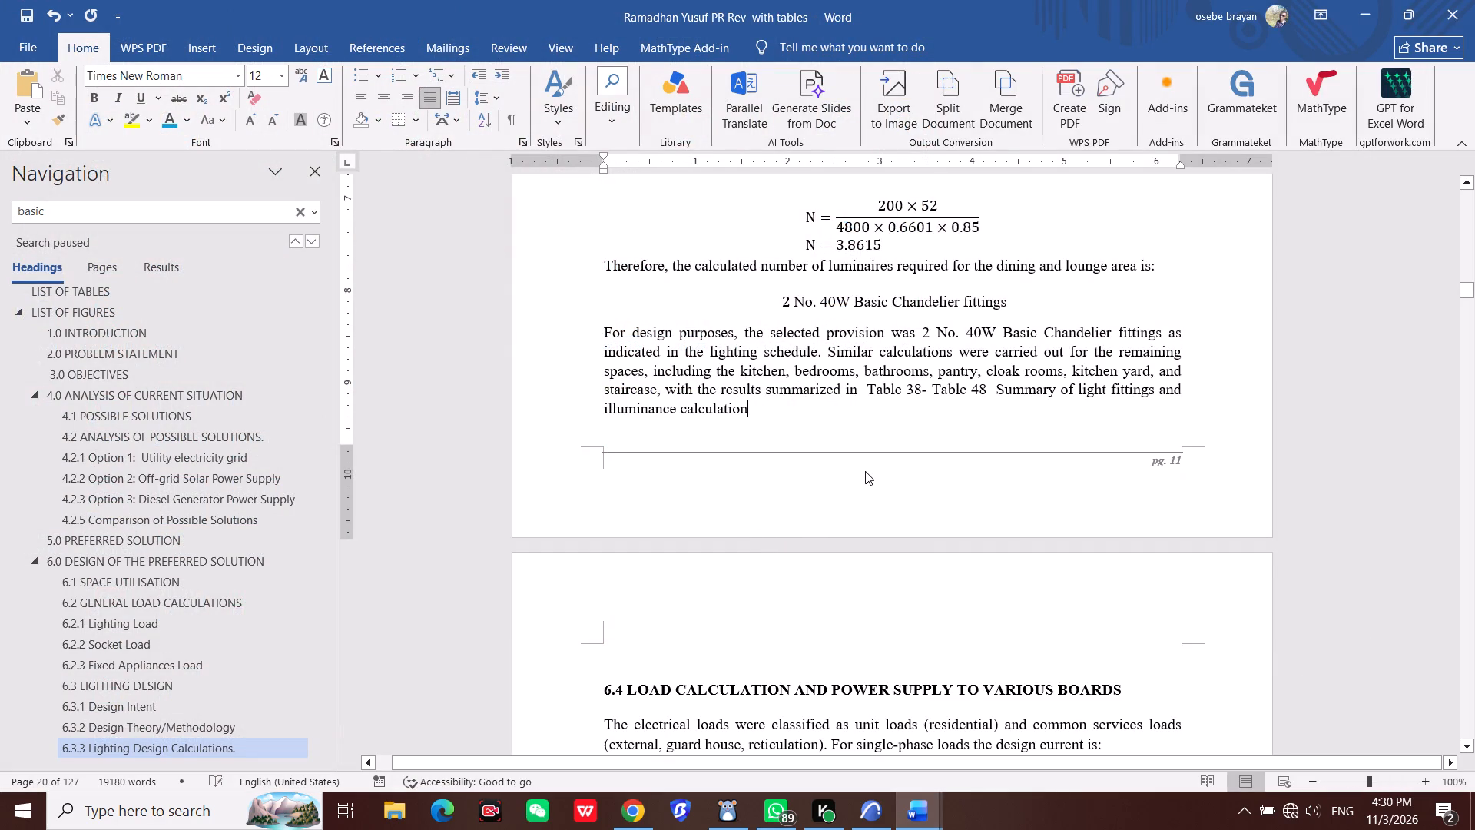
# Save the report with the re-inserted table reference.
pyautogui.click(983, 393)
pyautogui.click(983, 393)
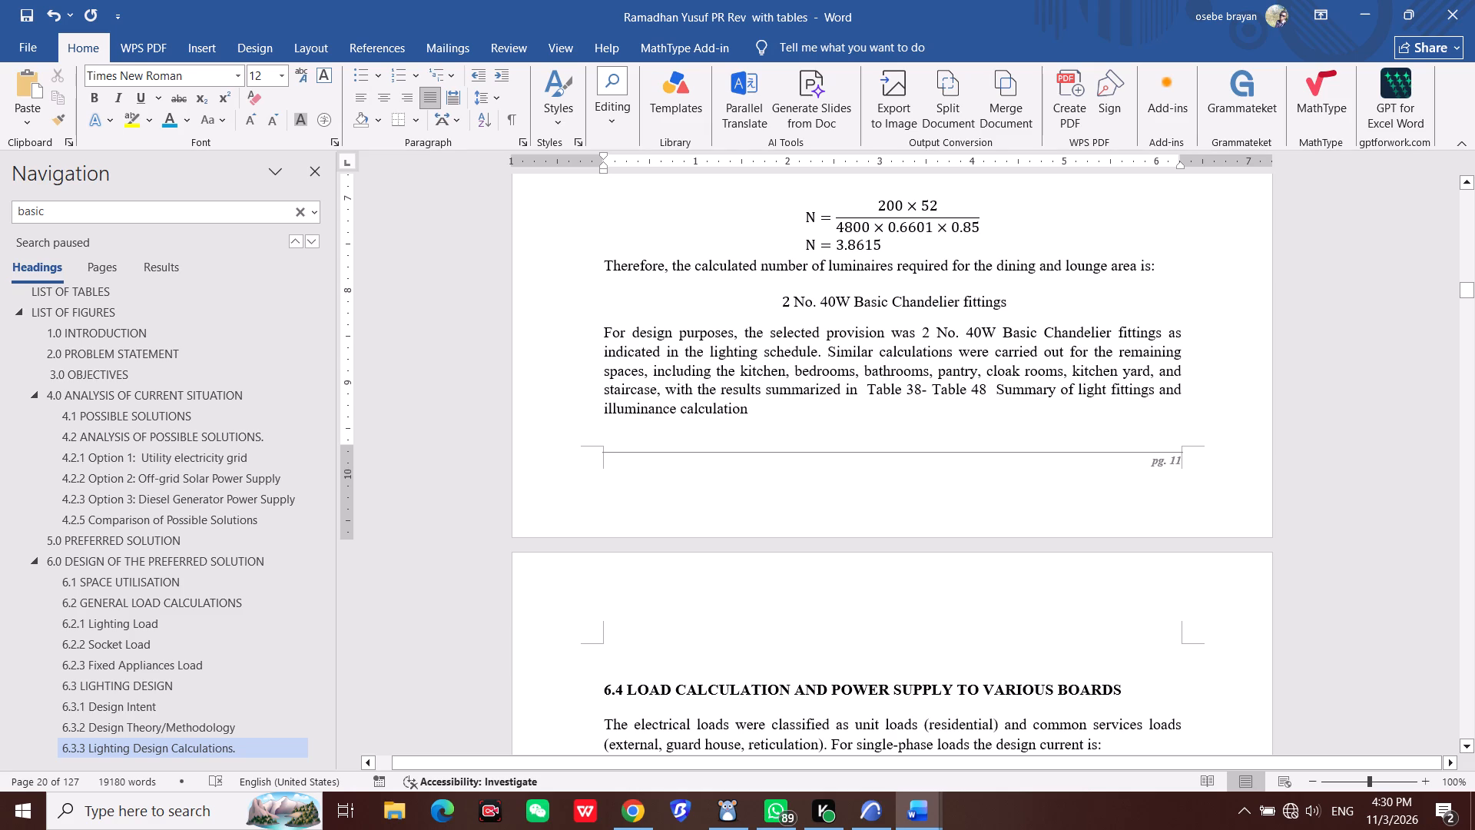
pyautogui.hotkey('ctrl', 's')
# Go to the List of Tables and update the entire table, not only its page numbers.
pyautogui.scroll(3, 937, 406)
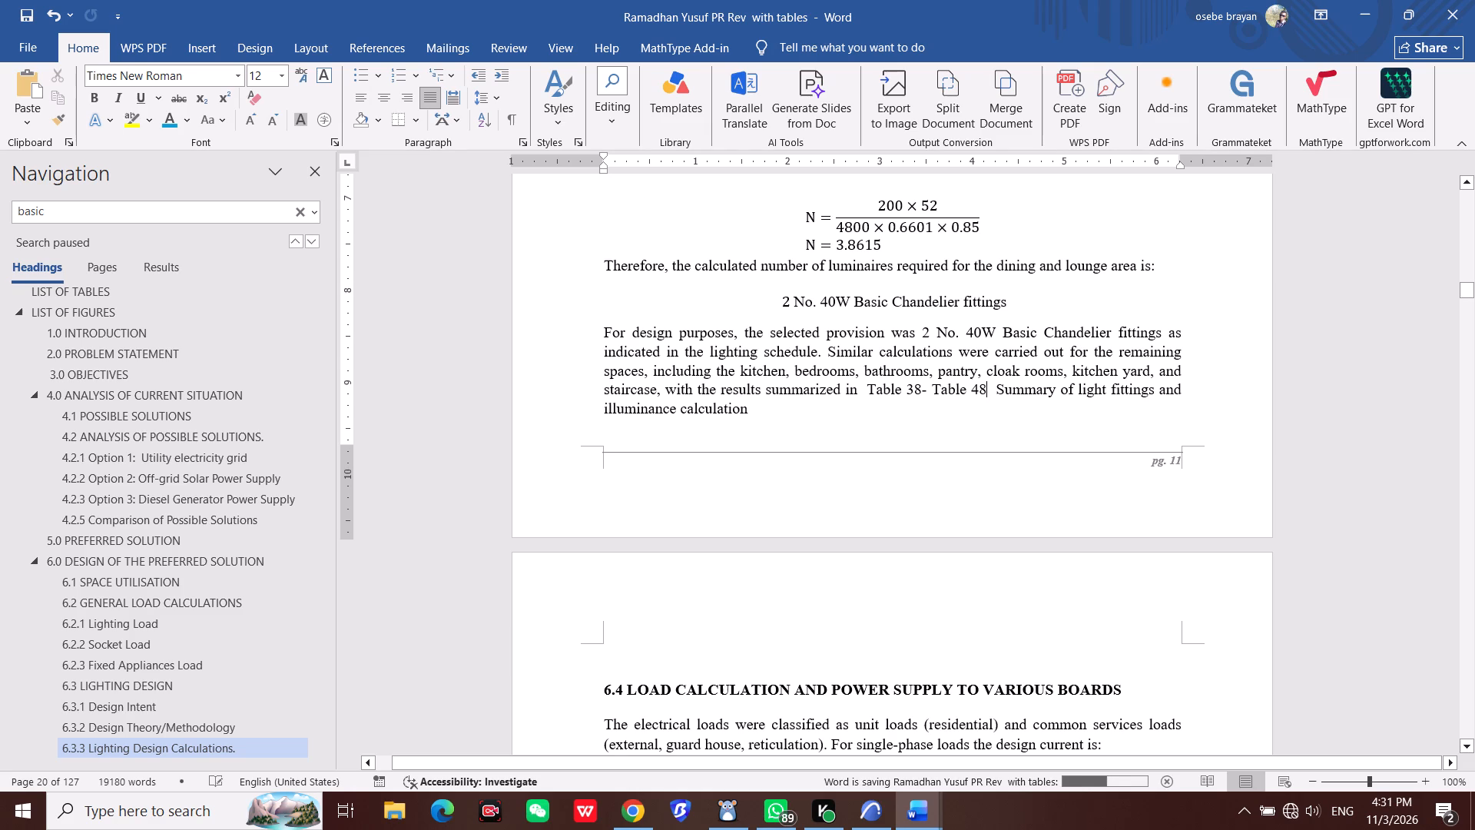
pyautogui.scroll(5, 937, 406)
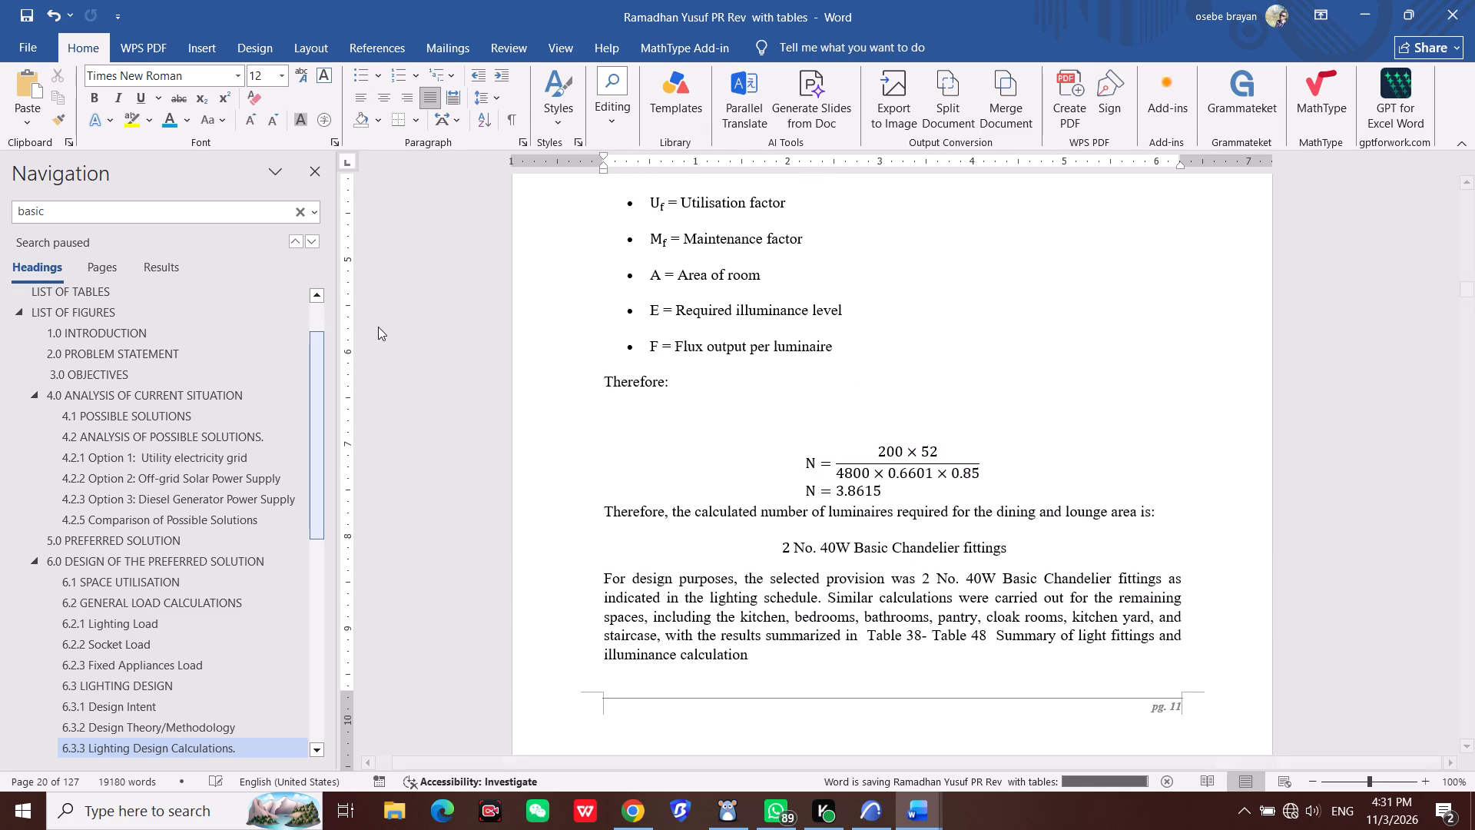
pyautogui.scroll(3, 127, 364)
pyautogui.click(108, 361)
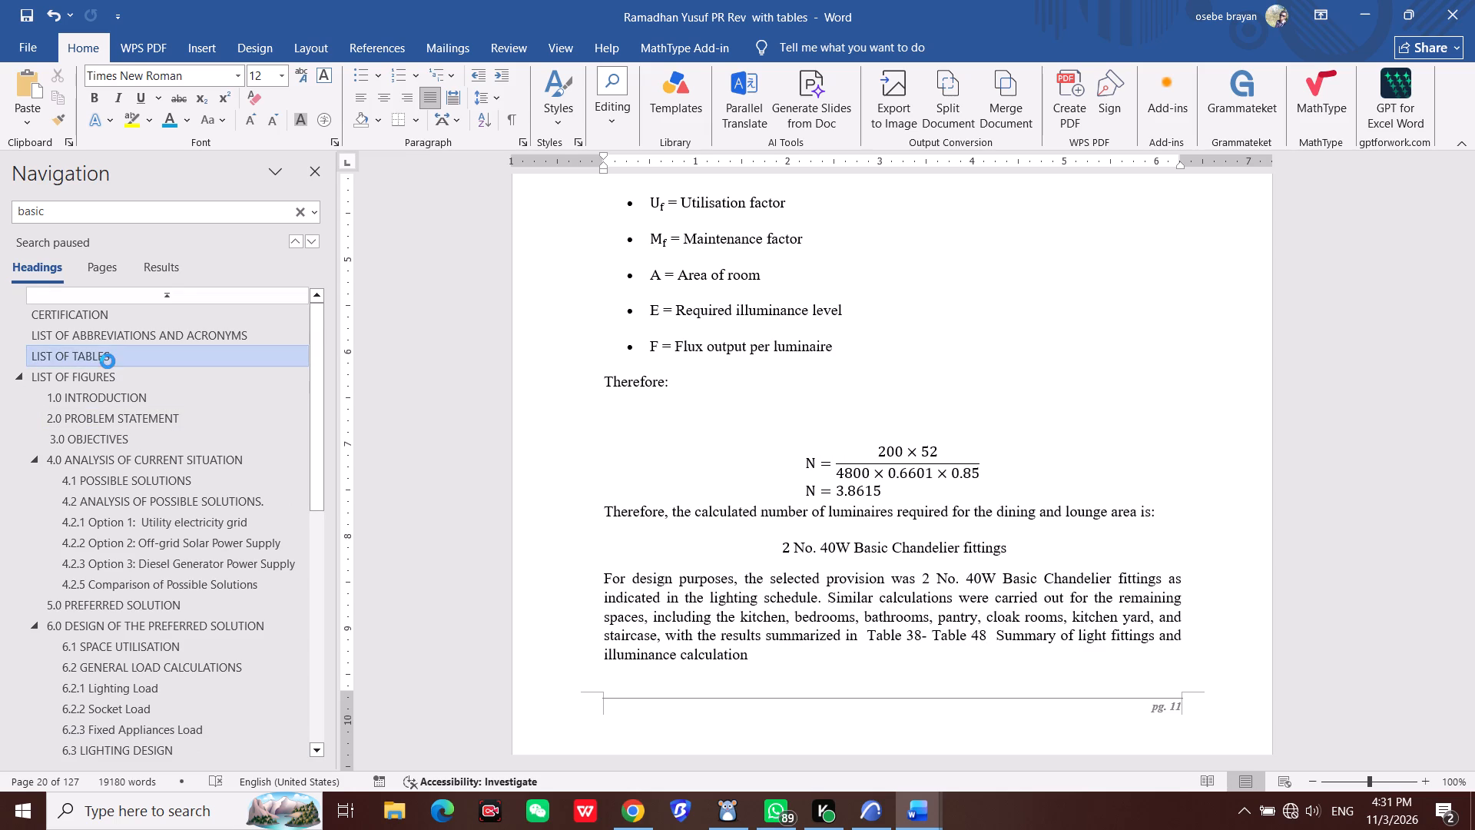
pyautogui.rightClick(764, 361)
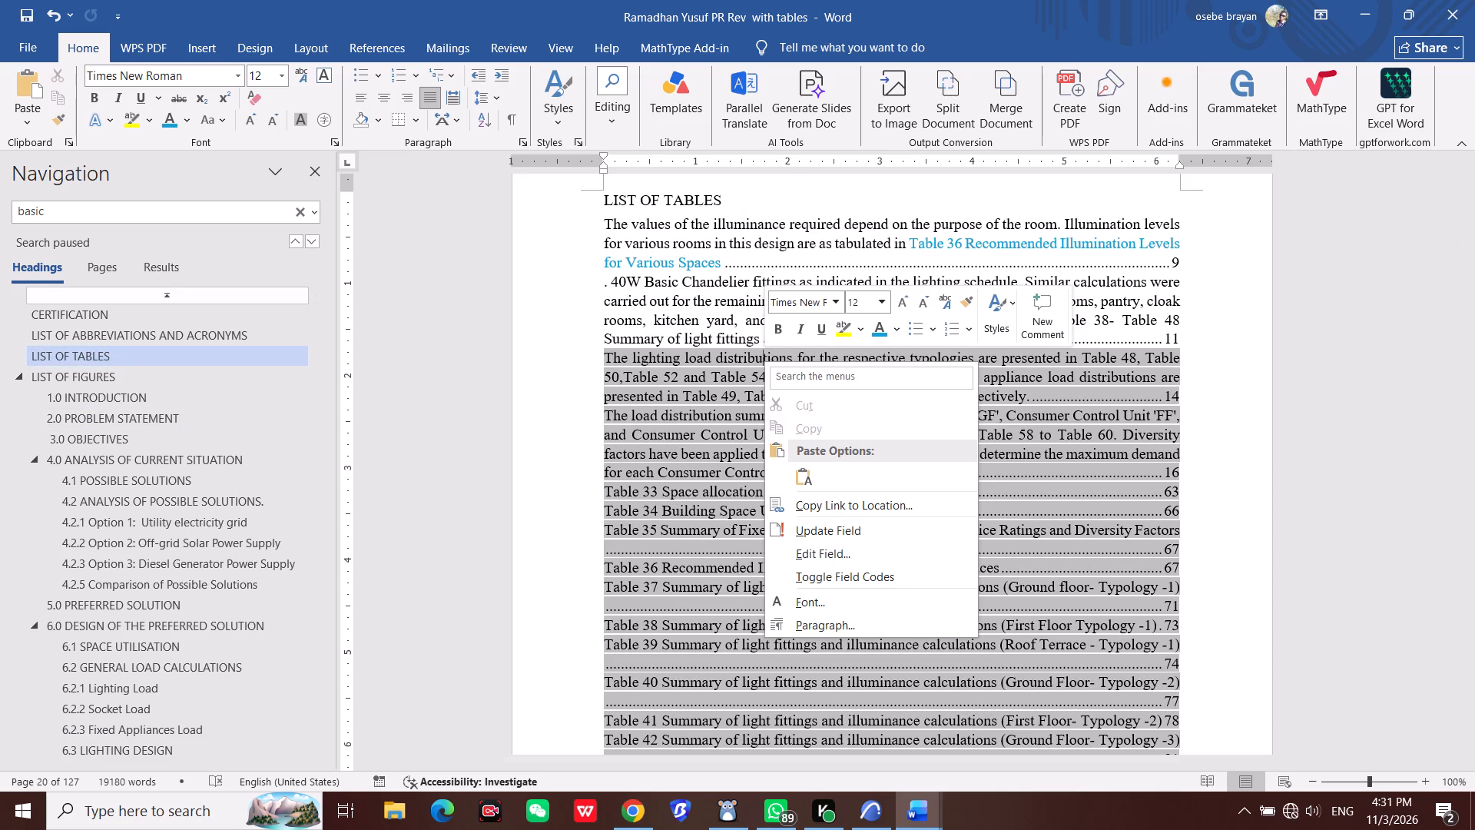
pyautogui.click(857, 536)
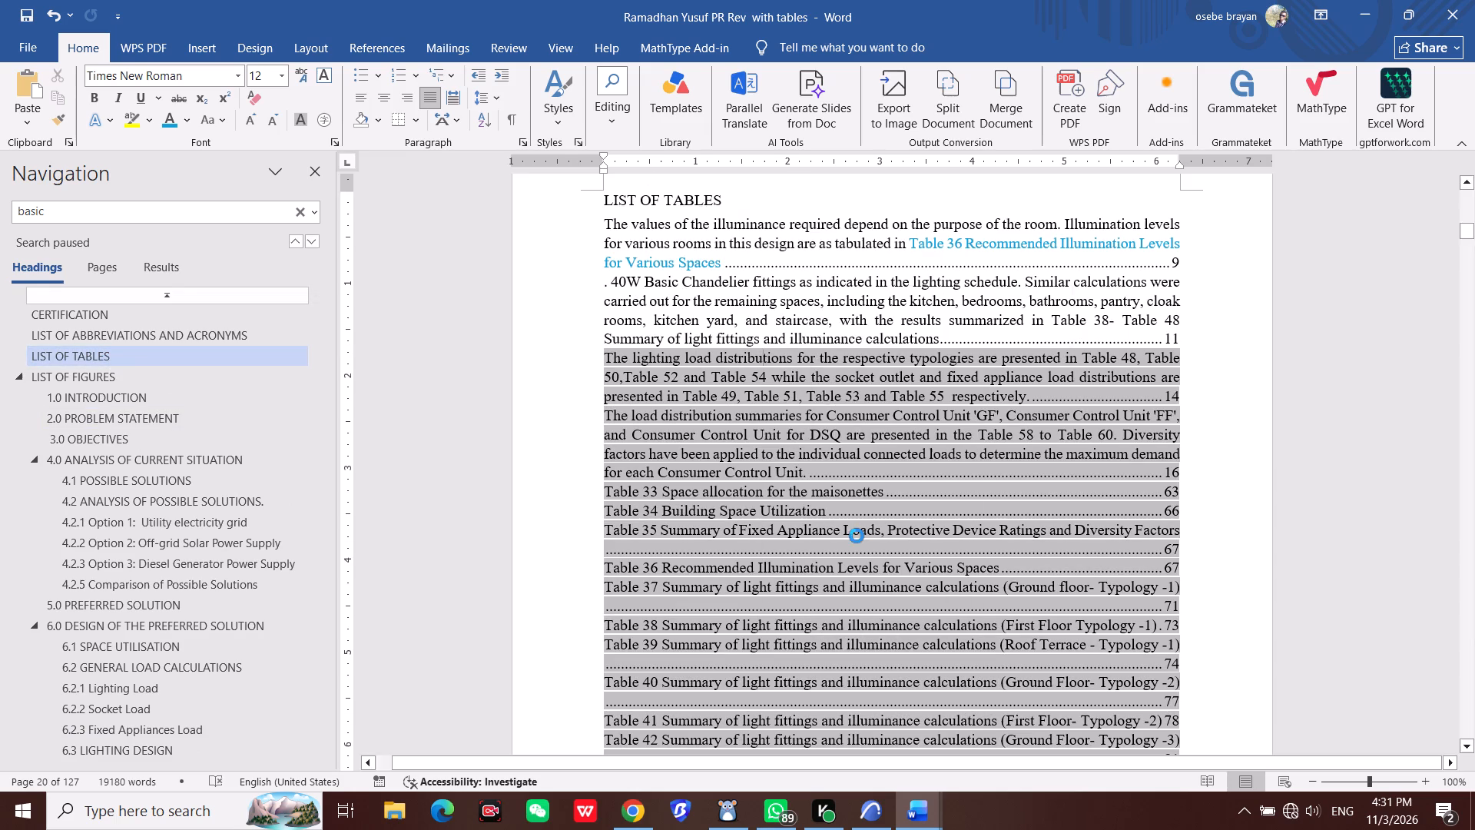
pyautogui.click(704, 407)
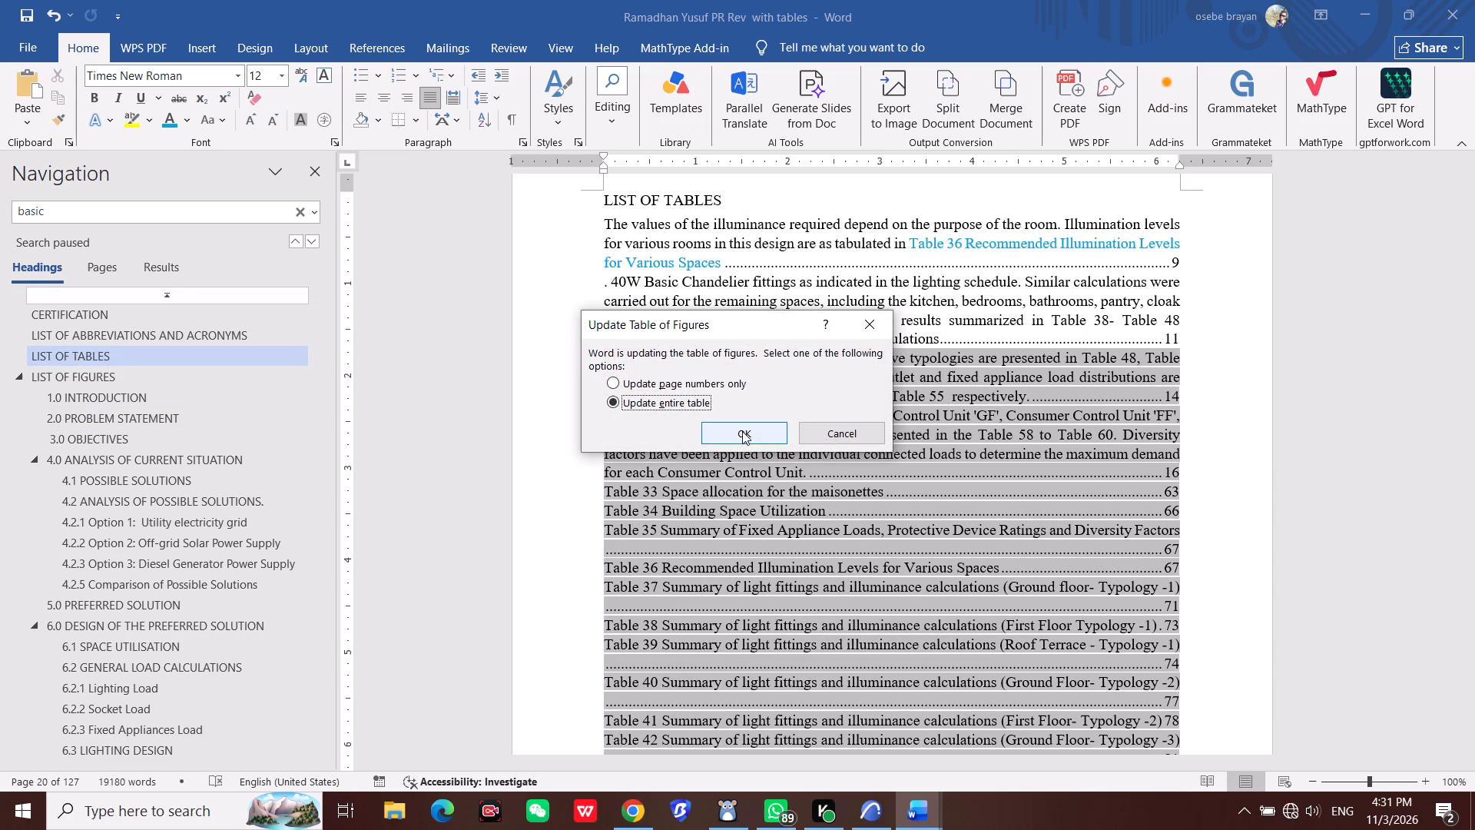
pyautogui.moveTo(742, 431); pyautogui.dragTo(749, 436)
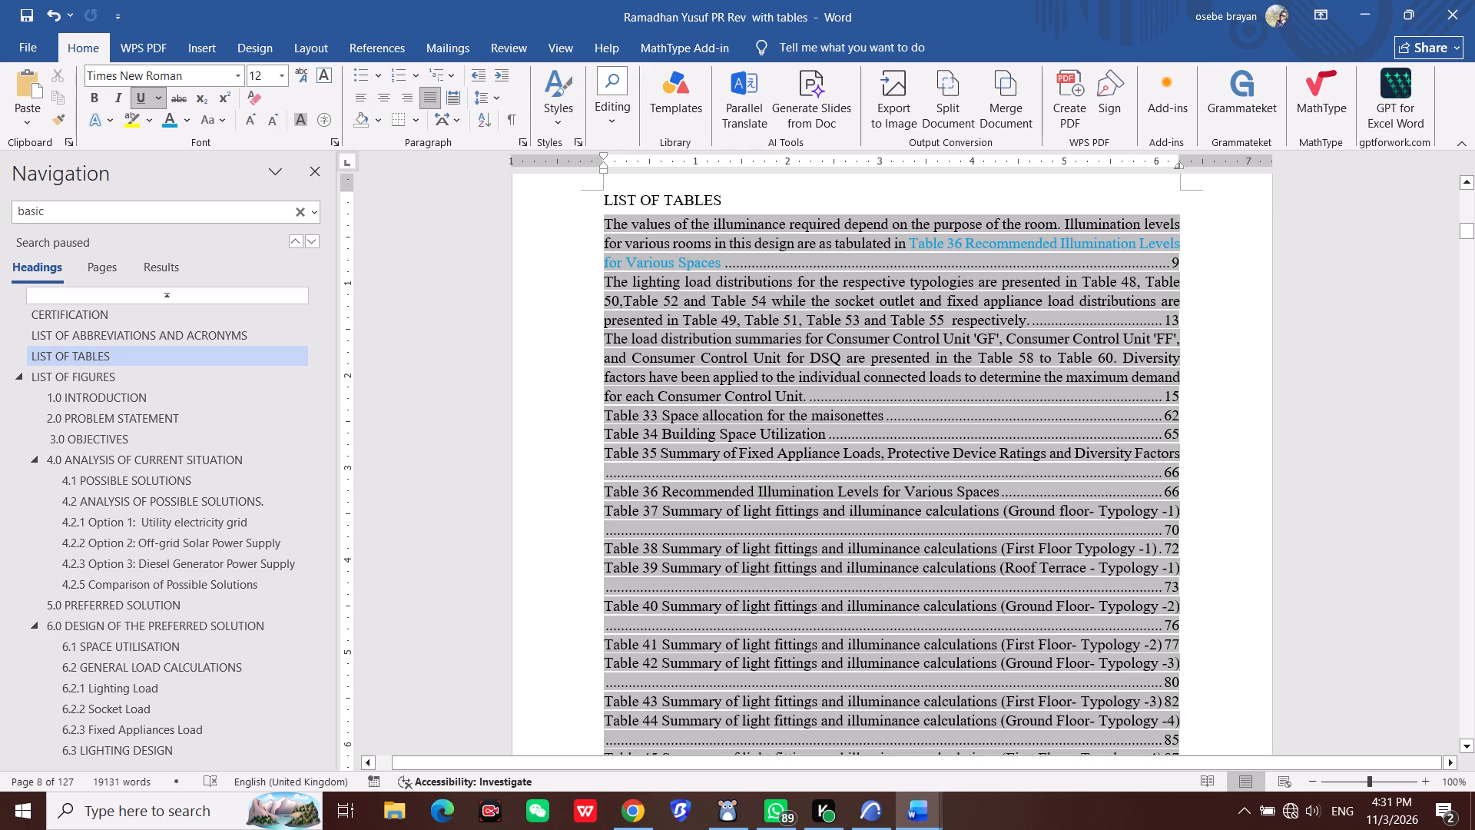
pyautogui.click(784, 365)
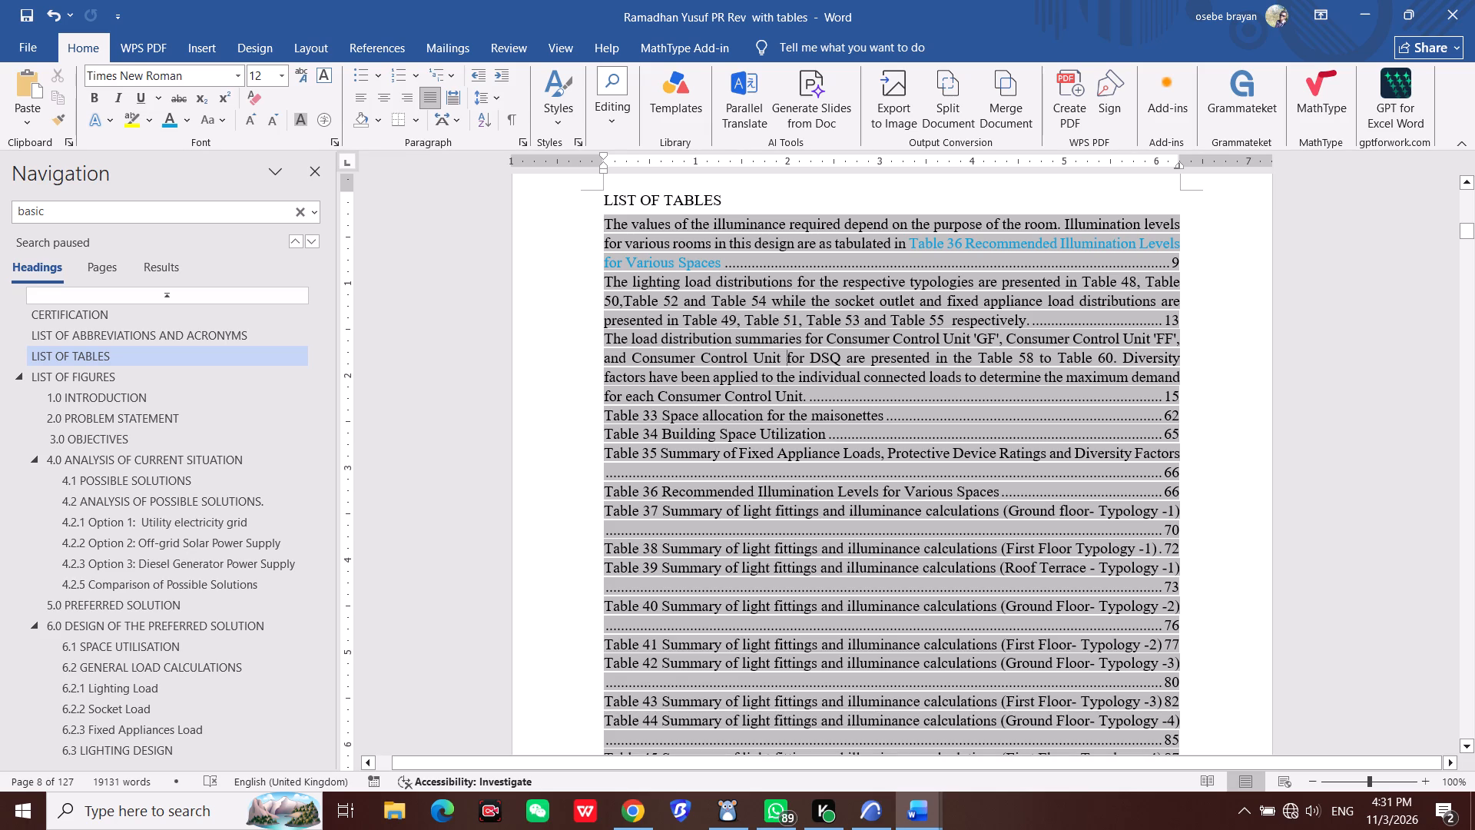
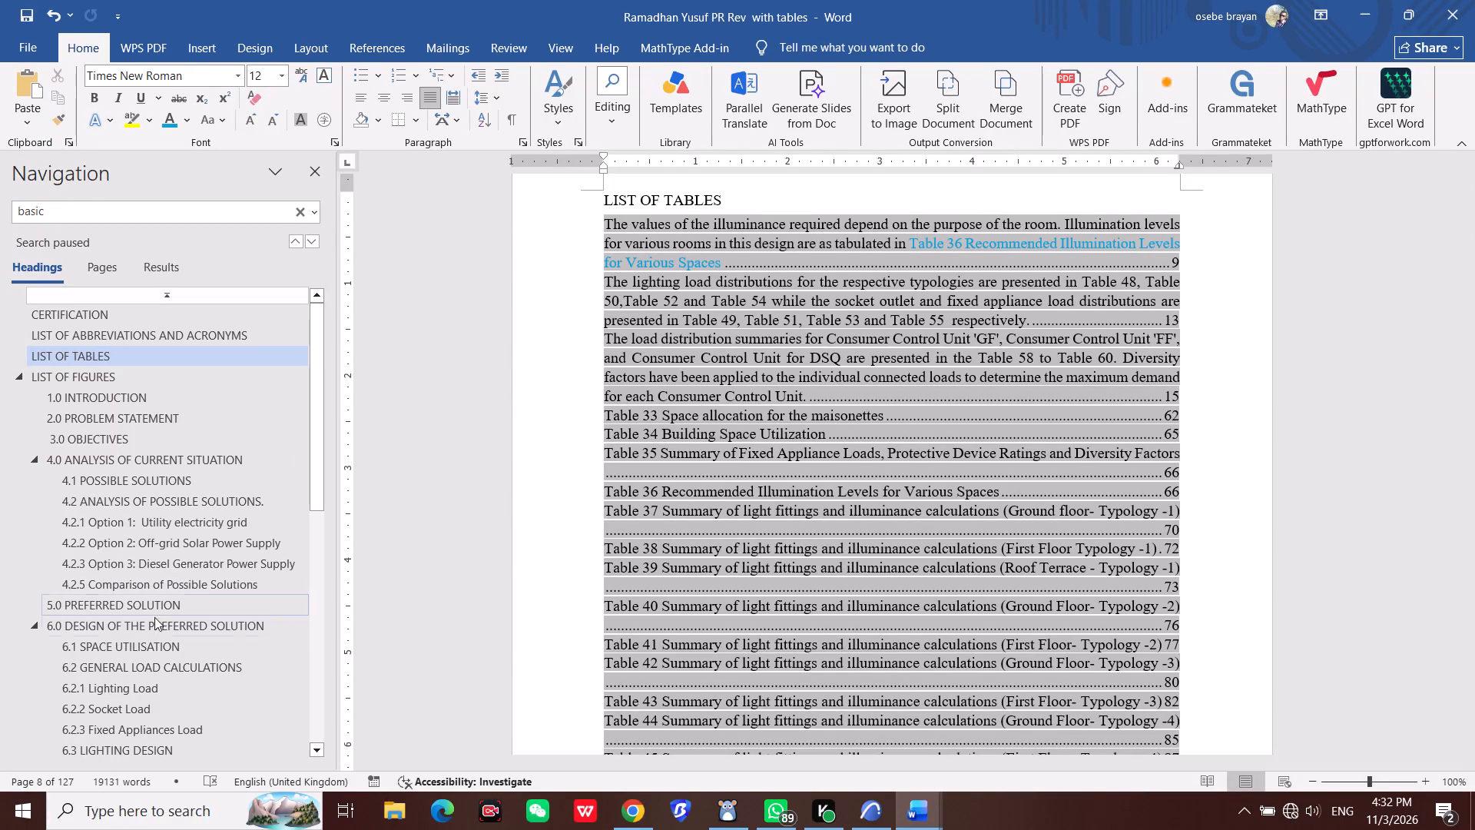
# Go to section 6.2.3 Fixed Appliances Load and copy its first paragraph, from "Fixed appliances are wired" through "Diversity Factors".
pyautogui.scroll(-5, 183, 697)
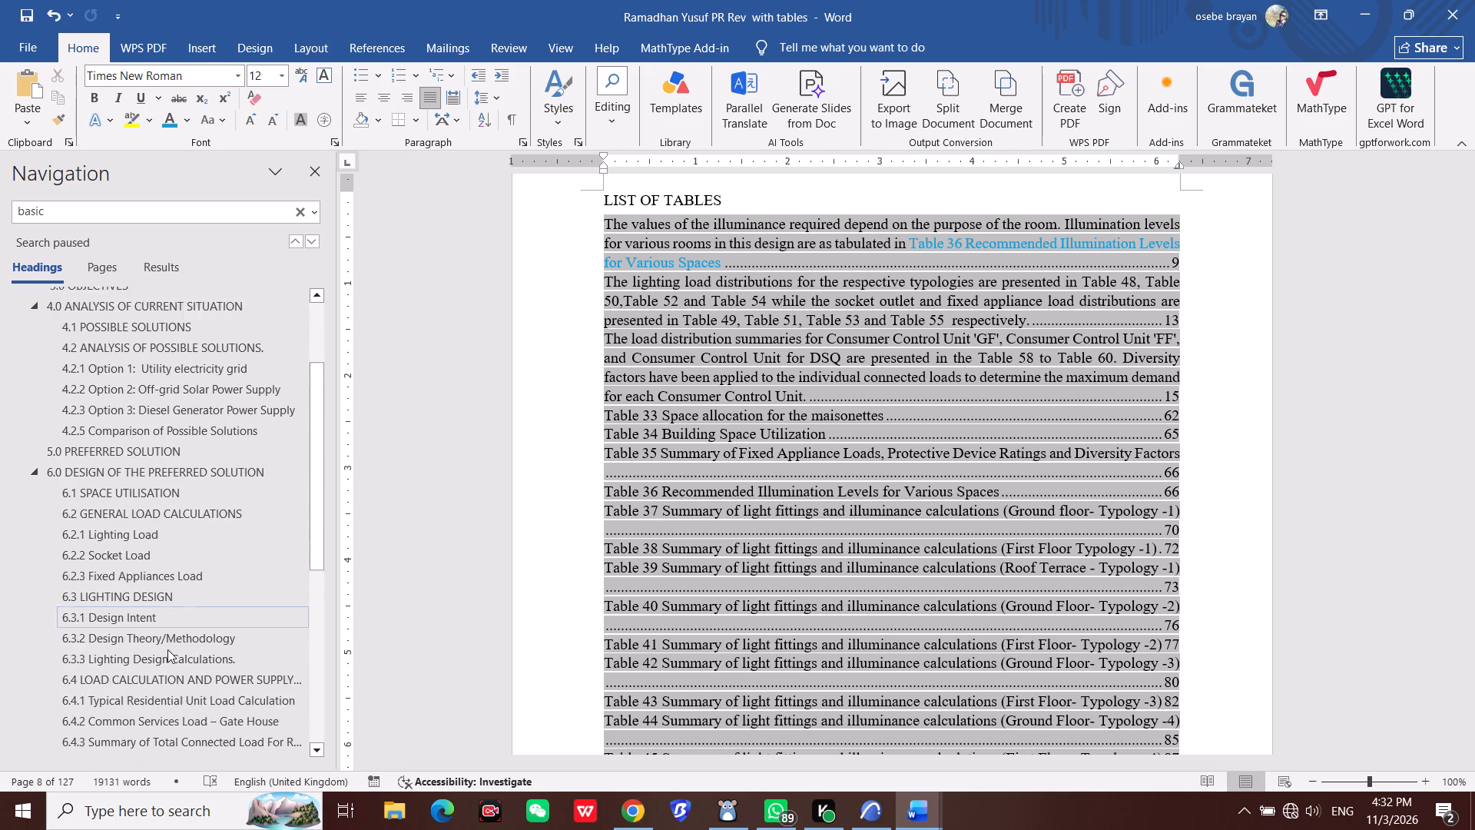
pyautogui.scroll(-7, 167, 649)
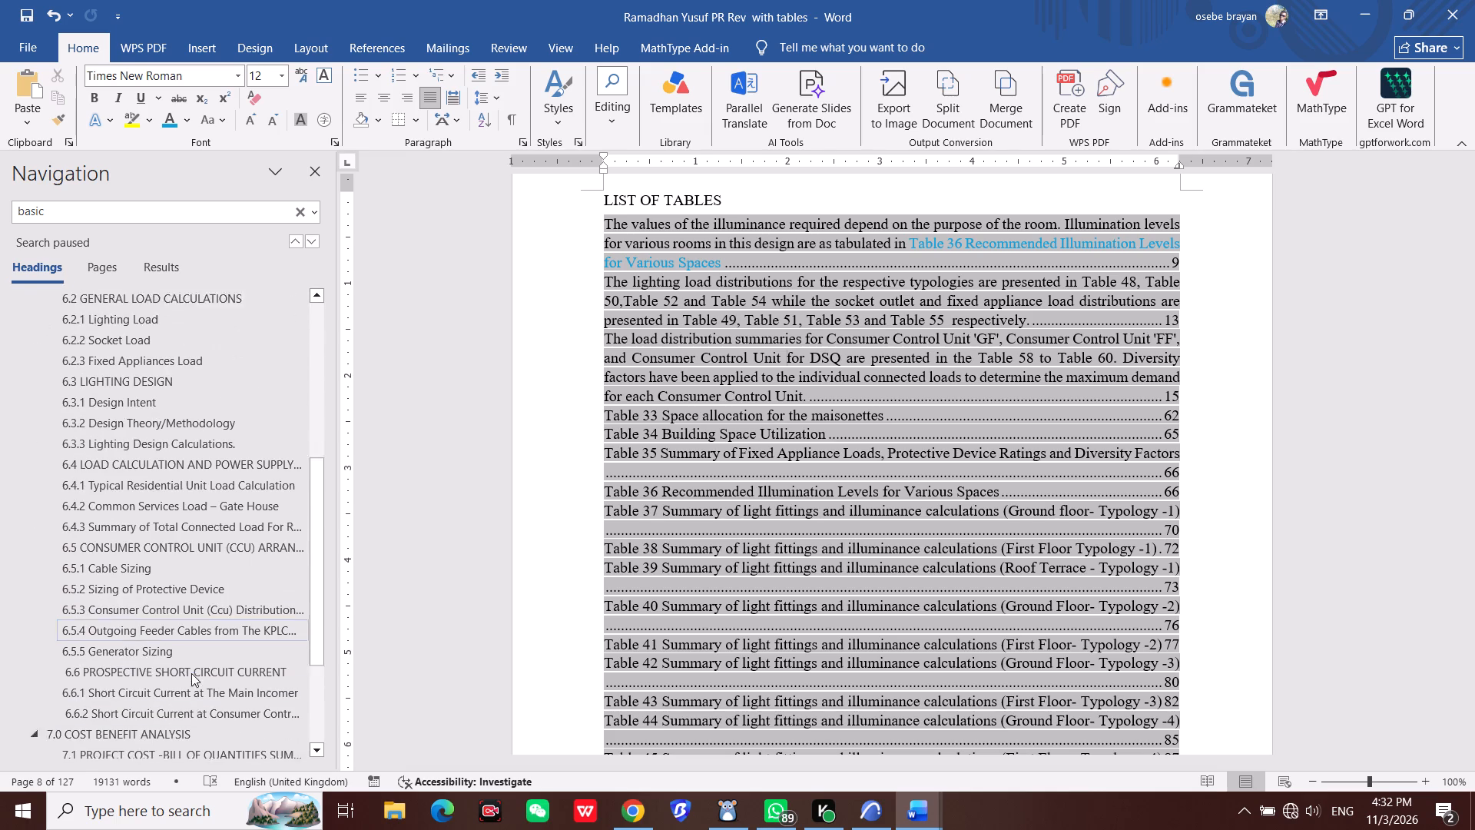
pyautogui.scroll(-1, 191, 673)
pyautogui.scroll(2, 118, 596)
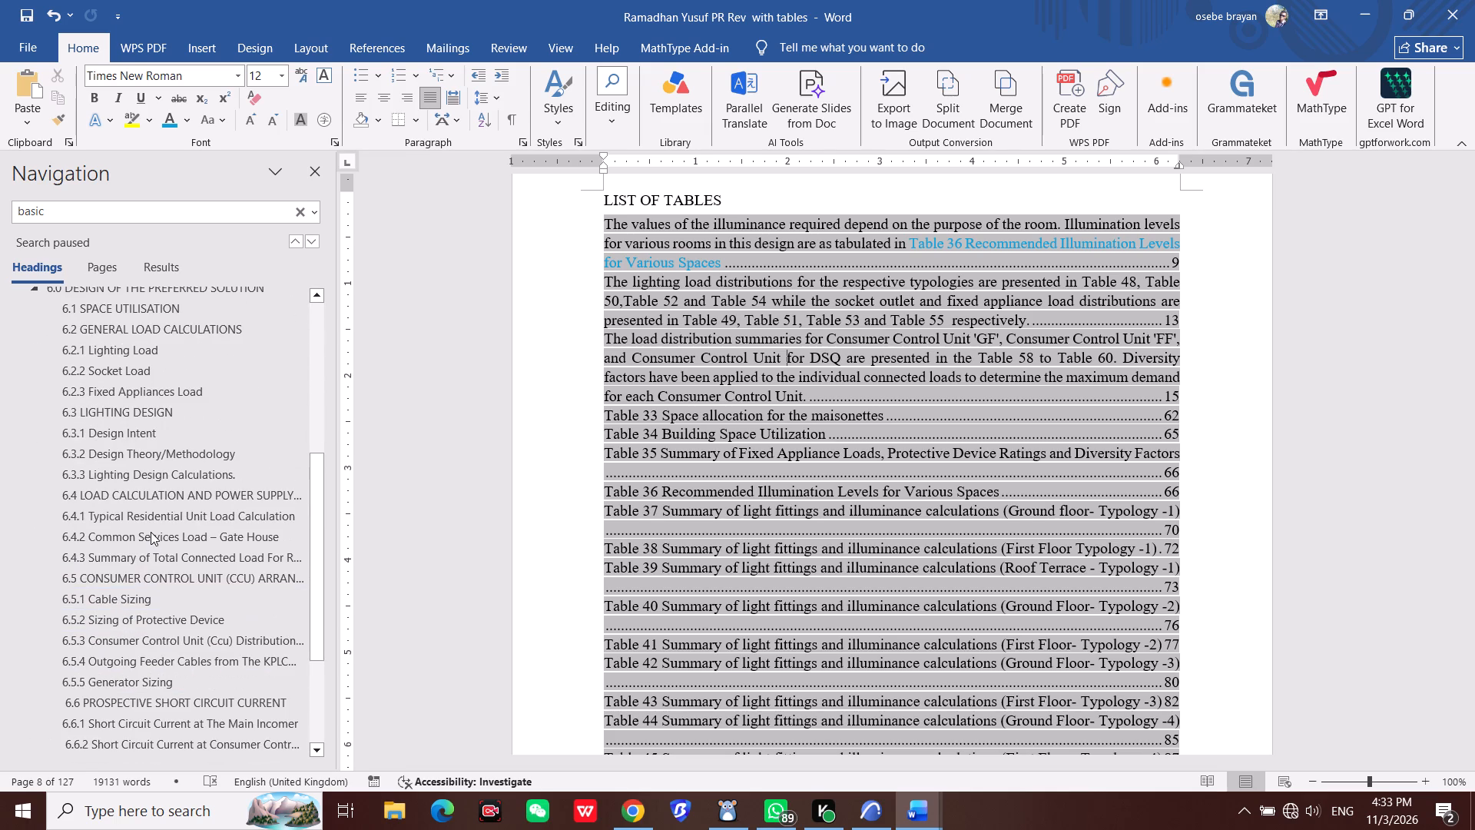
pyautogui.scroll(3, 151, 532)
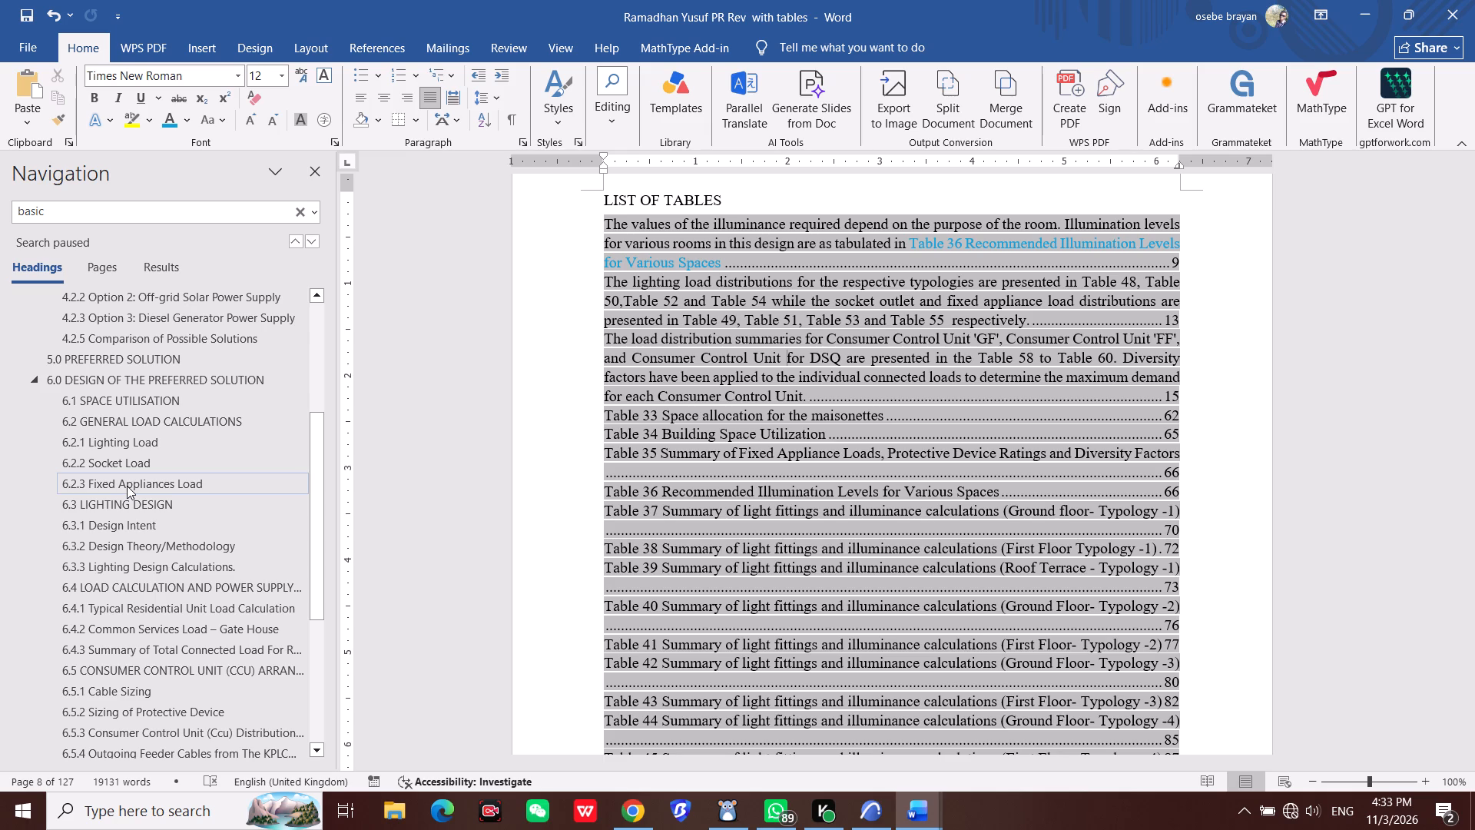
pyautogui.click(127, 486)
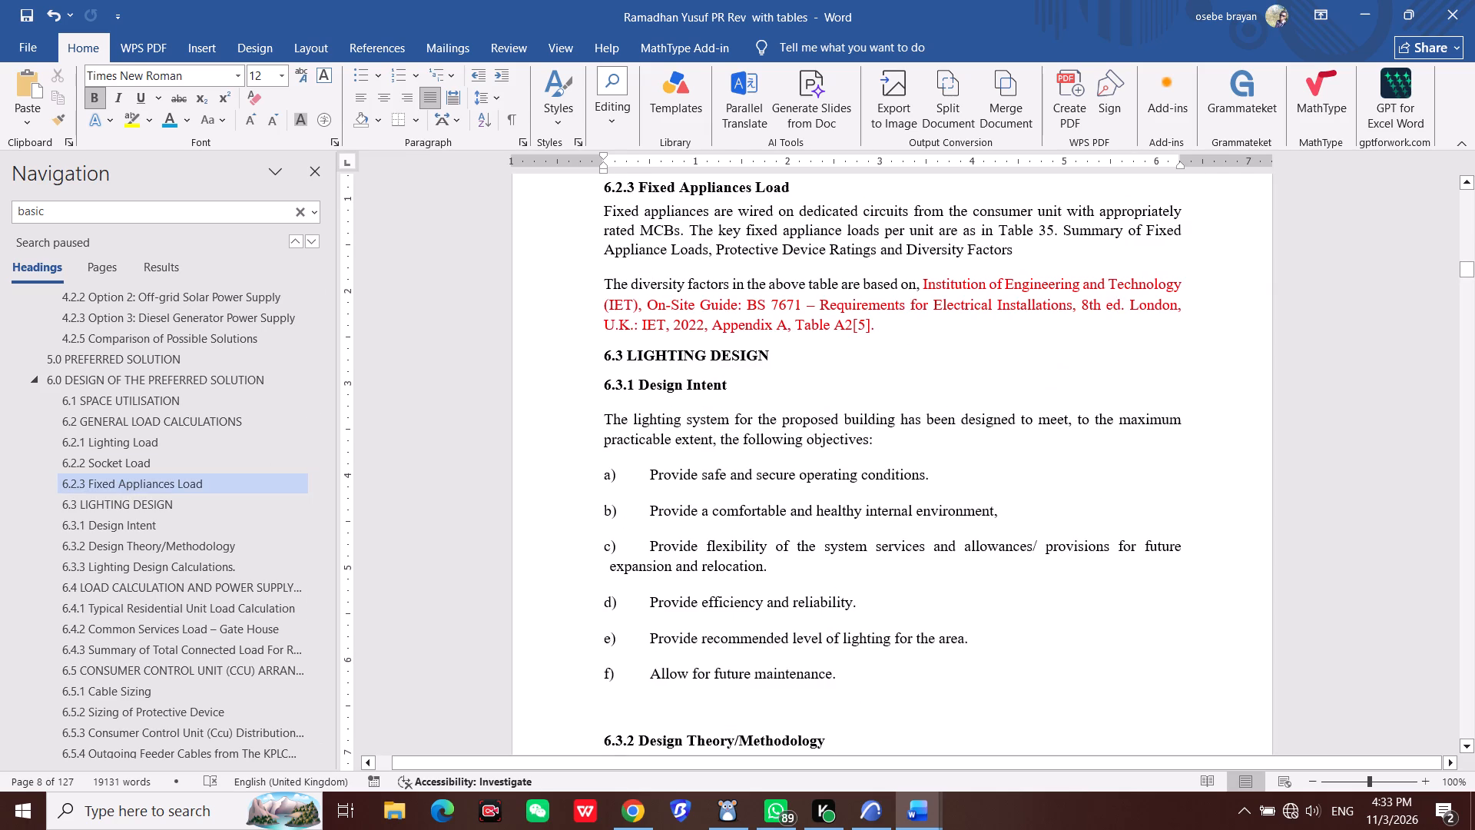
pyautogui.scroll(3, 898, 311)
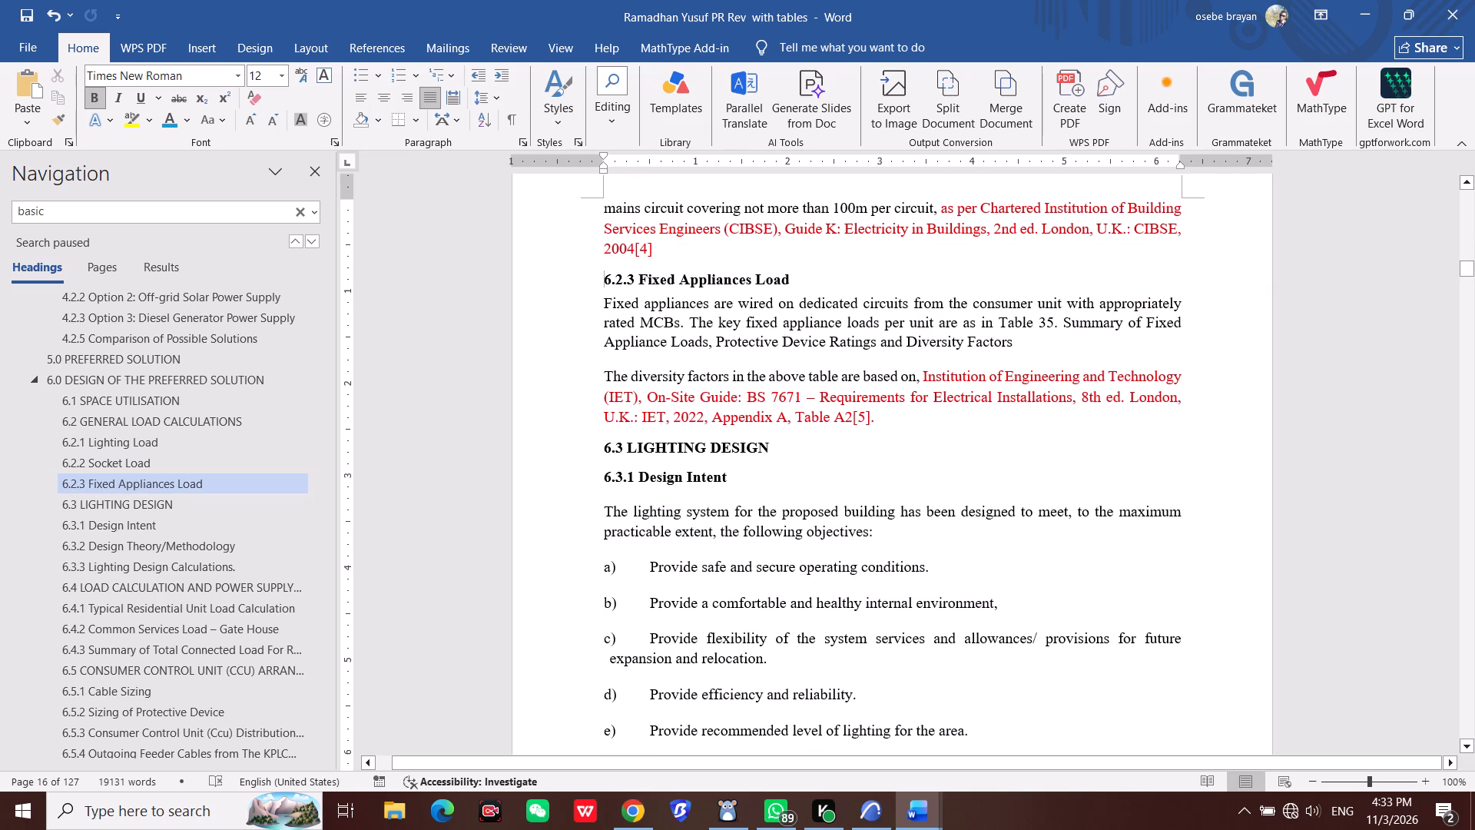
pyautogui.moveTo(995, 330); pyautogui.dragTo(1008, 360)
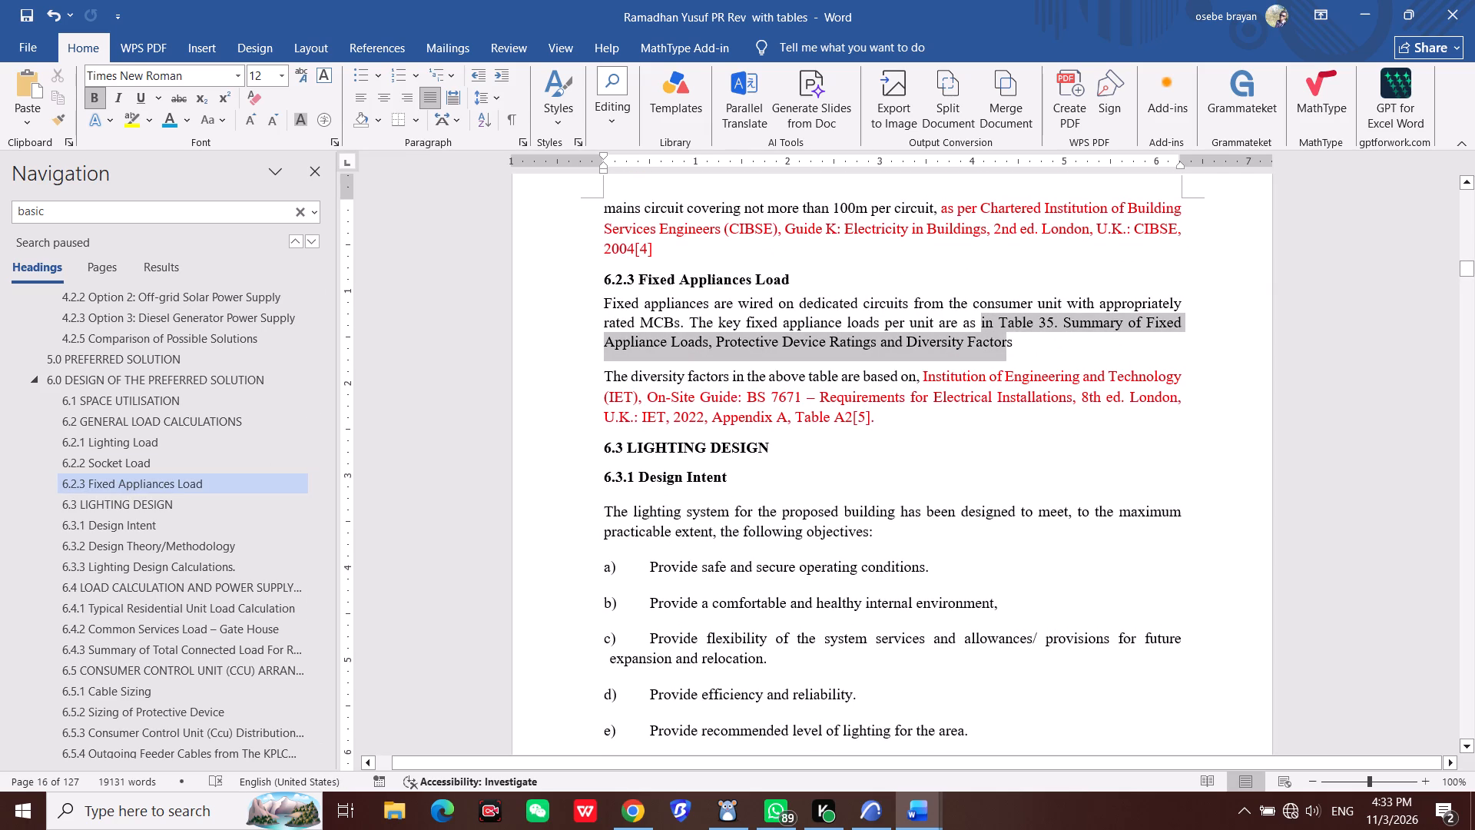
pyautogui.moveTo(1008, 360); pyautogui.dragTo(1013, 350)
pyautogui.click(1019, 346)
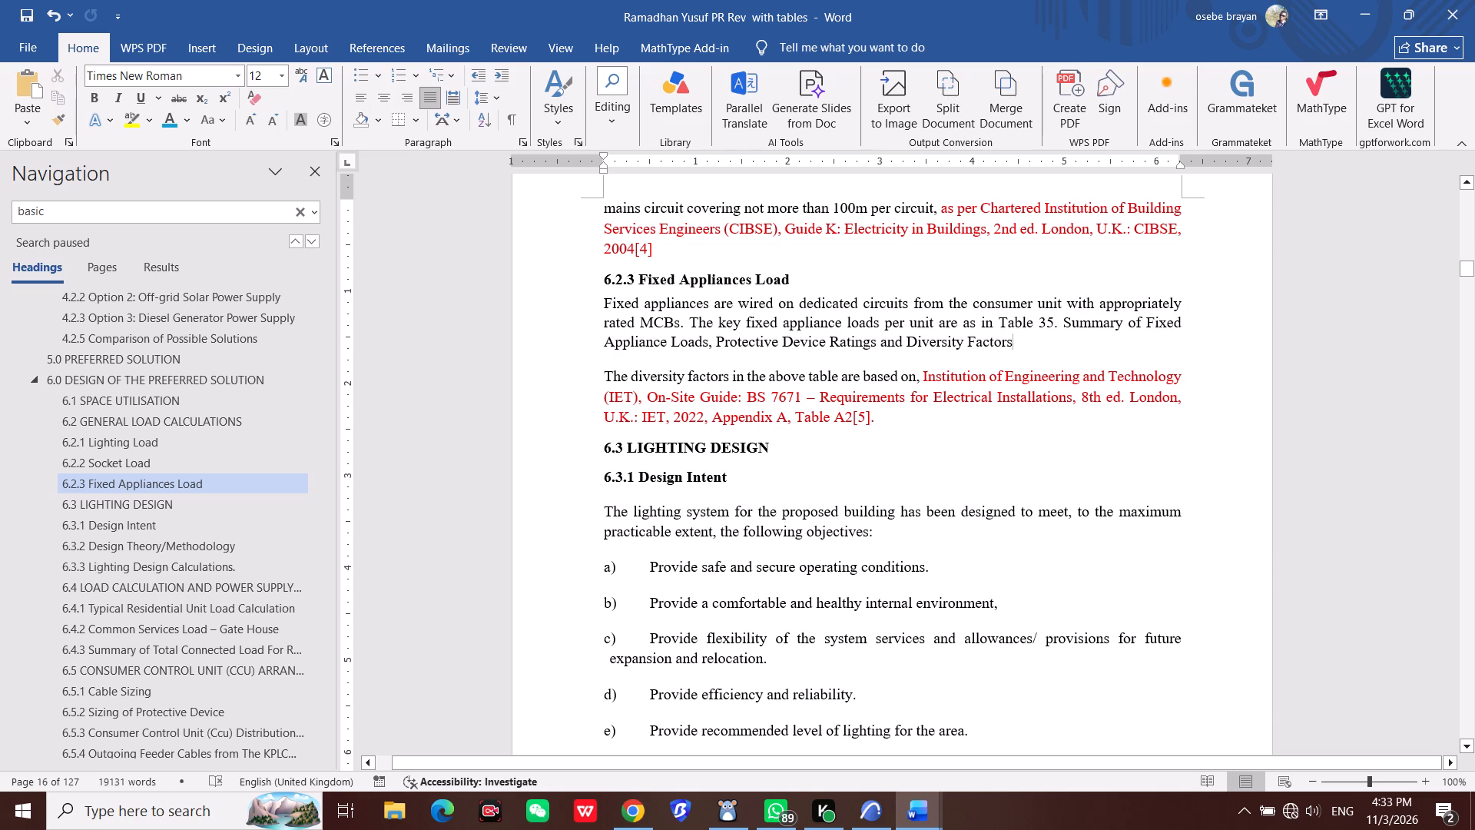
pyautogui.moveTo(600, 306); pyautogui.dragTo(766, 306)
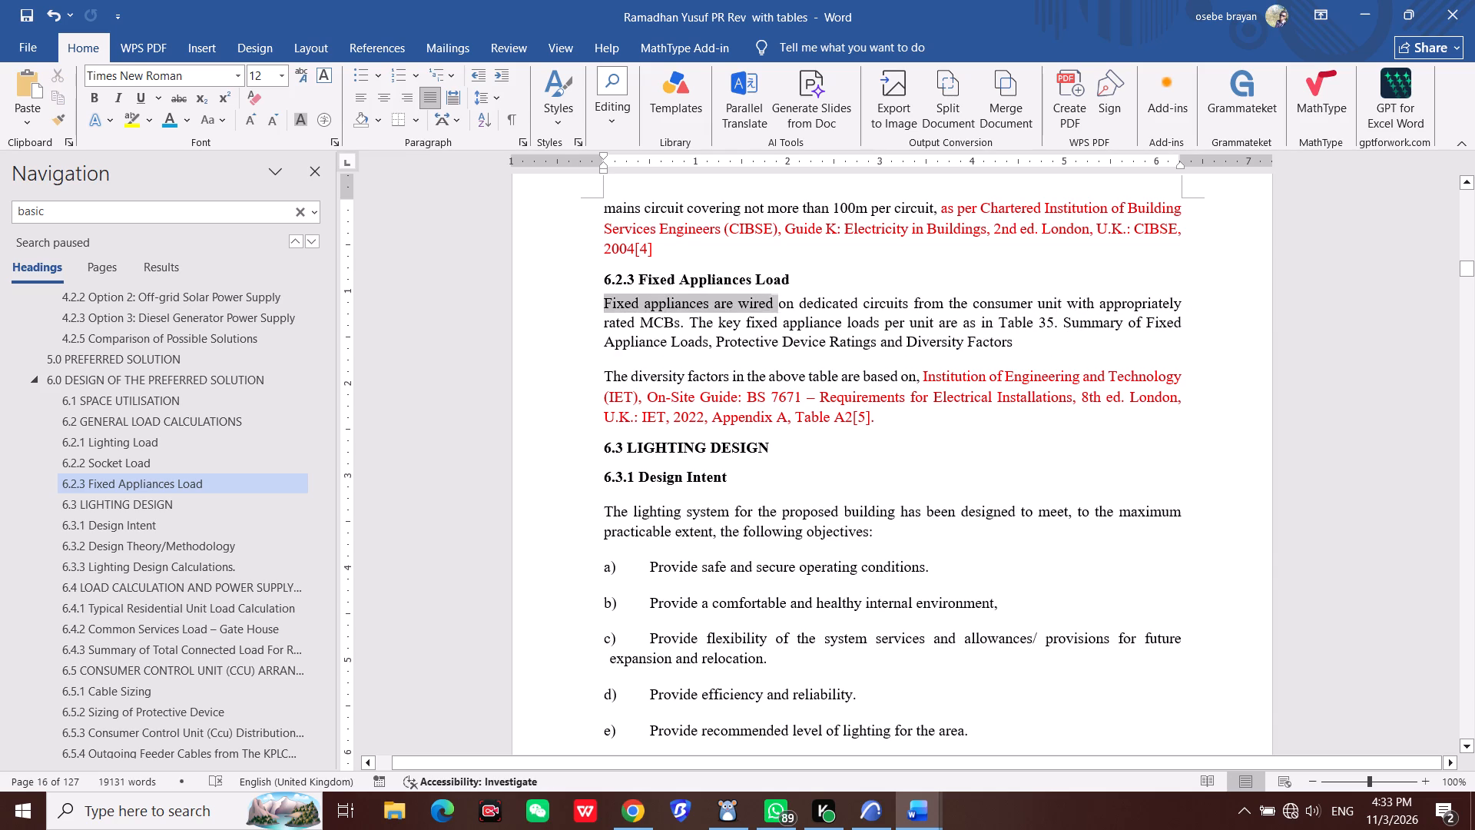
pyautogui.moveTo(766, 306); pyautogui.dragTo(1023, 354)
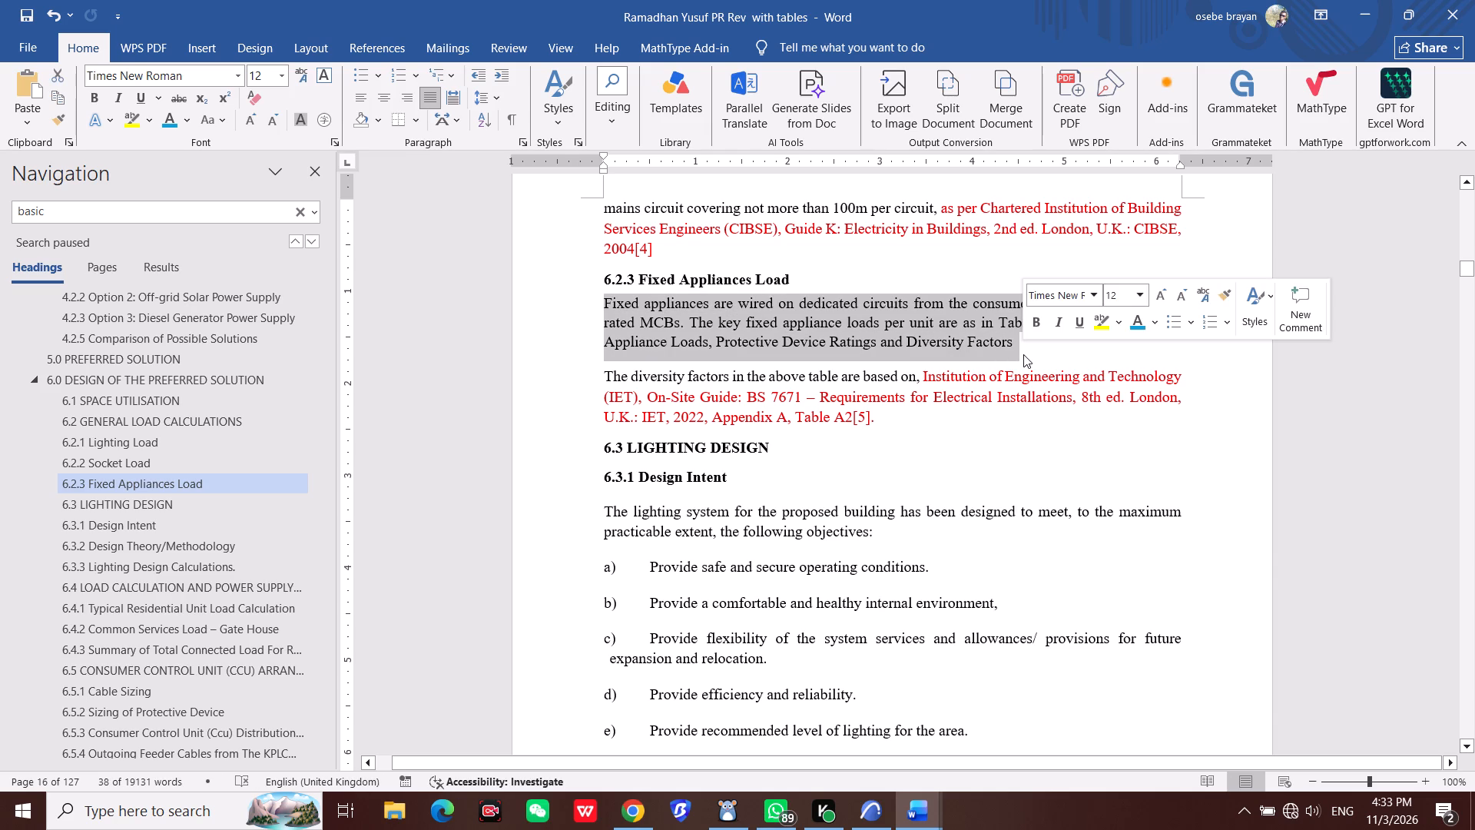
pyautogui.hotkey('ctrl', 'c')
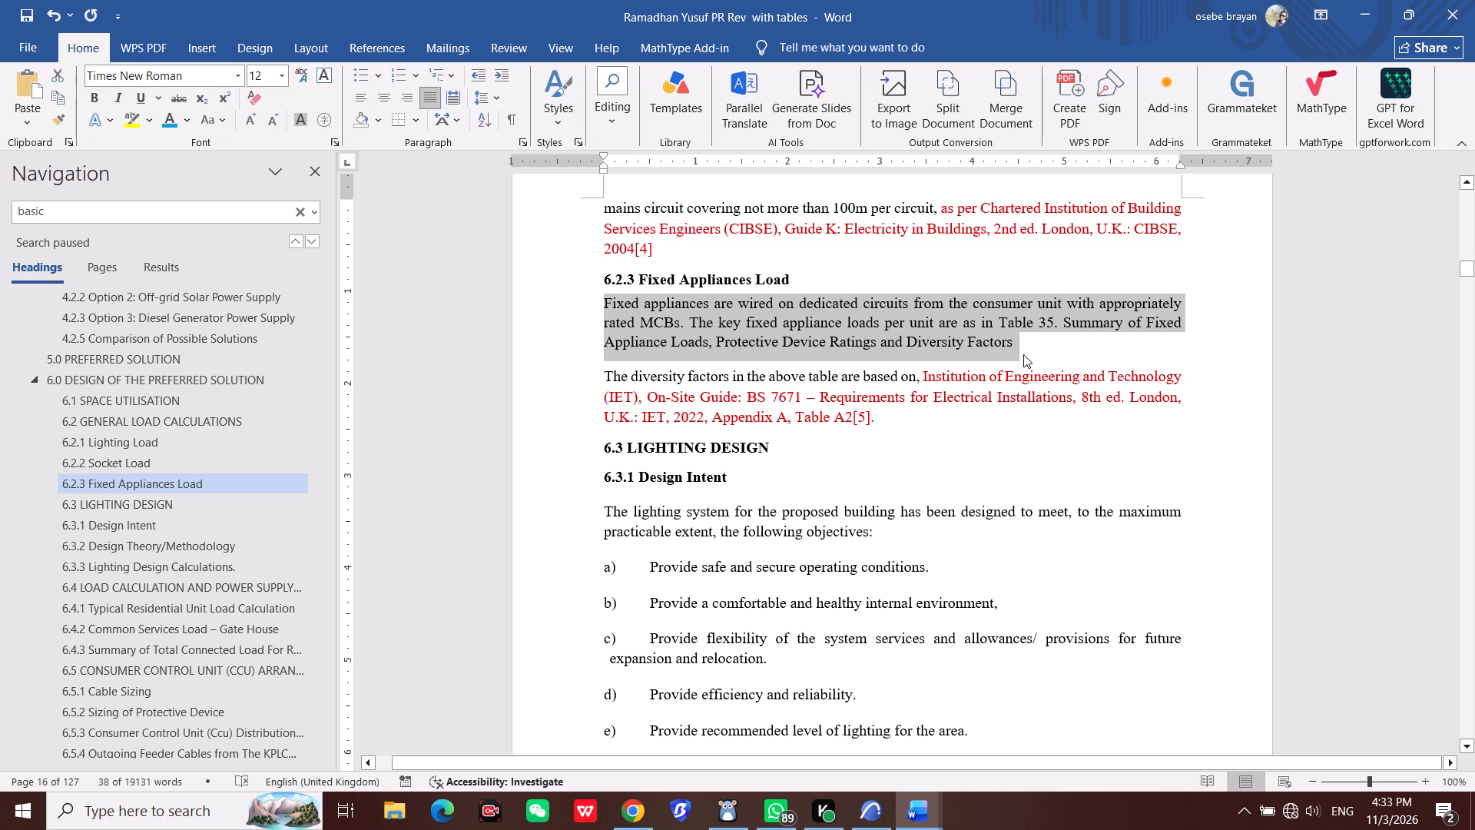
# Switch to Chrome and replace the light fittings text in the Google search box with the copied fixed appliances paragraph.
pyautogui.click(649, 823)
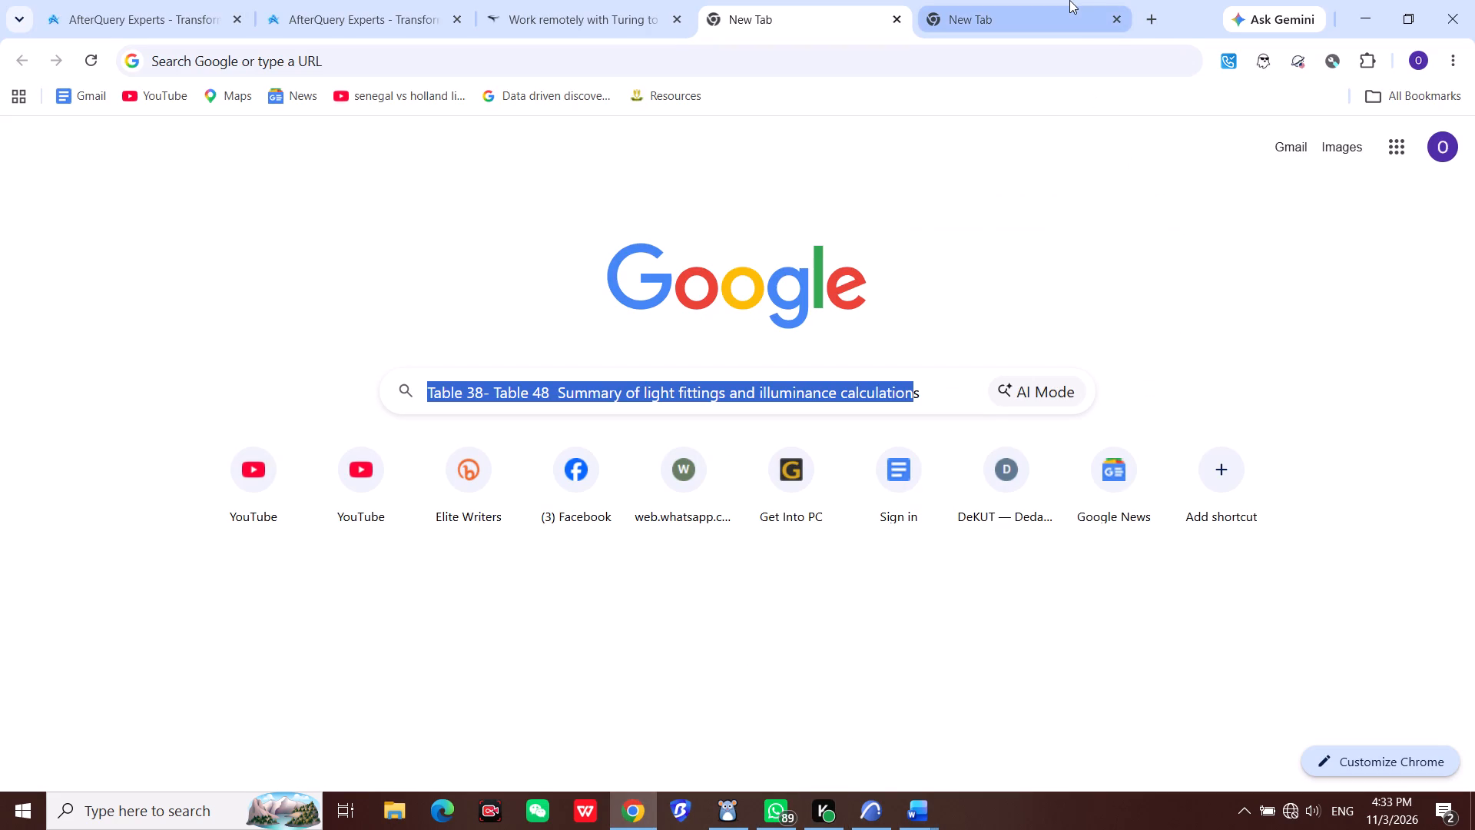
pyautogui.click(934, 402)
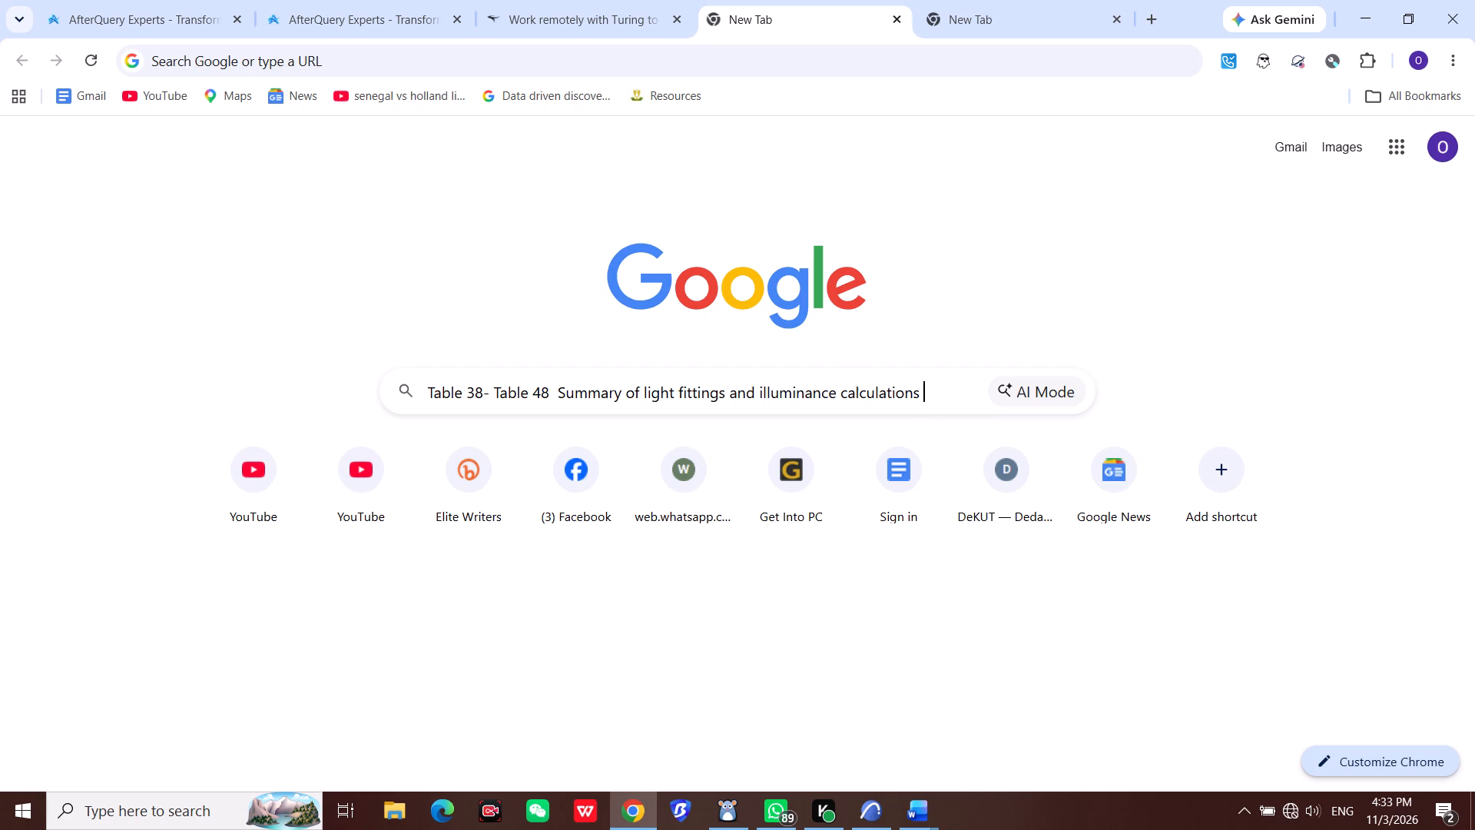
pyautogui.moveTo(934, 402); pyautogui.dragTo(282, 407)
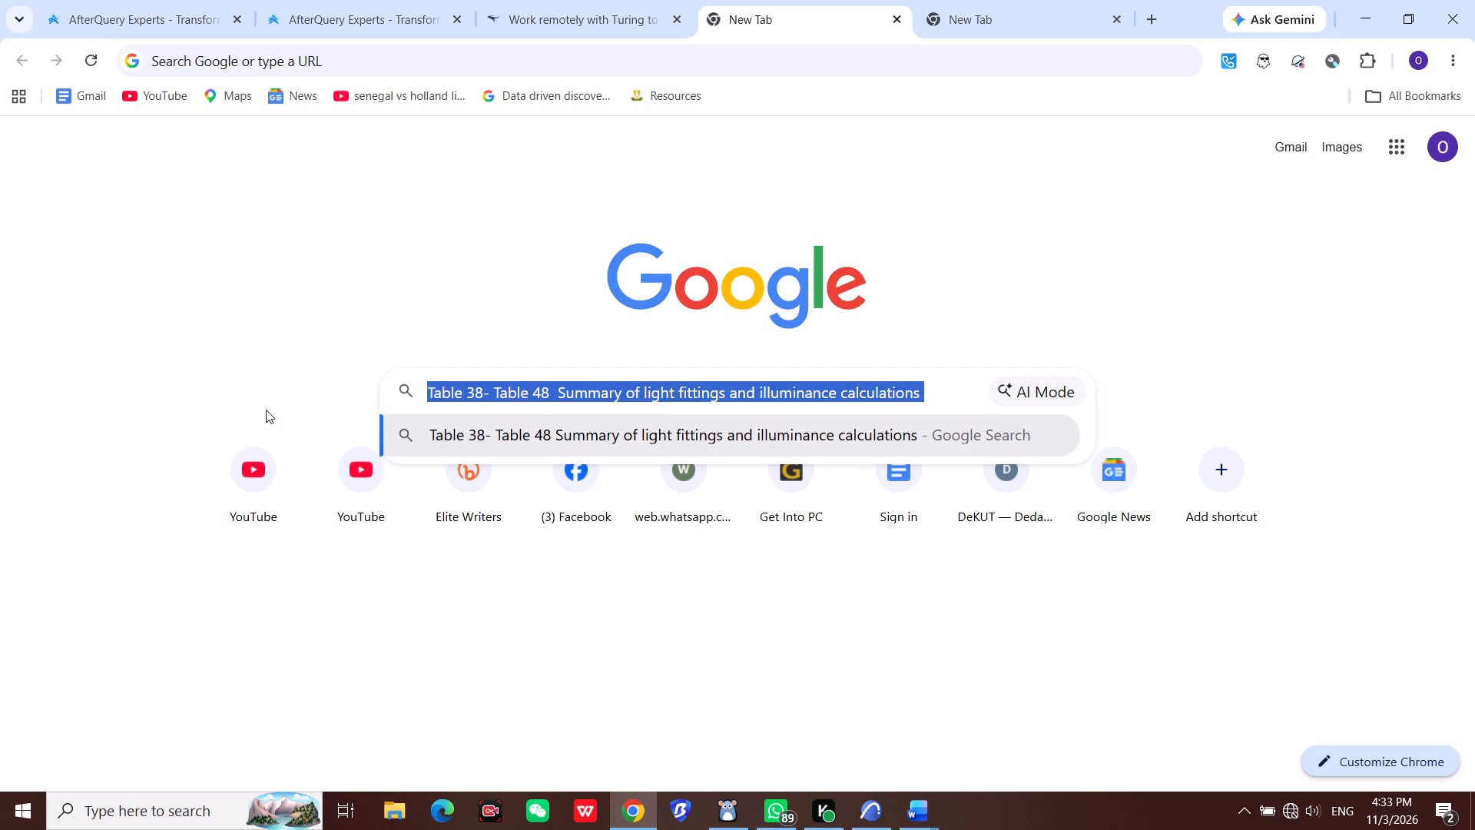
pyautogui.press('Delete')
pyautogui.hotkey('ctrl', 'v')
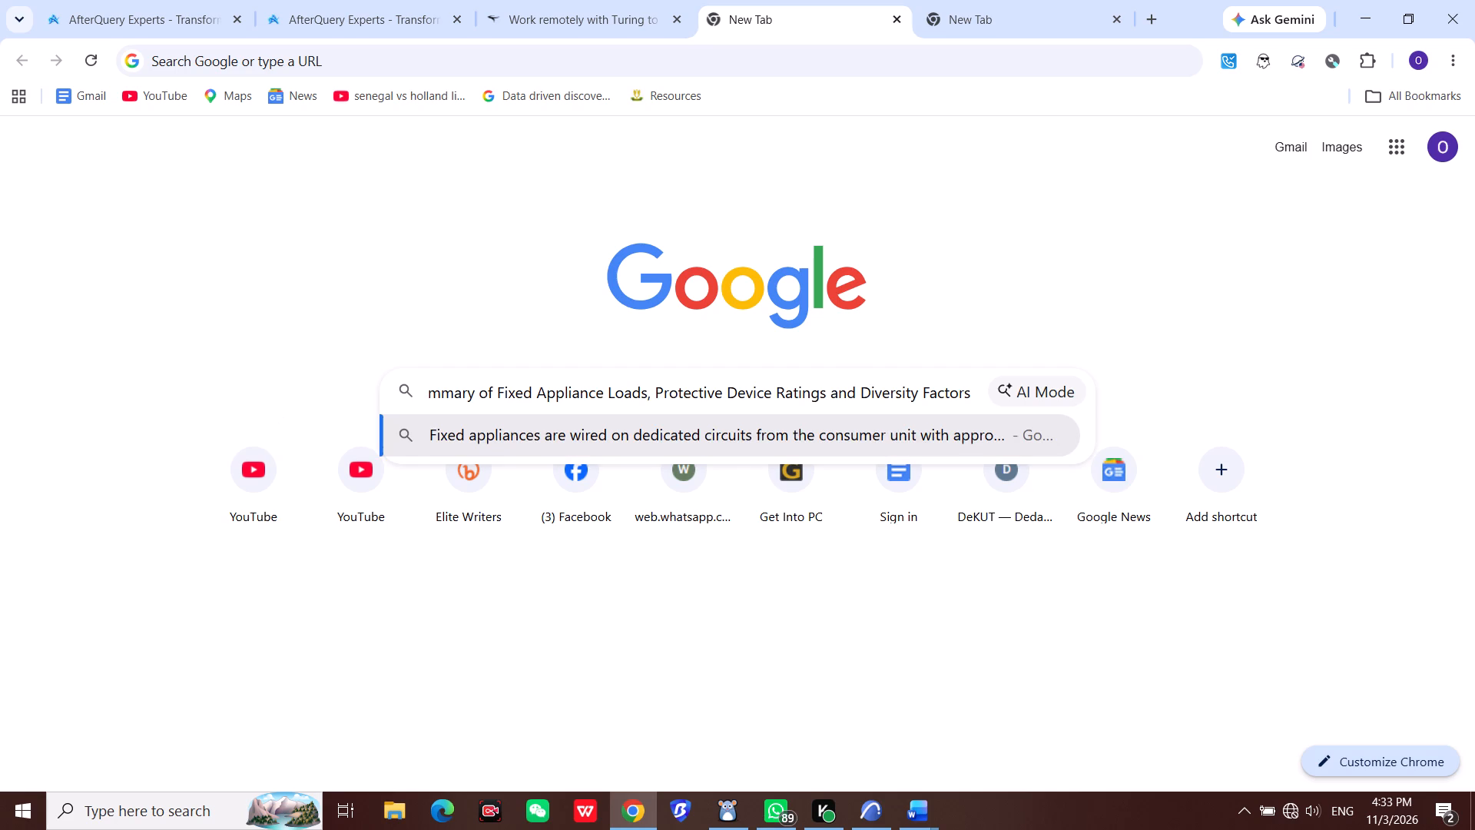
pyautogui.scroll(-1, 418, 397)
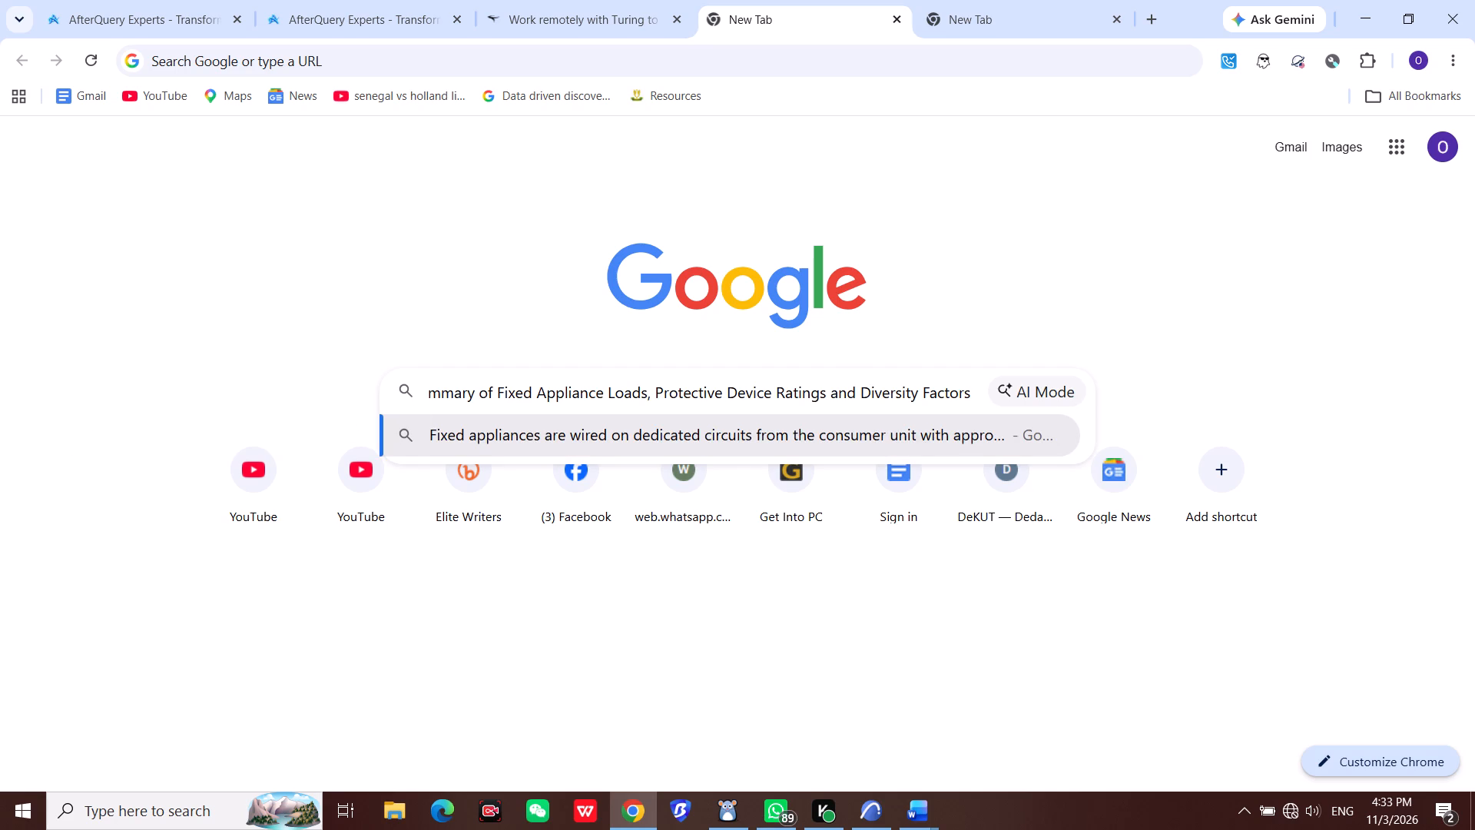
pyautogui.click(429, 384)
pyautogui.press('s')
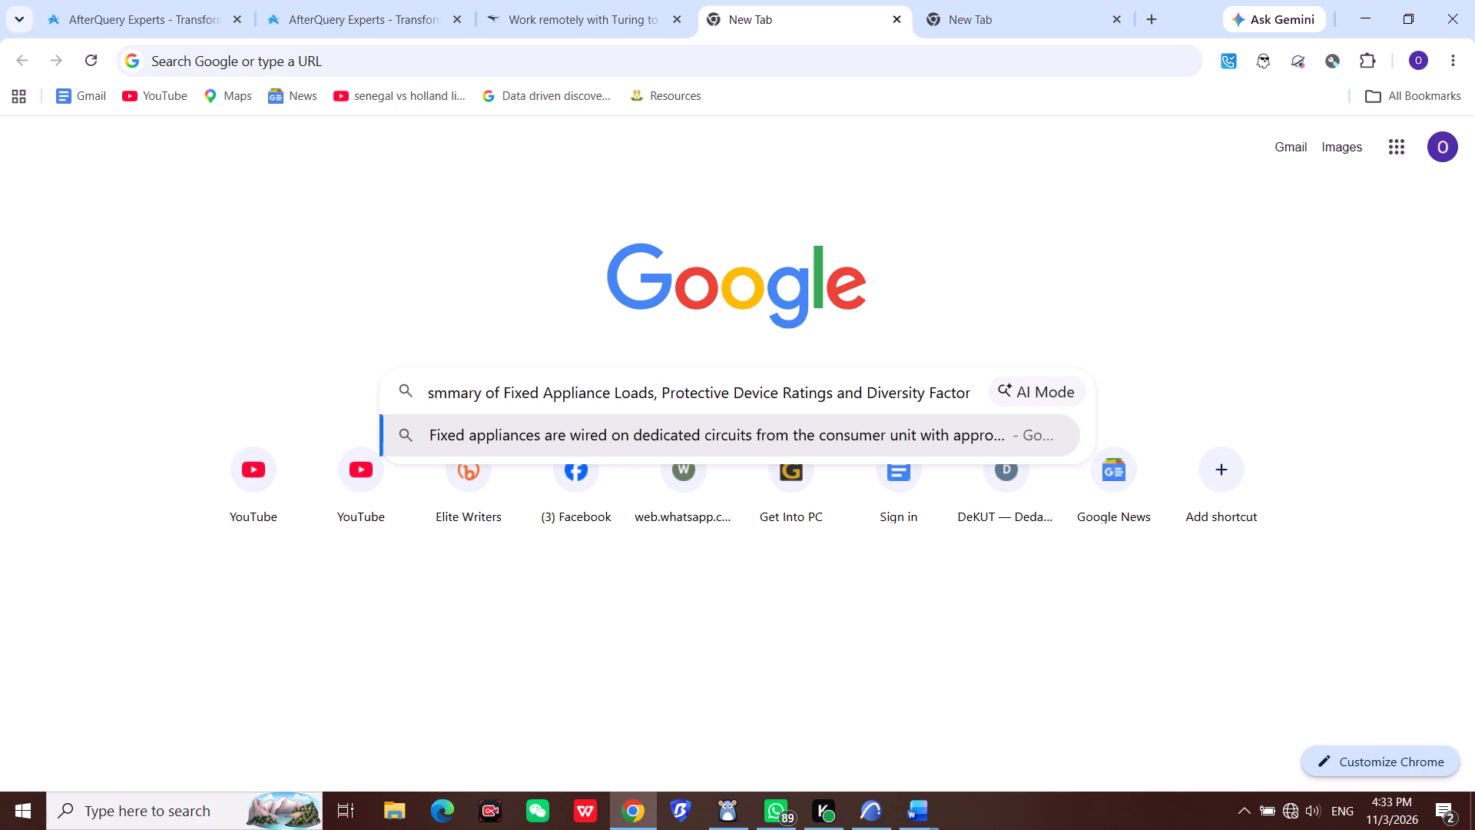
pyautogui.press('BackSpace')
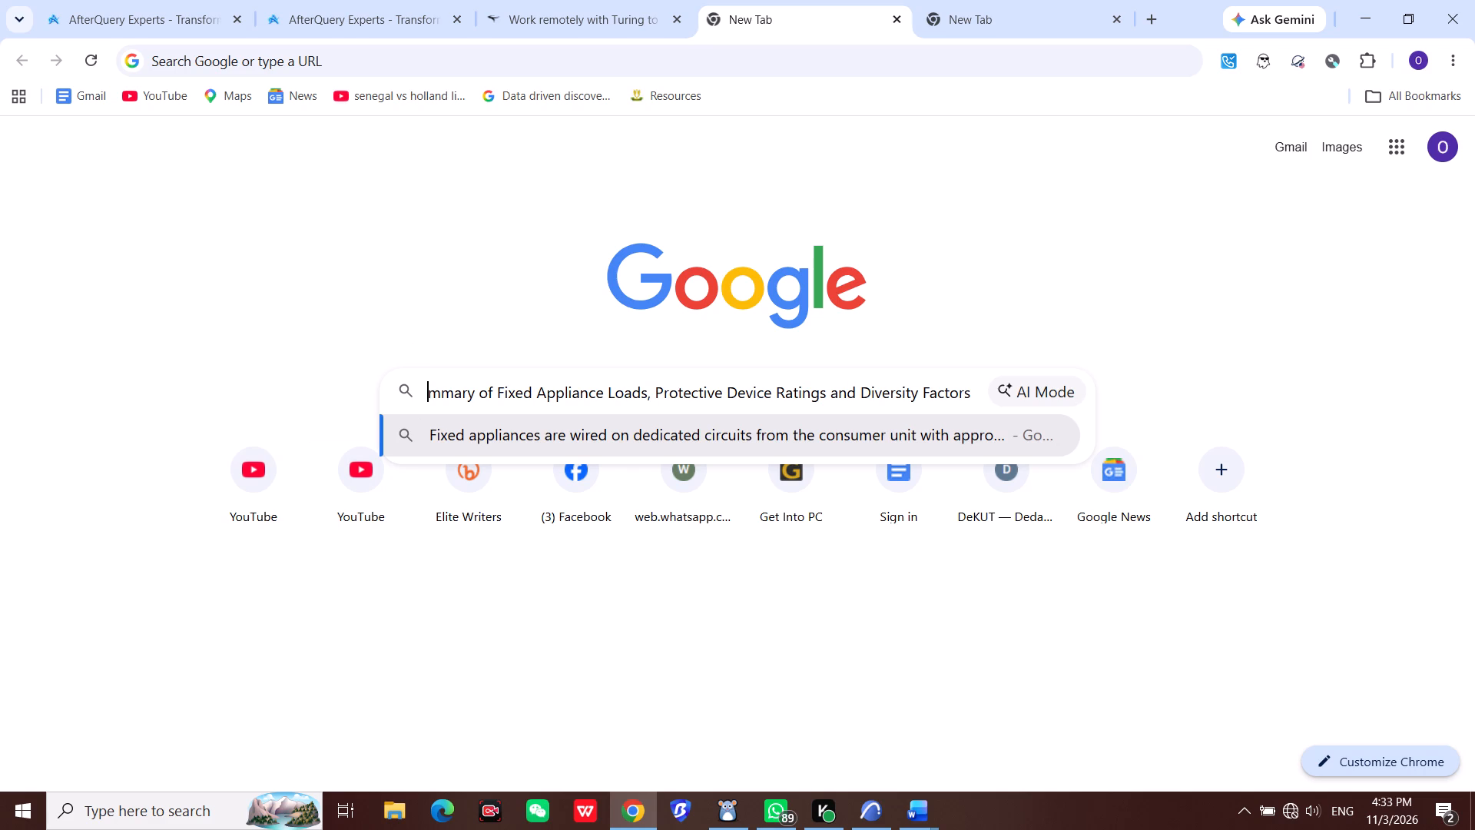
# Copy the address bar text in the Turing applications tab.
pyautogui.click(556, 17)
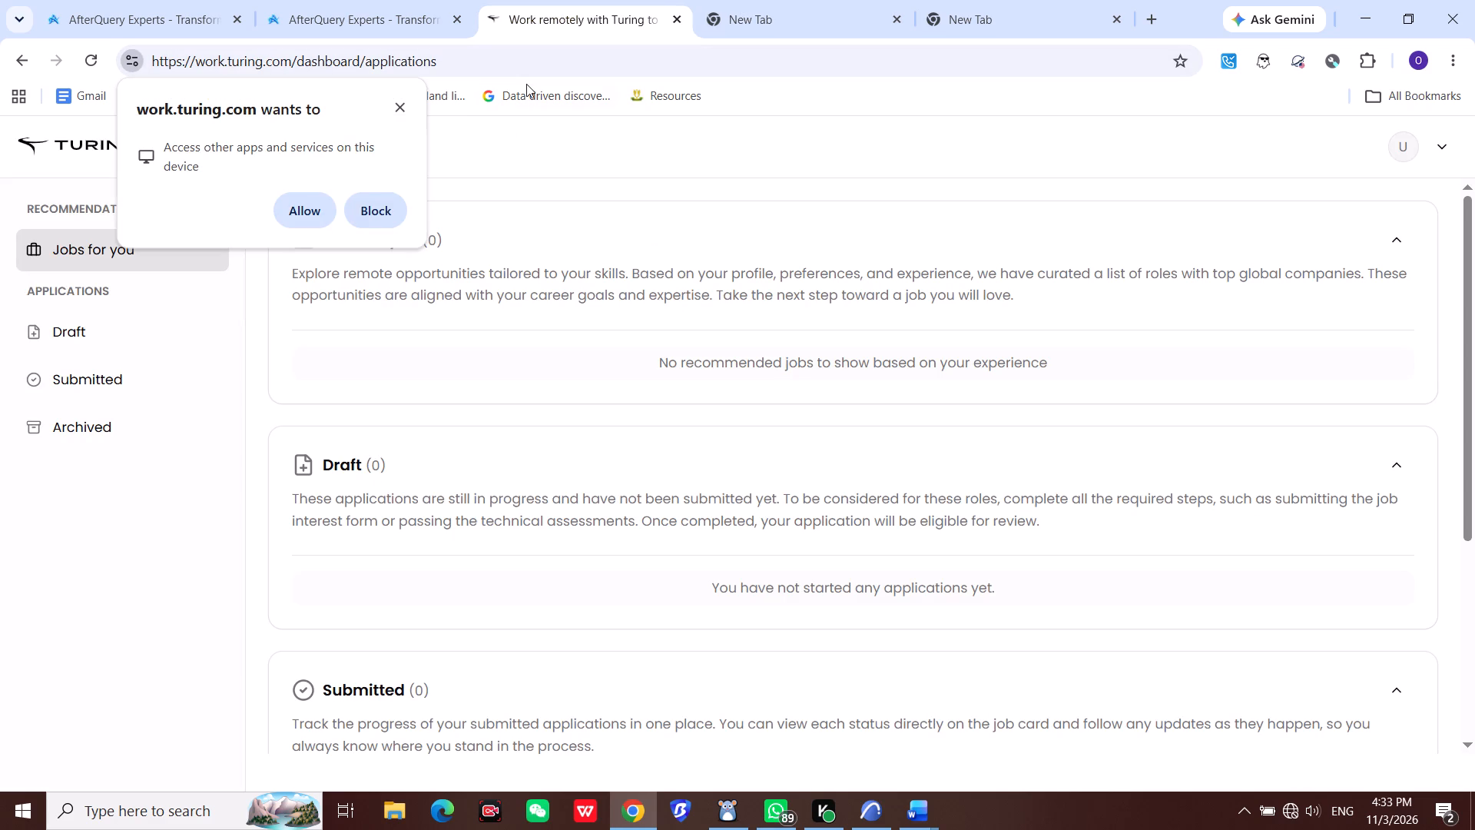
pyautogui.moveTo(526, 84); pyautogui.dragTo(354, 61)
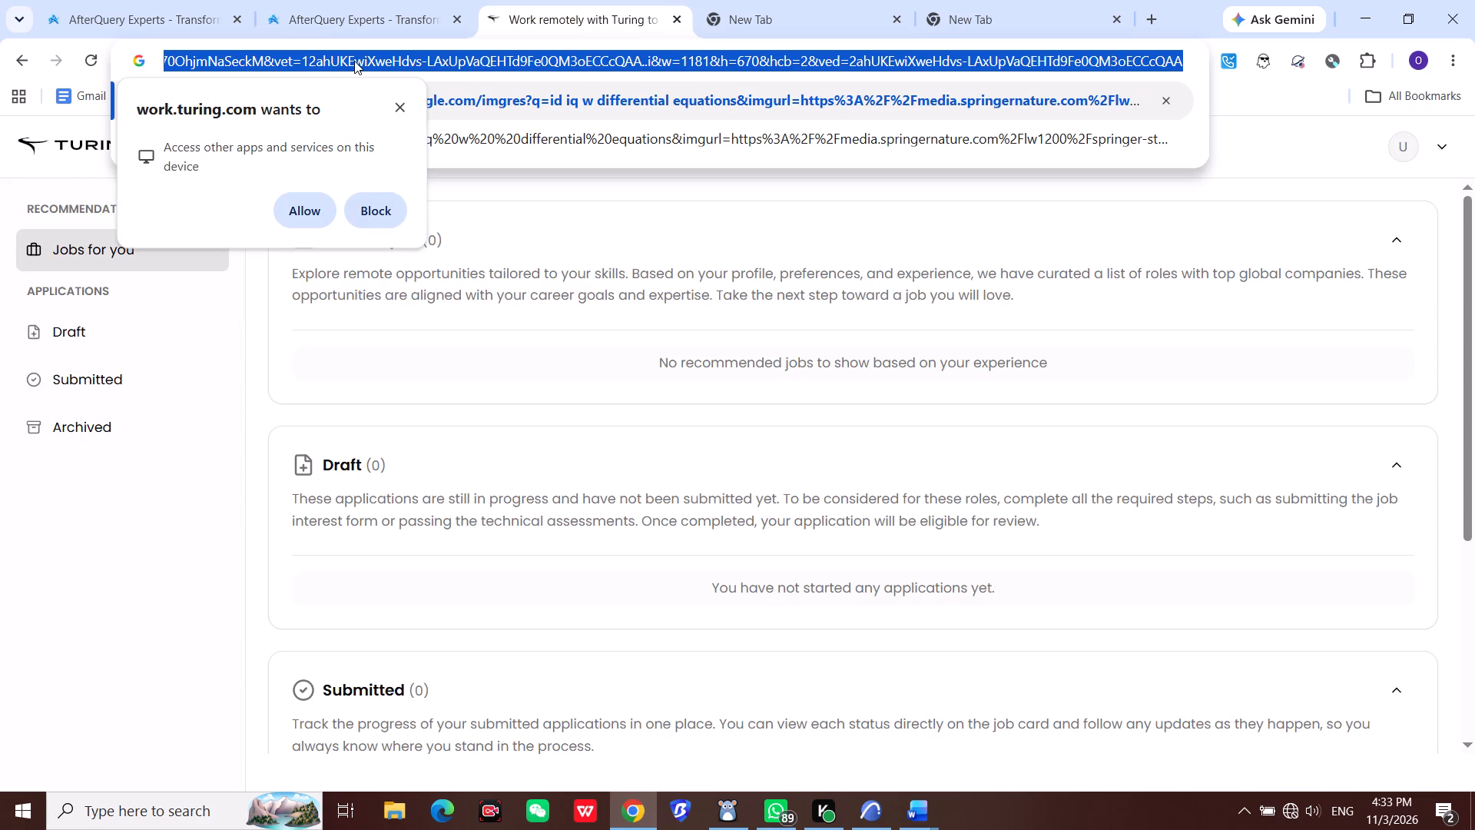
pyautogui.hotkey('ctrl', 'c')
# Copy the whole fixed appliances paragraph from the search box and paste it over the selected paragraph in the Word report.
pyautogui.click(771, 19)
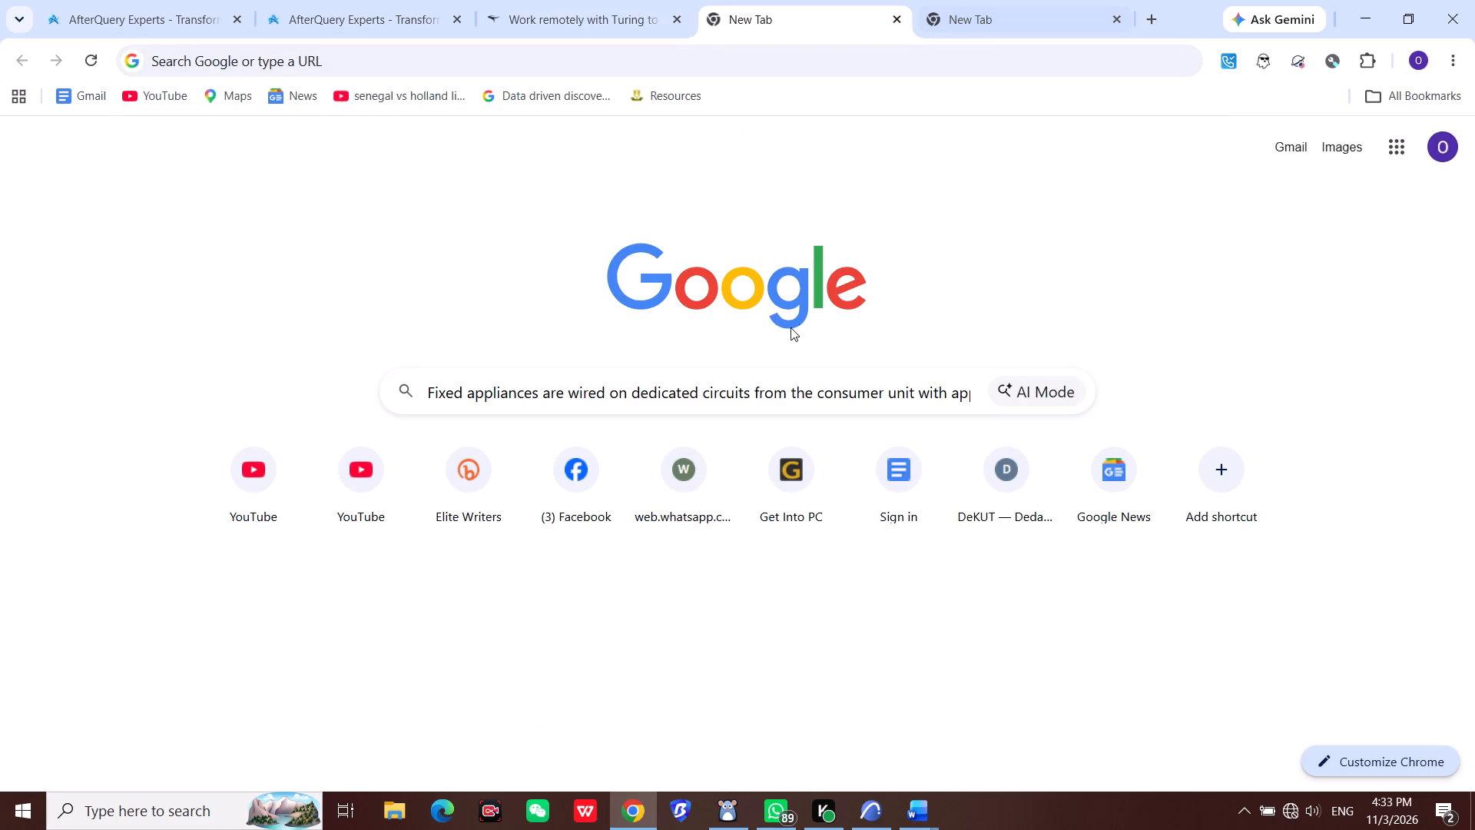
pyautogui.click(775, 403)
pyautogui.hotkey('ctrl', 'a')
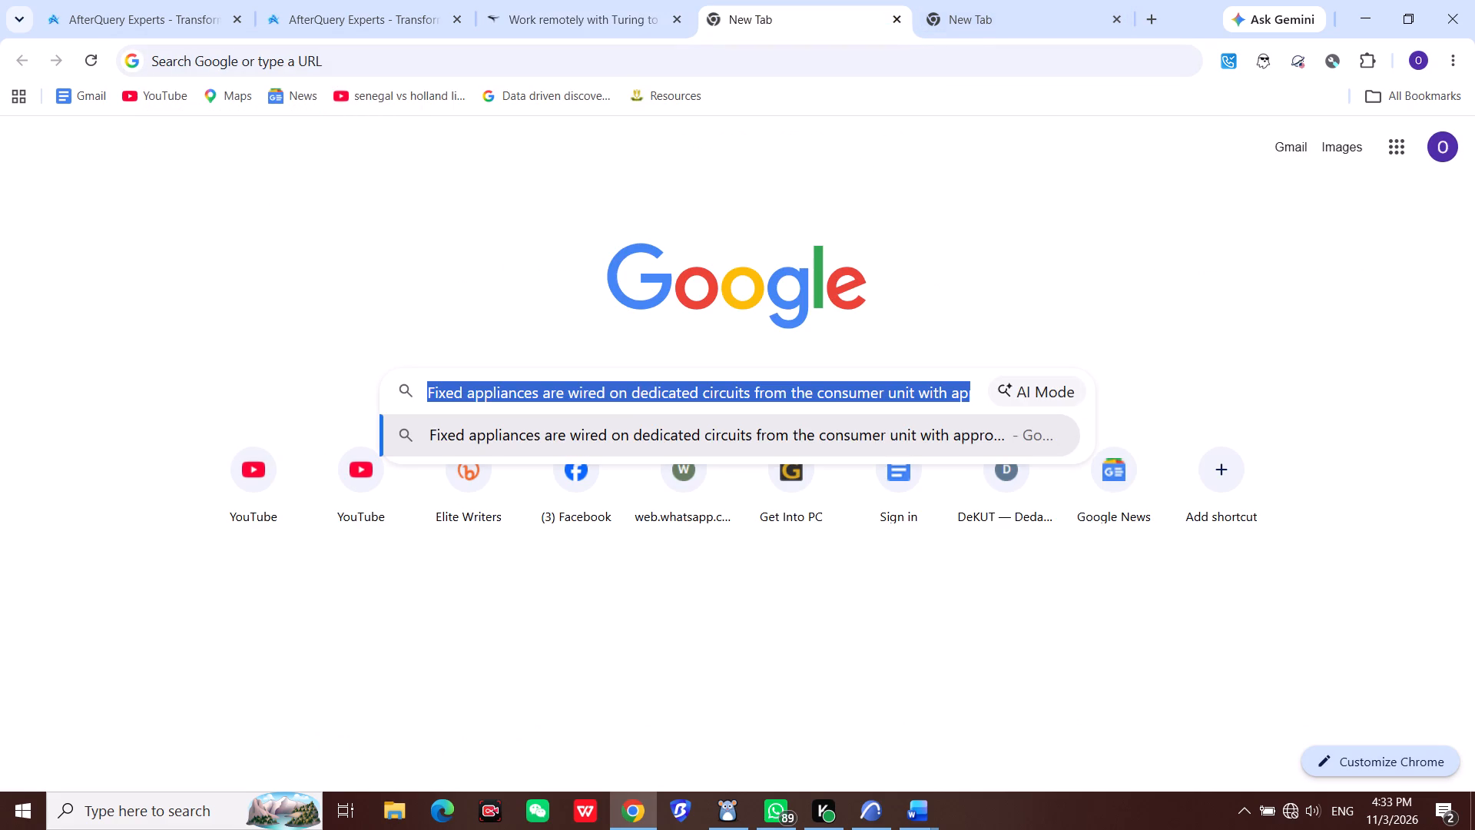
pyautogui.hotkey('ctrl', 'c')
pyautogui.click(917, 816)
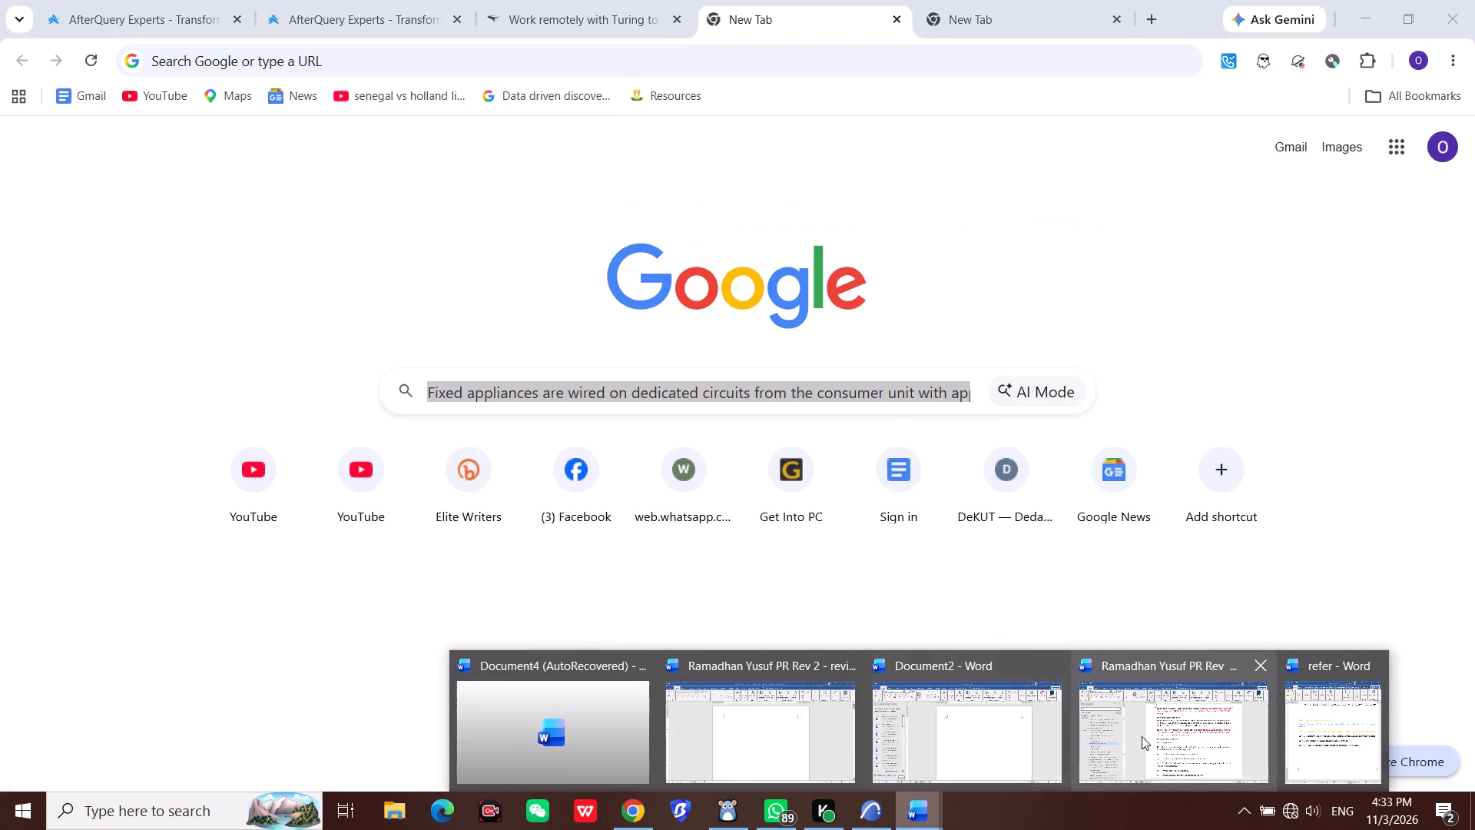
pyautogui.click(1176, 742)
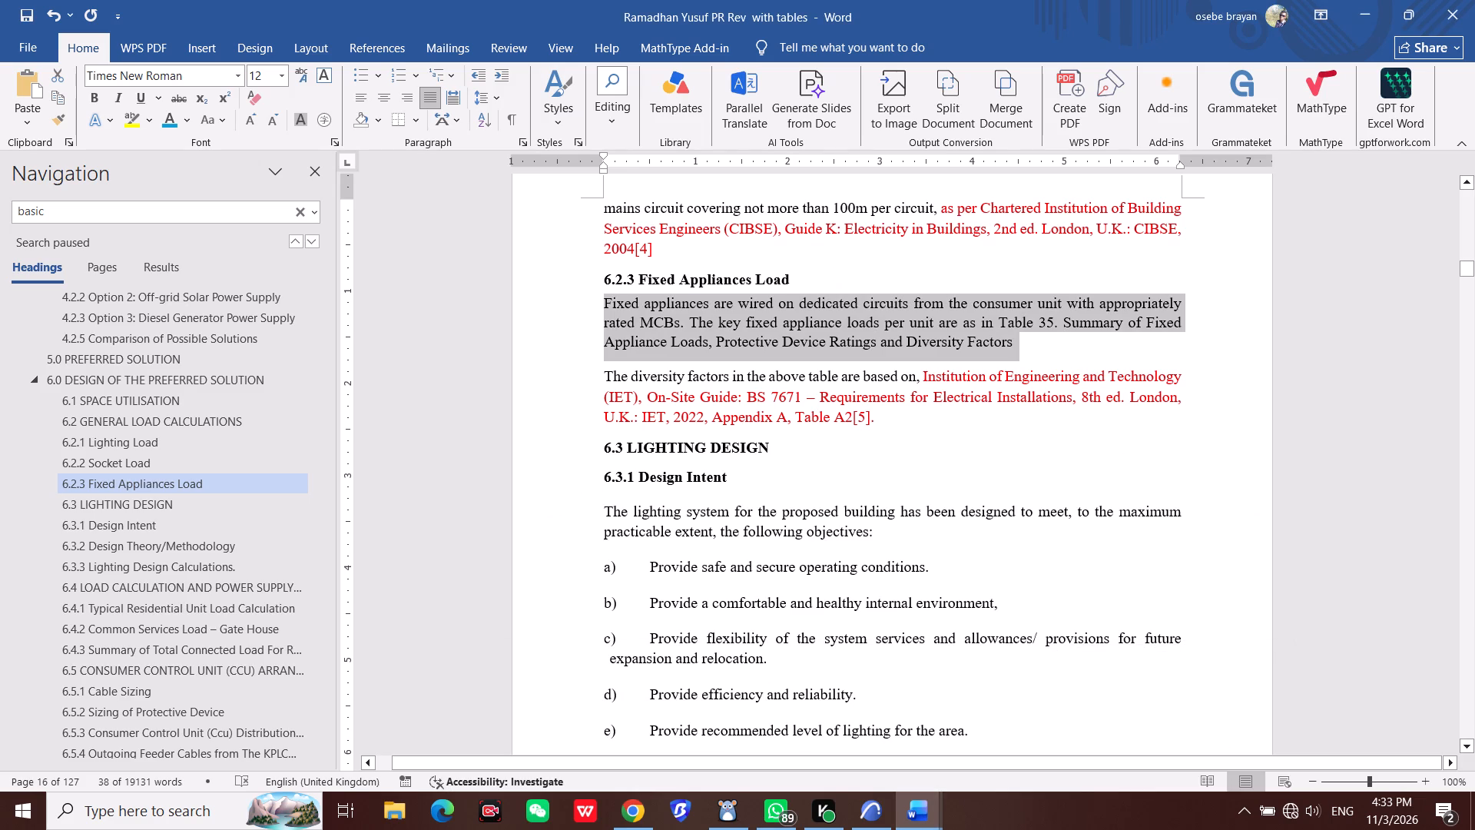
pyautogui.hotkey('ctrl', 'v')
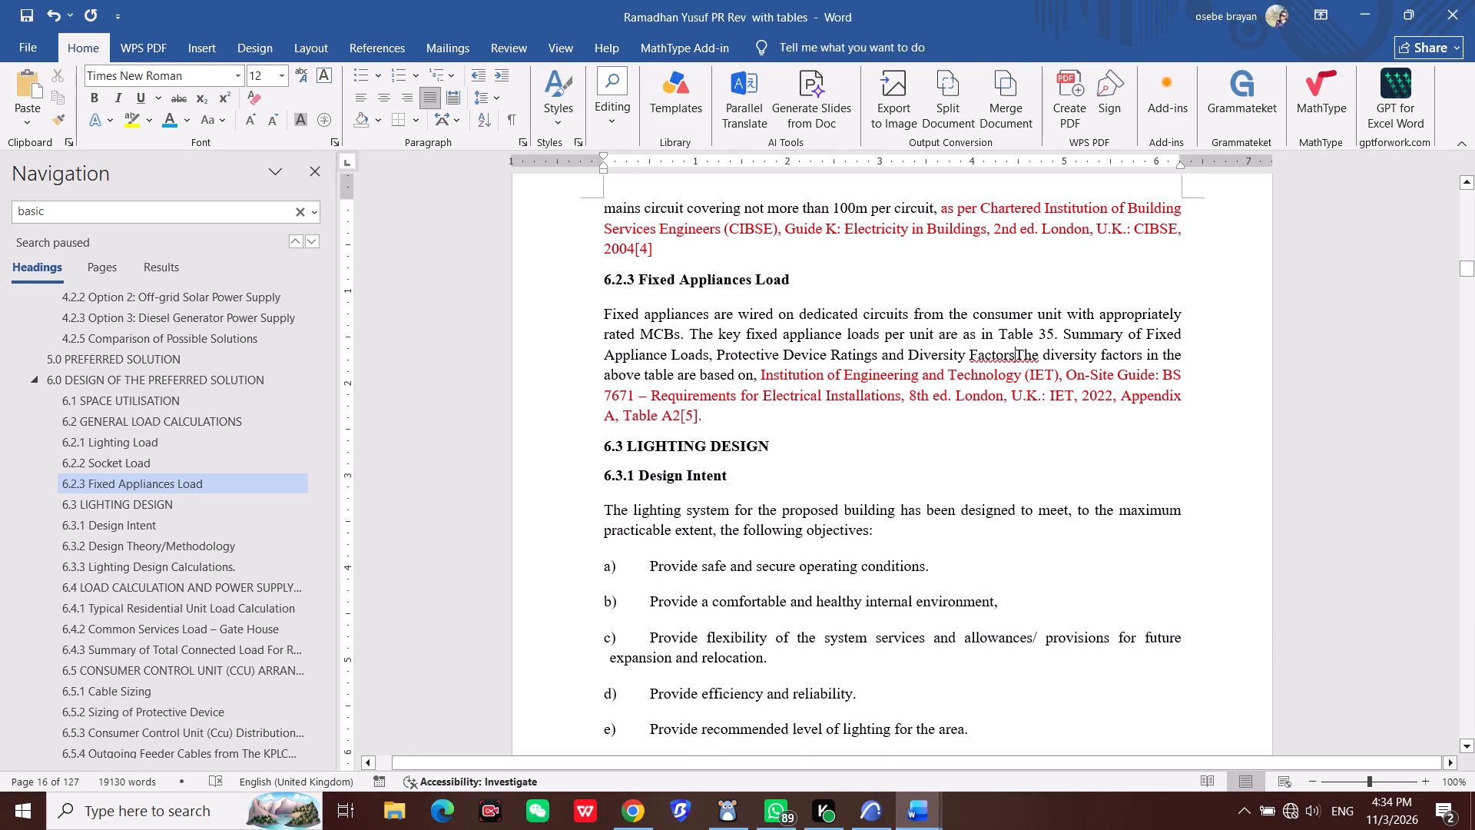
# Add a full stop after "Diversity Factors" and start a new paragraph at "The diversity factors in the above table".
pyautogui.press('.')
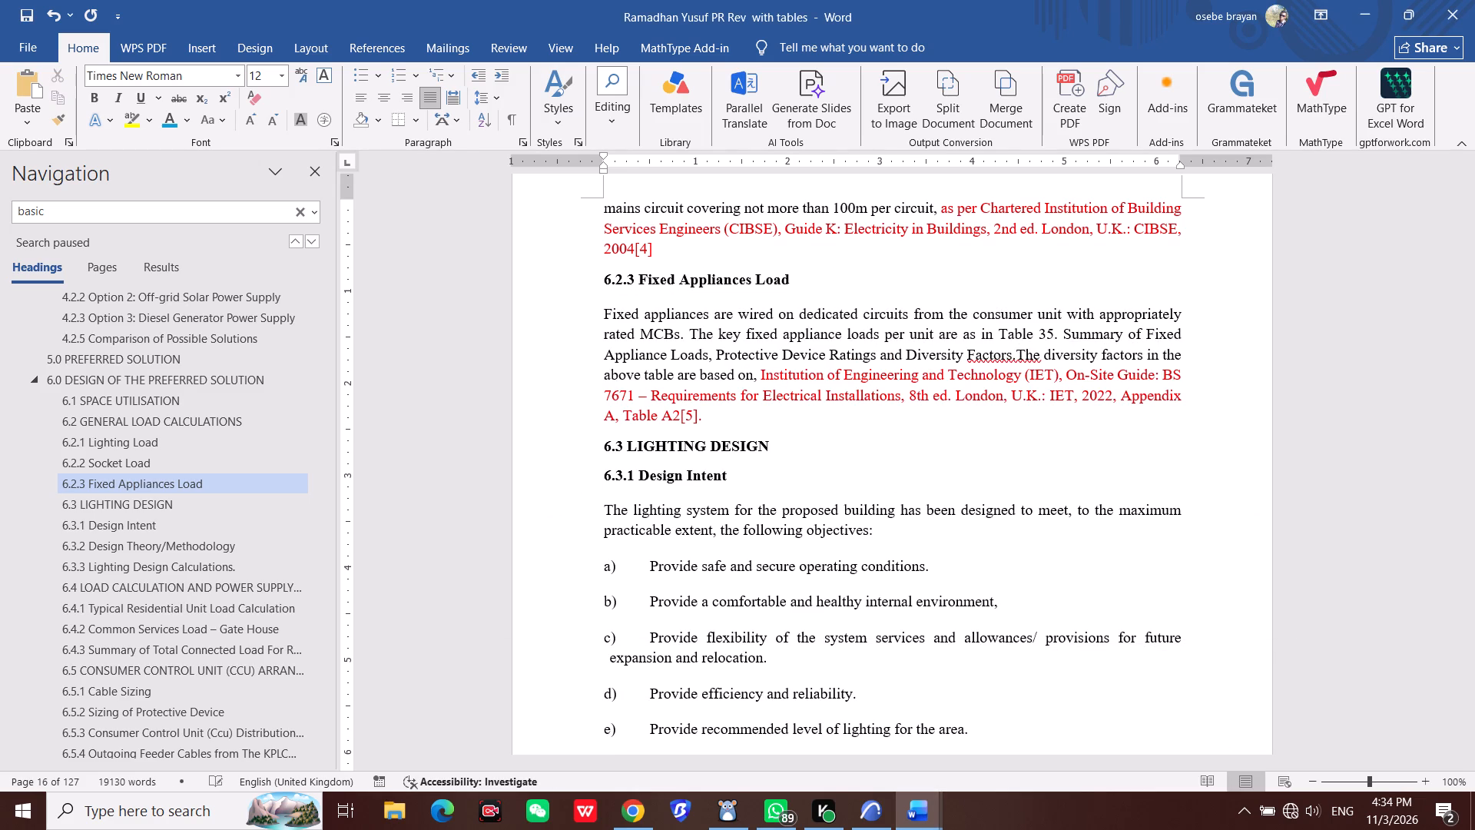
pyautogui.press('Return')
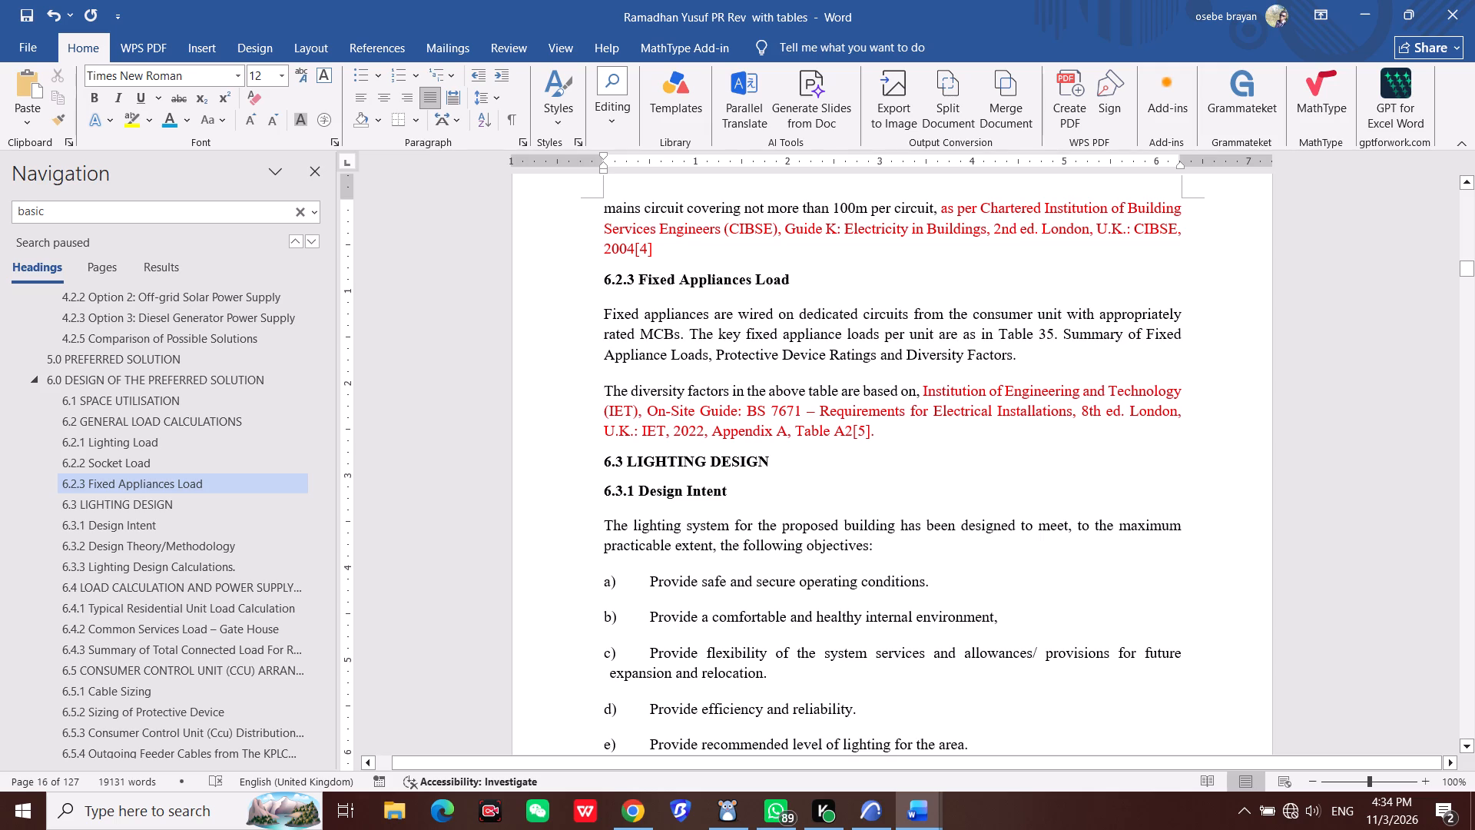
# Save the report with the replaced fixed appliances paragraph.
pyautogui.hotkey('ctrl', 's')
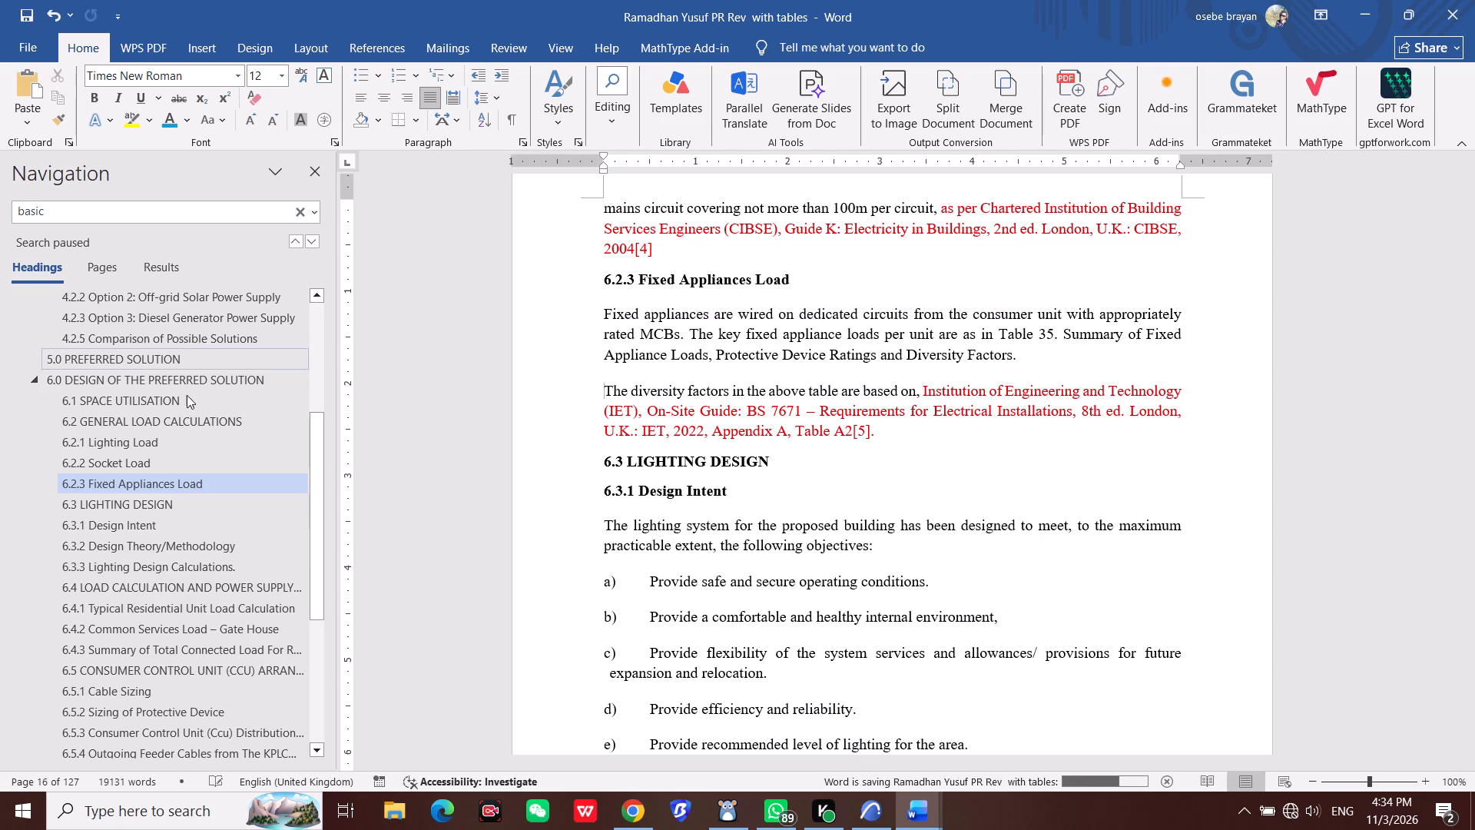
# Return to the List of Tables and update the entire table, not only its page numbers.
pyautogui.scroll(12, 217, 442)
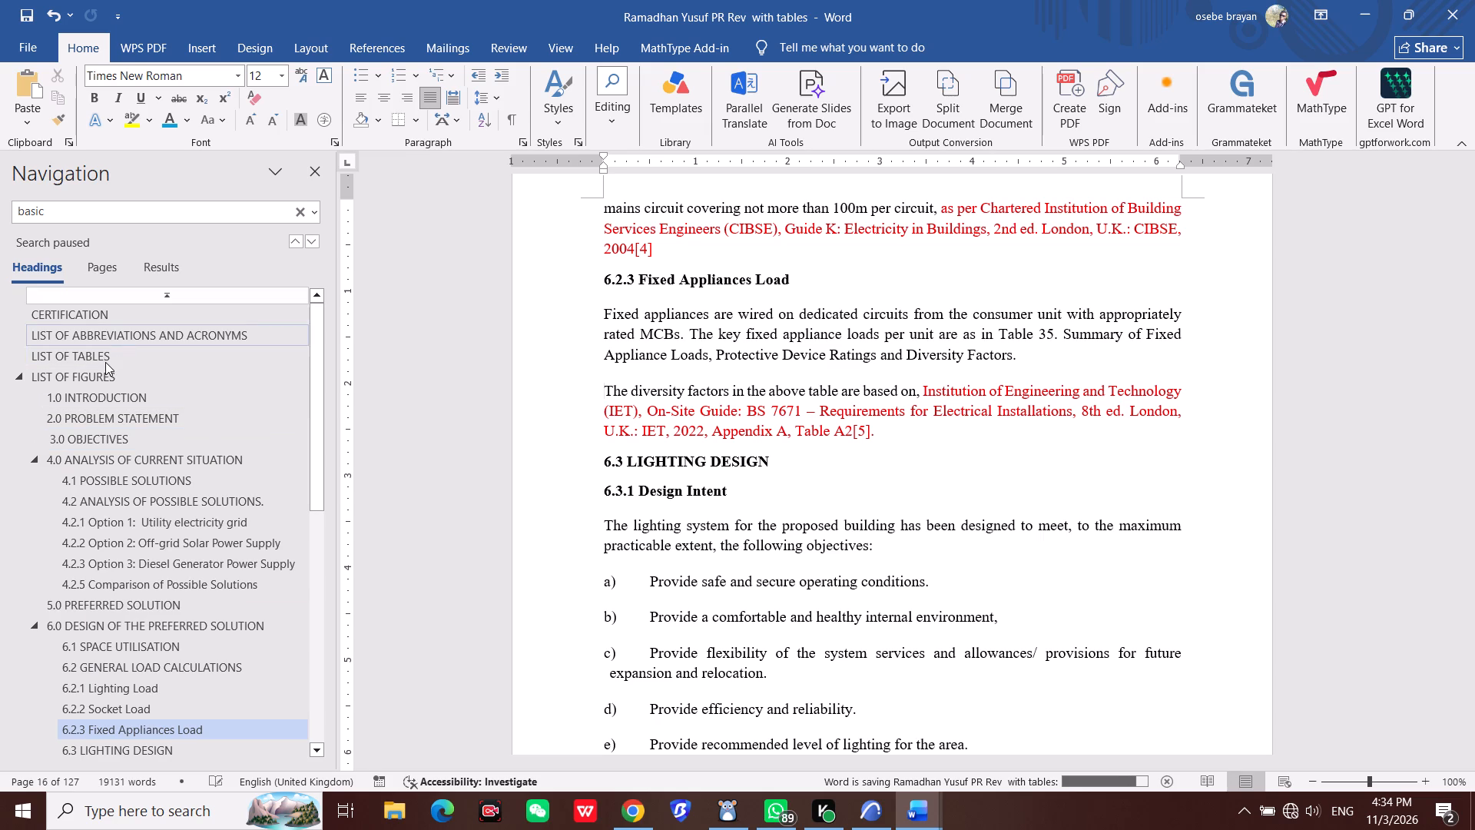
pyautogui.click(105, 362)
pyautogui.rightClick(857, 420)
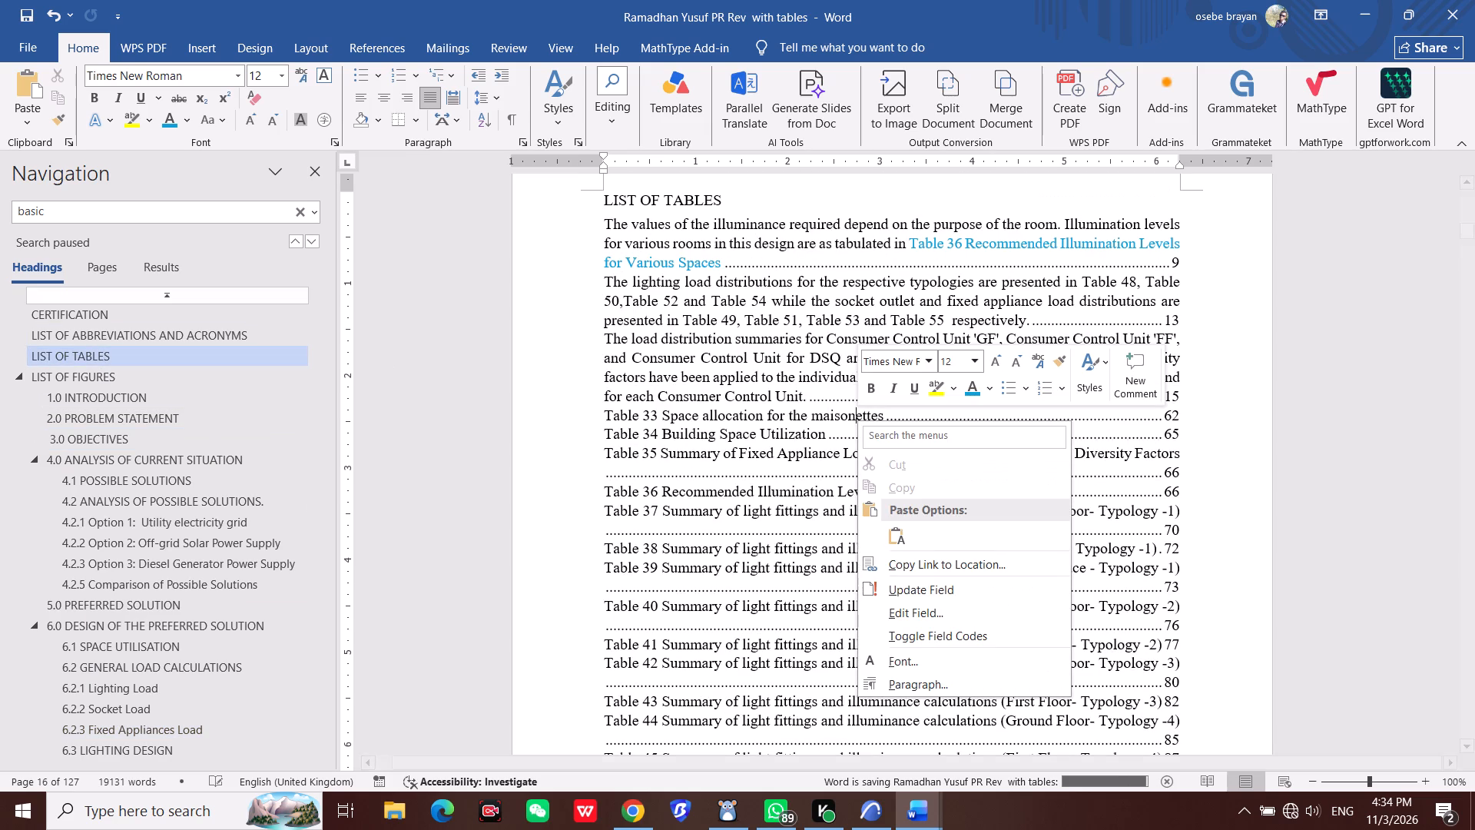
pyautogui.click(935, 600)
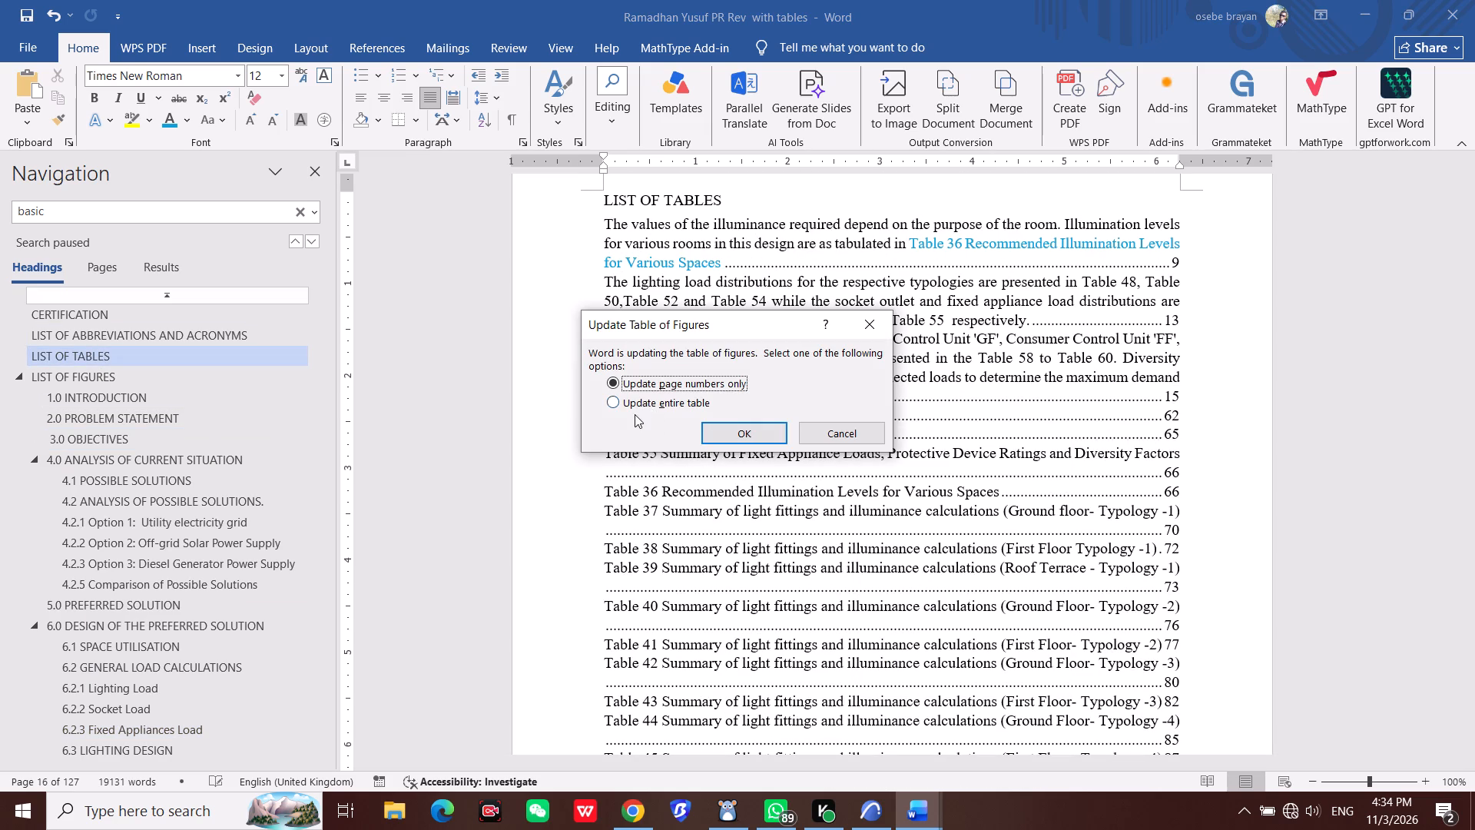
pyautogui.click(607, 402)
pyautogui.click(710, 440)
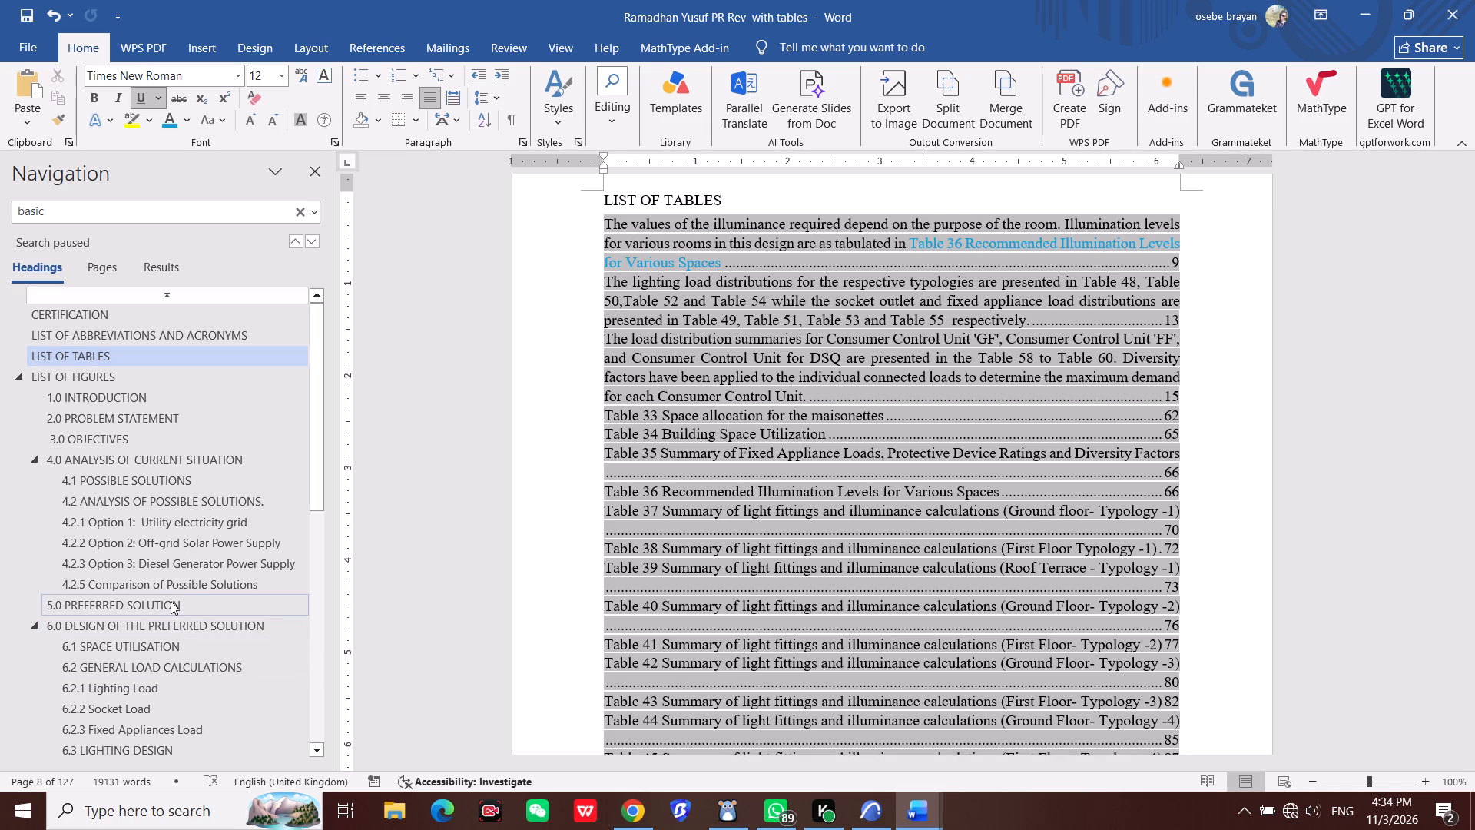
# Copy the illuminance values paragraph under 6.3.2.3 Illumination Level and paste it over the old text in Chrome's search box.
pyautogui.scroll(-4, 167, 662)
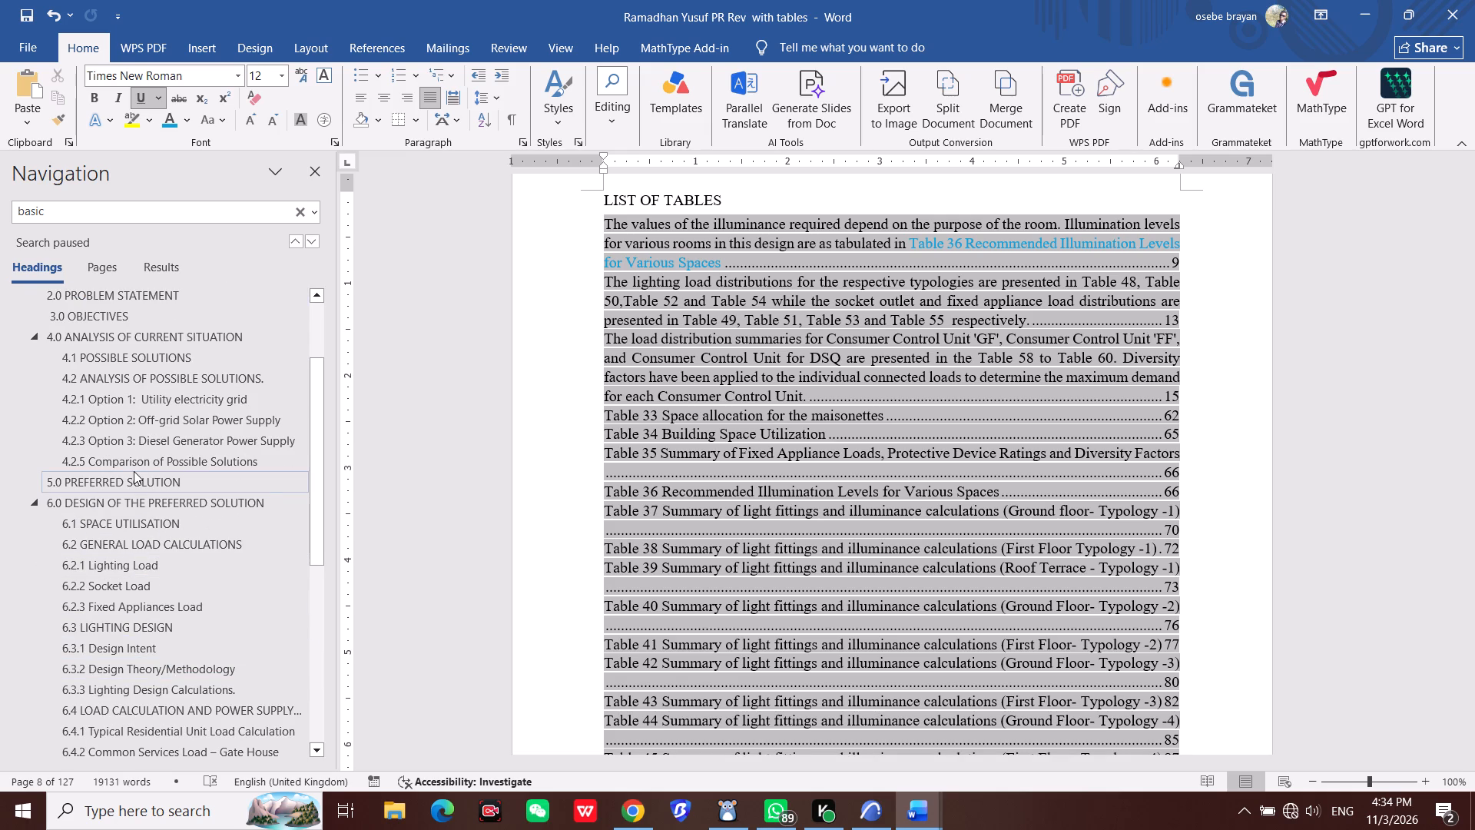
pyautogui.click(148, 626)
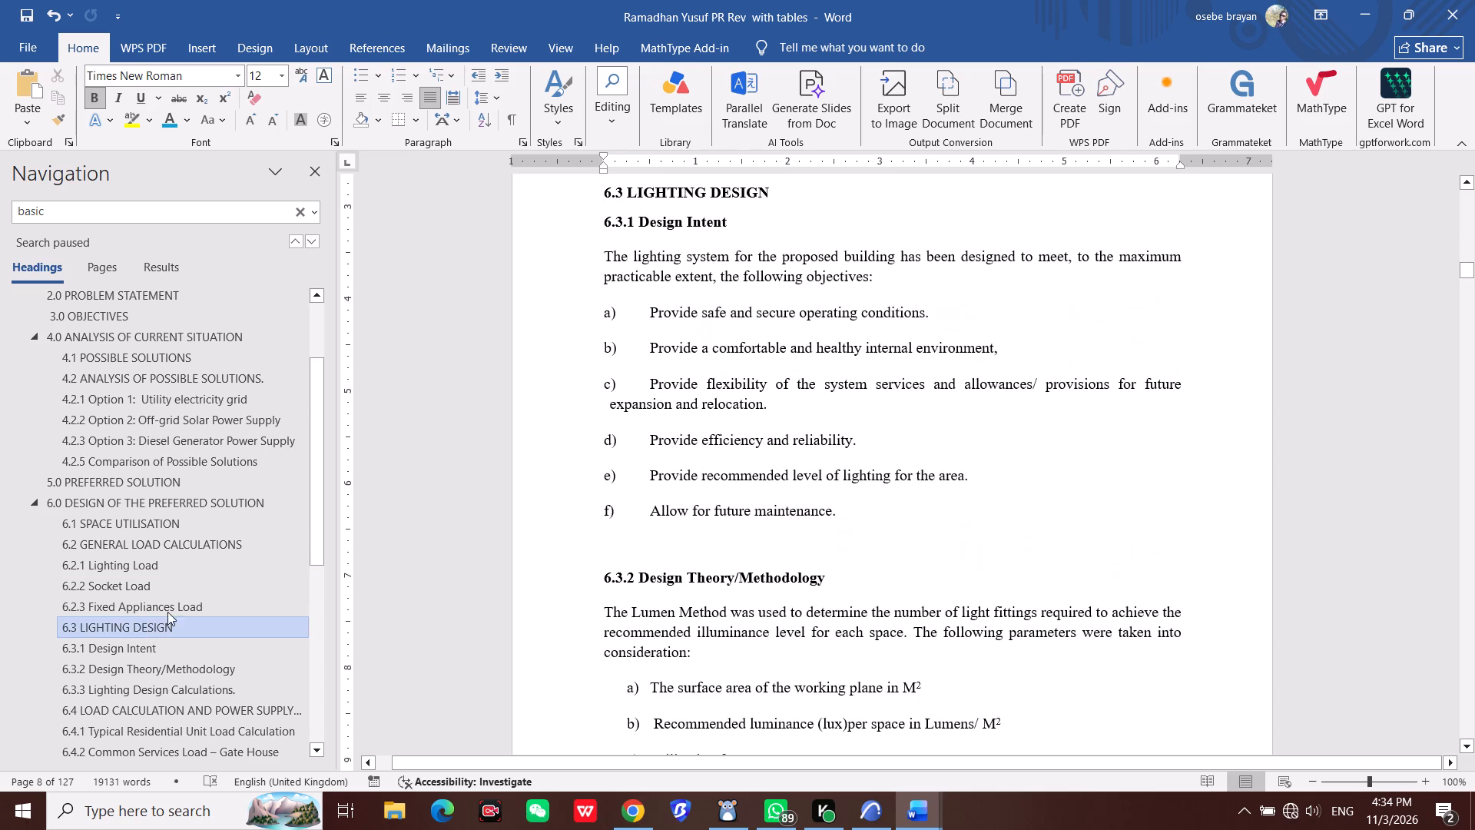
pyautogui.scroll(-20, 991, 525)
pyautogui.scroll(-10, 991, 525)
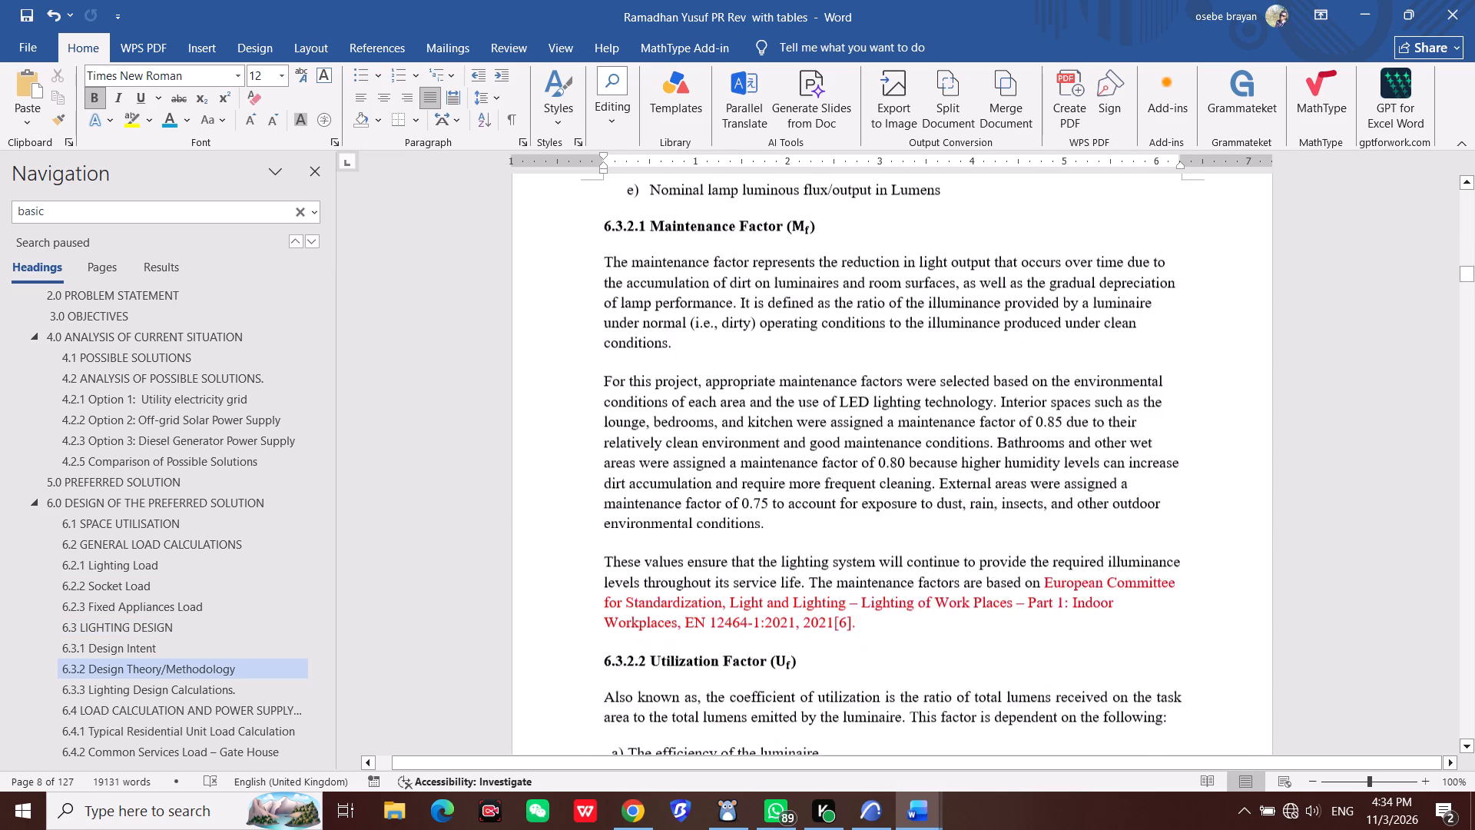
pyautogui.scroll(-20, 1015, 513)
pyautogui.scroll(-20, 1015, 513)
pyautogui.scroll(-1, 1015, 513)
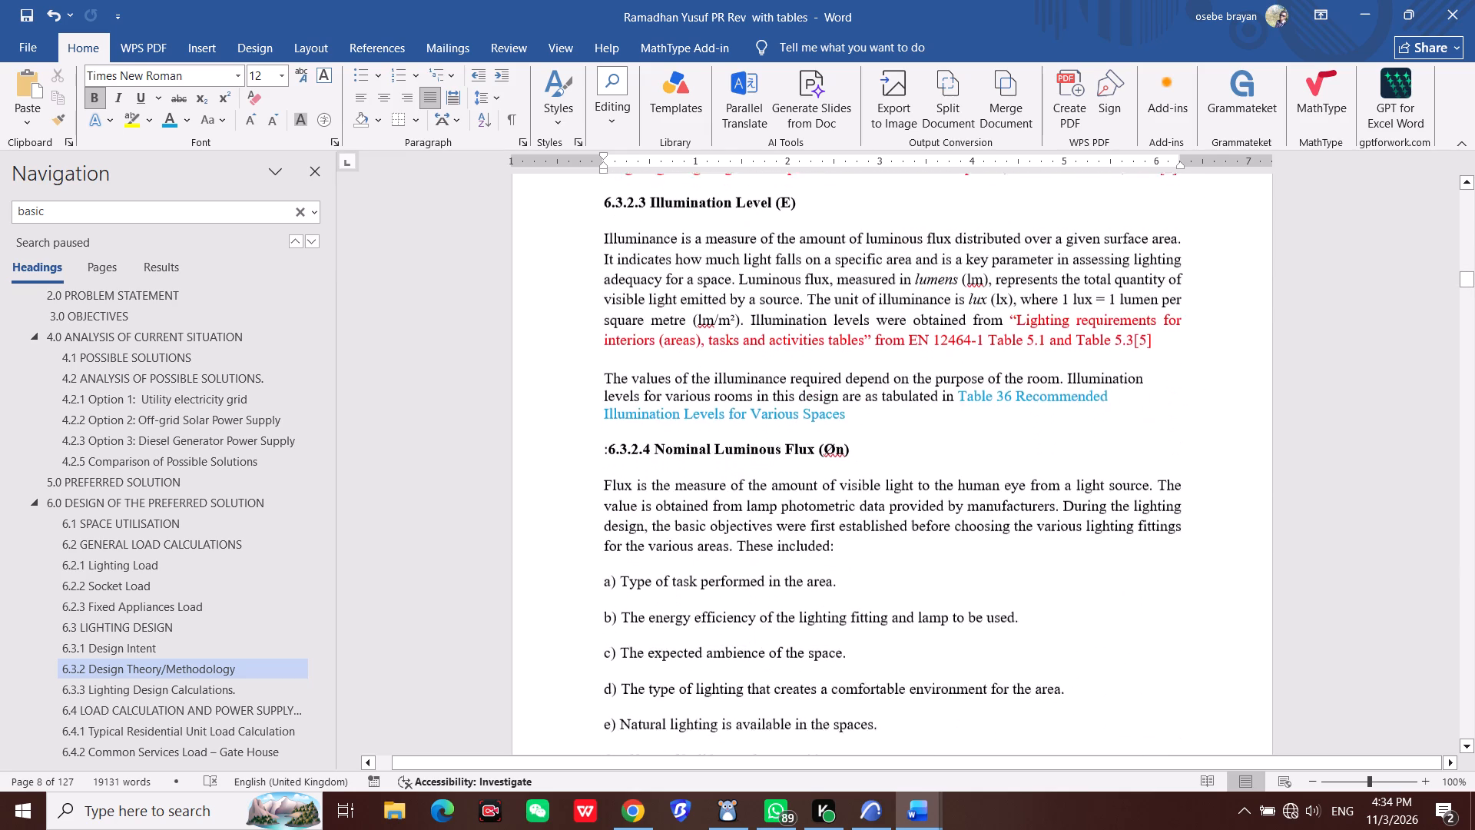
pyautogui.scroll(-4, 1006, 501)
pyautogui.scroll(6, 1006, 501)
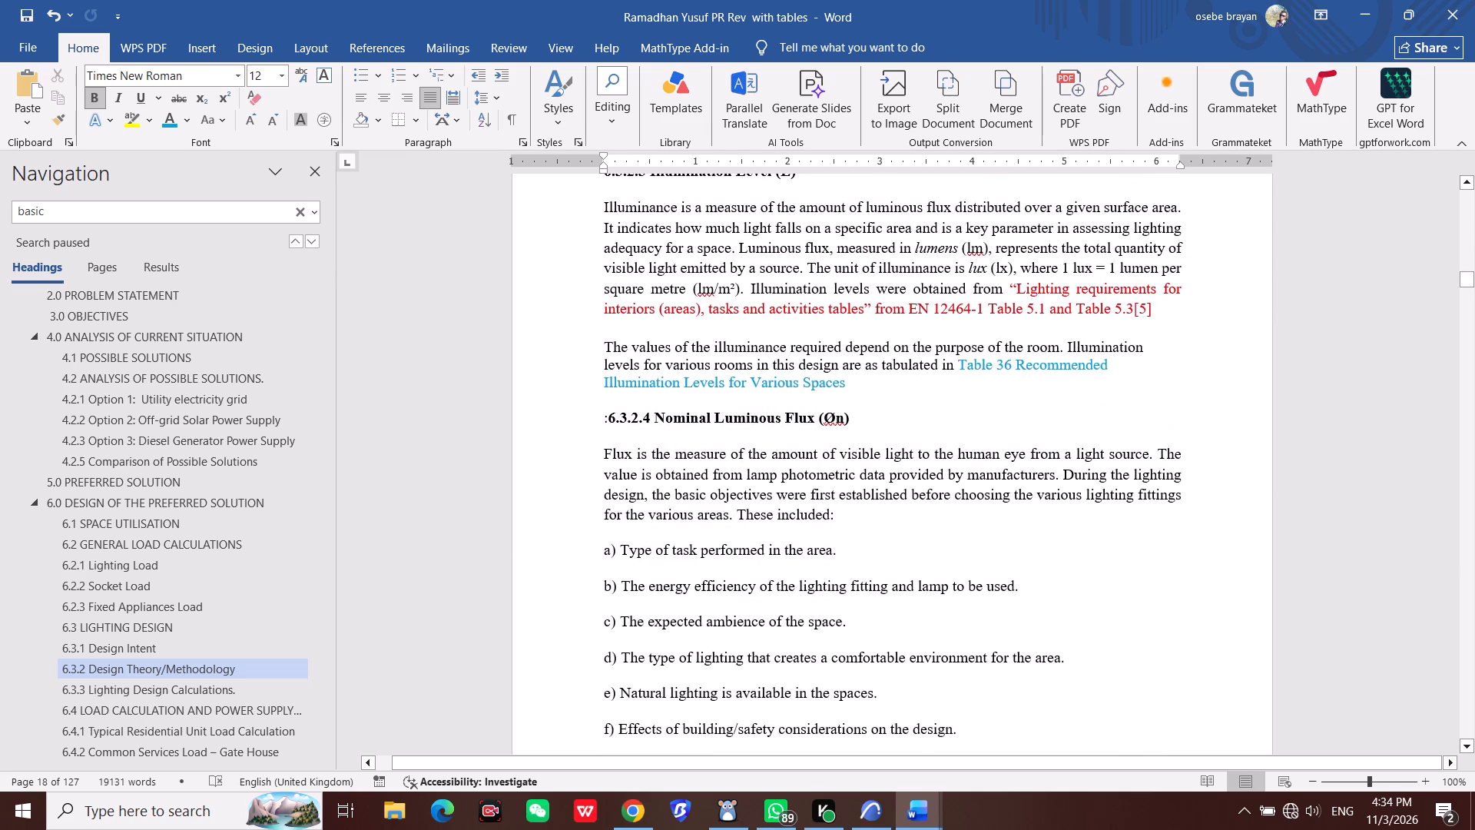
pyautogui.moveTo(598, 344); pyautogui.dragTo(837, 397)
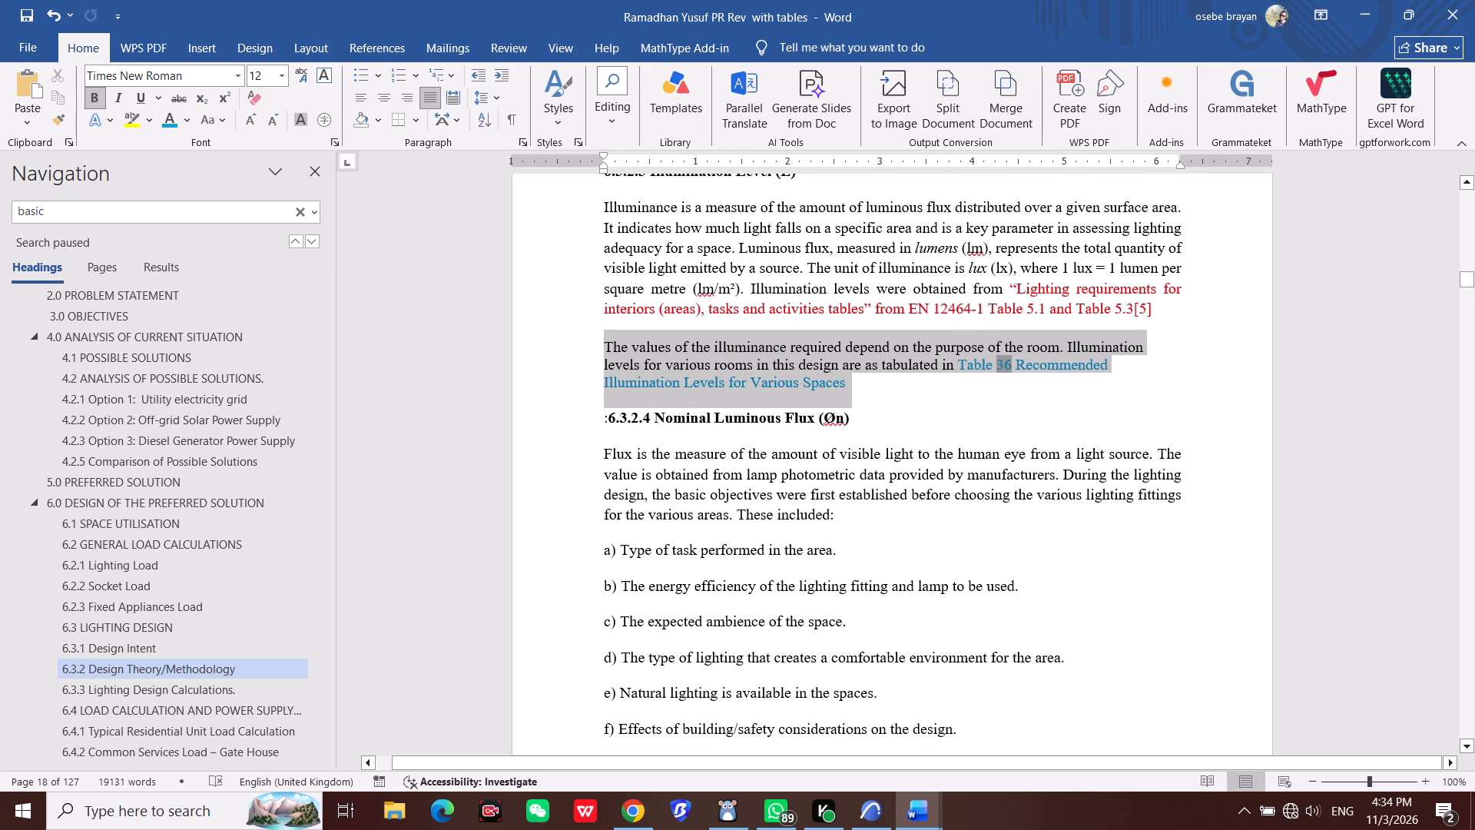
pyautogui.moveTo(837, 397); pyautogui.dragTo(836, 380)
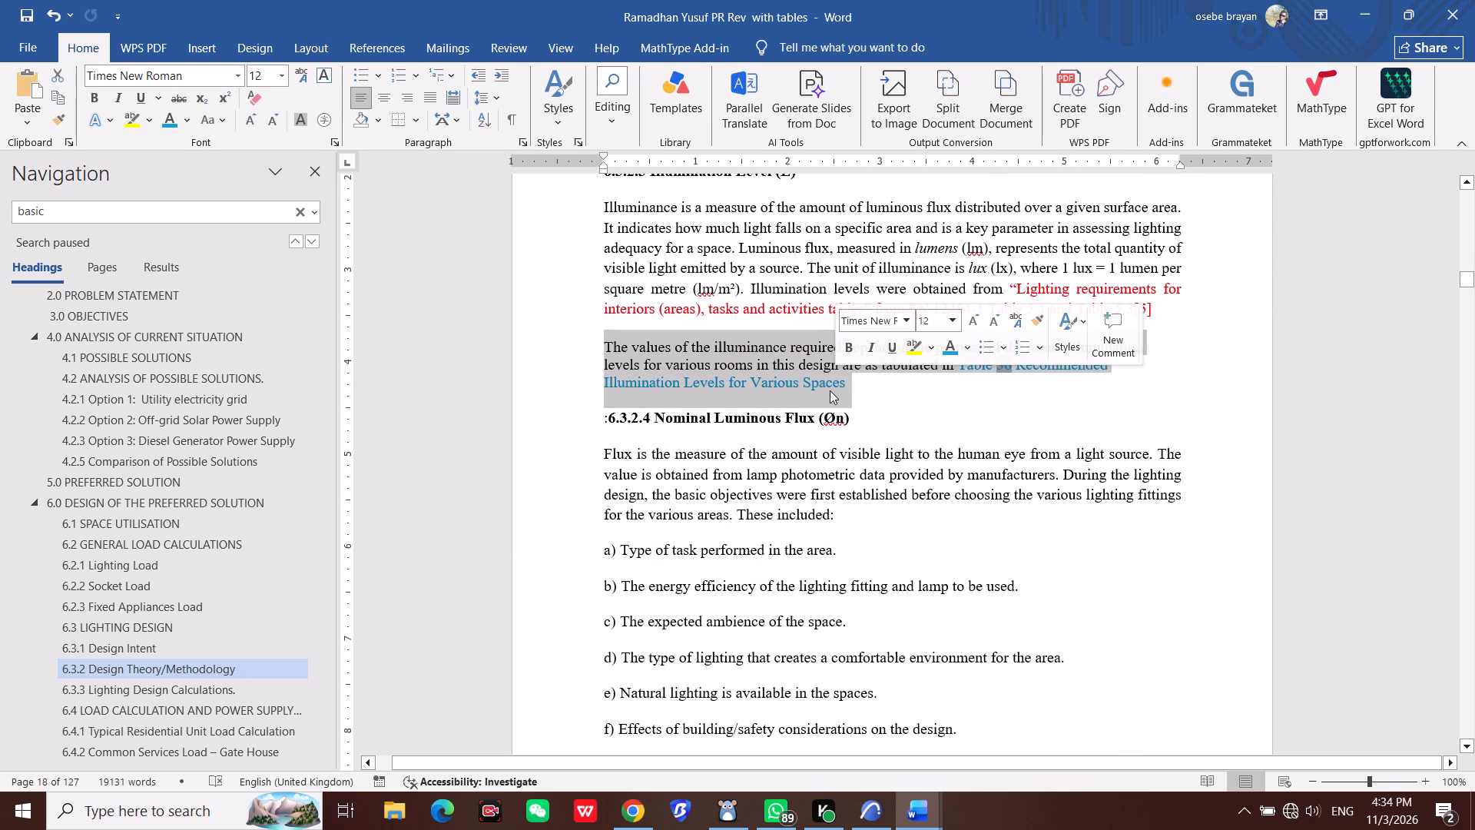
pyautogui.hotkey('ctrl', 'c')
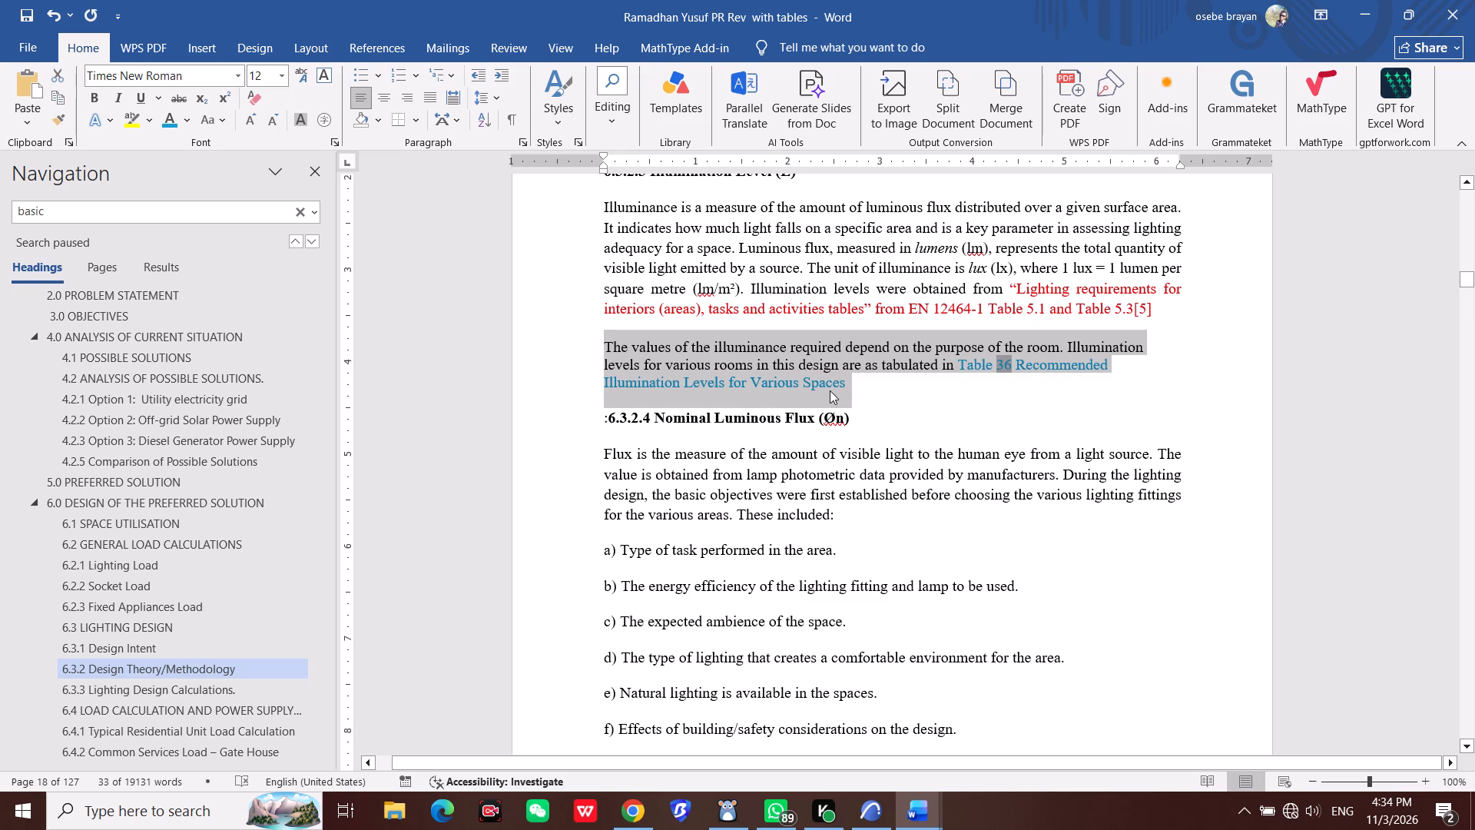
pyautogui.click(644, 815)
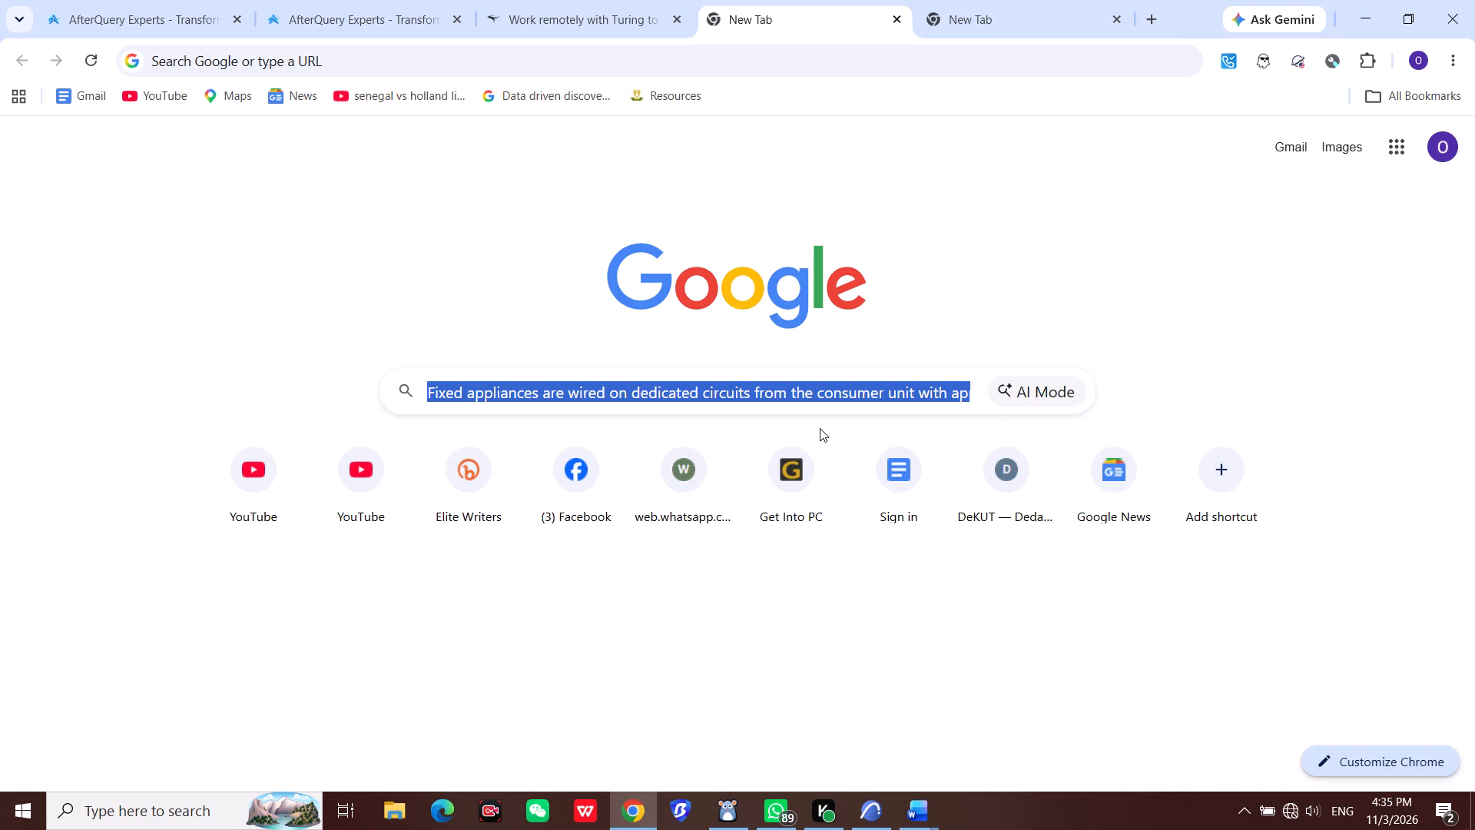
pyautogui.hotkey('ctrl', 'Delete')
pyautogui.hotkey('ctrl', 'v')
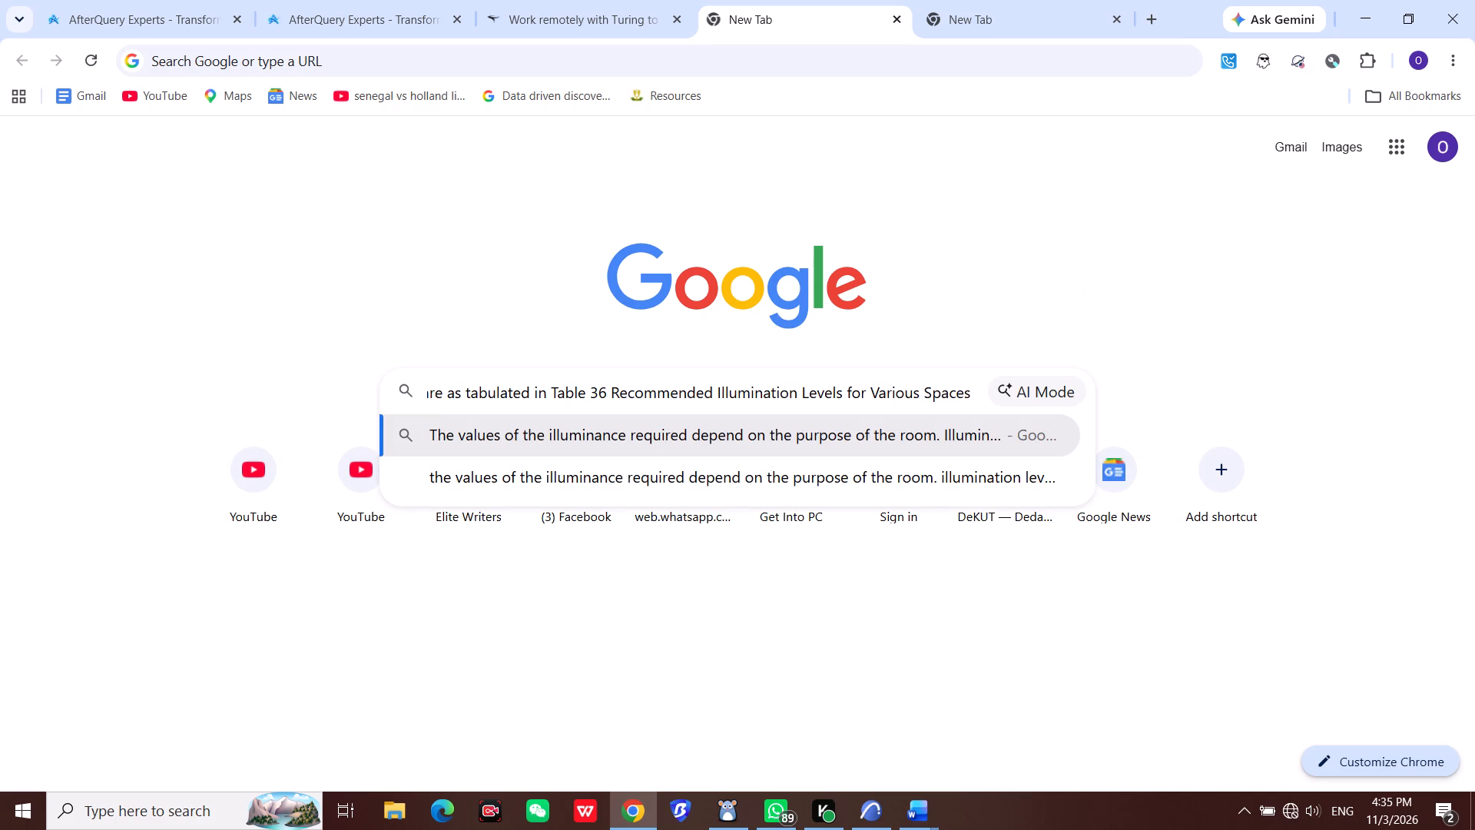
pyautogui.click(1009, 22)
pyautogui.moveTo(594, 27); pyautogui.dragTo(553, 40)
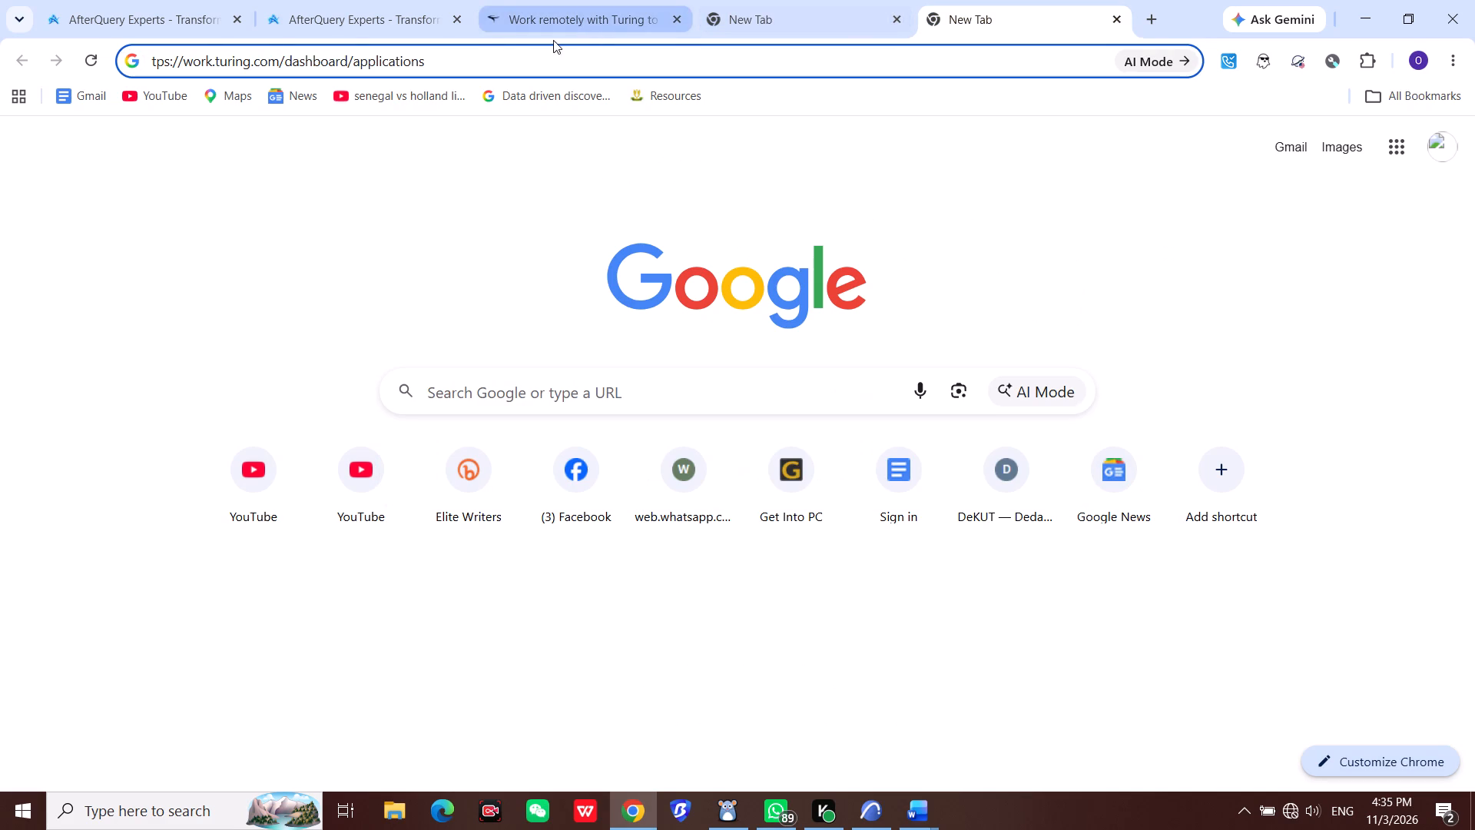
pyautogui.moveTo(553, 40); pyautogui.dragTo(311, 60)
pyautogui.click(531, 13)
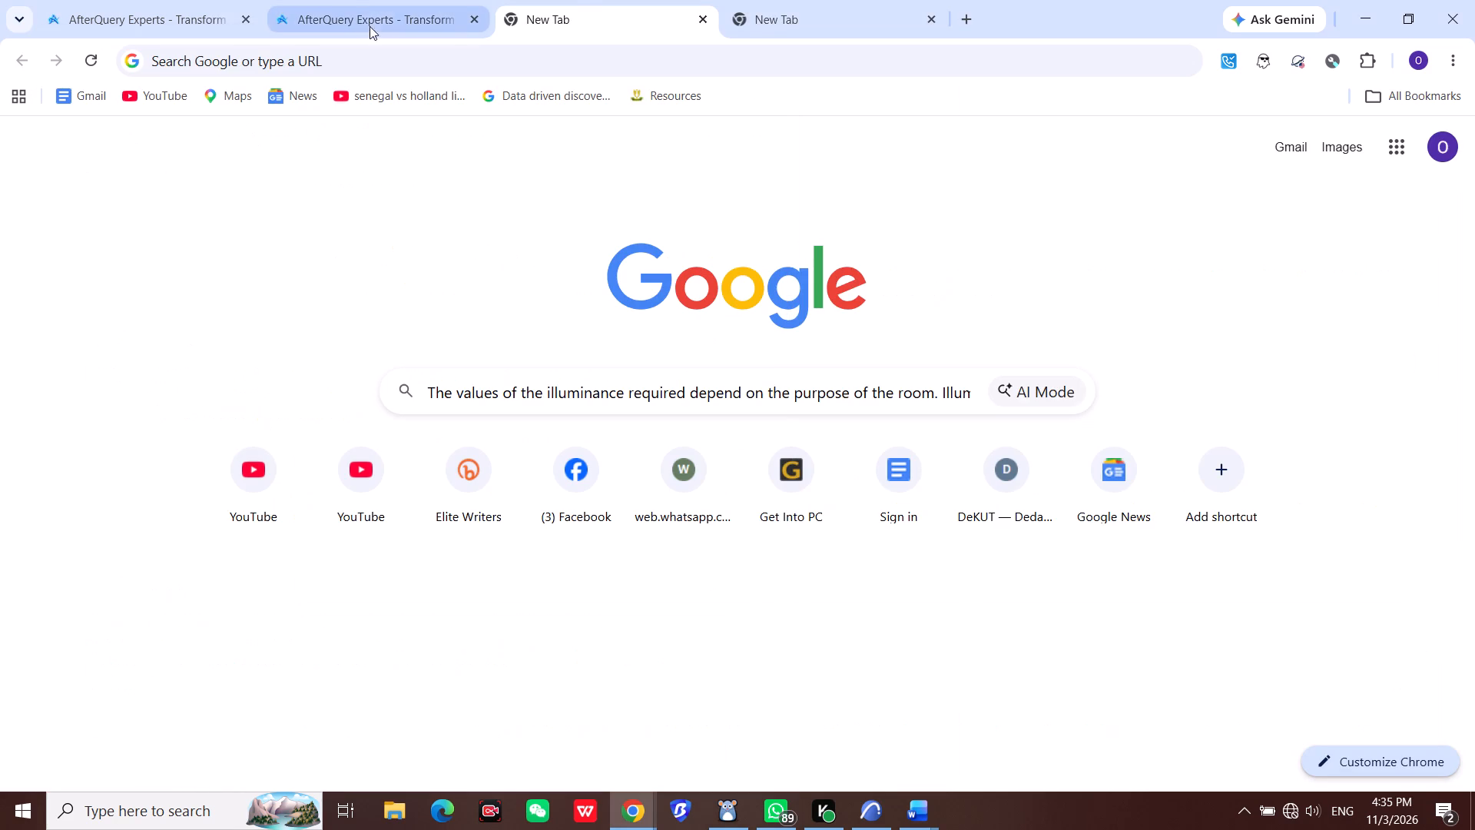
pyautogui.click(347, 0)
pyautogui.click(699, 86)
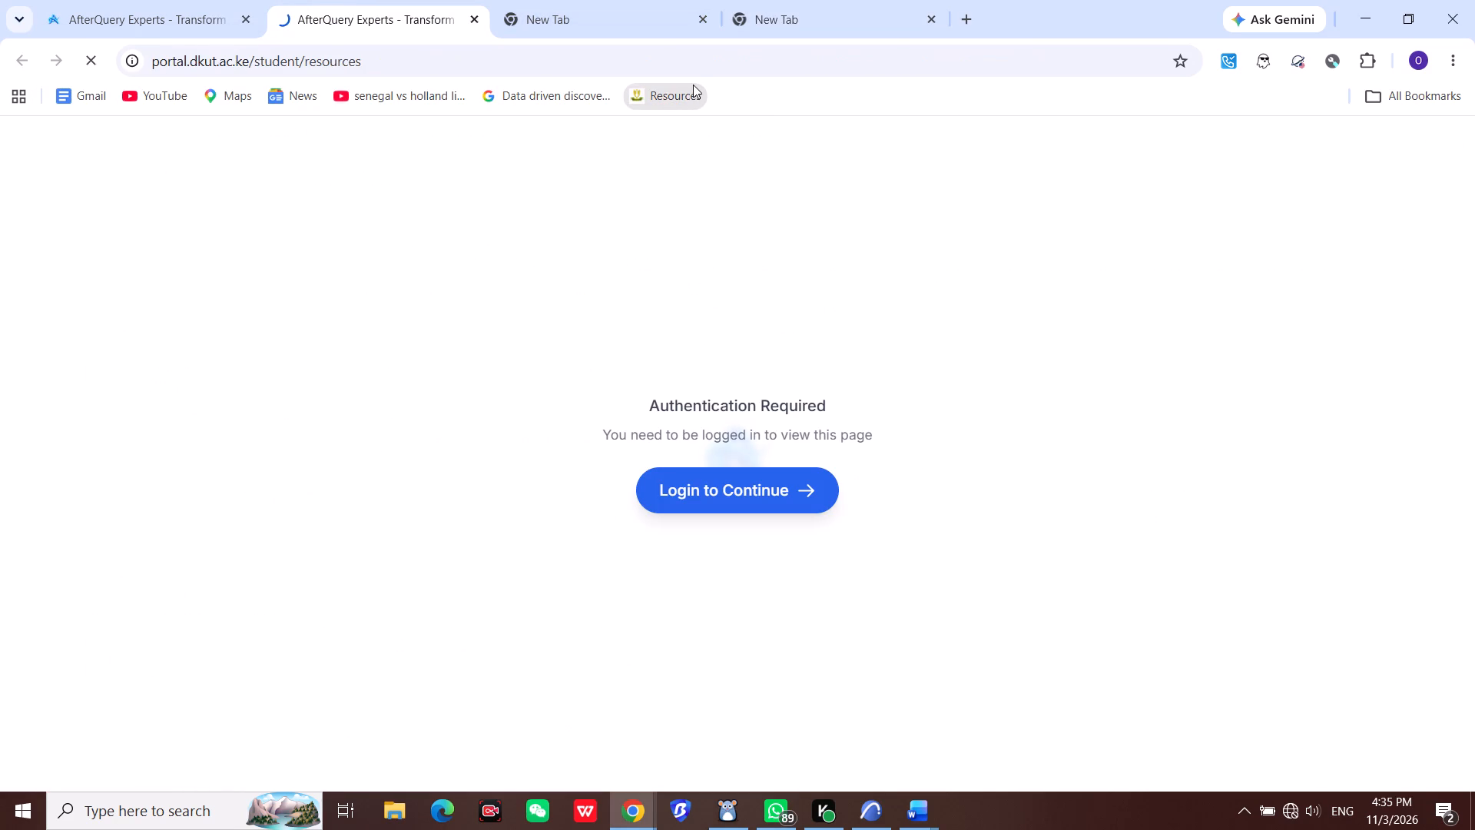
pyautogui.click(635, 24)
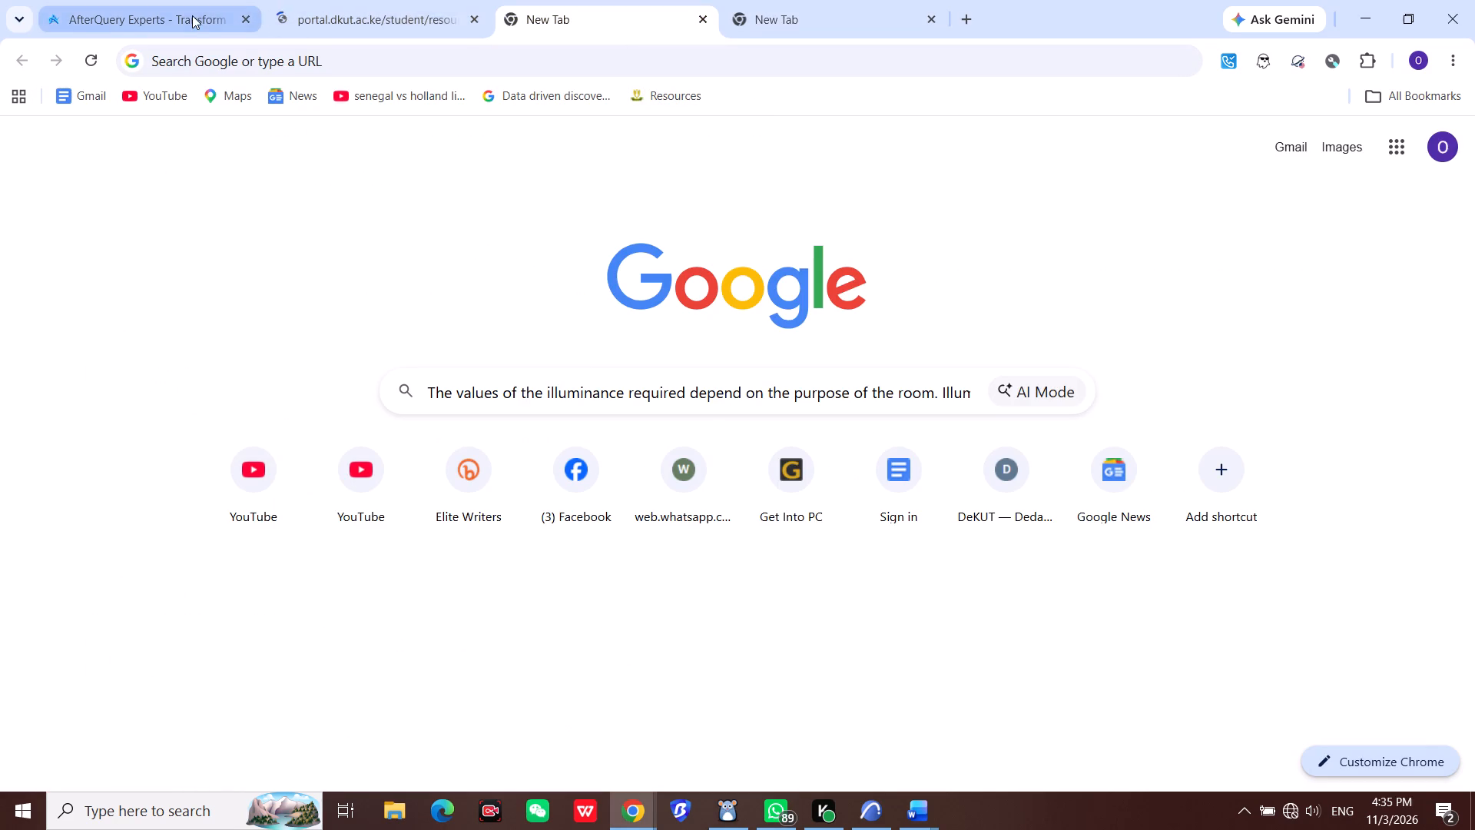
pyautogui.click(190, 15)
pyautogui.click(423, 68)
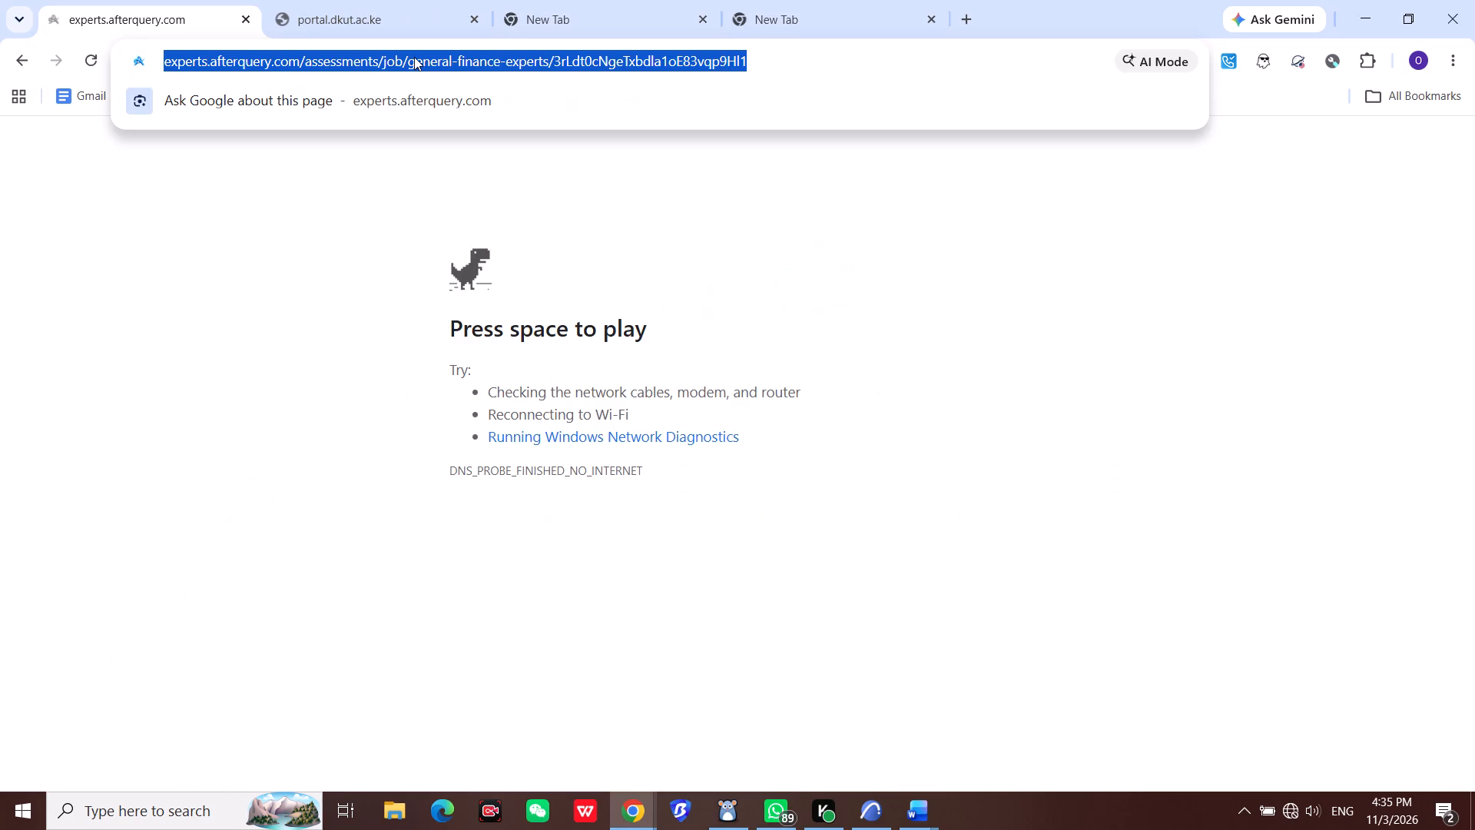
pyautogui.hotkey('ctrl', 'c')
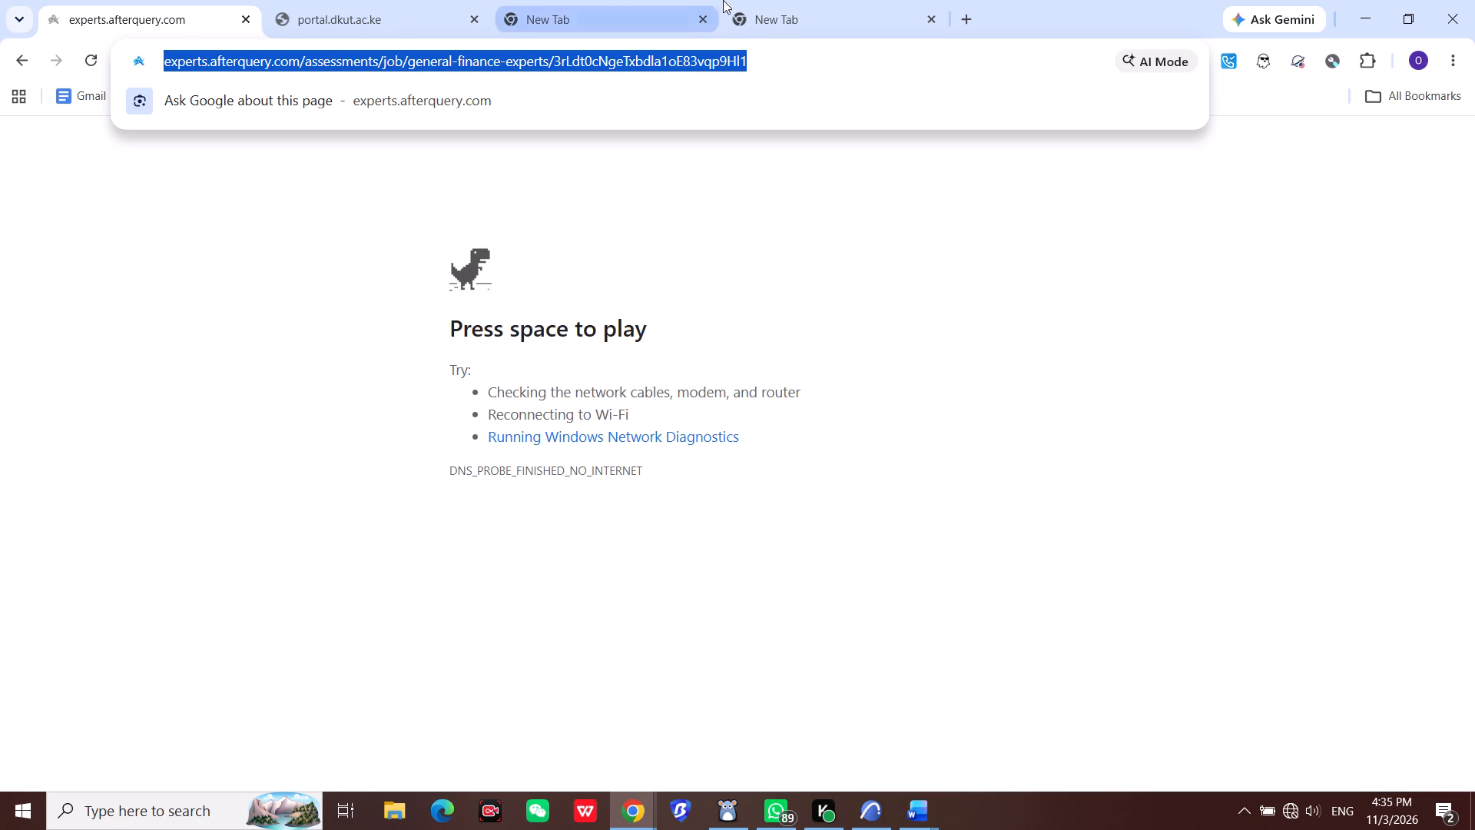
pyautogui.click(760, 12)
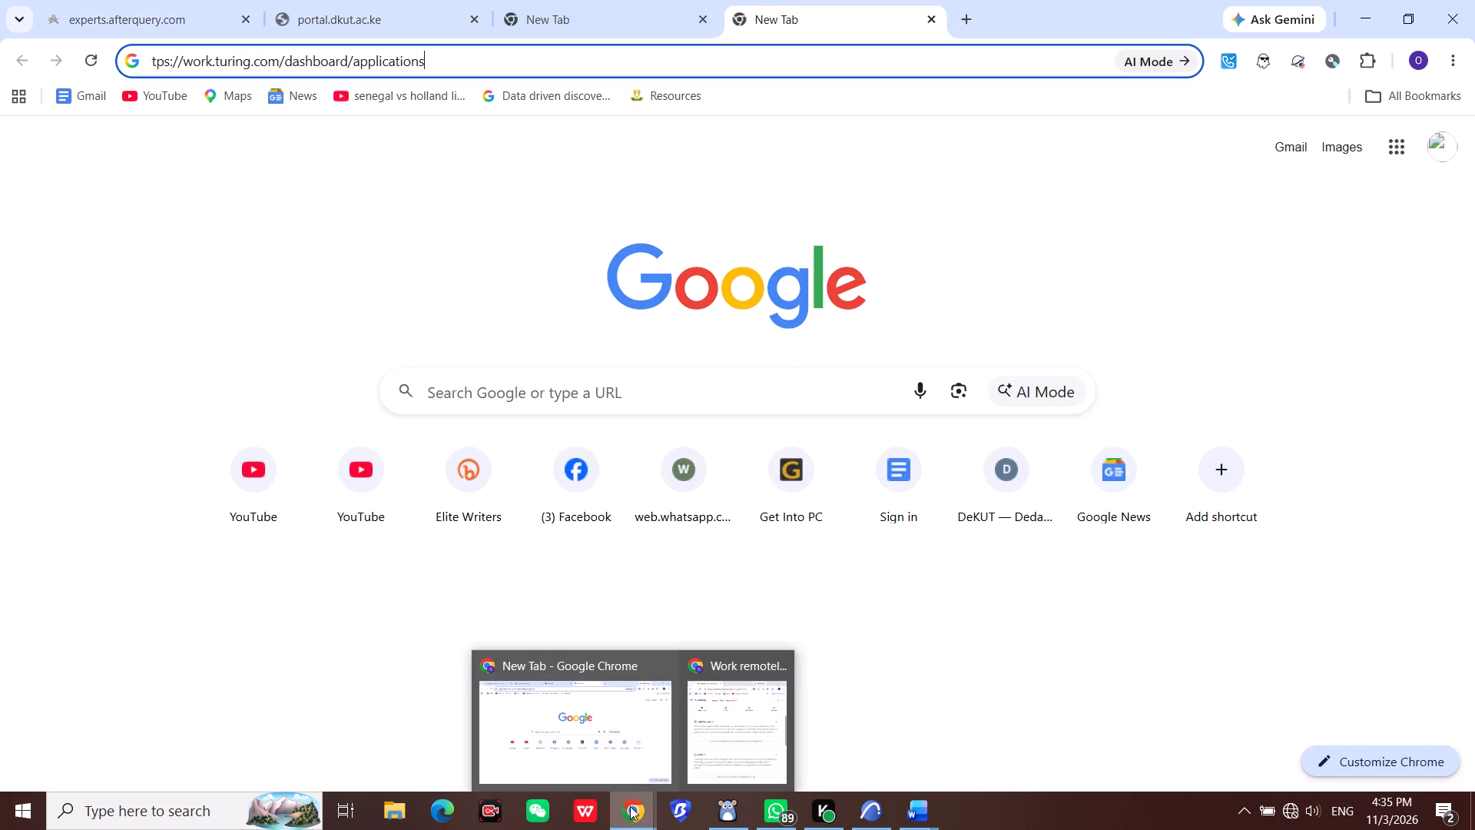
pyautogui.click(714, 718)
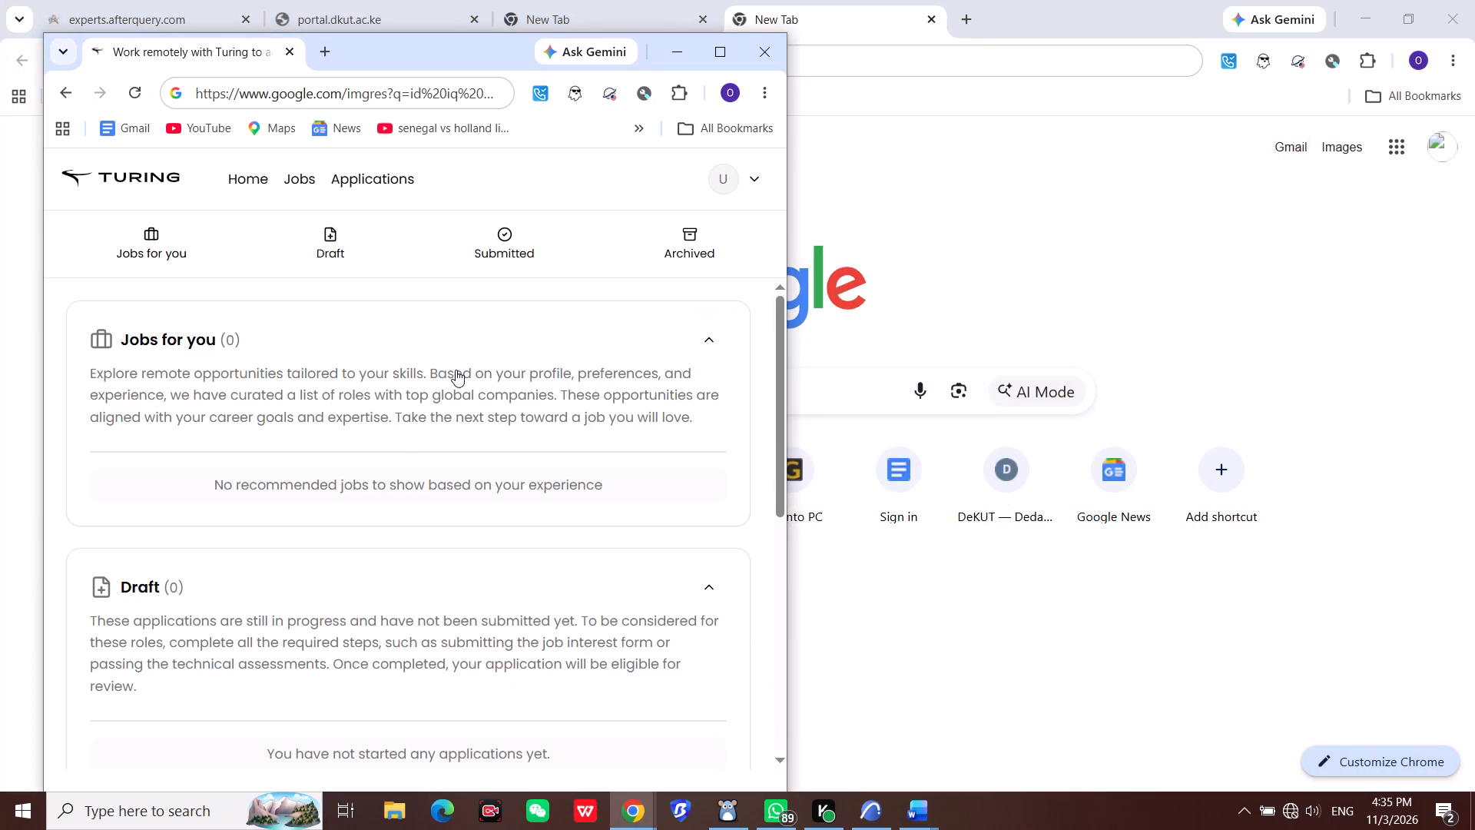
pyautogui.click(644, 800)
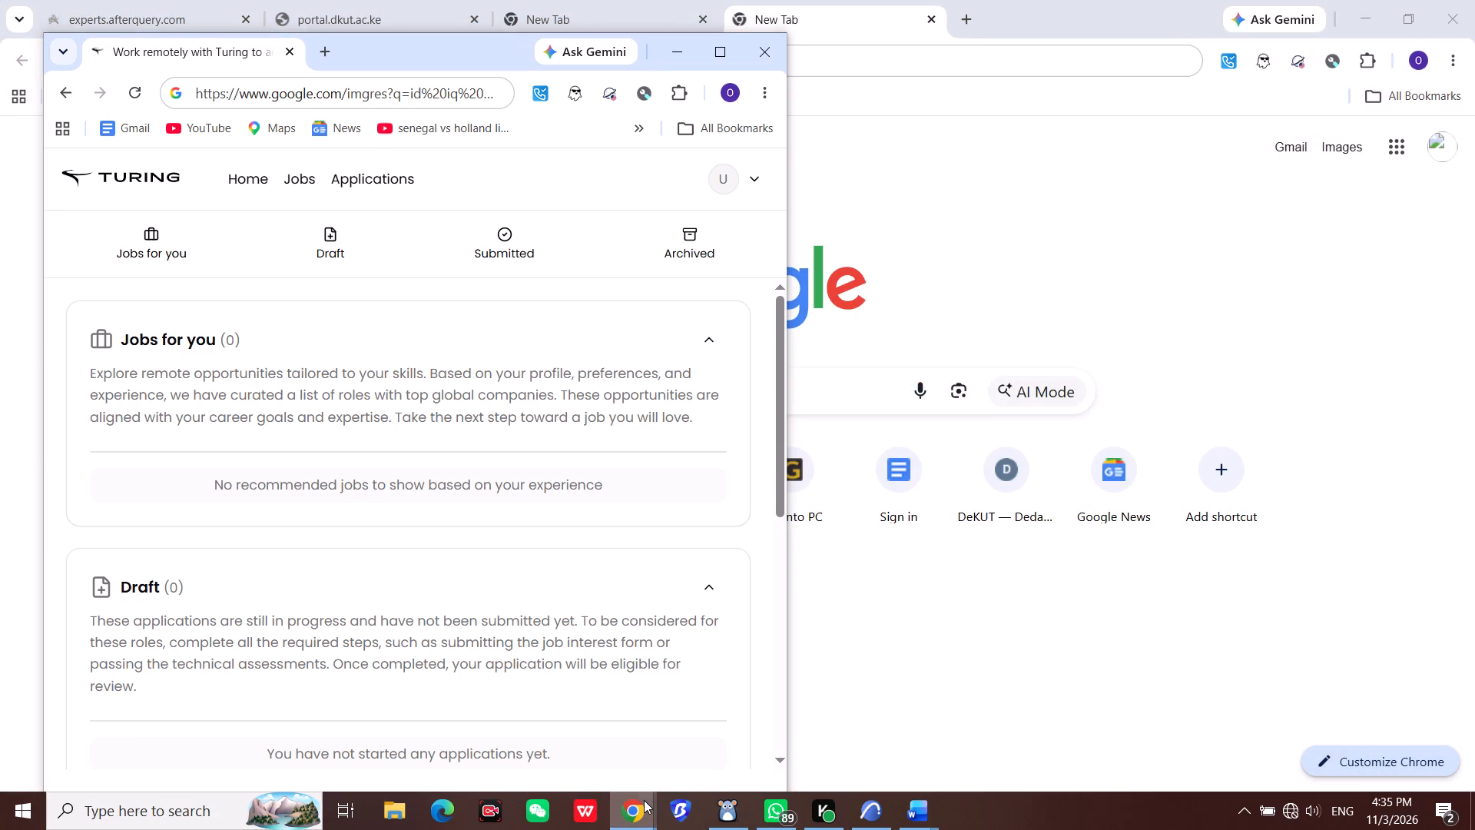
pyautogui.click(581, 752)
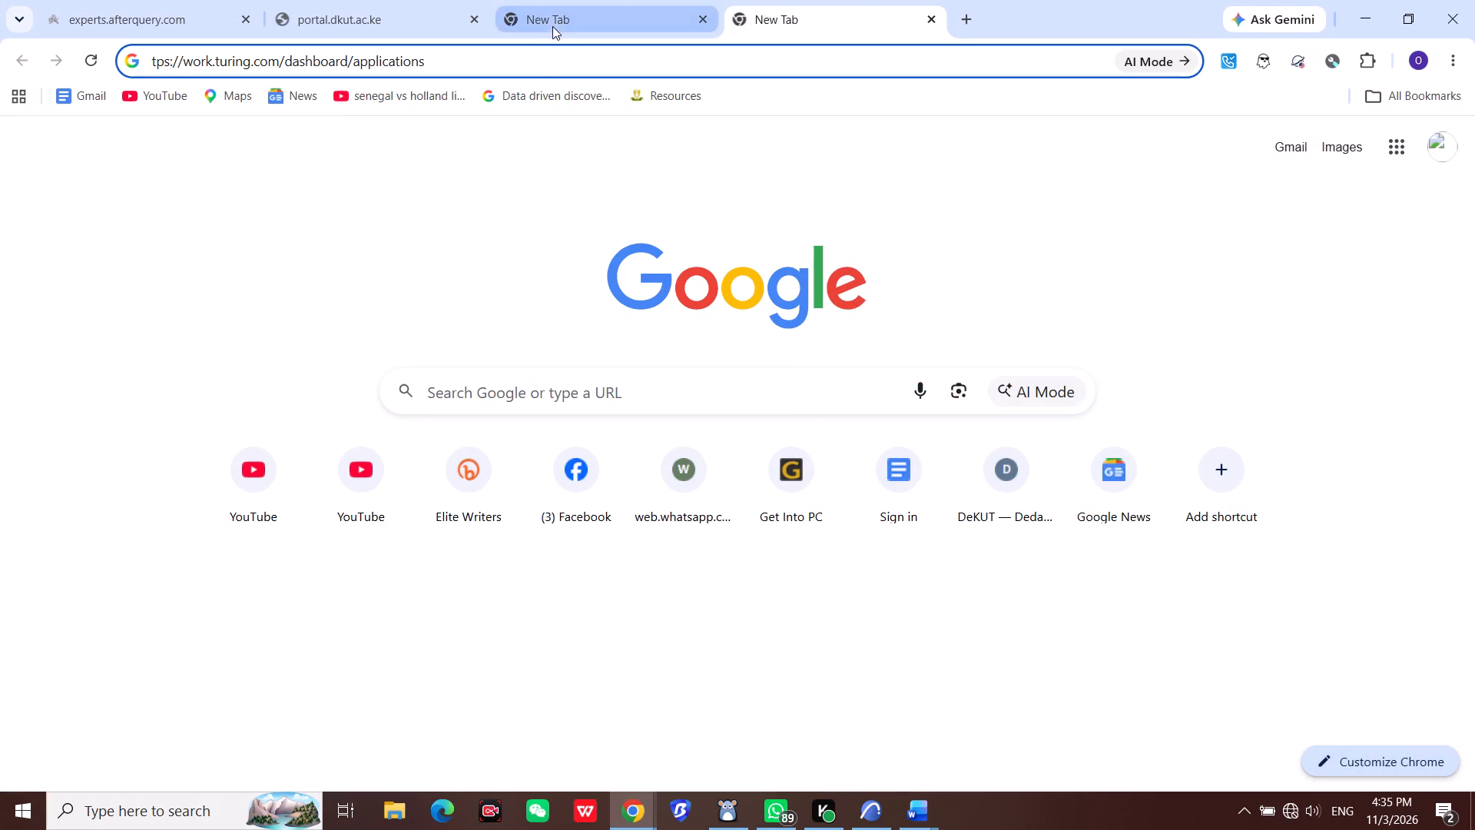
# Copy the whole illuminance paragraph from the search box and switch back to the Word report with tables.
pyautogui.click(554, 15)
pyautogui.click(691, 408)
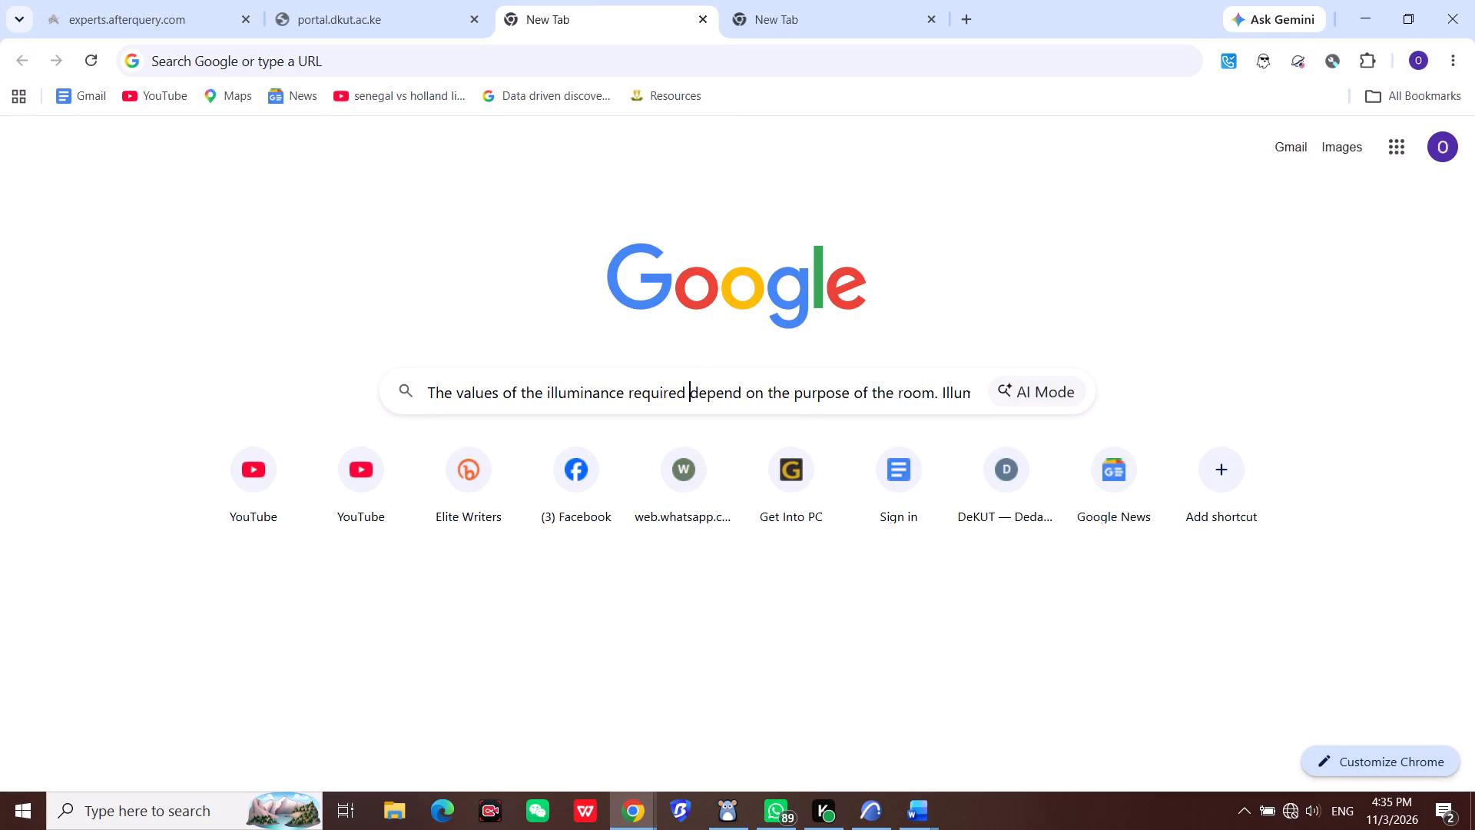
pyautogui.hotkey('ctrl', 'c')
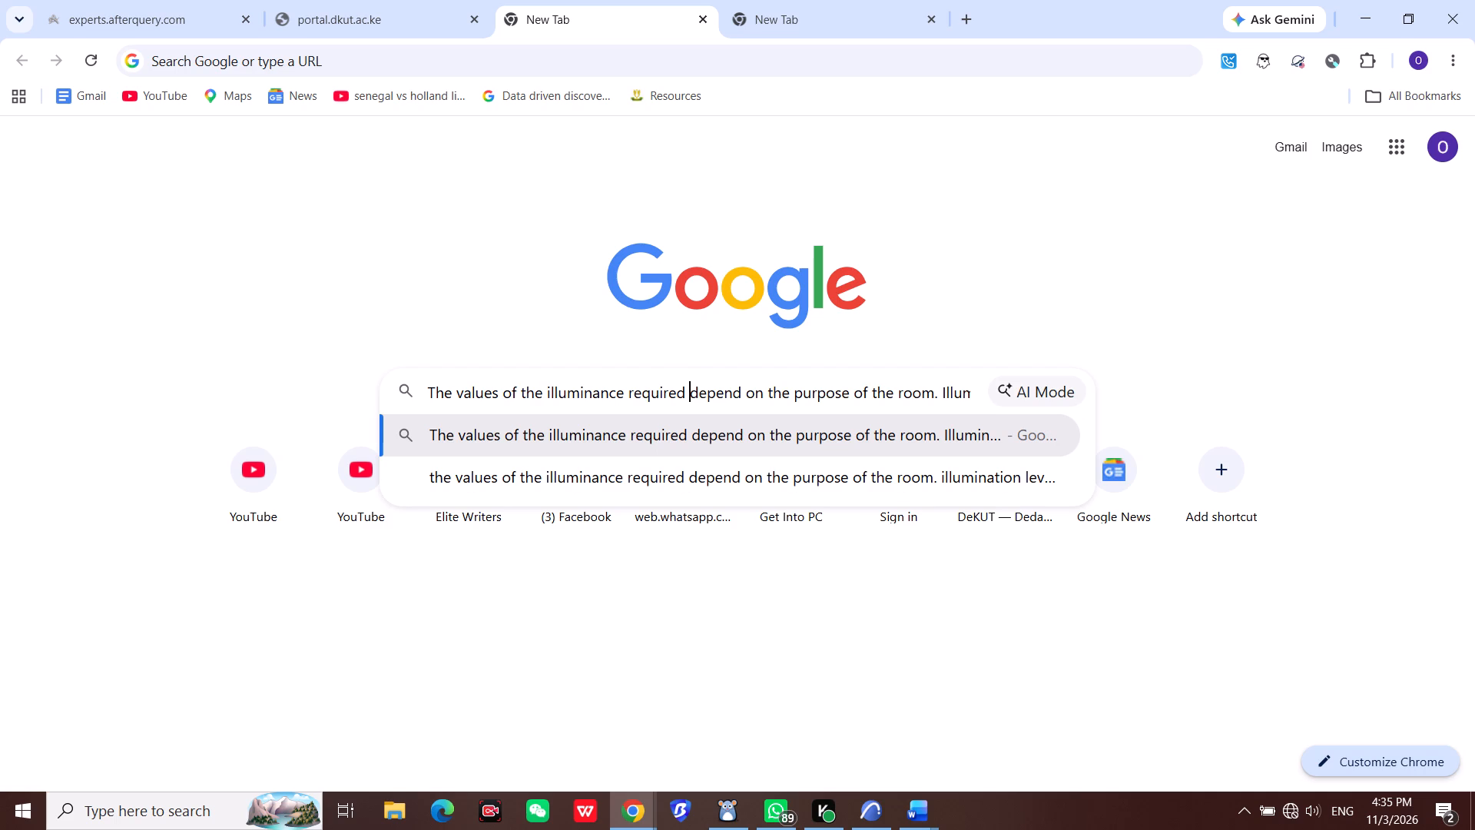
pyautogui.hotkey('ctrl', 'a')
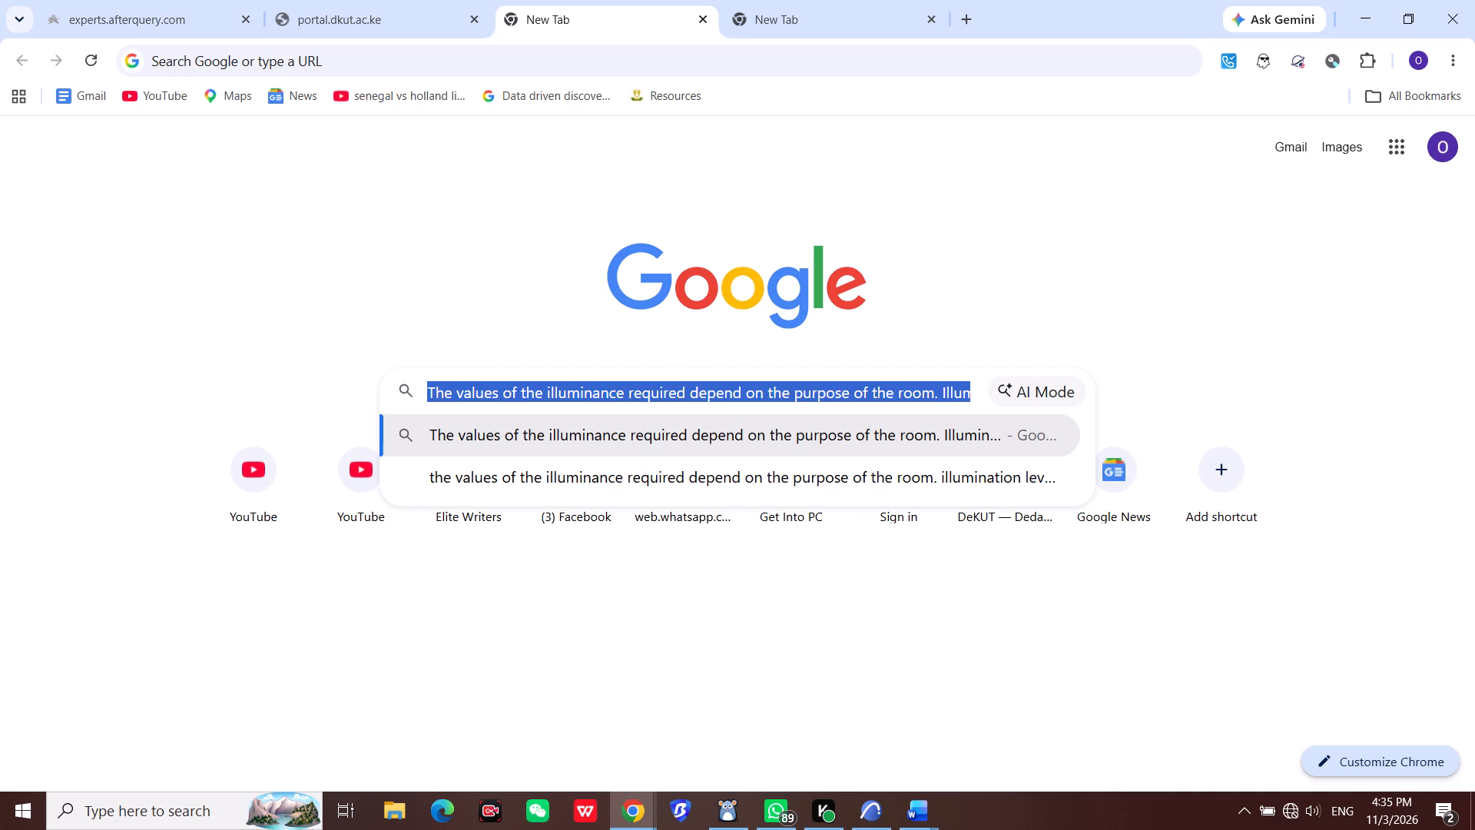
pyautogui.hotkey('ctrl', 'c')
pyautogui.click(913, 815)
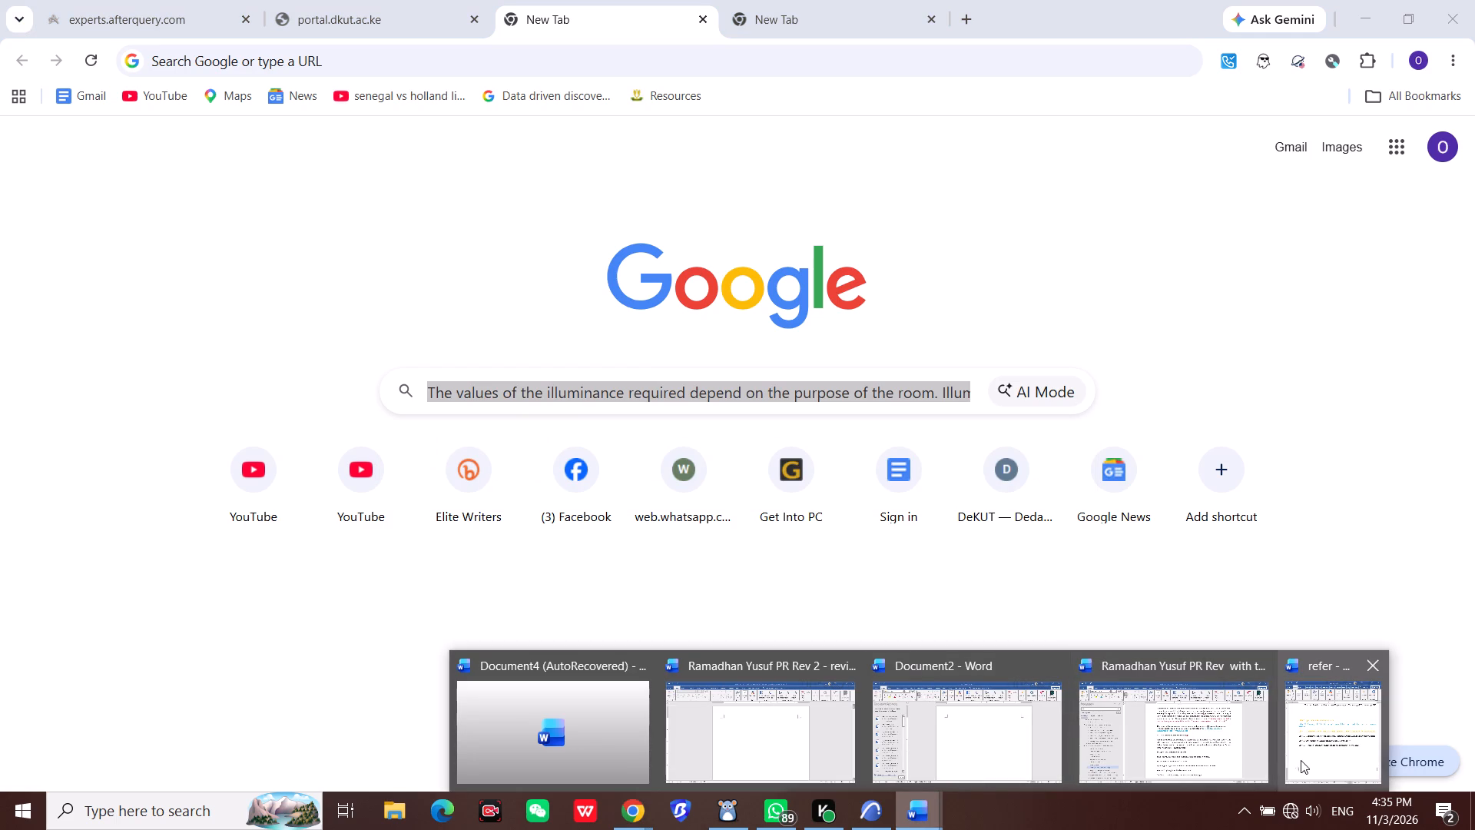
pyautogui.click(1188, 742)
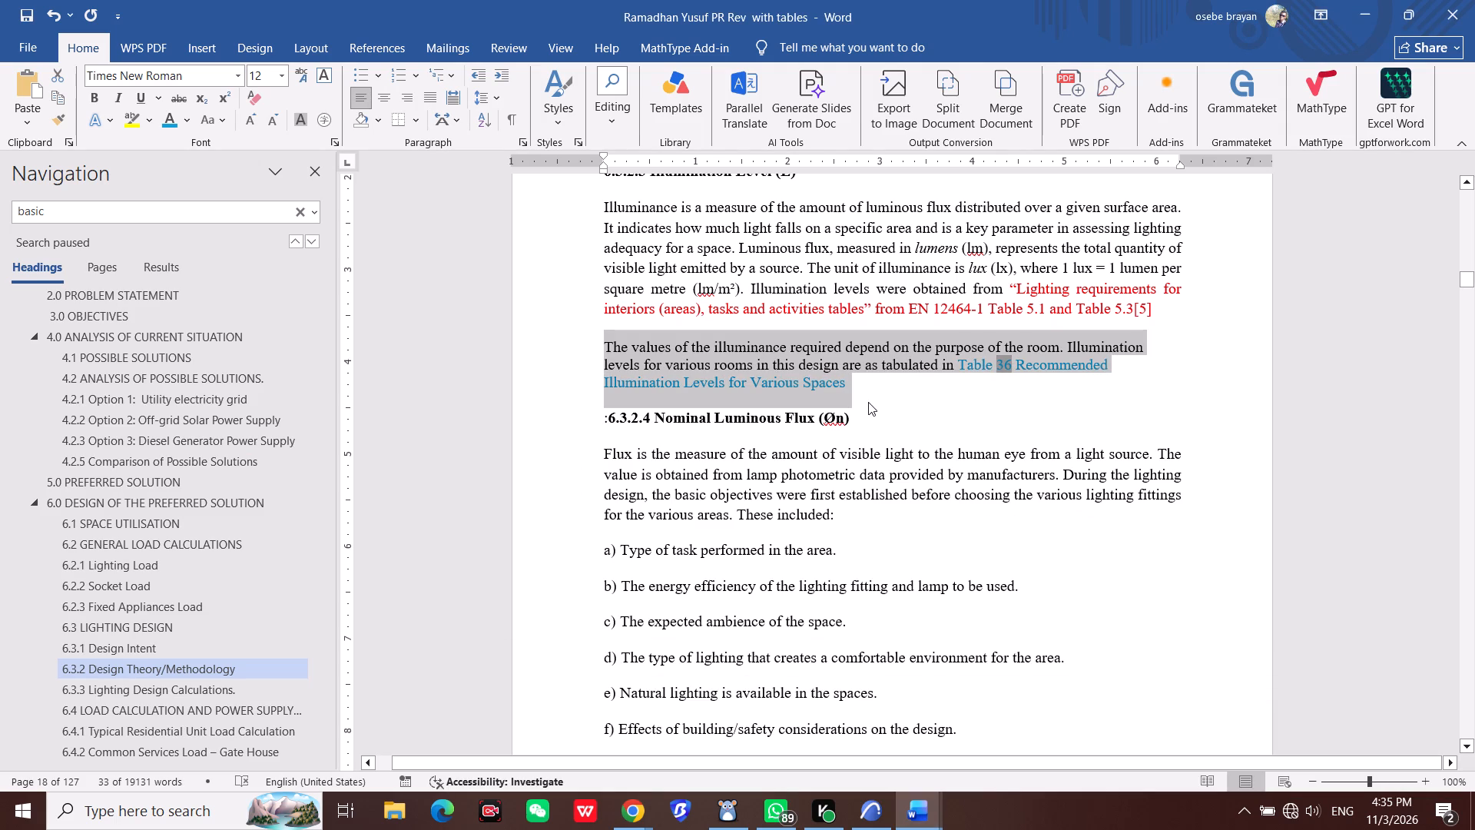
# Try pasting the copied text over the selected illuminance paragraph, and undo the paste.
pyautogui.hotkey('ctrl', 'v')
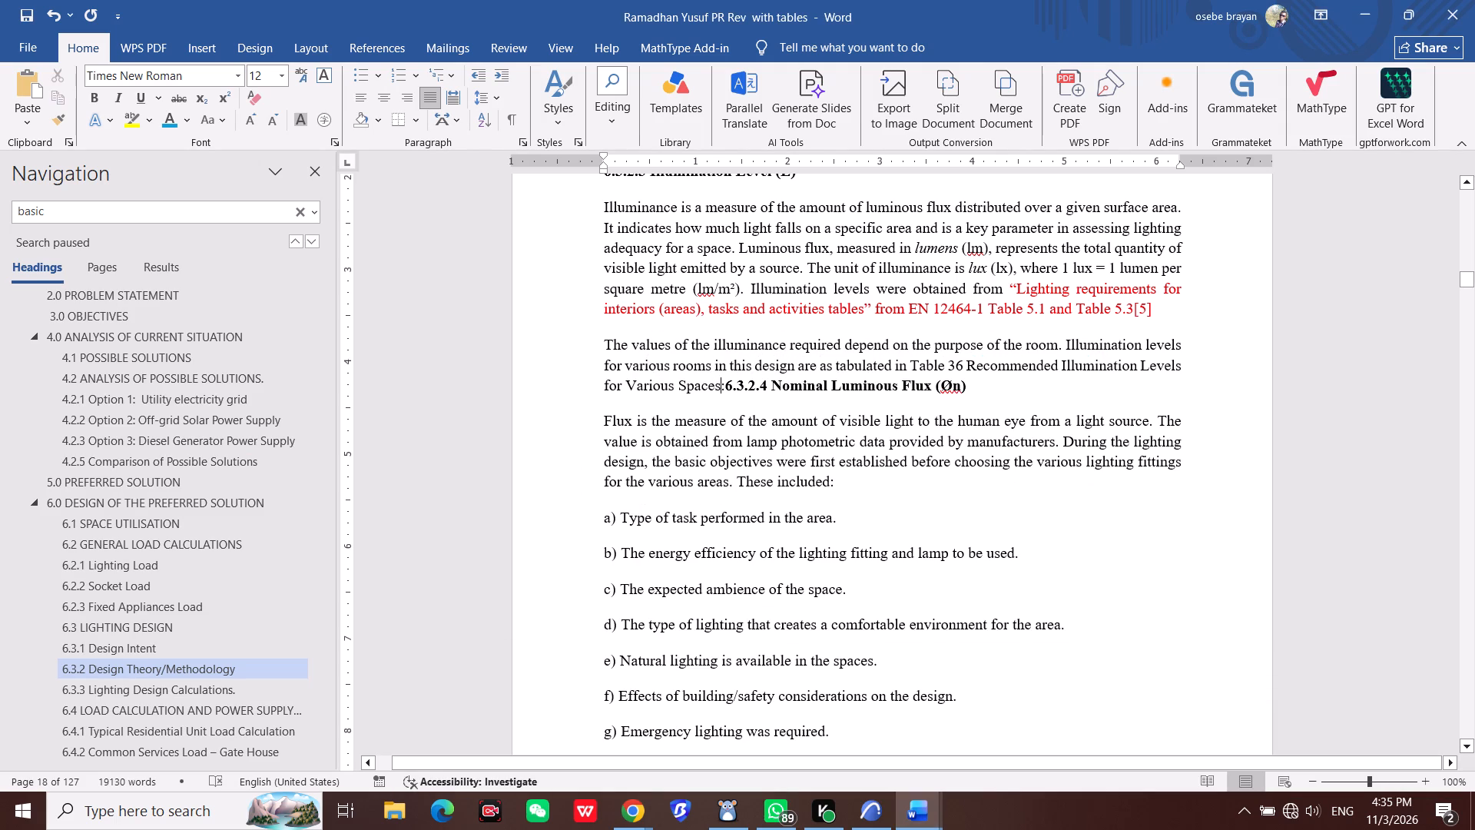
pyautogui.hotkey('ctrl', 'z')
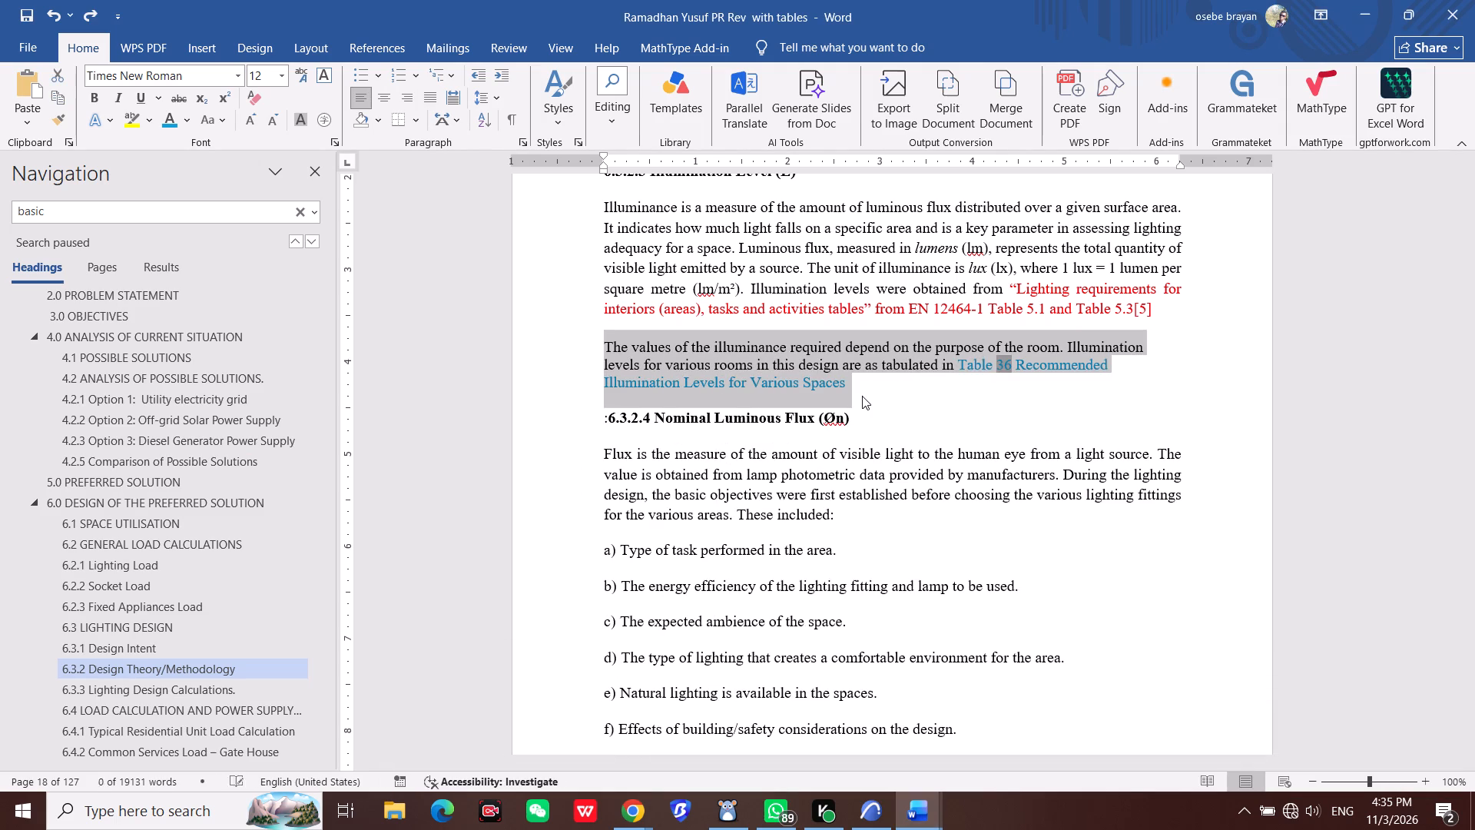
# Add an empty paragraph before heading 6.3.2.4 Nominal Luminous Flux and replace the illuminance values paragraph with the copied plain text.
pyautogui.click(887, 374)
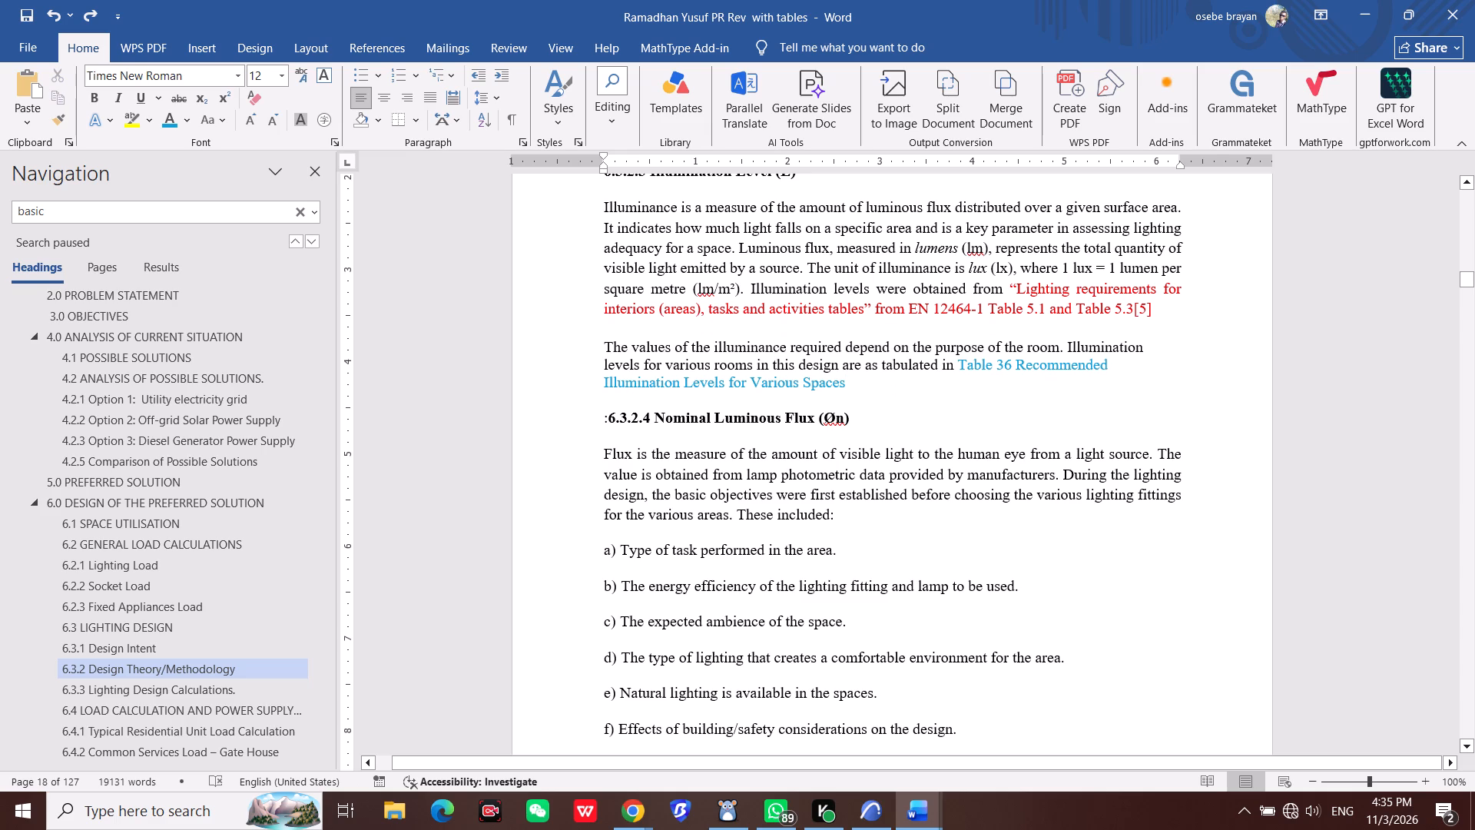
pyautogui.press('Return')
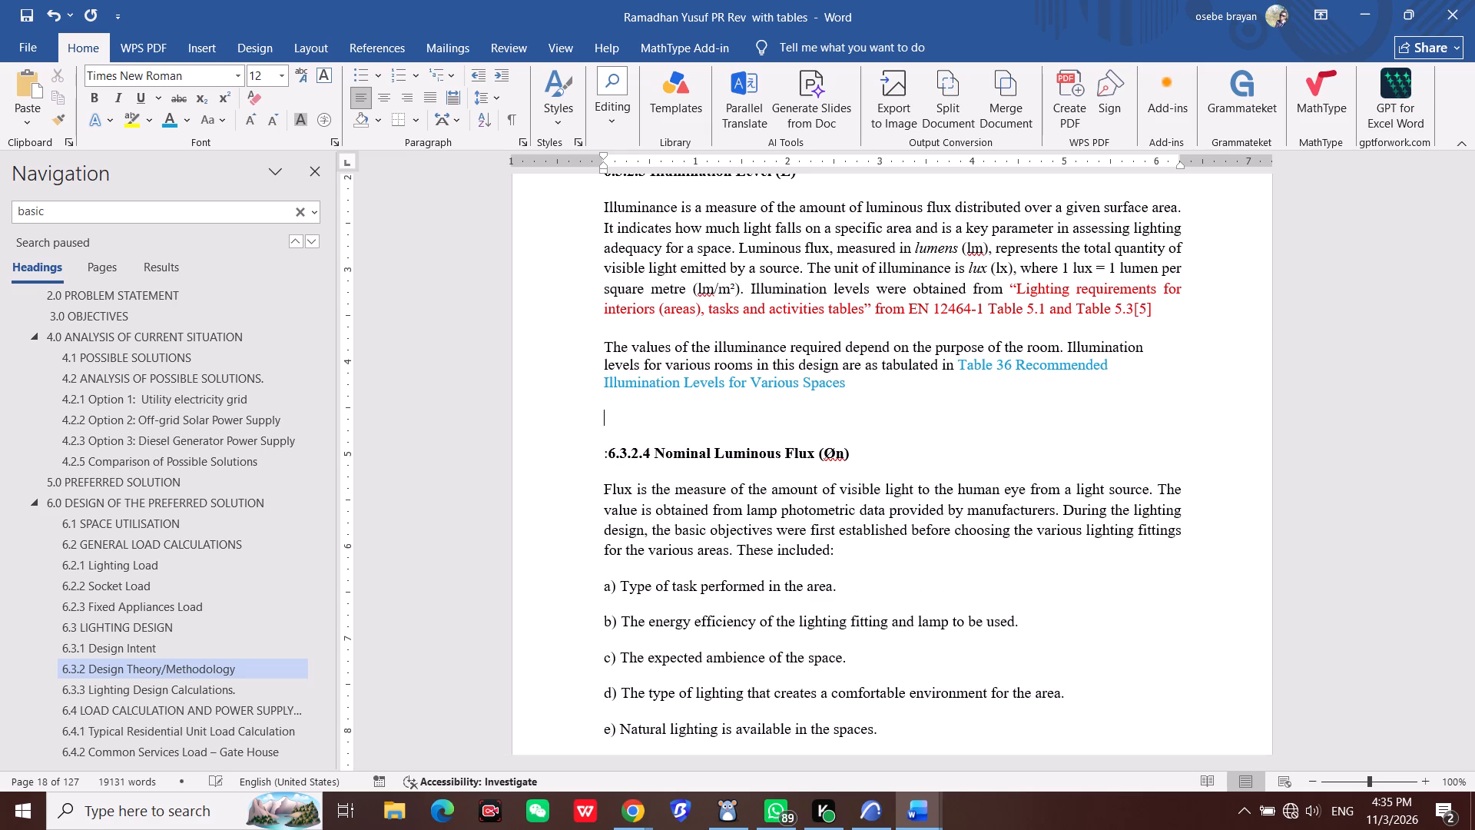
pyautogui.moveTo(608, 366); pyautogui.dragTo(747, 400)
pyautogui.click(747, 400)
pyautogui.moveTo(608, 352); pyautogui.dragTo(684, 352)
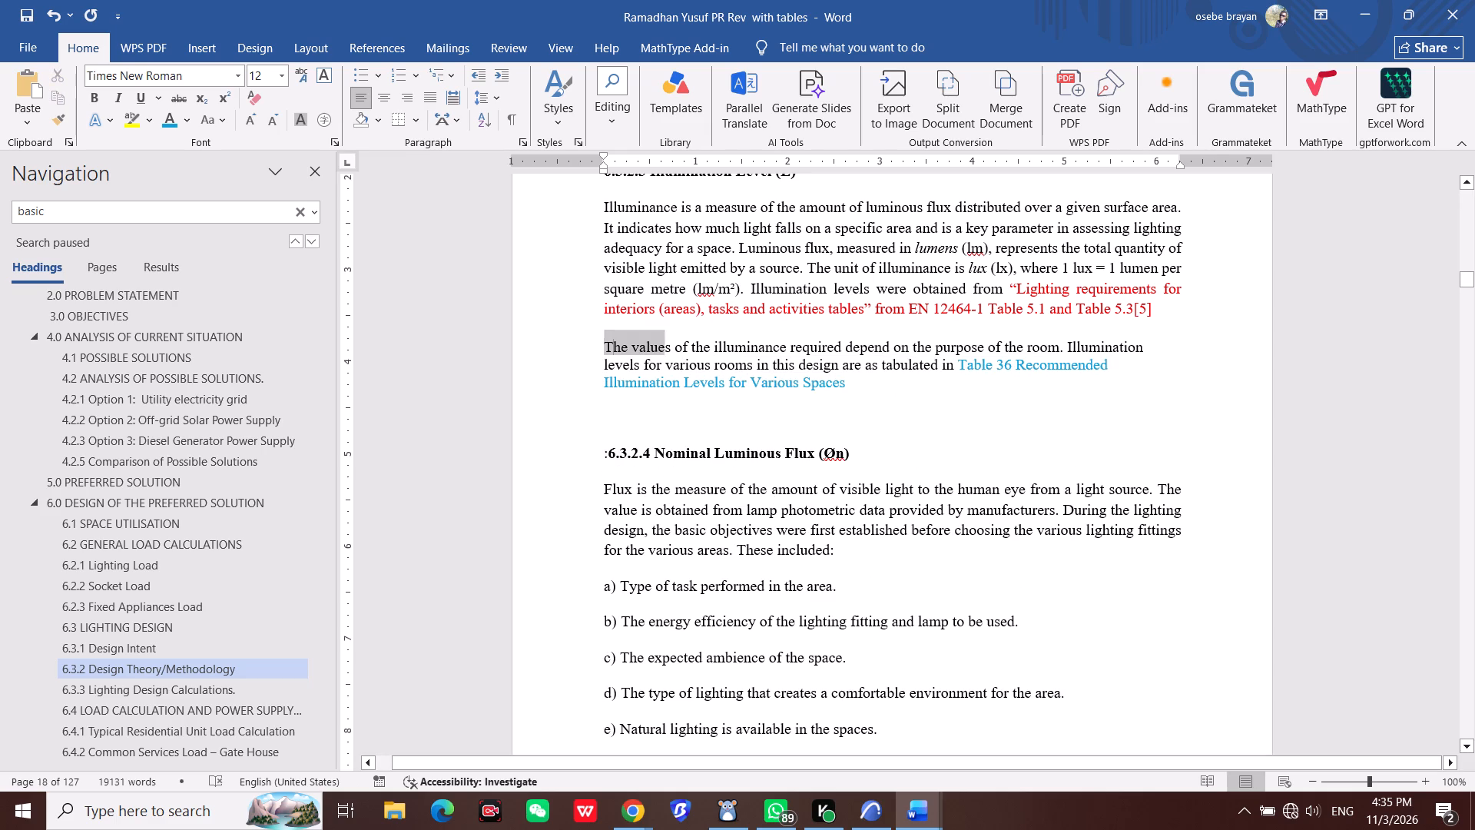
pyautogui.moveTo(684, 352); pyautogui.dragTo(848, 391)
pyautogui.hotkey('ctrl', 'v')
pyautogui.hotkey('ctrl', 'v')
pyautogui.click(870, 384)
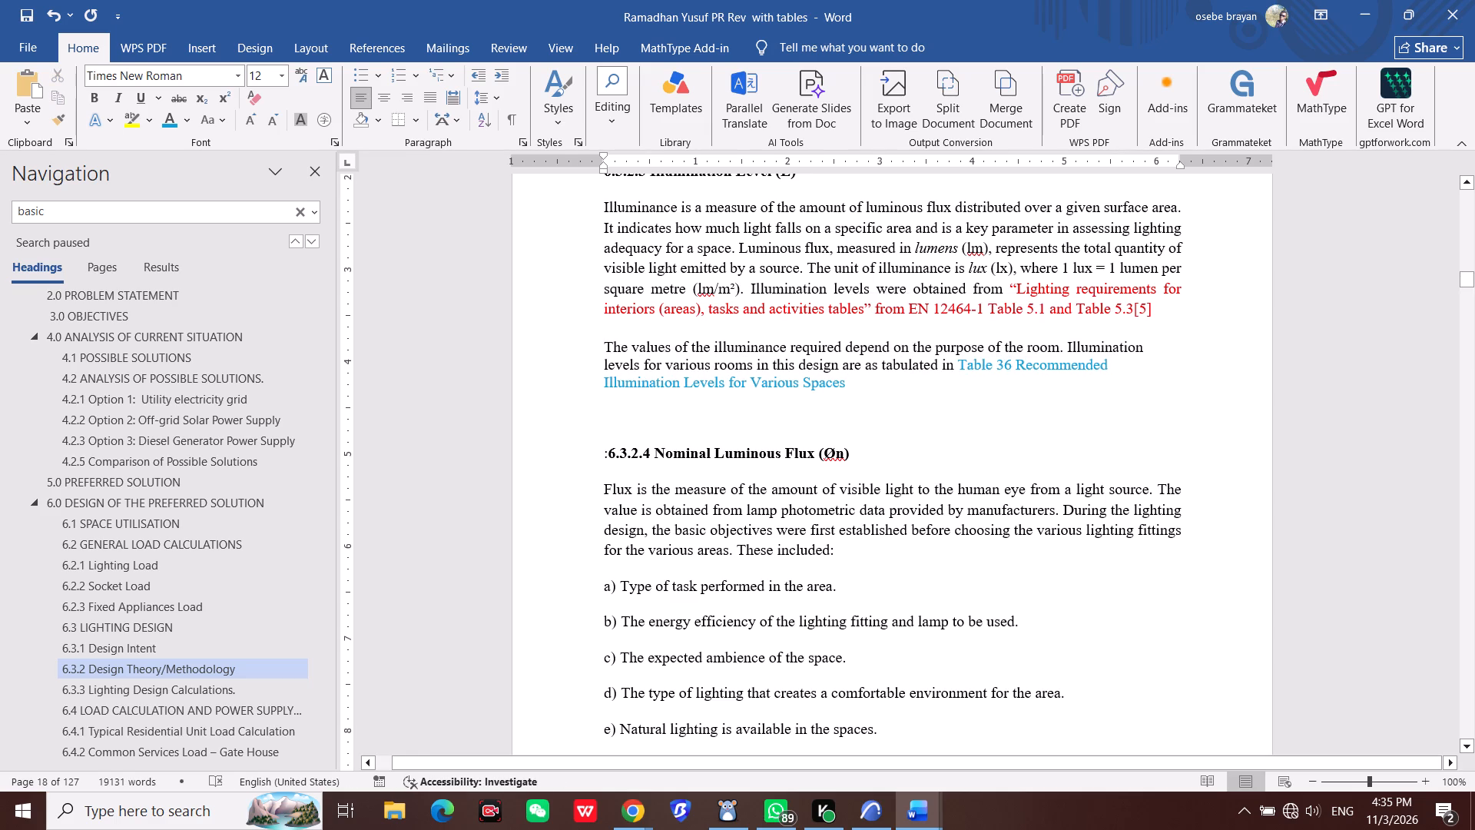
pyautogui.moveTo(604, 358); pyautogui.dragTo(857, 398)
pyautogui.click(857, 398)
pyautogui.moveTo(604, 330); pyautogui.dragTo(880, 397)
pyautogui.hotkey('ctrl', 'v')
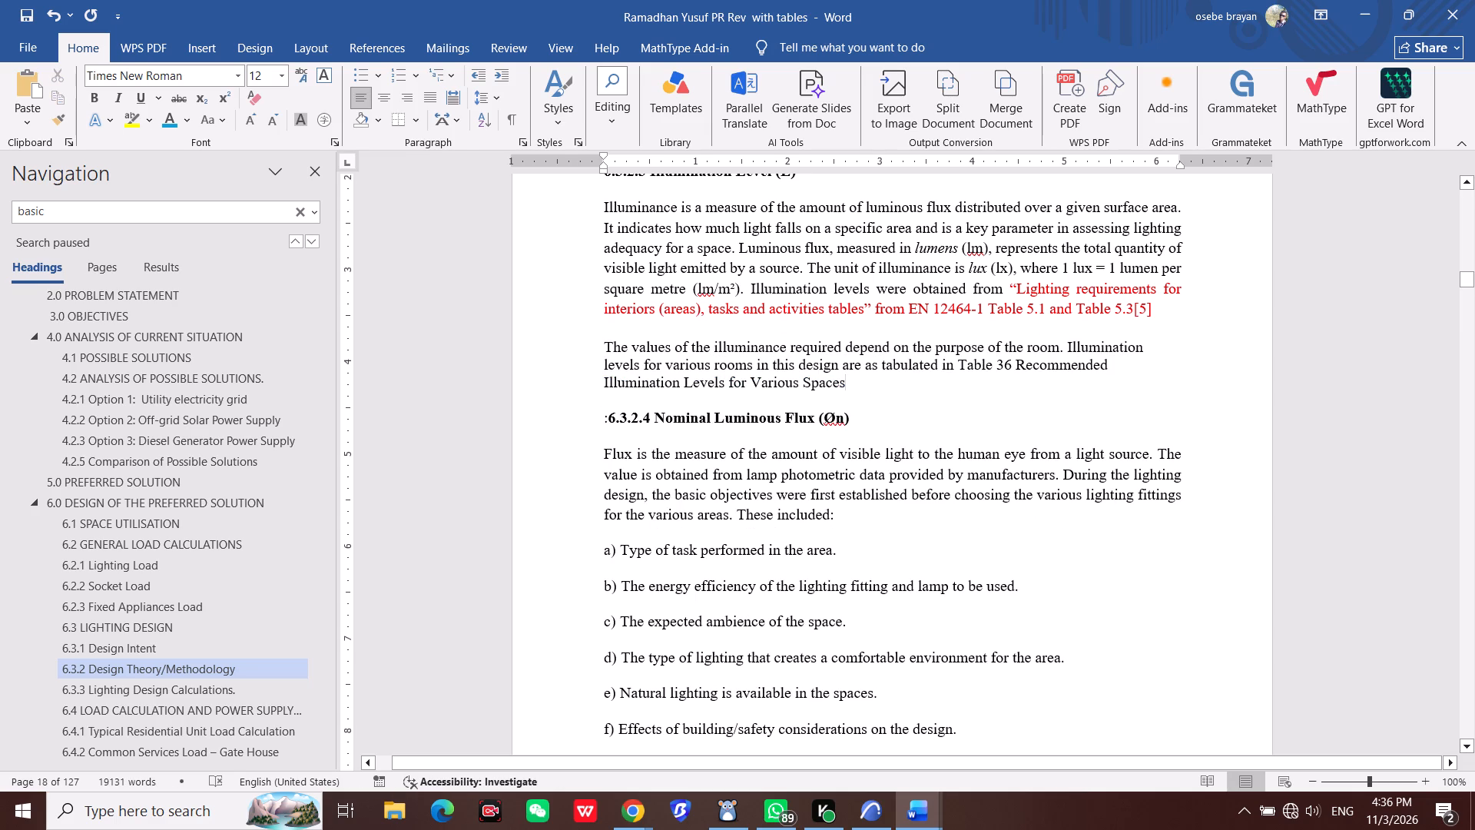
# Colour the reference "Table 36 Recommended Illumination Levels for Various Spaces" light blue in the pasted paragraph.
pyautogui.moveTo(969, 366); pyautogui.dragTo(969, 373)
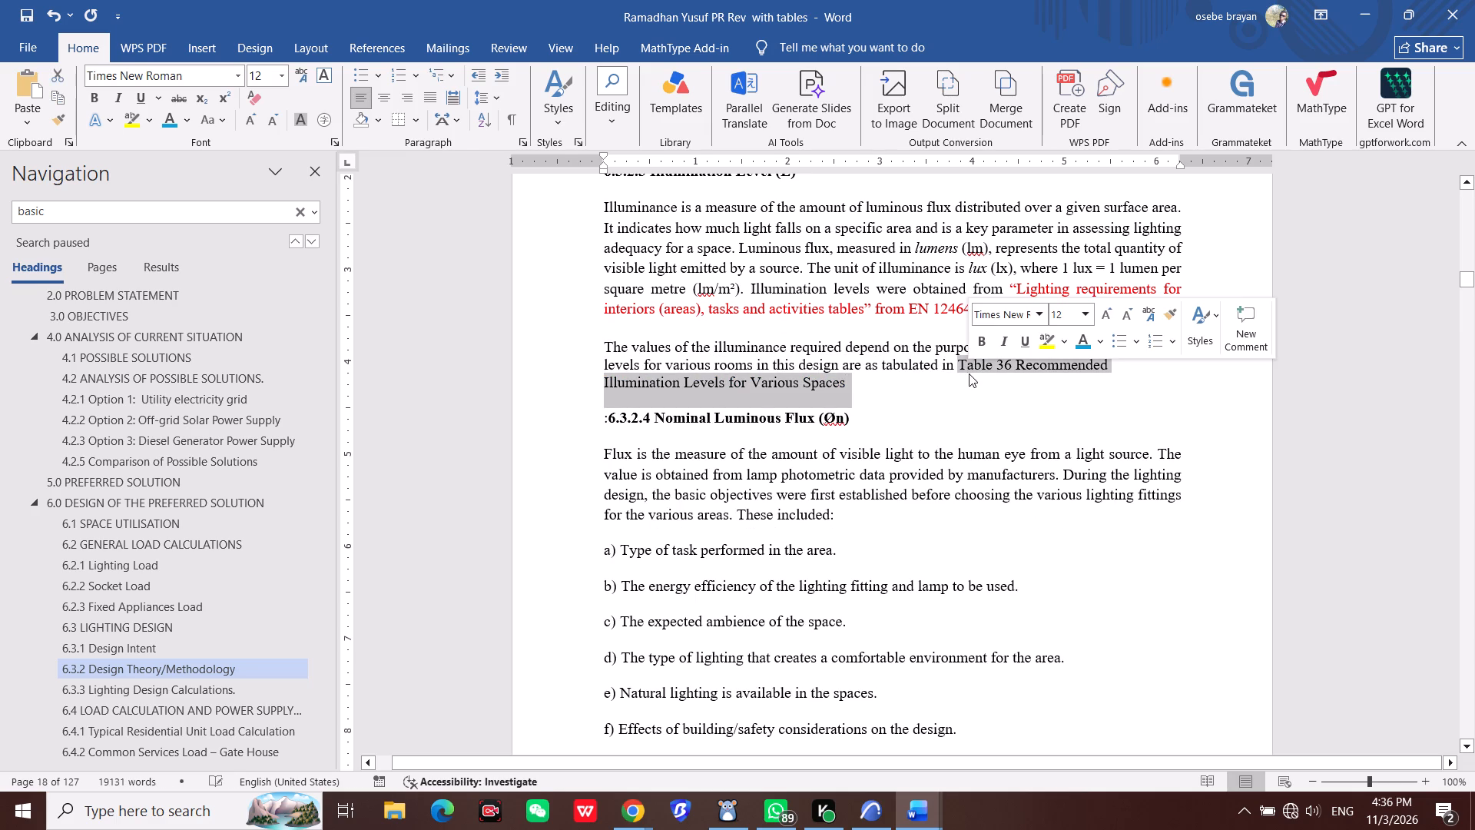
pyautogui.click(1079, 340)
pyautogui.click(1013, 397)
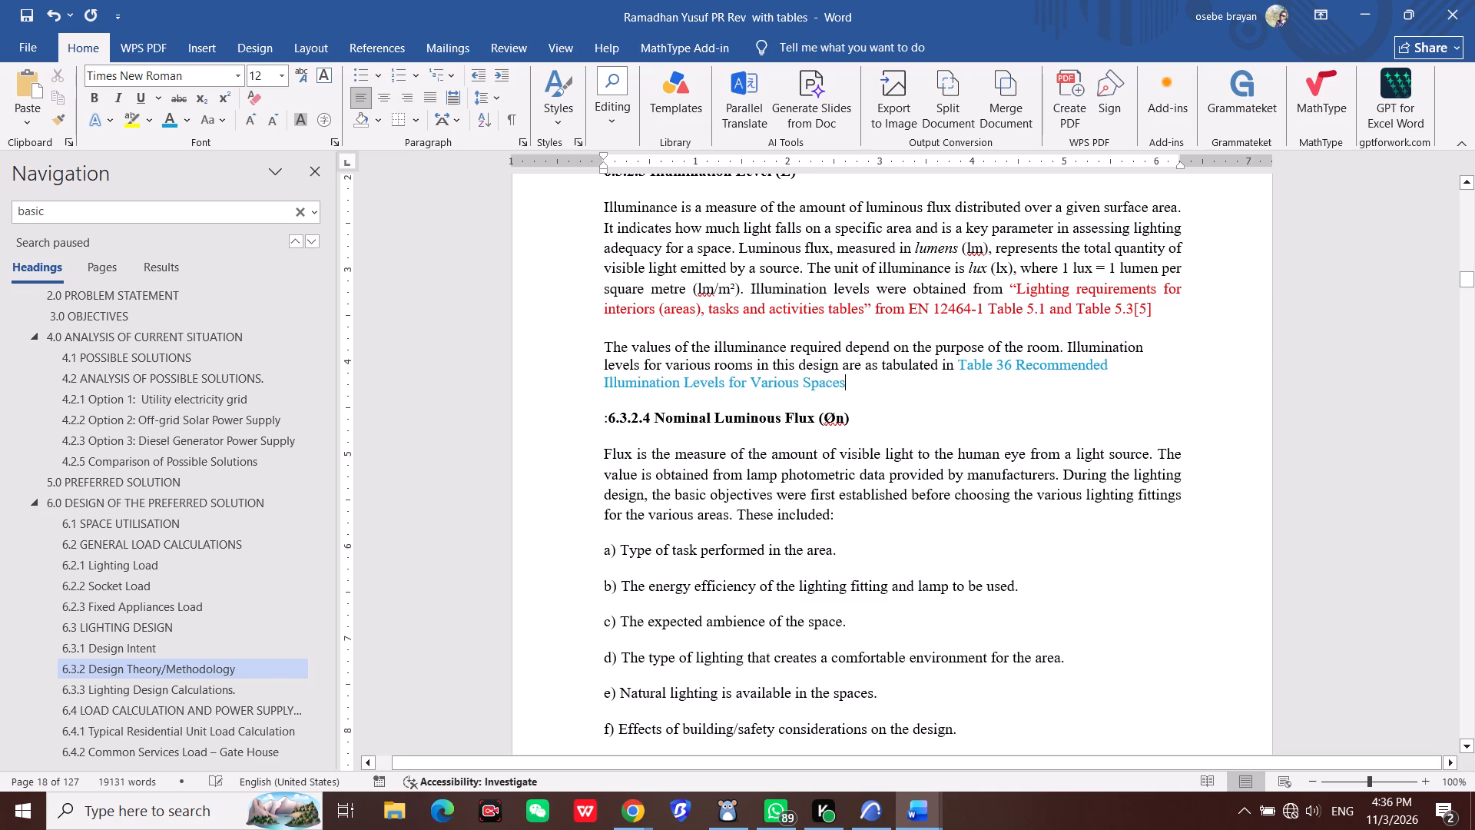
# Delete the stray colon before heading 6.3.2.4 Nominal Luminous Flux and save the report.
pyautogui.scroll(-1, 751, 527)
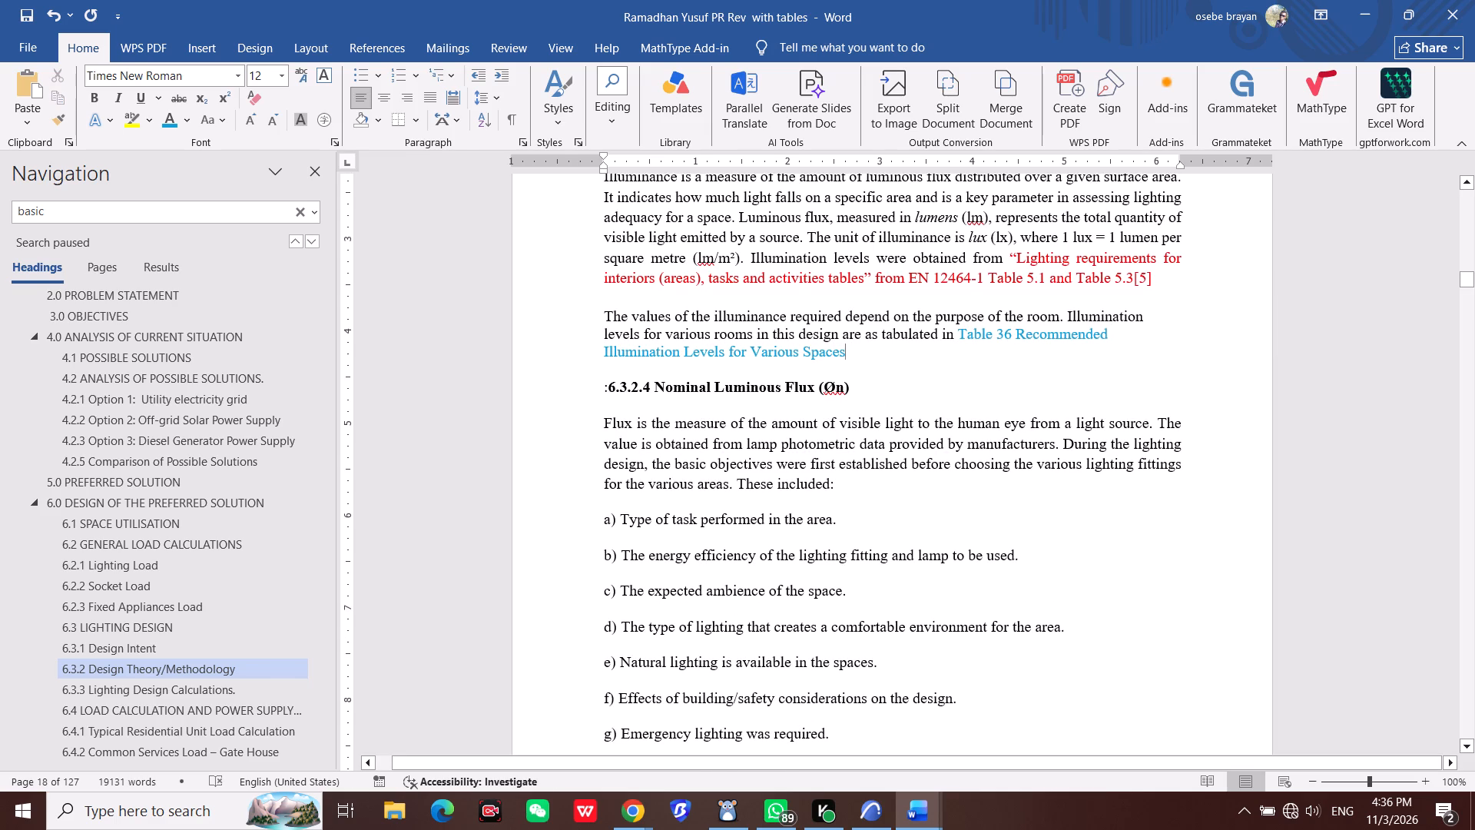
pyautogui.hotkey('ctrl', 's')
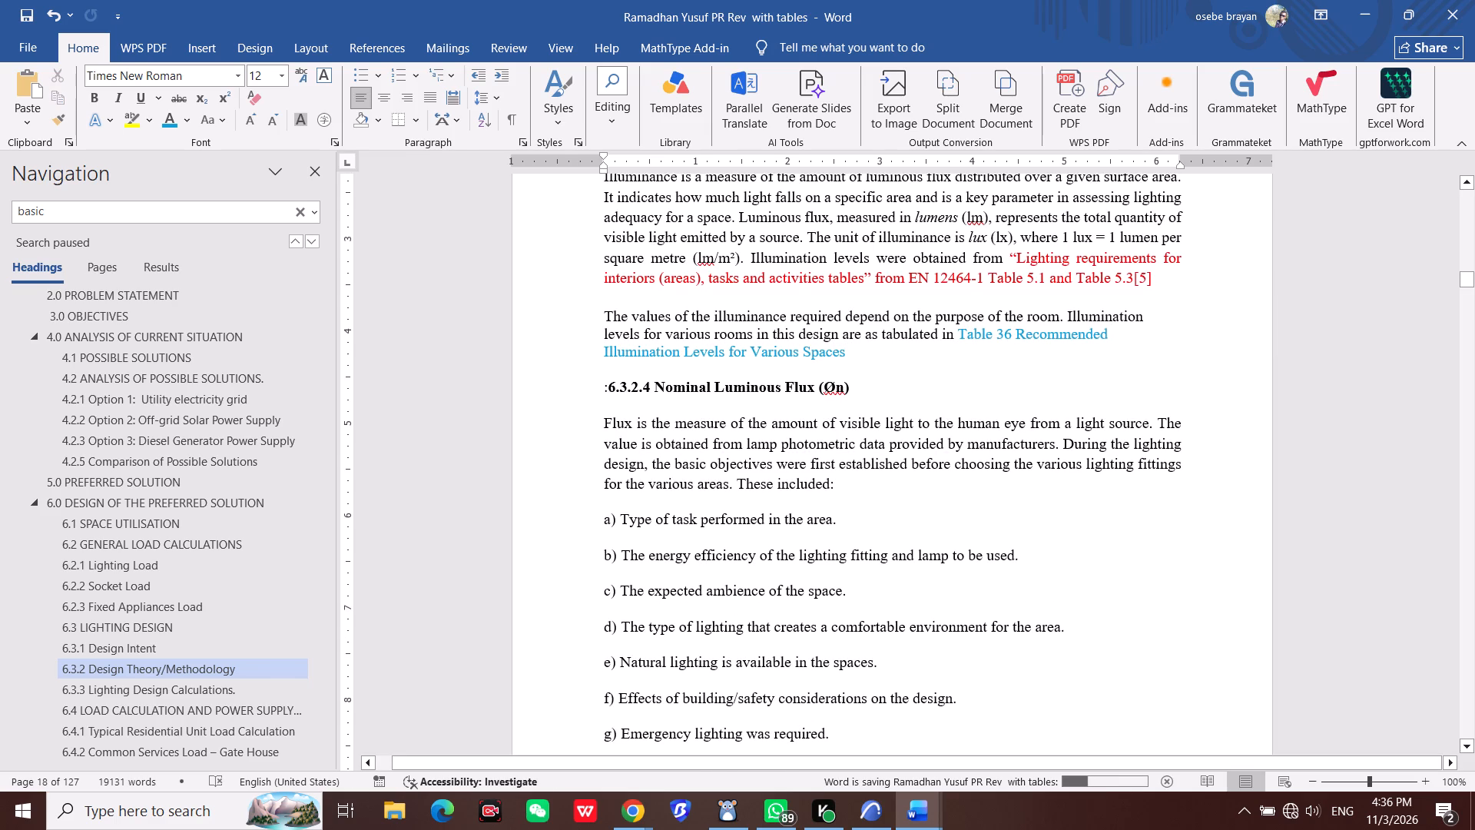
pyautogui.click(606, 389)
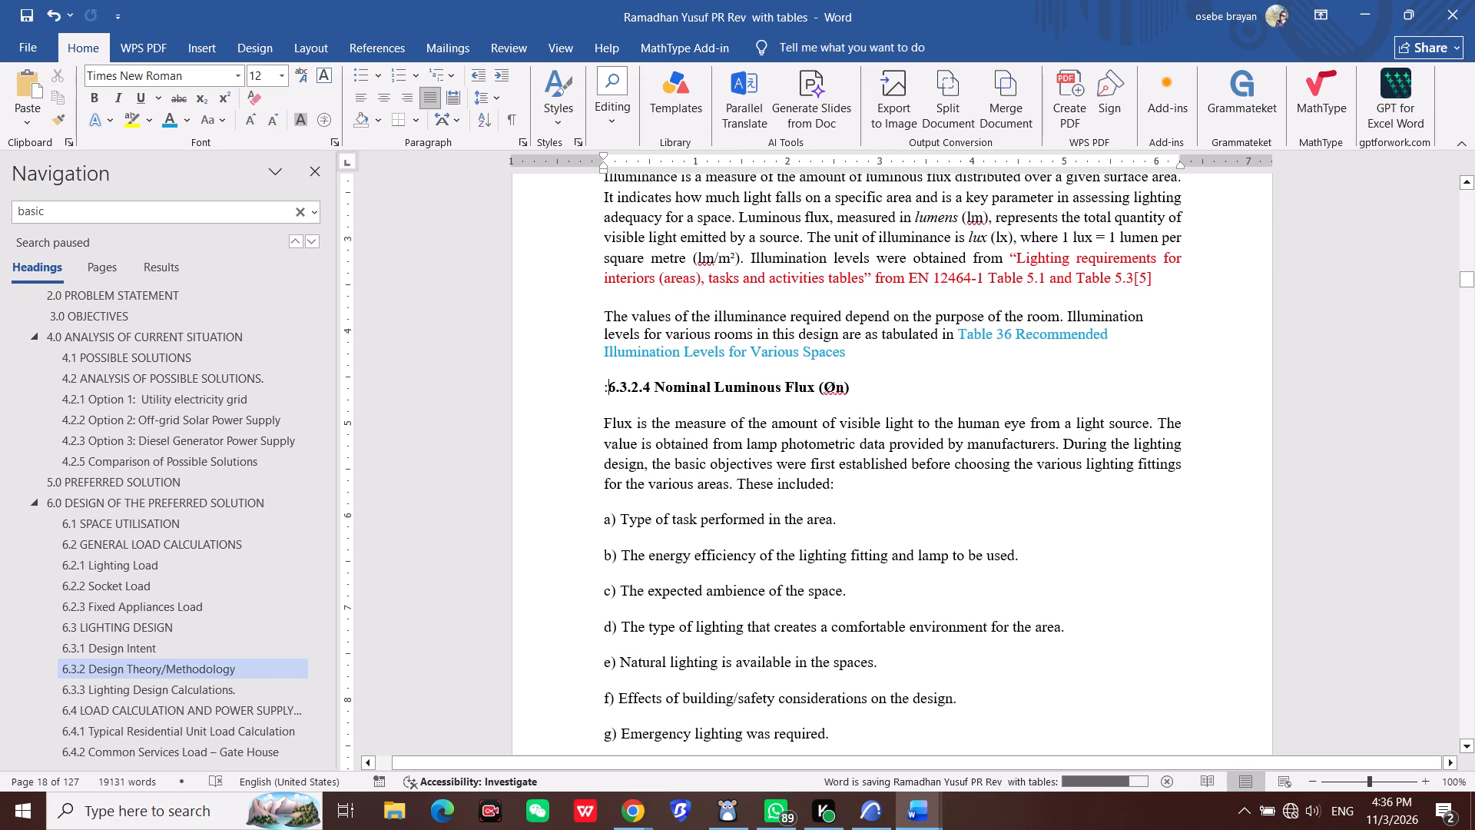
pyautogui.press('BackSpace')
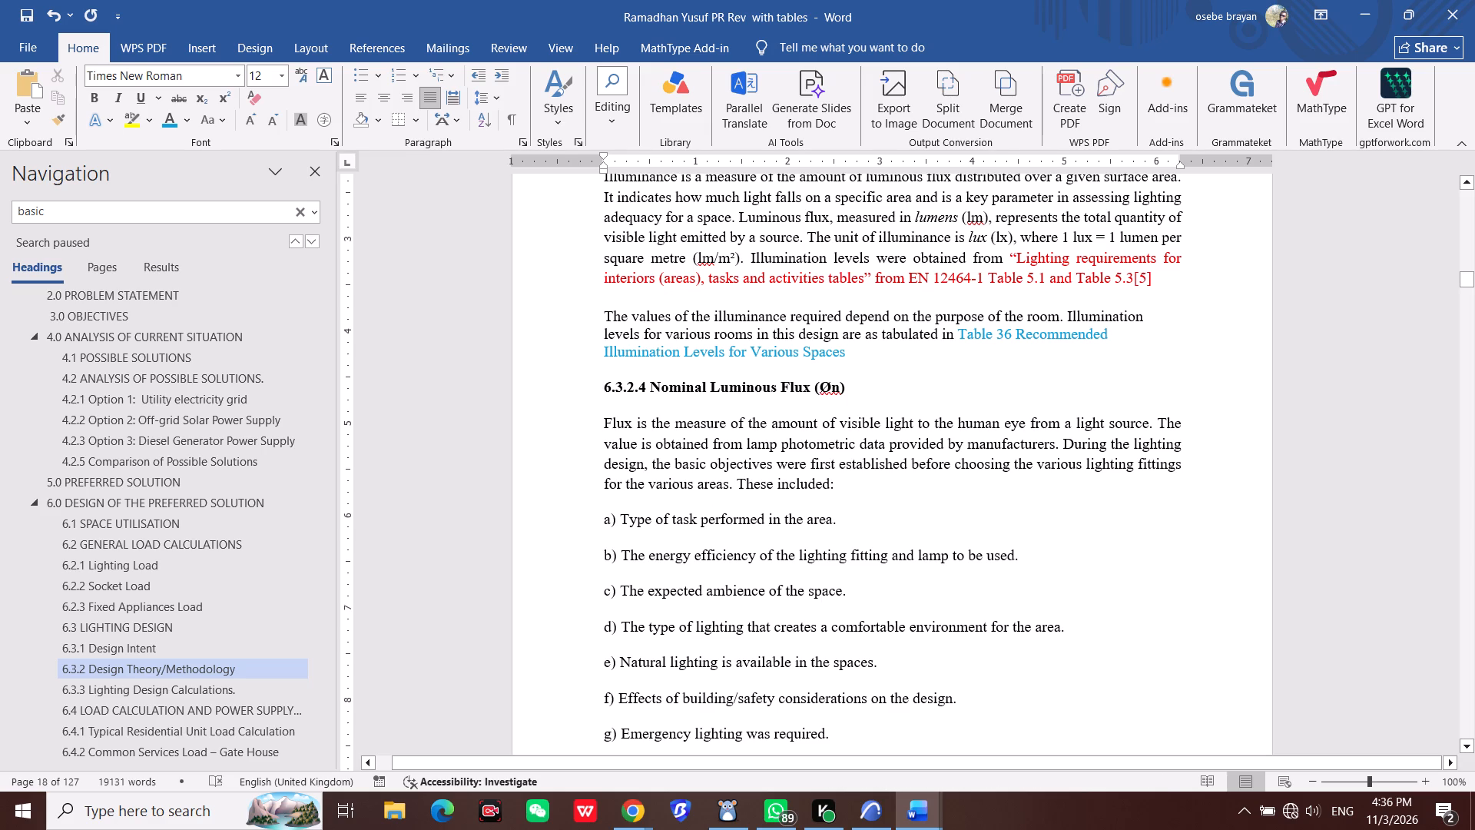
pyautogui.hotkey('ctrl', 's')
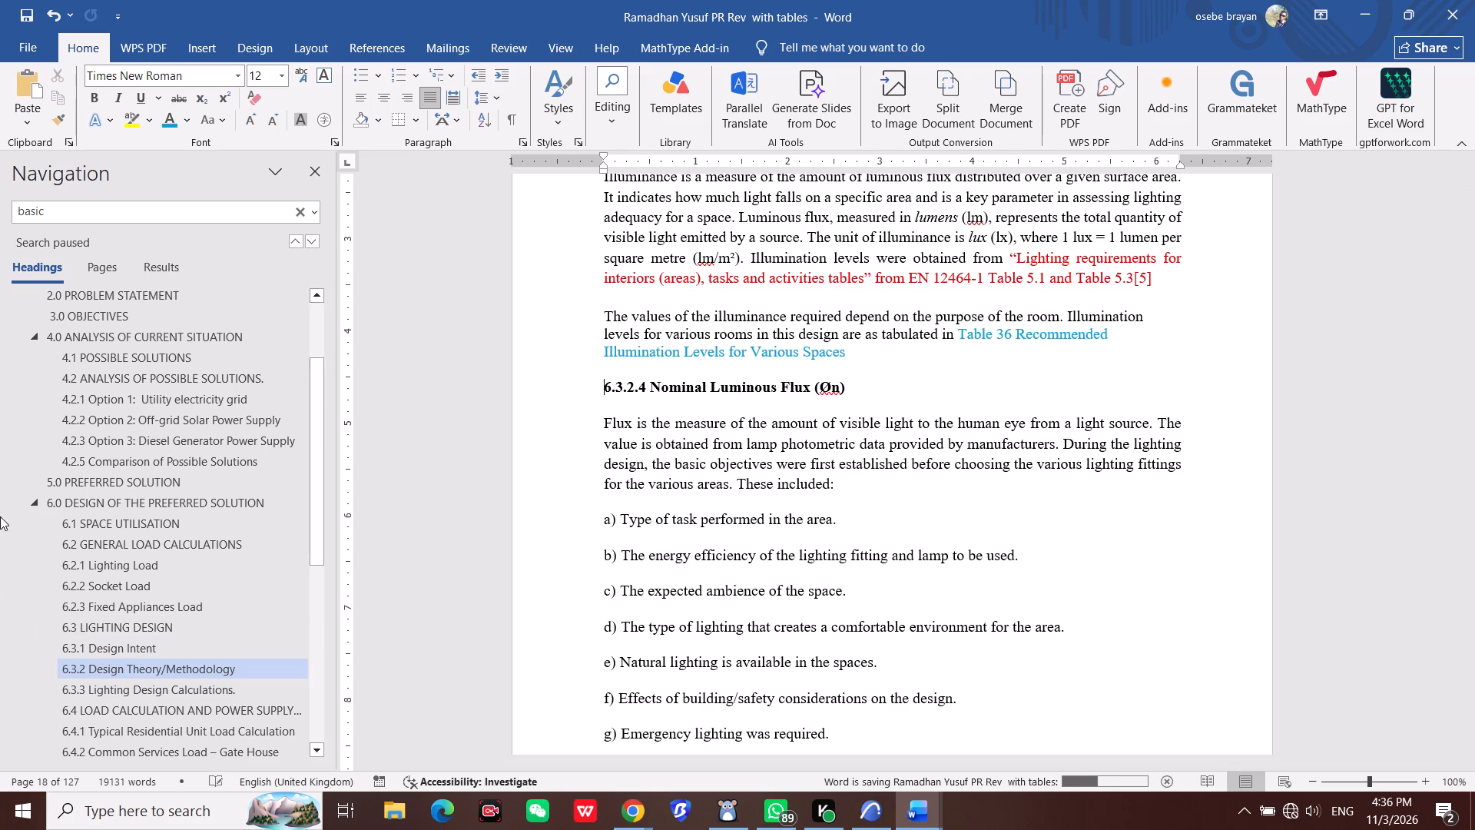
# Go to the LIST OF TABLES section and update its table-list field.
pyautogui.scroll(11, 187, 417)
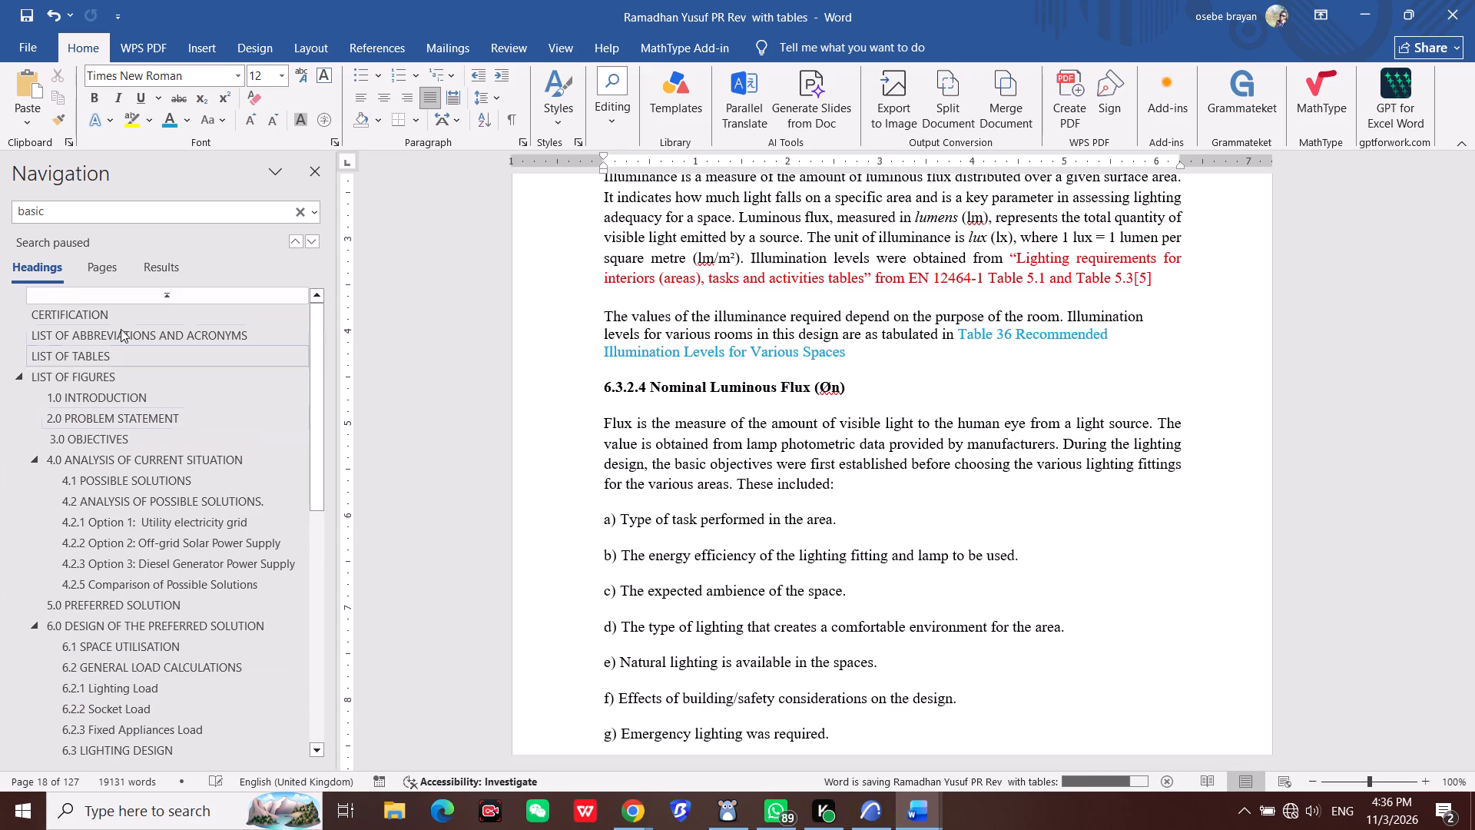
pyautogui.click(122, 360)
pyautogui.rightClick(831, 382)
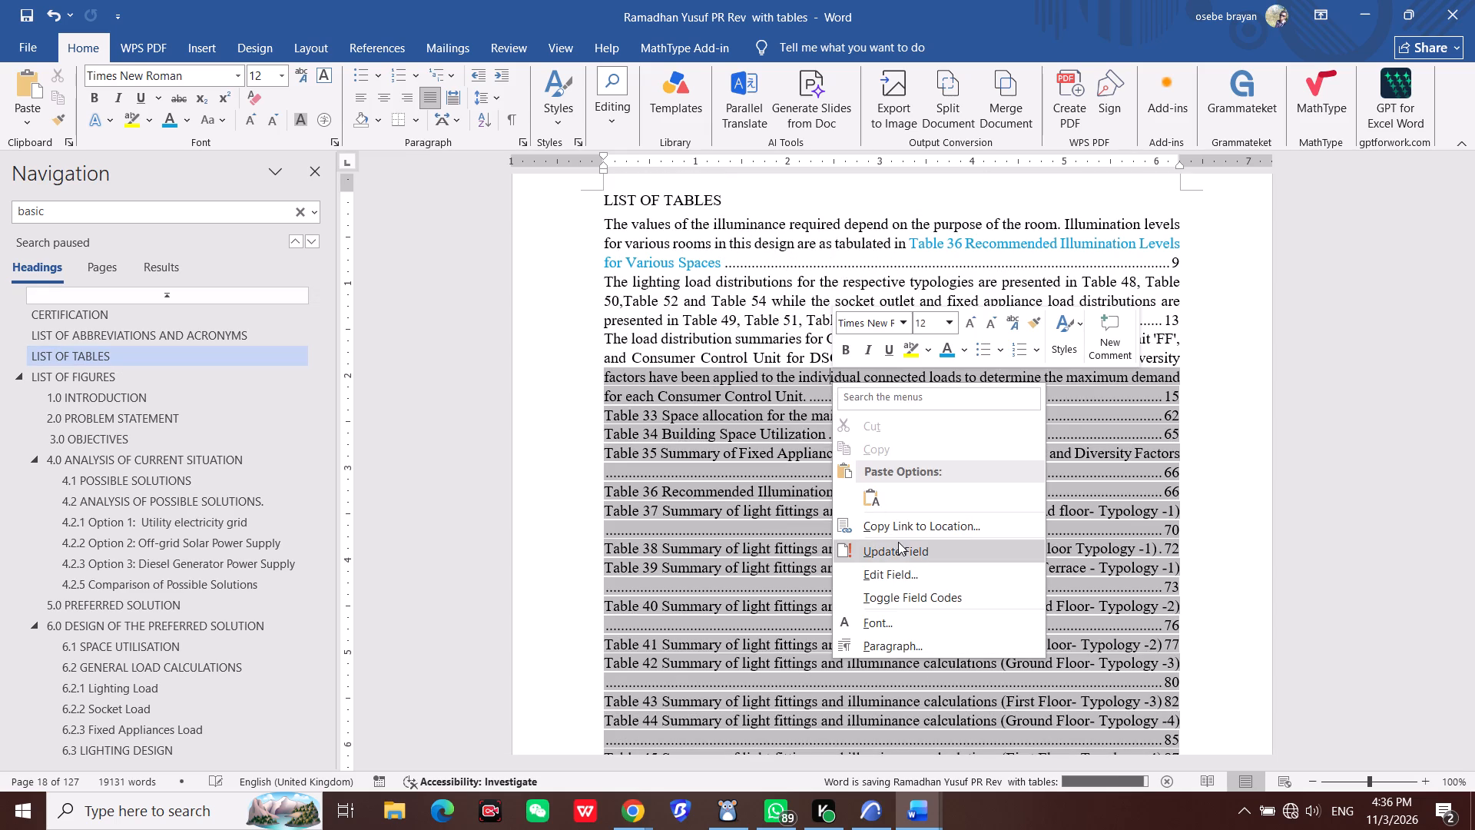
pyautogui.click(894, 549)
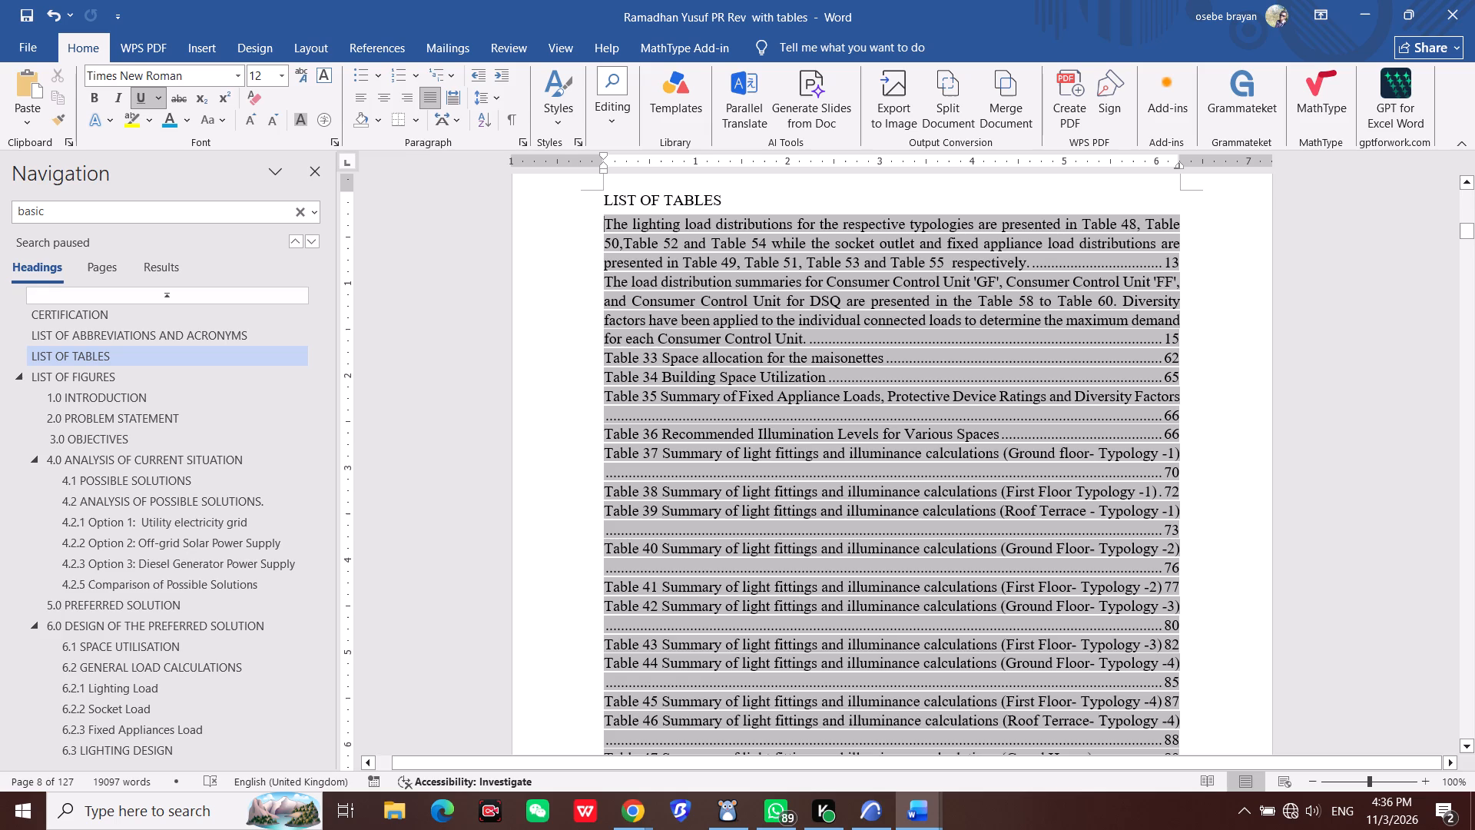
# Copy the paragraph starting "For design purposes, the selected provision was 2 No. 40W Basic Chandelier fittings" at the end of section 6.3.3.
pyautogui.scroll(-2, 273, 520)
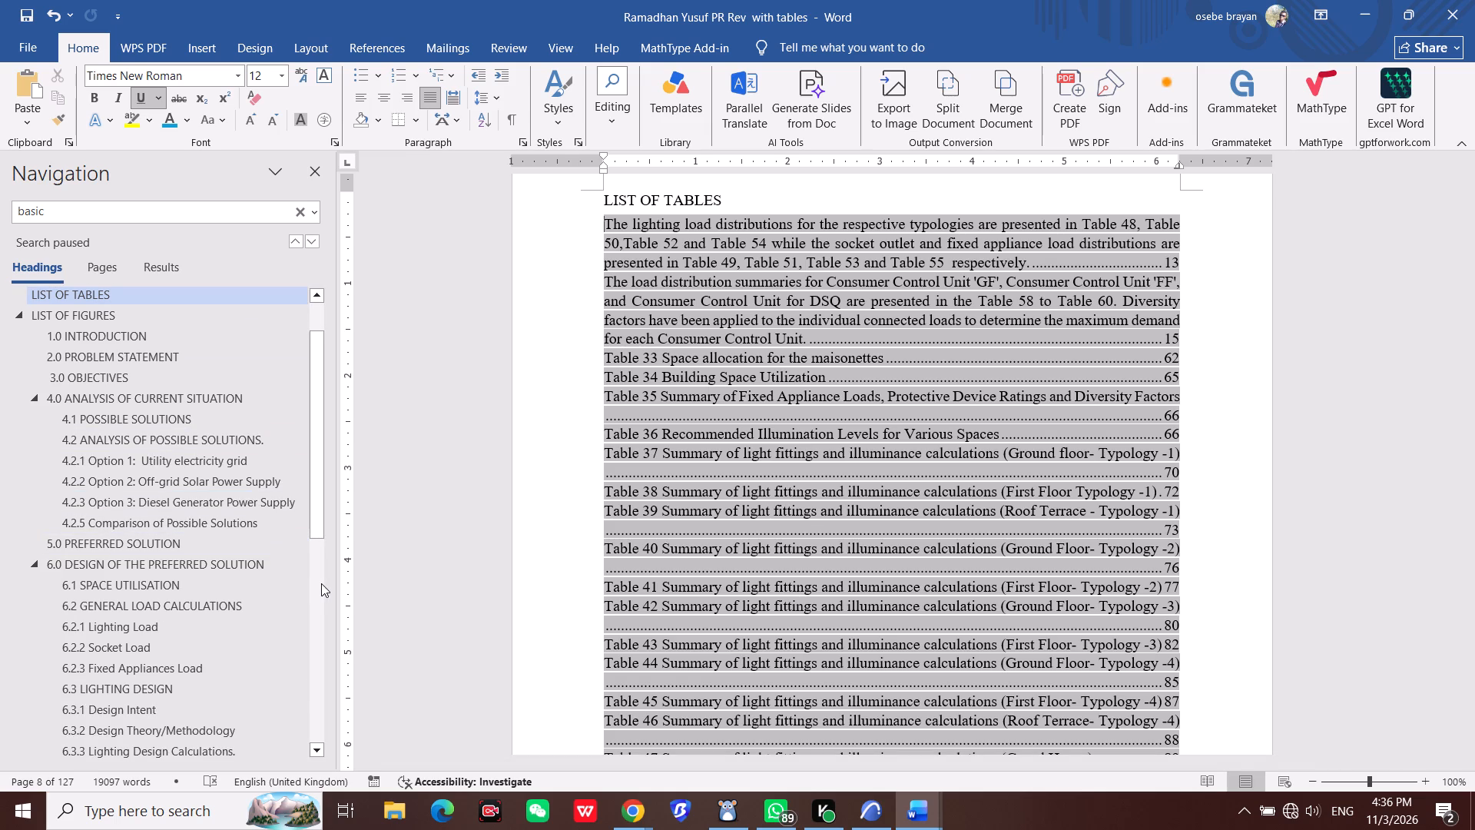
pyautogui.scroll(-7, 268, 675)
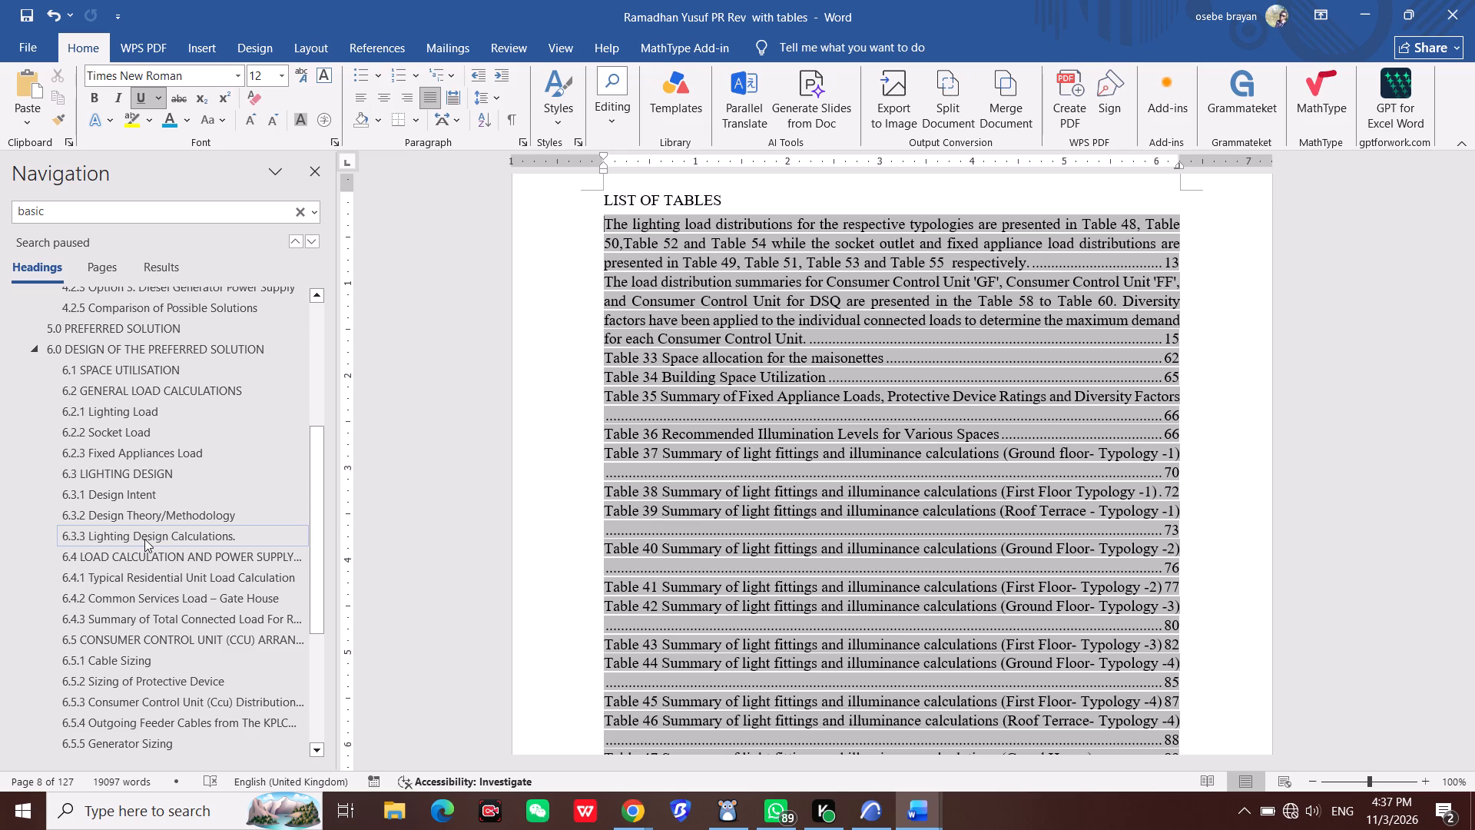
pyautogui.click(144, 539)
pyautogui.scroll(-2, 632, 513)
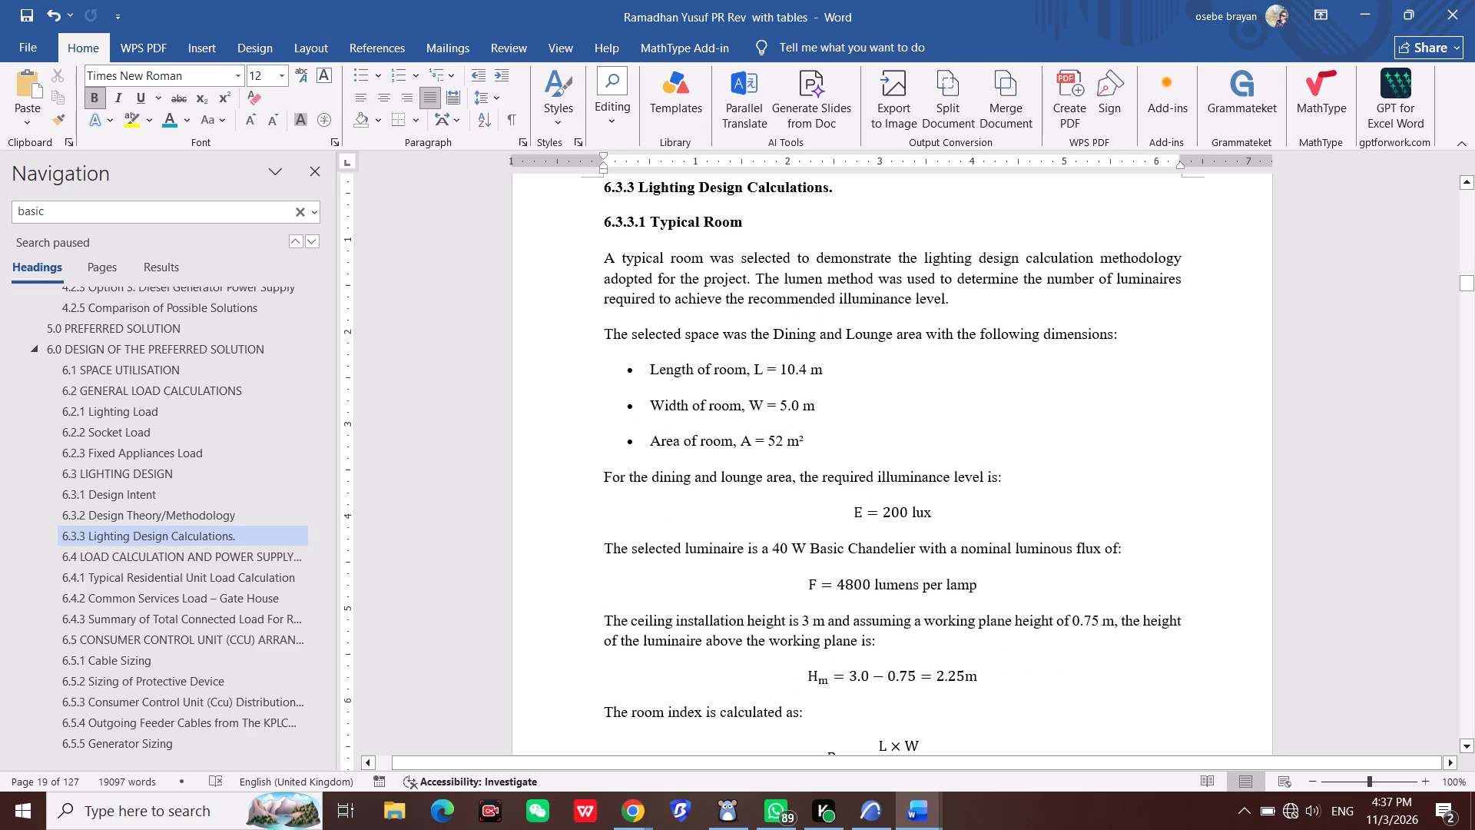
pyautogui.scroll(-20, 632, 513)
pyautogui.scroll(-15, 632, 513)
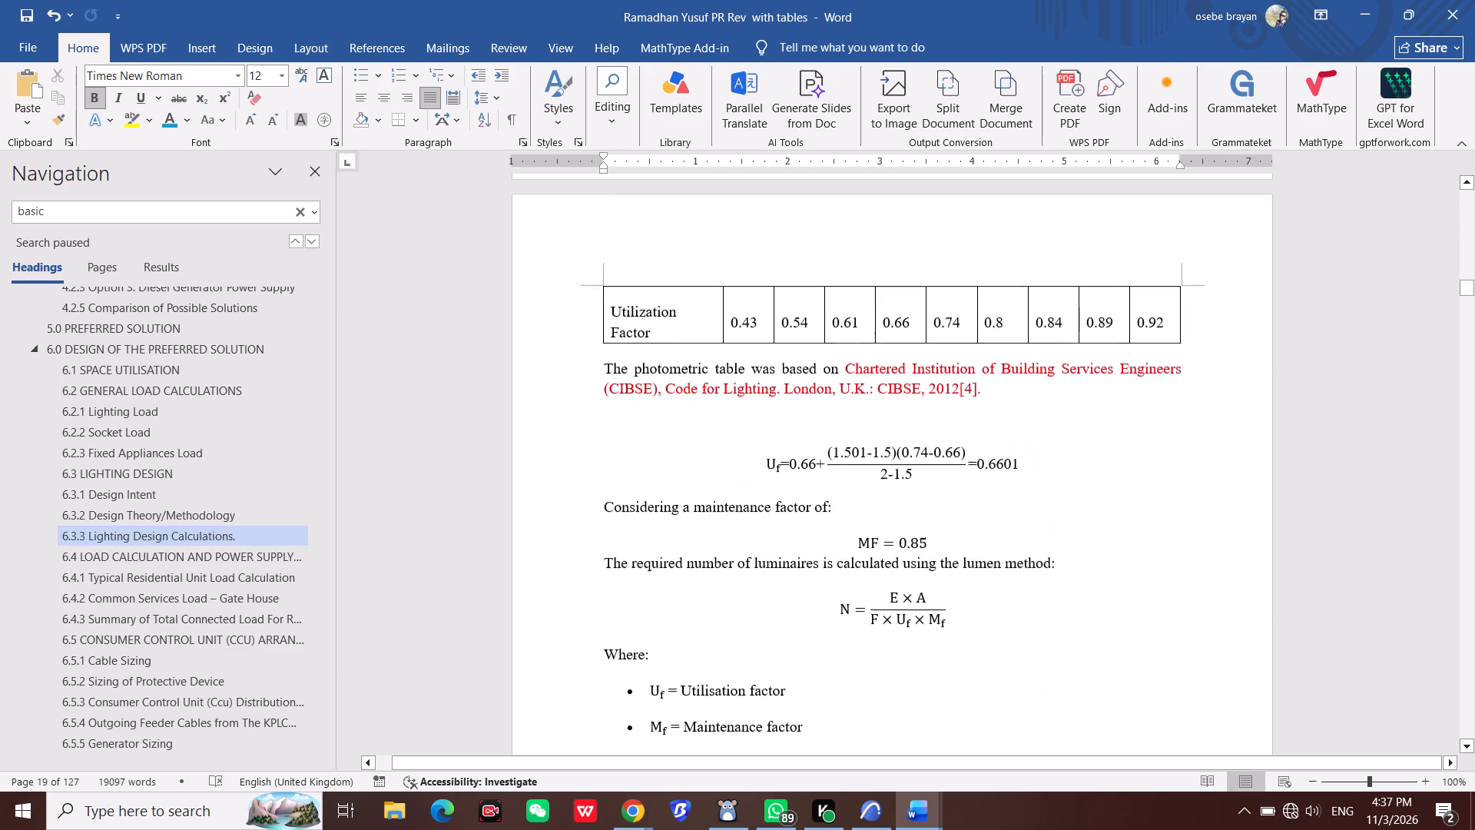
pyautogui.scroll(-14, 637, 518)
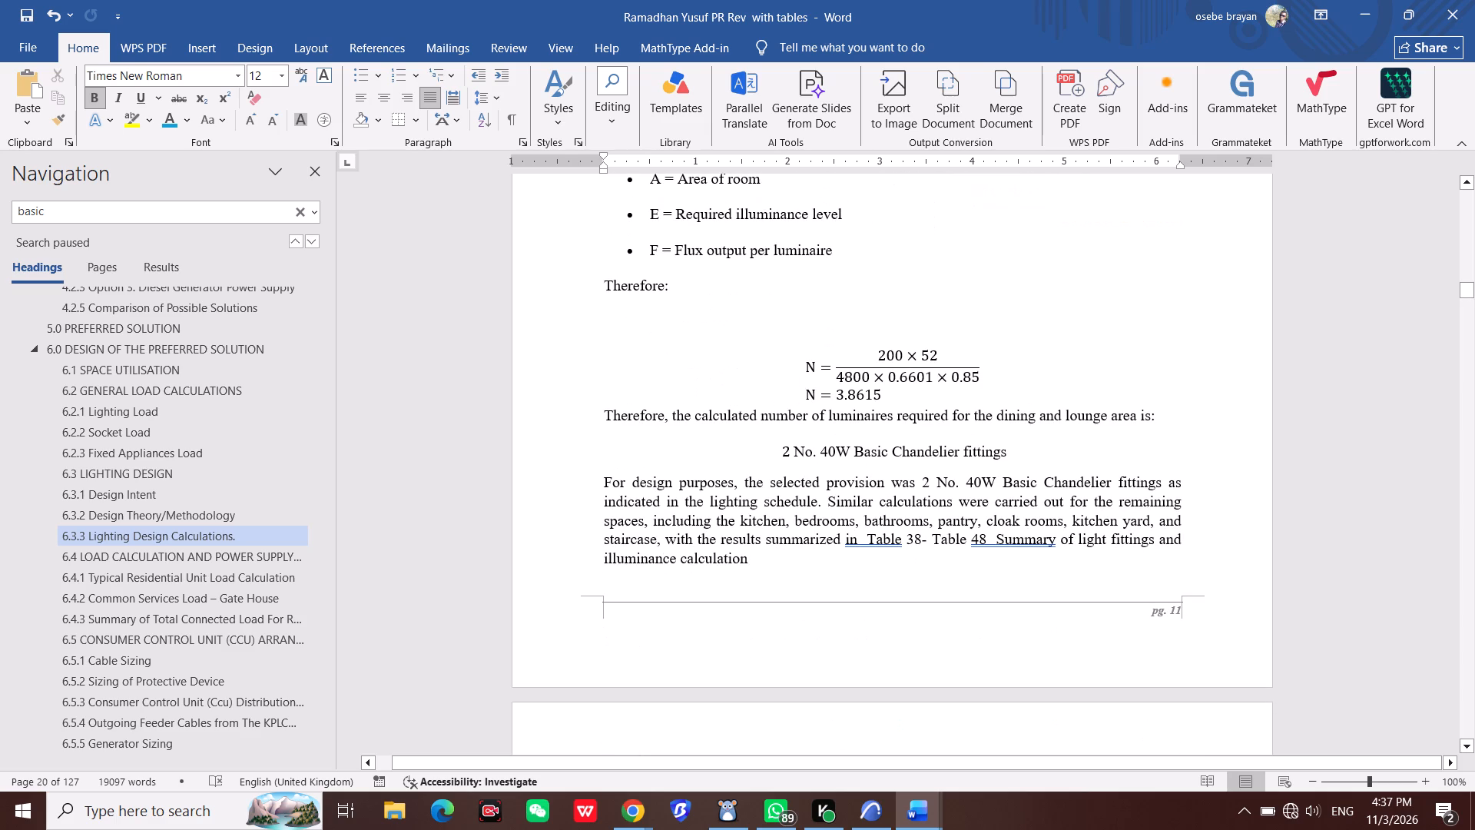
pyautogui.scroll(-3, 651, 529)
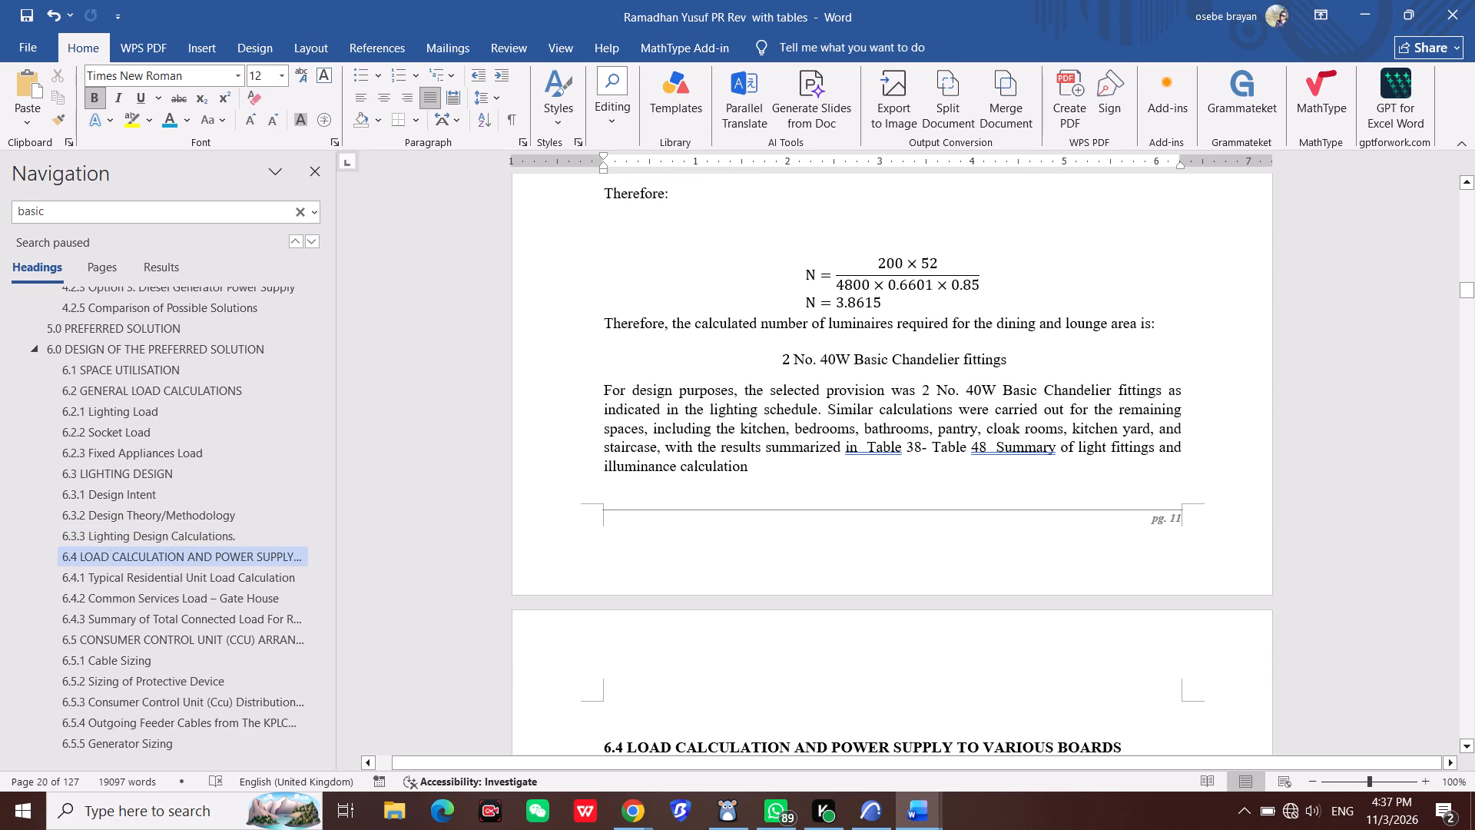
pyautogui.moveTo(606, 389); pyautogui.dragTo(741, 453)
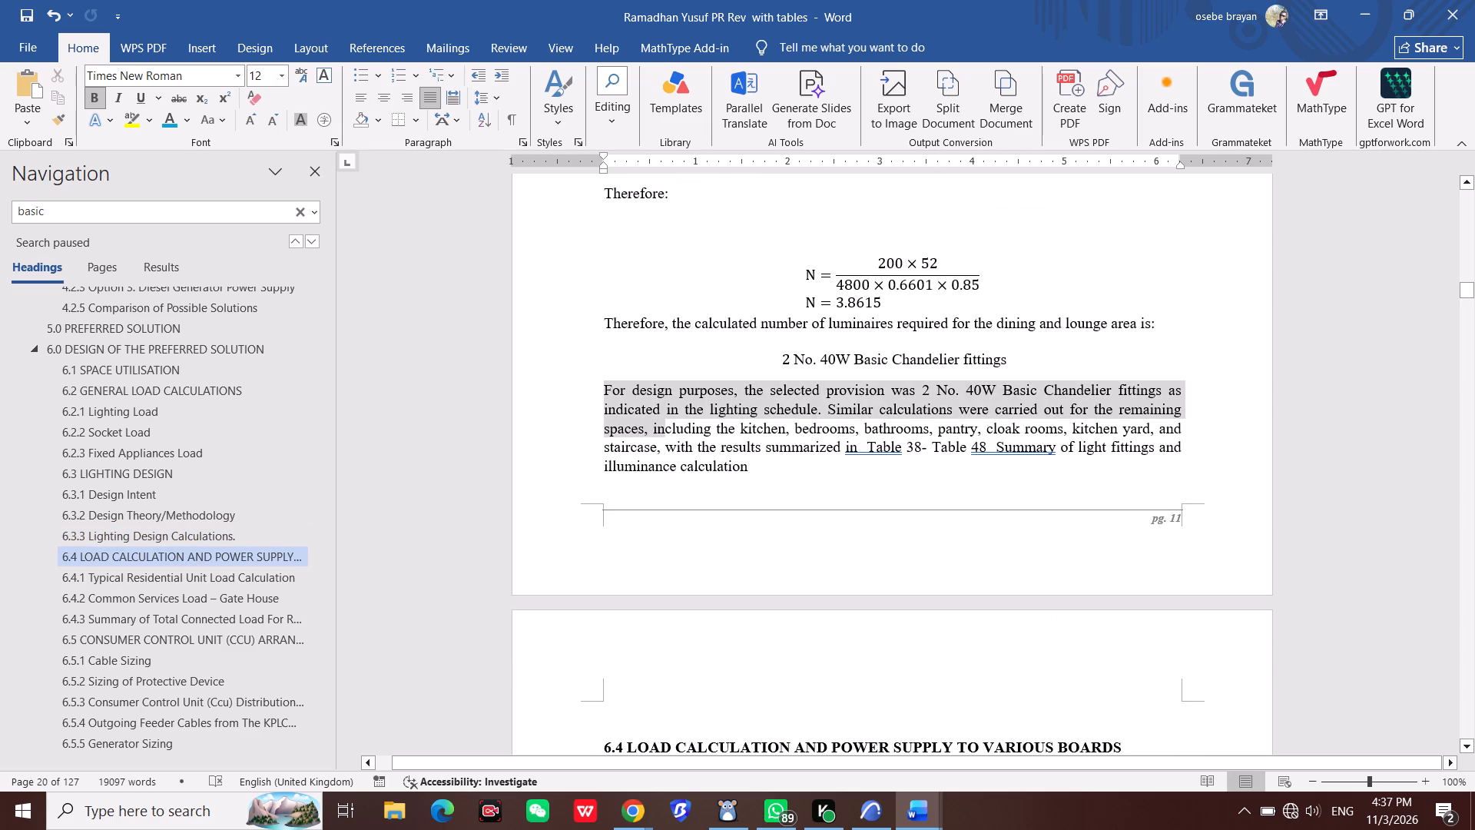
pyautogui.moveTo(741, 453); pyautogui.dragTo(764, 462)
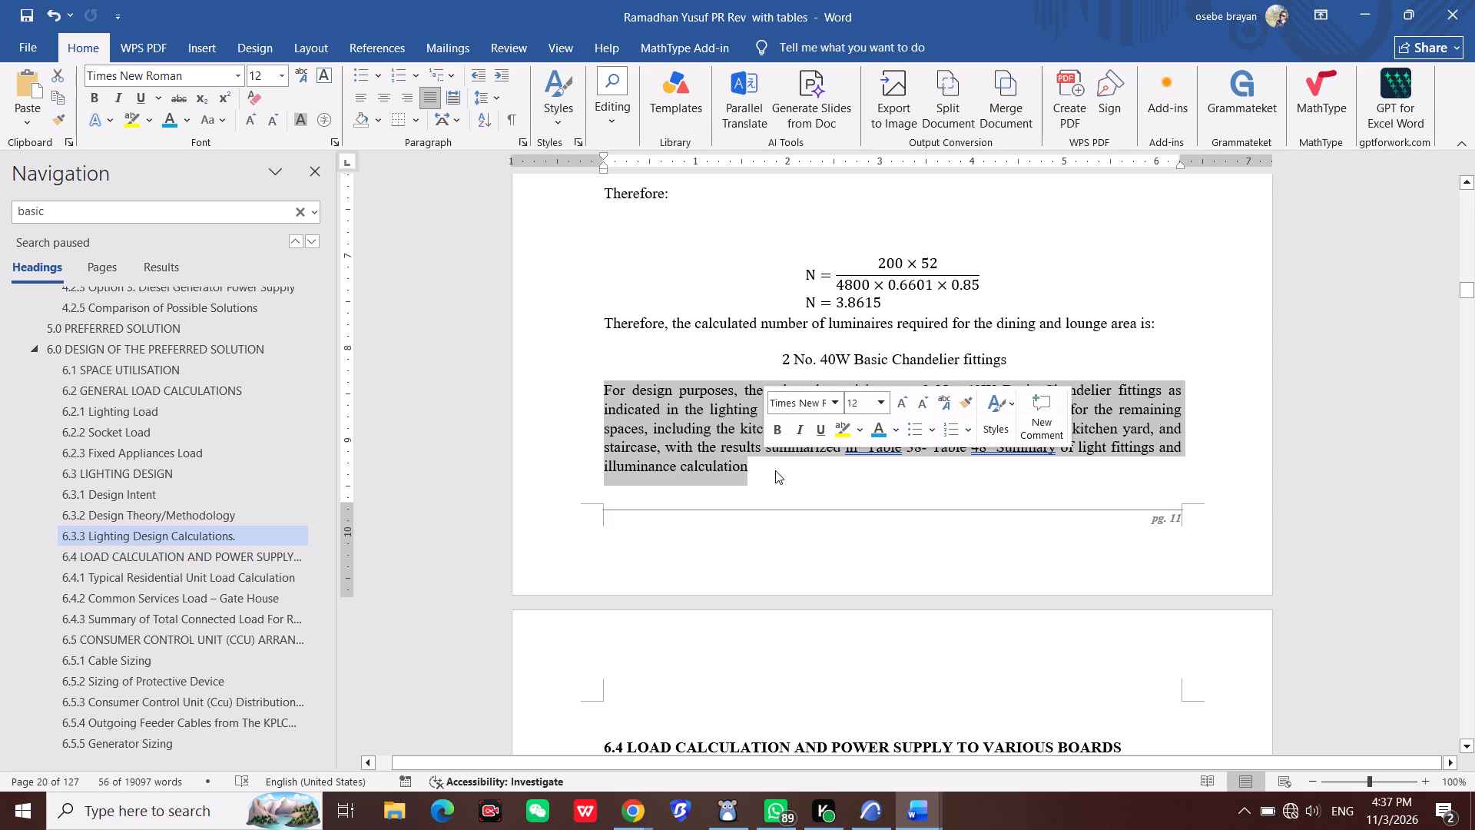
pyautogui.hotkey('ctrl', 'c')
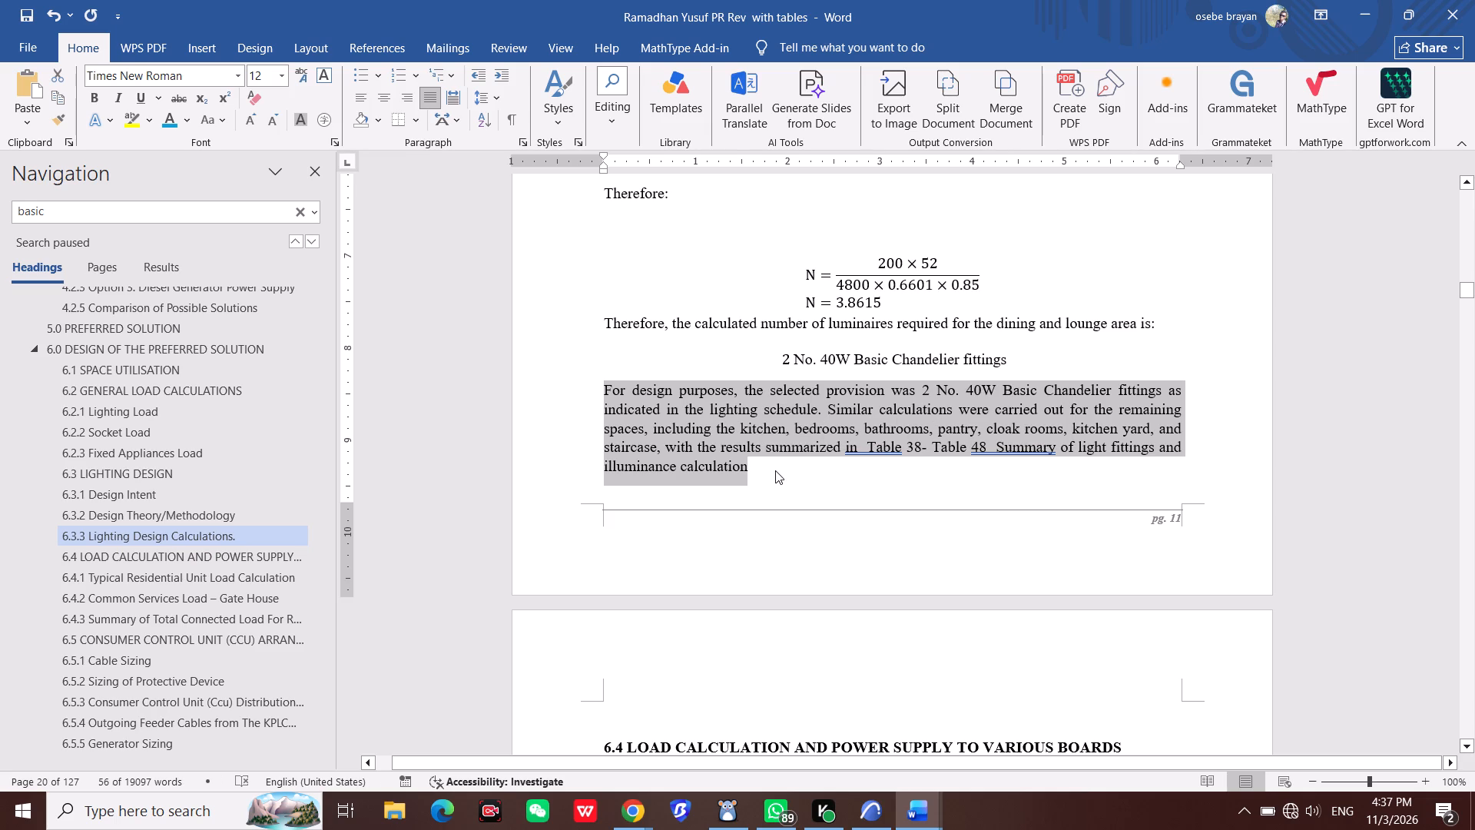
# Switch to Chrome and paste the copied paragraph into the Google search box of an empty new tab.
pyautogui.click(645, 810)
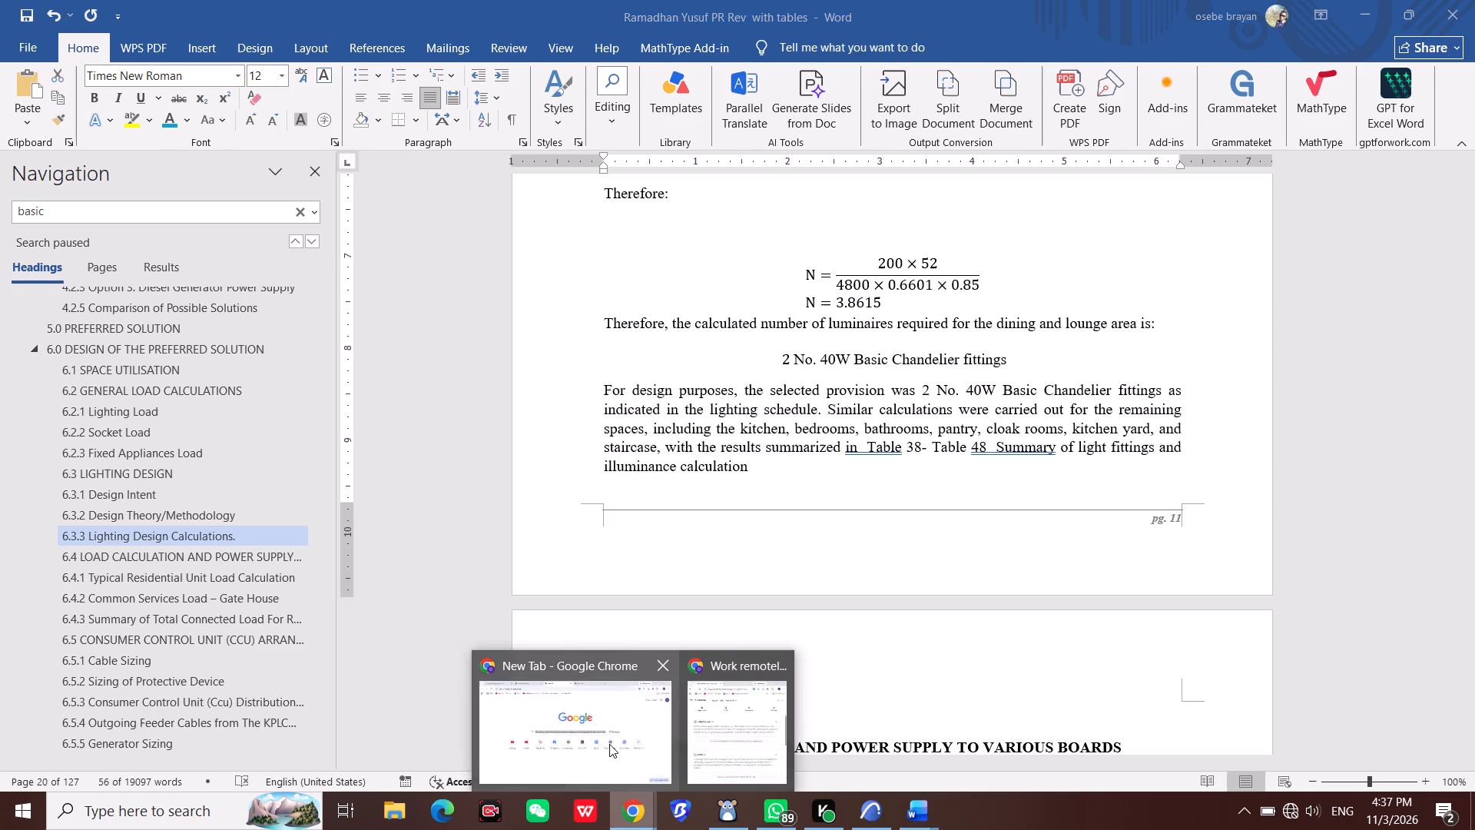
pyautogui.click(609, 744)
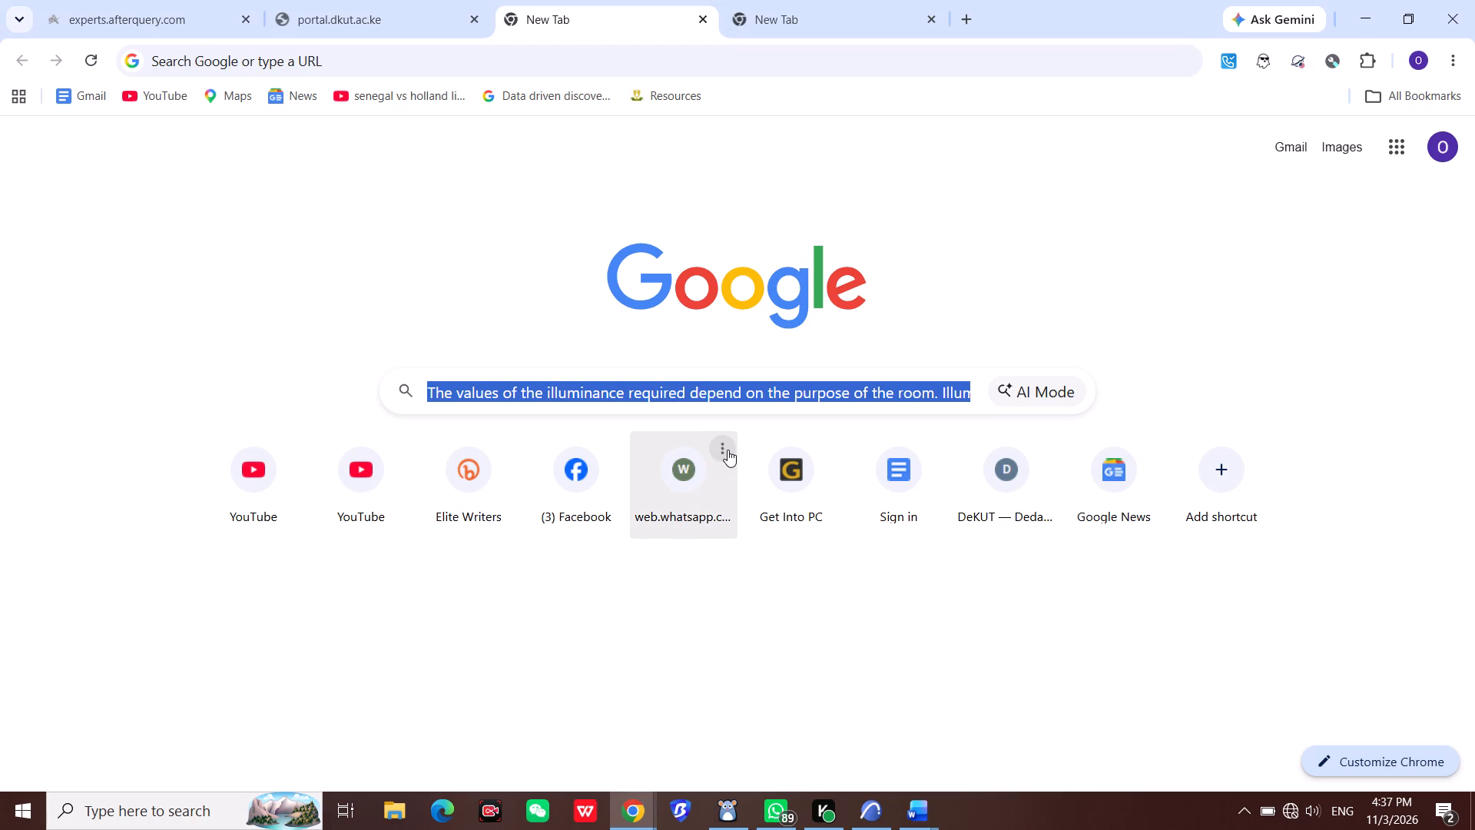
pyautogui.press('Delete')
pyautogui.hotkey('ctrl', 'v')
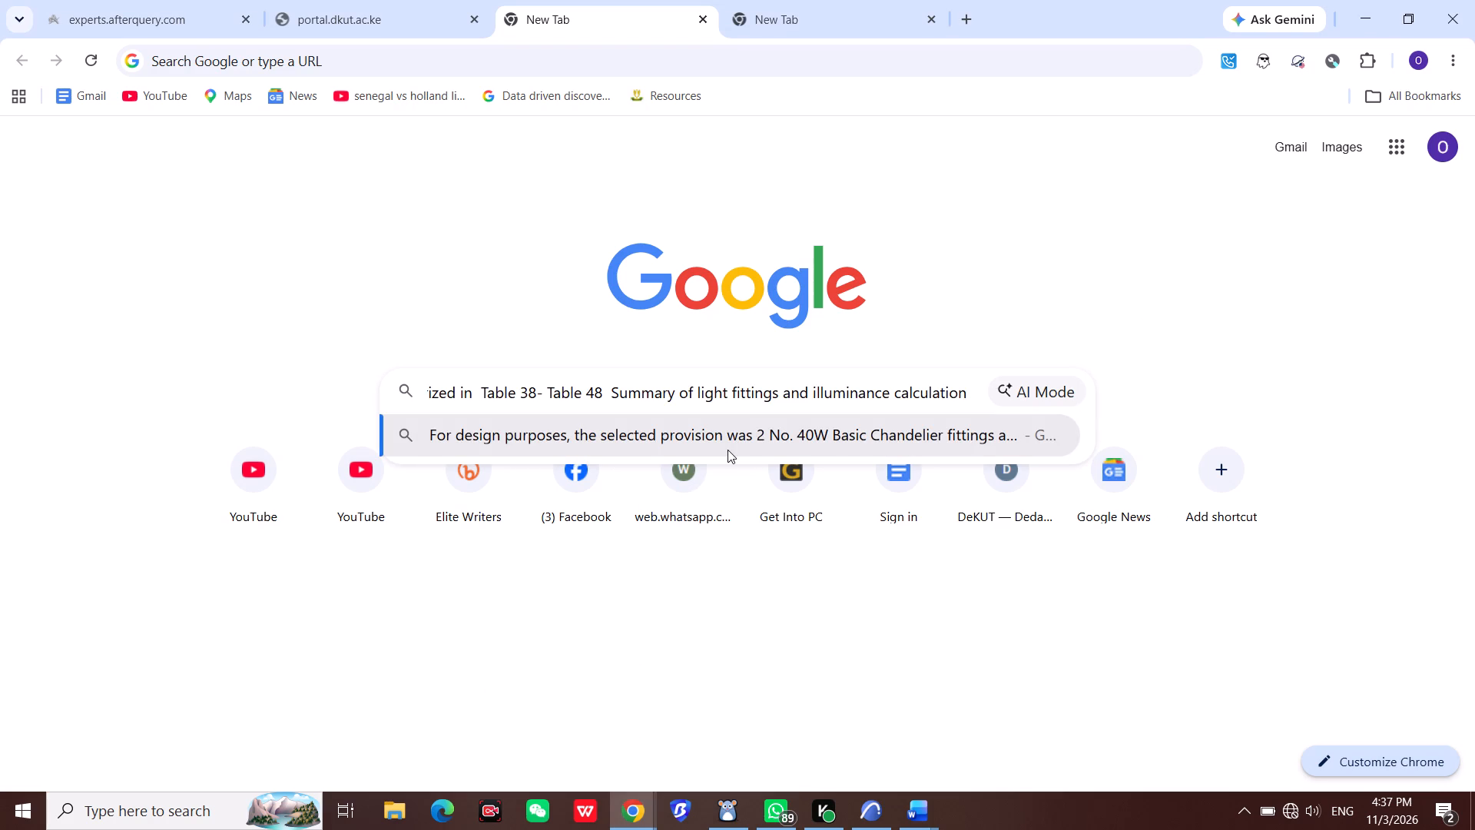
pyautogui.click(728, 450)
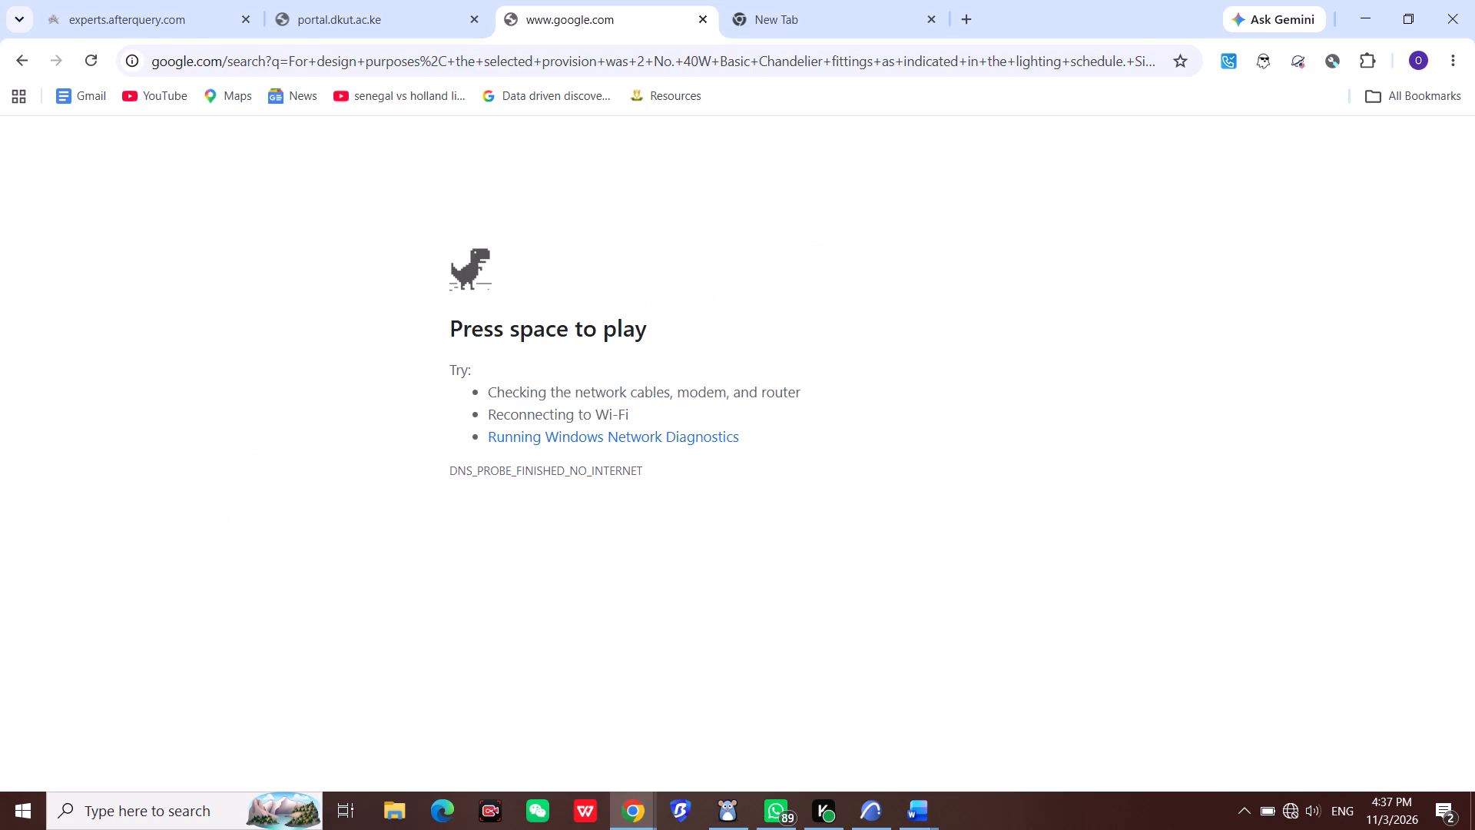
pyautogui.click(803, 24)
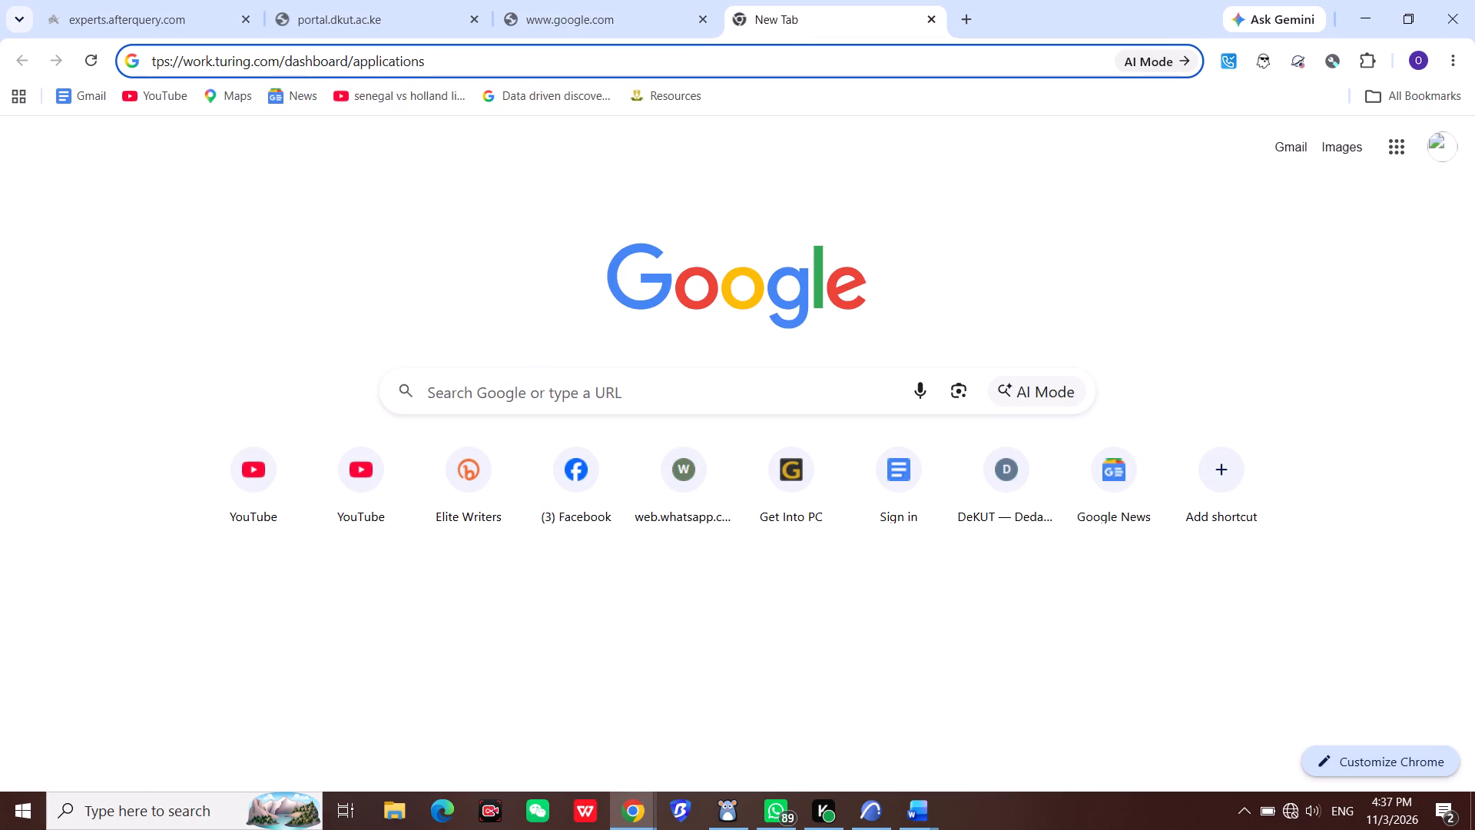
pyautogui.click(537, 391)
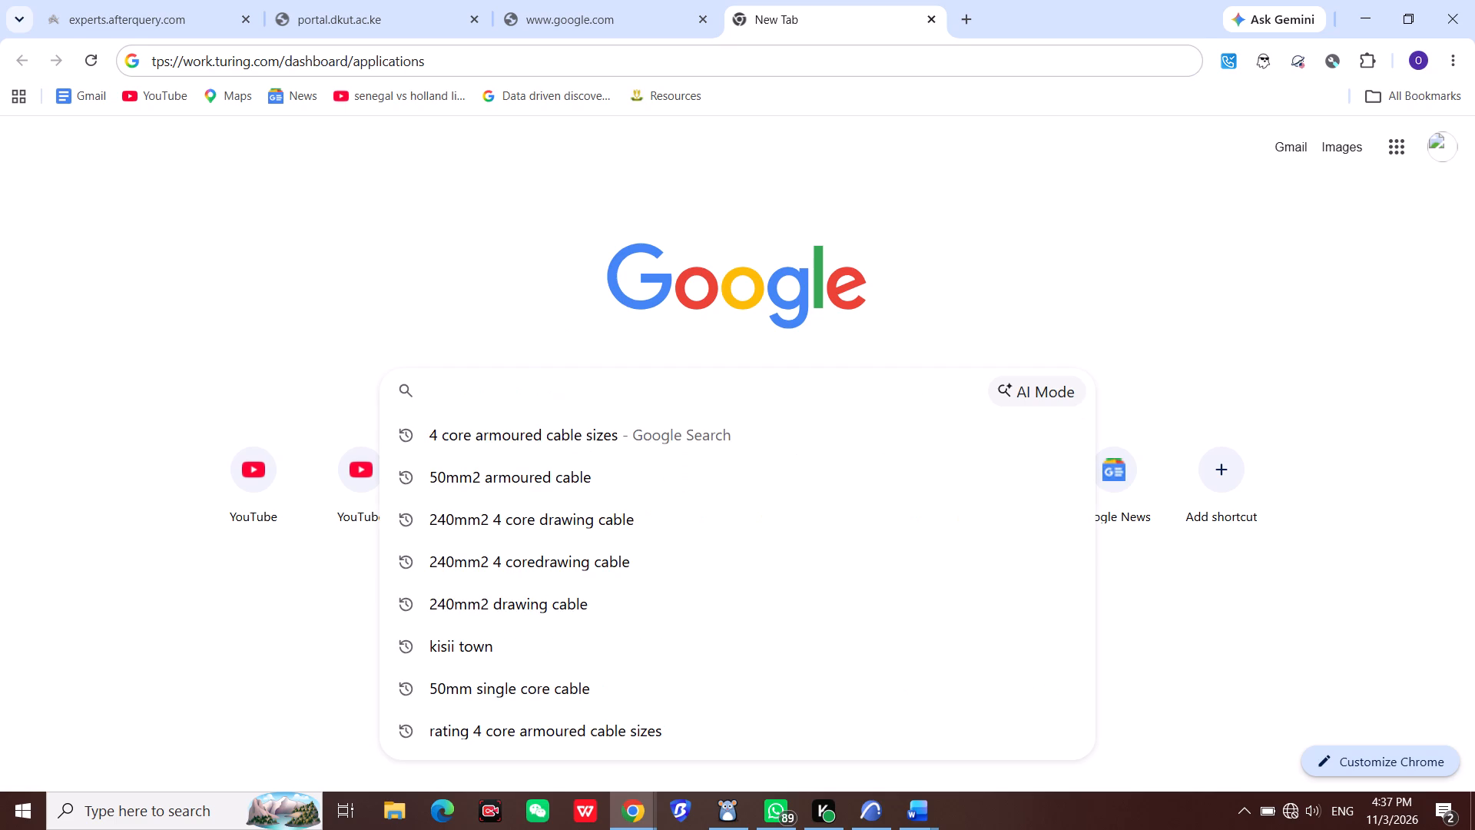
pyautogui.hotkey('ctrl', 'v')
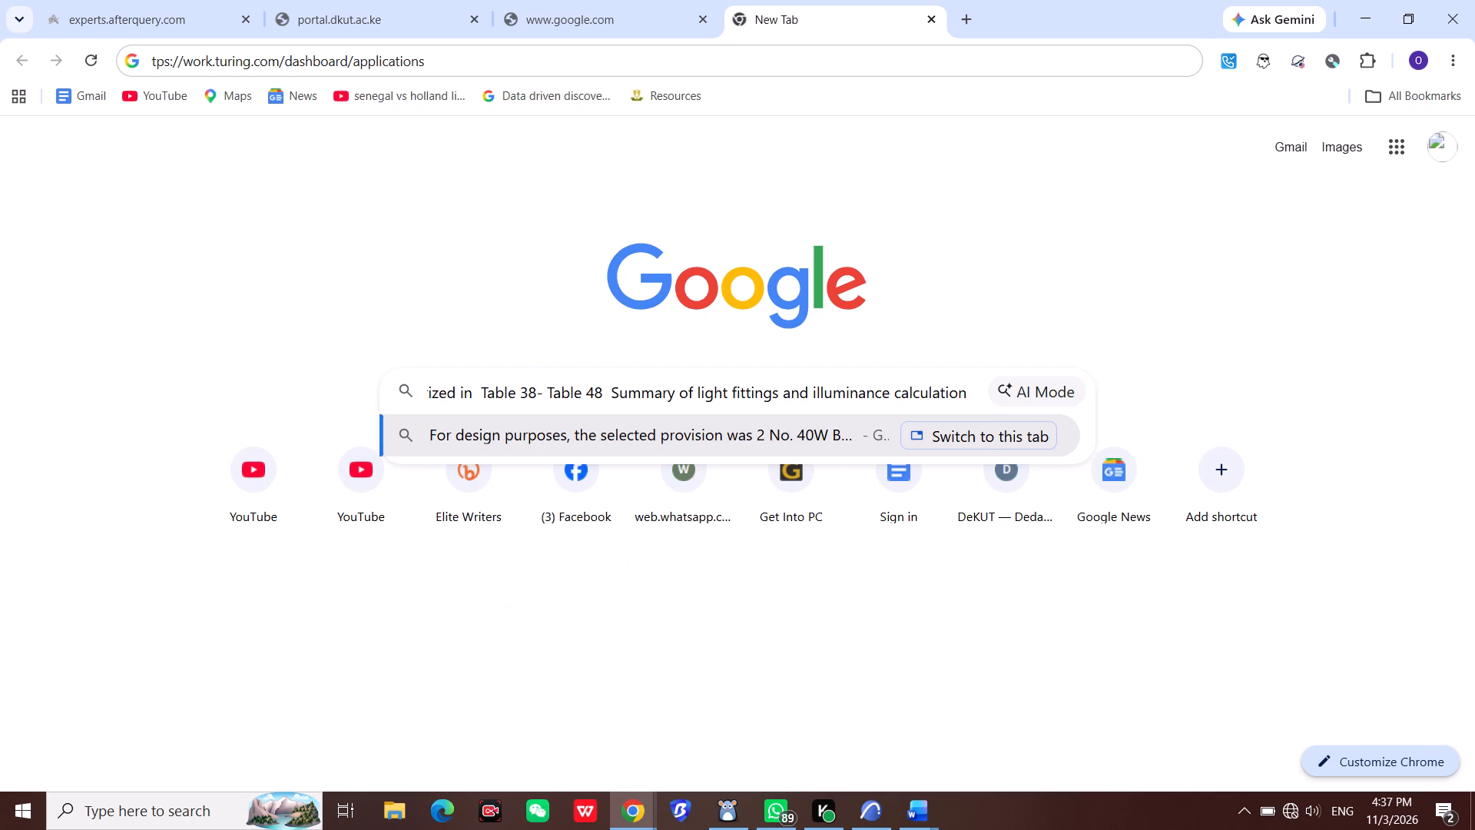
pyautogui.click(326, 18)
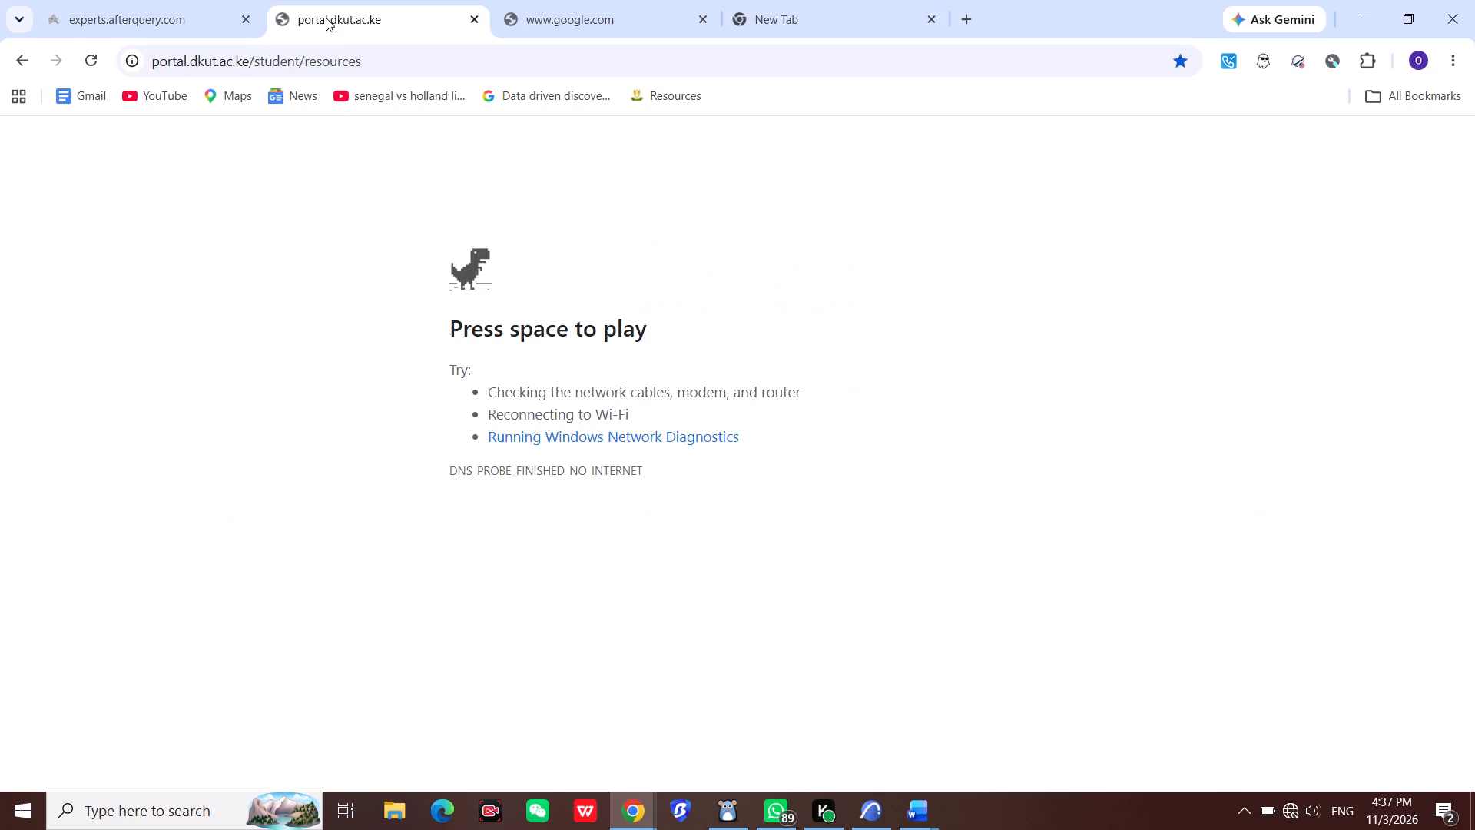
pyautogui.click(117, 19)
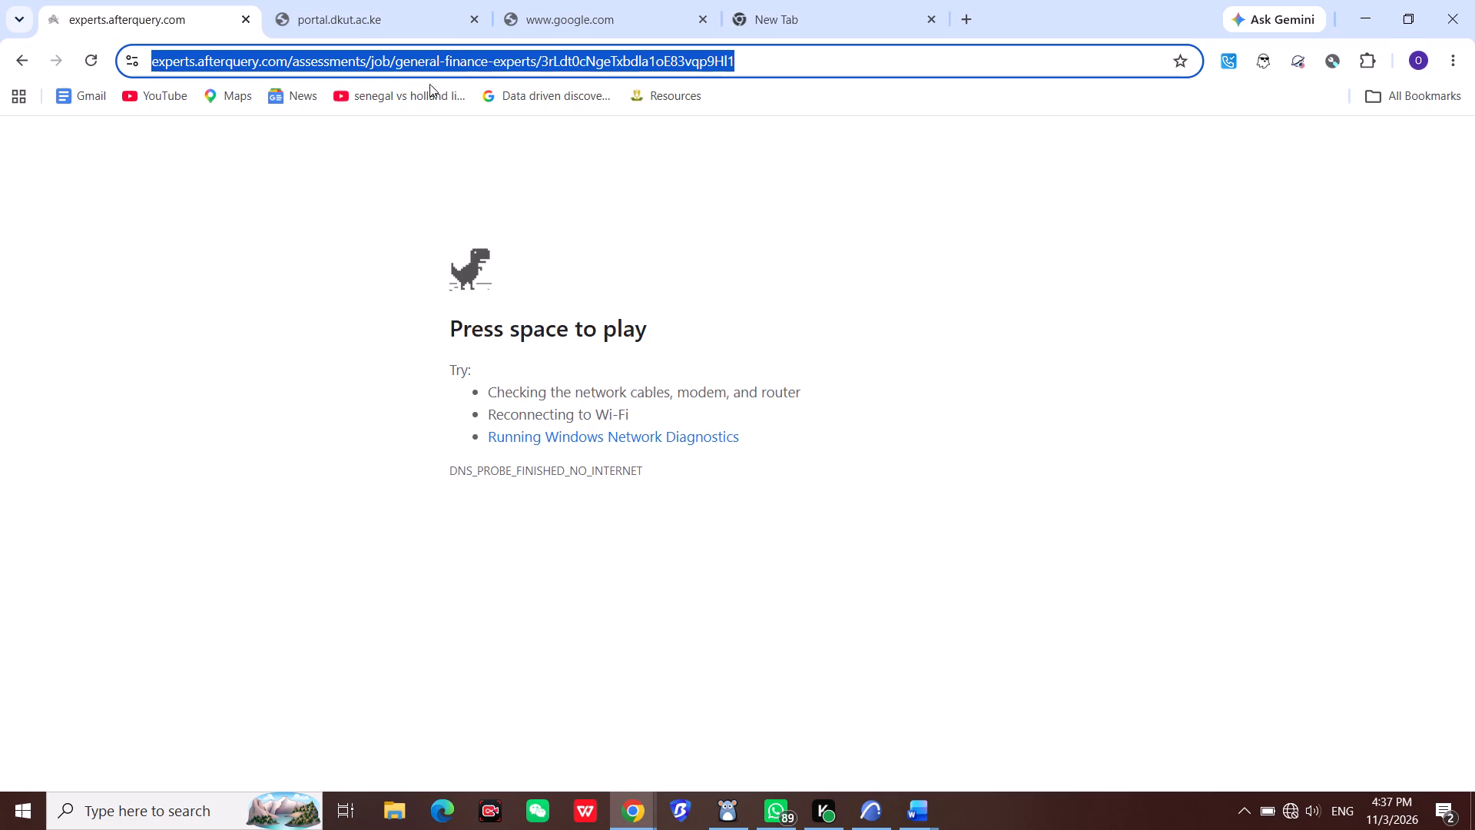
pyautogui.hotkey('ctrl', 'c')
# Copy the whole "For design purposes" paragraph from the search box of the new tab.
pyautogui.click(777, 8)
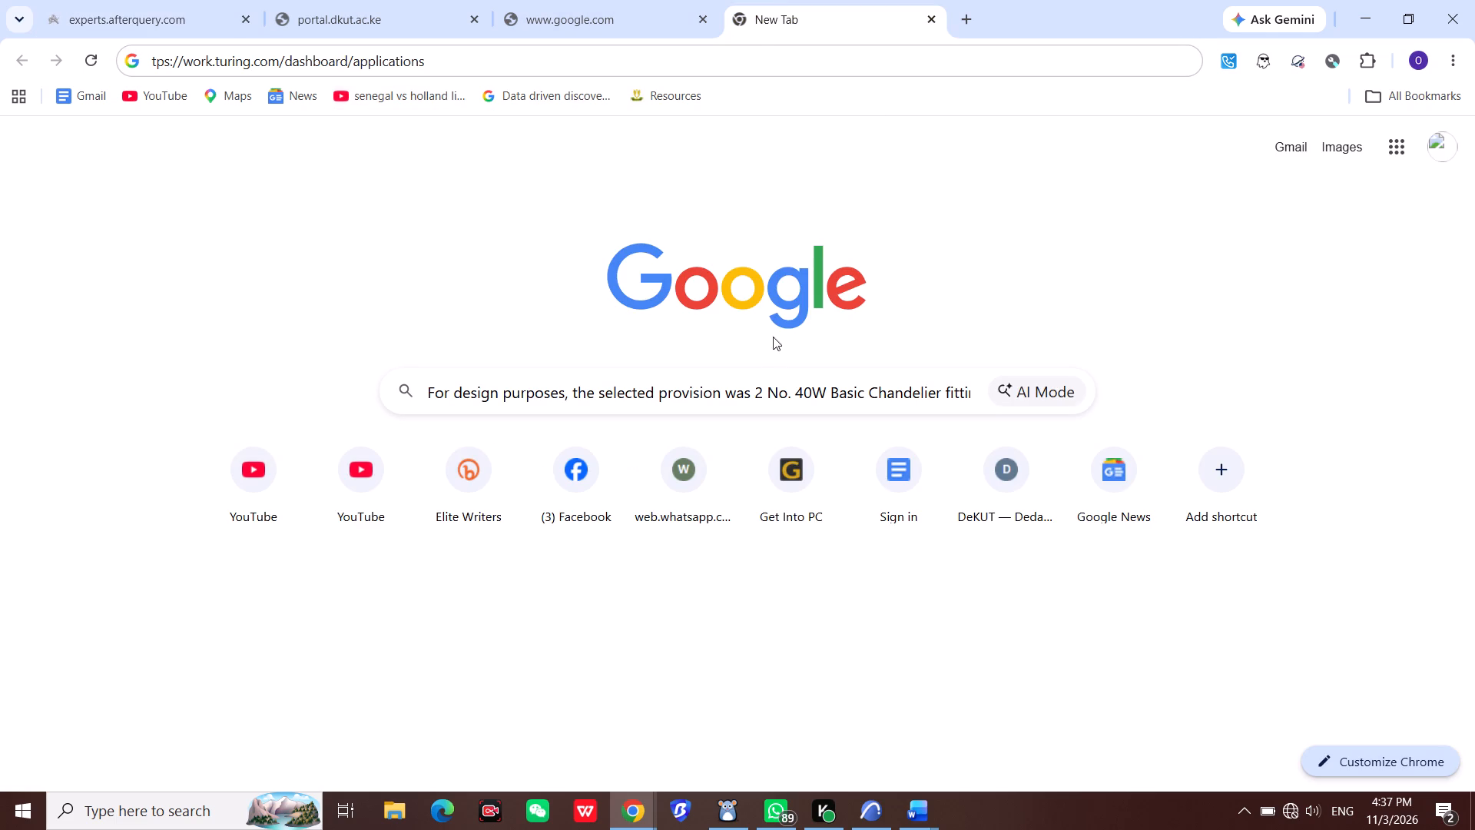
pyautogui.click(784, 393)
pyautogui.hotkey('ctrl', 'a')
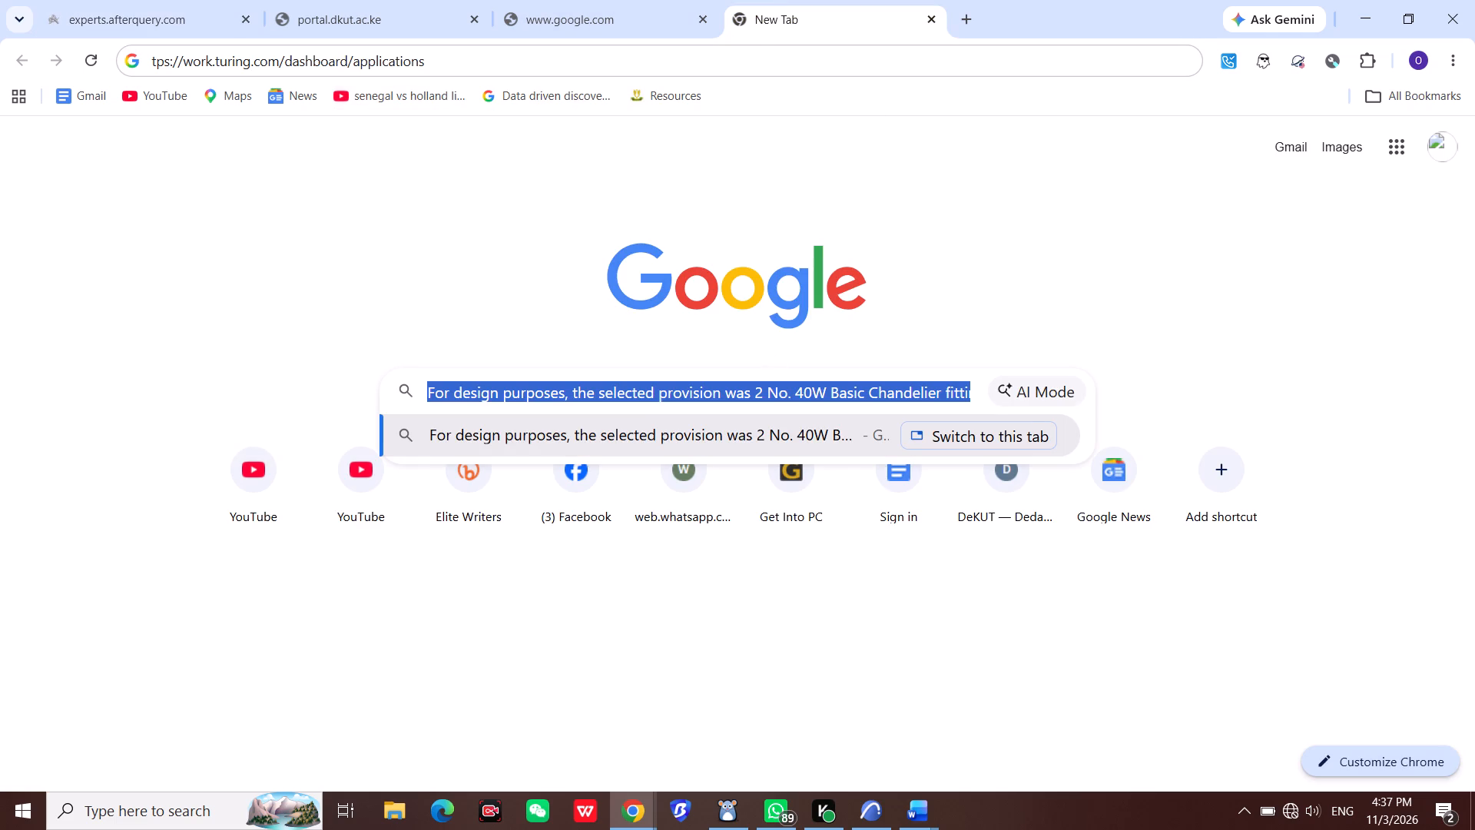
pyautogui.hotkey('ctrl', 'c')
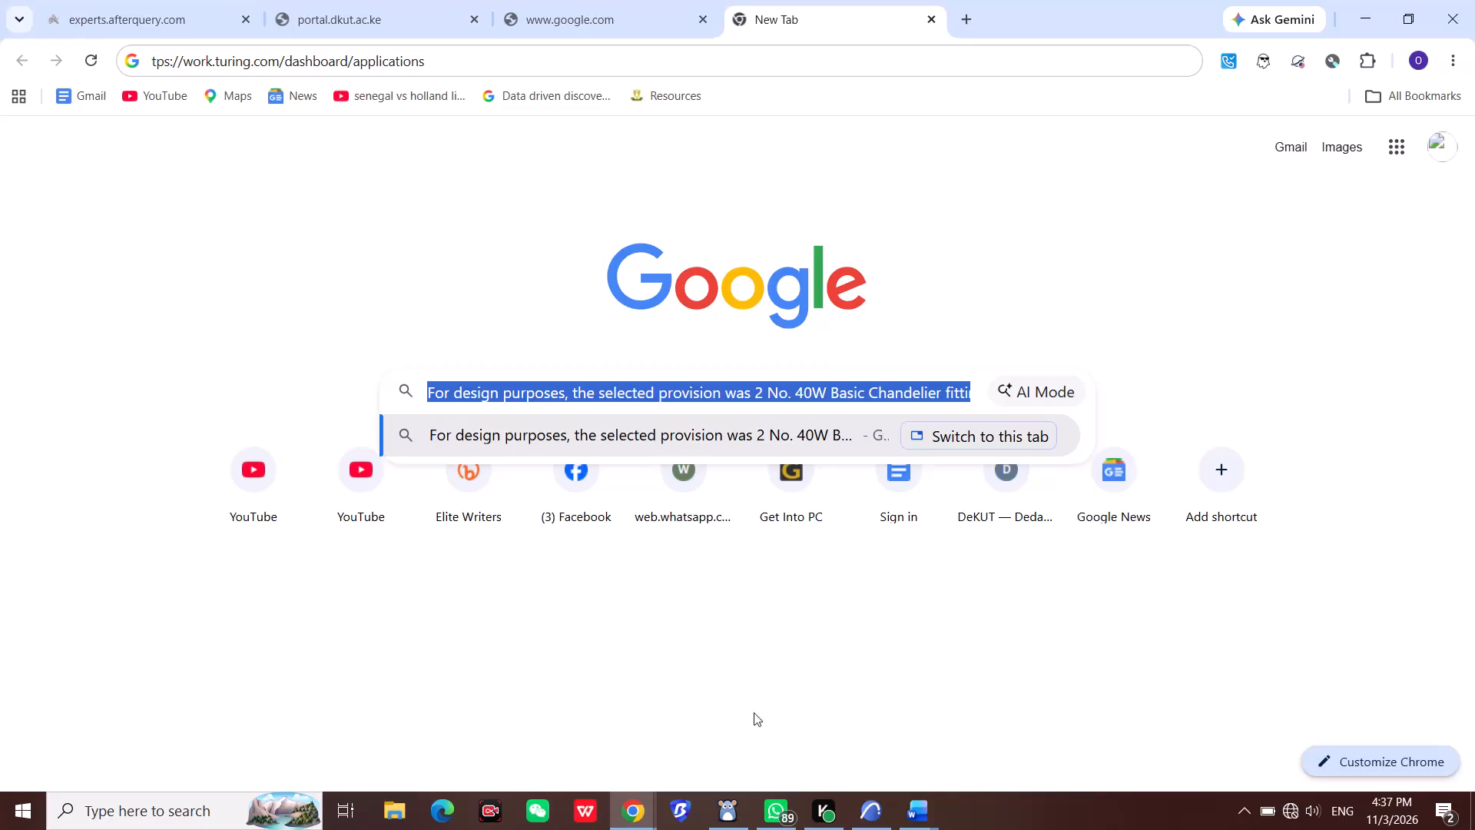
# Switch to the Word report with tables and replace the selected "For design purposes" paragraph with the copied plain text.
pyautogui.click(903, 808)
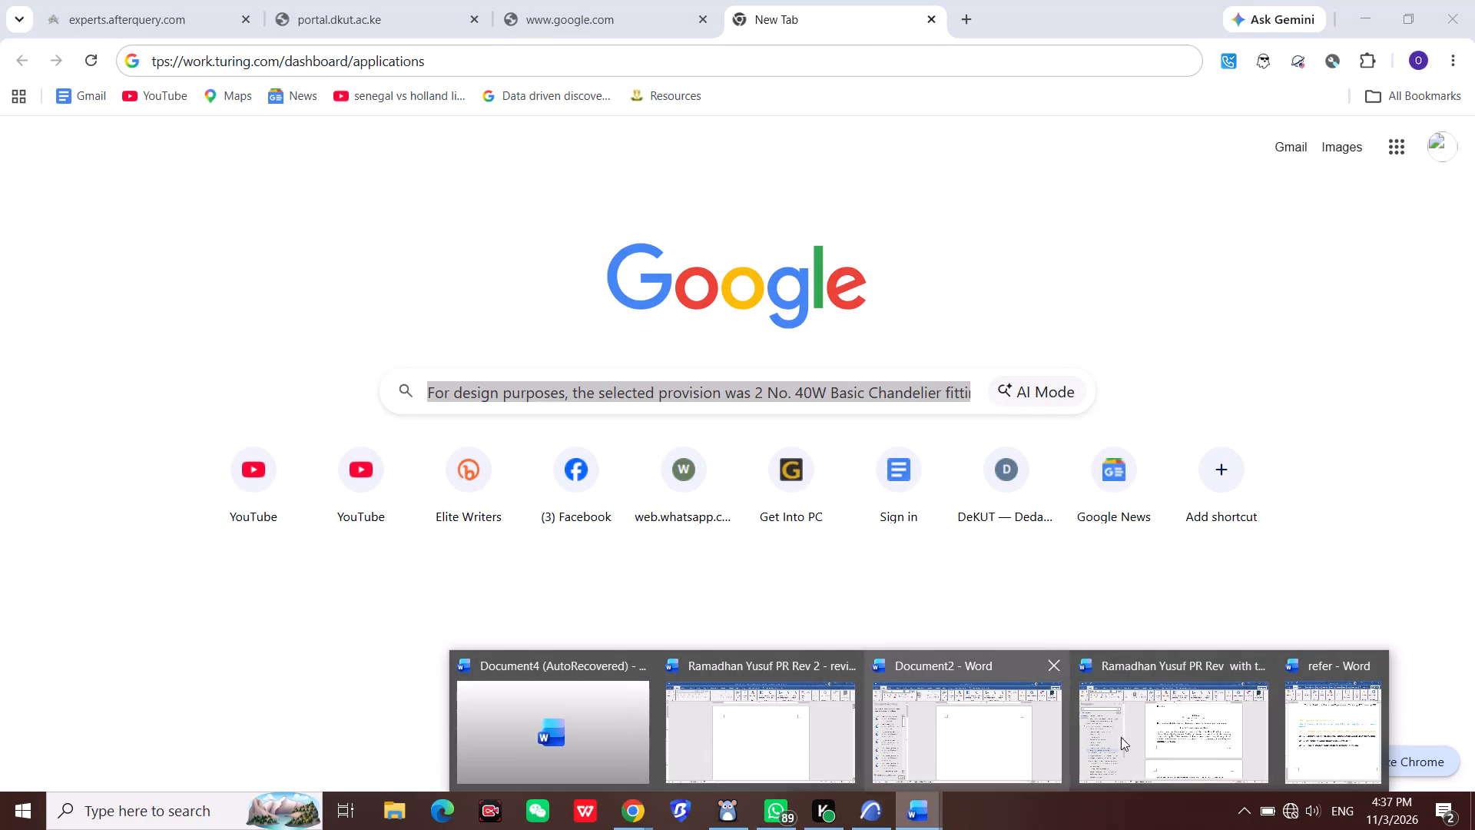
pyautogui.click(1236, 726)
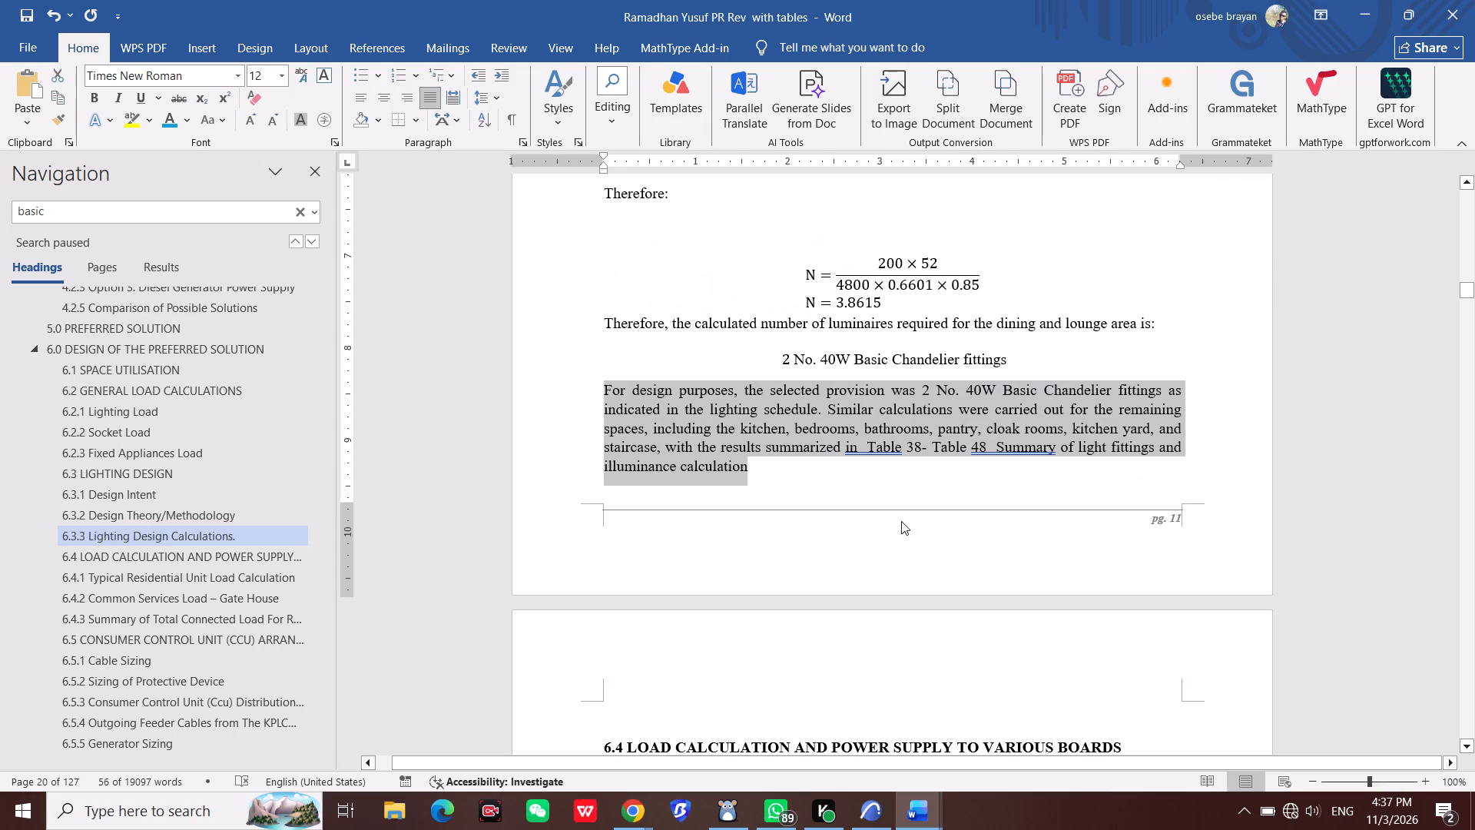
pyautogui.hotkey('ctrl', 'v')
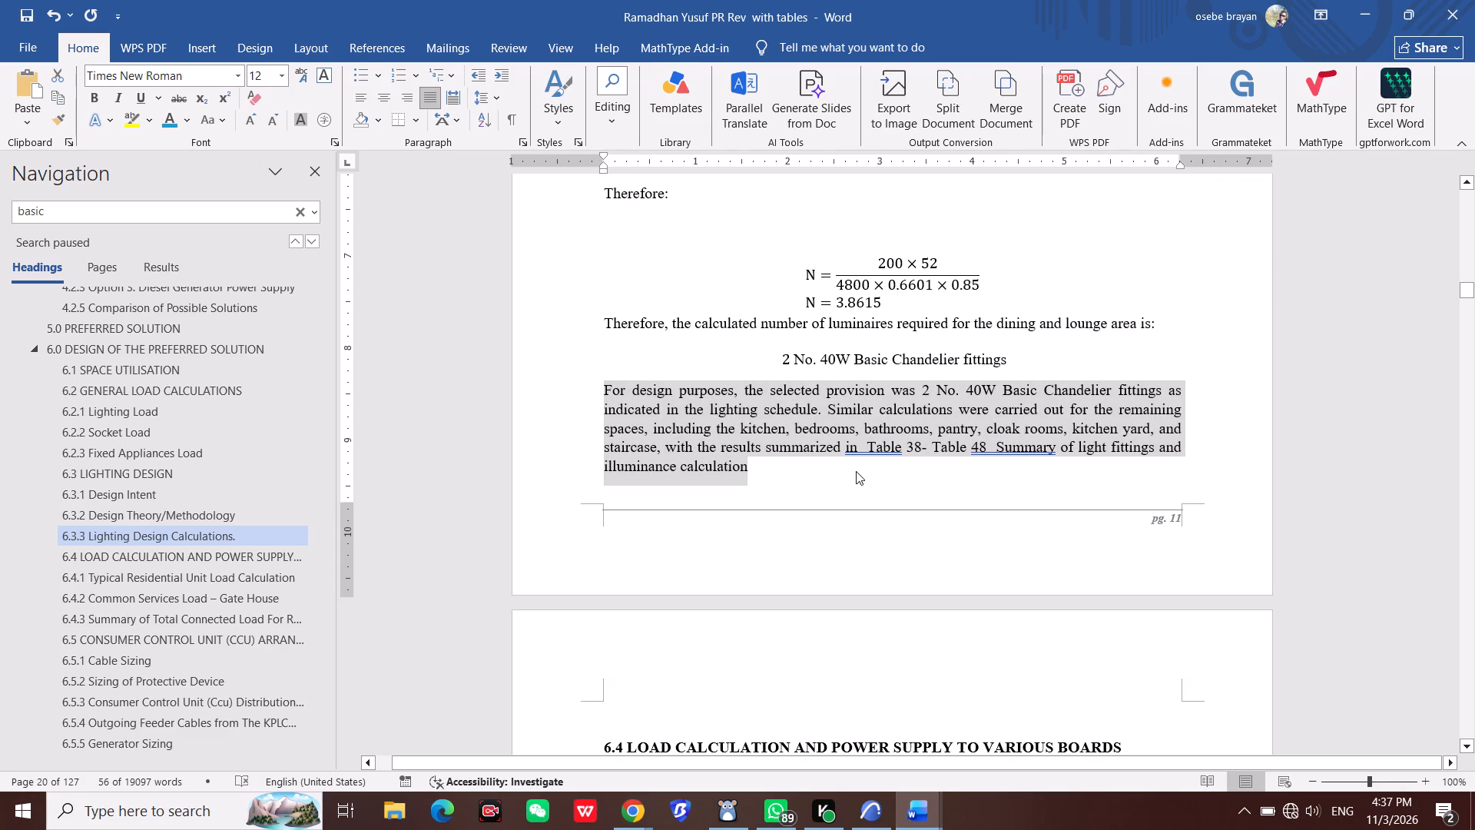
pyautogui.click(847, 458)
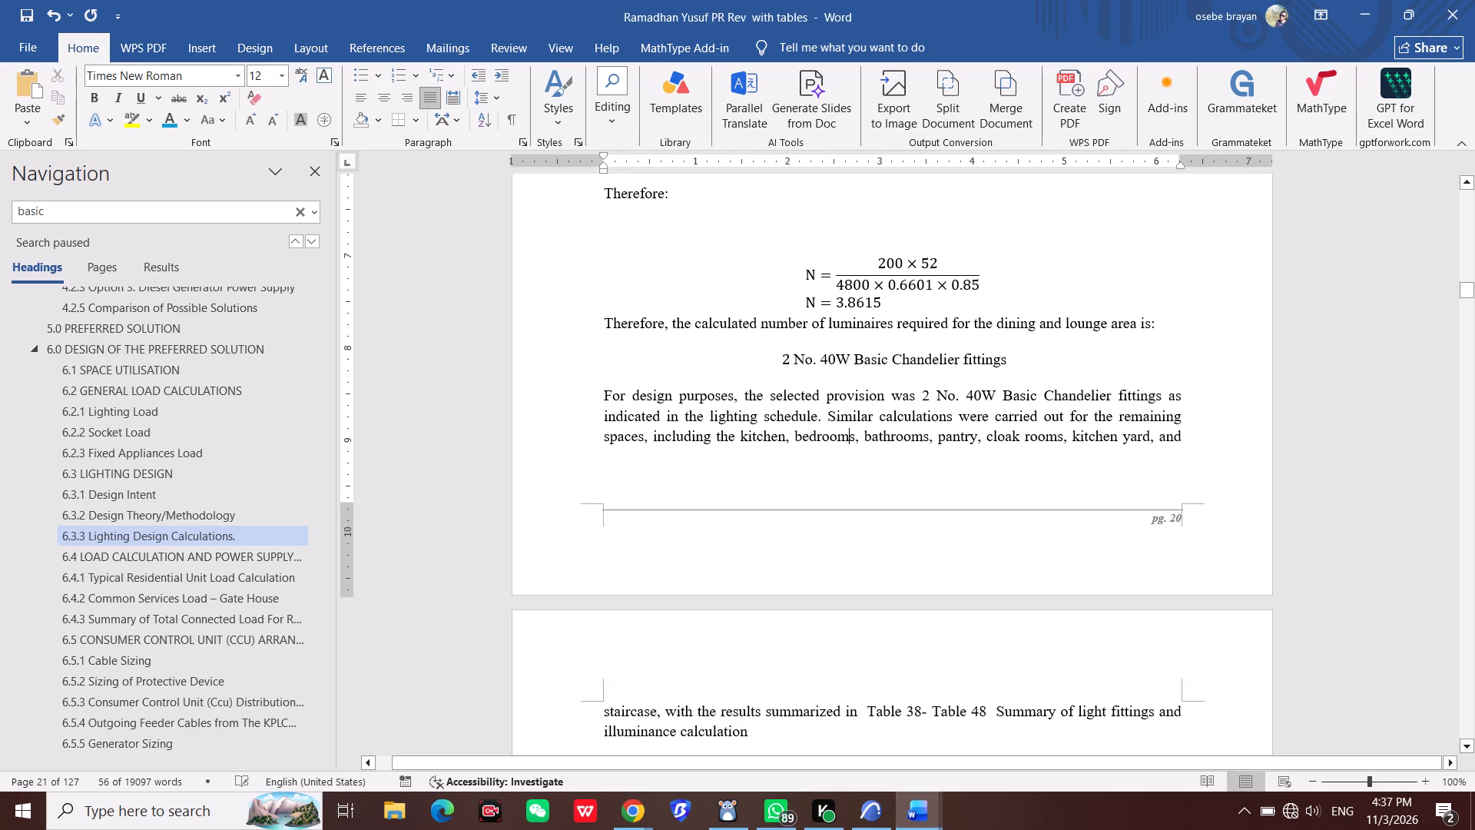
pyautogui.scroll(-5, 885, 566)
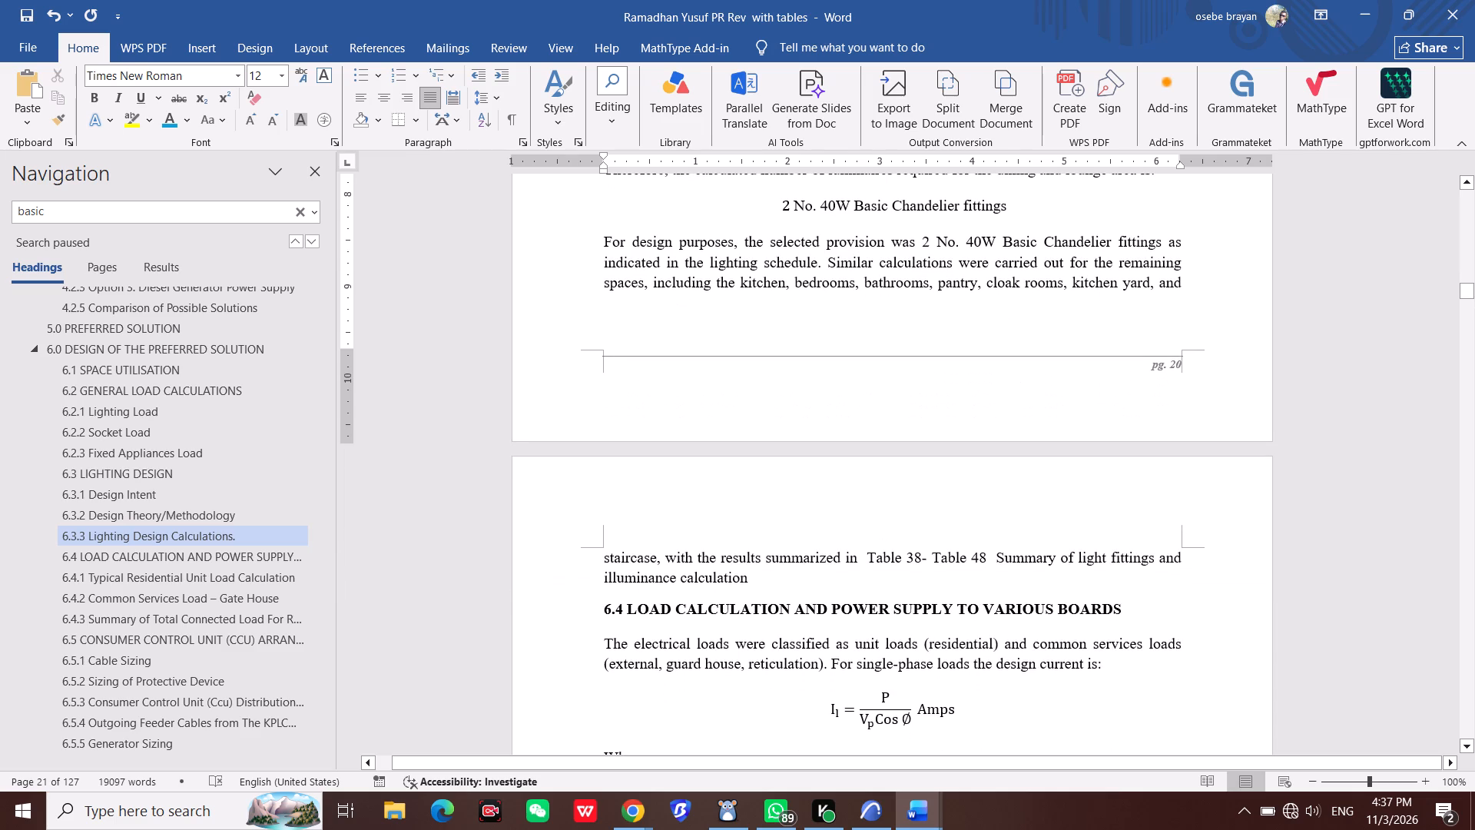
# Colour the text "Table 38- Table 48 Summary of light fittings and illuminance calculation" light blue and save the report.
pyautogui.moveTo(870, 557); pyautogui.dragTo(849, 587)
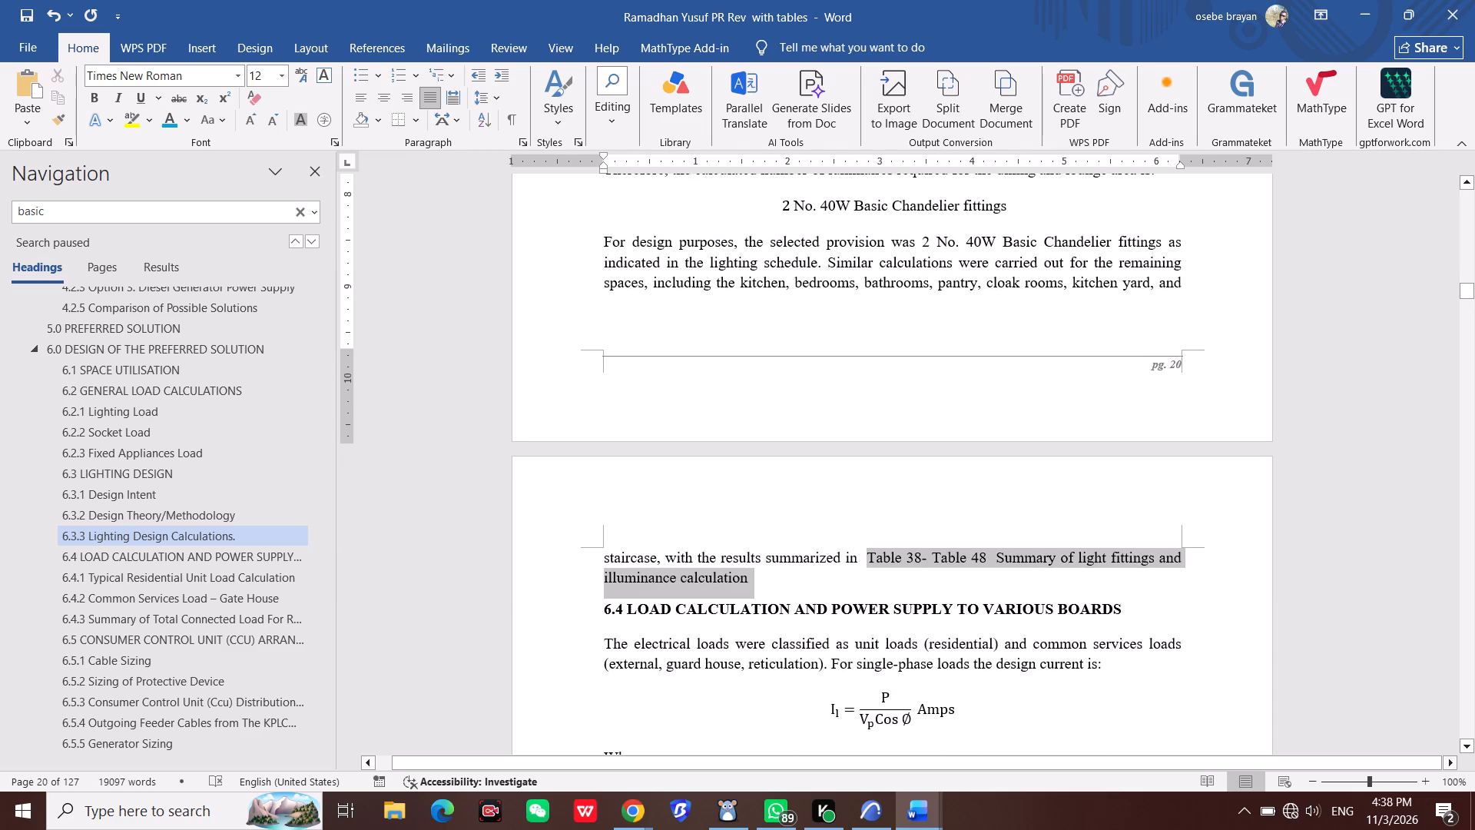
pyautogui.moveTo(849, 587); pyautogui.dragTo(793, 593)
pyautogui.click(911, 568)
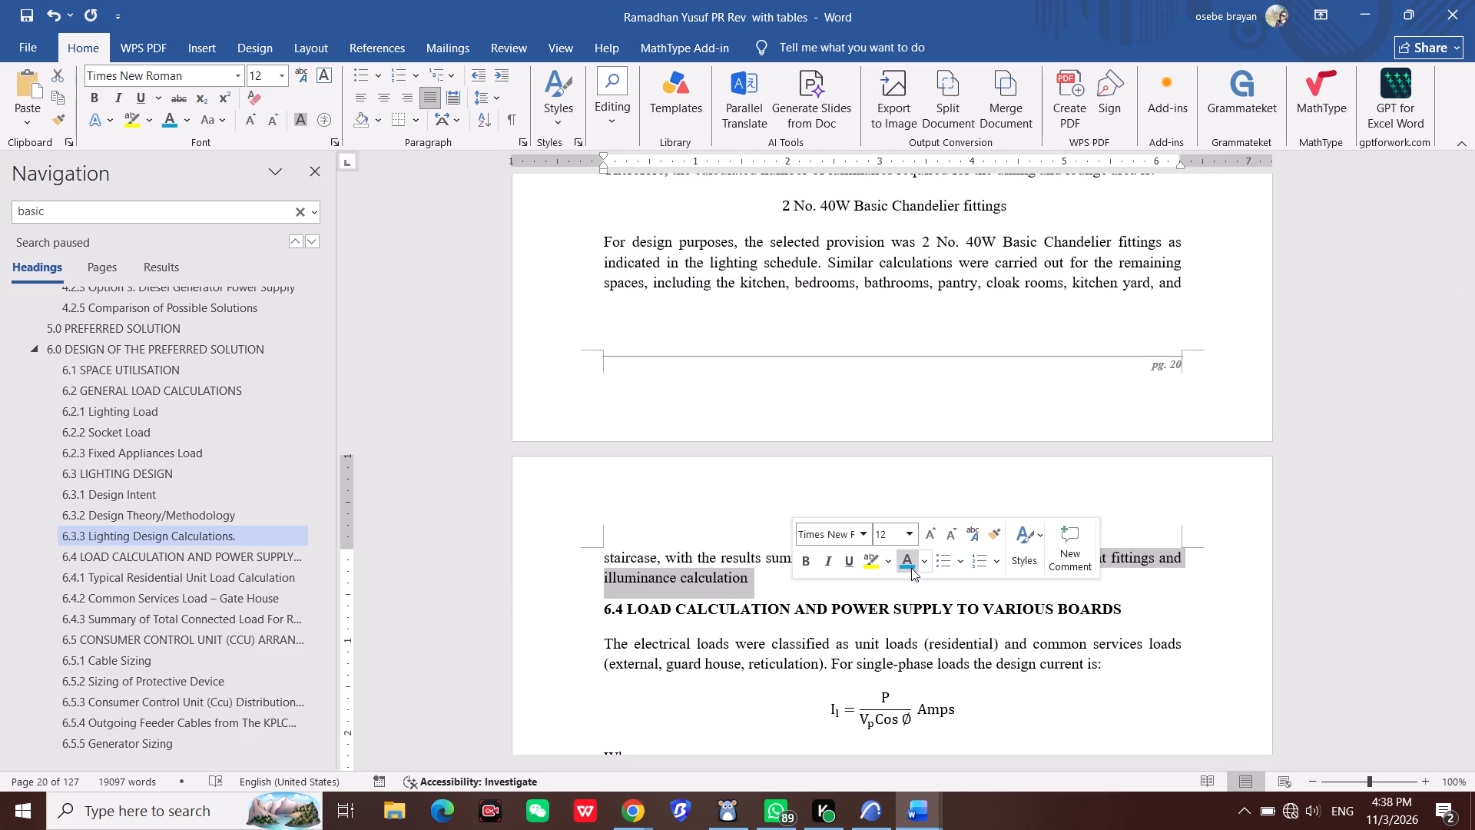
pyautogui.click(1214, 611)
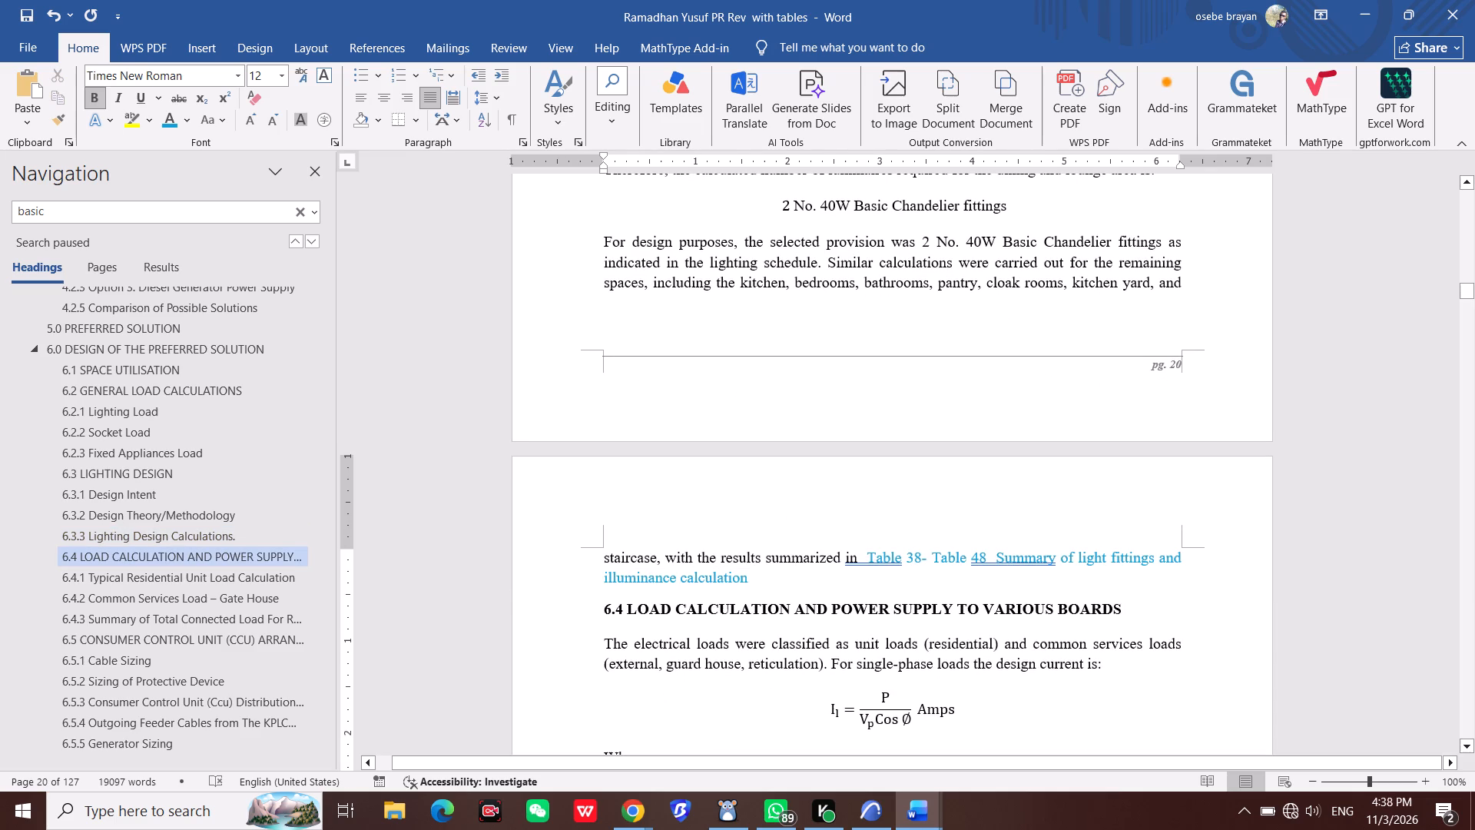
pyautogui.hotkey('ctrl', 's')
# Copy the paragraph starting "The lighting load distributions for the respective typologies" at the end of section 6.4.1.
pyautogui.scroll(-1, 974, 546)
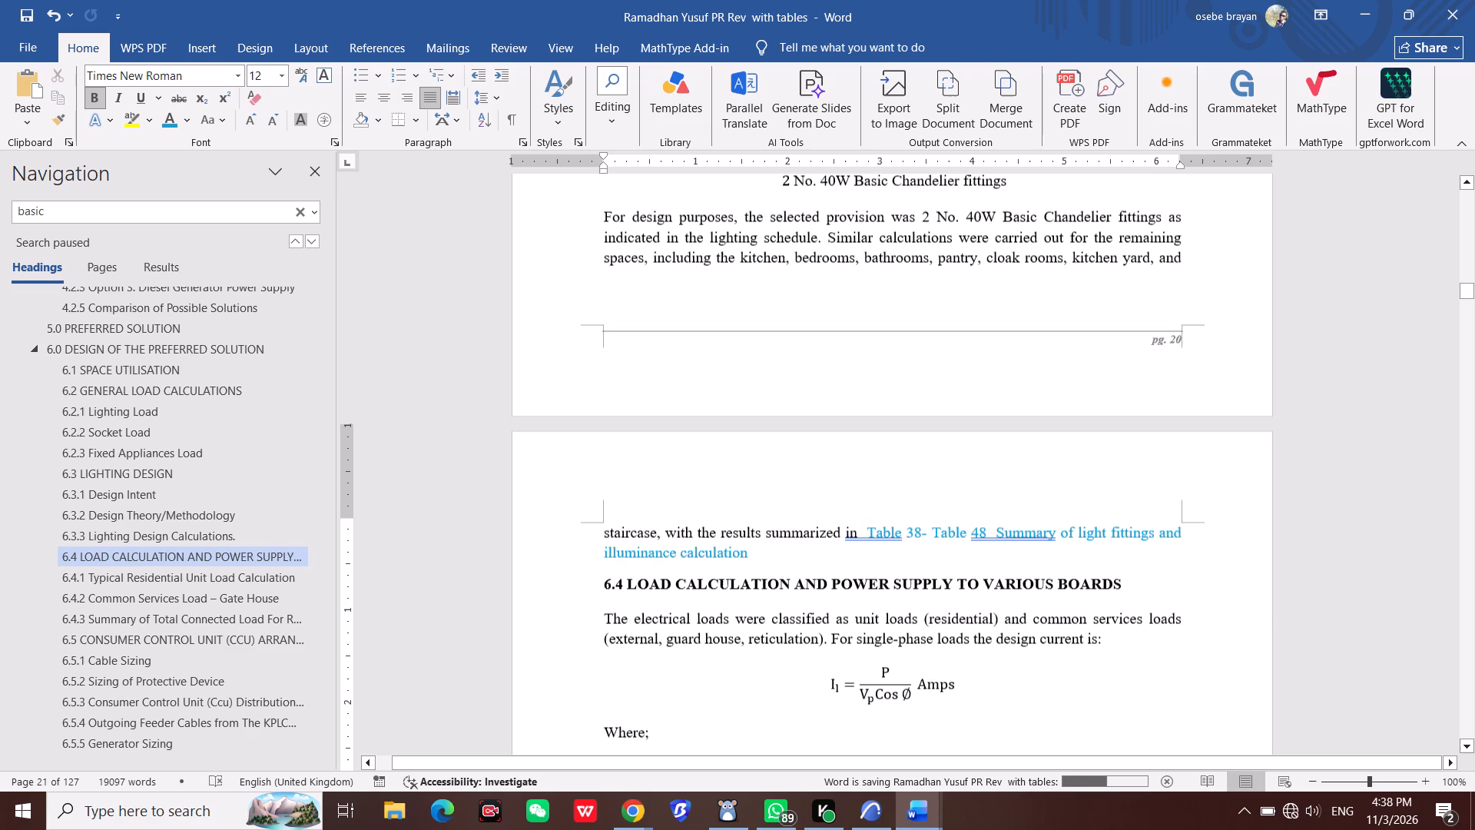
pyautogui.scroll(-1, 974, 546)
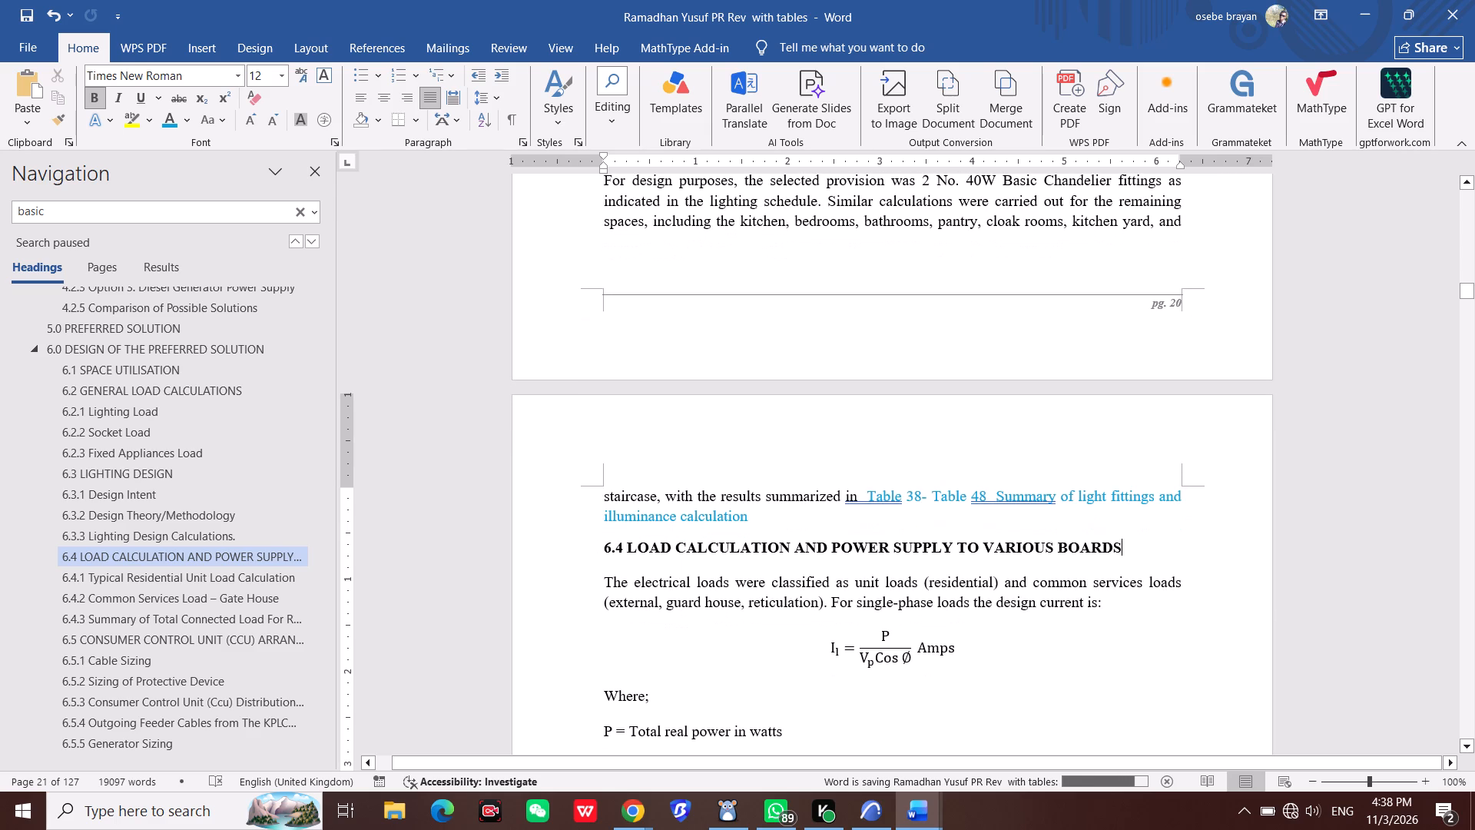
pyautogui.scroll(-7, 893, 510)
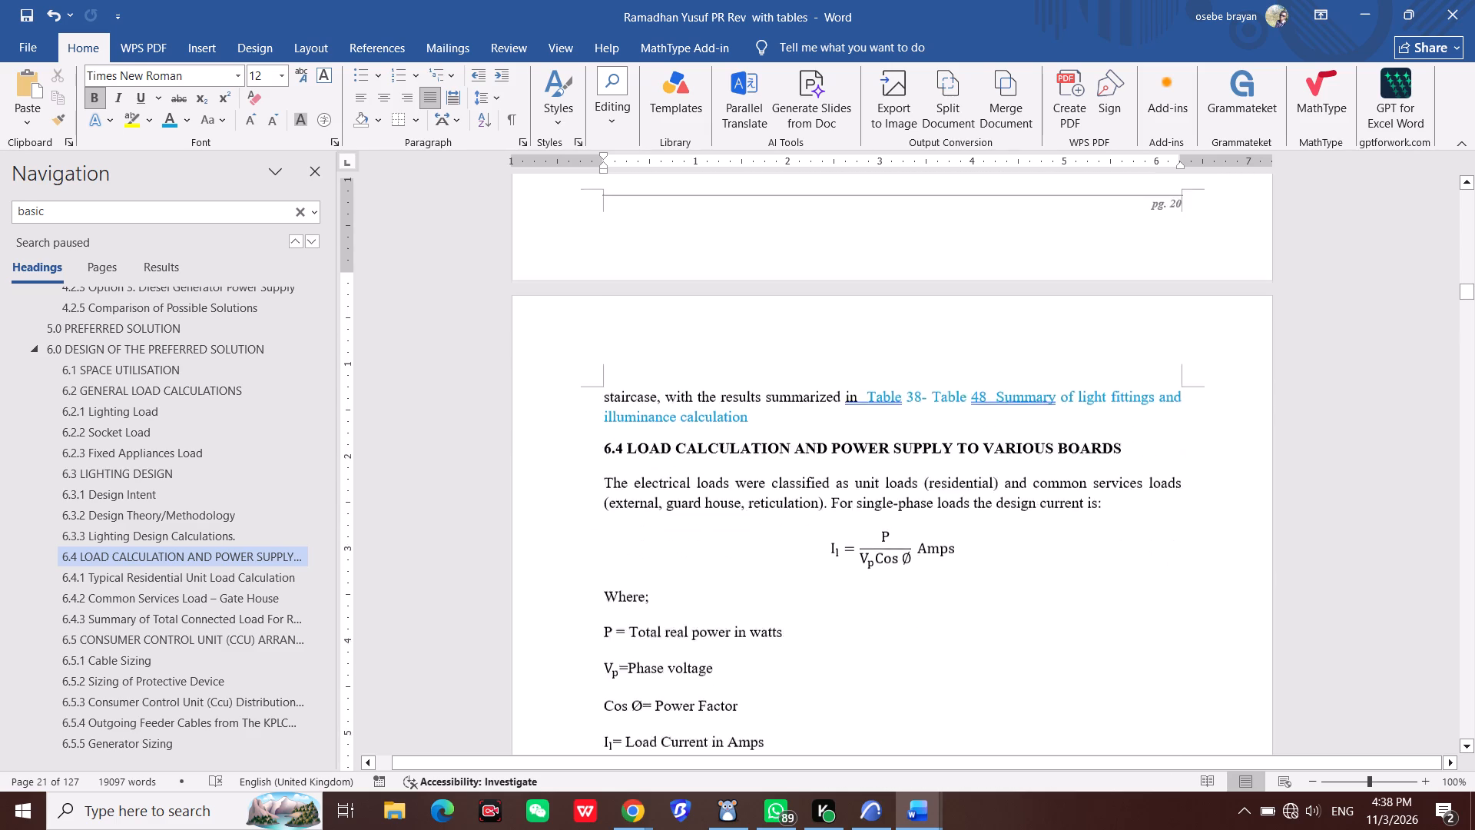
pyautogui.scroll(-20, 893, 510)
pyautogui.scroll(-14, 893, 510)
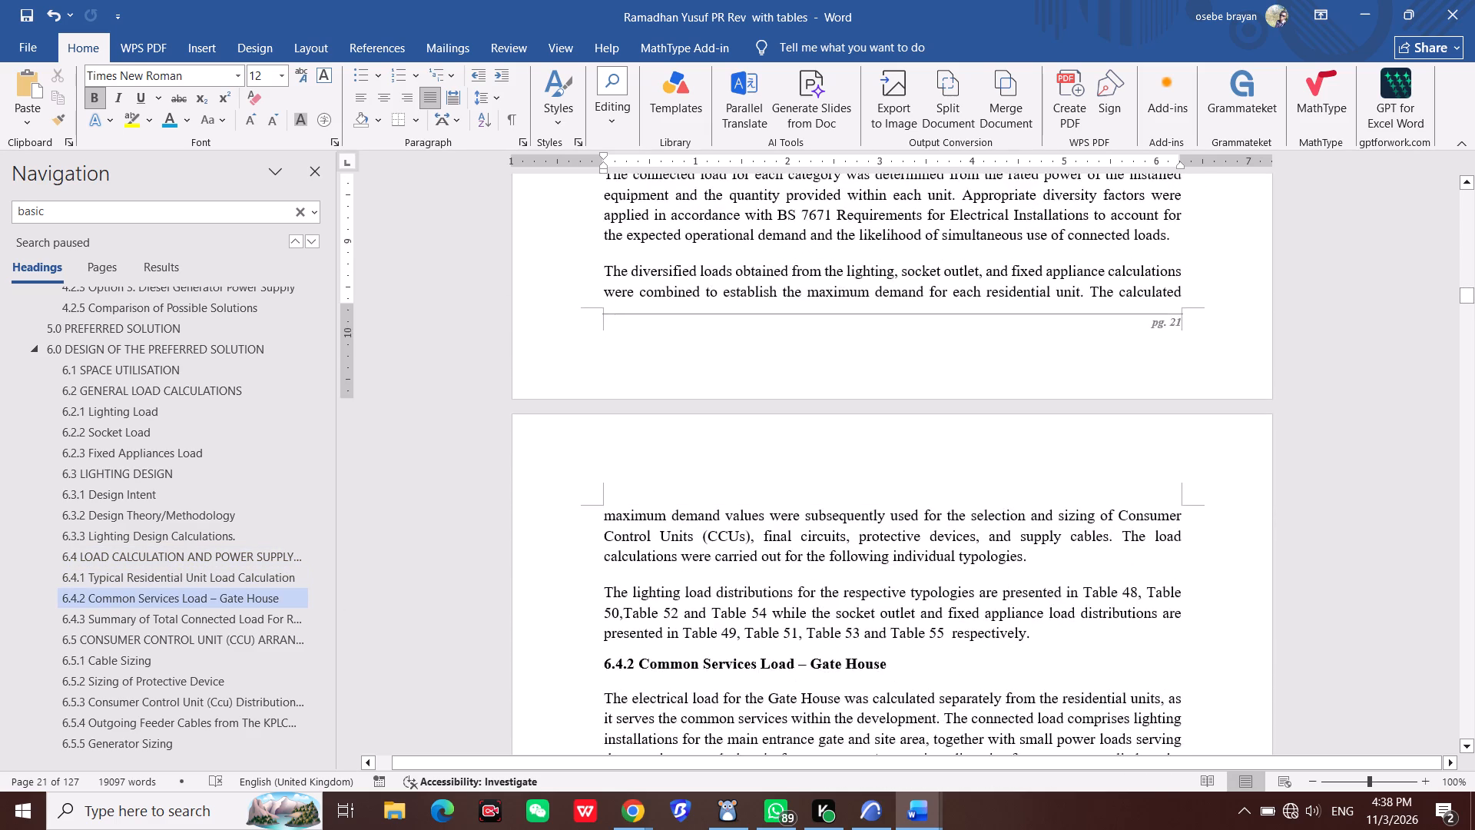
pyautogui.scroll(-7, 900, 510)
pyautogui.scroll(4, 907, 516)
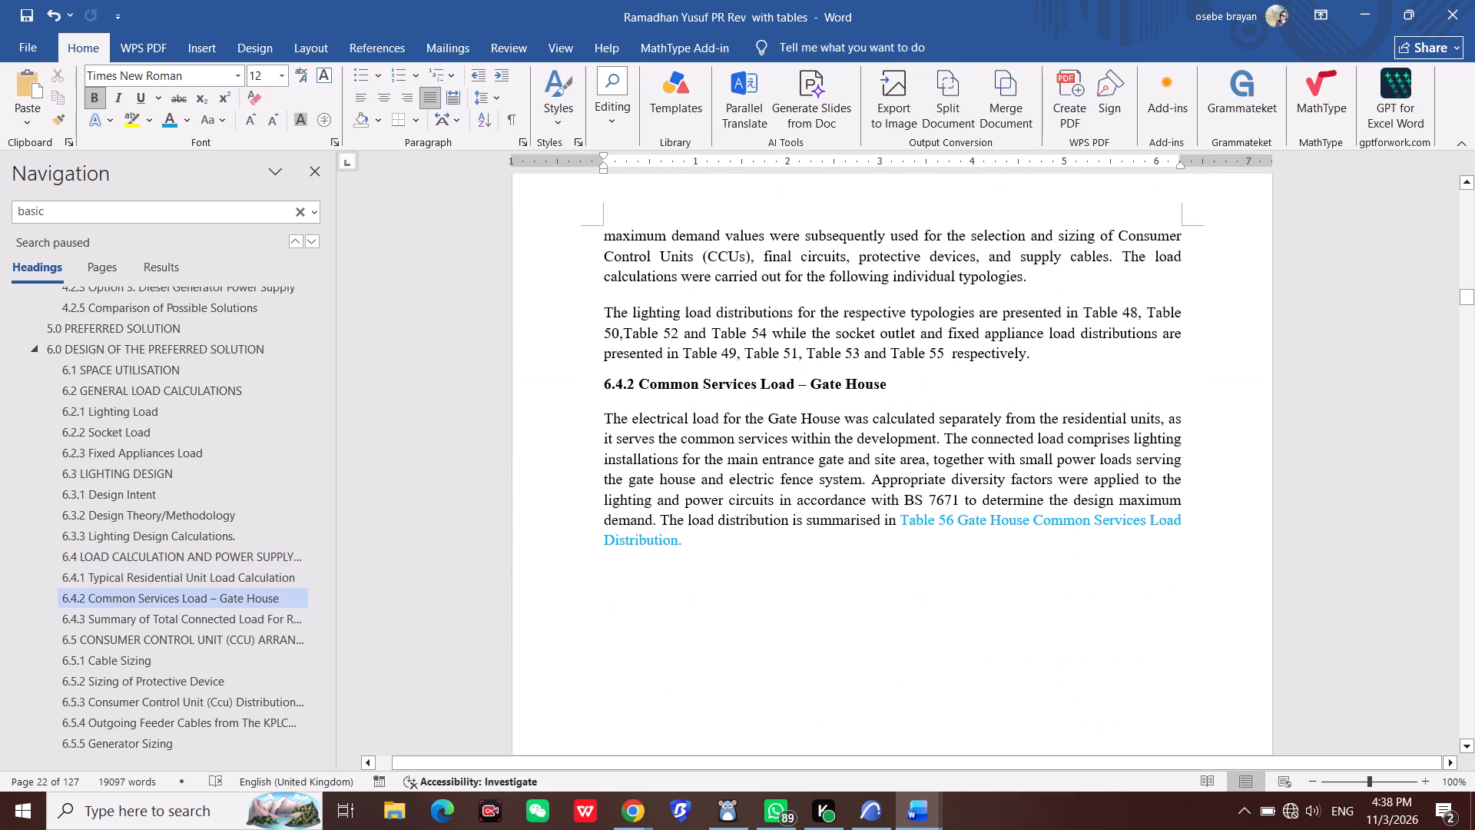
pyautogui.scroll(2, 907, 516)
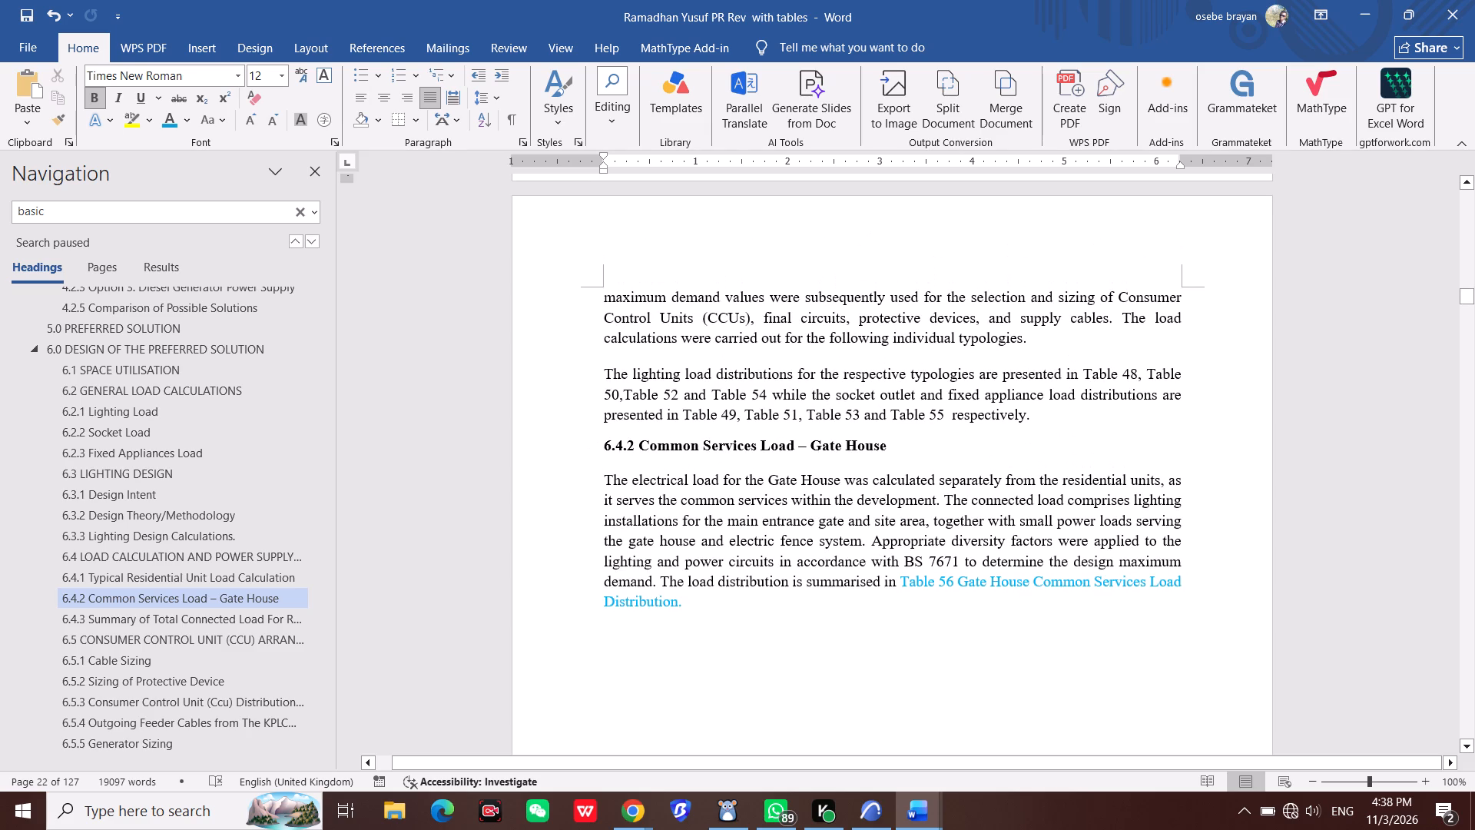
pyautogui.moveTo(605, 367); pyautogui.dragTo(911, 447)
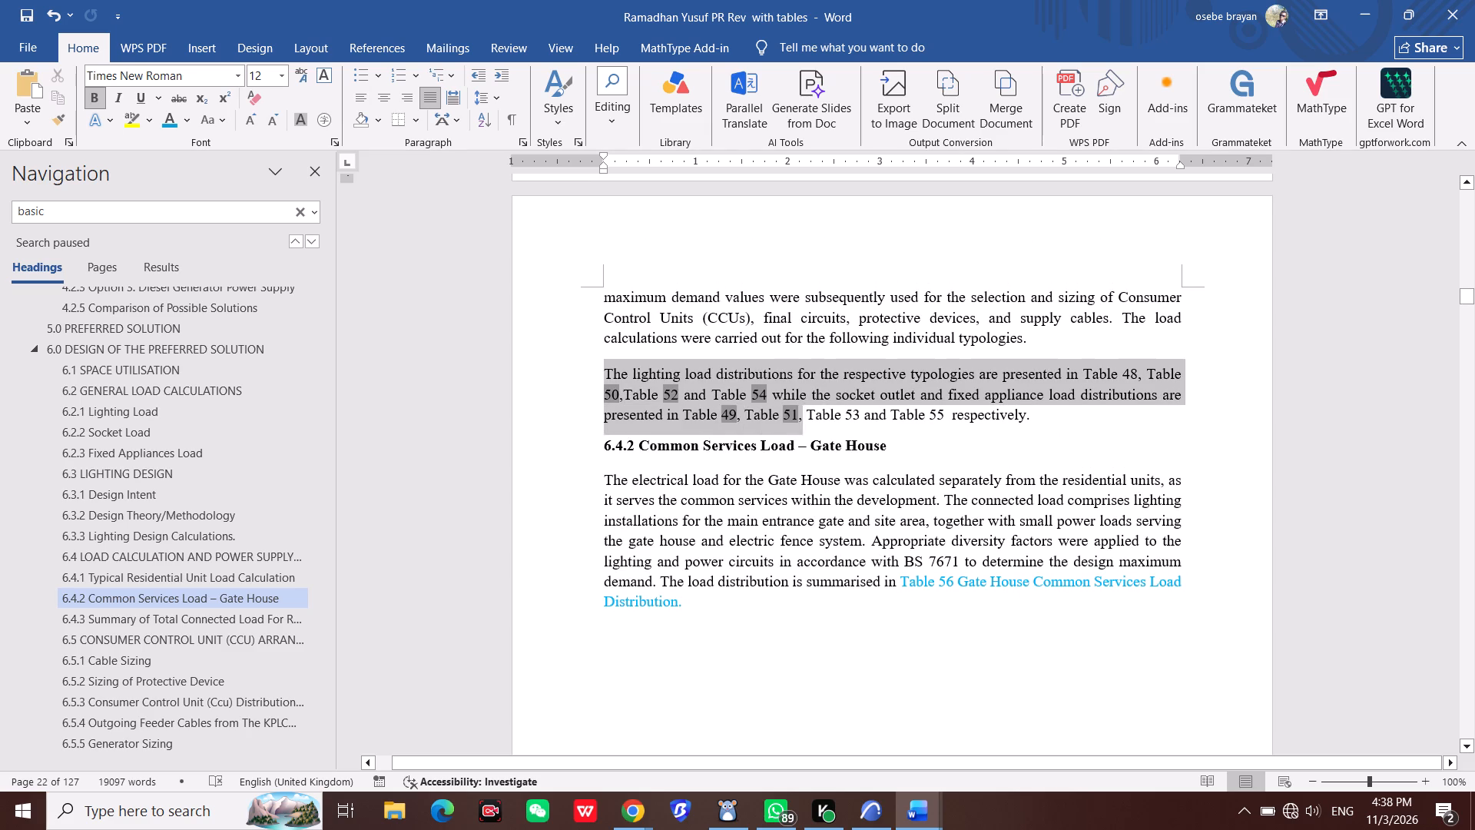
pyautogui.moveTo(911, 447); pyautogui.dragTo(1058, 408)
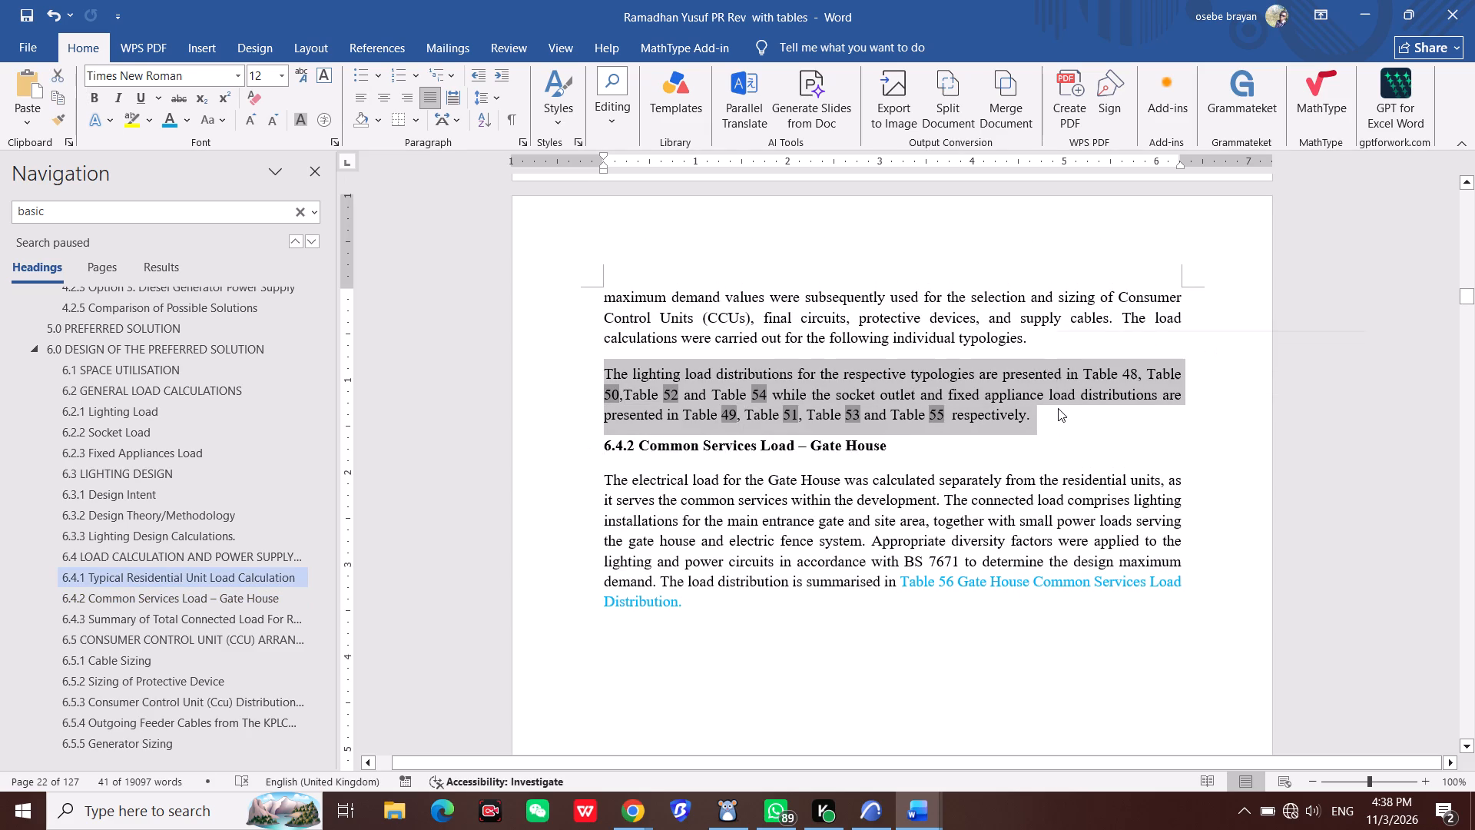
pyautogui.hotkey('ctrl', 'c')
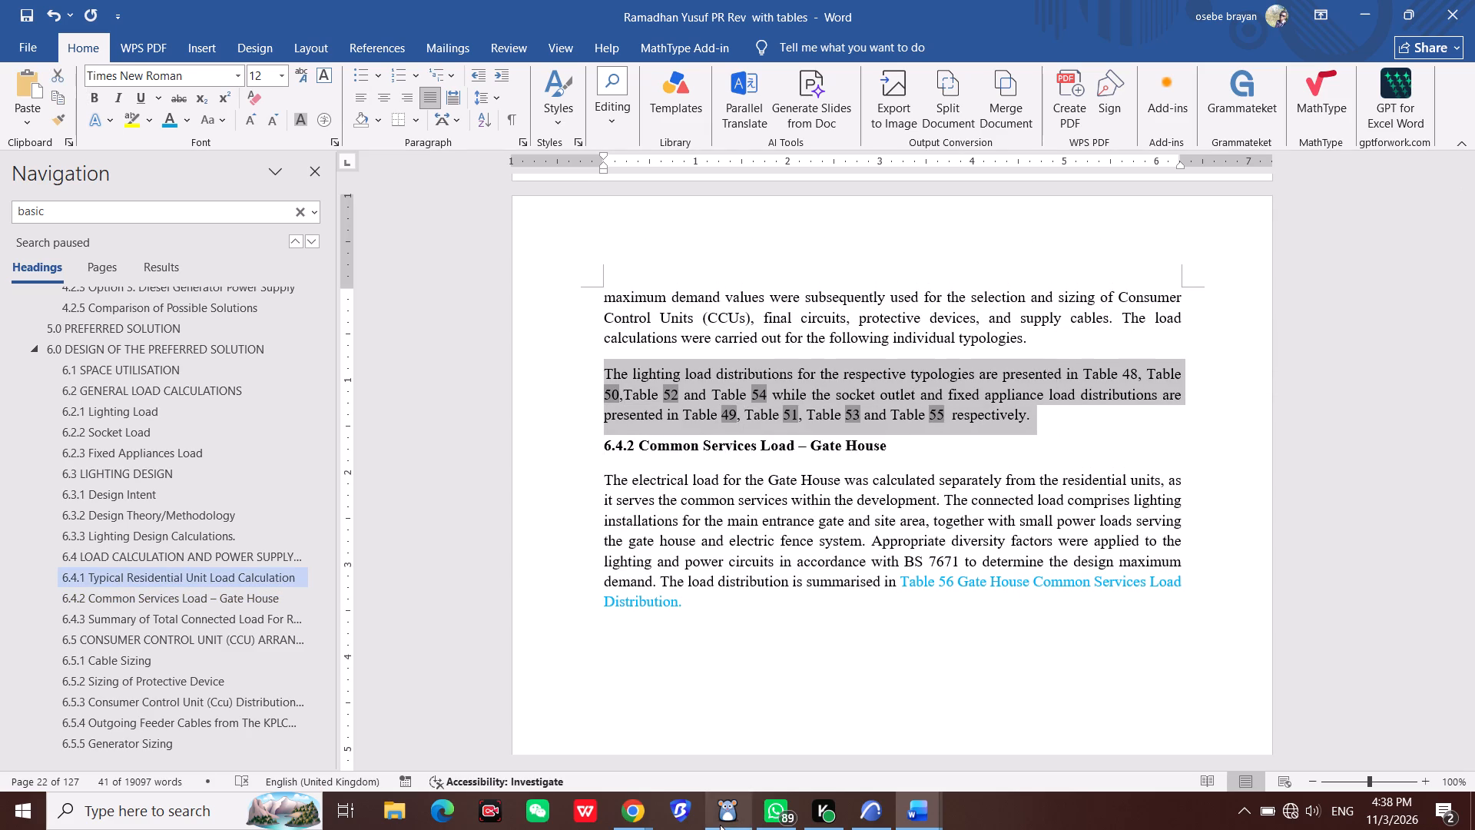
# Switch to Chrome and replace the new tab's search box text with the copied "The lighting load distributions" paragraph.
pyautogui.click(640, 811)
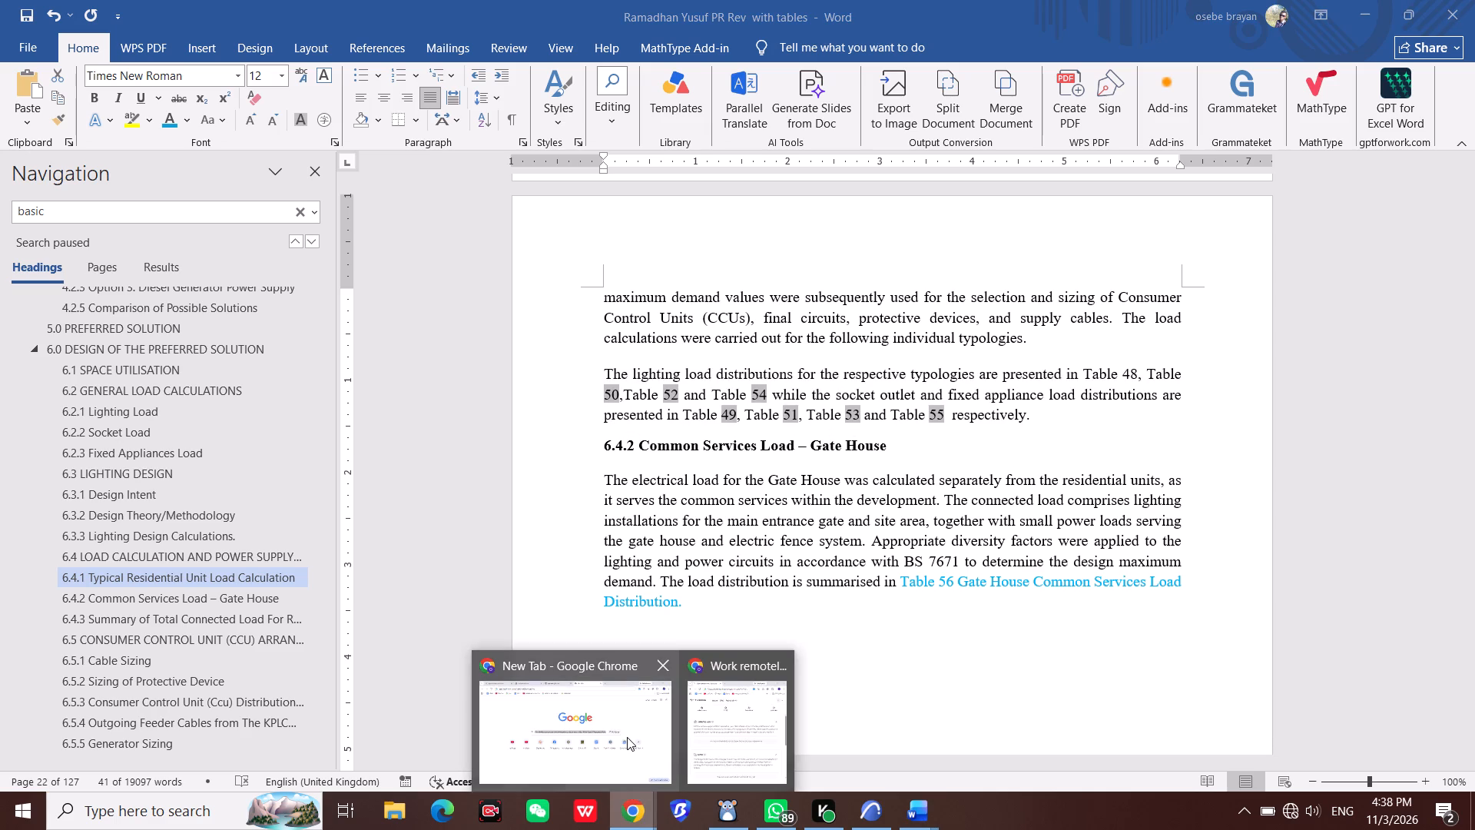
pyautogui.click(627, 737)
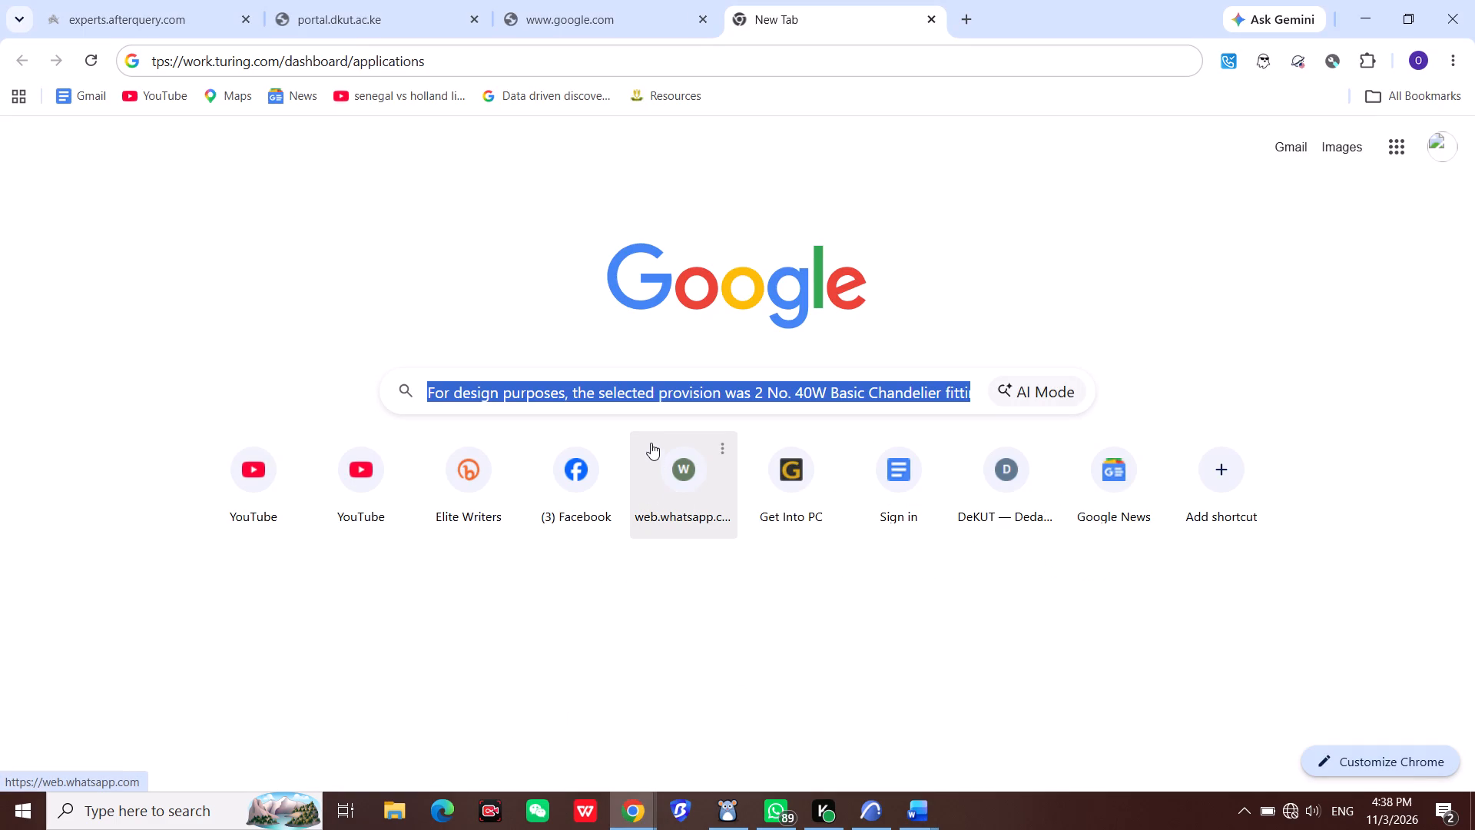
pyautogui.press('Delete')
pyautogui.hotkey('ctrl', 'v')
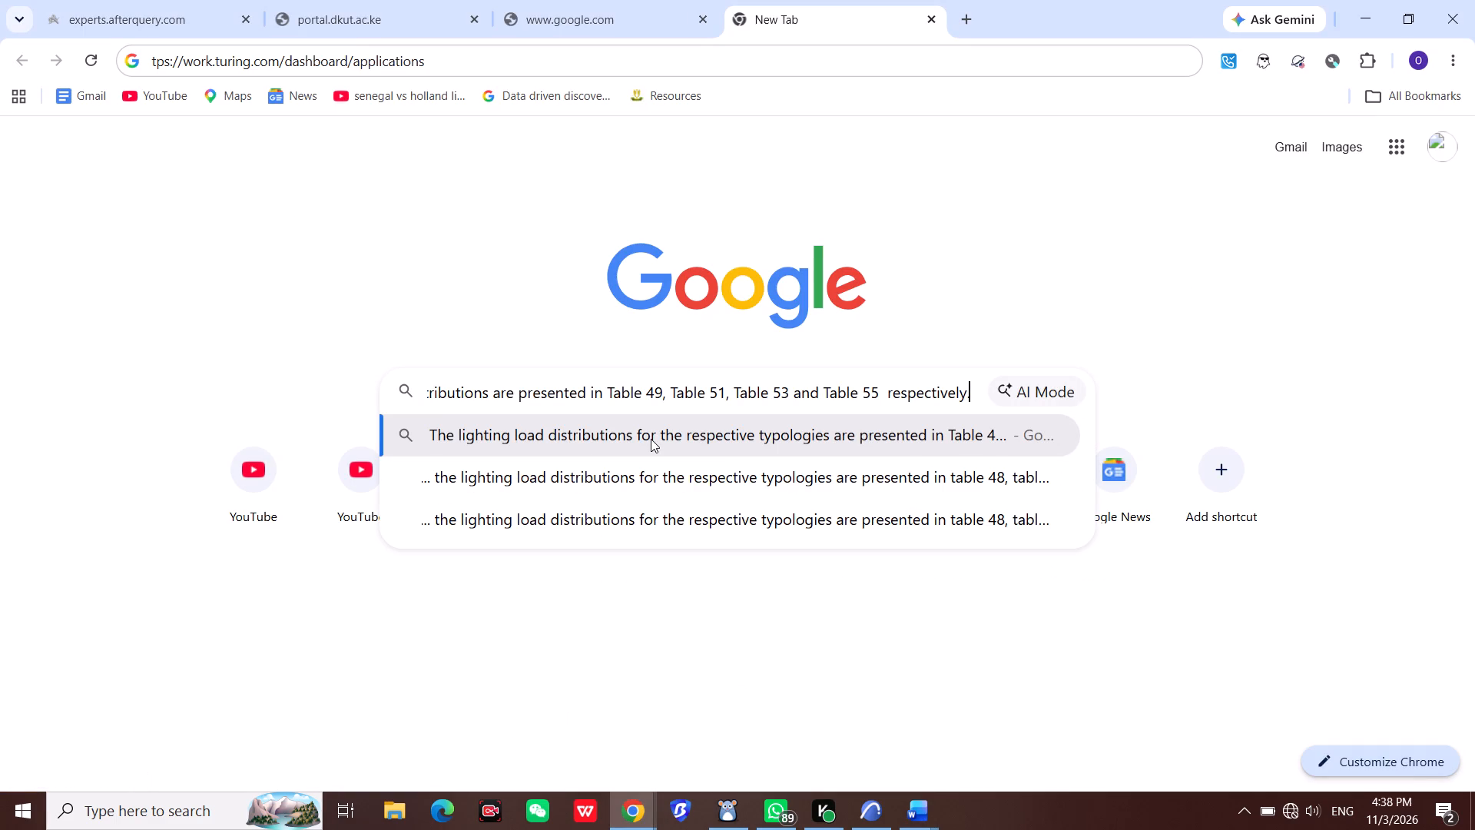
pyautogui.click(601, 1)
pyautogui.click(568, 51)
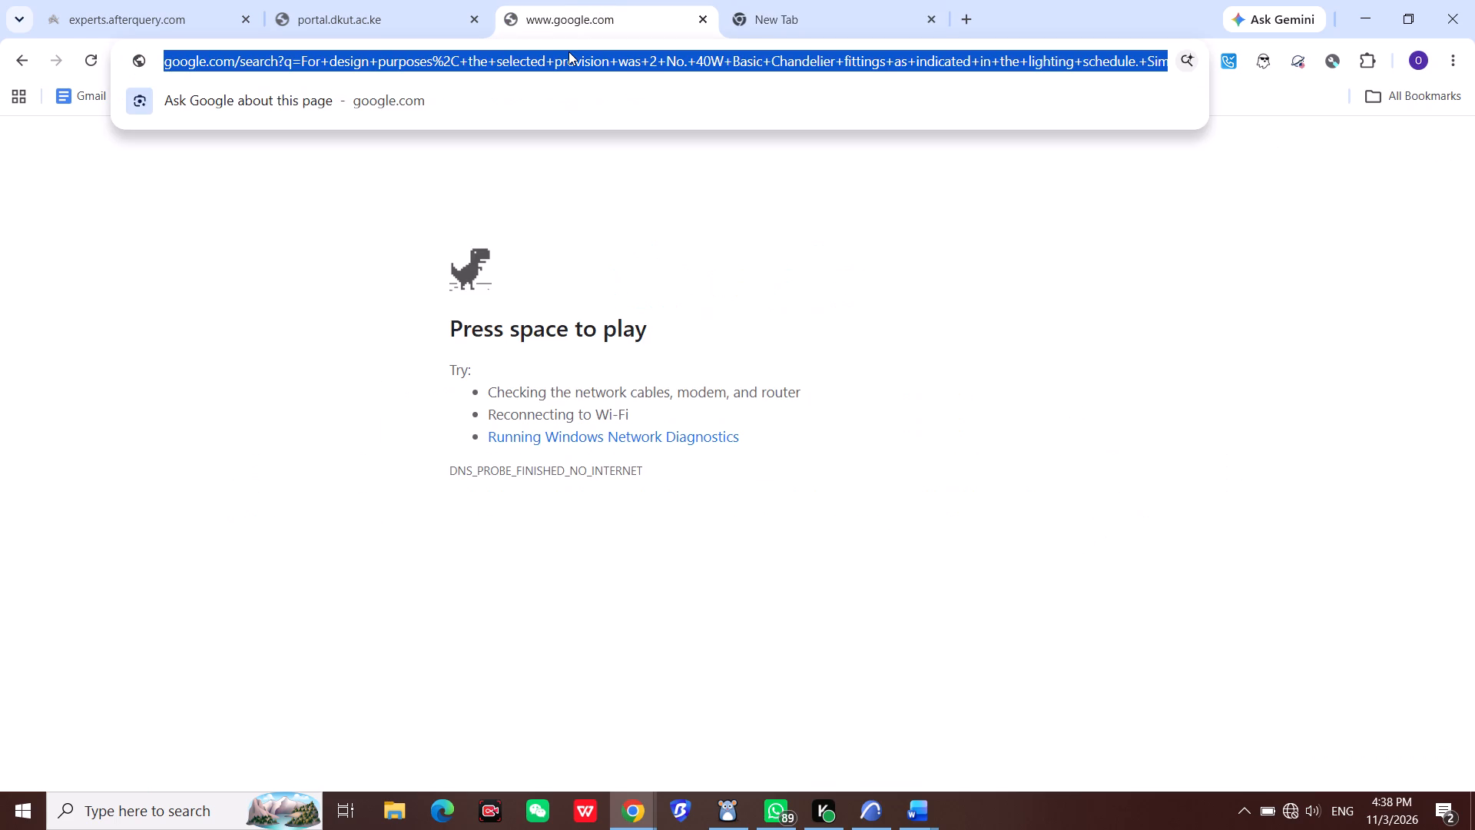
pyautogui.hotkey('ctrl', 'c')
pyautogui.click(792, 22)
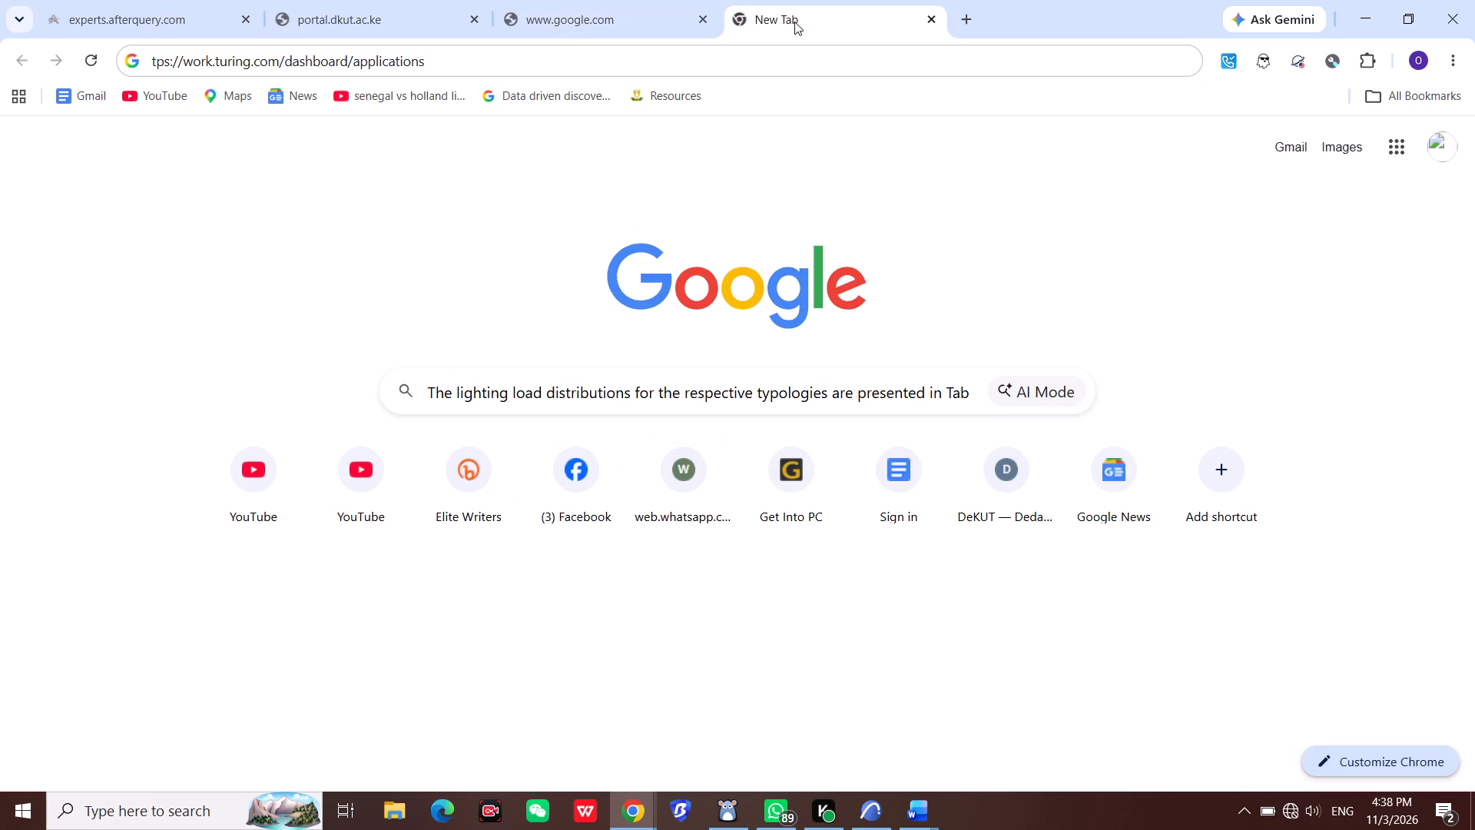
# Copy the whole "The lighting load distributions" paragraph from the search box and return to the Word report with tables.
pyautogui.click(645, 397)
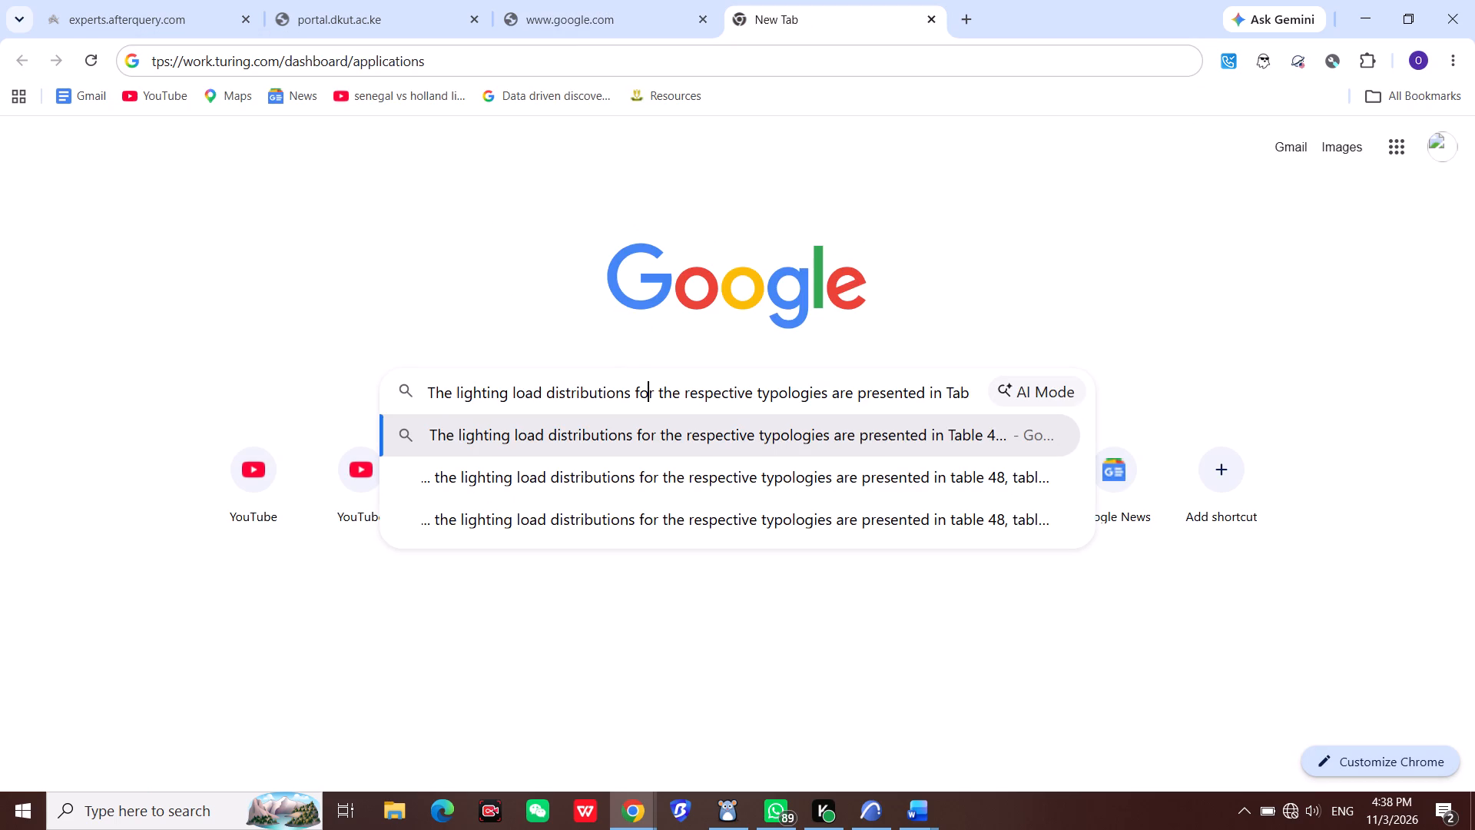
pyautogui.hotkey('ctrl', 'a')
pyautogui.hotkey('ctrl', 'c')
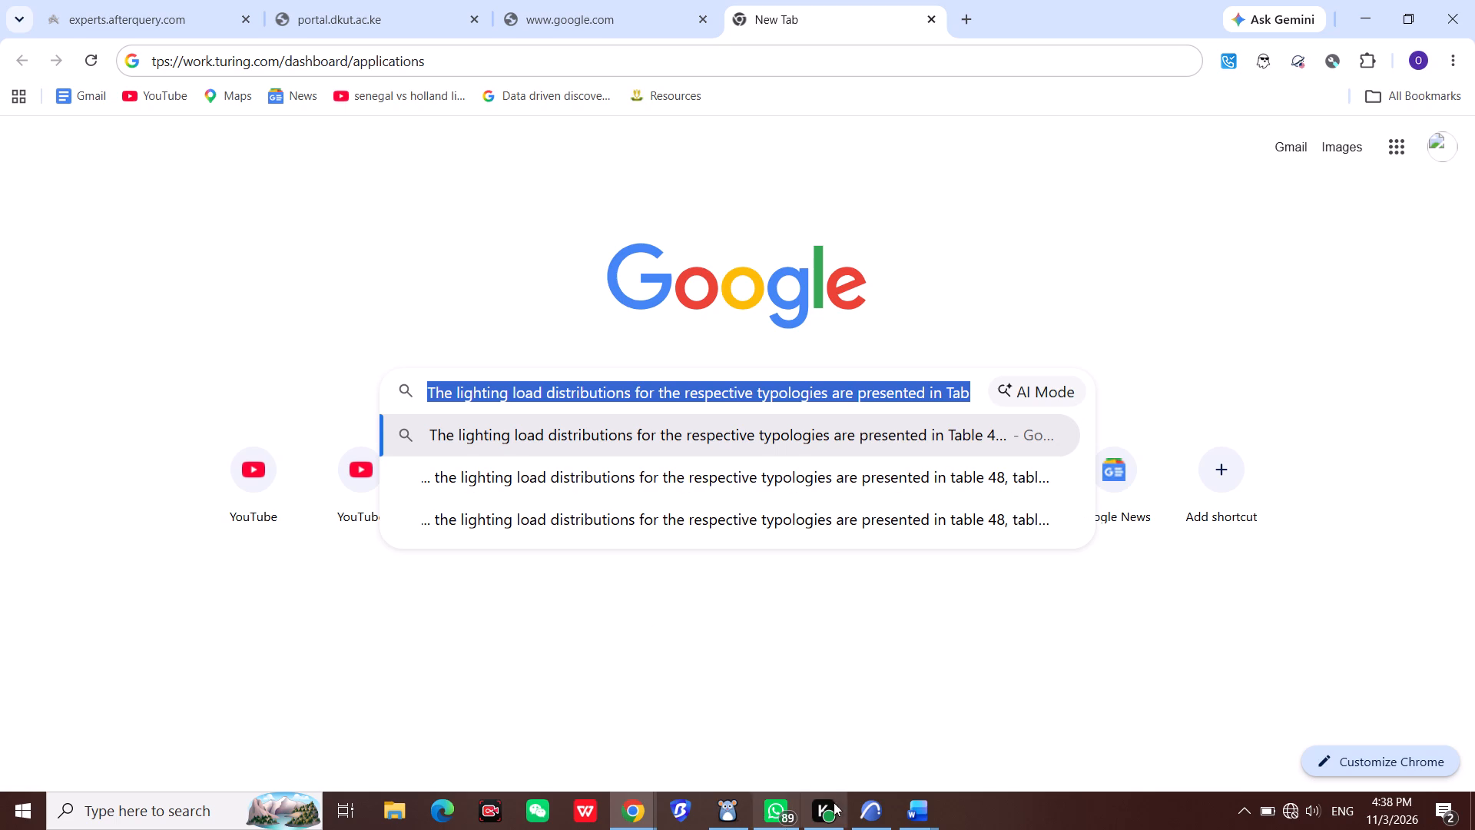
pyautogui.click(917, 802)
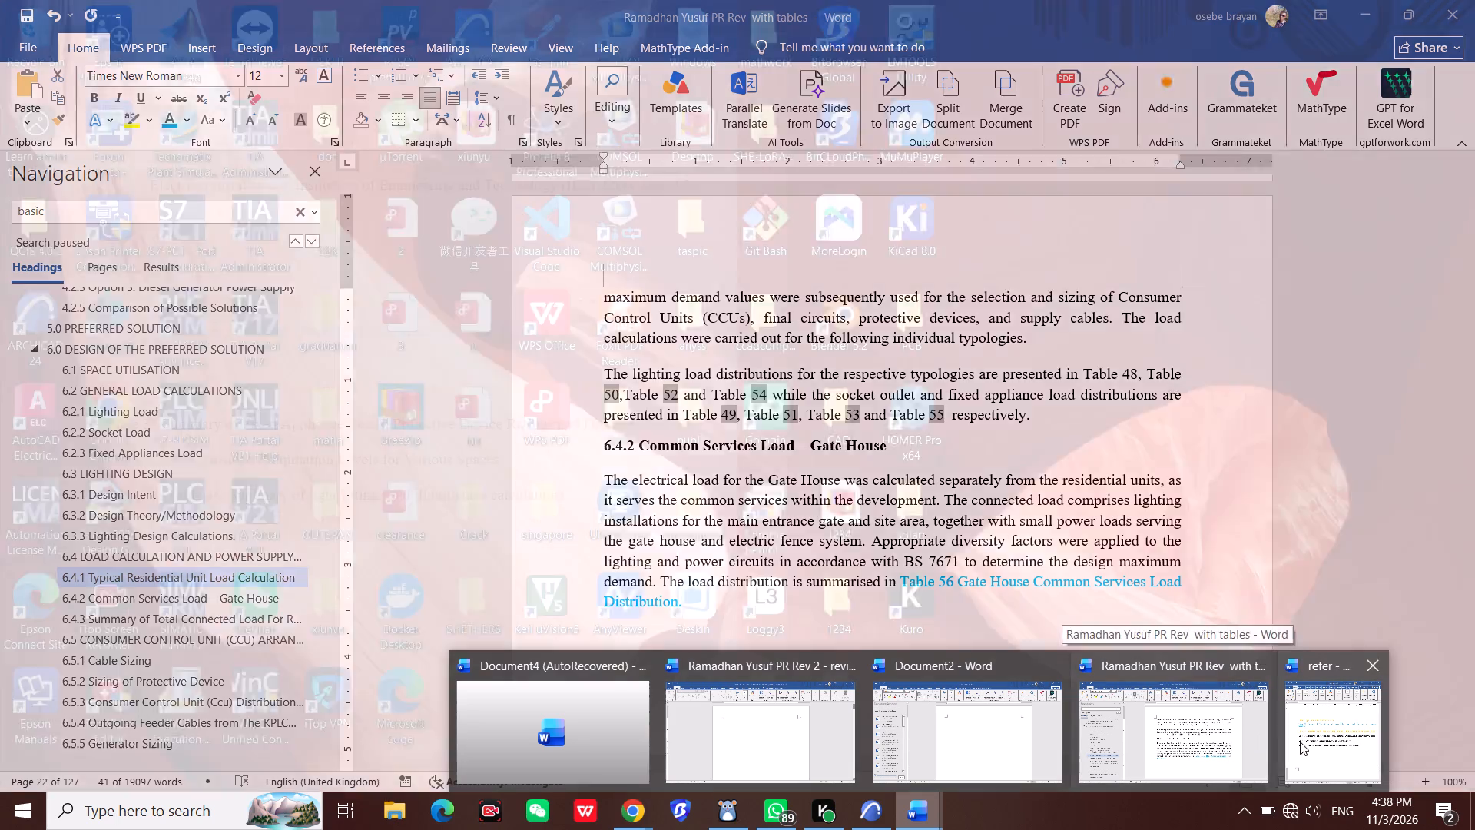
pyautogui.click(1197, 762)
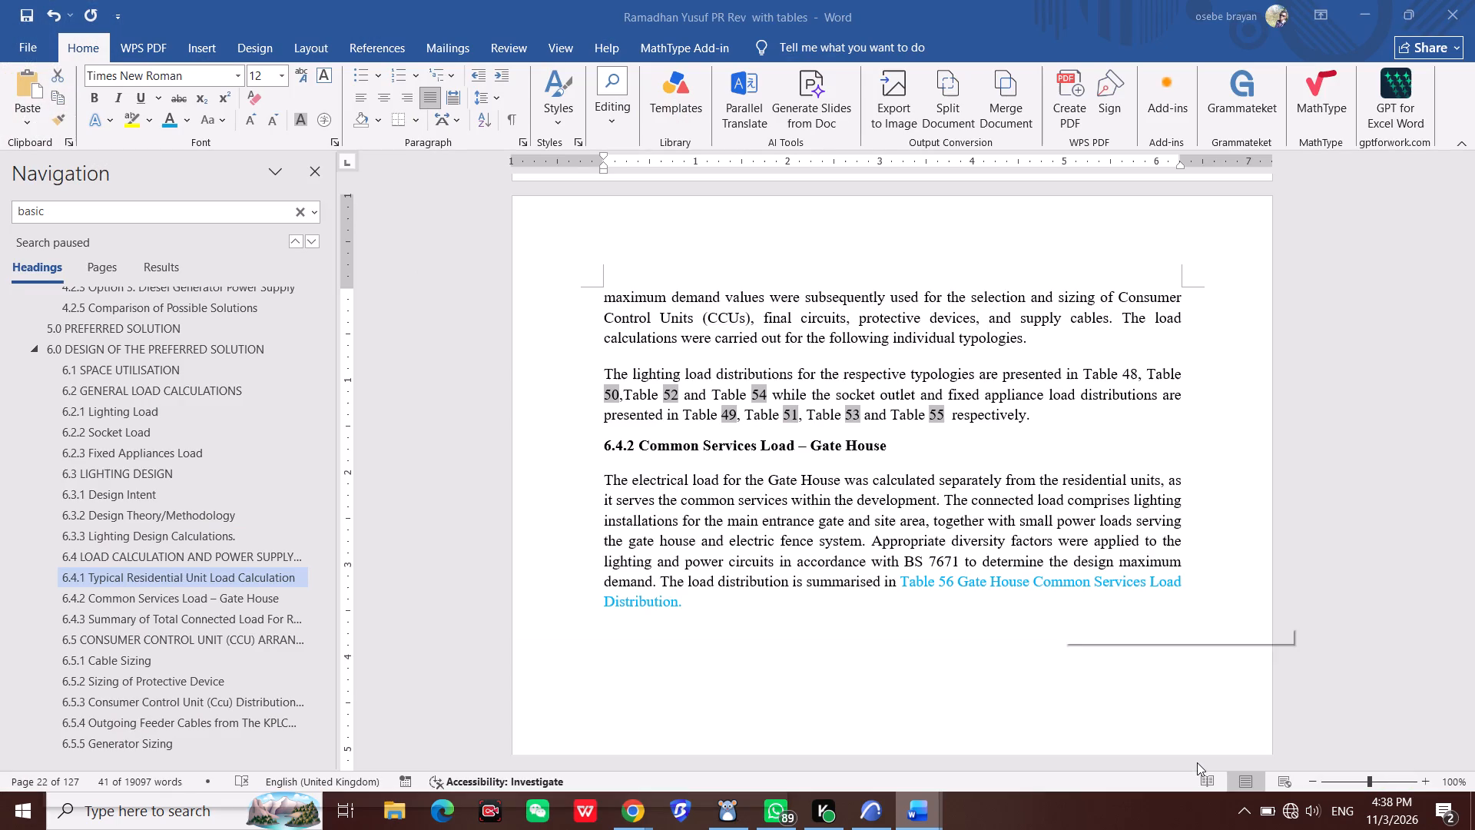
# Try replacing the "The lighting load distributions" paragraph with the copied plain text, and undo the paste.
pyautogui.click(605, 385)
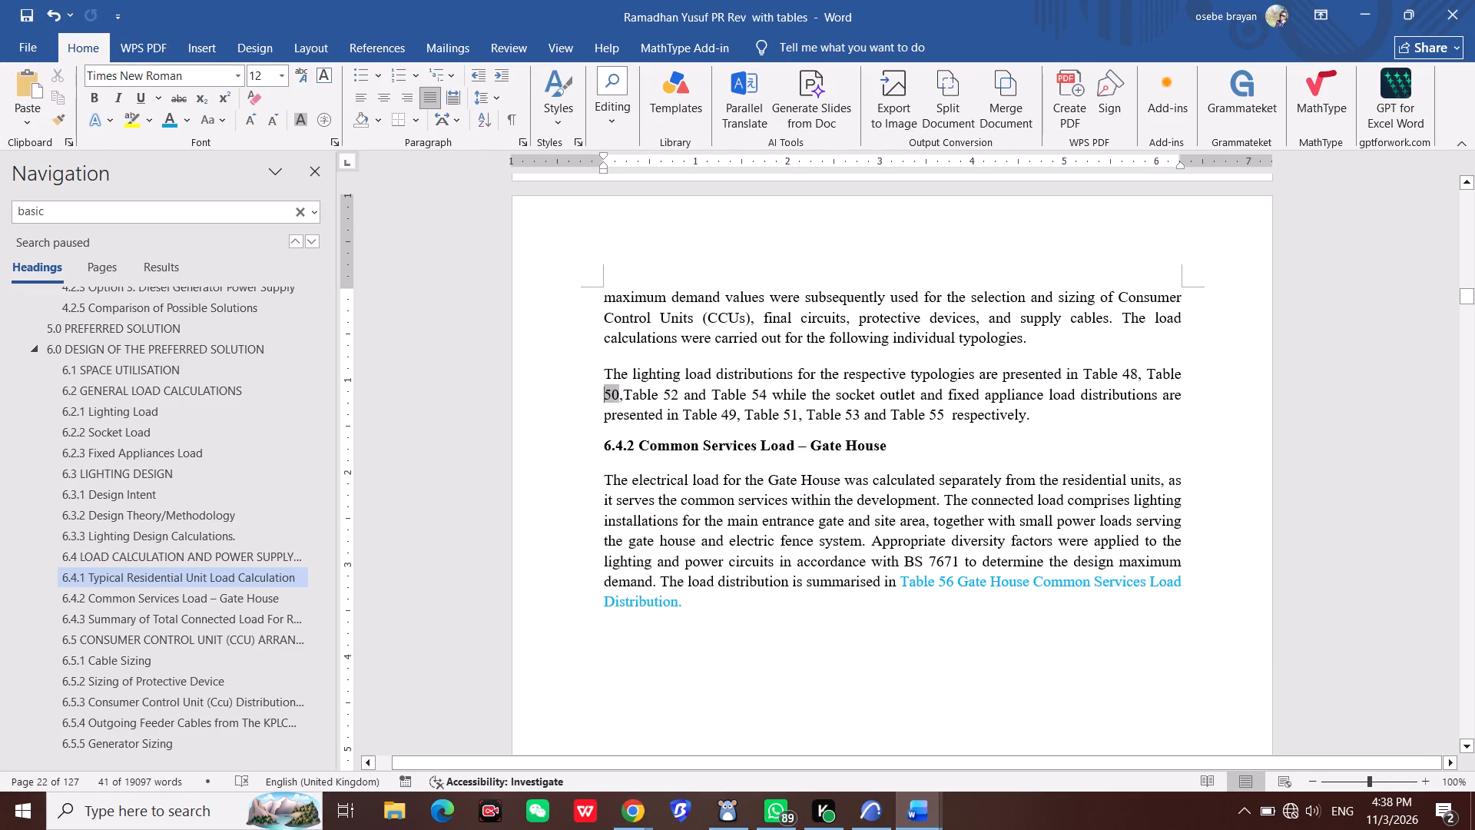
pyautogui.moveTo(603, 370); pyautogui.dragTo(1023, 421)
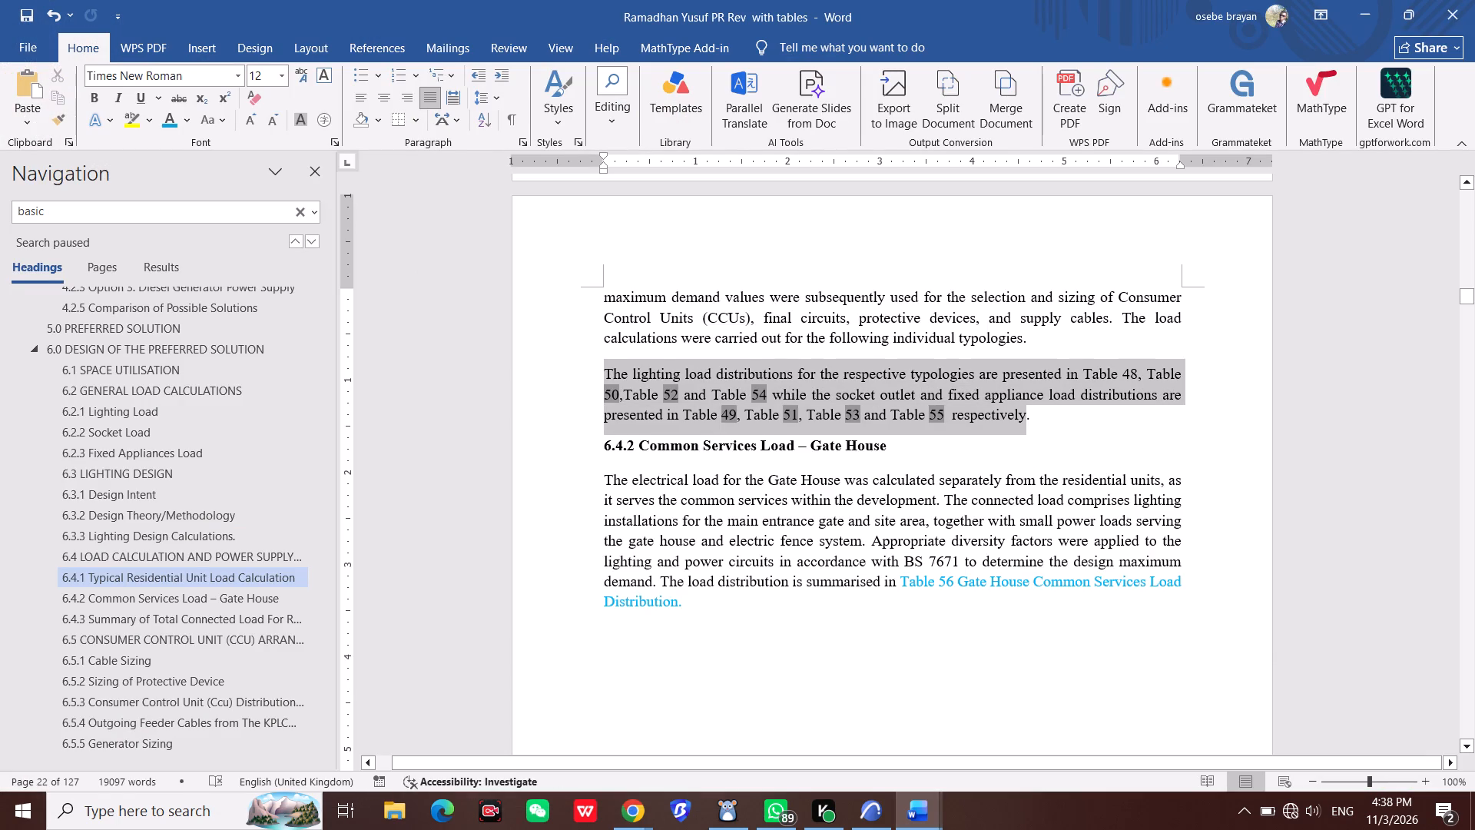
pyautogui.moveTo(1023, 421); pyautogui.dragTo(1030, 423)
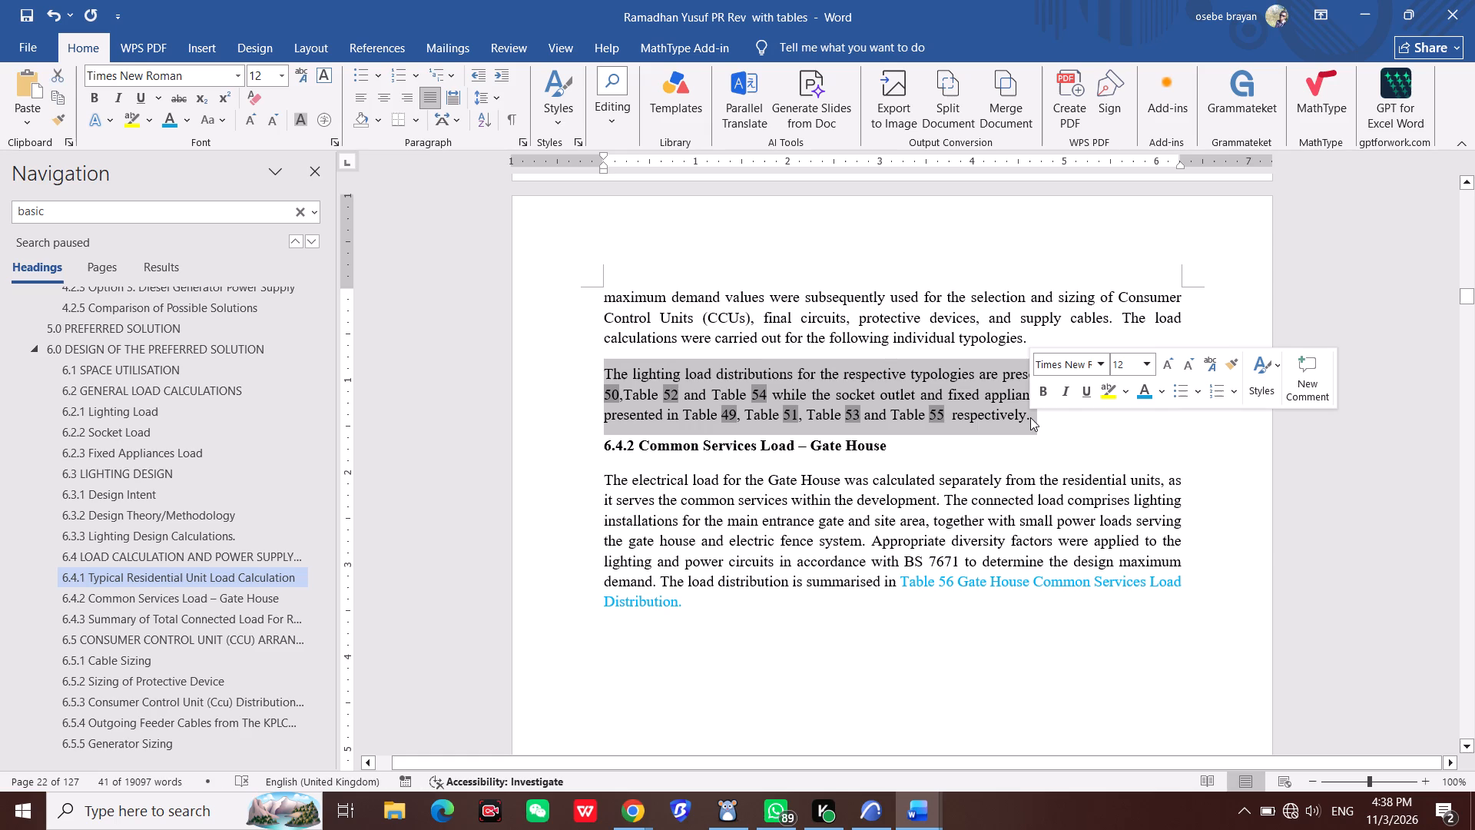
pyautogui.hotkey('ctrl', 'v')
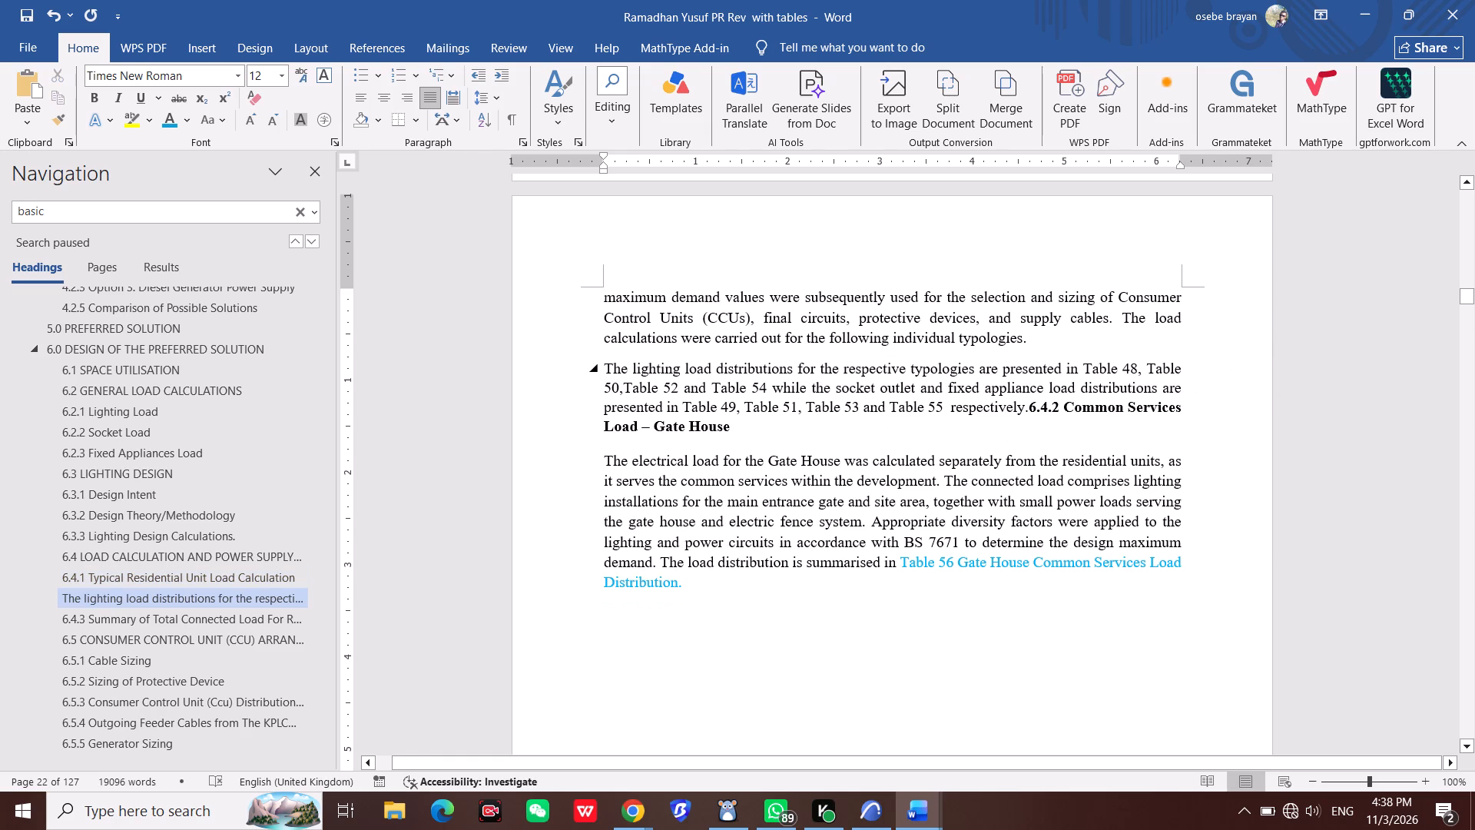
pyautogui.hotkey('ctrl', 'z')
# Paste the copied plain-text paragraph as a new paragraph after "the following individual typologies.".
pyautogui.click(1050, 335)
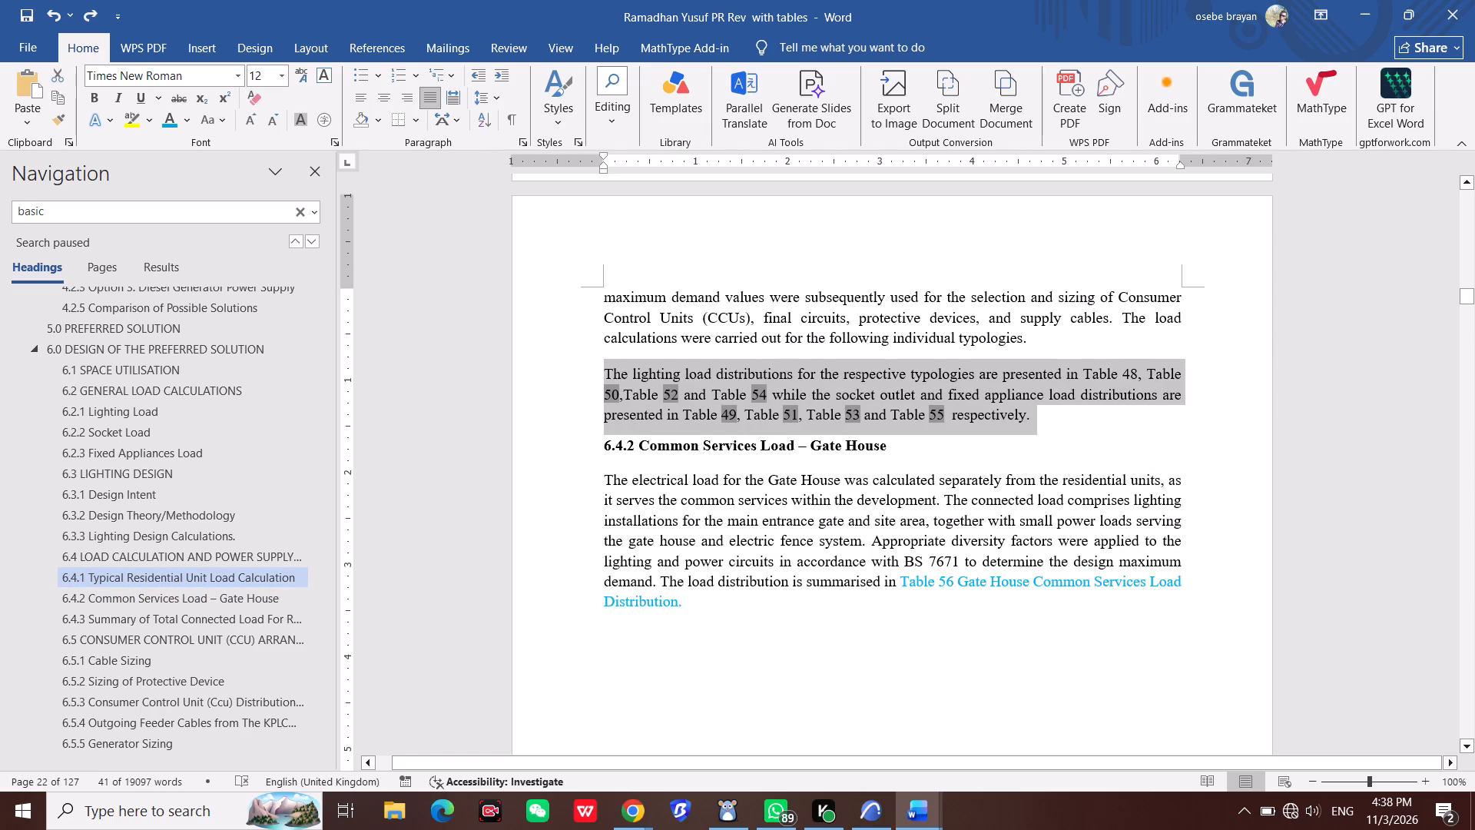
pyautogui.press('Return')
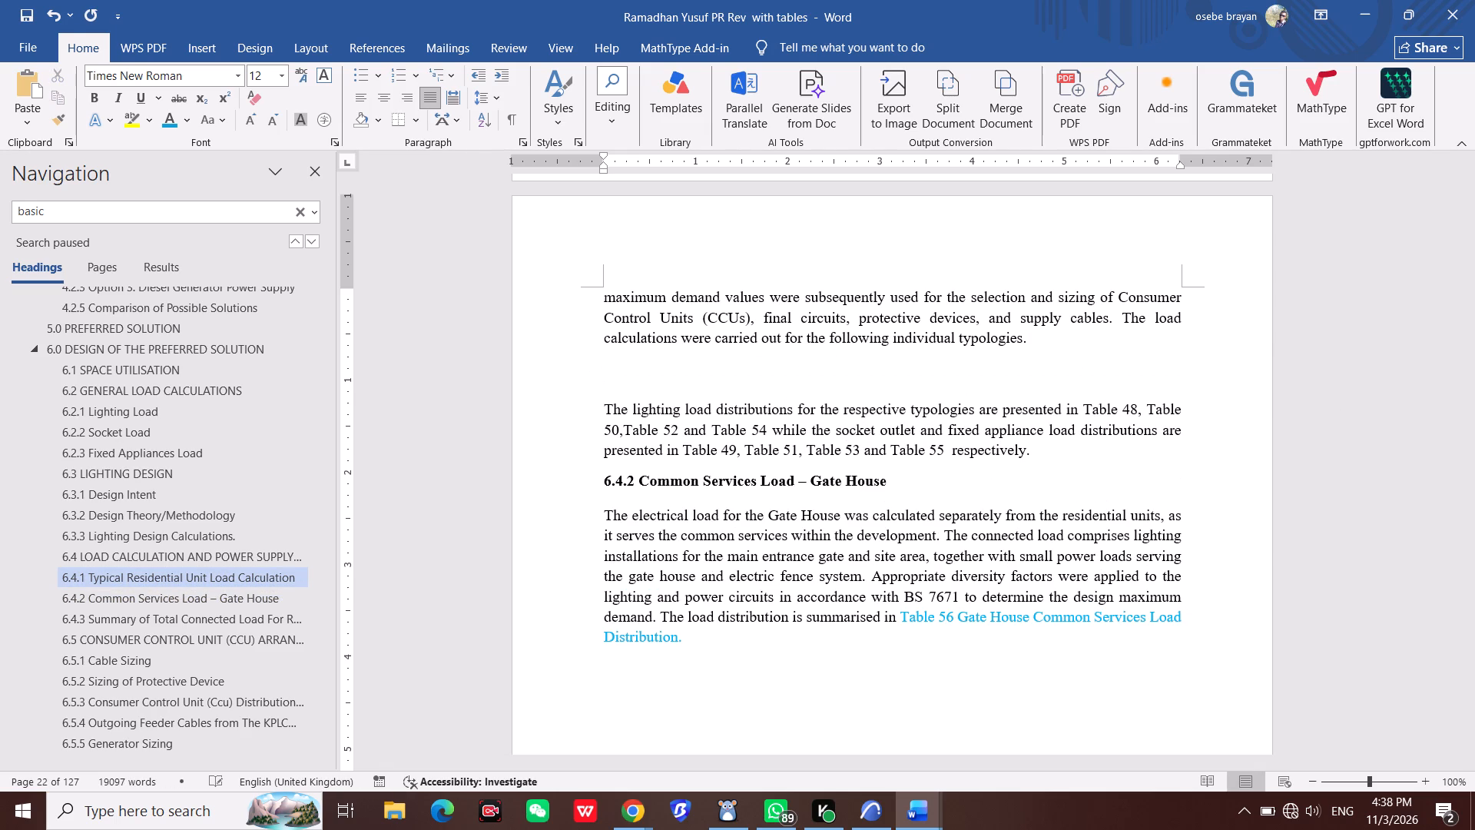
pyautogui.hotkey('ctrl', 'v')
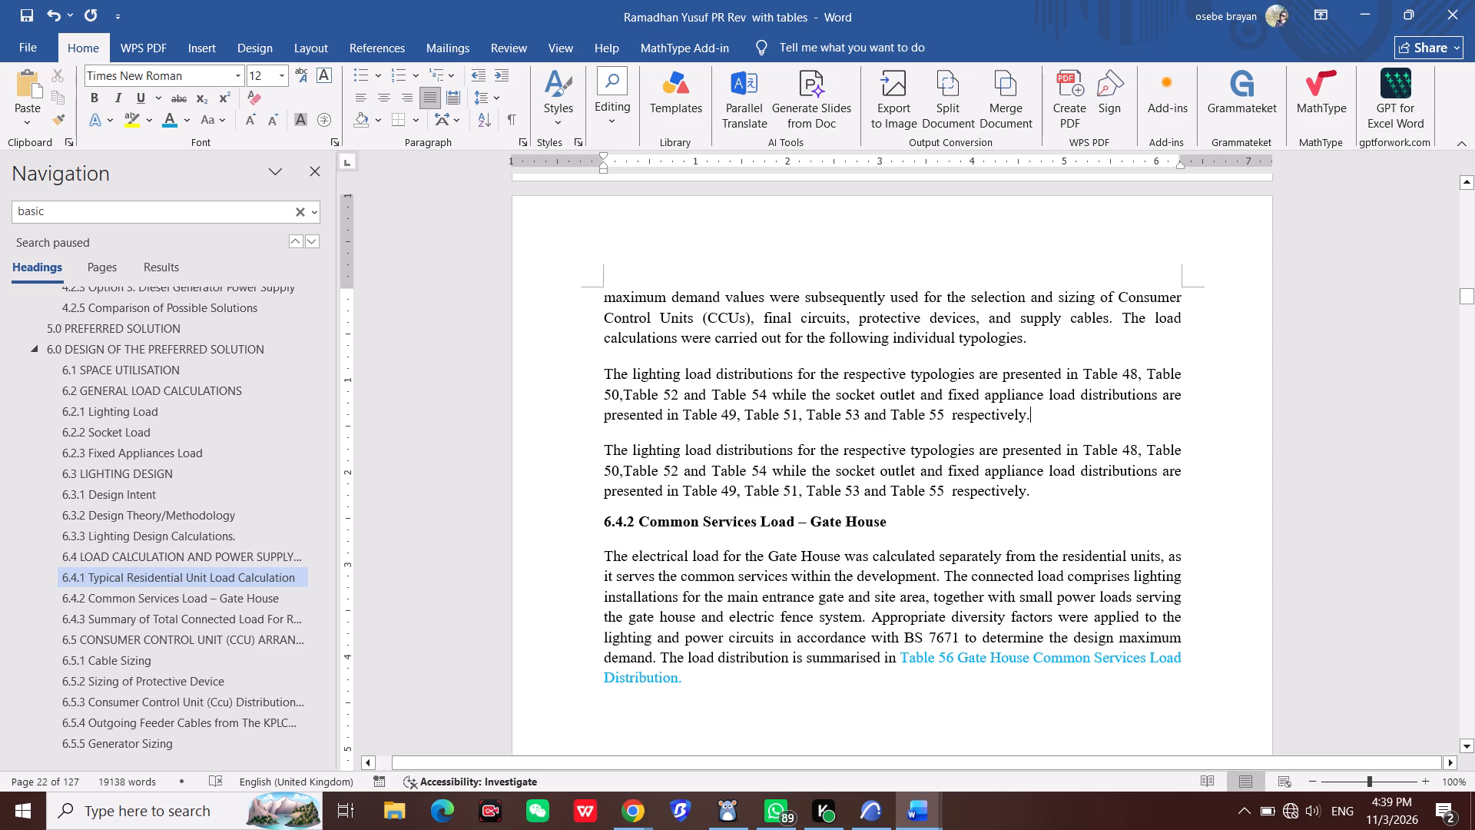
# Delete the original "The lighting load distributions" paragraph directly above heading 6.4.2, keeping the pasted plain-text copy.
pyautogui.click(608, 448)
pyautogui.moveTo(587, 441); pyautogui.dragTo(978, 496)
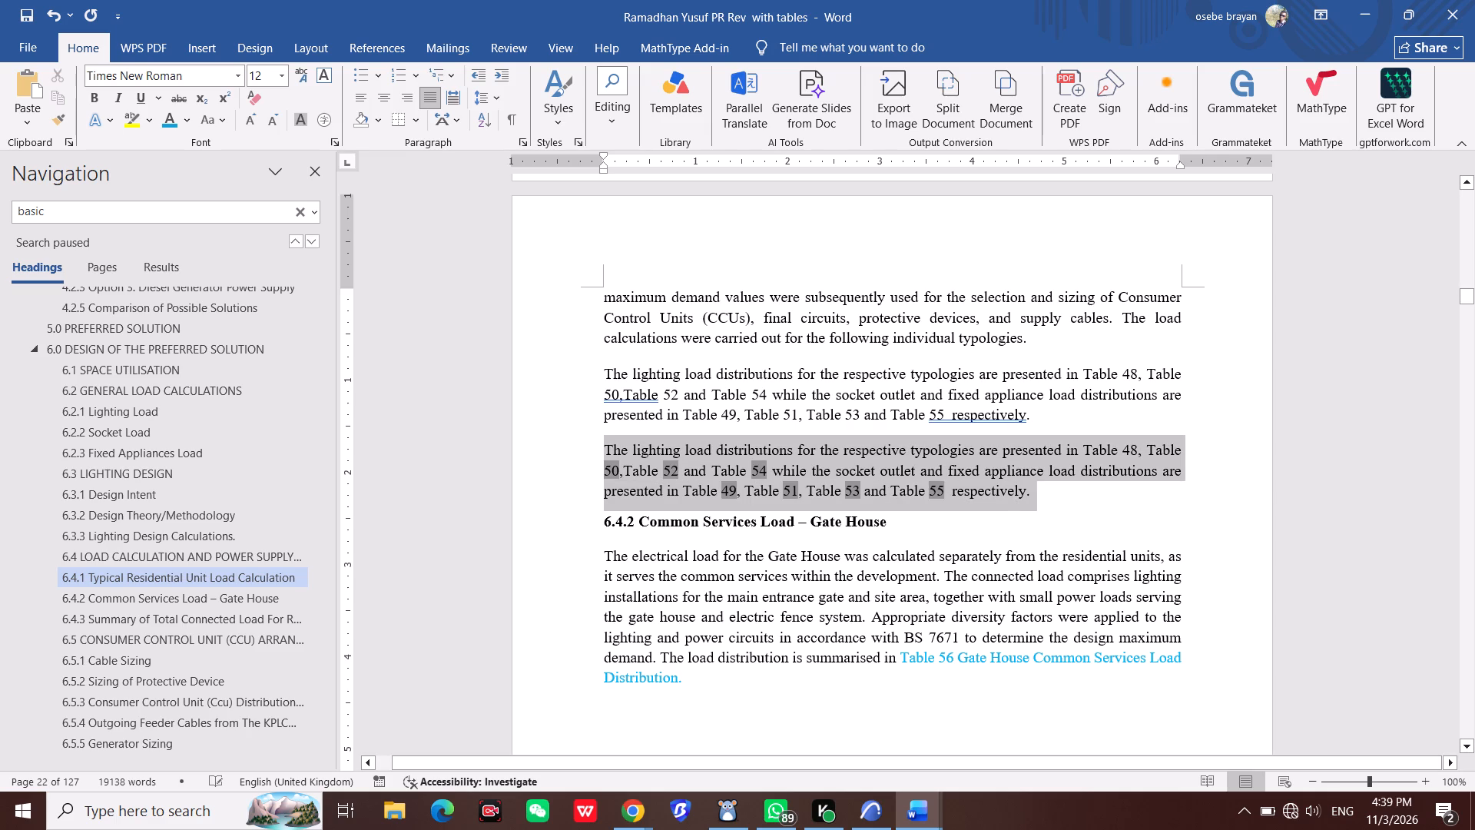
pyautogui.moveTo(978, 496); pyautogui.dragTo(997, 506)
pyautogui.press('Delete')
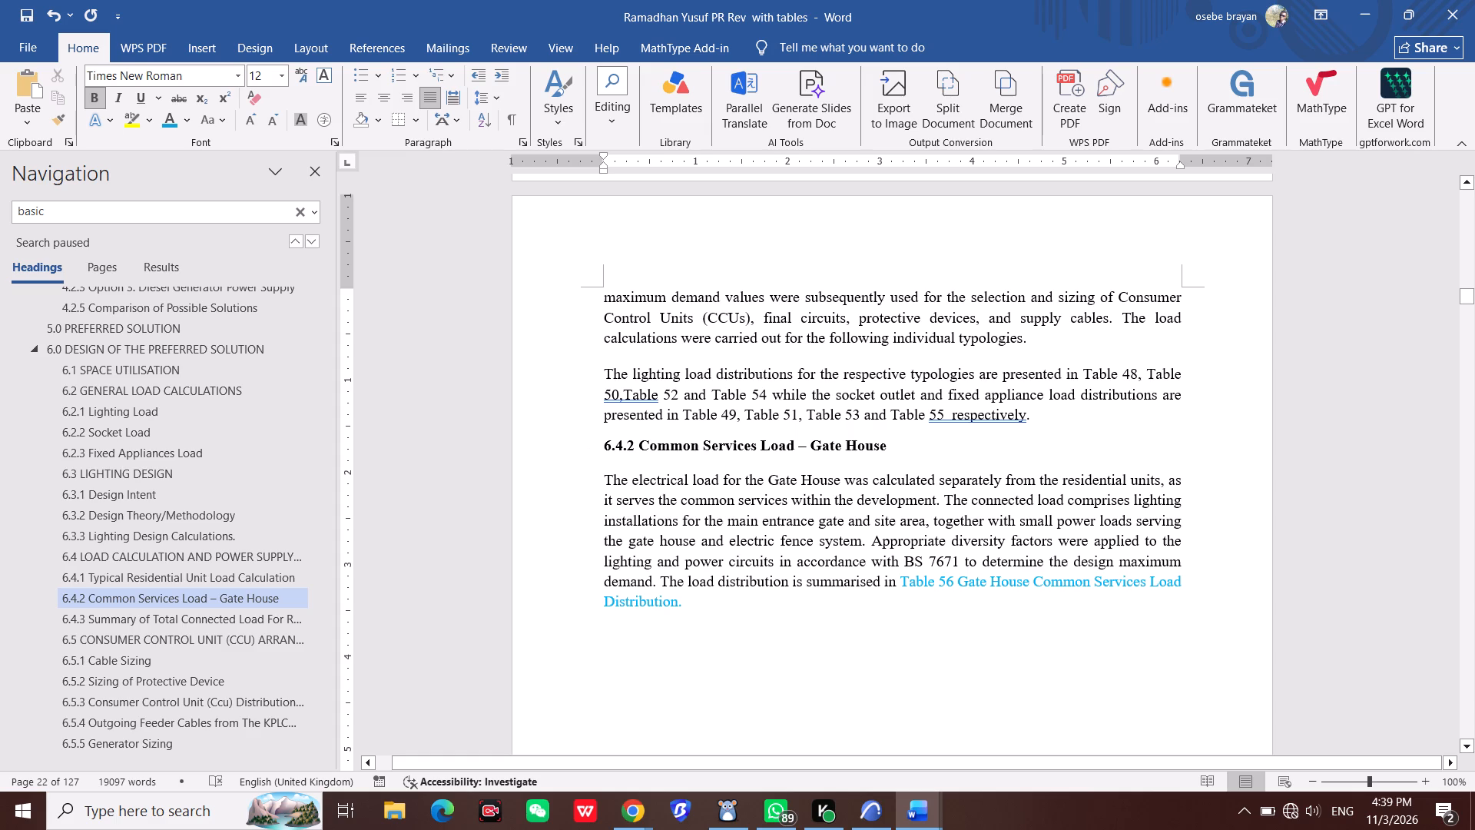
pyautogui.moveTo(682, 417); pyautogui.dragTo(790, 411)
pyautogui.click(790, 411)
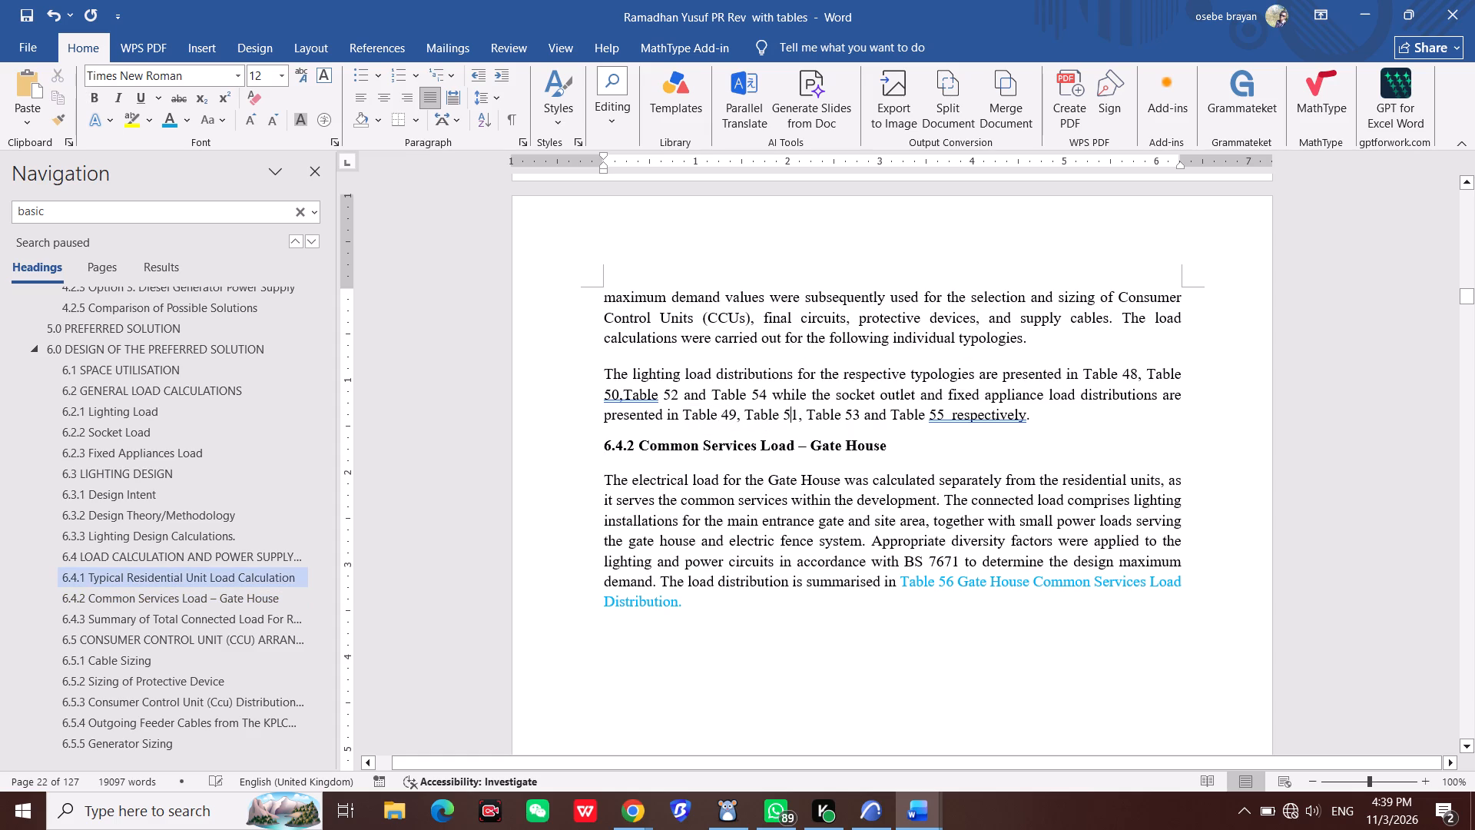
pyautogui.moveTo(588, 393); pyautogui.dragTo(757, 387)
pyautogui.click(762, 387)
# Colour the whole "The lighting load distributions" paragraph above heading 6.4.2 blue.
pyautogui.moveTo(605, 372); pyautogui.dragTo(1021, 426)
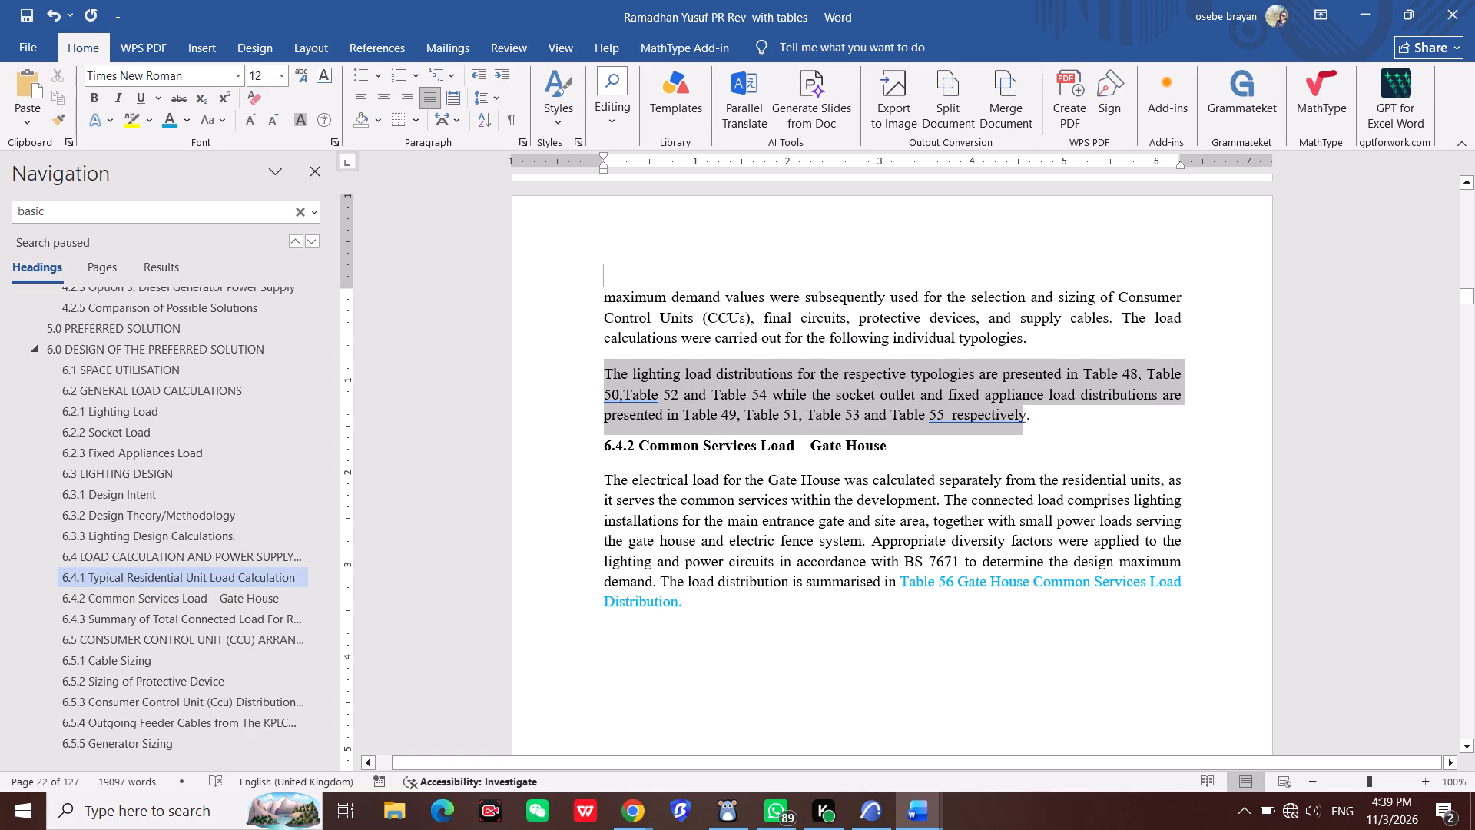
pyautogui.moveTo(1021, 426); pyautogui.dragTo(1054, 422)
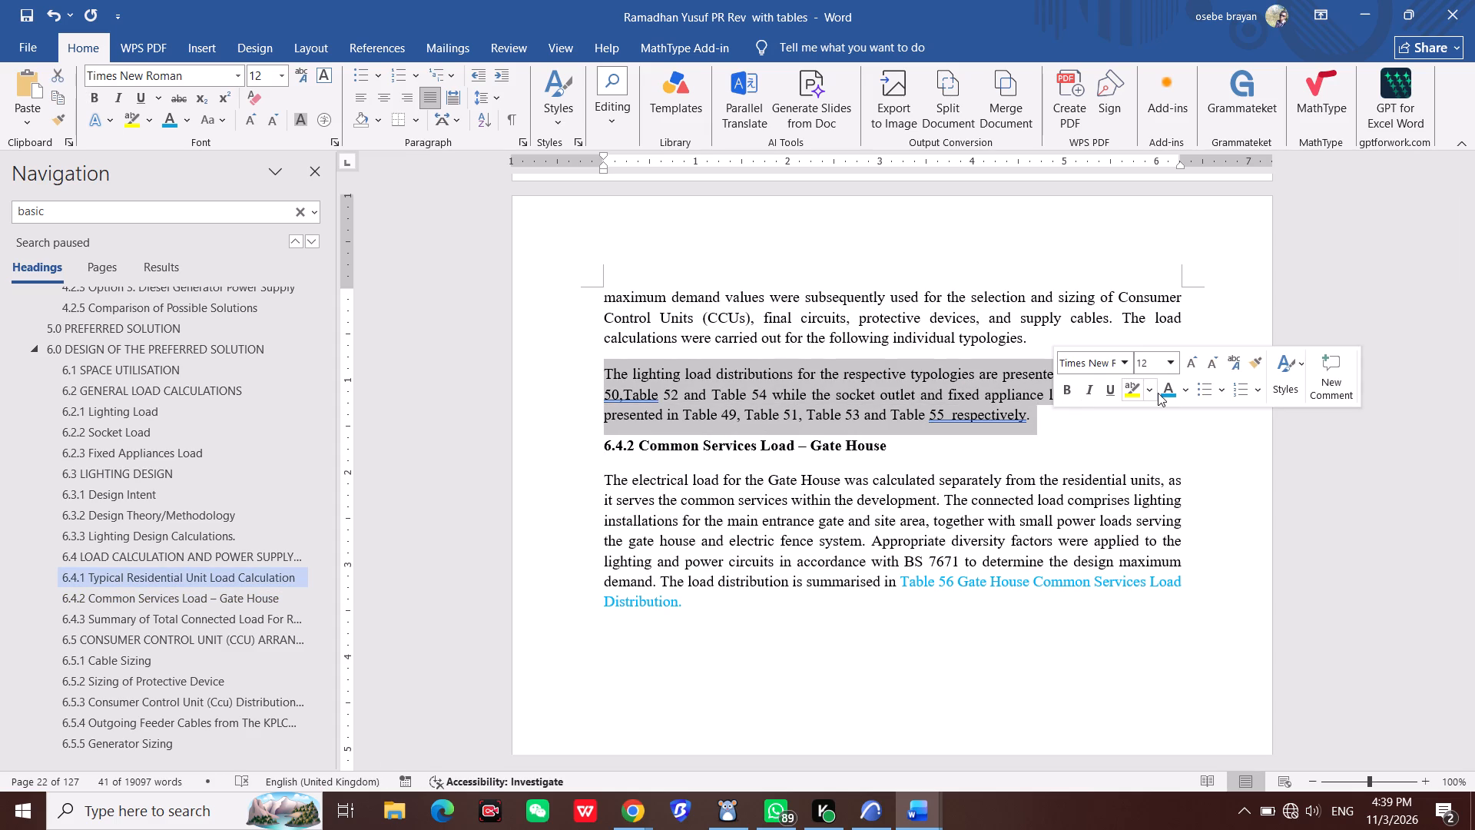
pyautogui.click(1164, 393)
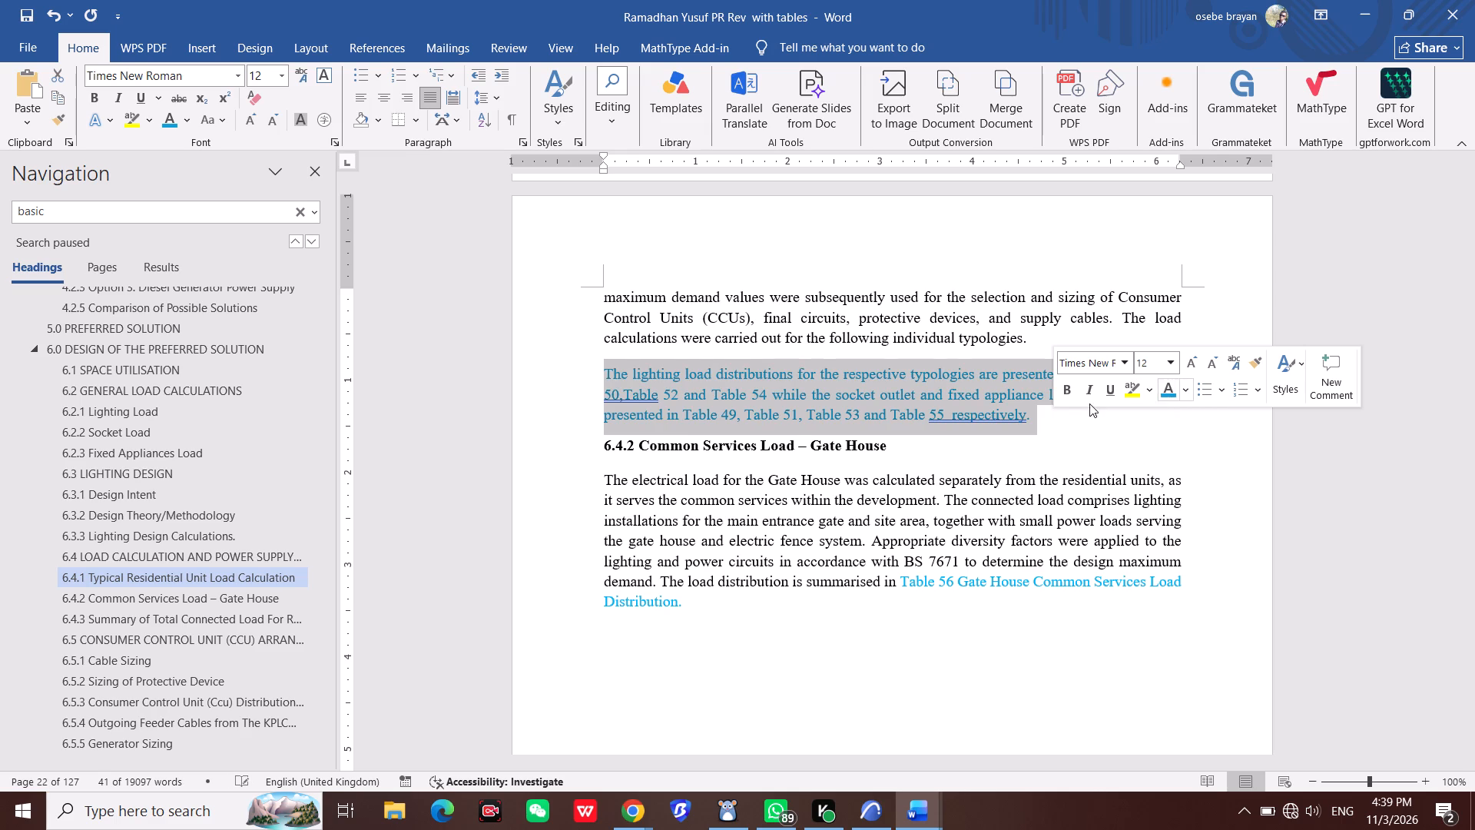
pyautogui.click(1042, 417)
# Apply the suggested spacing correction to "55 respectively" at the end of the blue paragraph.
pyautogui.click(994, 417)
pyautogui.rightClick(994, 417)
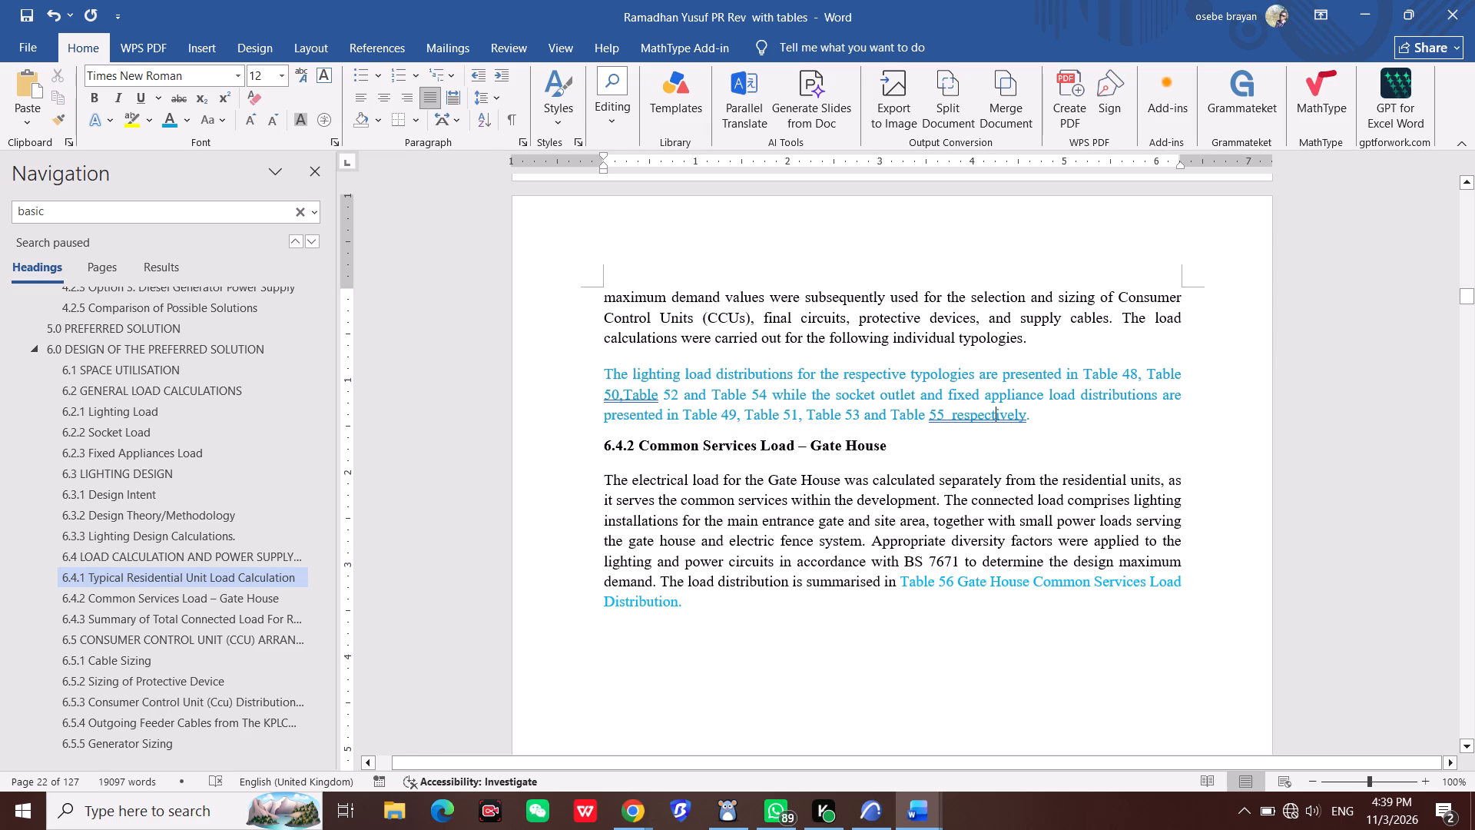
pyautogui.click(968, 446)
# Save the report.
pyautogui.scroll(-4, 996, 430)
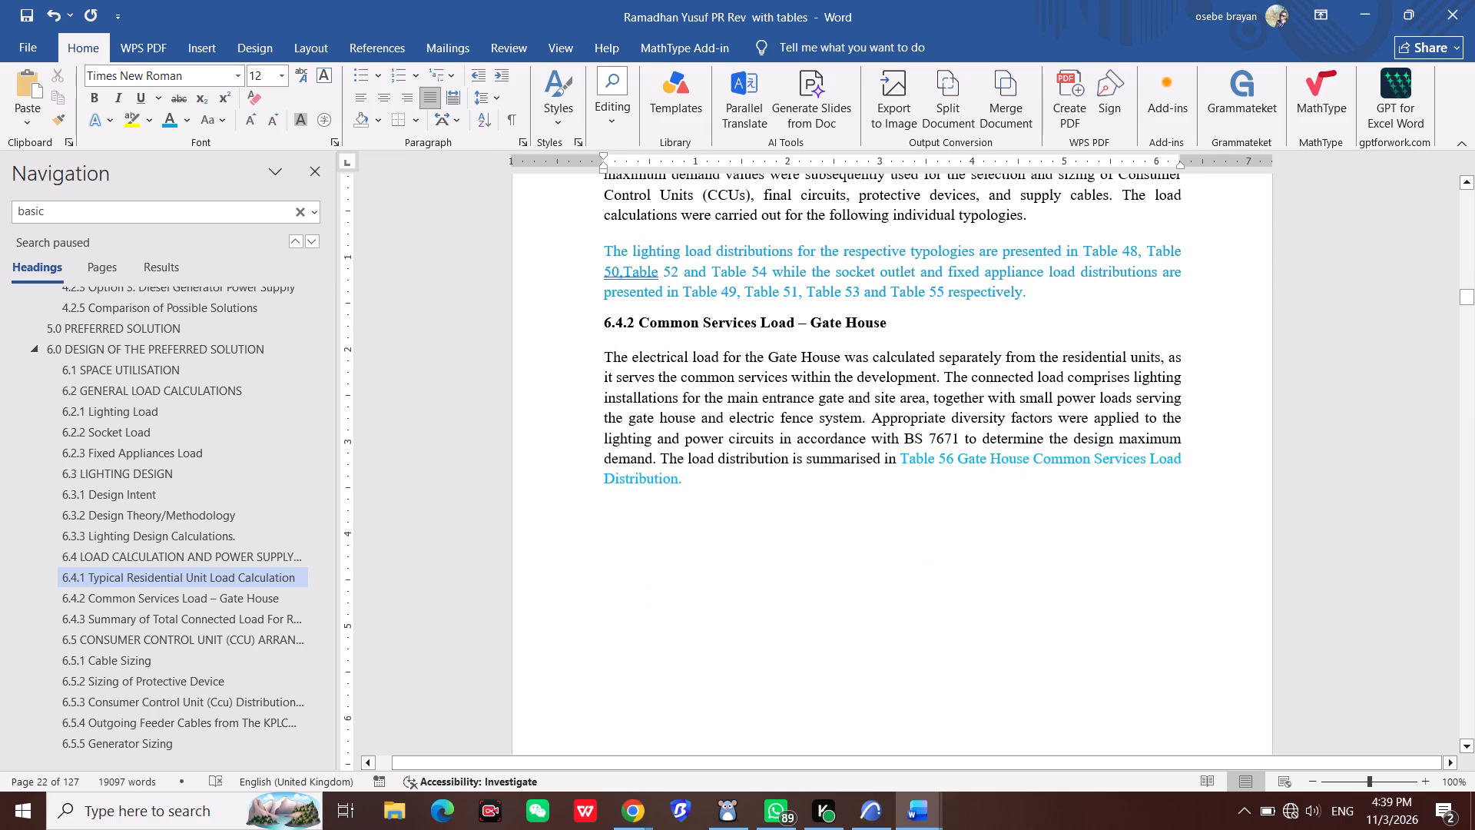
pyautogui.hotkey('ctrl', 's')
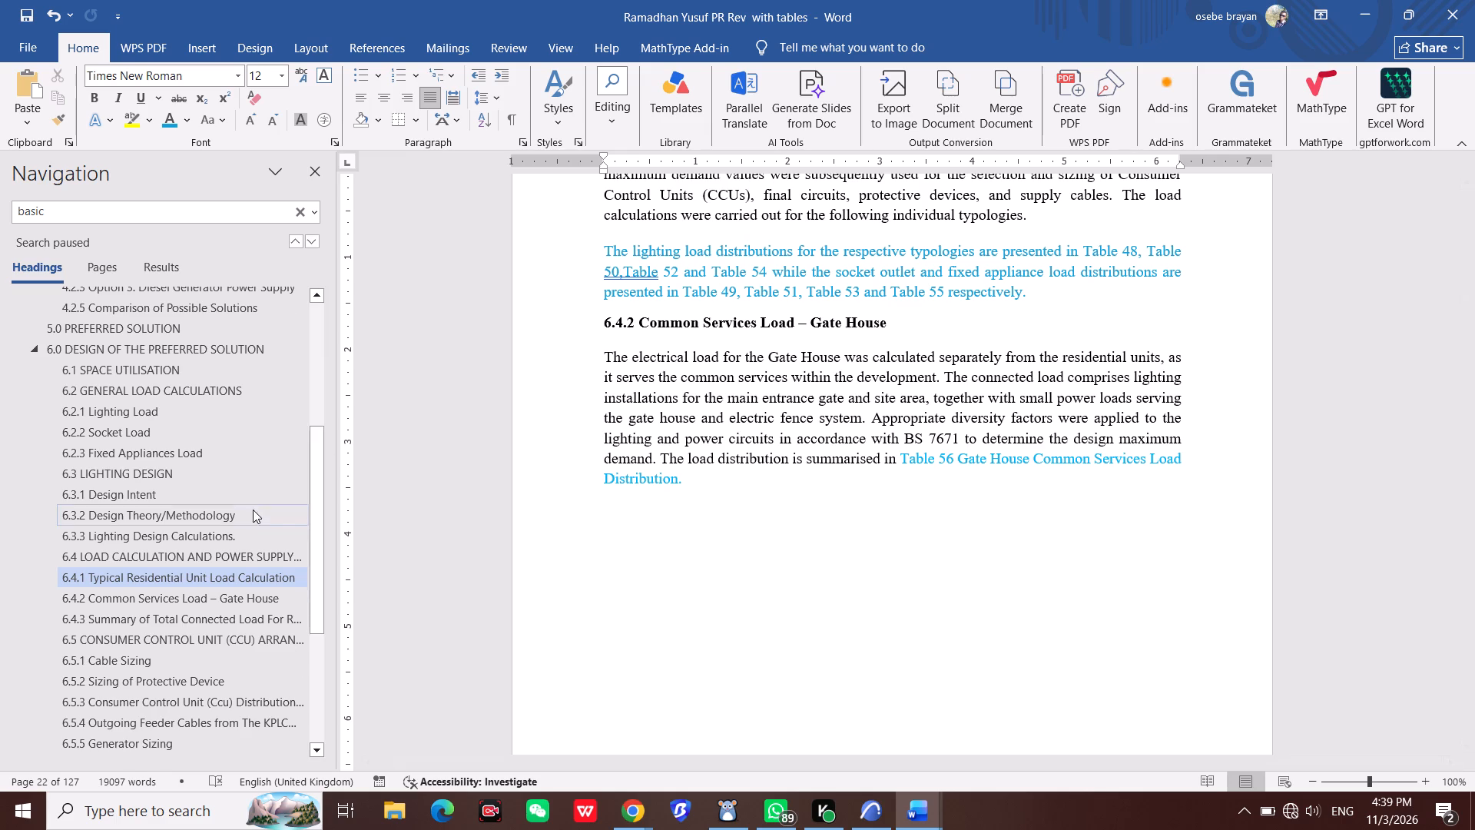
# Go to the LIST OF TABLES section and update the table list field.
pyautogui.scroll(18, 253, 510)
pyautogui.click(110, 344)
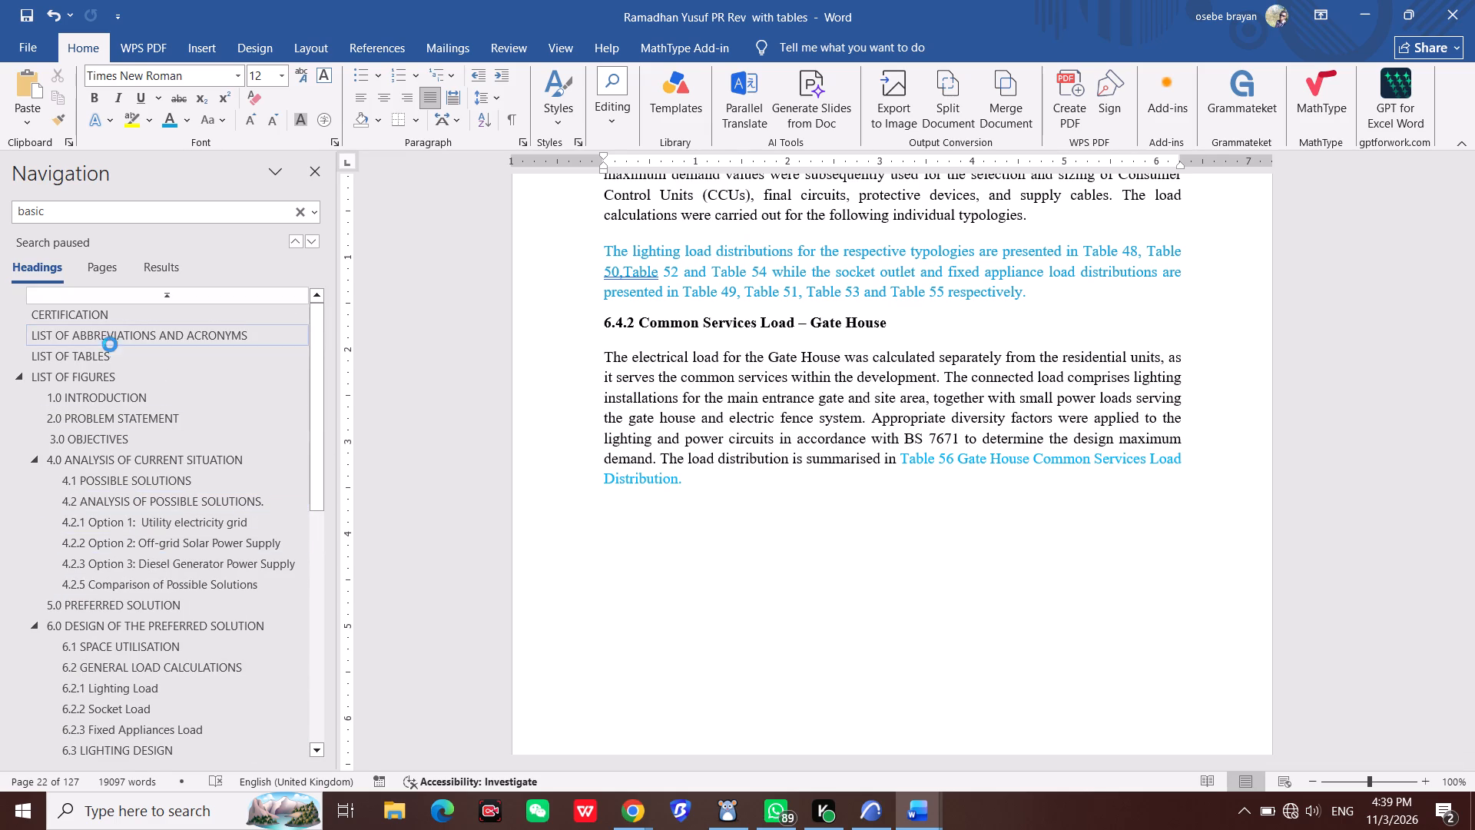
pyautogui.click(110, 357)
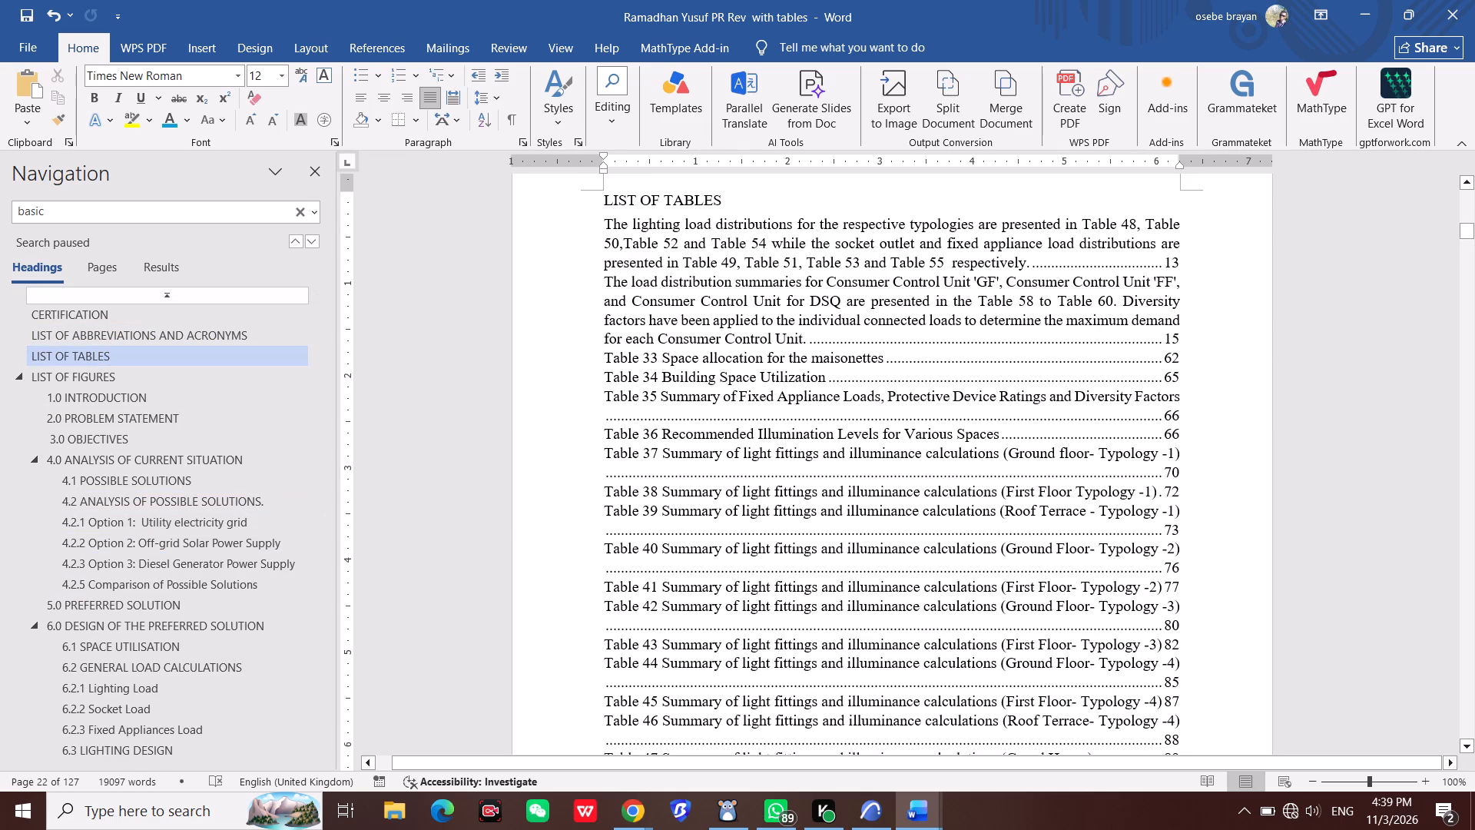
pyautogui.scroll(1, 1015, 440)
pyautogui.rightClick(1015, 440)
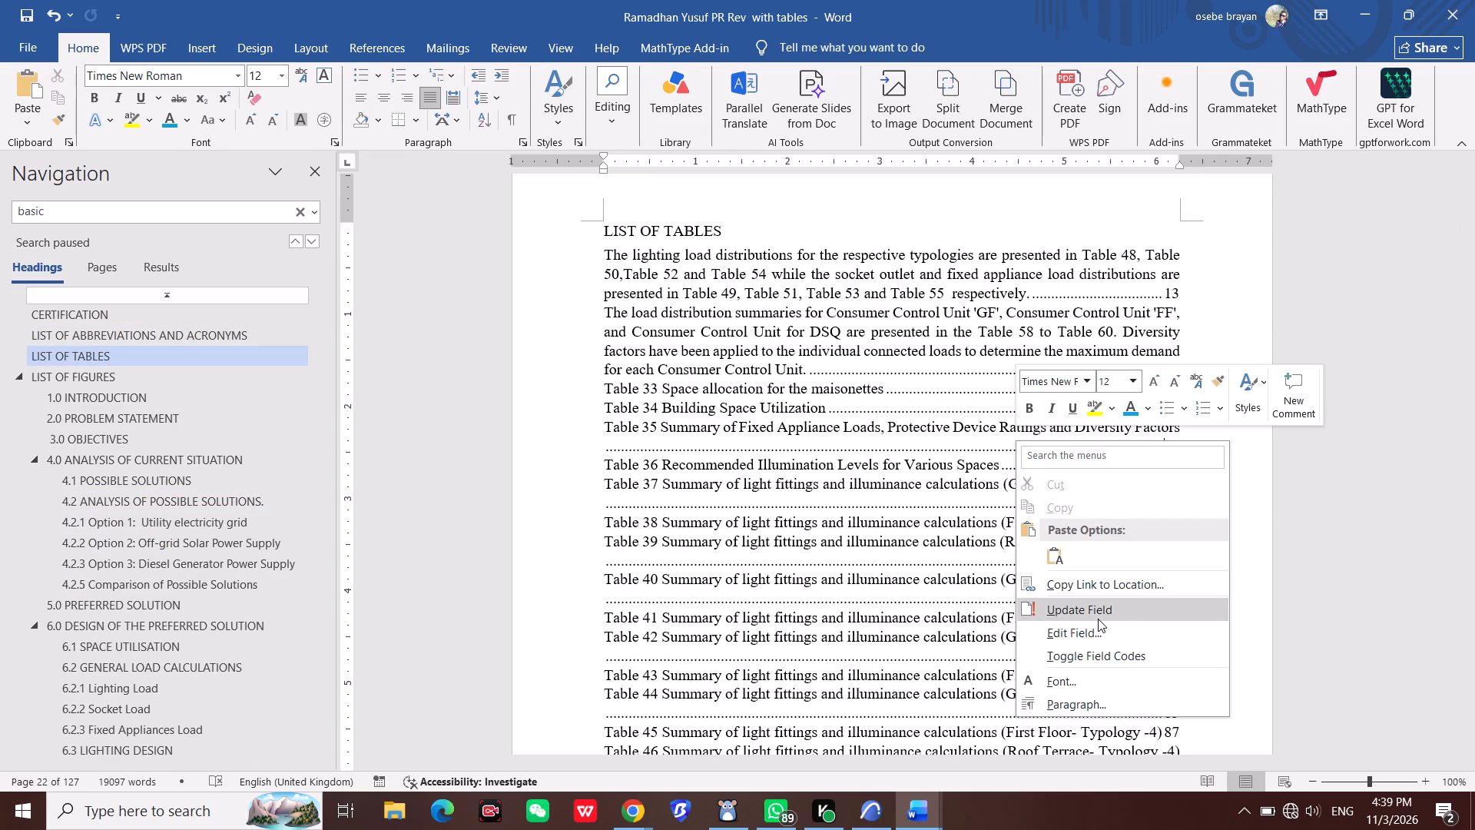
pyautogui.click(1098, 619)
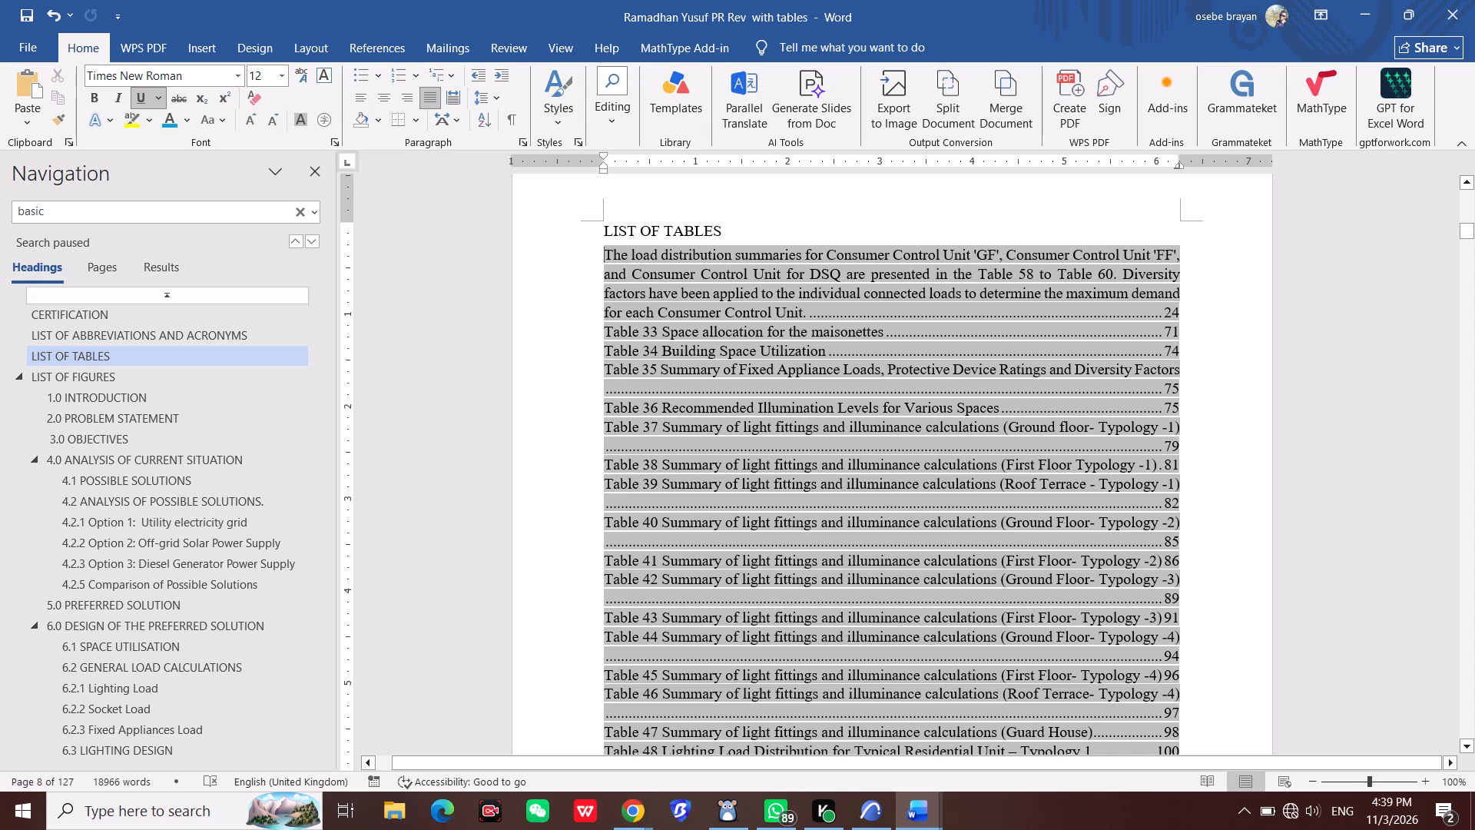
# Look through the updated List of Tables for remaining body-text entries, down to the introduction.
pyautogui.scroll(-4, 901, 553)
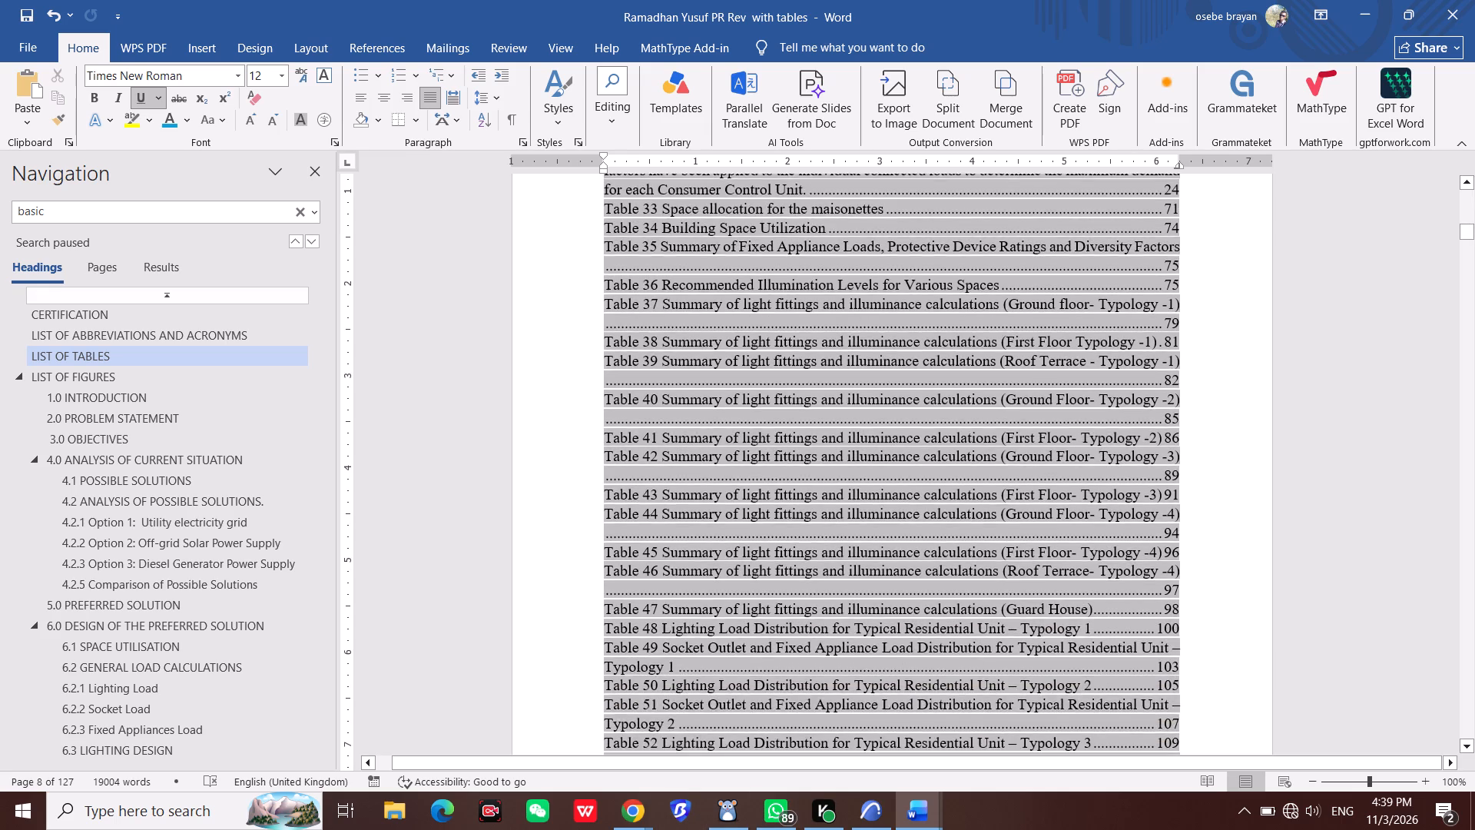
pyautogui.scroll(-11, 952, 586)
pyautogui.scroll(-15, 916, 652)
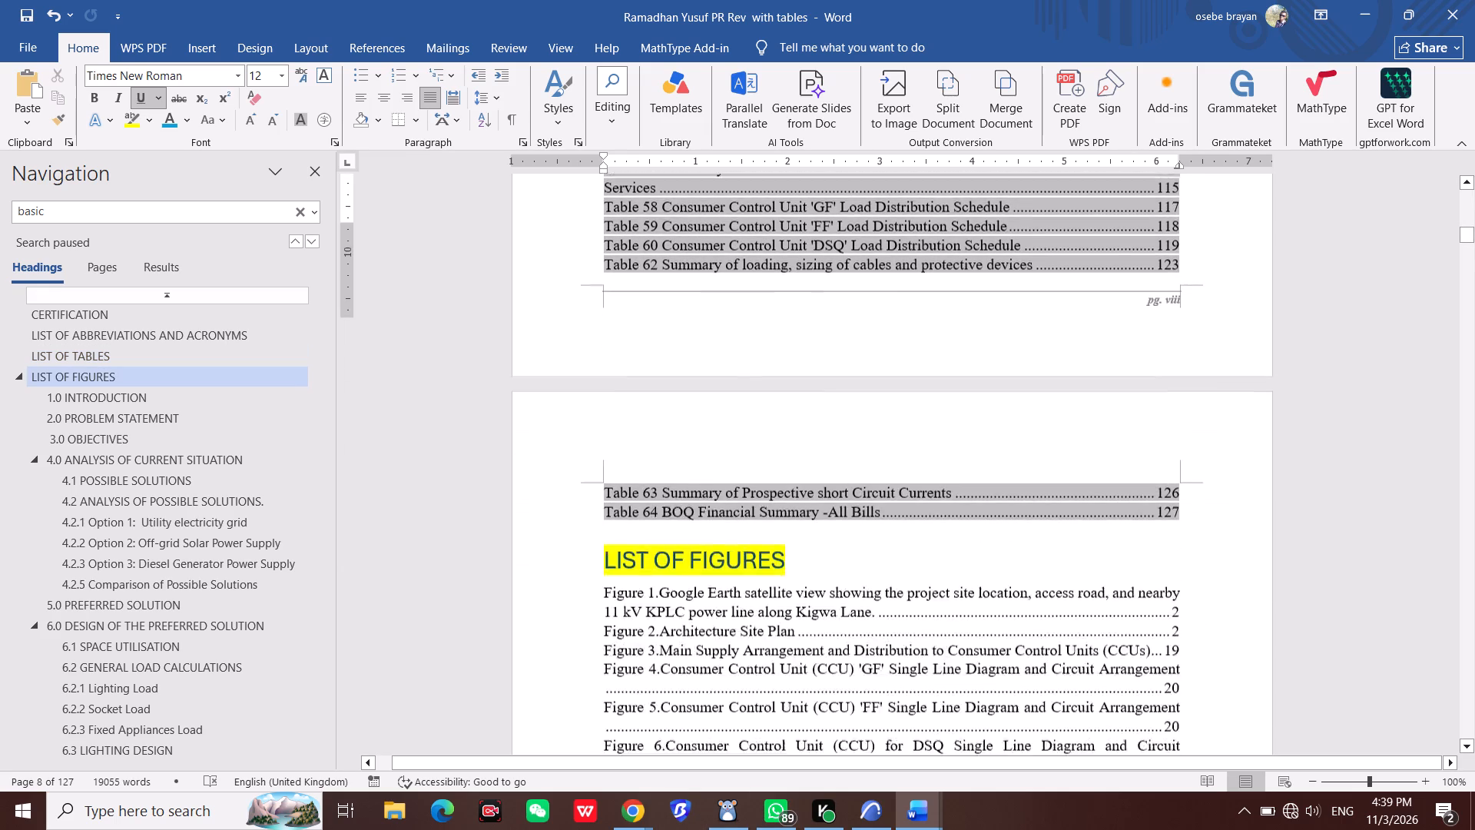
pyautogui.scroll(-20, 903, 599)
pyautogui.scroll(-7, 903, 599)
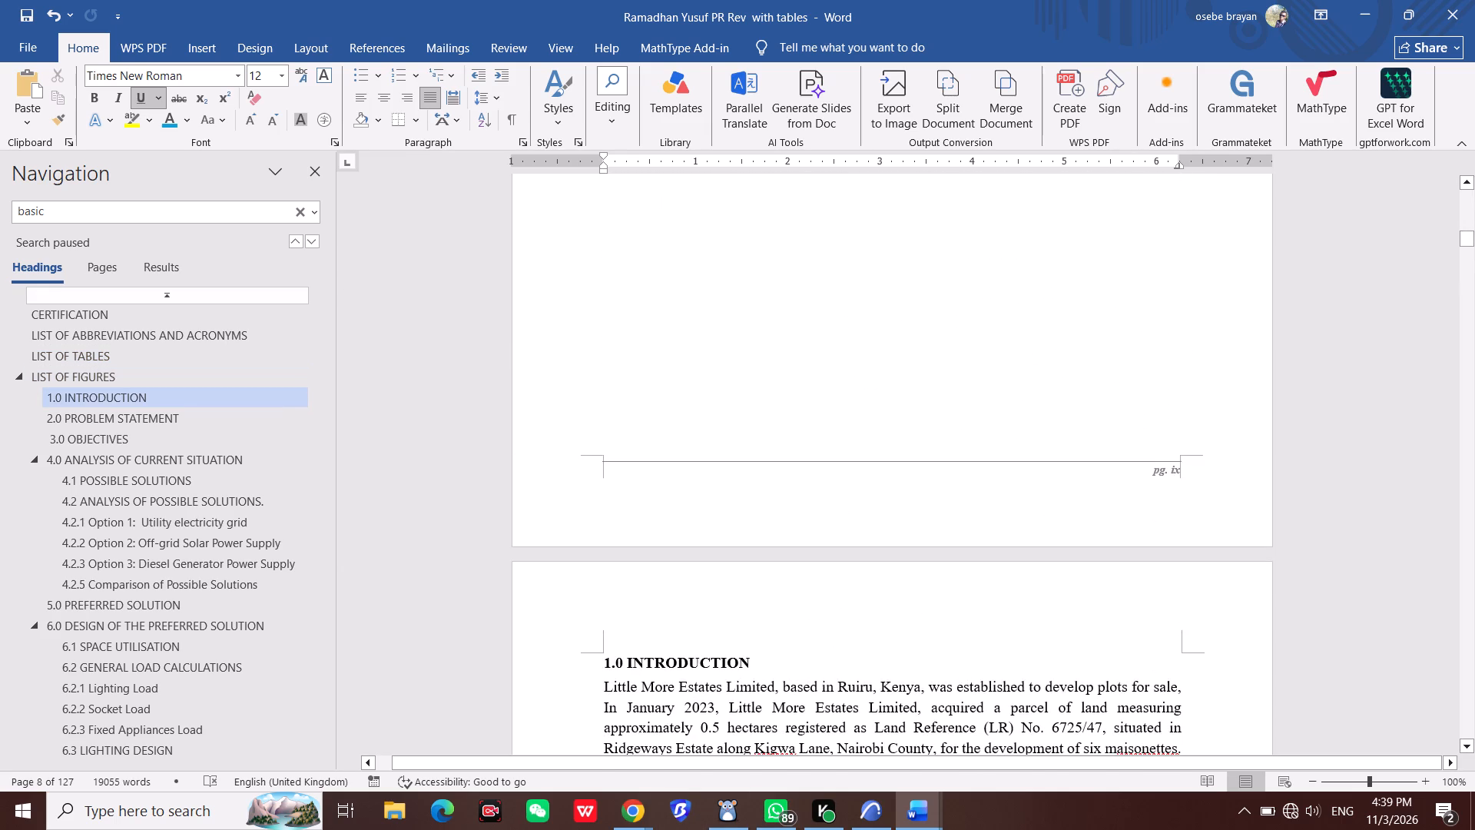
pyautogui.scroll(-6, 911, 553)
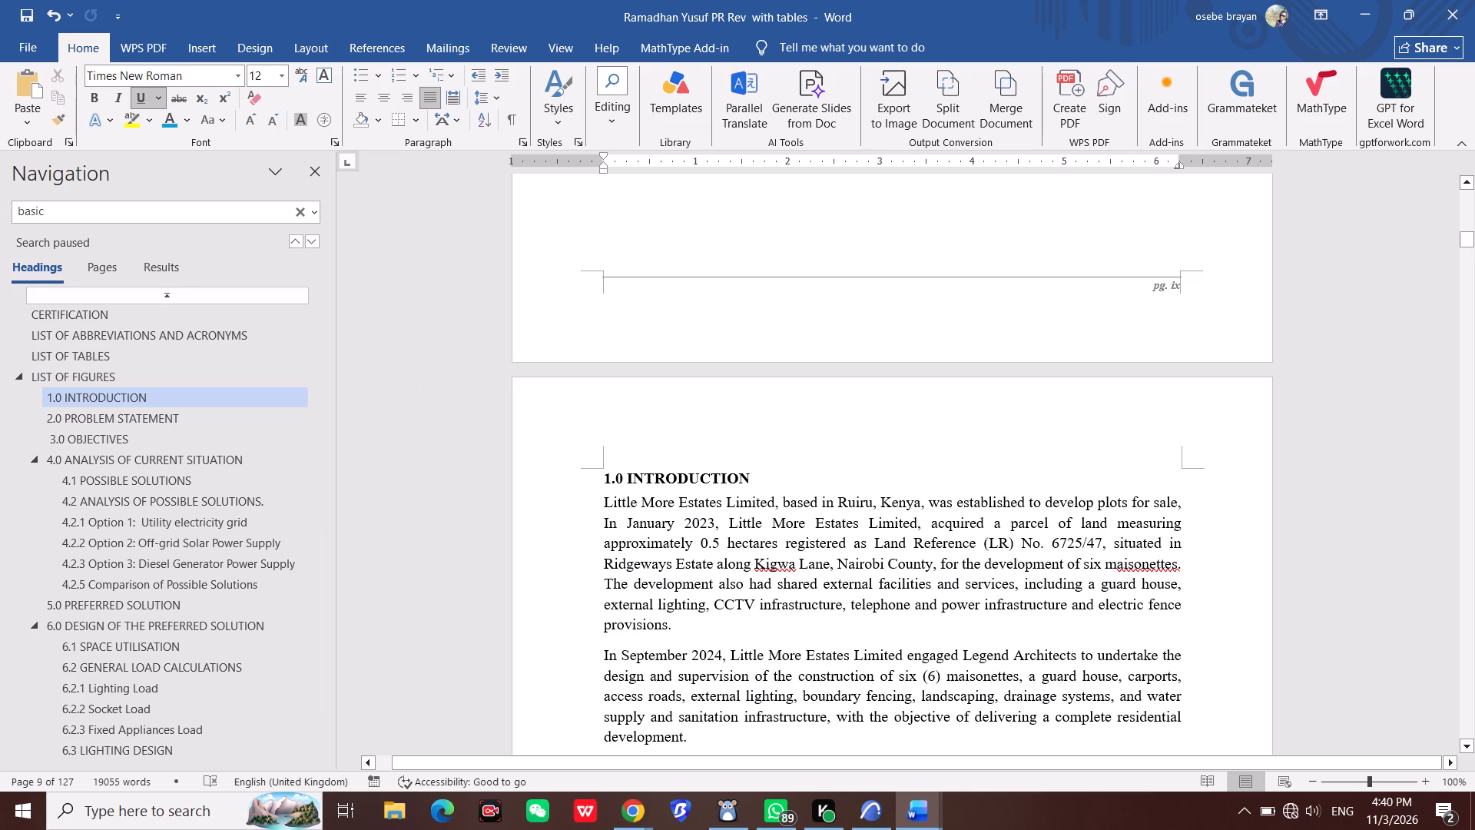
pyautogui.scroll(-9, 938, 672)
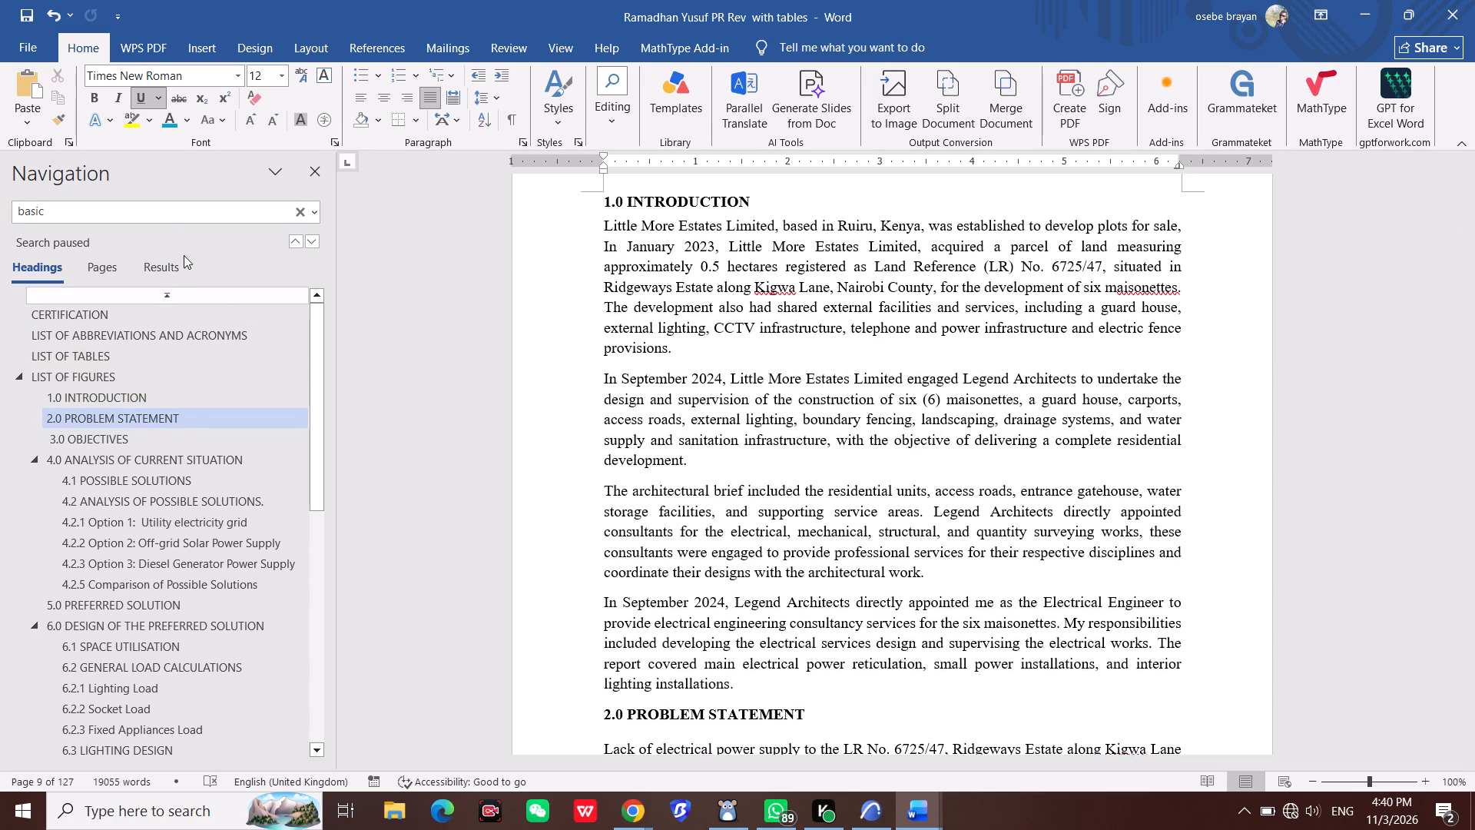
# Copy the "The load distribution summaries for Consumer Control Unit 'GF'" paragraph in section 6.5, and delete it from the report.
pyautogui.scroll(-6, 267, 661)
pyautogui.scroll(-3, 168, 659)
pyautogui.click(179, 683)
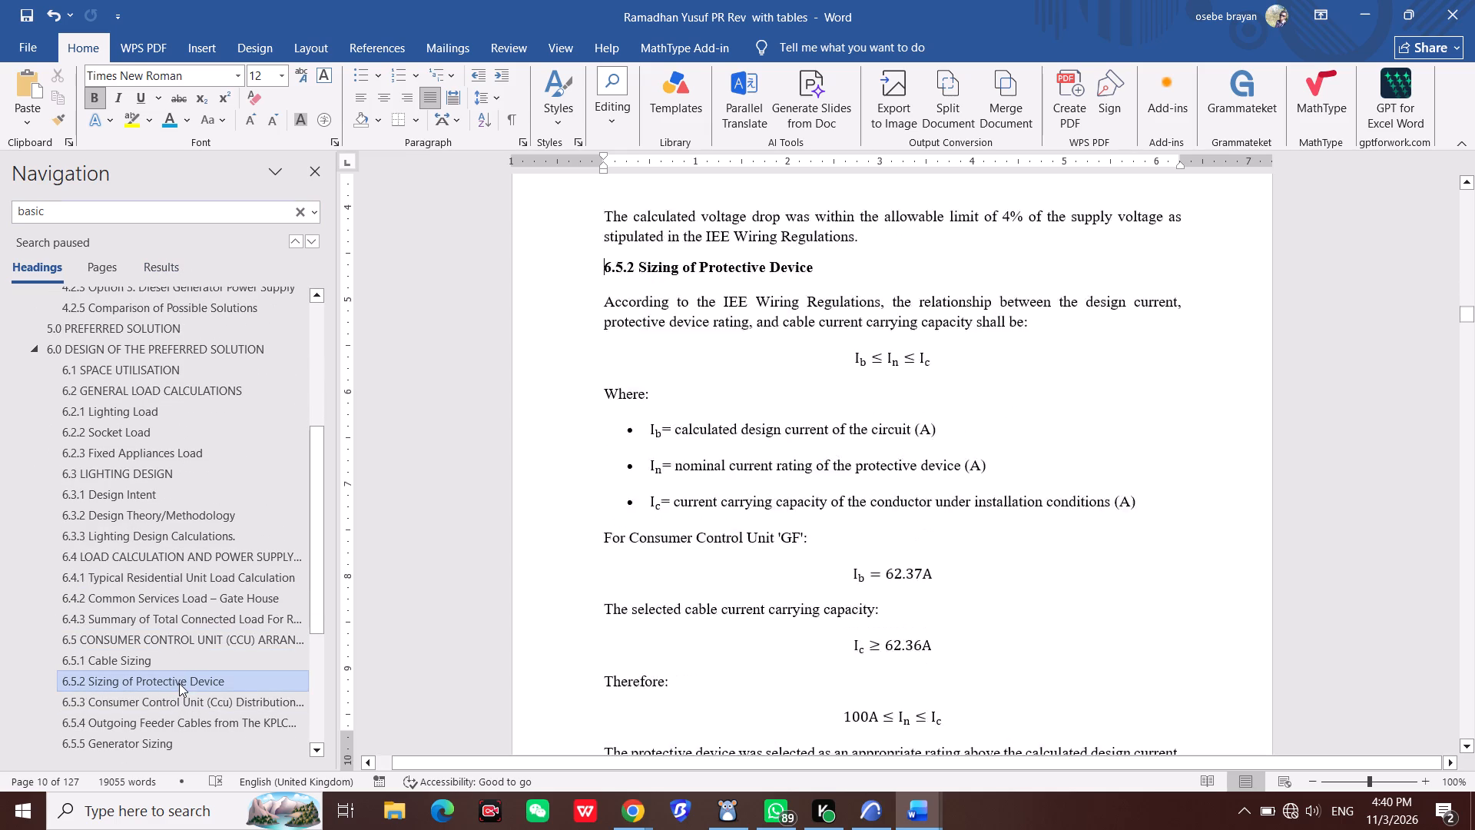
pyautogui.scroll(19, 526, 579)
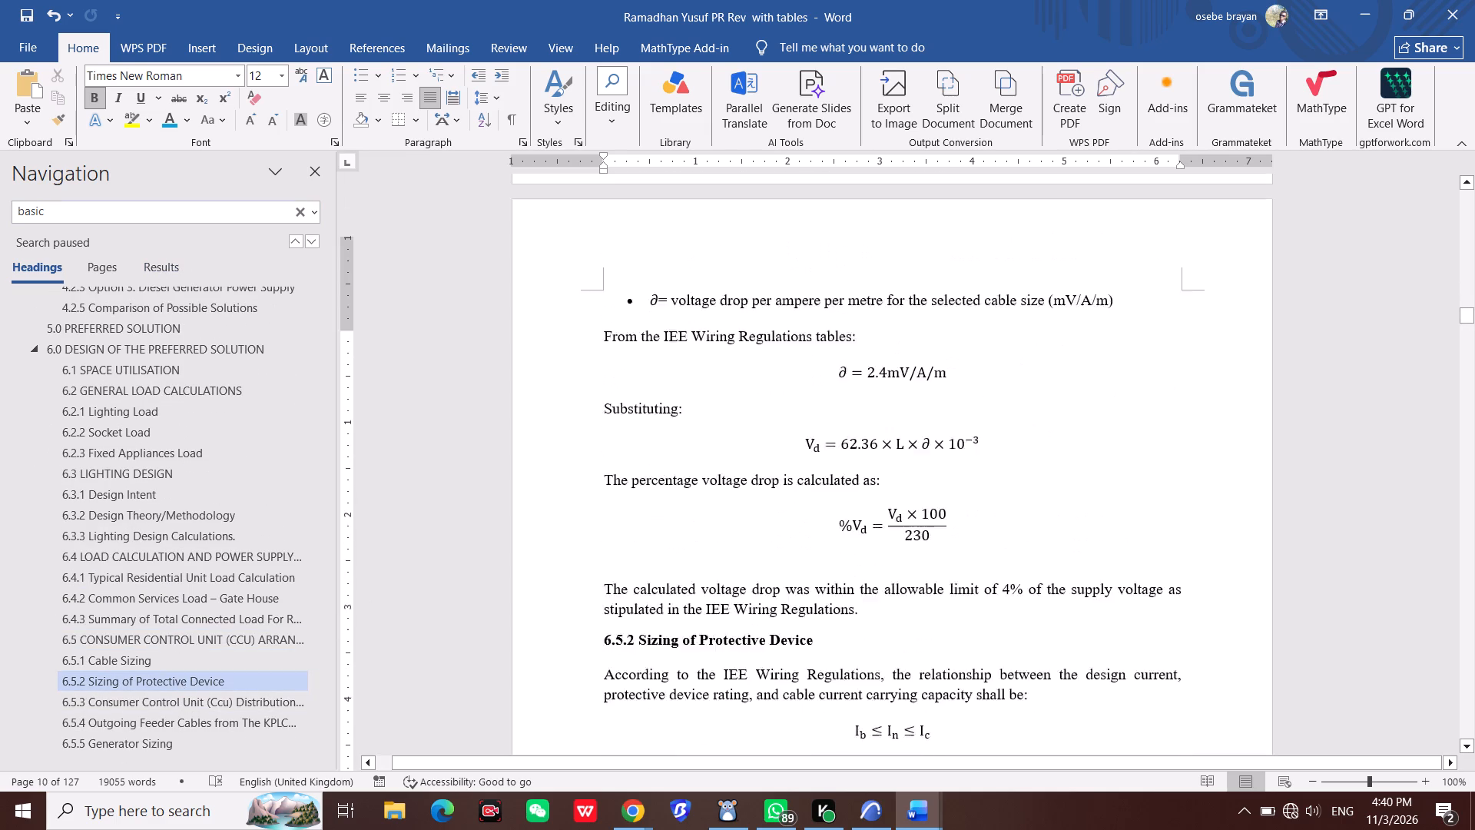
pyautogui.scroll(15, 521, 558)
pyautogui.scroll(5, 757, 422)
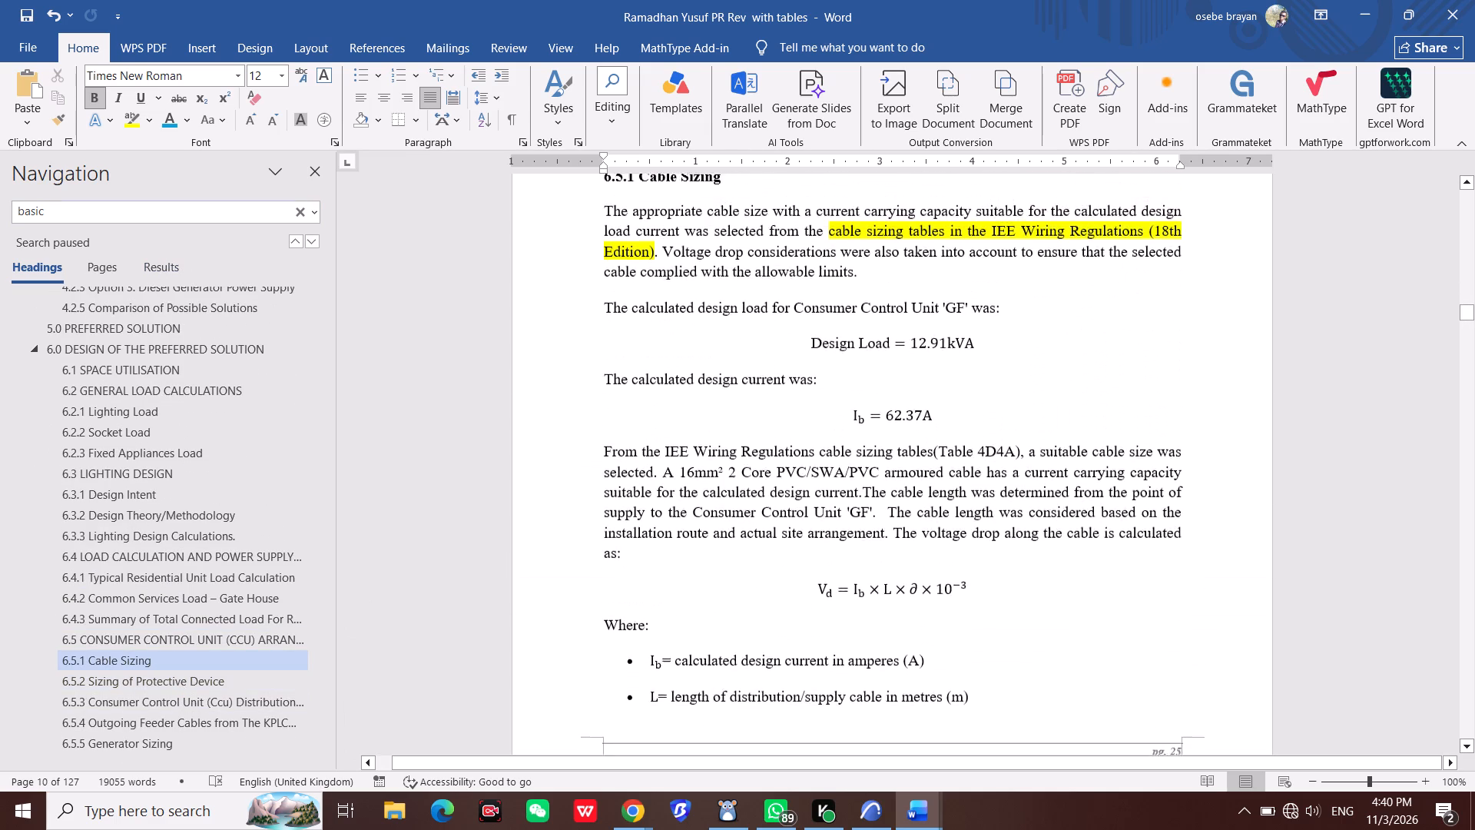
pyautogui.scroll(12, 757, 422)
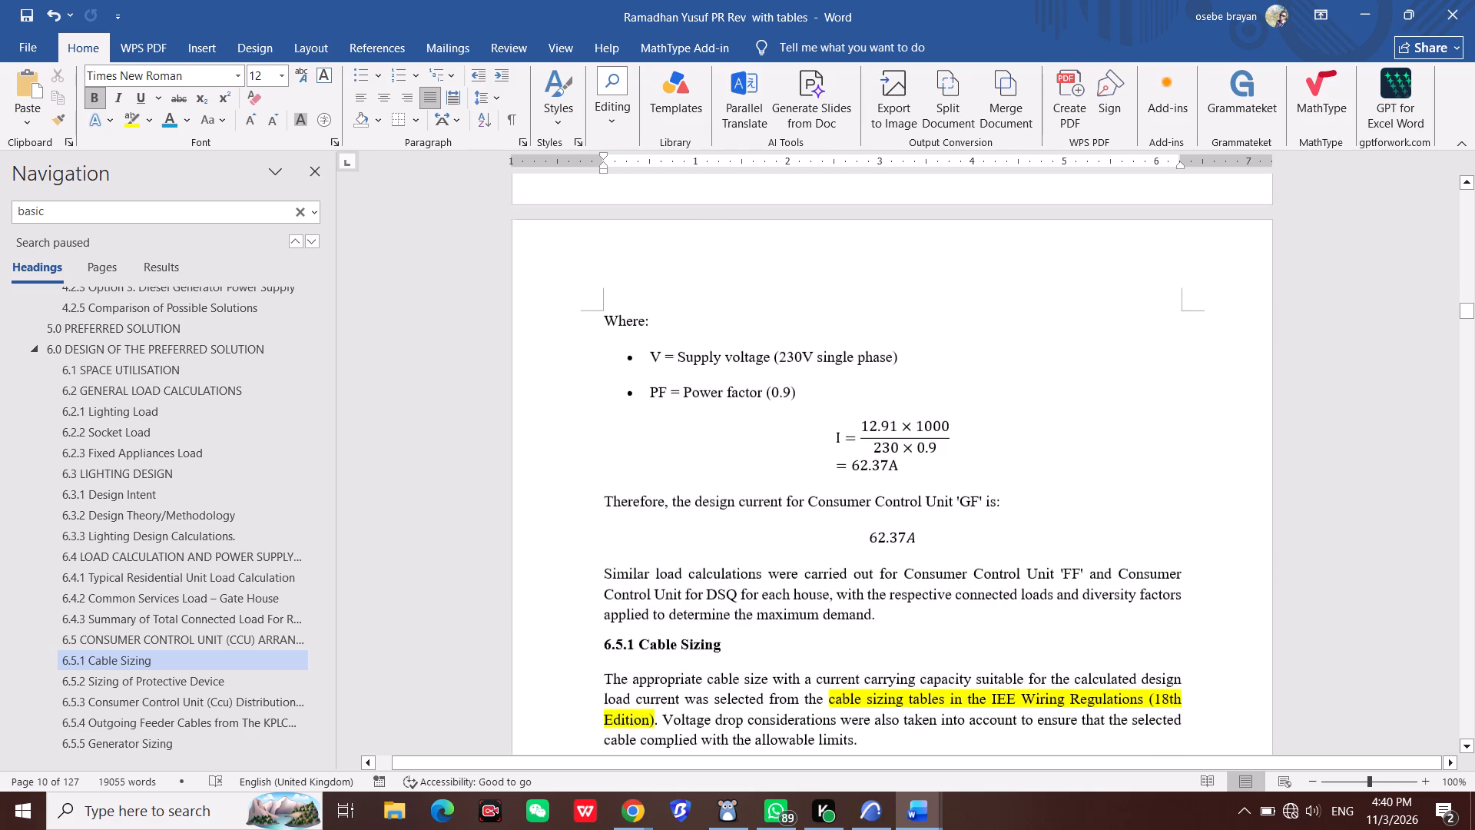
pyautogui.scroll(1, 760, 403)
pyautogui.scroll(20, 760, 403)
pyautogui.scroll(12, 760, 403)
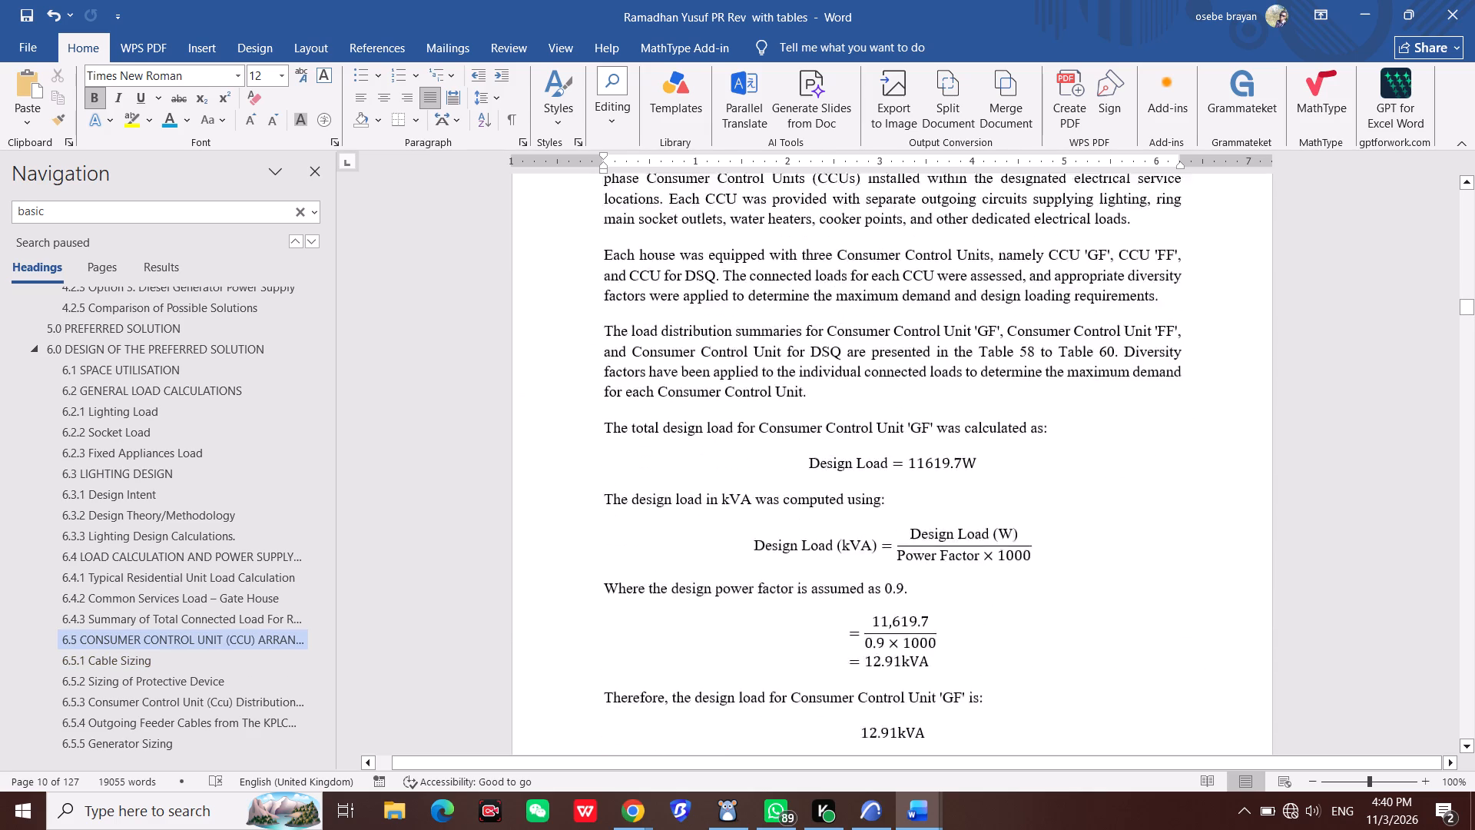
pyautogui.moveTo(606, 470); pyautogui.dragTo(628, 470)
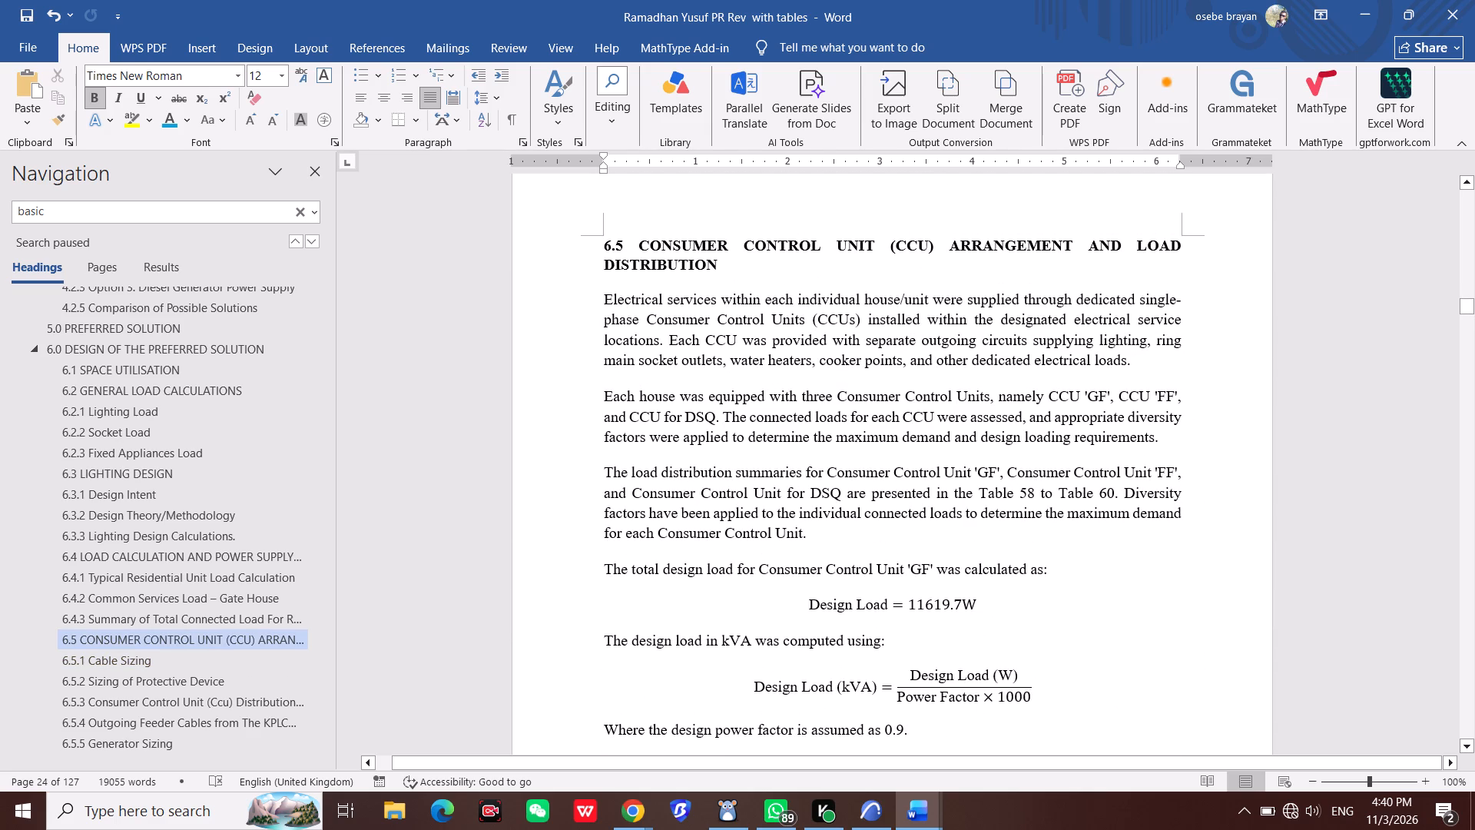
pyautogui.moveTo(628, 470); pyautogui.dragTo(888, 536)
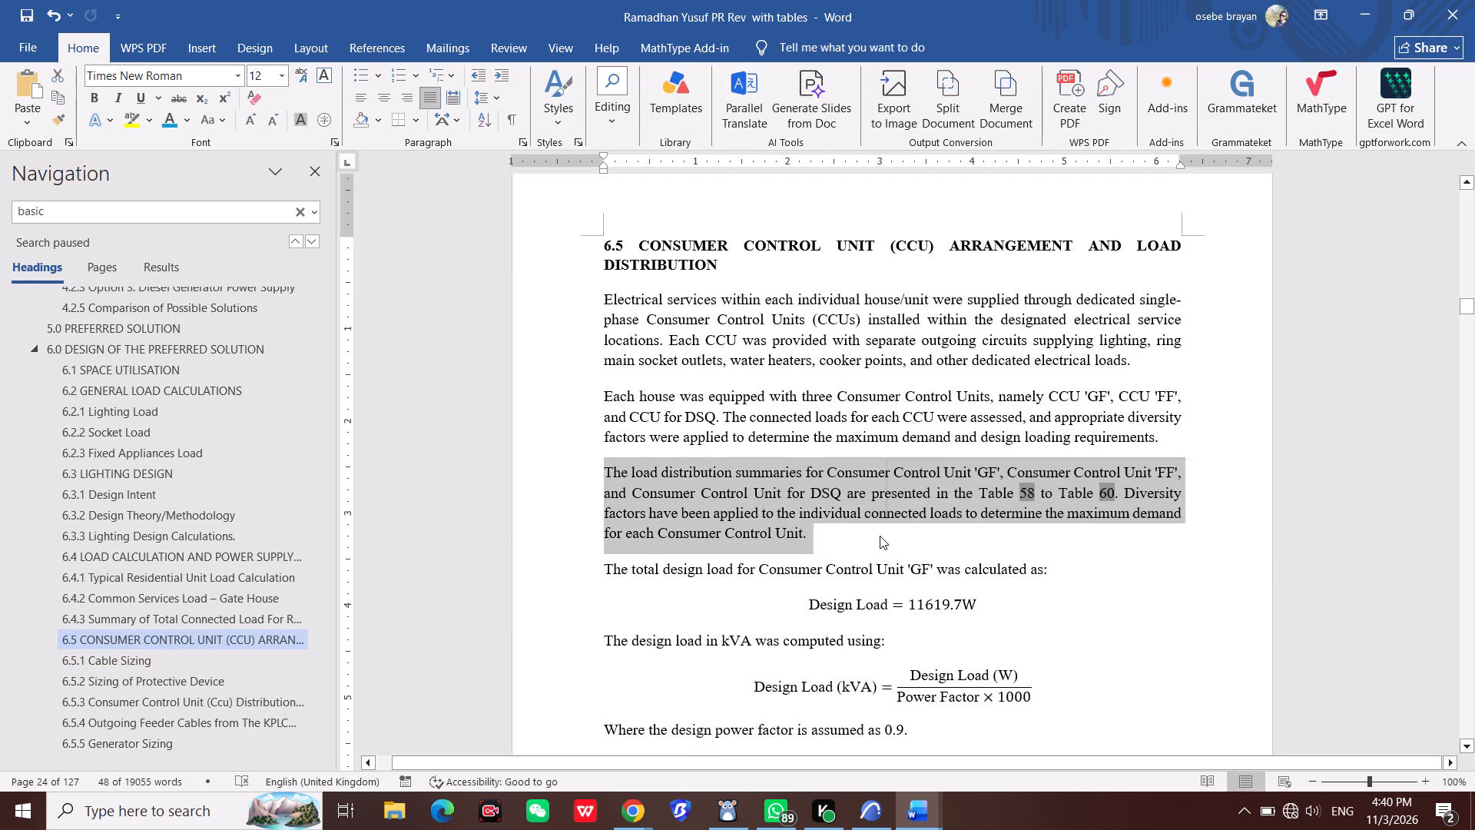
pyautogui.hotkey('ctrl', 'c')
pyautogui.press('Delete')
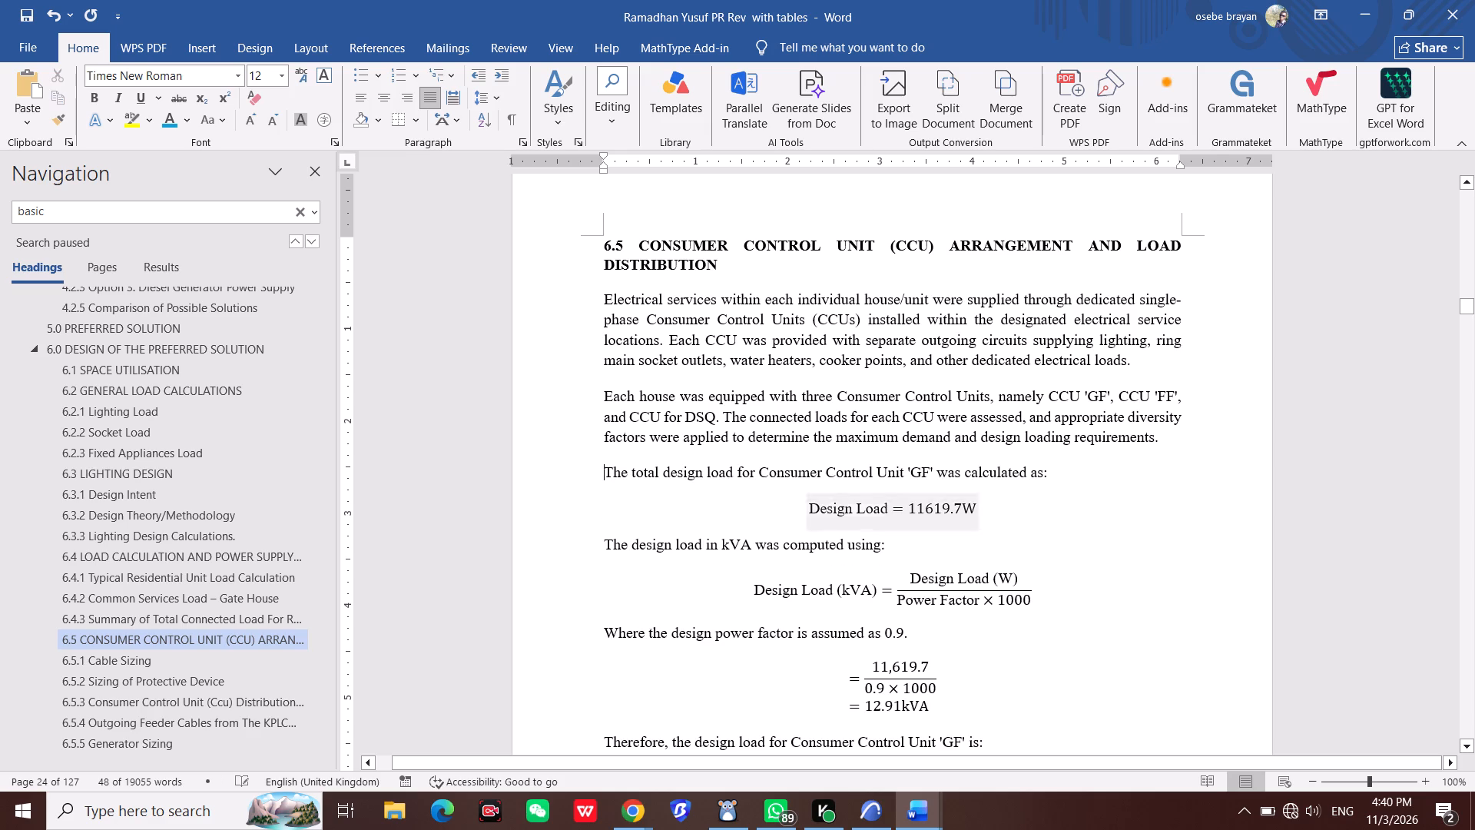
# Insert an empty paragraph after "maximum demand and design loading requirements." in section 6.5.
pyautogui.click(1168, 448)
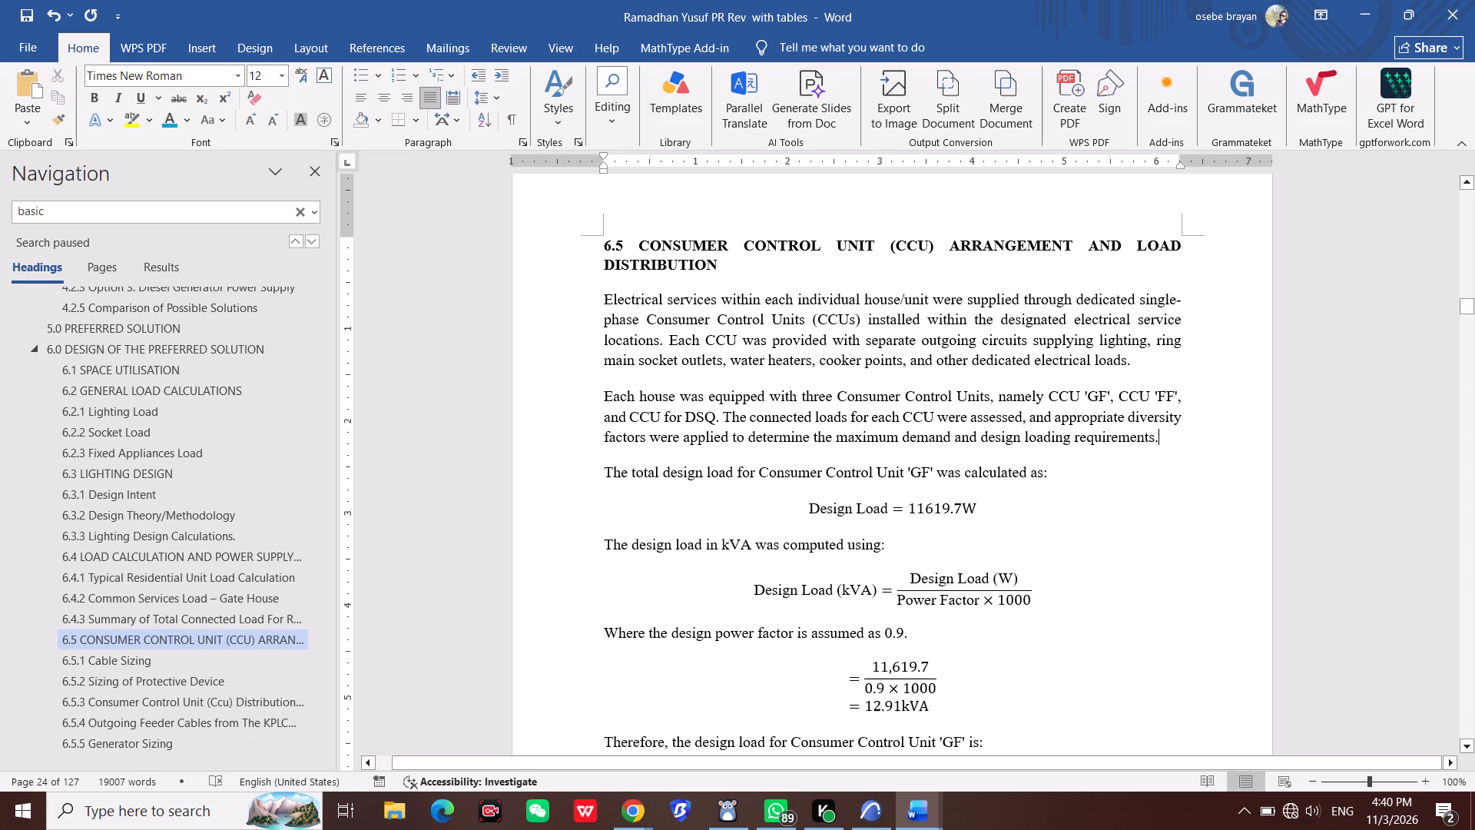
pyautogui.press('Return')
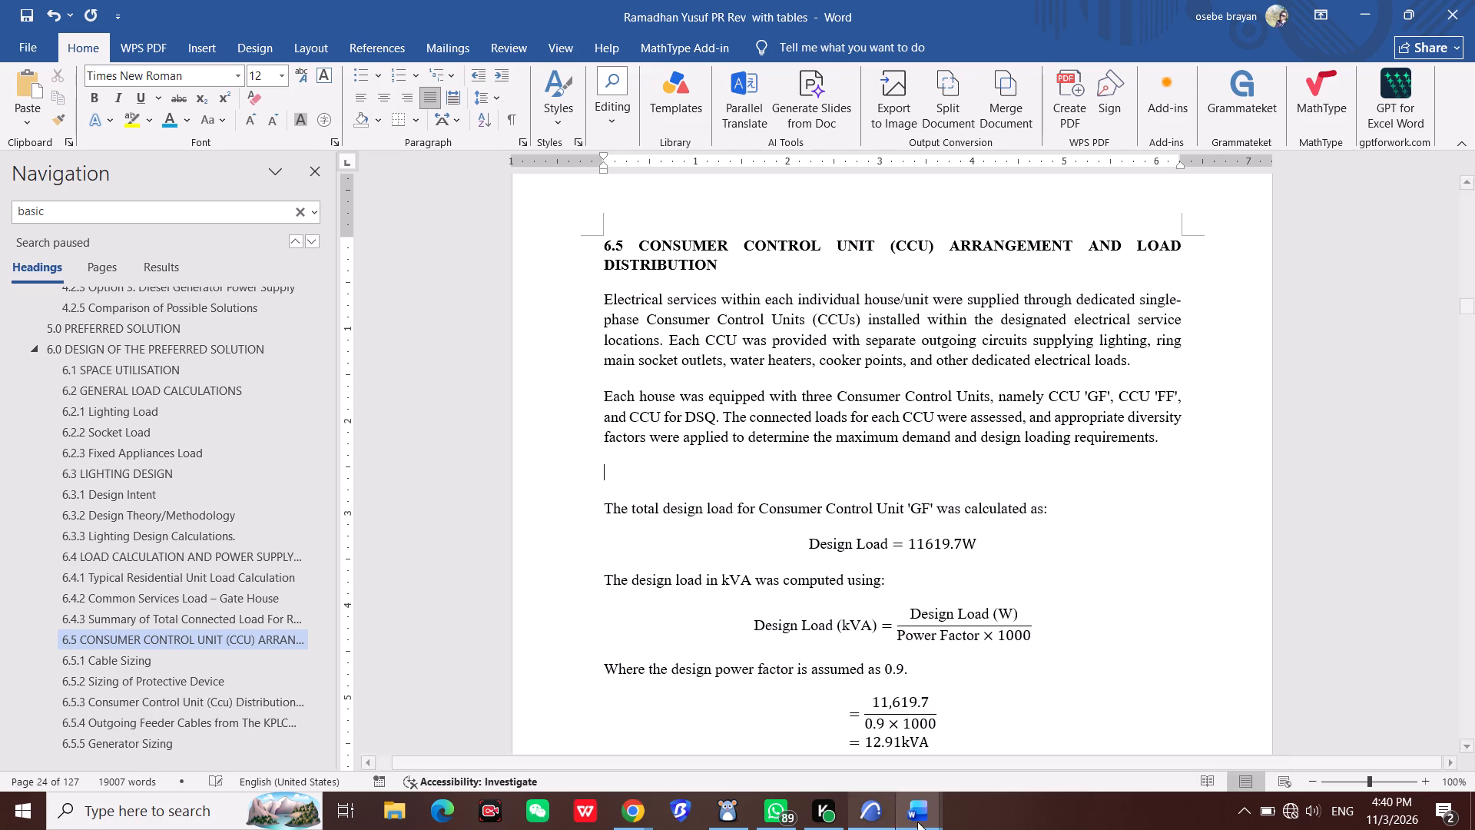
# Switch to Chrome and replace the new tab's search box text with the copied "The load distribution summaries" paragraph.
pyautogui.click(648, 825)
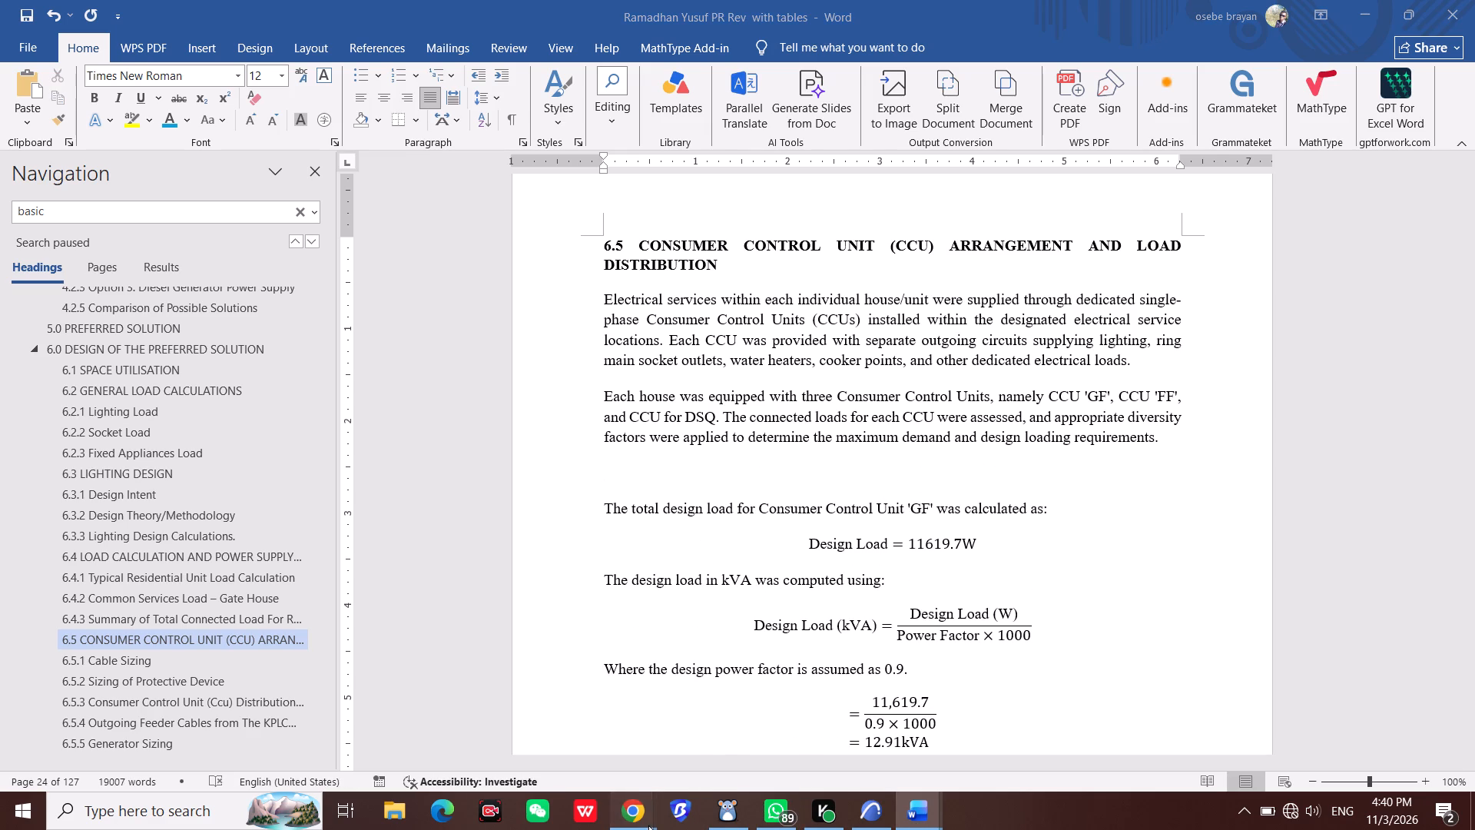
pyautogui.click(628, 786)
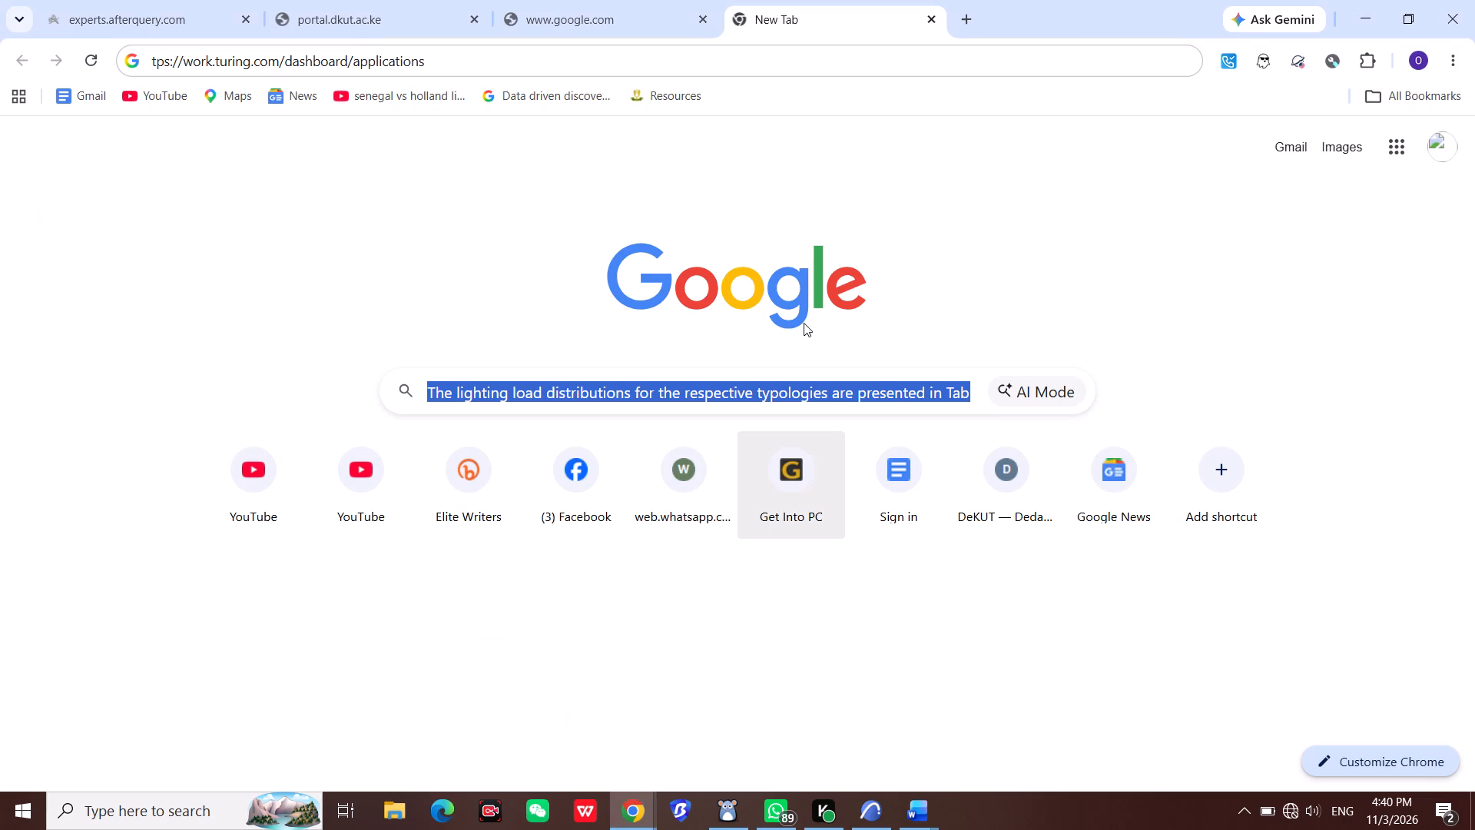
pyautogui.press('Delete')
pyautogui.hotkey('ctrl', 'v')
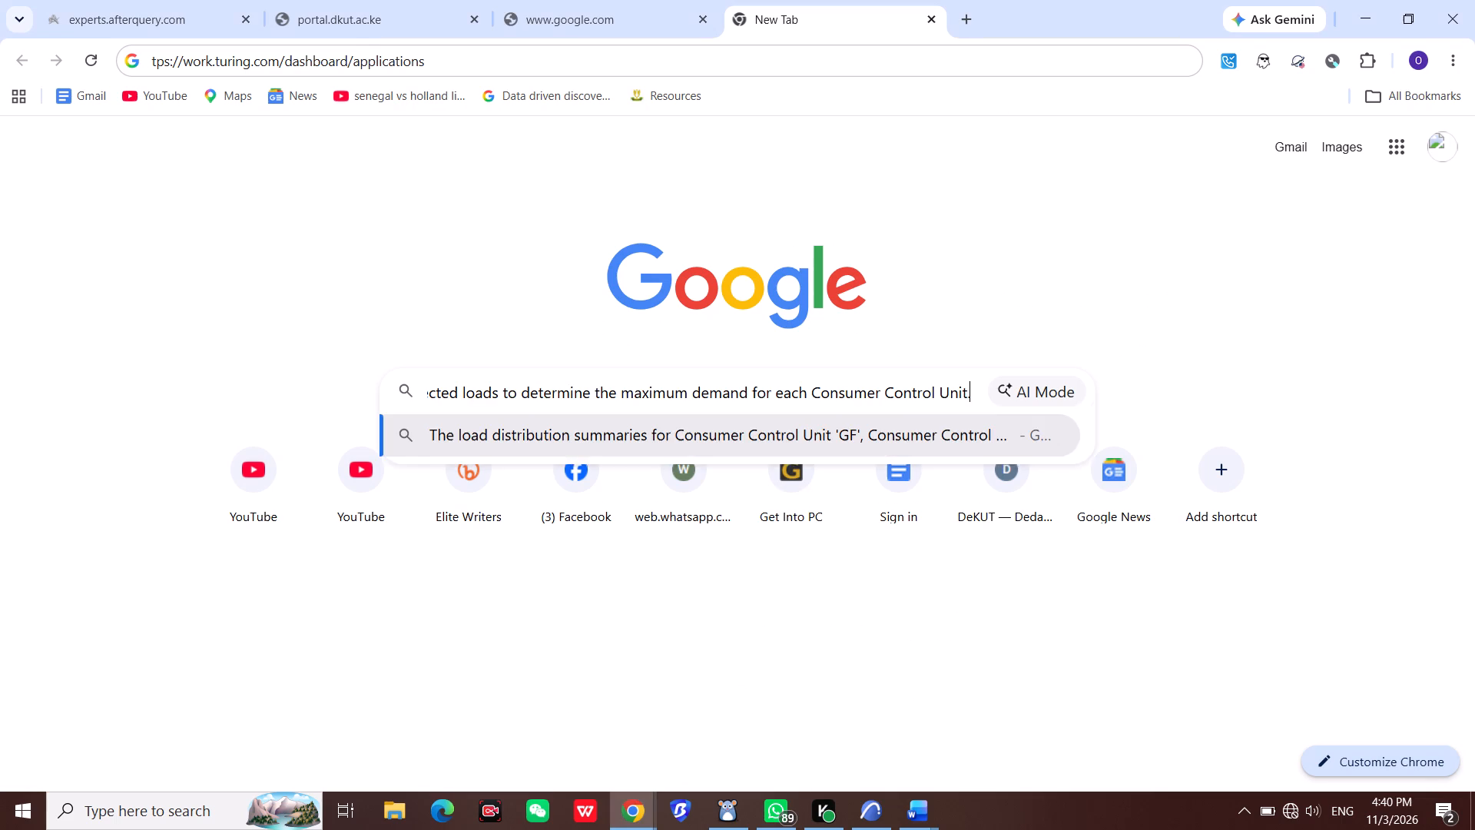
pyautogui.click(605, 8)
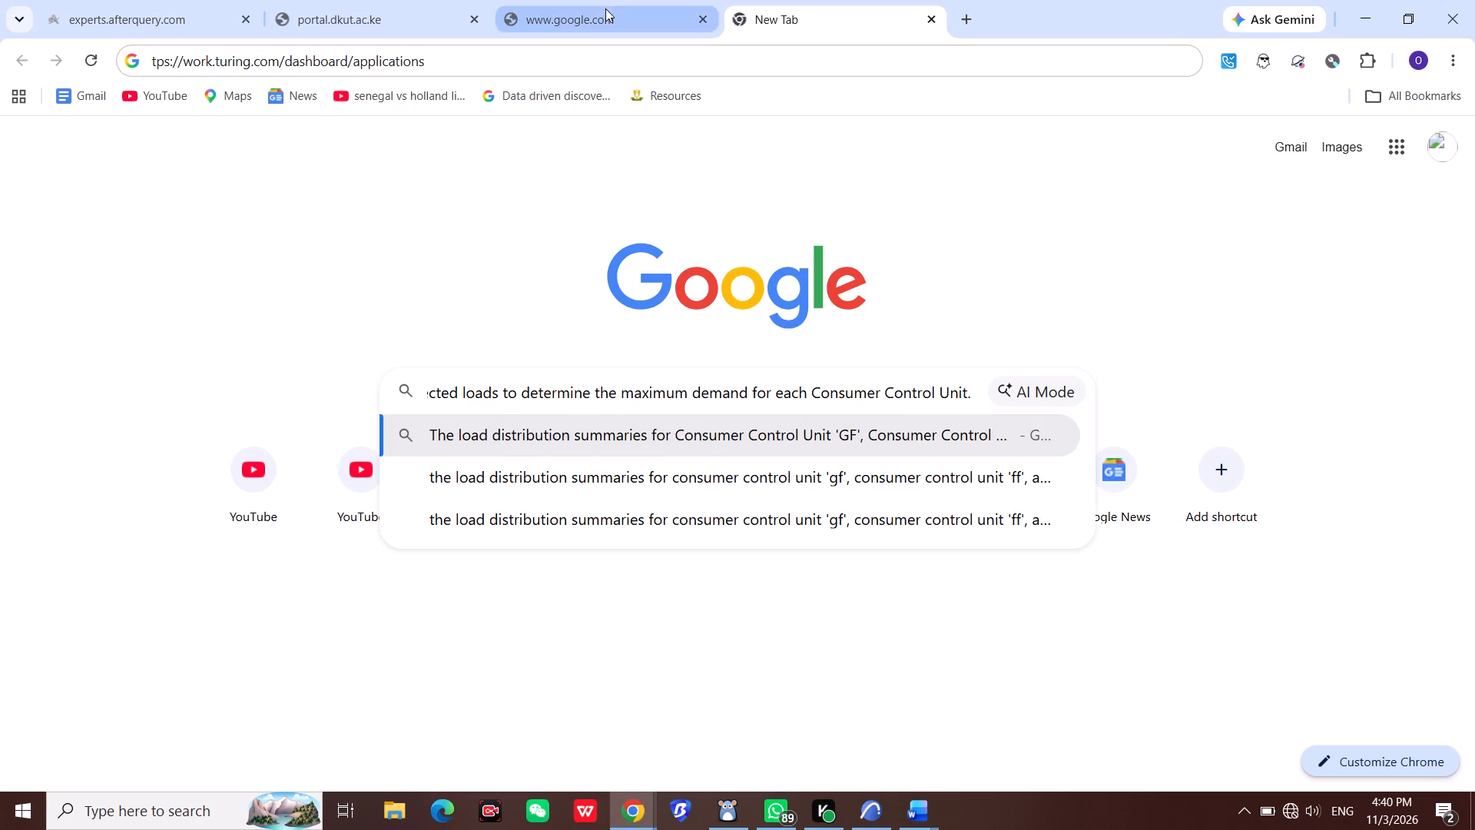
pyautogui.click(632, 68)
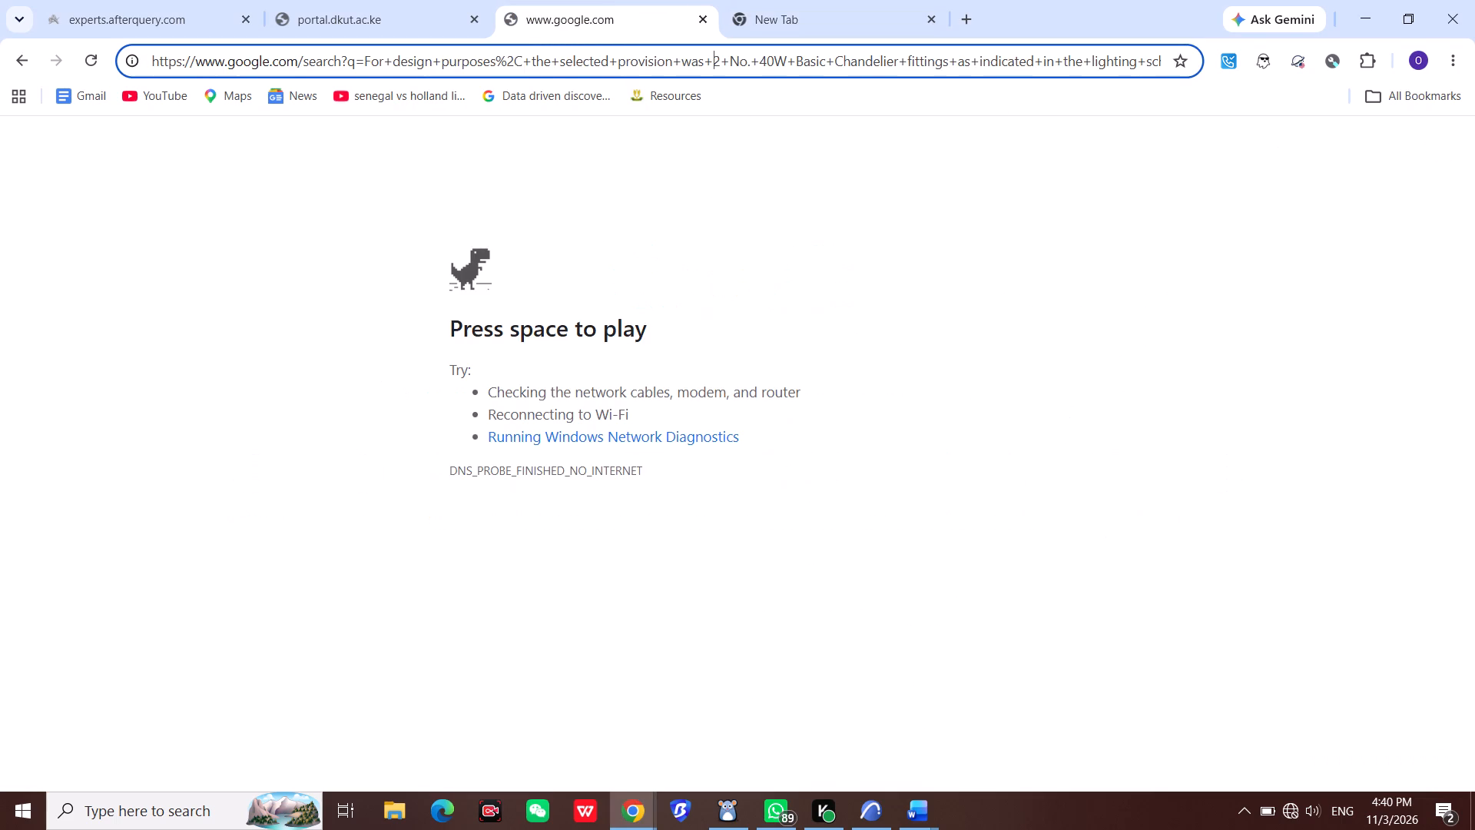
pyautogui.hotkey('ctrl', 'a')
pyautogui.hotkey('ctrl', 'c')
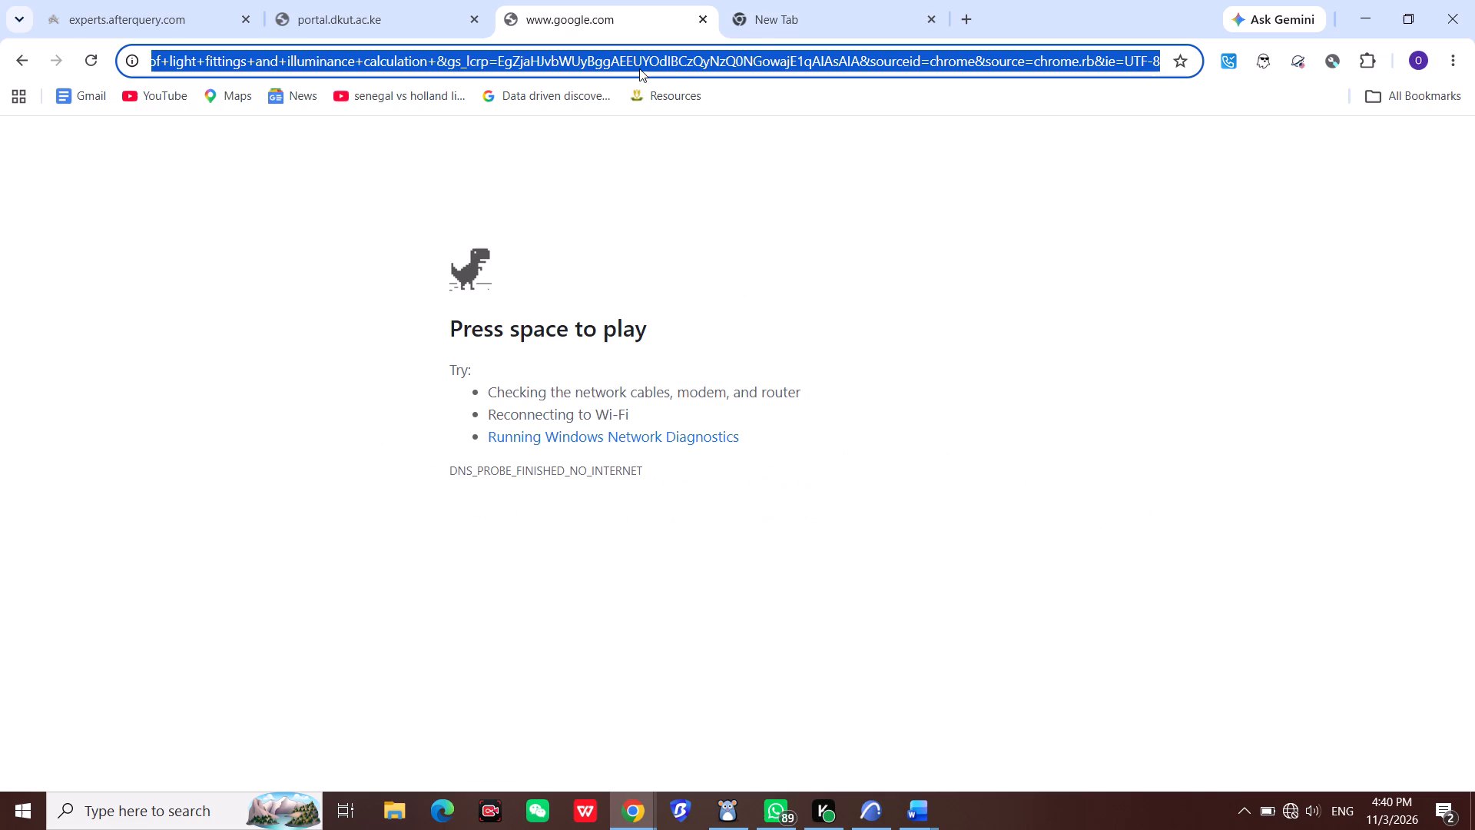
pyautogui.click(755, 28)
# Copy the plain-text "The load distribution summaries" paragraph from the search box, paste it into section 6.5's empty paragraph in Word, and save.
pyautogui.click(587, 380)
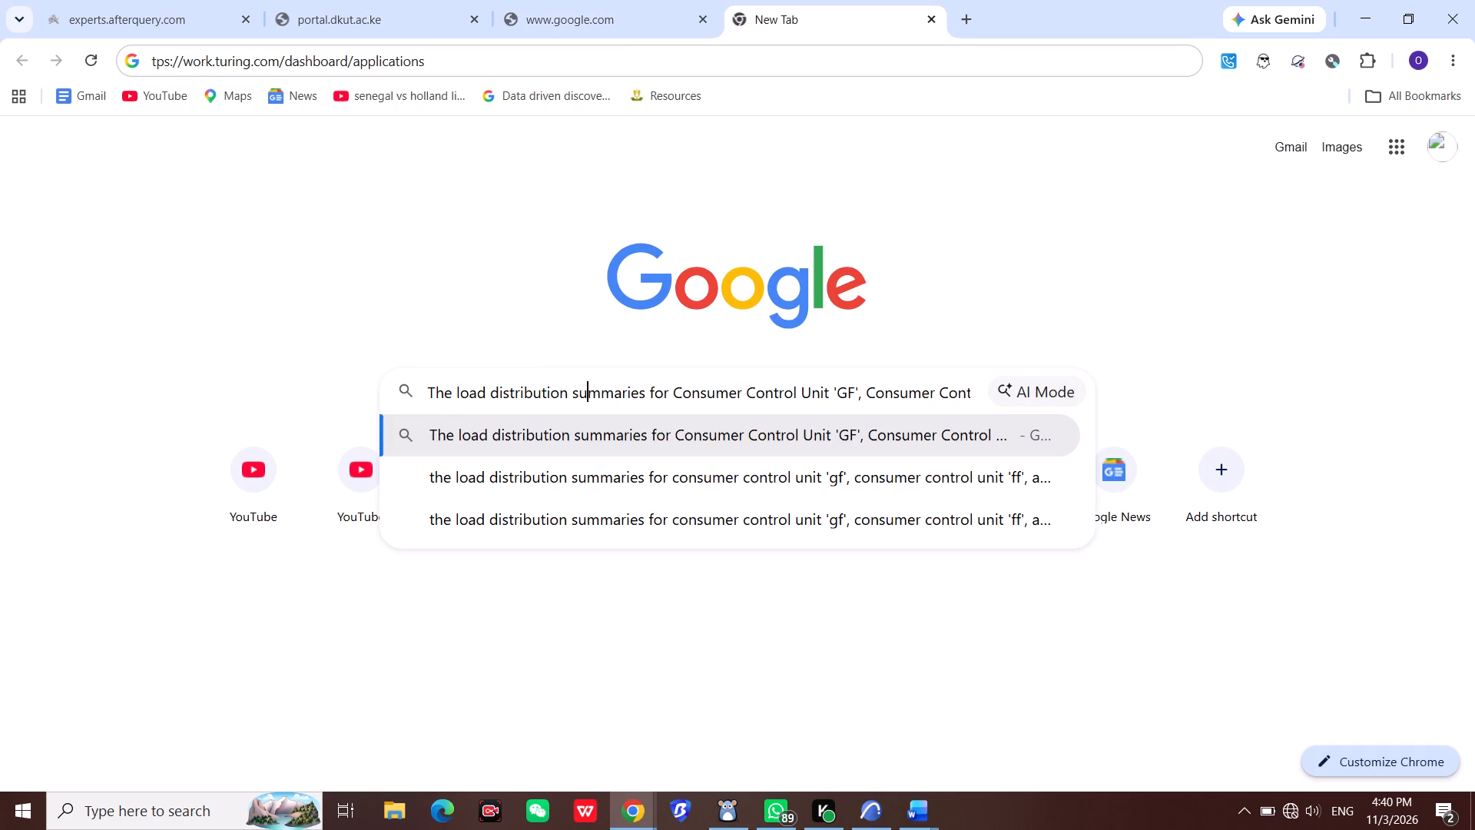
pyautogui.hotkey('ctrl', 'a')
pyautogui.hotkey('ctrl', 'c')
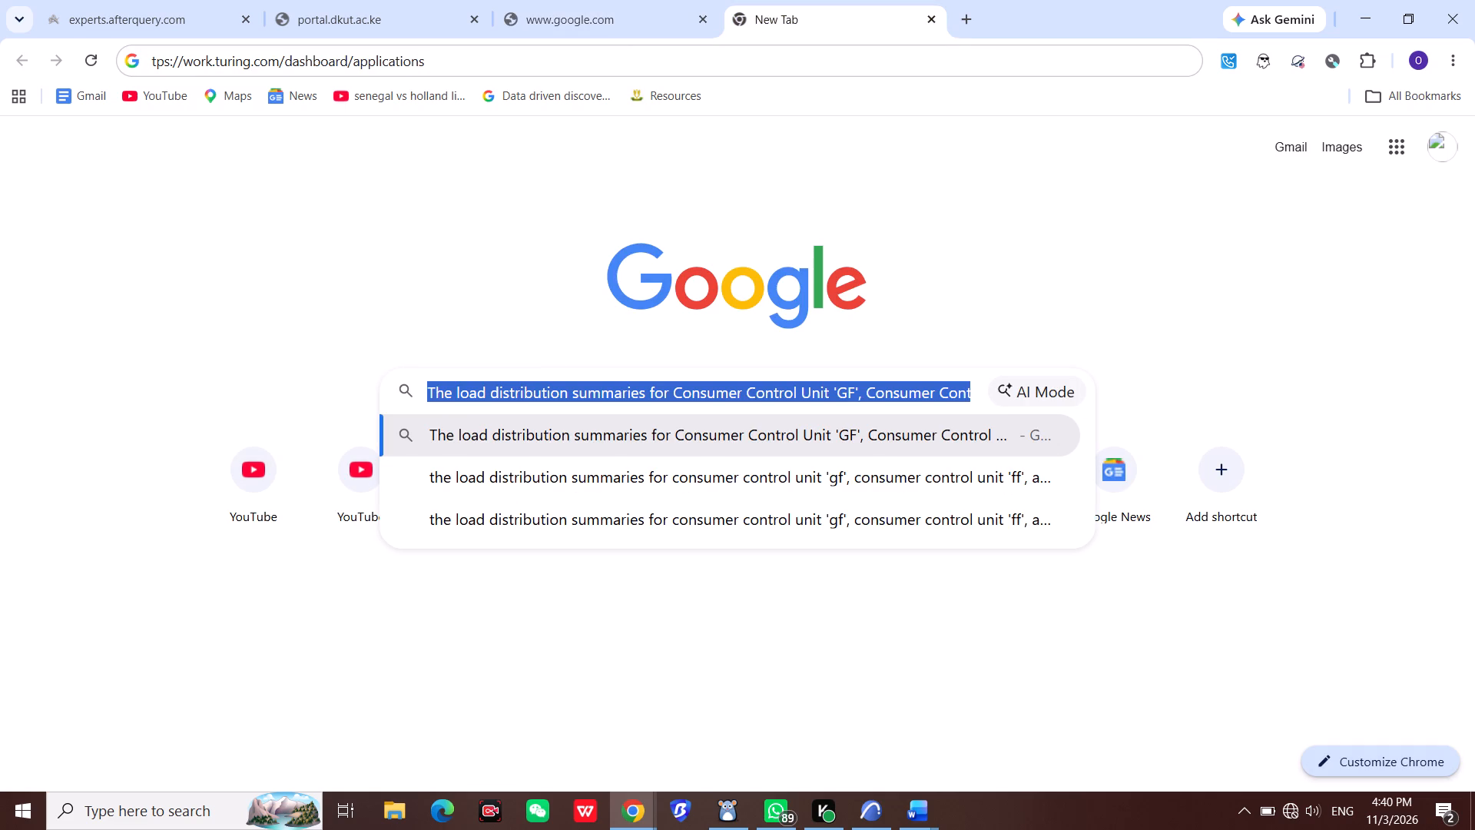
pyautogui.click(913, 808)
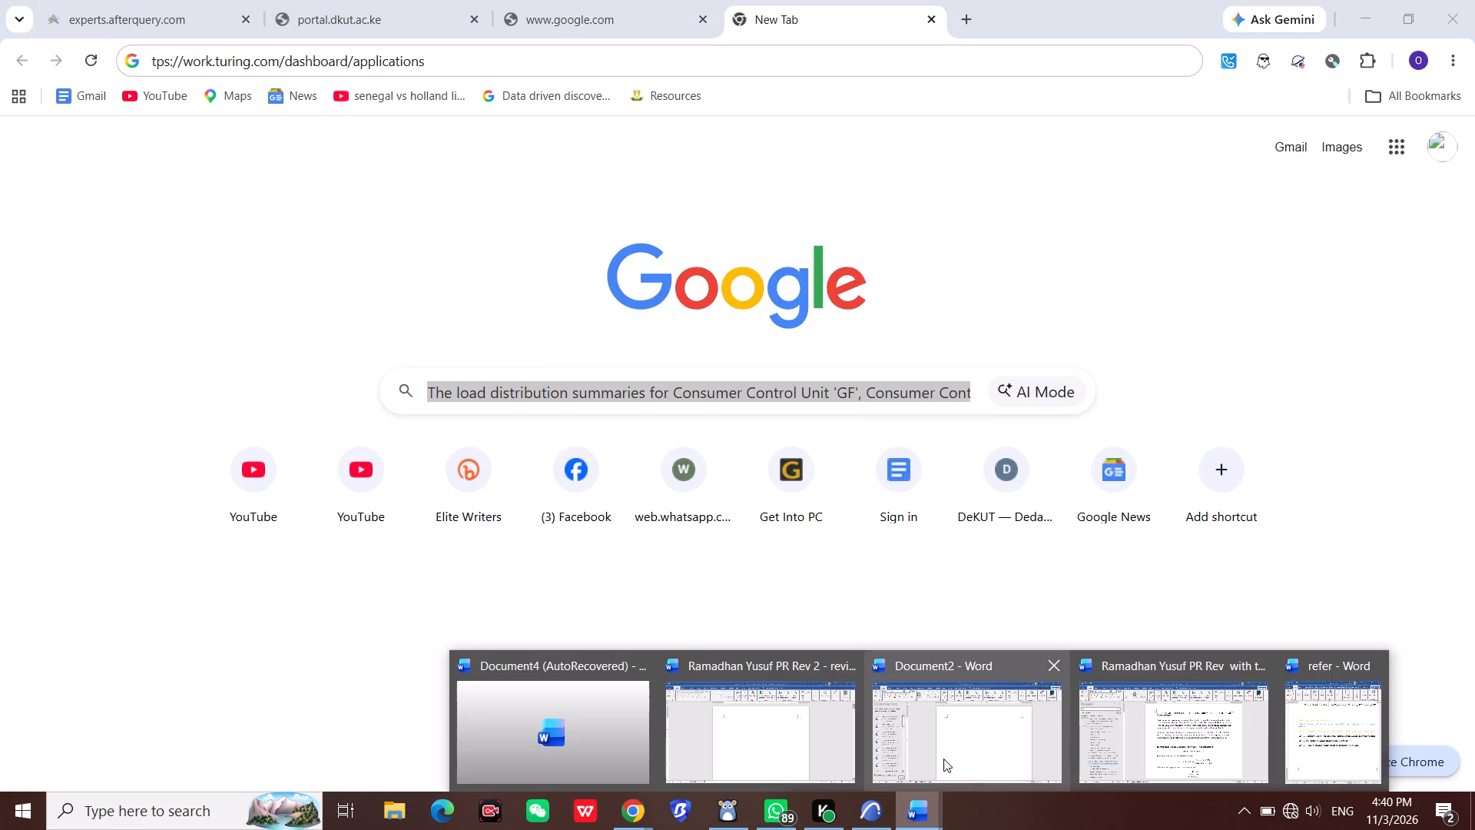
pyautogui.click(1216, 736)
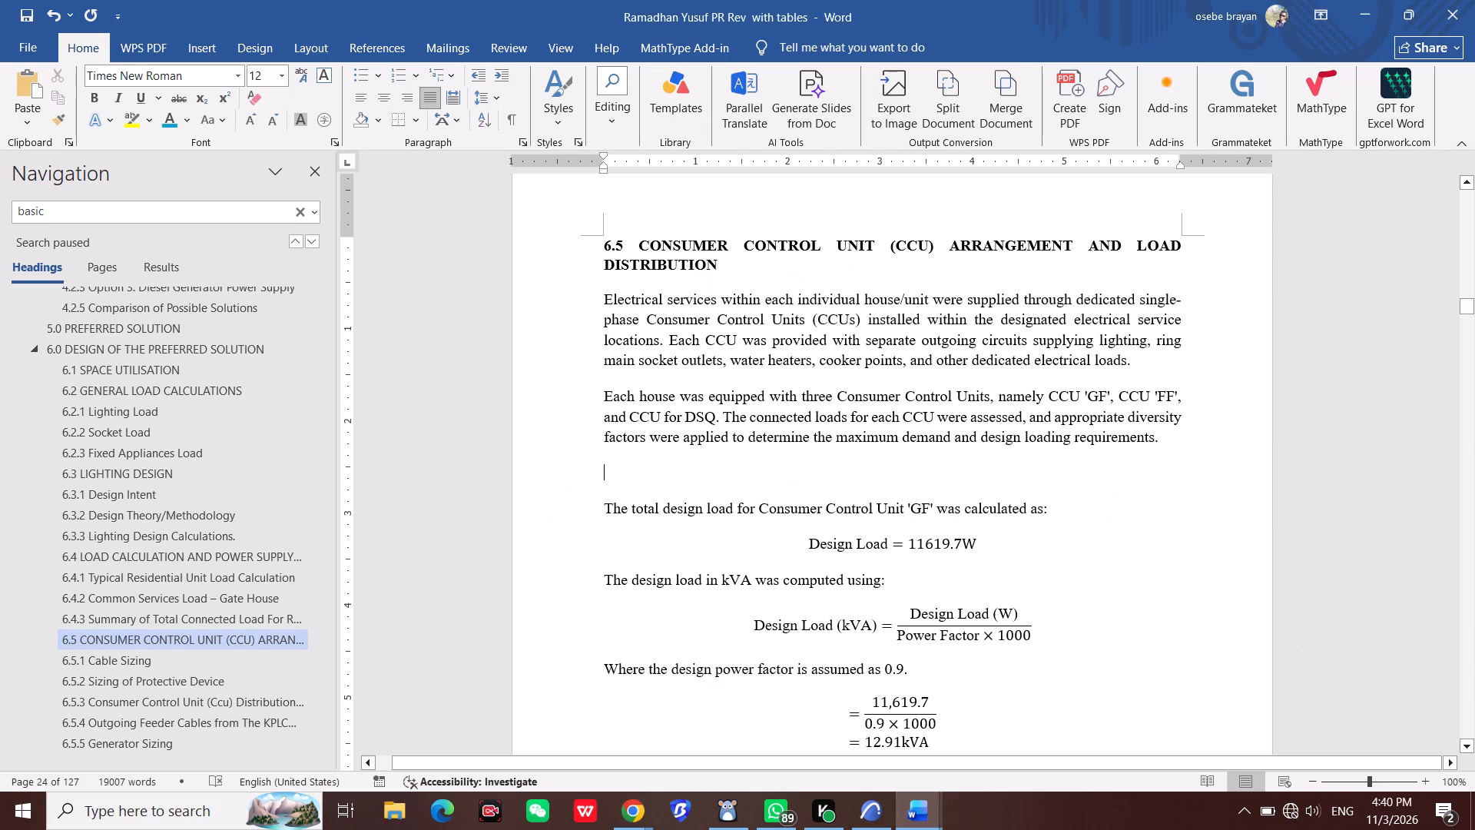
pyautogui.hotkey('ctrl', 'v')
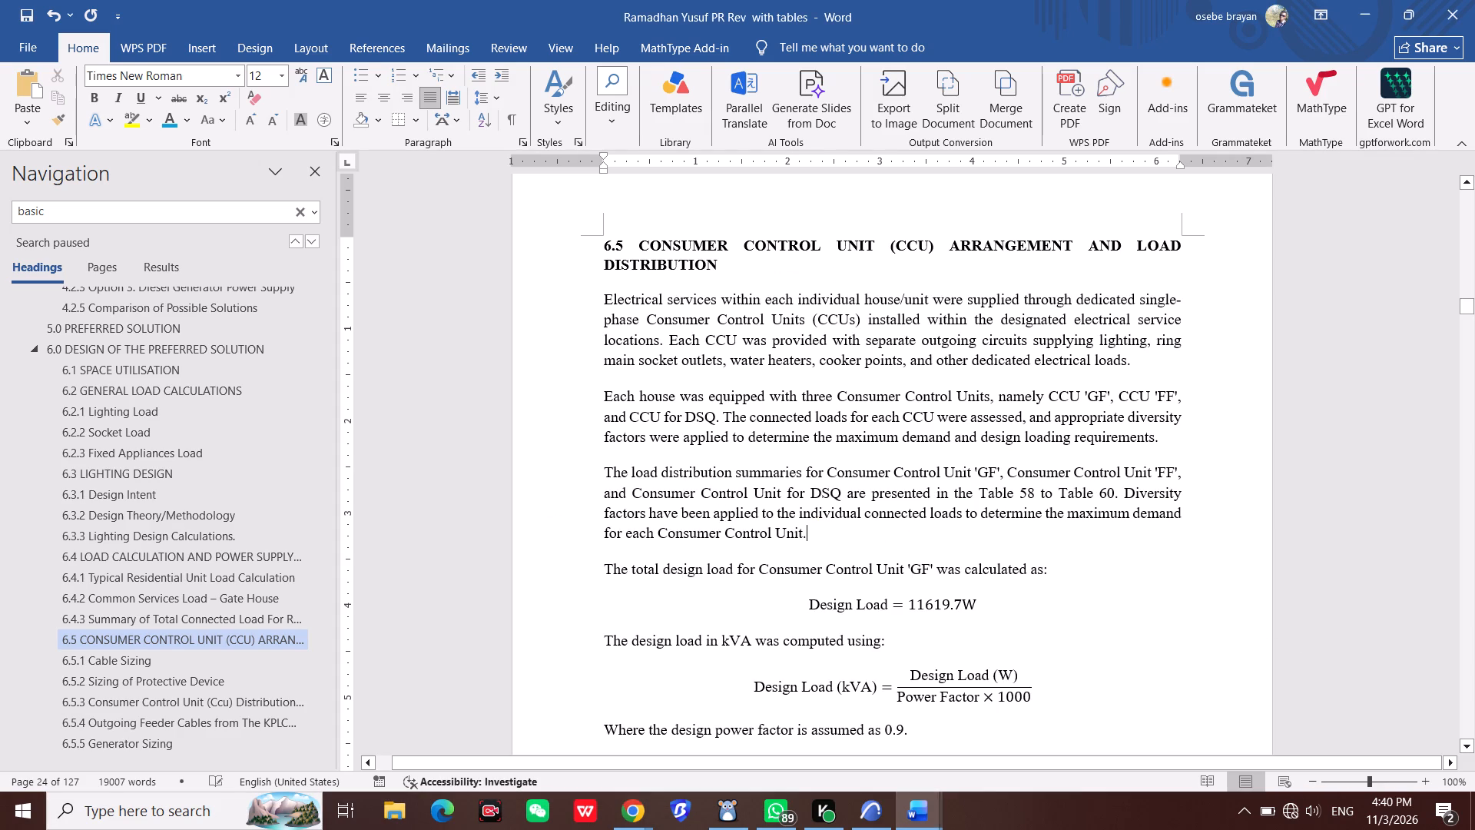
pyautogui.hotkey('ctrl', 's')
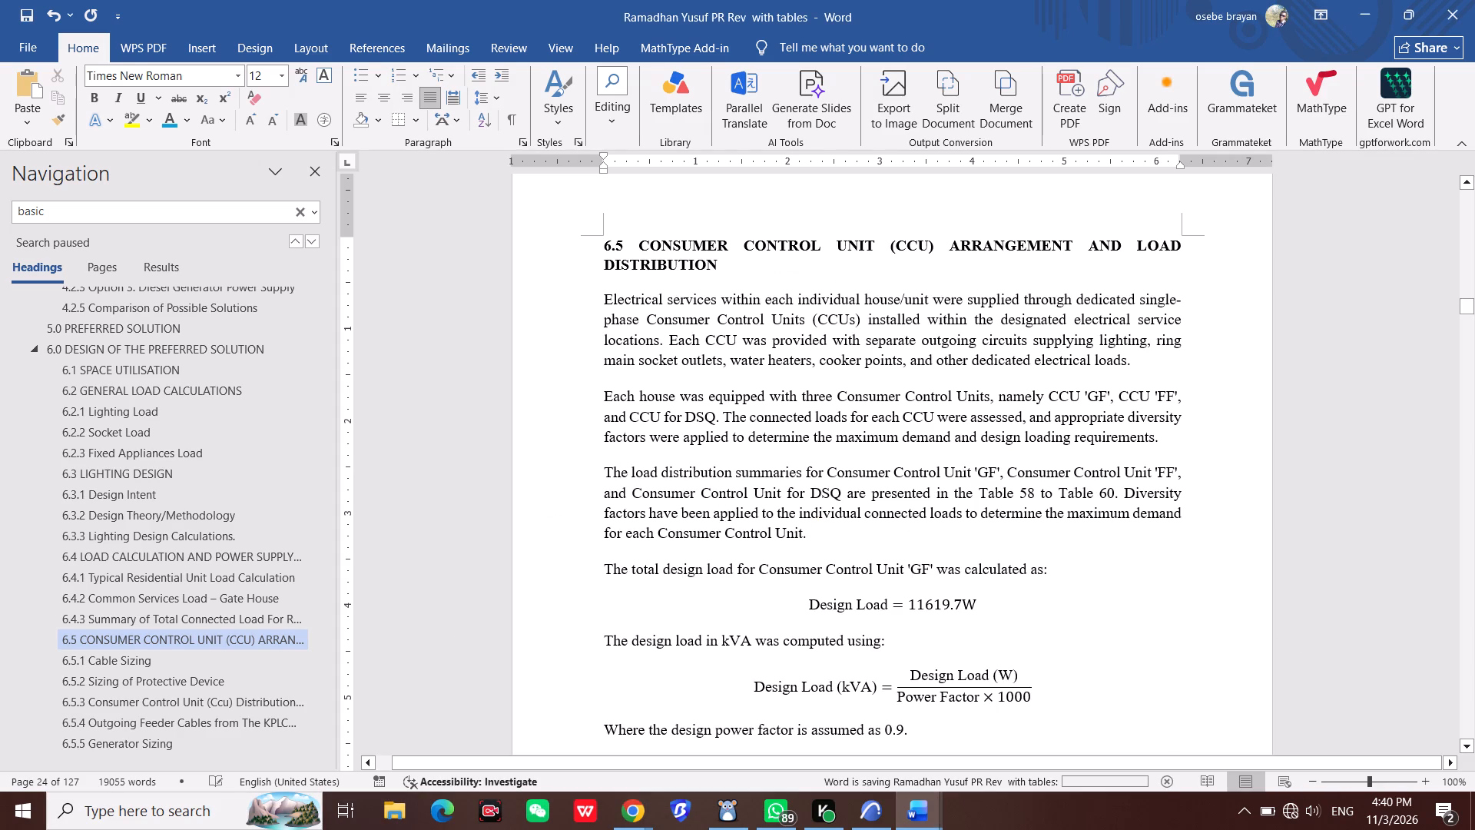
# Colour the reference "in the Table 58 to Table 60" in section 6.5 blue and save the report.
pyautogui.moveTo(944, 493); pyautogui.dragTo(1114, 494)
pyautogui.click(1227, 463)
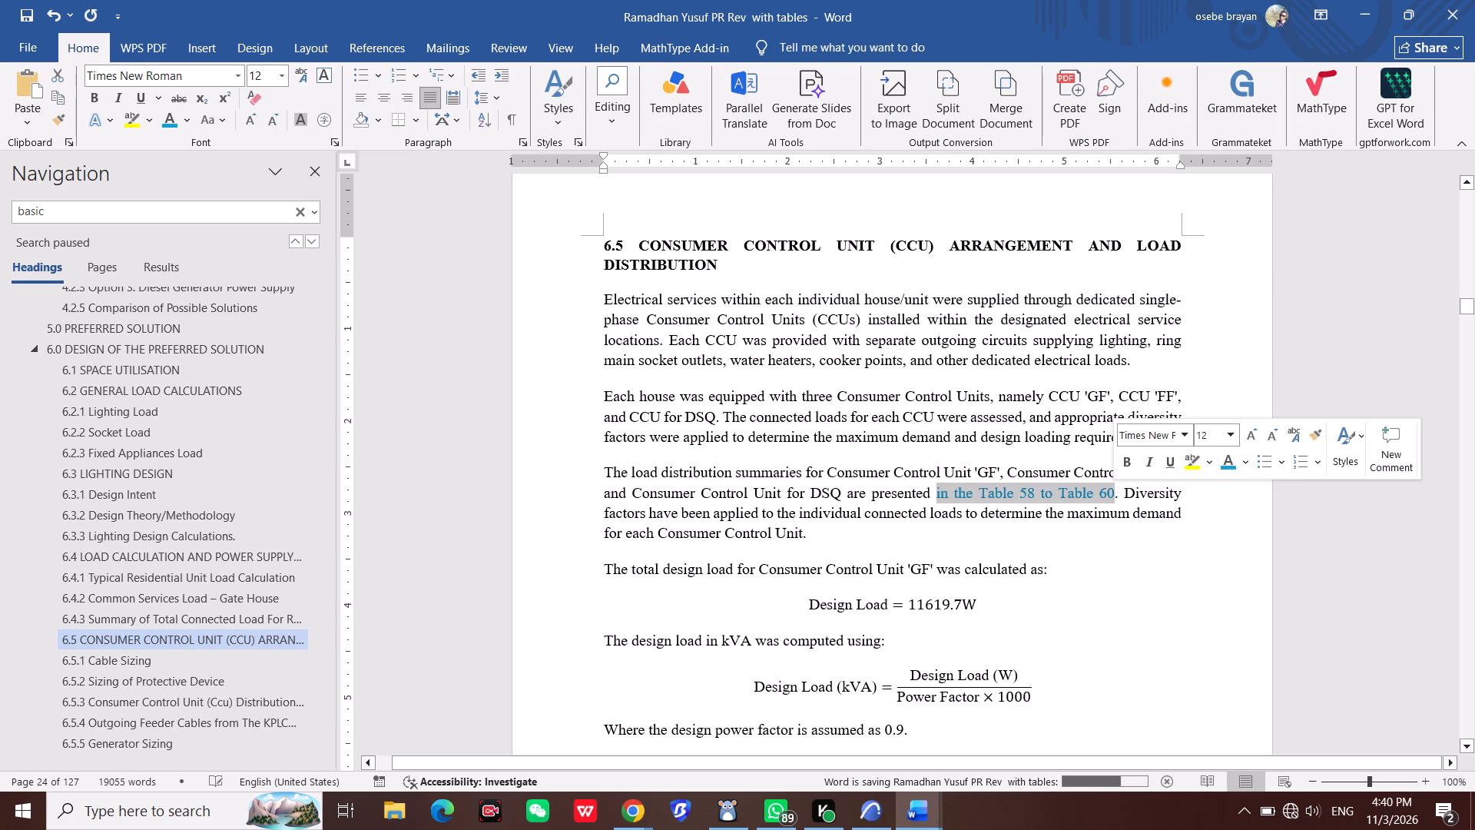
pyautogui.click(1078, 561)
pyautogui.hotkey('ctrl', 's')
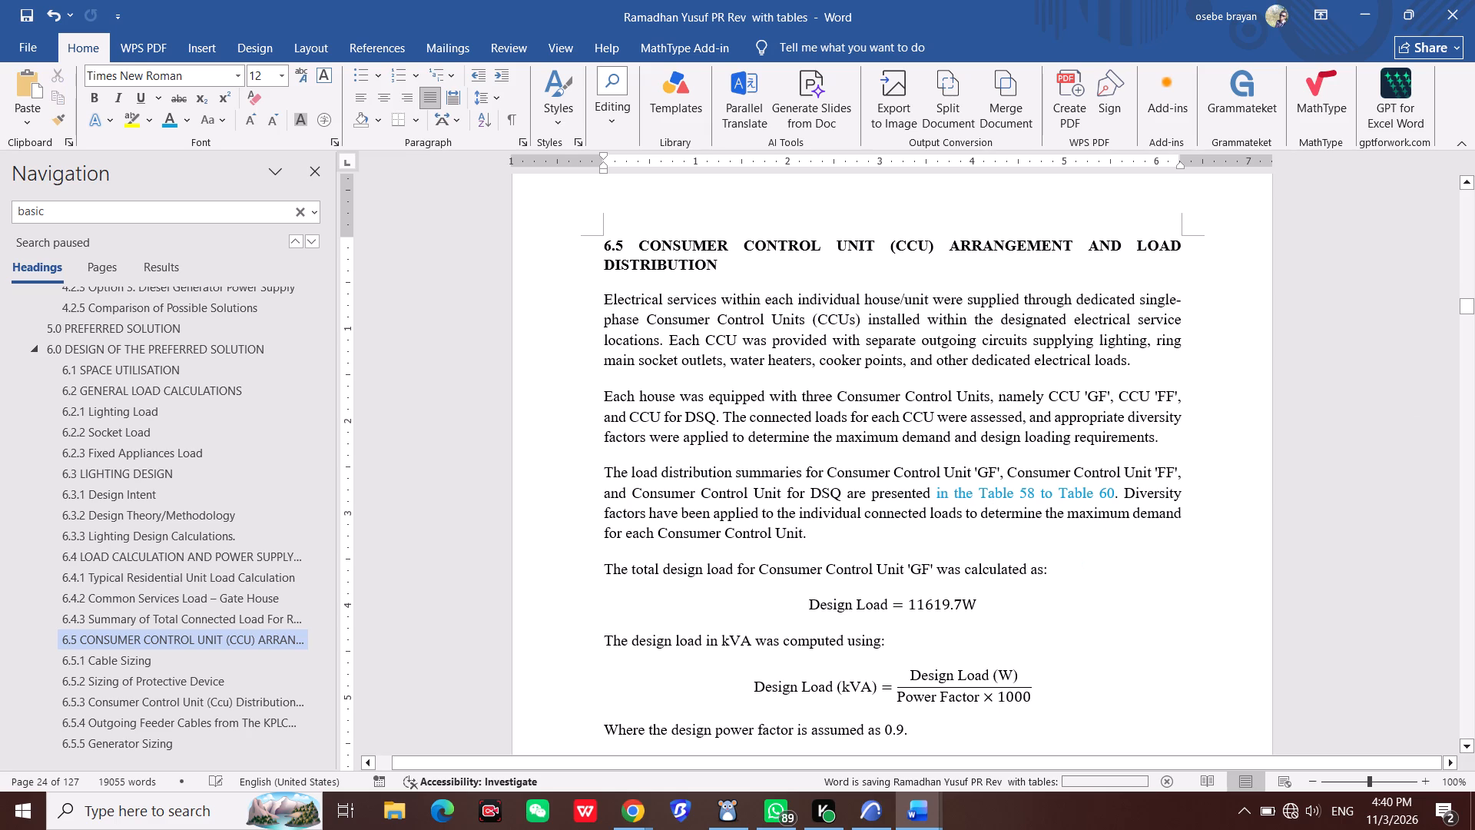
# Update the List of Tables field and save the report.
pyautogui.scroll(-14, 1078, 558)
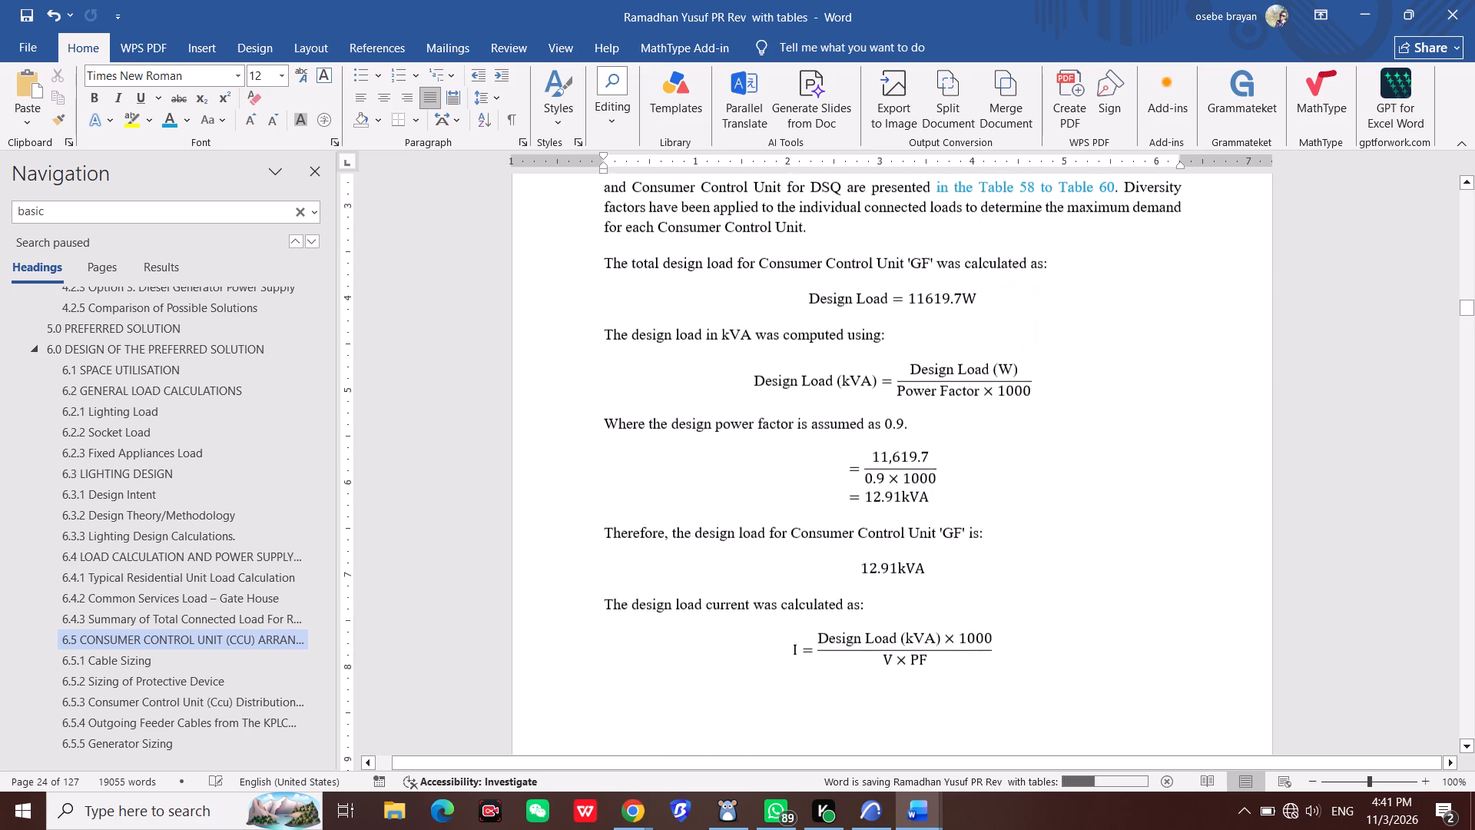
pyautogui.scroll(-2, 1069, 556)
pyautogui.scroll(11, 78, 486)
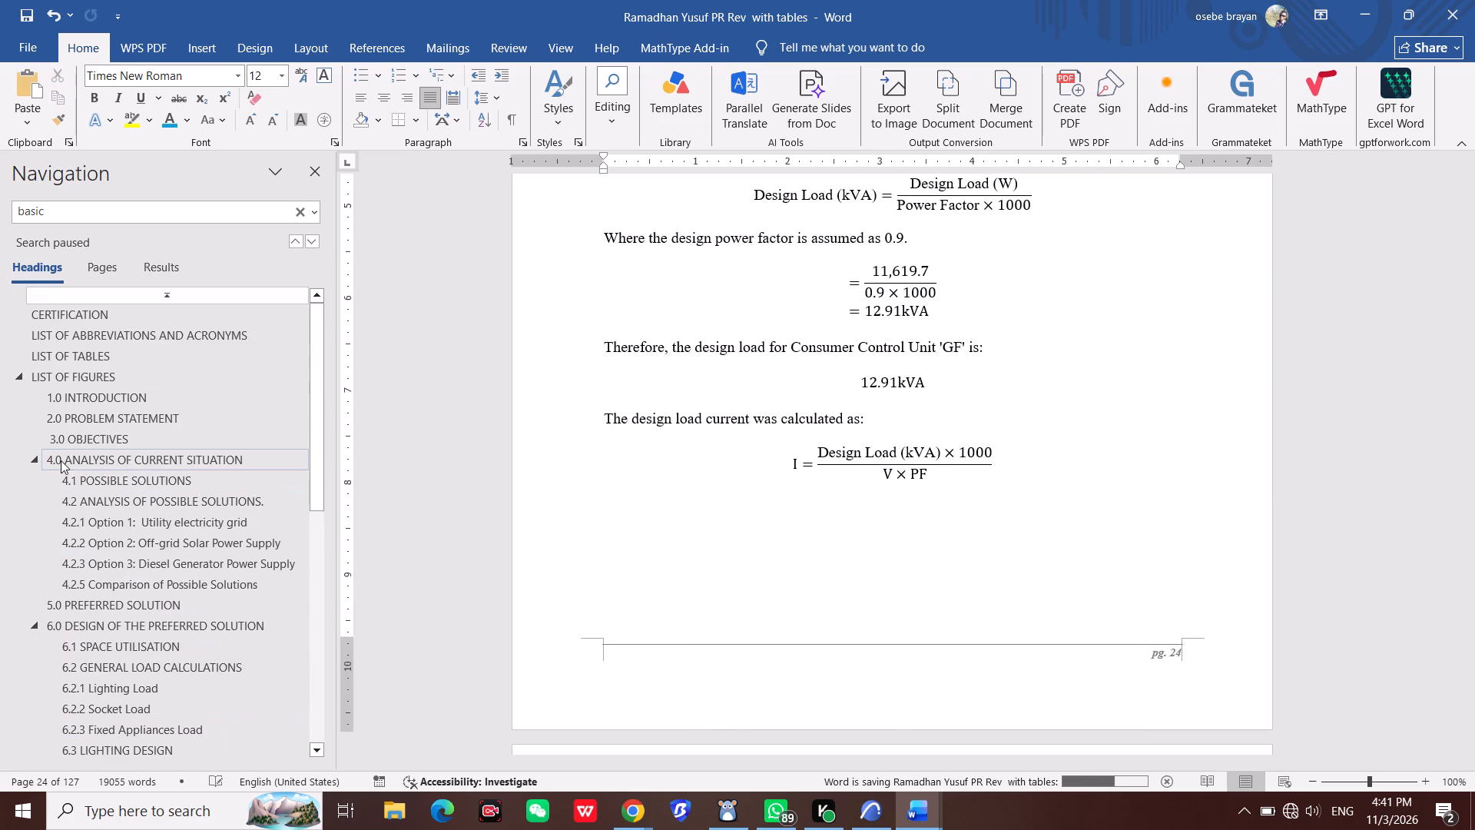
pyautogui.scroll(4, 127, 333)
pyautogui.click(133, 361)
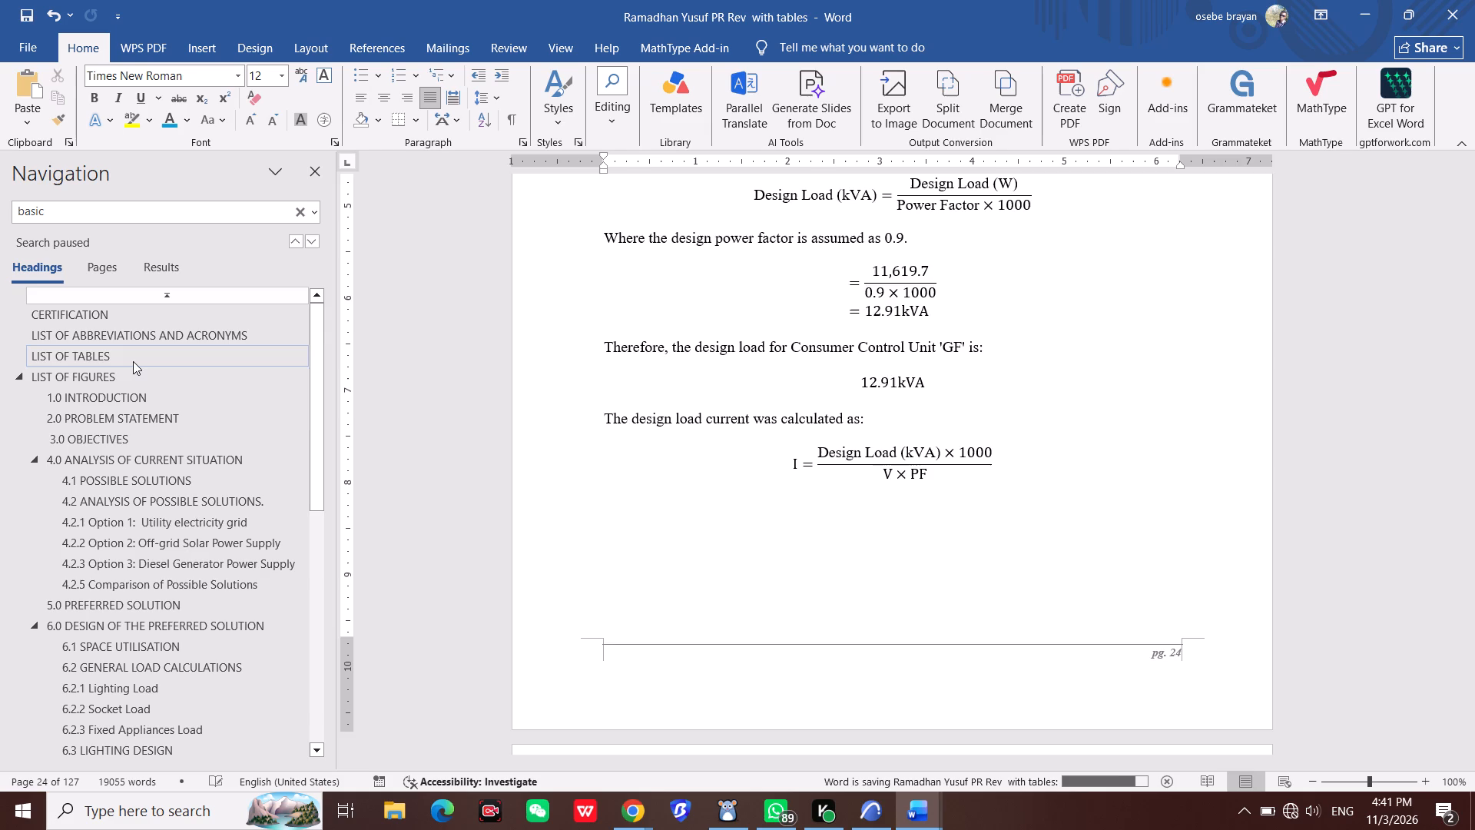
pyautogui.rightClick(684, 357)
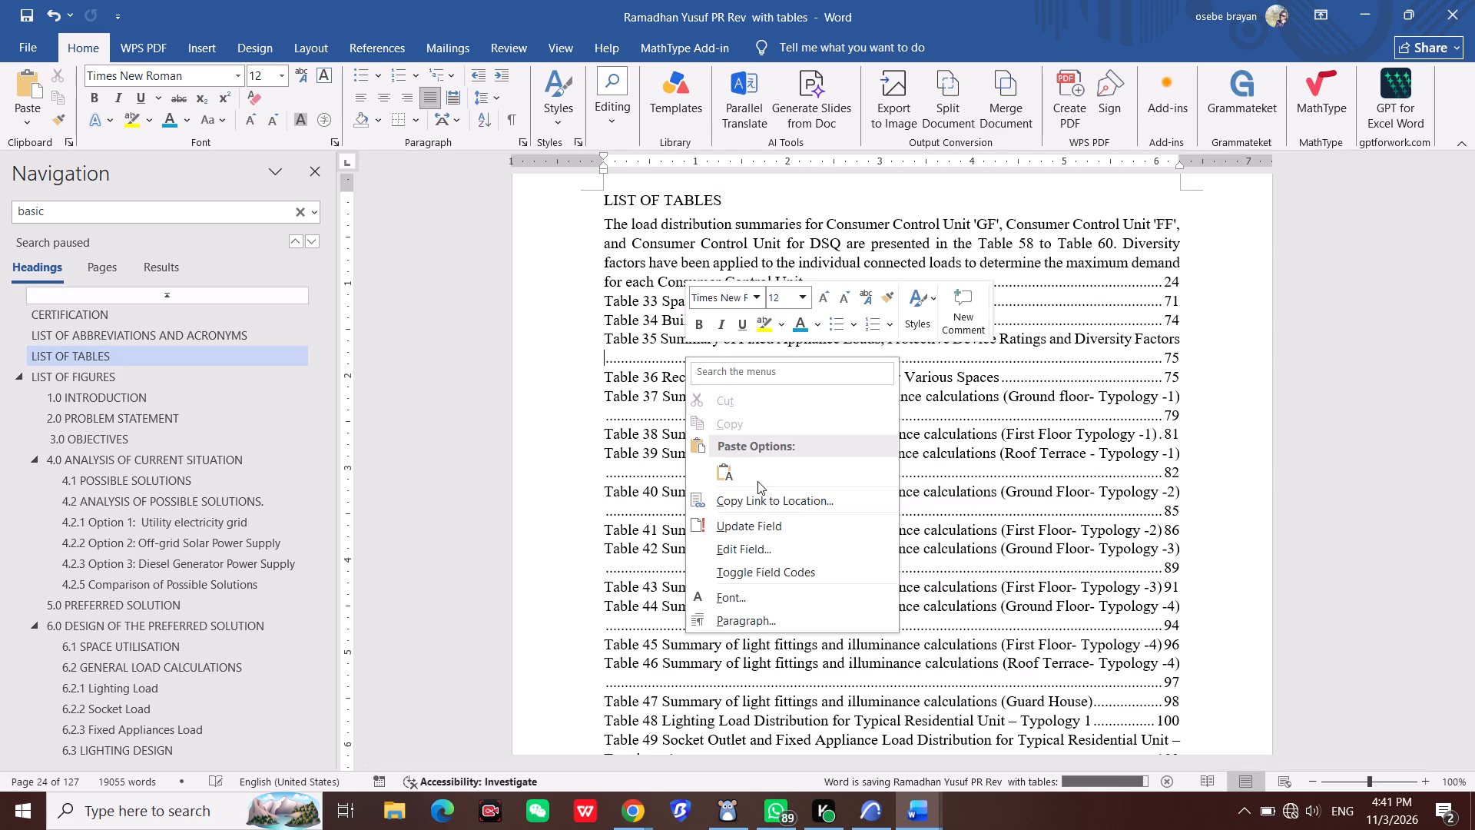
pyautogui.click(797, 532)
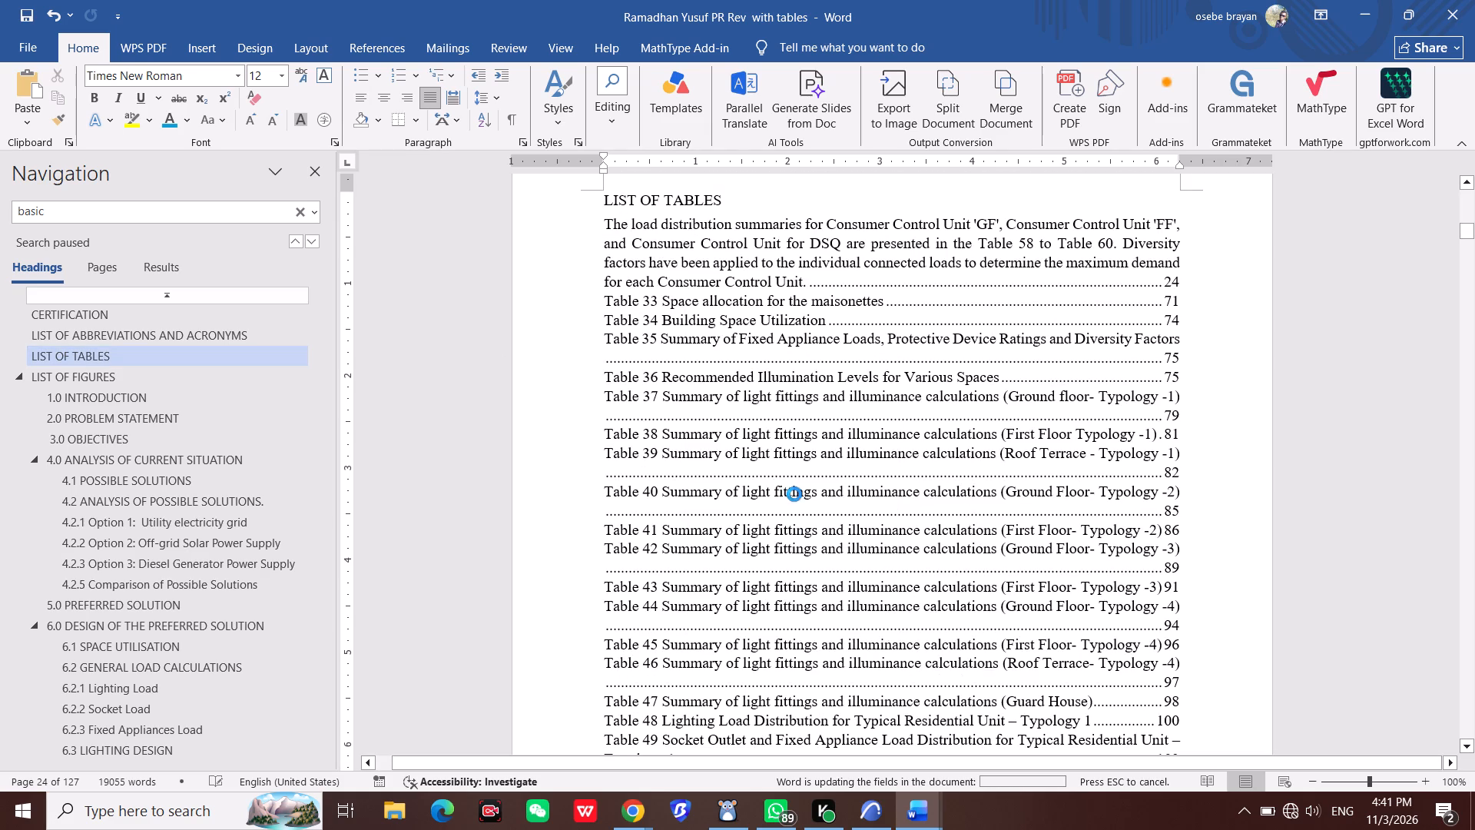
pyautogui.scroll(3, 814, 493)
pyautogui.hotkey('ctrl', 's')
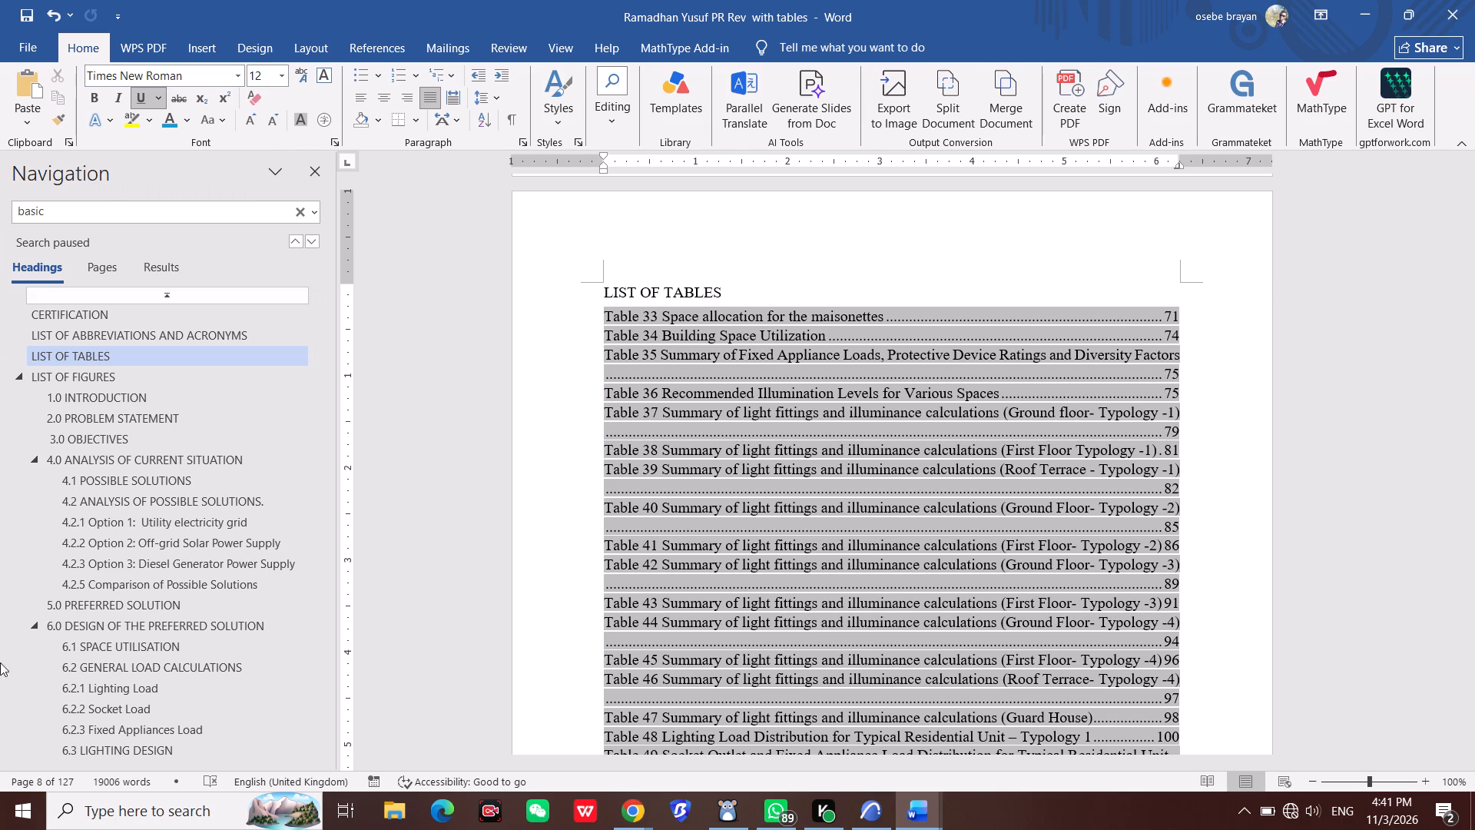
# Open the Windows power options.
pyautogui.click(22, 802)
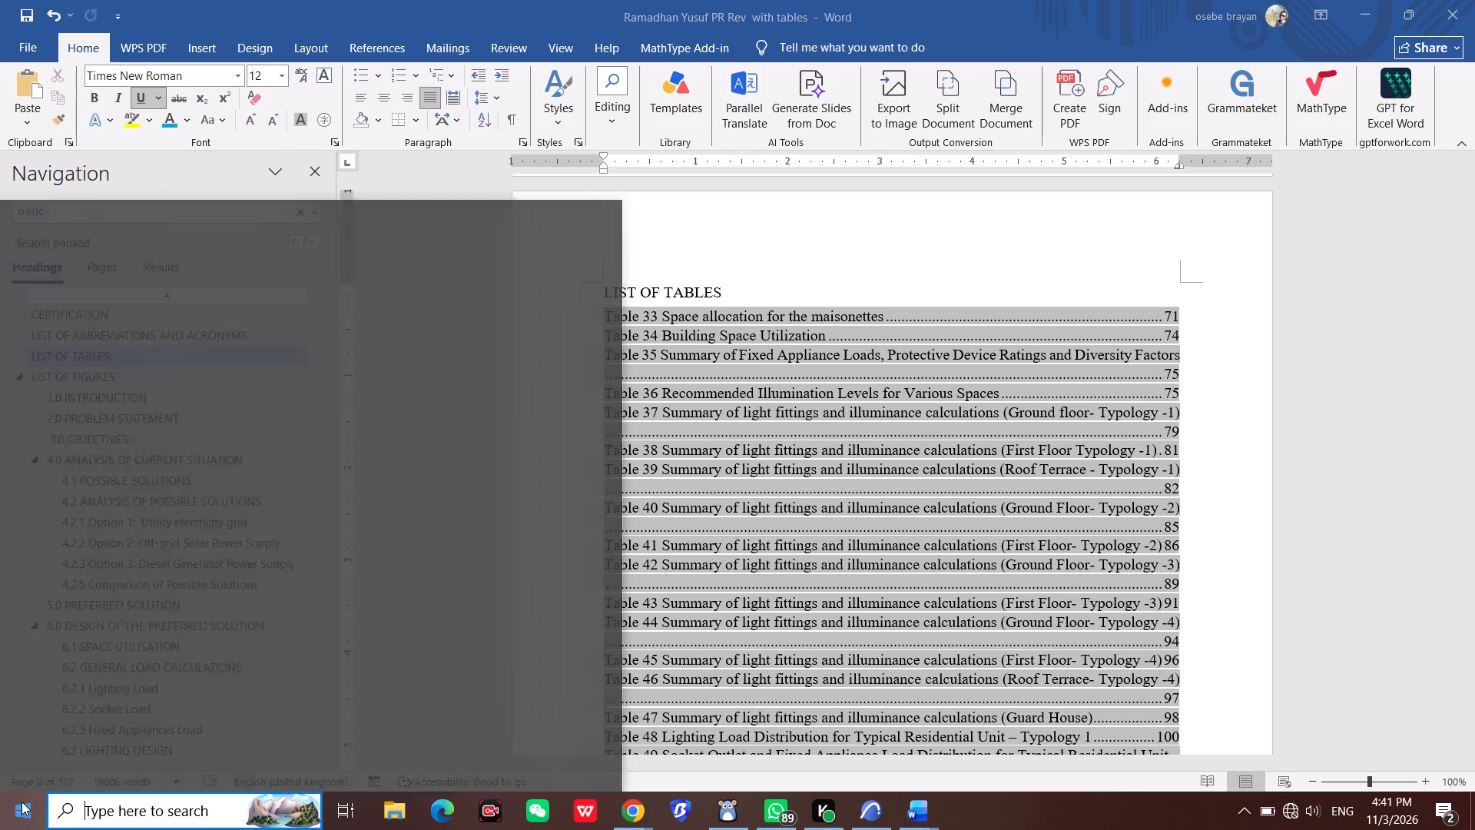
pyautogui.click(25, 772)
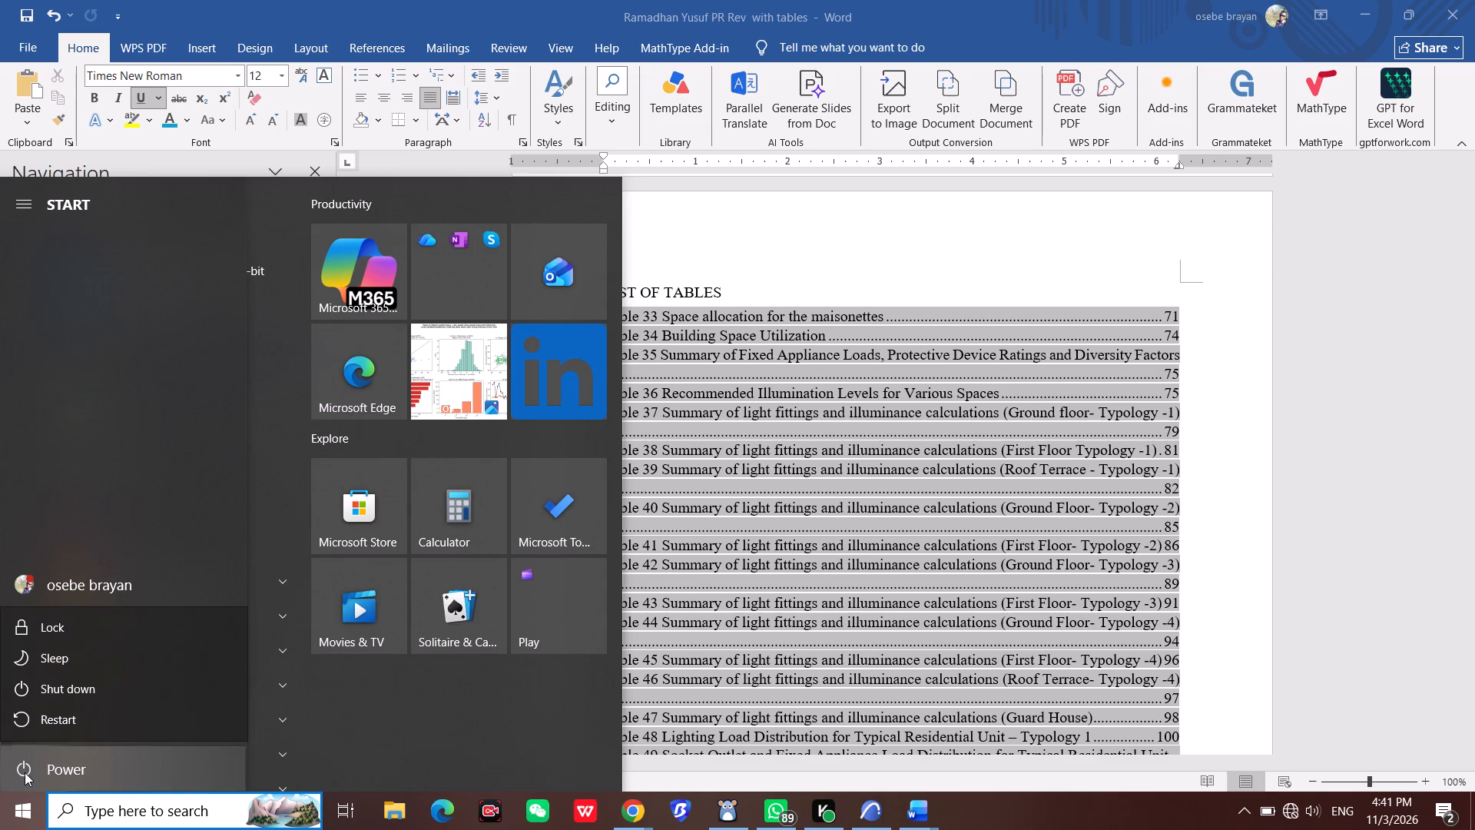